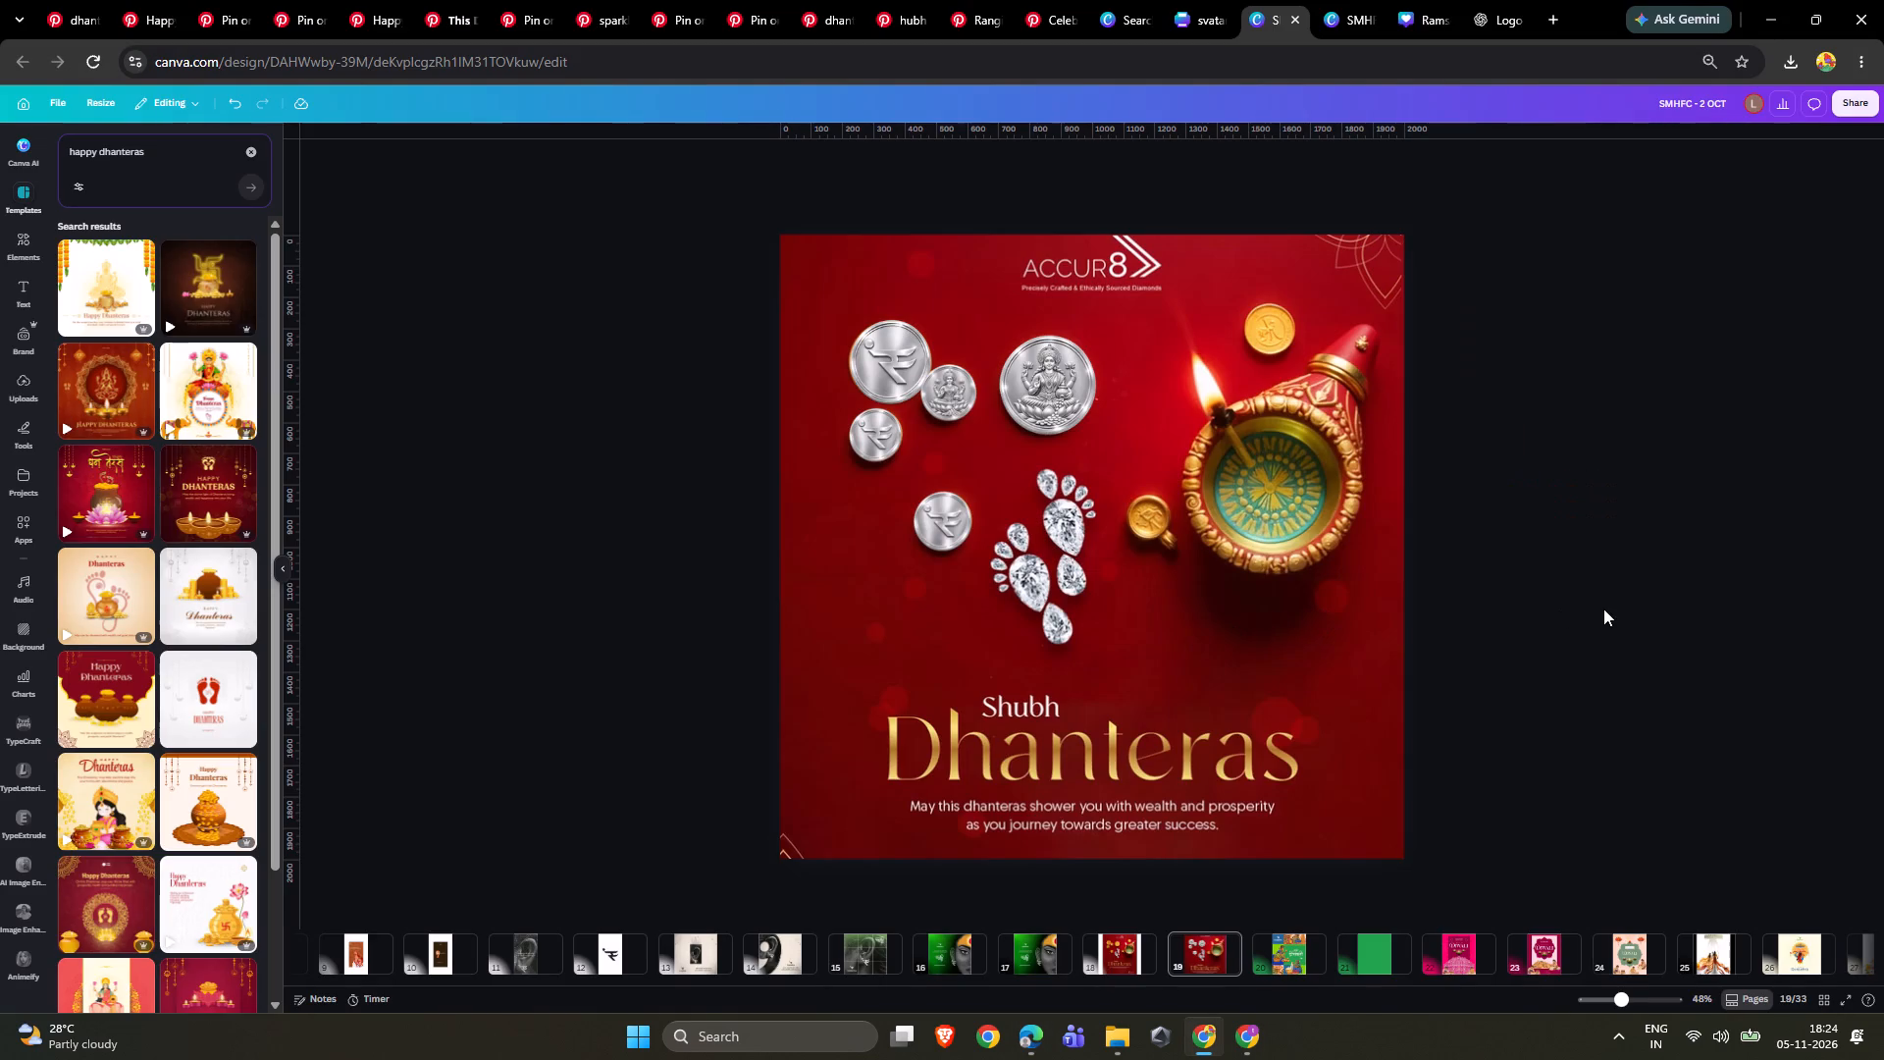
Shrink the silver footprints, tilt them slightly, and fit them over the diamond footprints.
left_click_drag(1265, 325, 1262, 336)
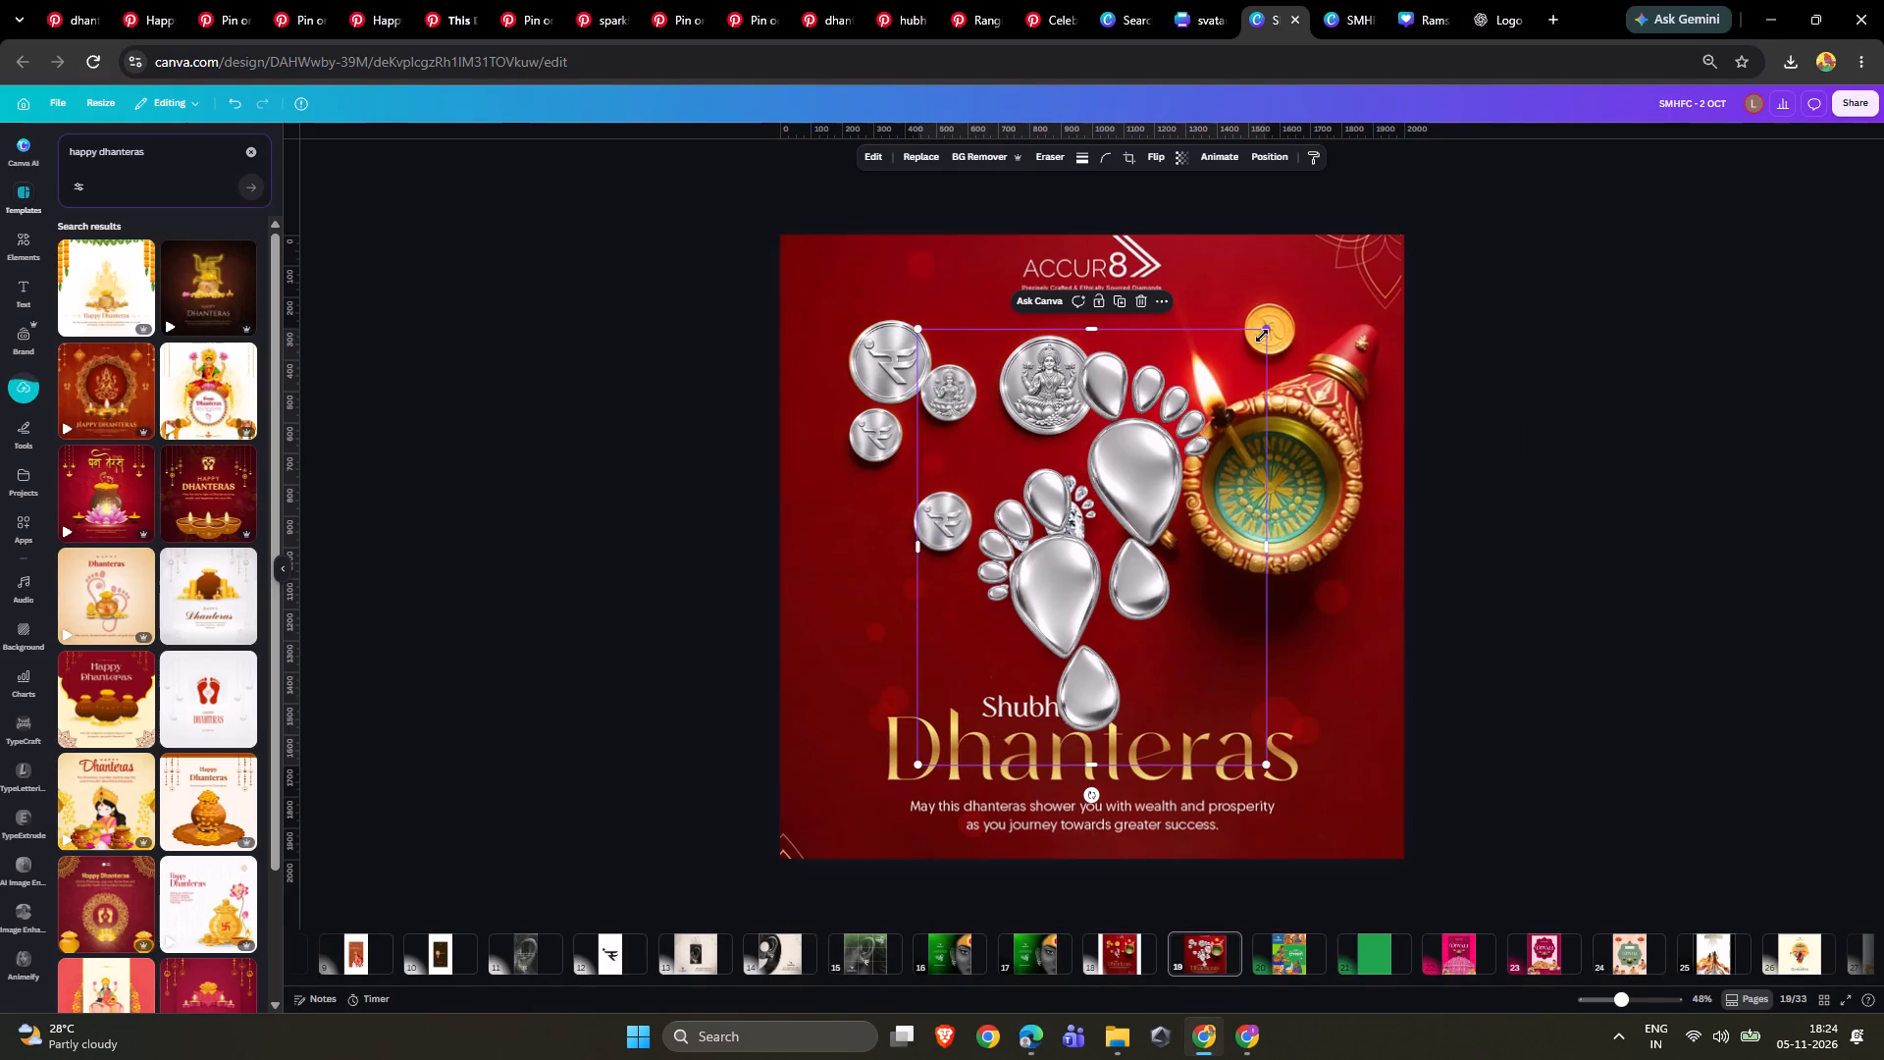
left_click_drag(1262, 336, 1116, 515)
left_click_drag(1038, 590, 1079, 511)
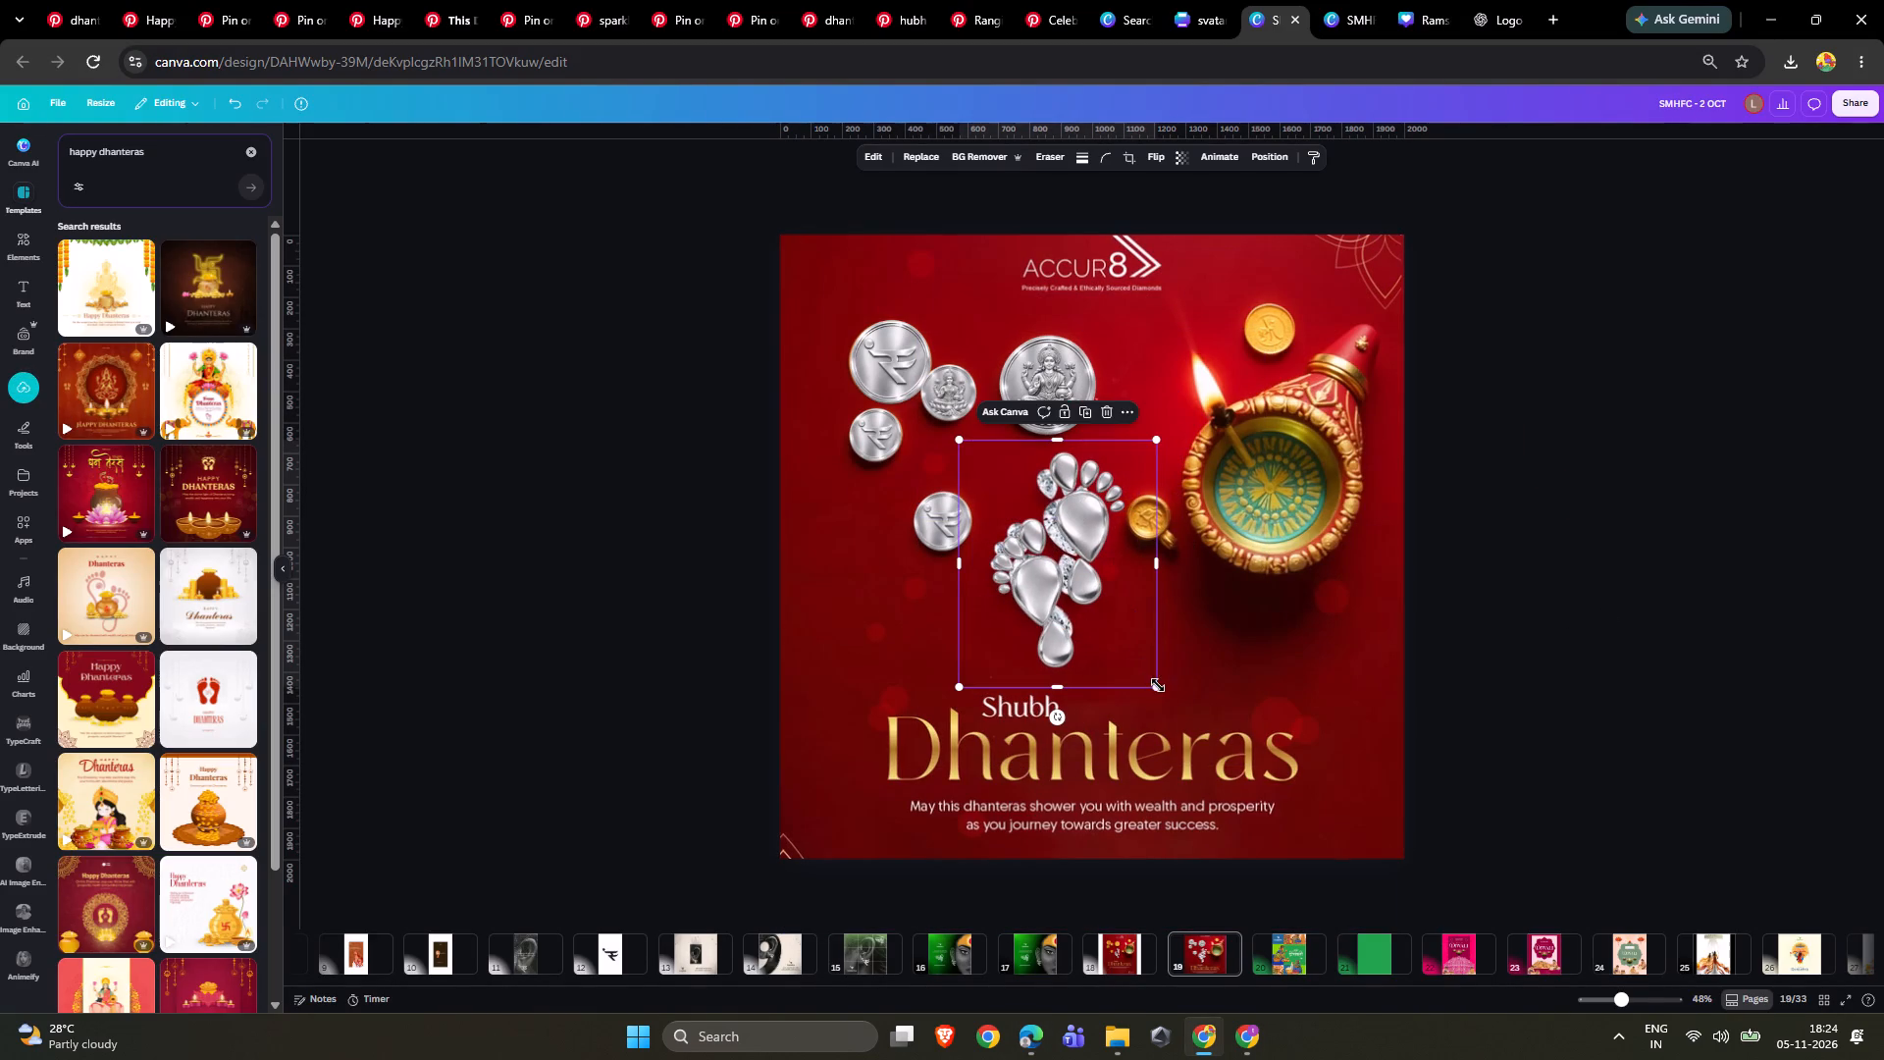
left_click_drag(1158, 685, 1140, 642)
left_click_drag(1077, 578, 1086, 587)
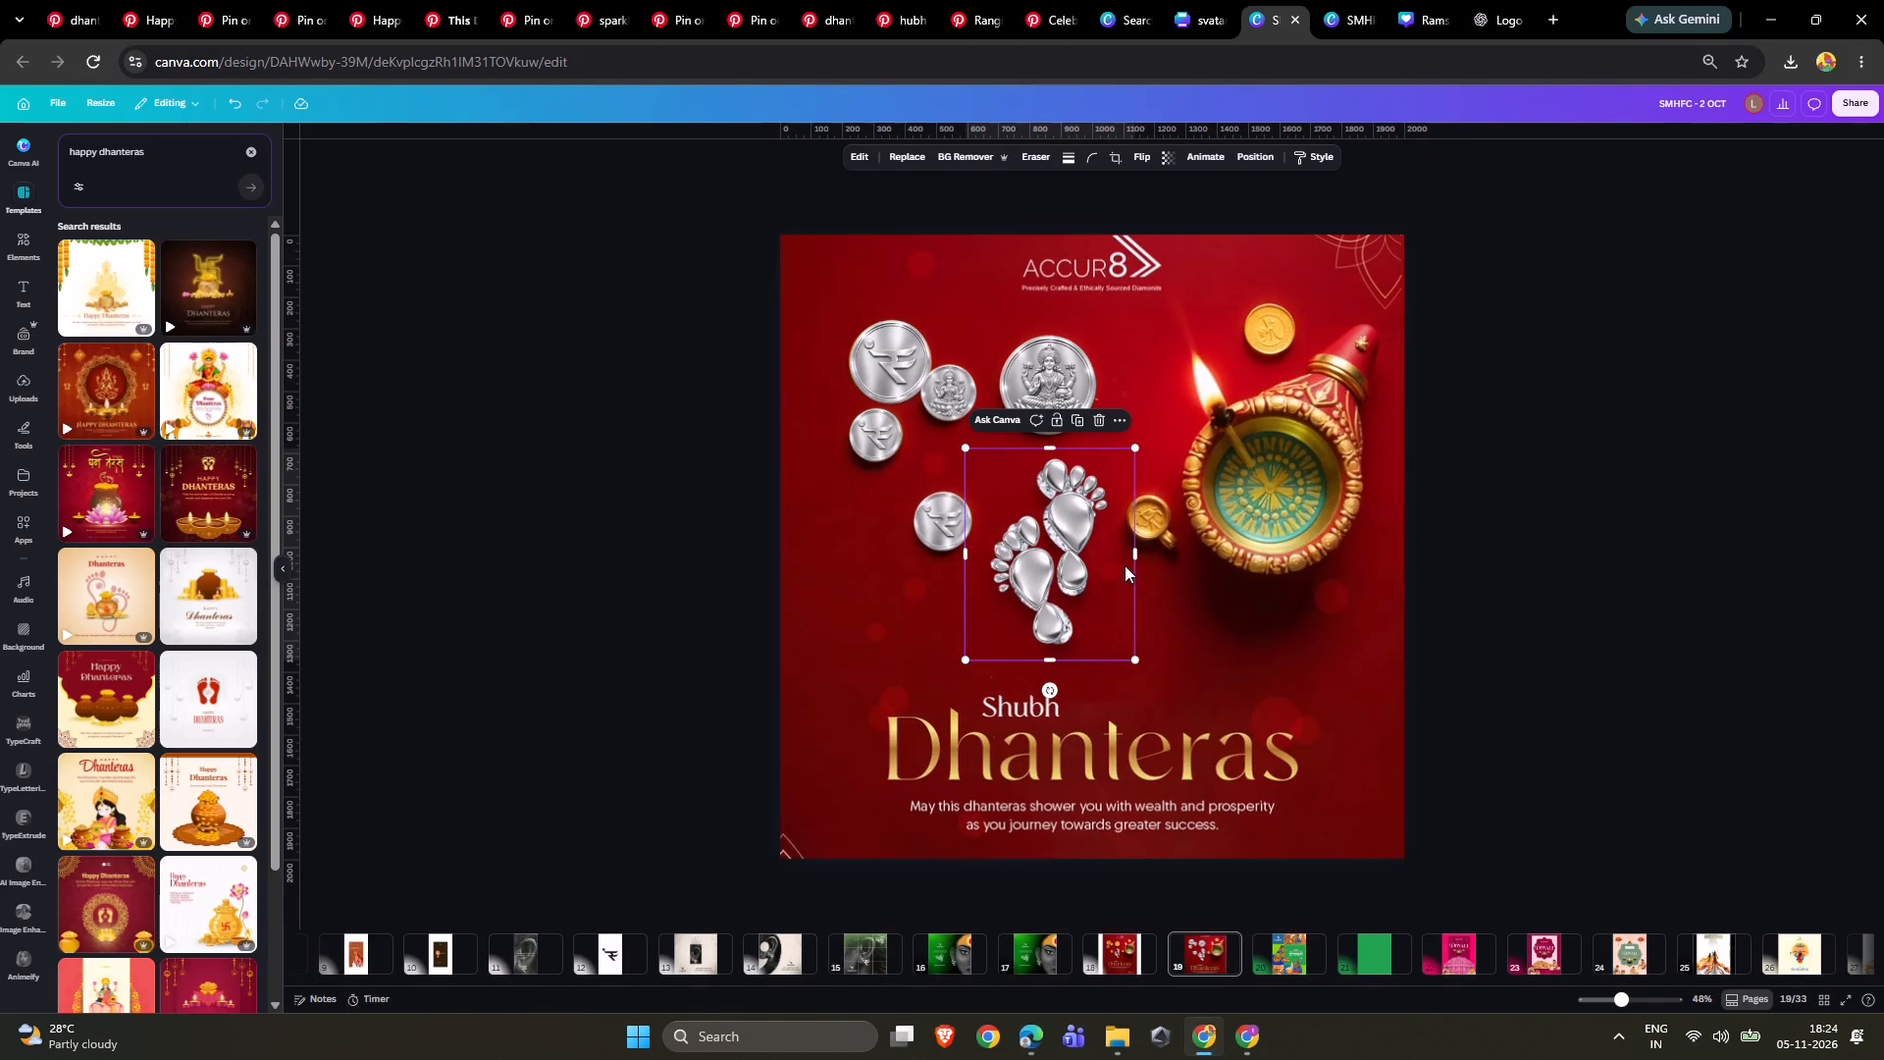
left_click_drag(1053, 688, 1070, 696)
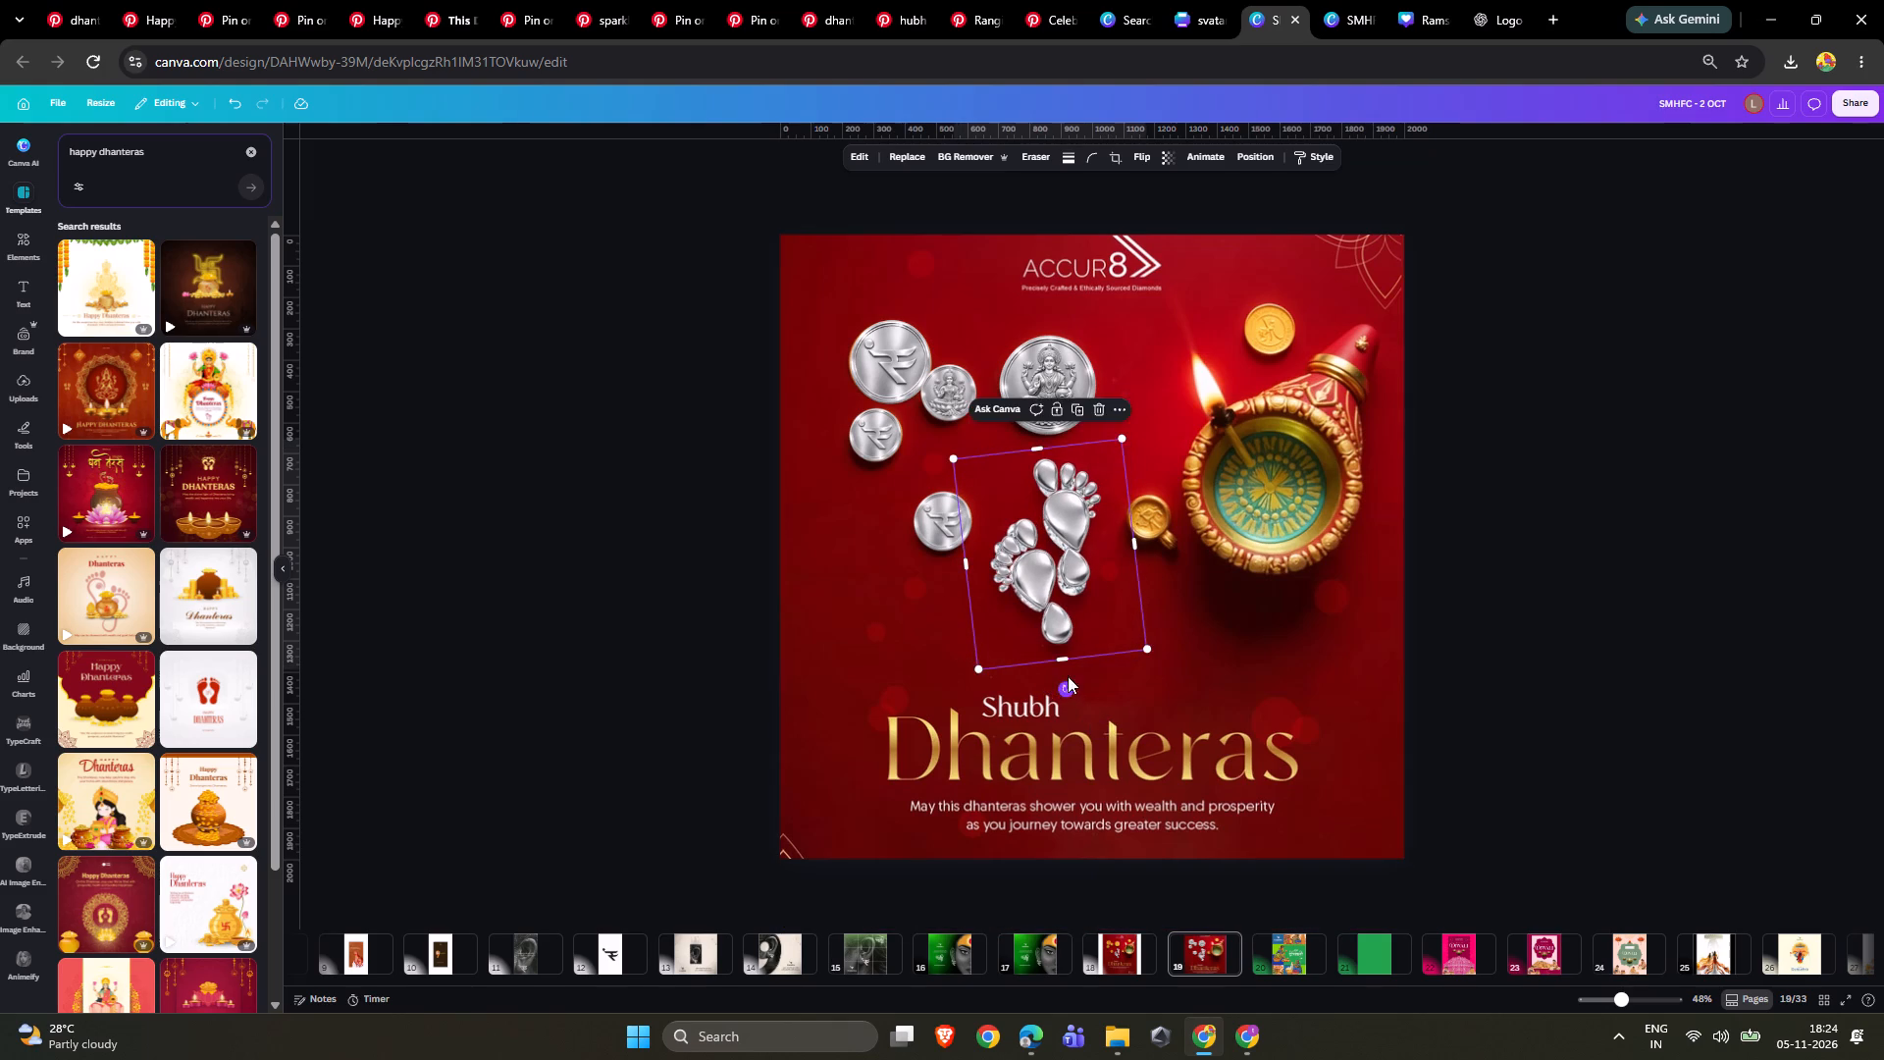
left_click_drag(1070, 607, 1067, 615)
double_click(1581, 546)
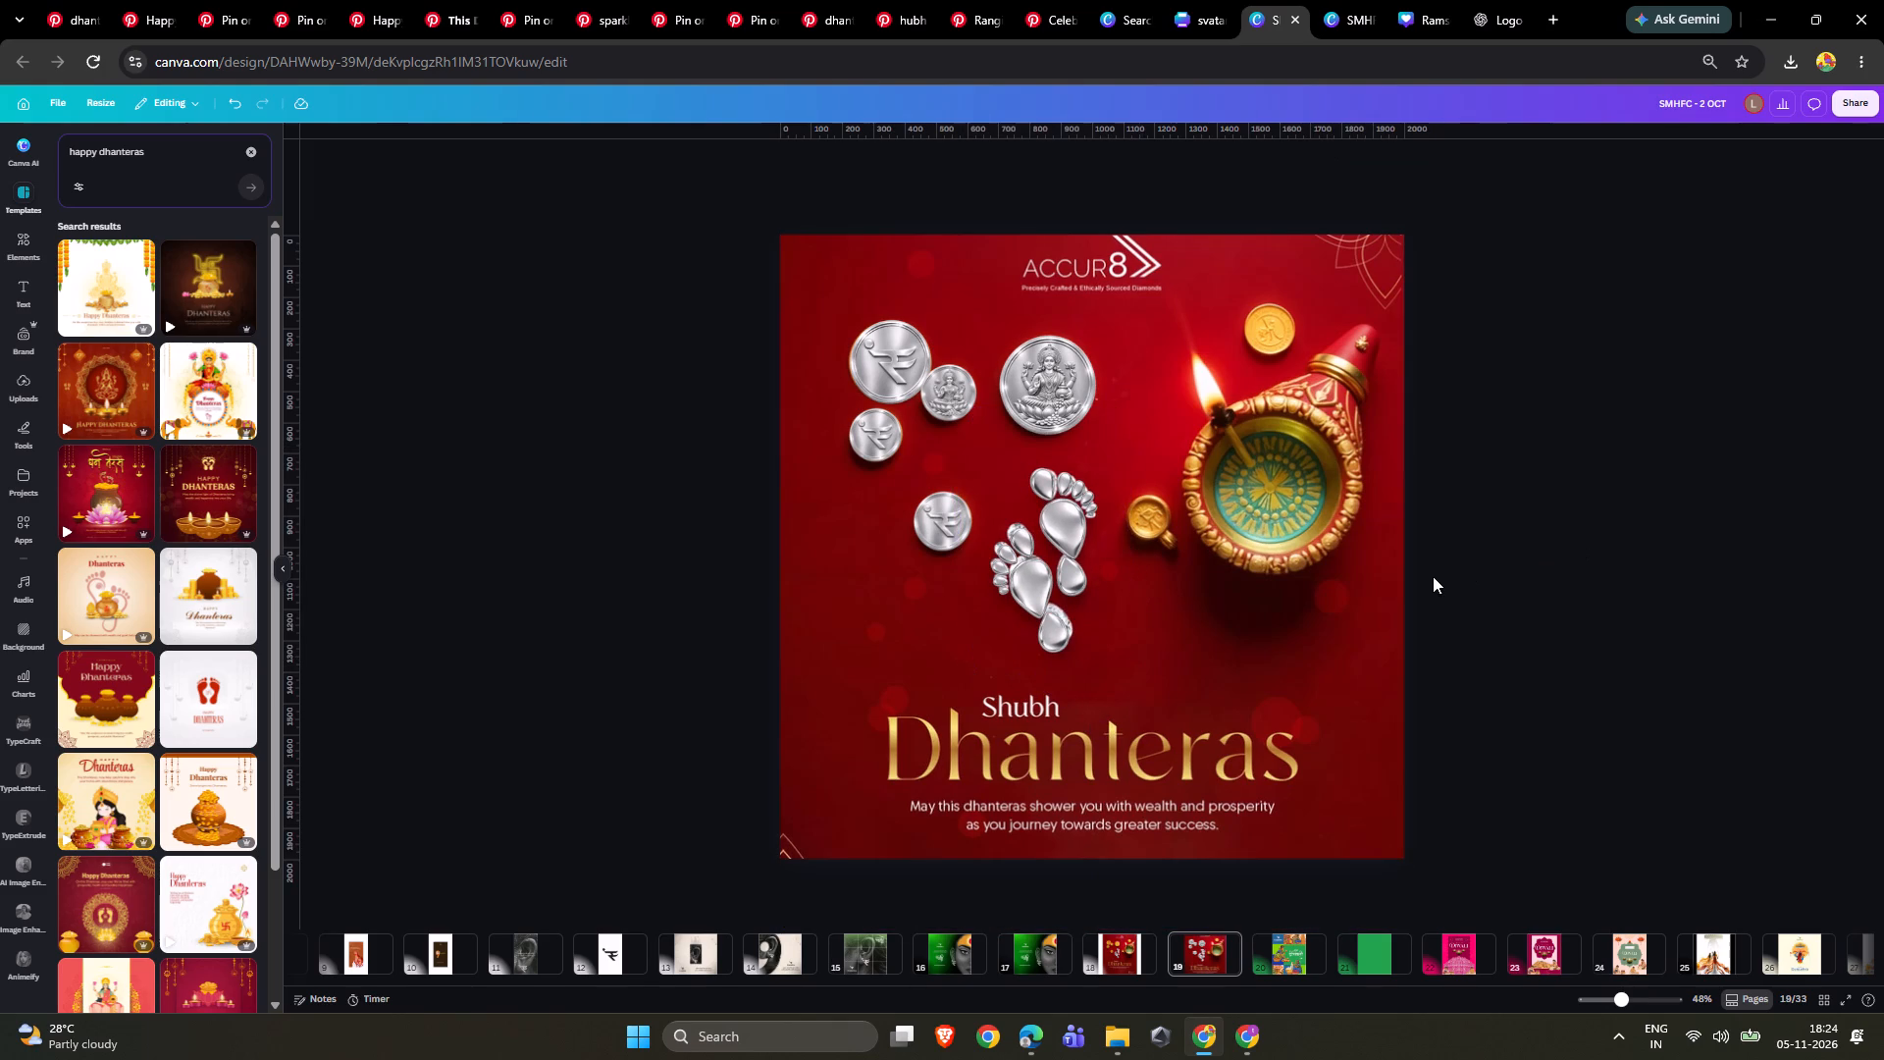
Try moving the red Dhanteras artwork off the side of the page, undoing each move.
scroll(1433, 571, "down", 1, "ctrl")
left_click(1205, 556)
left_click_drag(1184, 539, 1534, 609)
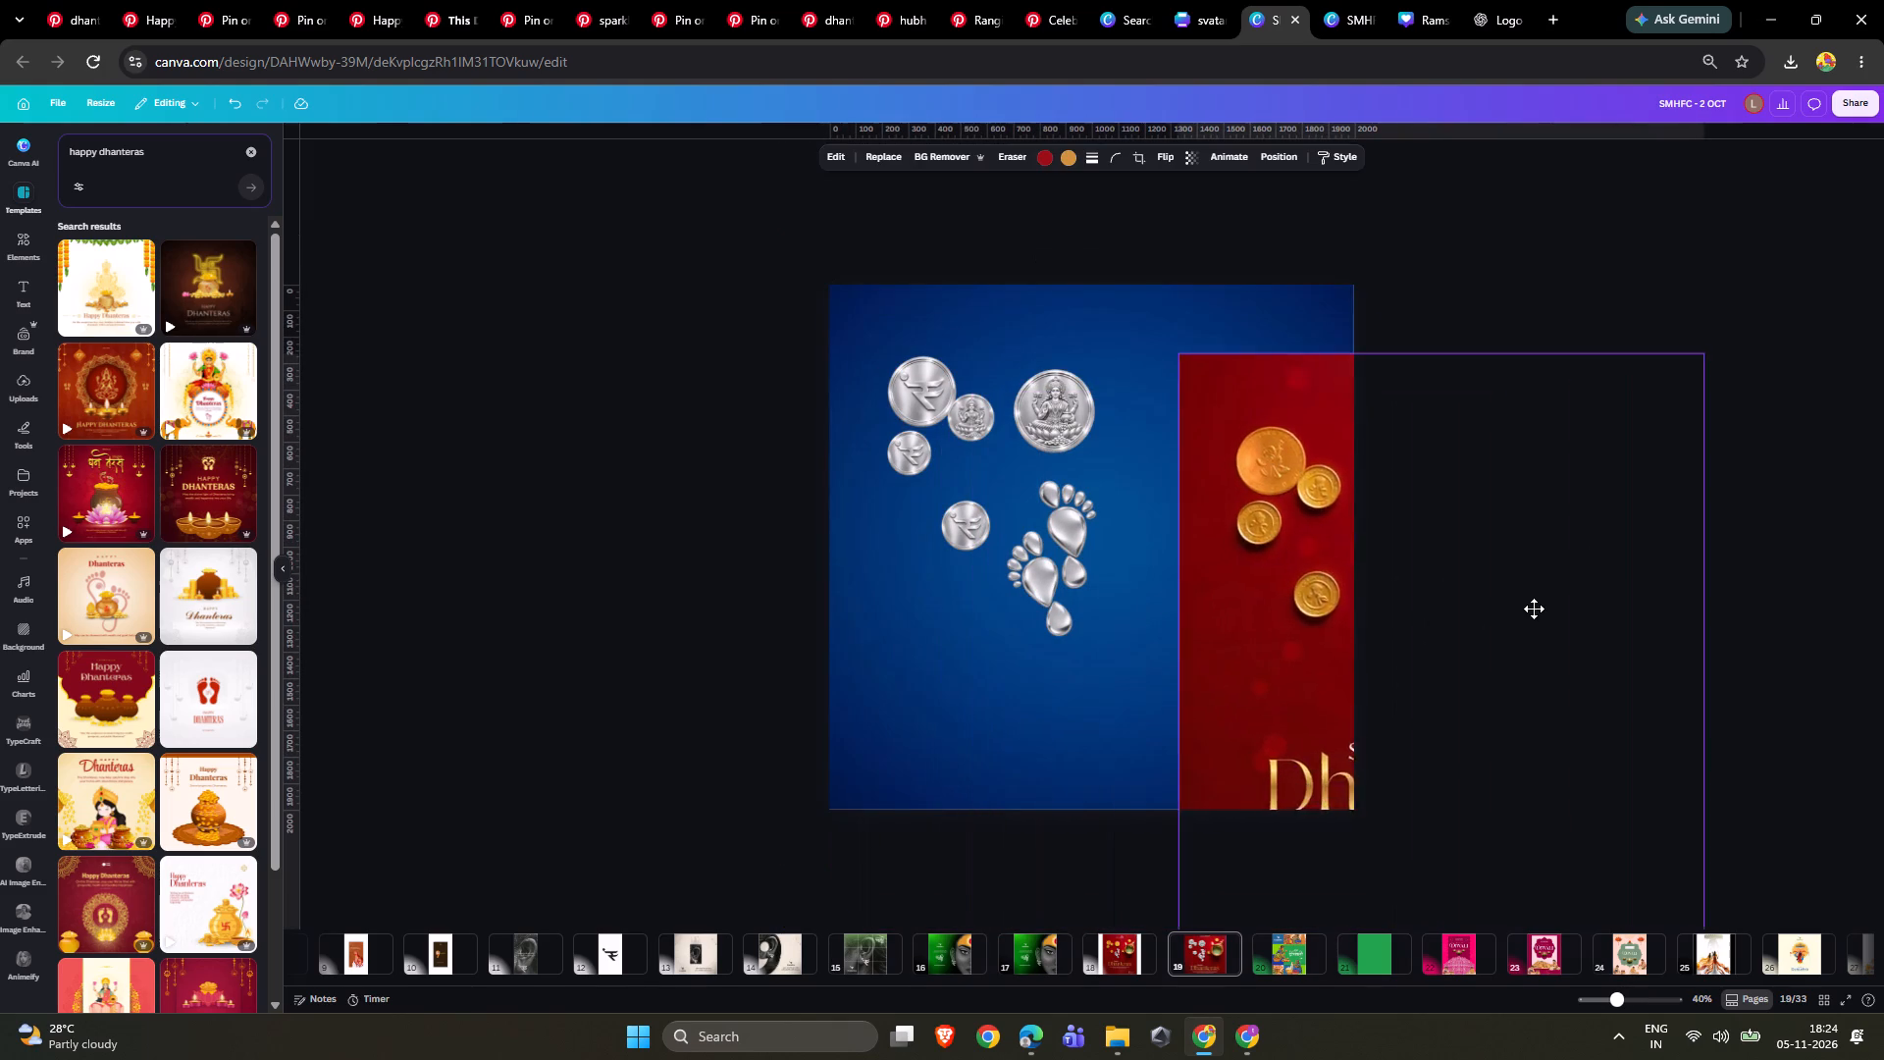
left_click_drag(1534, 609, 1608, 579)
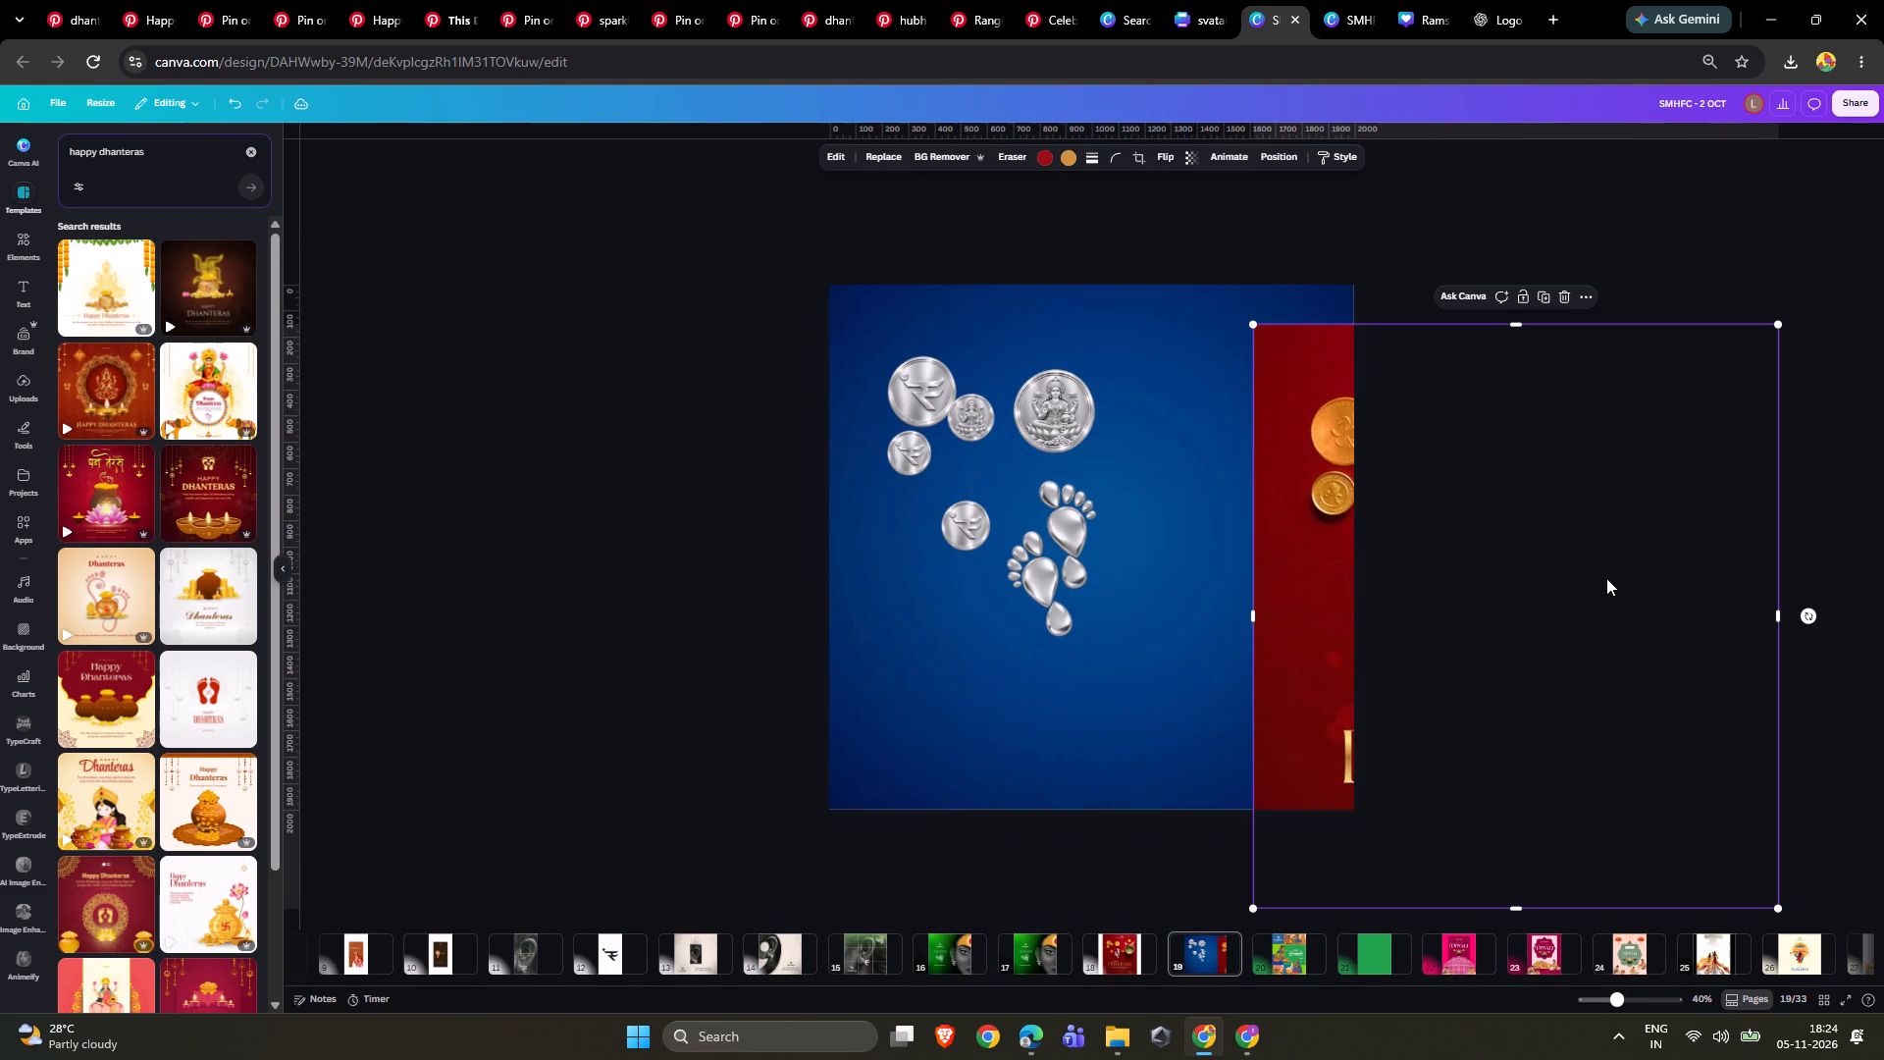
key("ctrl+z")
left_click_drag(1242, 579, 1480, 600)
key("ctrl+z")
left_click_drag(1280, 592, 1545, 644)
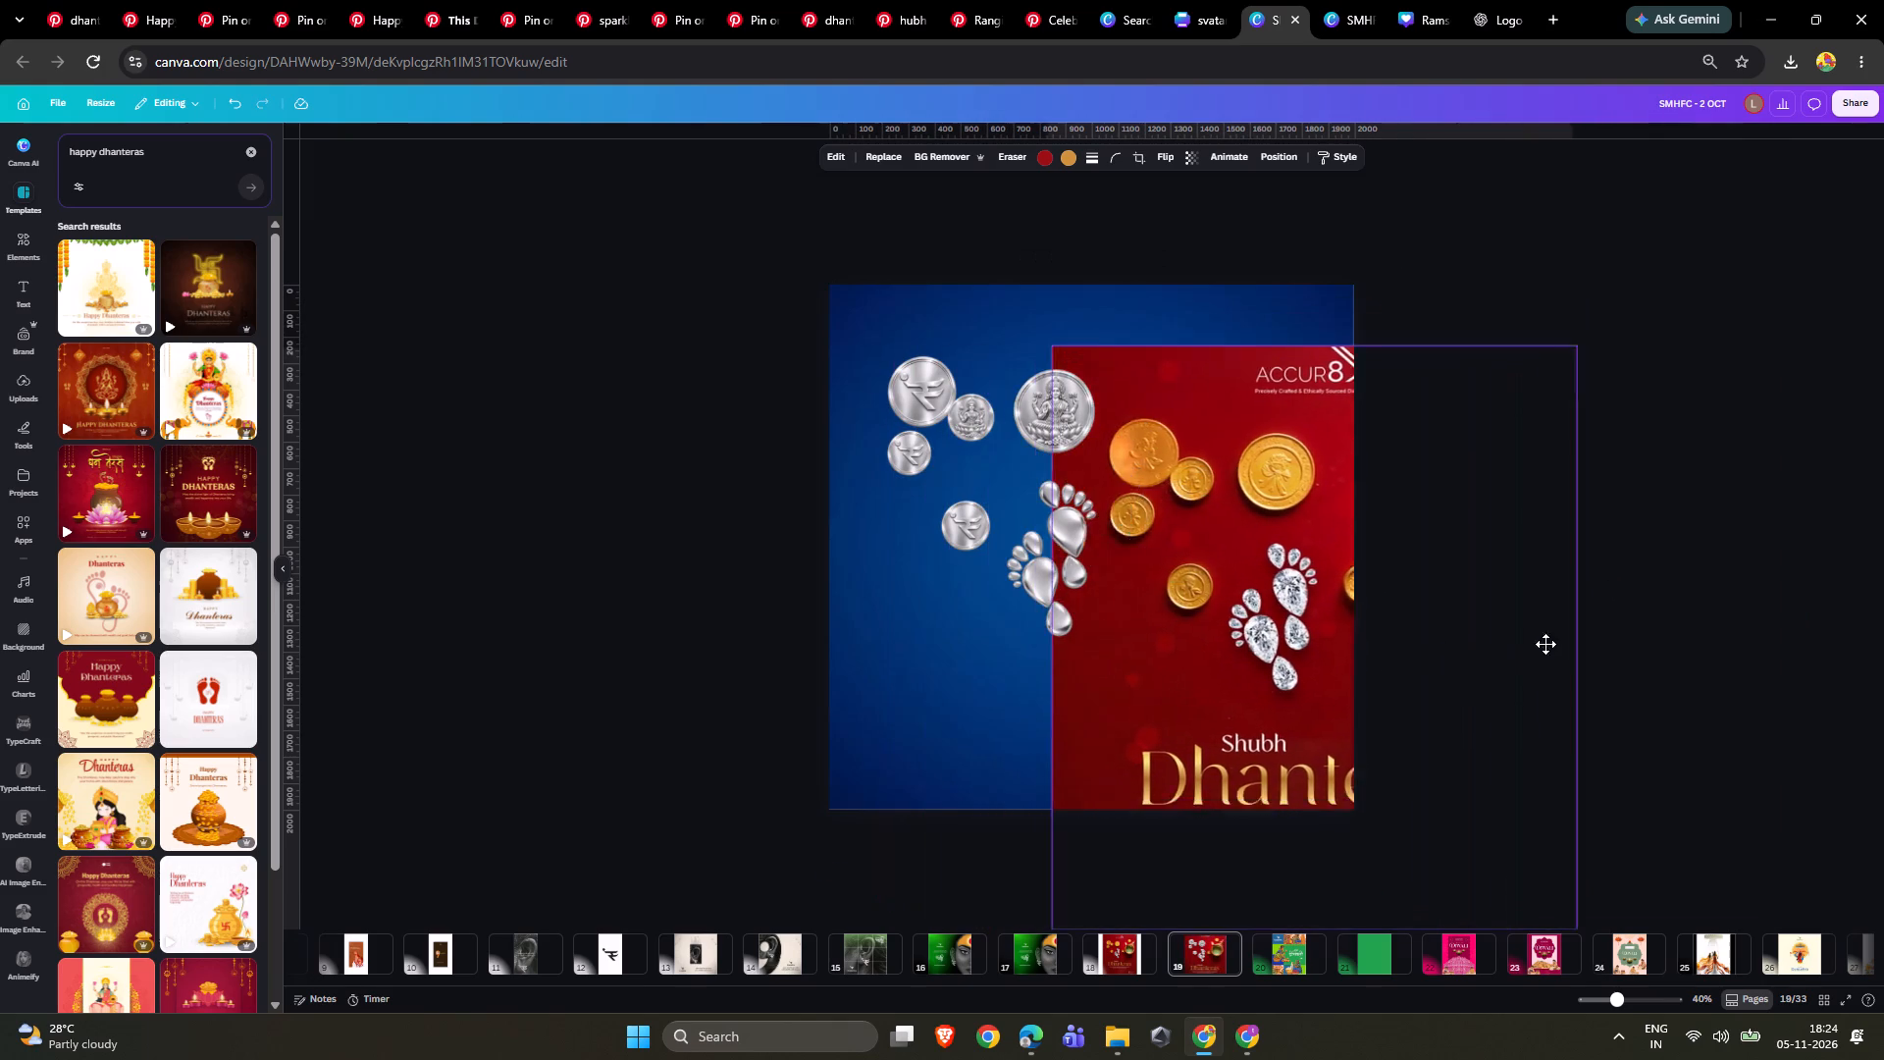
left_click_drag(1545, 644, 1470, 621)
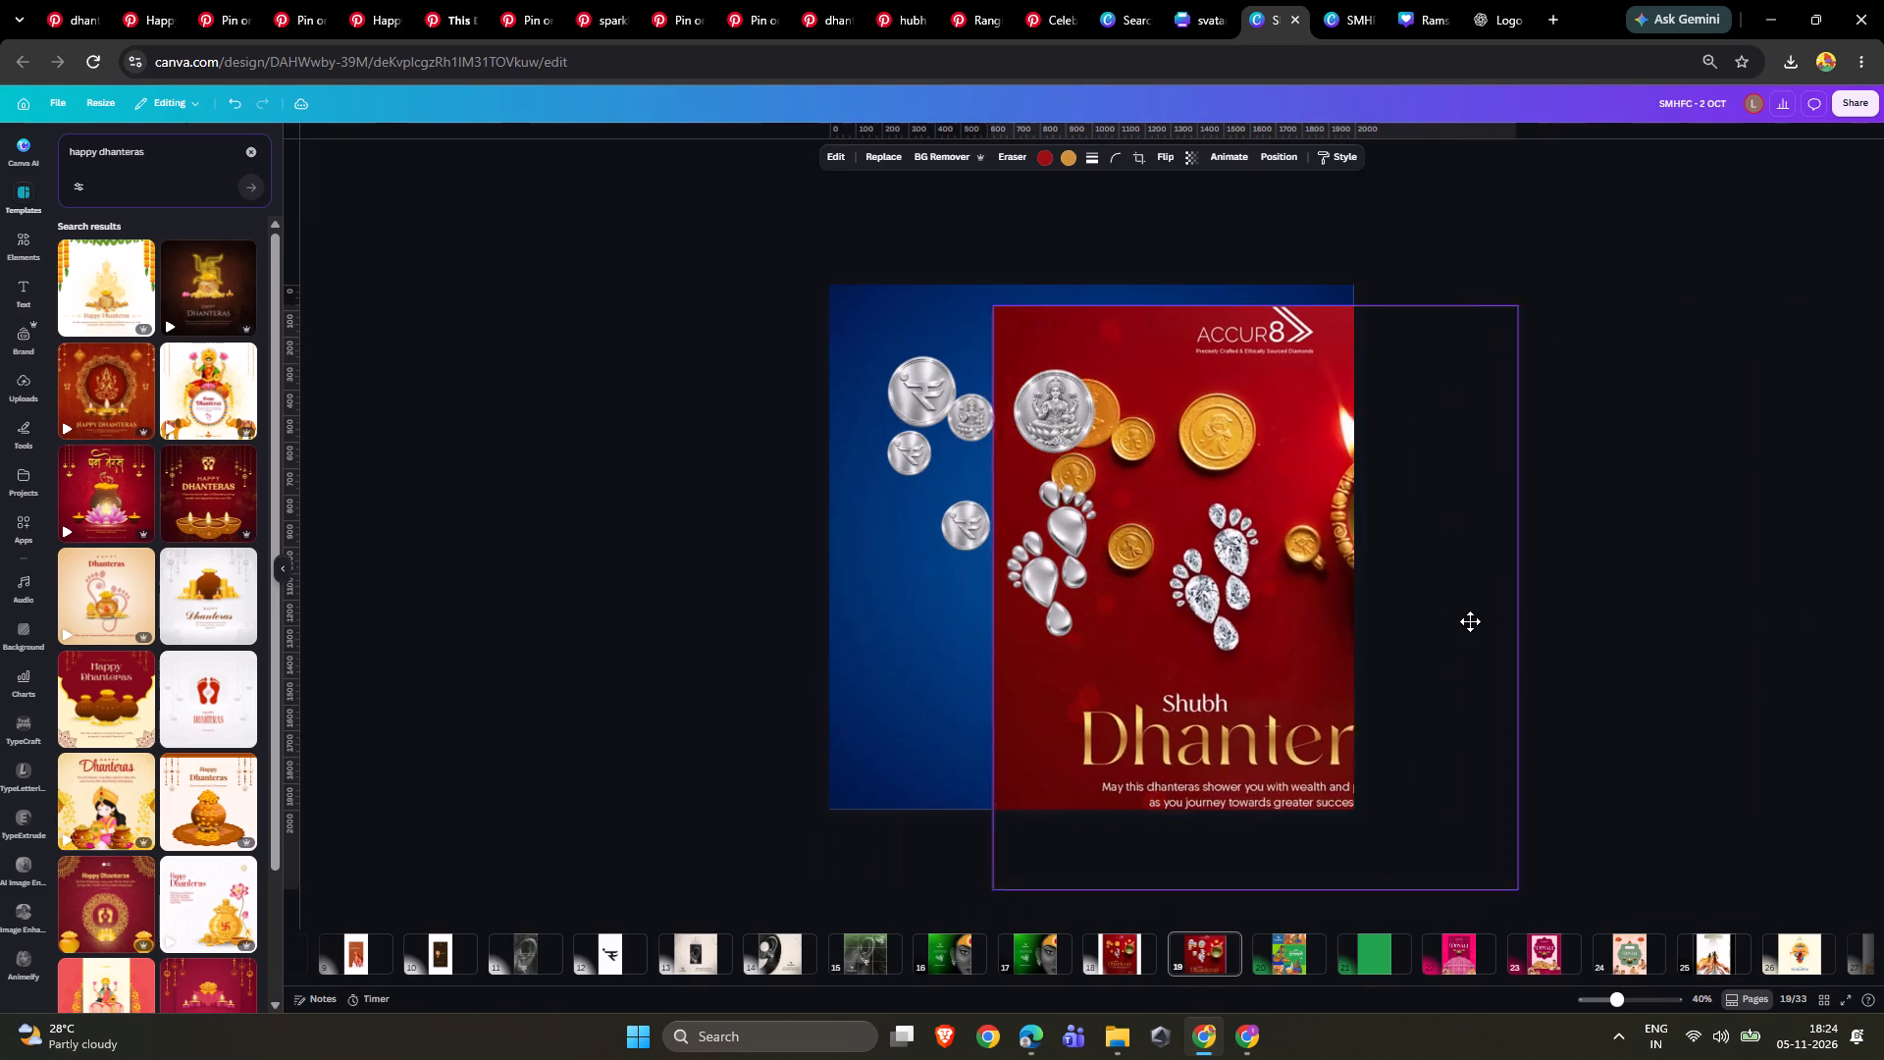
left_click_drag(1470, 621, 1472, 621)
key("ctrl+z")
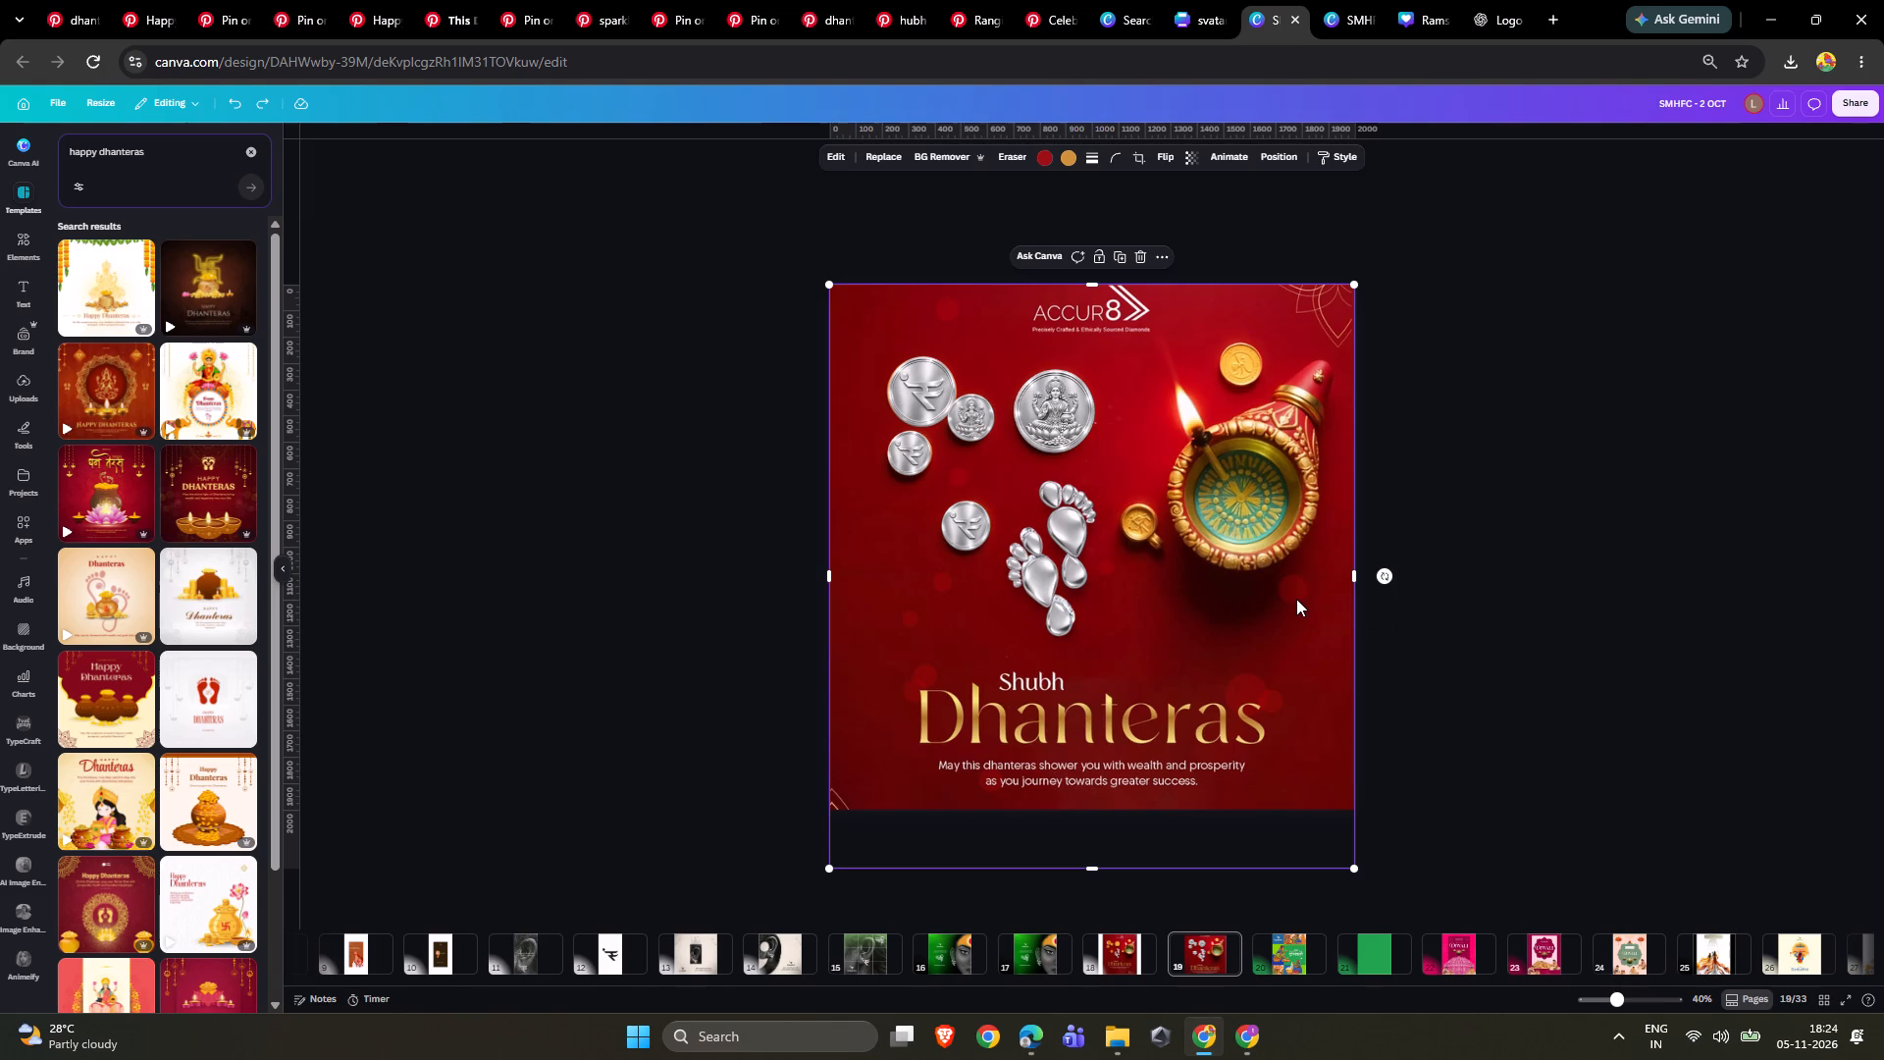
Delete the red Dhanteras artwork image that covers the page's blue background.
left_click(1296, 597)
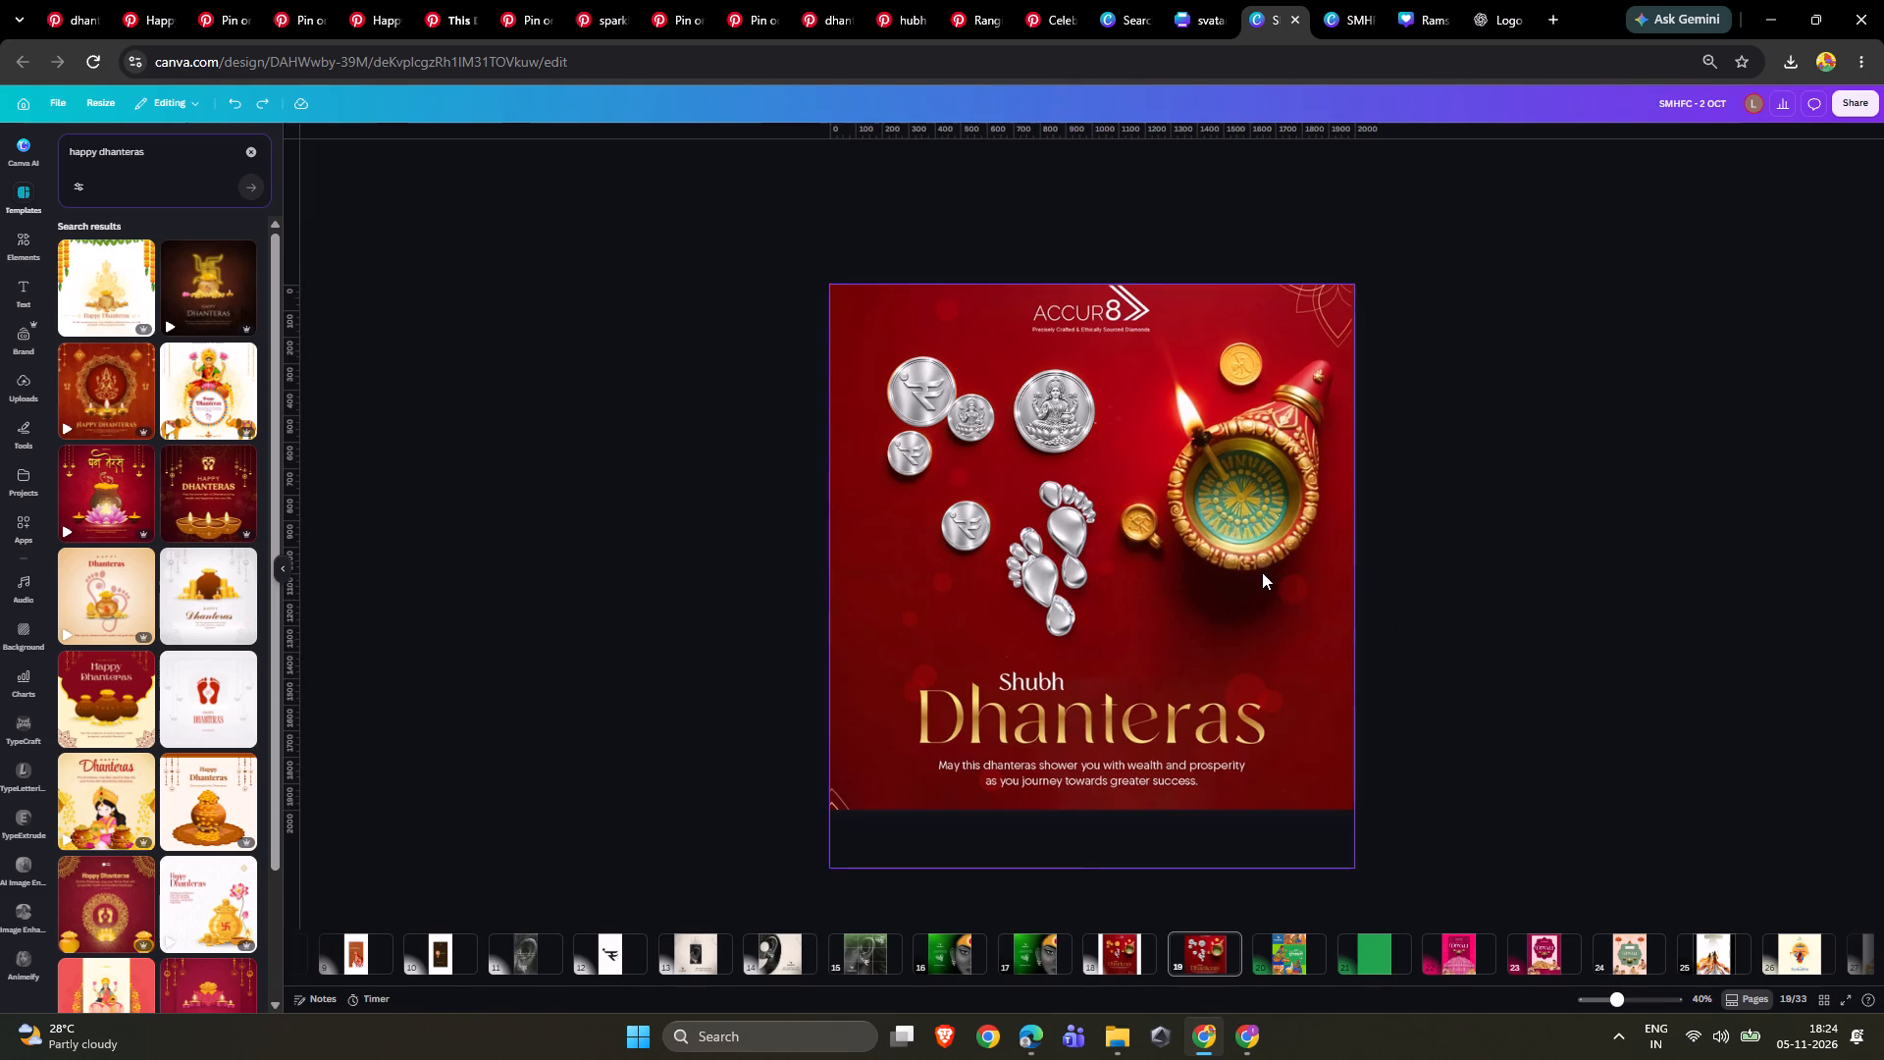
left_click_drag(1262, 572, 1318, 605)
left_click(1278, 588)
left_click_drag(1210, 517, 1572, 520)
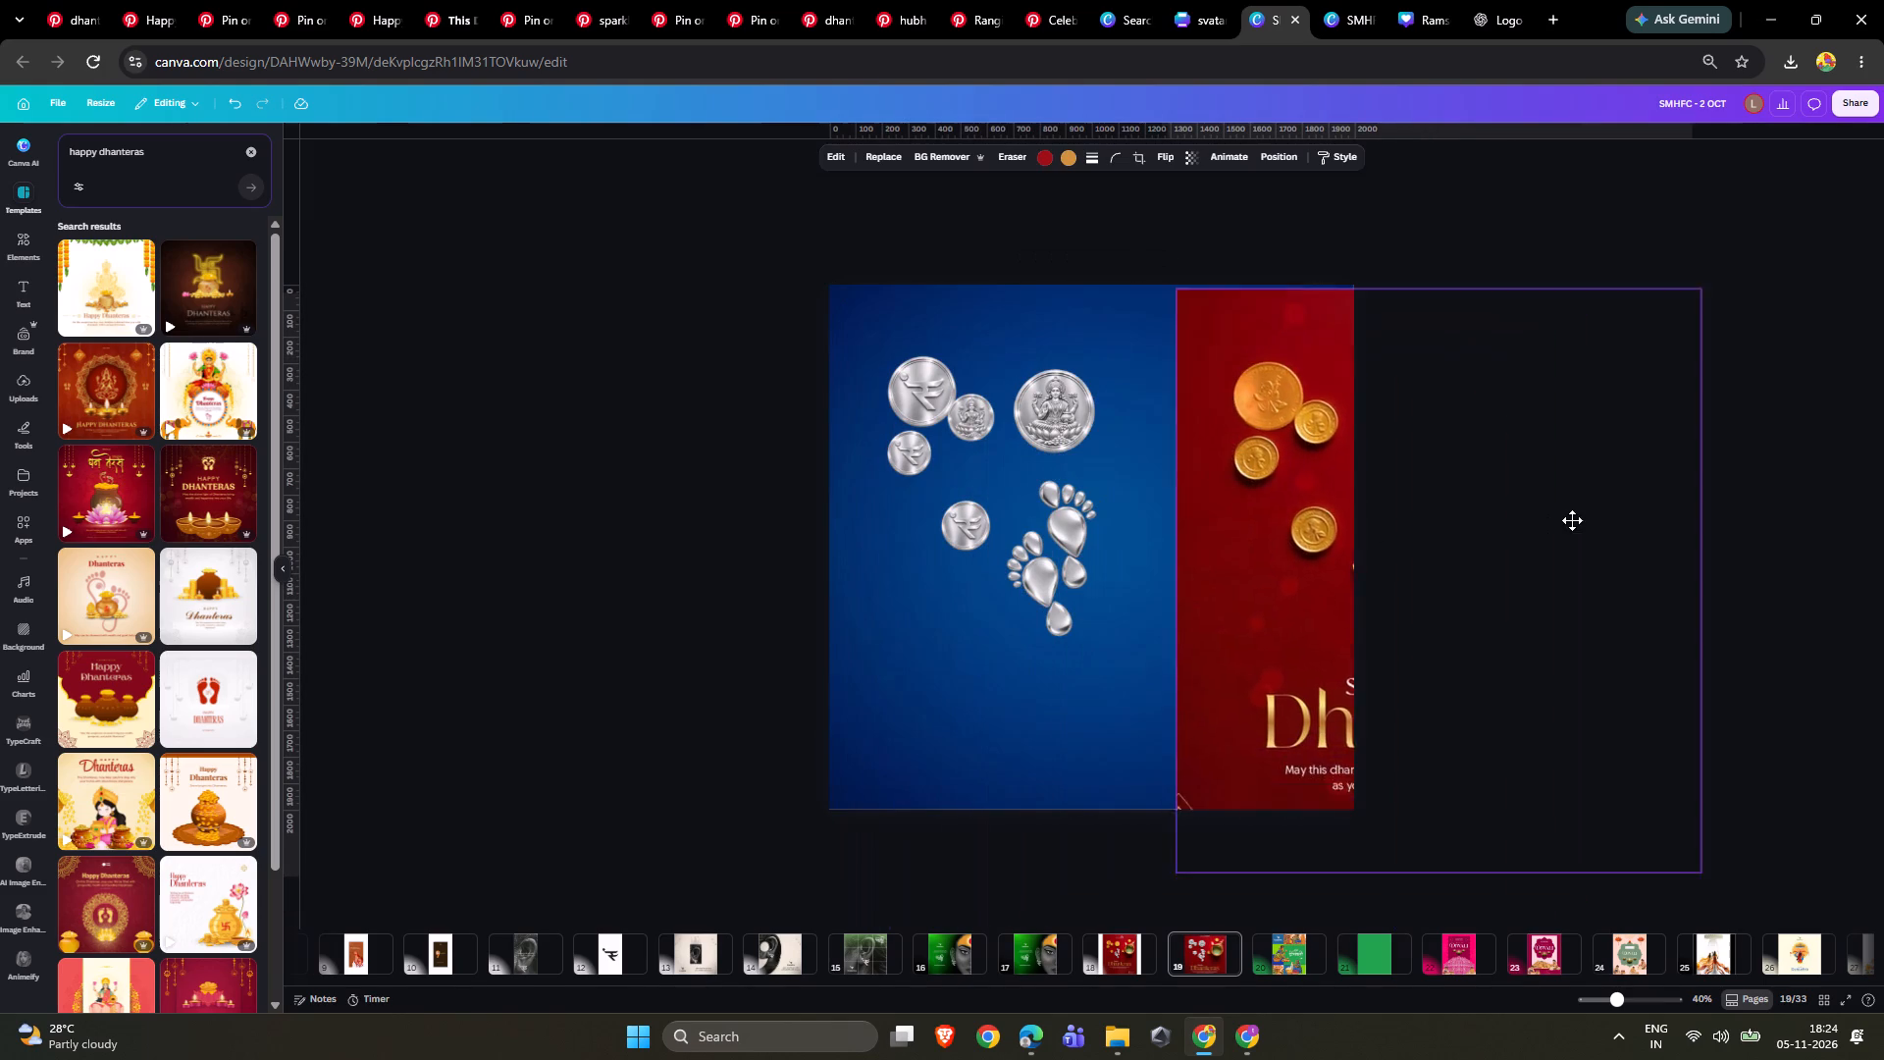
left_click_drag(1572, 520, 1331, 602)
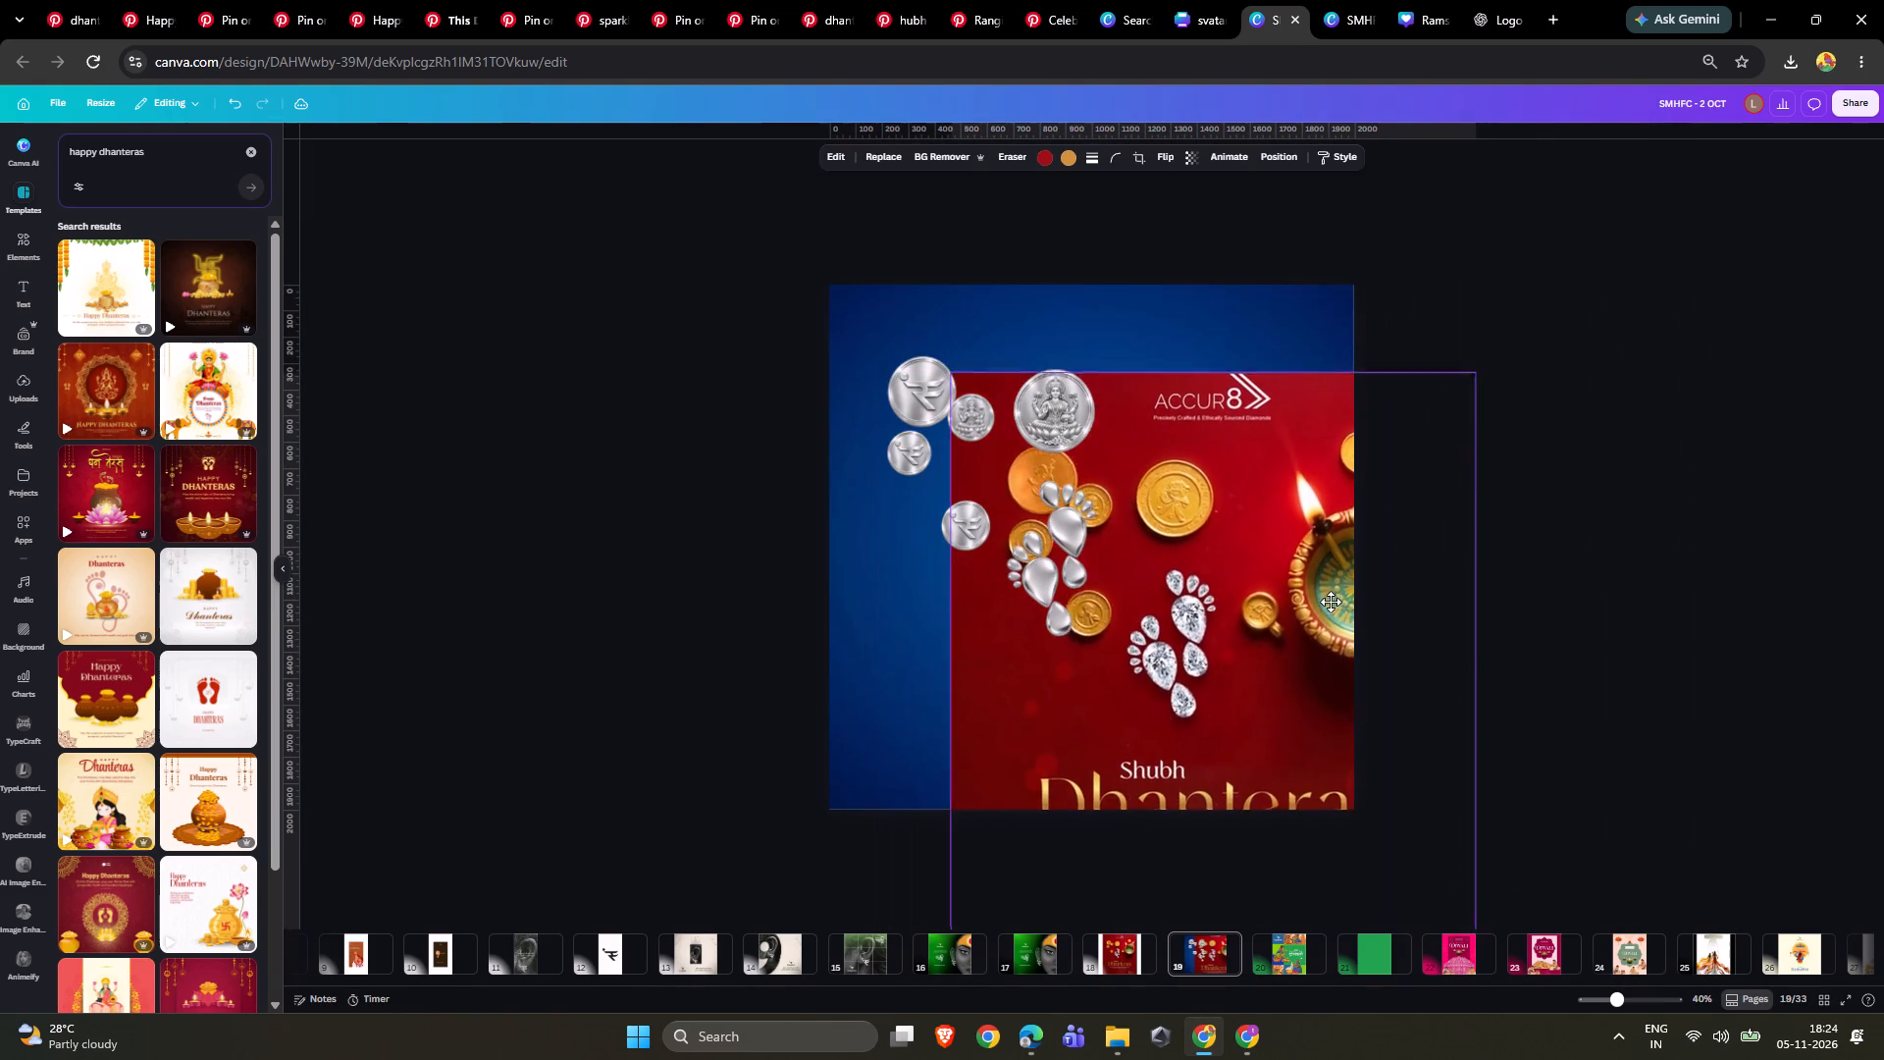
left_click_drag(1331, 602, 1366, 609)
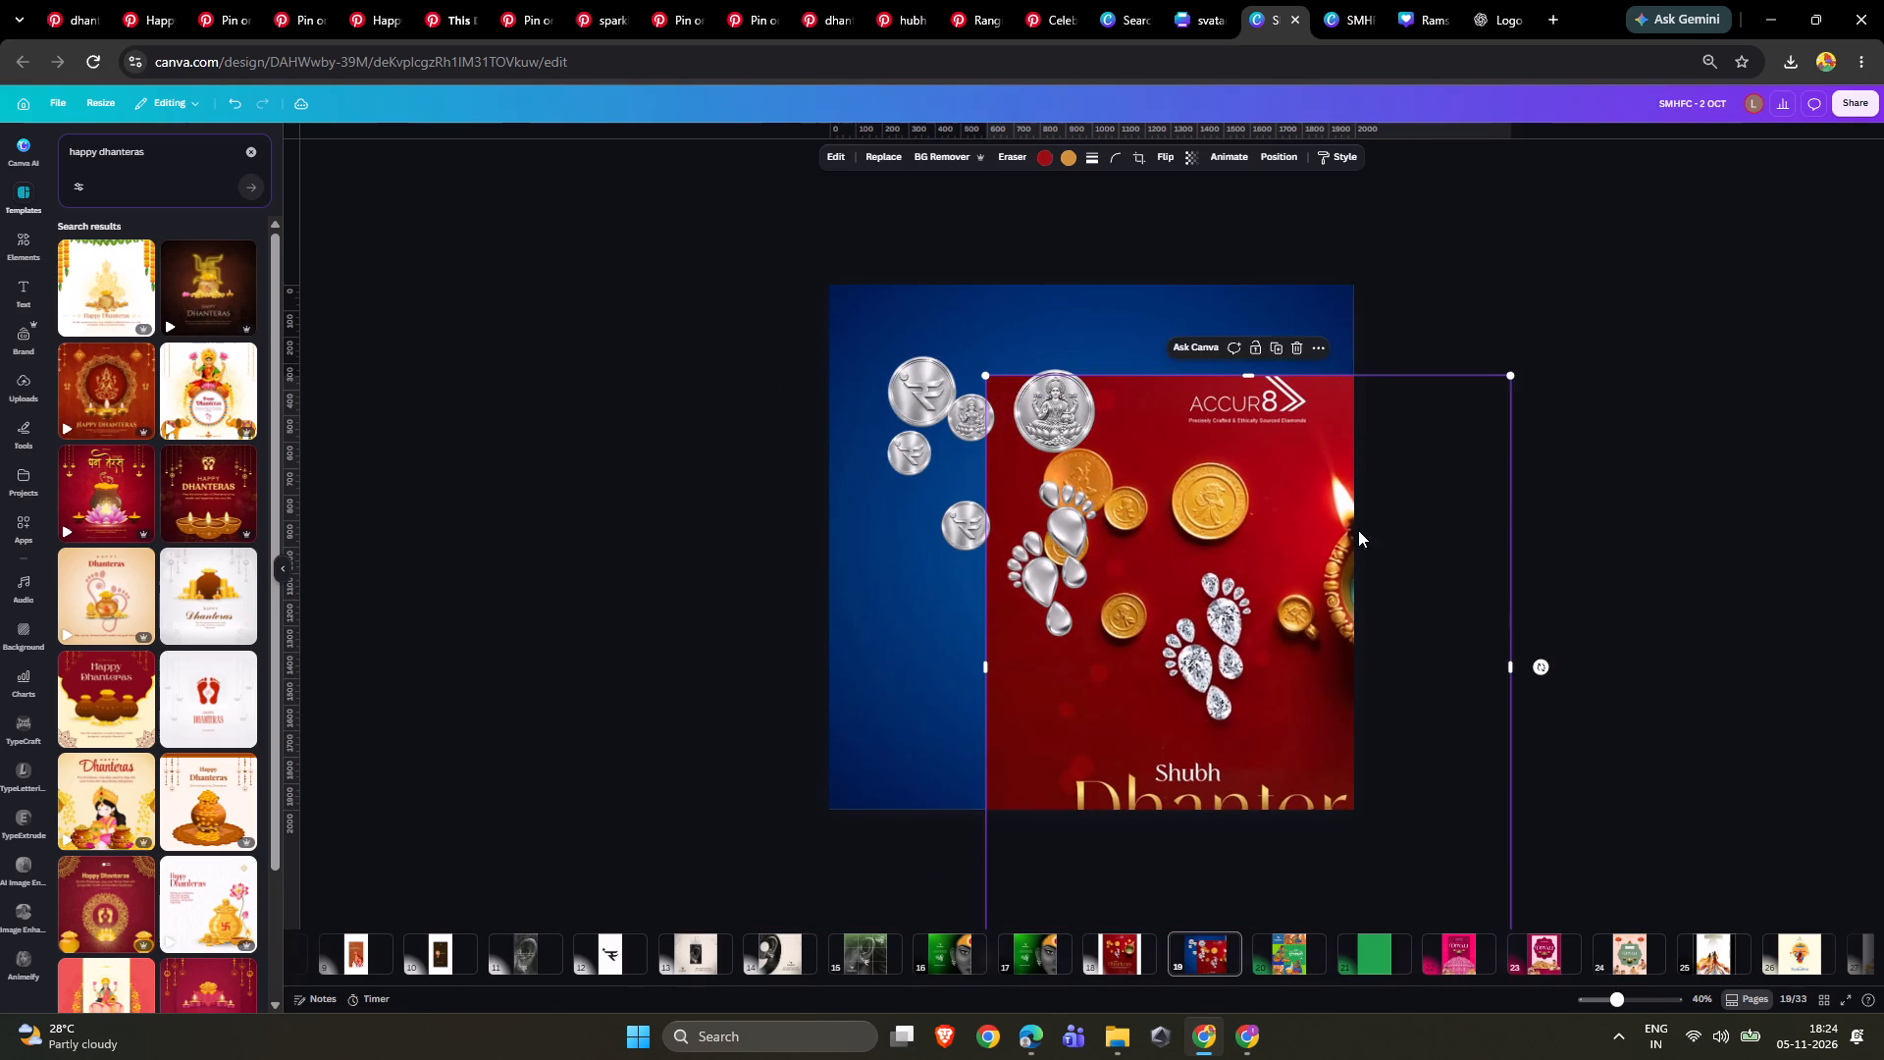
left_click_drag(1355, 520, 1265, 514)
left_click(1209, 344)
left_click(1457, 342)
left_click_drag(1457, 342, 1445, 362)
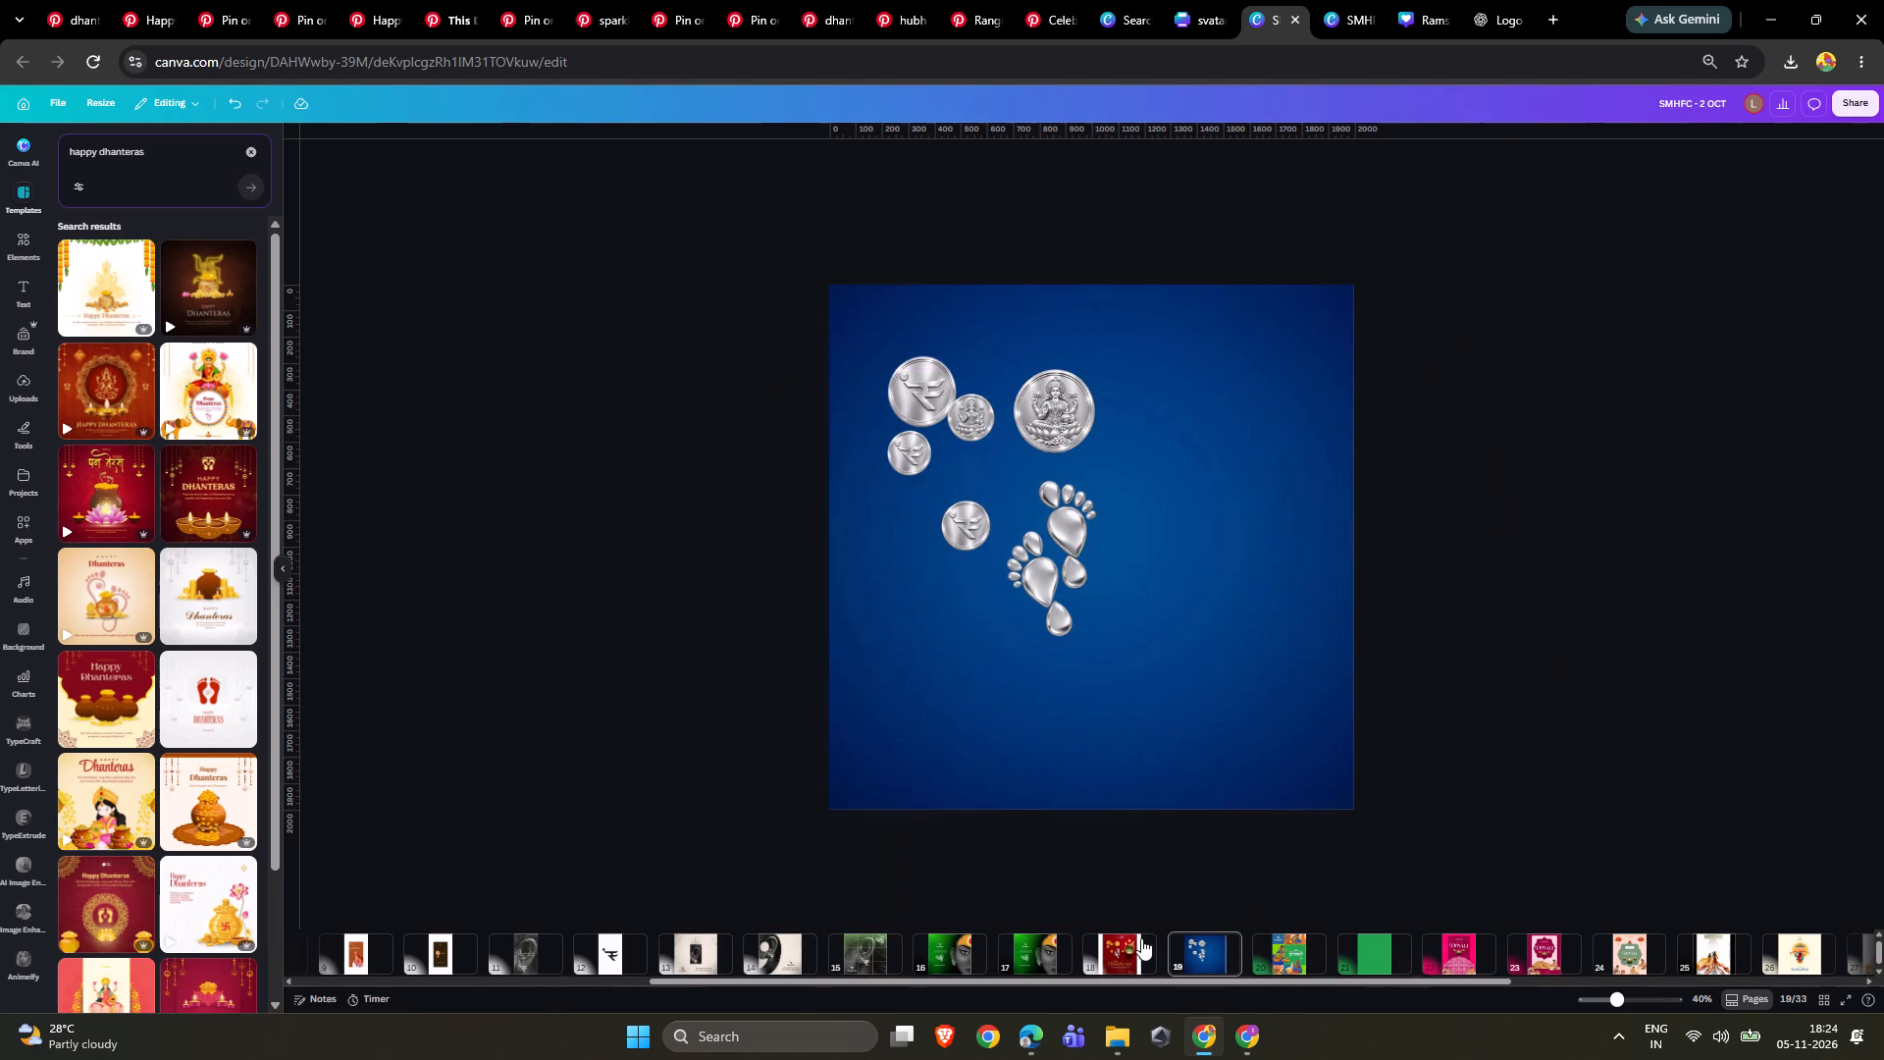
Copy the white Svatantra logo from the Happy Navratri creative on page 17 and paste it onto page 19.
left_click(1135, 939)
left_click(1014, 963)
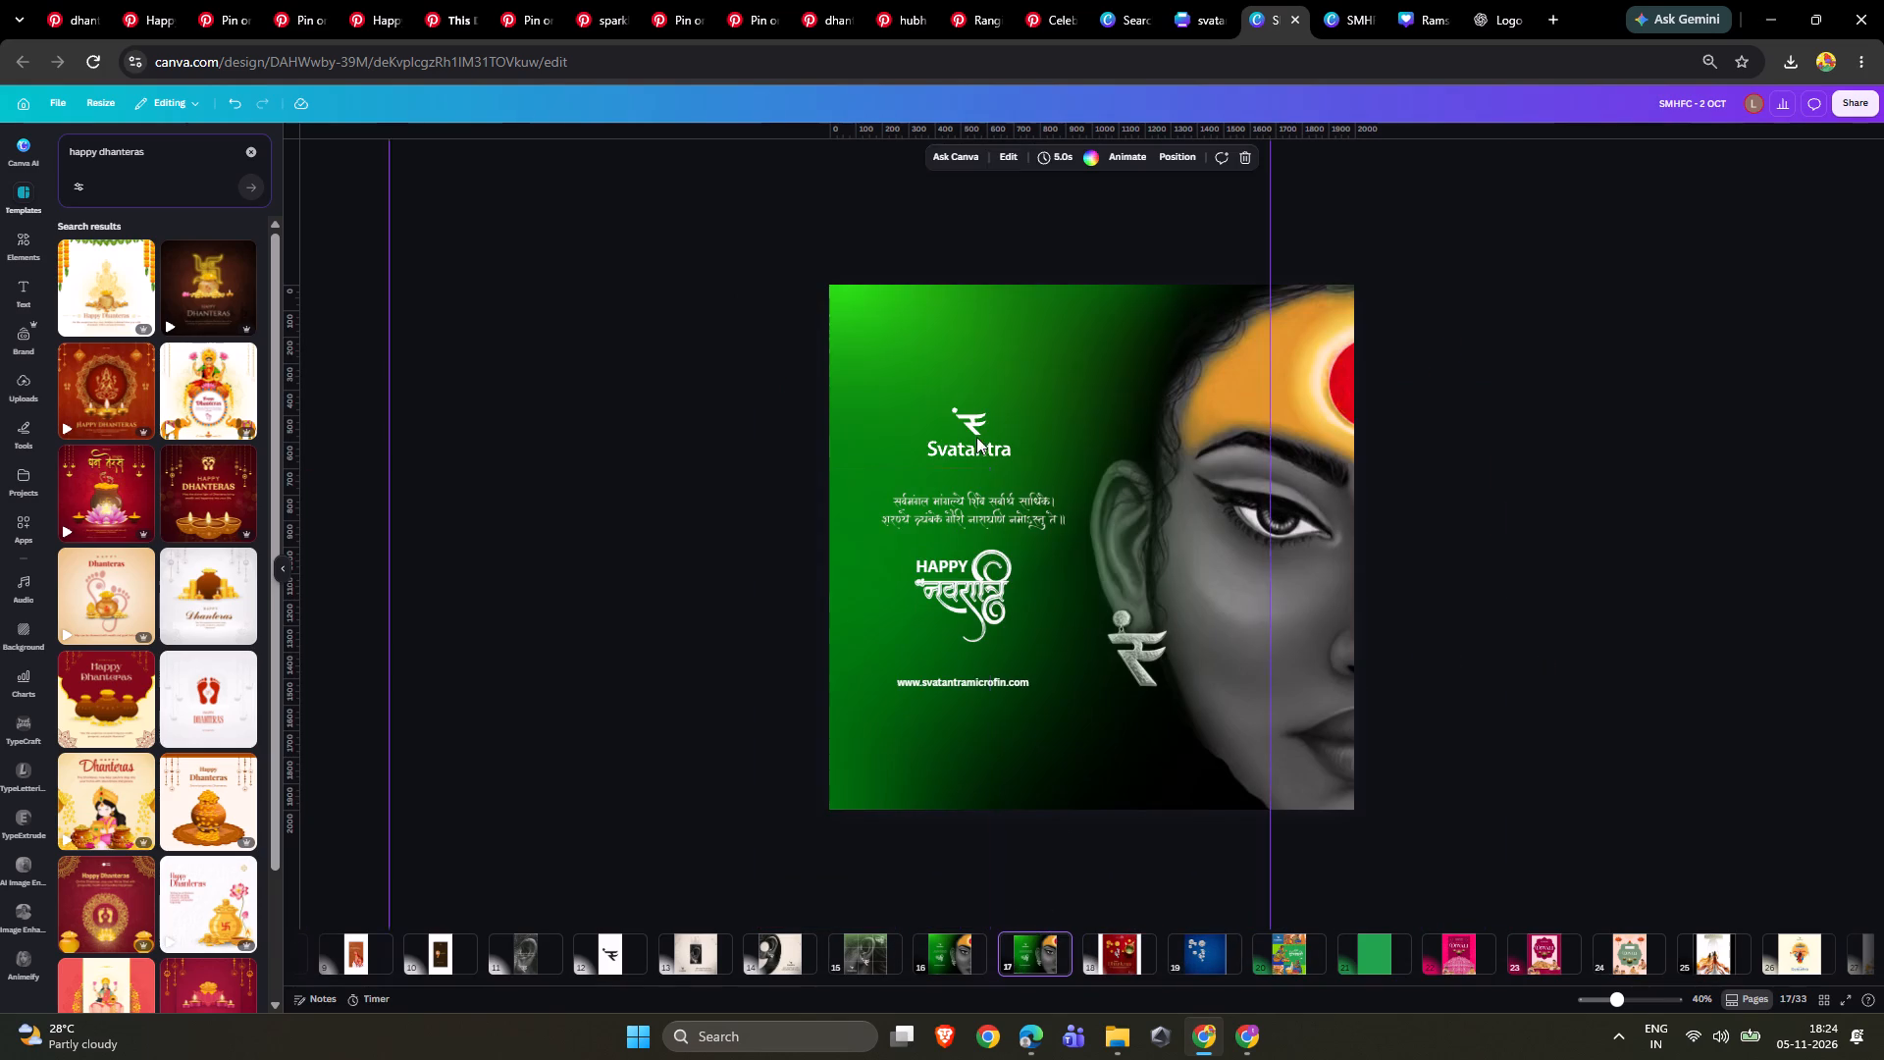
left_click(998, 424)
key("ctrl+c")
left_click(1197, 956)
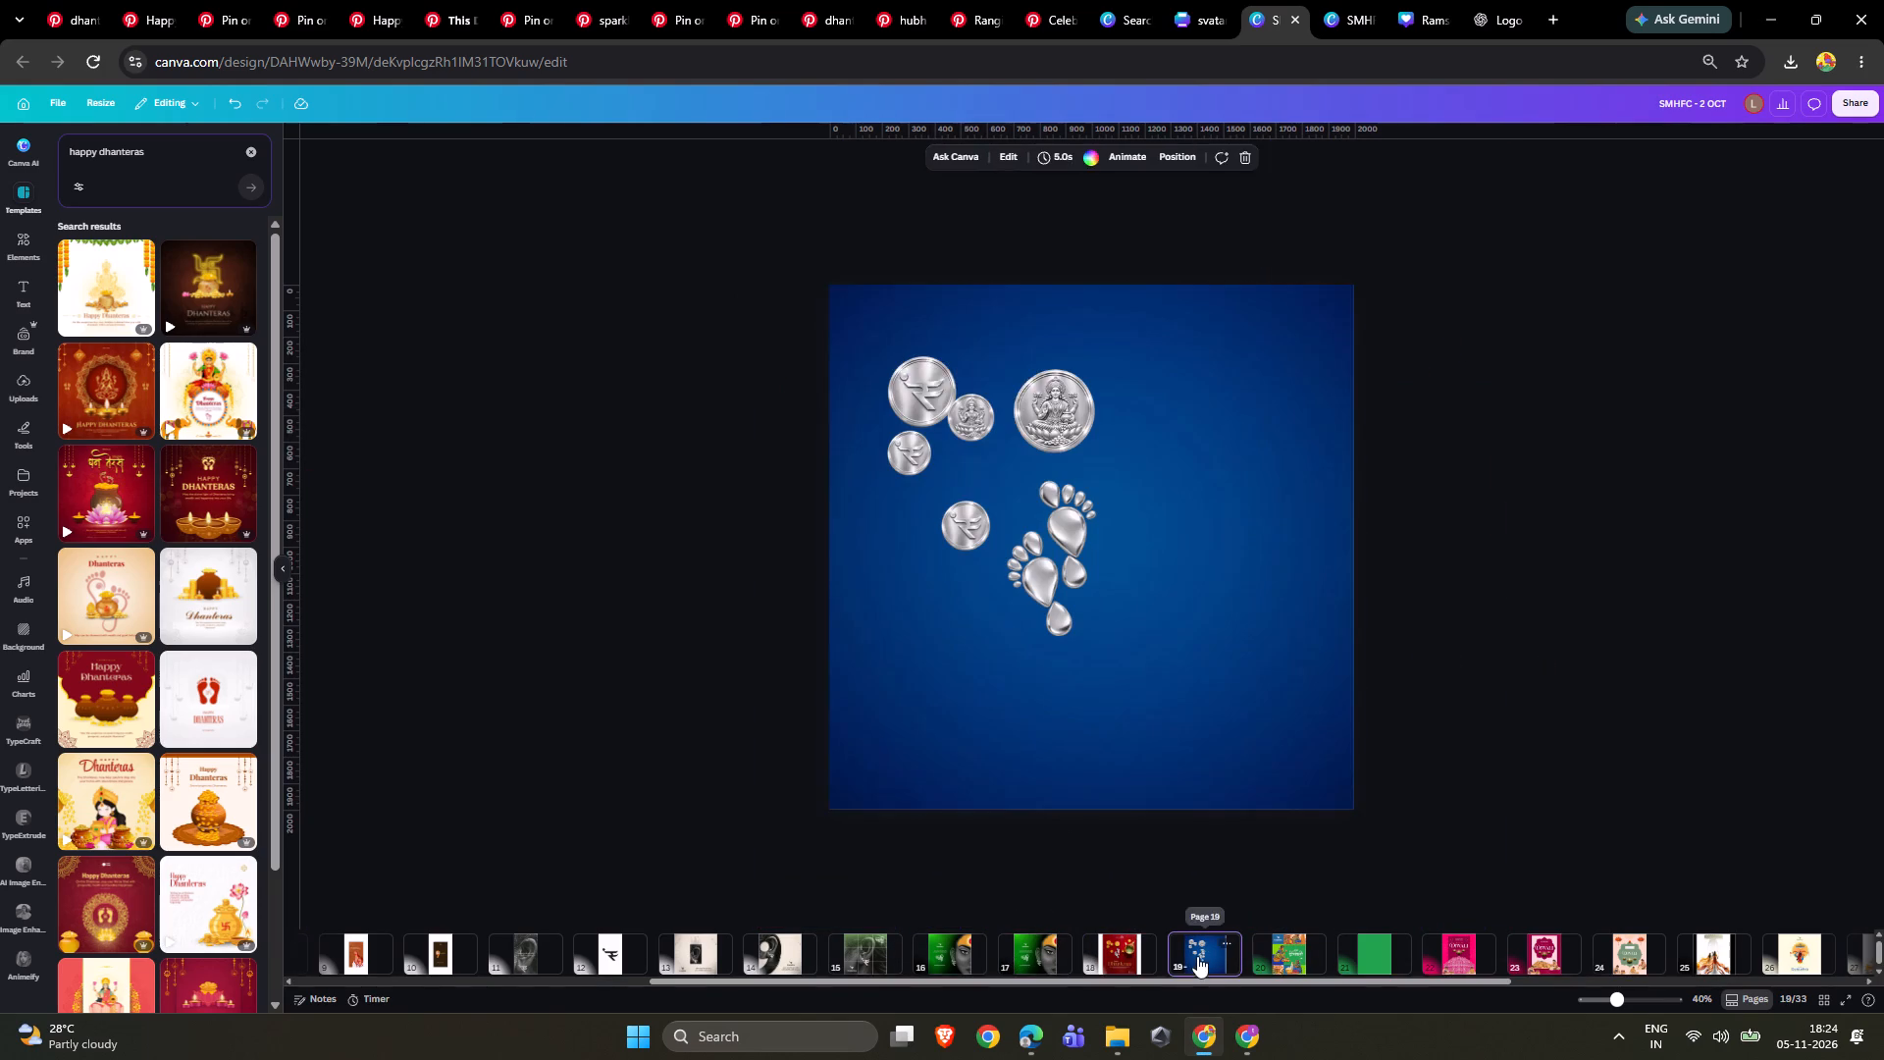
key("ctrl+v")
Align the Svatantra logo to the page's horizontal centre and vertical middle.
left_click(1163, 159)
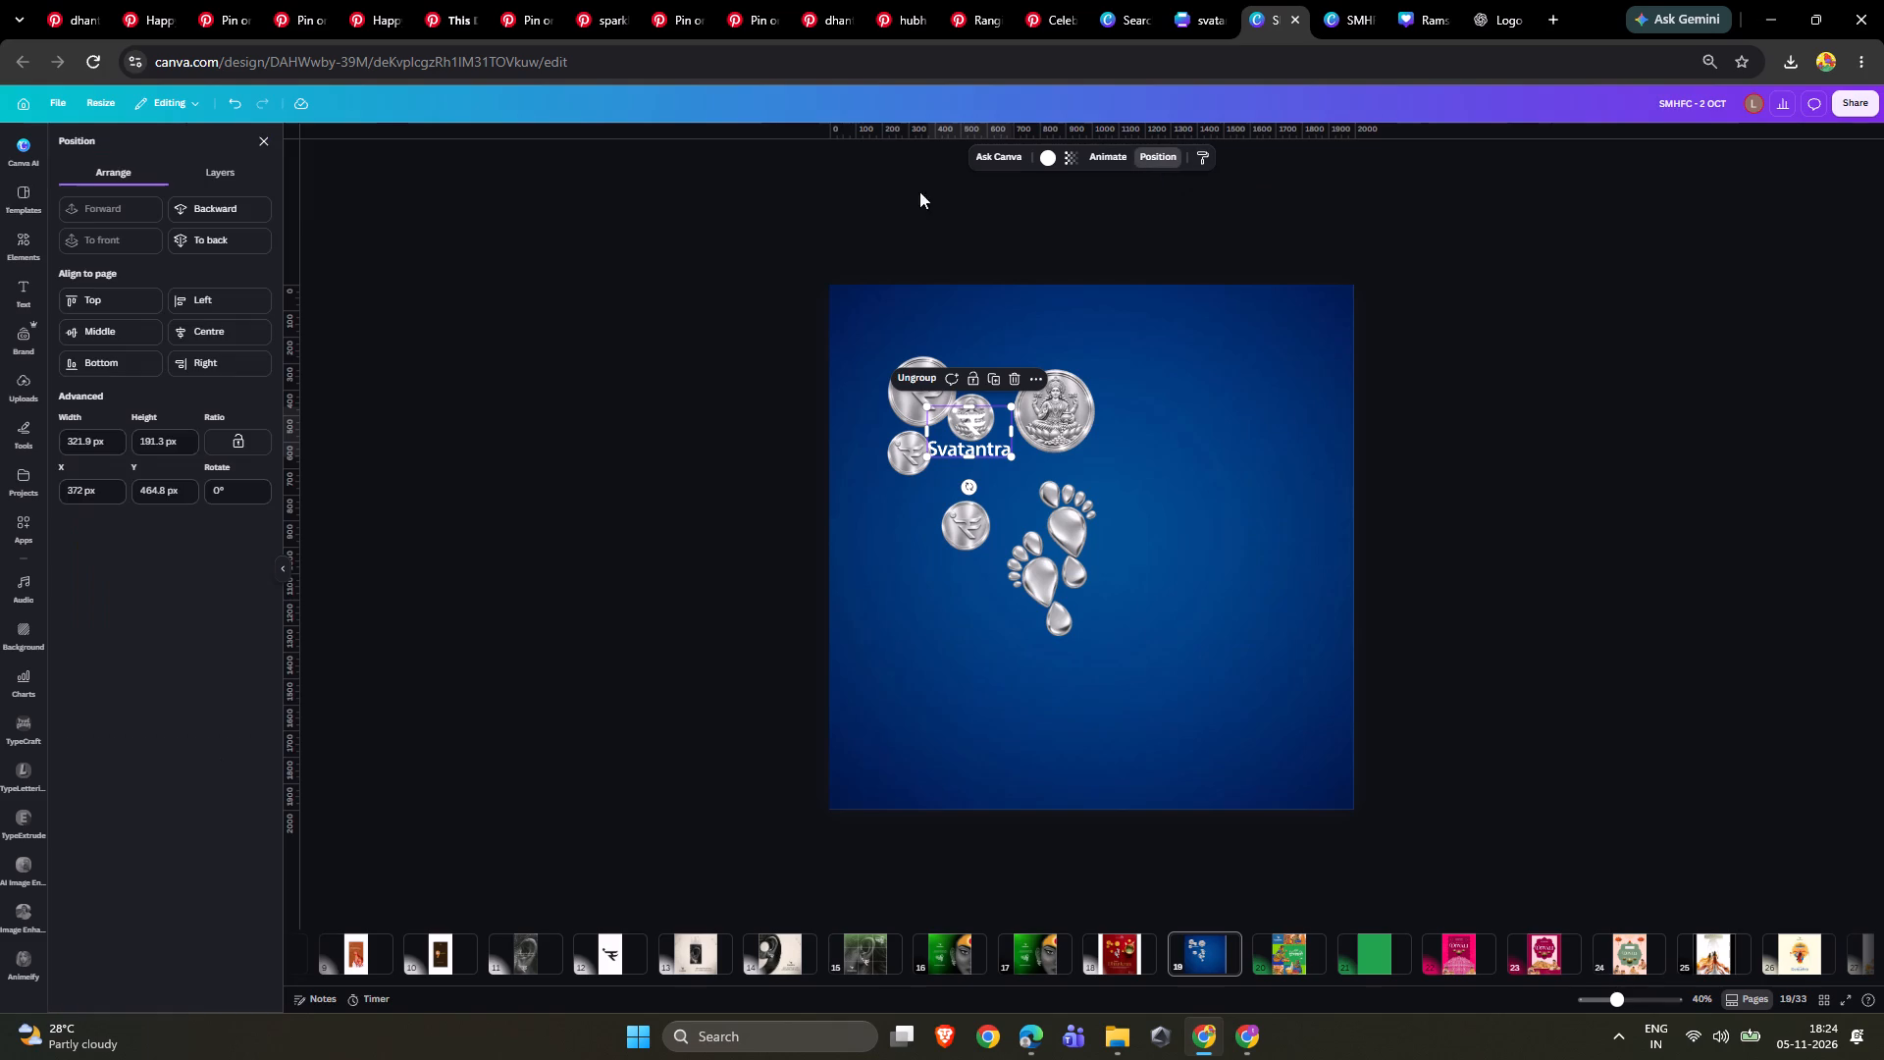
left_click_drag(206, 336, 197, 336)
left_click(124, 331)
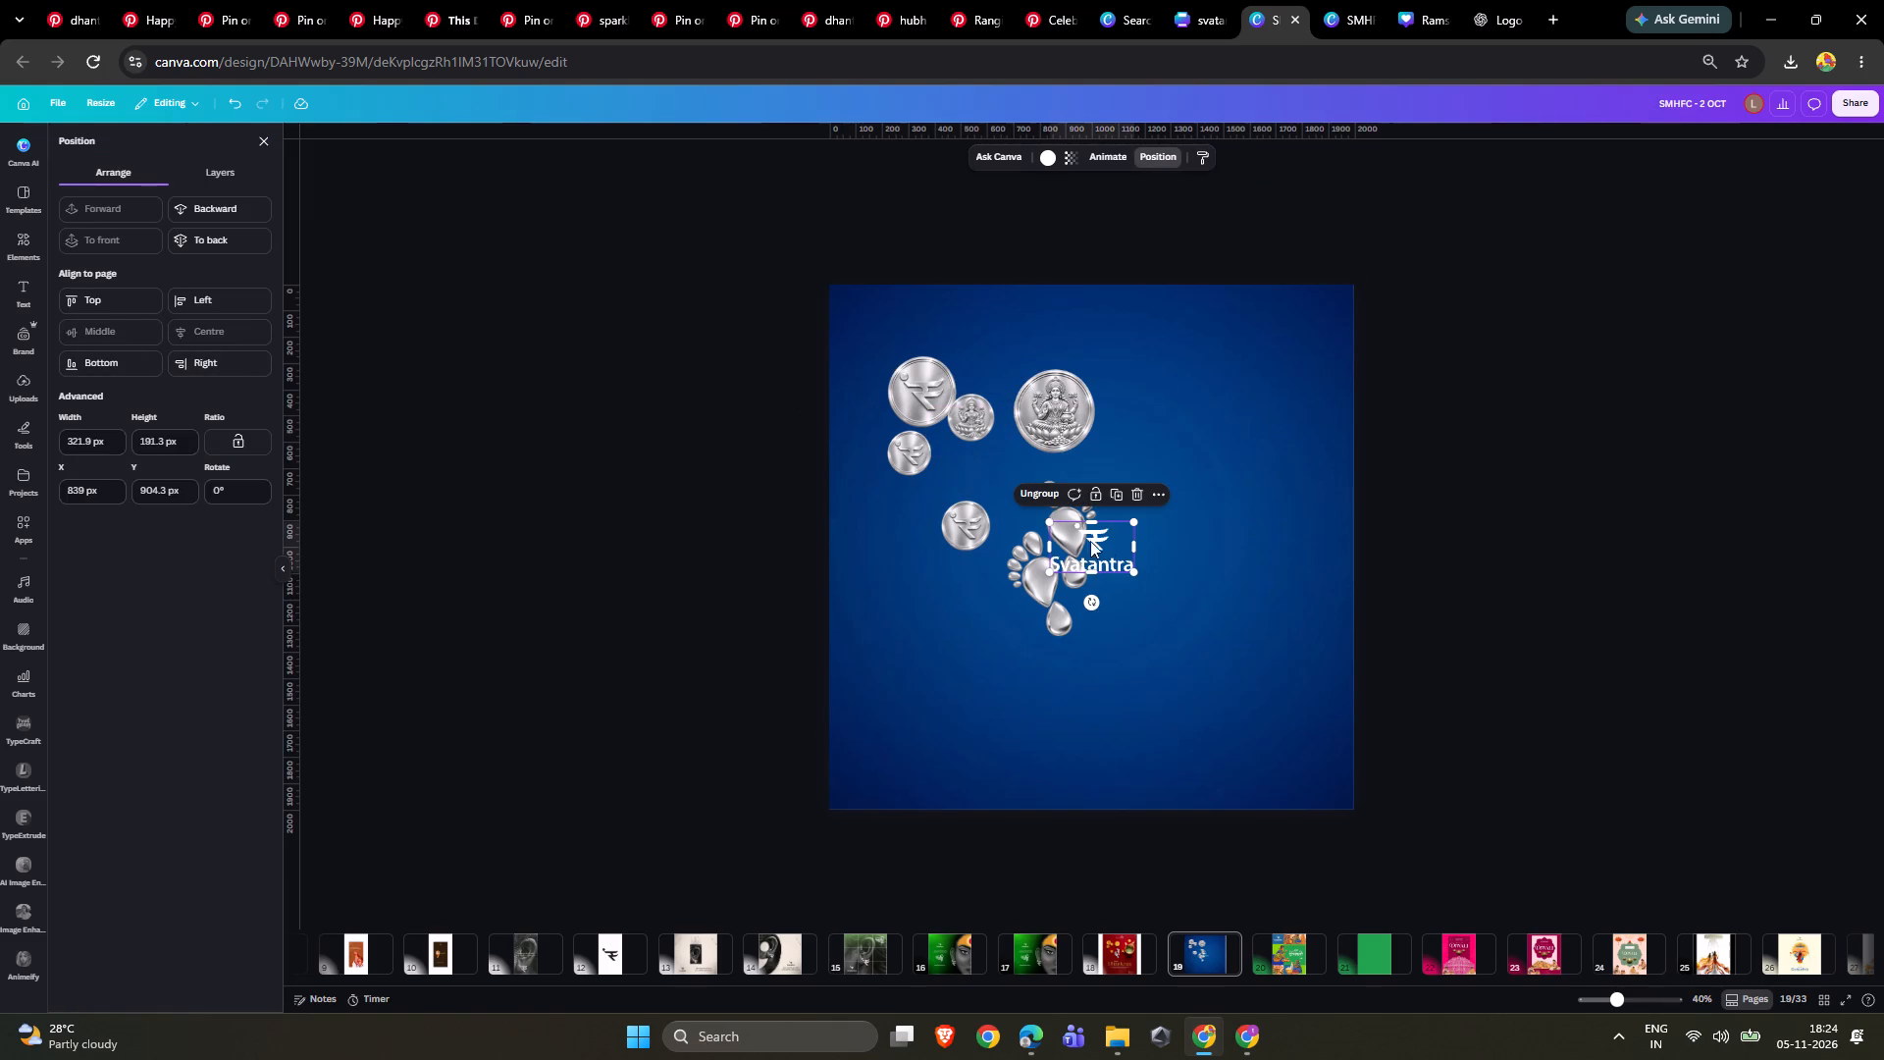
Move the Svatantra logo up to the top centre of the blue page.
left_click_drag(1105, 548, 1102, 331)
Select all the silver coins and the footprints together and scale them down slightly so they sit below the logo.
left_click(756, 371)
left_click_drag(753, 371, 972, 496)
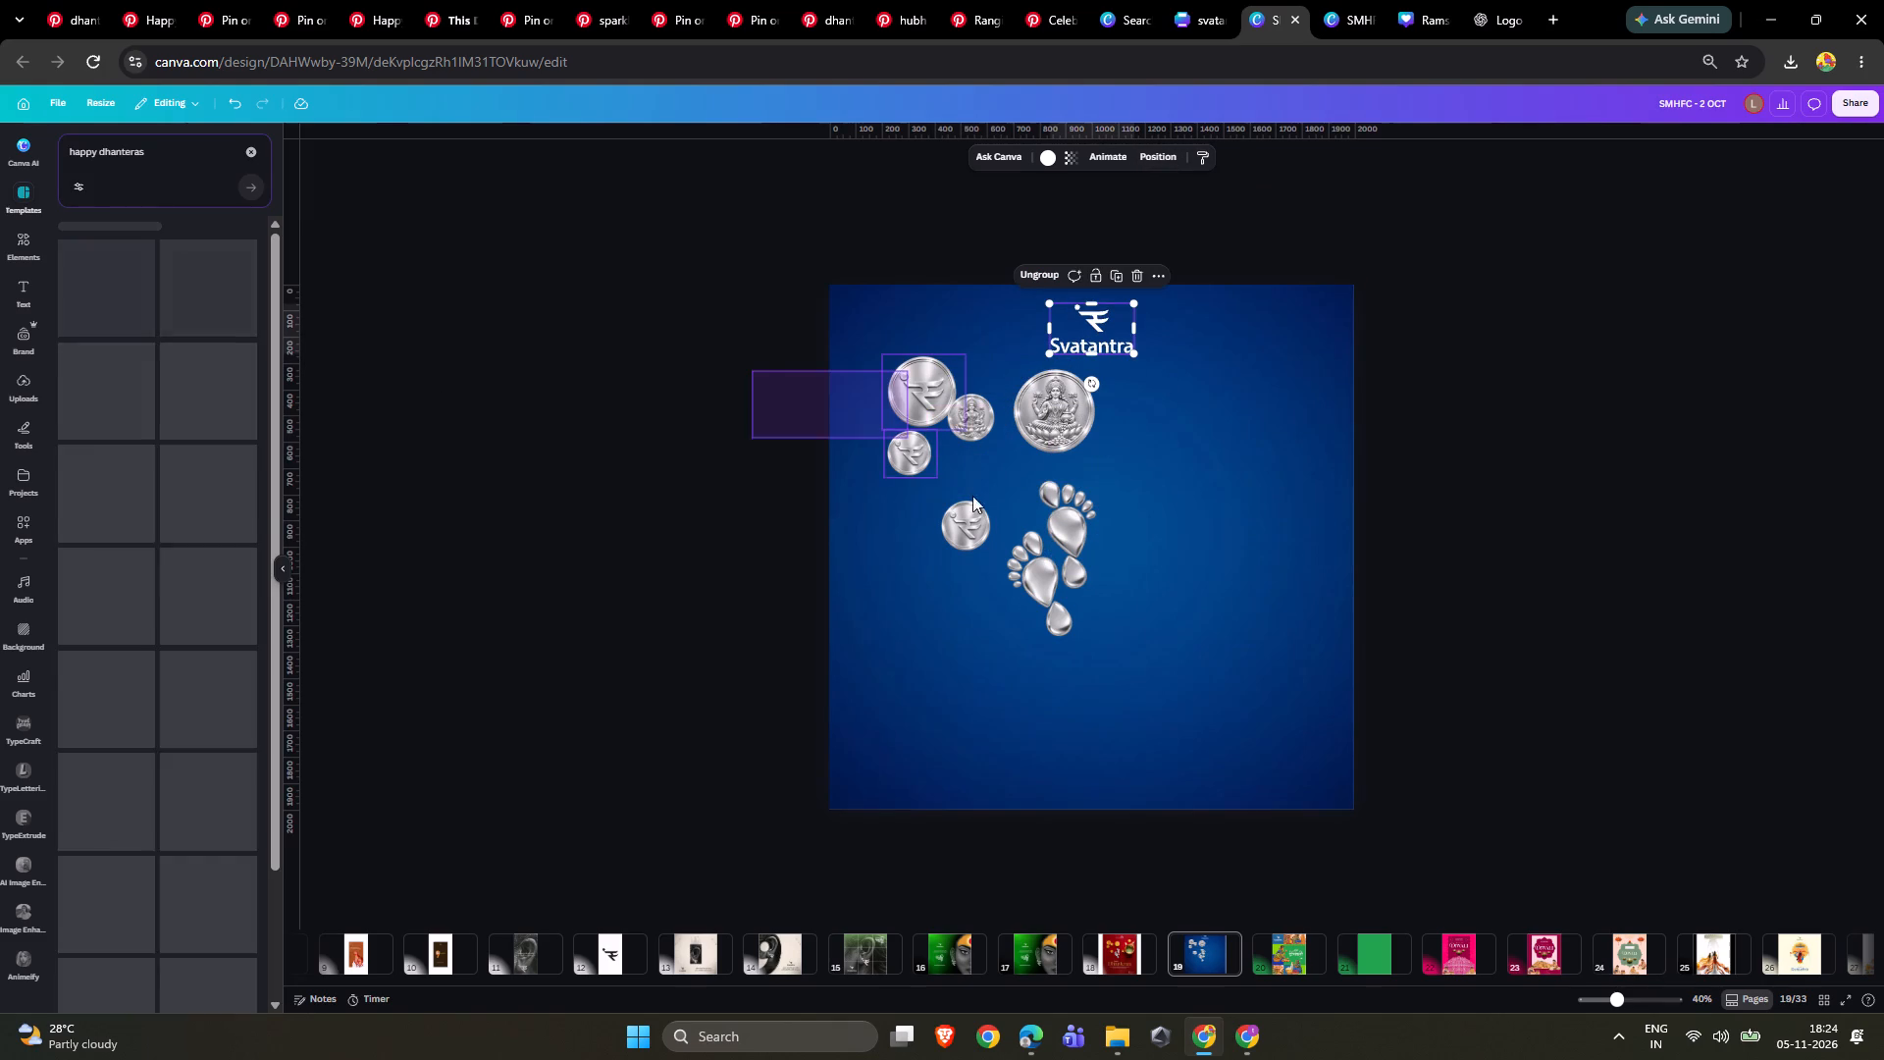
left_click_drag(972, 496, 1057, 618)
left_click_drag(1140, 351, 1116, 365)
left_click_drag(761, 373, 1026, 644)
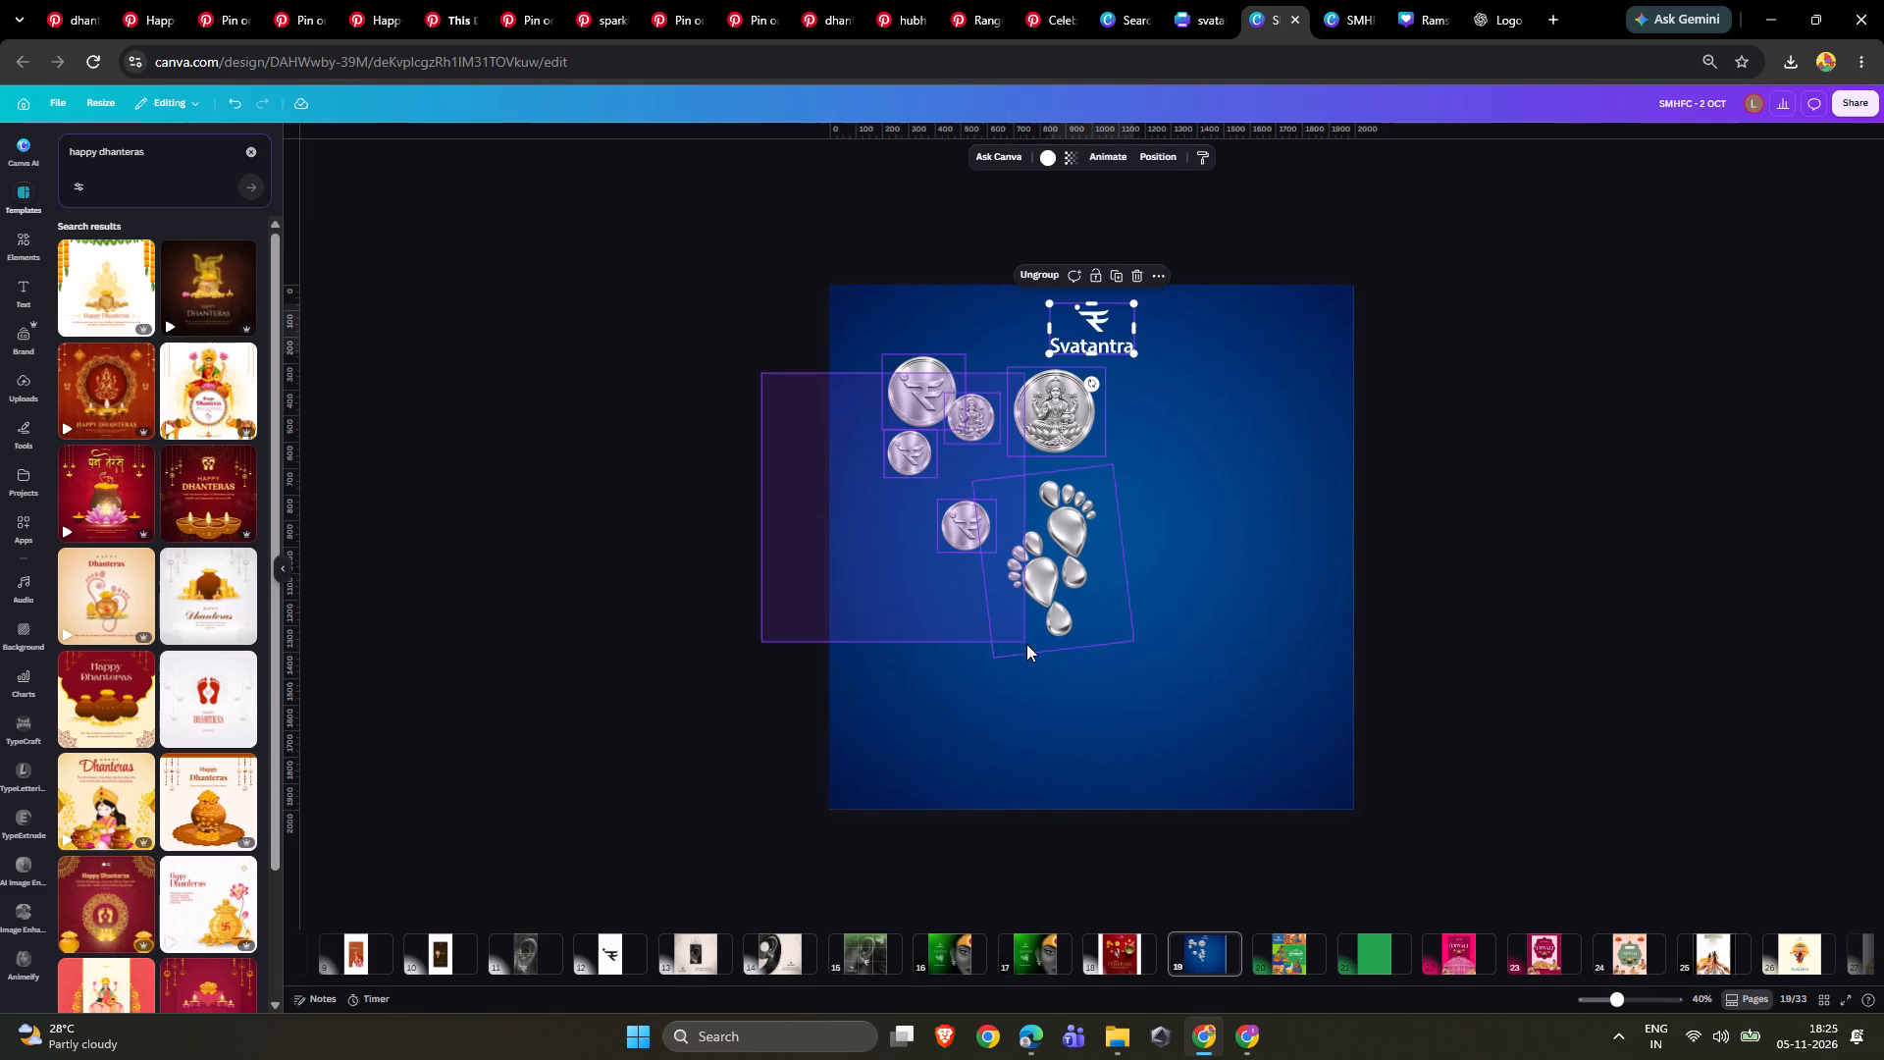
left_click_drag(1026, 644, 1053, 654)
left_click_drag(1136, 359, 1120, 363)
key("ctrl+z")
left_click_drag(1134, 355, 1110, 372)
double_click(1468, 400)
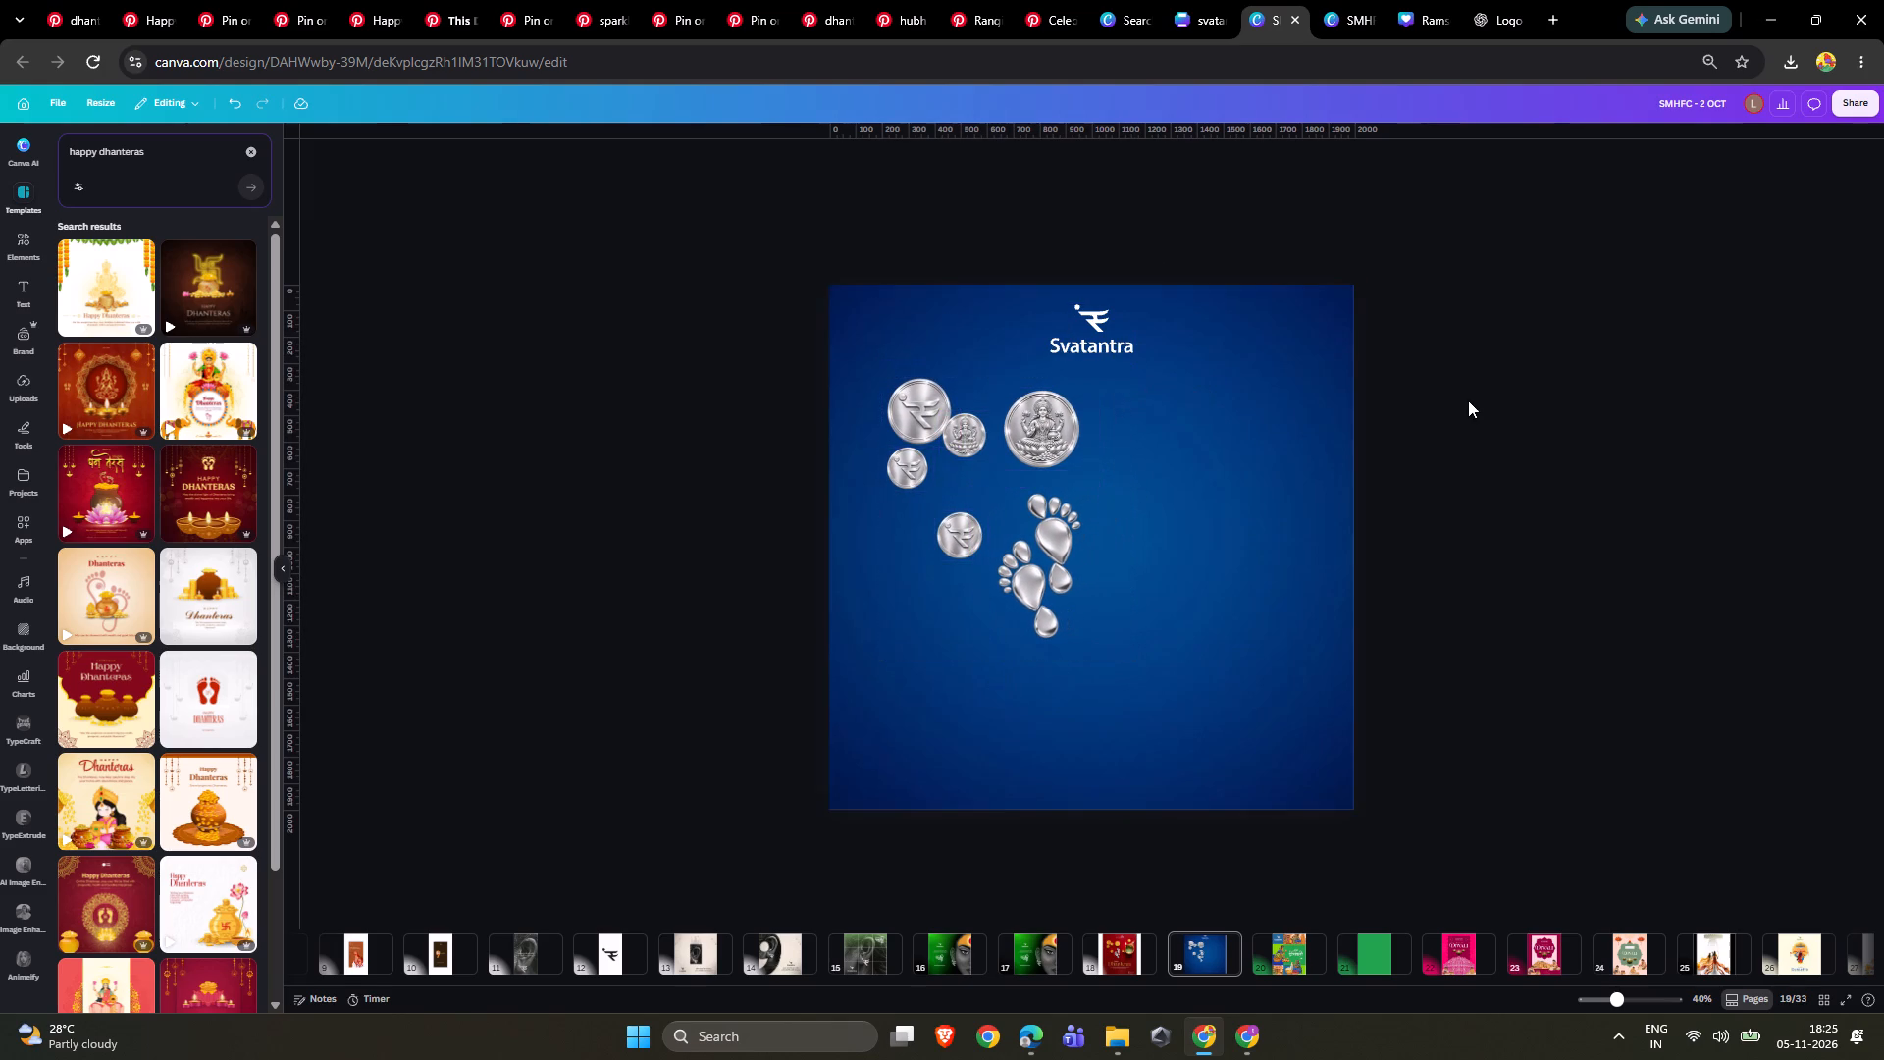
Apply a Drop shadow to the large Lakshmi coin.
left_click(1038, 414)
left_click(1516, 401)
left_click(1034, 438)
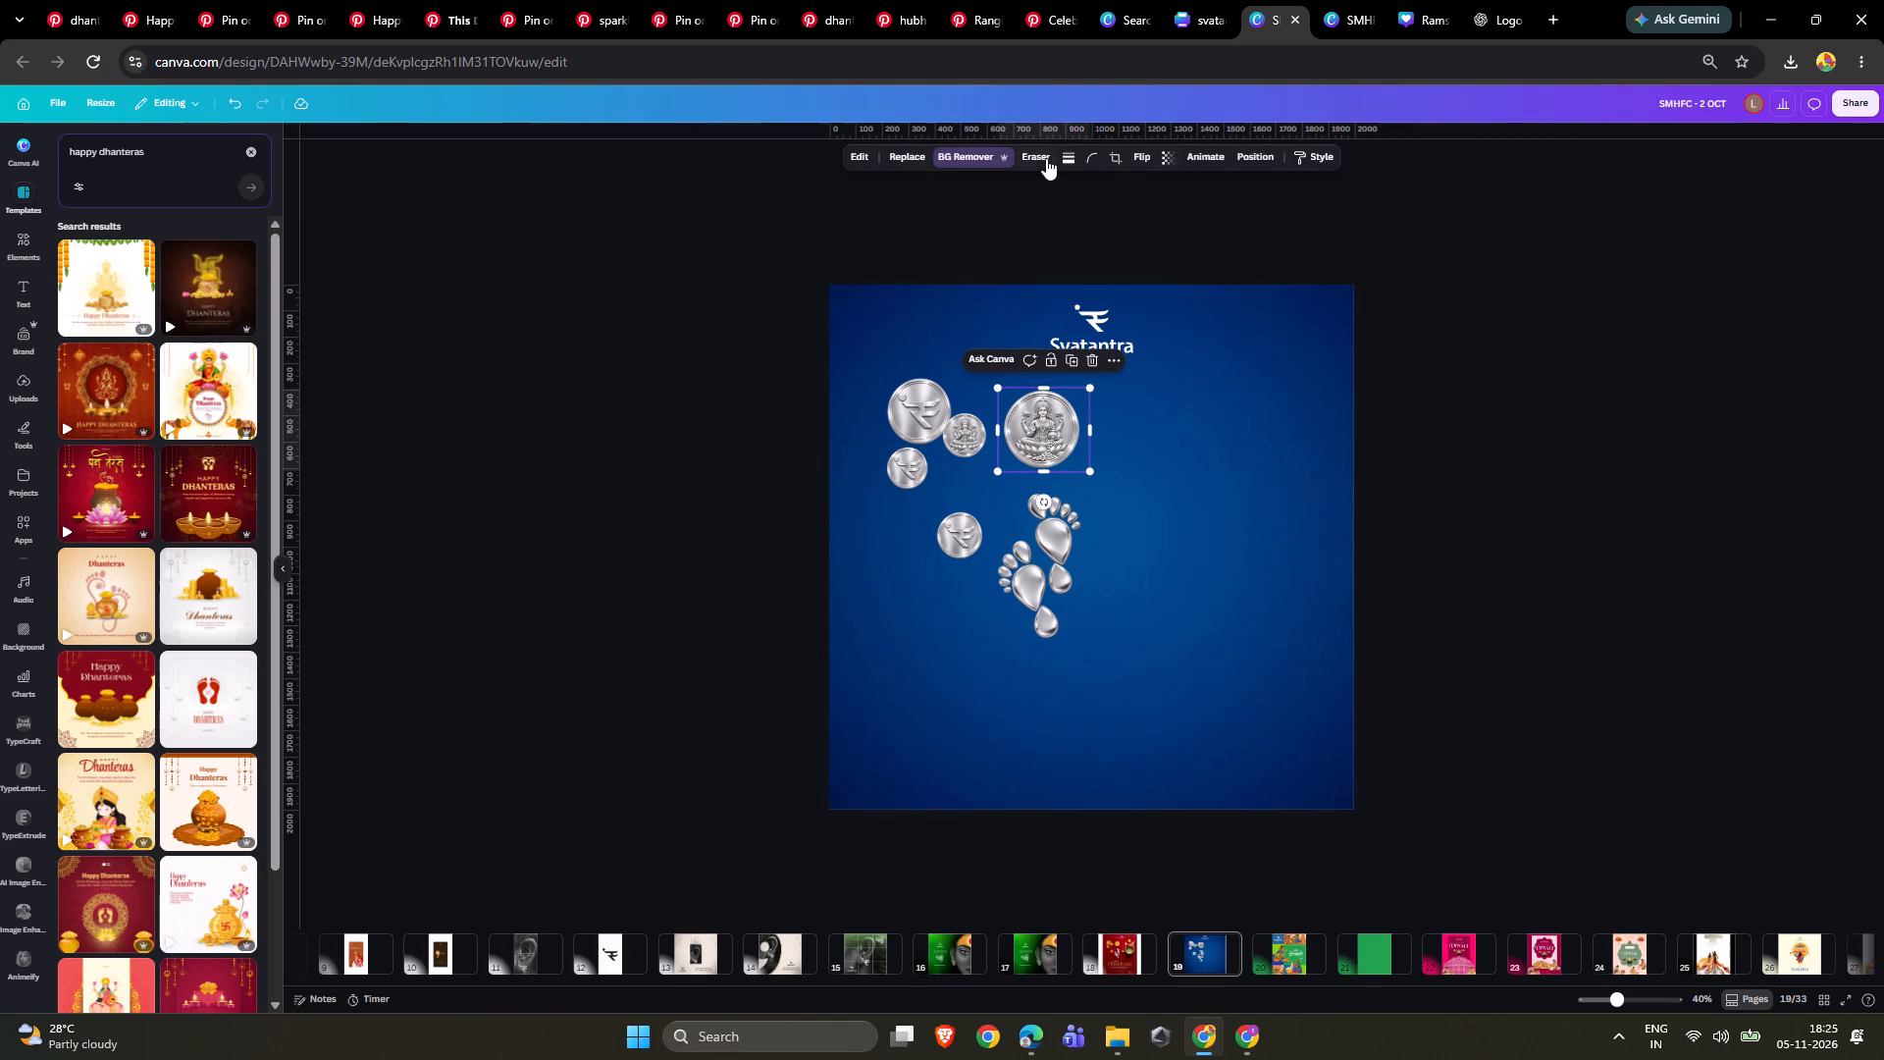
left_click(865, 156)
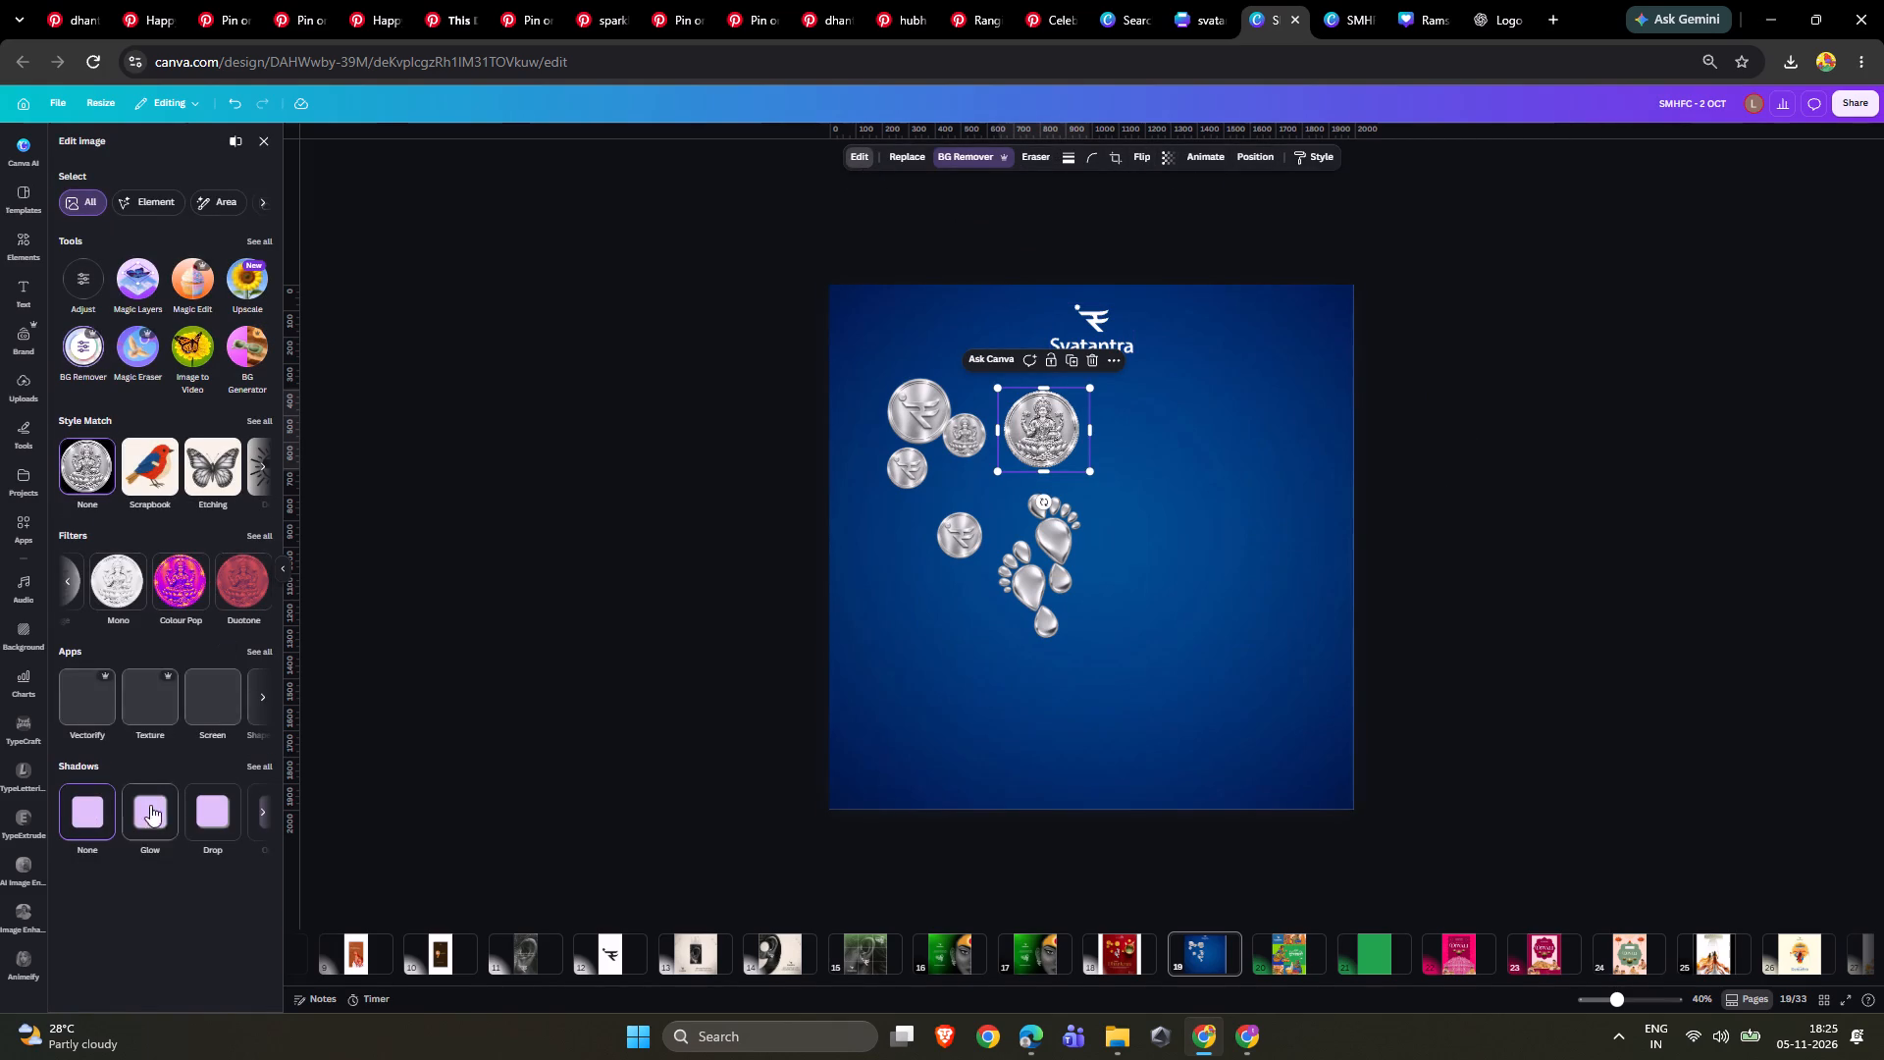
left_click(209, 816)
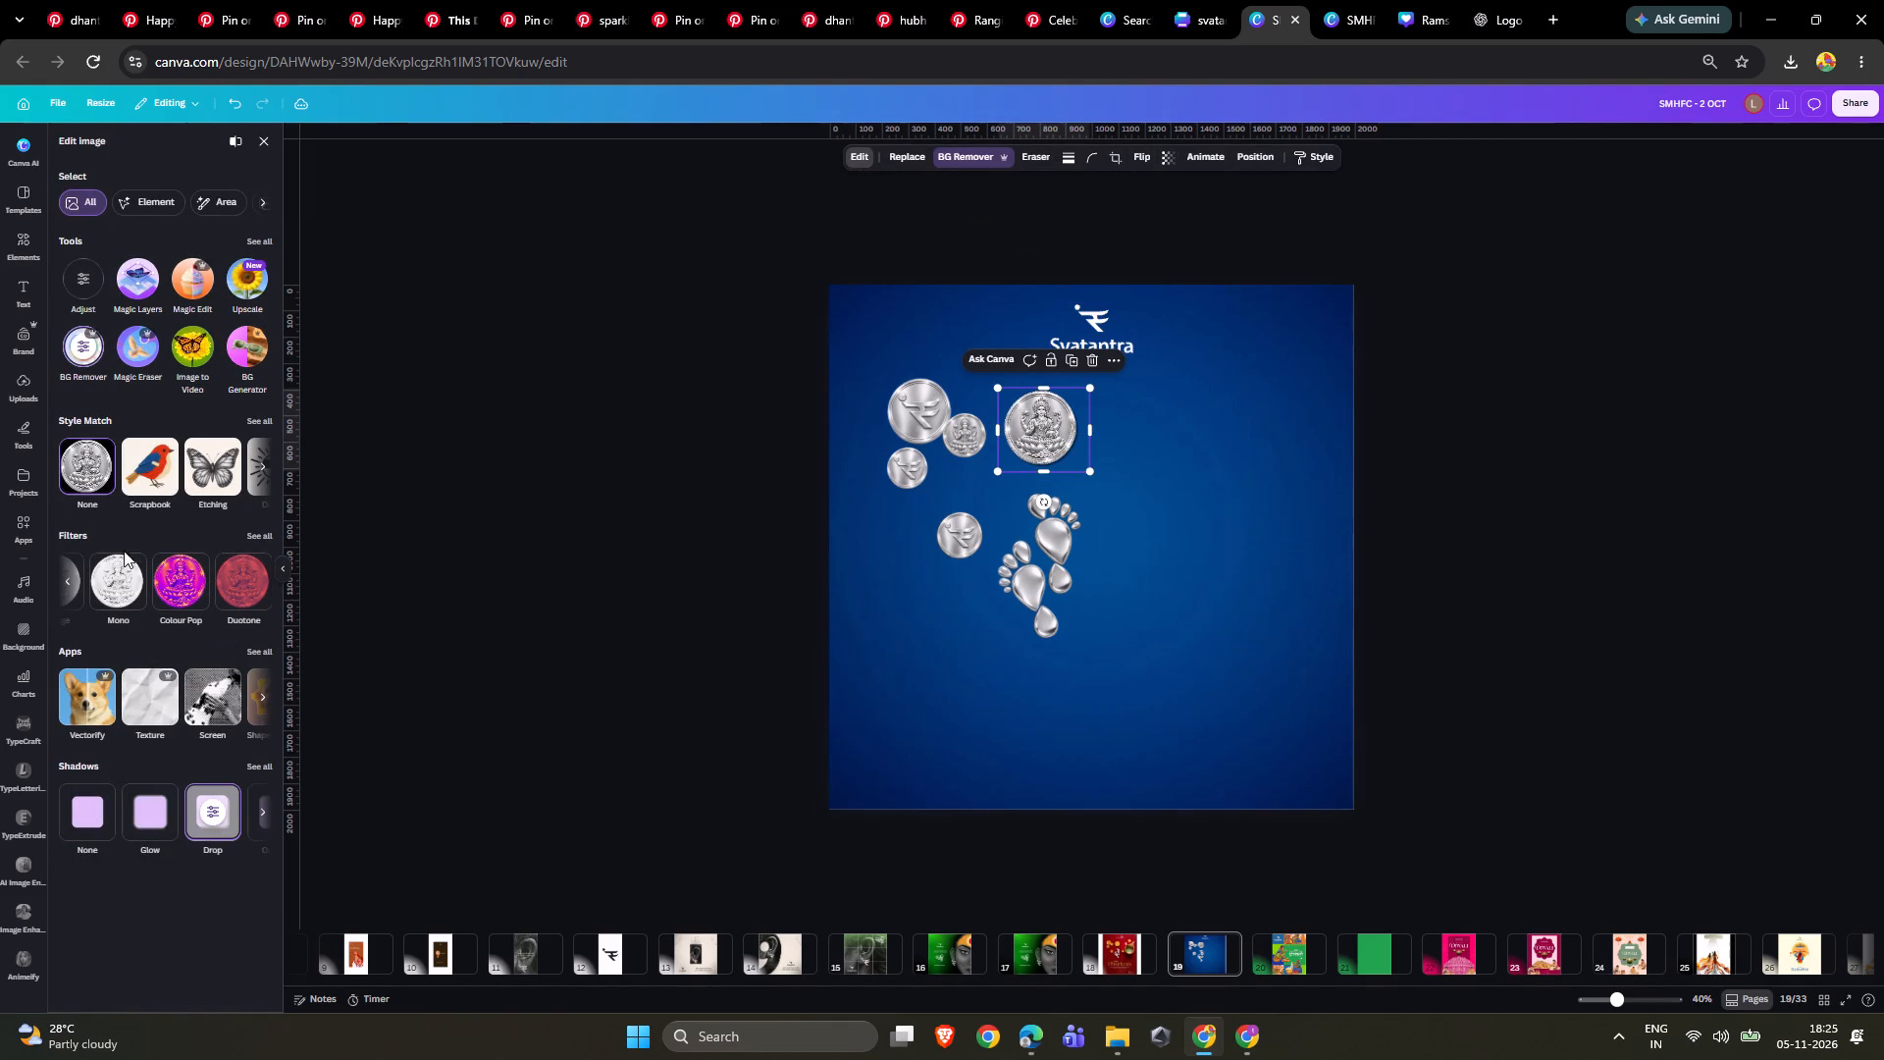
Set the Lakshmi coin's drop shadow to blur 30, angle 39, distance 67 and intensity 64.
left_click(204, 826)
left_click_drag(144, 387, 154, 392)
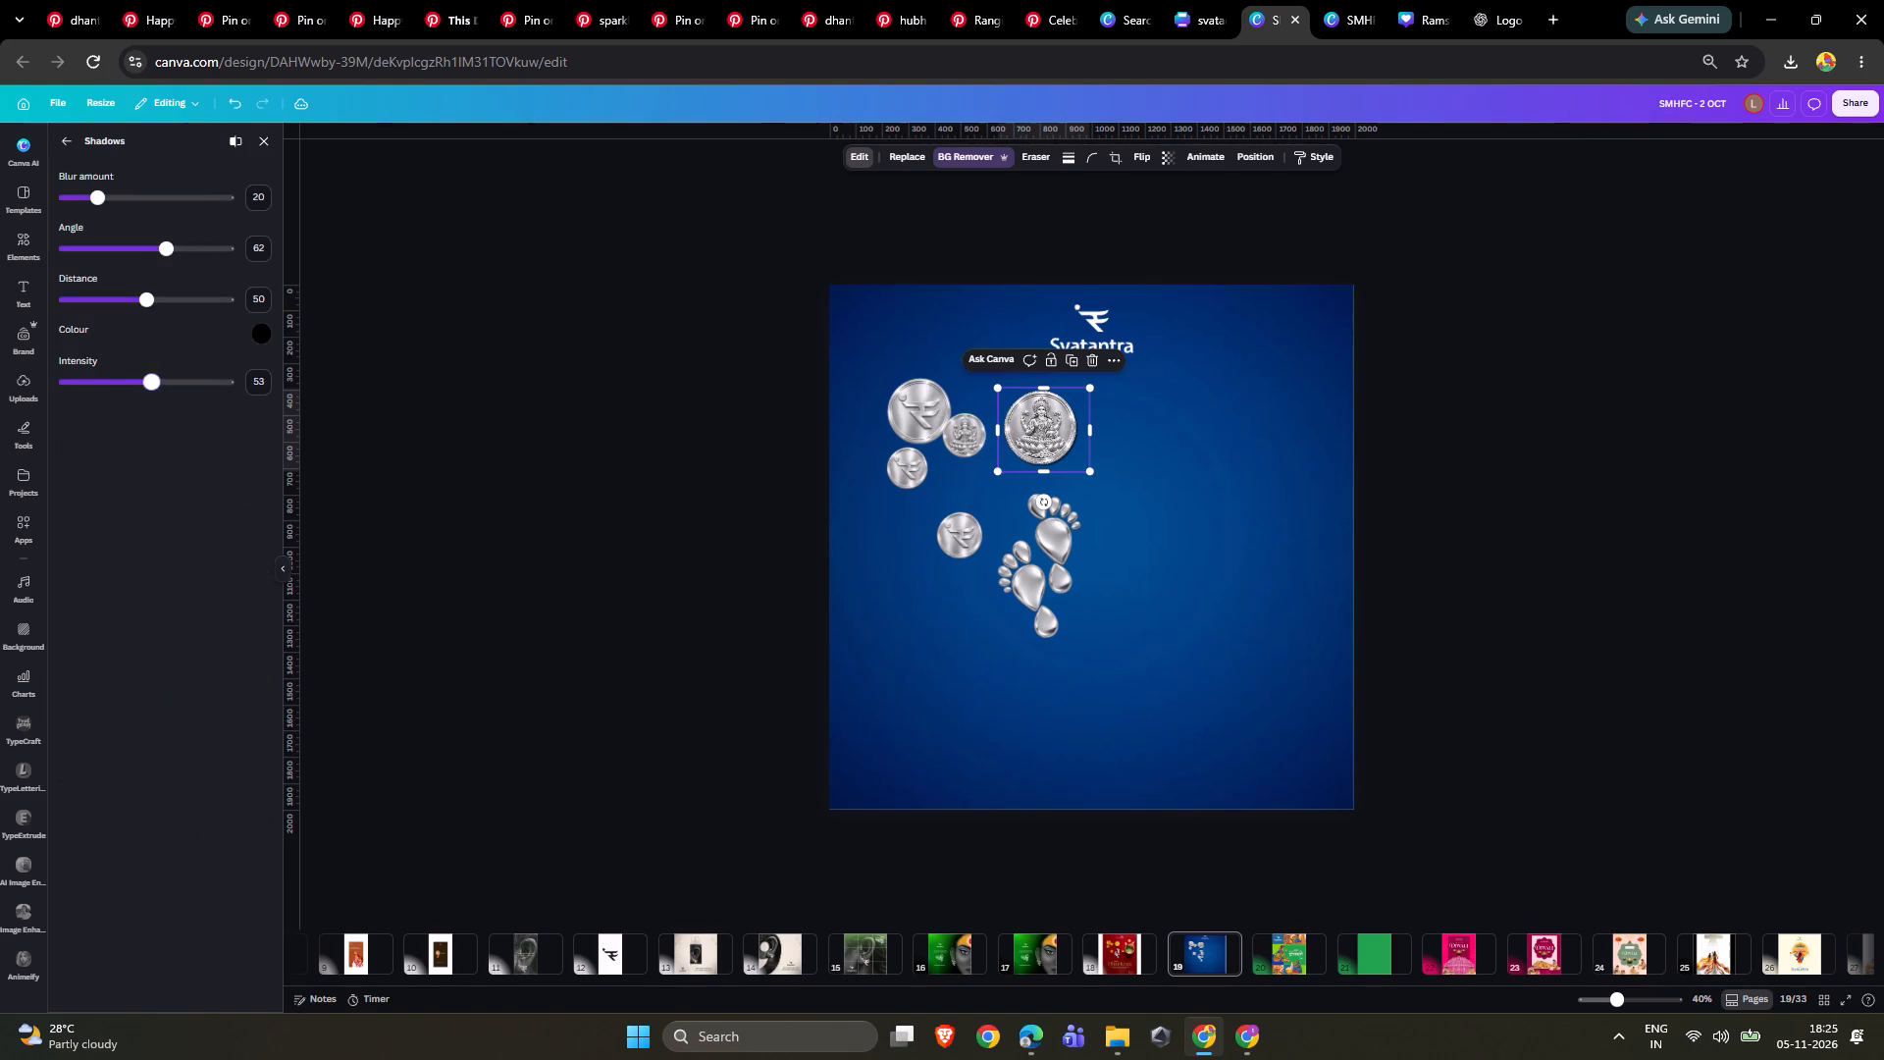
left_click_drag(154, 392, 153, 391)
left_click_drag(137, 292, 199, 321)
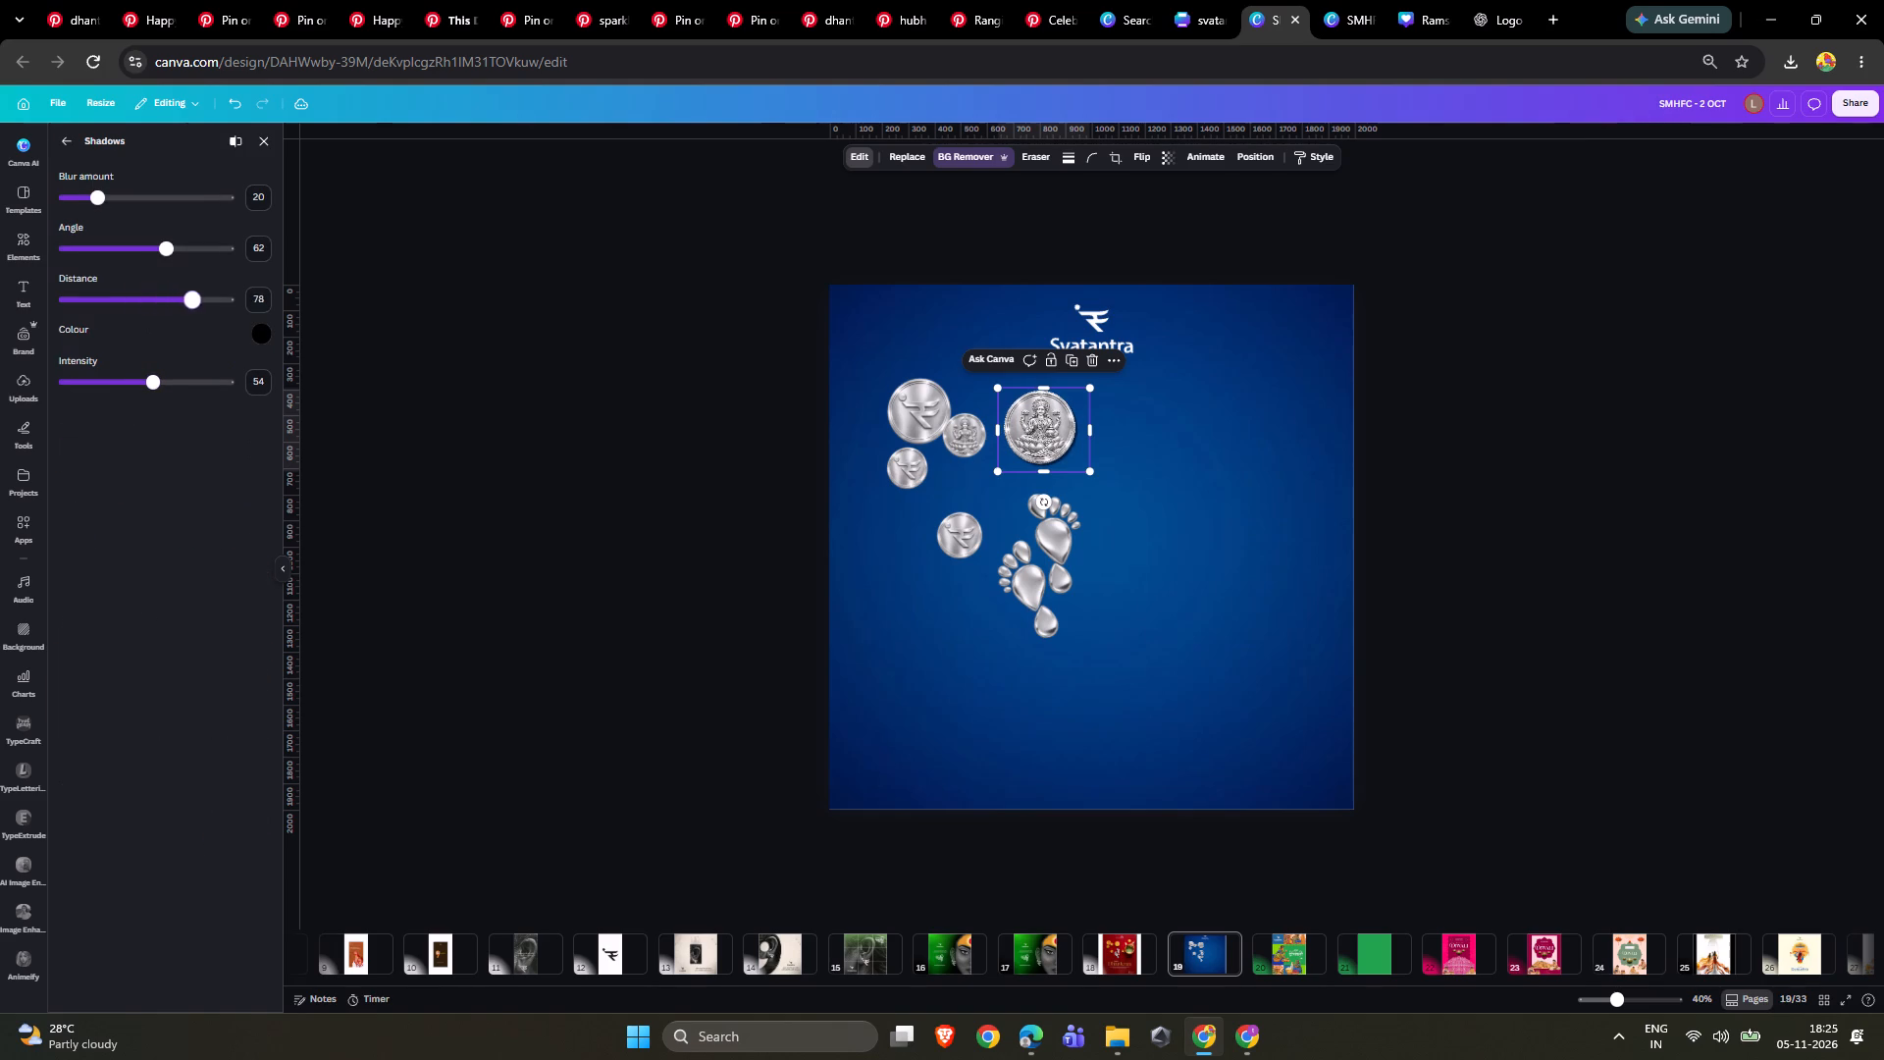
left_click_drag(199, 321, 160, 308)
left_click_drag(168, 243, 223, 261)
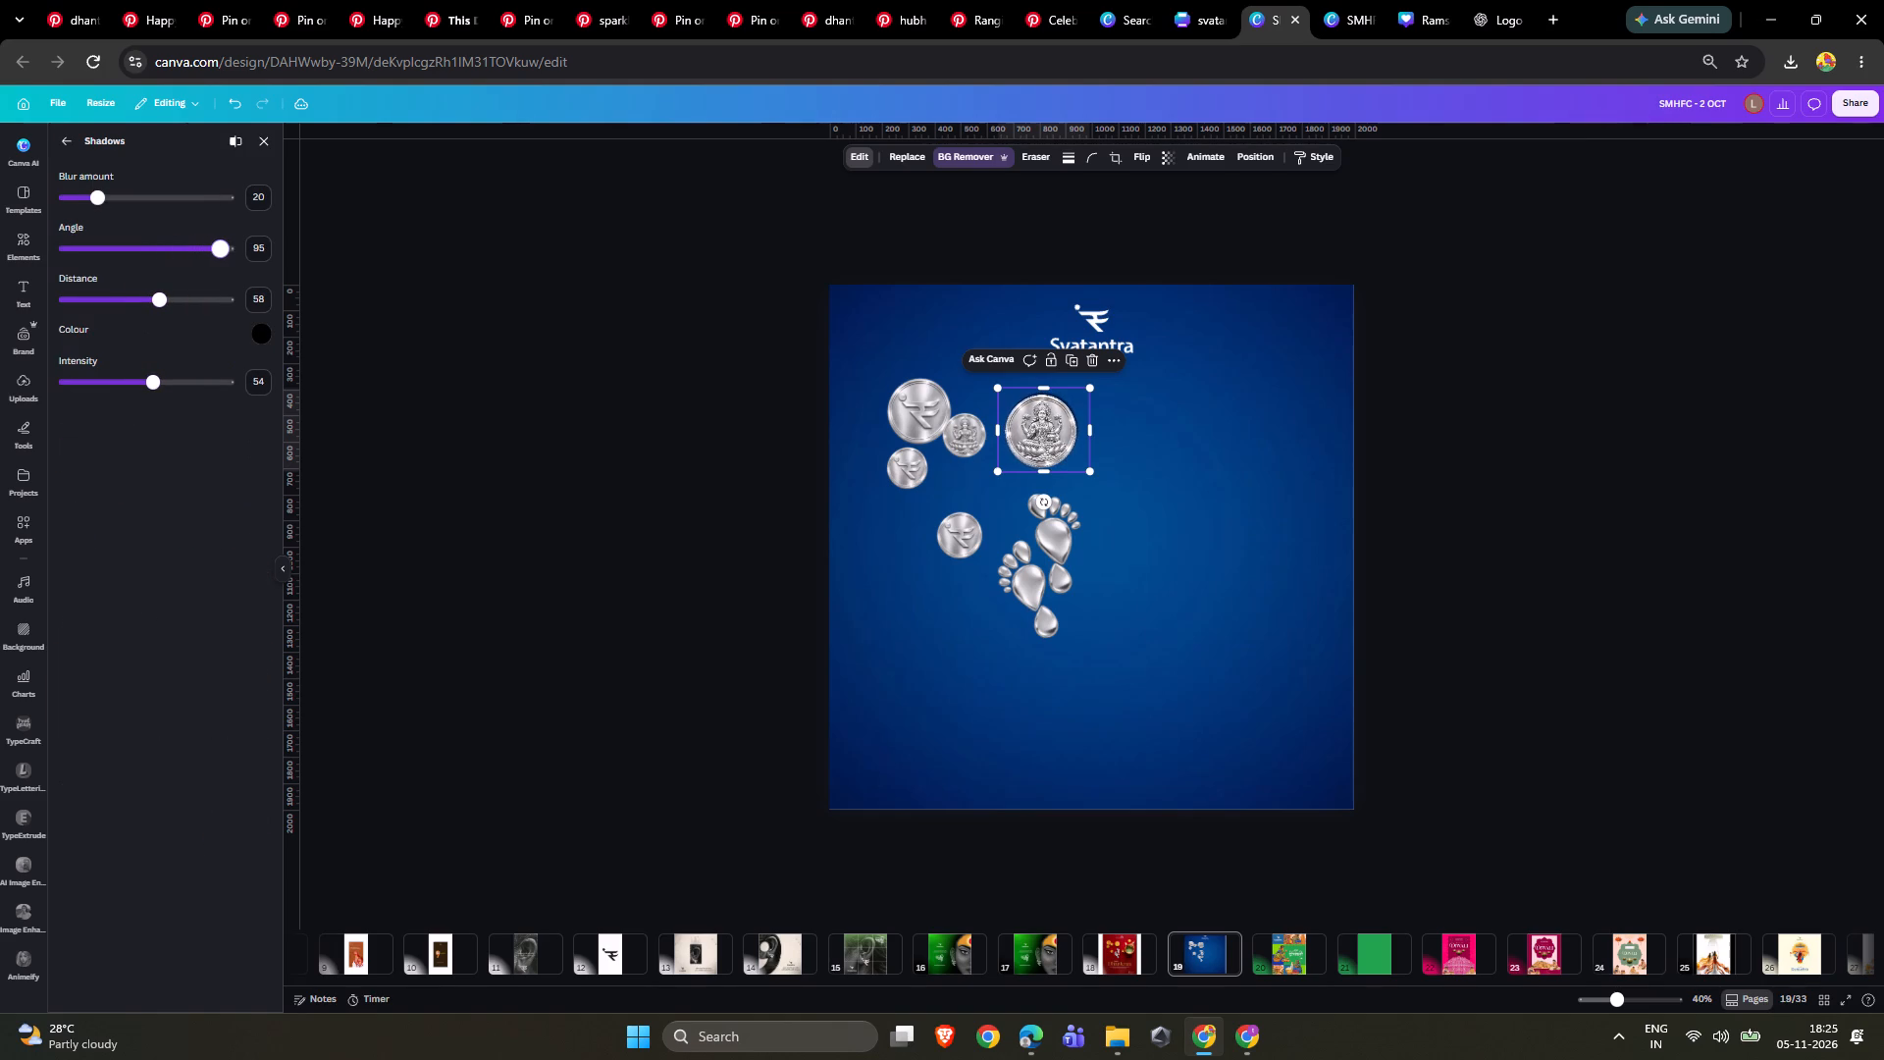
left_click_drag(223, 261, 197, 248)
left_click_drag(106, 196, 107, 209)
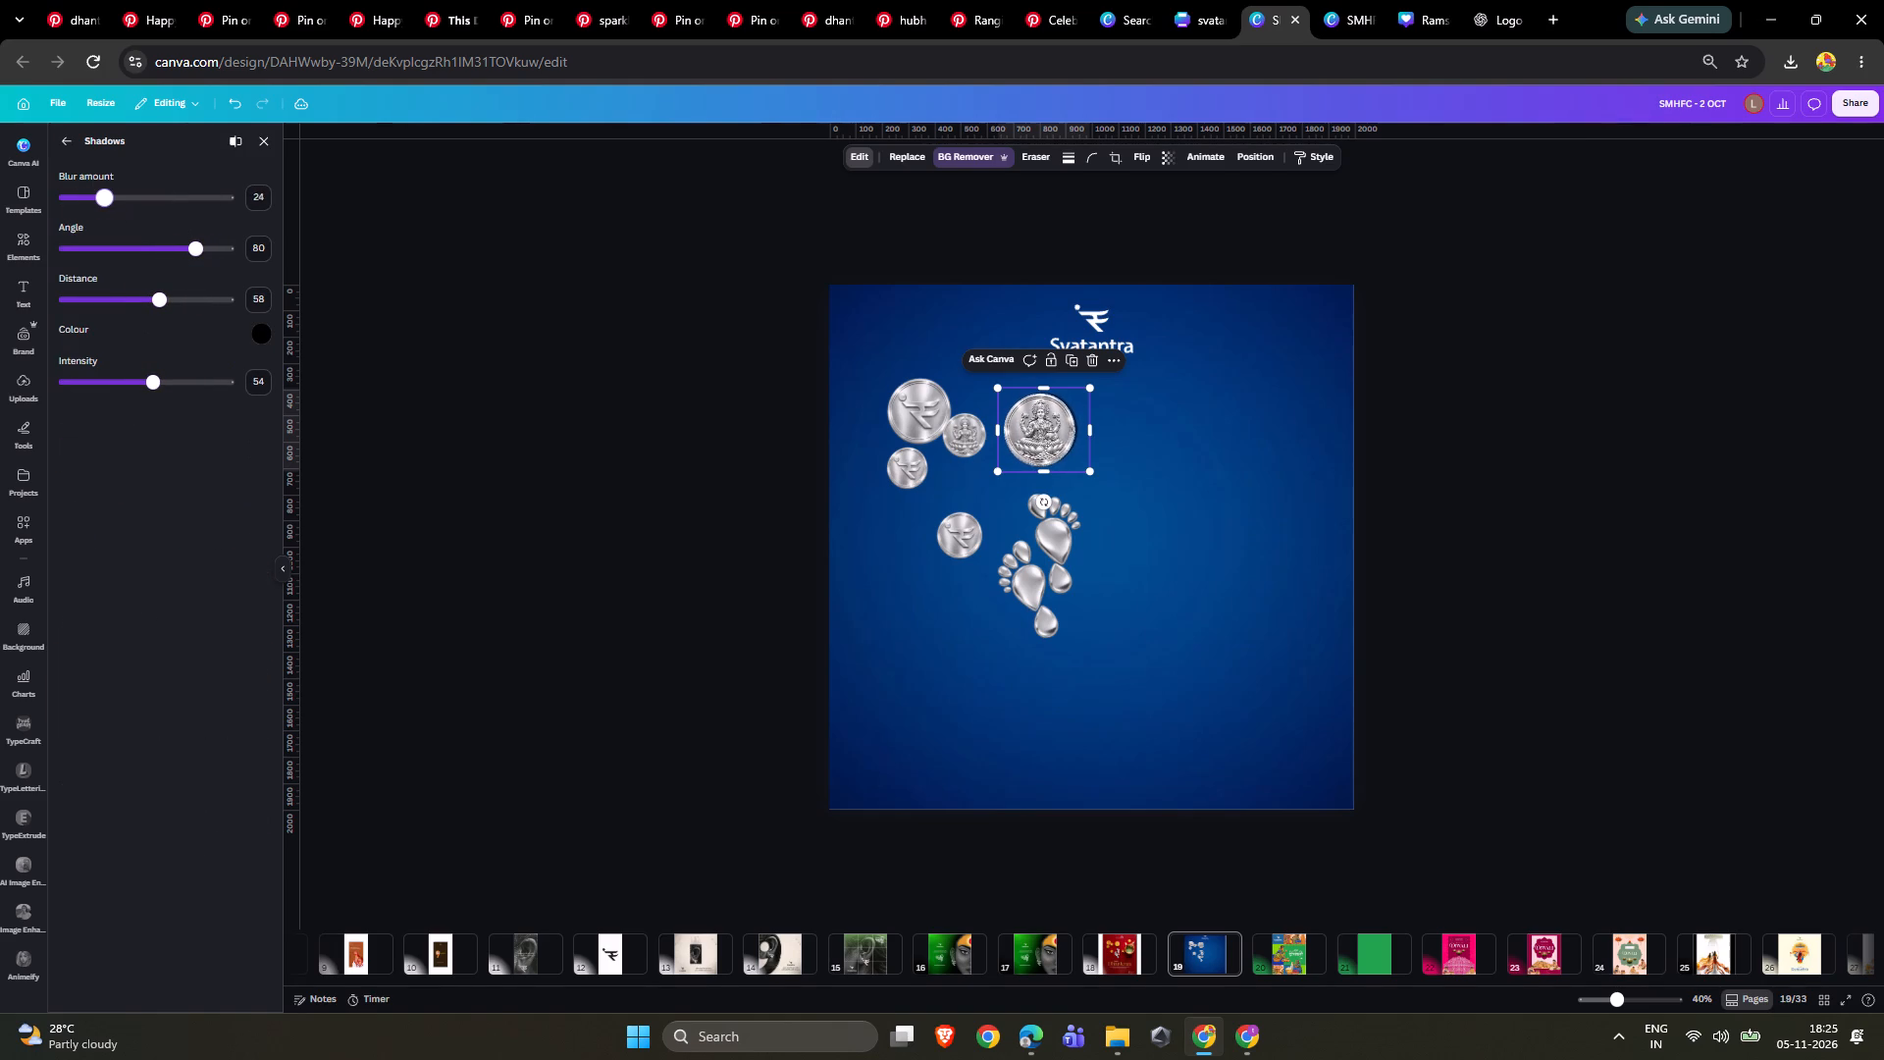
left_click_drag(107, 209, 114, 211)
left_click_drag(154, 246, 104, 239)
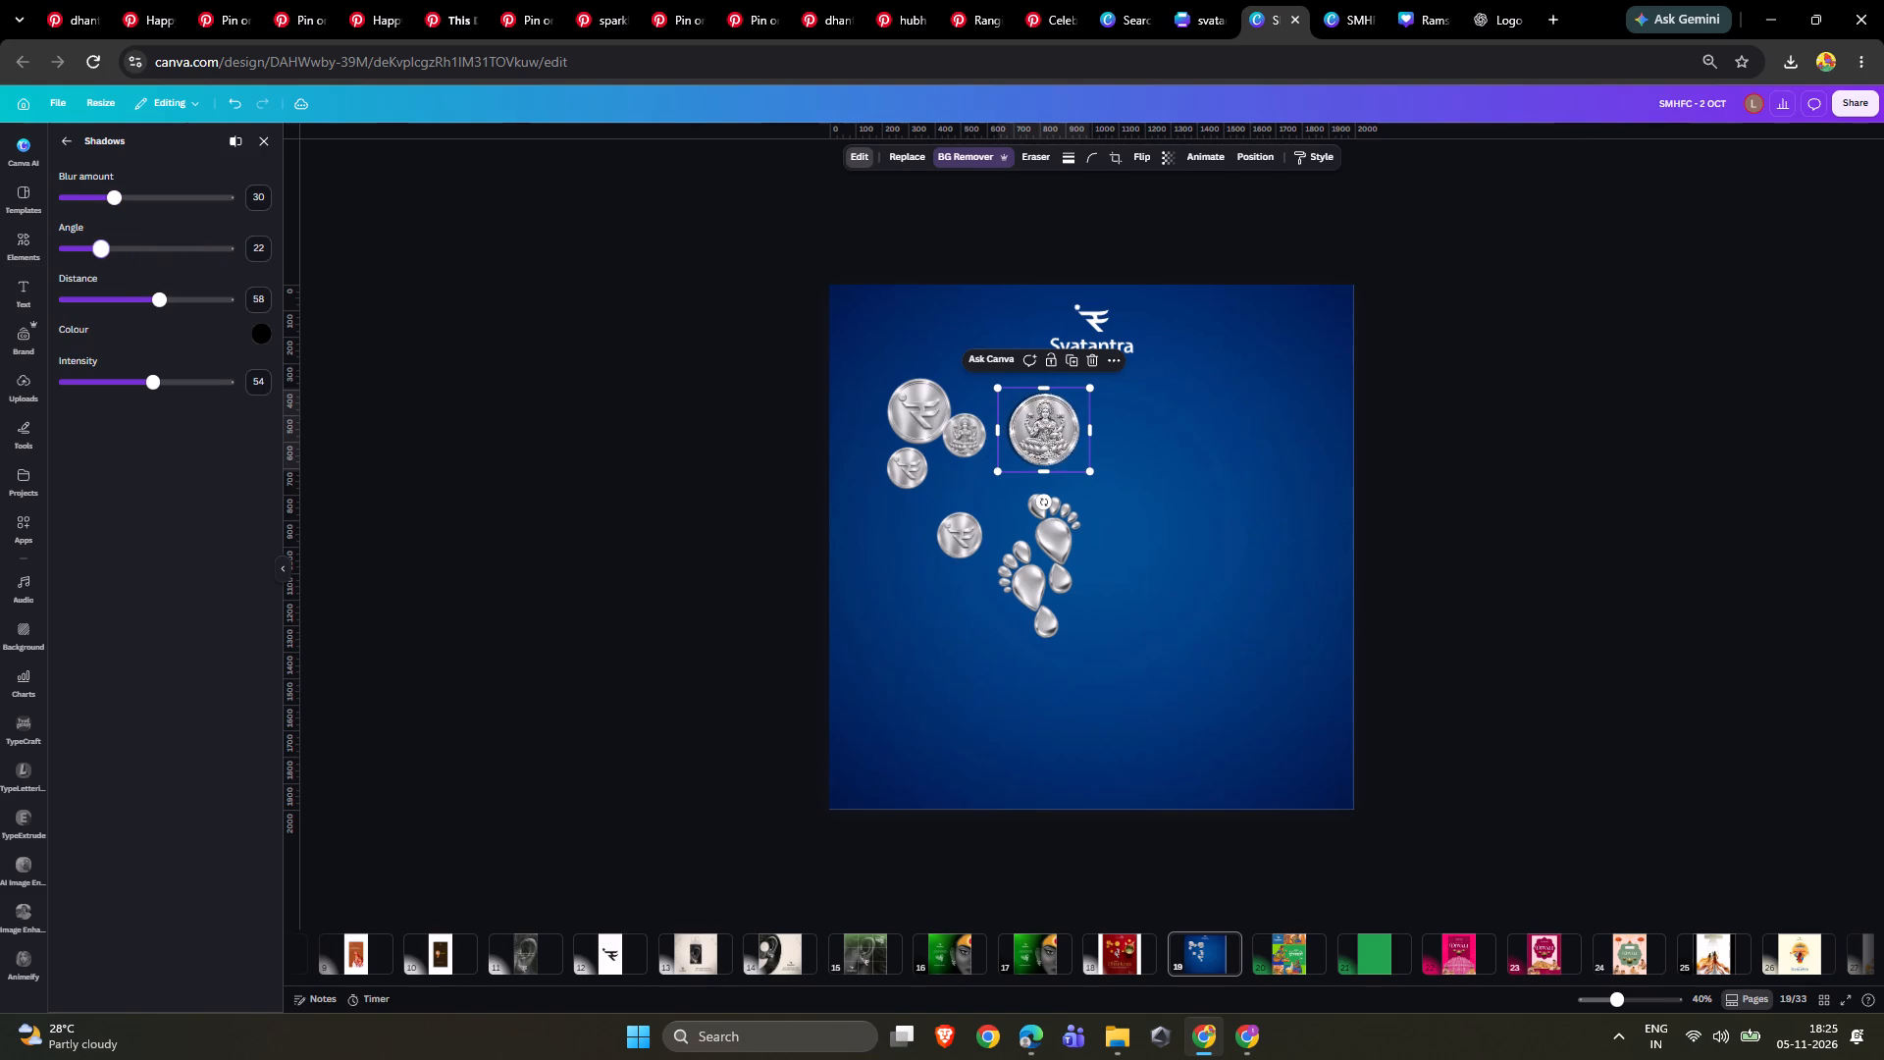
left_click_drag(104, 239, 129, 245)
left_click_drag(158, 293, 100, 293)
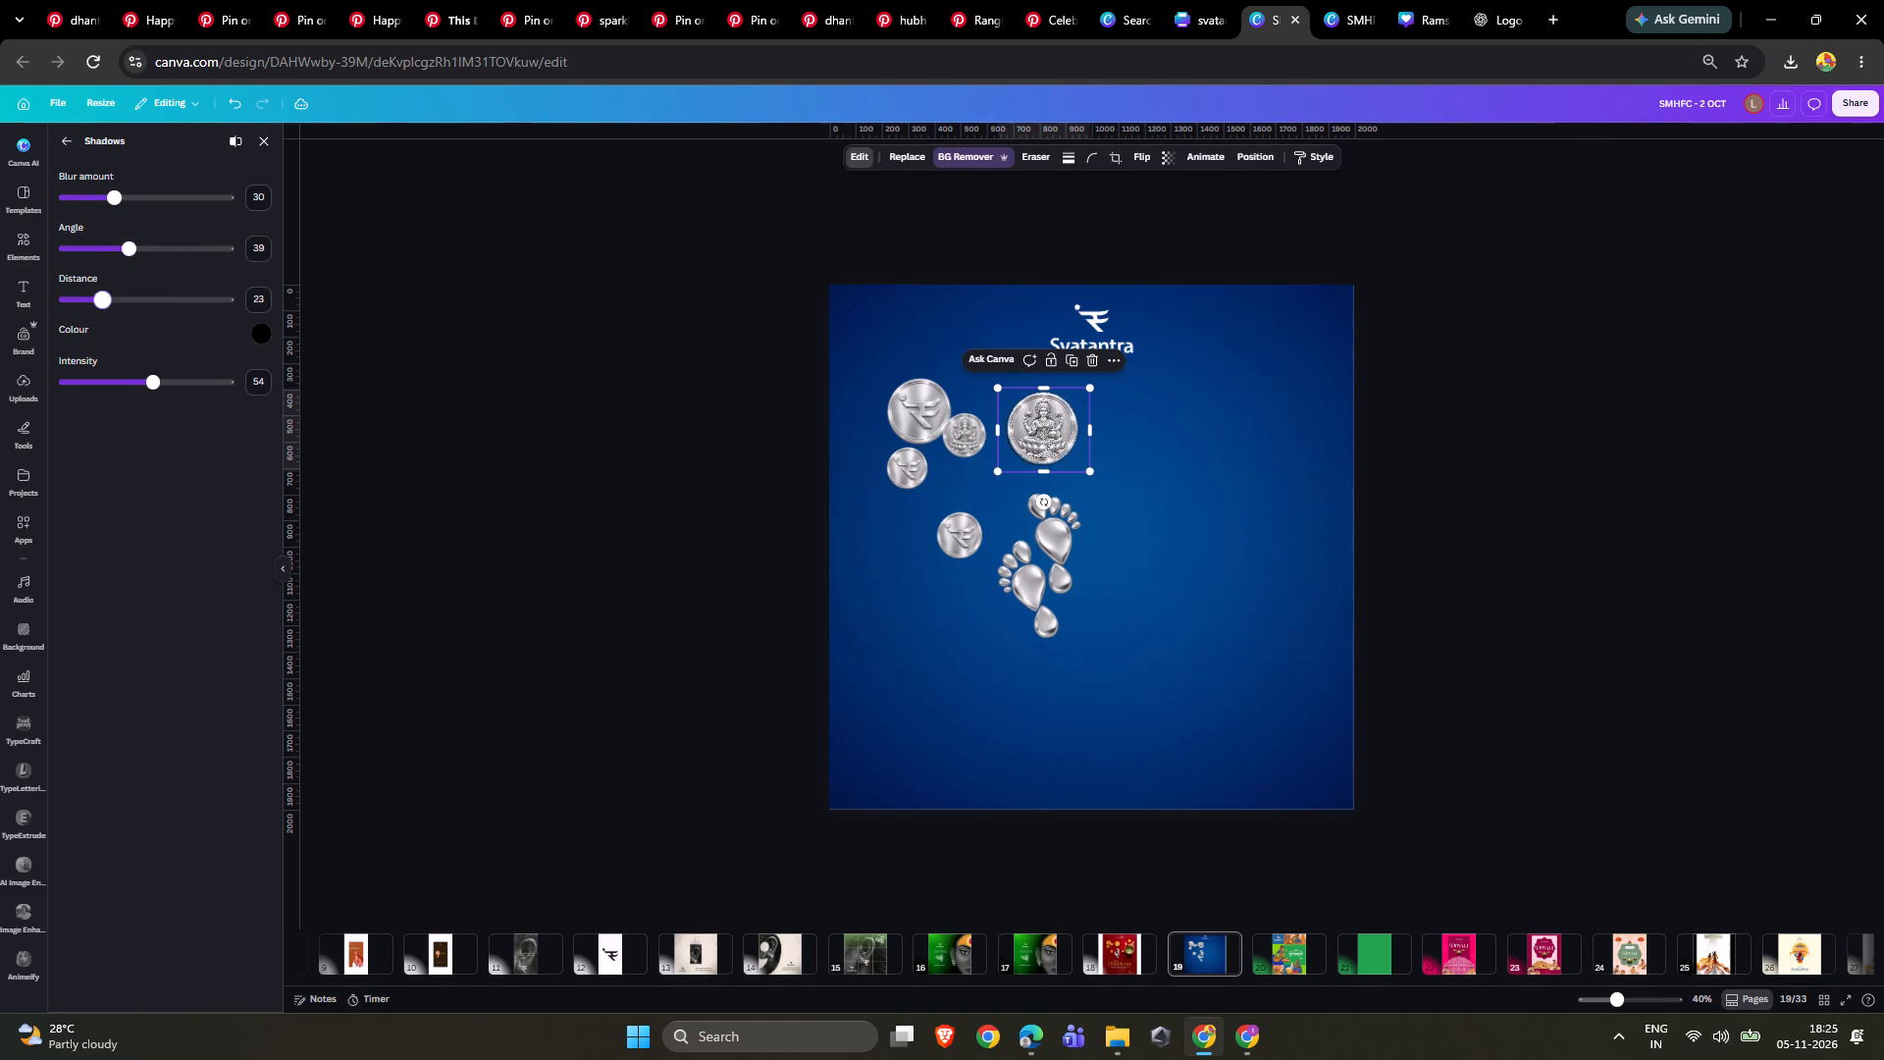
left_click_drag(100, 293, 176, 315)
left_click_drag(150, 379, 184, 381)
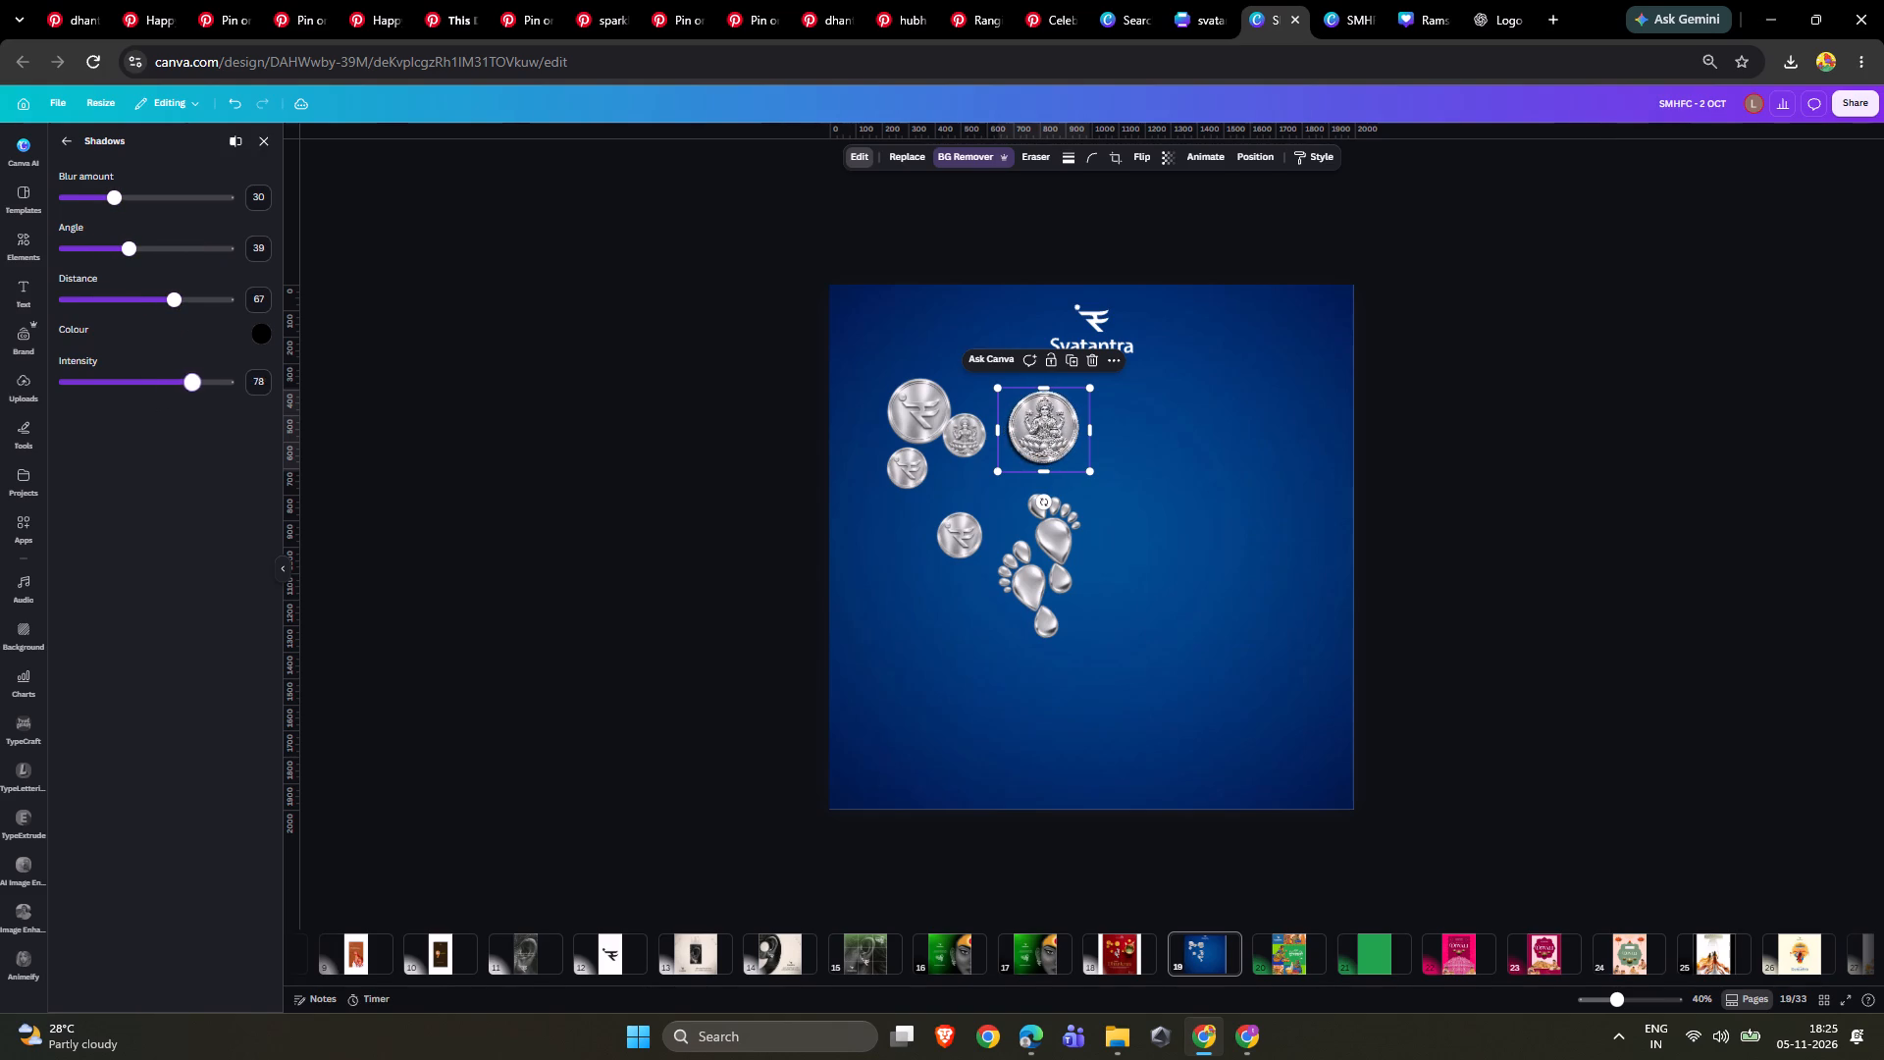
left_click_drag(184, 381, 170, 385)
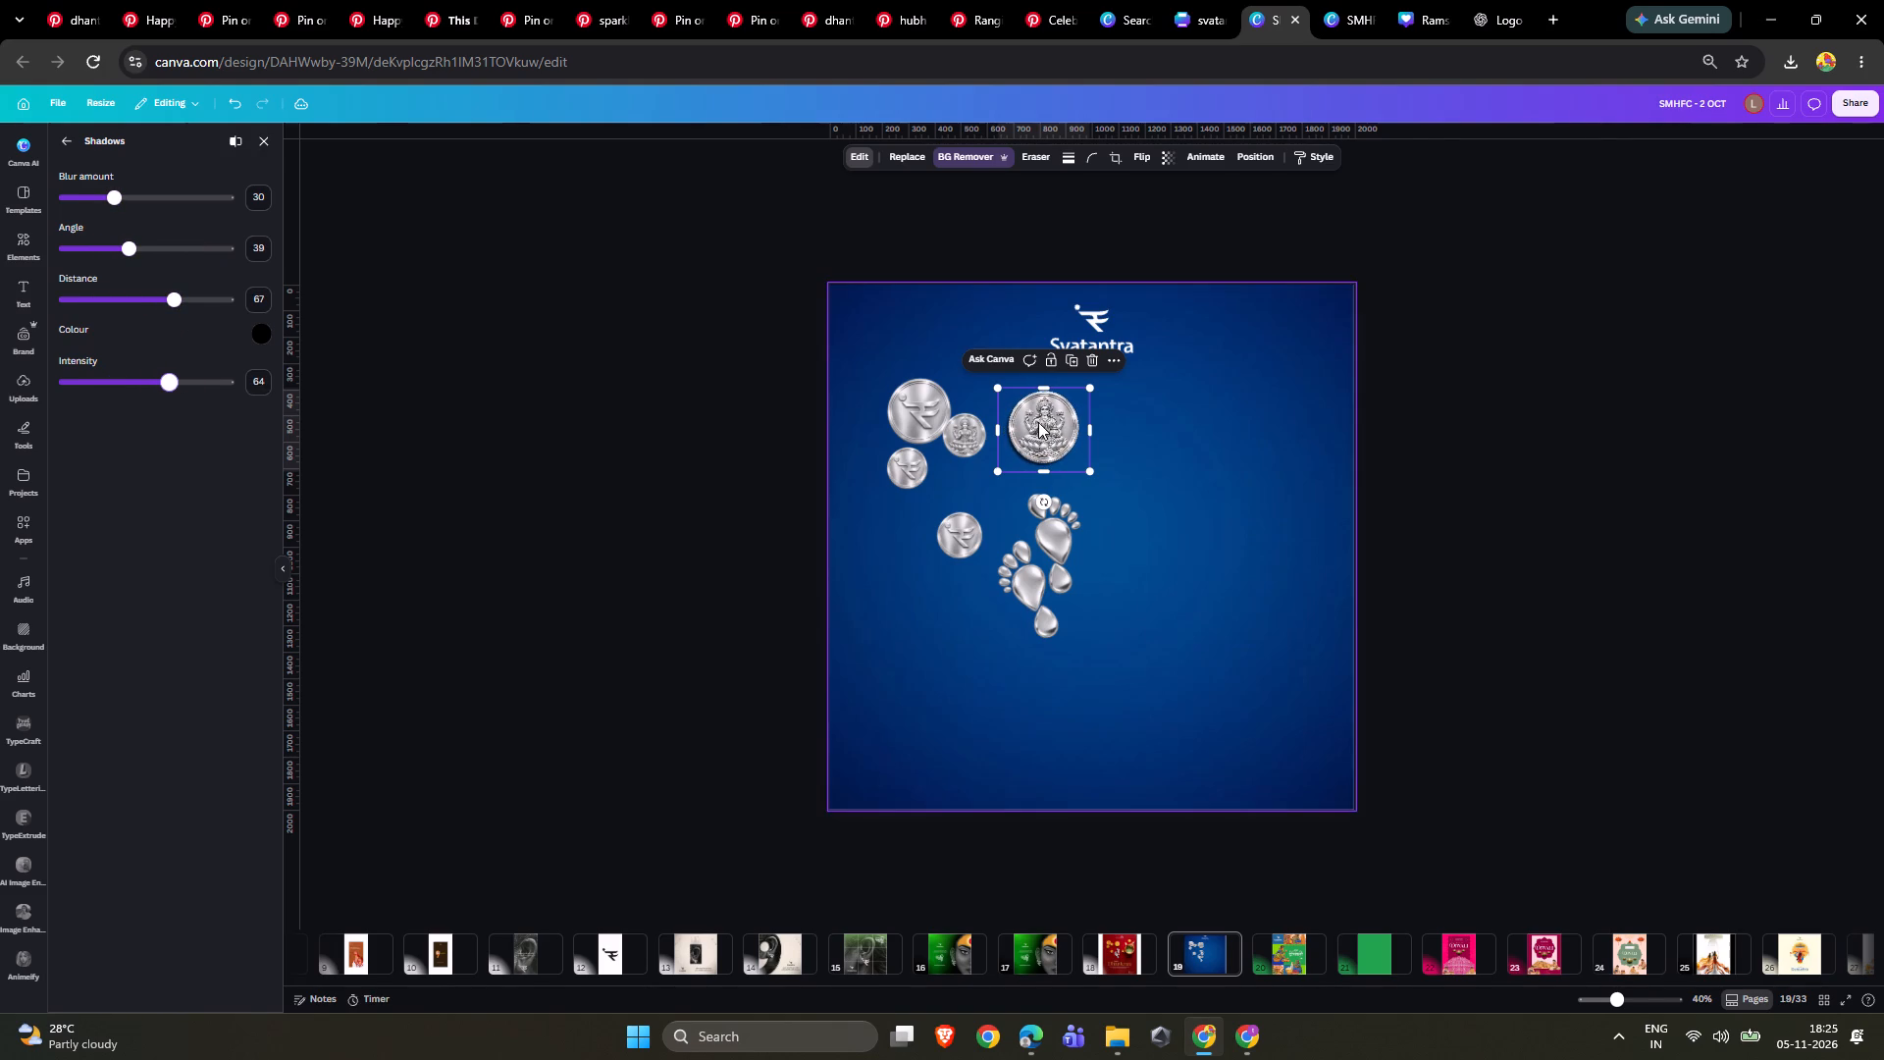
Copy the large Lakshmi coin's shadow style onto the other four silver coins, one after another.
scroll(1040, 424, "up", 5, "ctrl")
scroll(1039, 415, "down", 2, "ctrl")
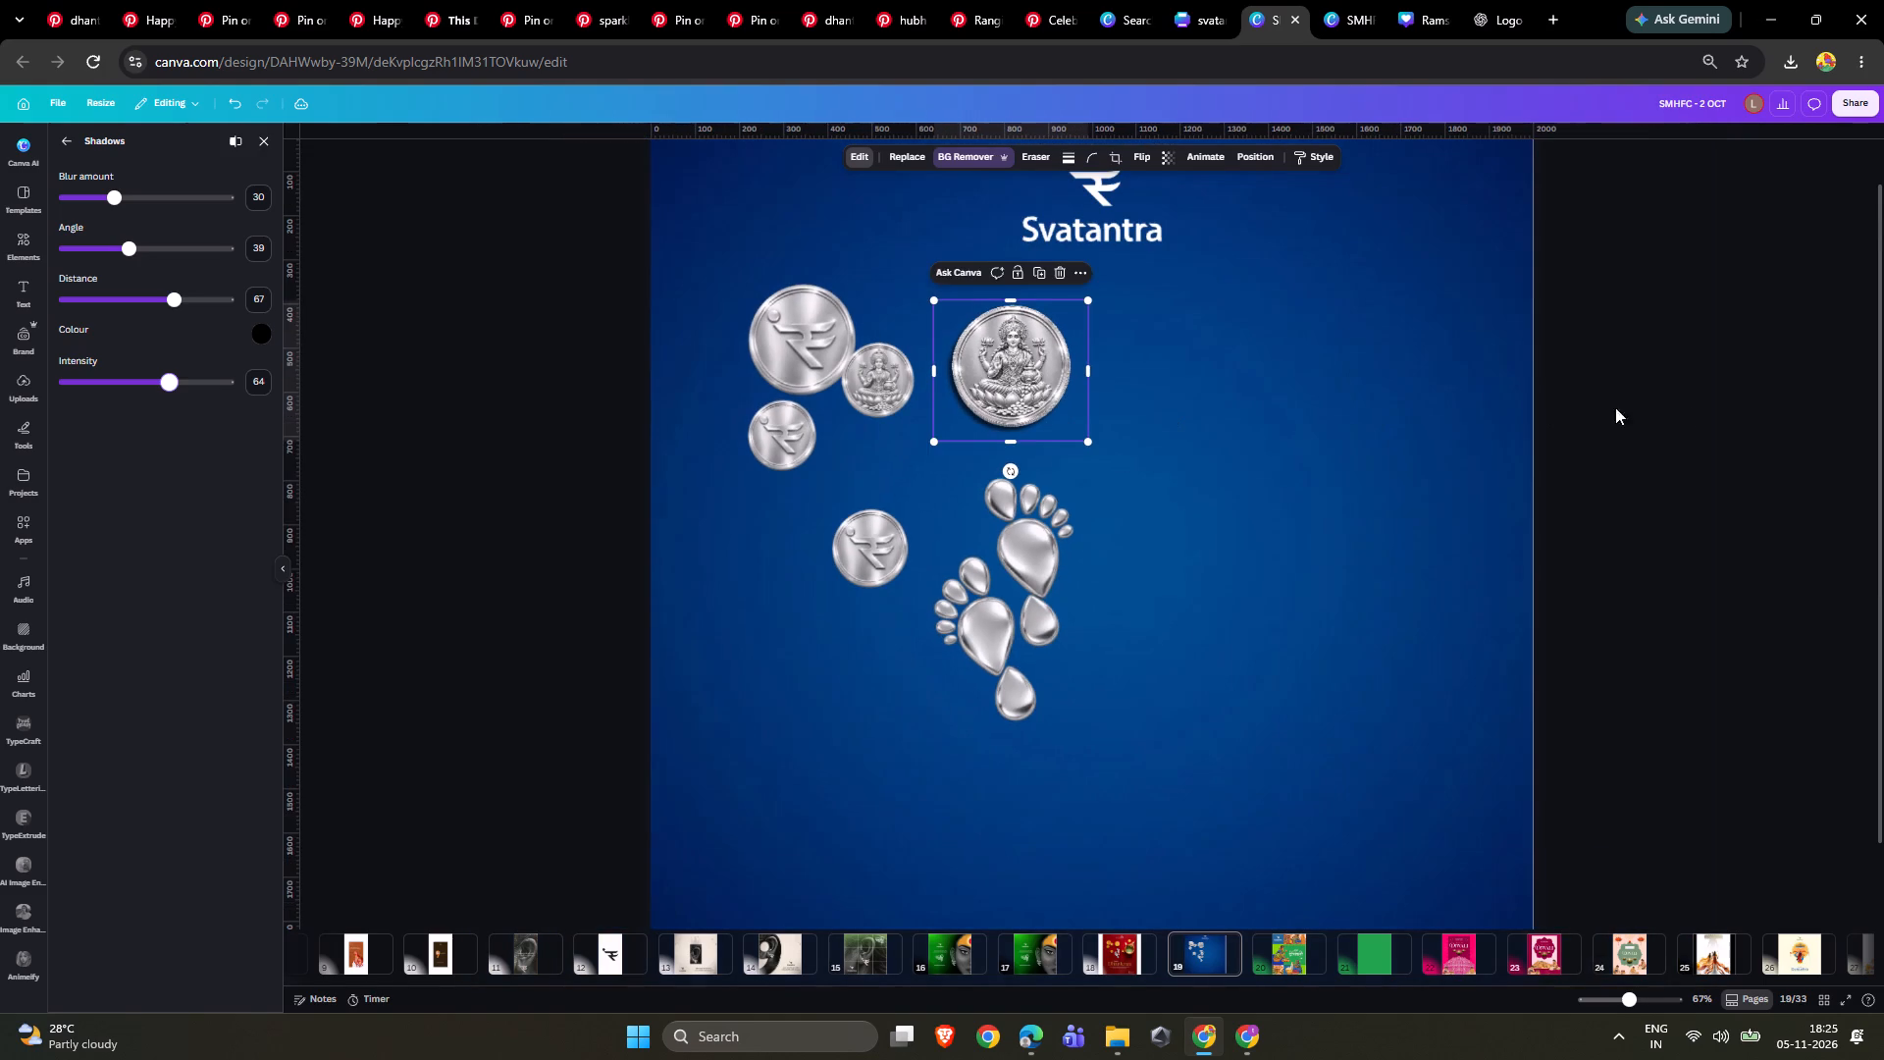
double_click(1700, 407)
left_click(999, 380)
left_click(1317, 159)
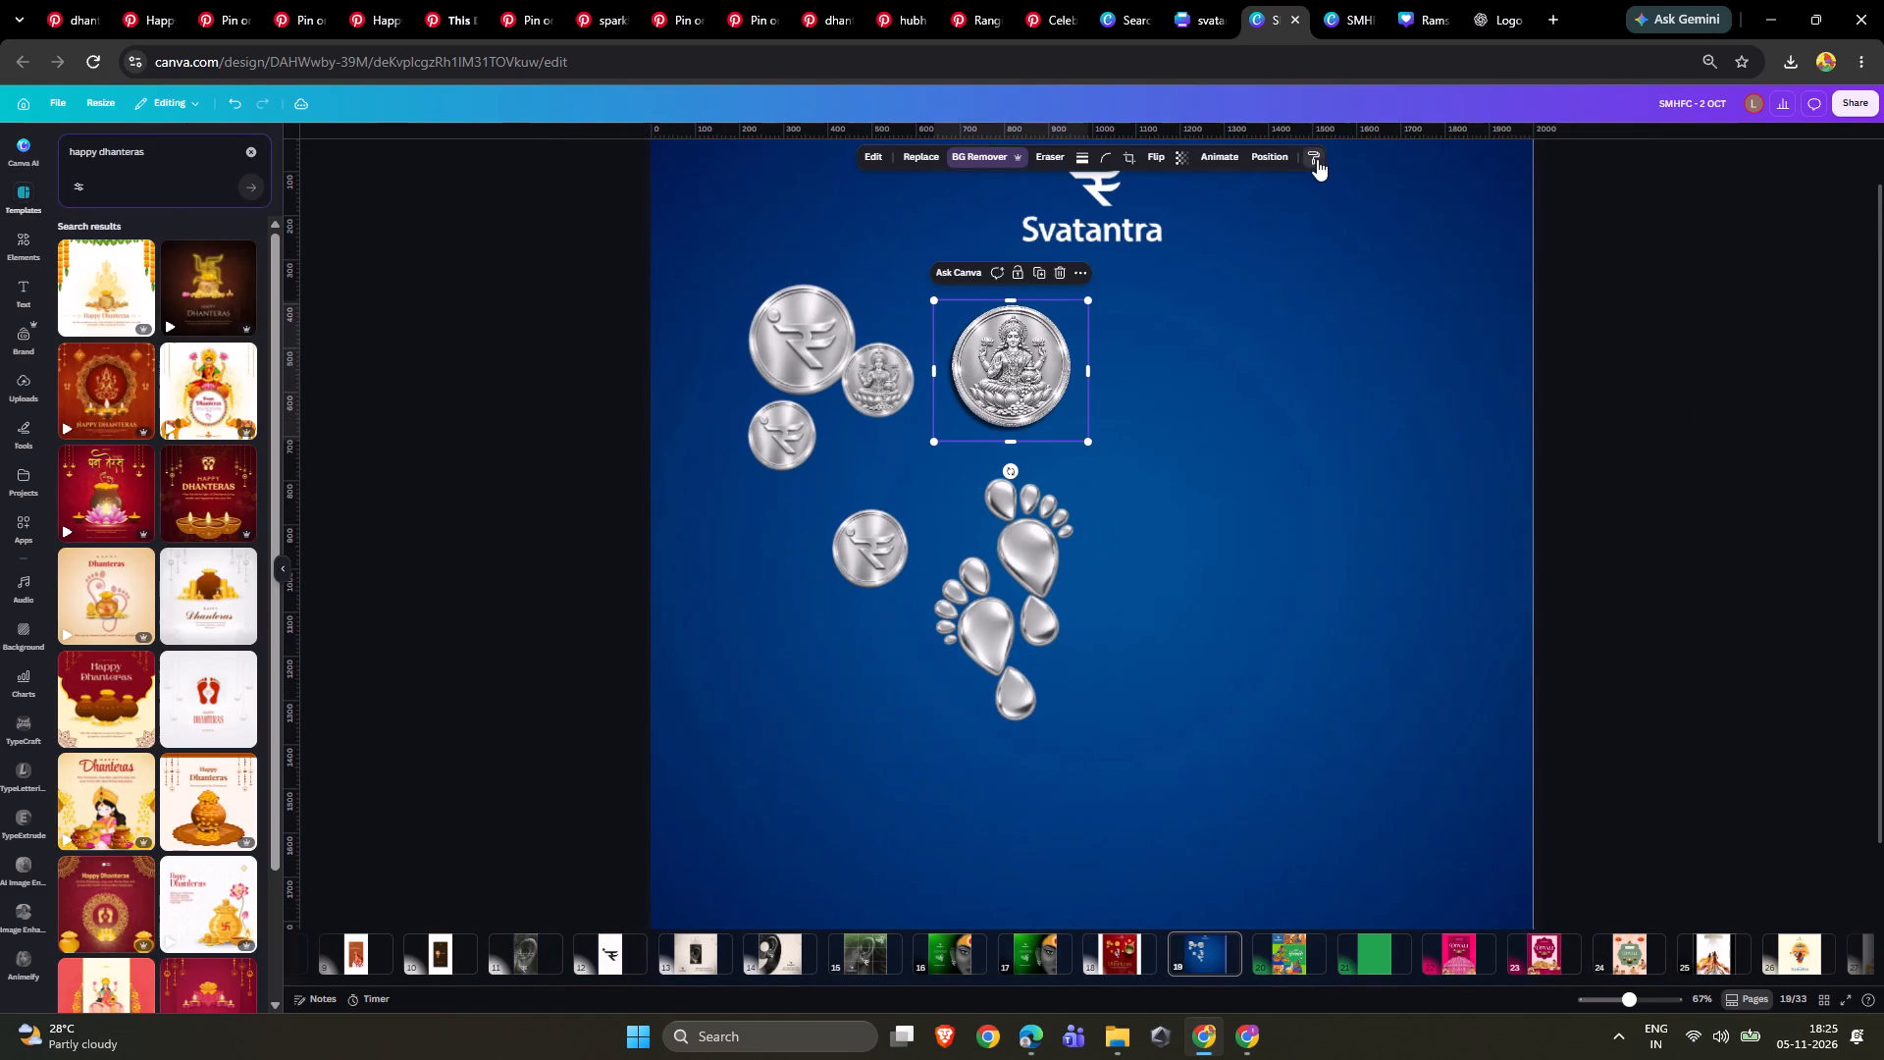
left_click(793, 341)
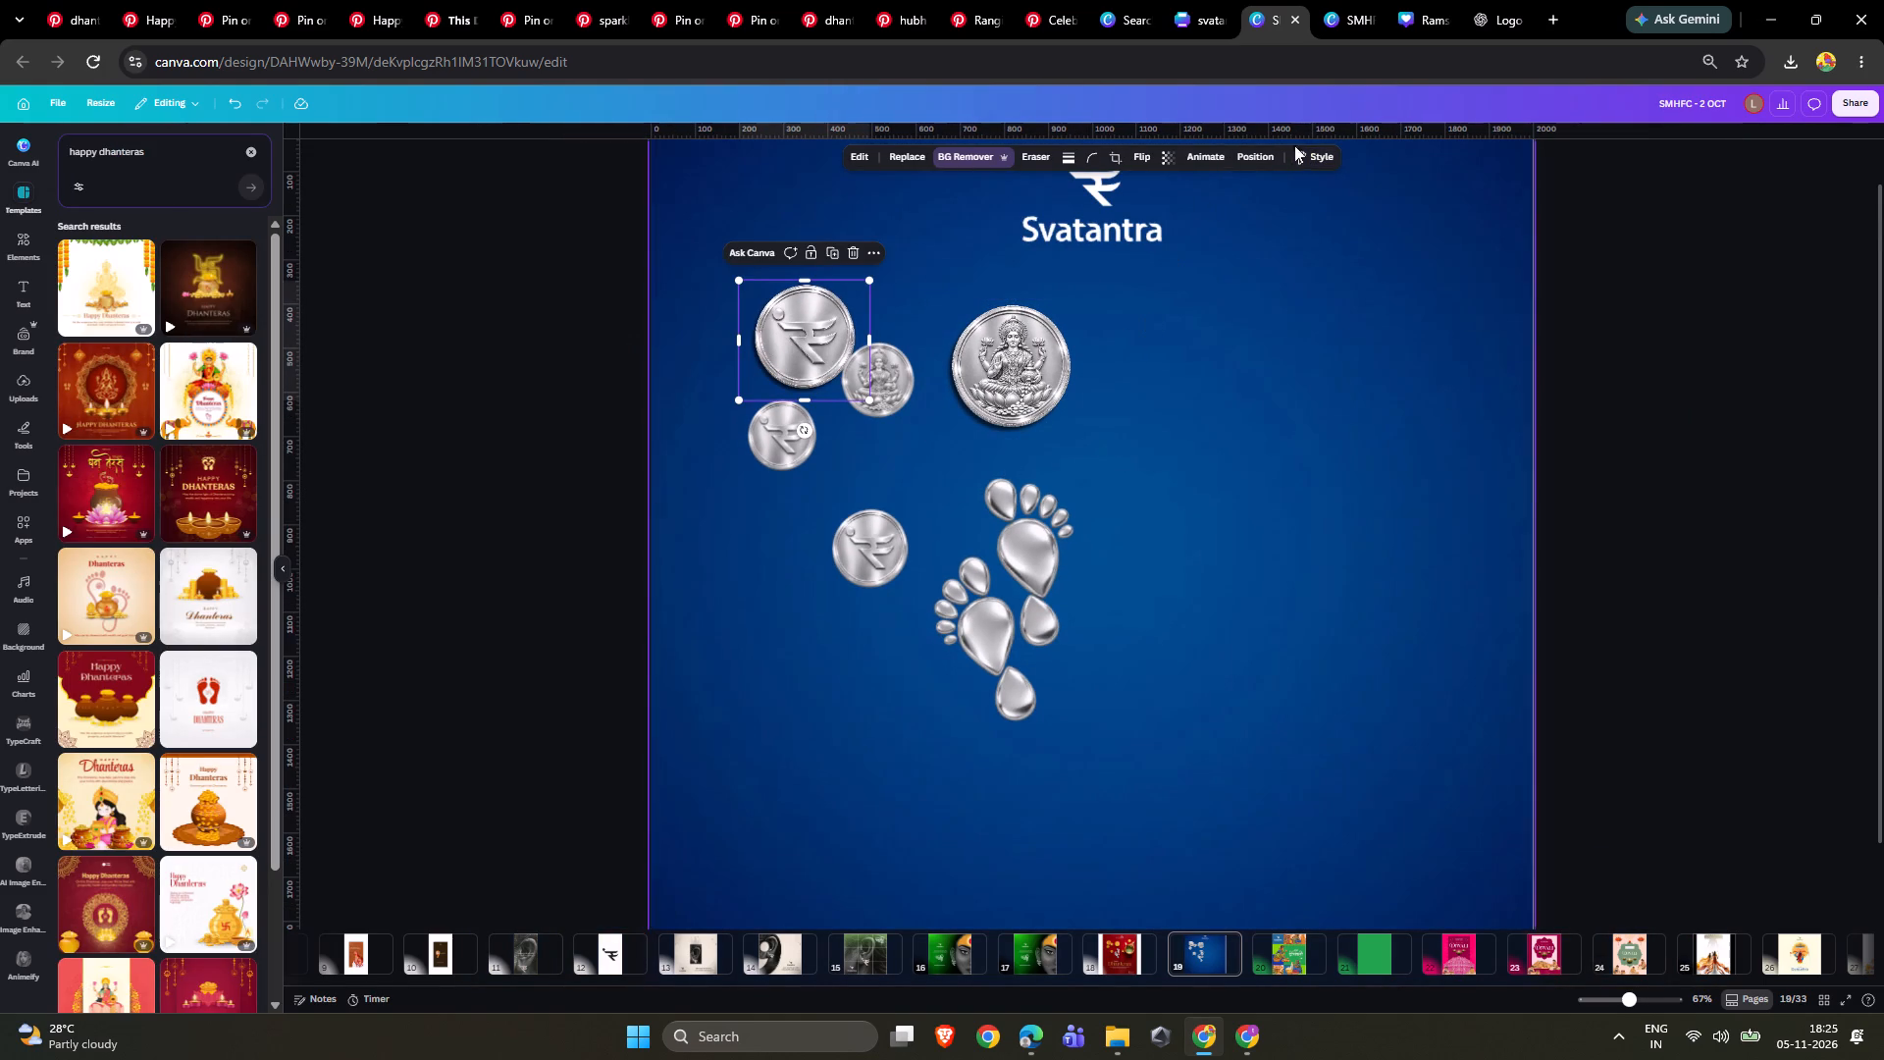
left_click(1311, 159)
left_click(901, 392)
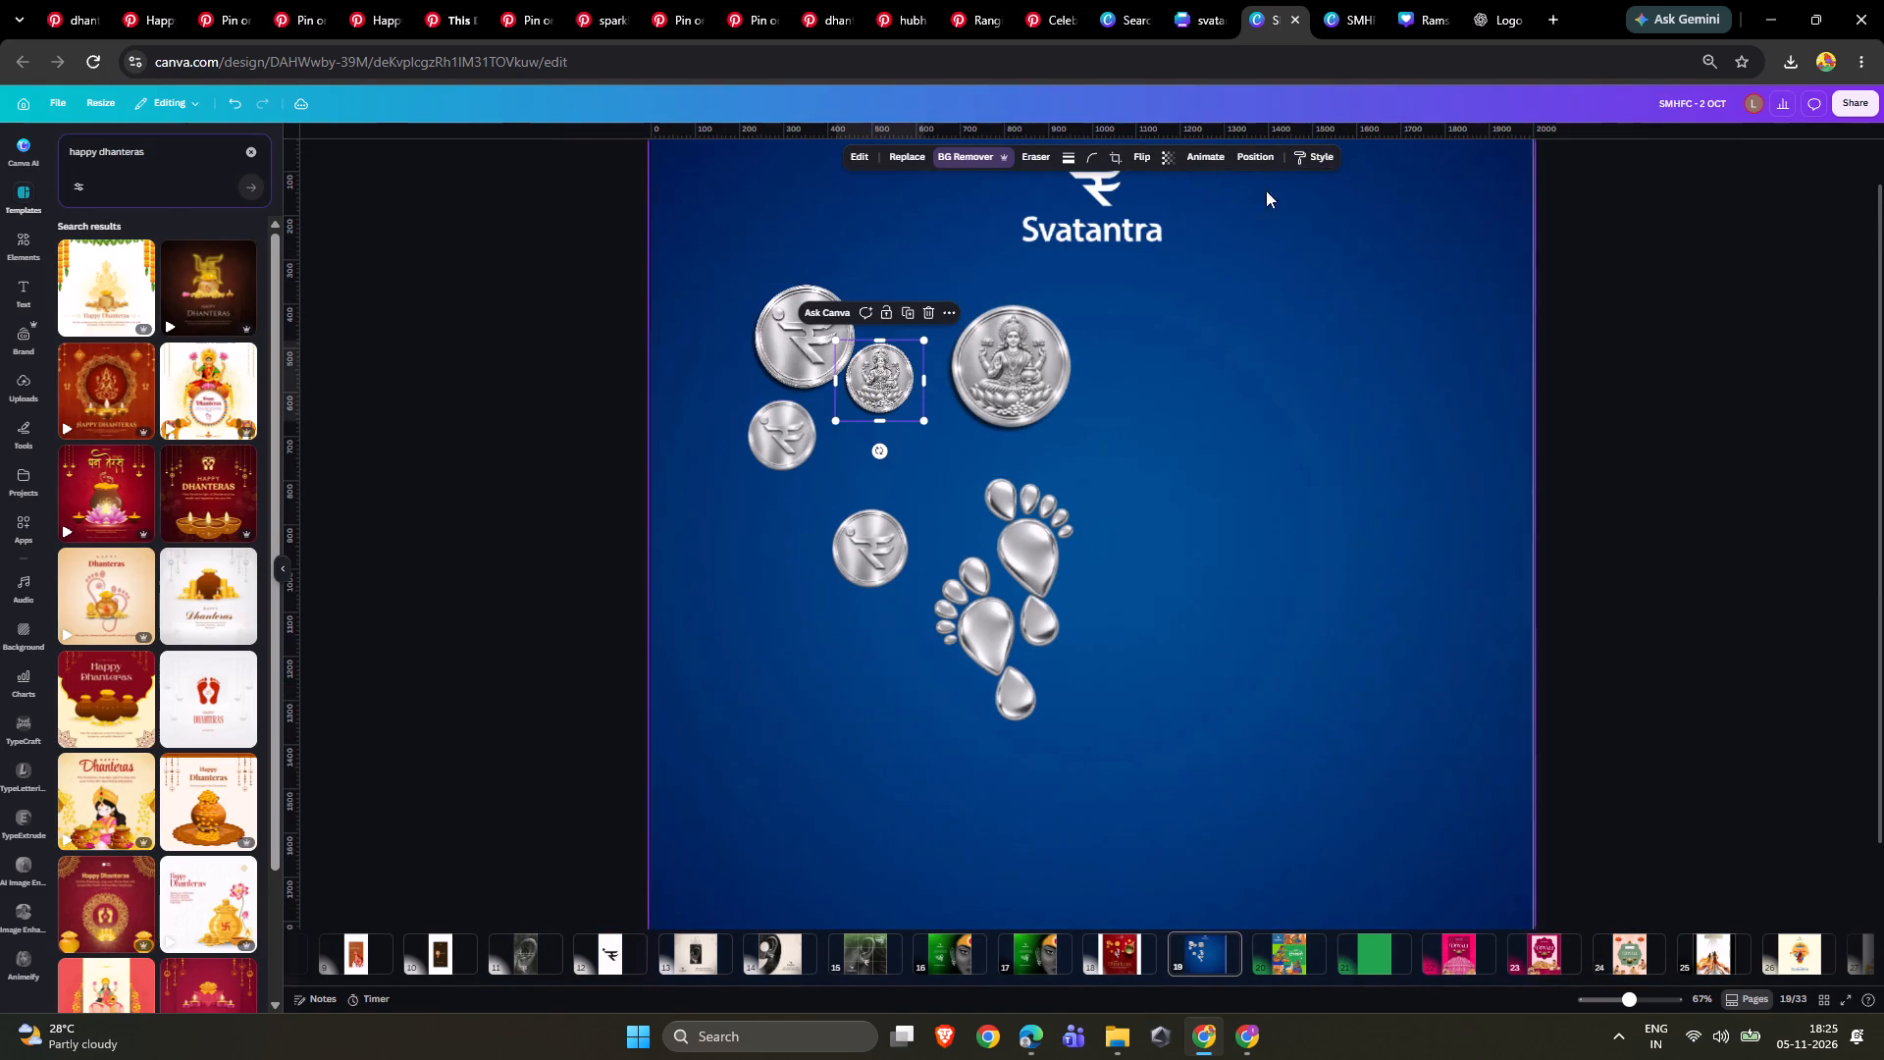
left_click(1316, 162)
left_click(771, 453)
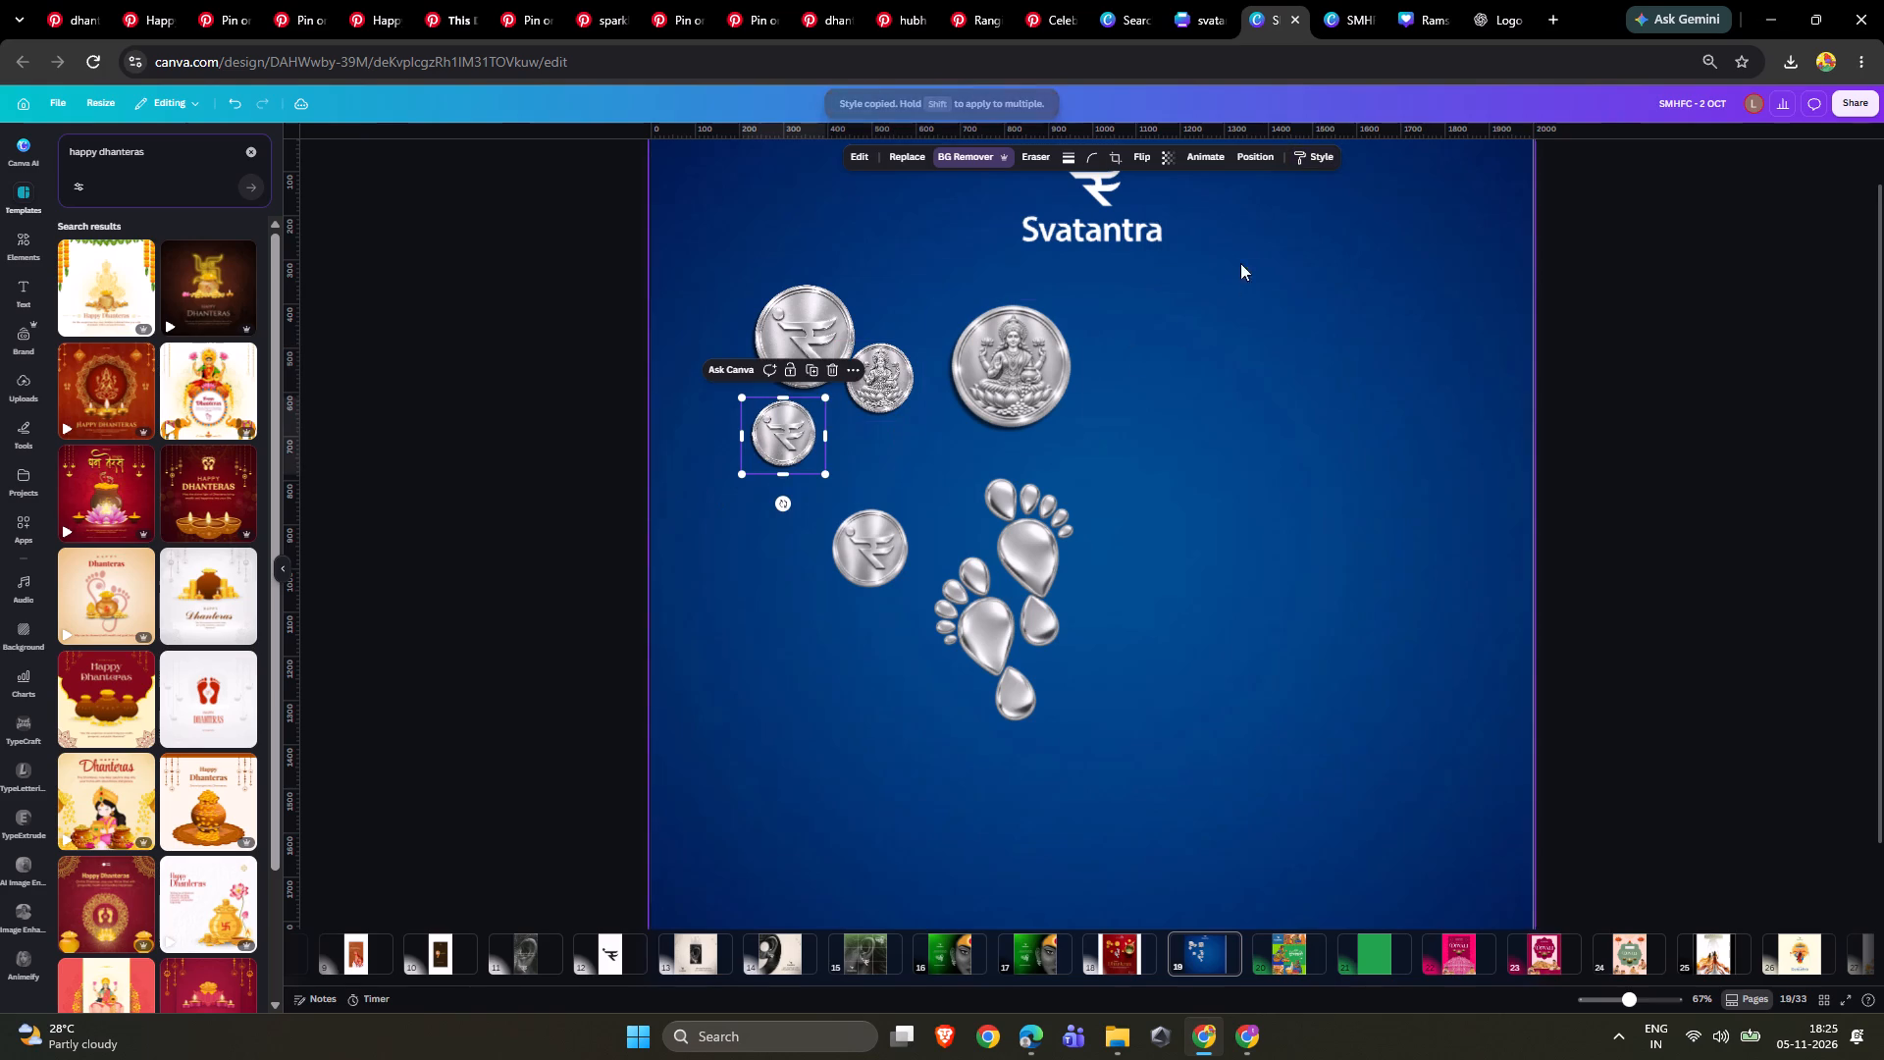
left_click(1310, 157)
left_click(873, 551)
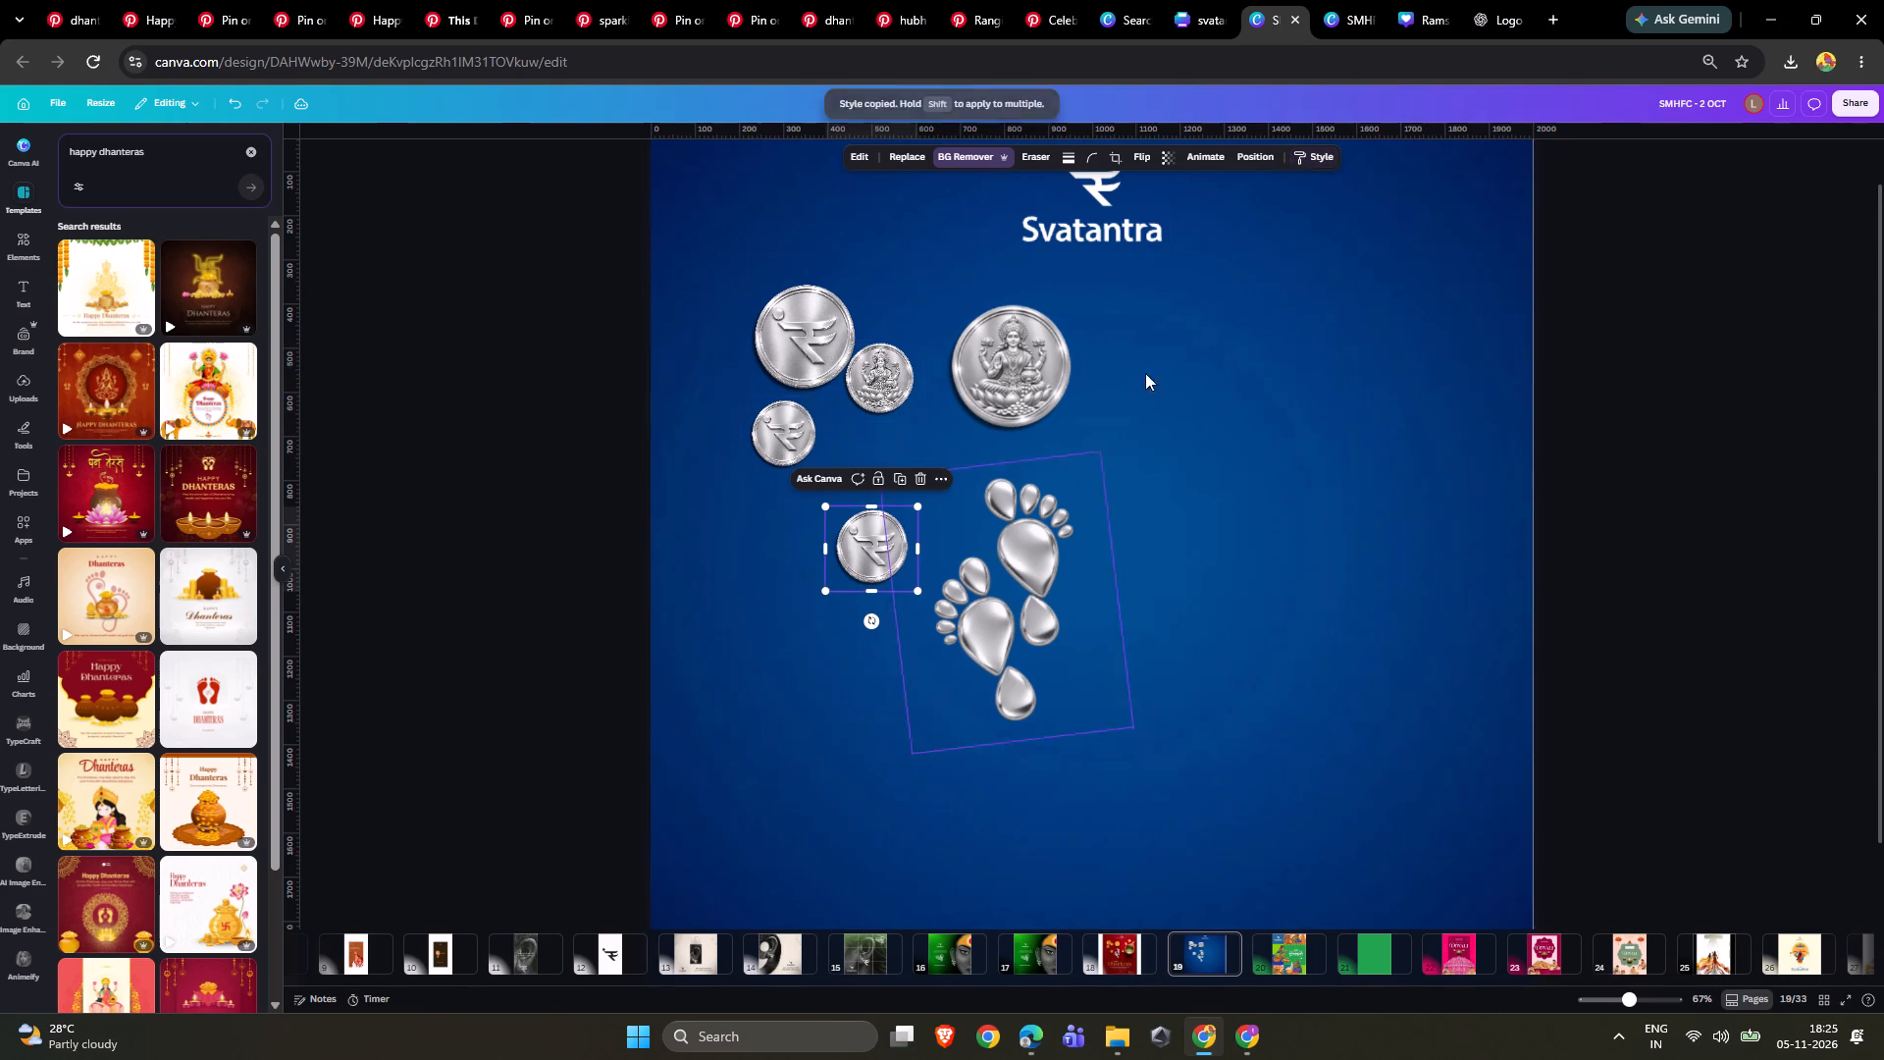
Copy the coin's shadow style onto the silver footprints image.
left_click(1314, 163)
left_click(1033, 559)
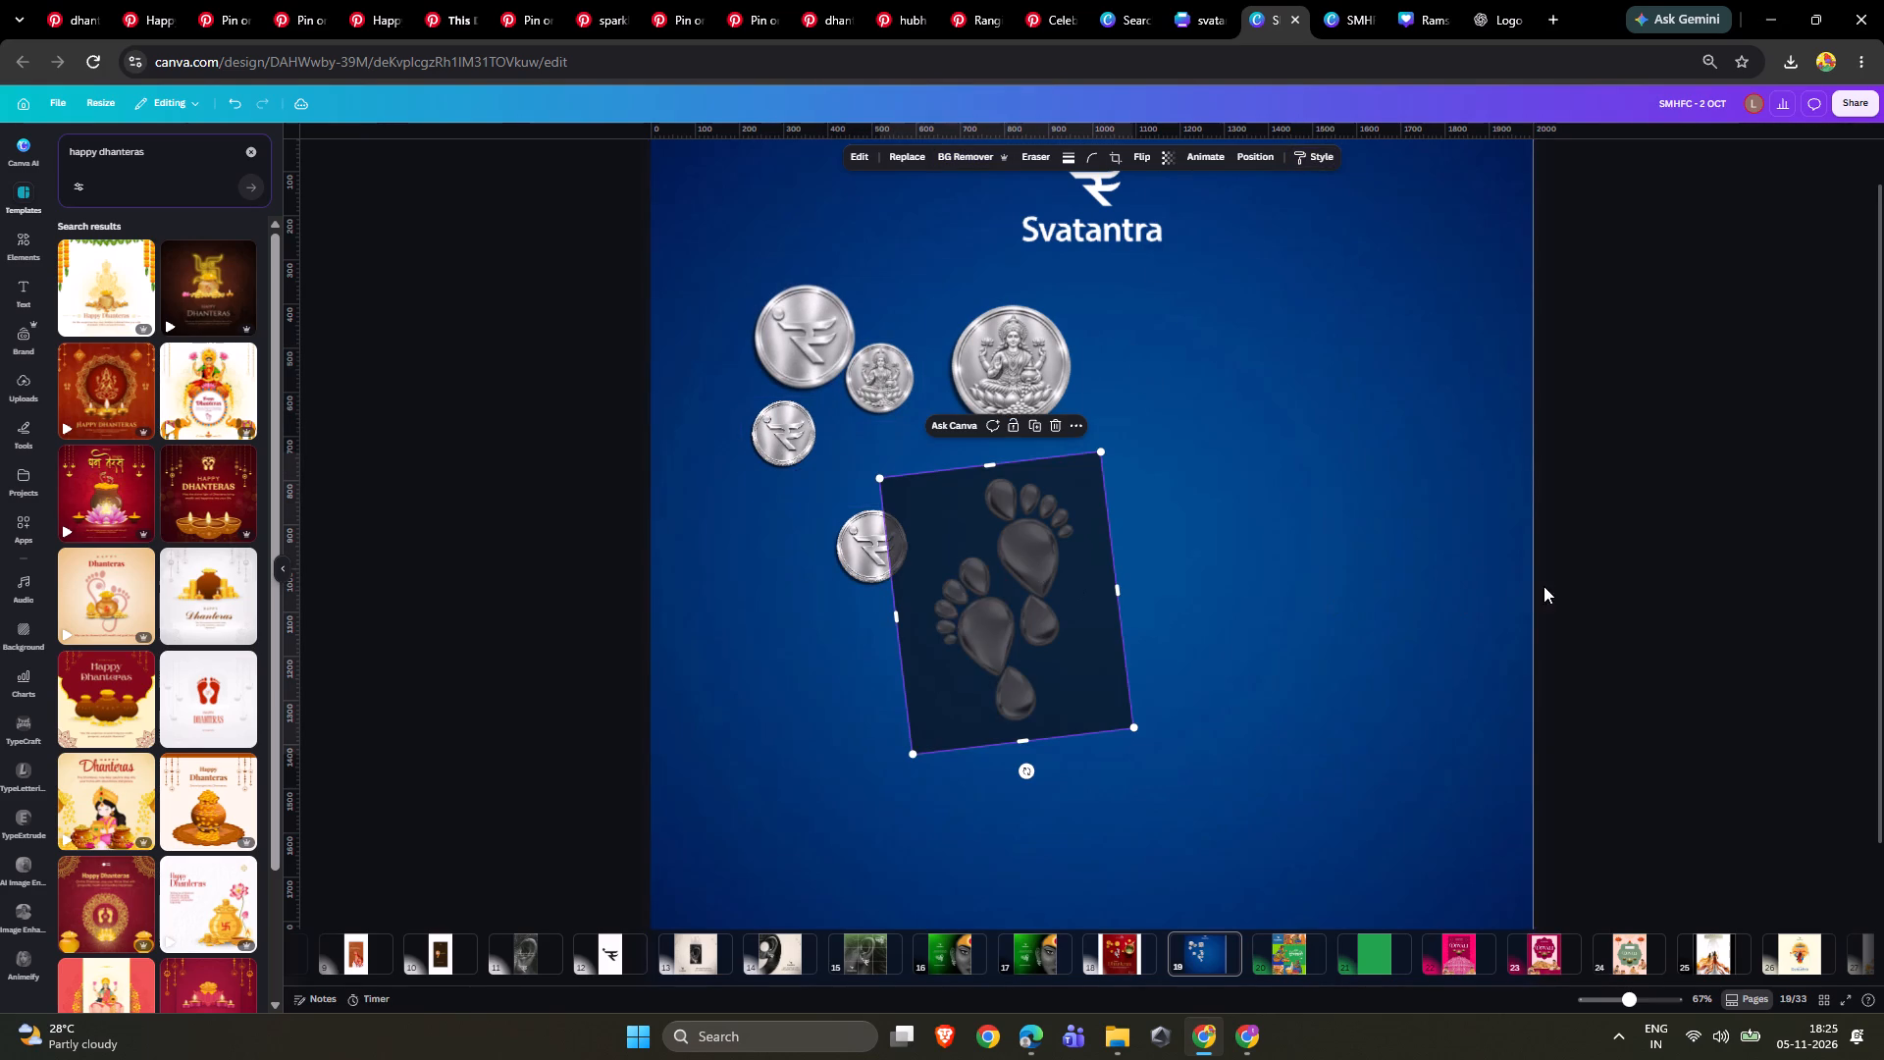
left_click(1573, 567)
Preview page 19 in full screen to check the shadows on the coins and footprints.
scroll(1328, 671, "down", 2, "ctrl")
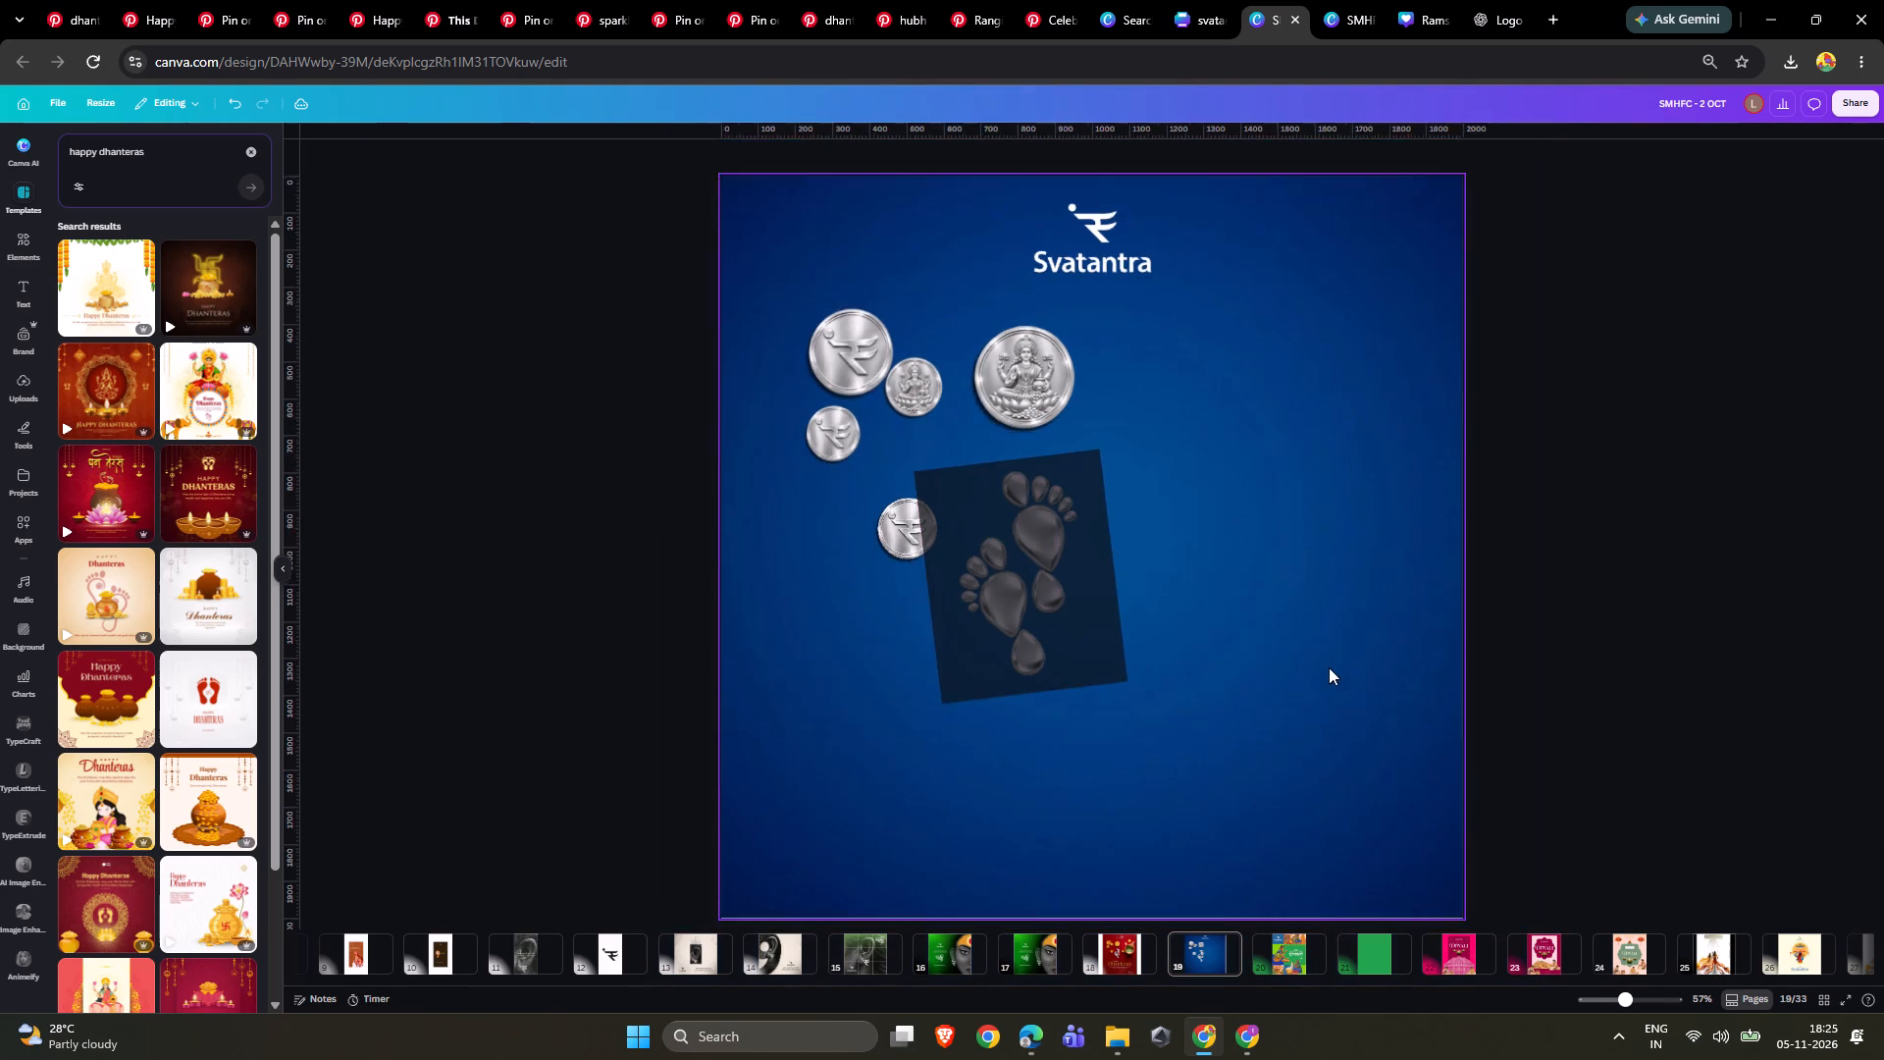
double_click(1823, 567)
left_click(1849, 999)
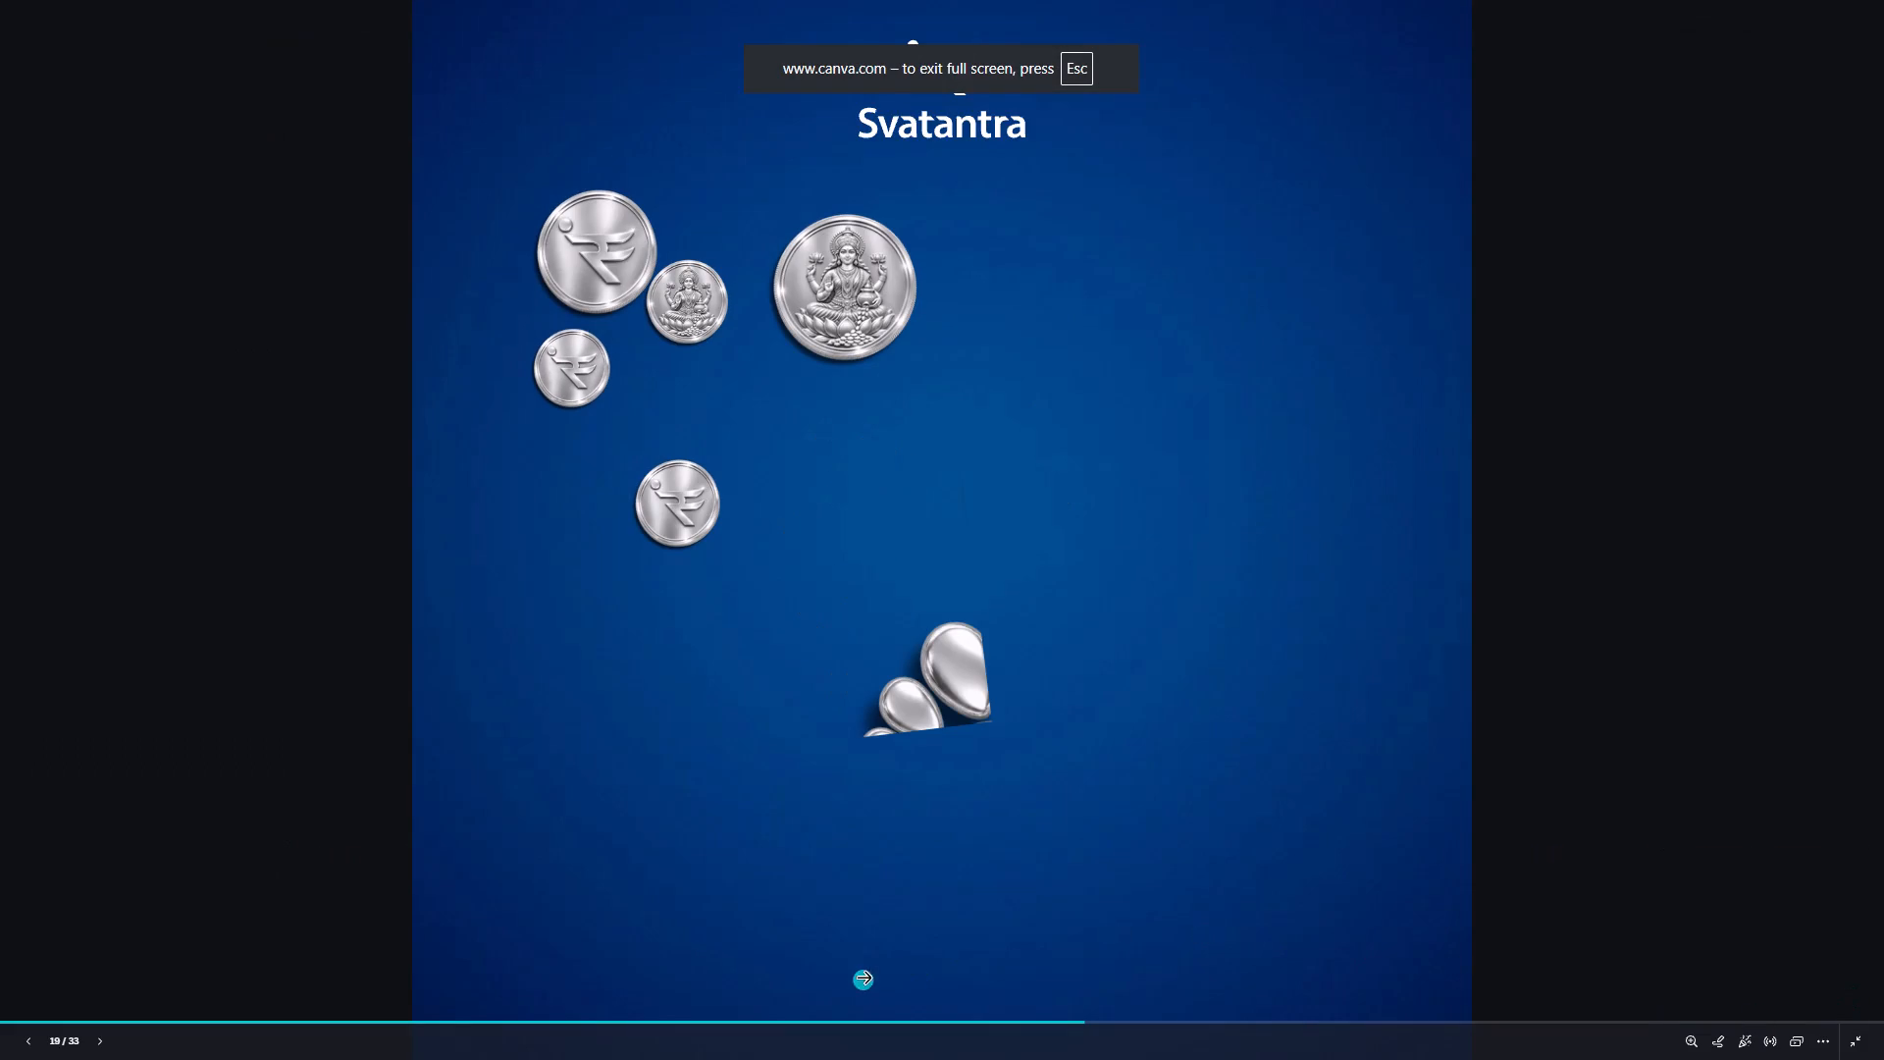
key("Escape")
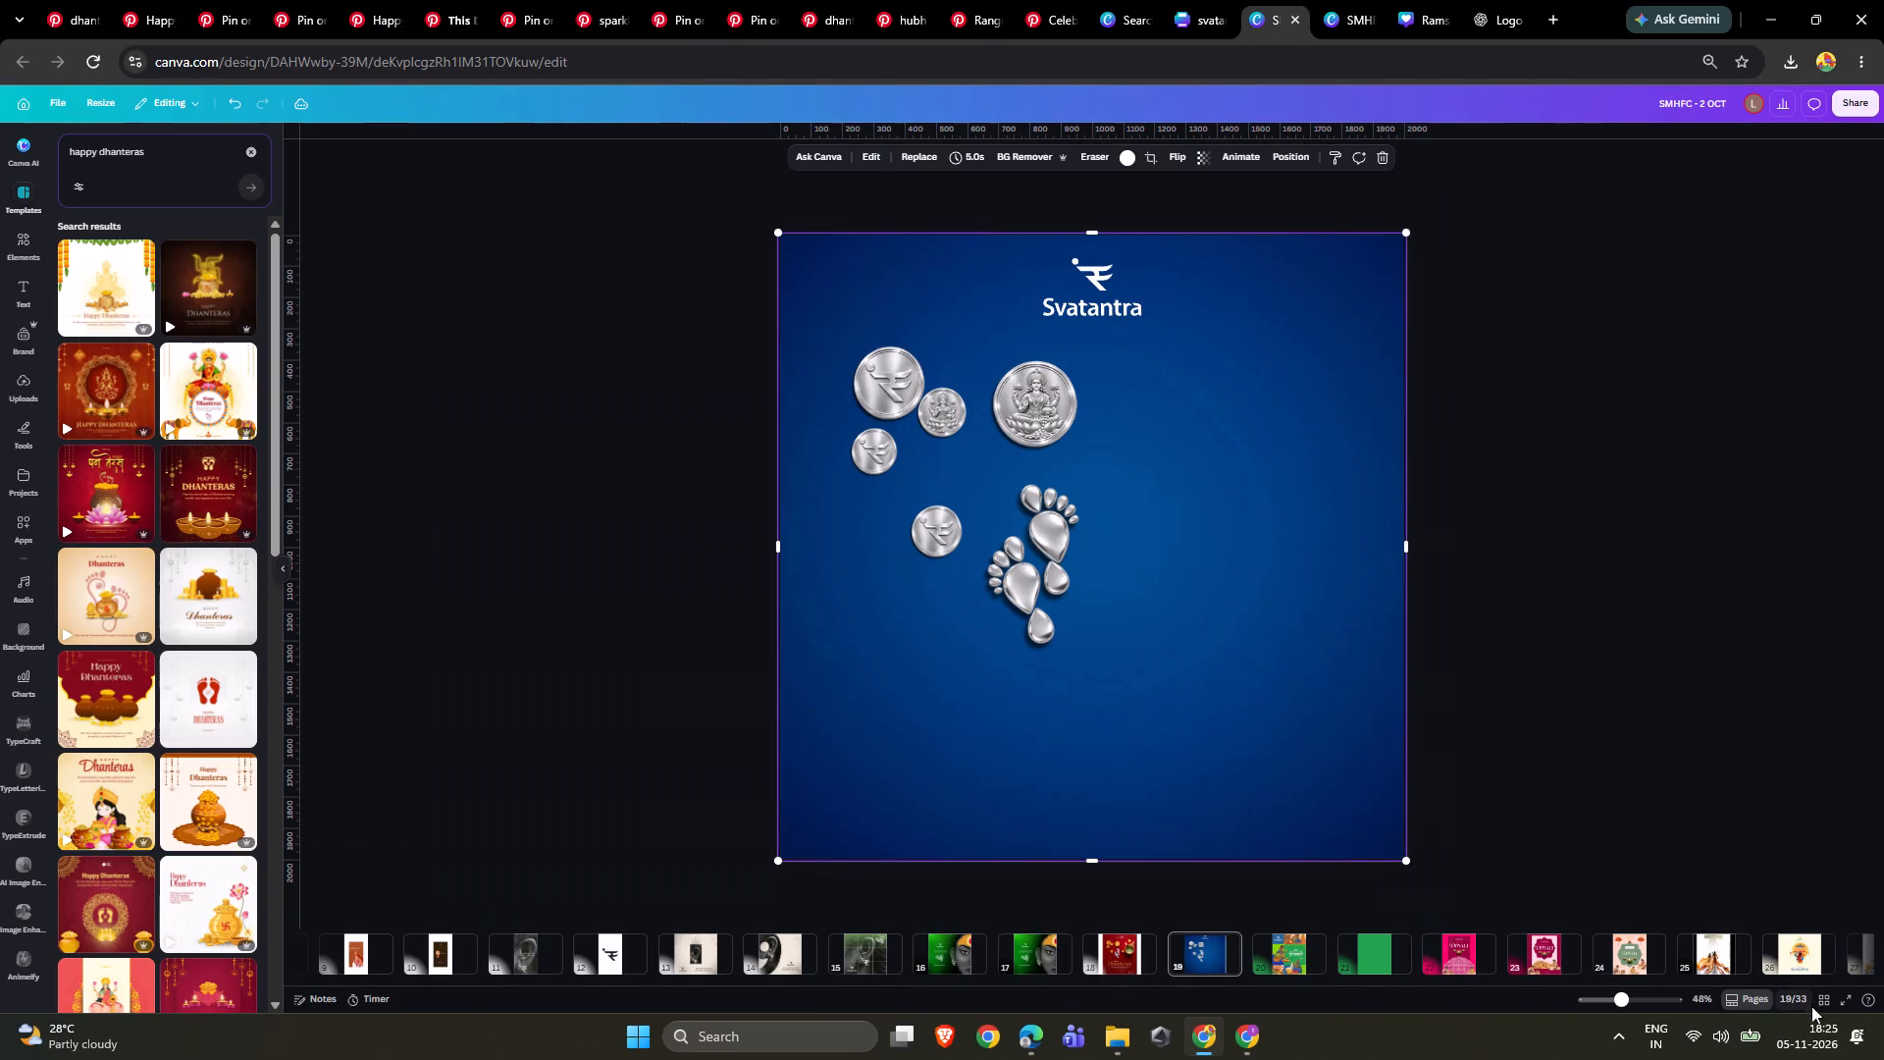
left_click(1841, 1002)
key("Escape")
left_click(1640, 539)
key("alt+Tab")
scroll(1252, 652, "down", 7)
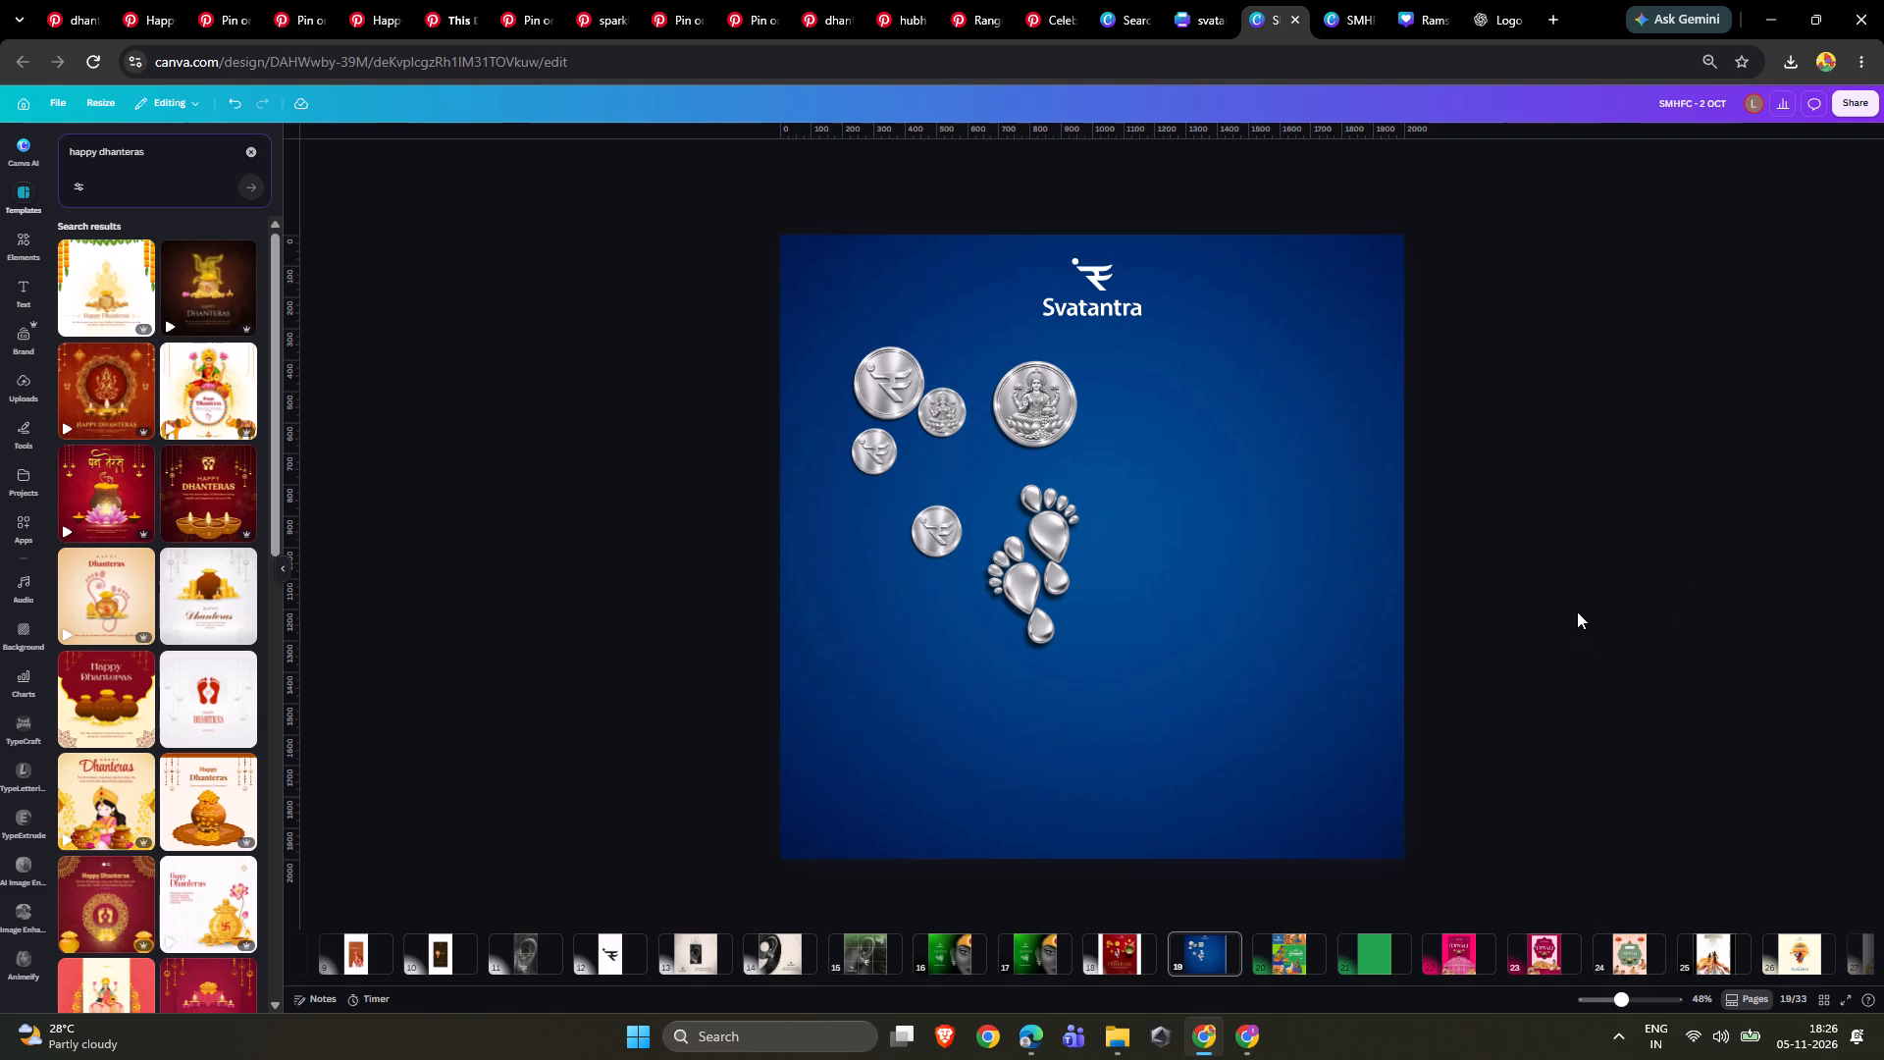
Copy the green corner ornament from page 5 of the svatantra brand elements design and paste it onto page 19 of the creative.
left_click(1210, 0)
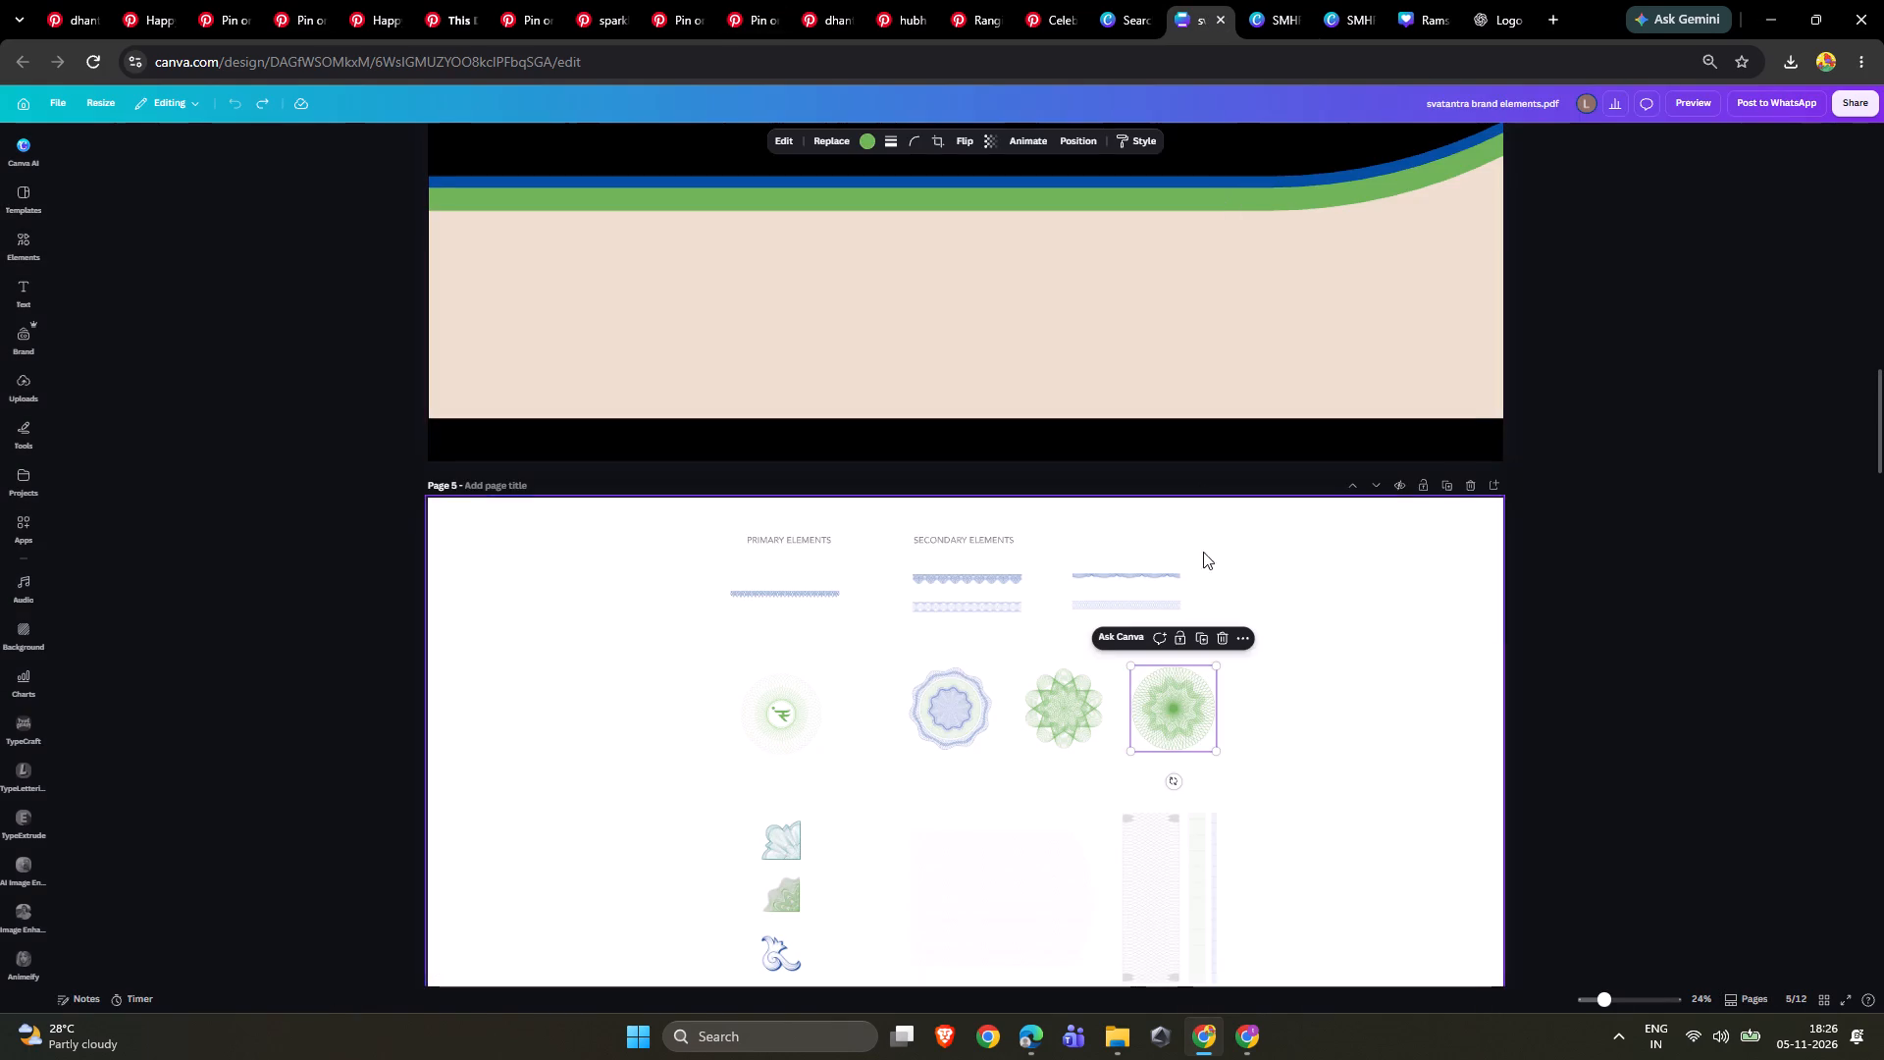
left_click(1586, 607)
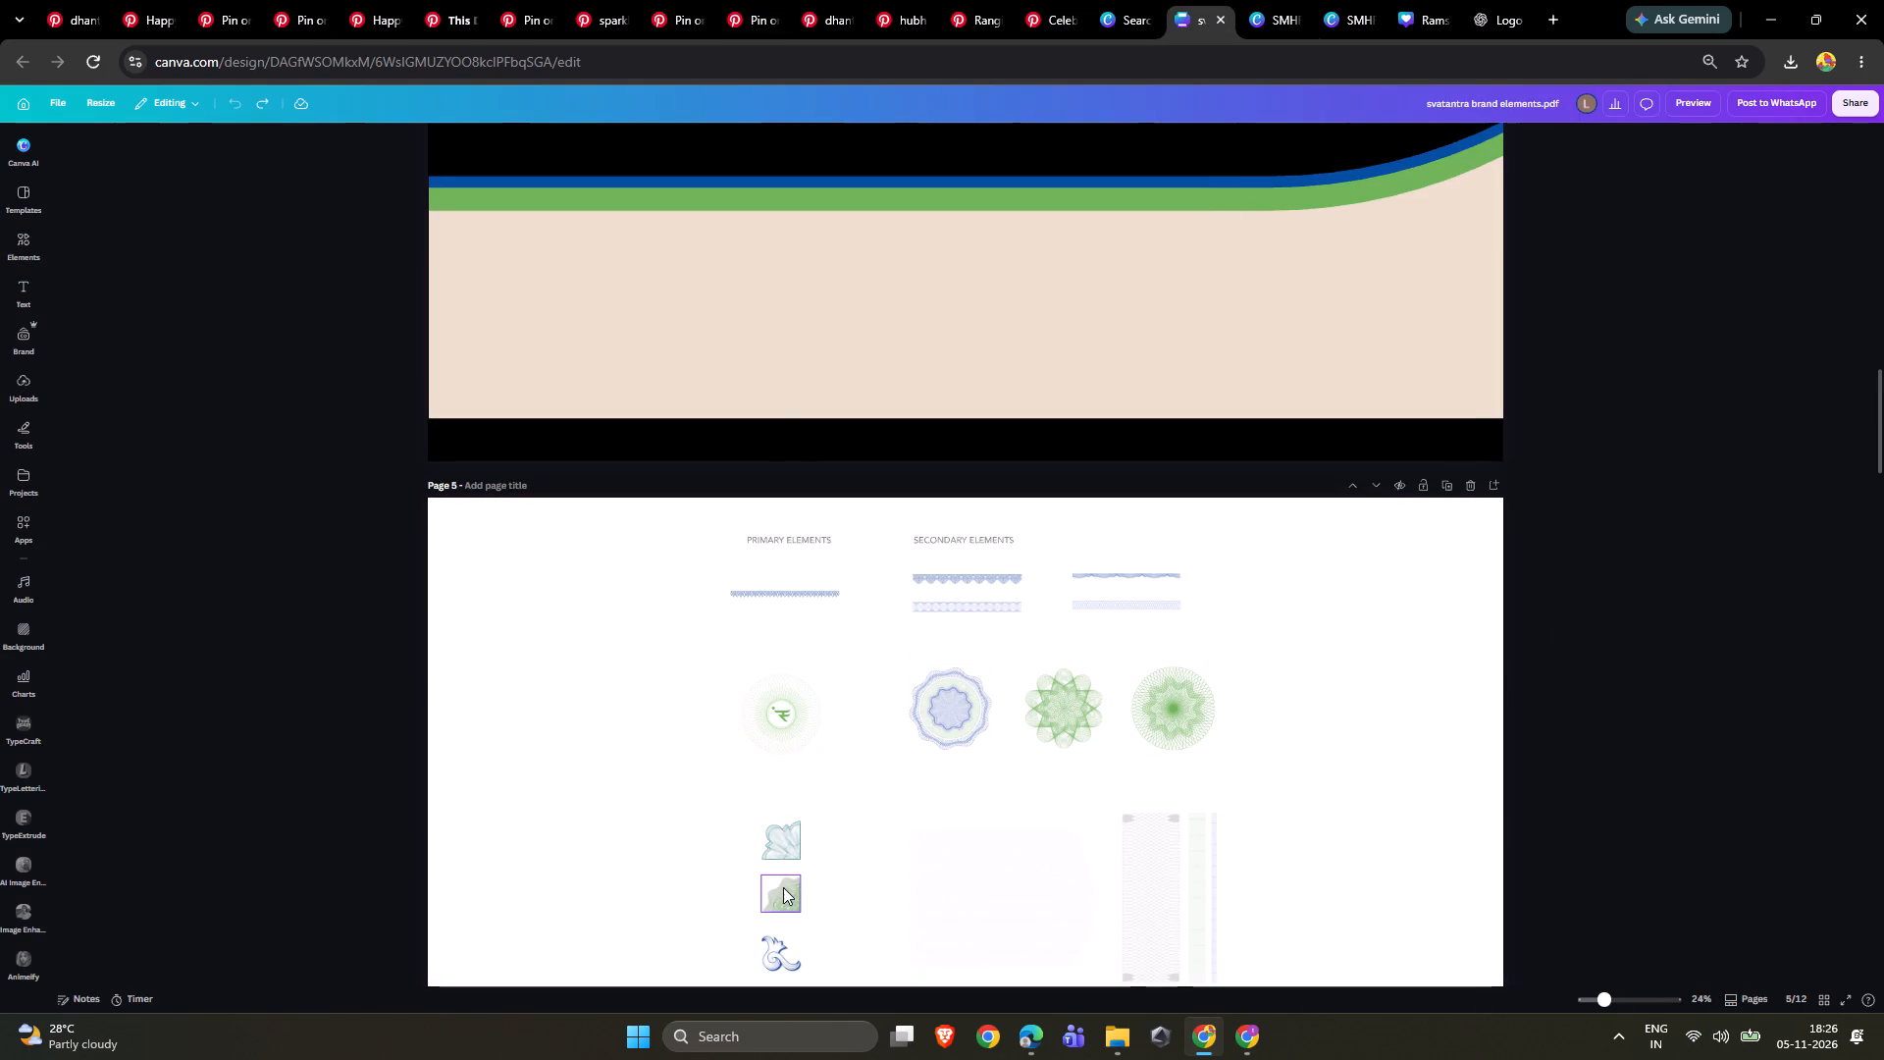
left_click(799, 903)
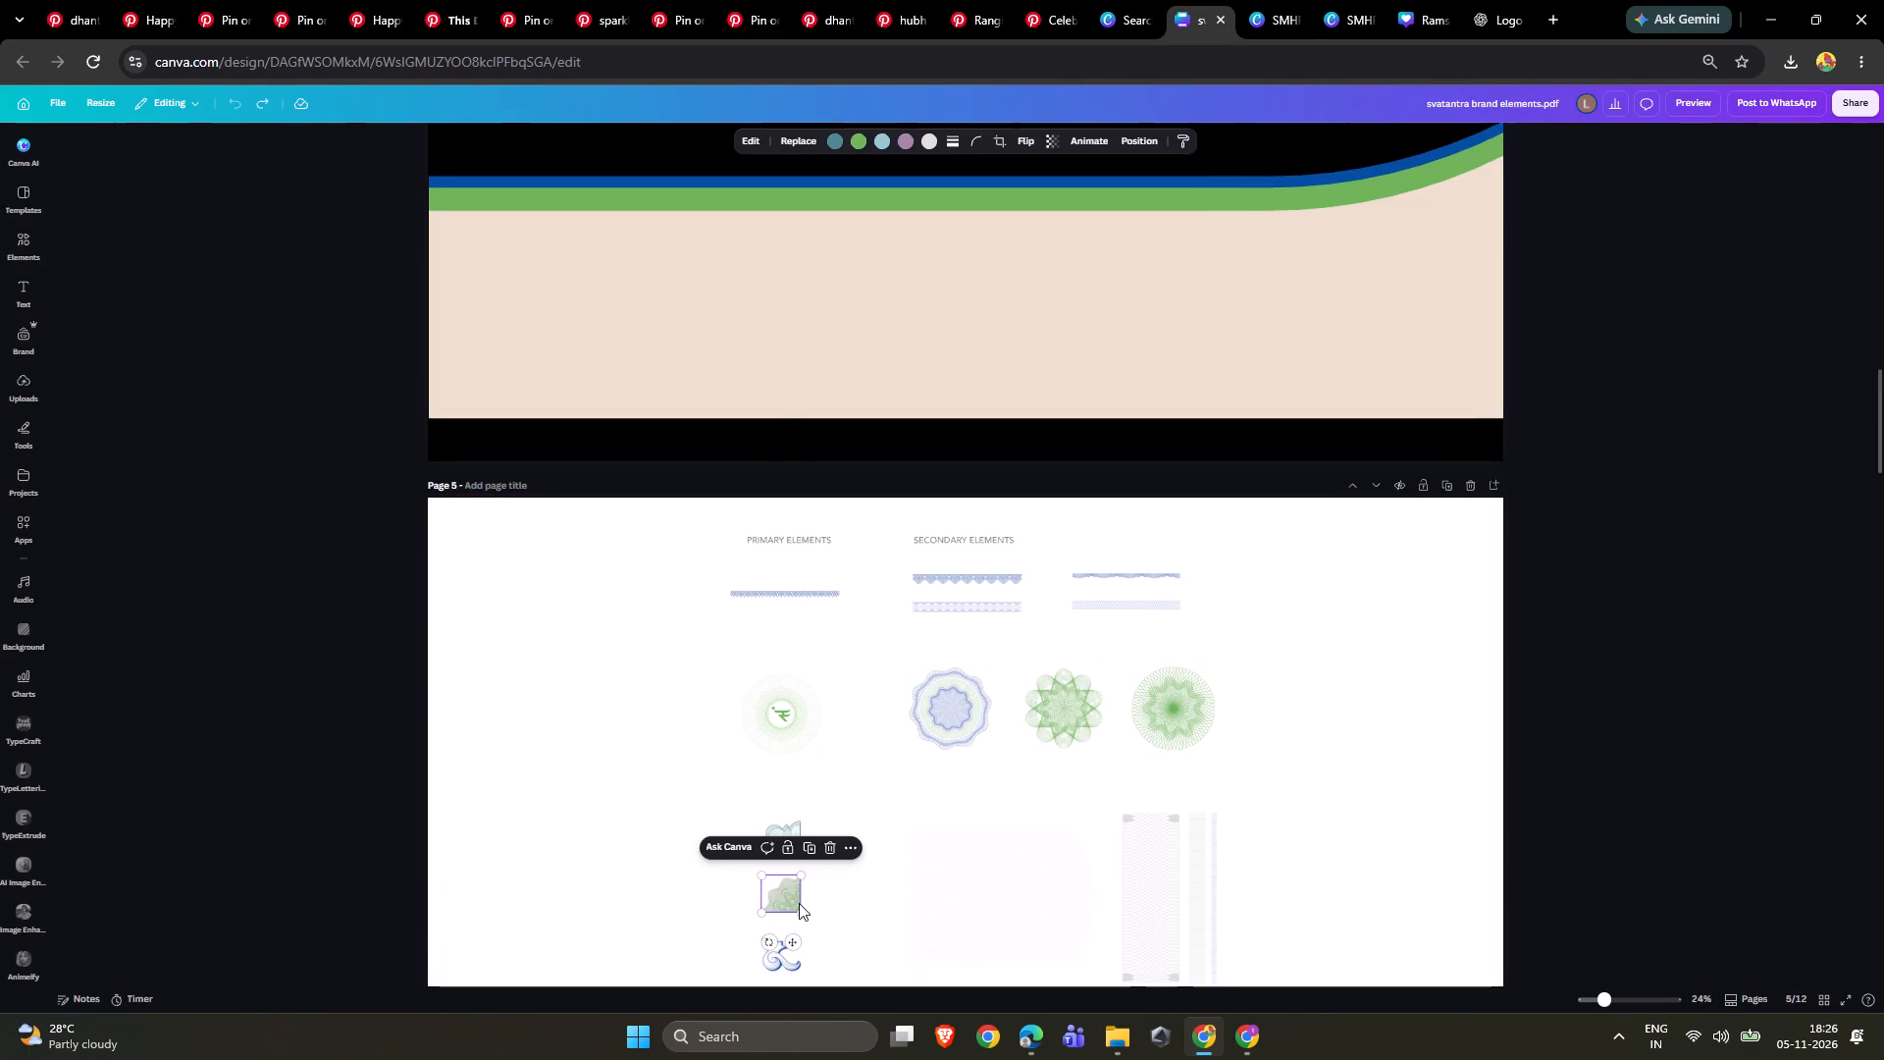
key("ctrl+c")
left_click(1127, 0)
left_click(1289, 0)
key("ctrl+v")
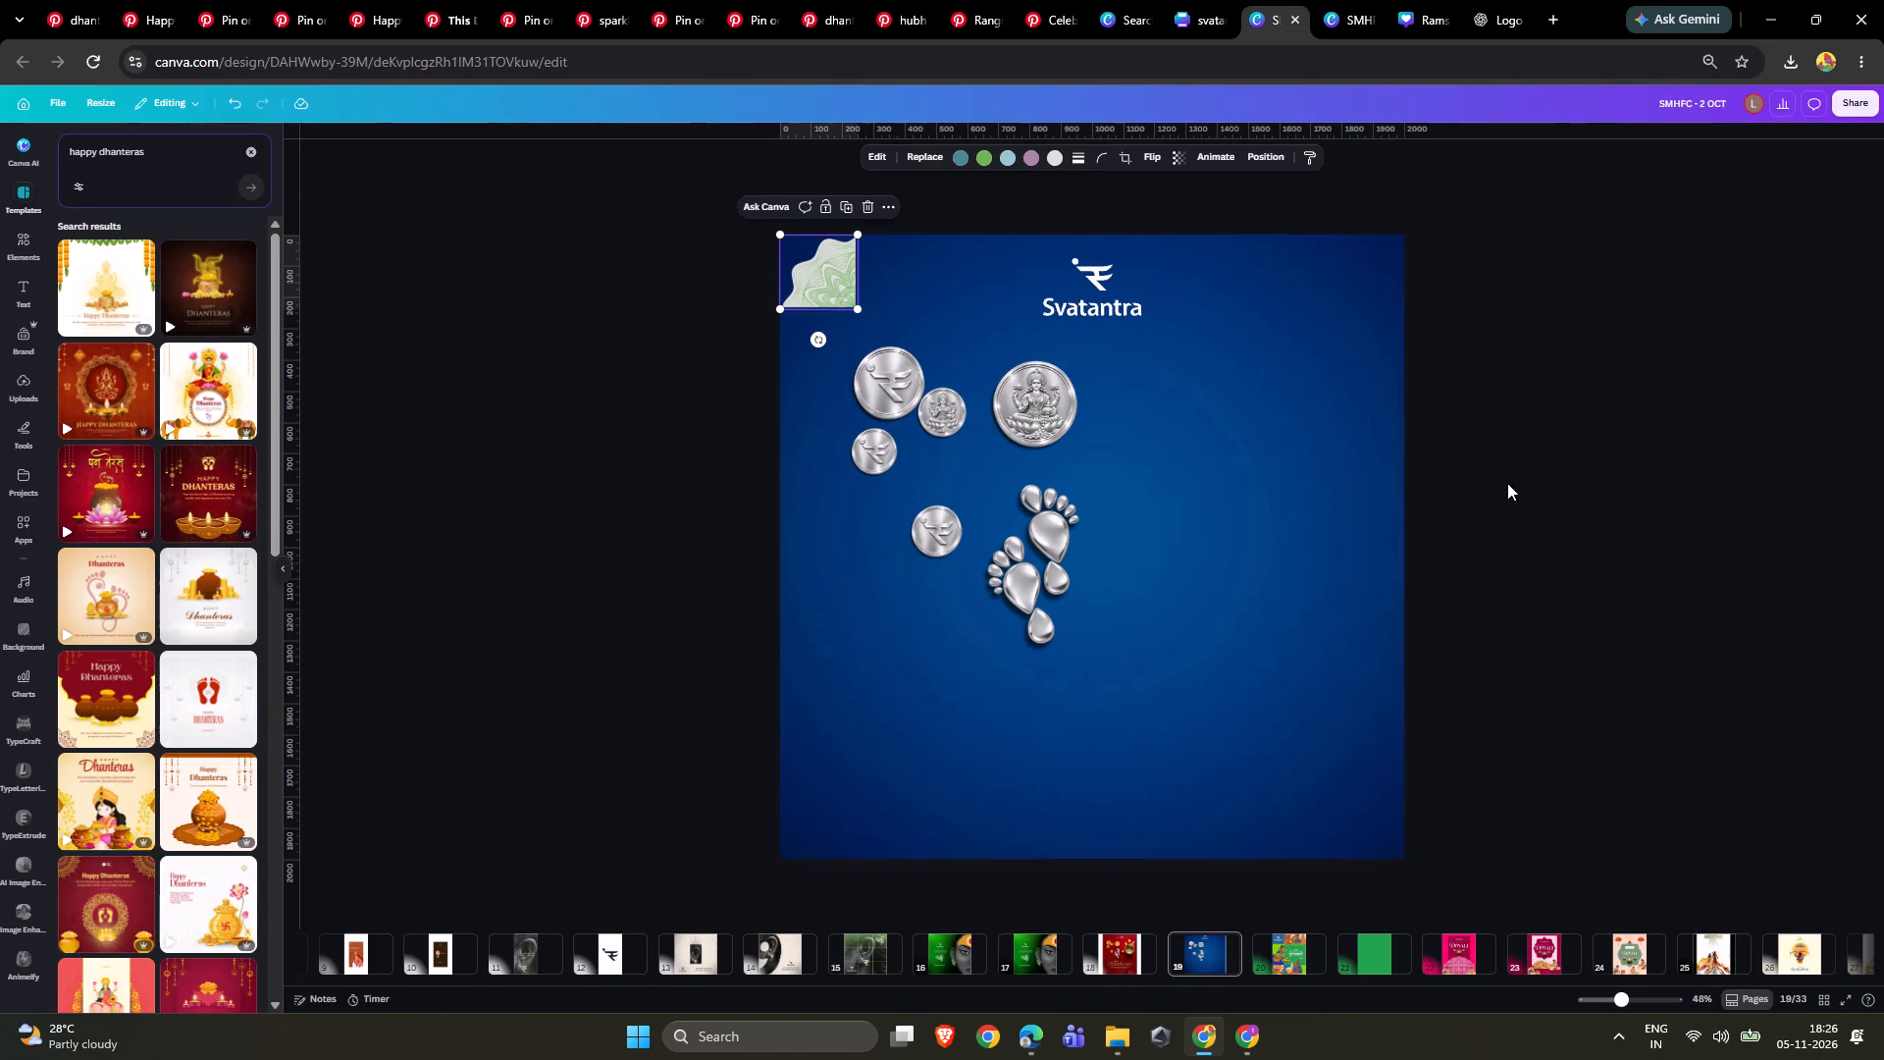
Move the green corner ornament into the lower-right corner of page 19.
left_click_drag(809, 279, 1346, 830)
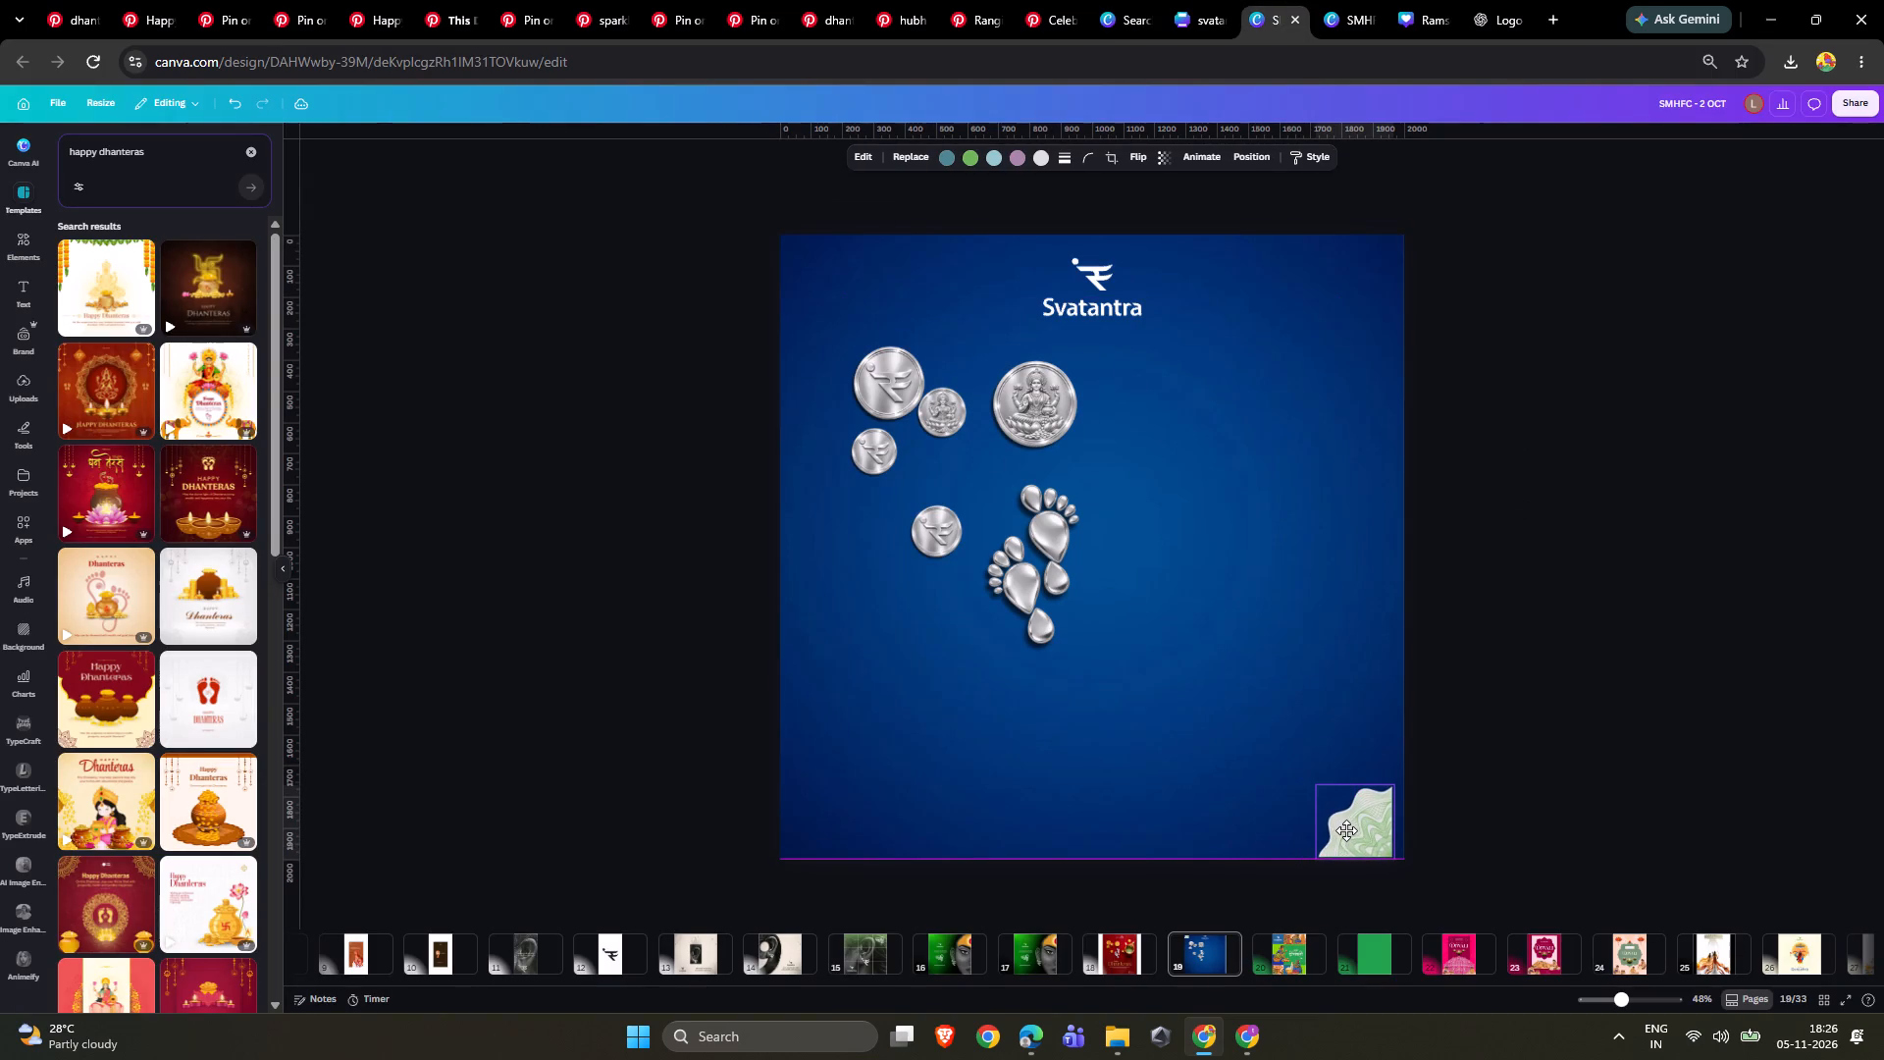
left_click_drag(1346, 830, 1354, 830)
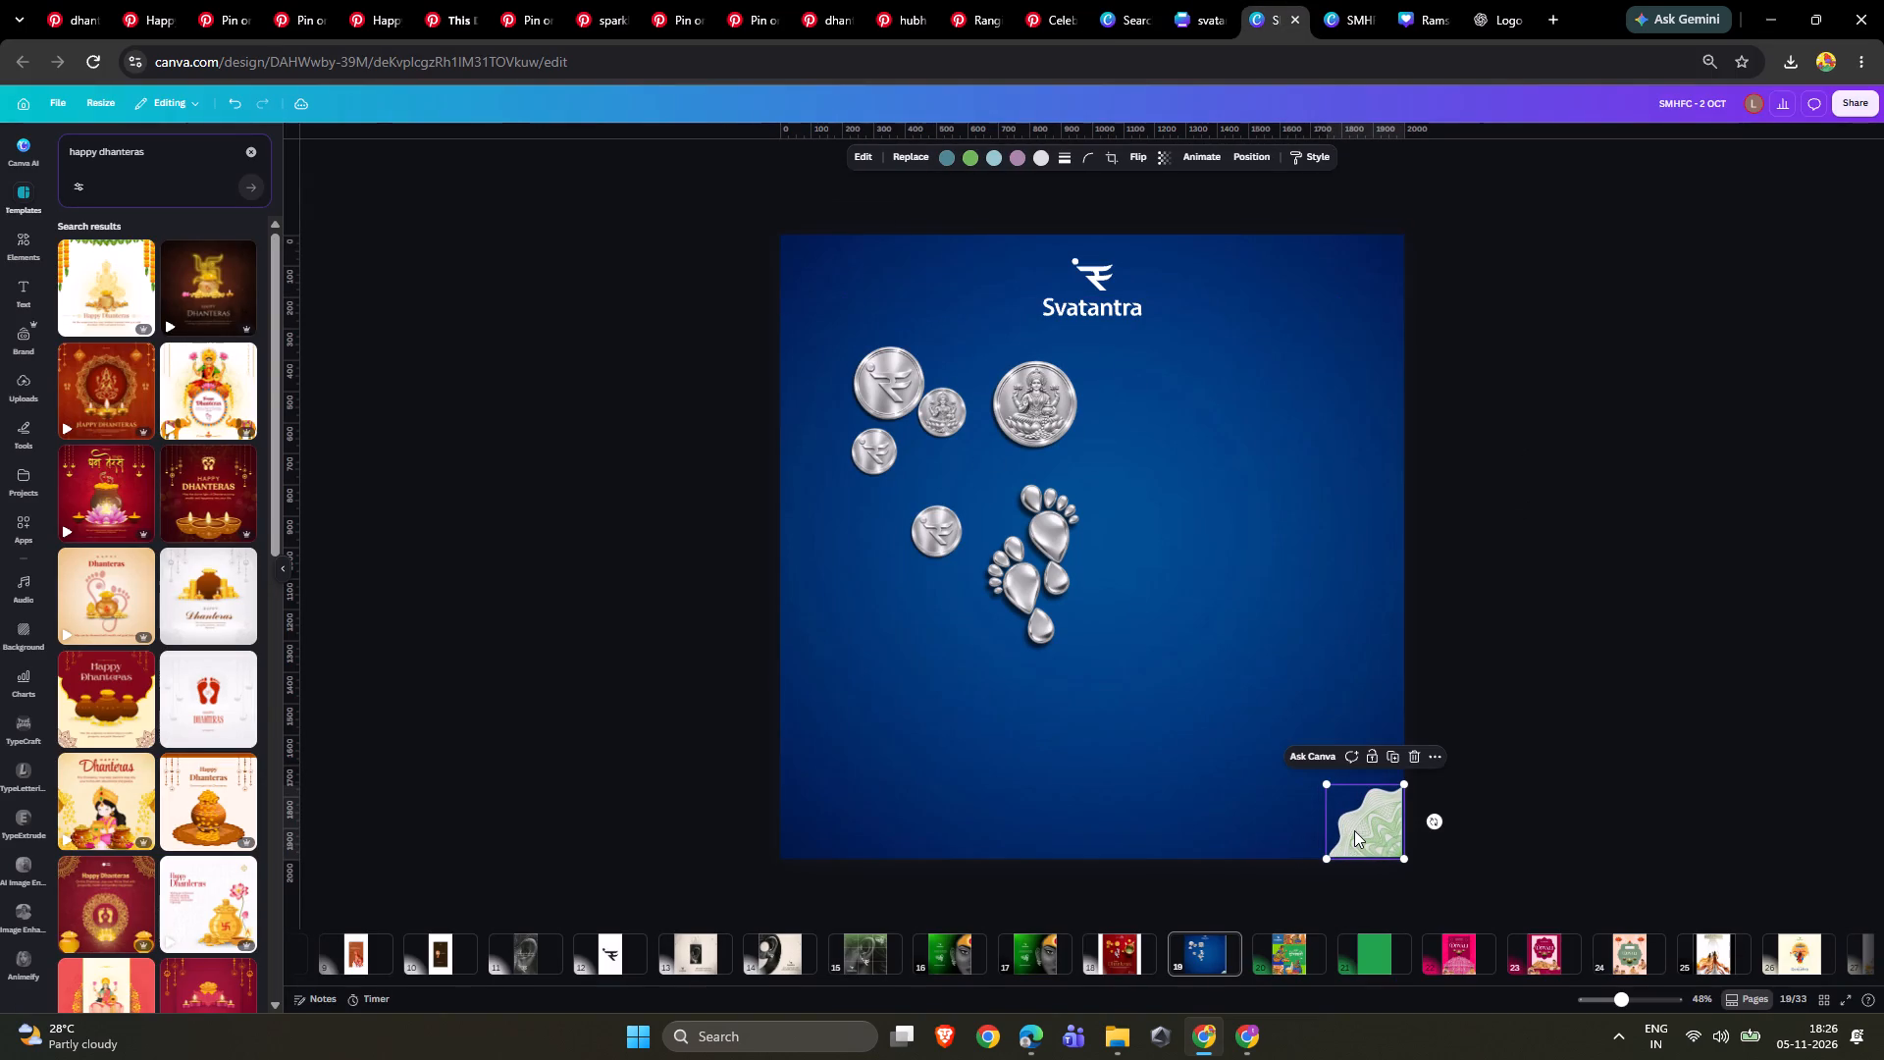
Try the SMHFC palette's greens, gradient and neutrals as page 19's background, and set it to the solid royal blue from the Primary Colour Palette.
left_click(1227, 479)
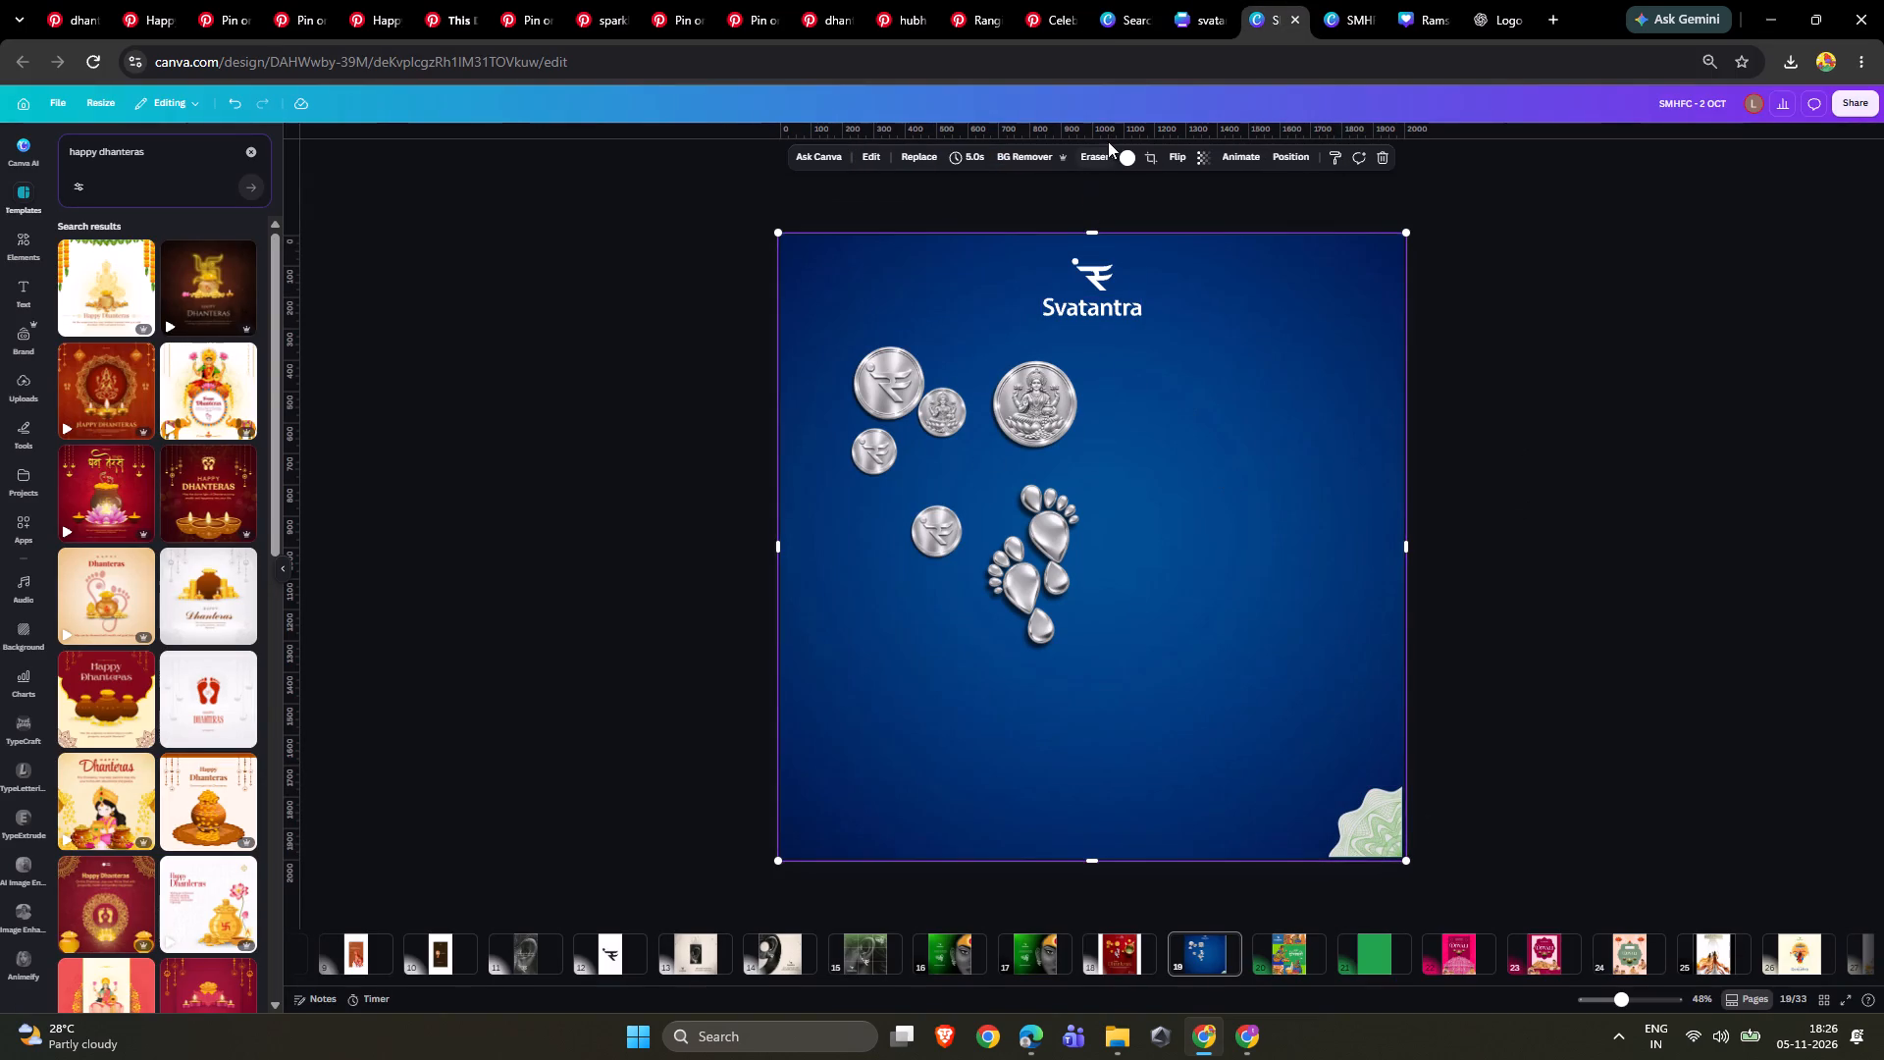
left_click(1129, 152)
left_click(77, 485)
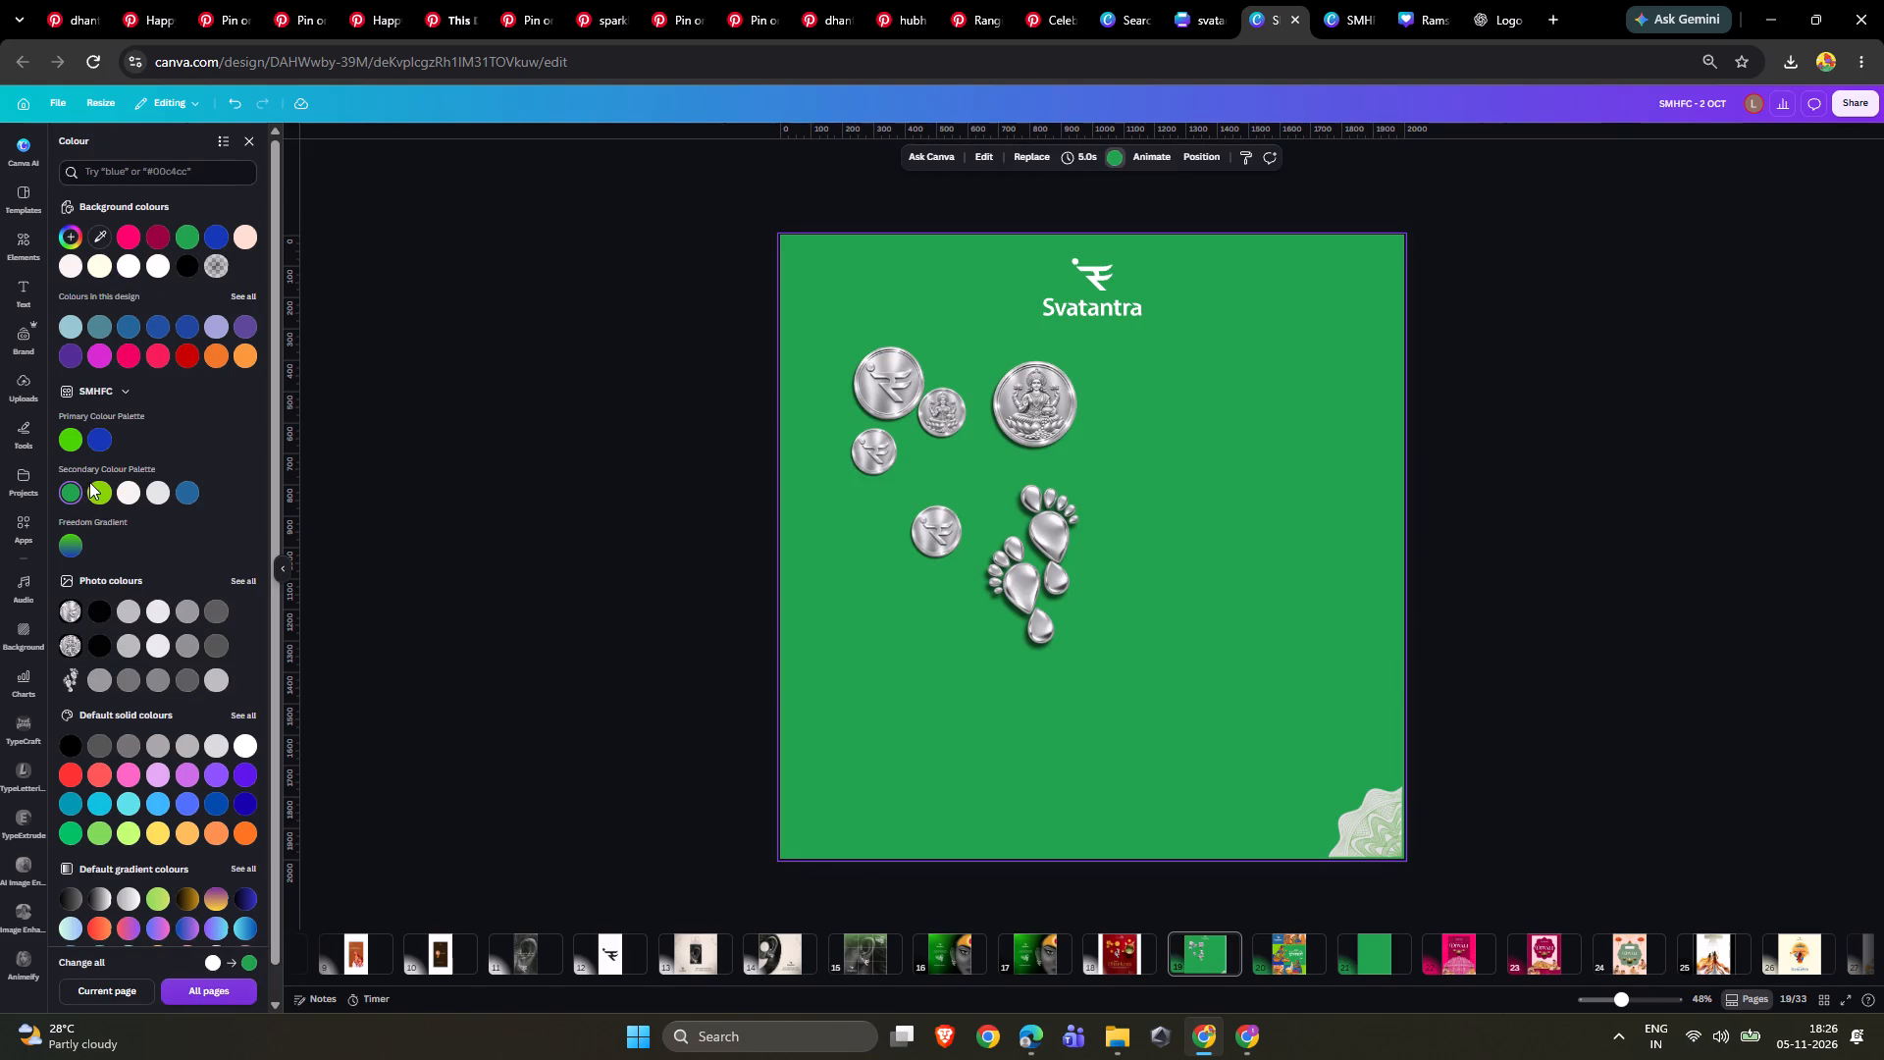
left_click(97, 486)
left_click(67, 545)
left_click(76, 547)
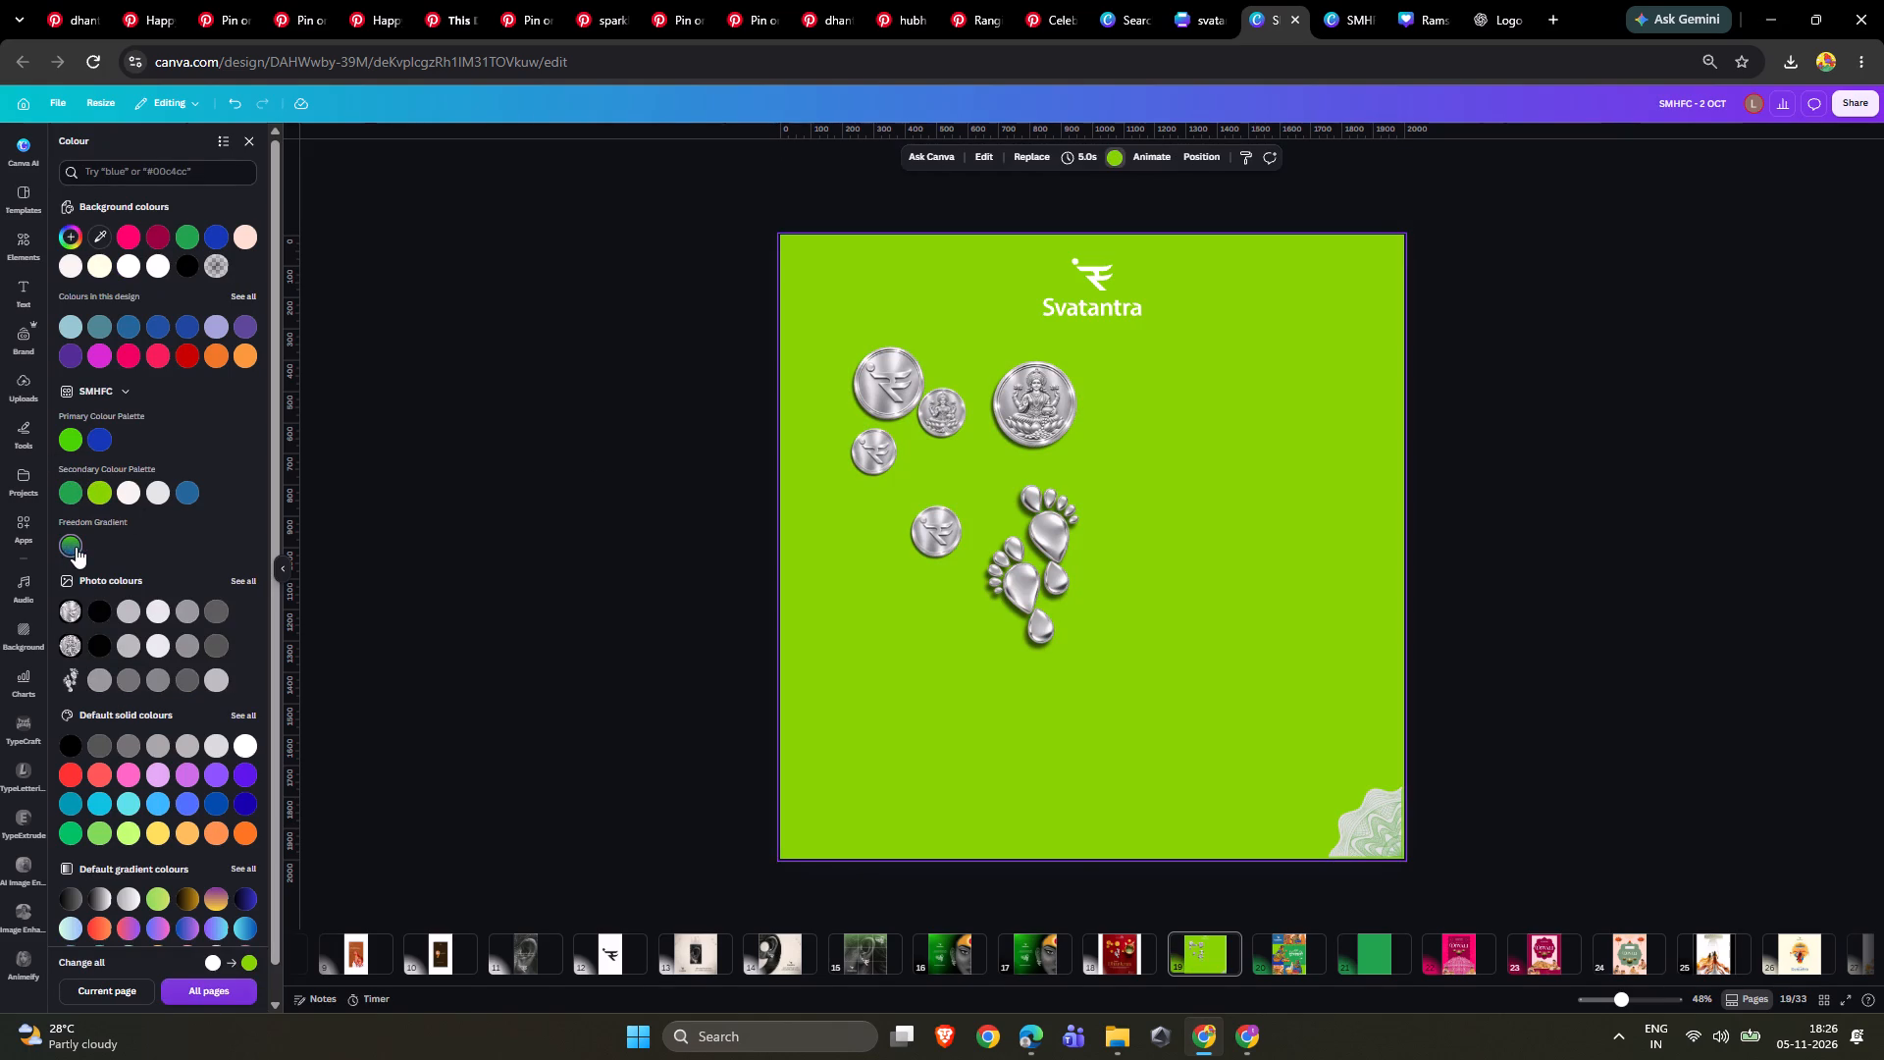
left_click(77, 553)
left_click(188, 501)
left_click(162, 490)
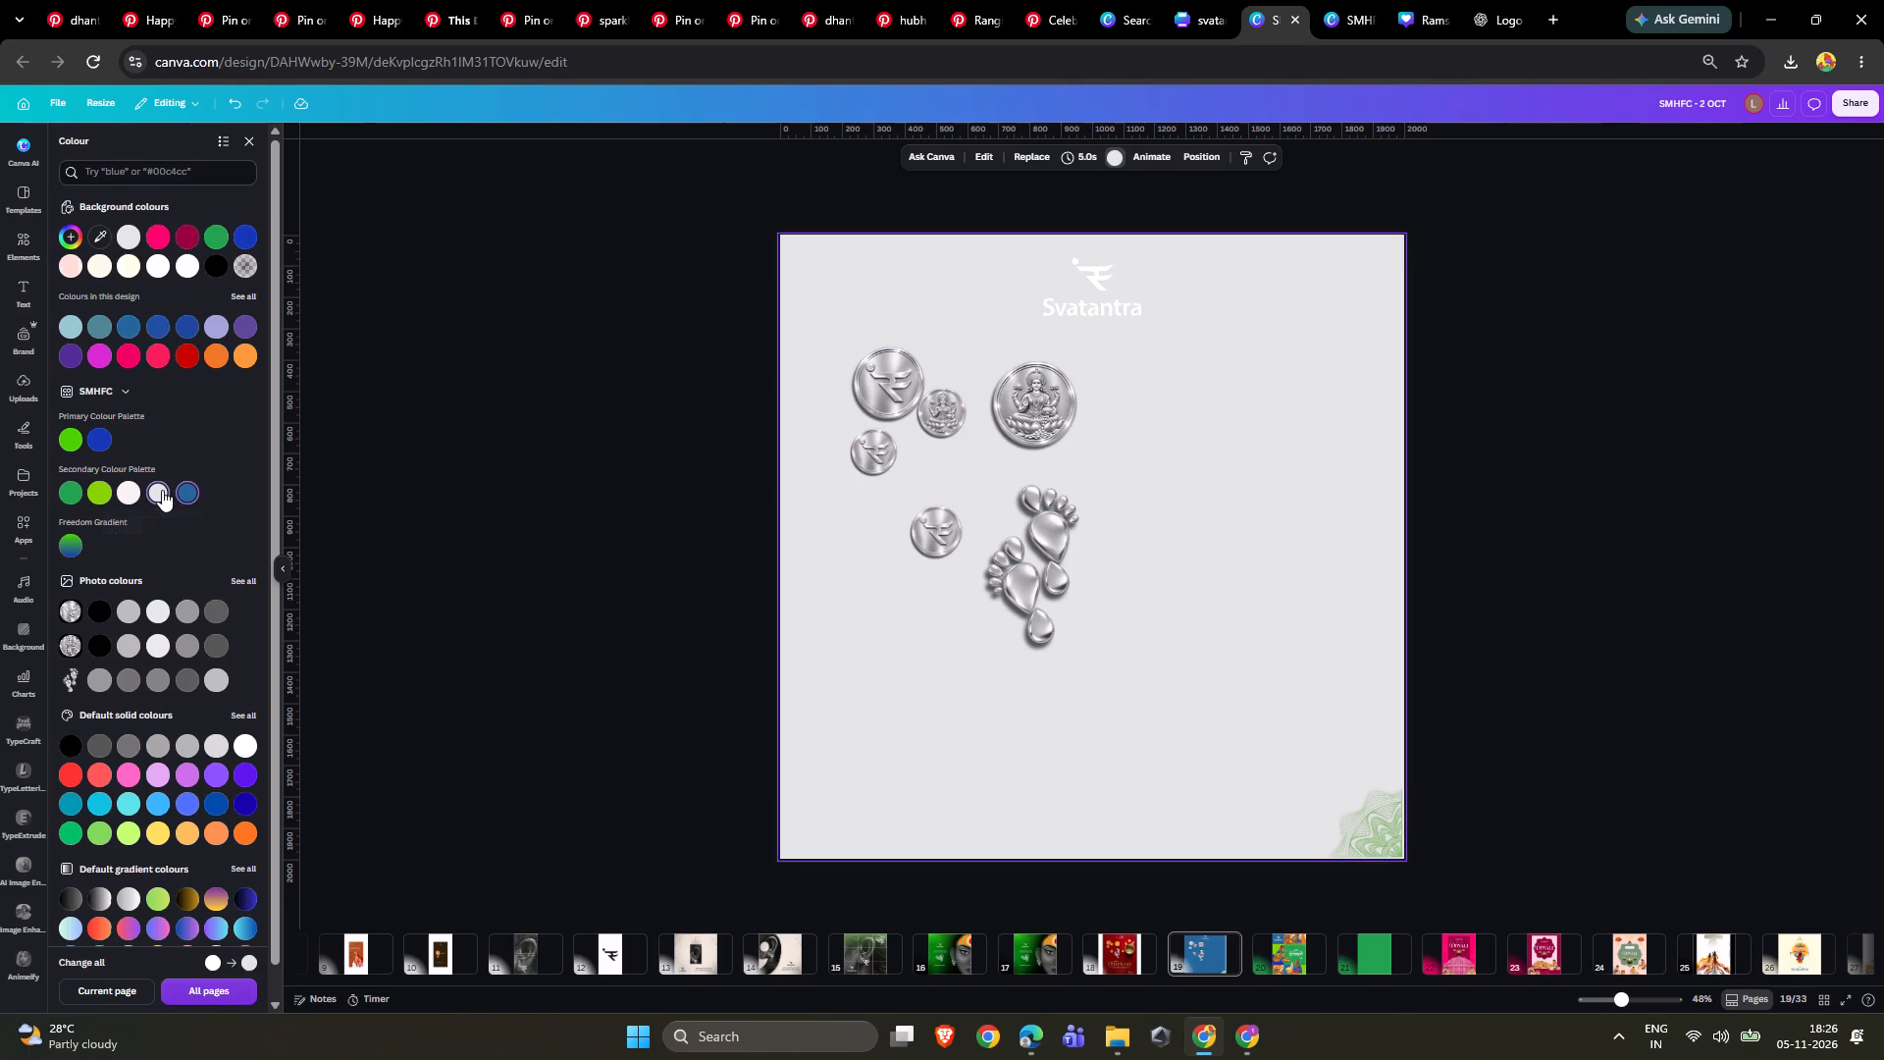
left_click(103, 448)
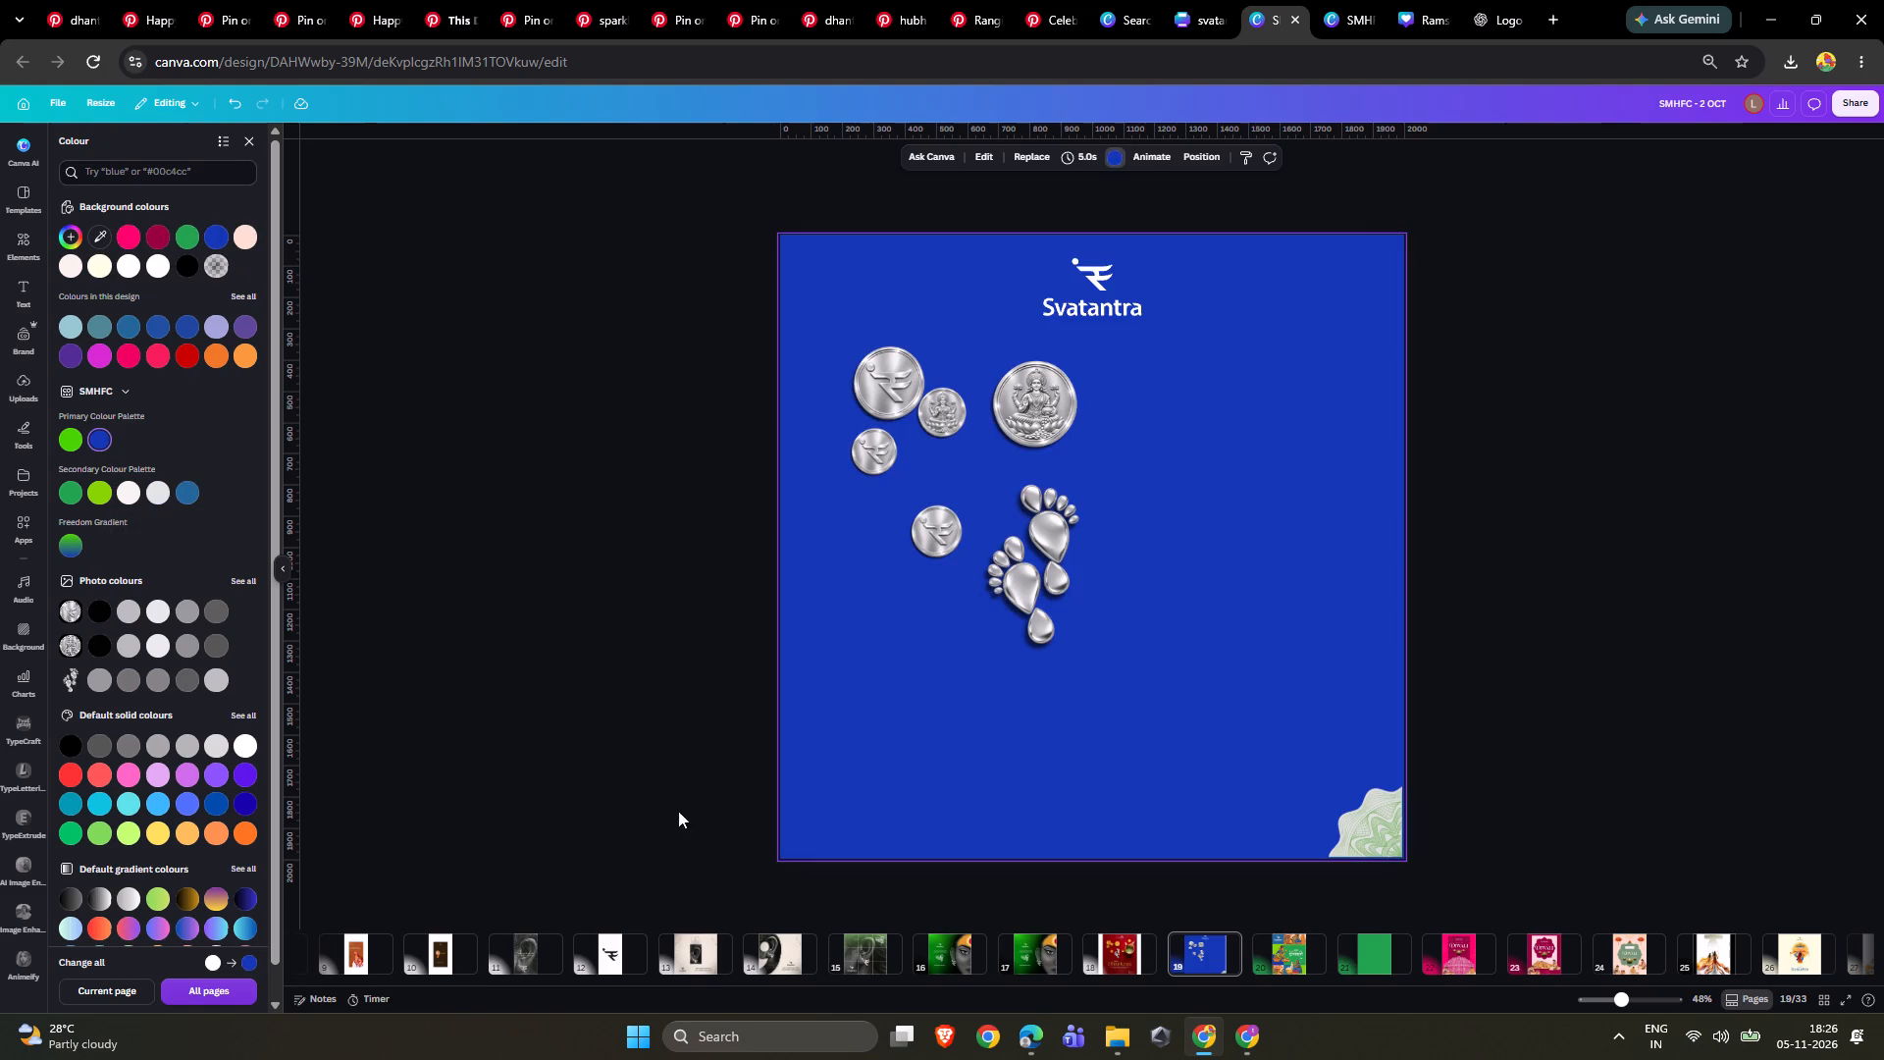
Delete the green corner ornament from page 19.
left_click(1351, 829)
left_click(1416, 758)
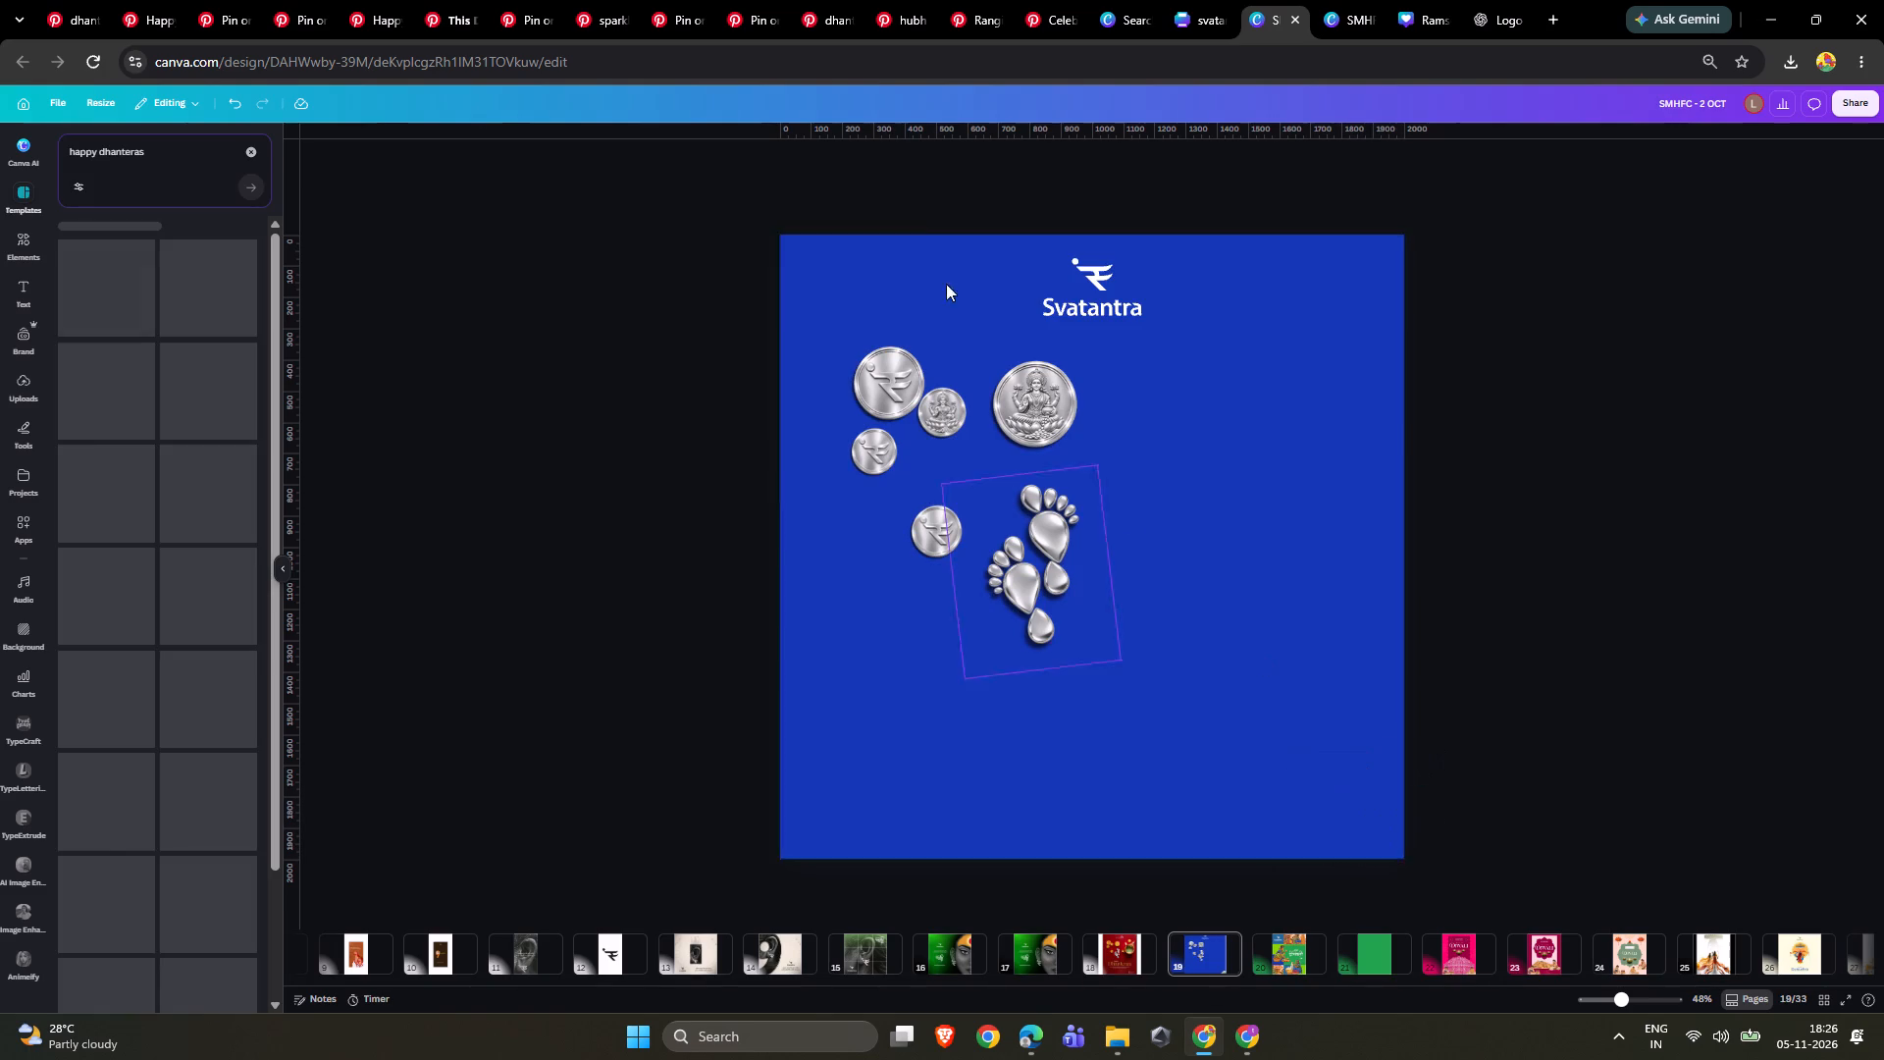
Copy the green quarter-rosette line ornament from page 10 of the svatantra brand elements design and paste it at page 19's lower-left corner.
left_click(1205, 0)
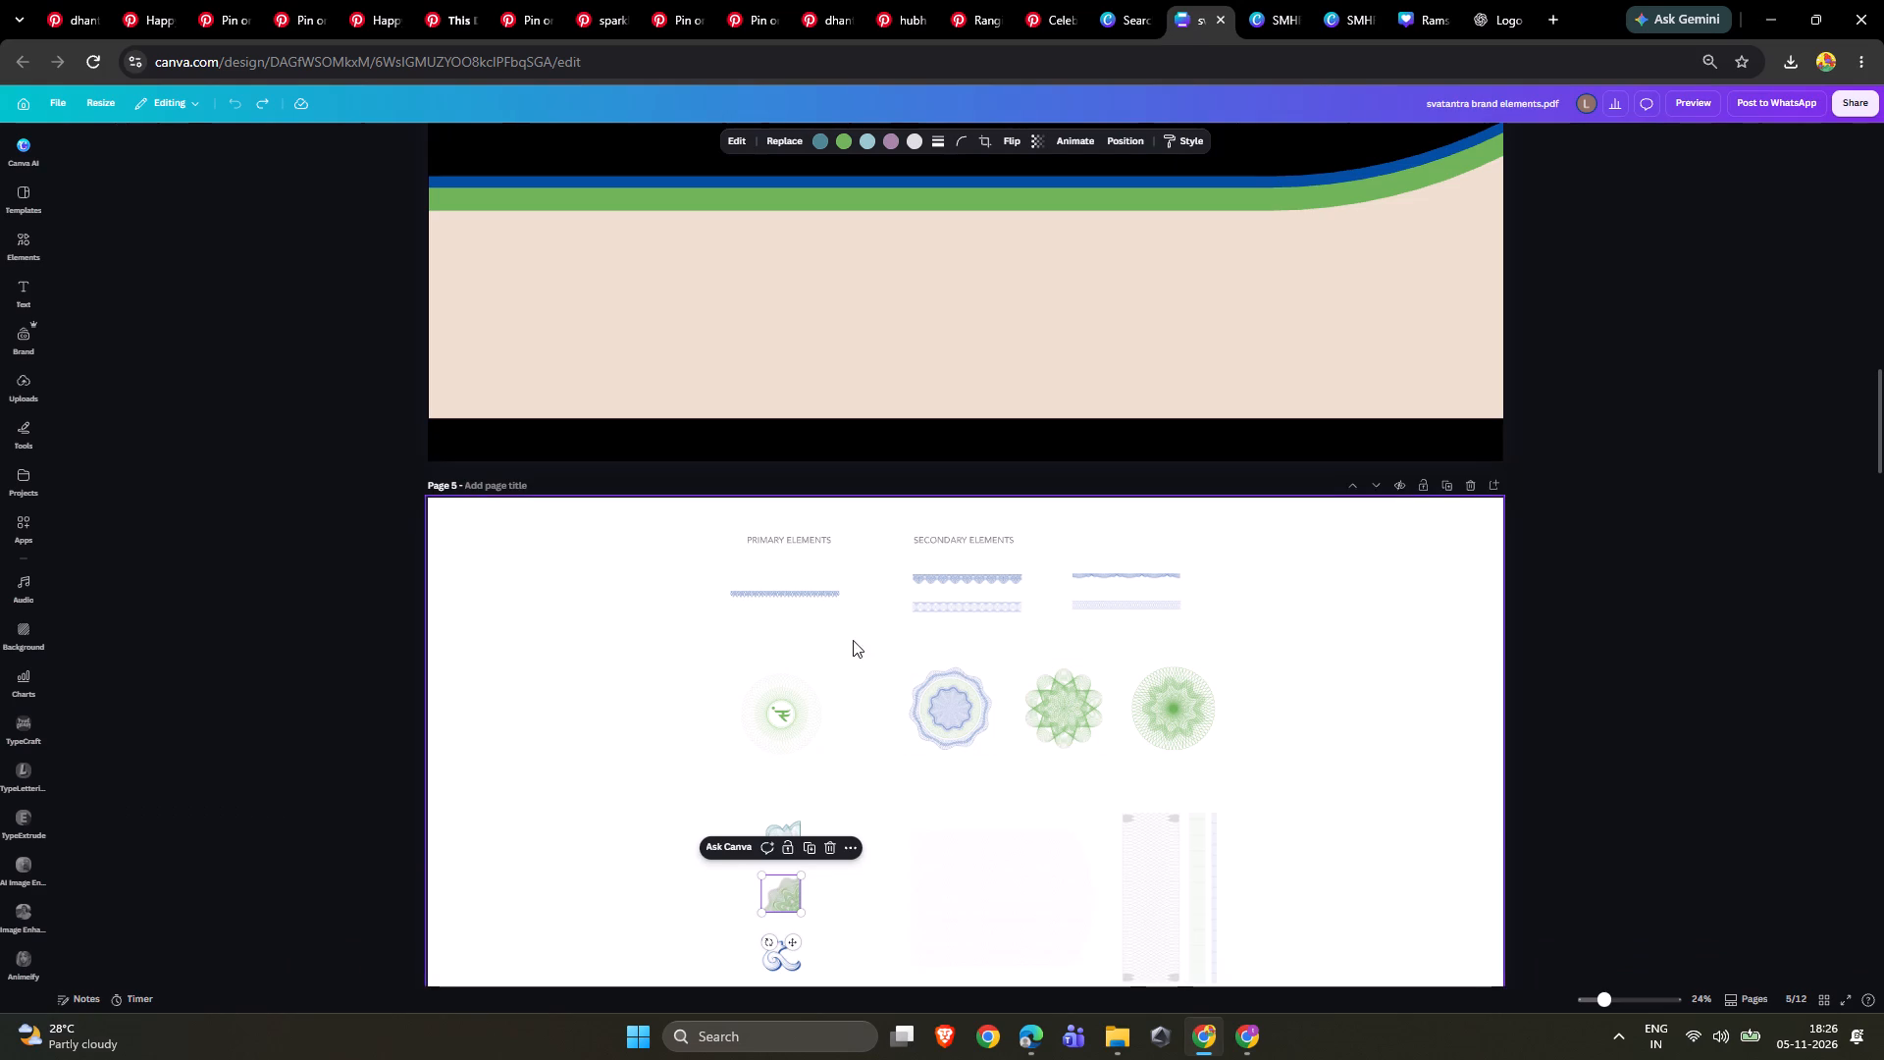
scroll(1132, 646, "up", 5, "ctrl")
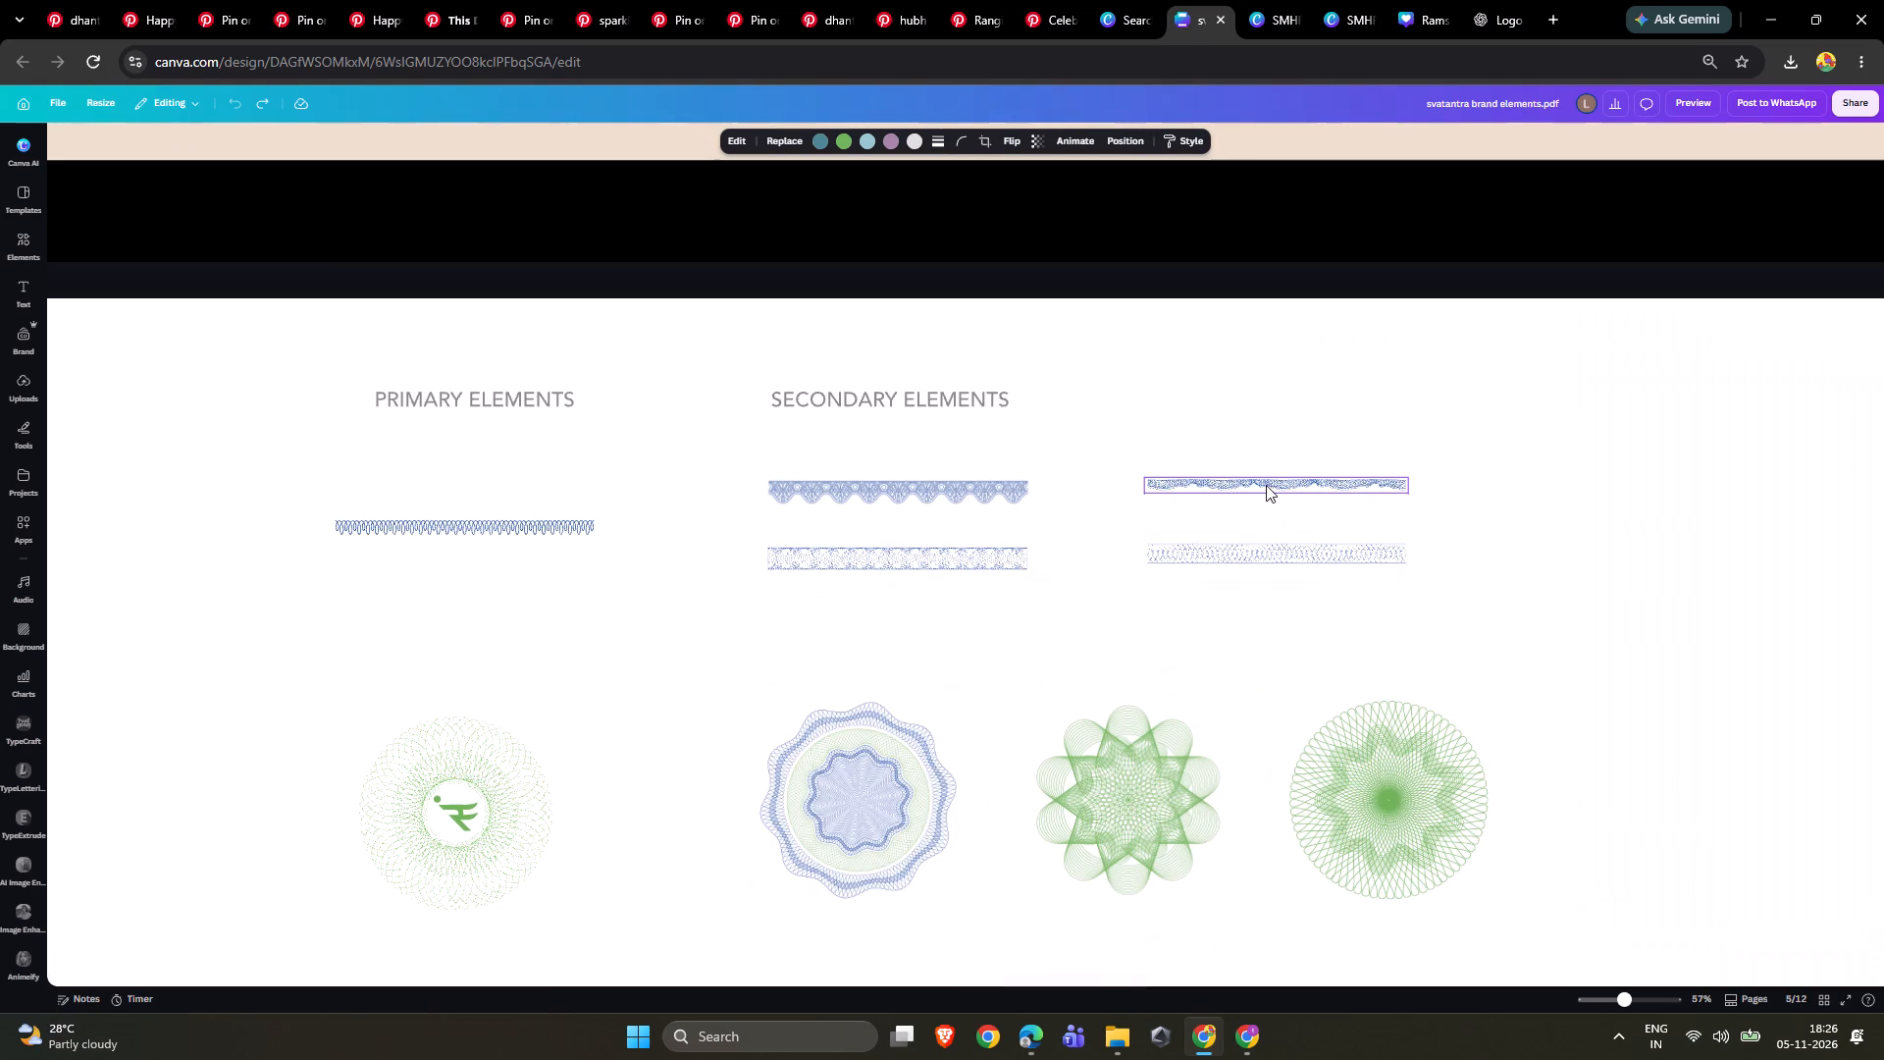
left_click(1266, 485)
scroll(1096, 665, "down", 6)
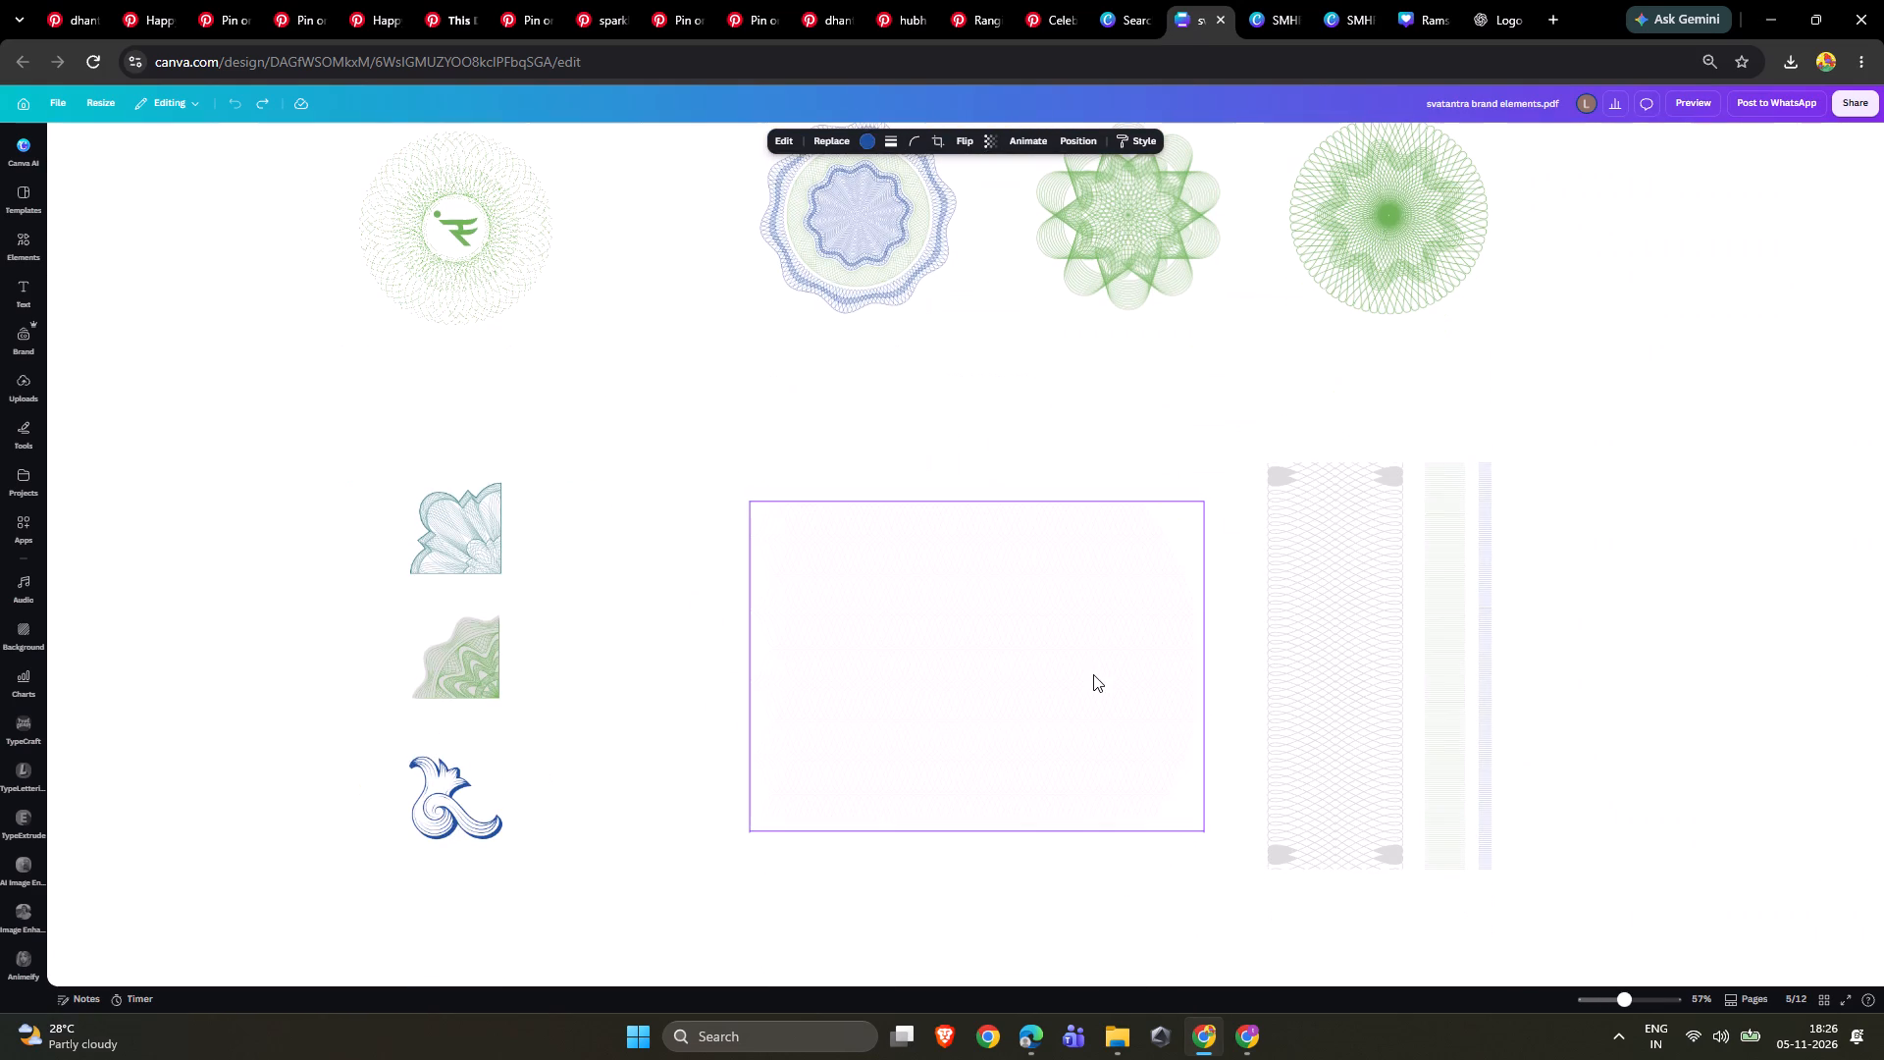
scroll(1094, 675, "down", 6)
scroll(1096, 679, "up", 4)
scroll(1306, 570, "down", 6)
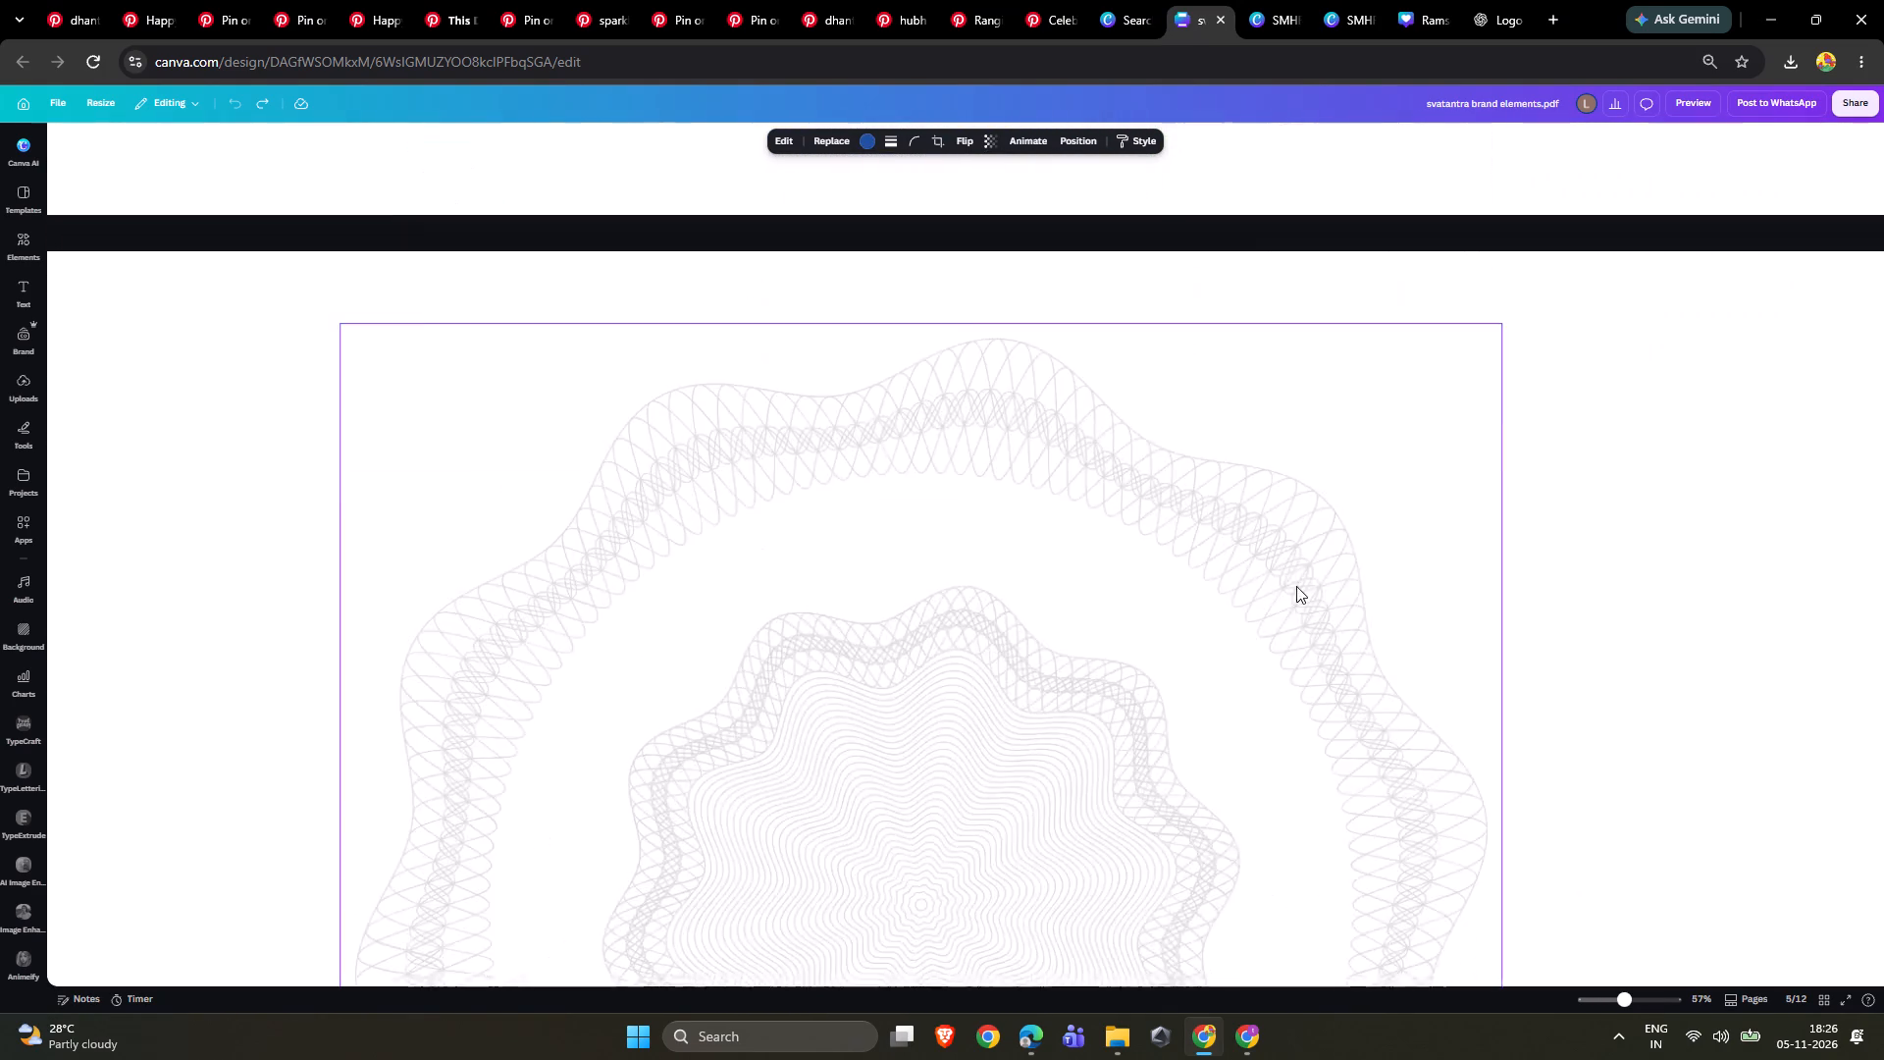
scroll(1296, 586, "down", 15)
scroll(1269, 600, "down", 18)
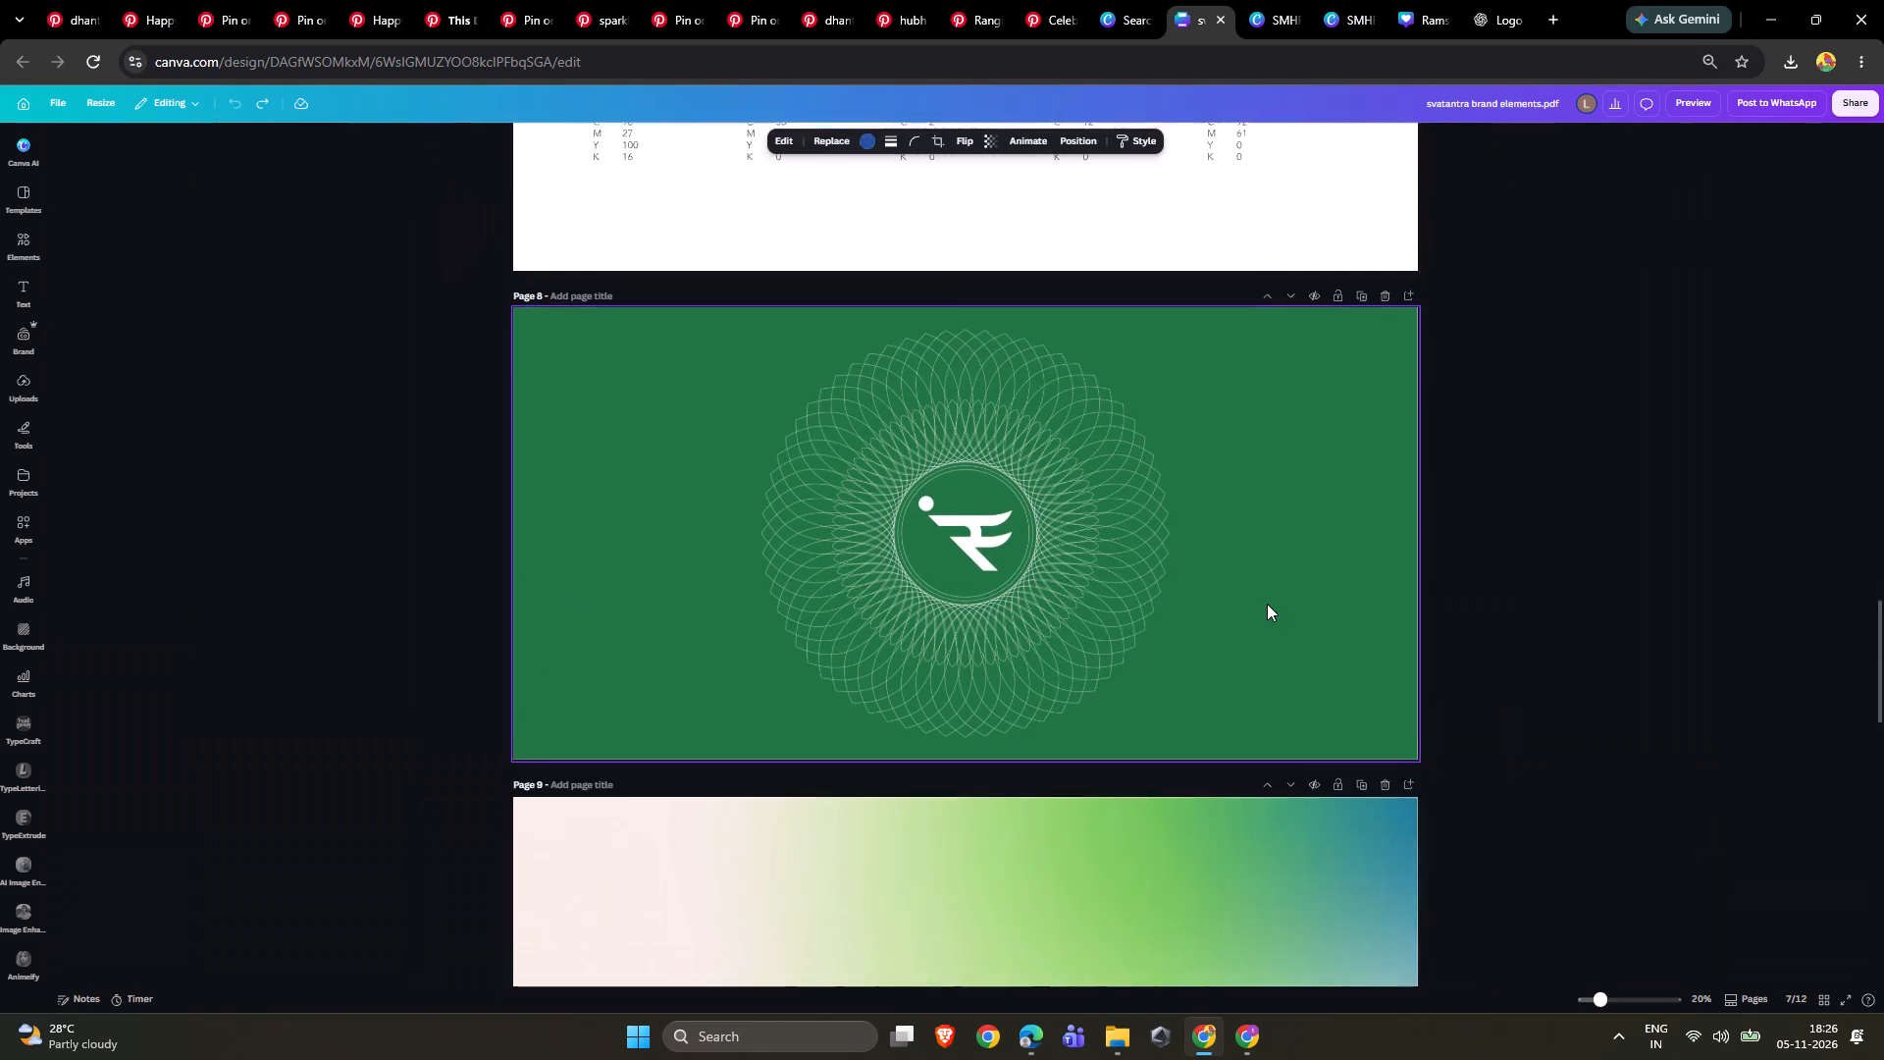
scroll(1267, 604, "down", 18)
scroll(1268, 609, "up", 9)
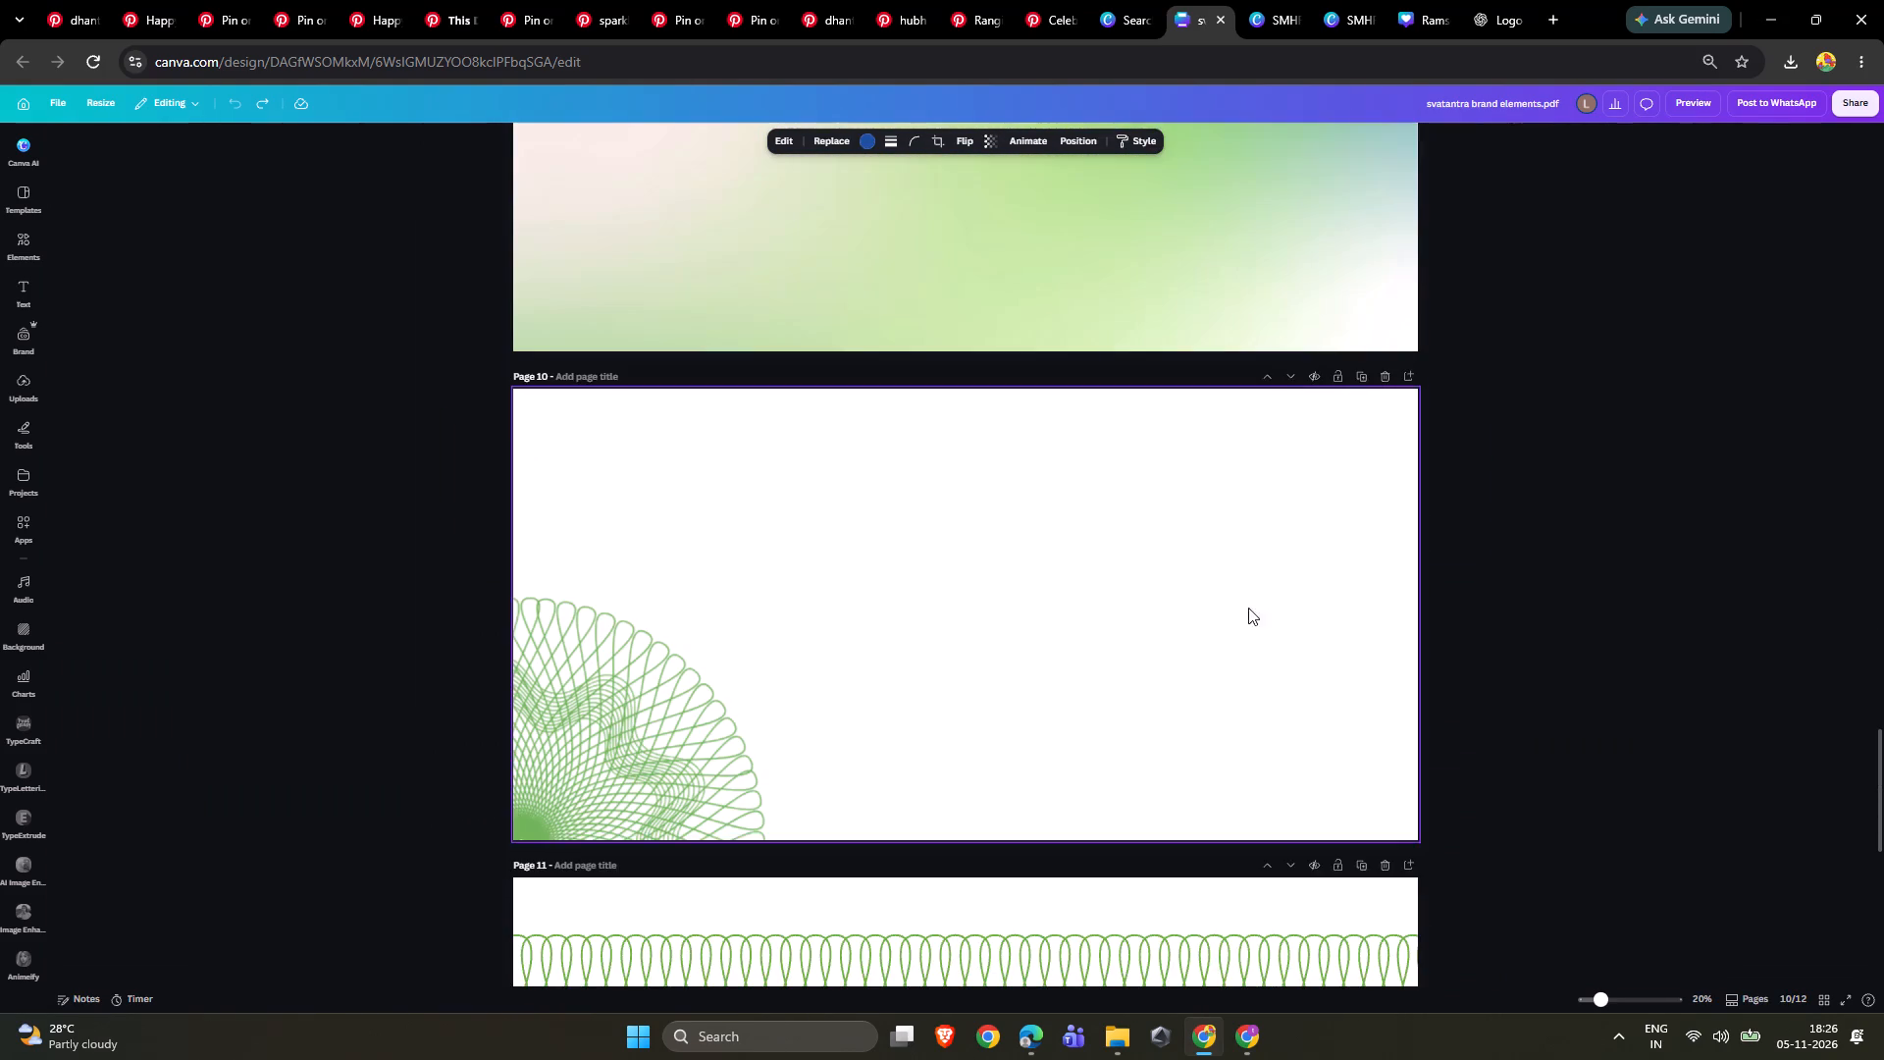
left_click(704, 630)
key("ctrl+c")
left_click(1273, 0)
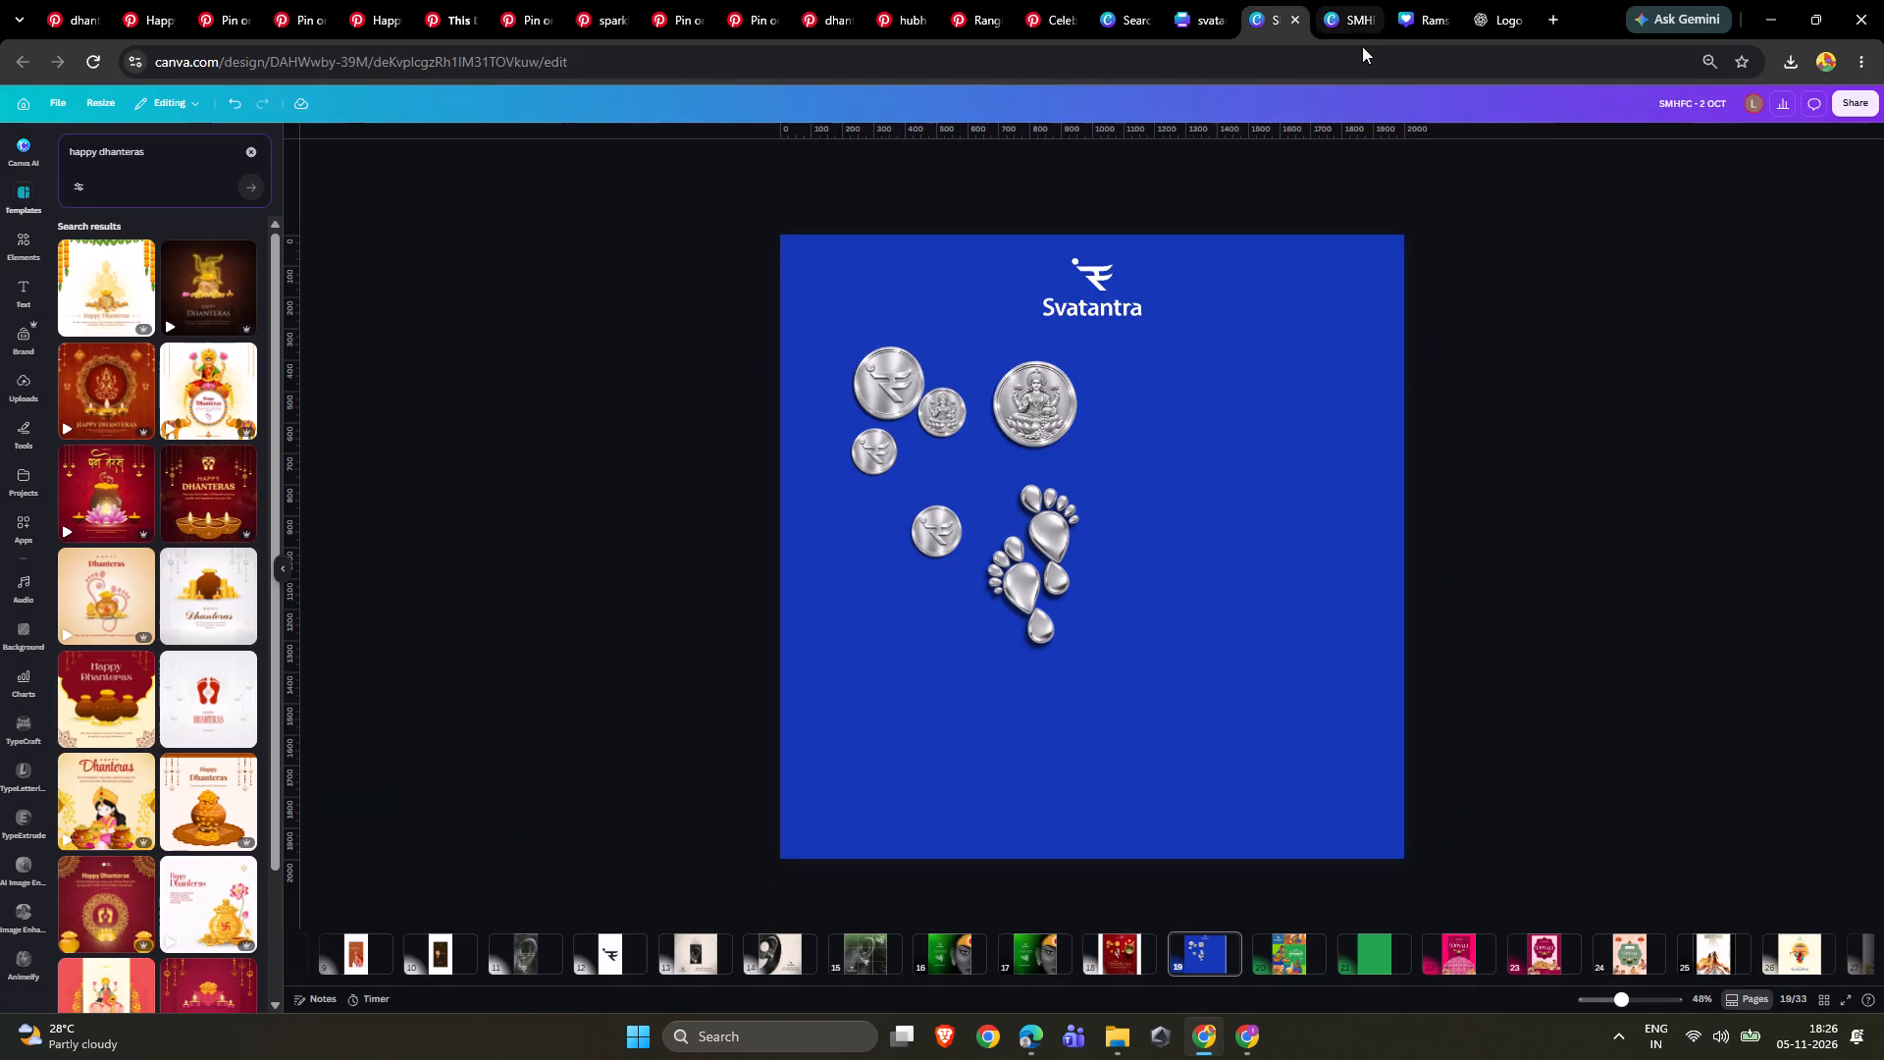
key("ctrl+v")
left_click_drag(1145, 453, 906, 872)
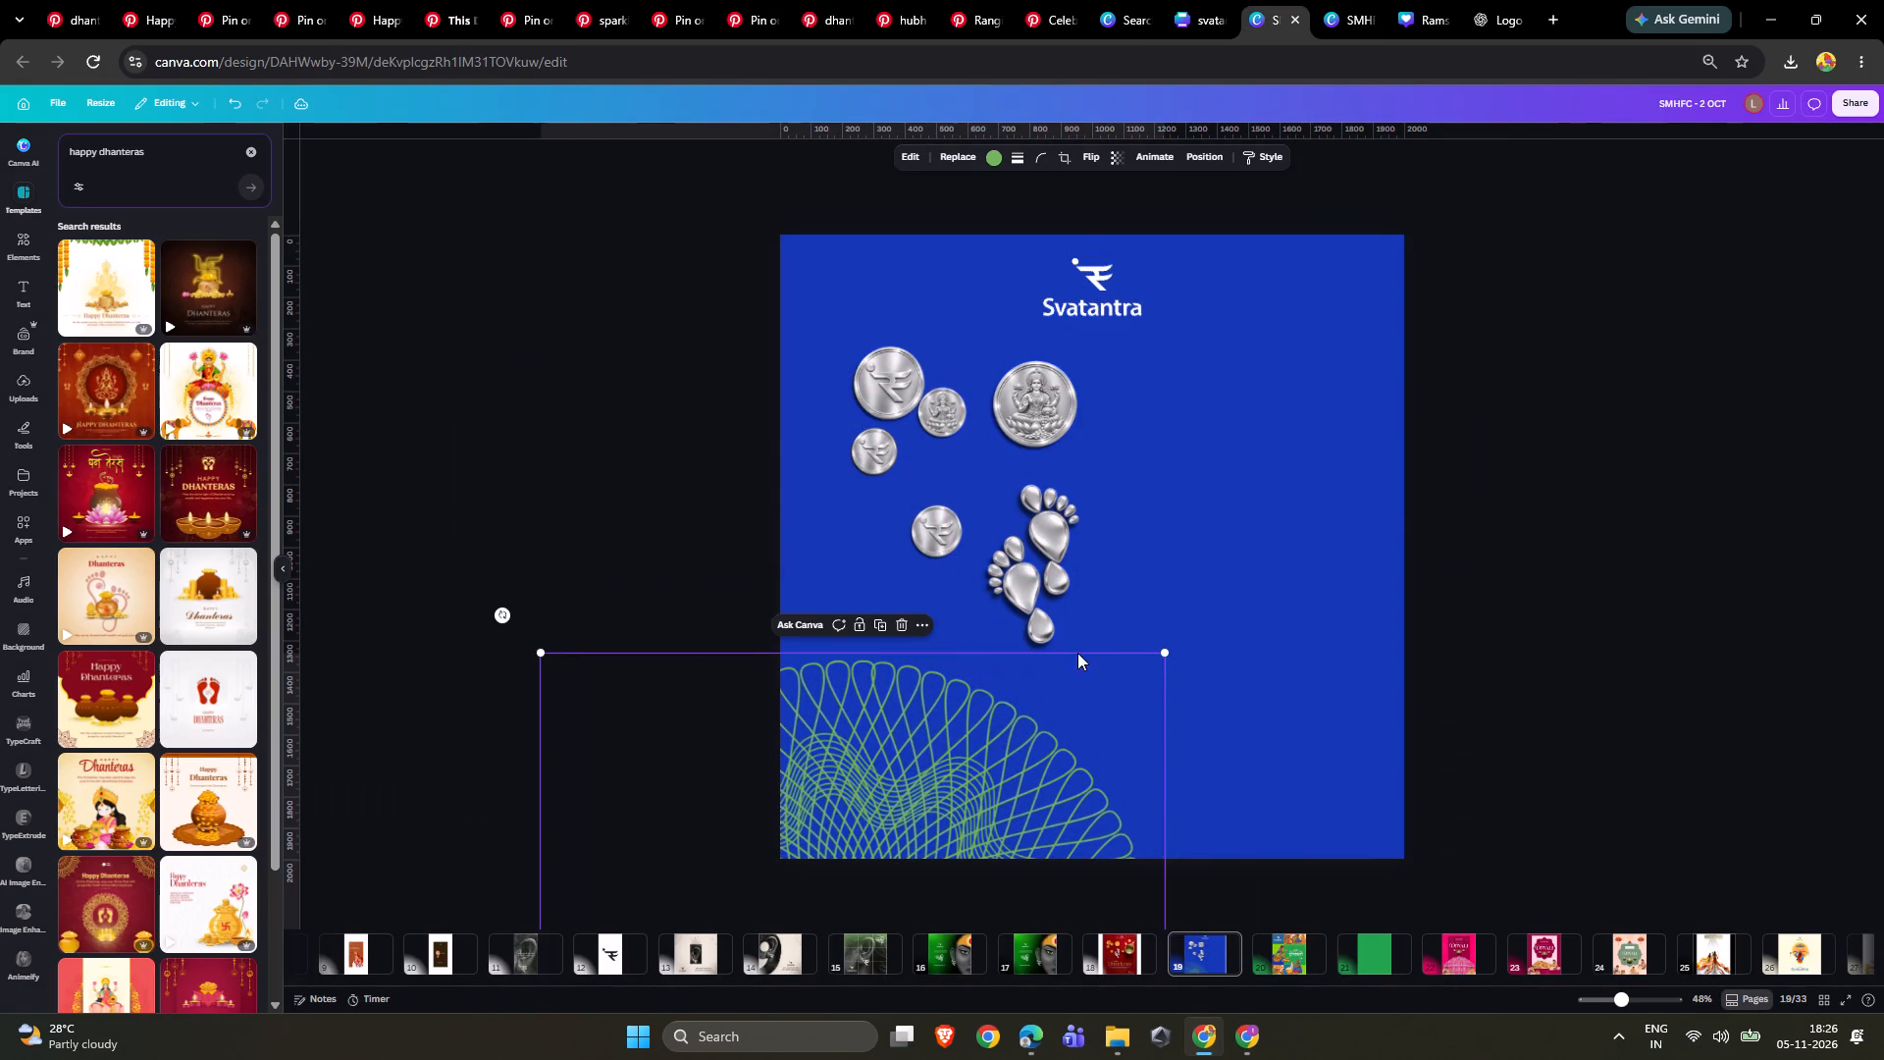
Recolour the rosette ornament from green to light grey.
left_click(996, 154)
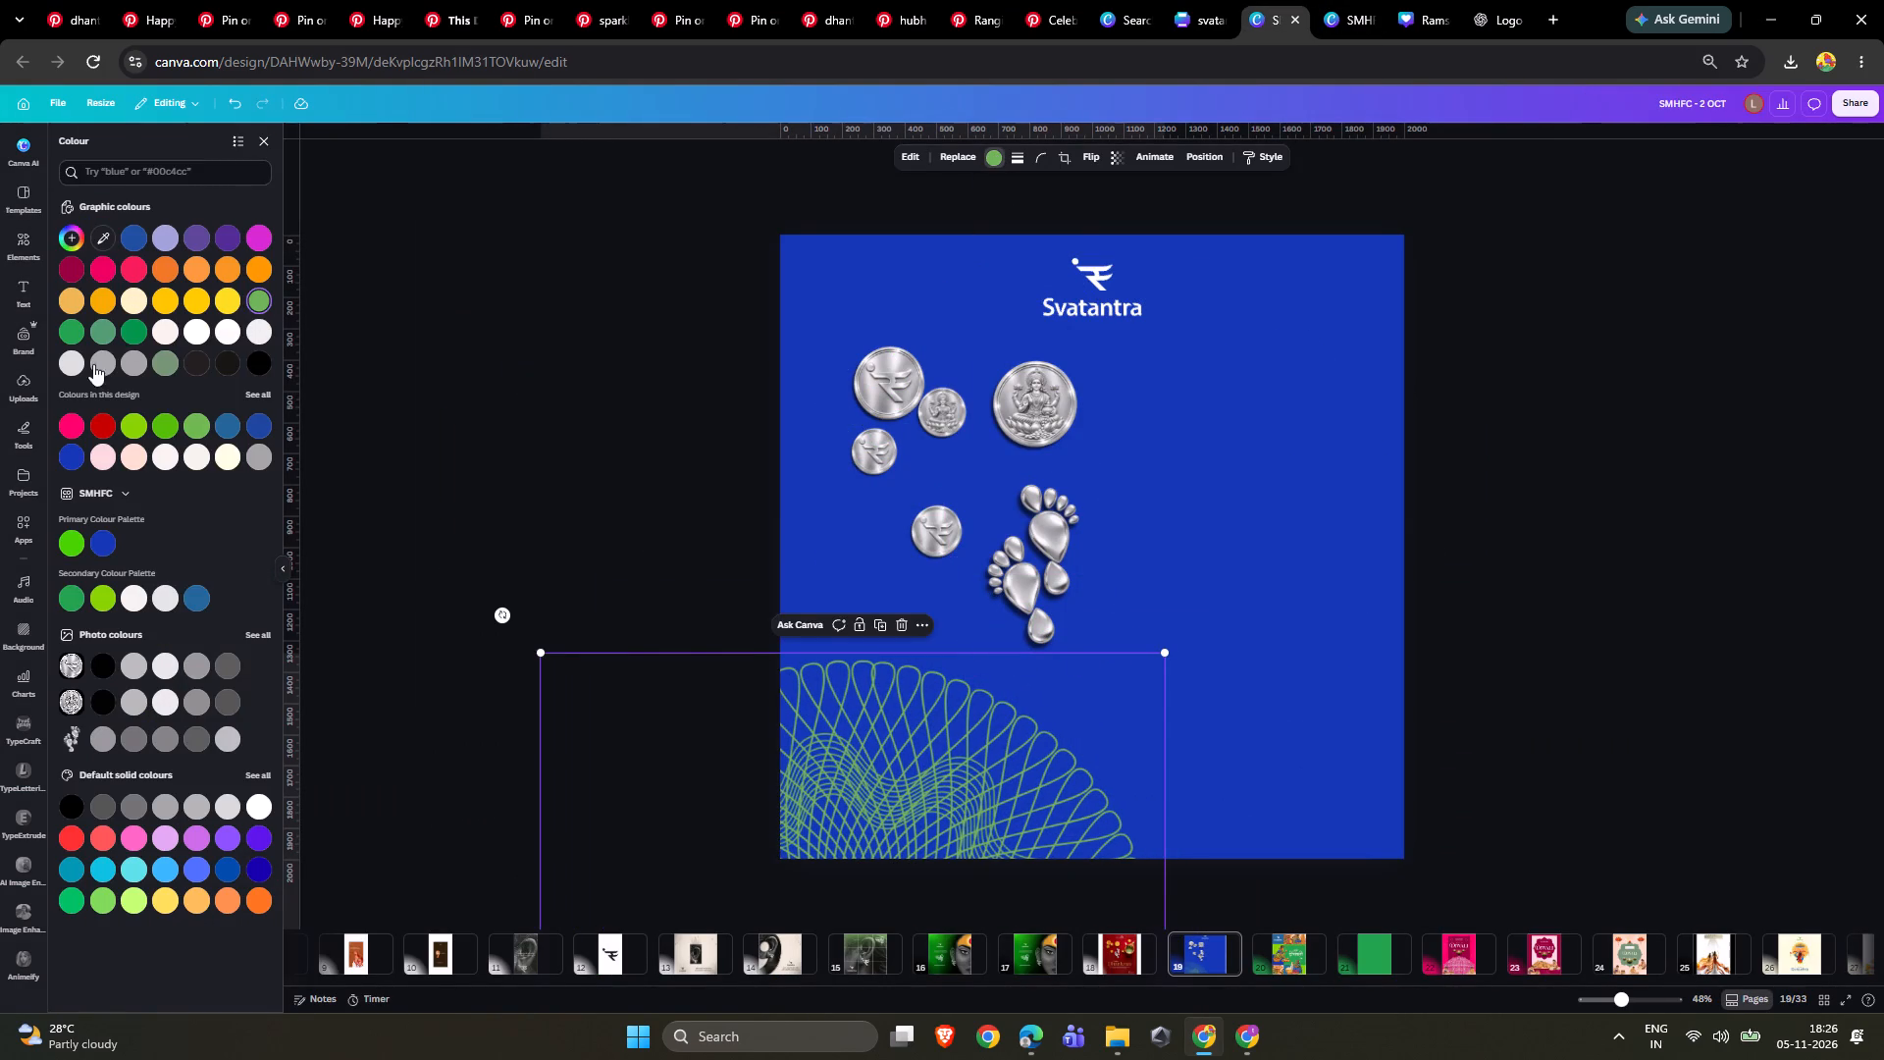
left_click(69, 369)
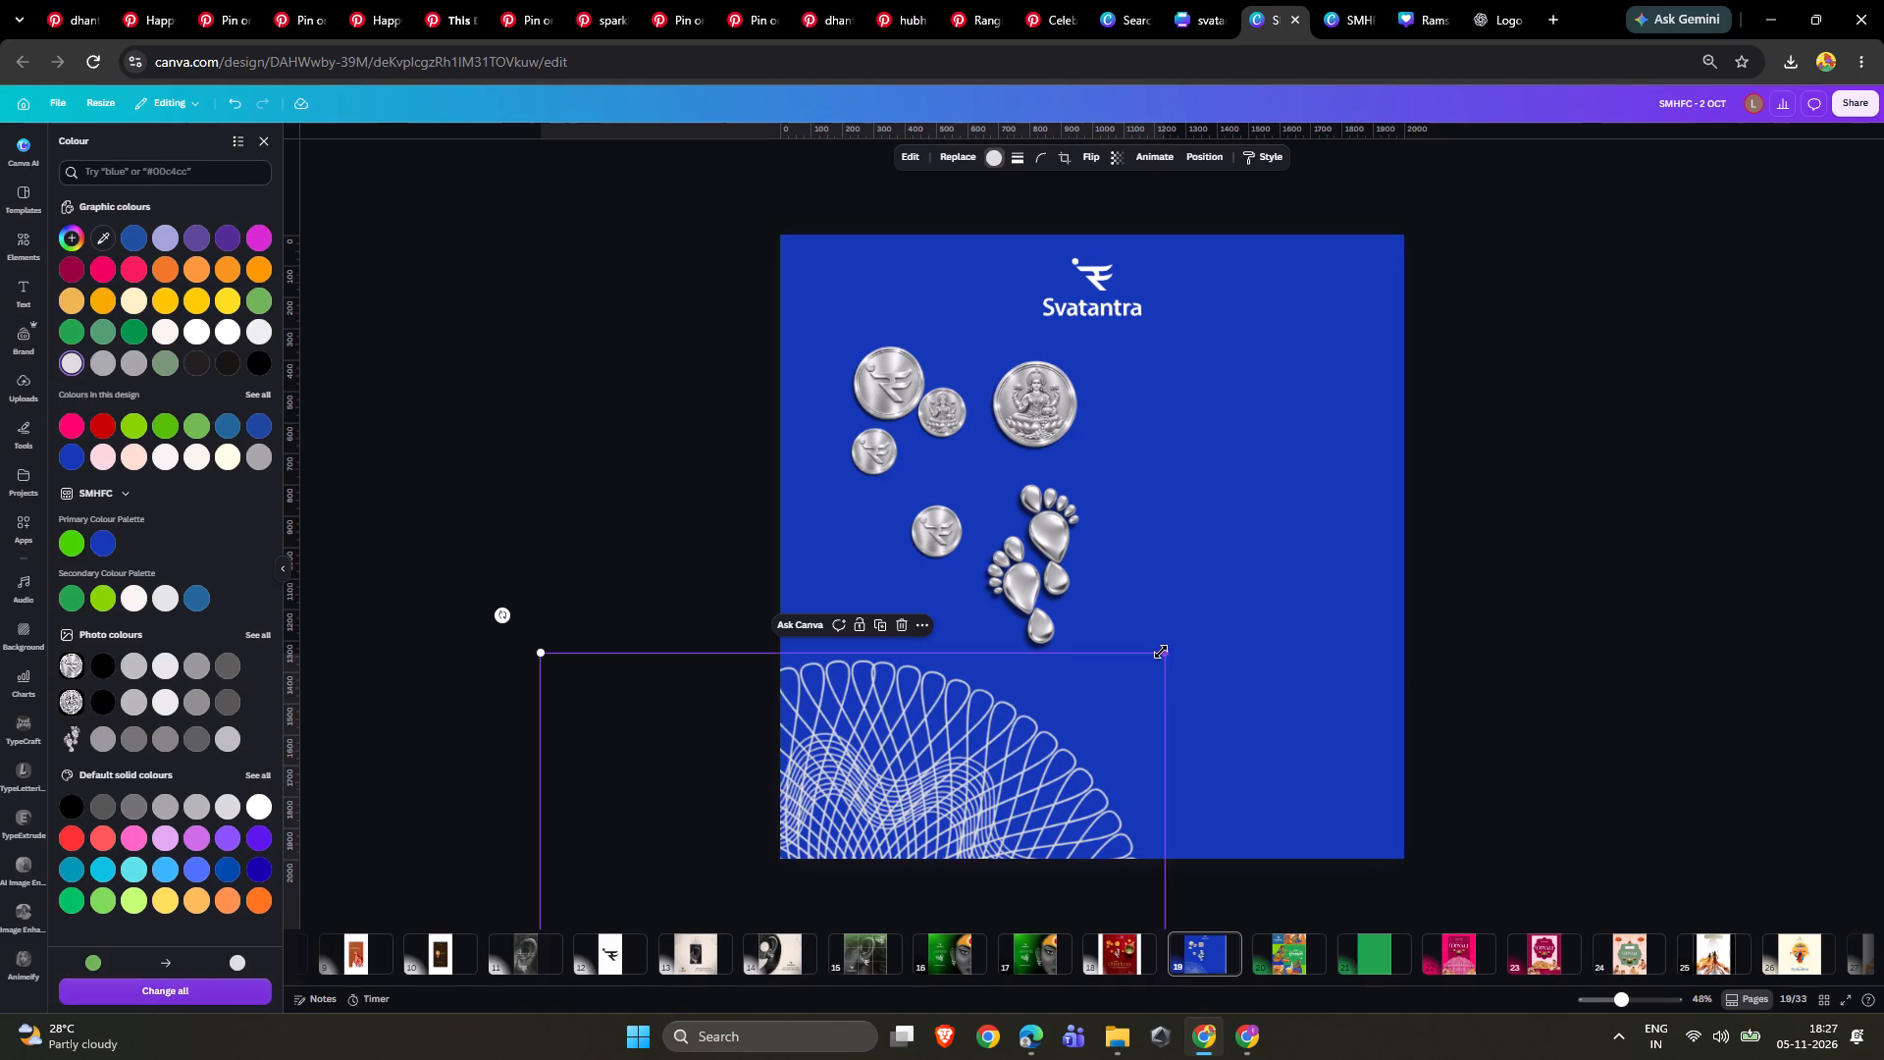
Shrink the rosette ornament and position it so only a small quarter shows in page 19's lower-left corner.
left_click_drag(1161, 652, 867, 773)
left_click_drag(828, 880, 820, 738)
left_click_drag(949, 716, 855, 771)
left_click_drag(776, 851, 853, 805)
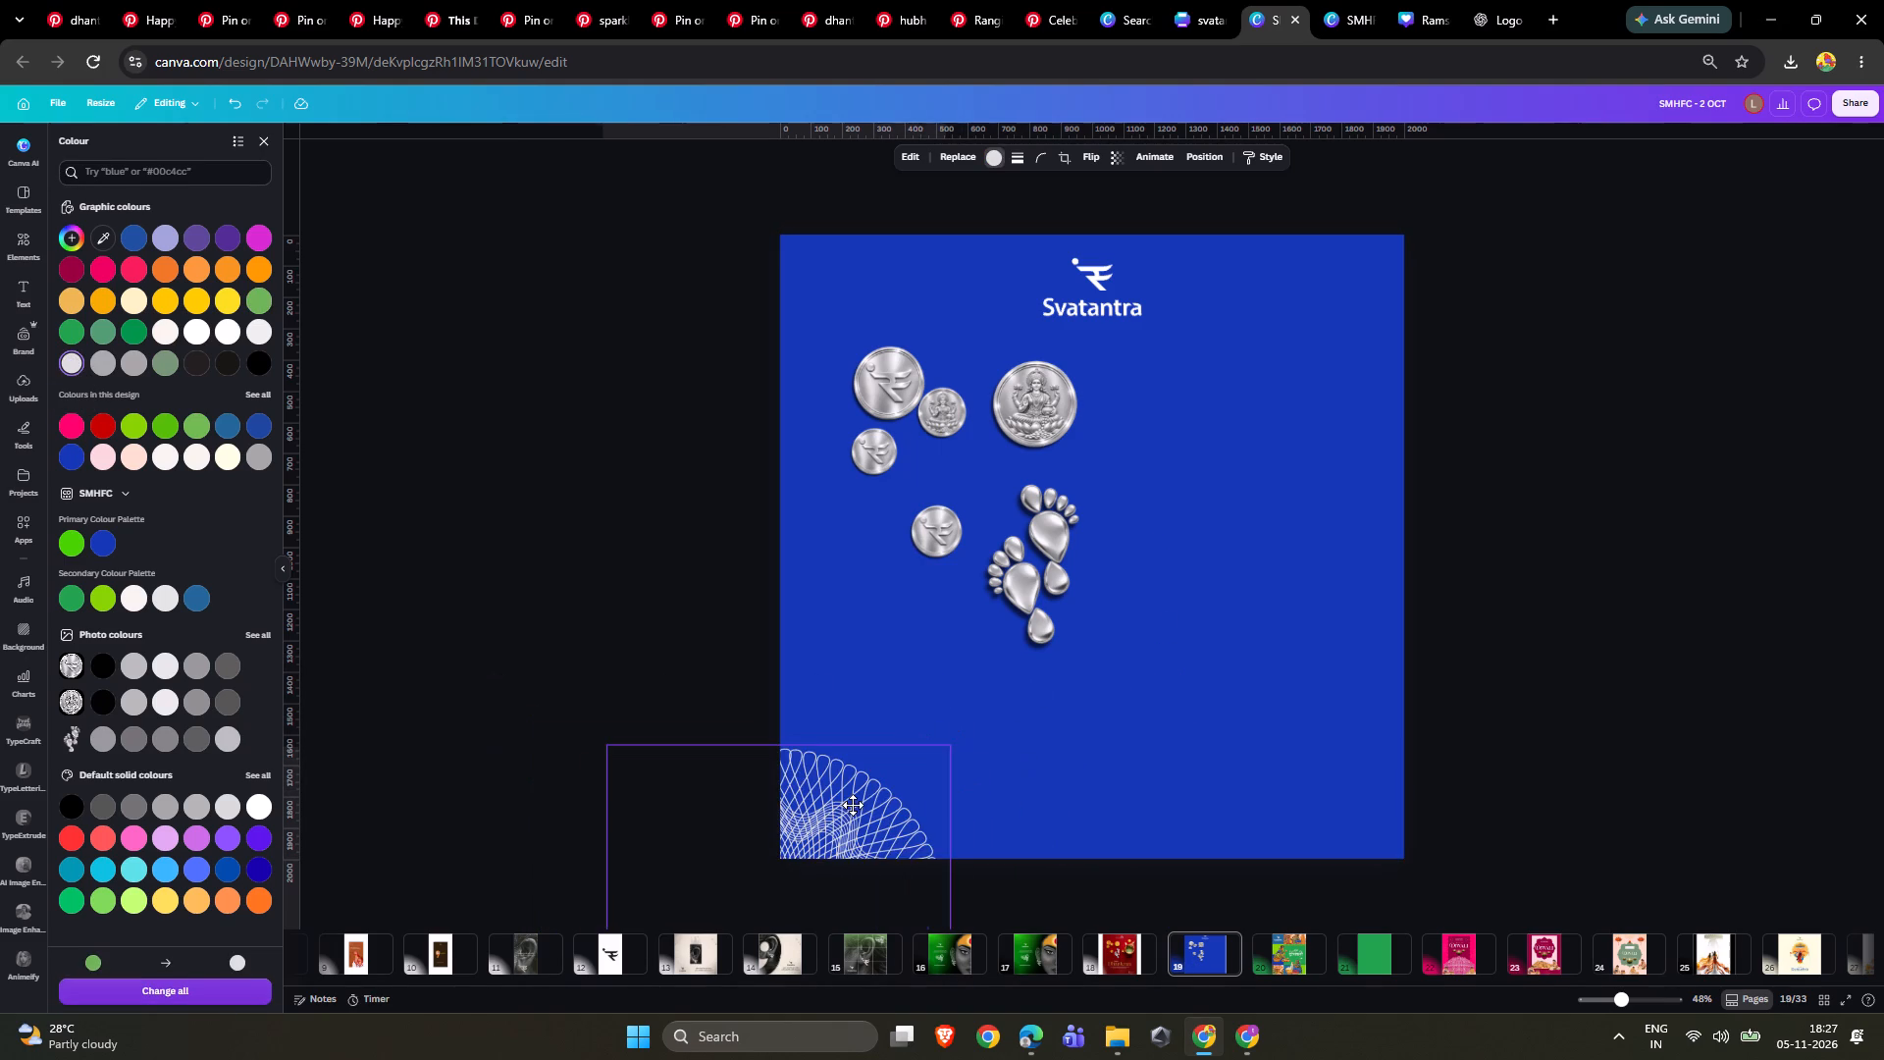
left_click_drag(853, 805, 856, 797)
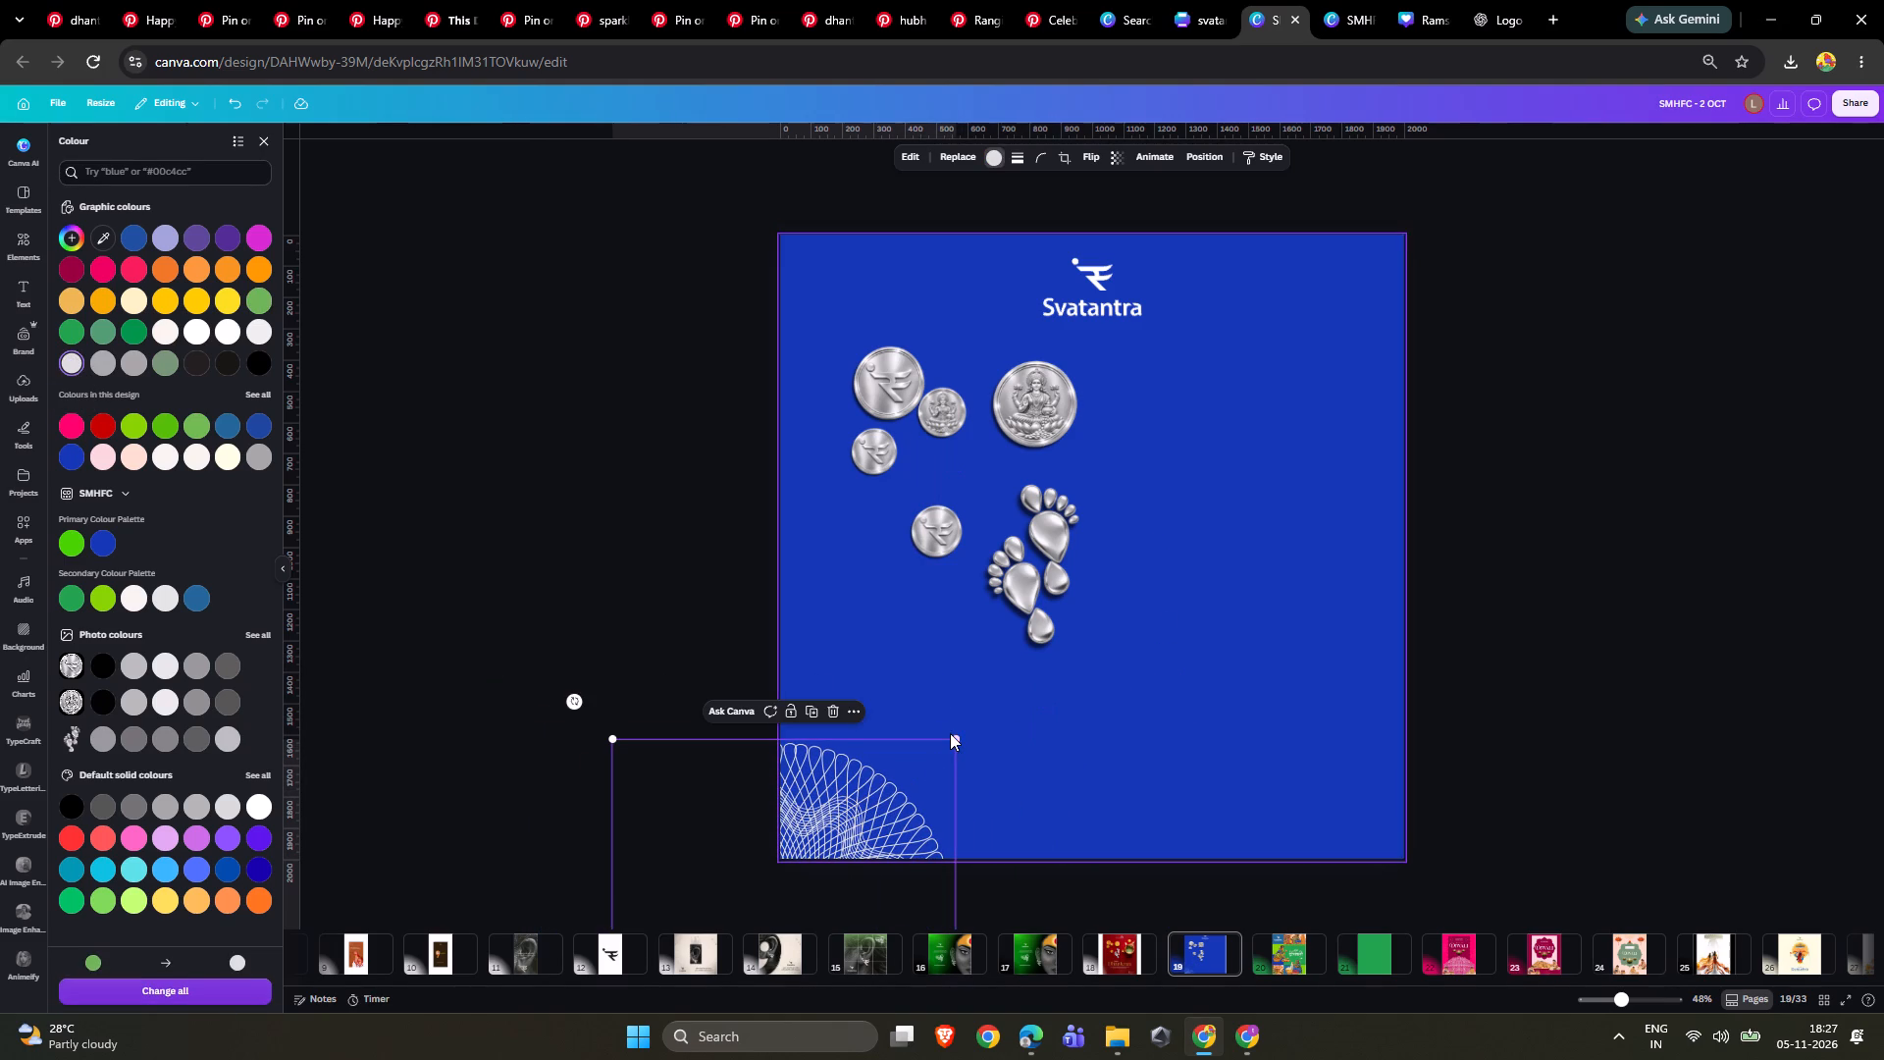
left_click_drag(954, 735, 940, 744)
left_click_drag(853, 801, 912, 744)
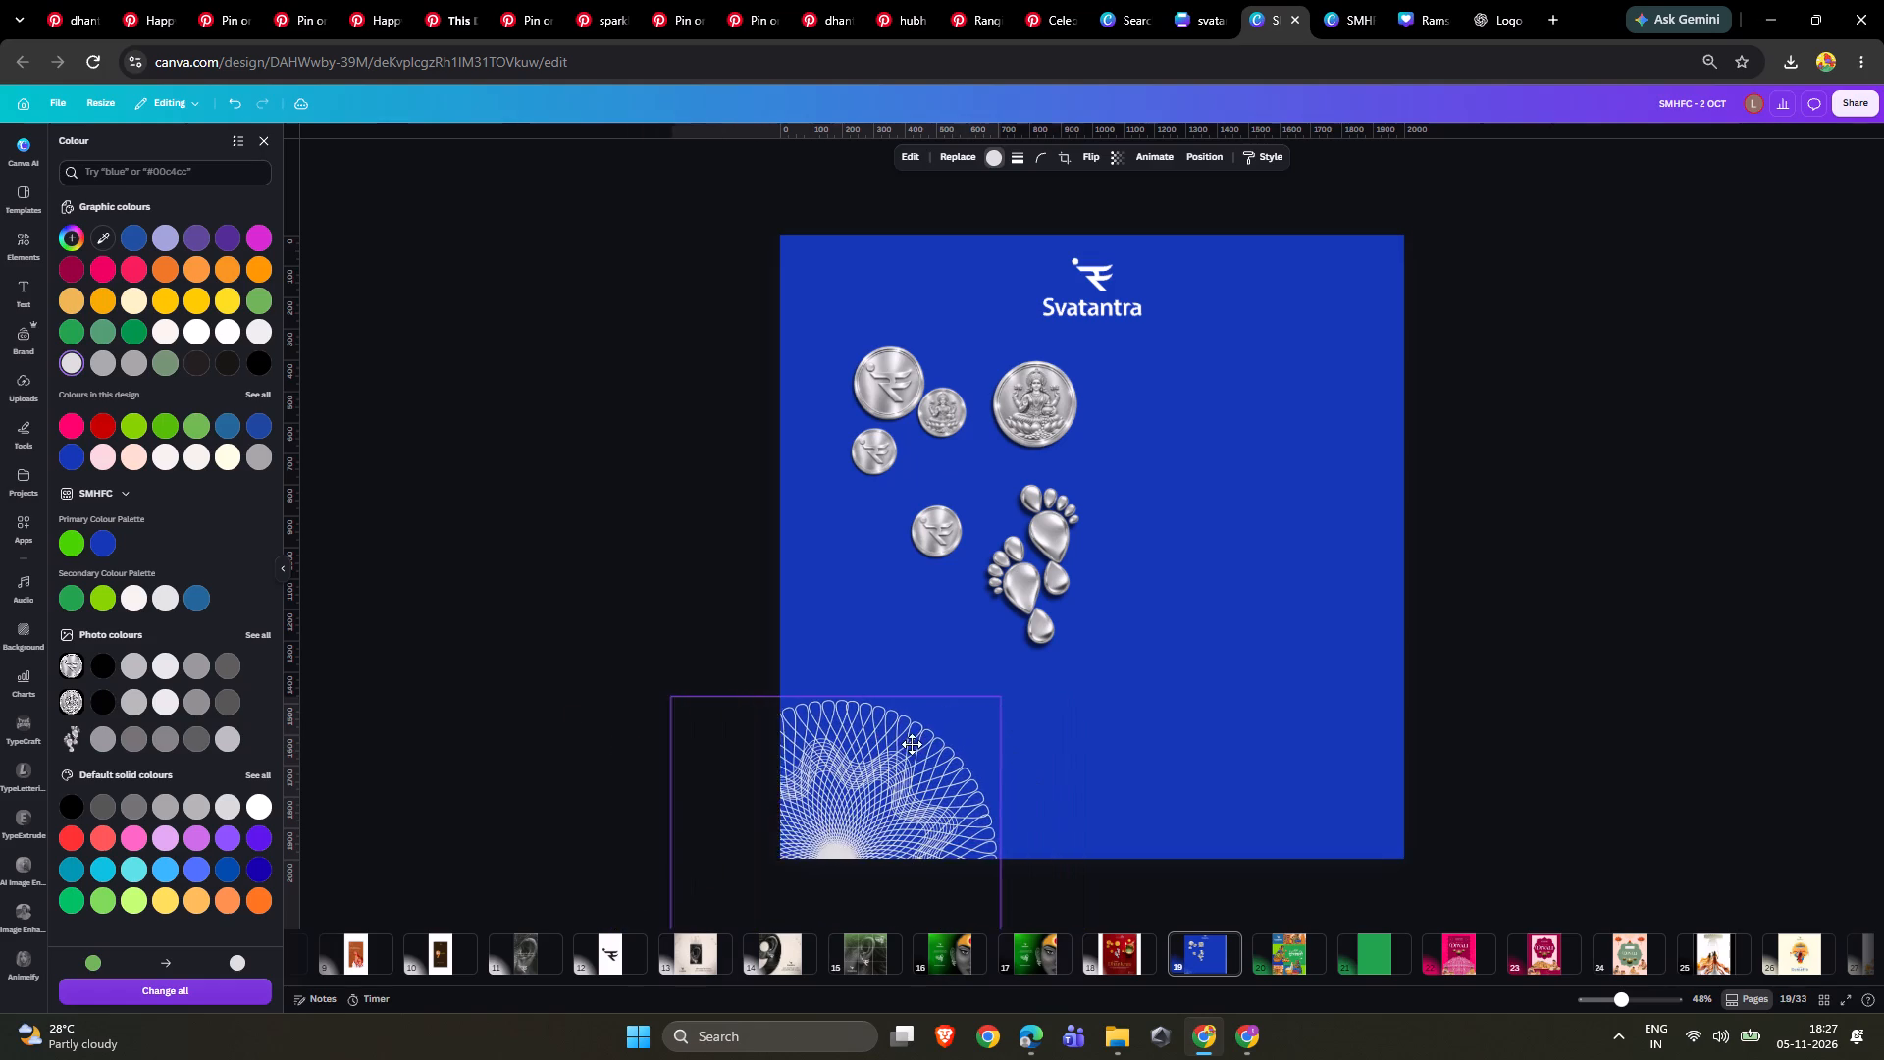
left_click_drag(912, 744, 851, 780)
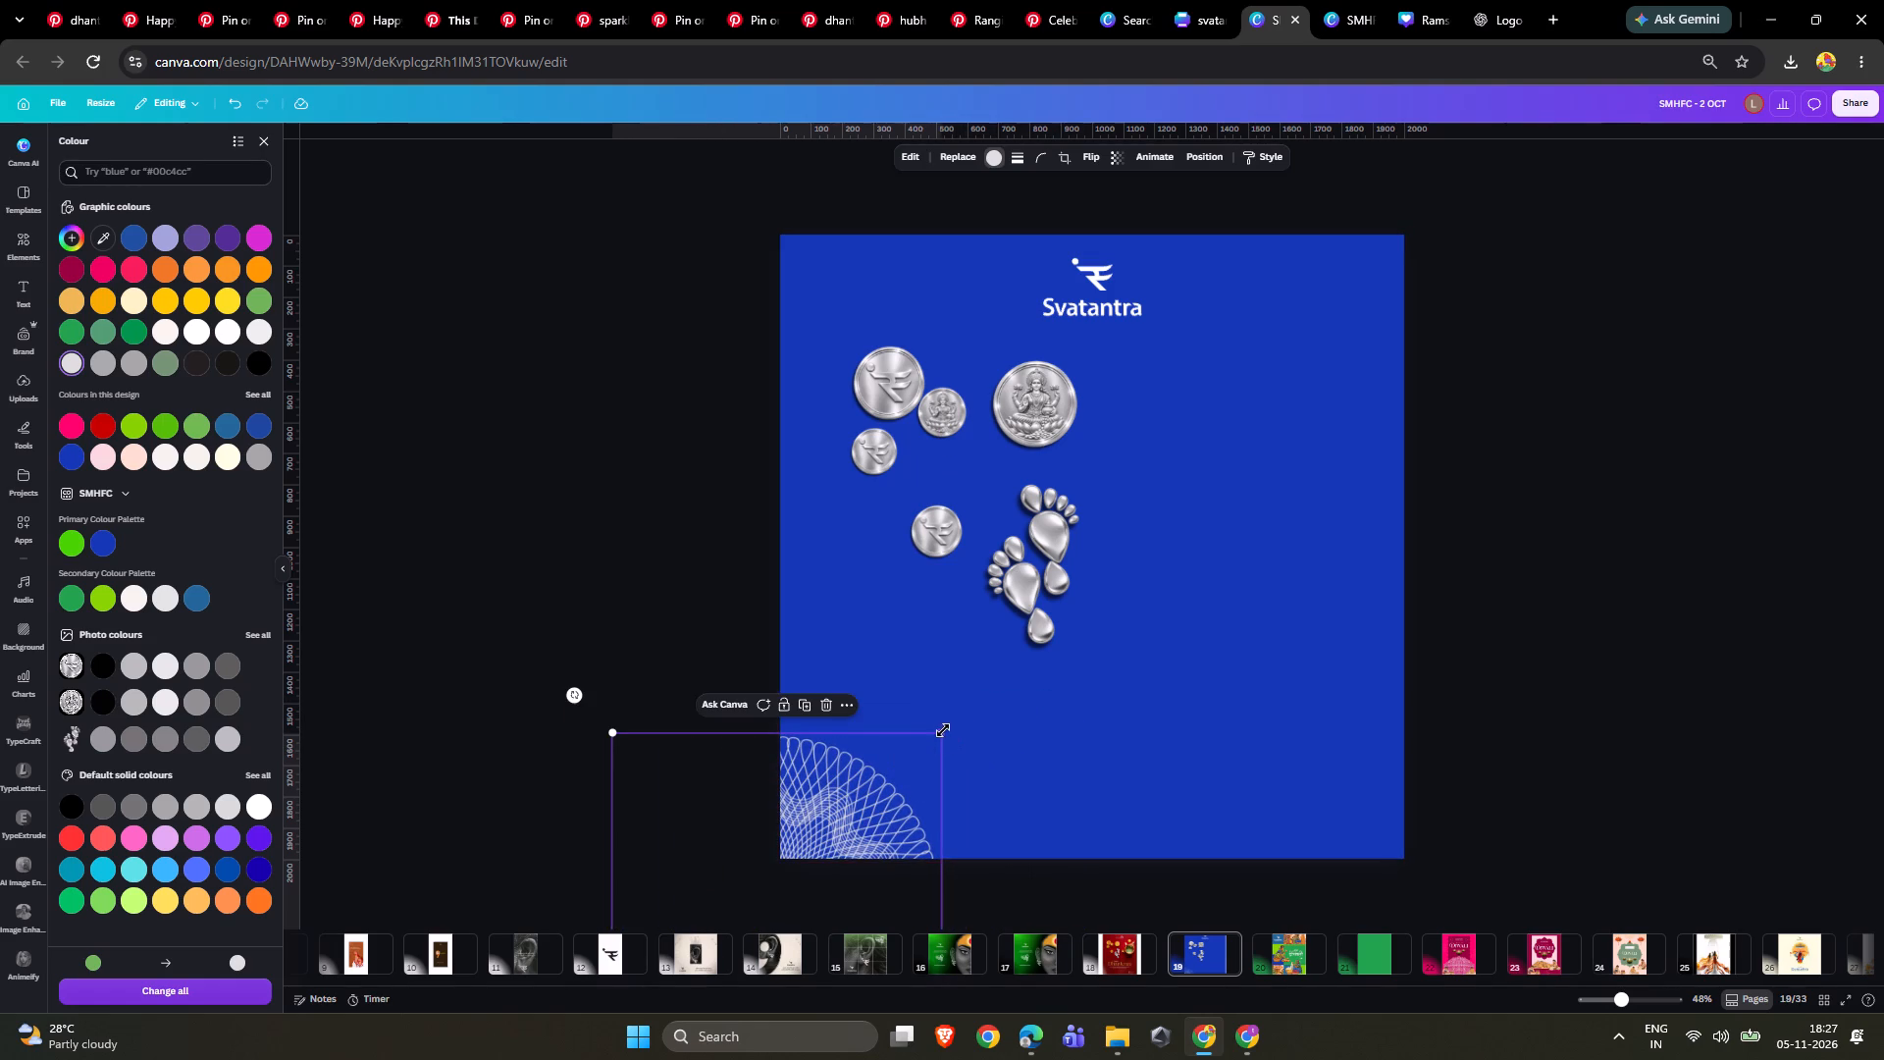
left_click_drag(943, 730, 920, 754)
left_click_drag(834, 798, 846, 781)
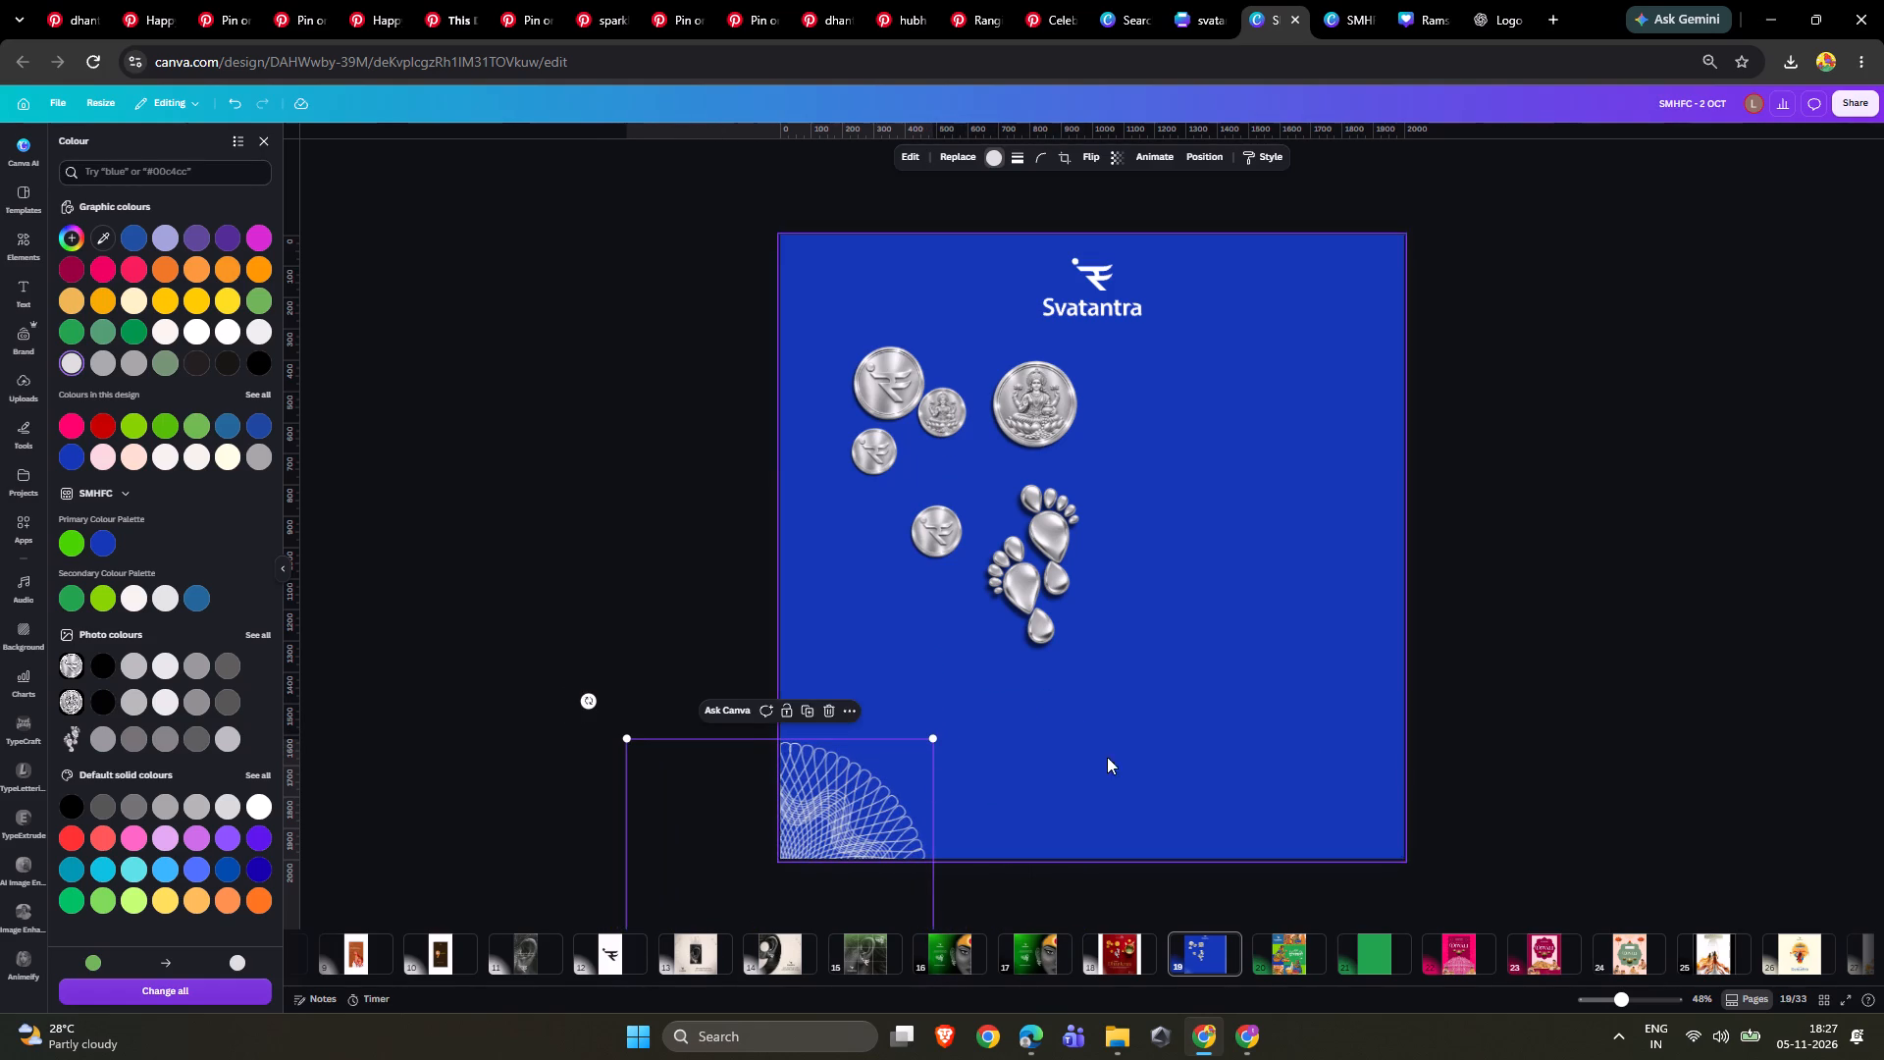
double_click(1644, 722)
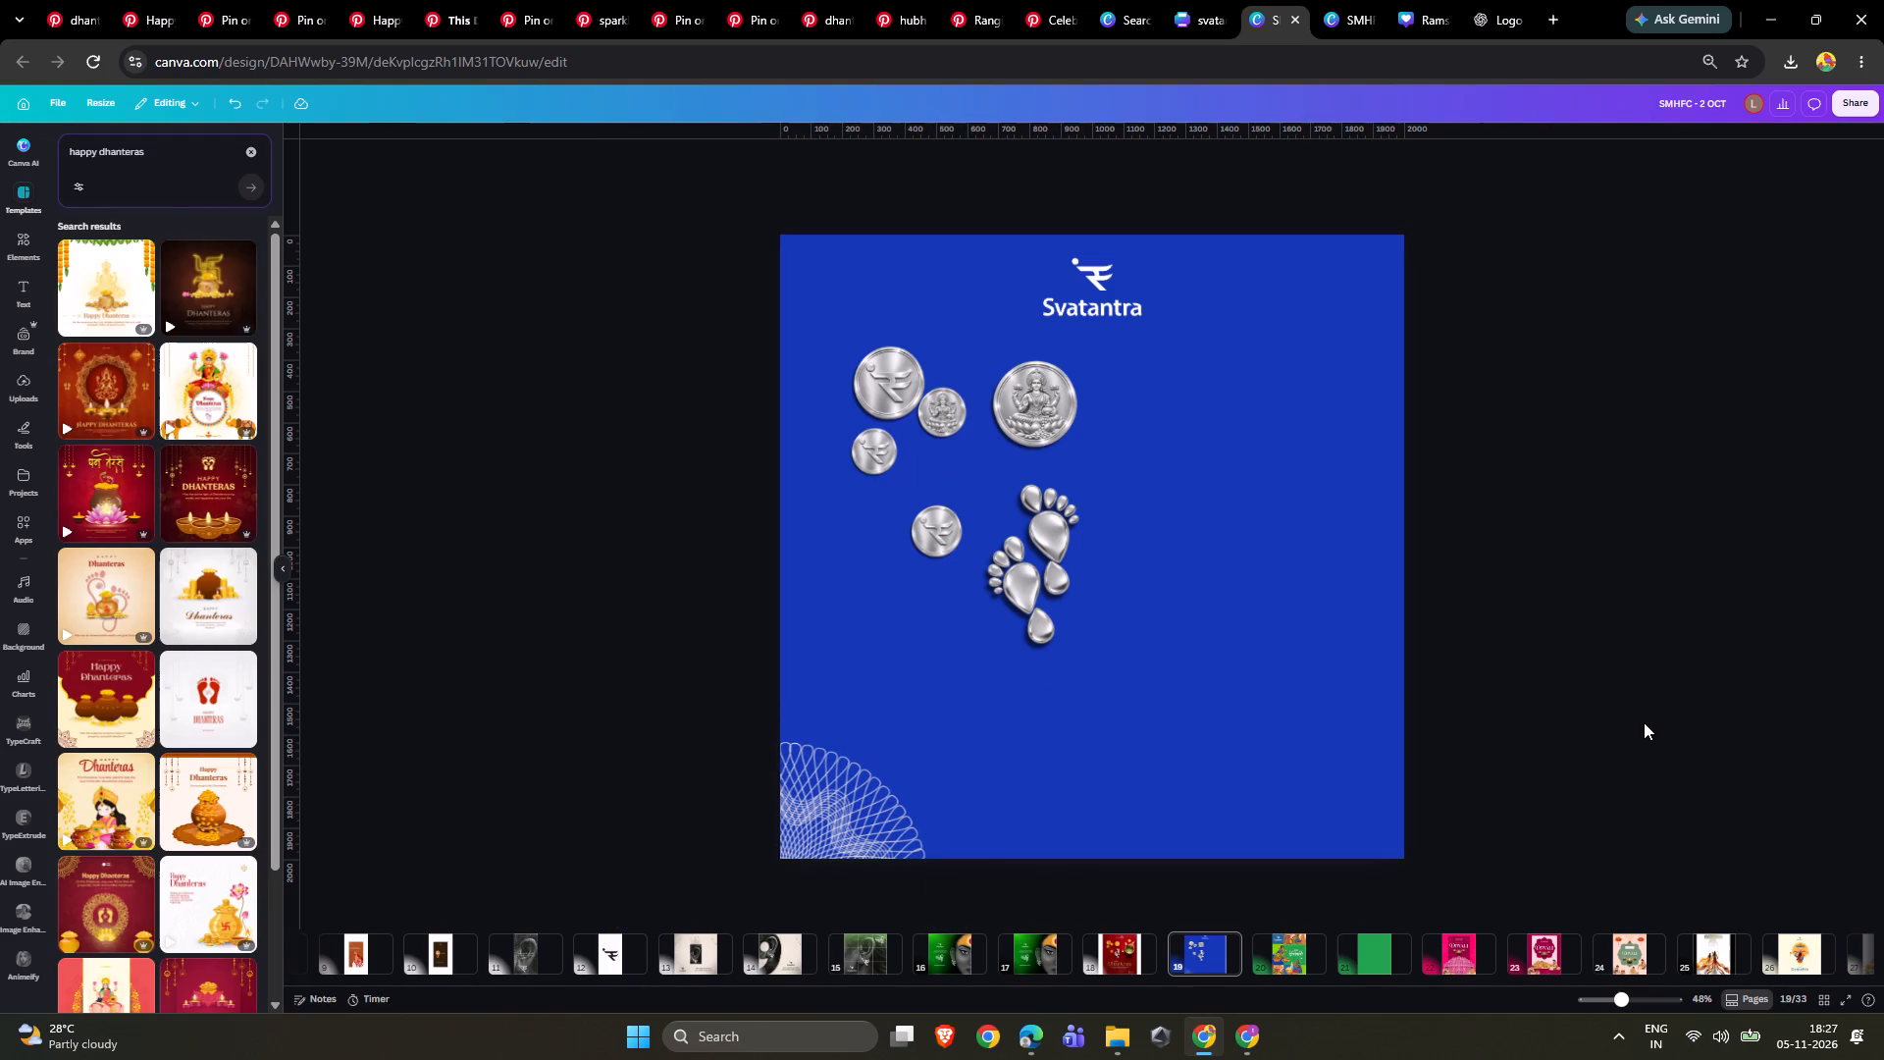
Preview page 19 in full screen to check the blue background and corner rosette.
left_click(1846, 1000)
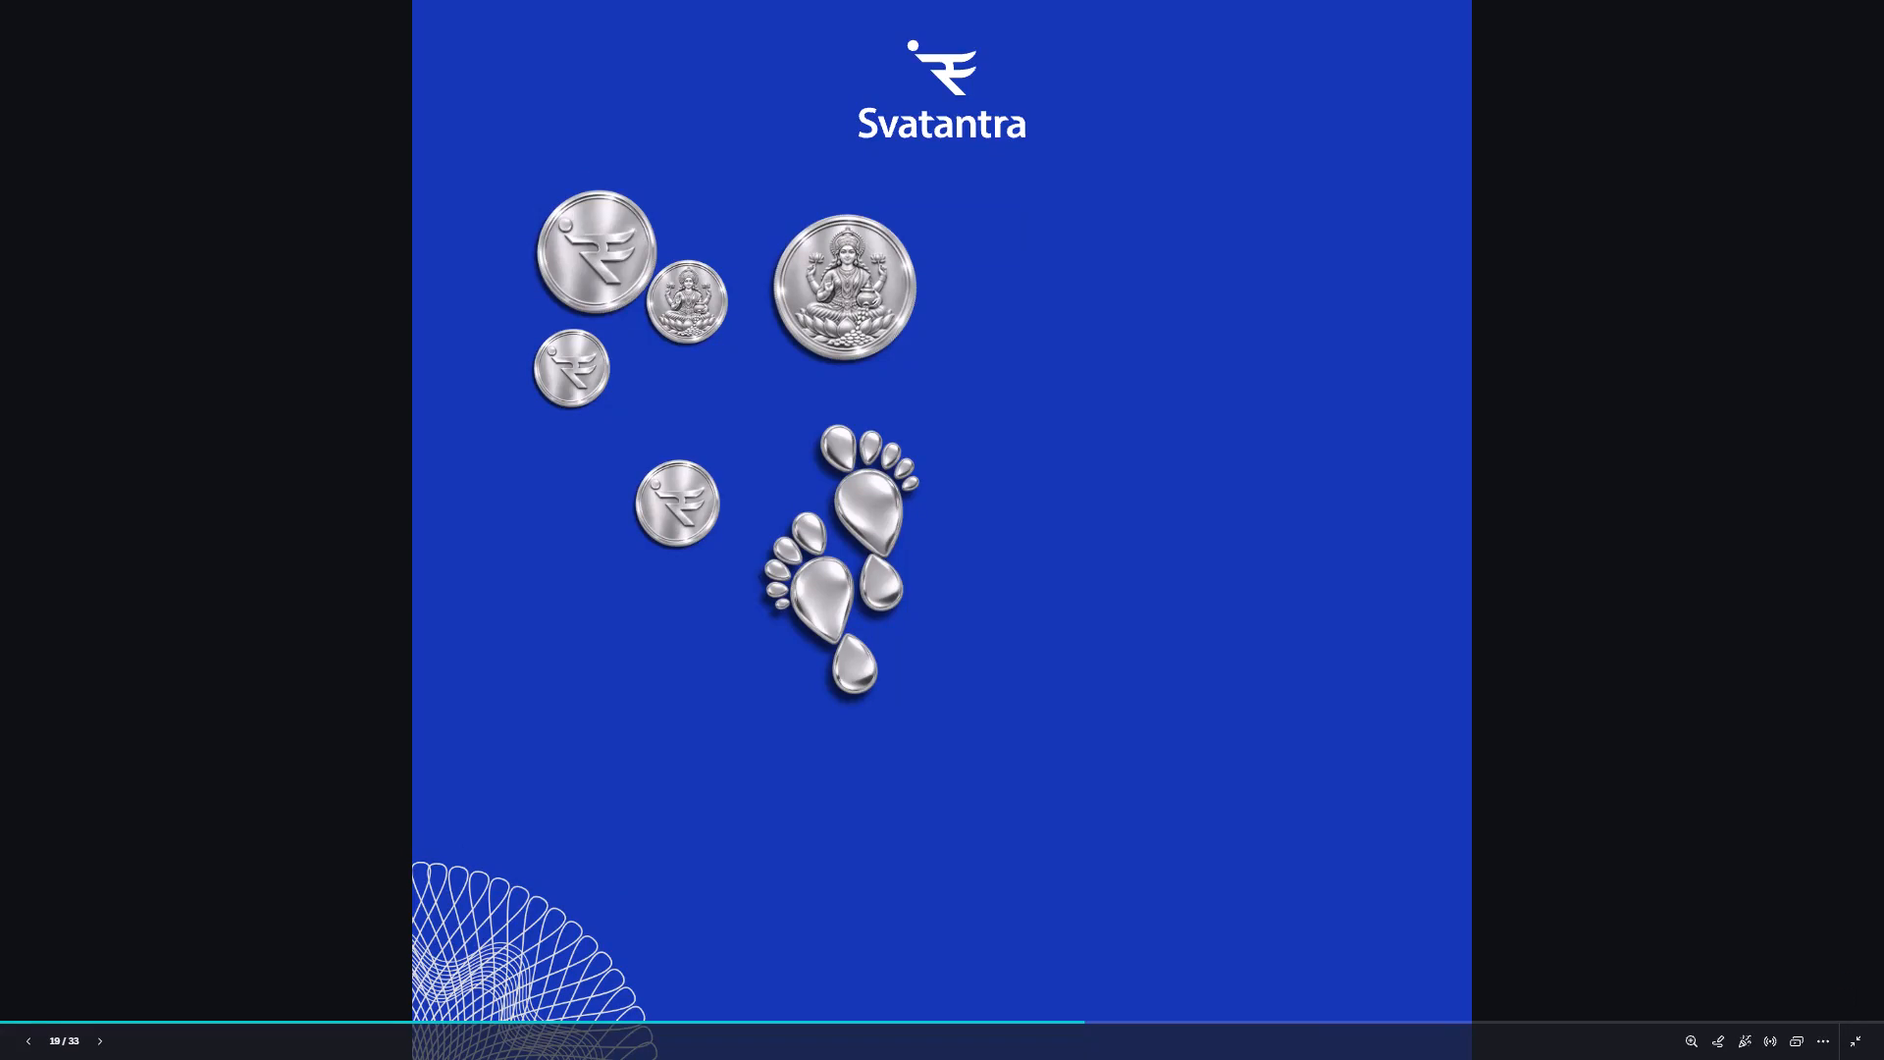
key("Escape")
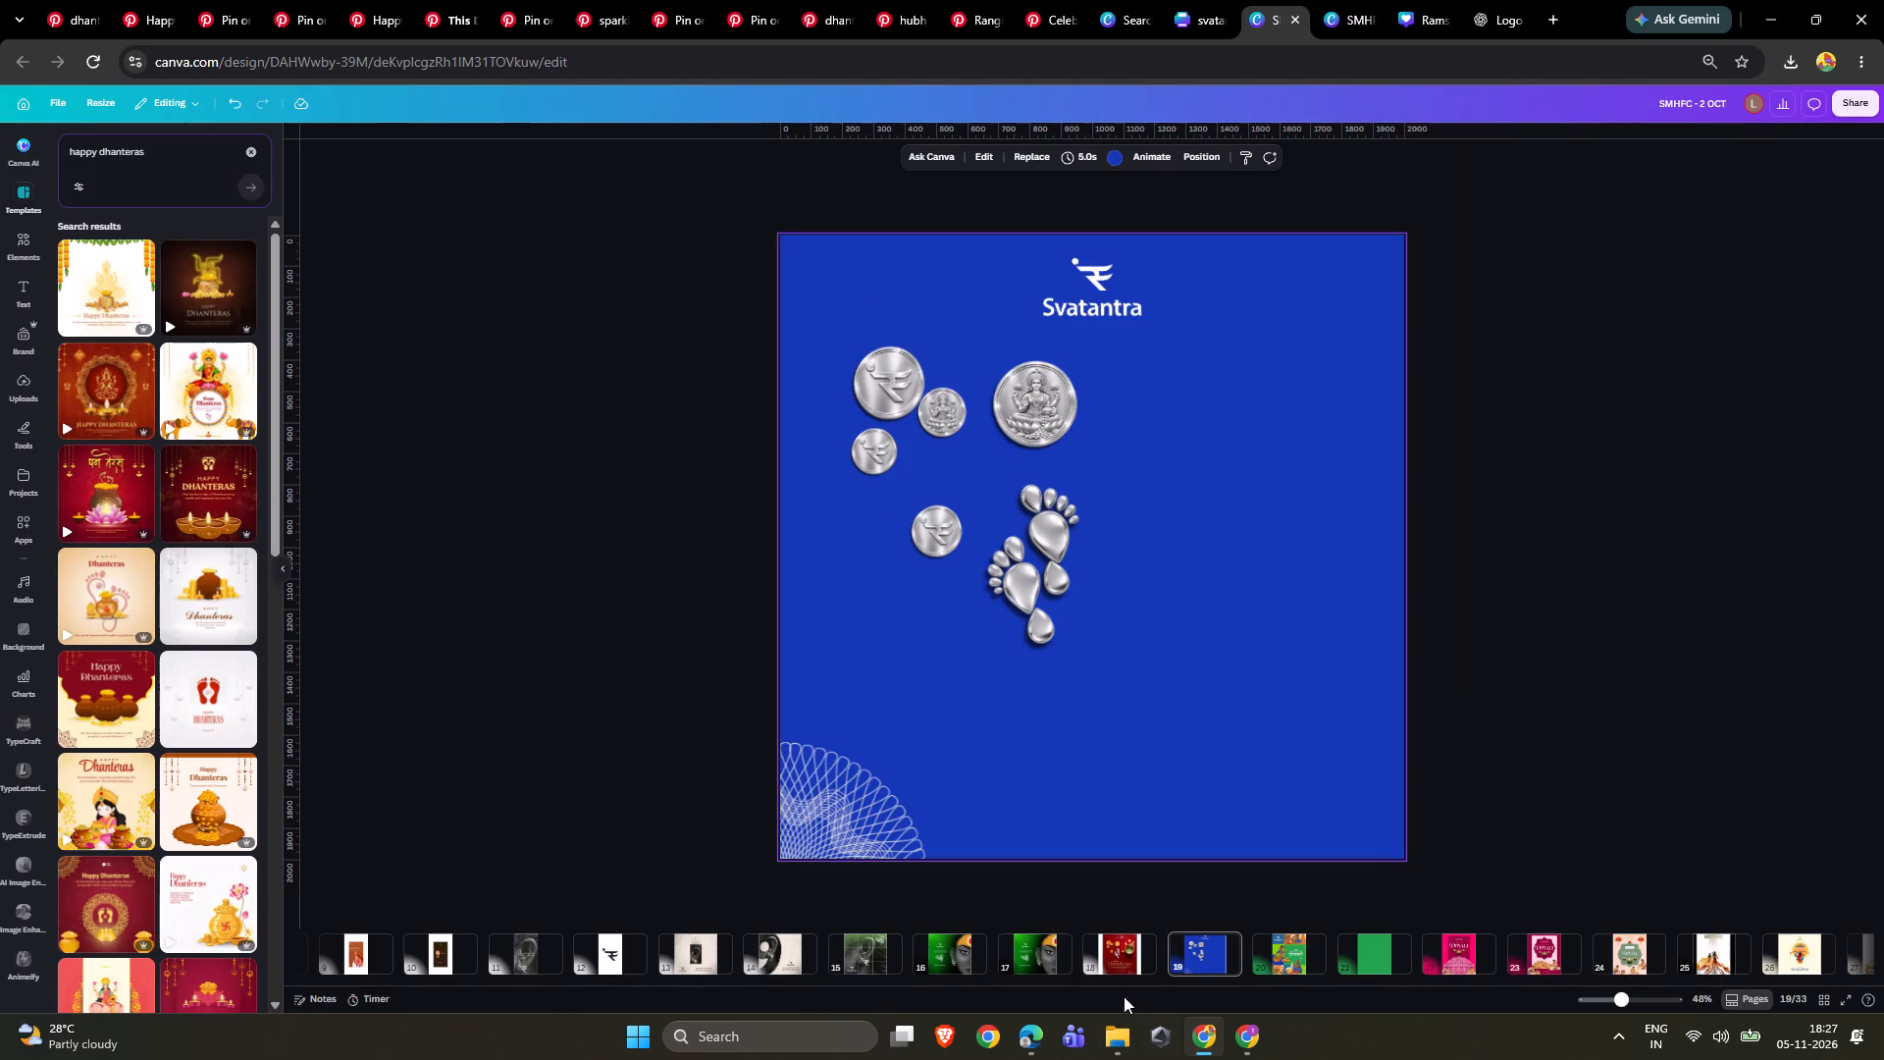
Compare the layout of page 19 with the red Shubh Dhanteras reference creative on page 18.
left_click(1117, 933)
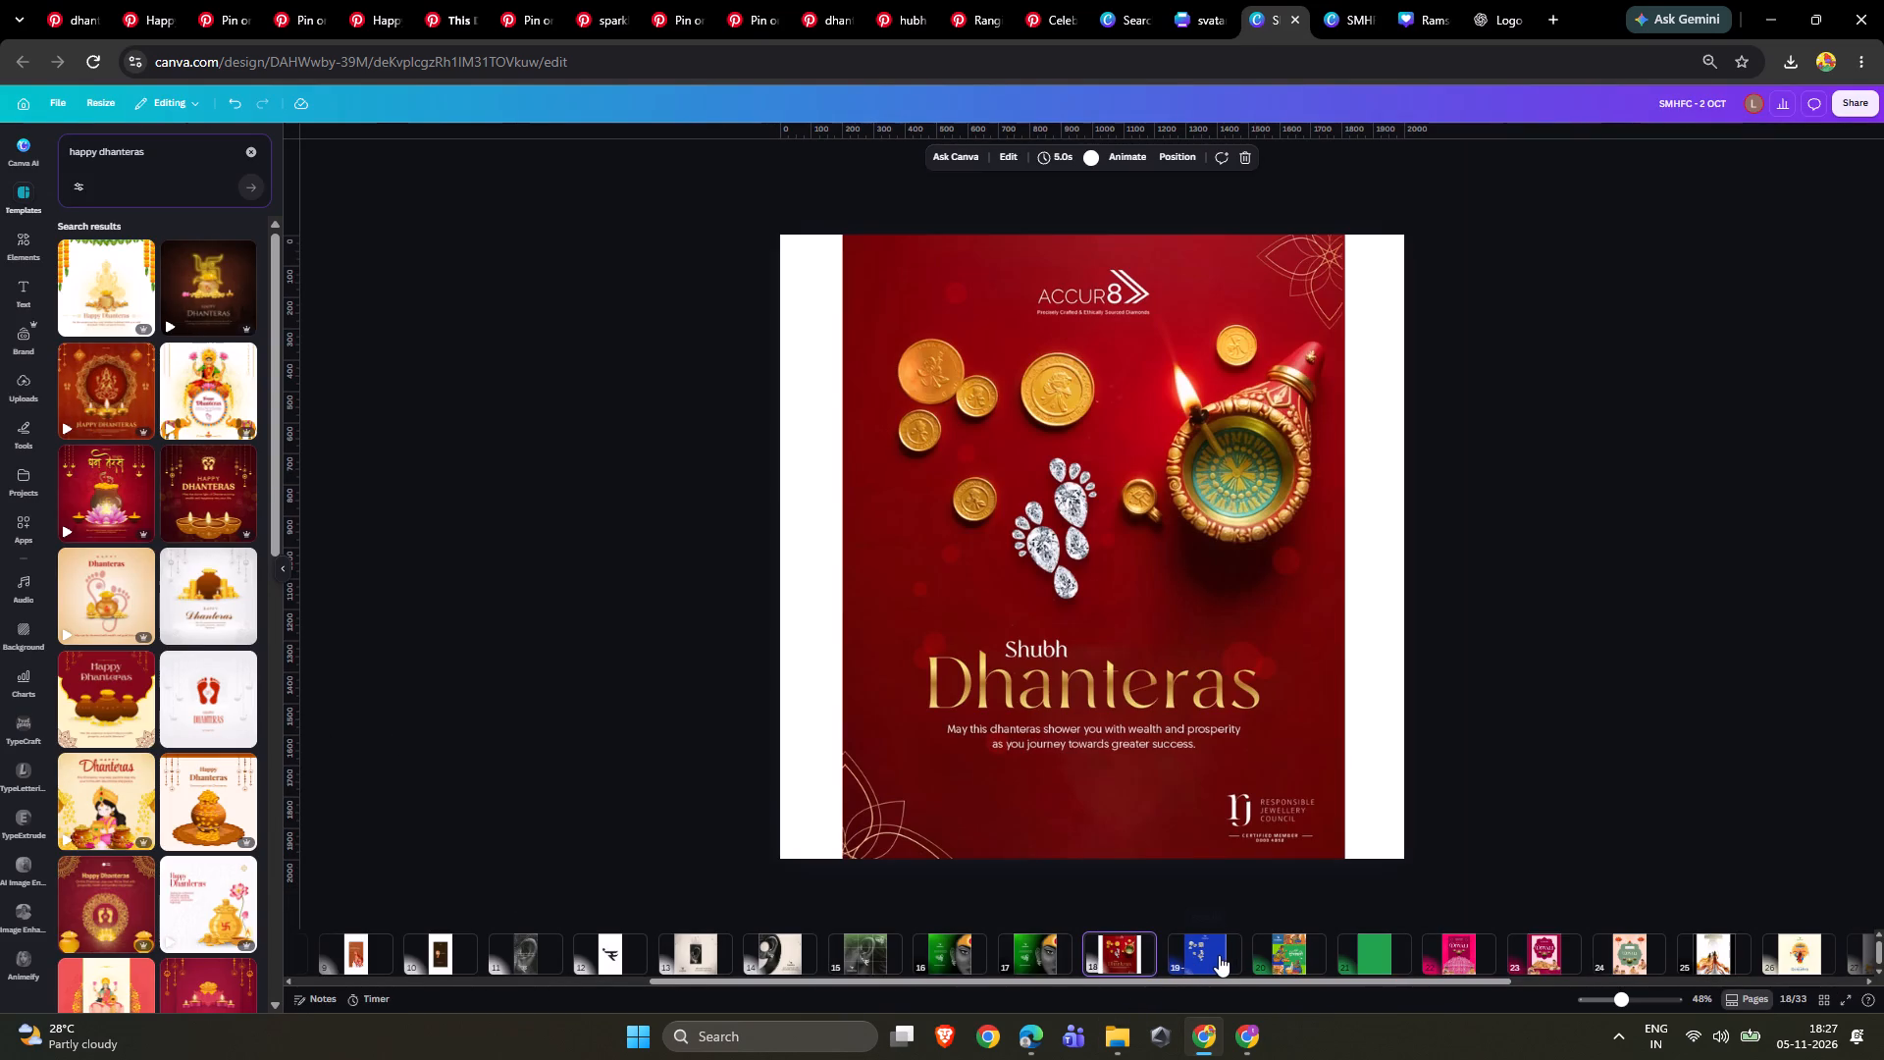
left_click(1219, 955)
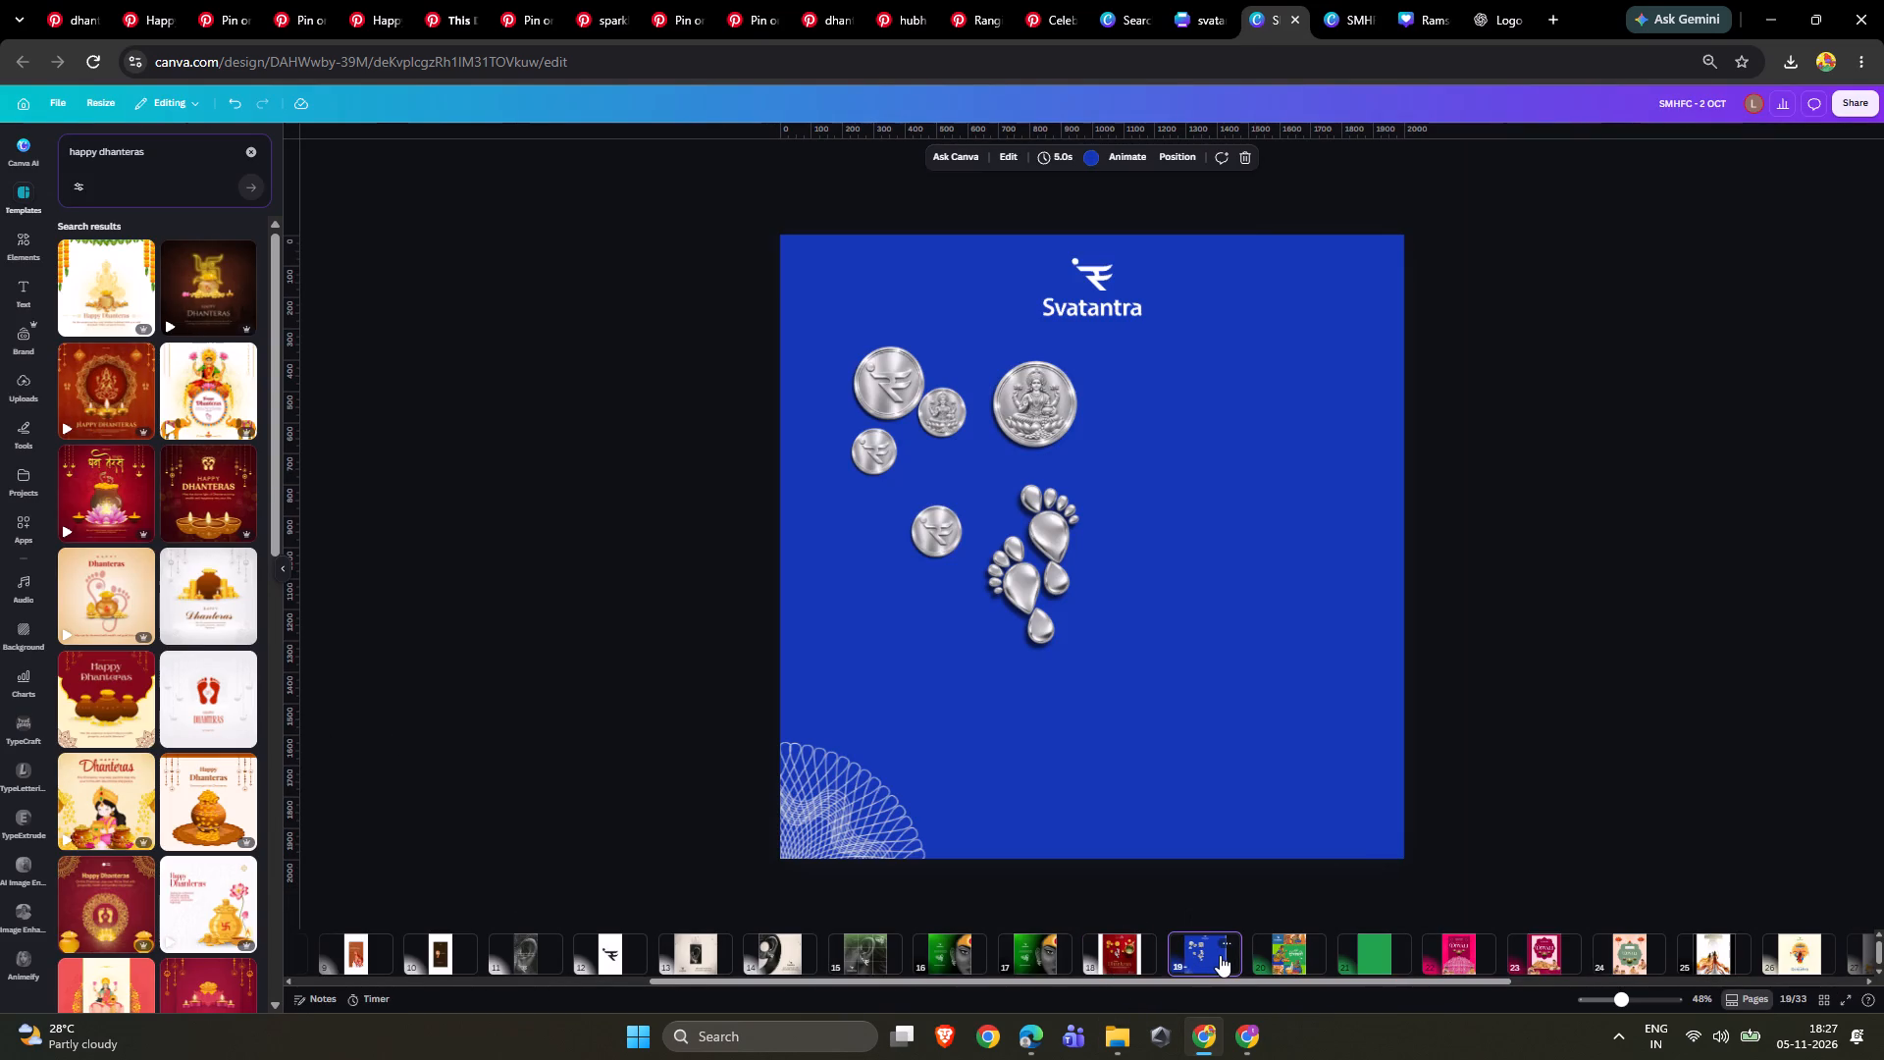
left_click(1127, 954)
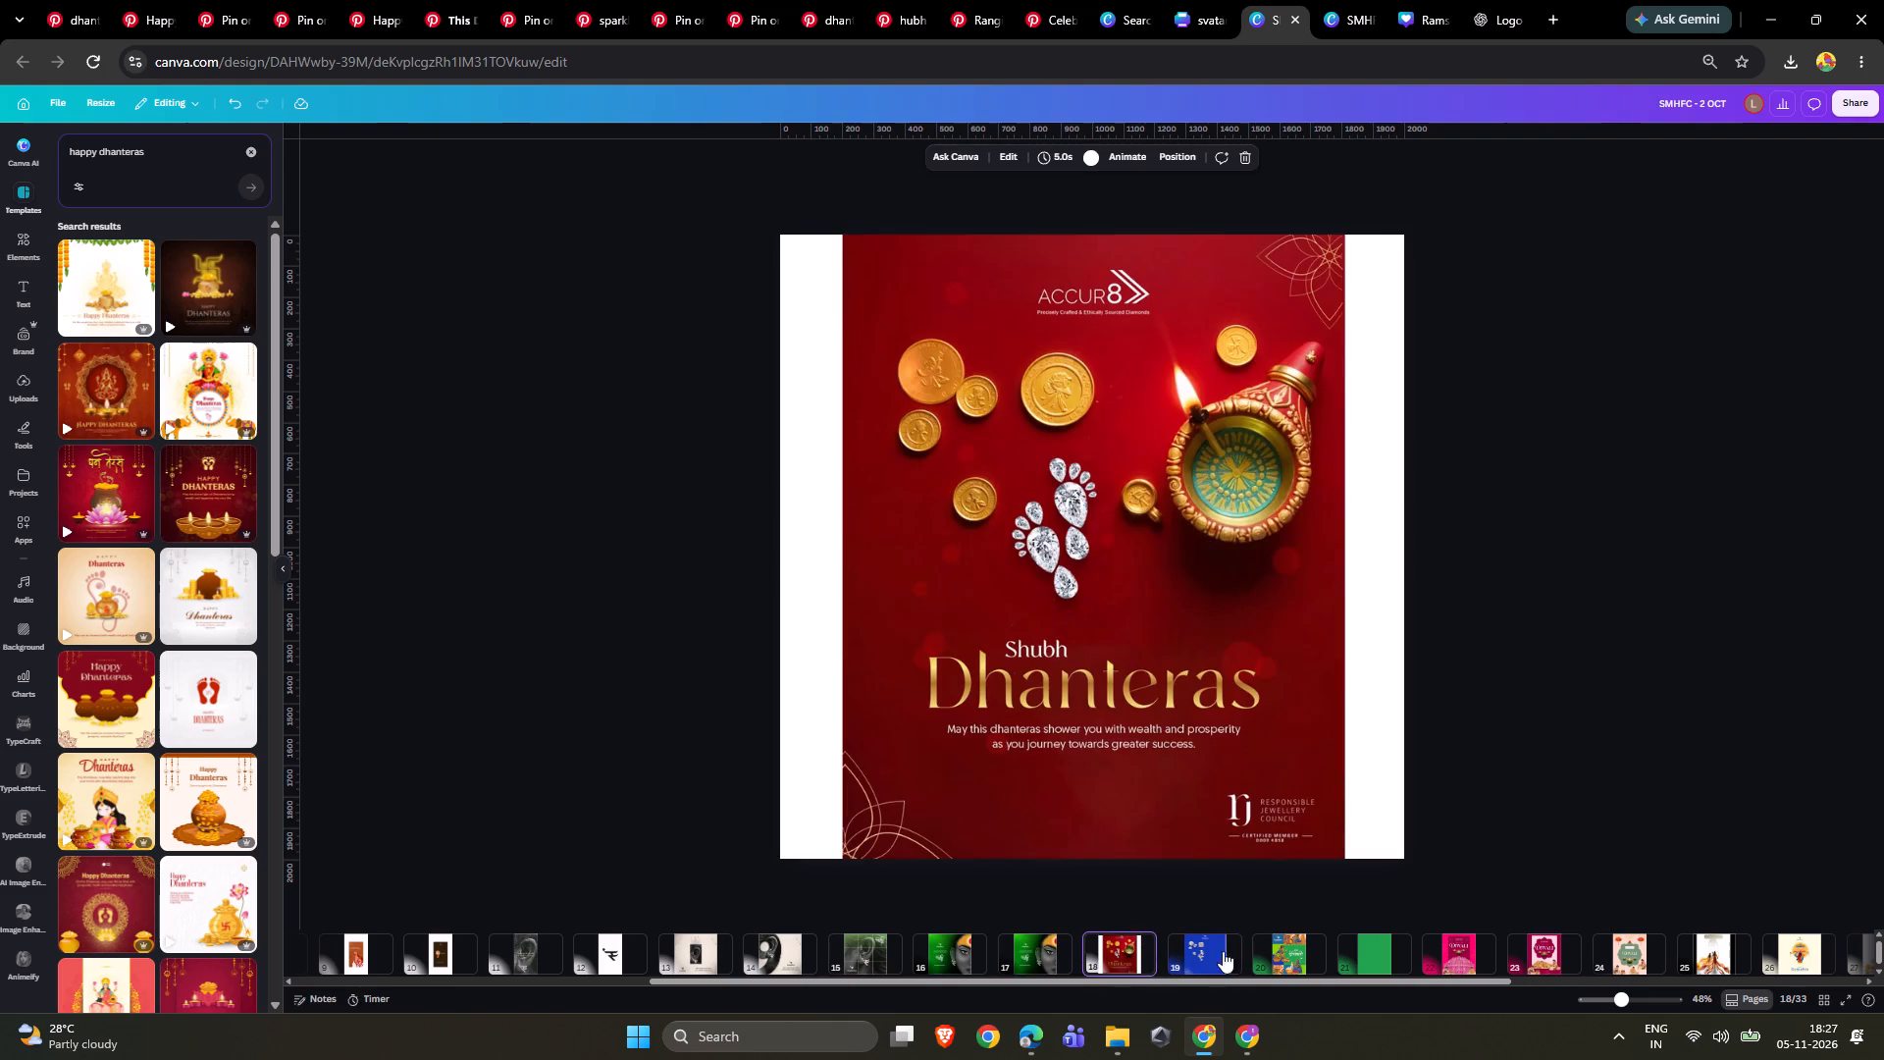
left_click(1230, 952)
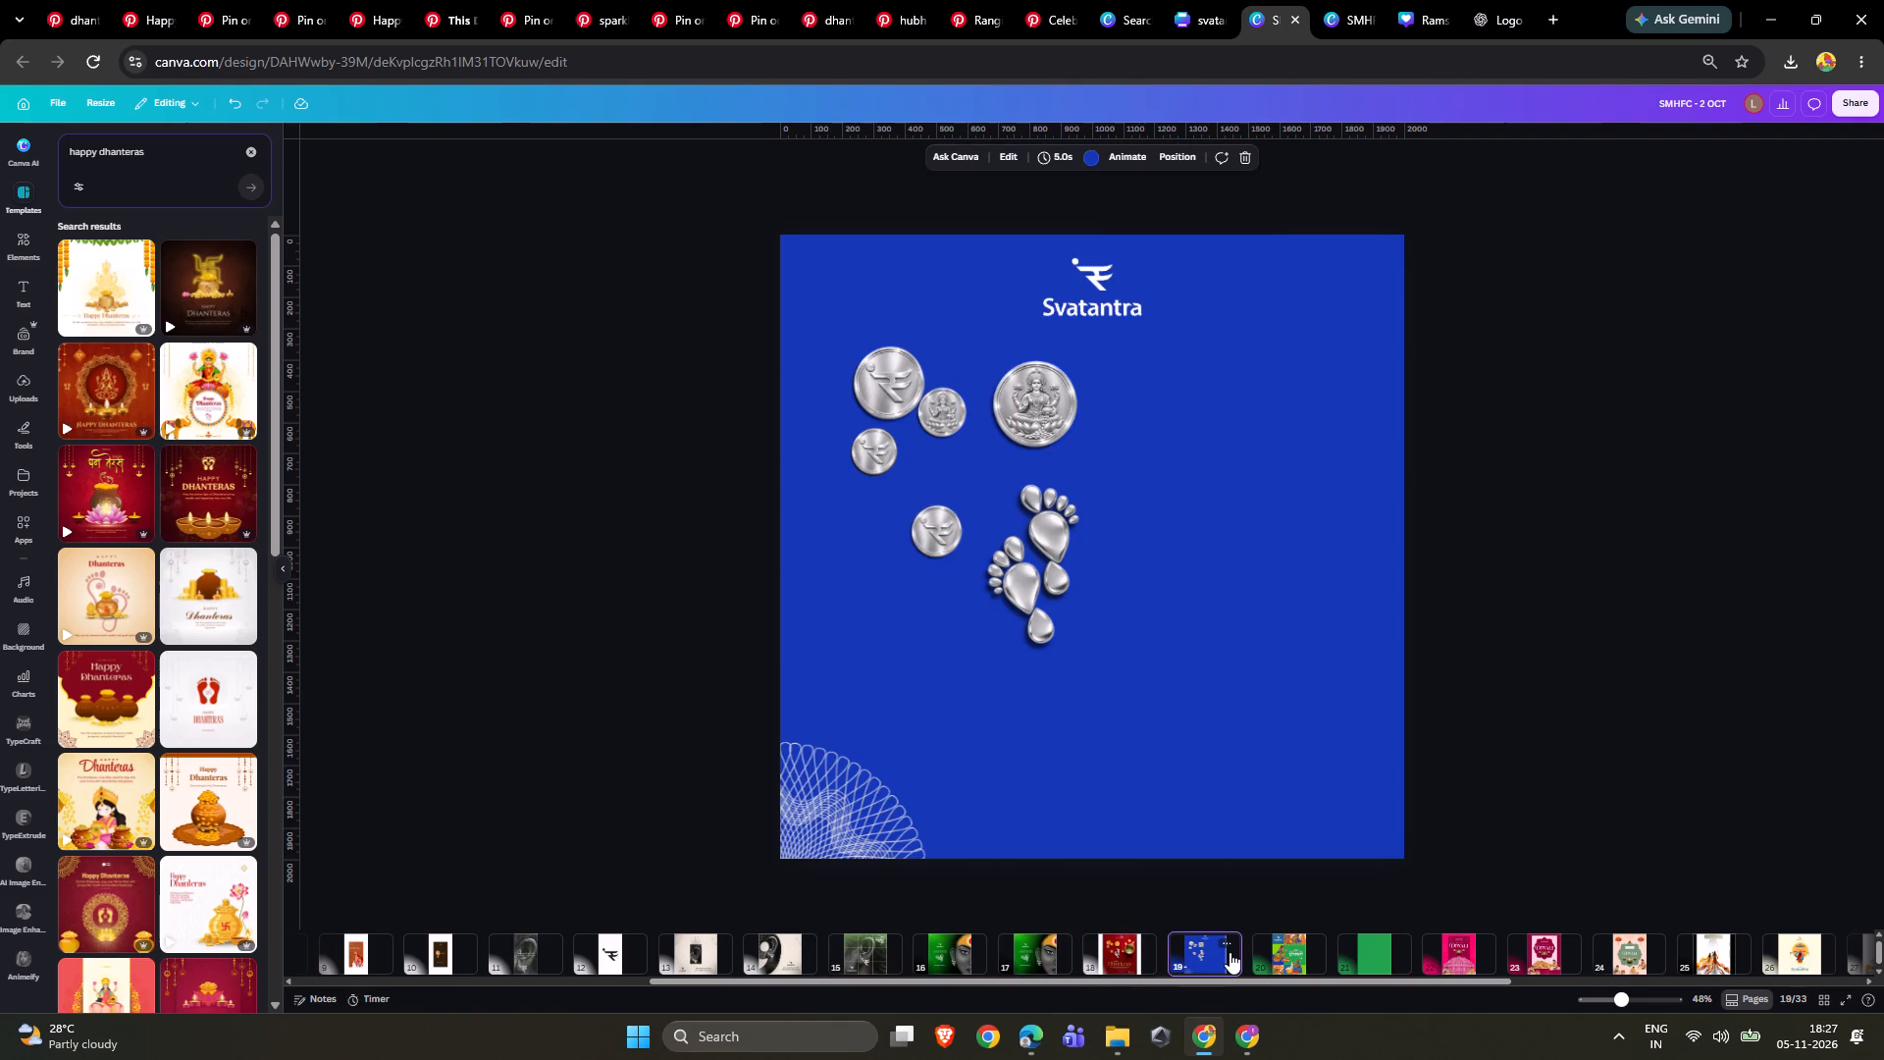
Move the Svatantra logo, the silver coins and the footprints together slightly down the page.
left_click_drag(1493, 251, 761, 586)
left_click_drag(1092, 411, 1092, 437)
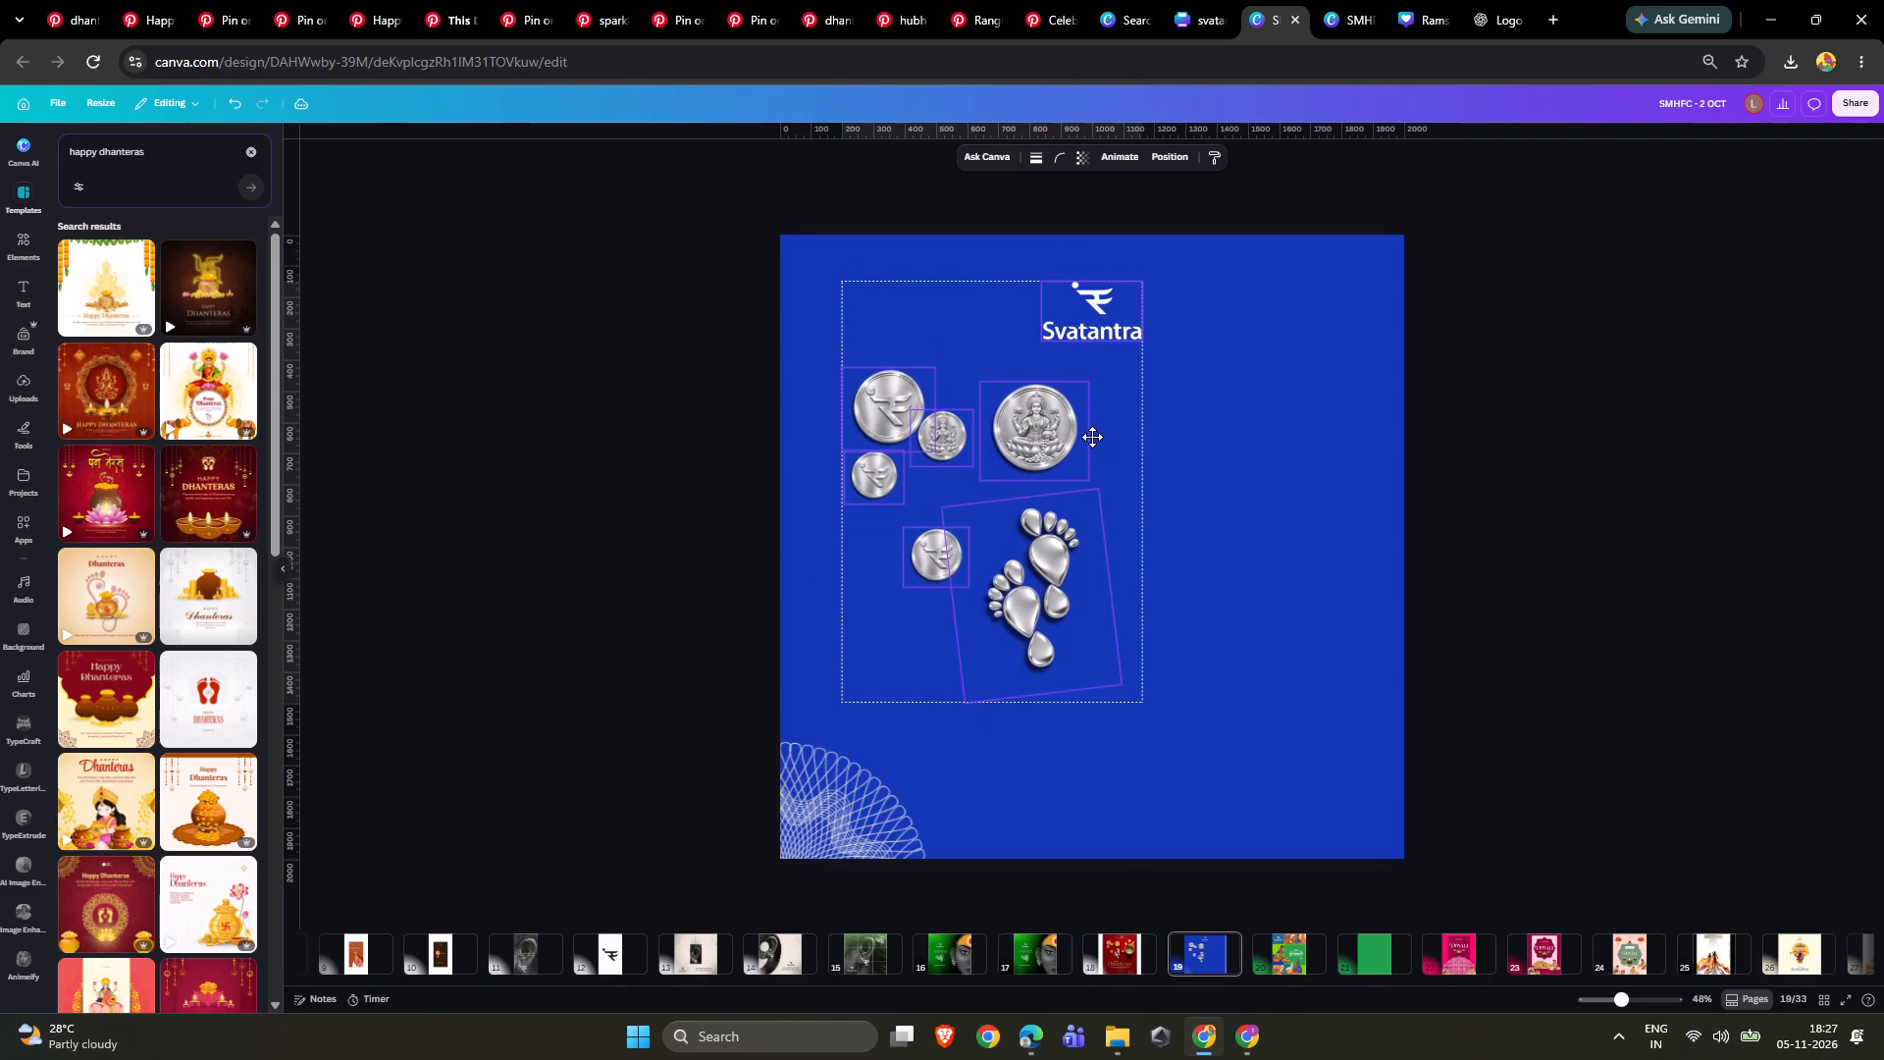
left_click_drag(1092, 437, 1092, 440)
left_click(1554, 345)
Copy the green looped line pattern from page 11 of the brand elements design and place it enlarged as a thin border along page 19's top edge.
left_click(1196, 0)
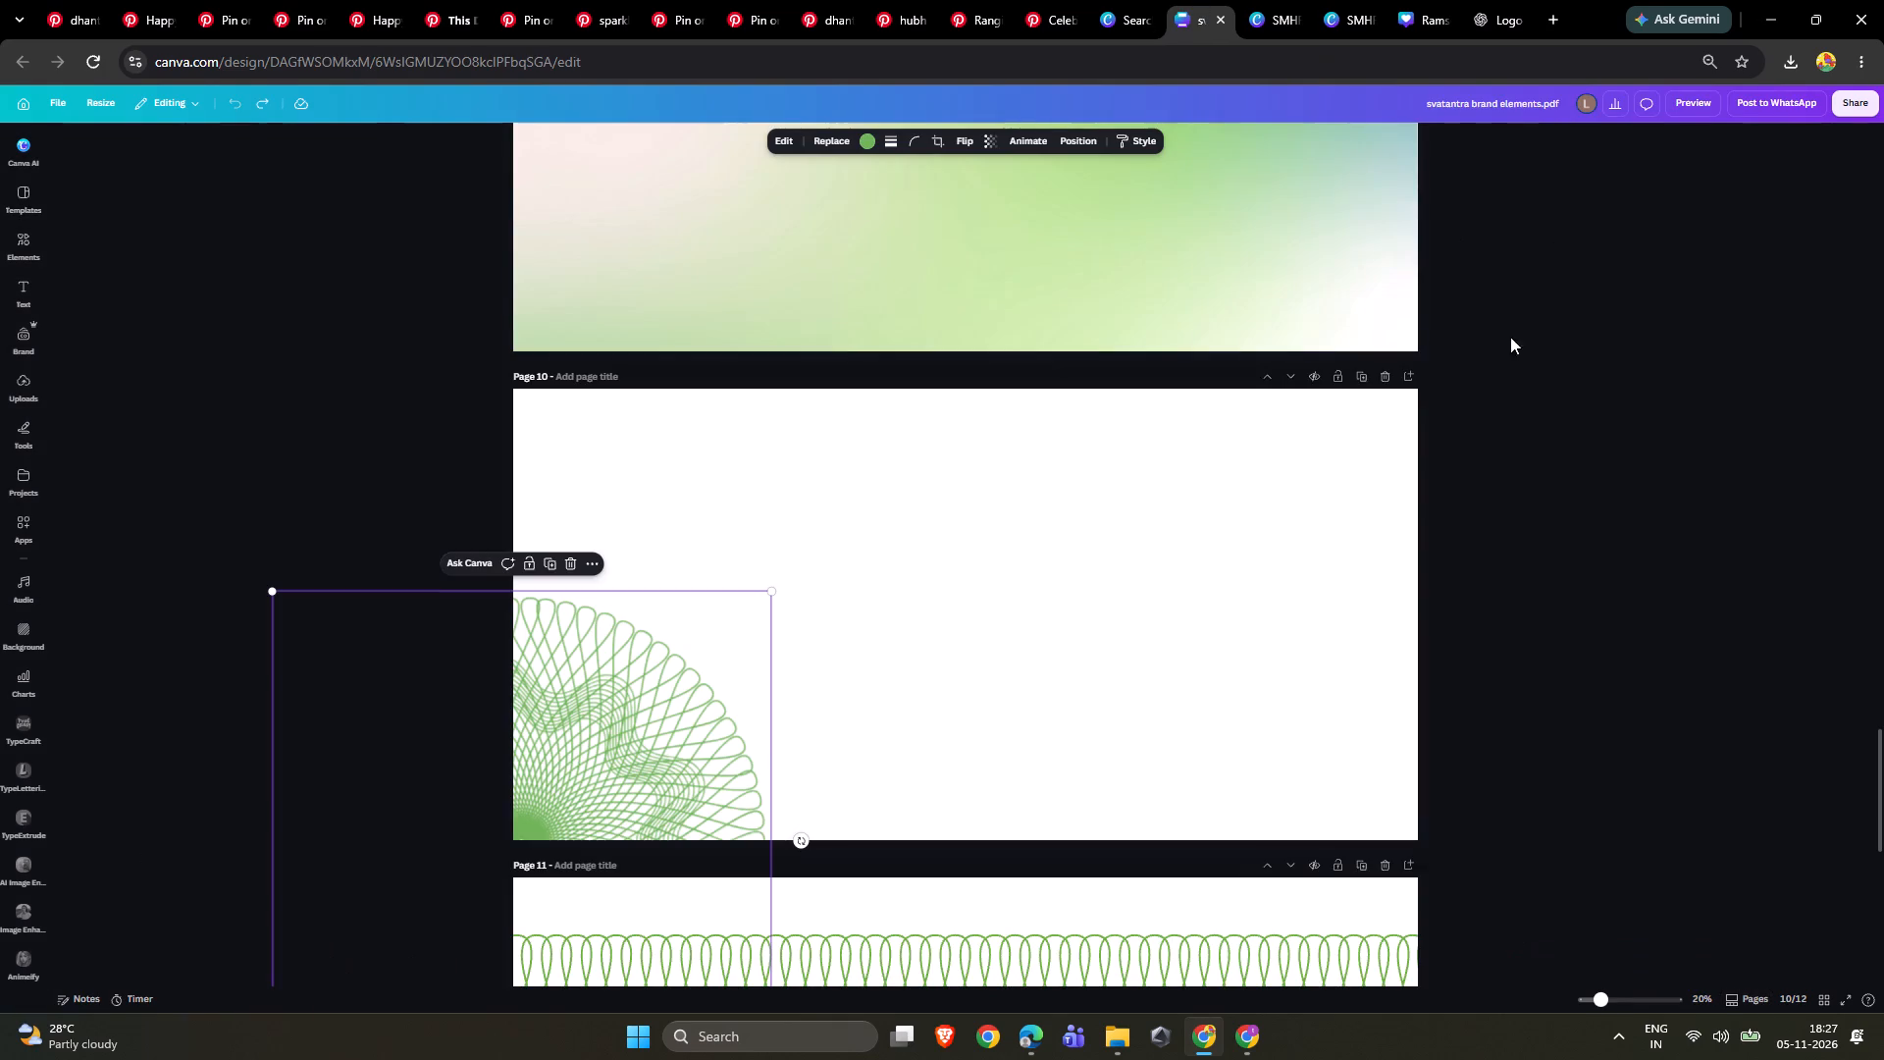
scroll(1256, 468, "down", 5)
left_click(1102, 539)
key("ctrl+c")
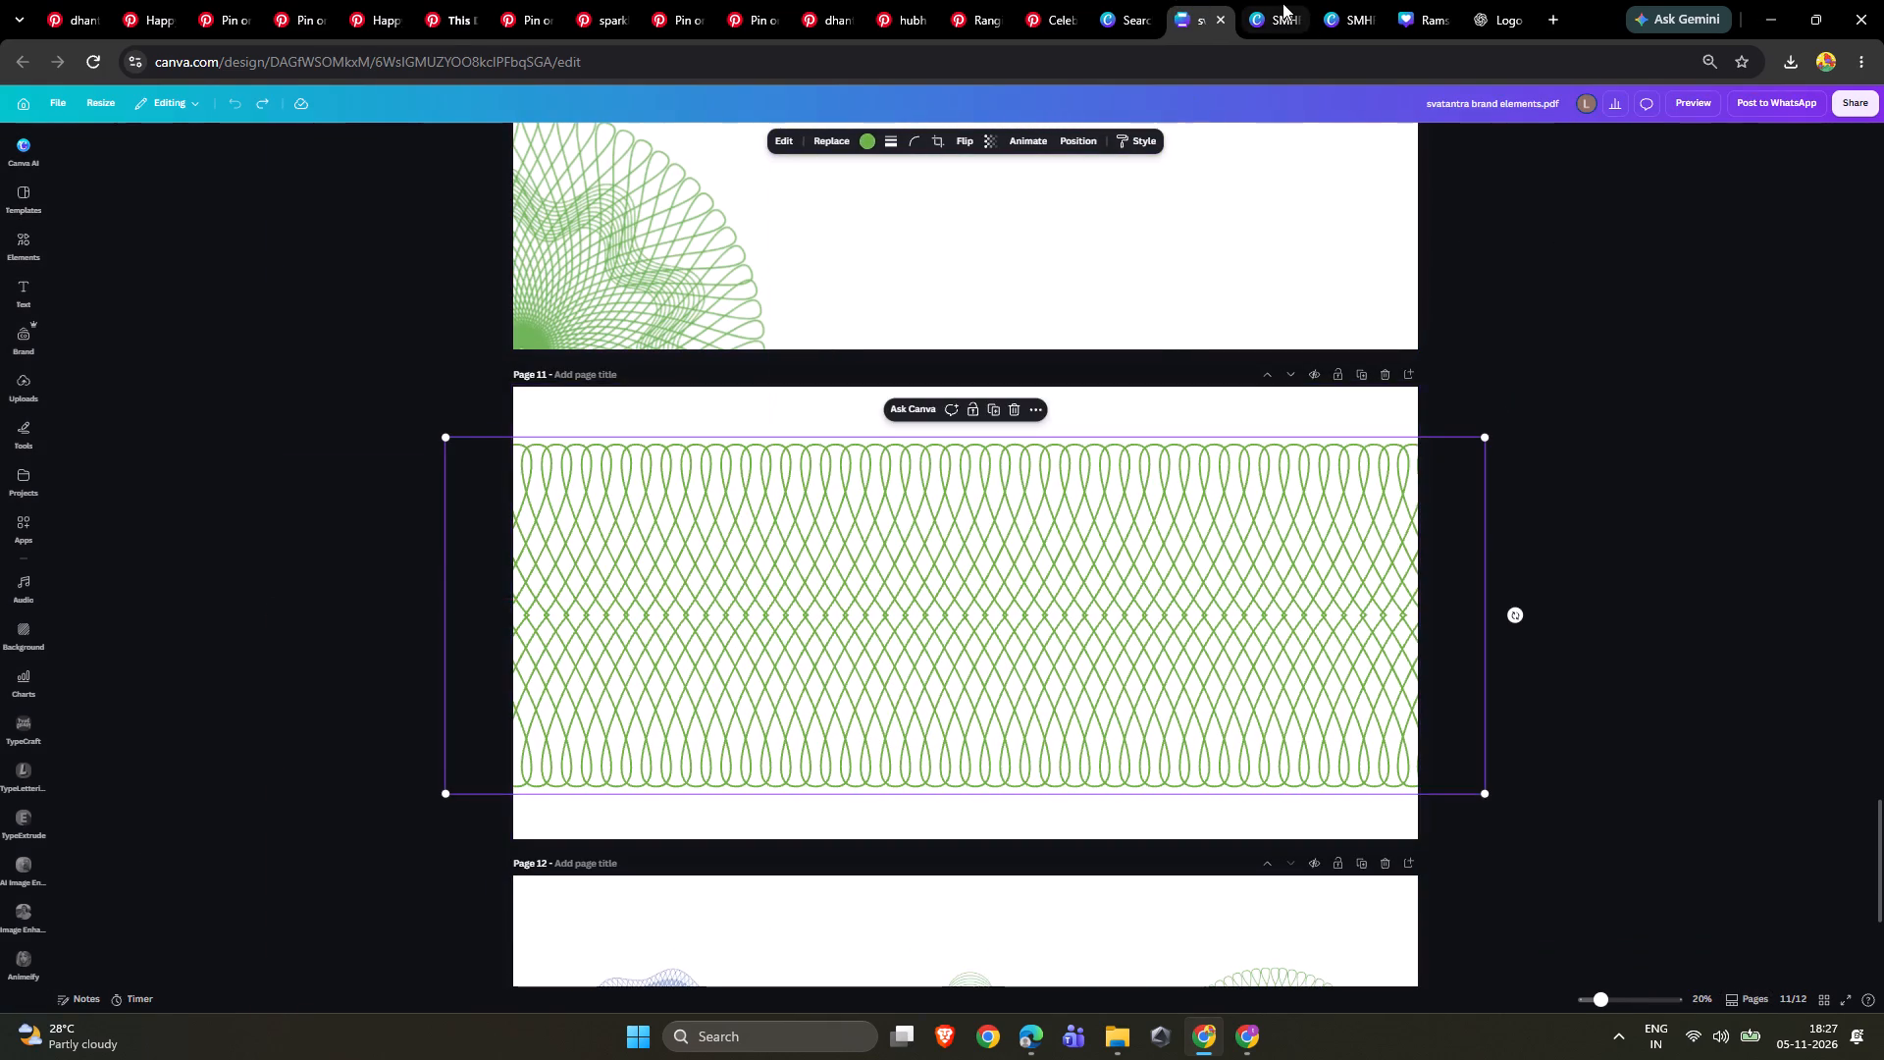
left_click(1282, 3)
key("ctrl+v")
left_click_drag(1175, 374, 1112, 185)
left_click_drag(1342, 257, 1432, 292)
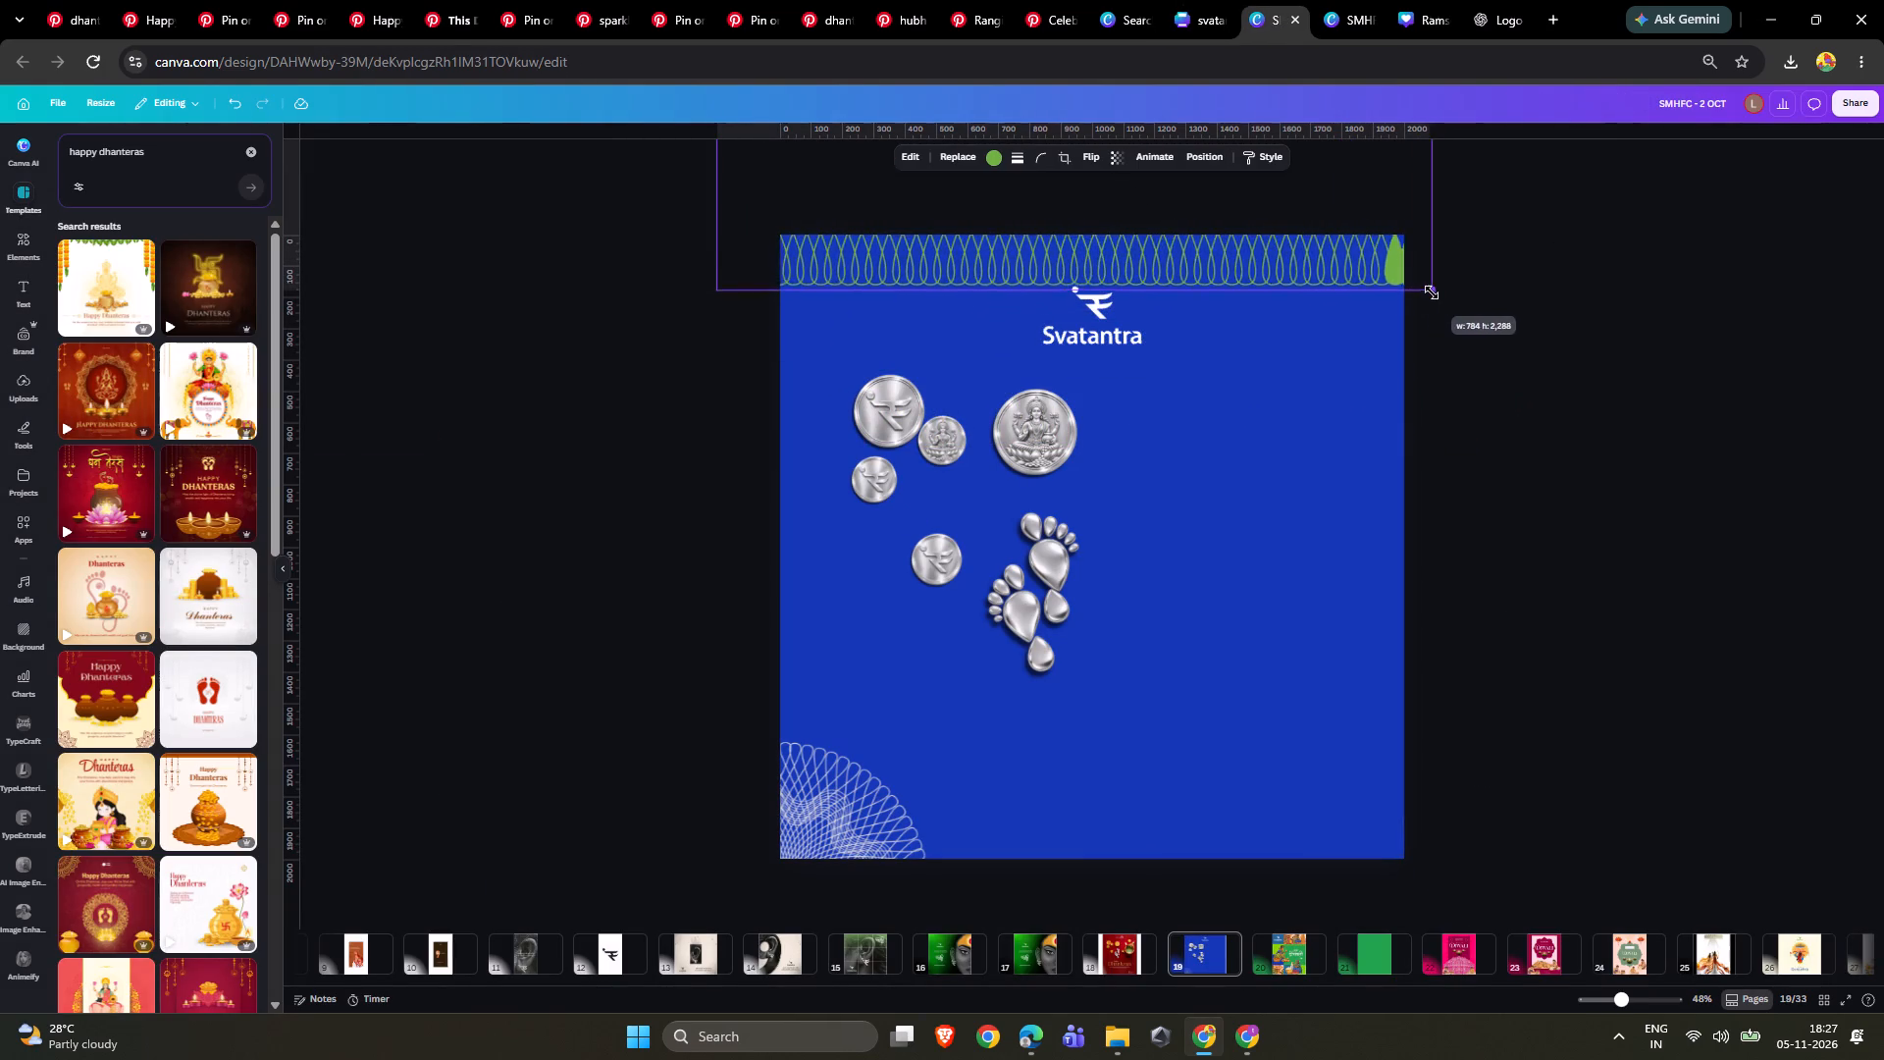
left_click_drag(1432, 292, 1491, 317)
left_click_drag(1346, 287, 1331, 234)
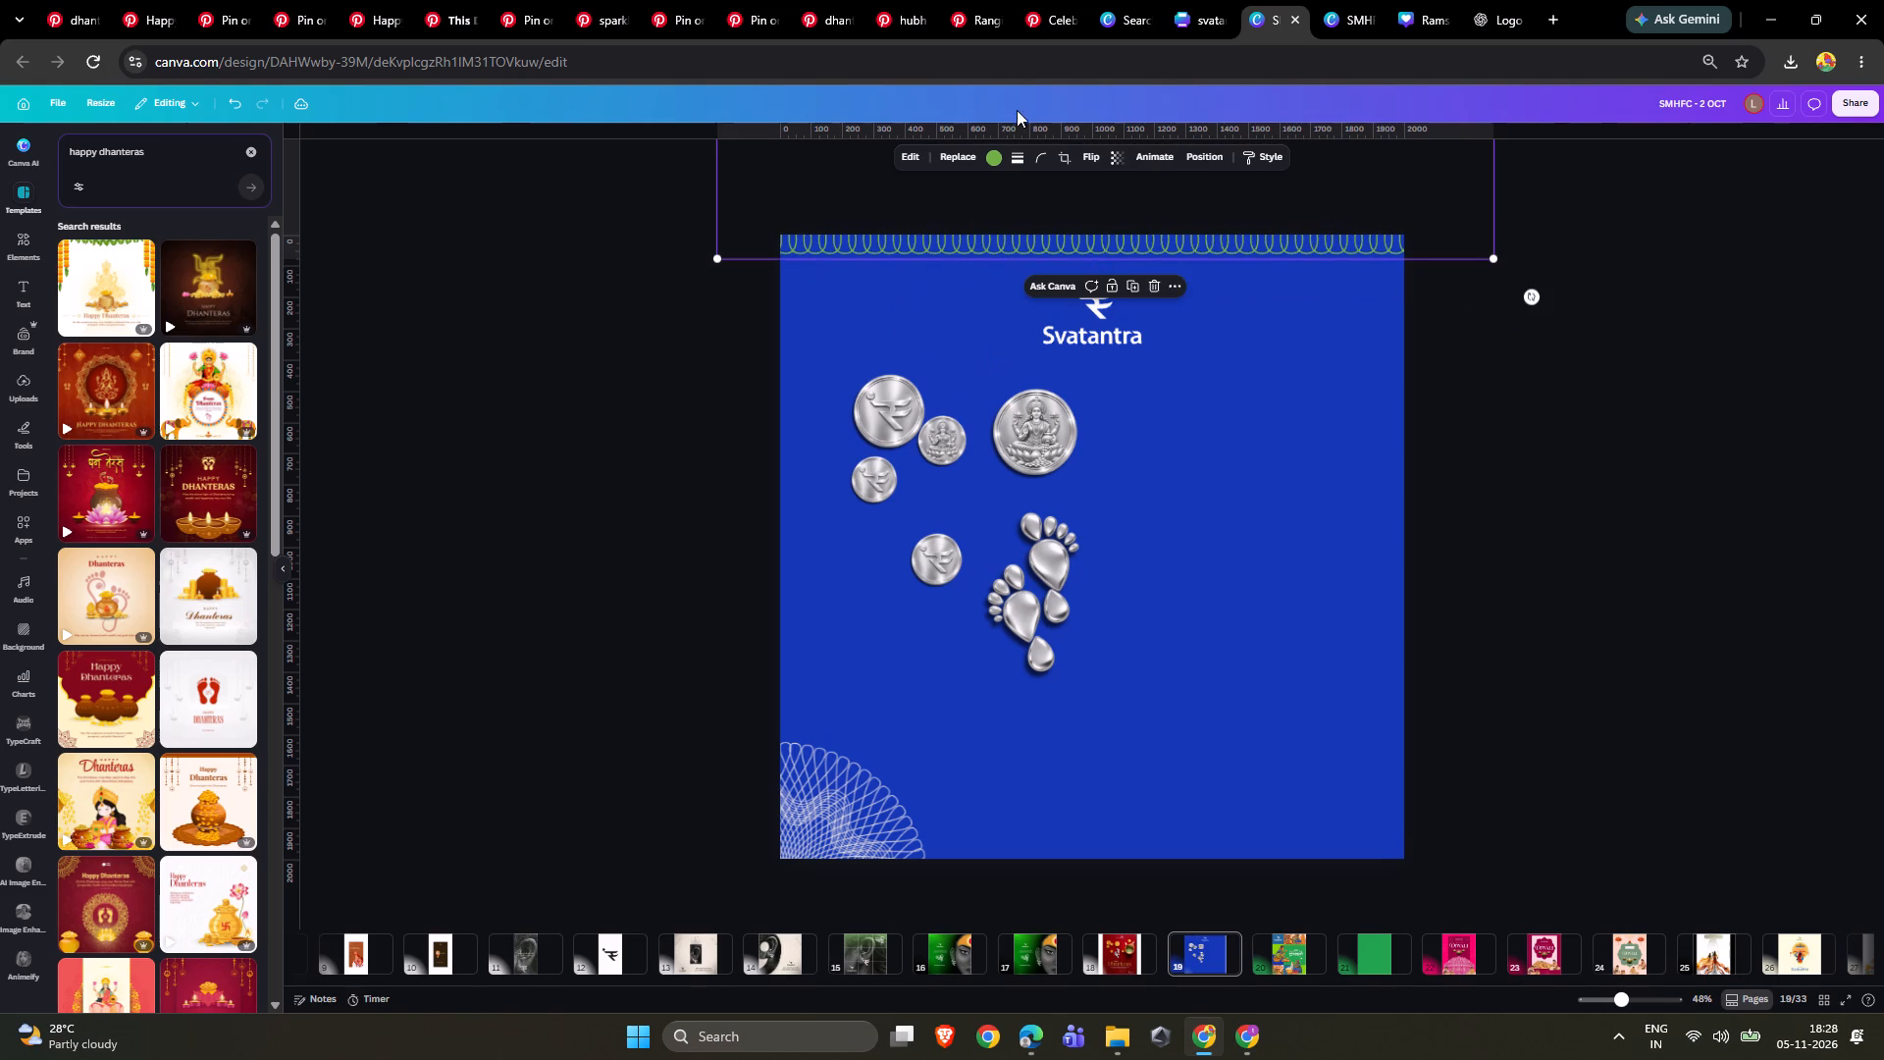
Recolour the line-pattern rosette in page 19's bottom corner with the bright green from the SMHFC primary colour palette.
double_click(1645, 354)
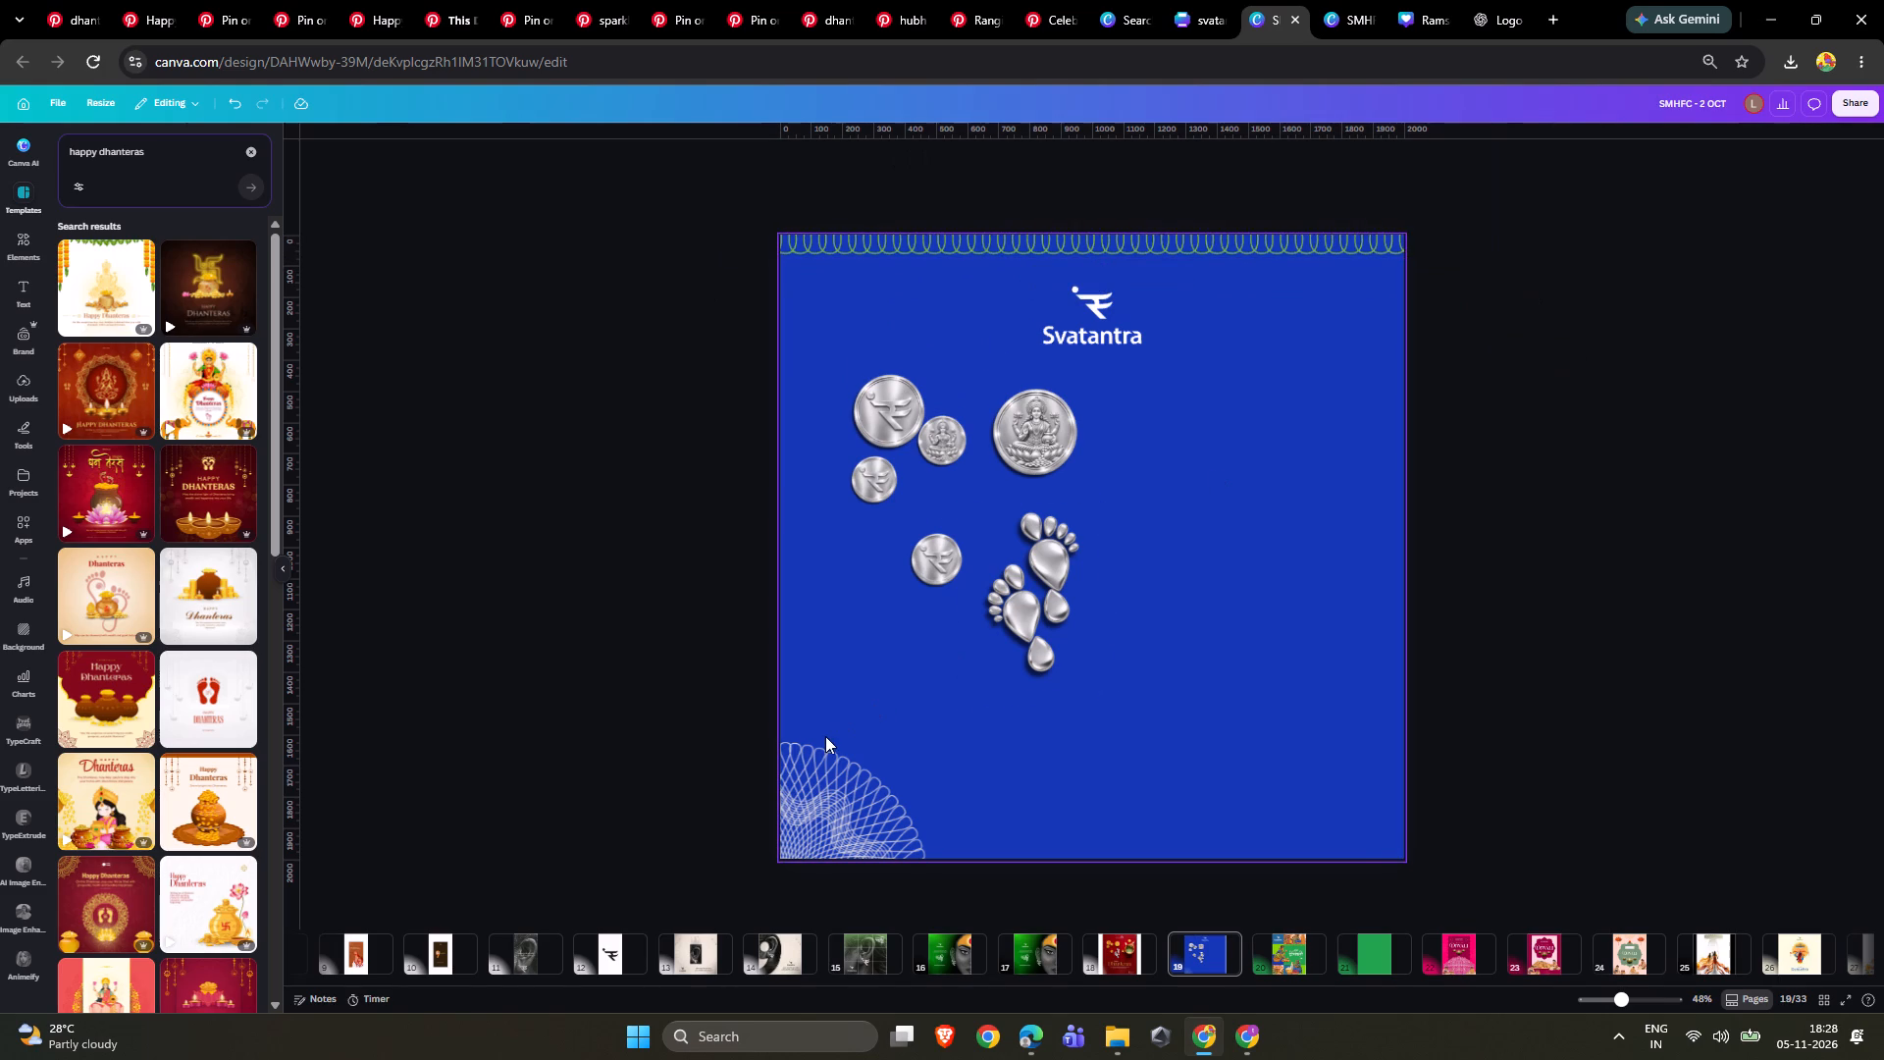
left_click(825, 736)
left_click(824, 769)
left_click(993, 154)
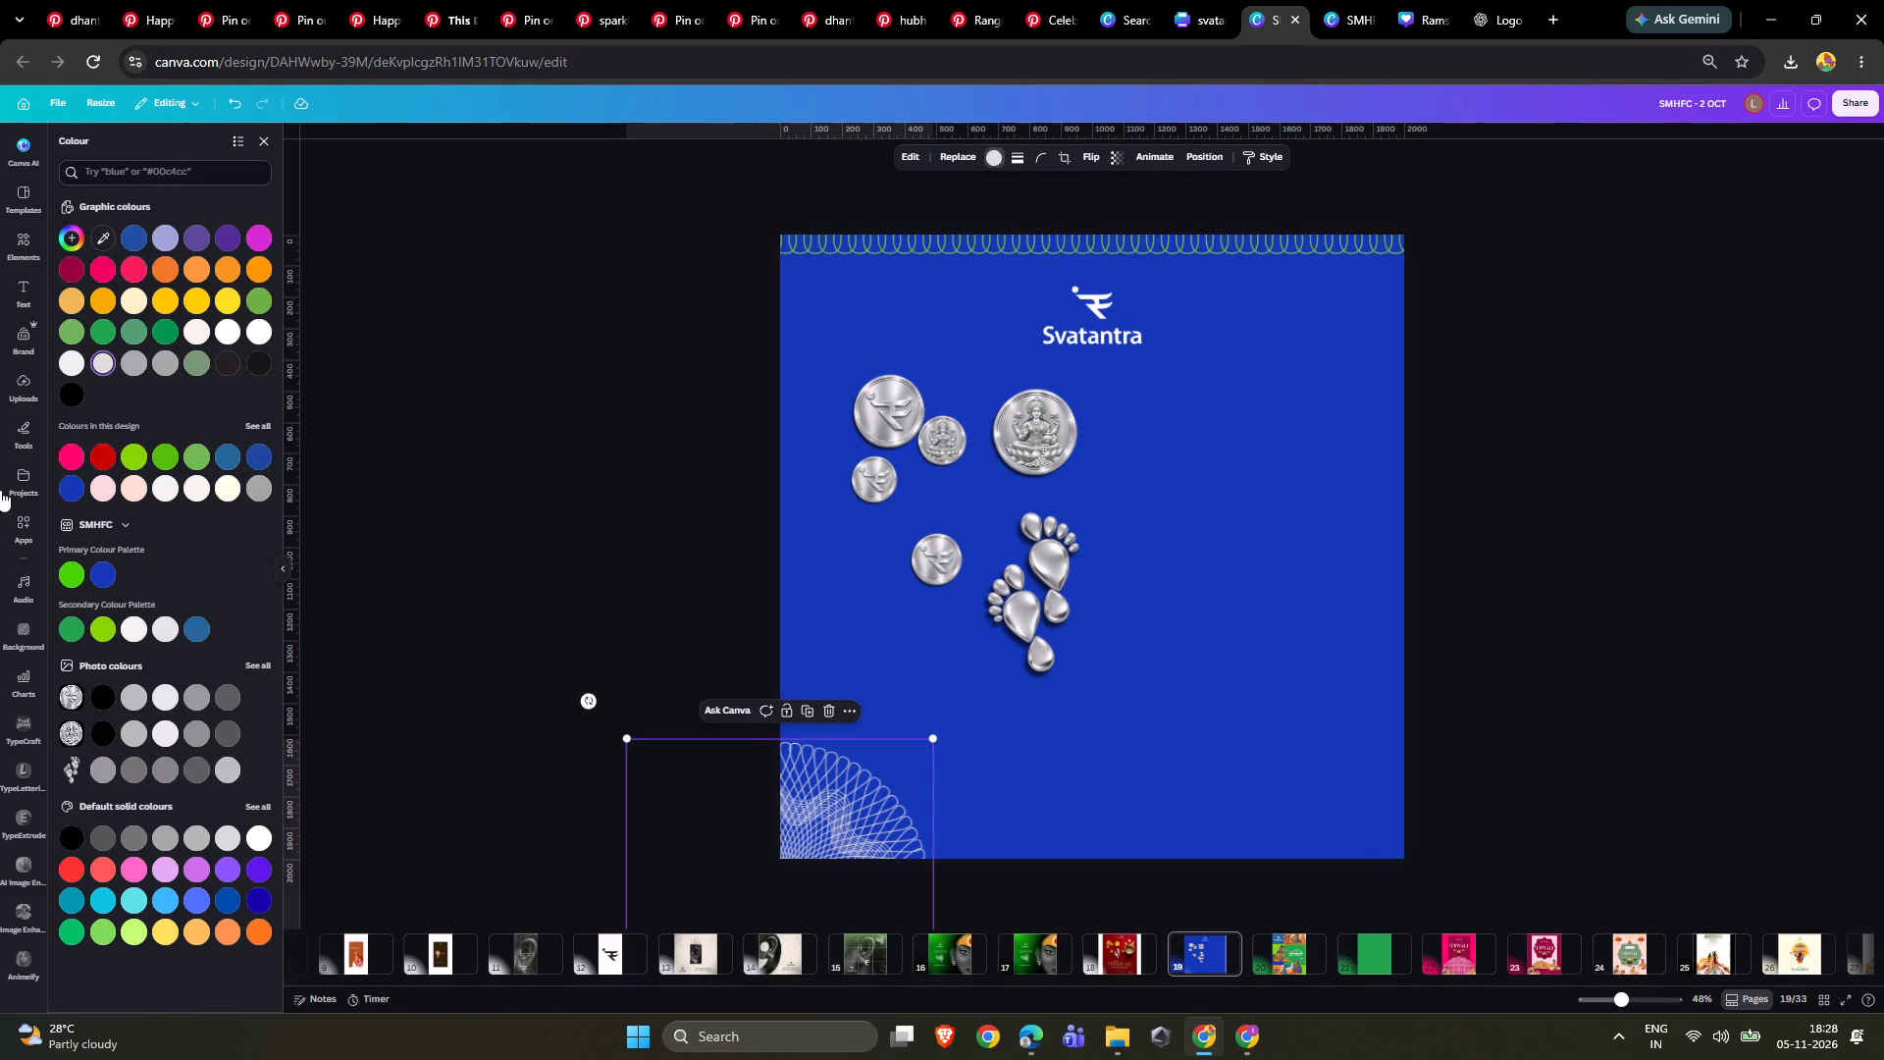
left_click(70, 574)
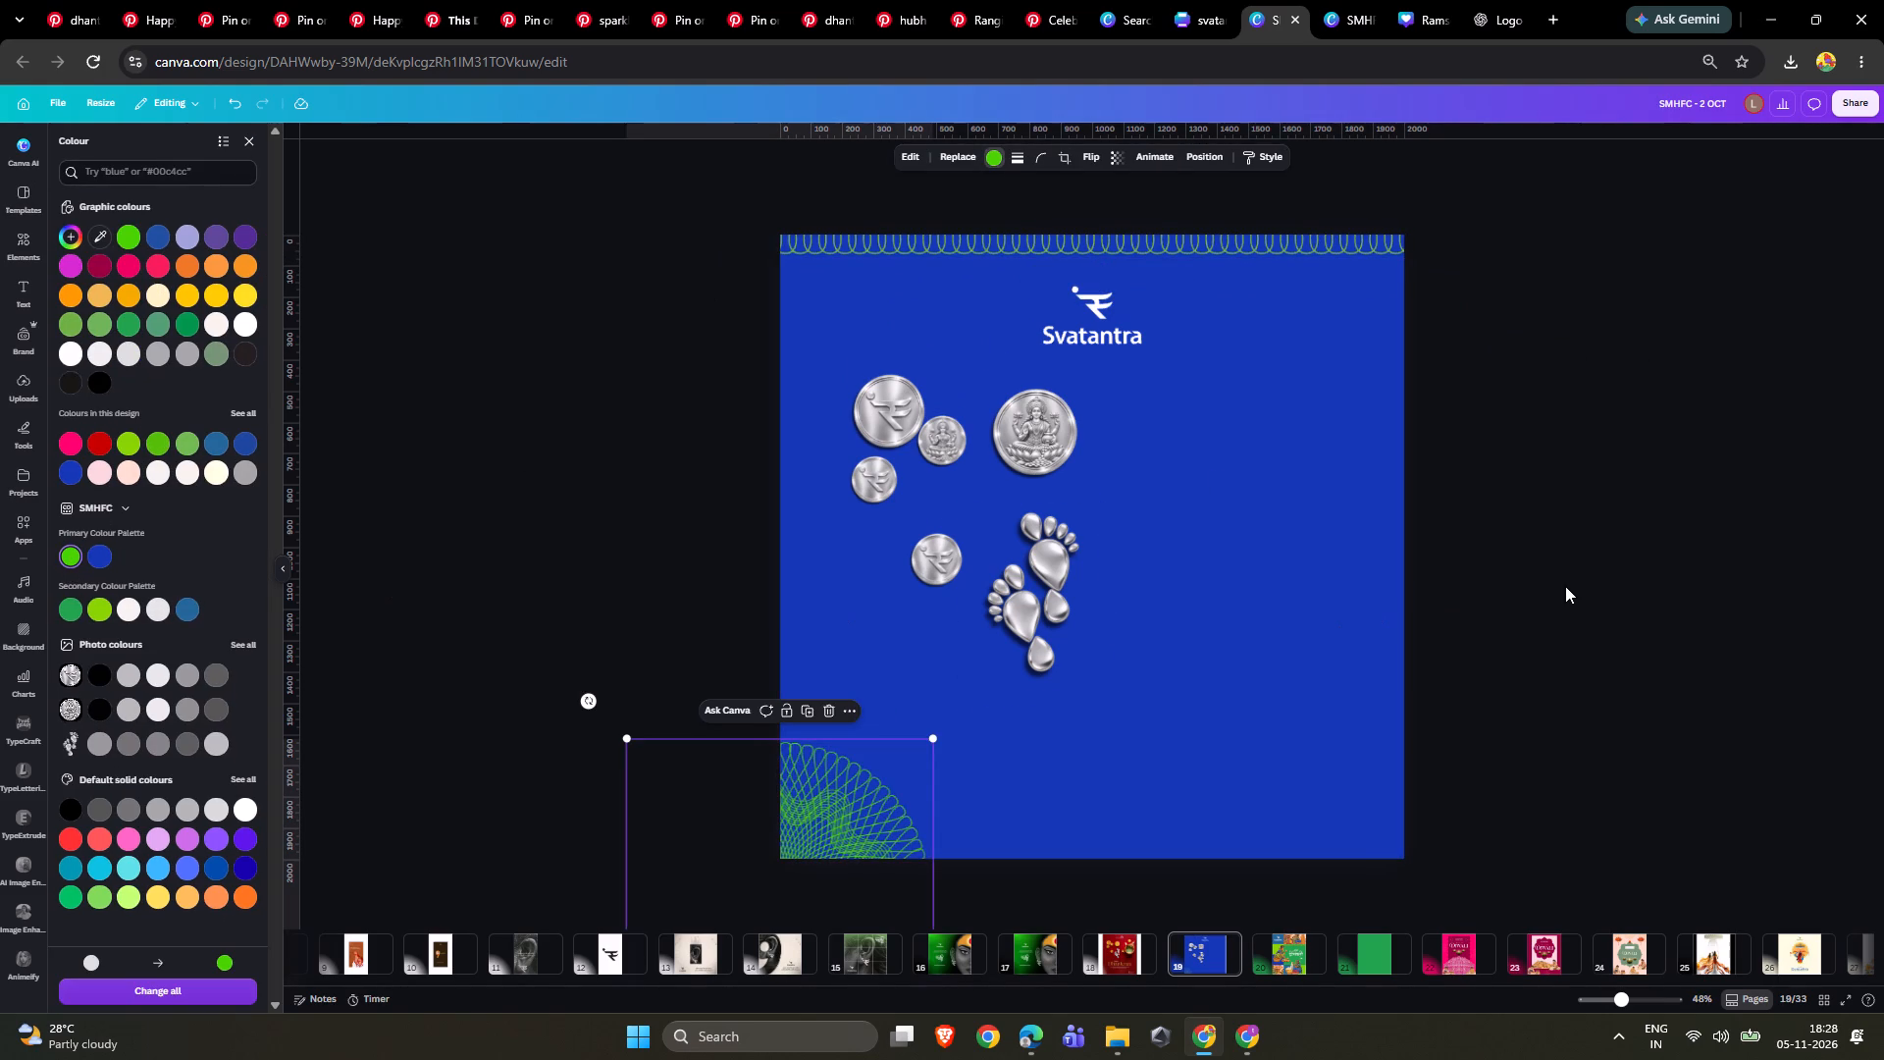
double_click(1566, 576)
left_click(834, 789)
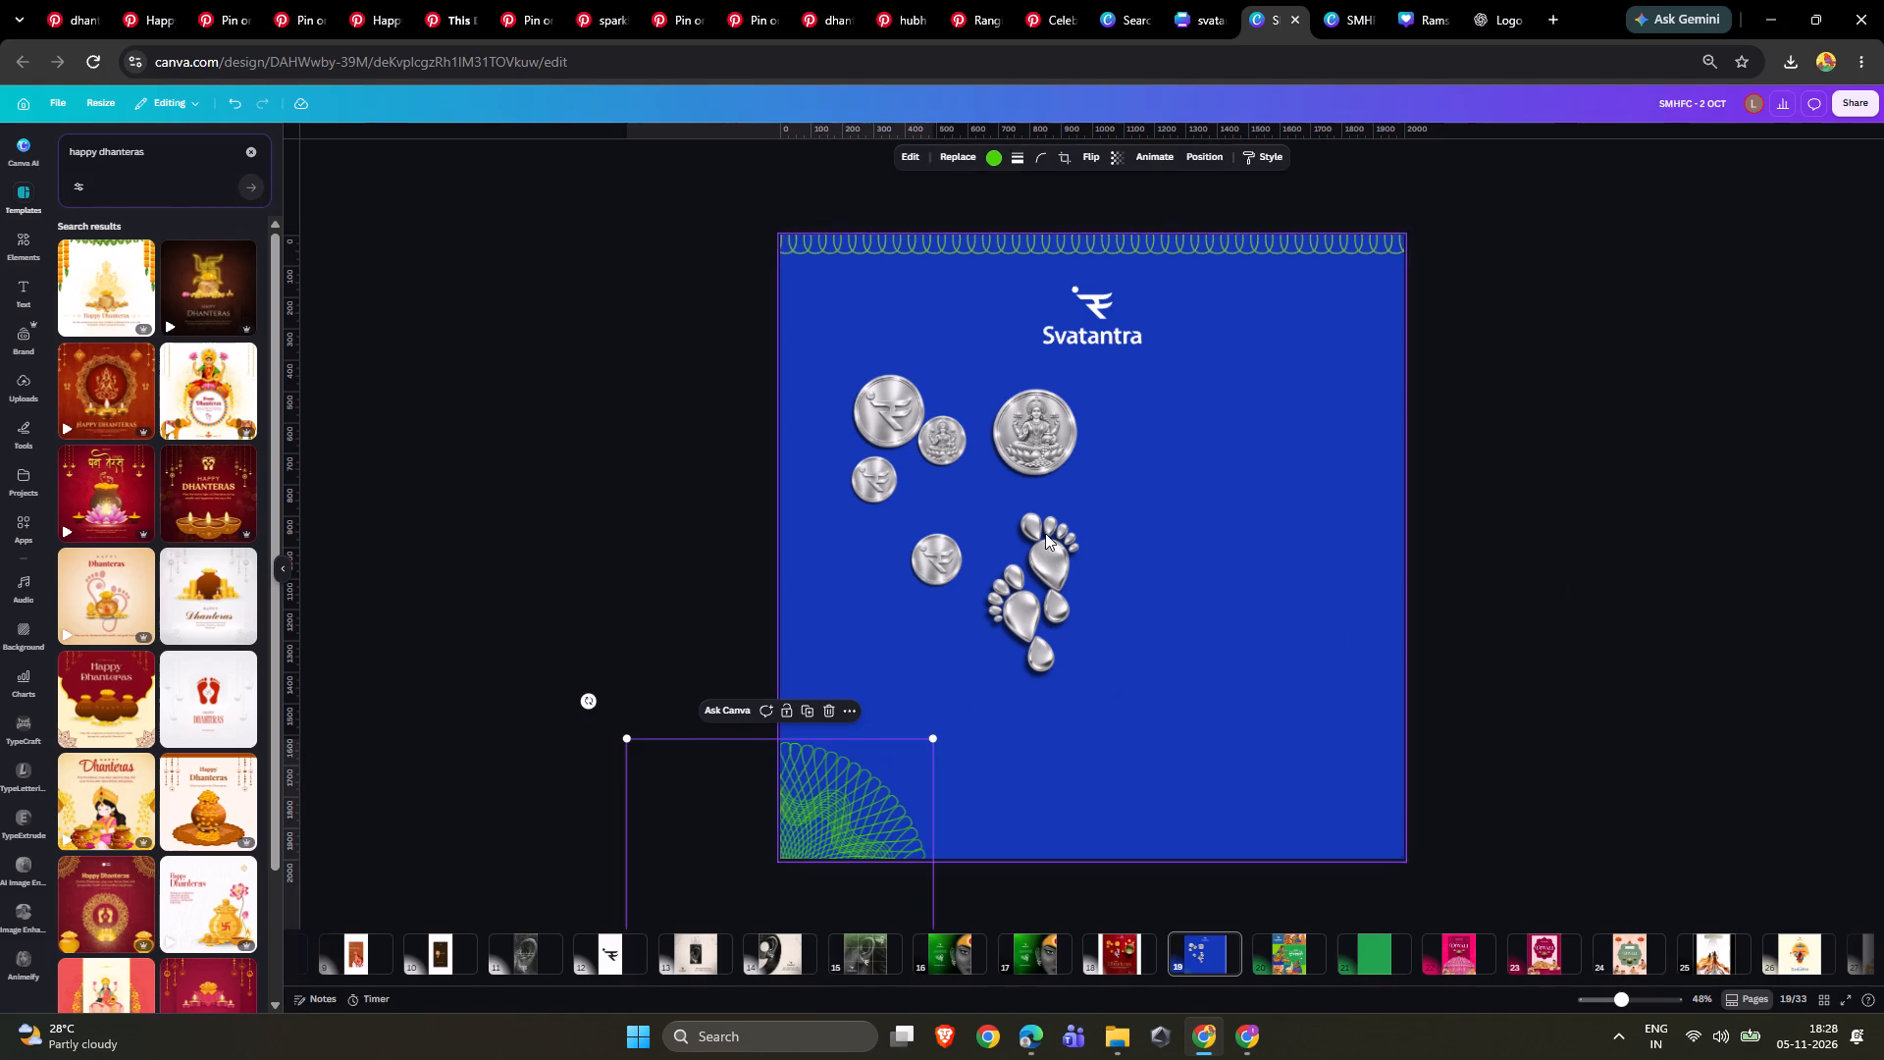
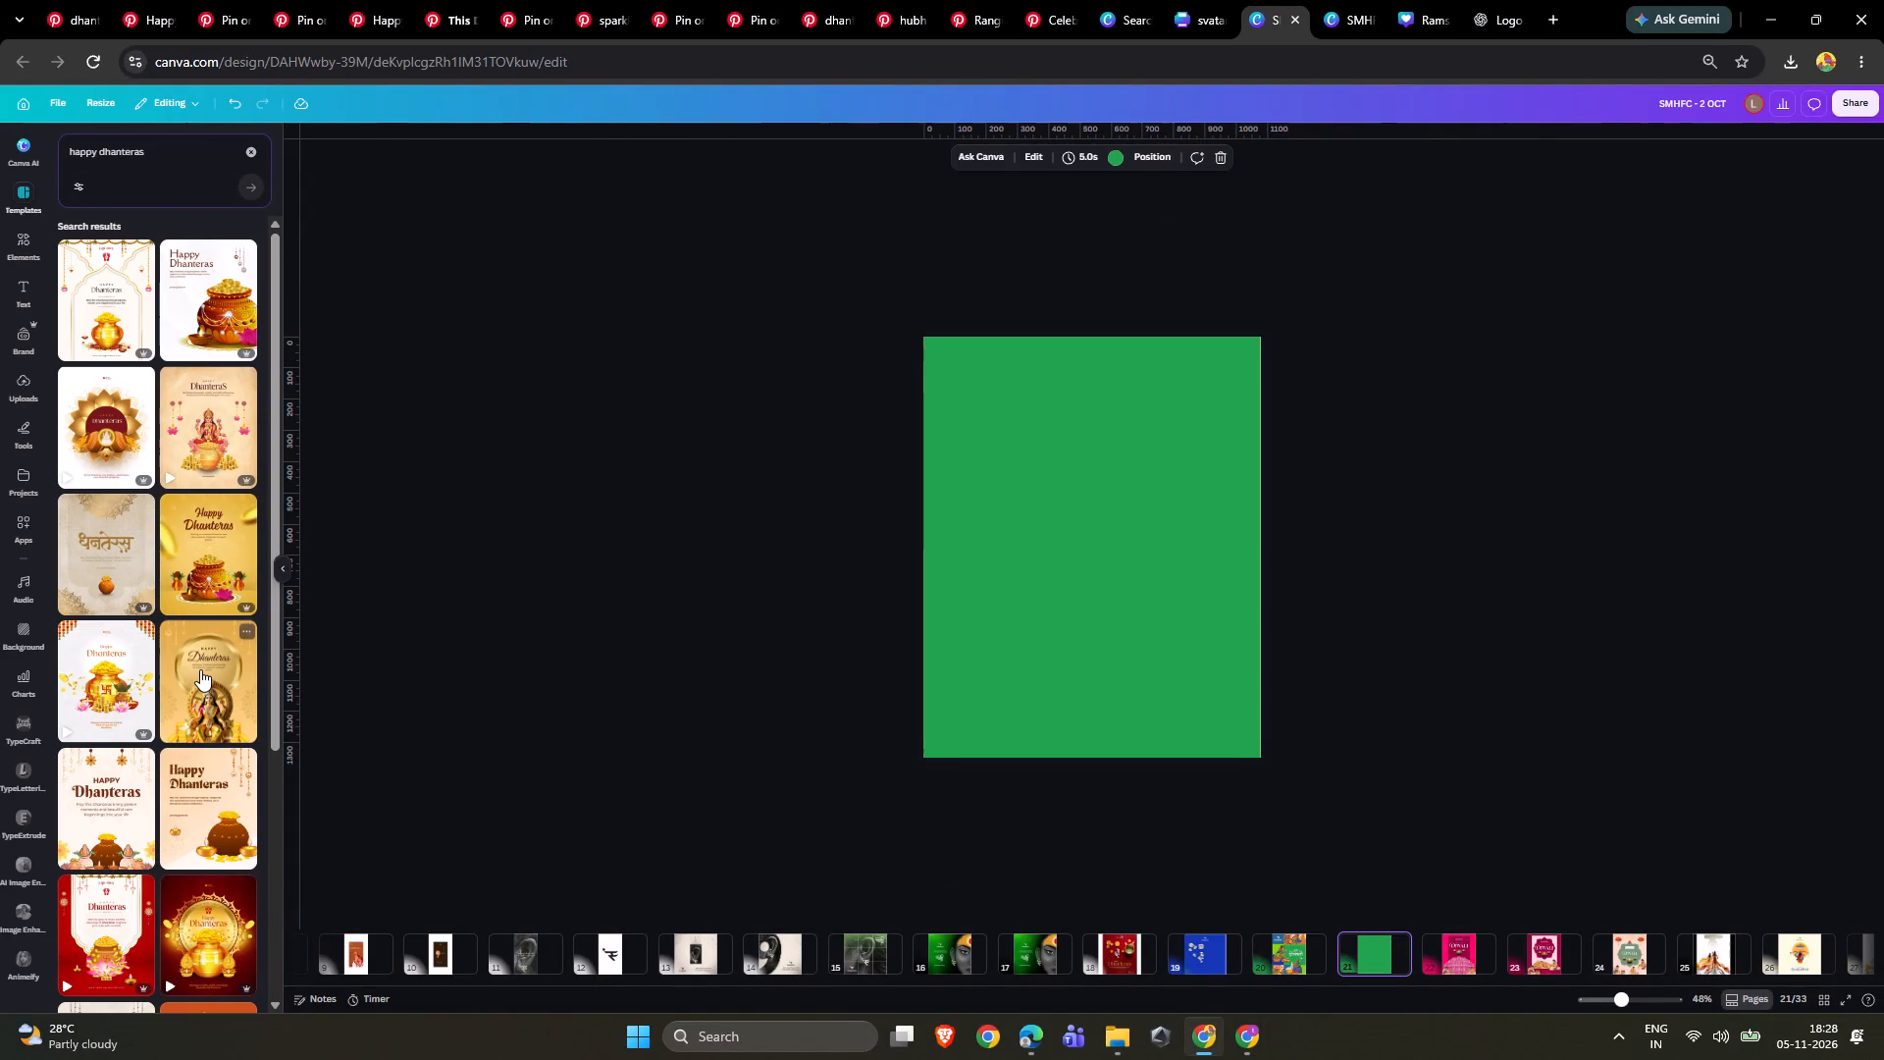
Apply the purple template with white धन तेरस lettering from the Dhanteras template results to blank green page 21.
scroll(203, 669, "down", 7)
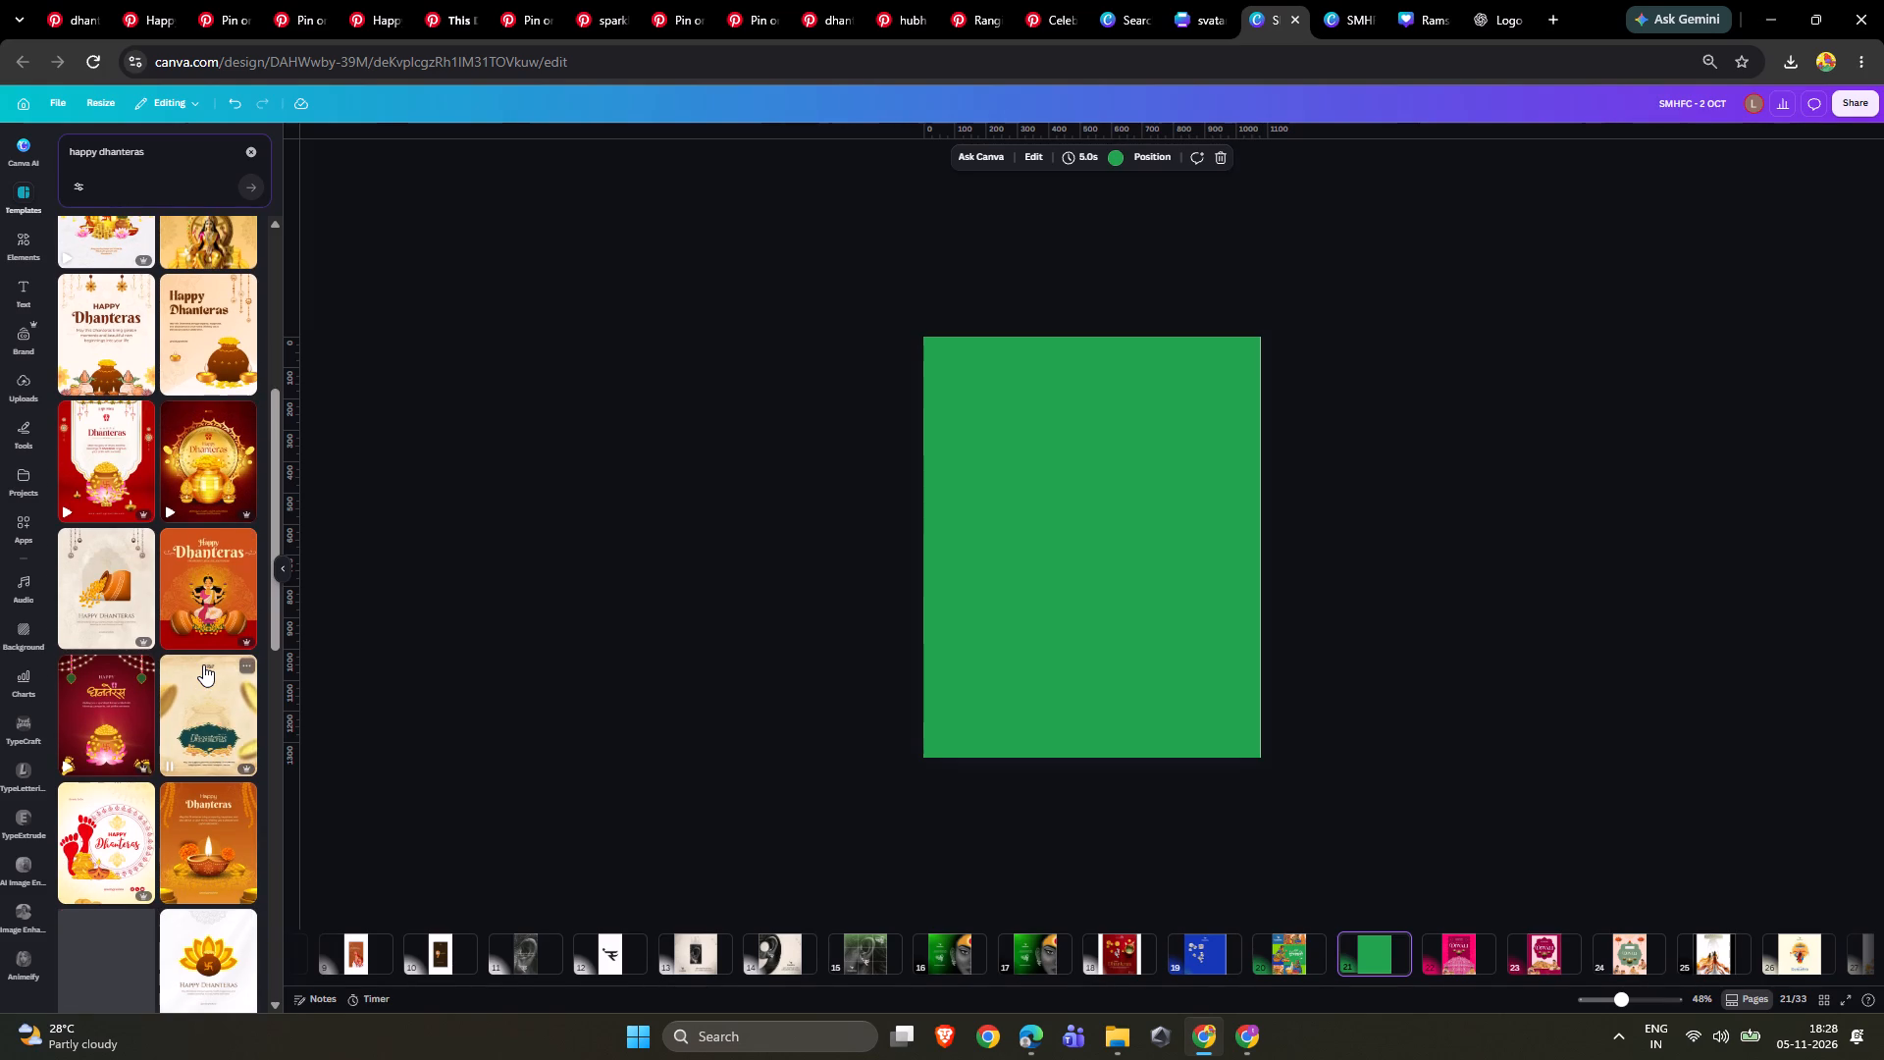
scroll(204, 664, "down", 3)
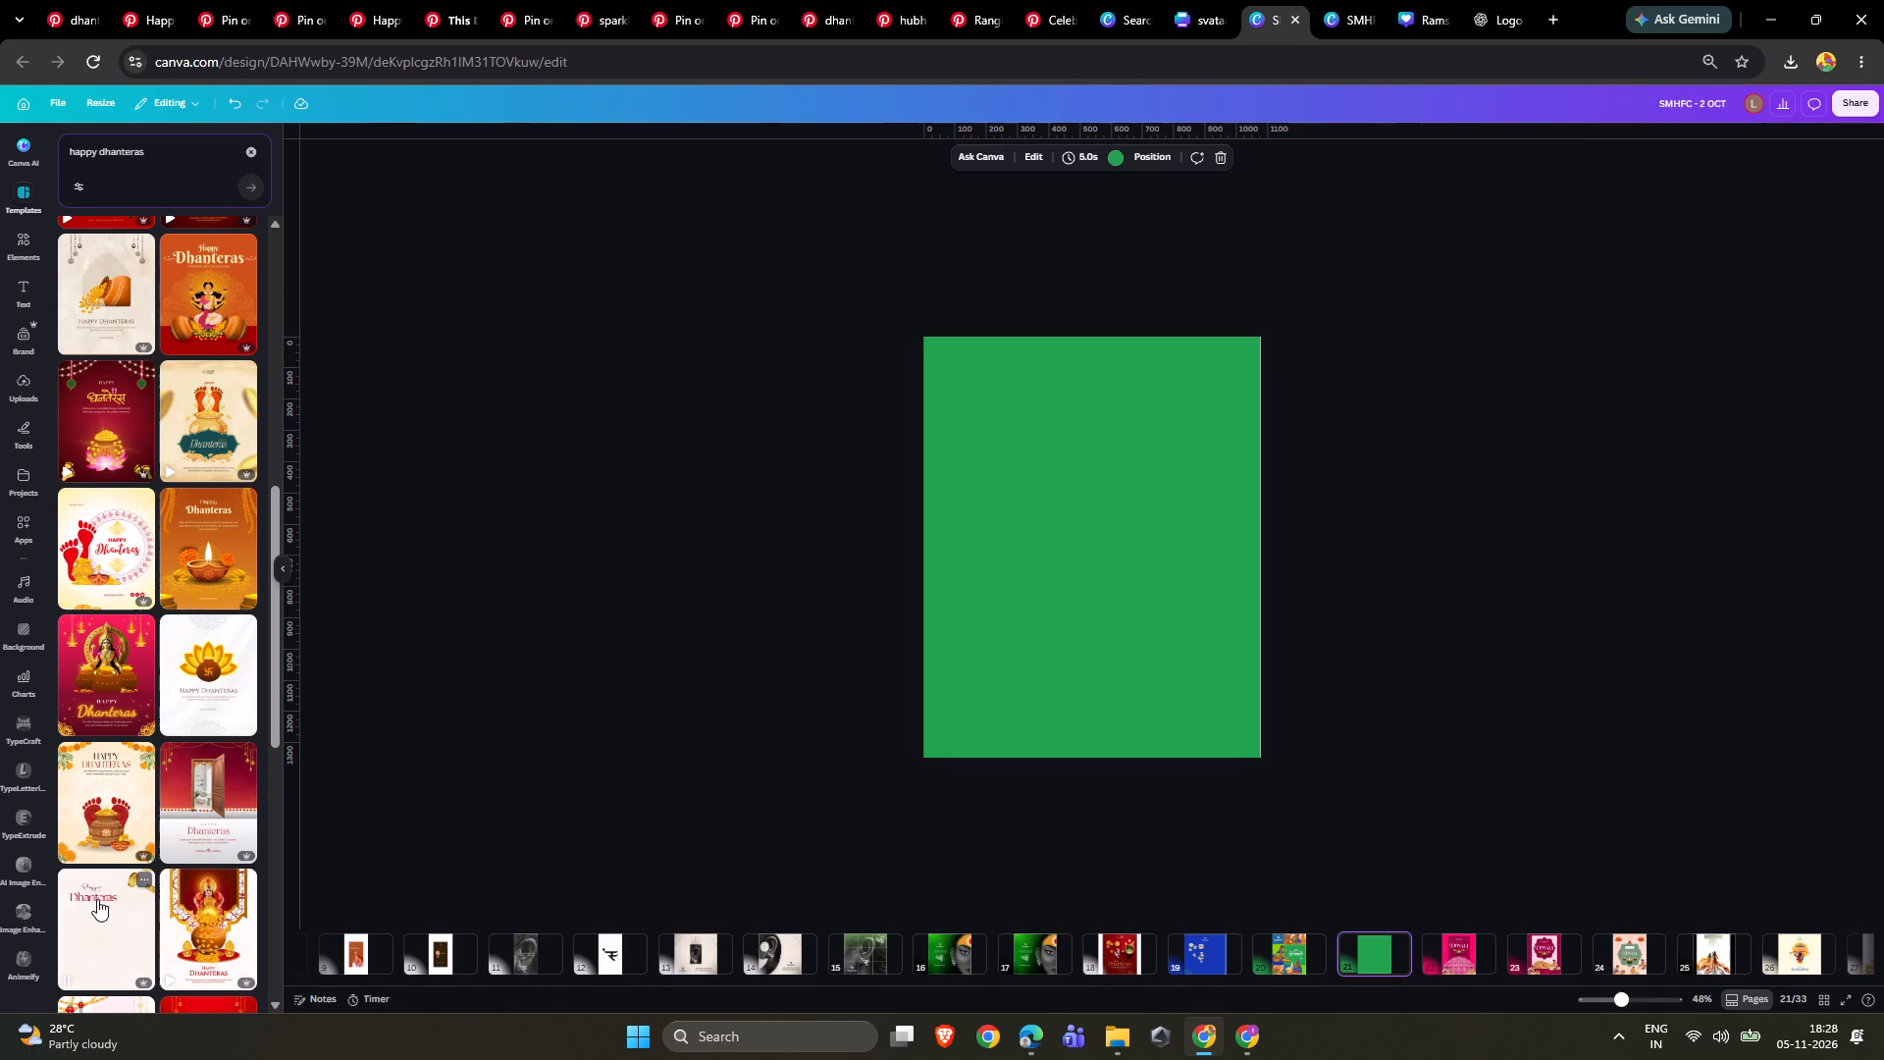
scroll(97, 895, "down", 4)
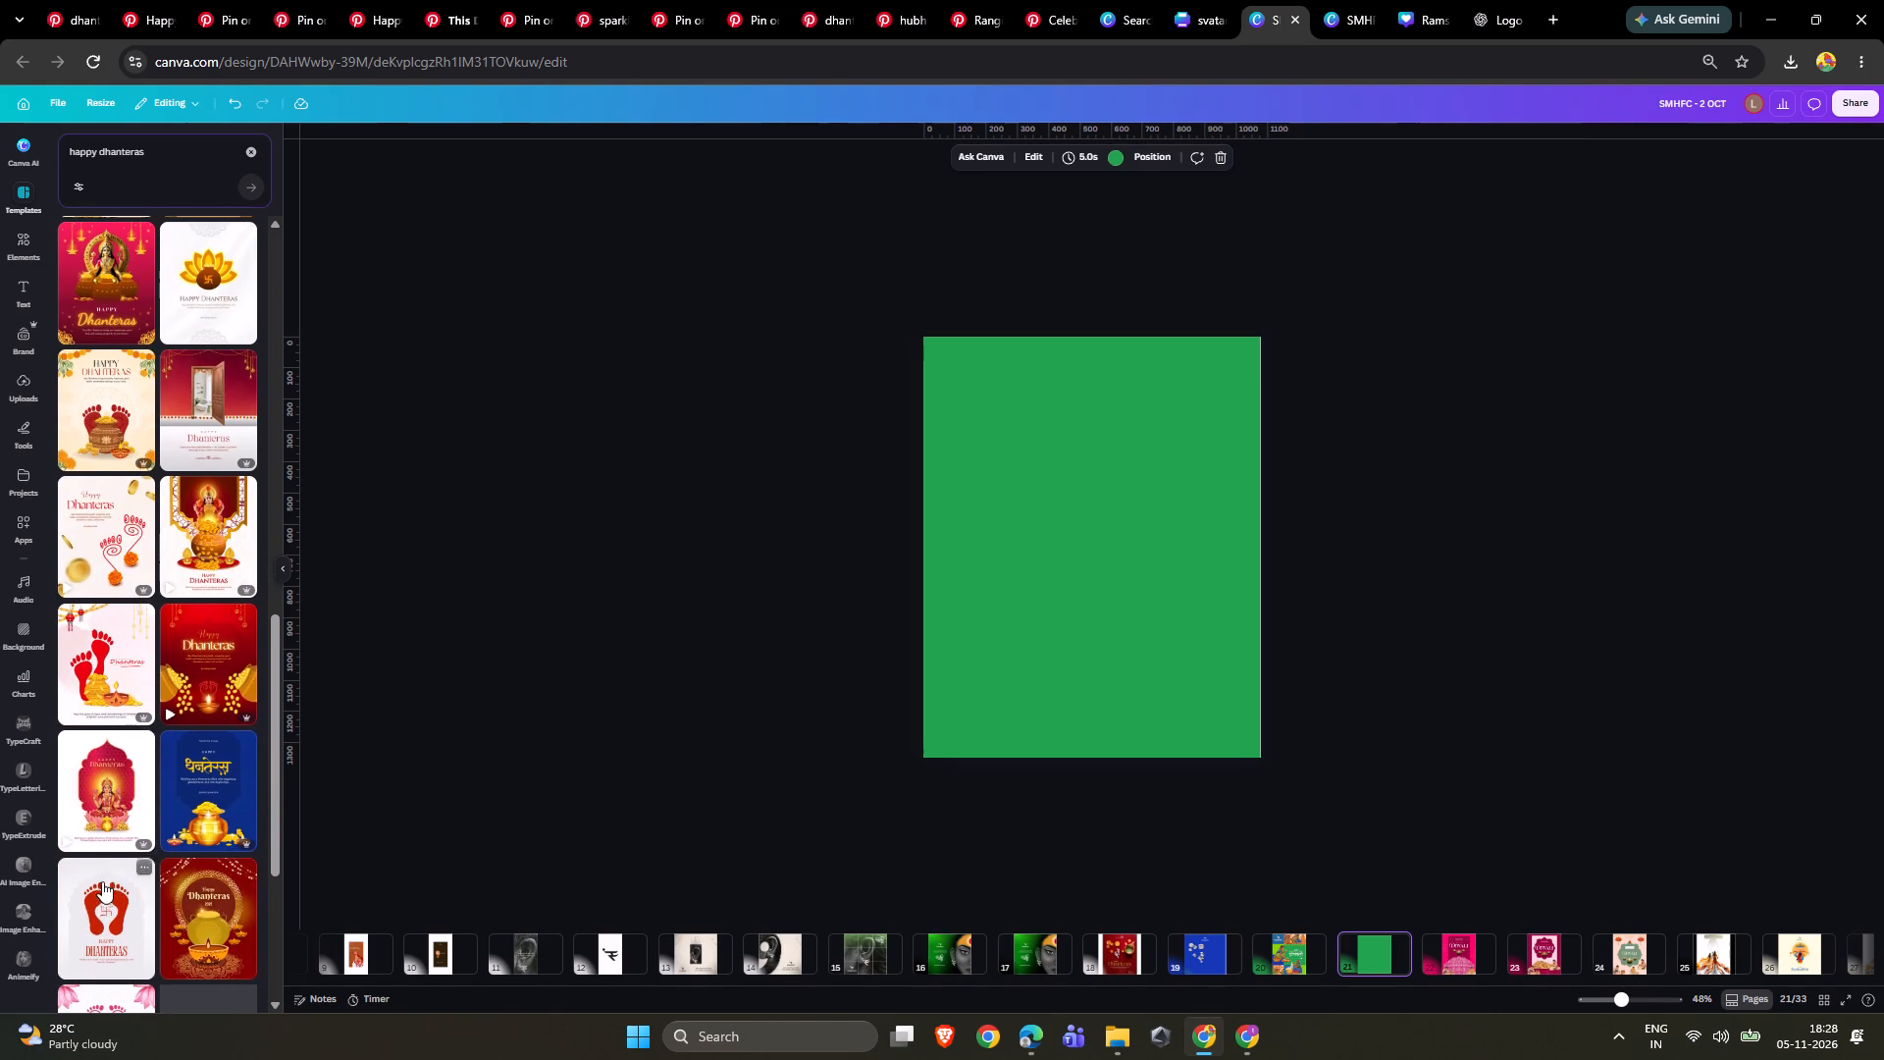
scroll(235, 710, "down", 3)
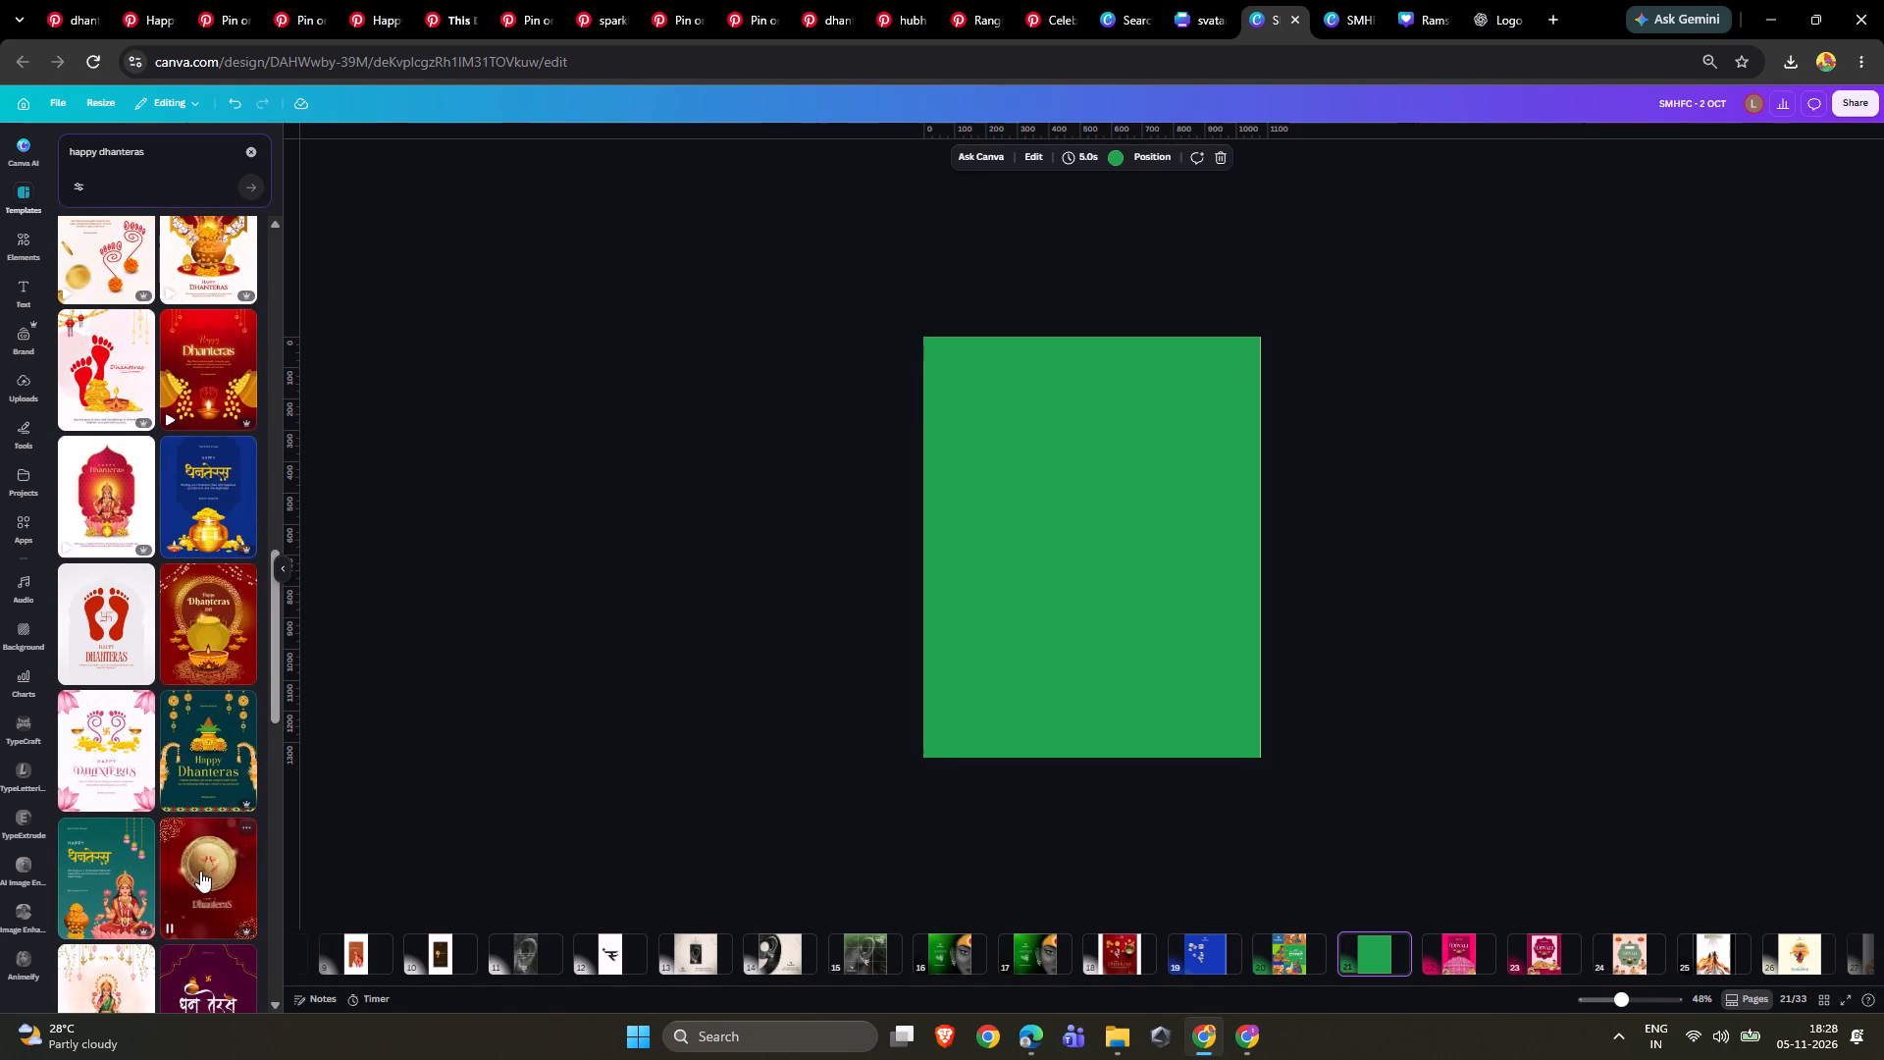
scroll(197, 864, "down", 3)
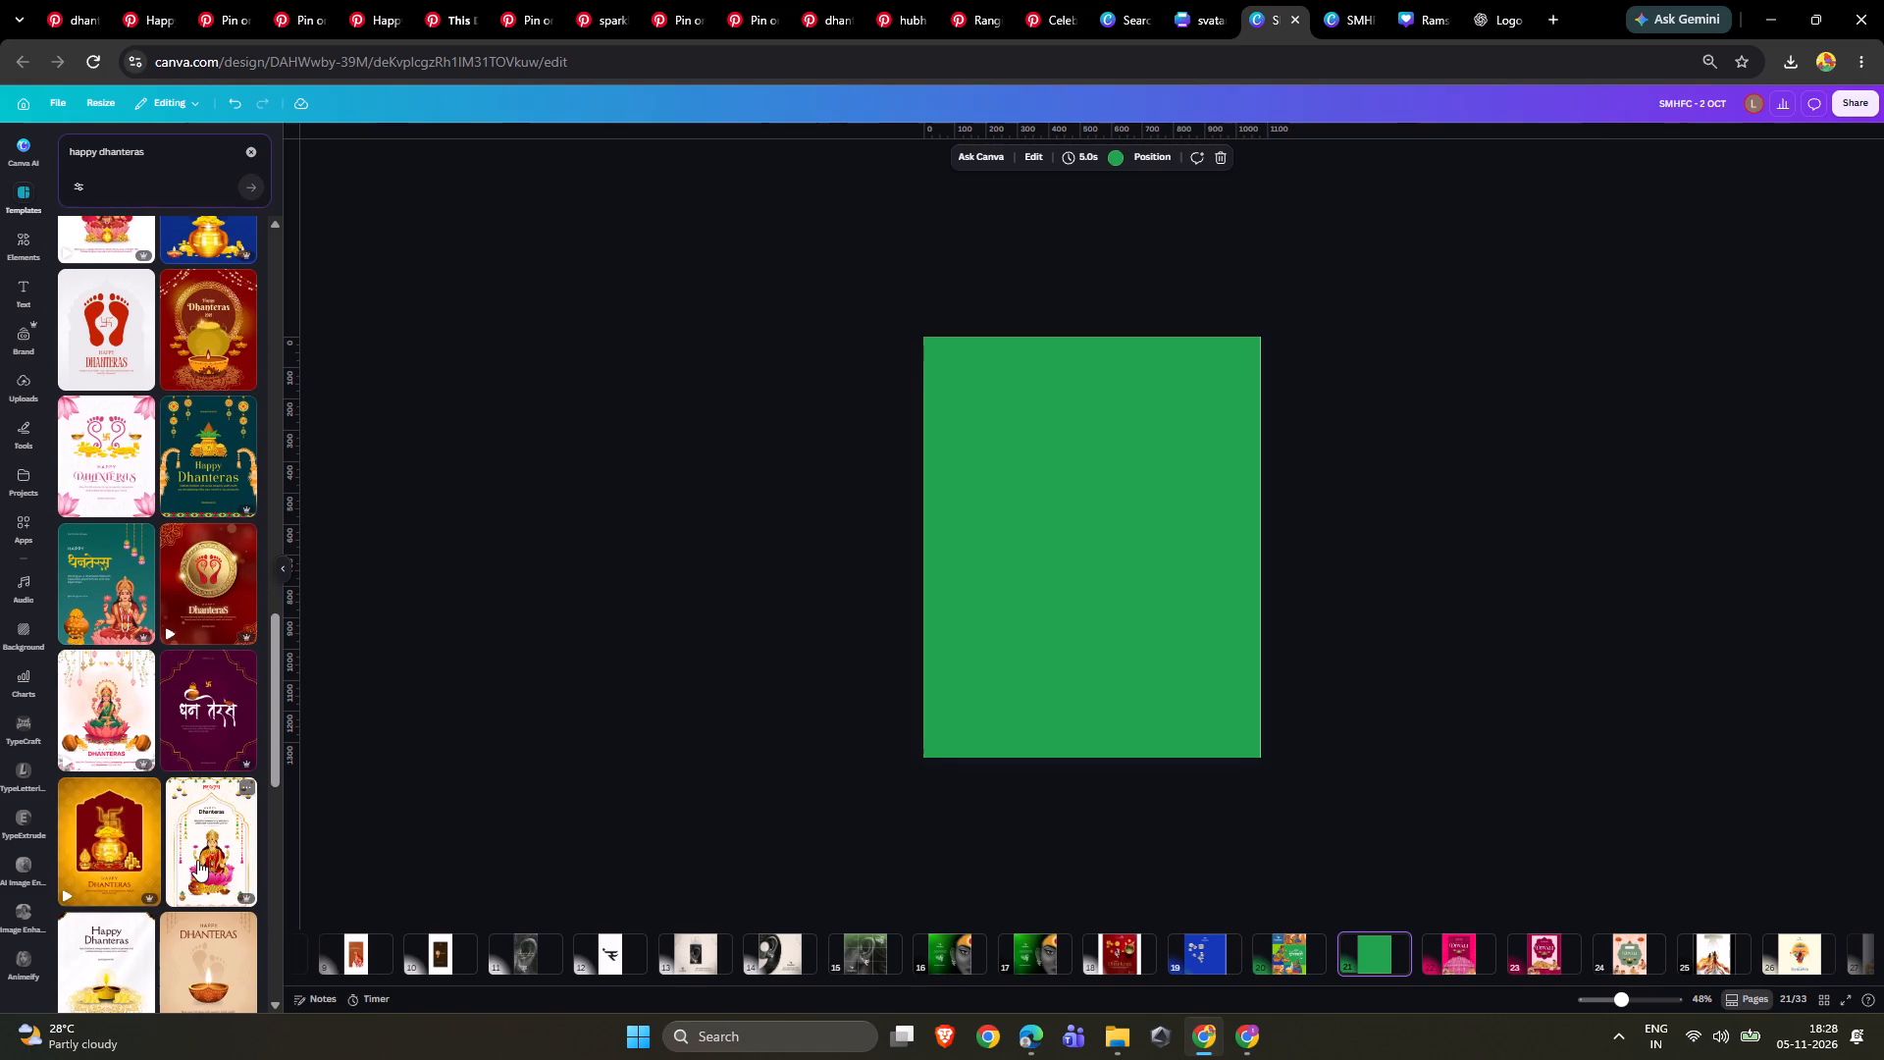
left_click(229, 741)
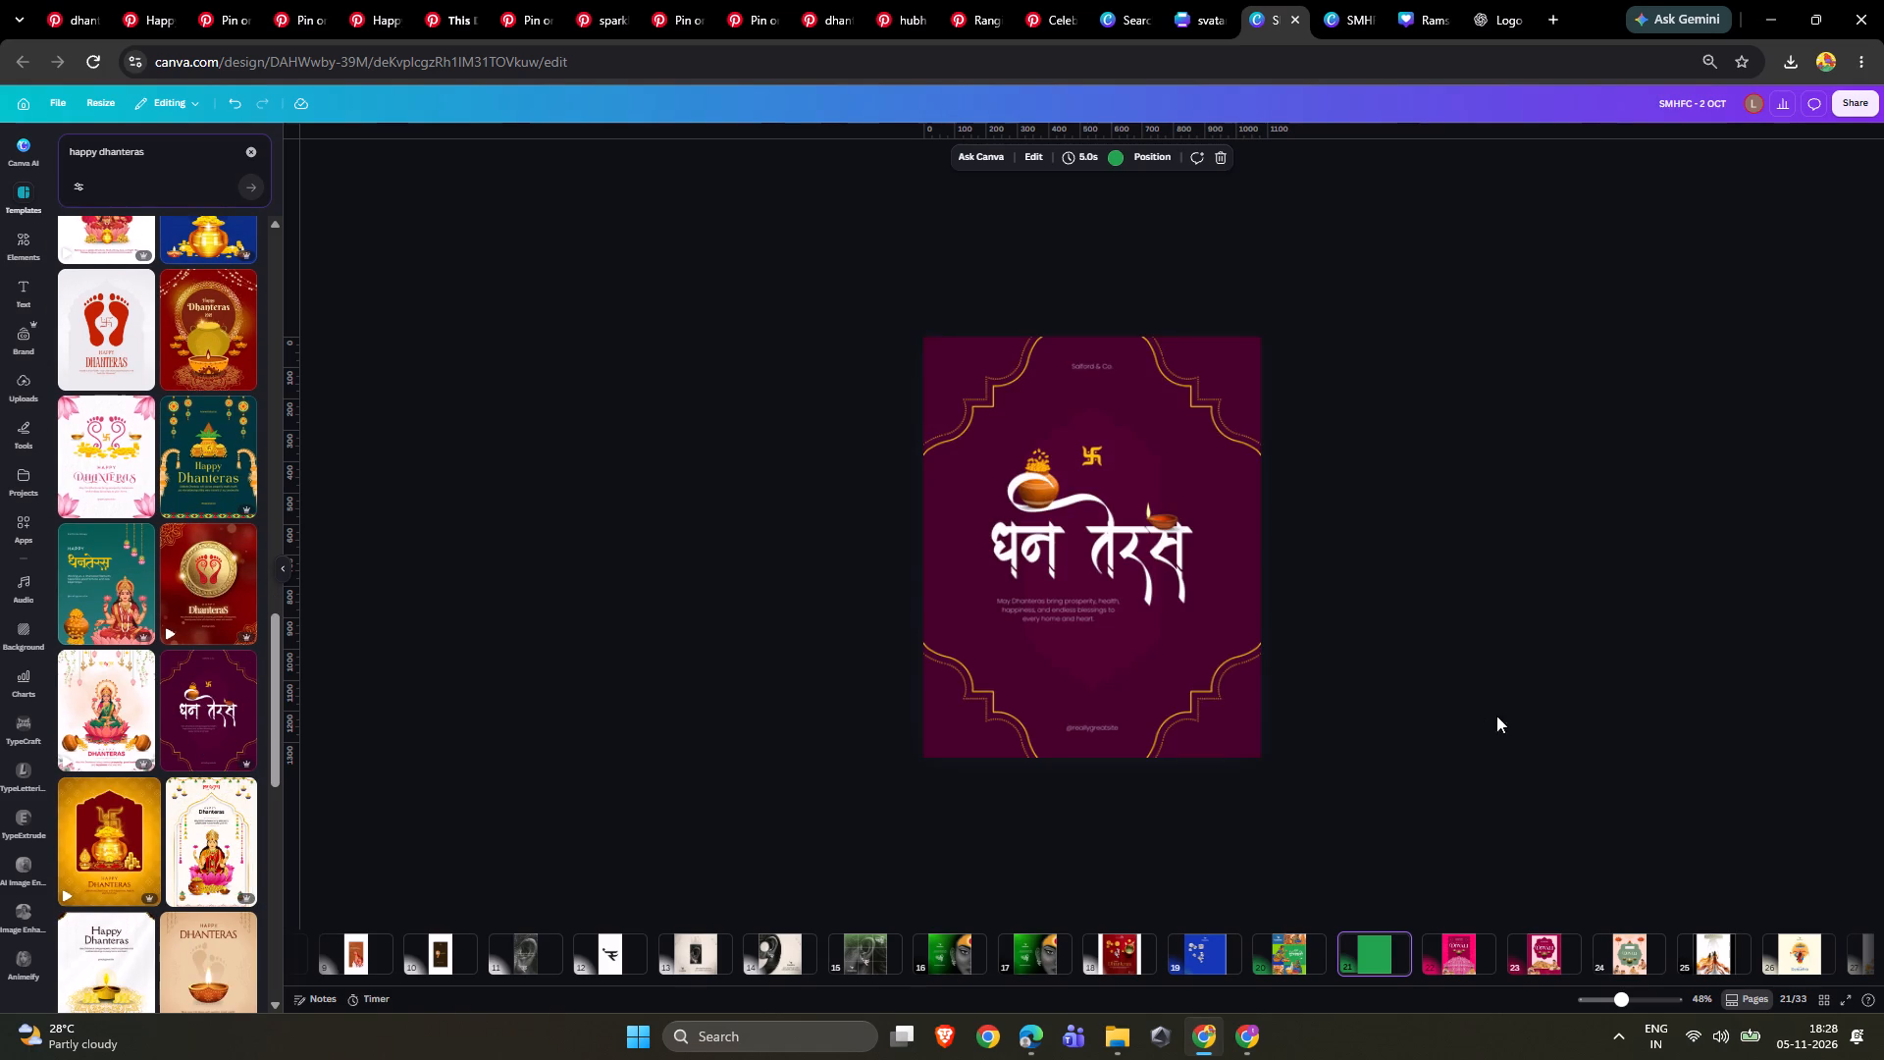
Delete the coin pot and the greeting text below the धन तेरस lettering from page 21.
double_click(1568, 707)
scroll(1230, 513, "up", 3, "ctrl")
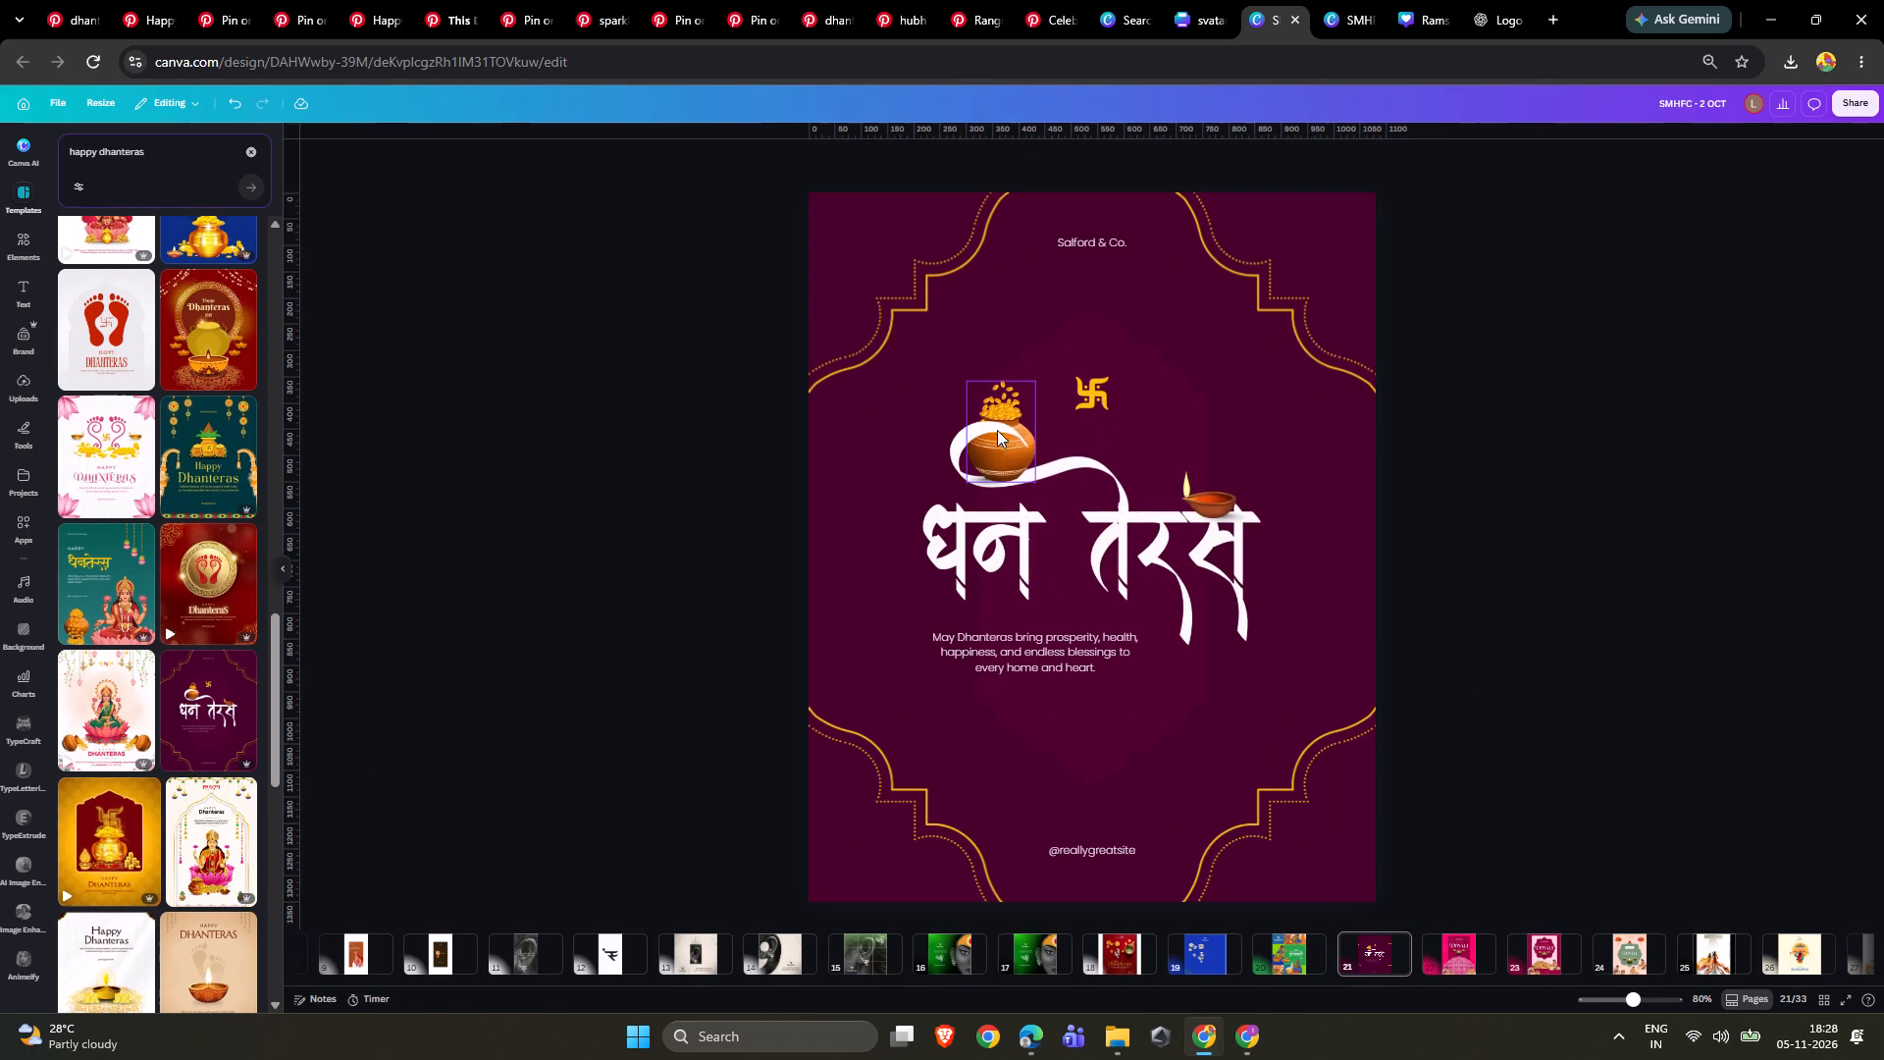
left_click_drag(1006, 399, 1034, 337)
left_click(1079, 289)
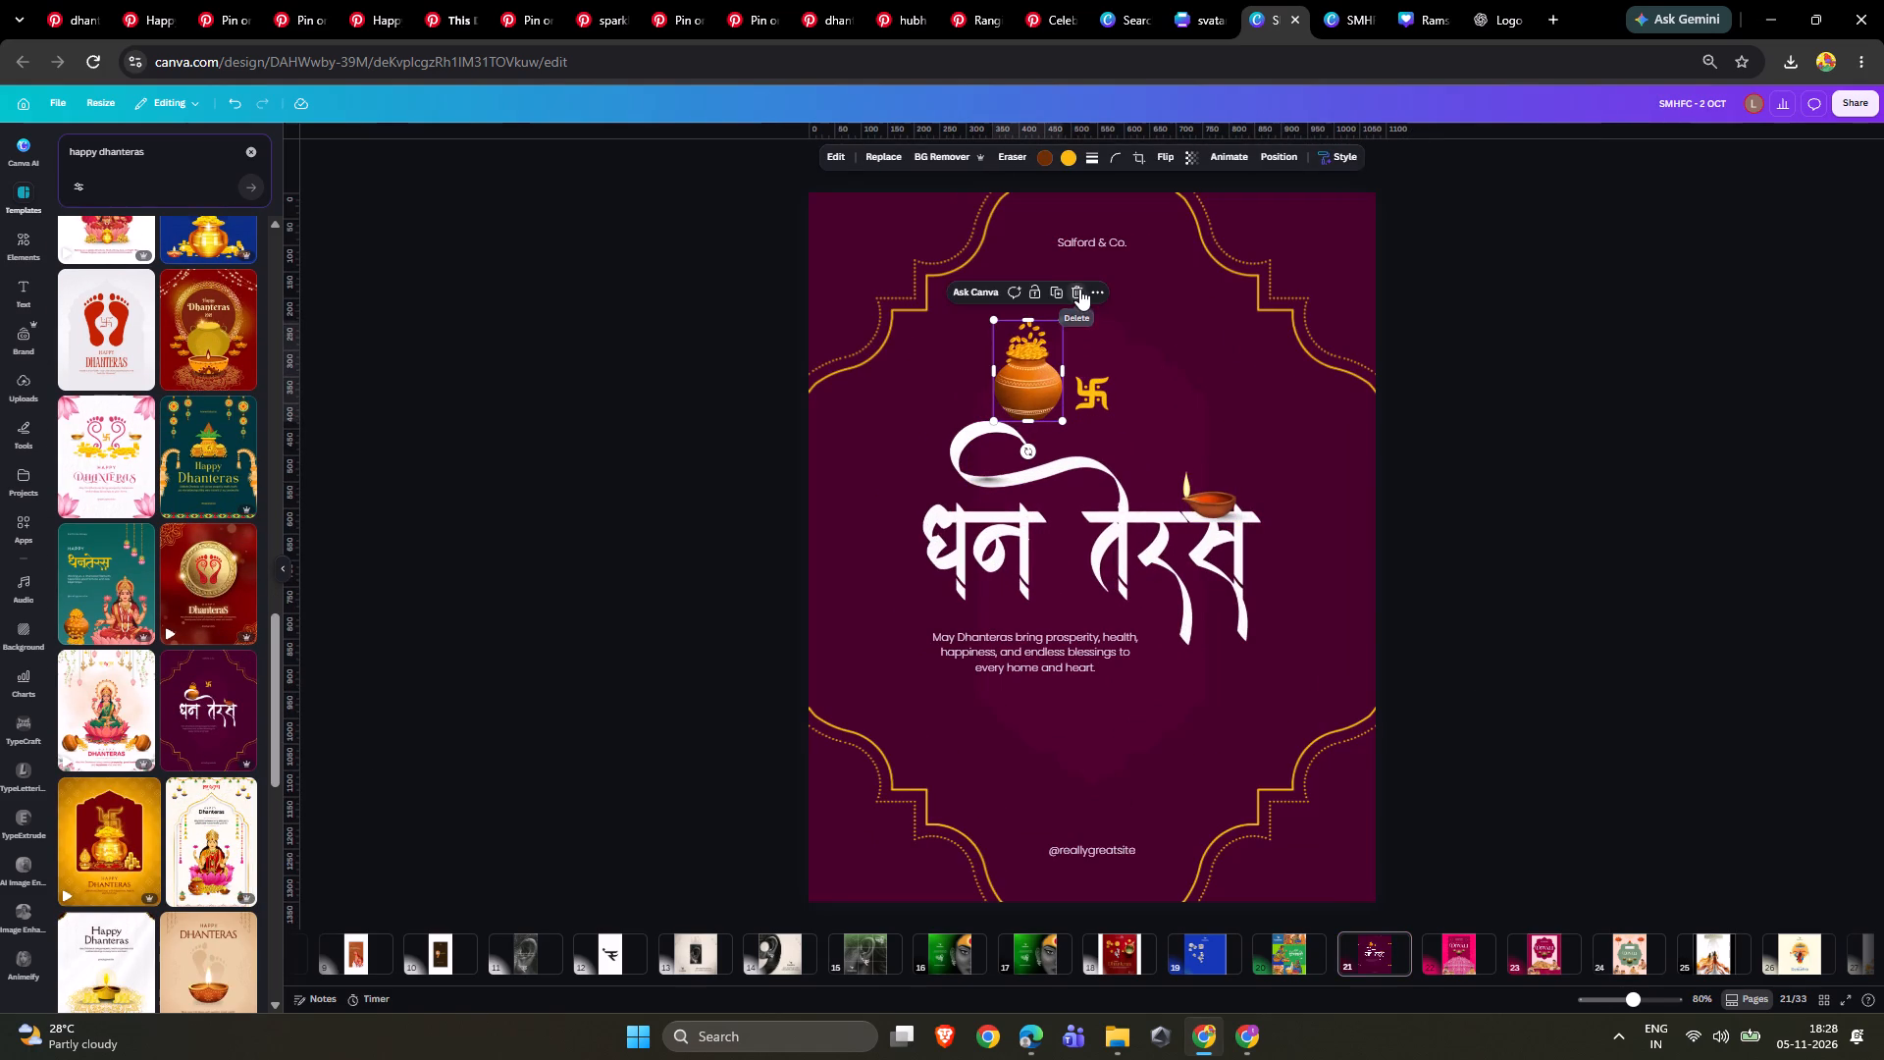
left_click(1218, 483)
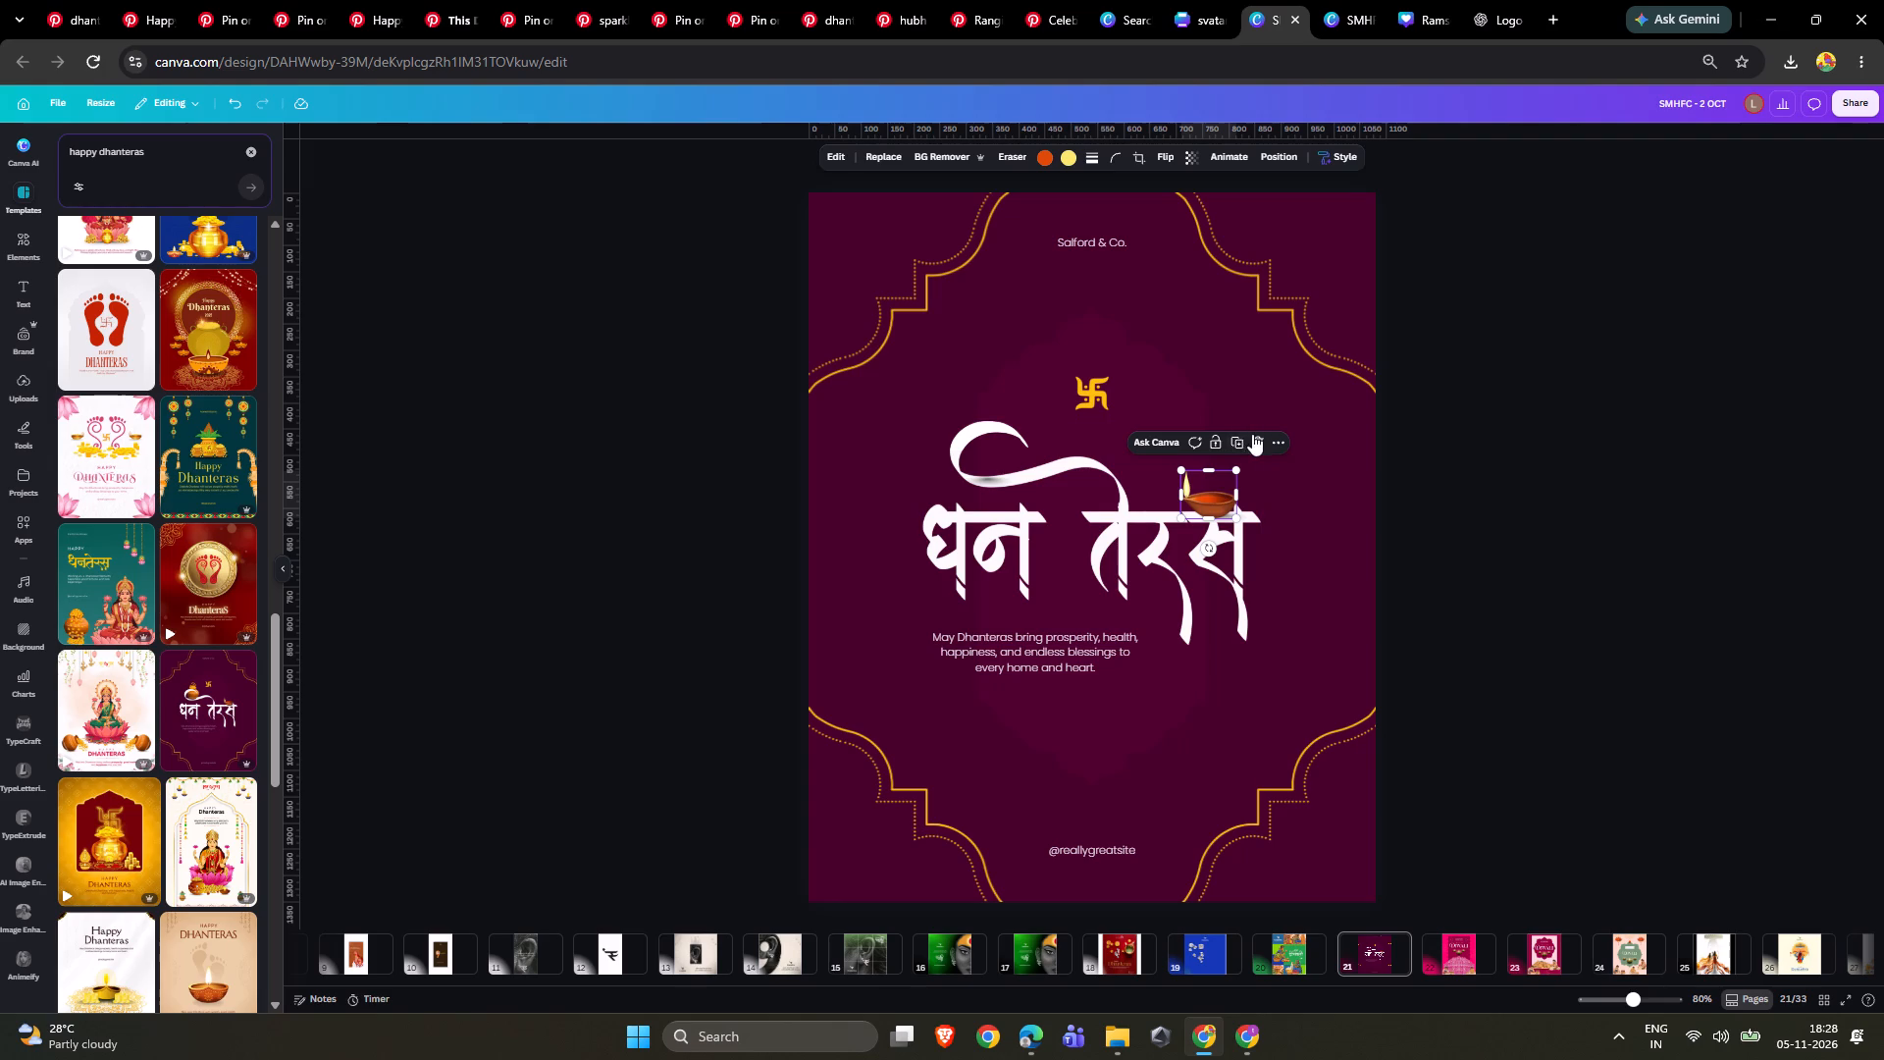
left_click(1433, 497)
left_click(999, 658)
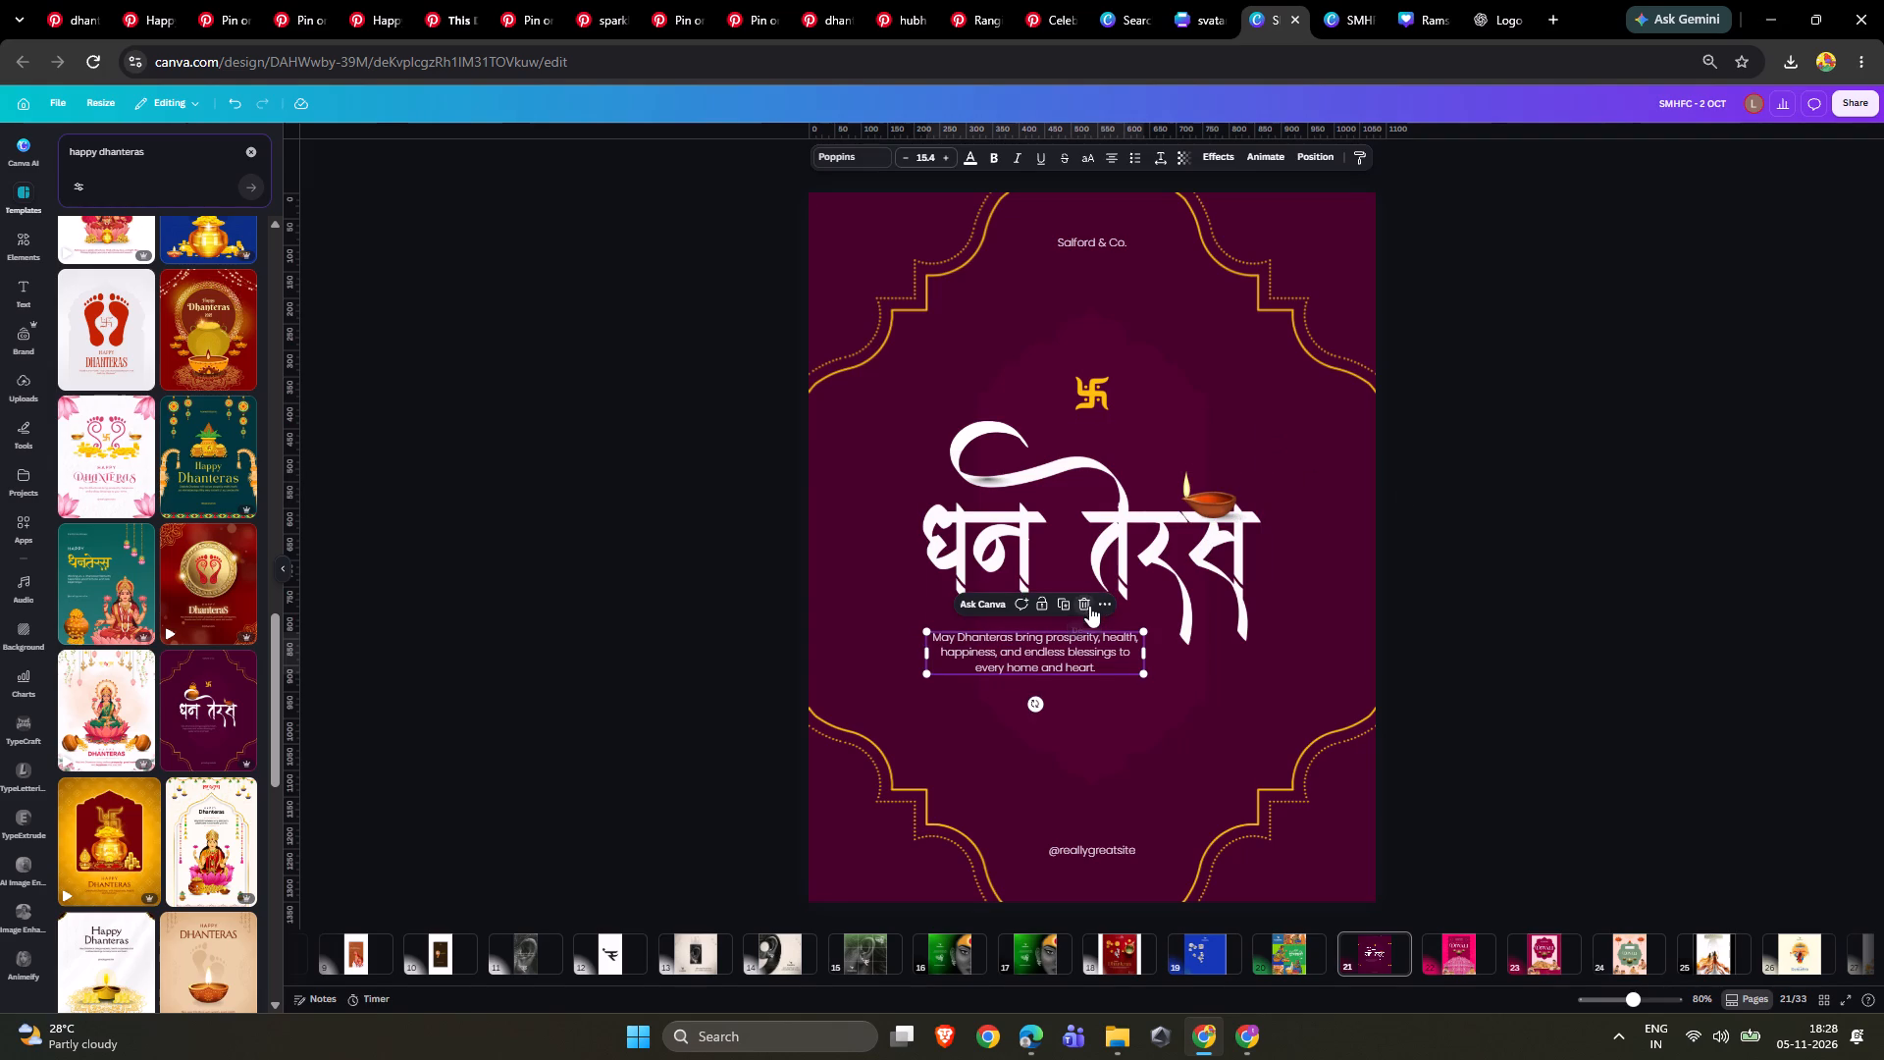
left_click(1085, 606)
left_click_drag(1001, 558, 1071, 547)
key("ctrl+z")
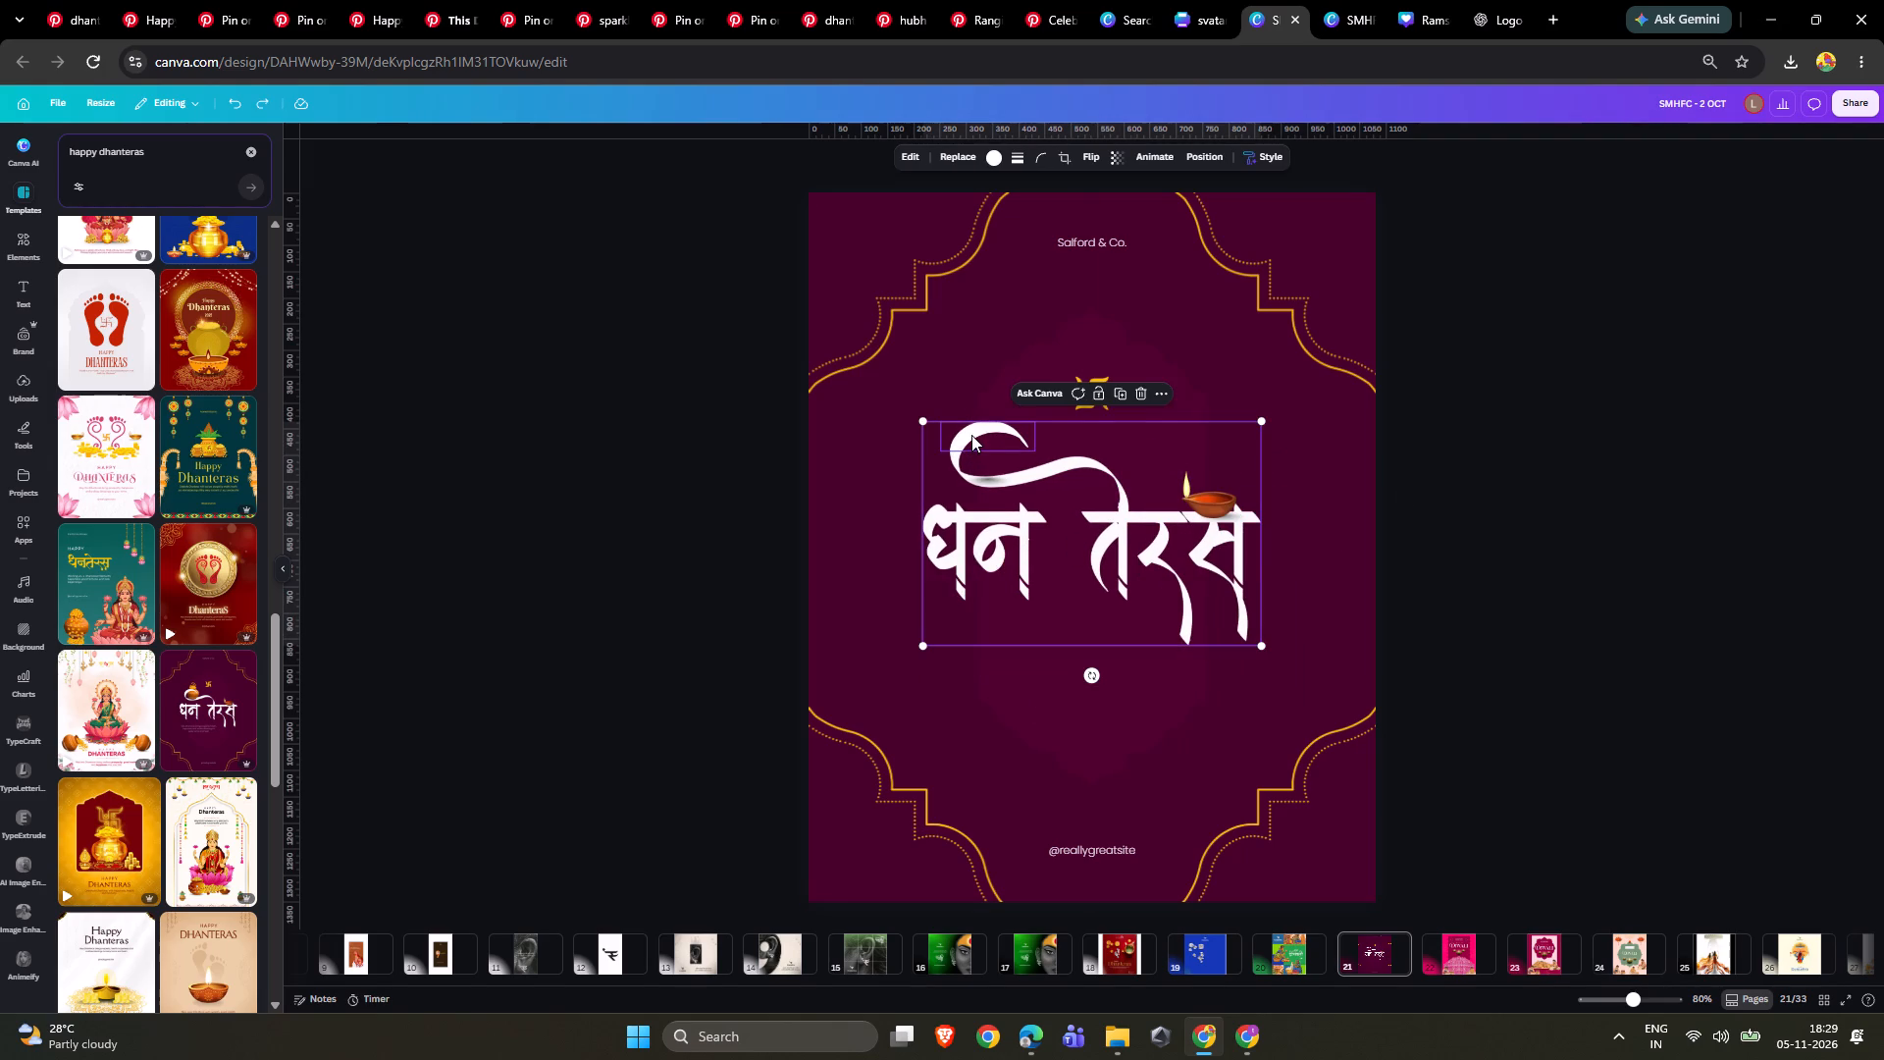
Copy the धन तेरस lettering together with its diya from page 21 and paste them into page 19's lower right area.
left_click(971, 435, "shift")
left_click(1212, 492, "shift")
key("ctrl+c")
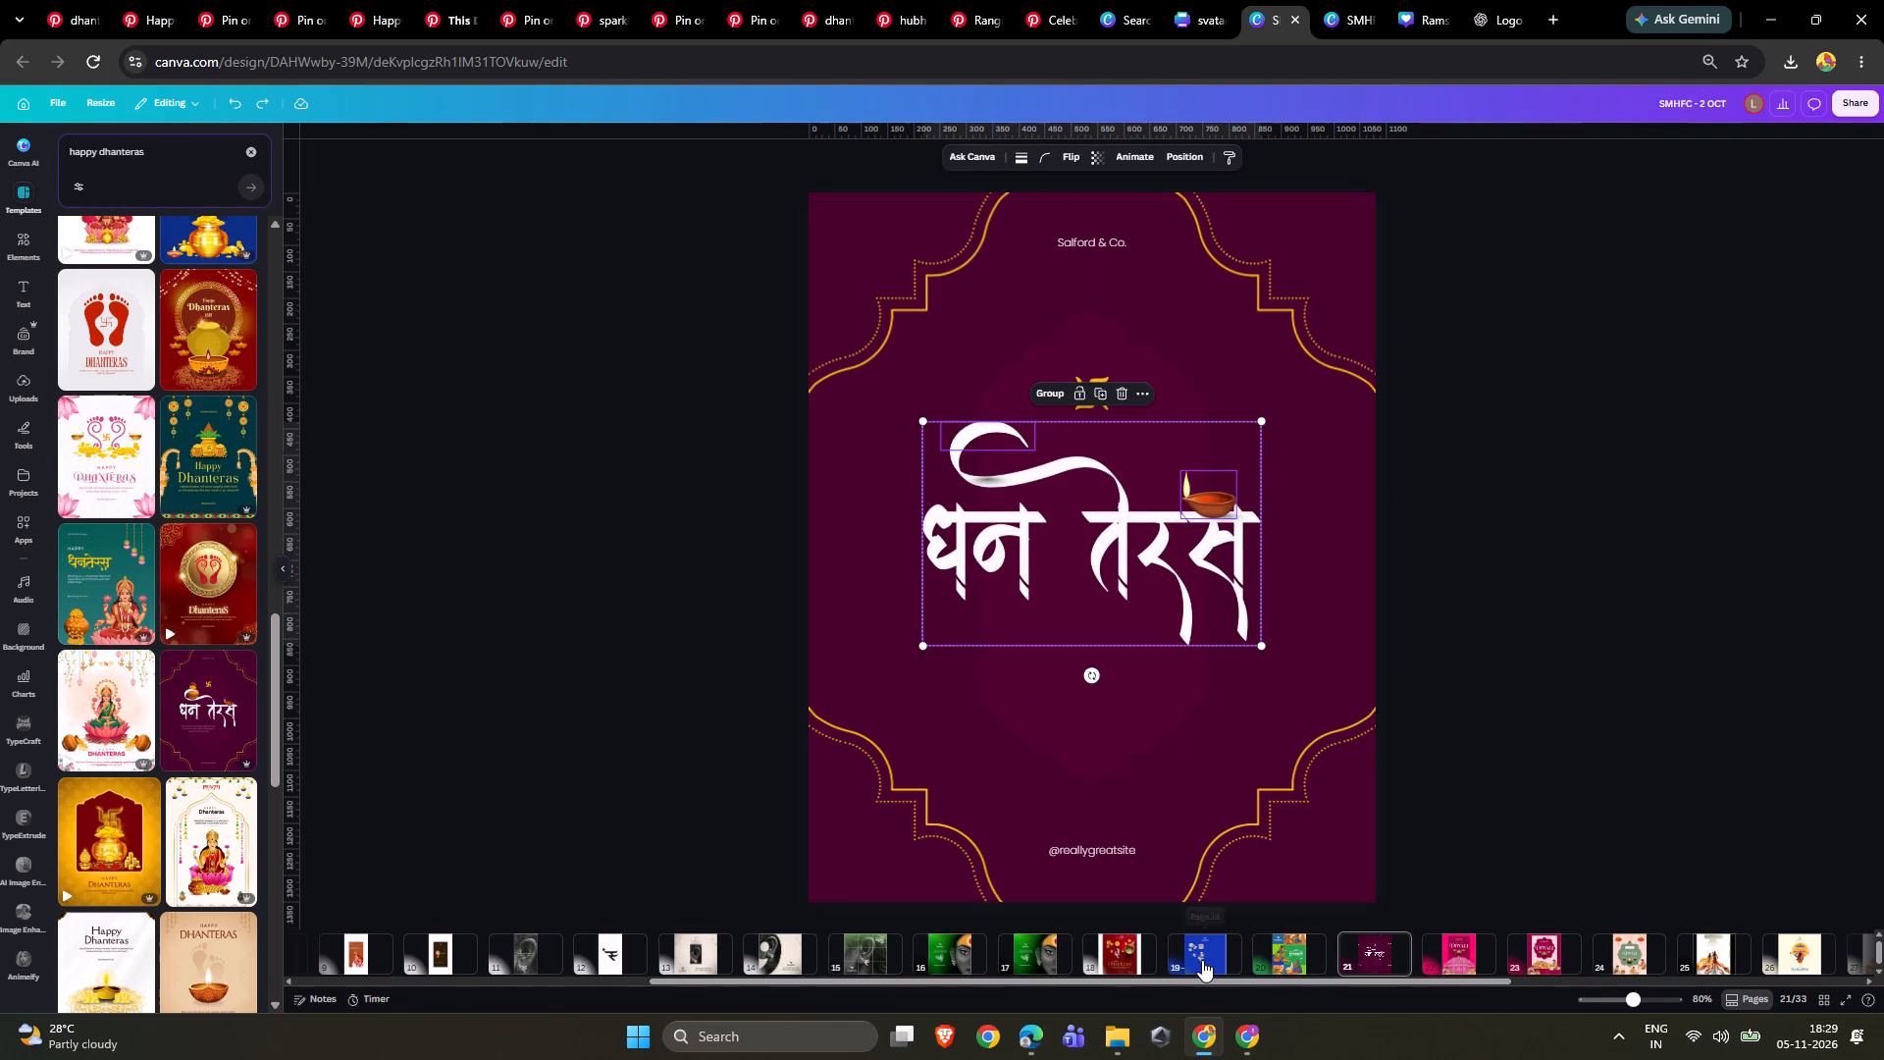
left_click(1202, 960)
key("ctrl+v")
scroll(1095, 583, "down", 3, "ctrl")
left_click_drag(988, 453, 1282, 693)
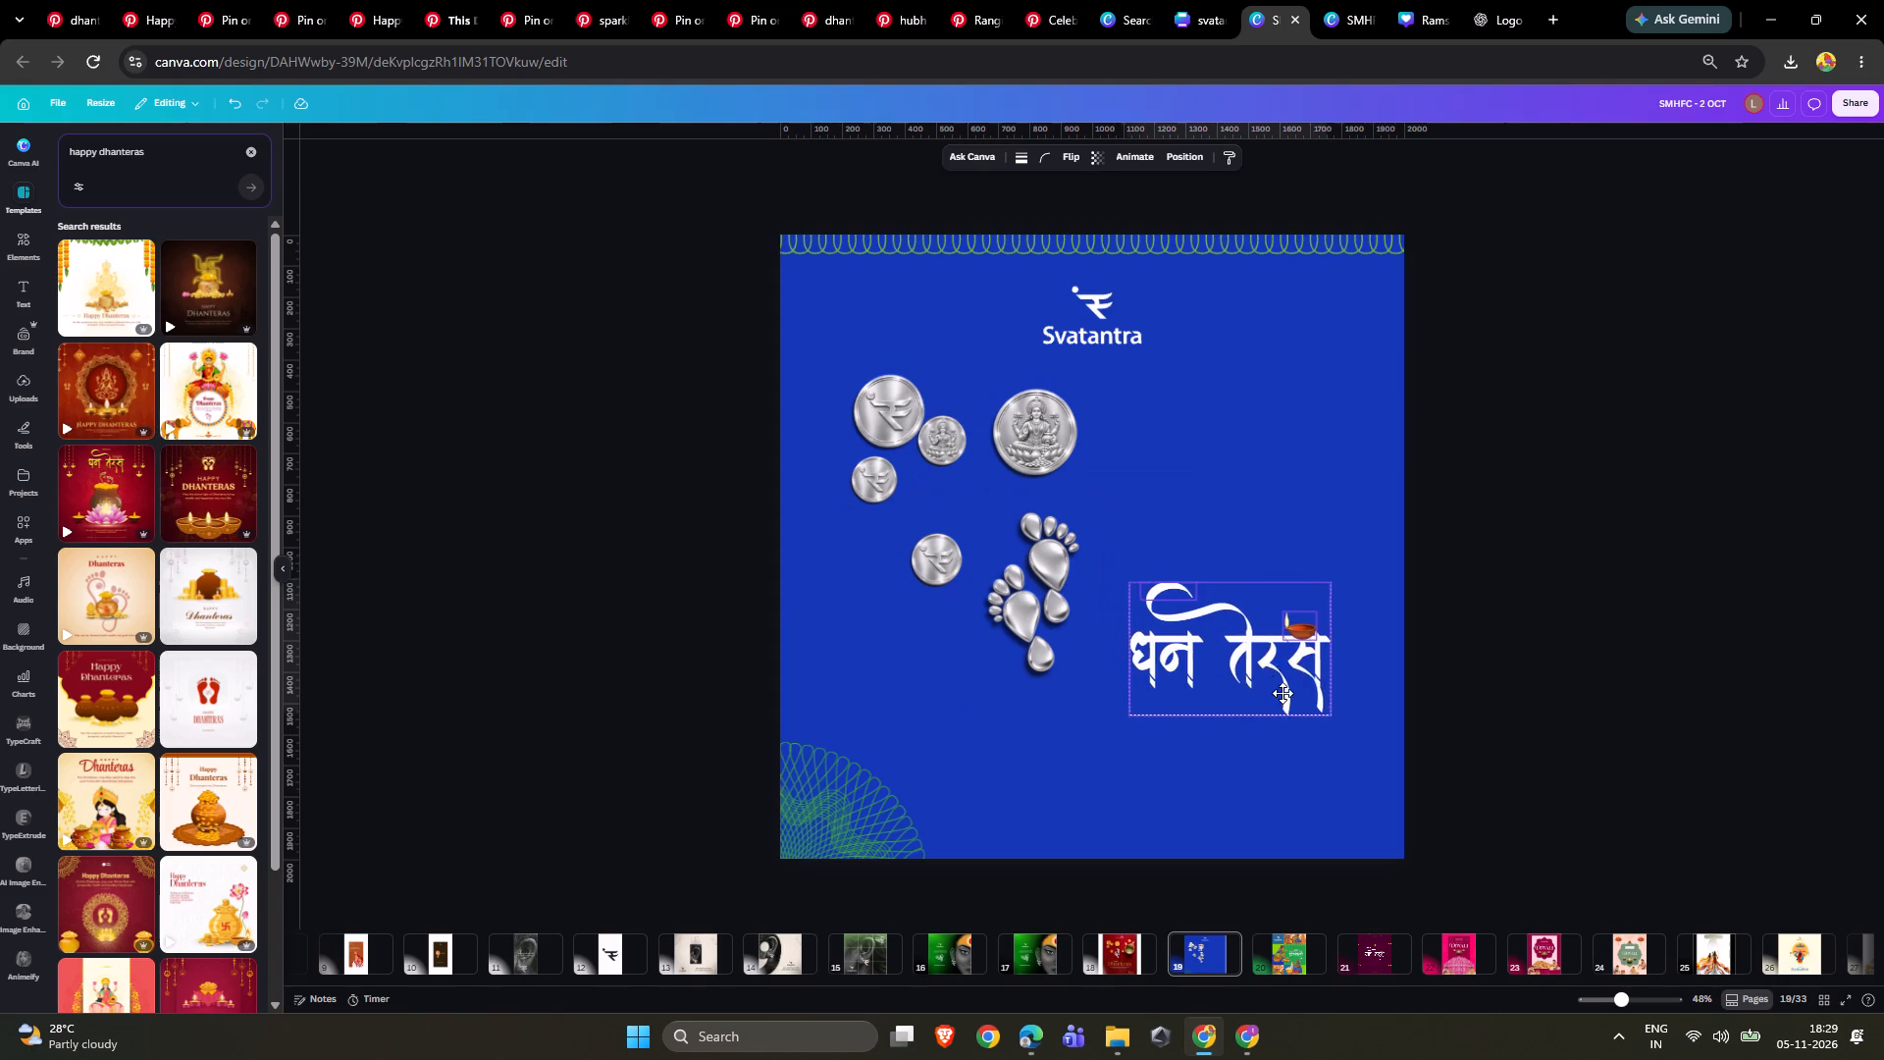
left_click_drag(1282, 693, 1282, 701)
Enlarge the pasted धन तेरस lettering and diya to about 830 px wide and position them beside the footprints in page 19's lower right.
left_click_drag(1344, 748, 1471, 823)
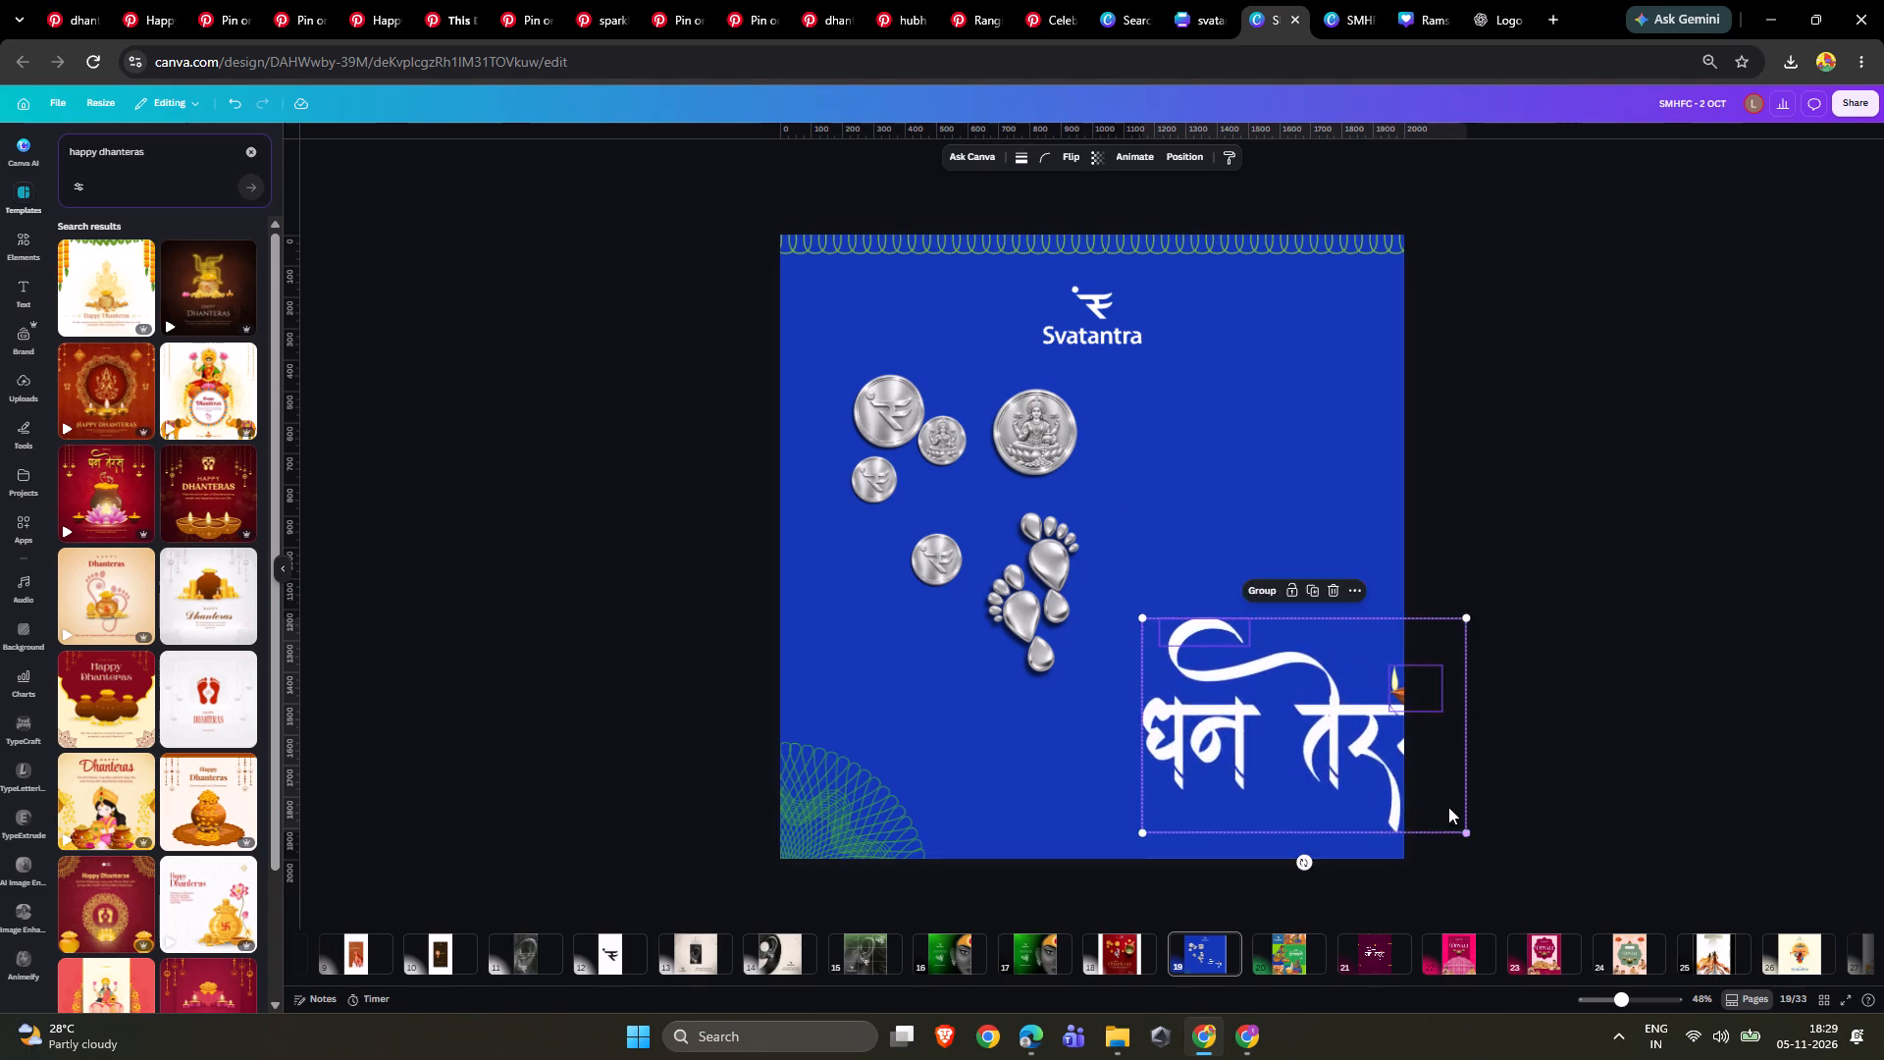
left_click_drag(1393, 780, 1329, 749)
left_click_drag(1081, 802, 1094, 793)
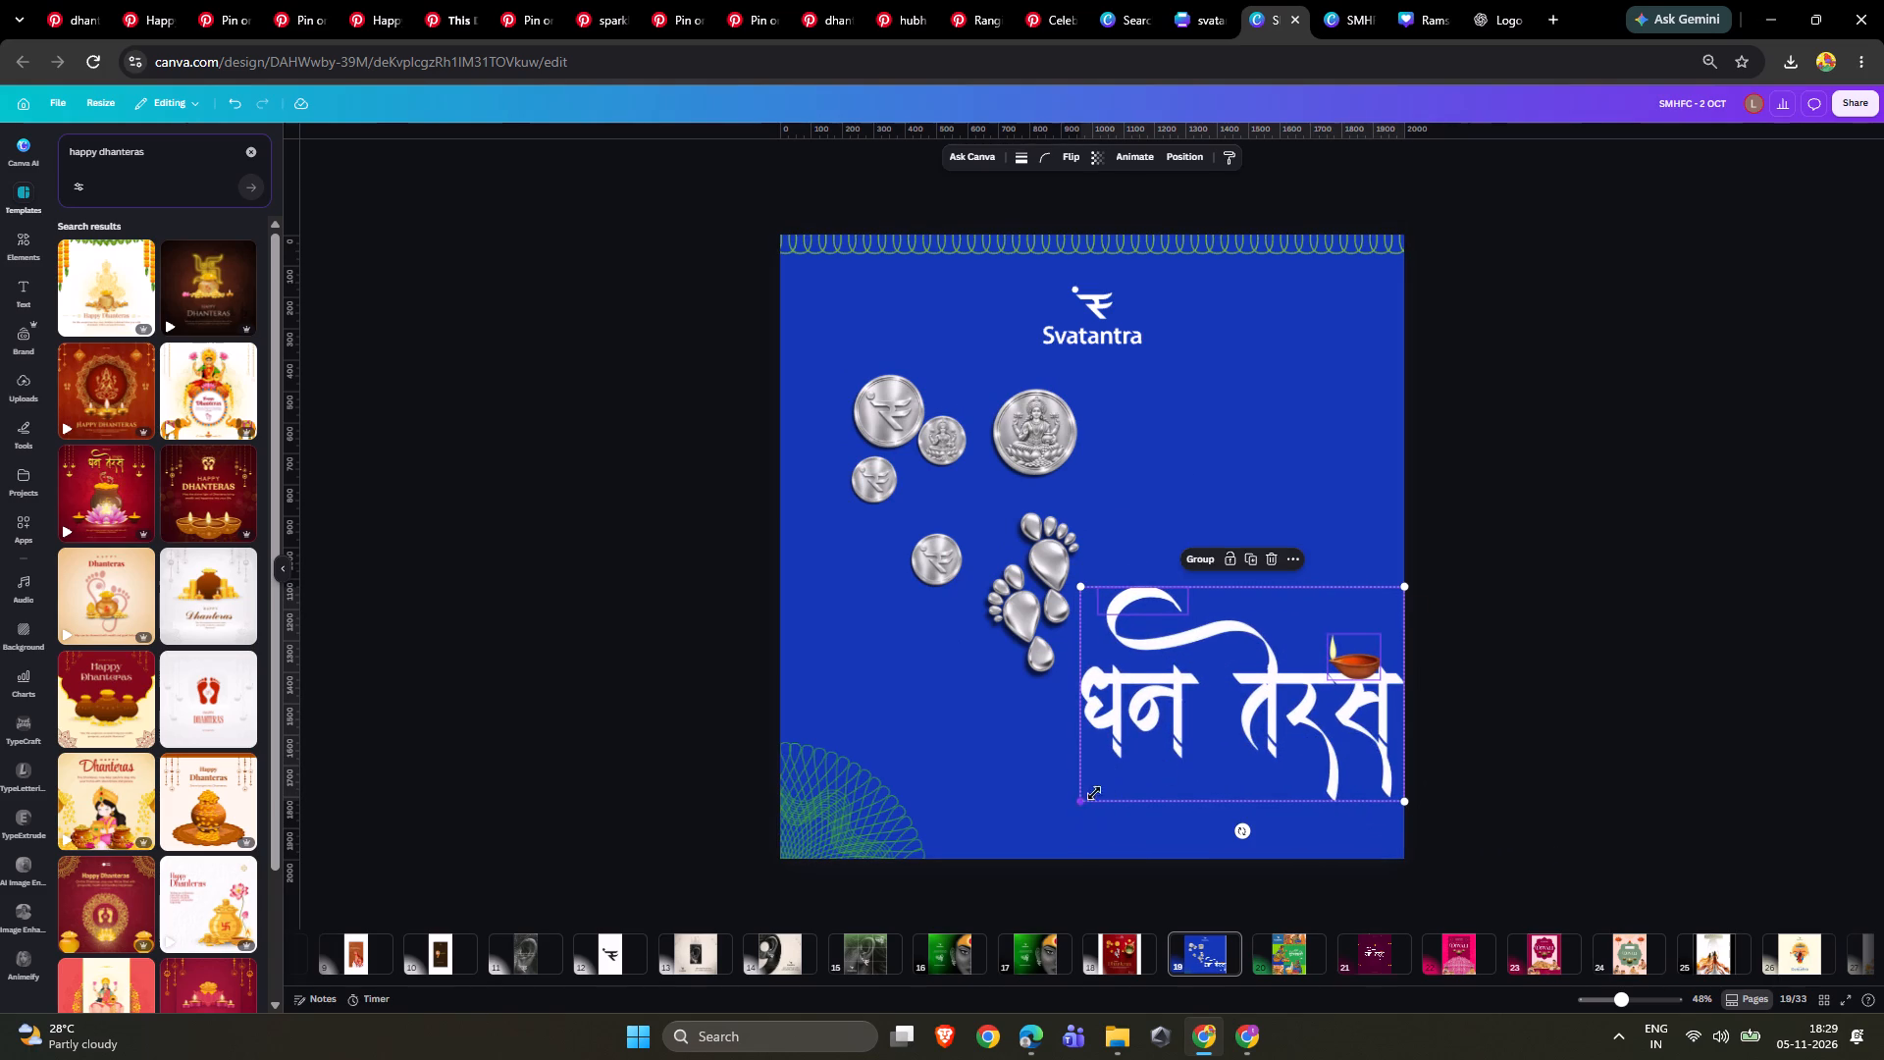
left_click_drag(1094, 793, 1119, 790)
left_click_drag(1316, 722, 1293, 721)
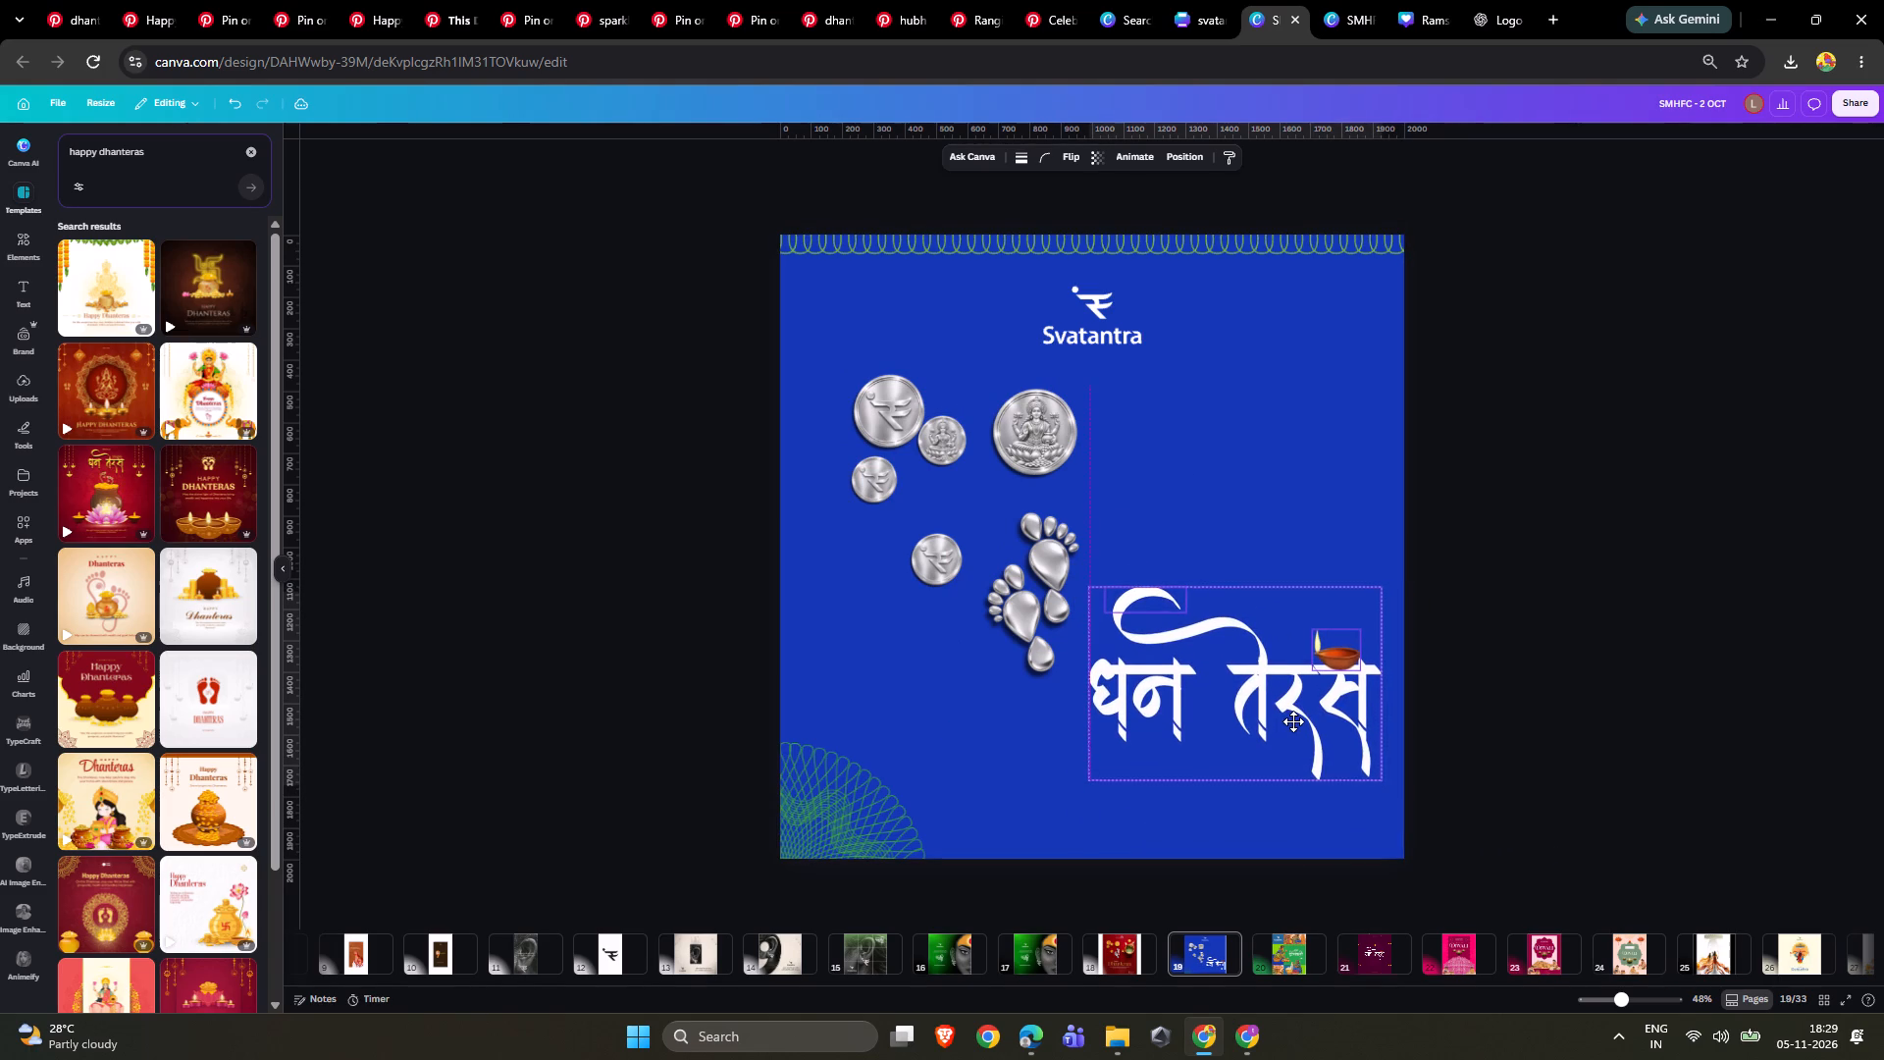
left_click_drag(1293, 721, 1297, 731)
left_click_drag(1384, 598, 1350, 622)
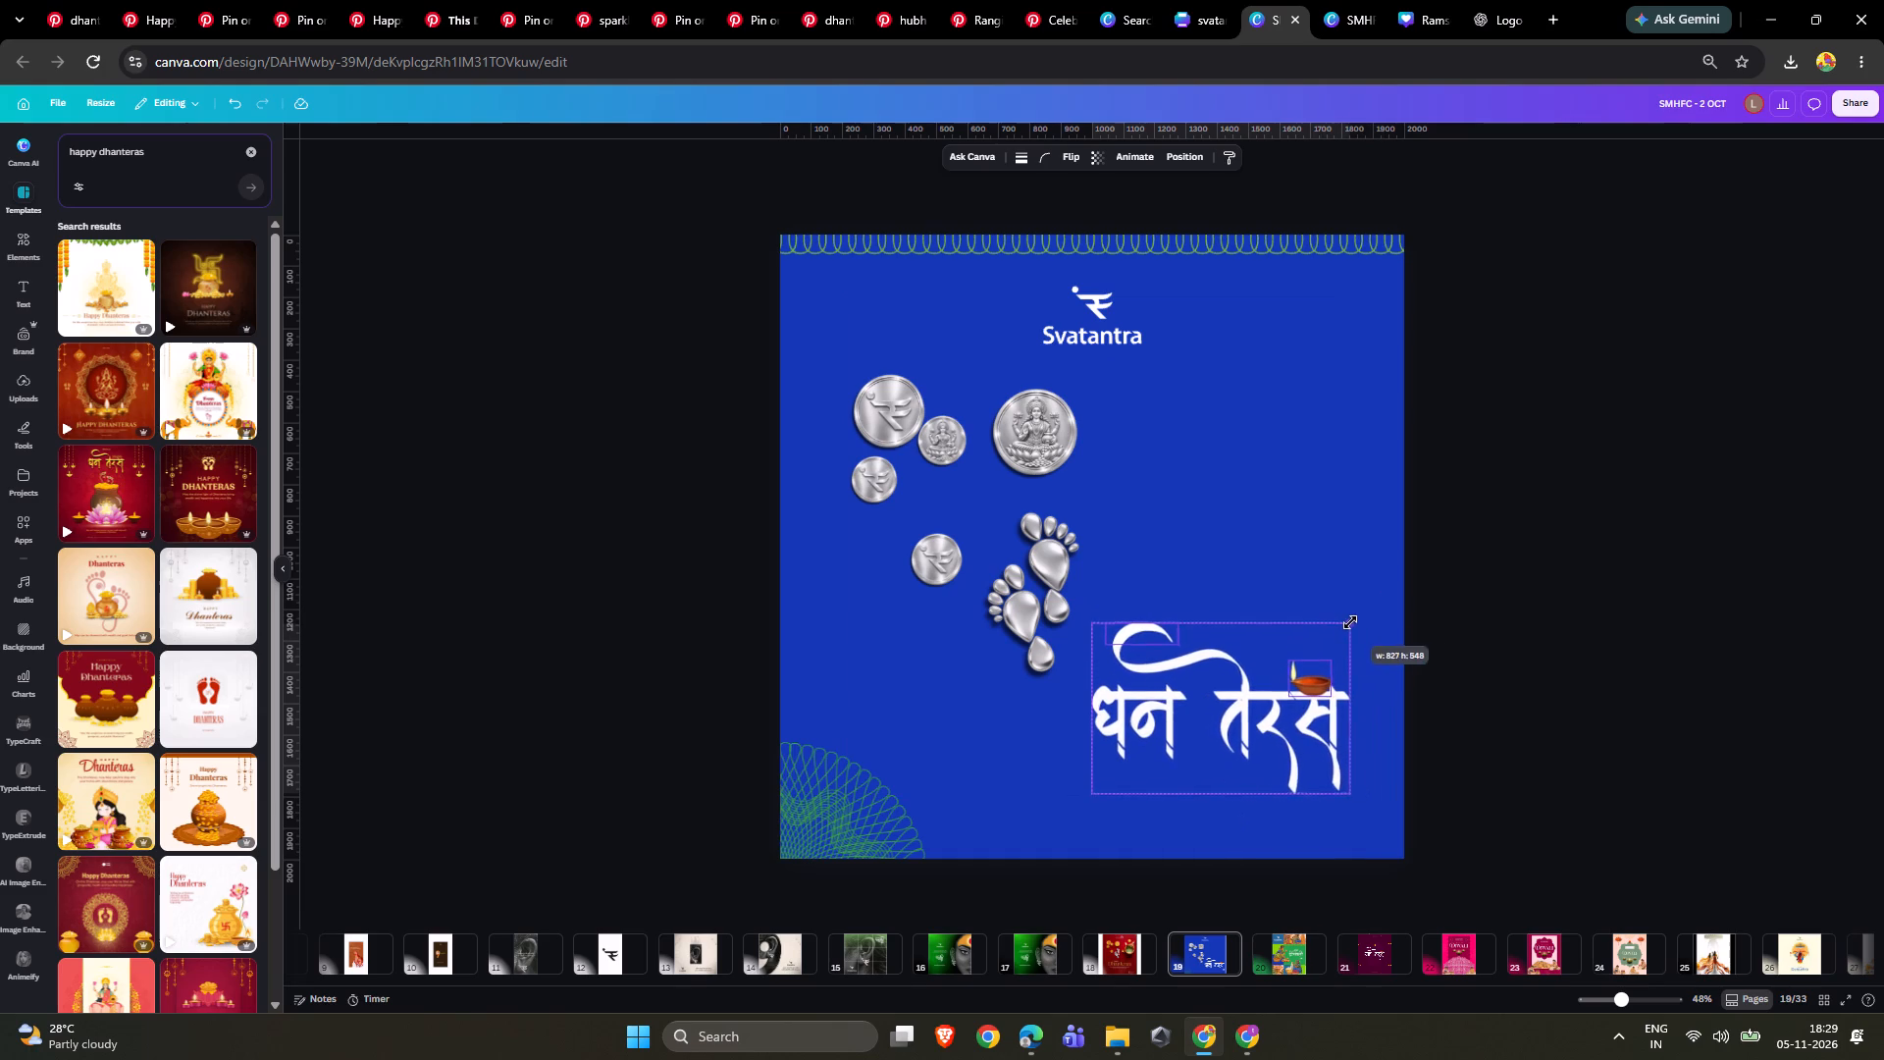
left_click_drag(1350, 622, 1353, 620)
left_click_drag(1252, 687, 1275, 679)
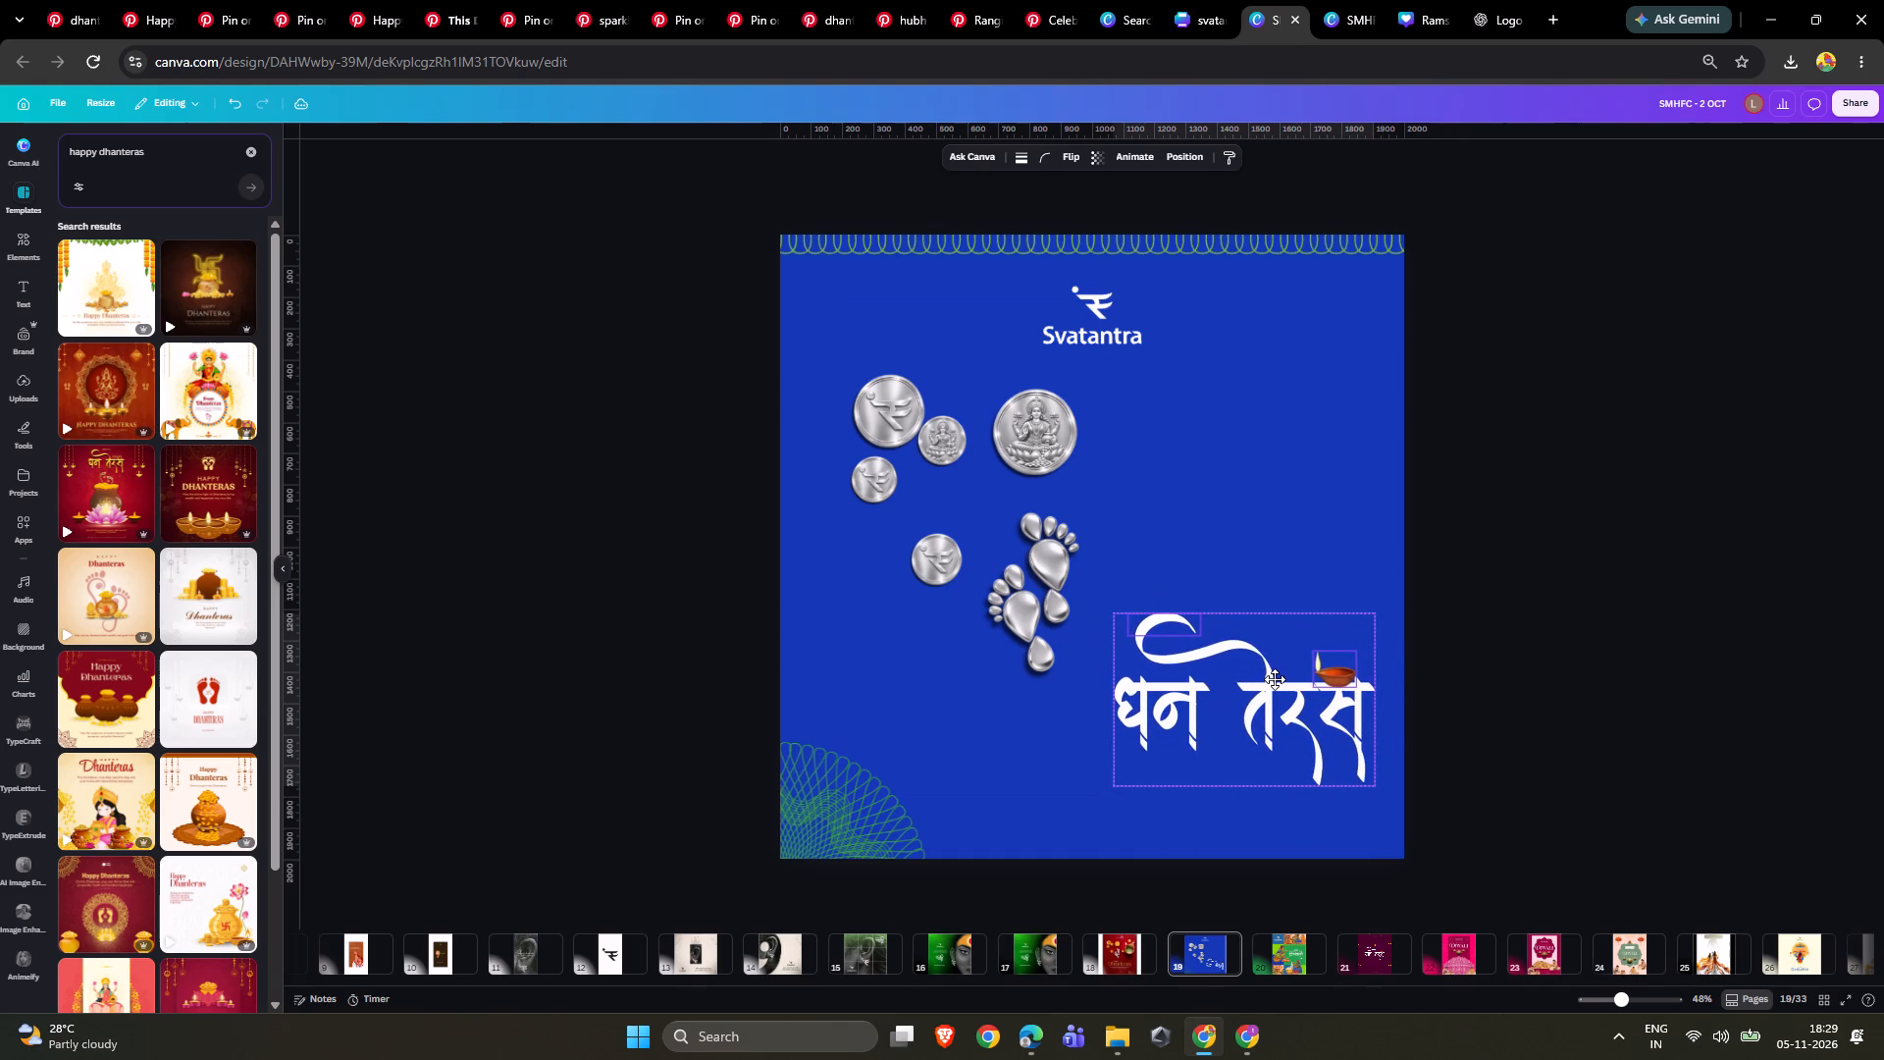
left_click_drag(1275, 679, 1276, 679)
double_click(1588, 615)
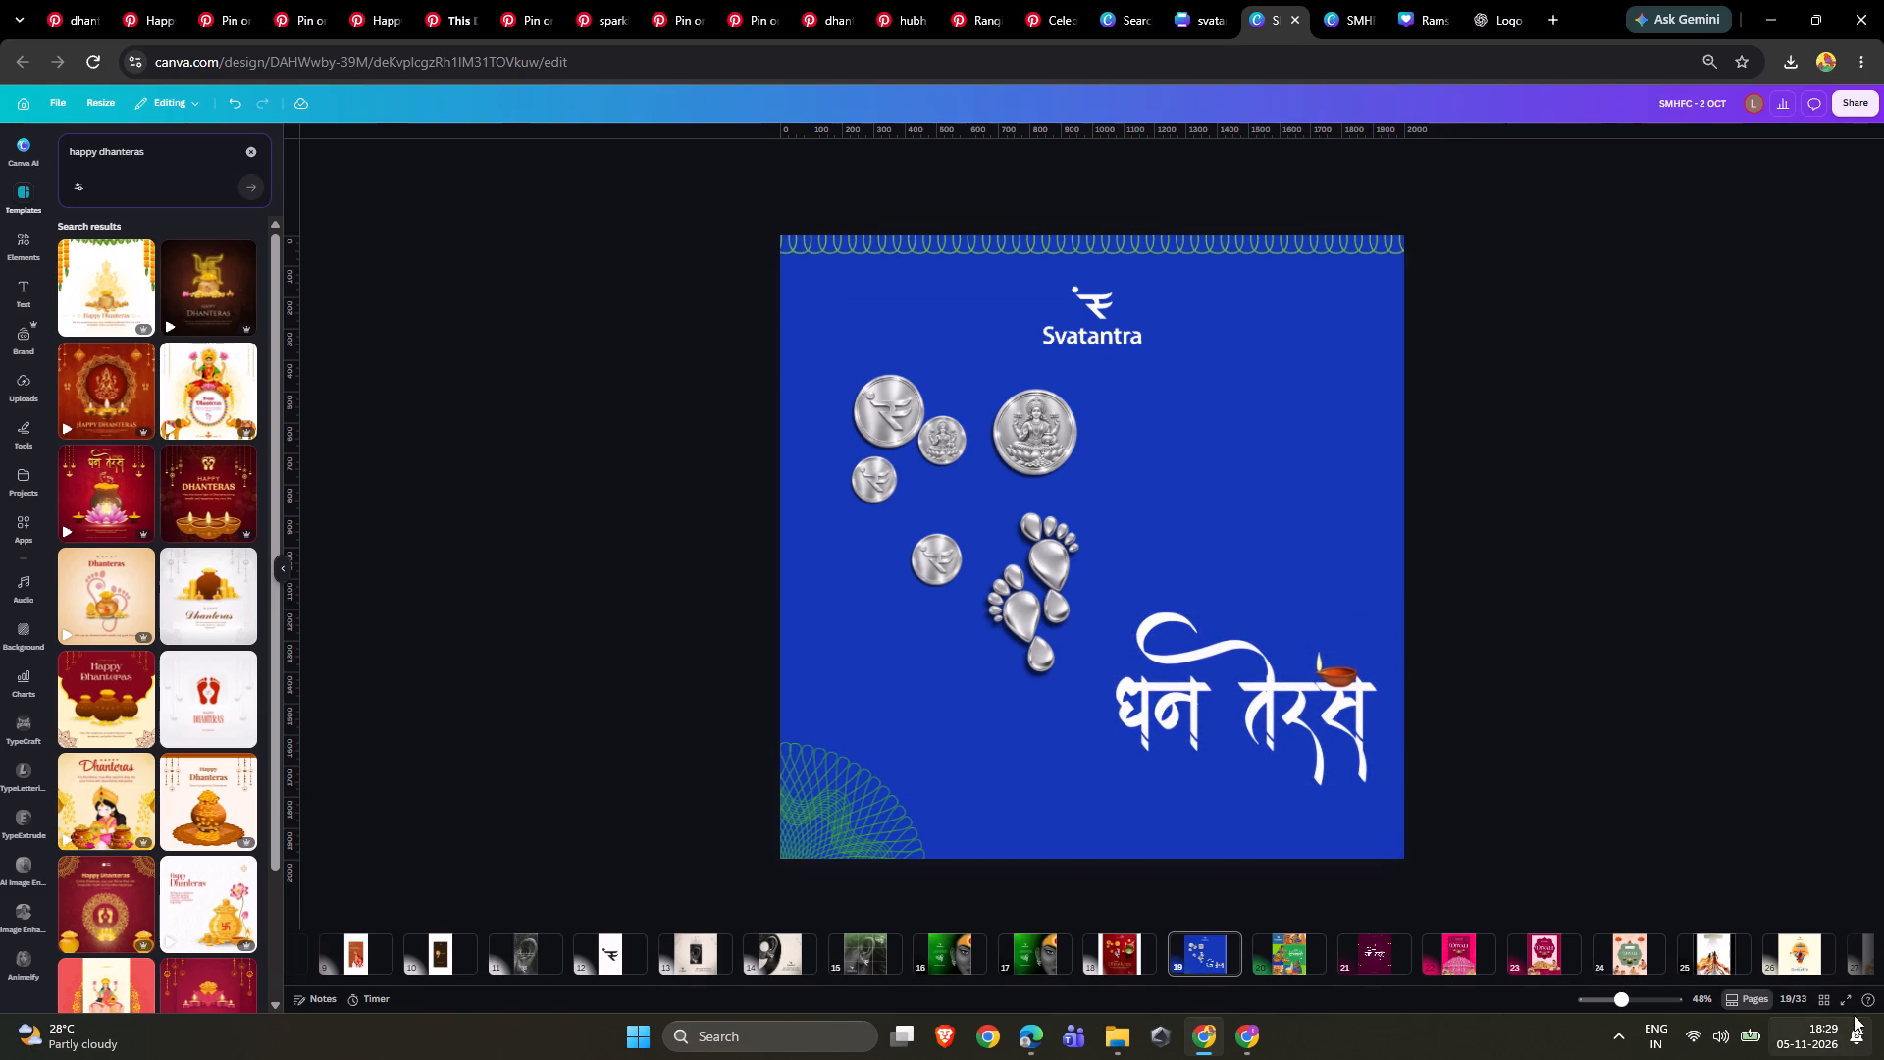
Preview page 19 in full screen and return to editing.
left_click(1843, 994)
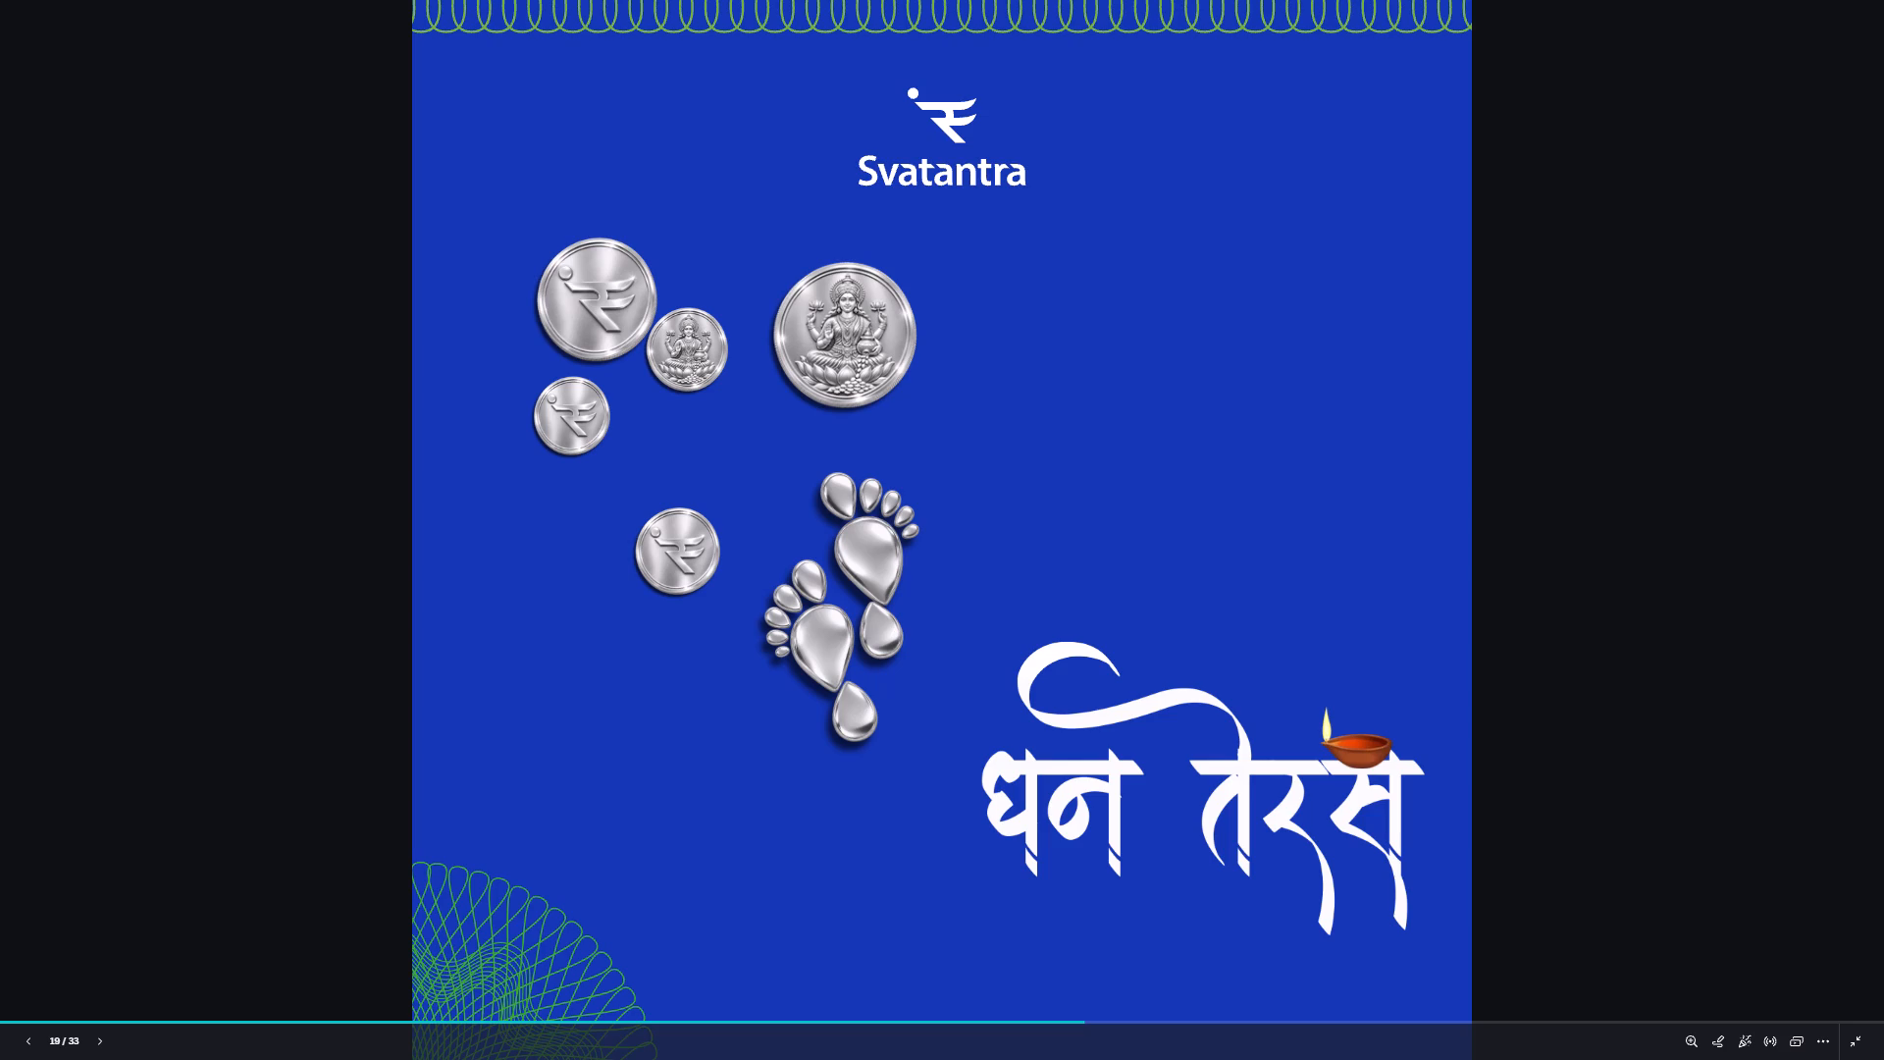
key("Escape")
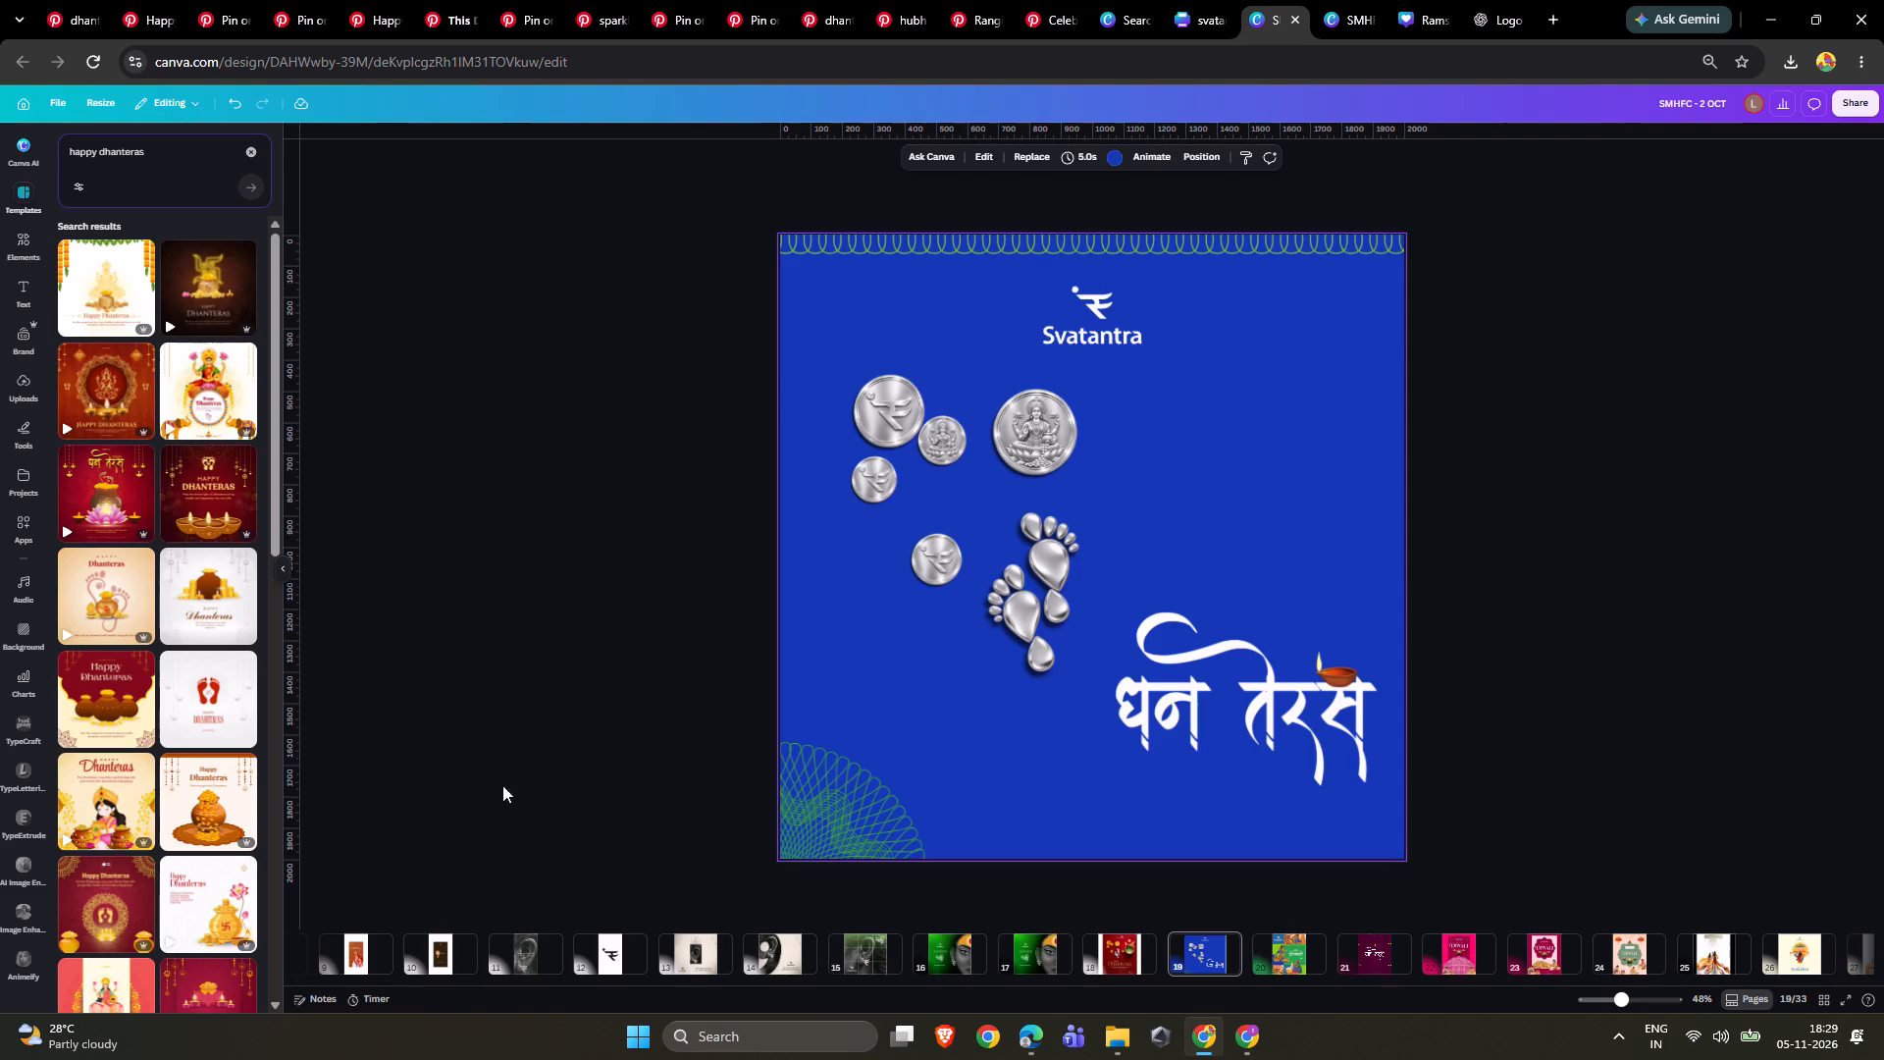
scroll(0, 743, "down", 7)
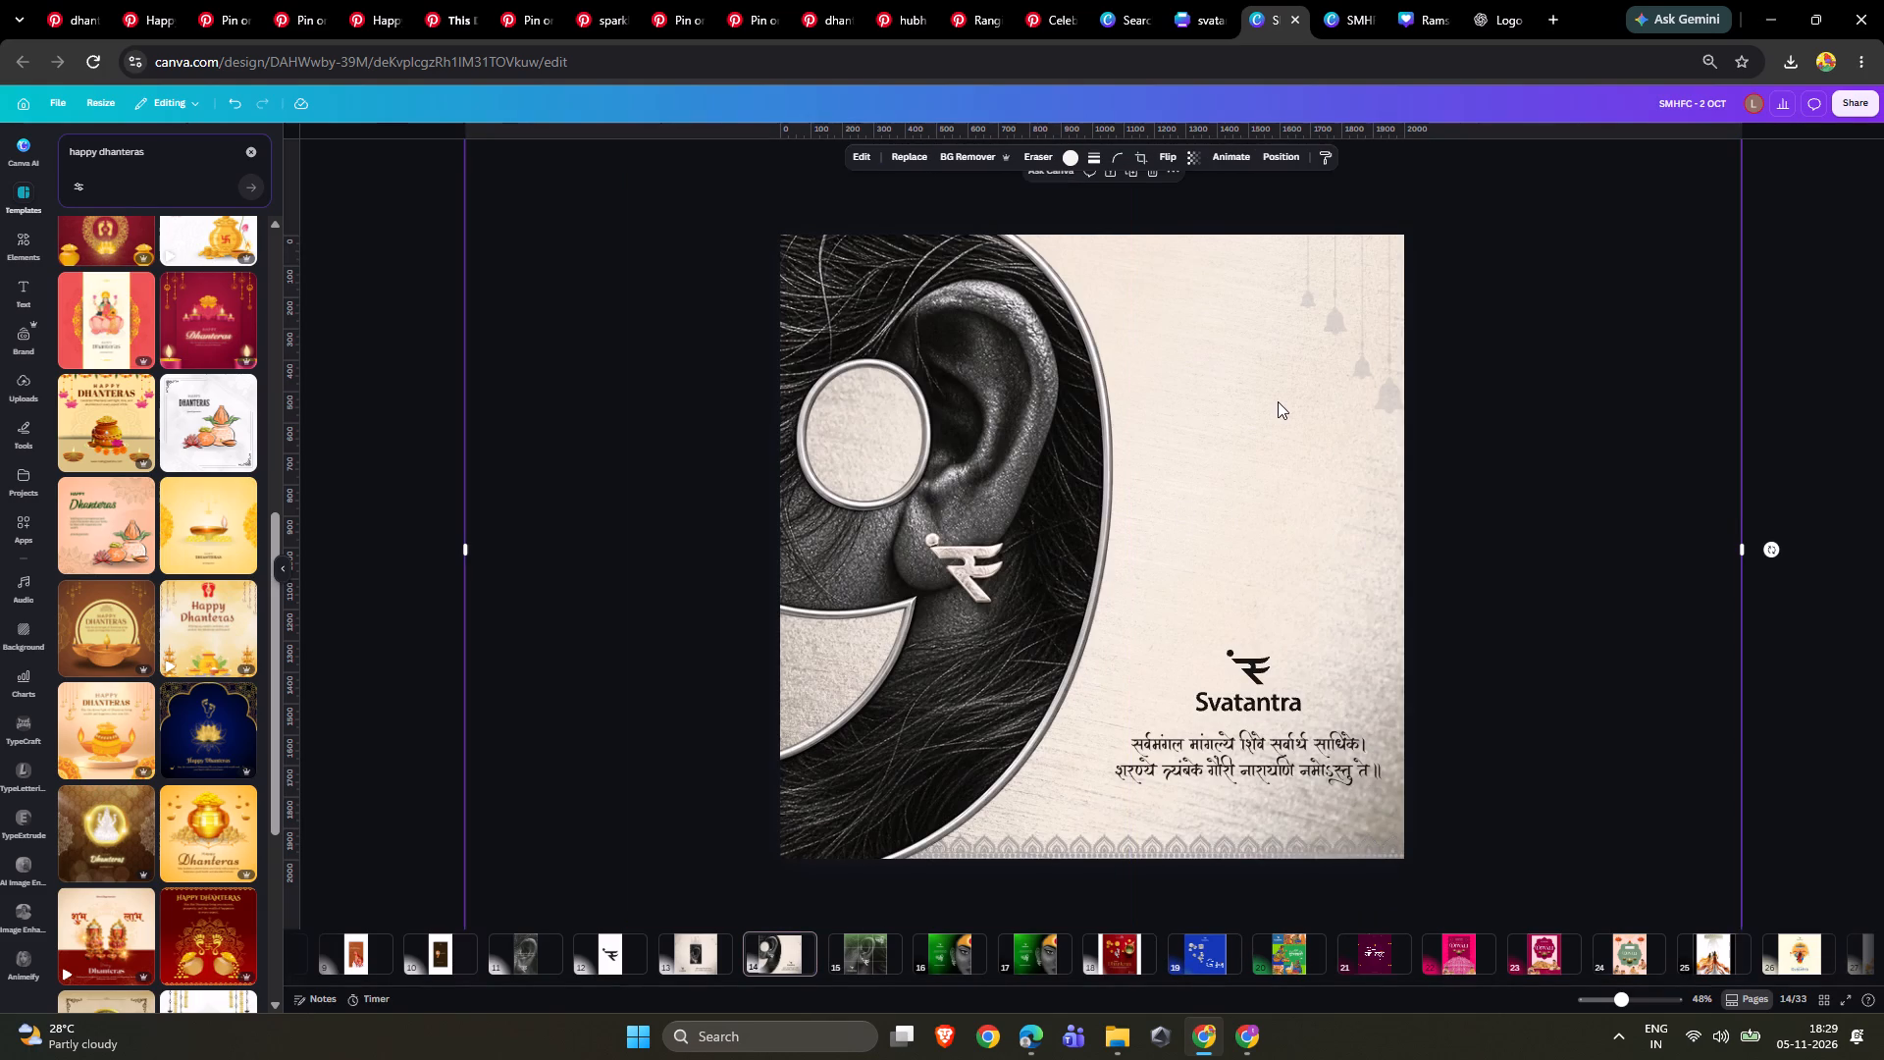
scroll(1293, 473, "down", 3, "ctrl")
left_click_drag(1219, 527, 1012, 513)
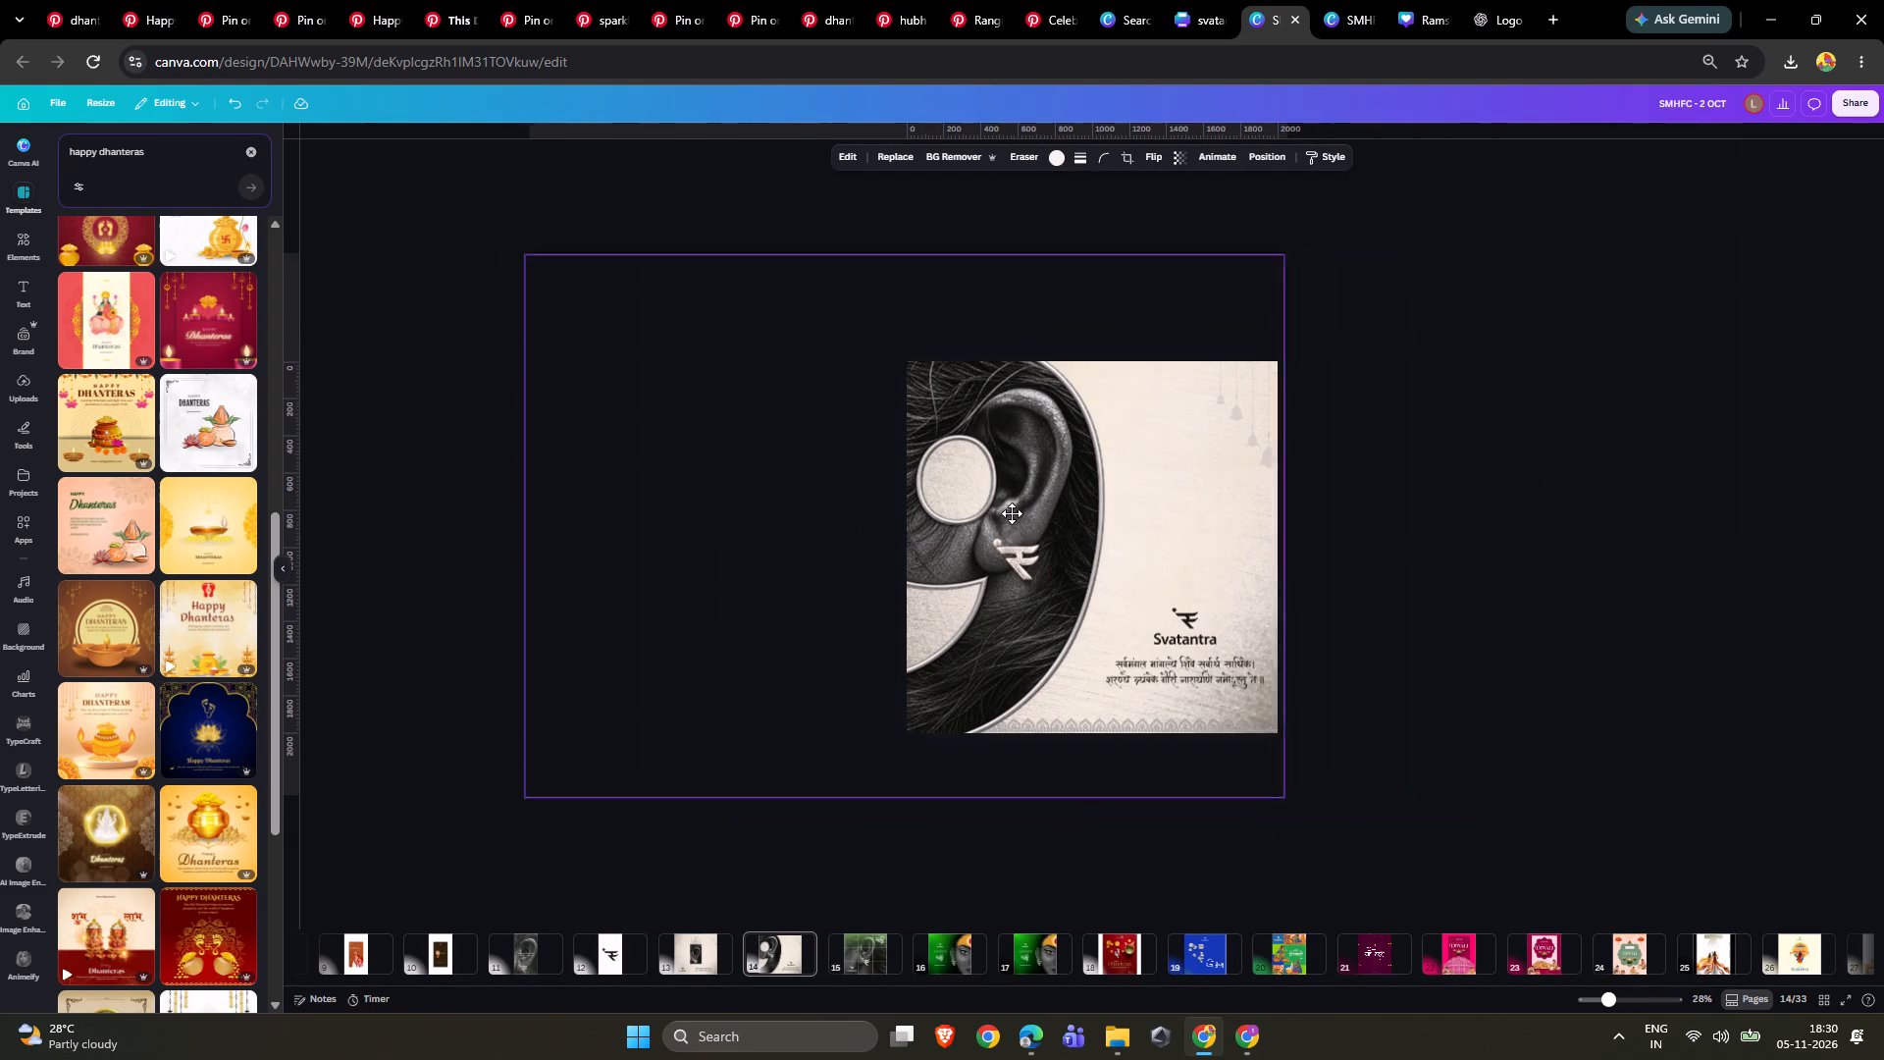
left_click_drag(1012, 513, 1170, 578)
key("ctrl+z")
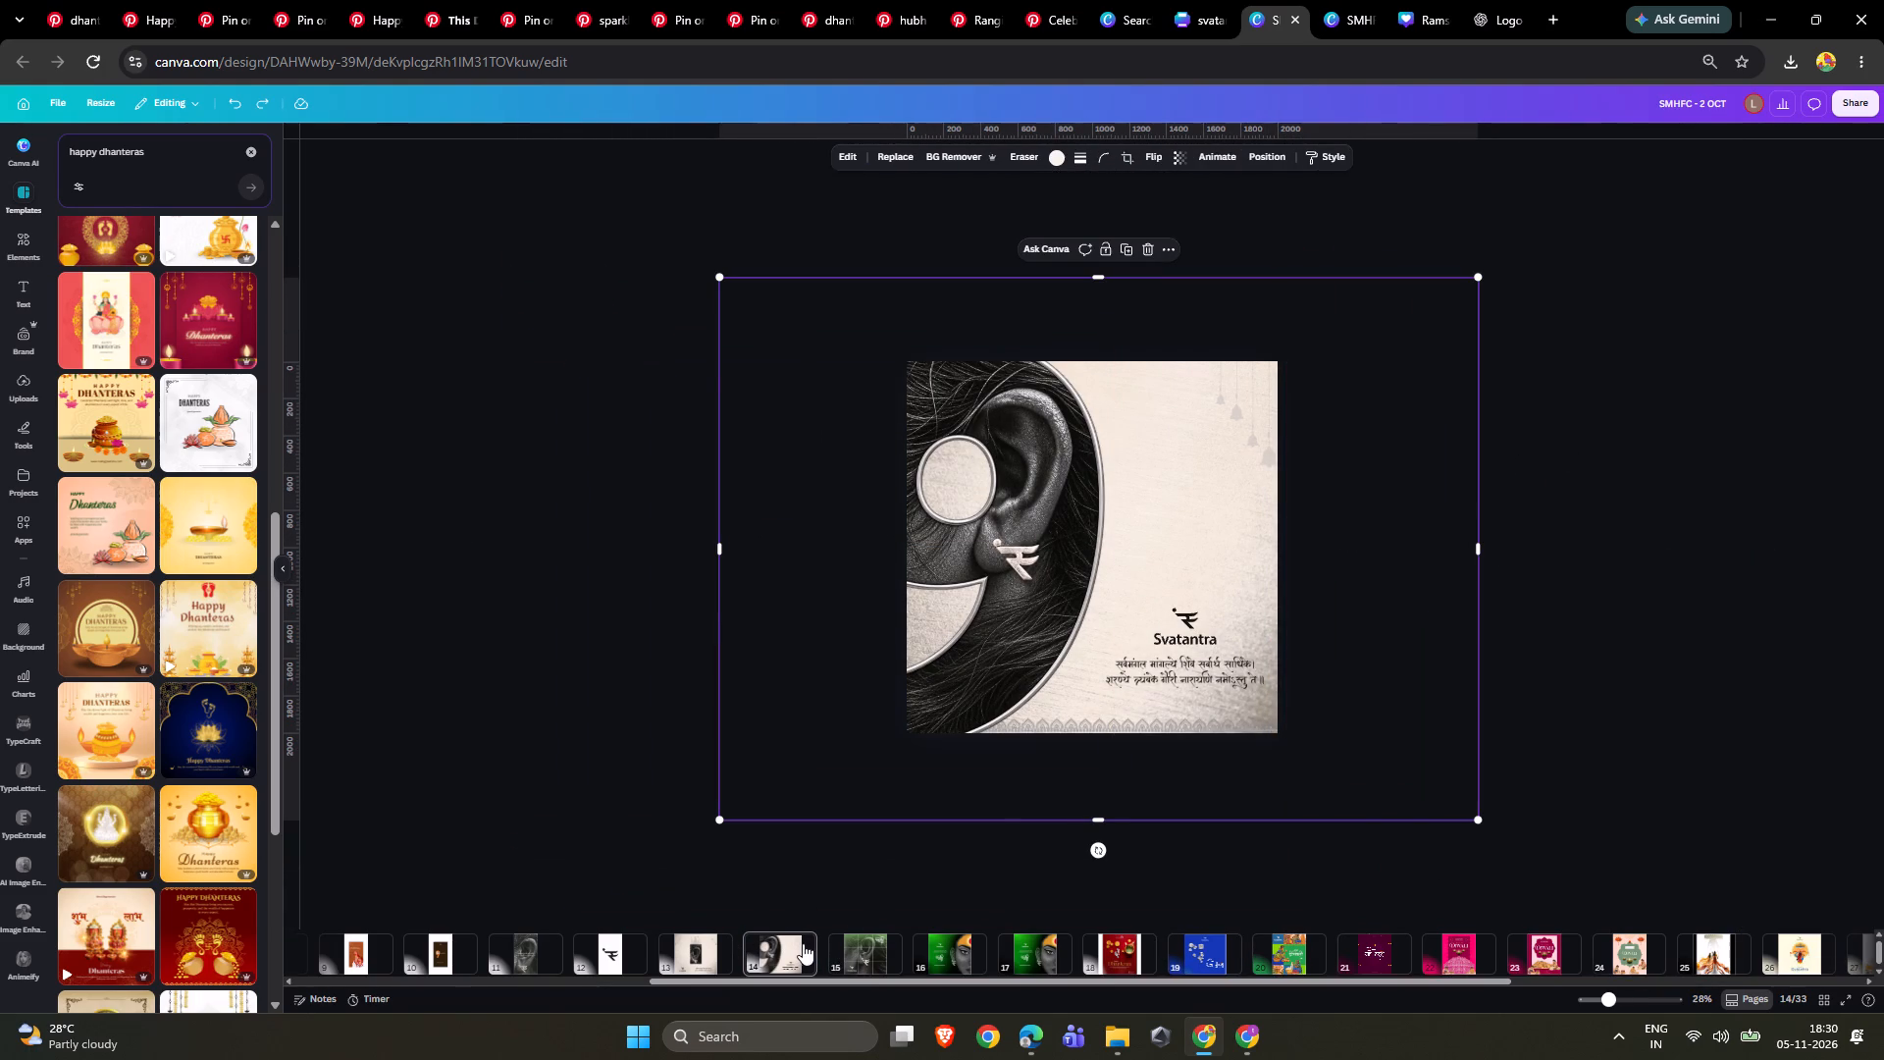
Duplicate page 14 with the ear artwork and place the copy directly after page 19.
left_click(800, 942)
left_click(873, 624)
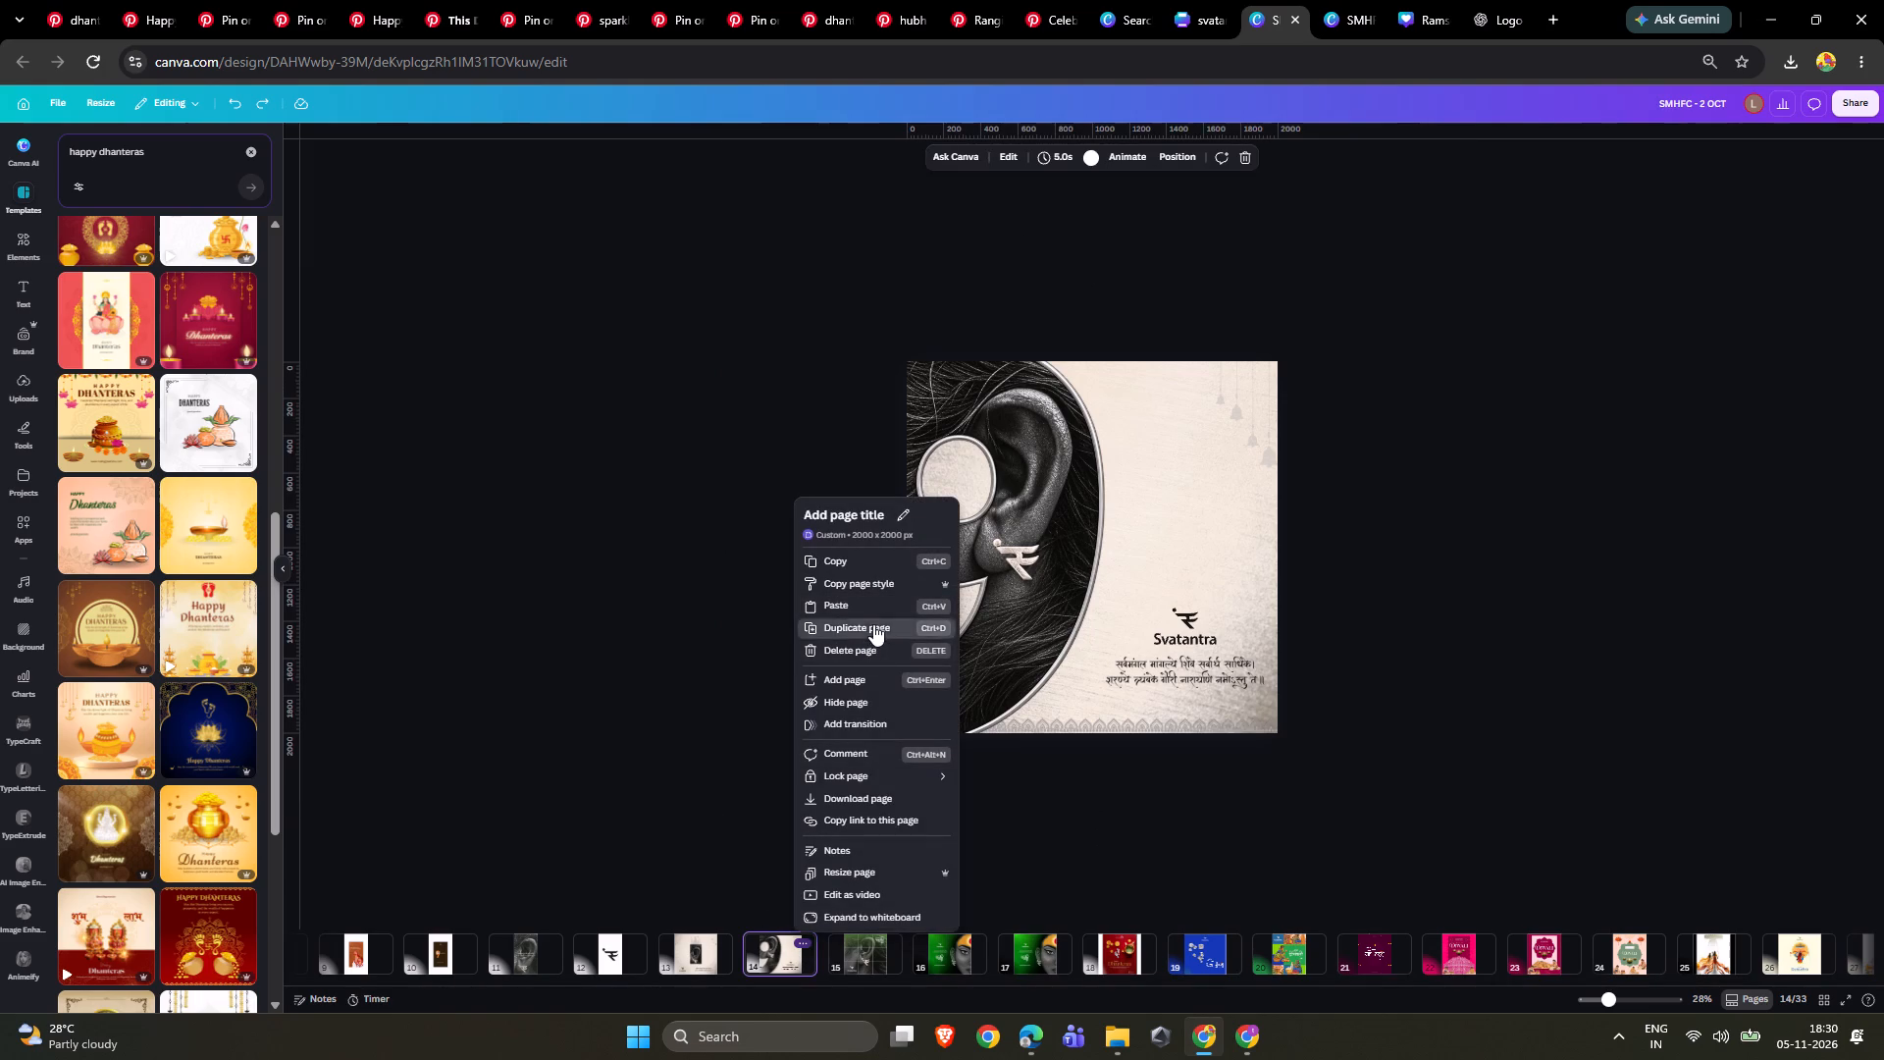
left_click_drag(865, 959, 1323, 953)
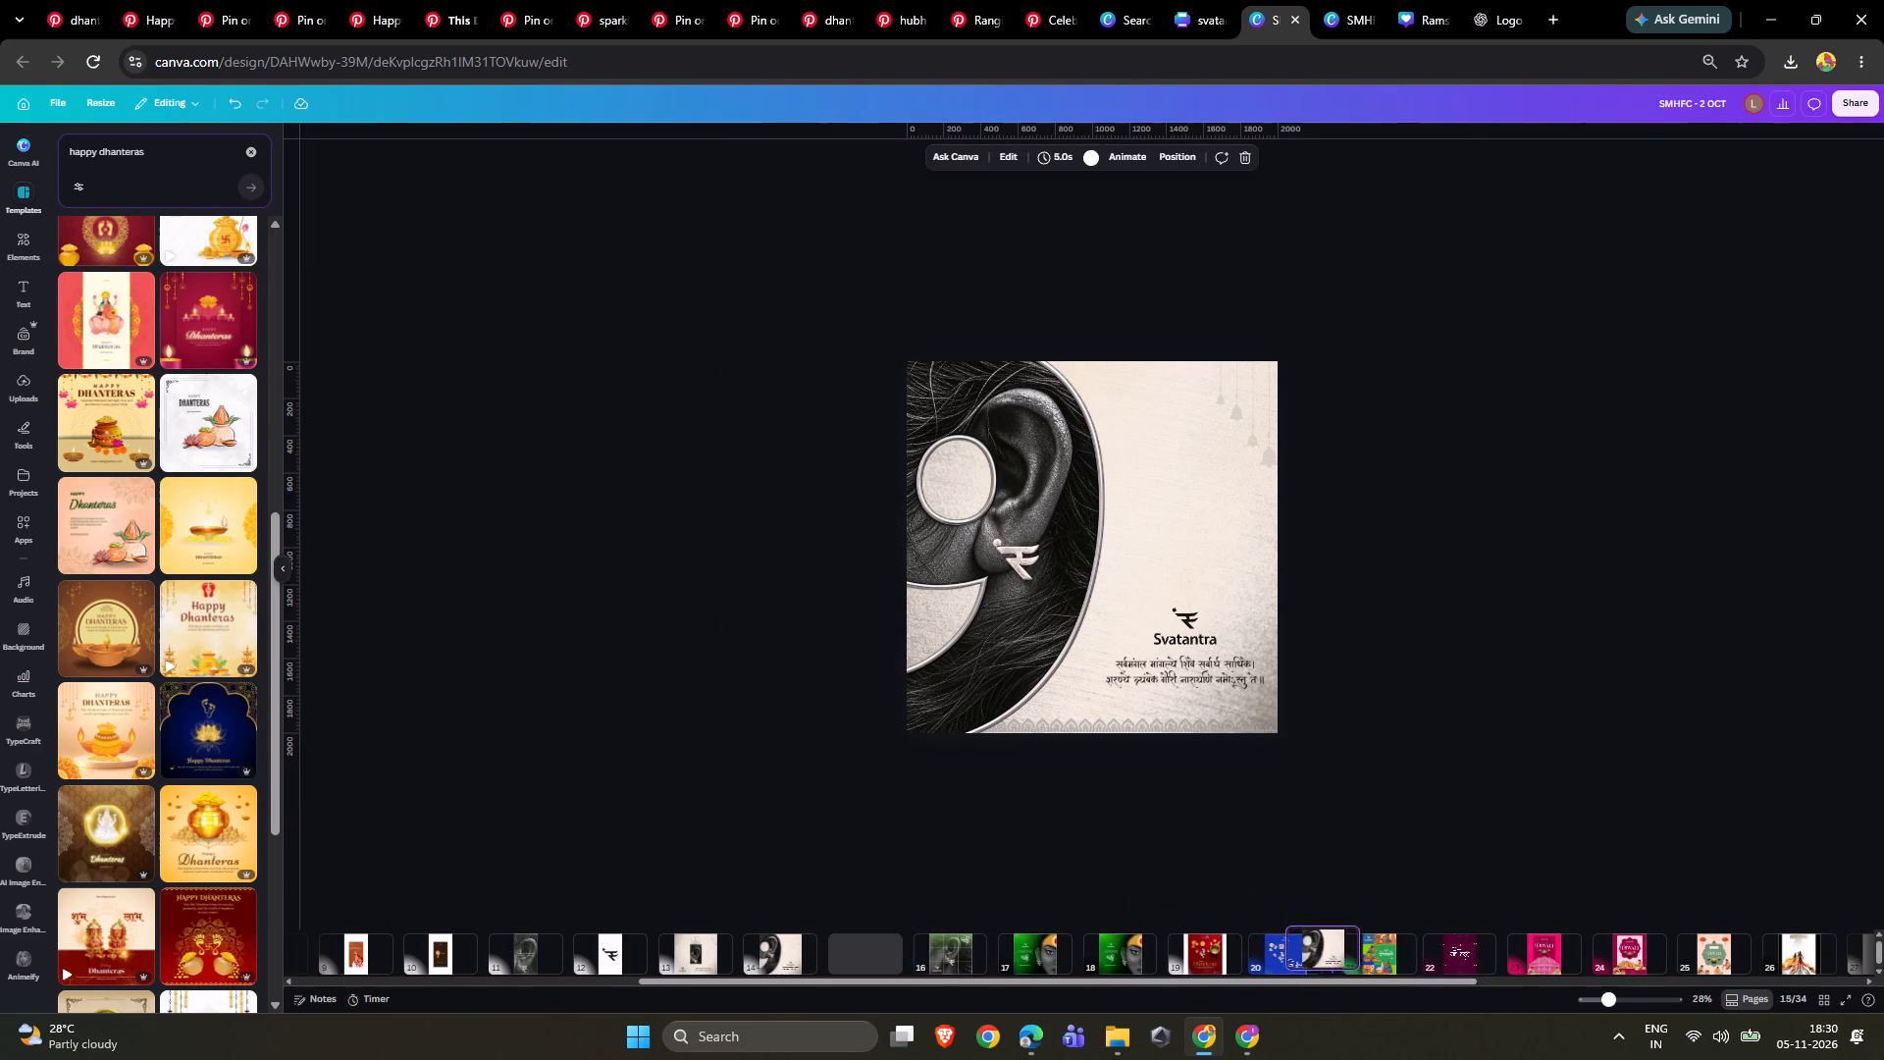
left_click_drag(1323, 953, 1323, 954)
Delete the ear artwork, Sanskrit text, Svatantra logo and both sets of hanging bells from page 20, keeping the textured background and bottom border.
left_click(1001, 467)
key("Delete")
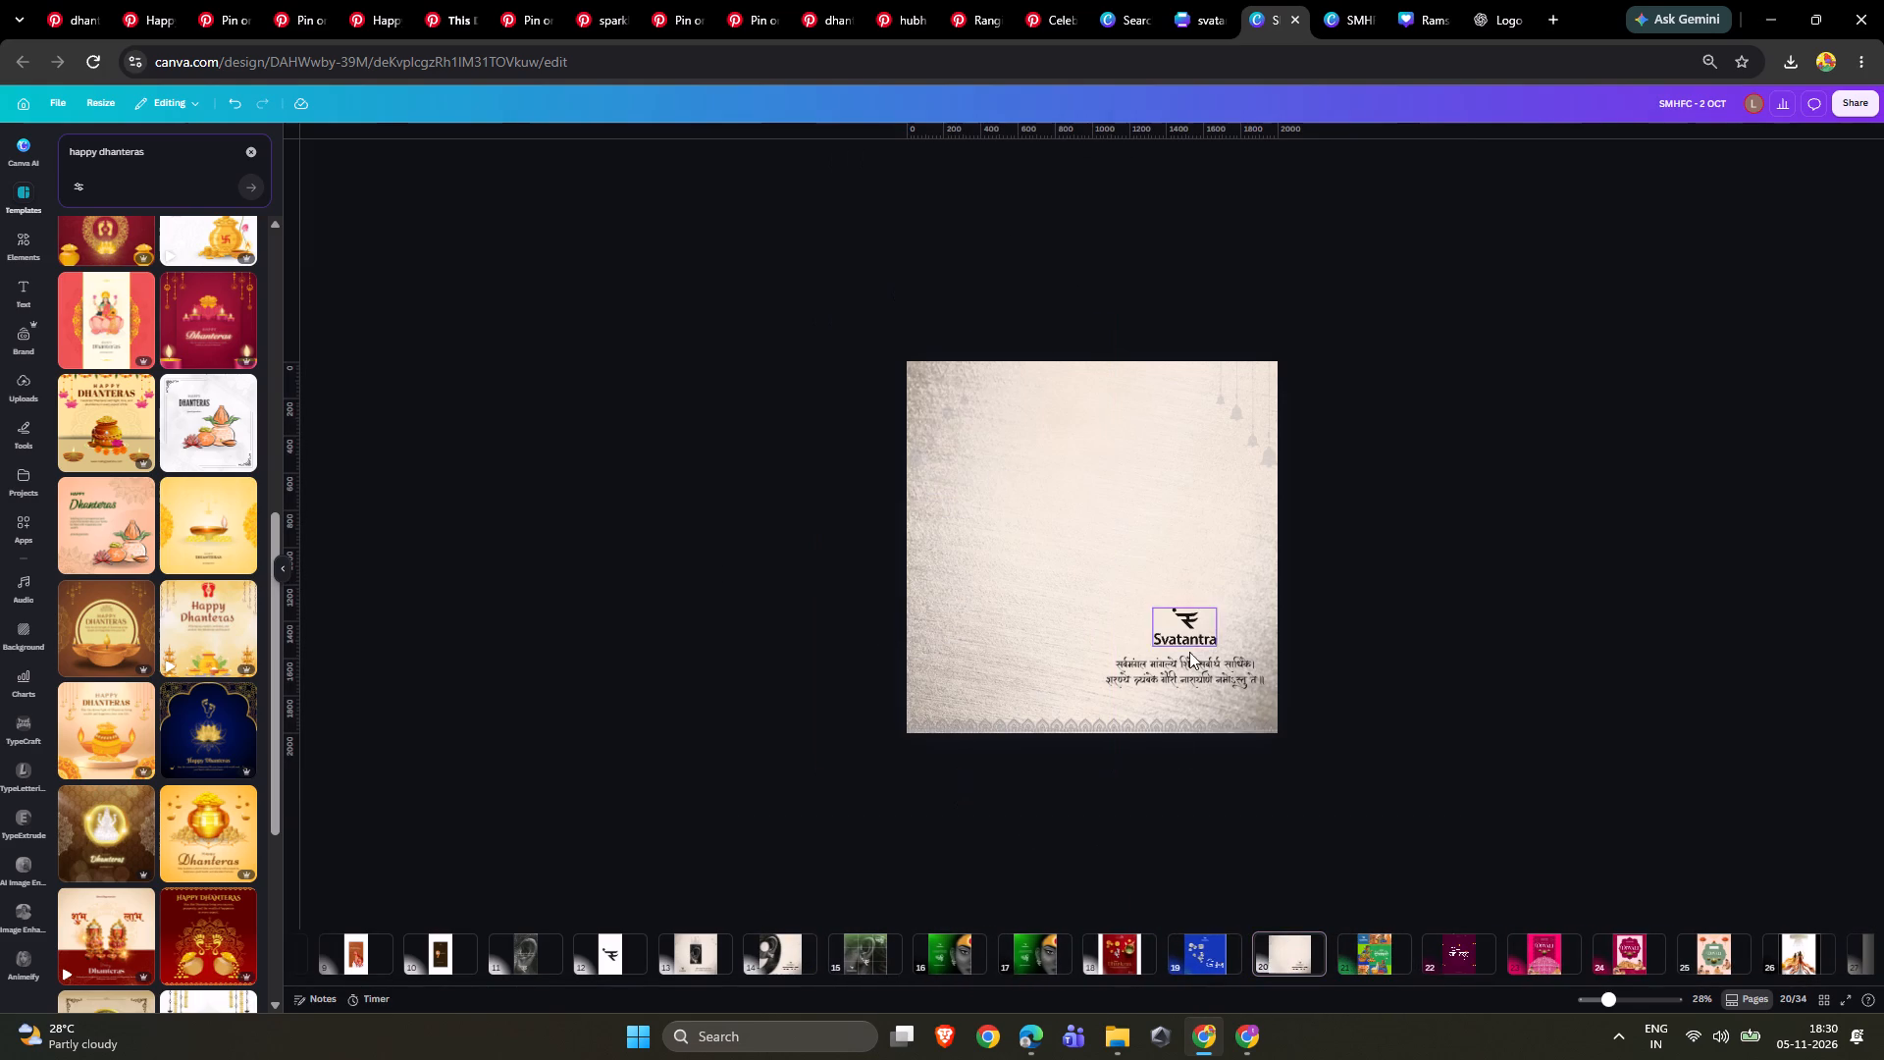
left_click(1191, 665)
key("Delete")
left_click(1189, 641)
key("Delete")
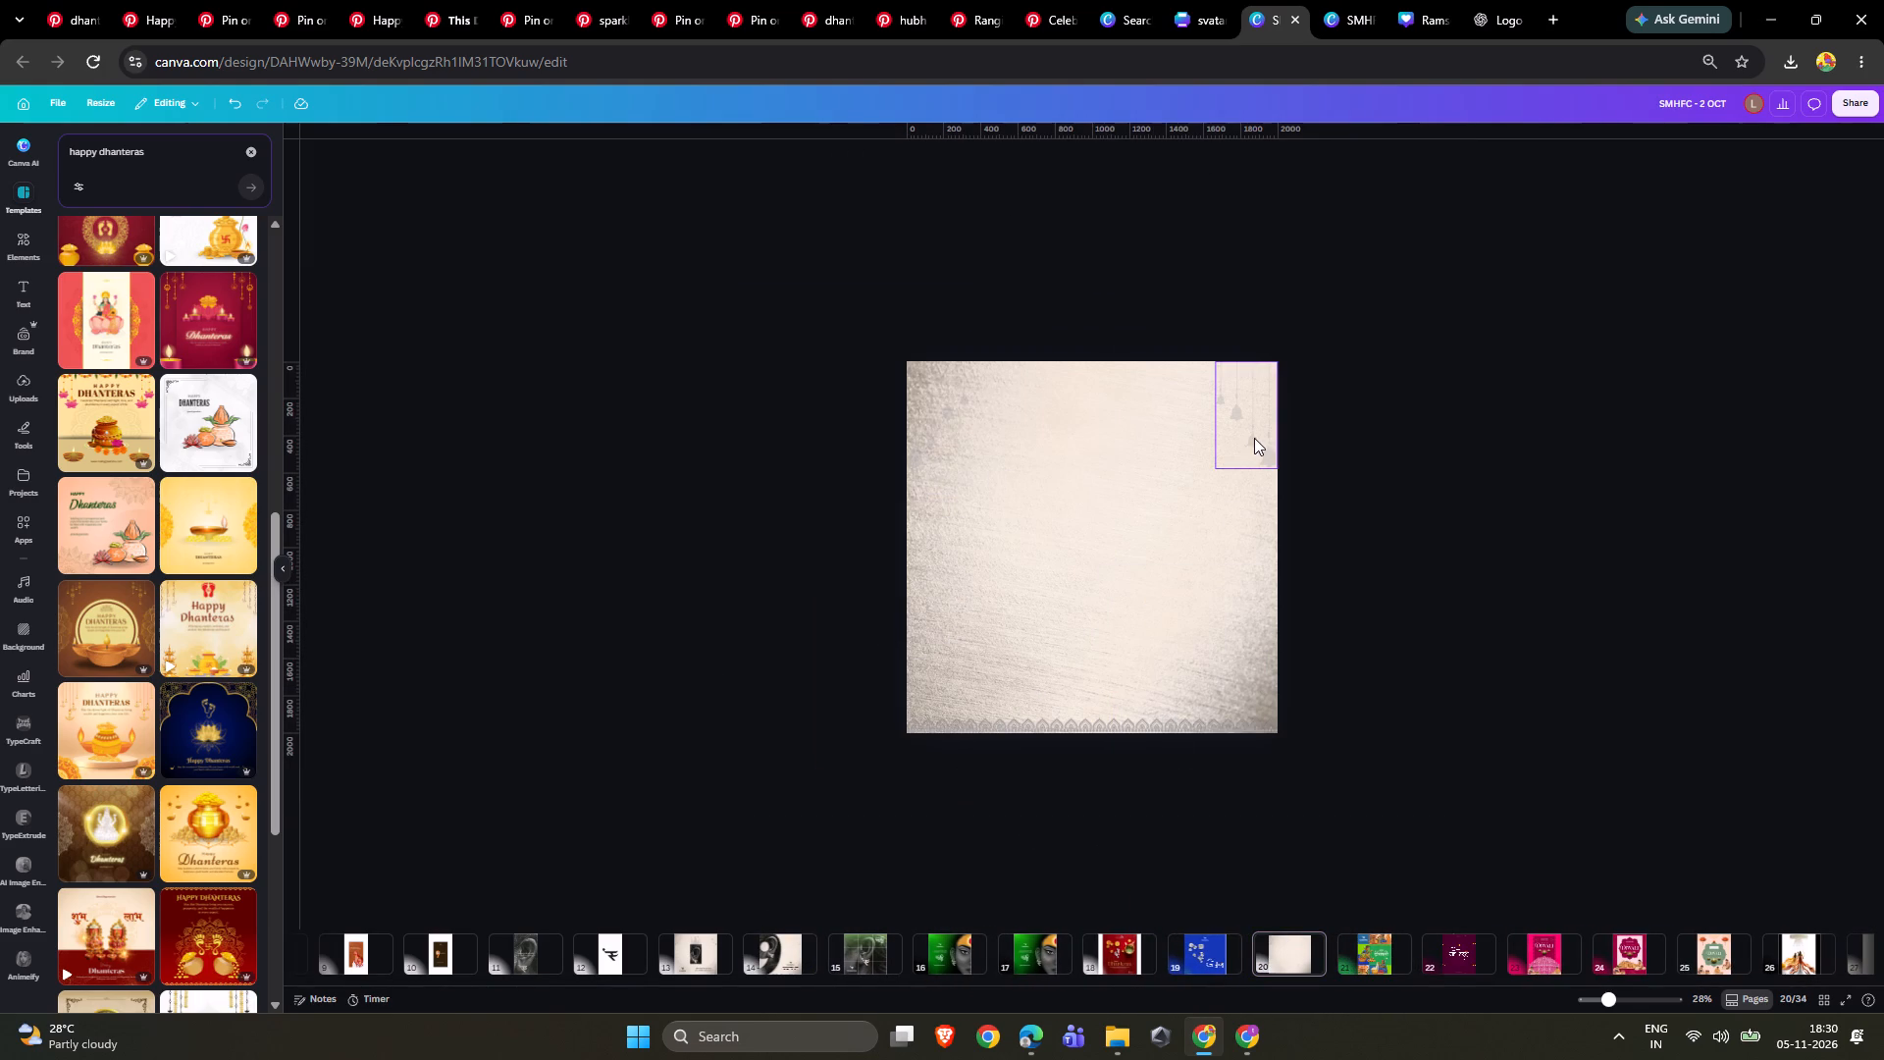
left_click(1254, 429)
key("Delete")
scroll(1153, 734, "up", 4, "ctrl")
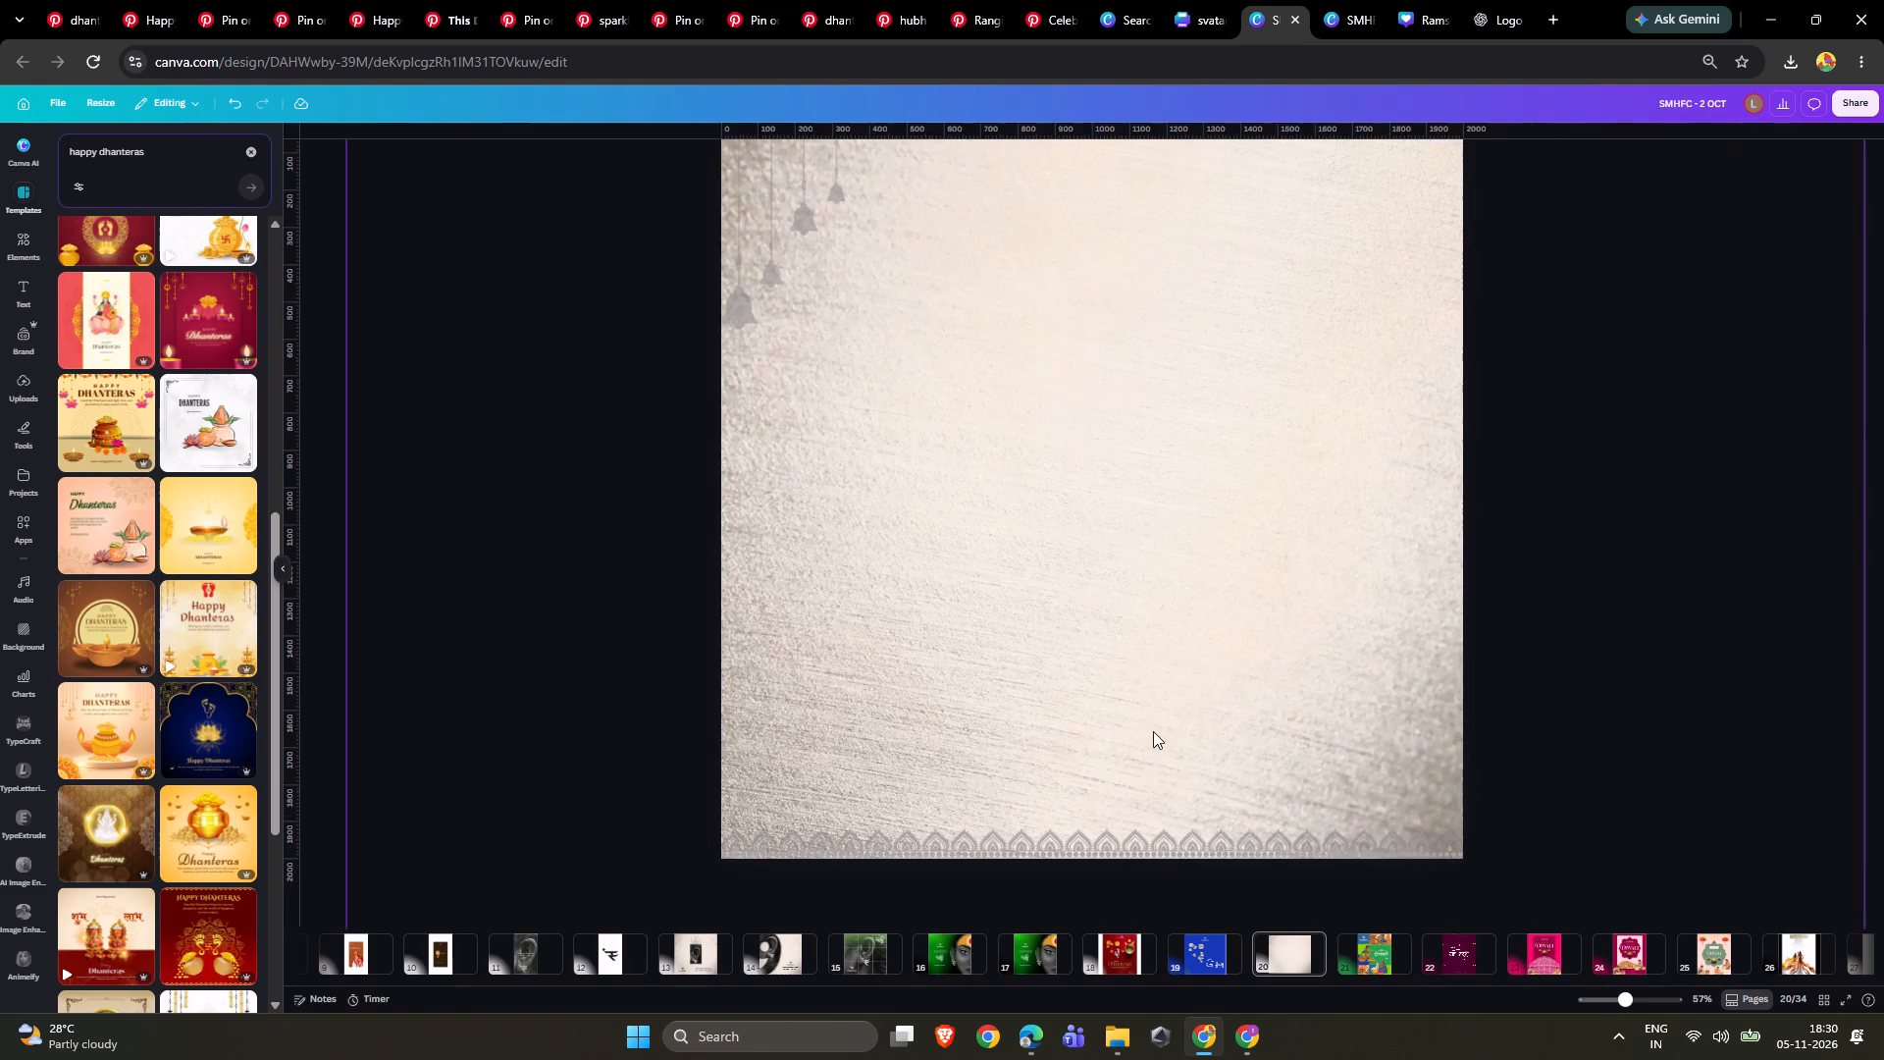
scroll(1156, 722, "down", 2)
scroll(1095, 649, "down", 2, "ctrl")
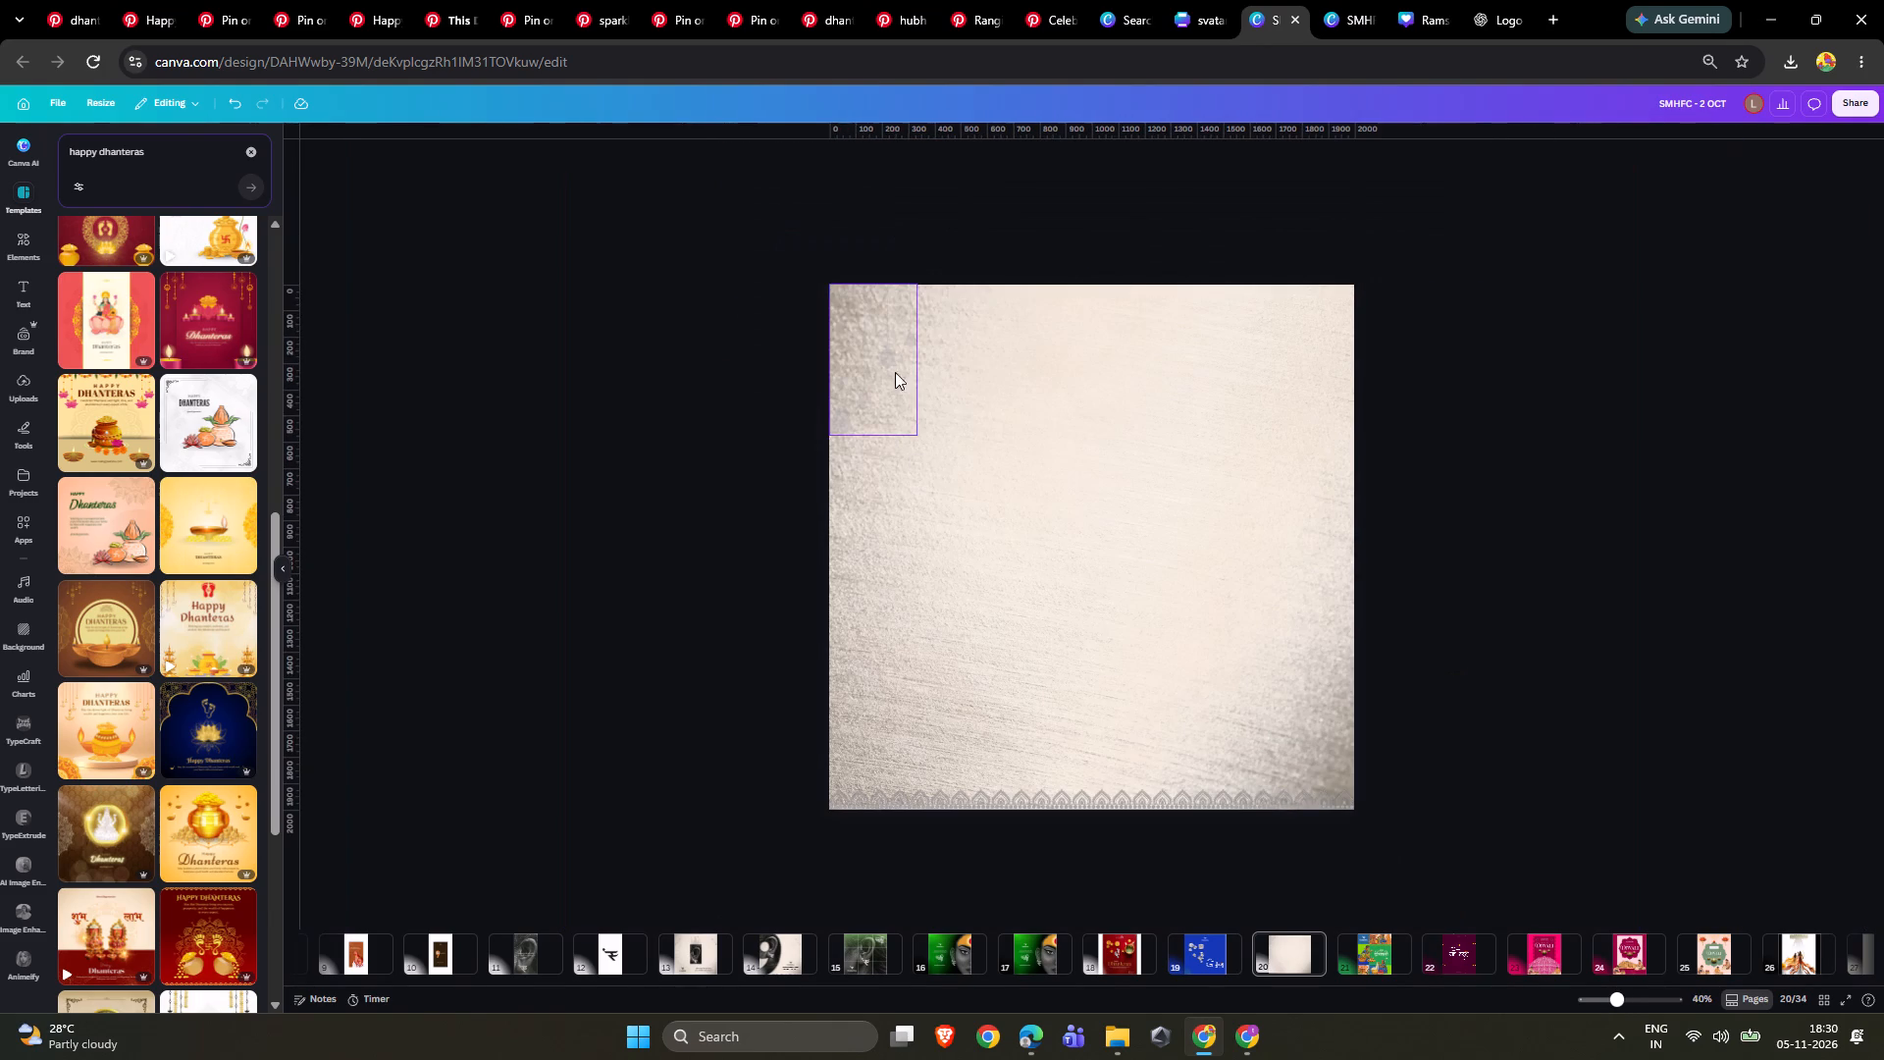
left_click(891, 363)
left_click(917, 252)
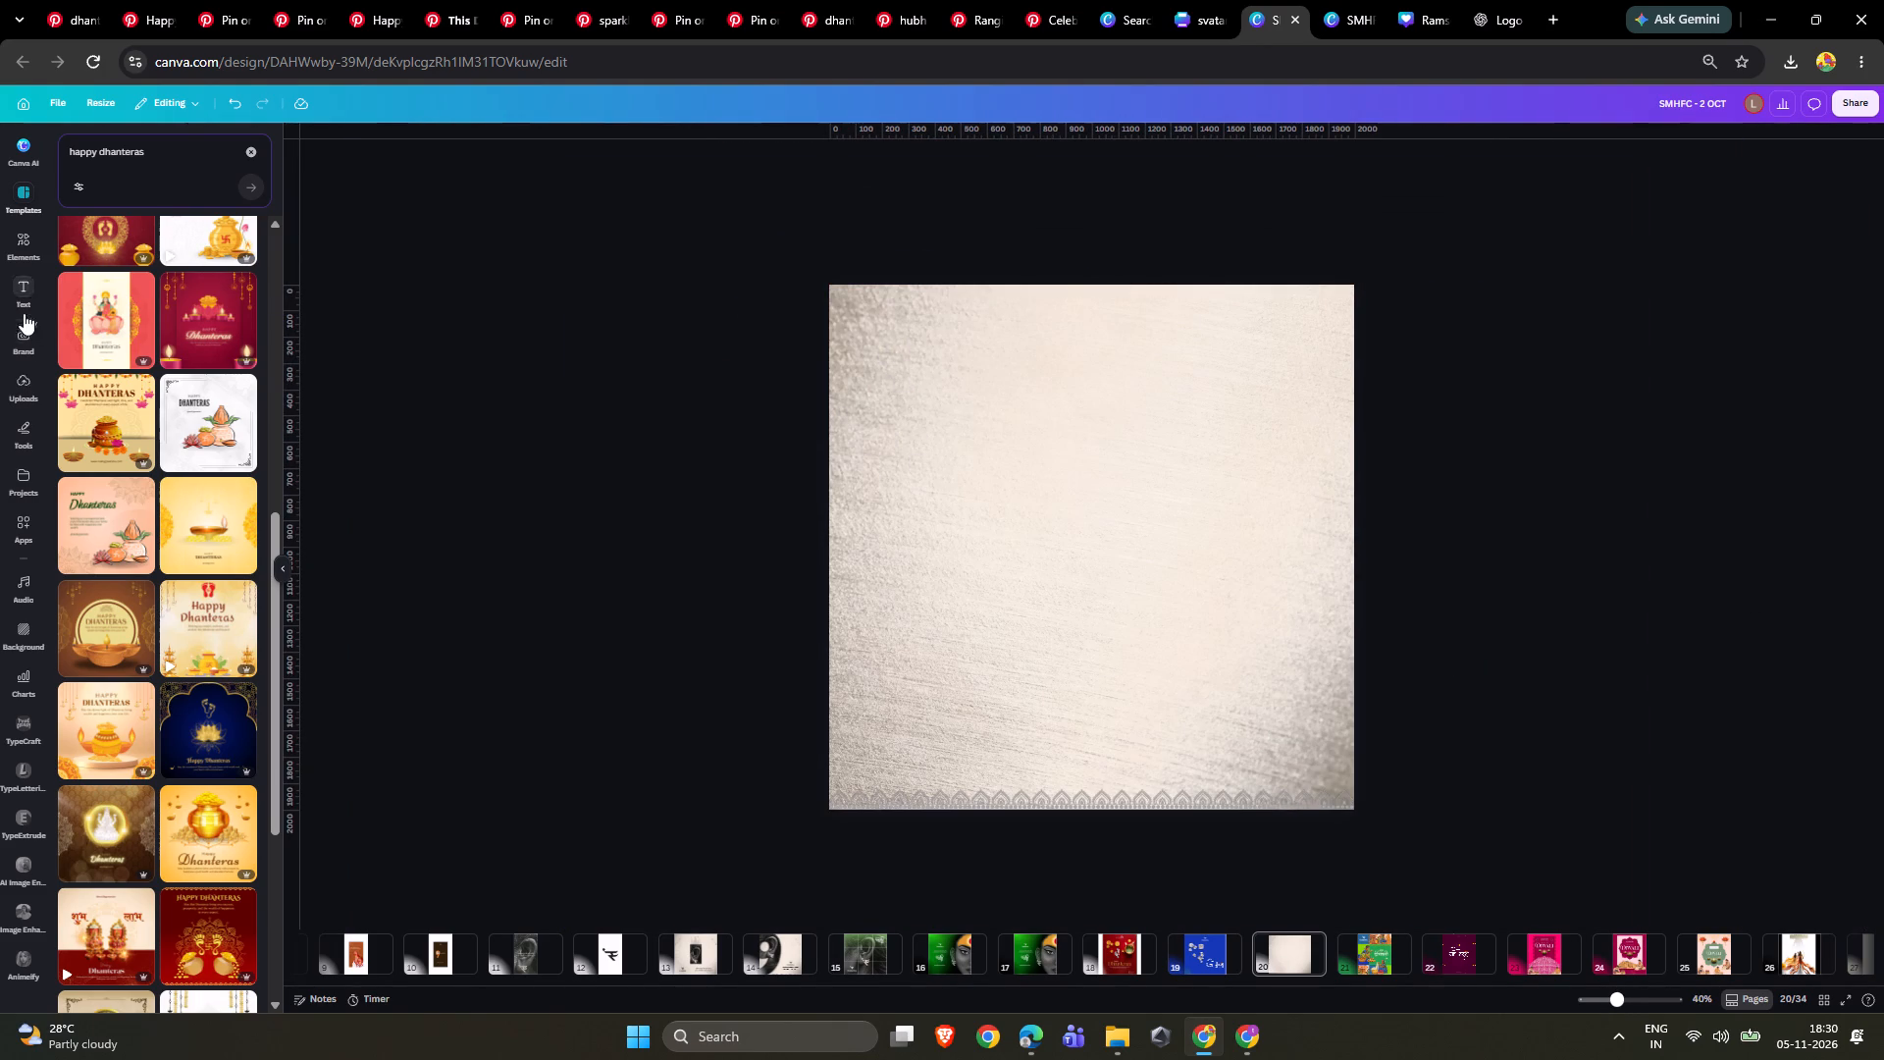
Search the elements library for deepak, dipak and diya, and narrow the diya results to graphics.
left_click(17, 251)
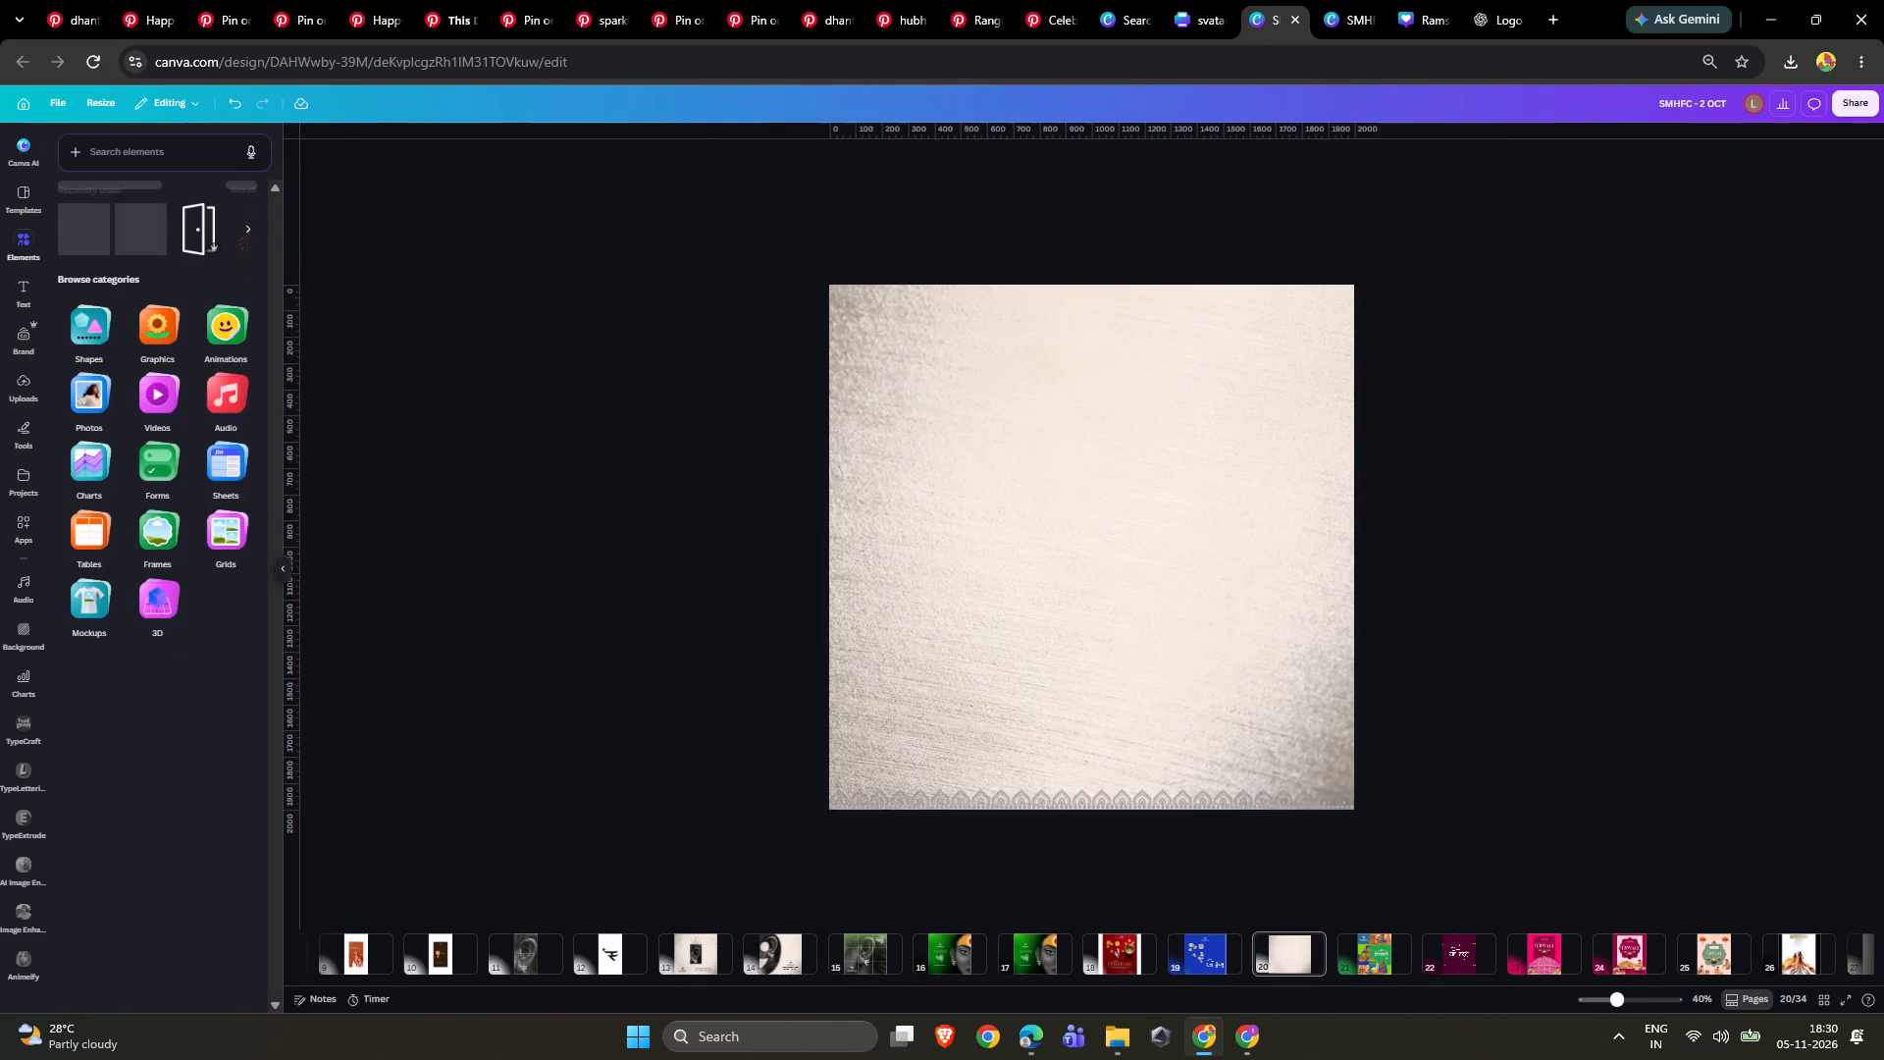
left_click(150, 159)
type("deepak")
key("Return")
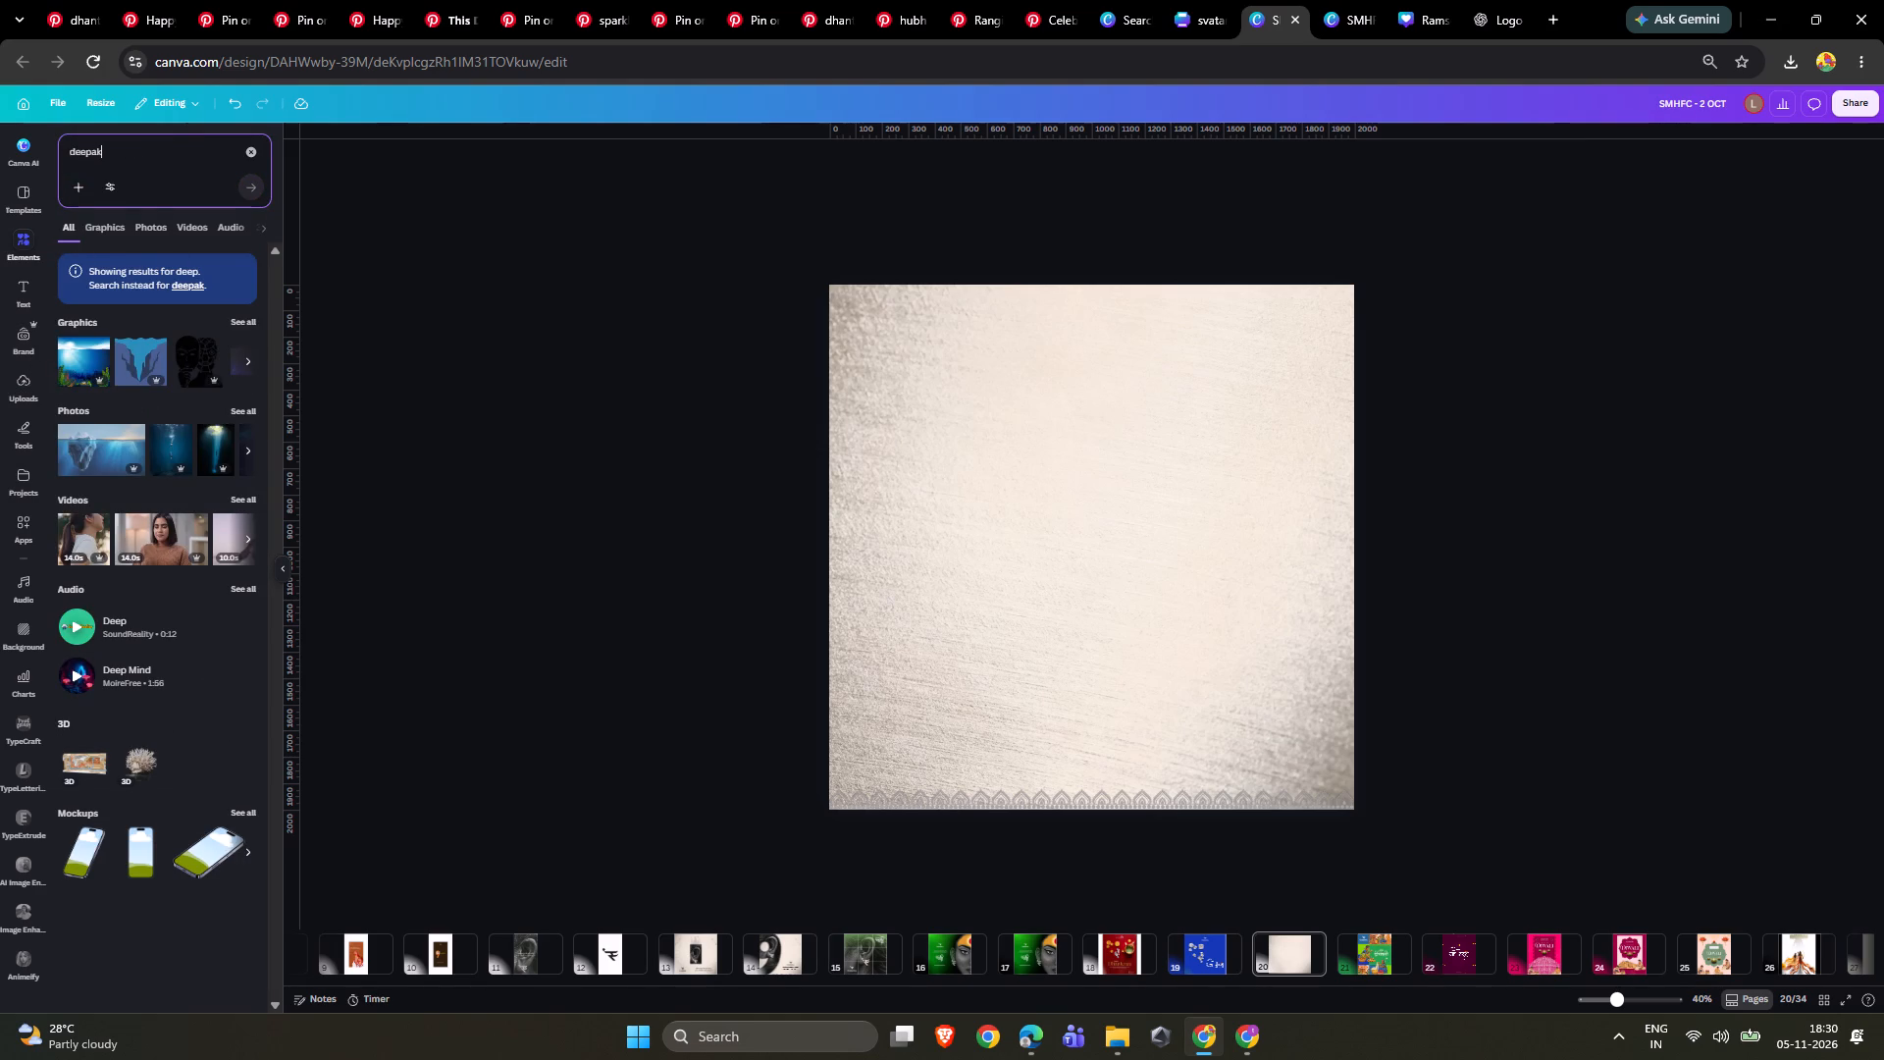
left_click(103, 240)
left_click(106, 229)
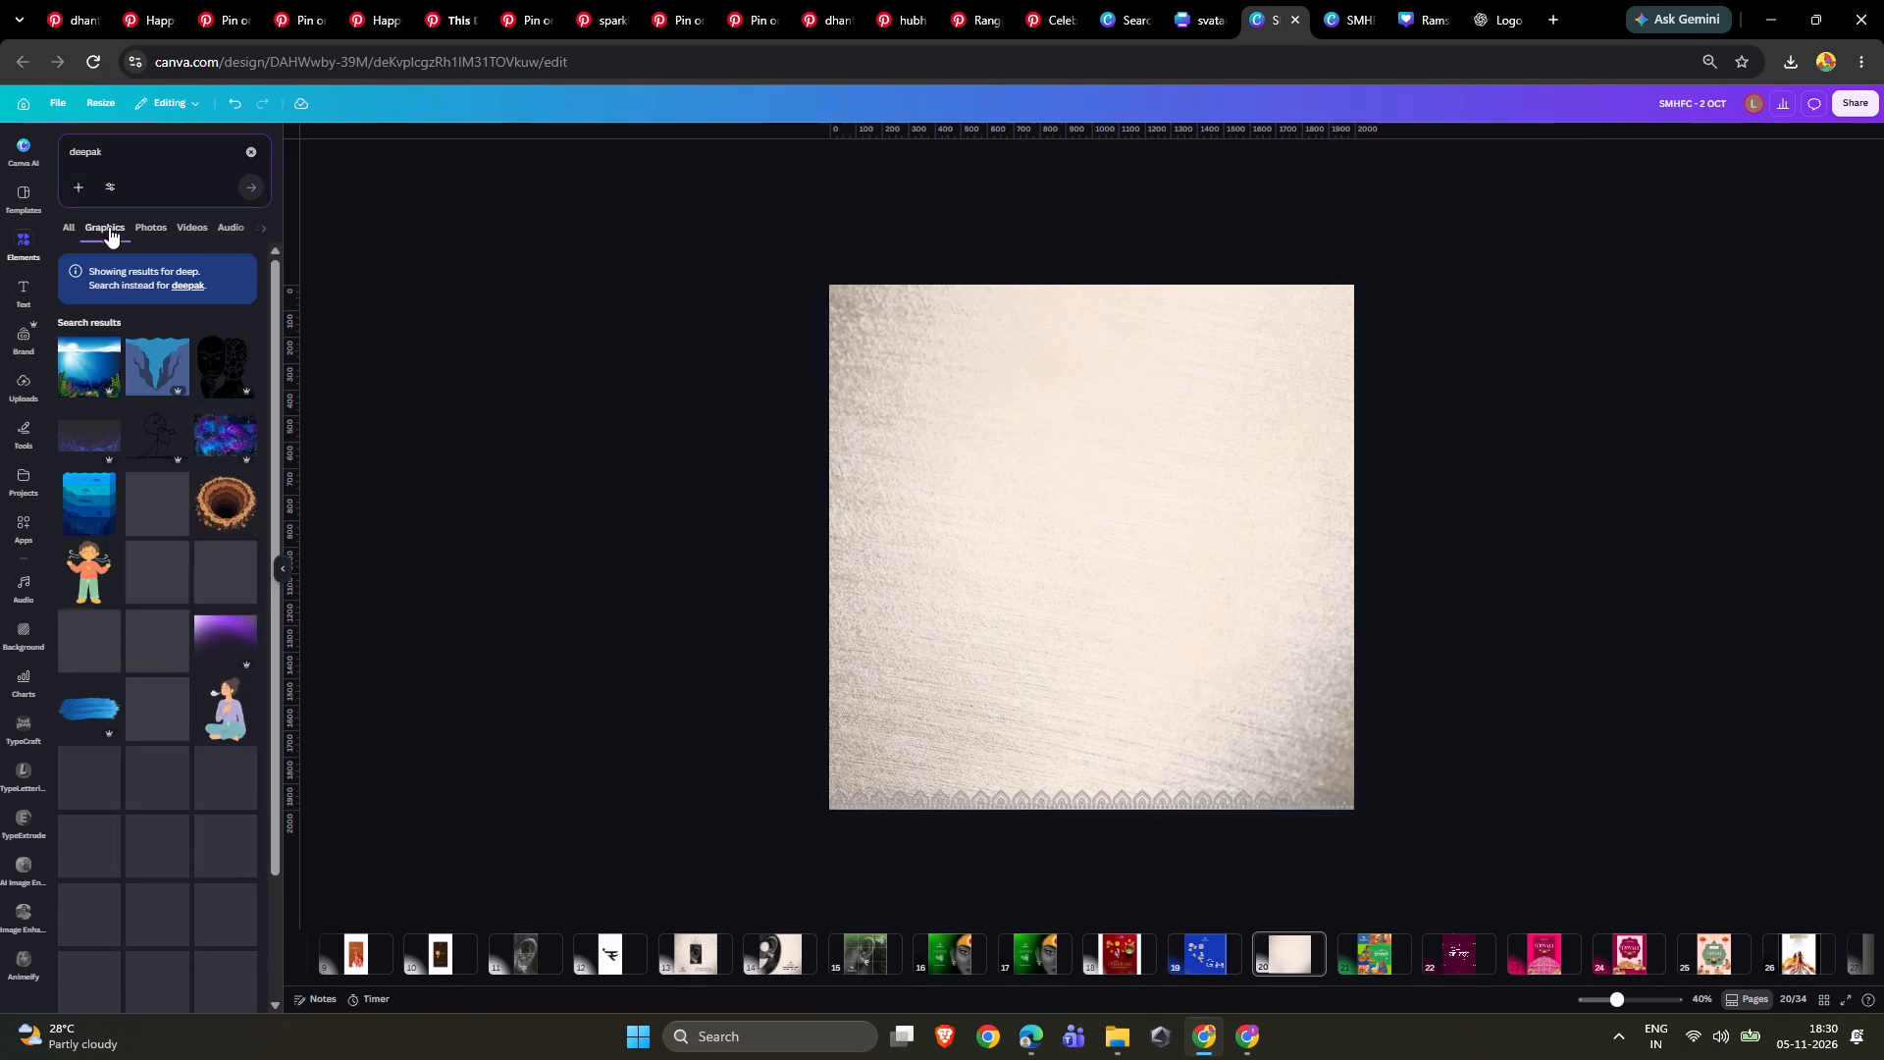
left_click(163, 217)
triple_click(161, 148)
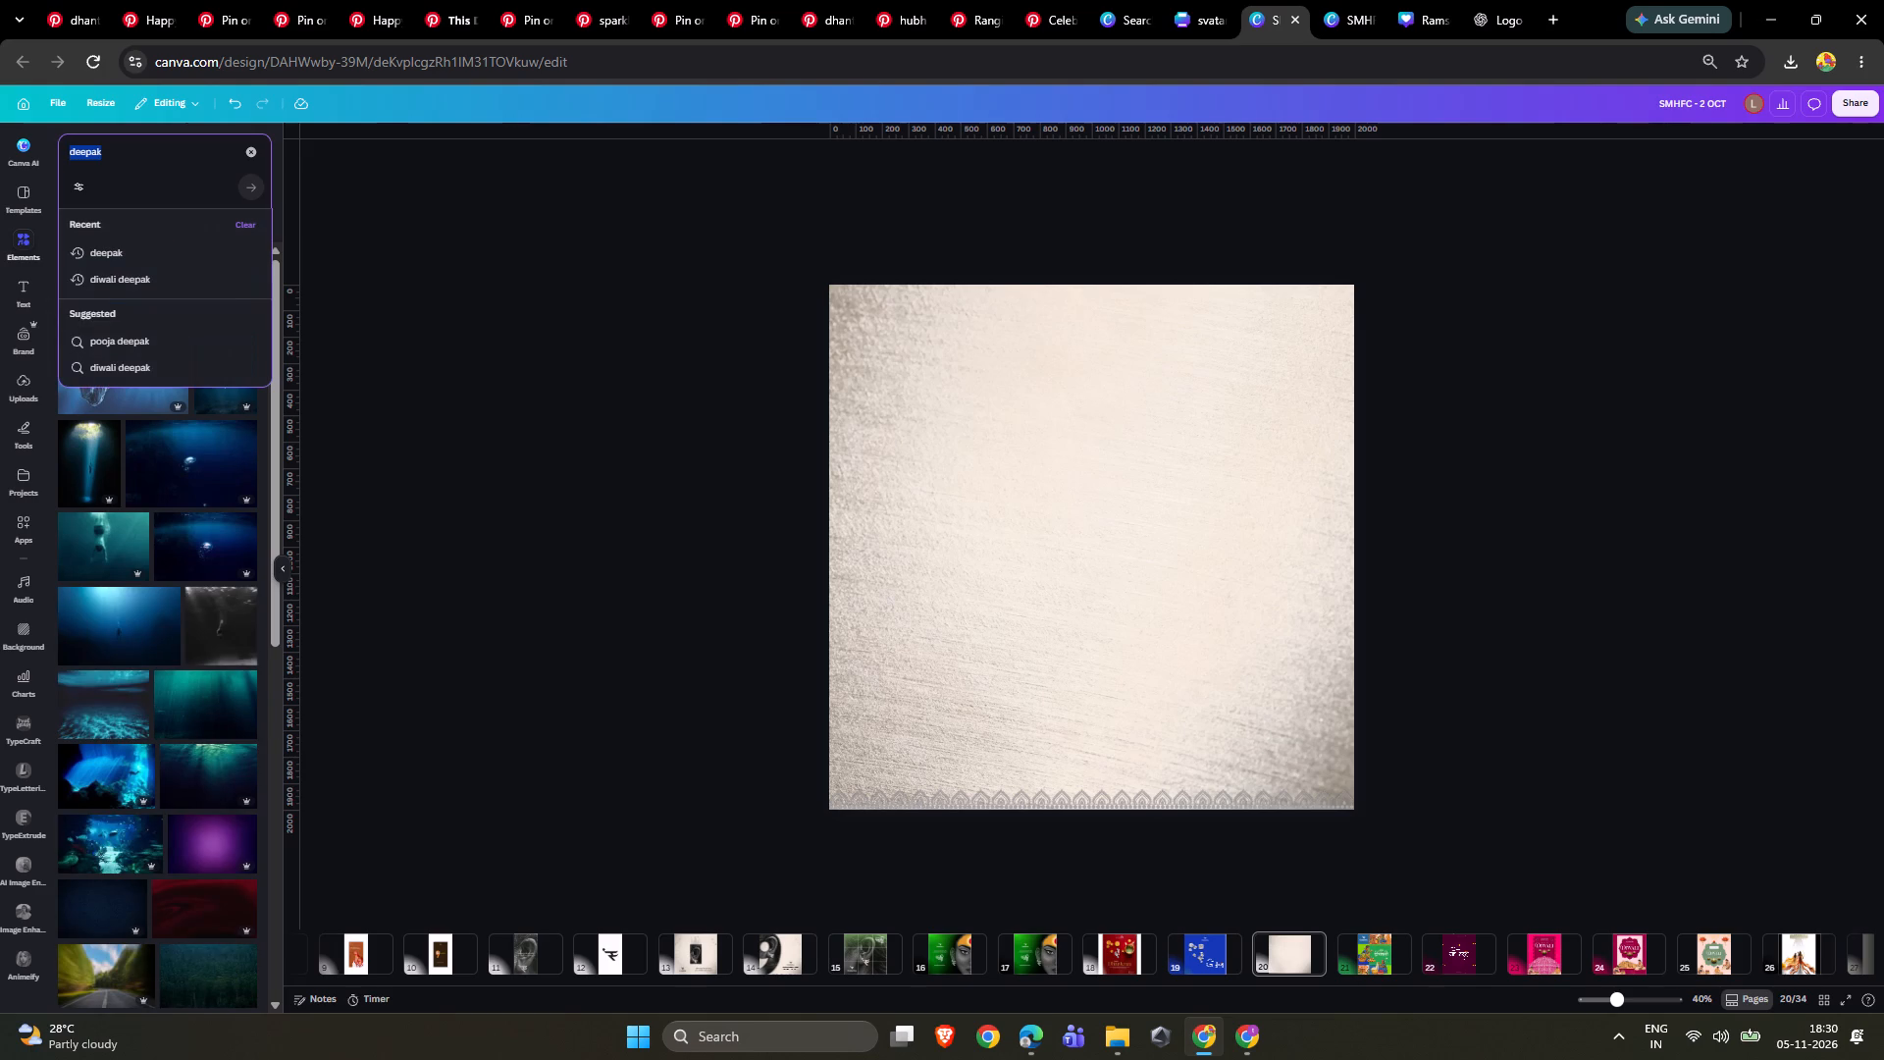
type("dipak")
key("Return")
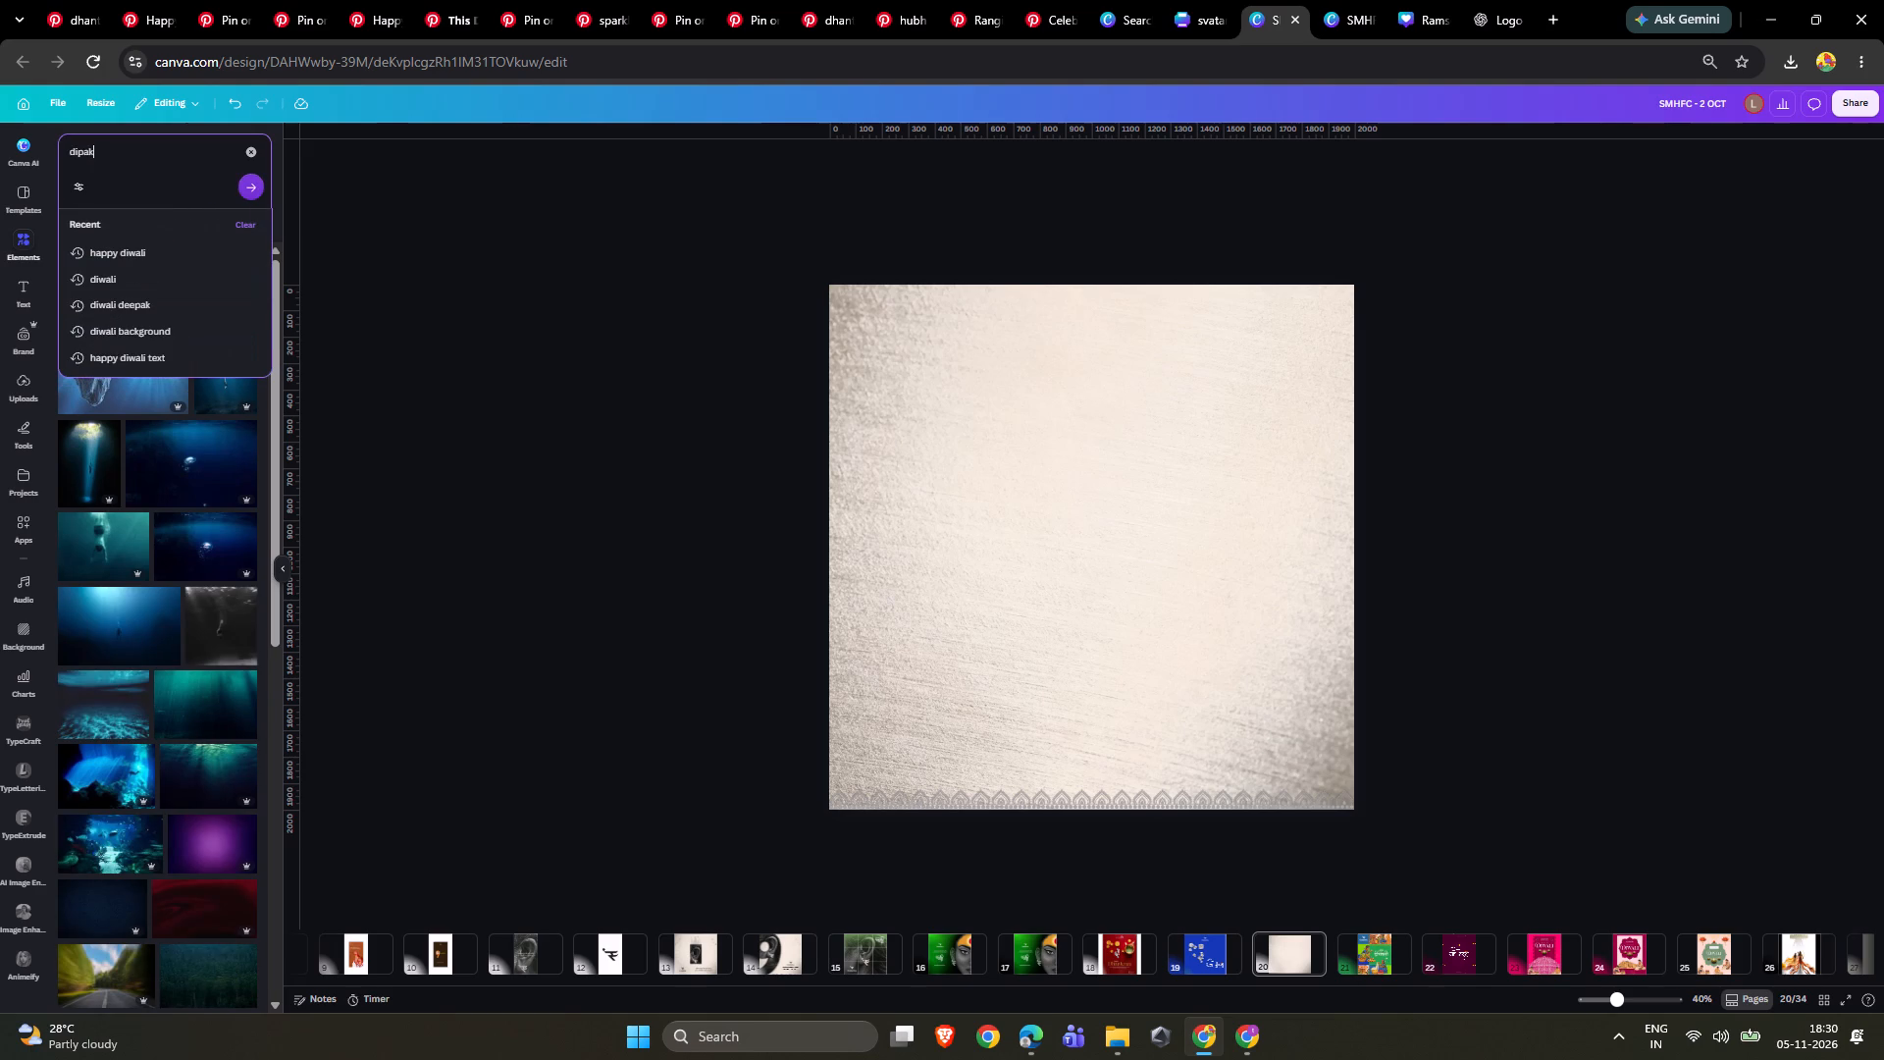
double_click(102, 160)
type("diya")
key("Return")
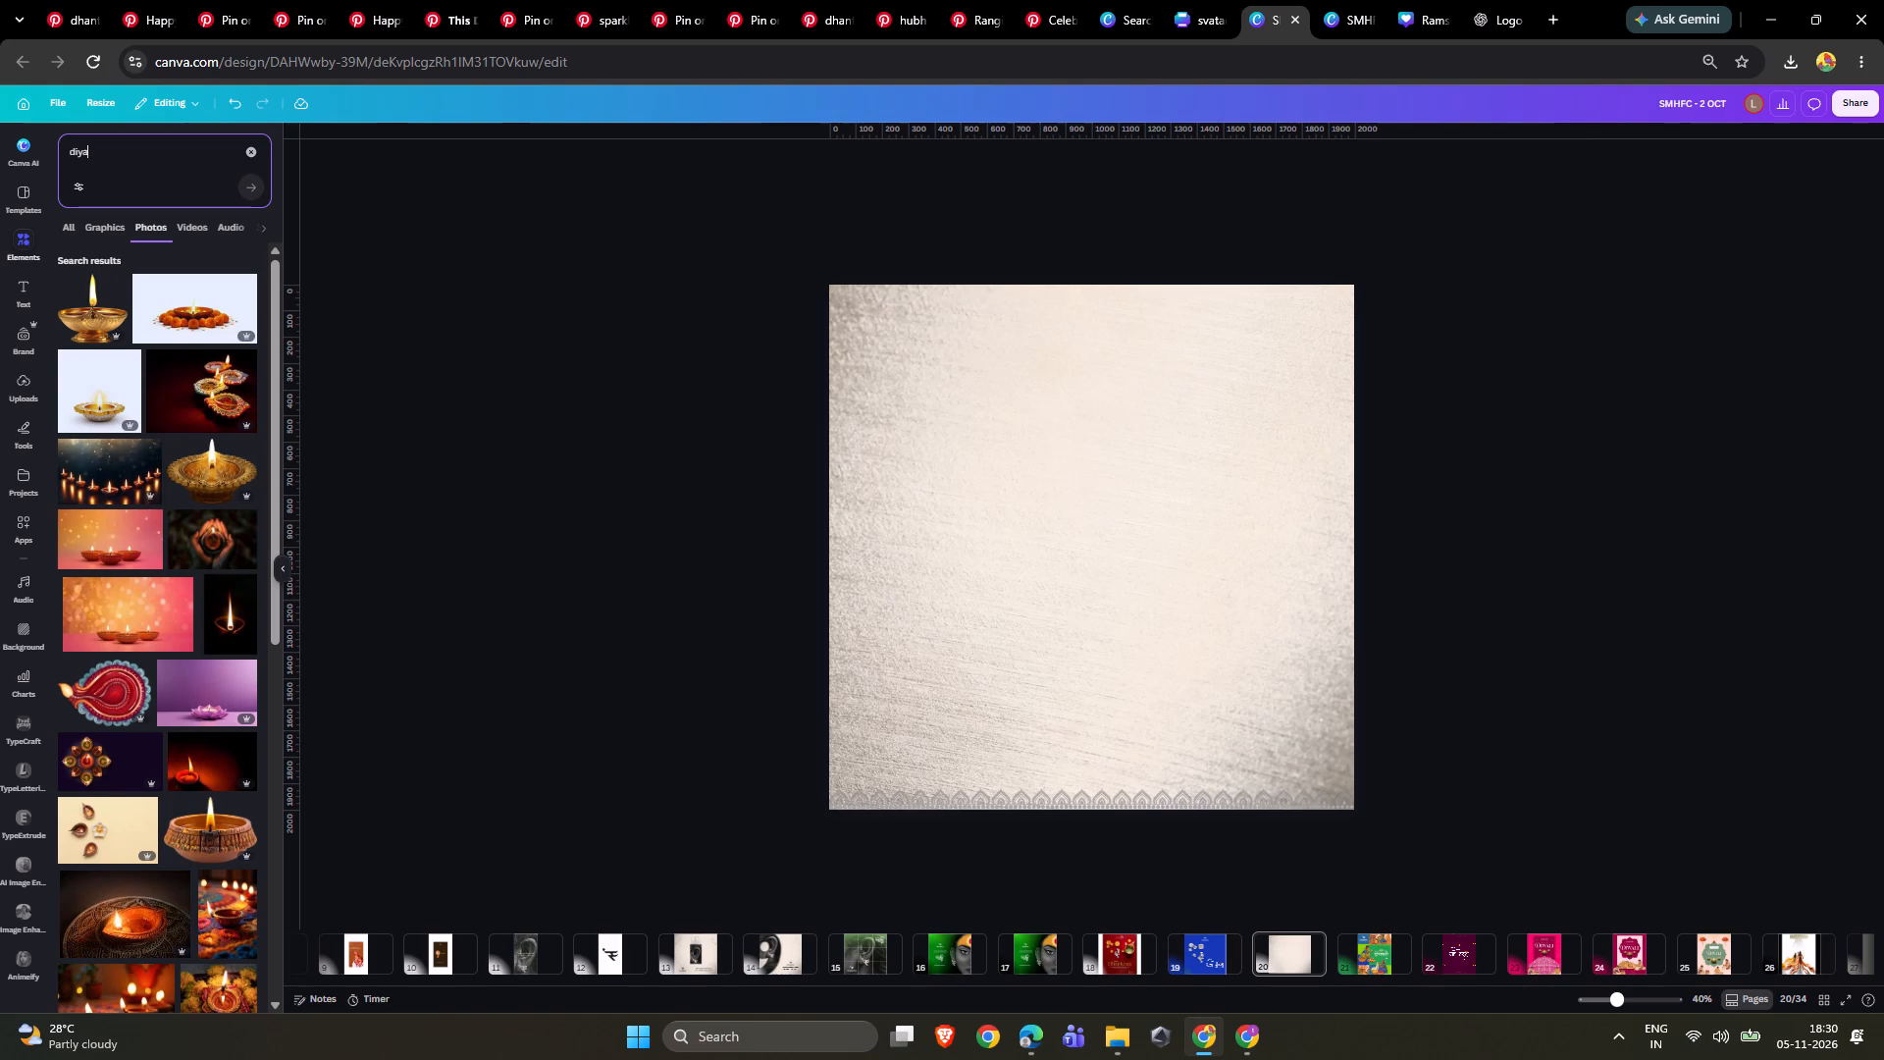
left_click(91, 227)
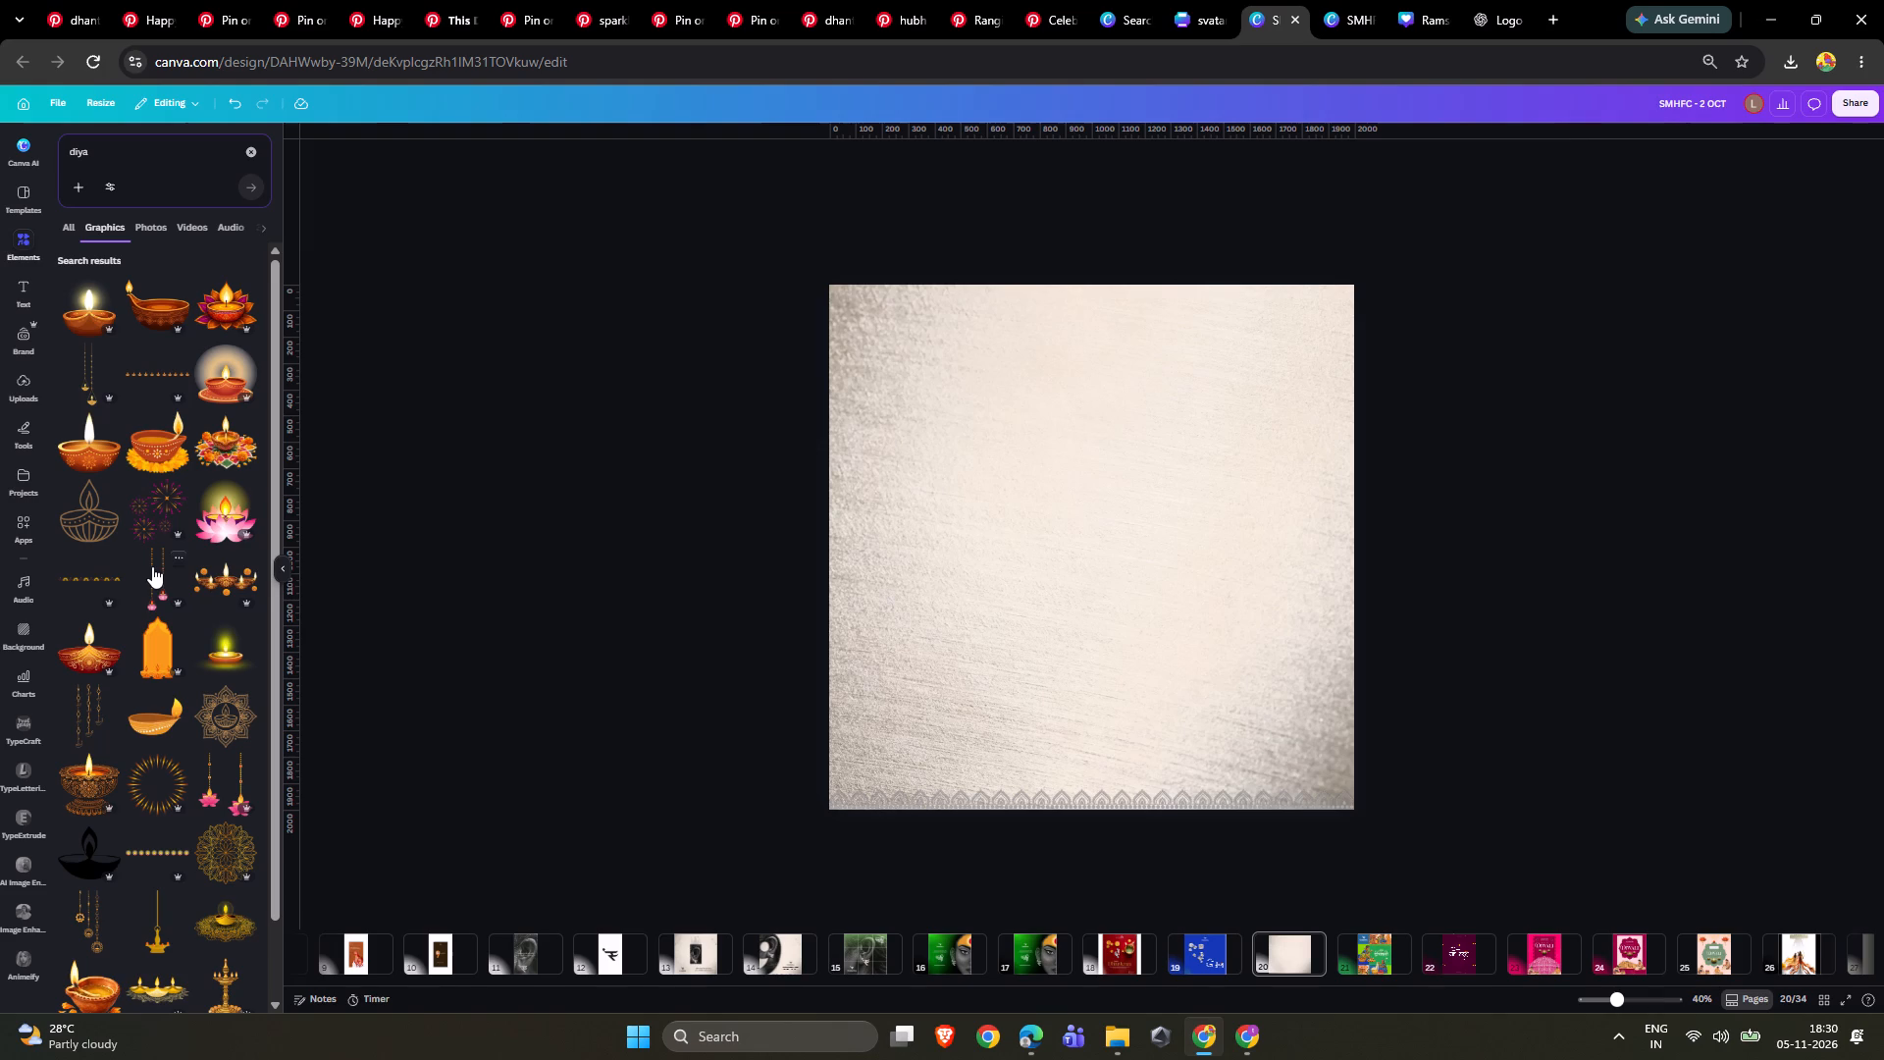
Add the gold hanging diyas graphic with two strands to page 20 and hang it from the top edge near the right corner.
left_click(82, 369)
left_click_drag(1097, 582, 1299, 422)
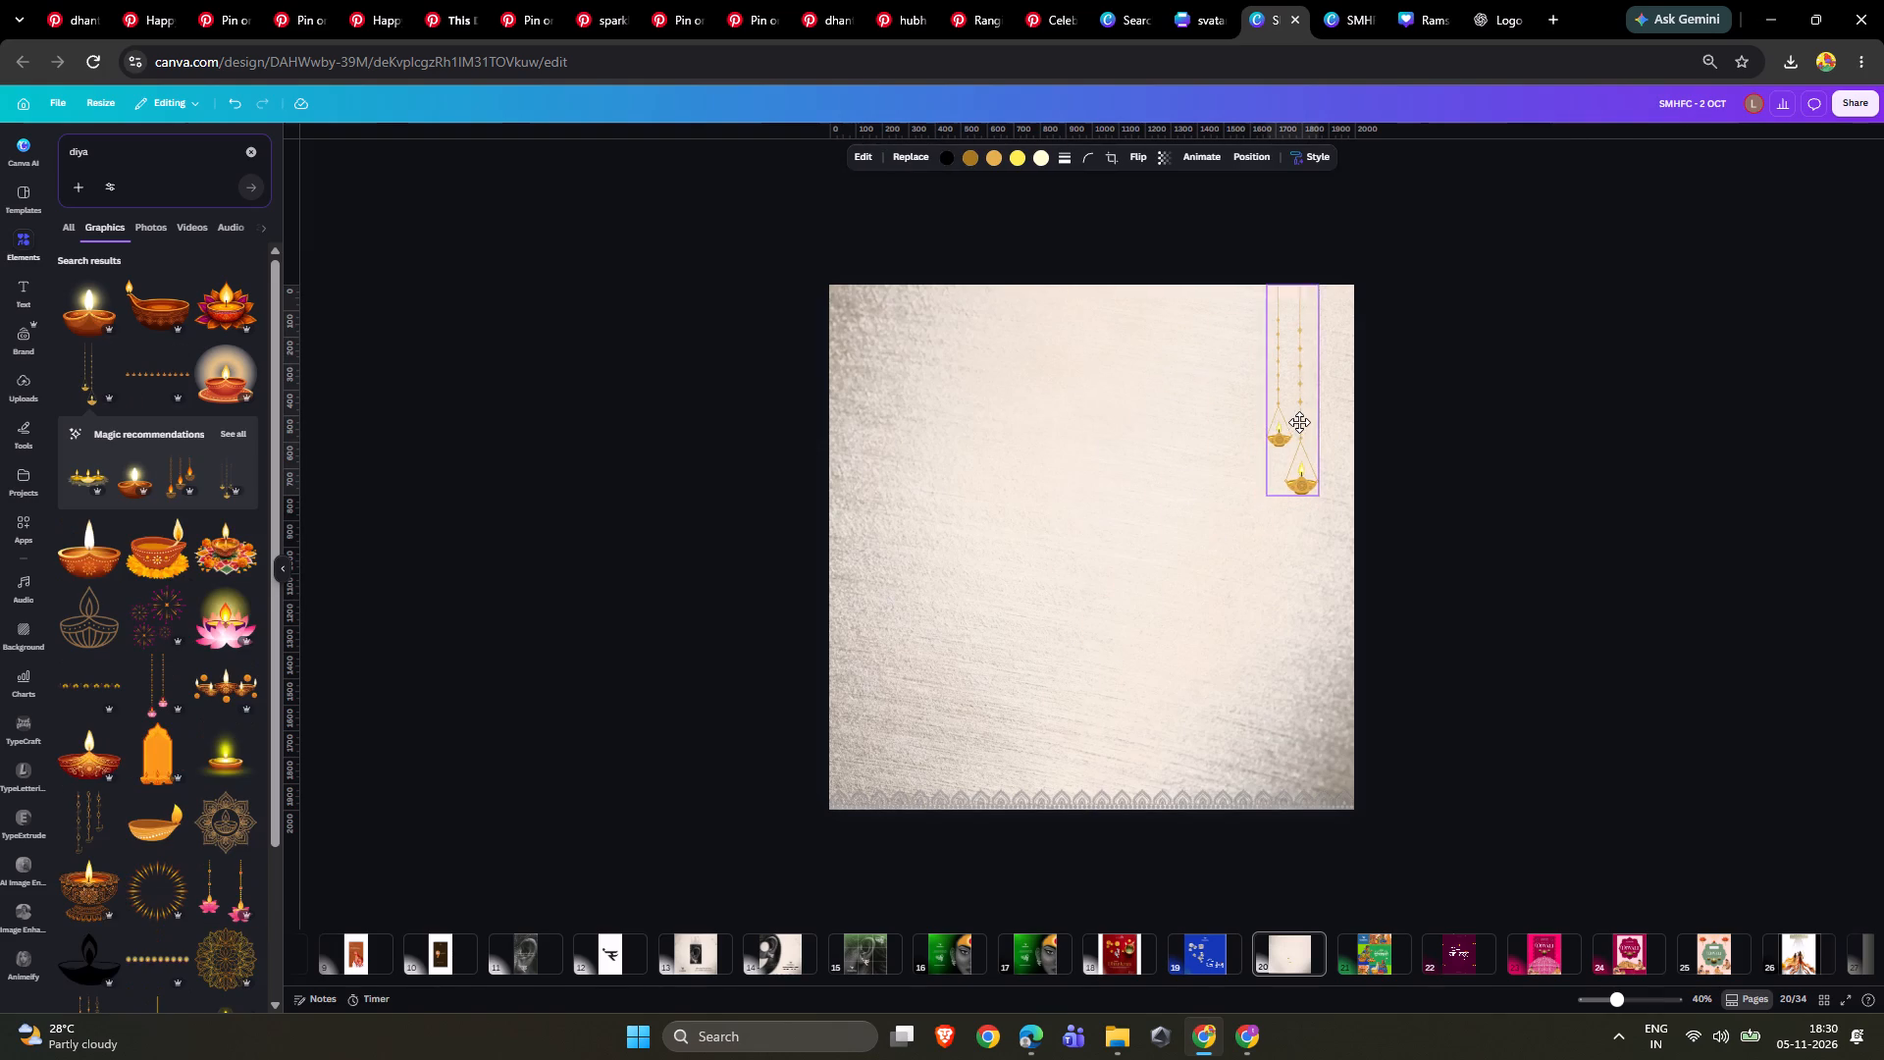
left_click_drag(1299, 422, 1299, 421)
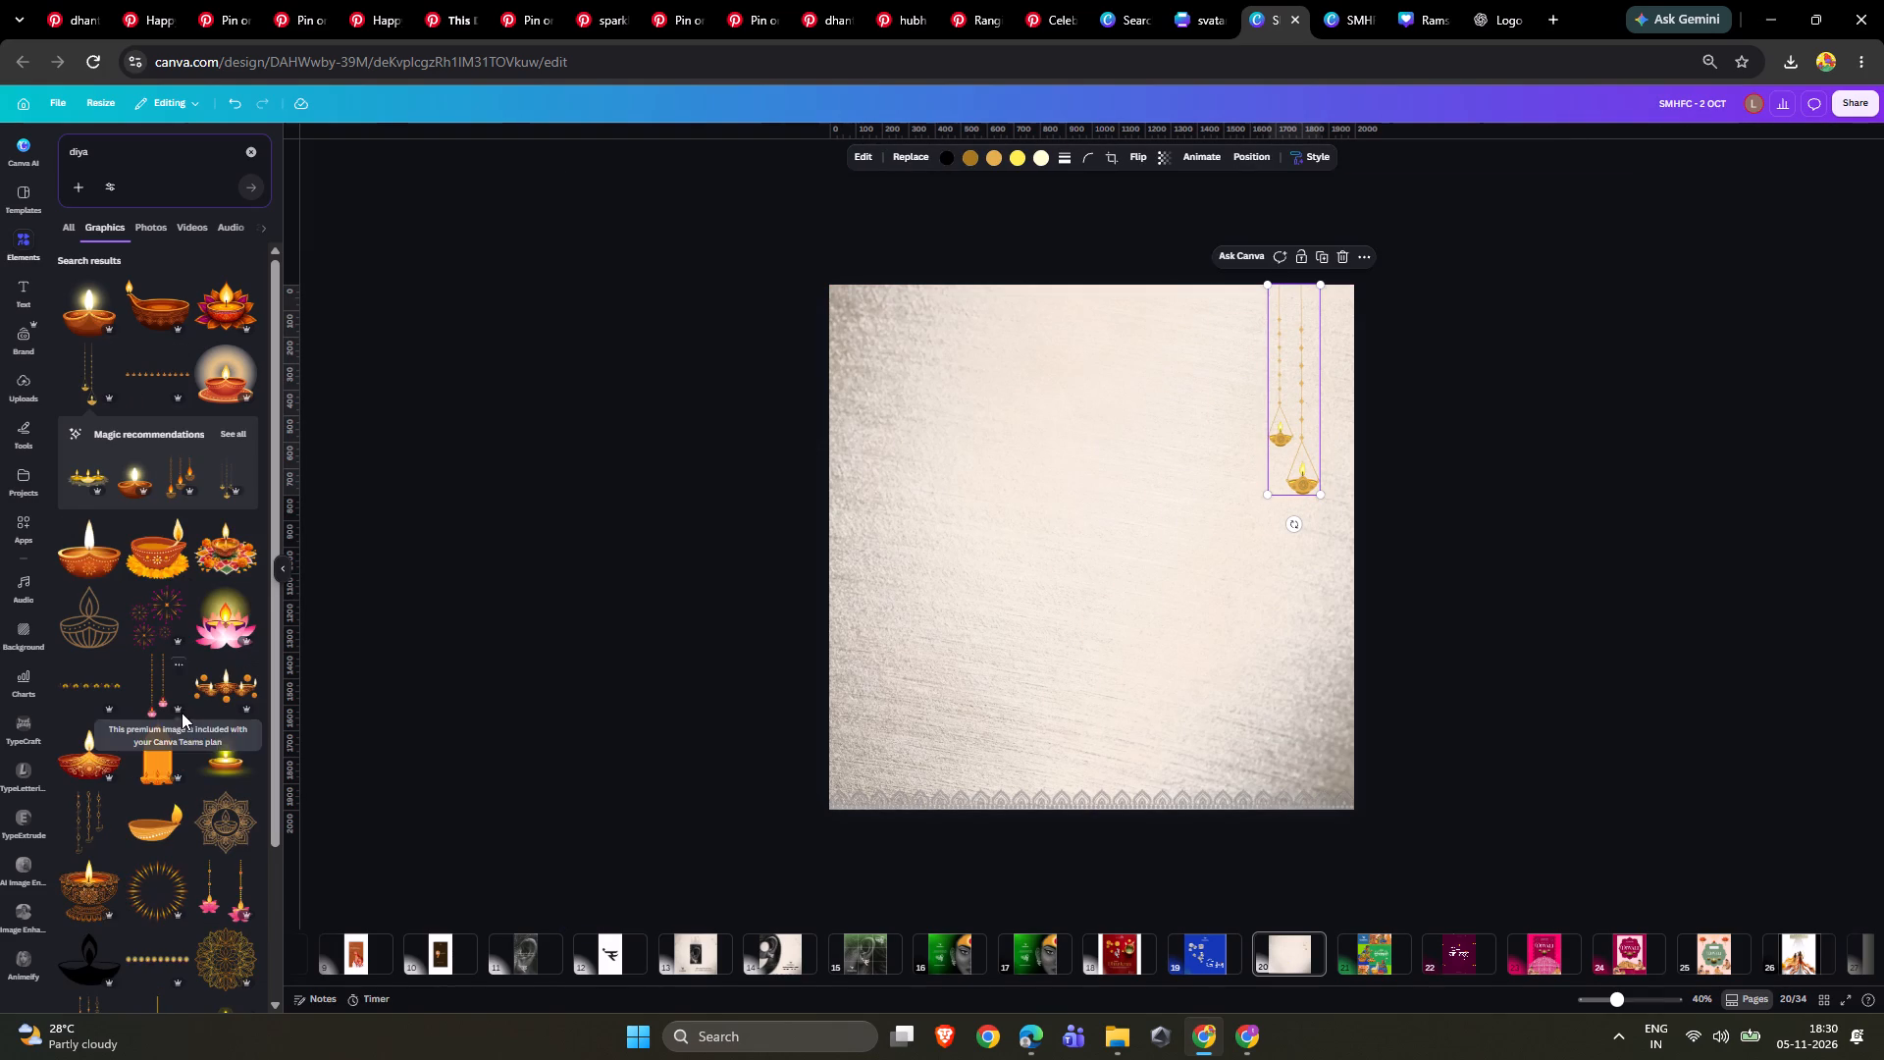
Add the three-strand outlined hanging diyas graphic, recolour it grey, shrink it slightly and place it in page 20's top-left corner.
scroll(182, 713, "down", 1)
left_click(91, 718)
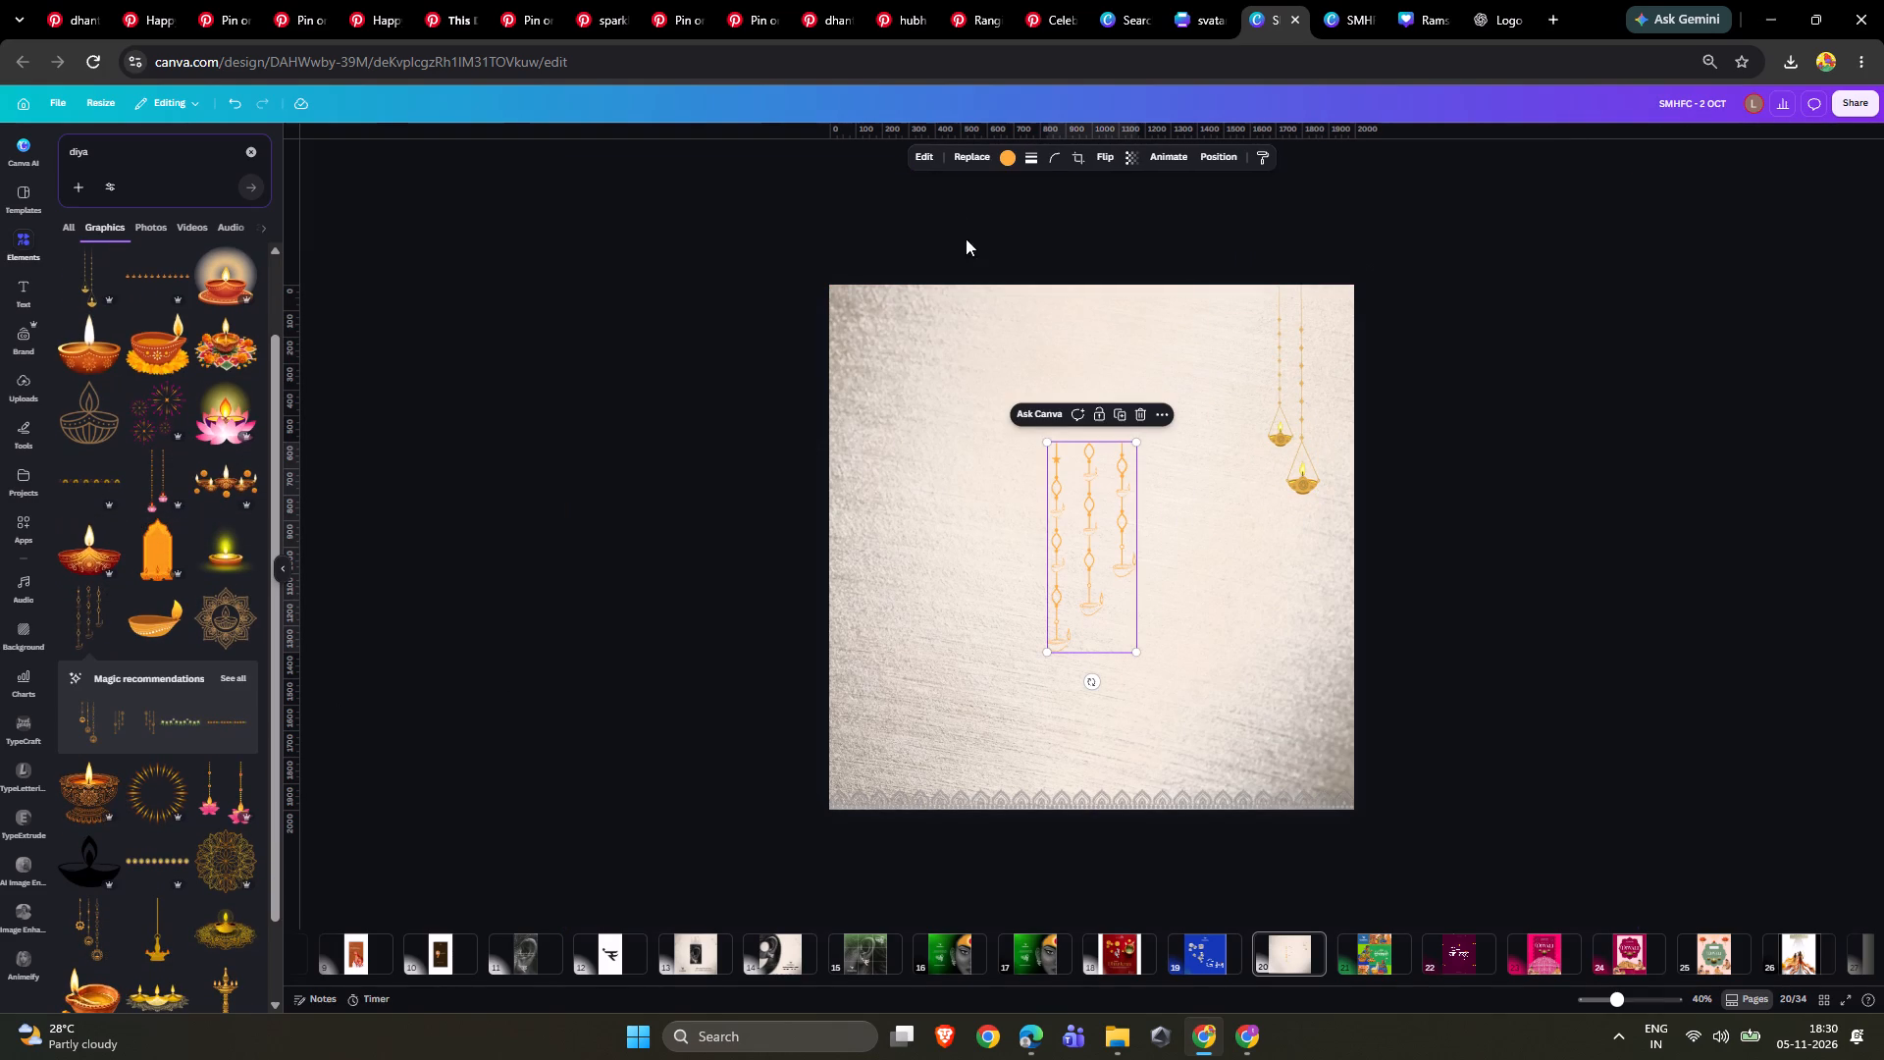
left_click(982, 162)
left_click(989, 162)
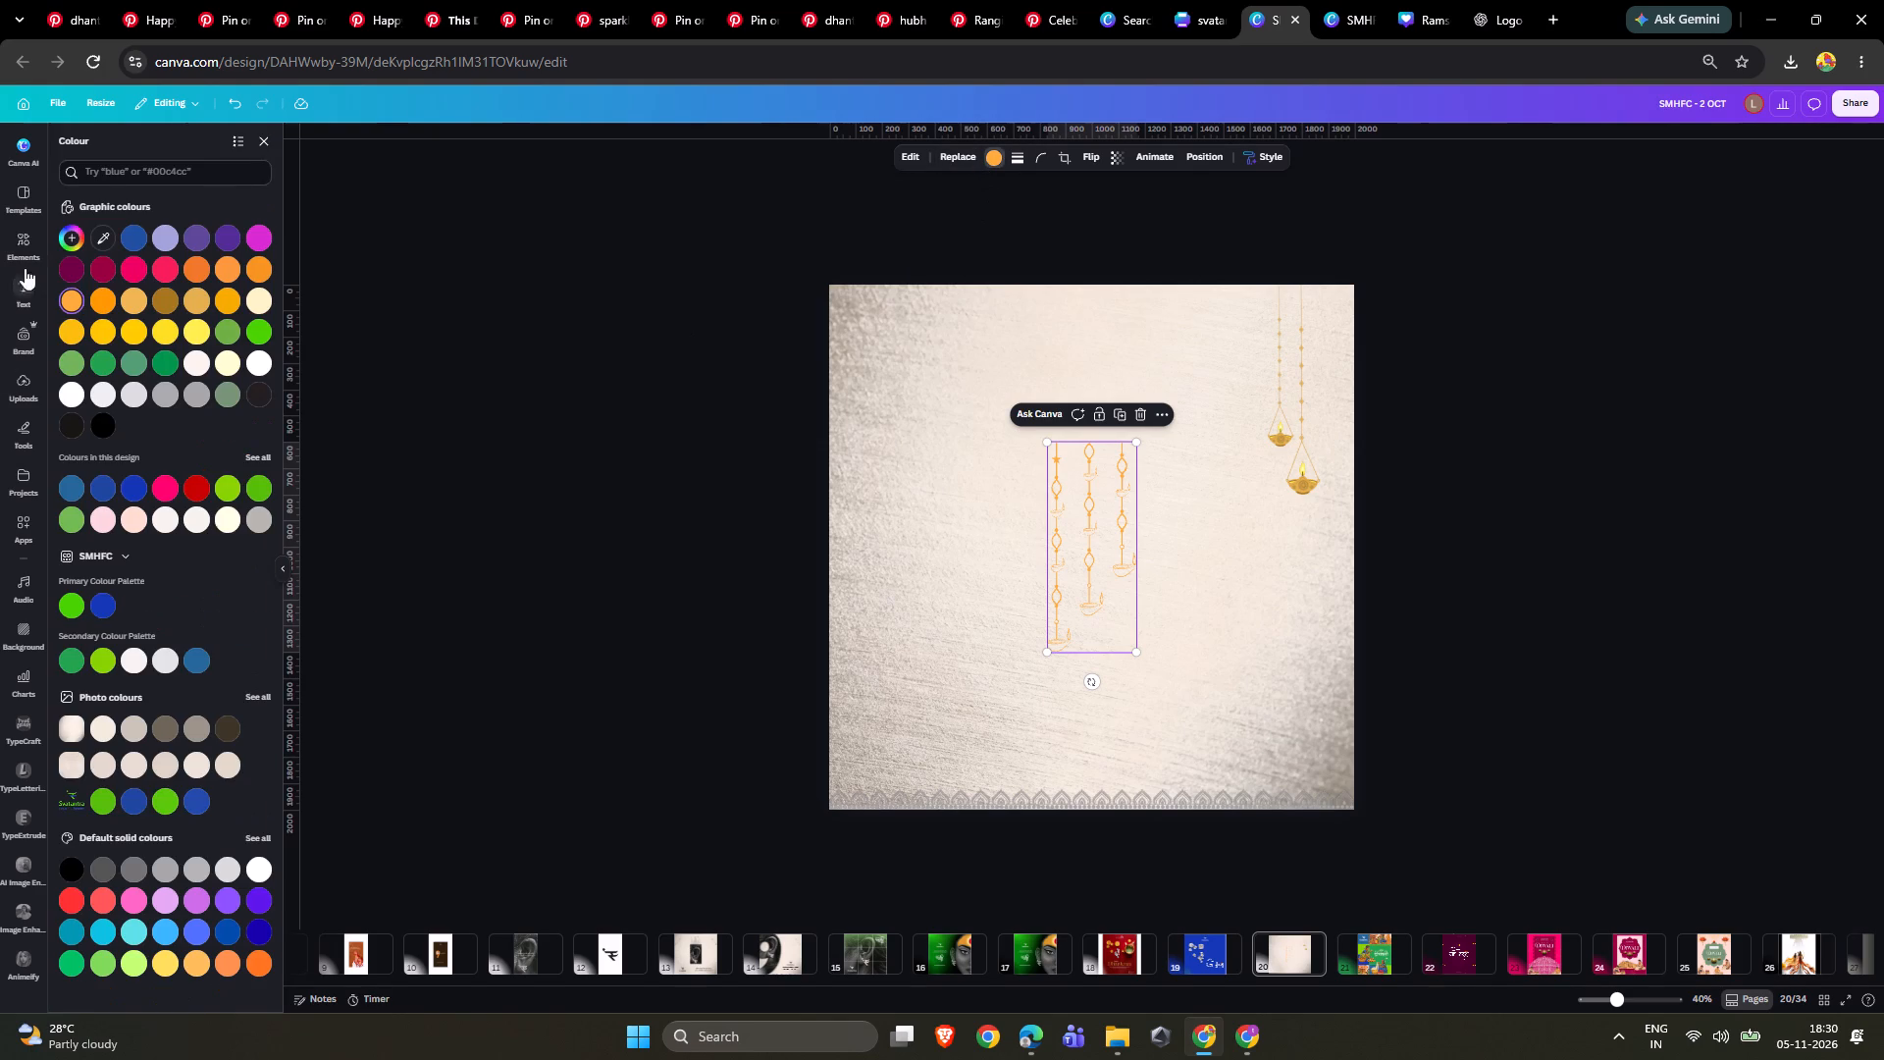
left_click(253, 522)
left_click_drag(1135, 650, 1117, 639)
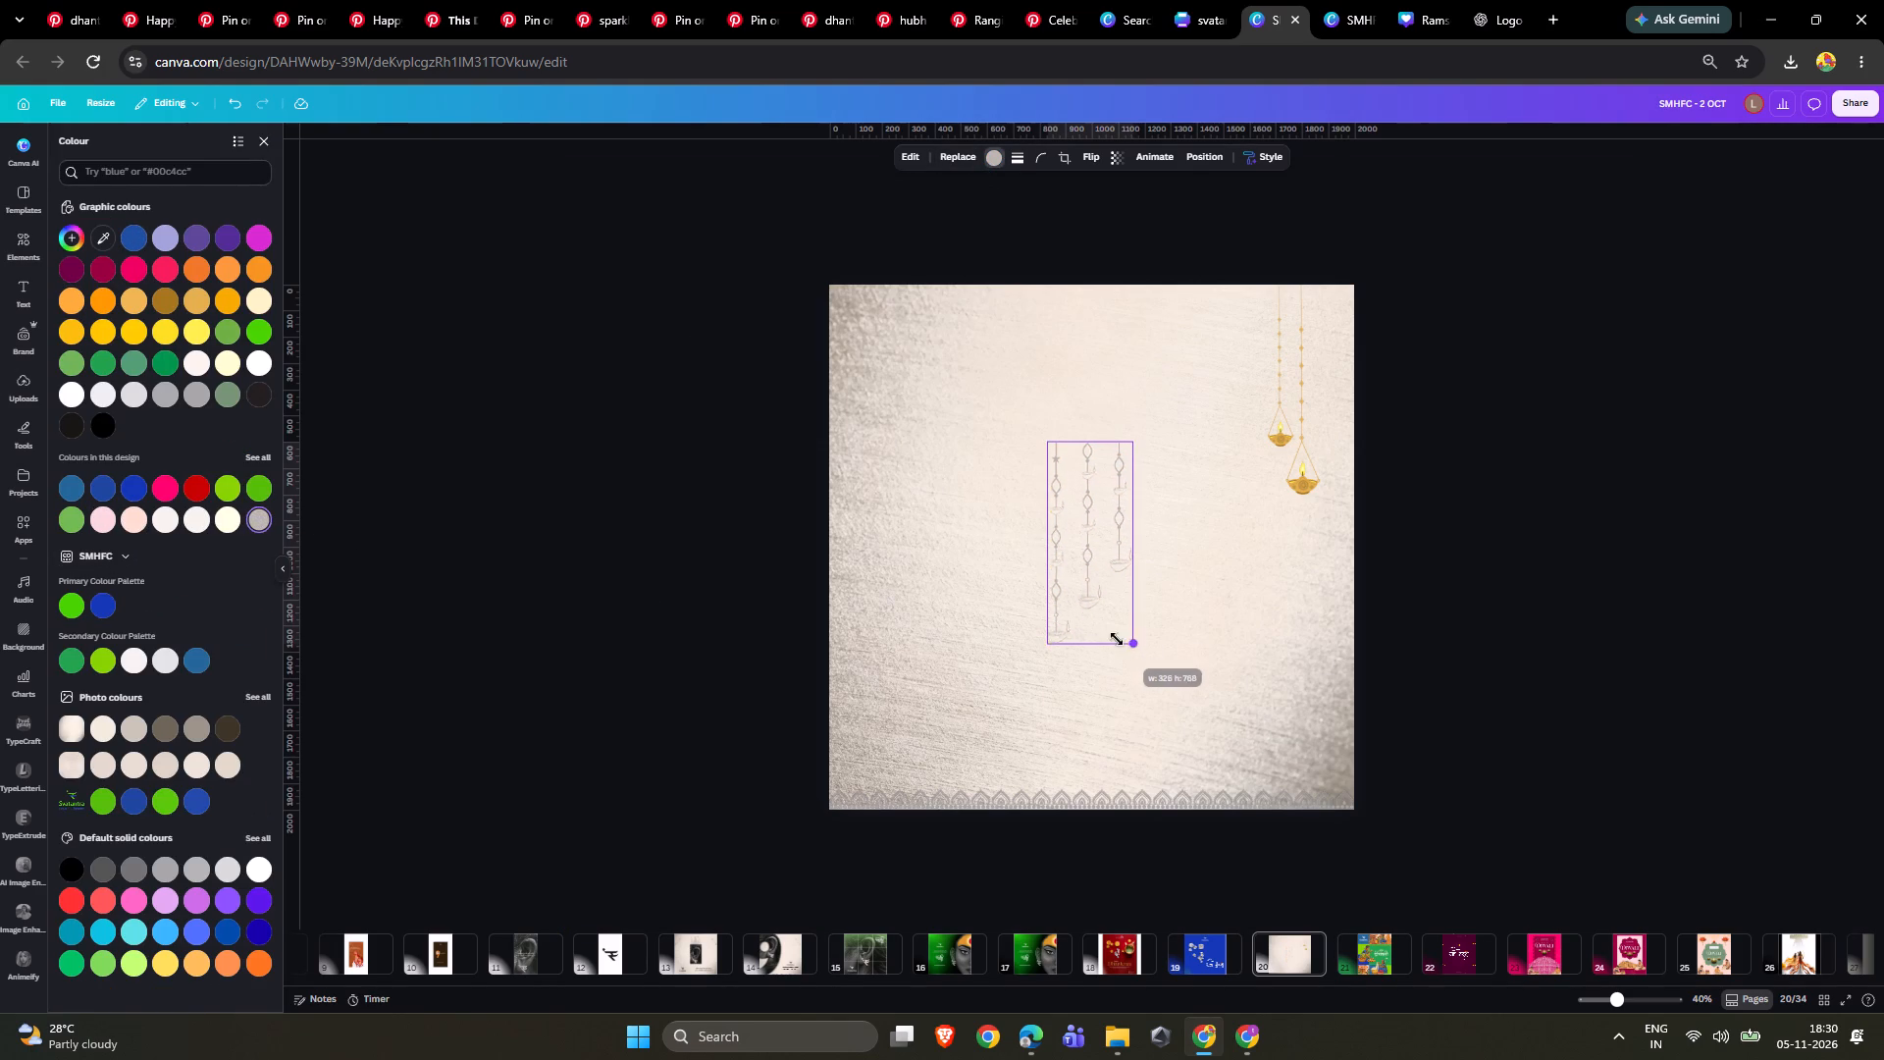
left_click_drag(1117, 639, 1108, 625)
left_click_drag(1083, 556, 858, 388)
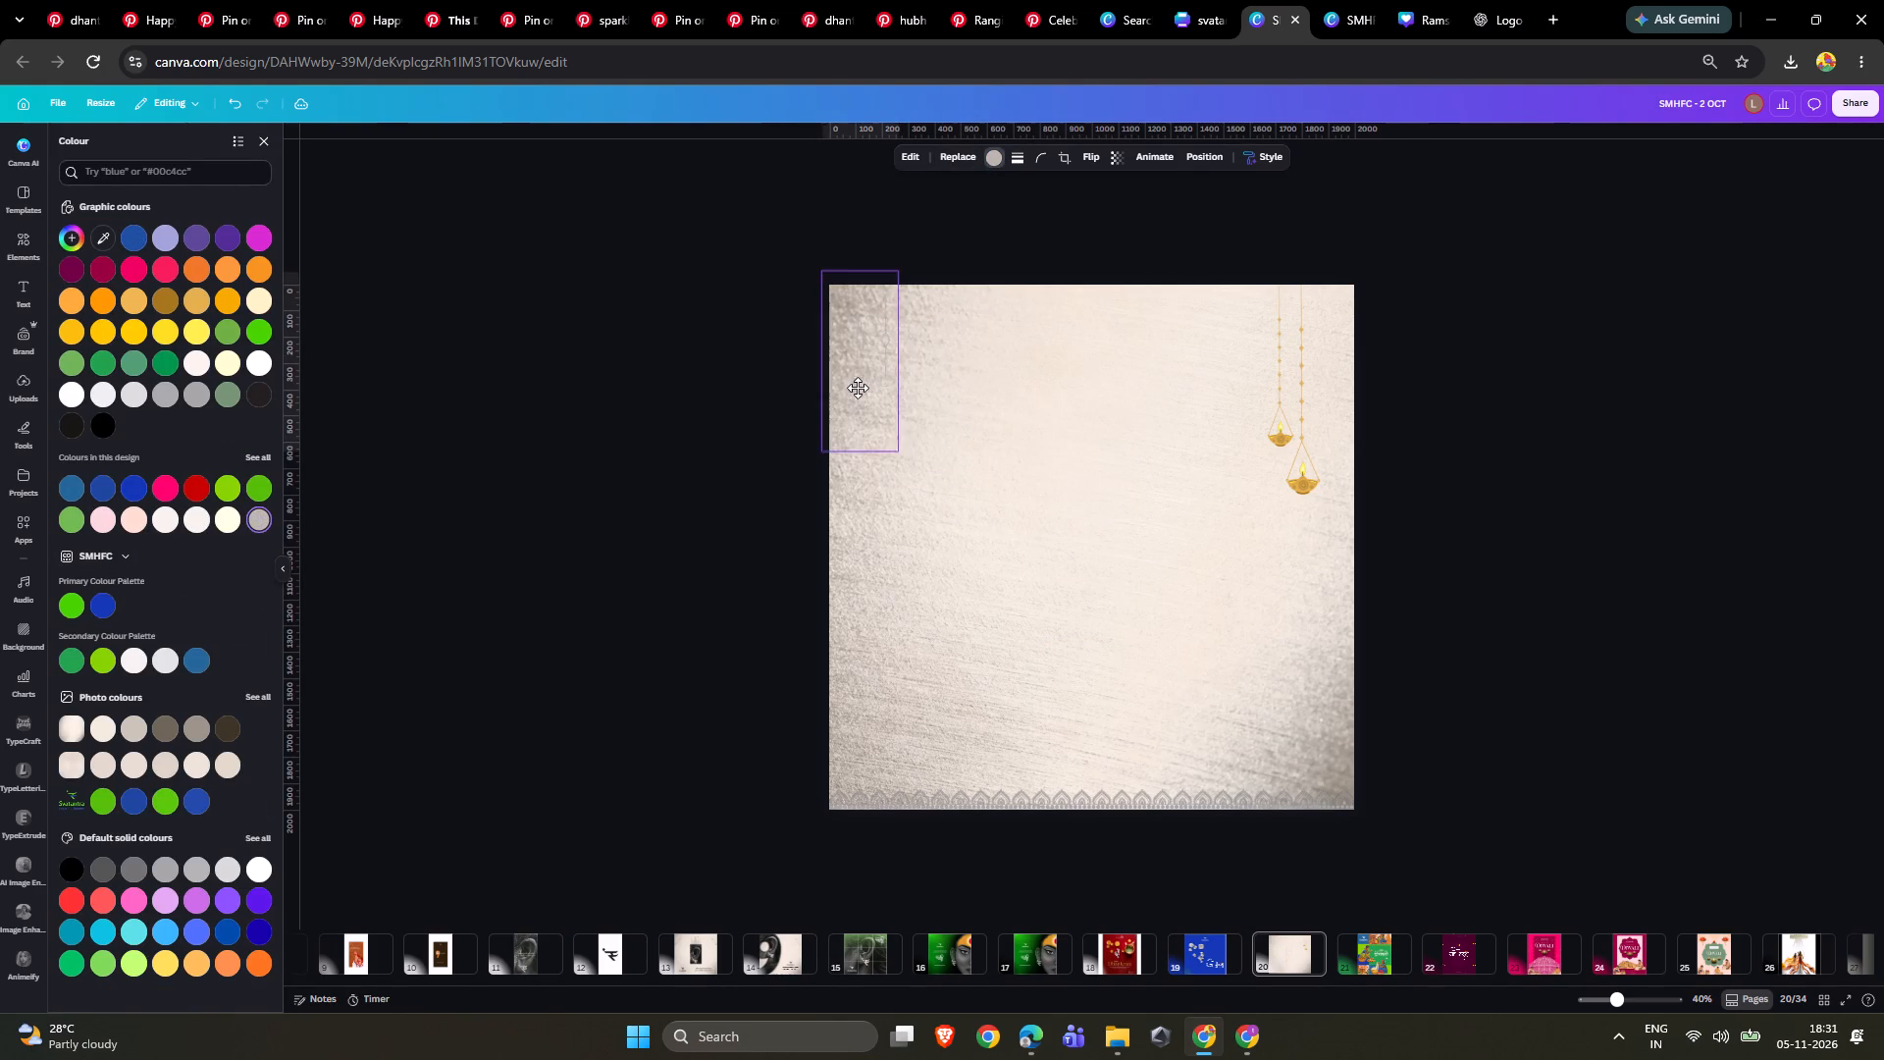
left_click_drag(858, 388, 883, 403)
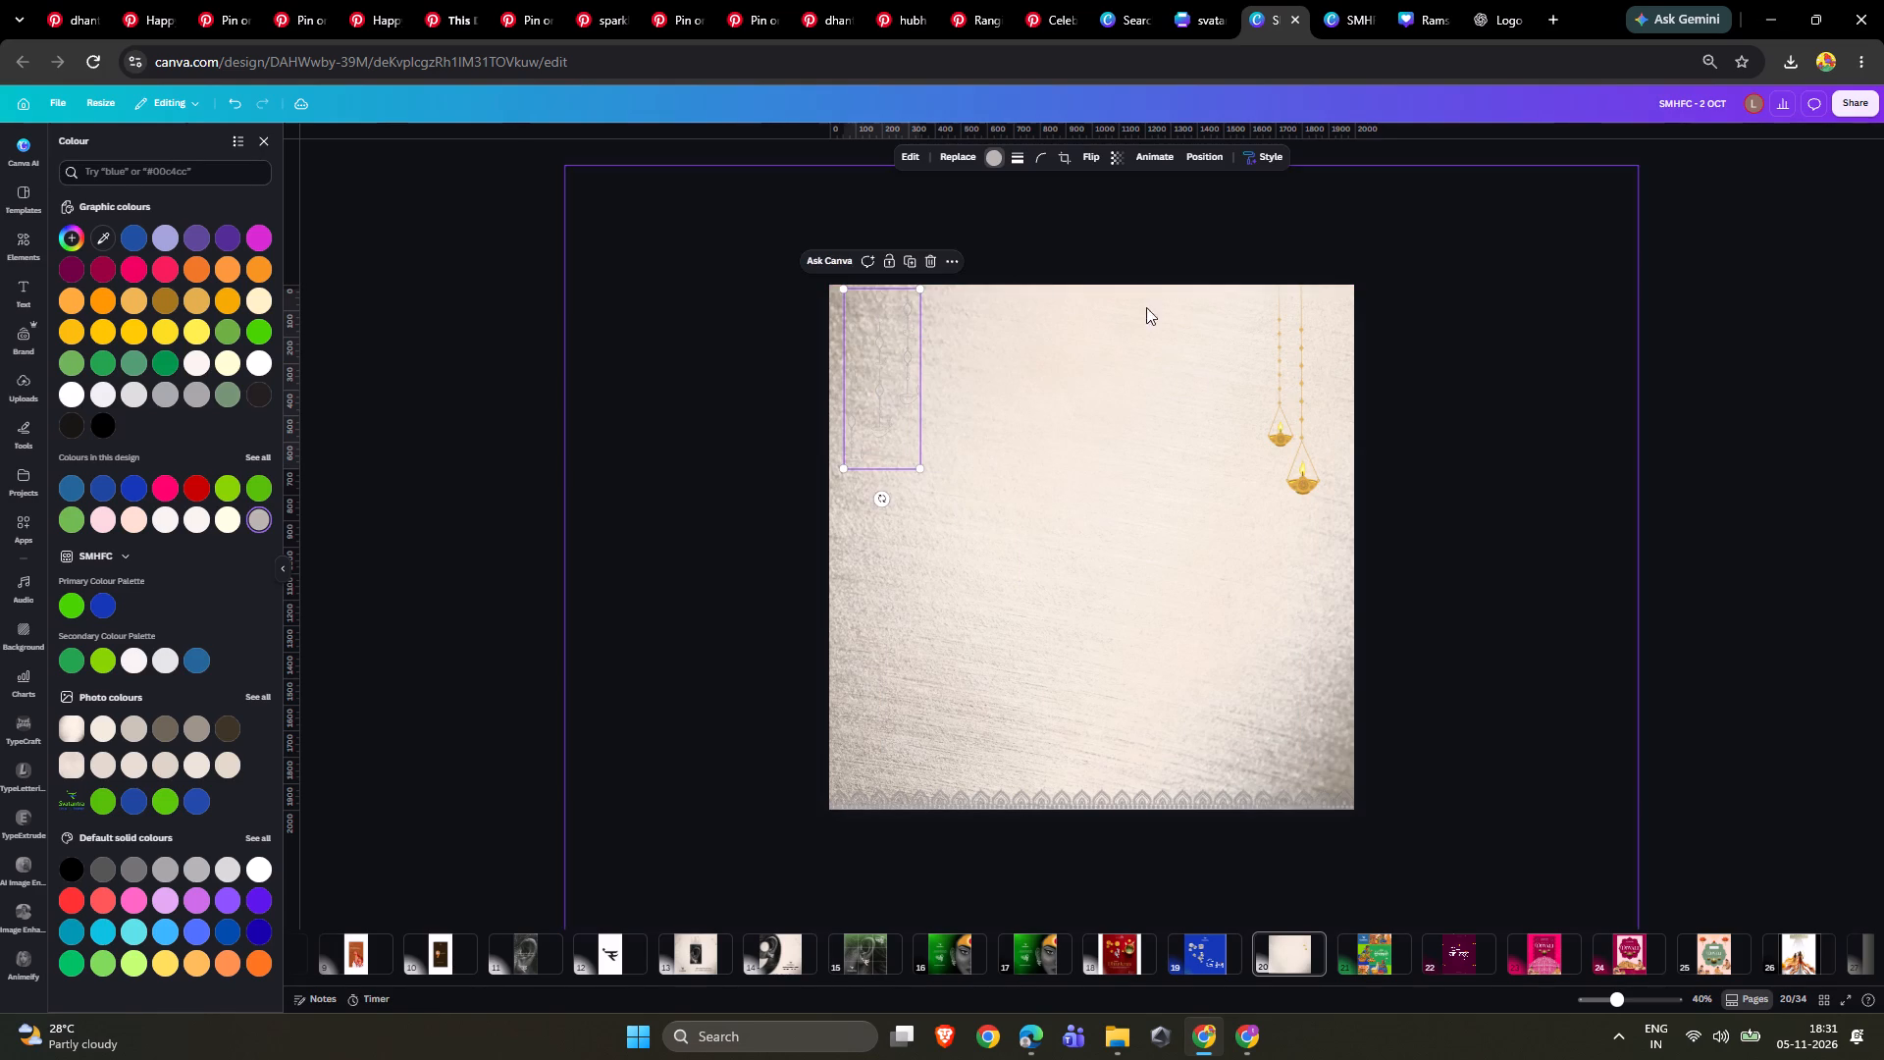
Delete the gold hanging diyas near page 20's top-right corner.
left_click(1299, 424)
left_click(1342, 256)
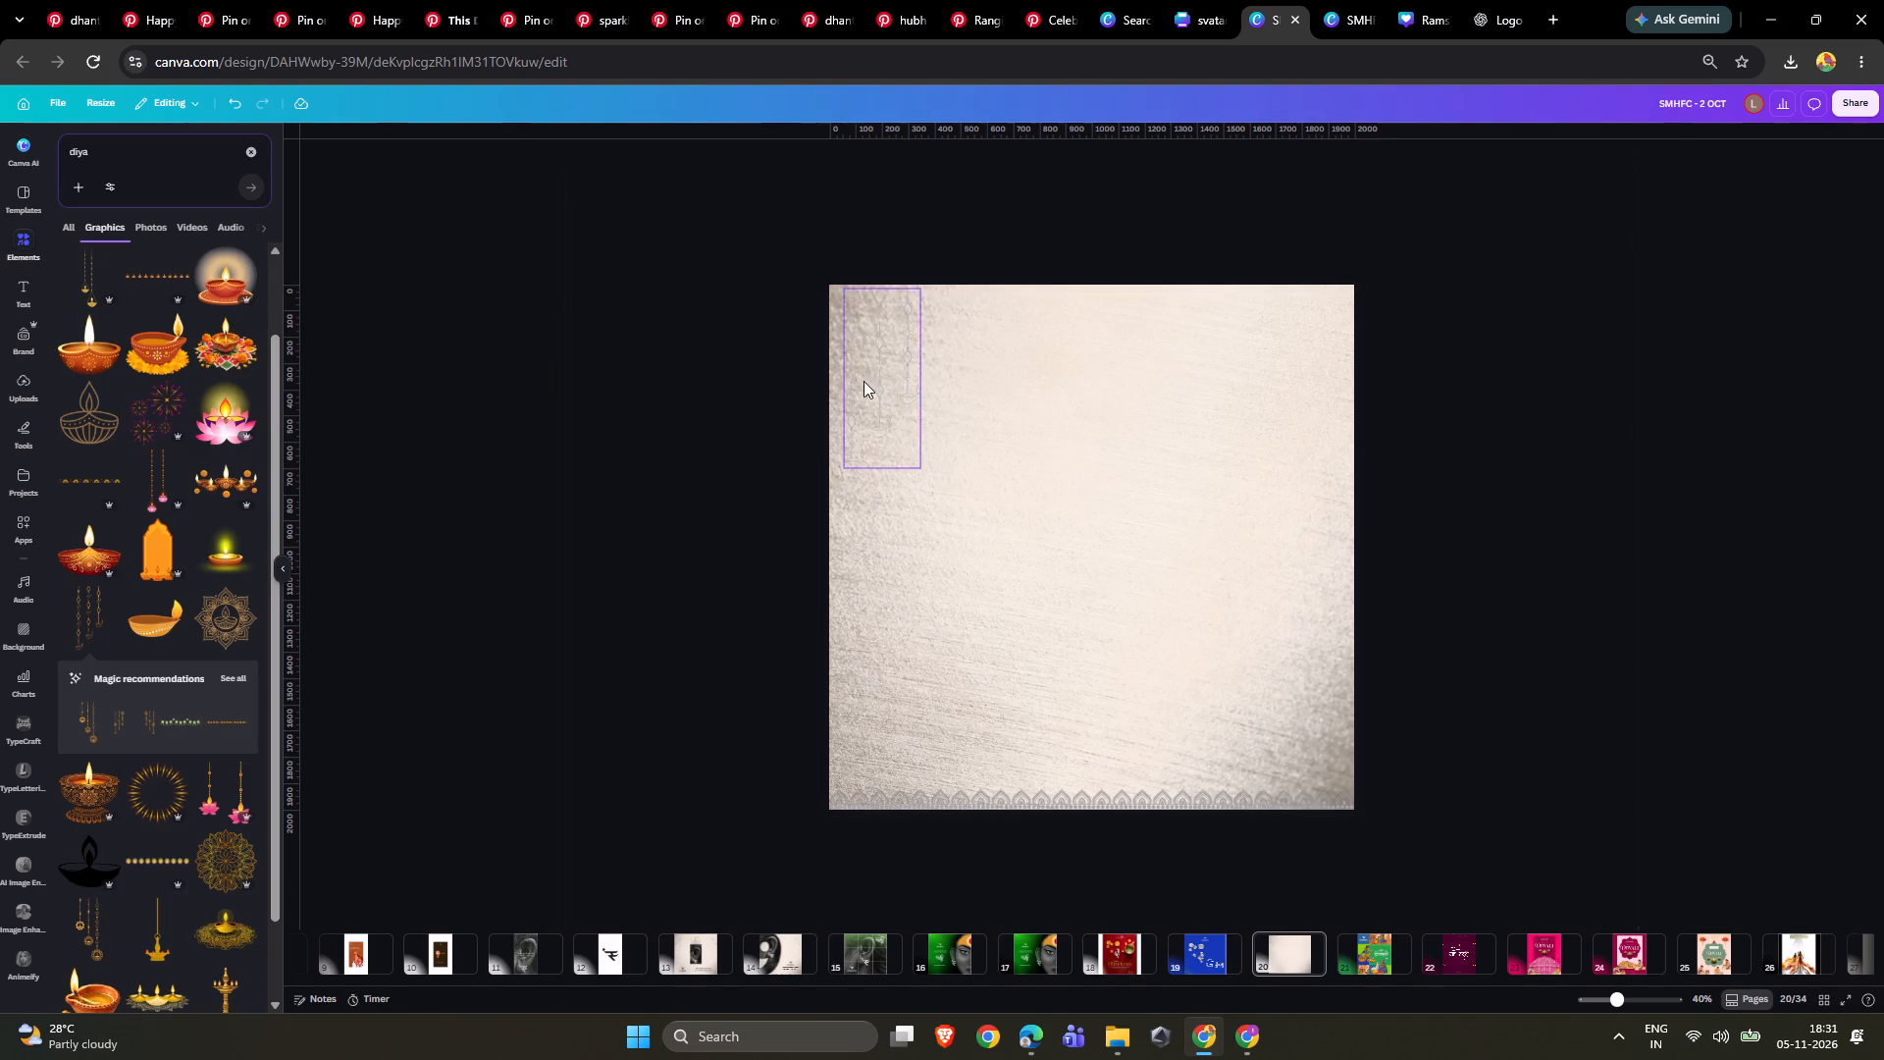
Duplicate the grey hanging diyas, flip the copy horizontally into page 20's top-right corner, and align the original level with it.
left_click(915, 381)
scroll(144, 680, "down", 3)
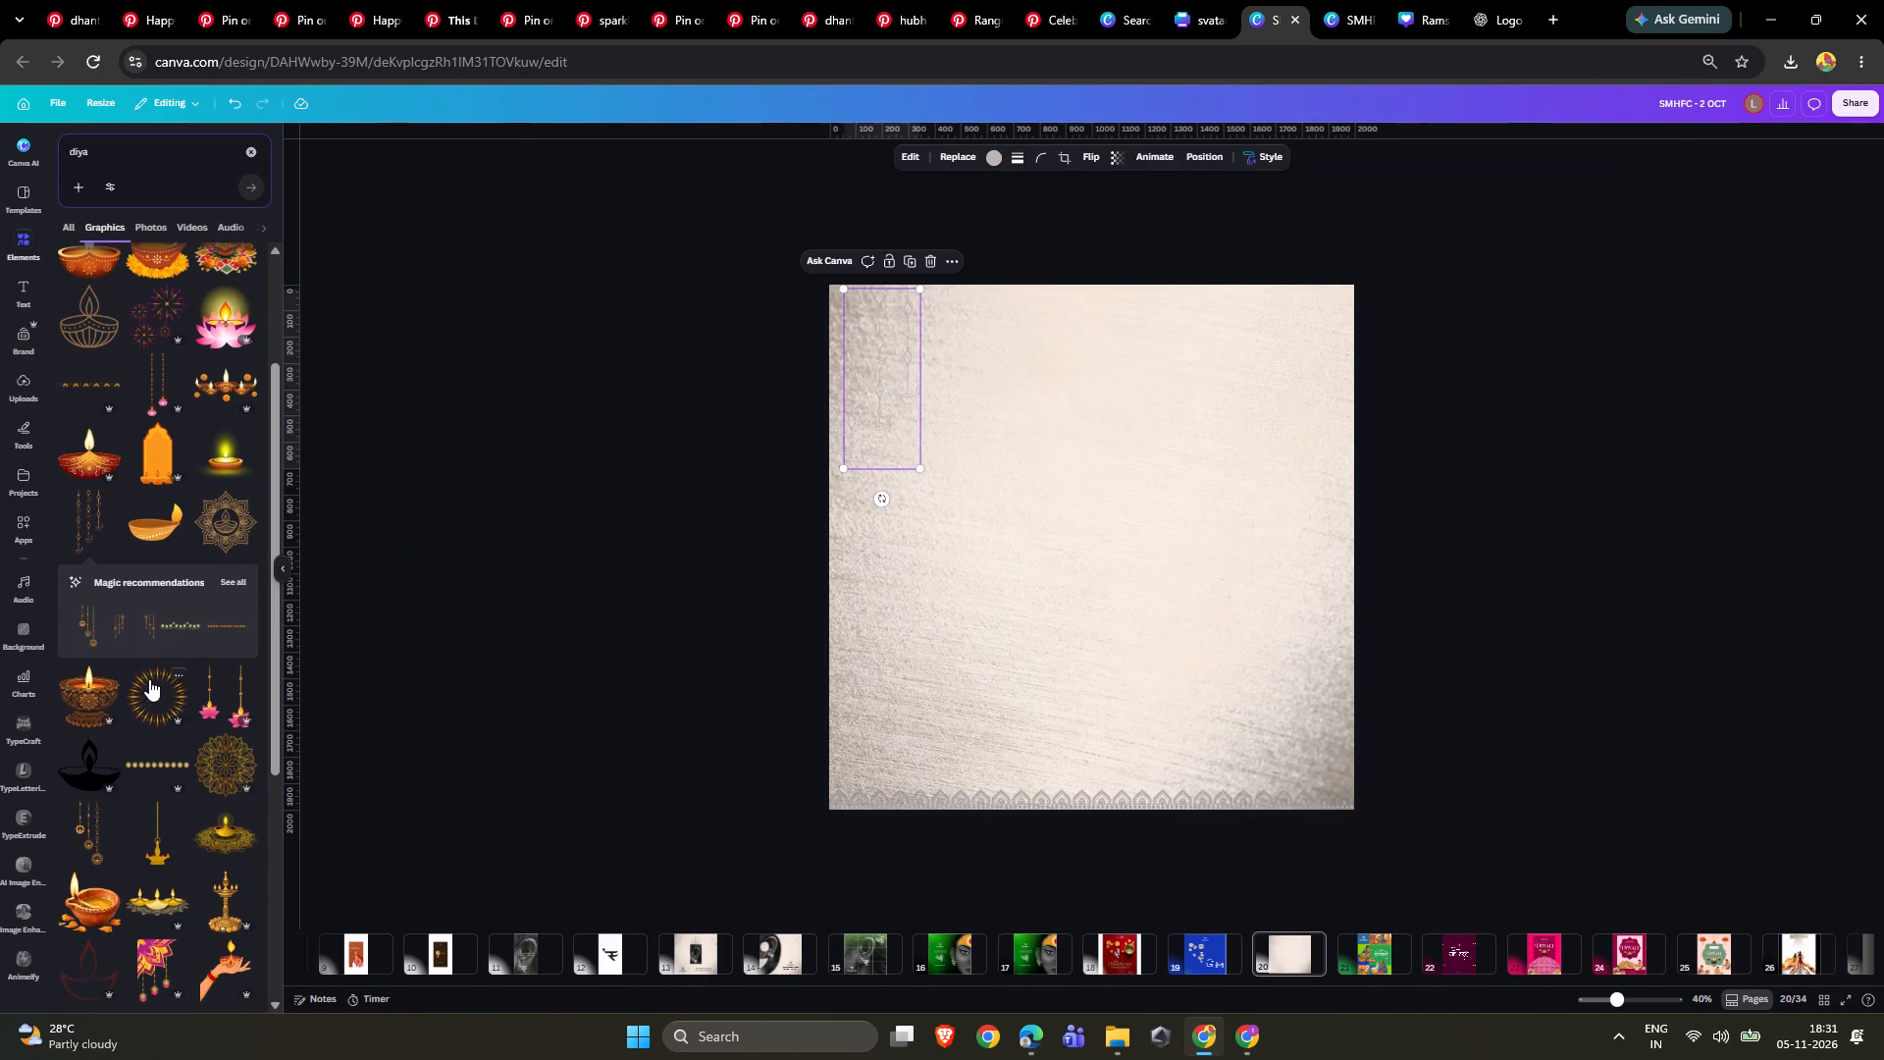
left_click(916, 258)
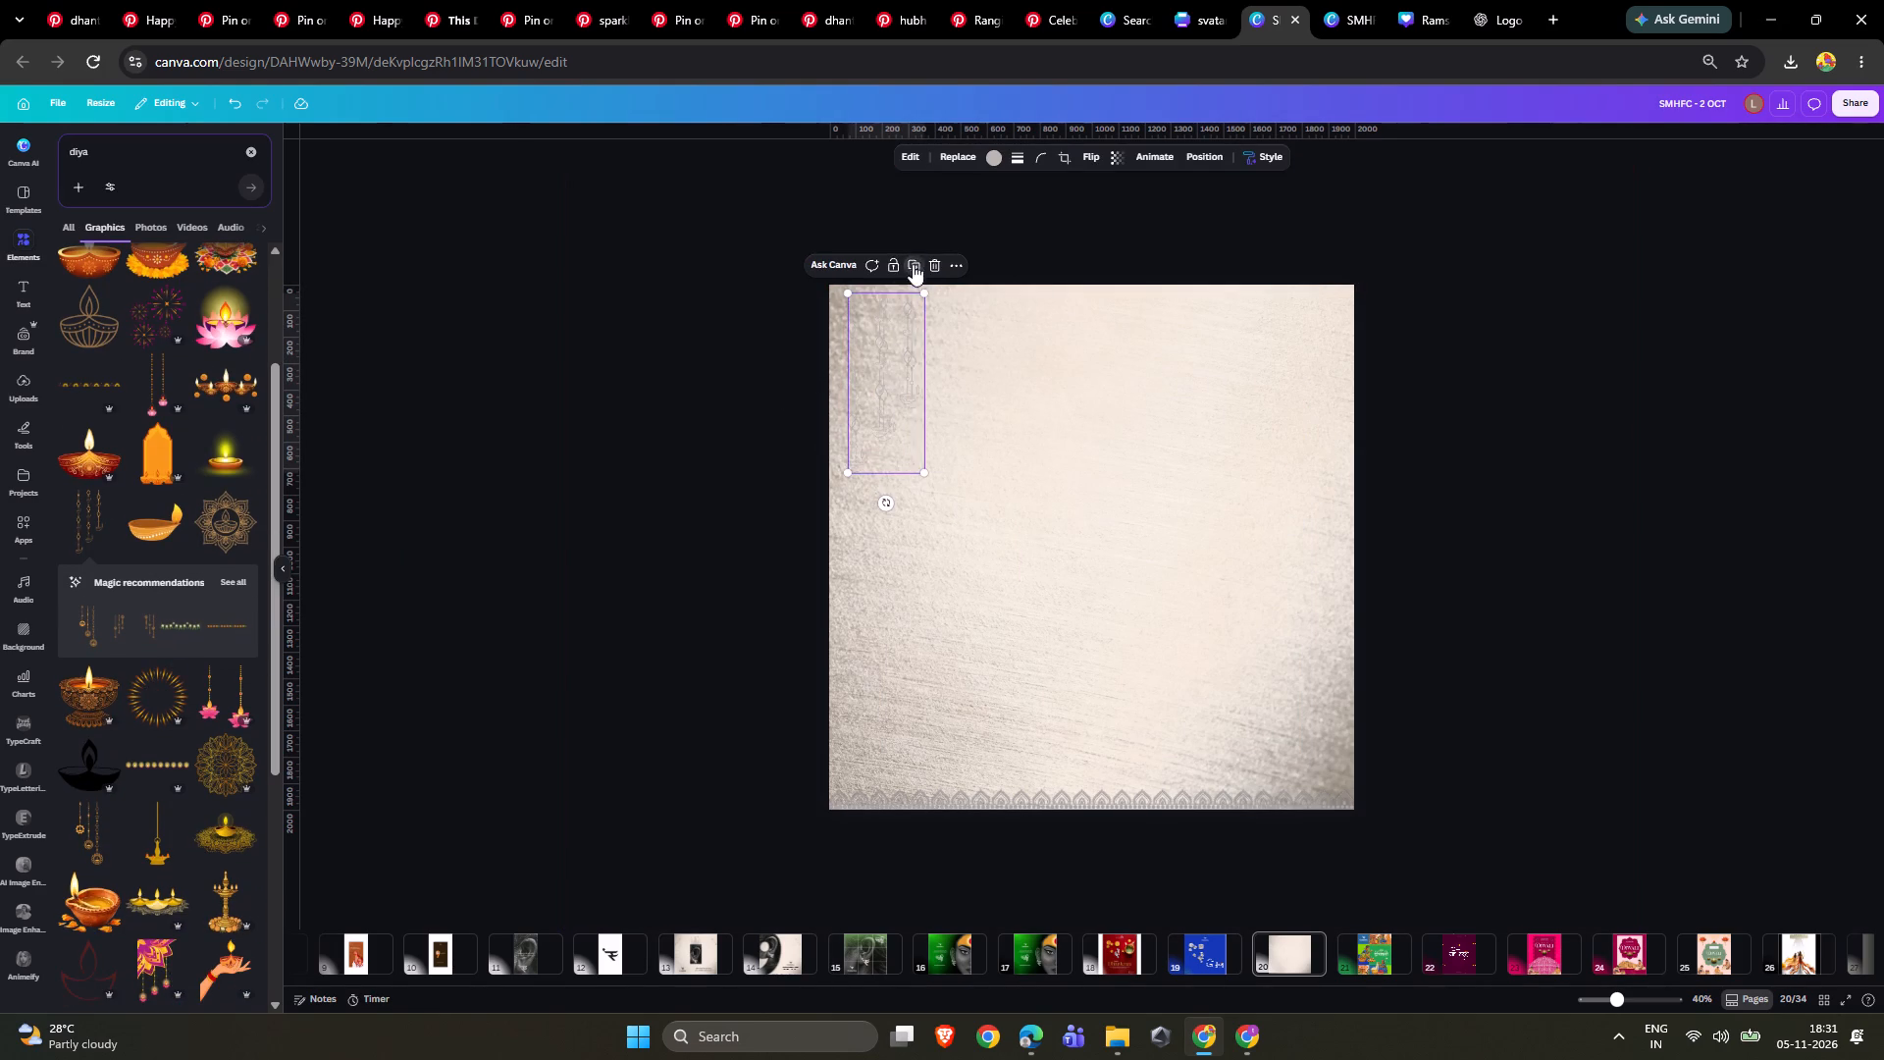
left_click_drag(872, 389, 1194, 411)
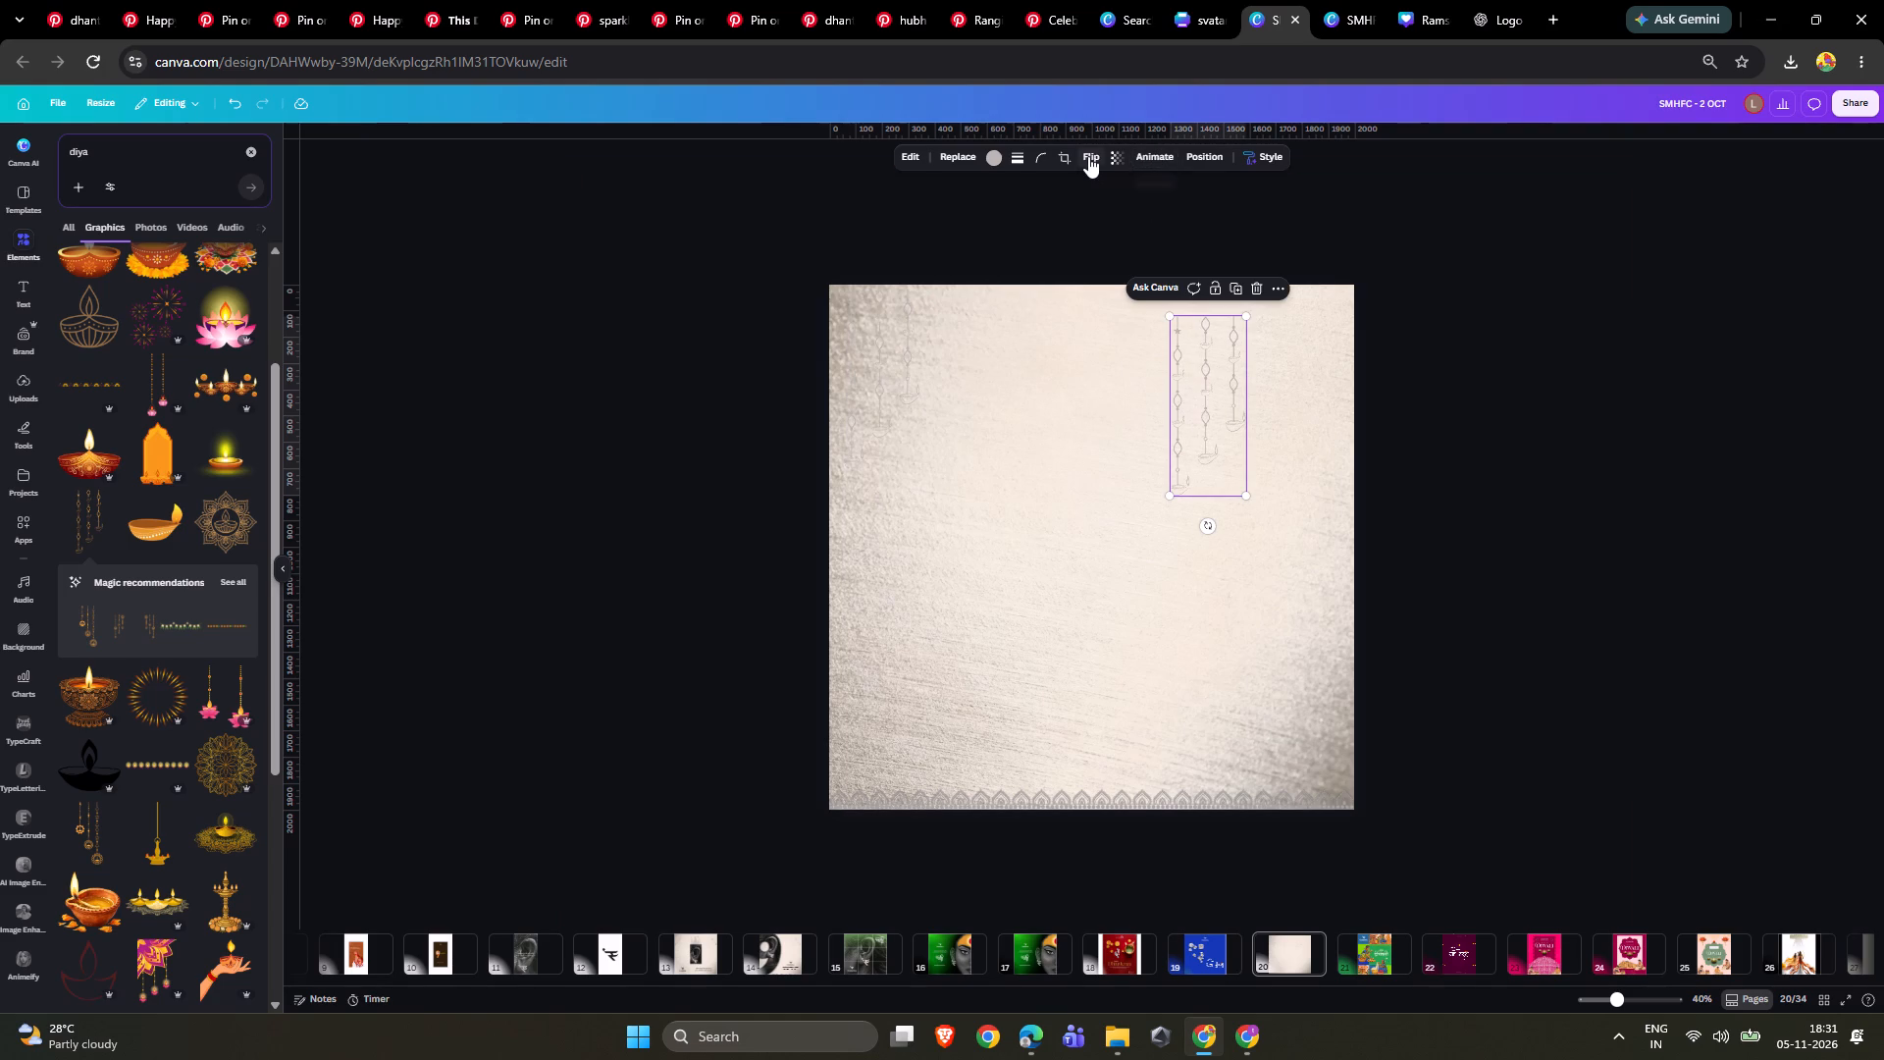
left_click(1088, 156)
left_click(1091, 187)
left_click_drag(1218, 392, 1298, 359)
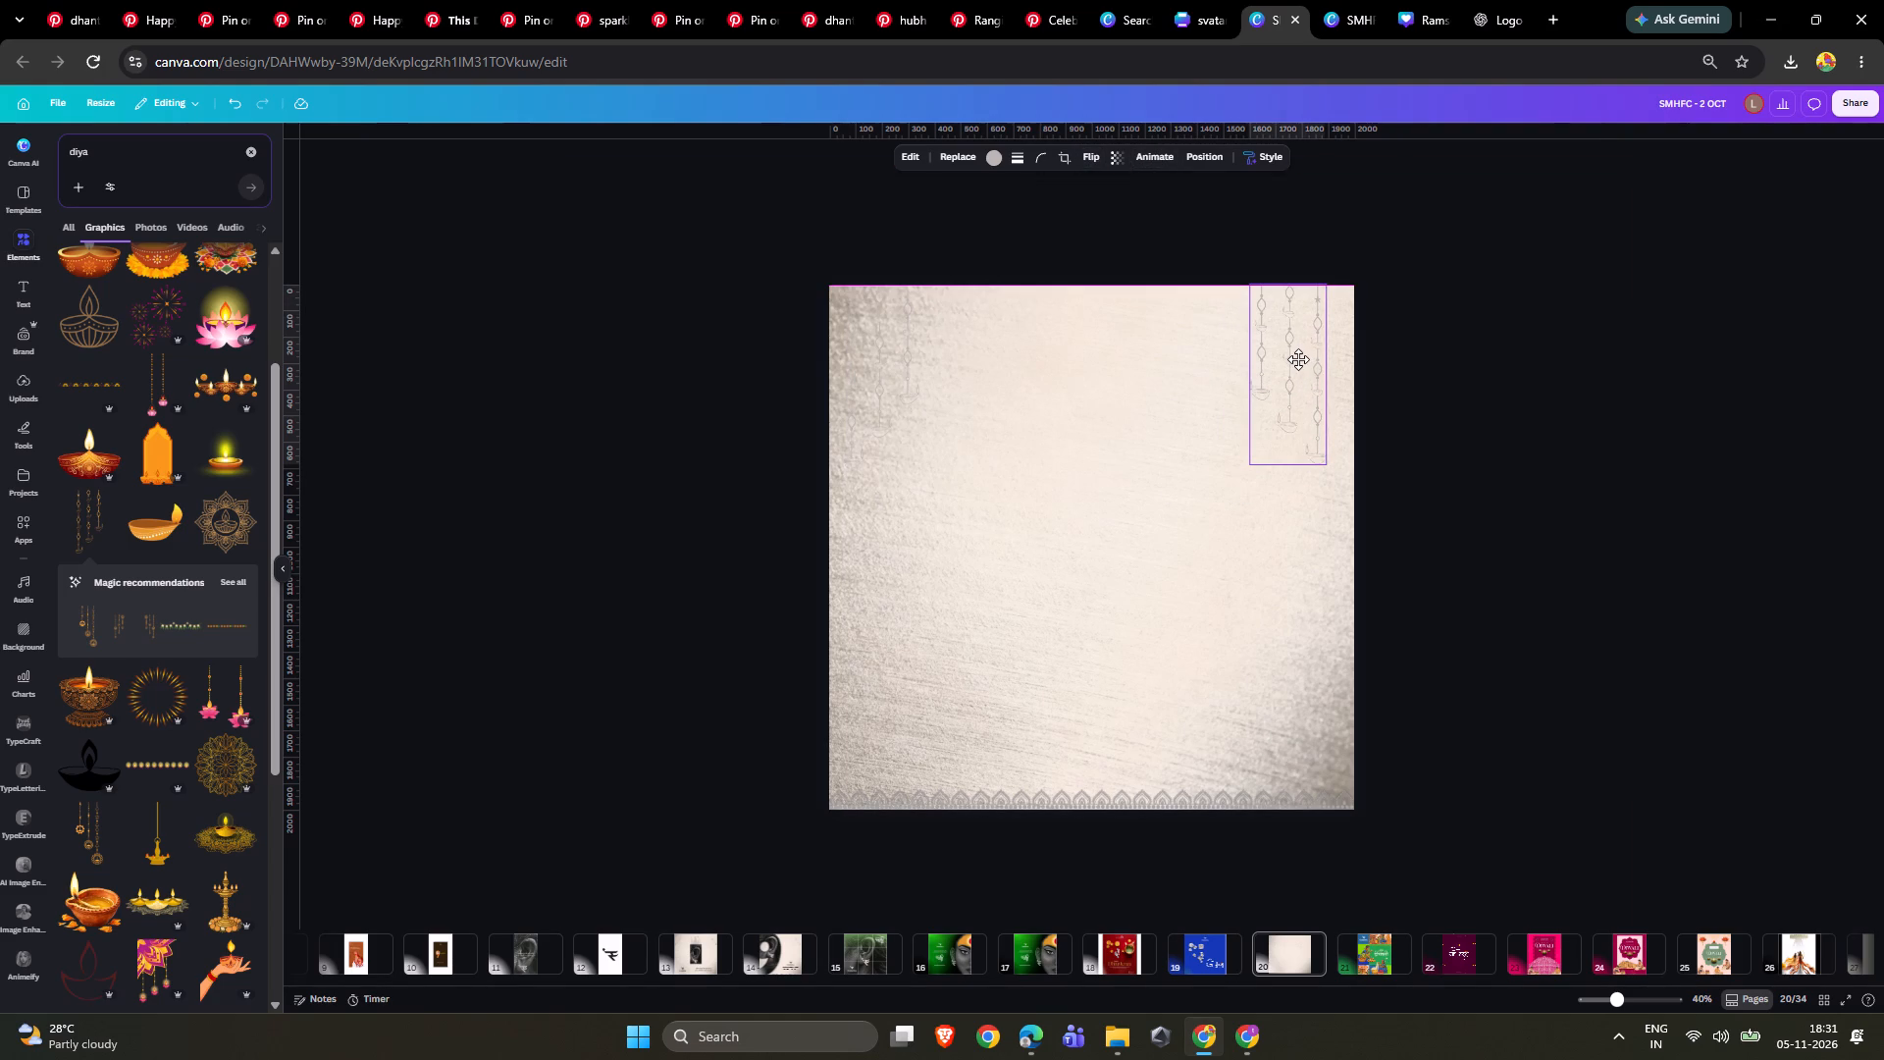
left_click_drag(1298, 359, 1296, 357)
double_click(1611, 348)
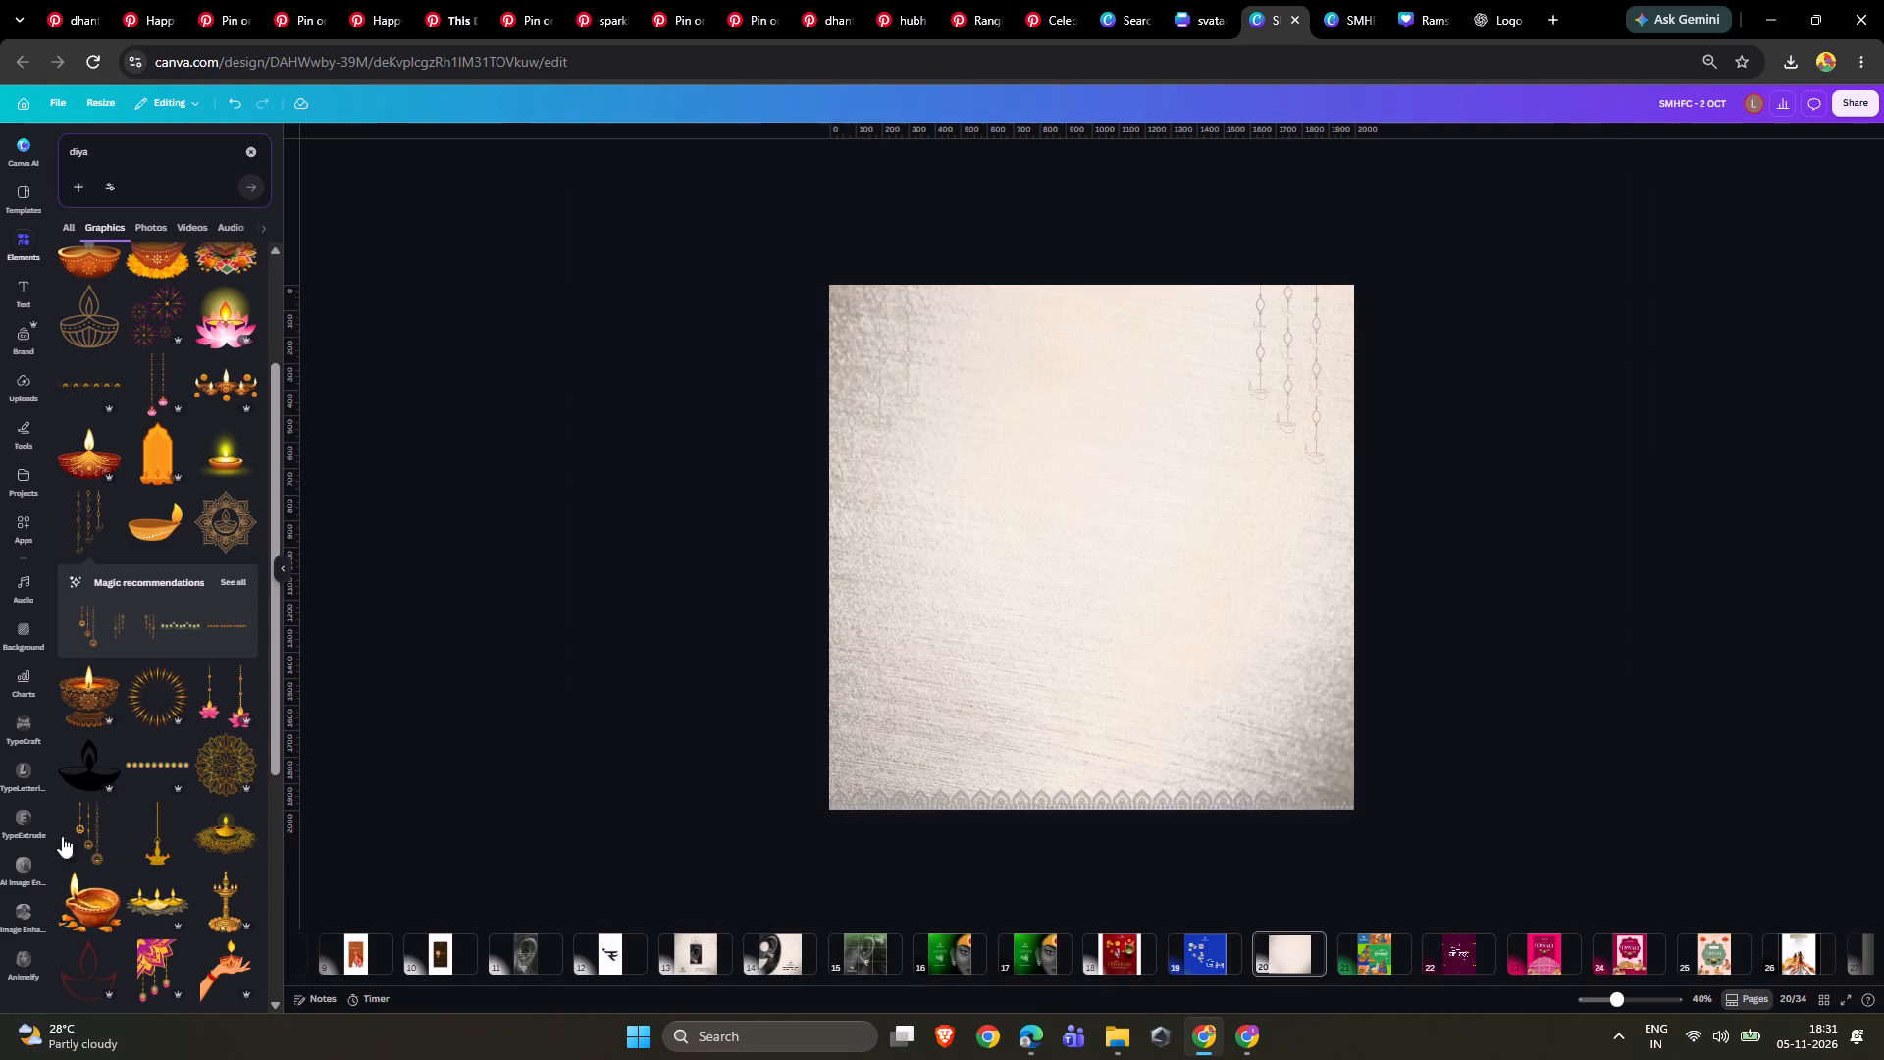
left_click_drag(886, 404, 903, 392)
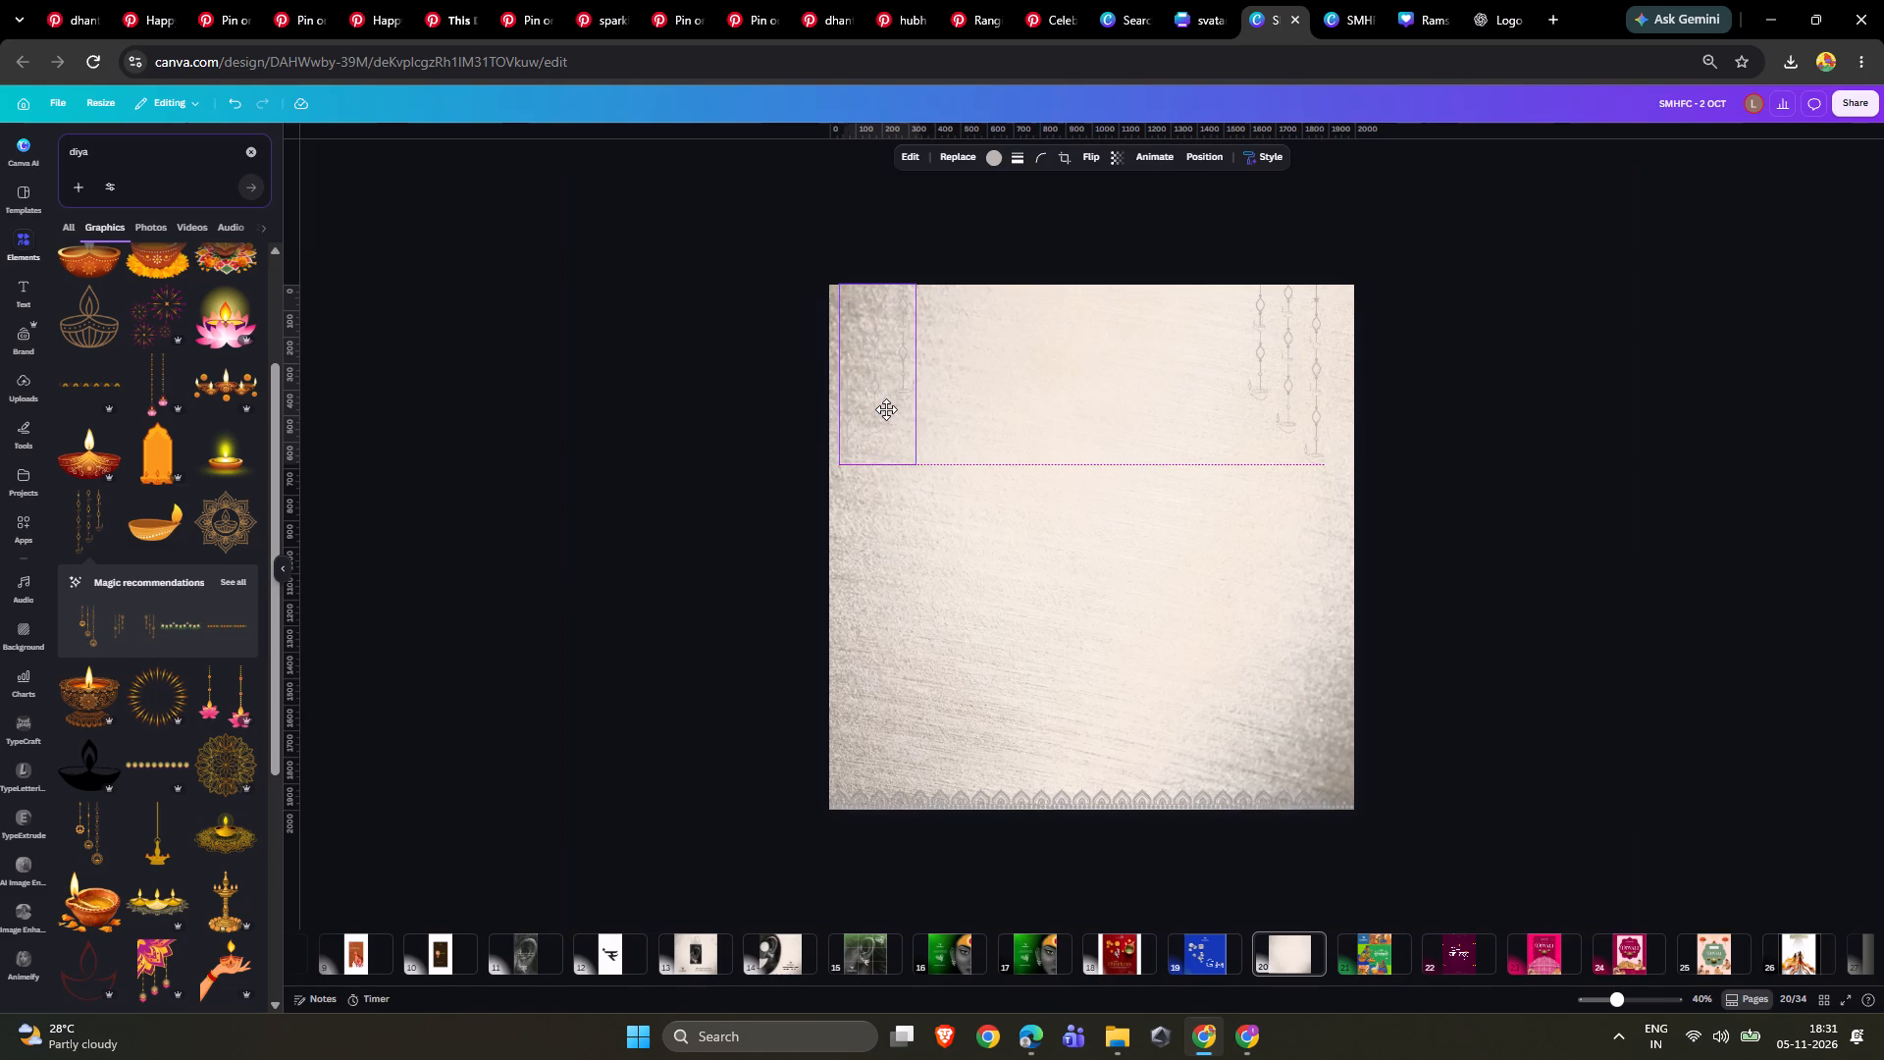
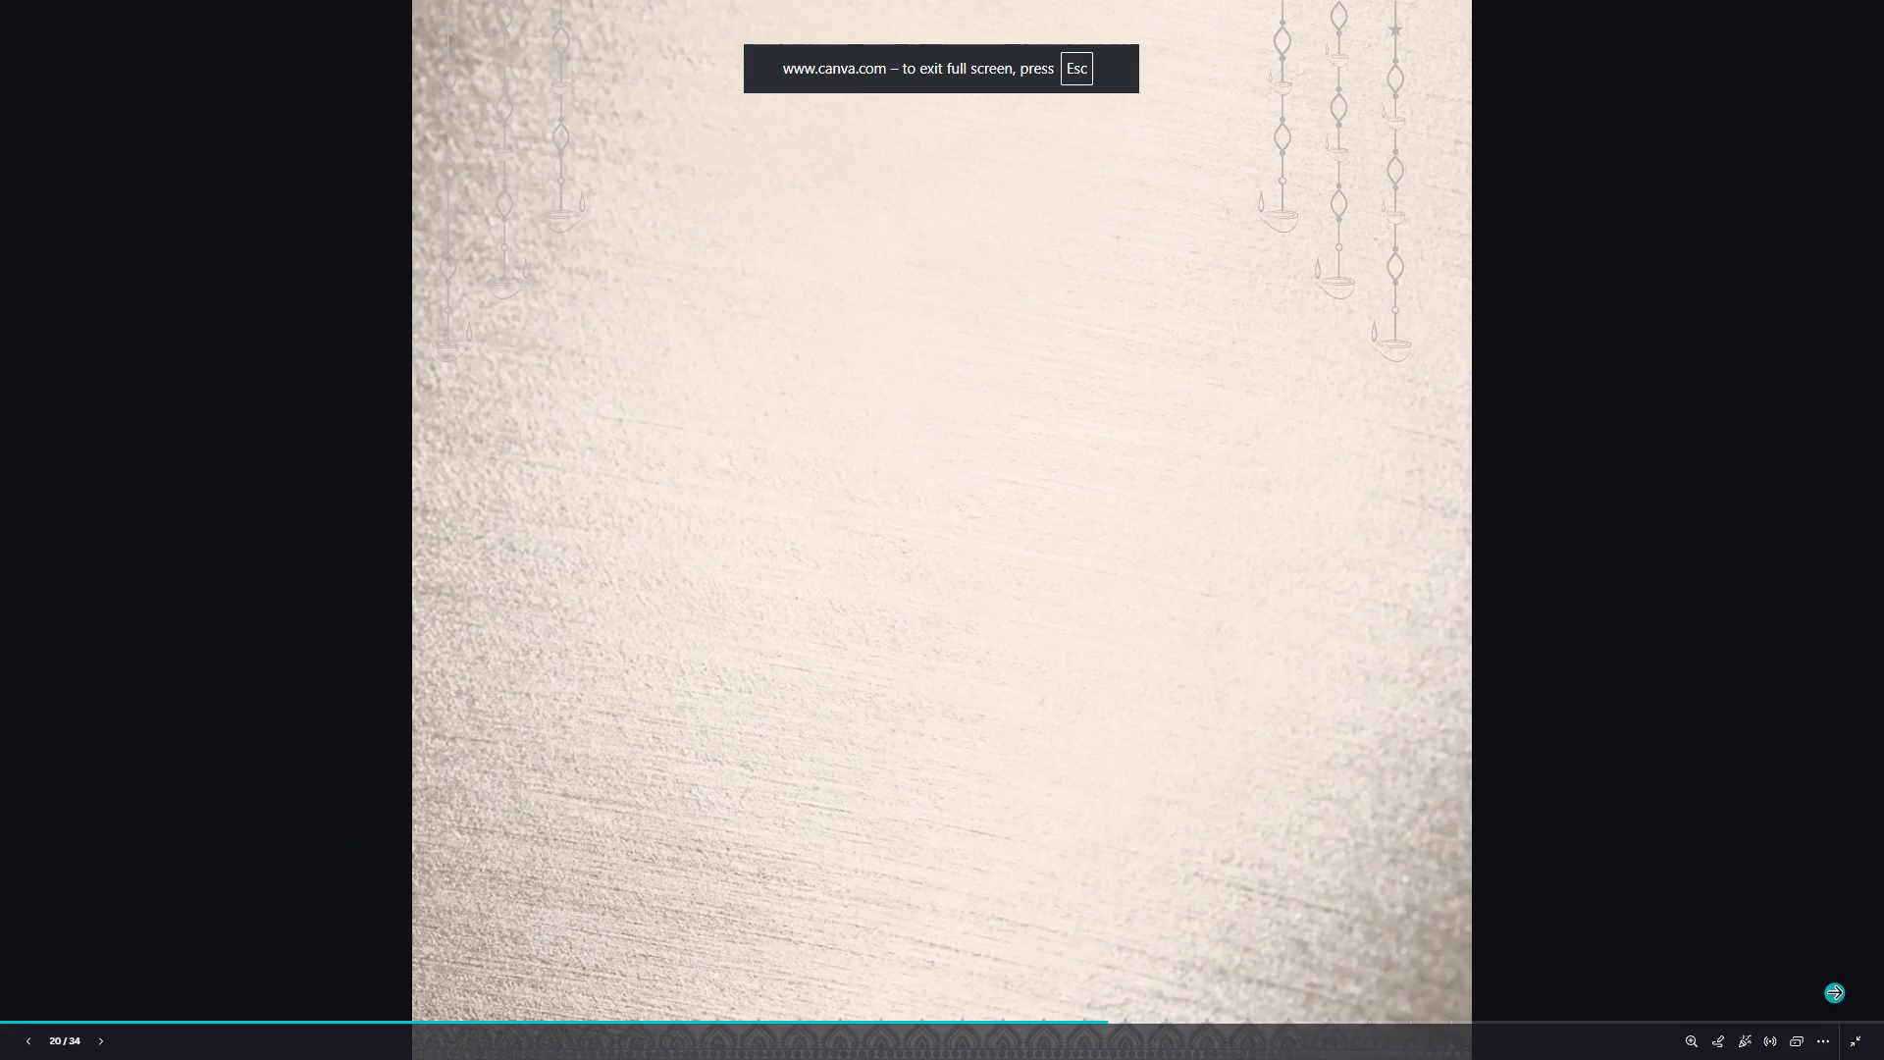
Delete the grey ornamental border running along page 20's bottom edge.
key("Escape")
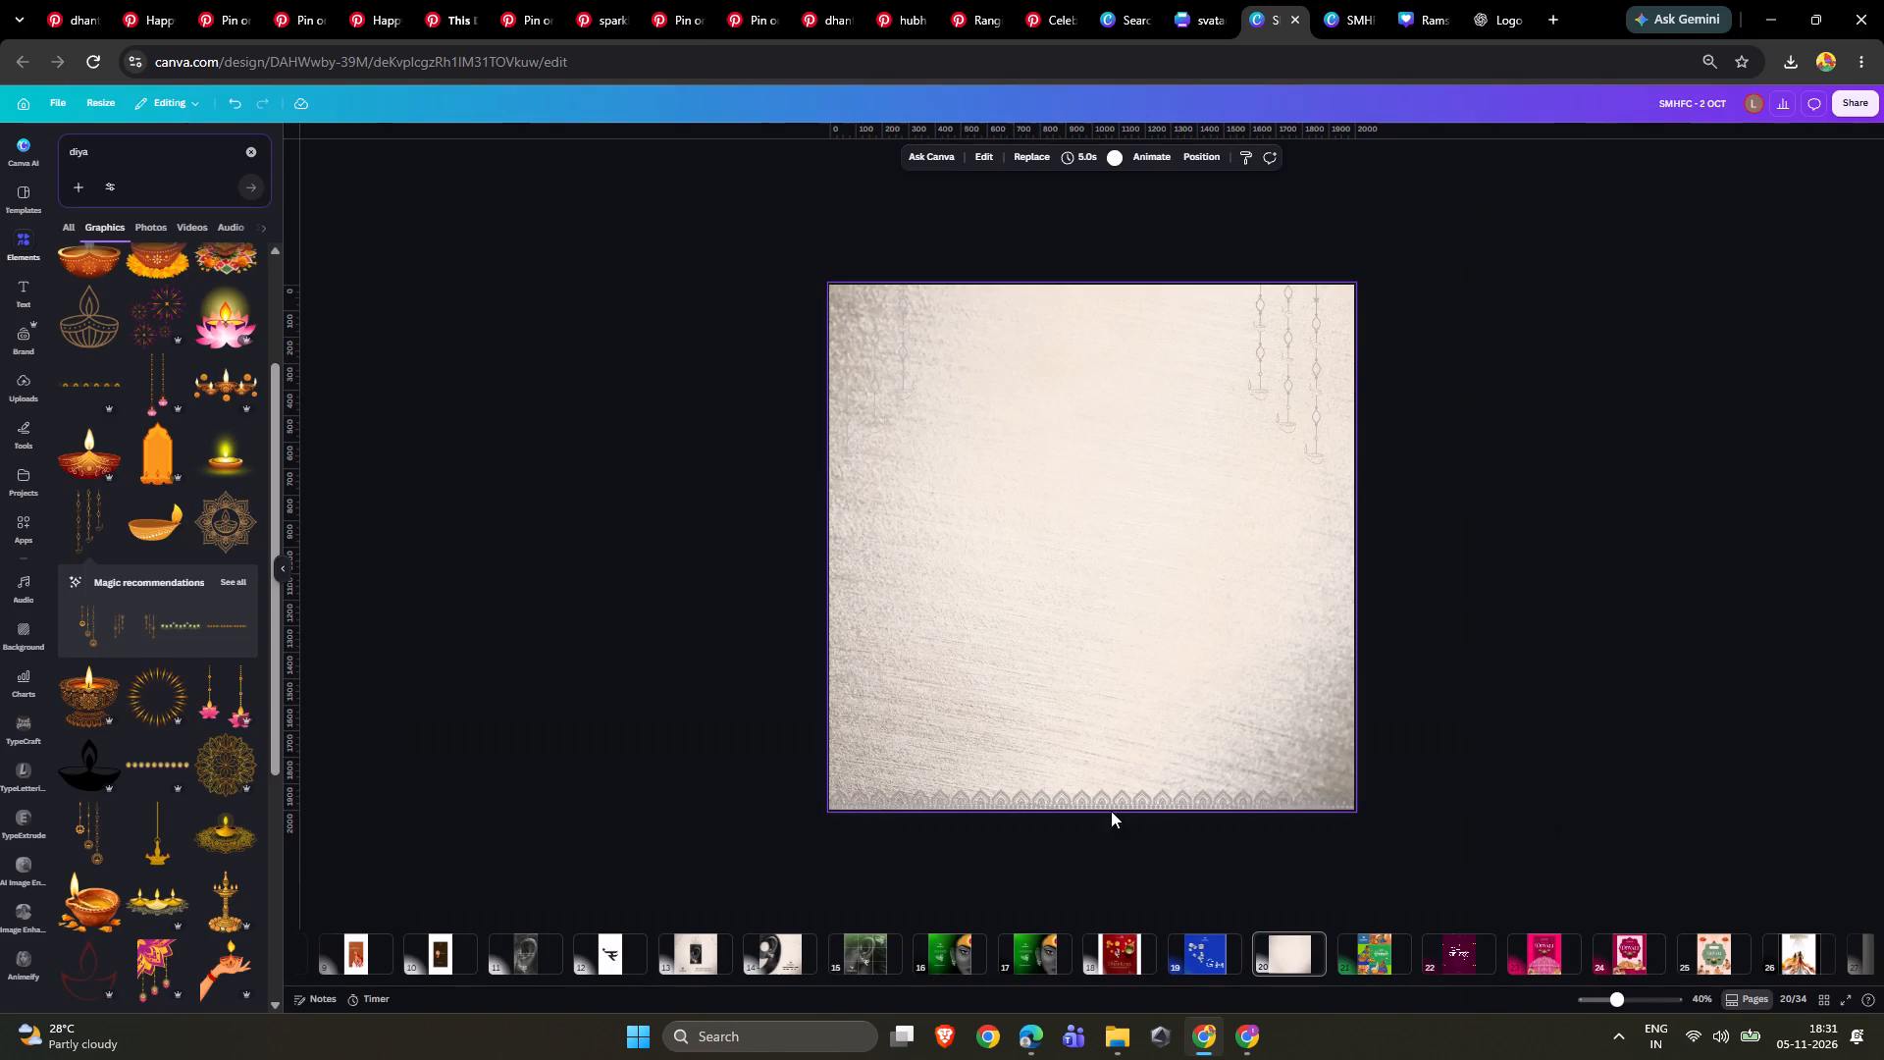
left_click_drag(1495, 773, 587, 827)
left_click(1122, 764)
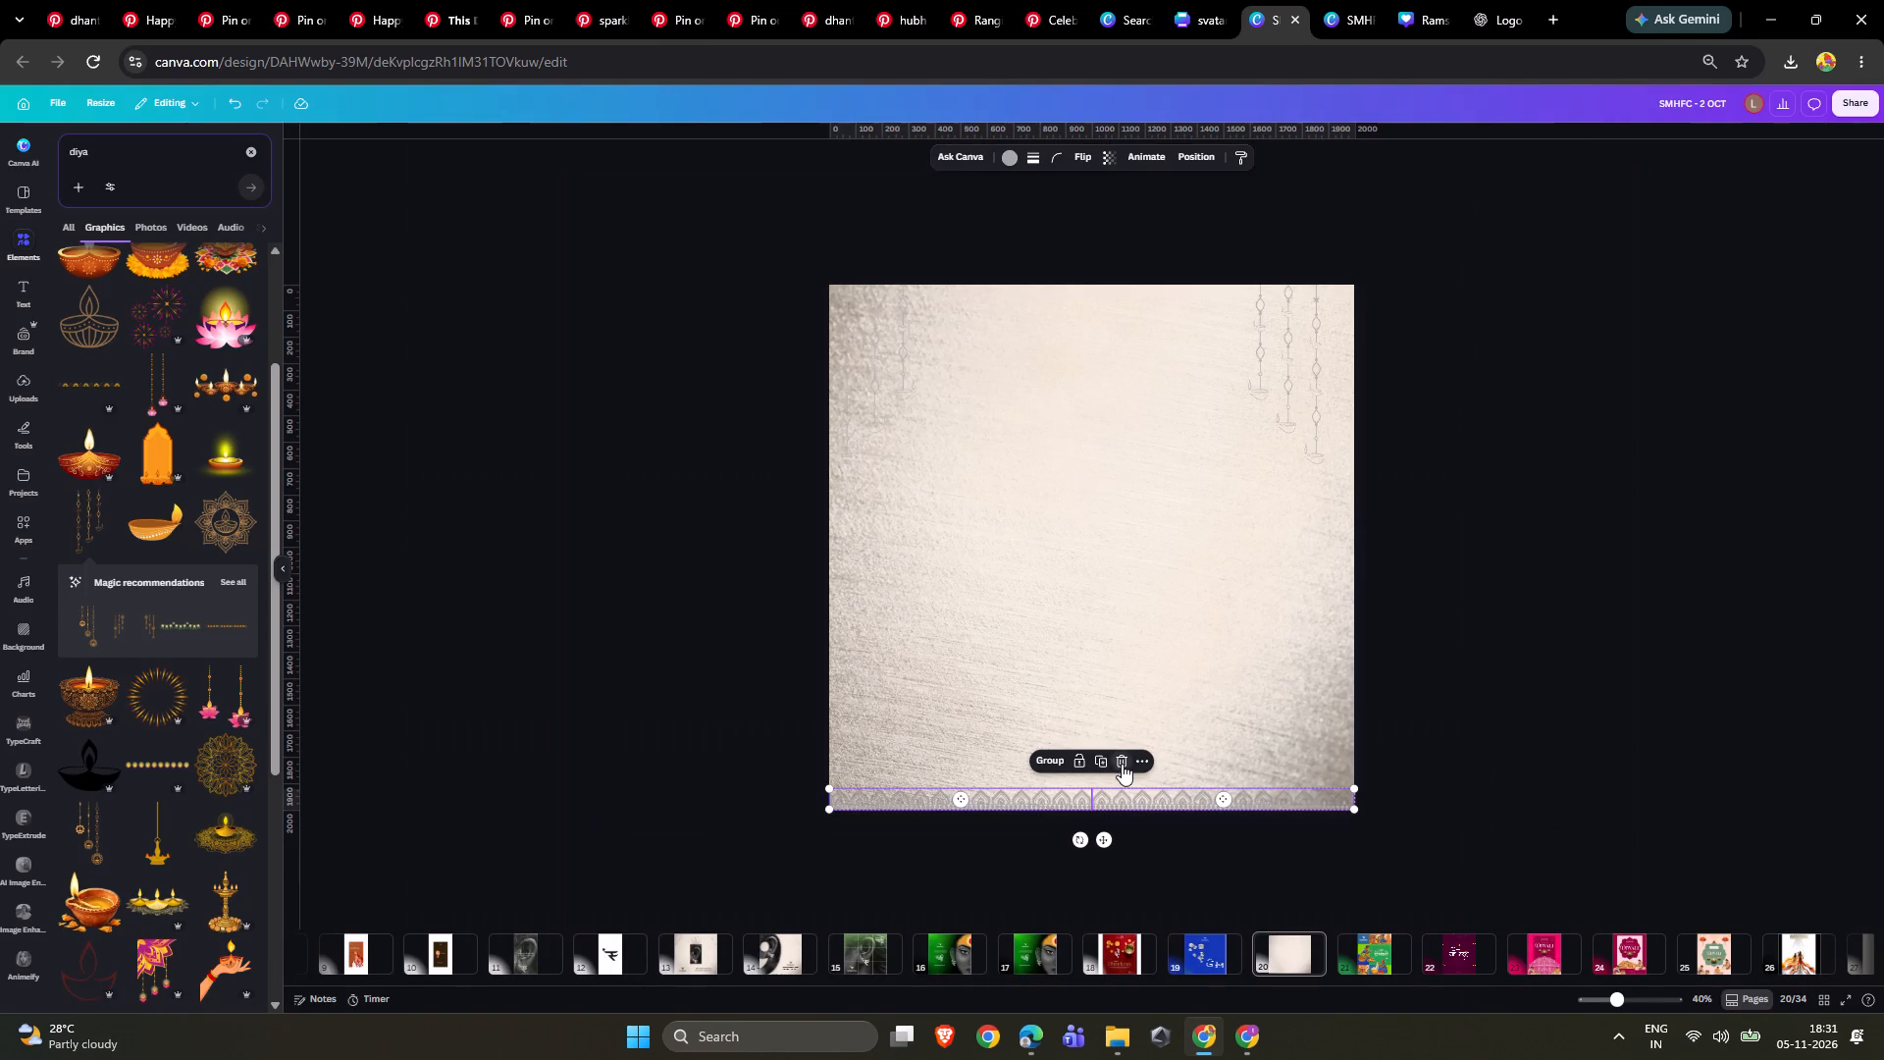
Copy the blue scalloped border from Secondary Elements on page 5 of the svatantra brand elements design and paste it onto page 20.
left_click(1328, 0)
left_click(1237, 0)
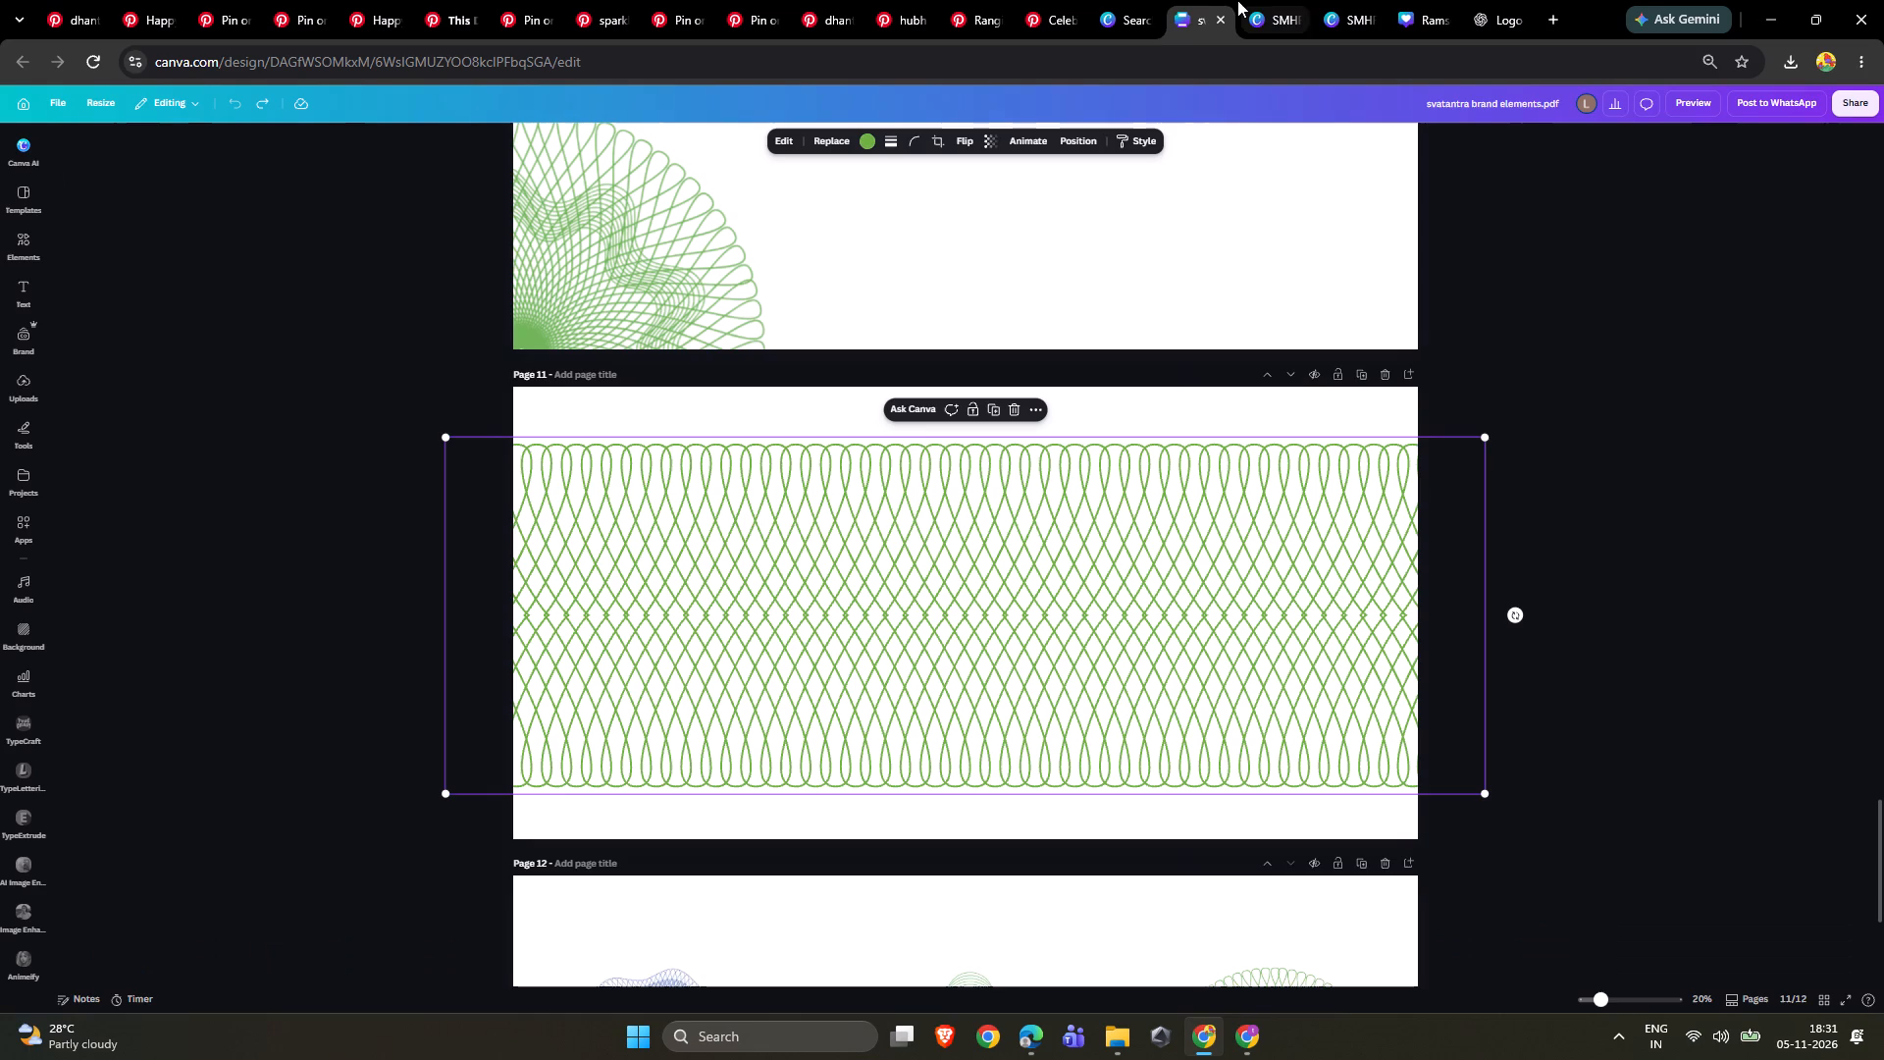
scroll(1030, 500, "down", 5, "ctrl")
scroll(1065, 495, "down", 4)
scroll(1053, 495, "up", 5)
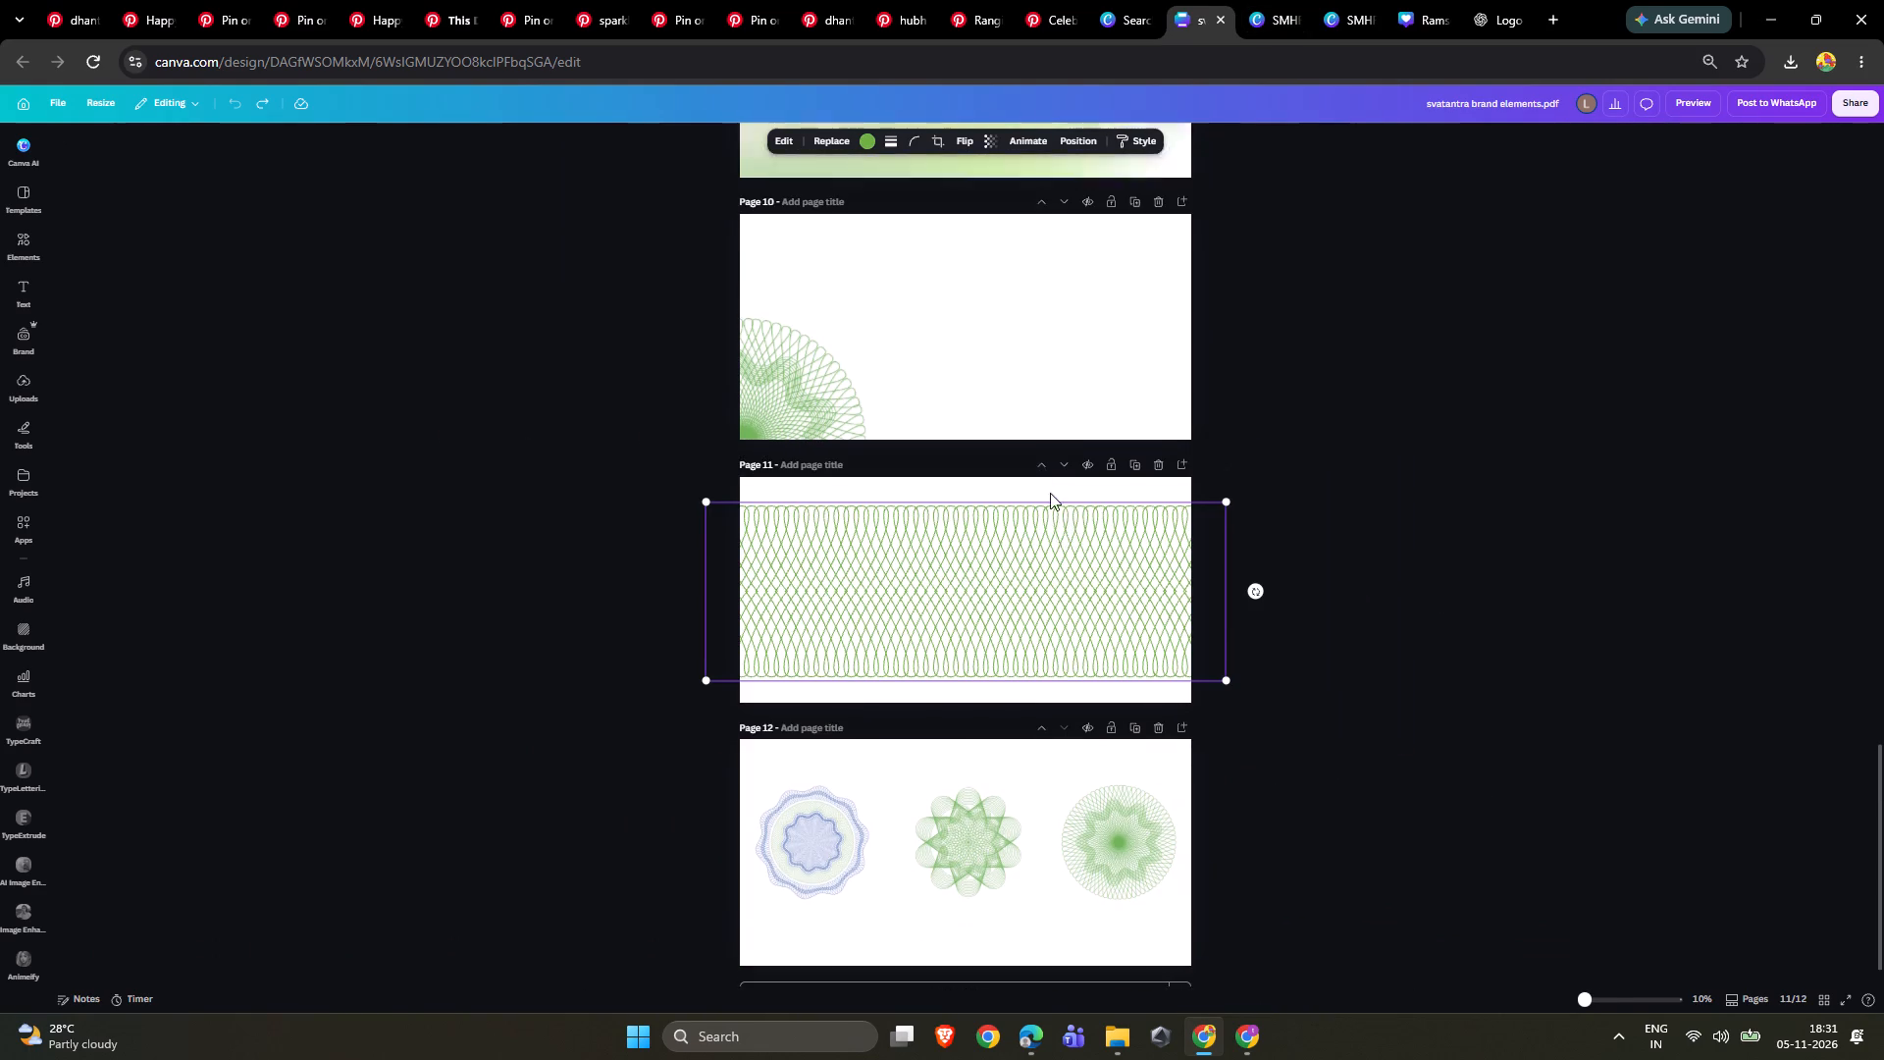
scroll(1050, 493, "up", 11)
scroll(876, 503, "up", 3, "ctrl")
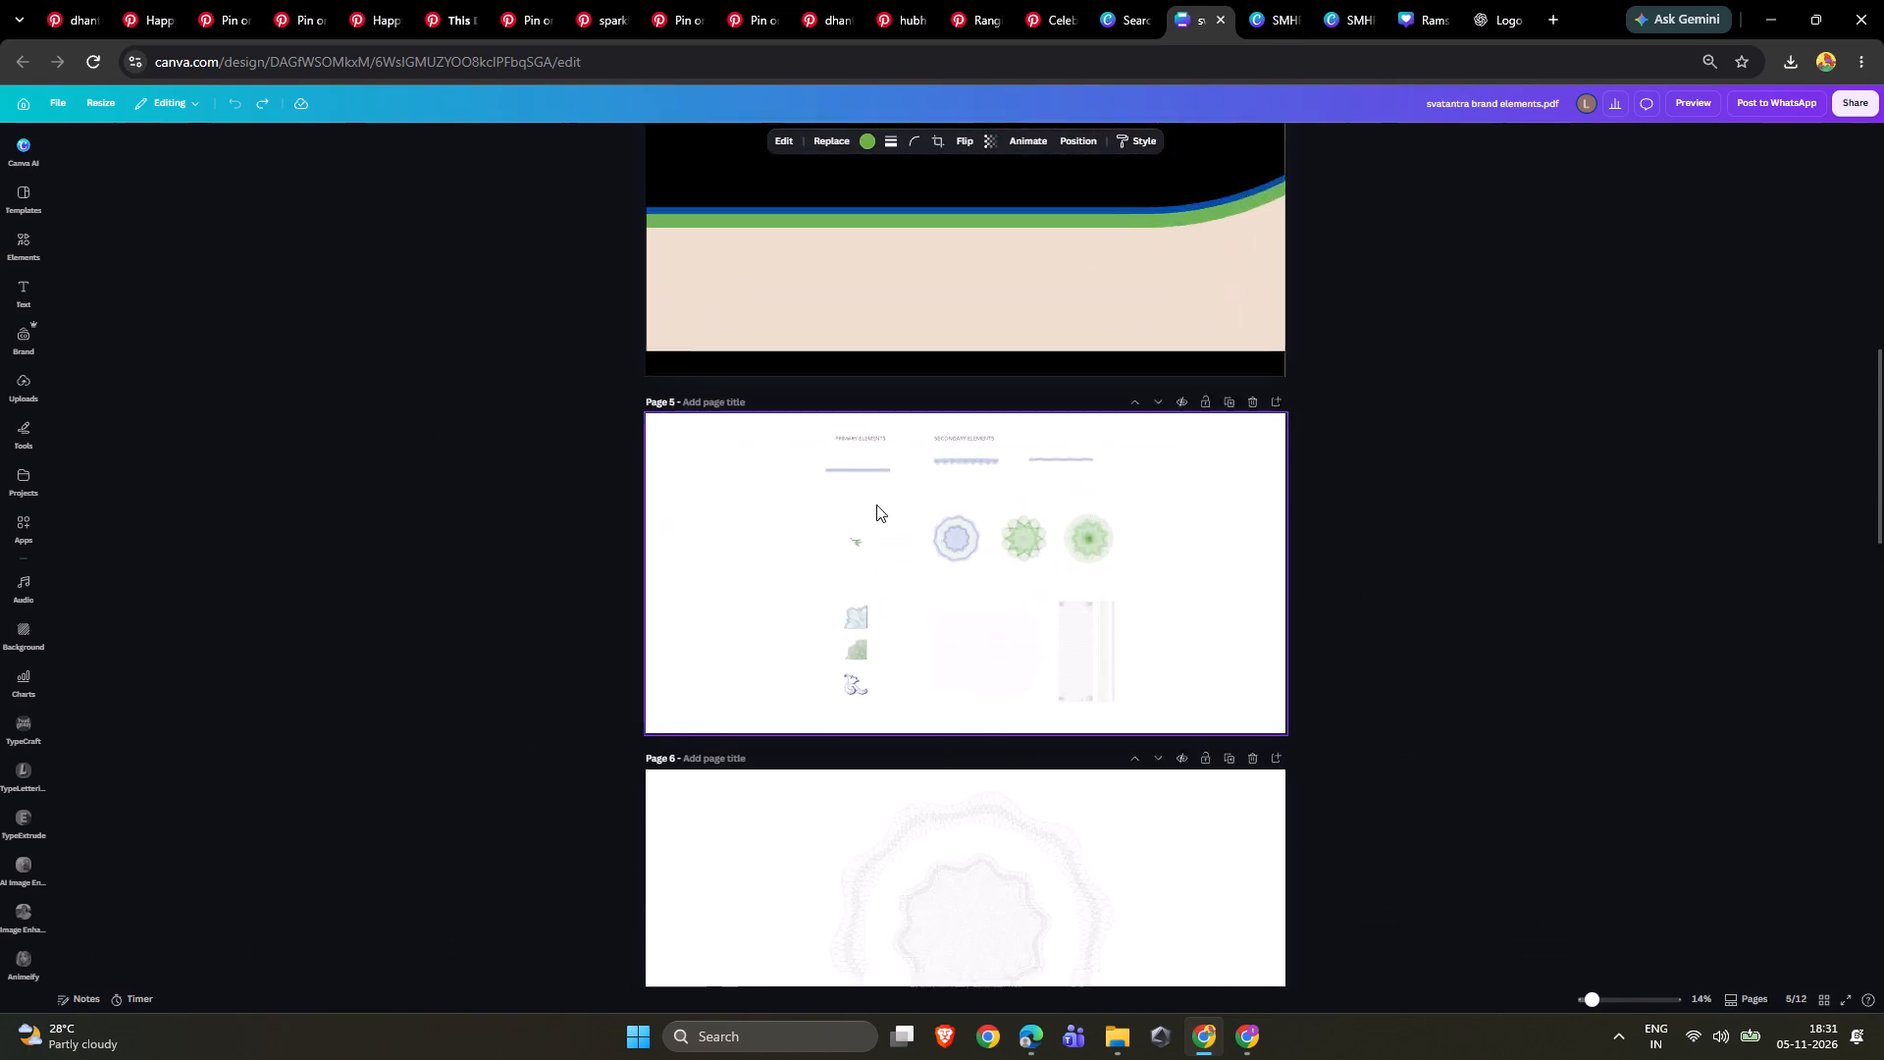
scroll(876, 504, "up", 3, "ctrl")
scroll(1083, 428, "up", 4, "ctrl")
left_click(960, 416)
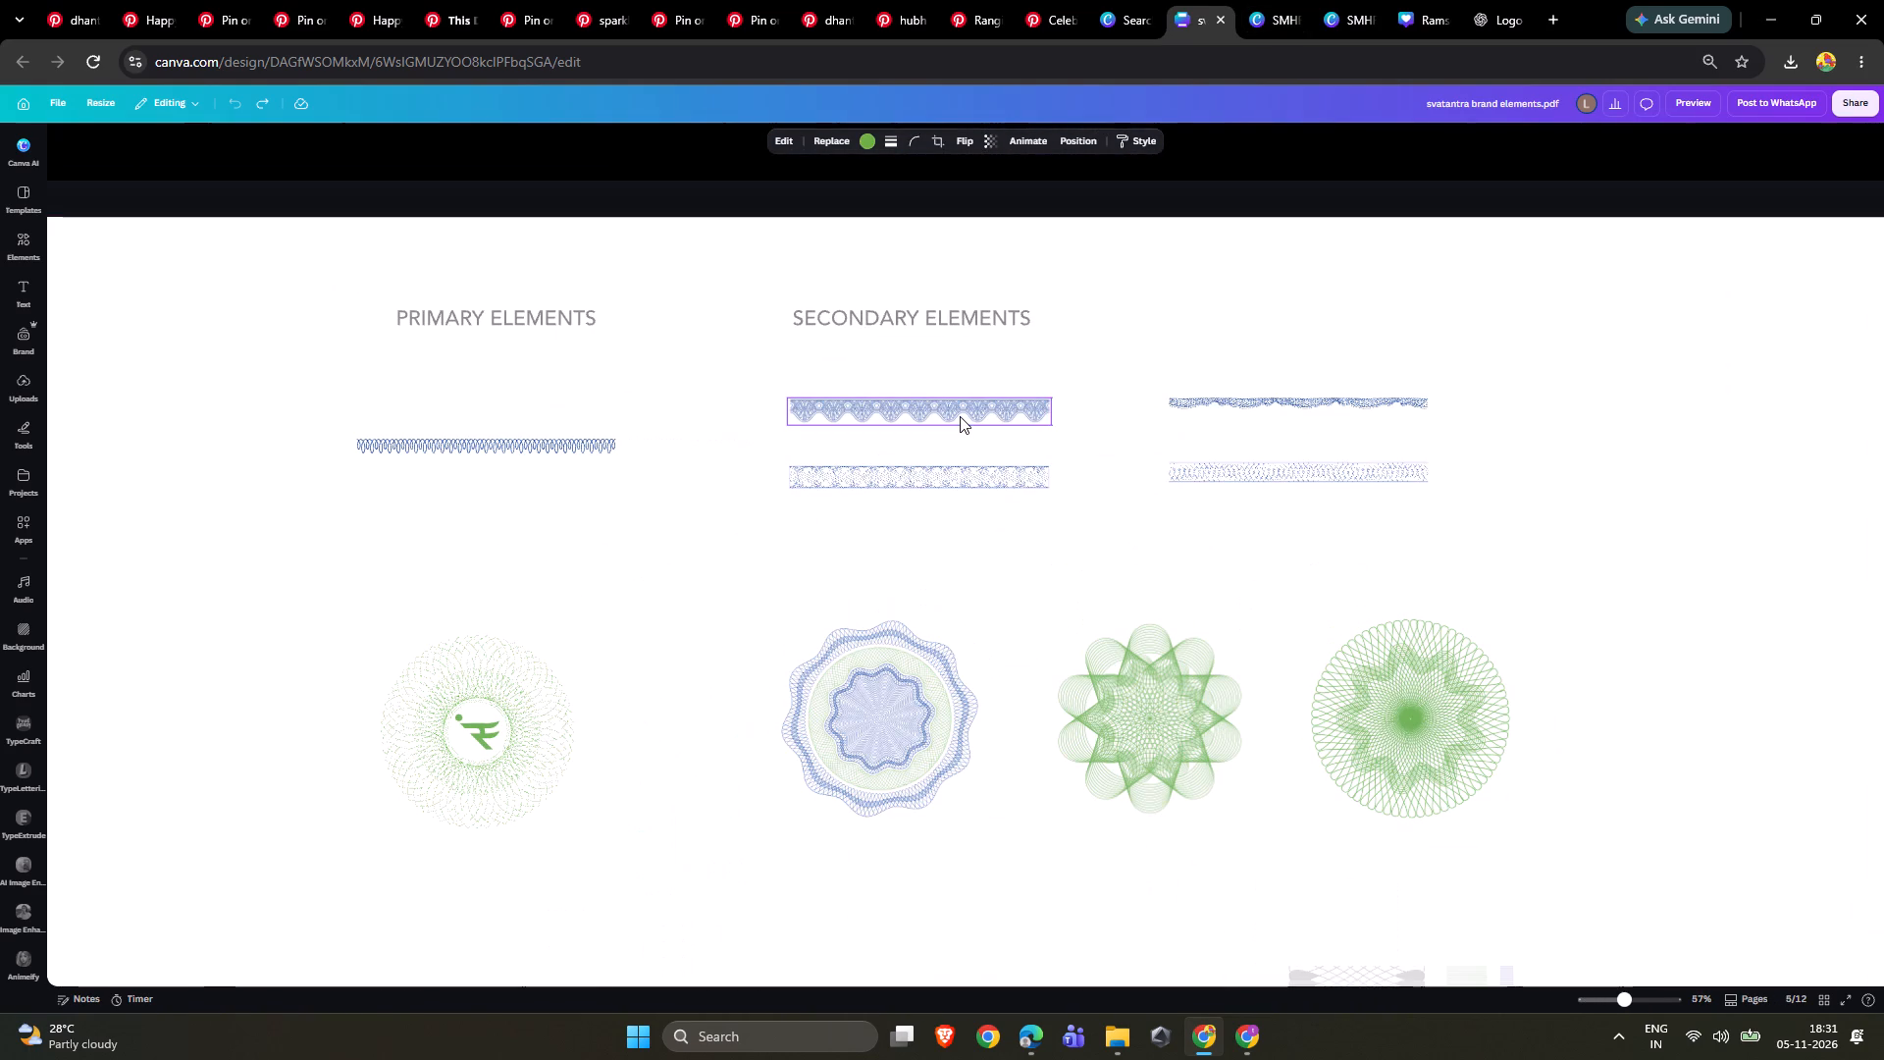
key("ctrl+c")
left_click(1259, 0)
key("ctrl+v")
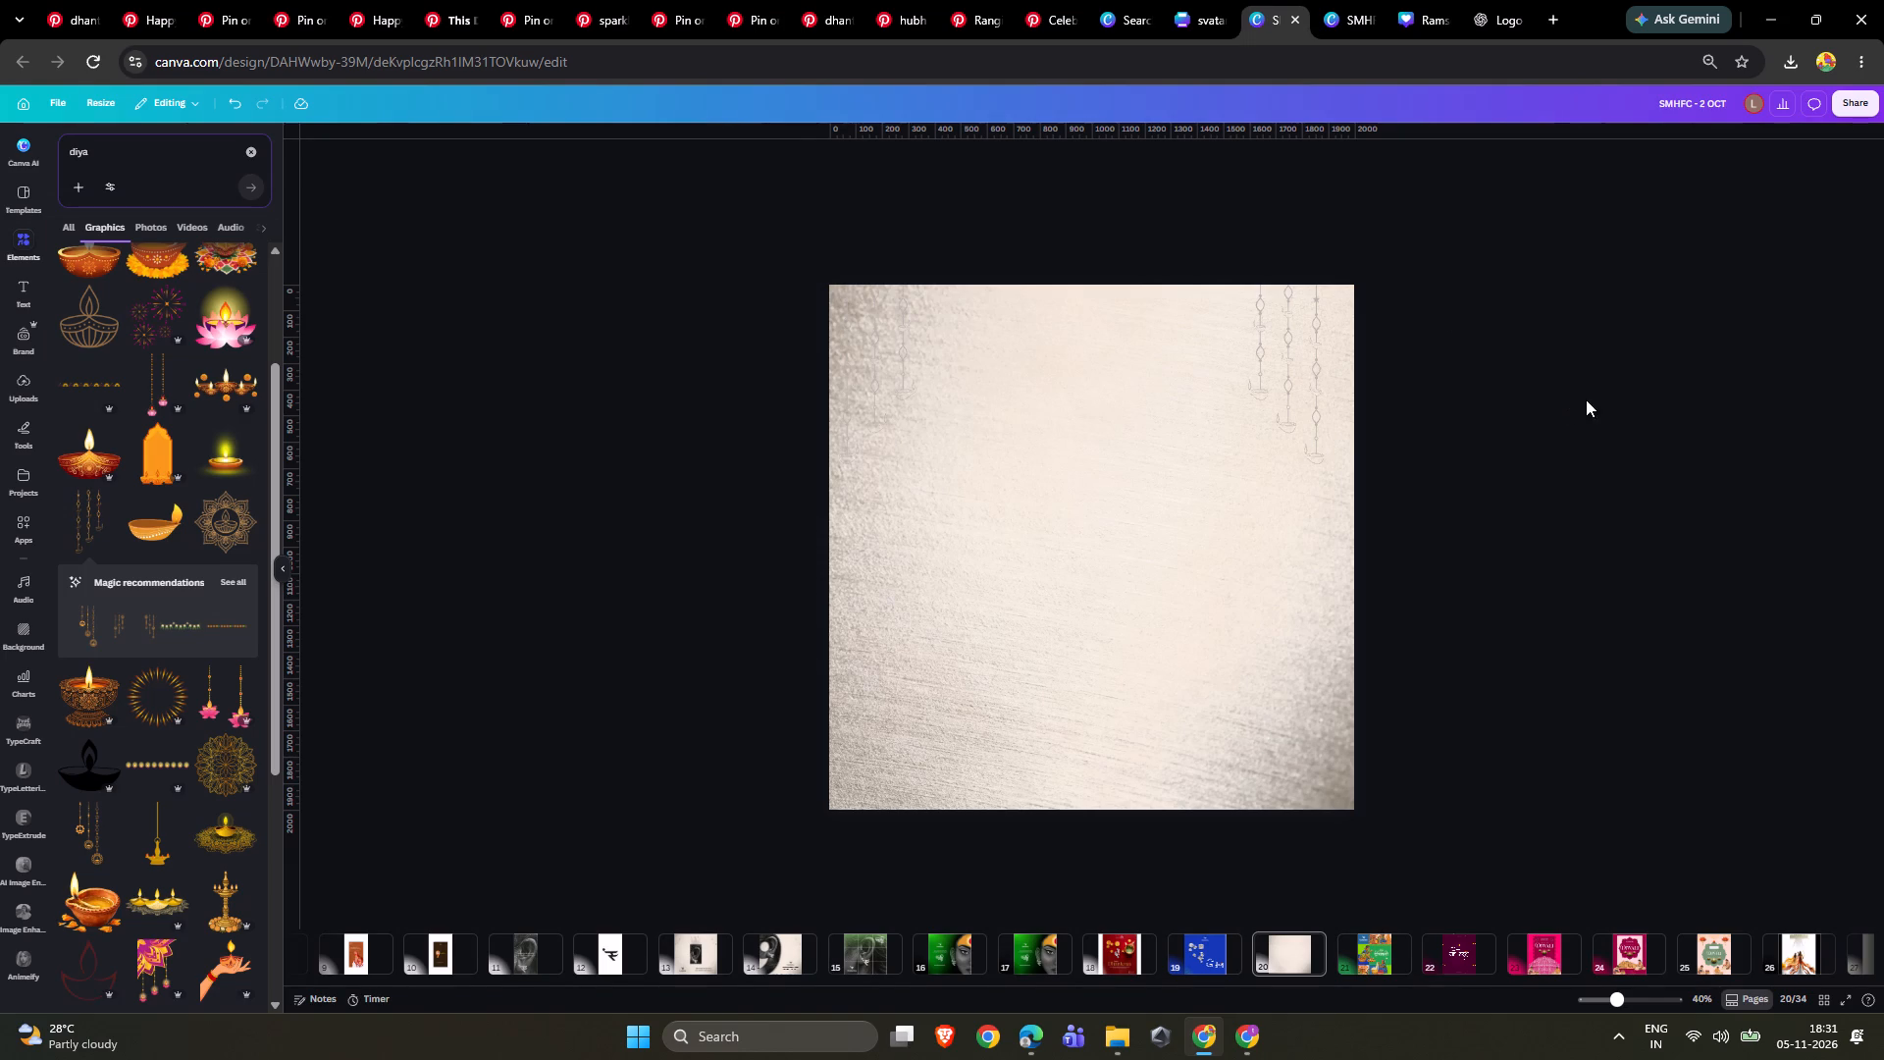
Flip the blue scalloped border vertically and fit it flush into page 20's bottom-right corner.
left_click_drag(971, 291, 975, 761)
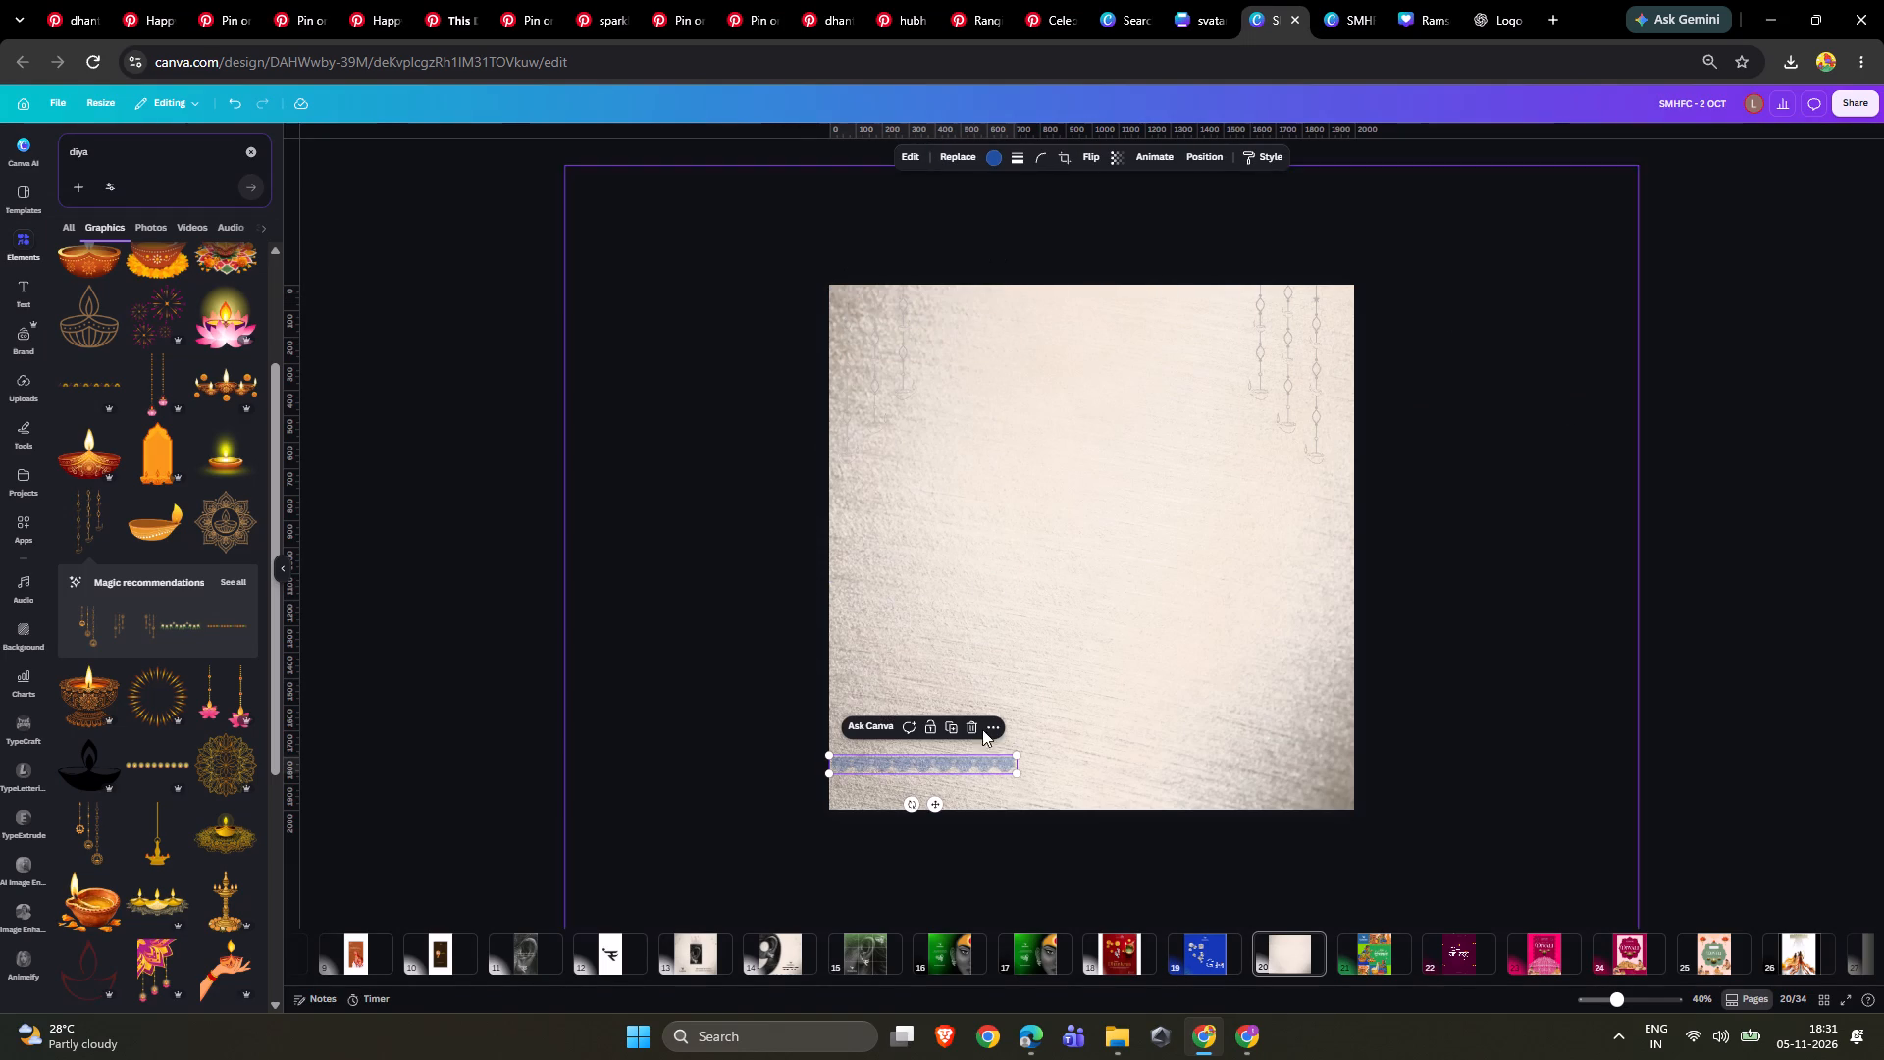
left_click(1086, 155)
left_click(1095, 210)
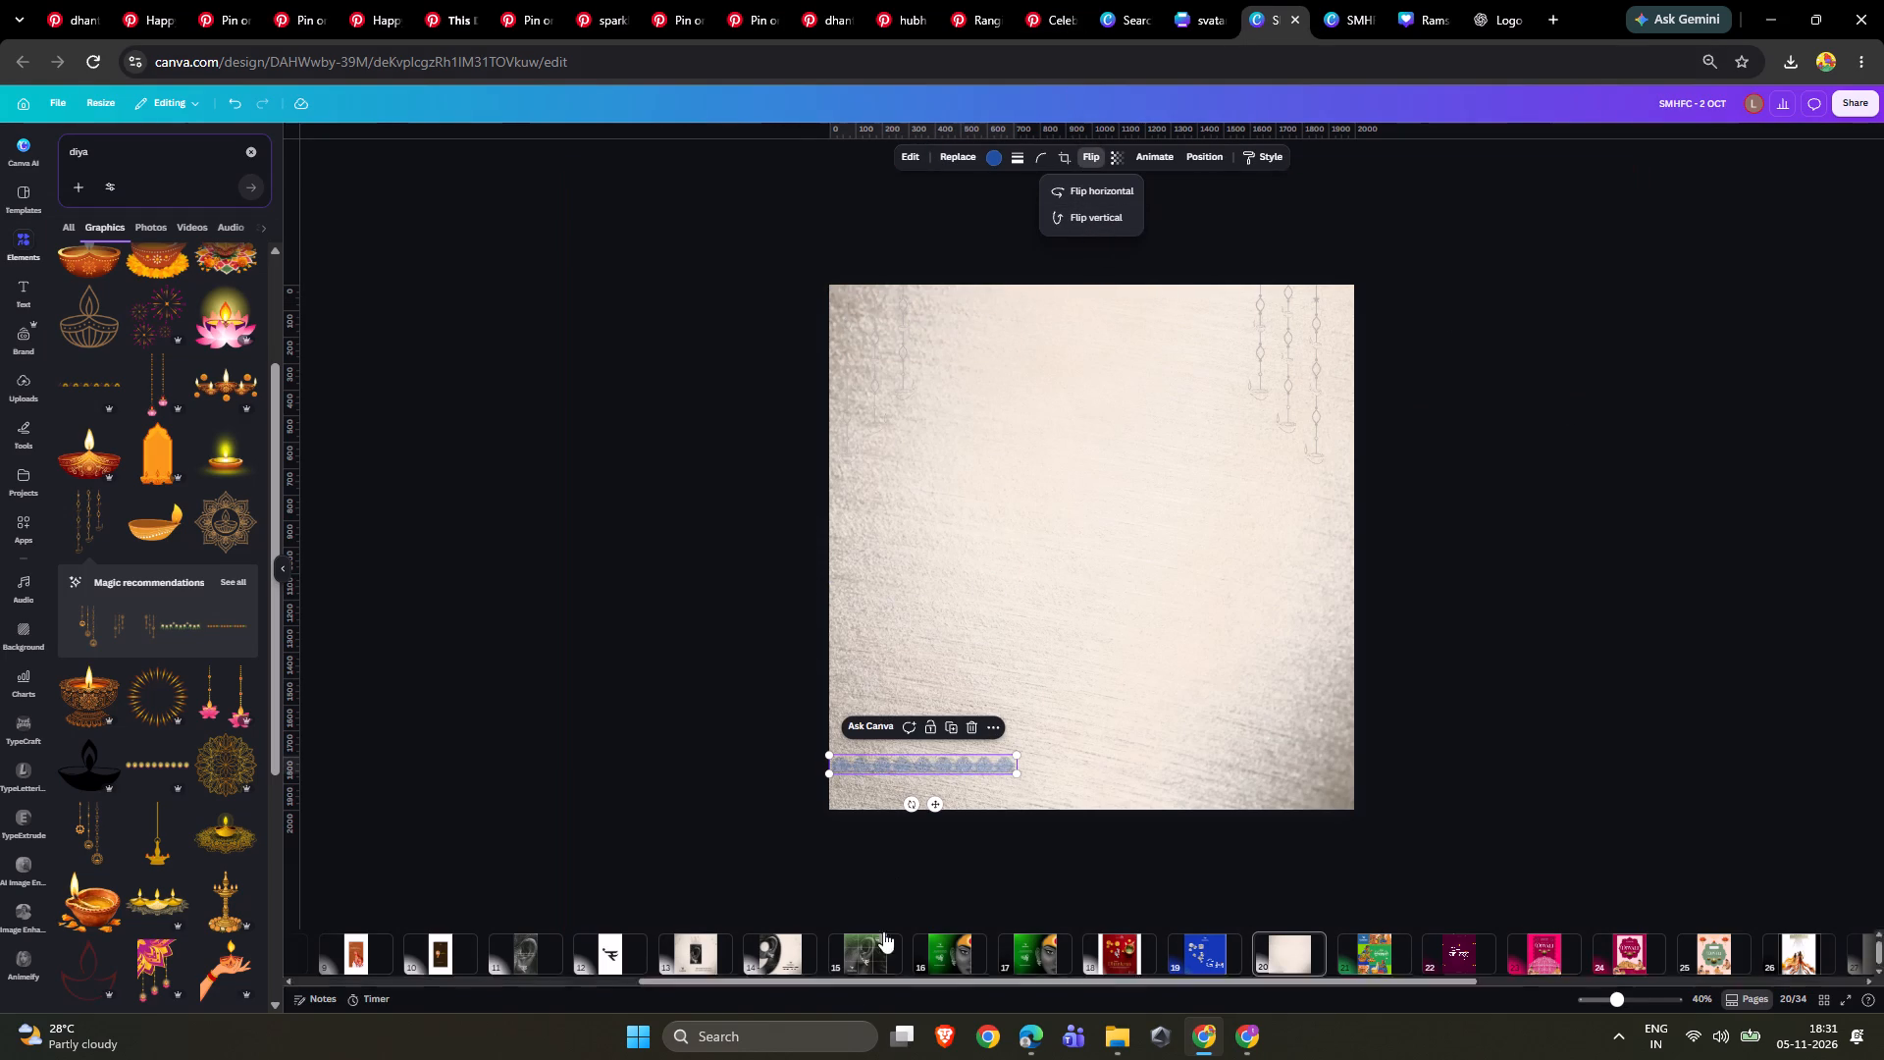
scroll(934, 822, "up", 4, "ctrl")
scroll(937, 802, "down", 3)
left_click_drag(846, 825, 1466, 928)
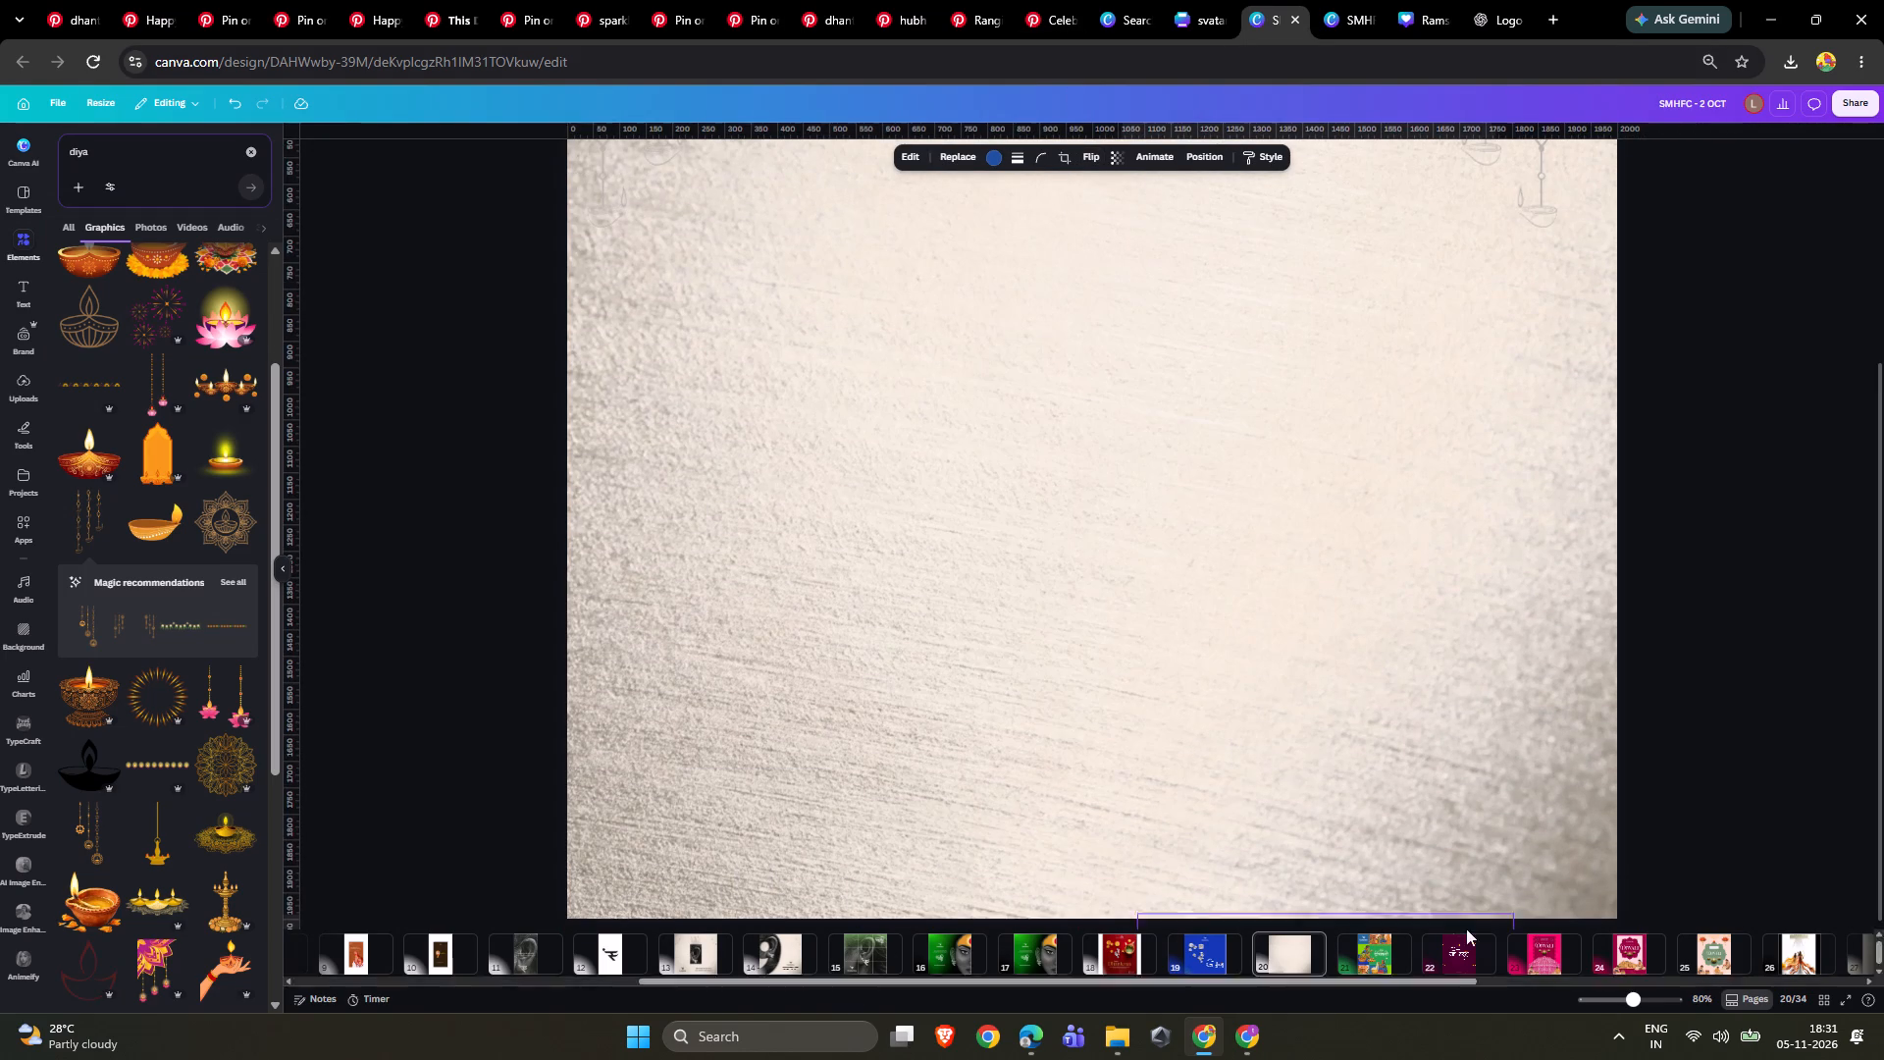
left_click_drag(1466, 928, 1528, 898)
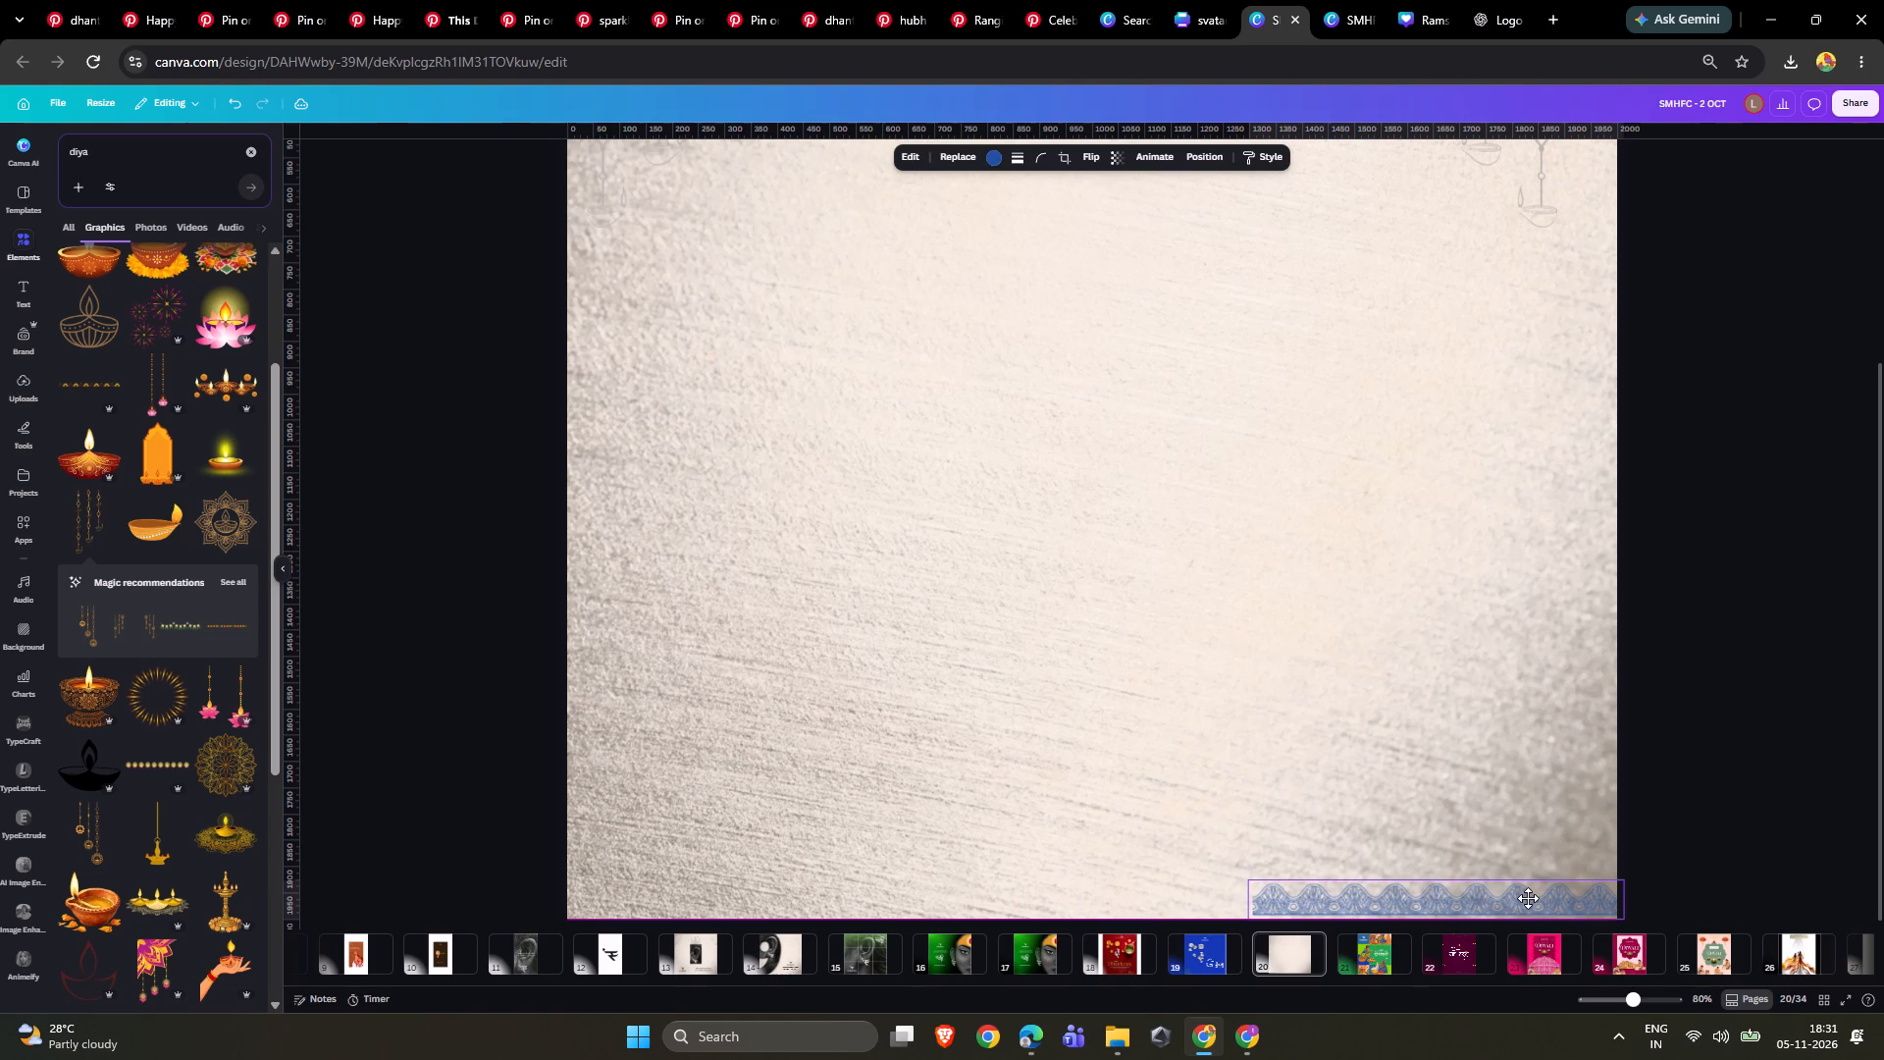
left_click_drag(1528, 898, 1525, 900)
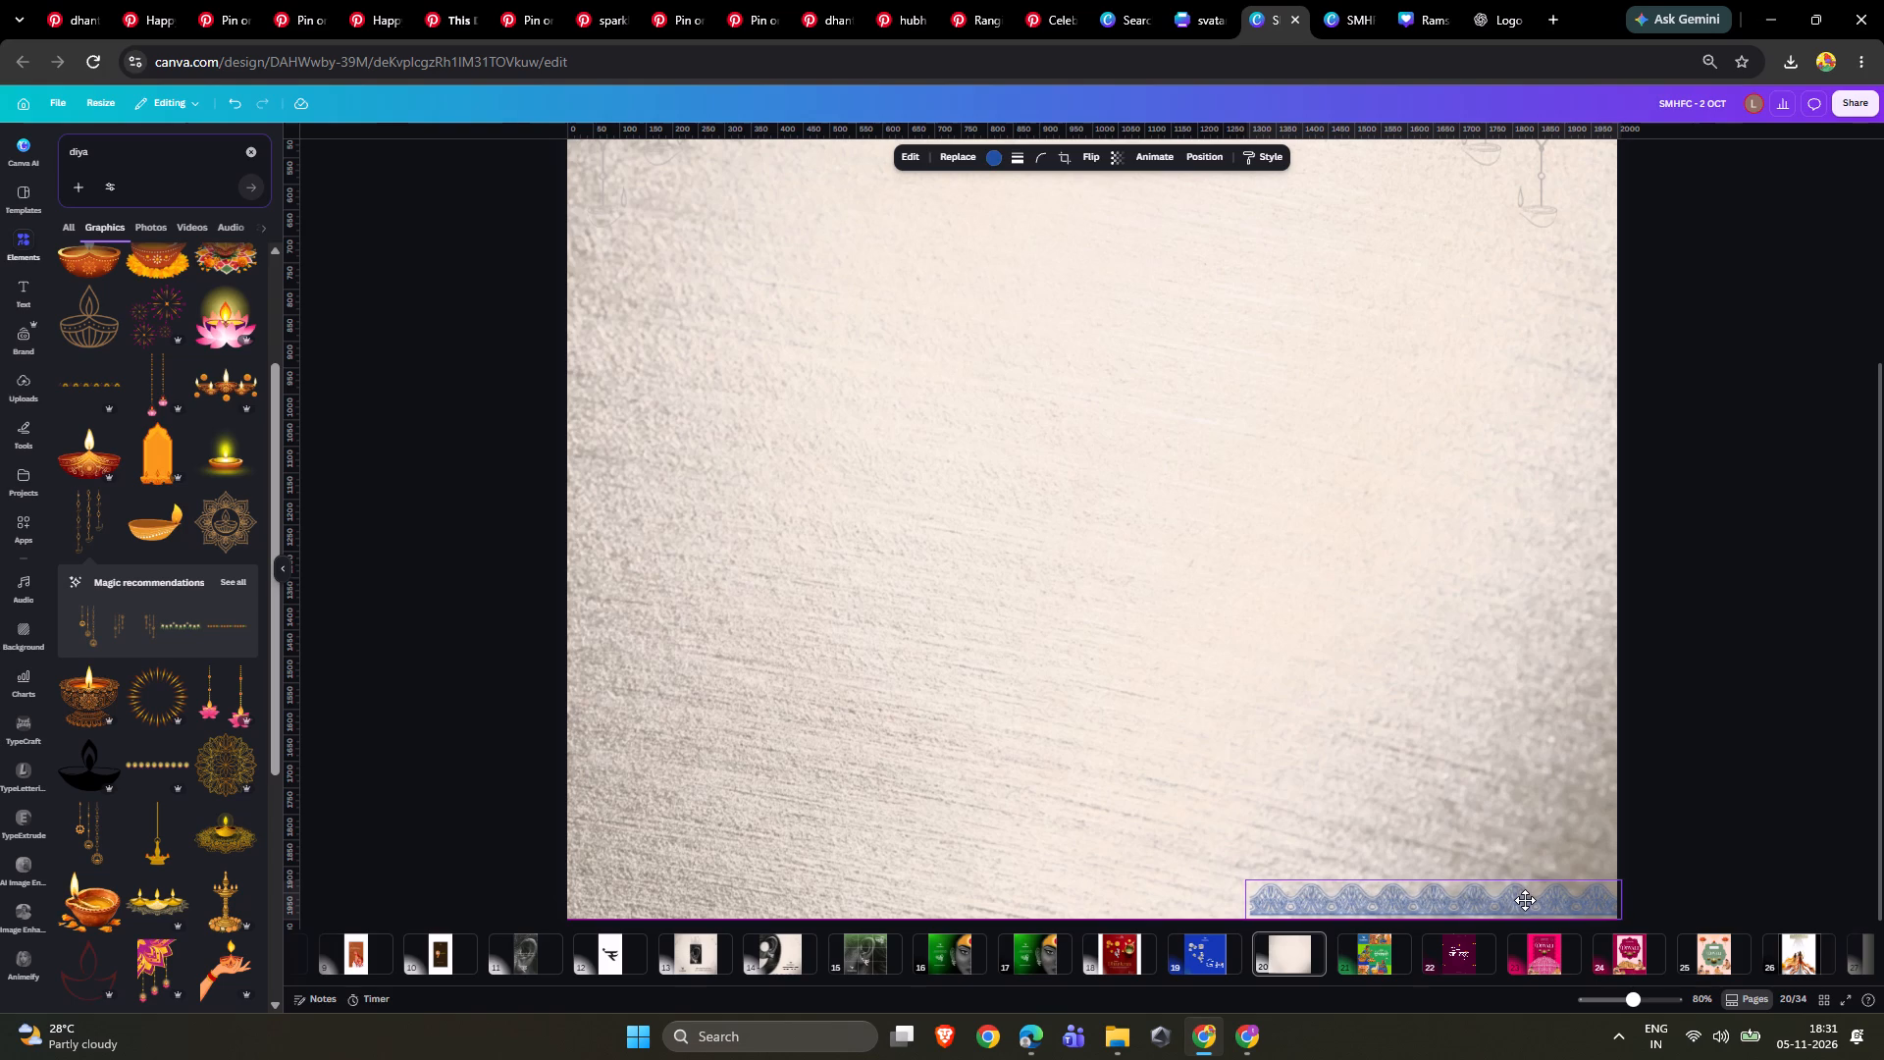
left_click_drag(1525, 900, 1523, 900)
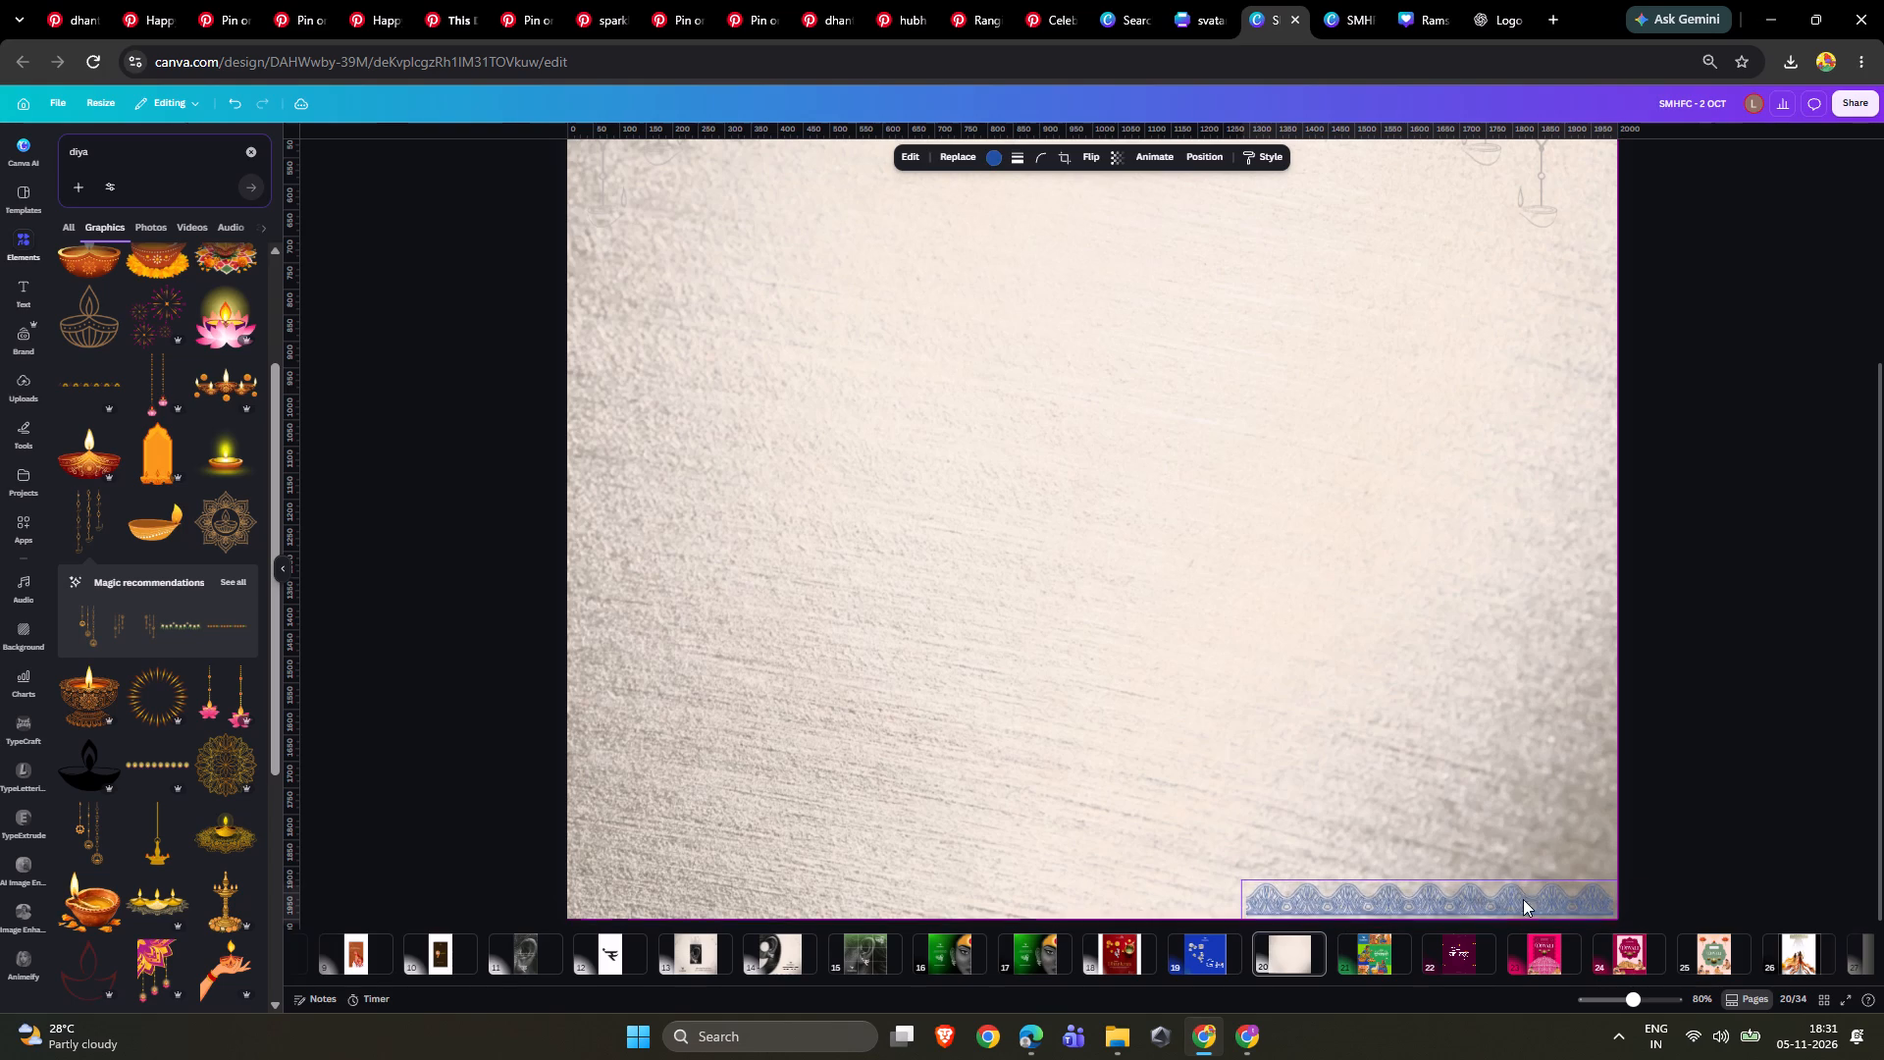
scroll(1513, 905, "up", 5, "ctrl")
scroll(1488, 846, "down", 2)
left_click(1305, 864)
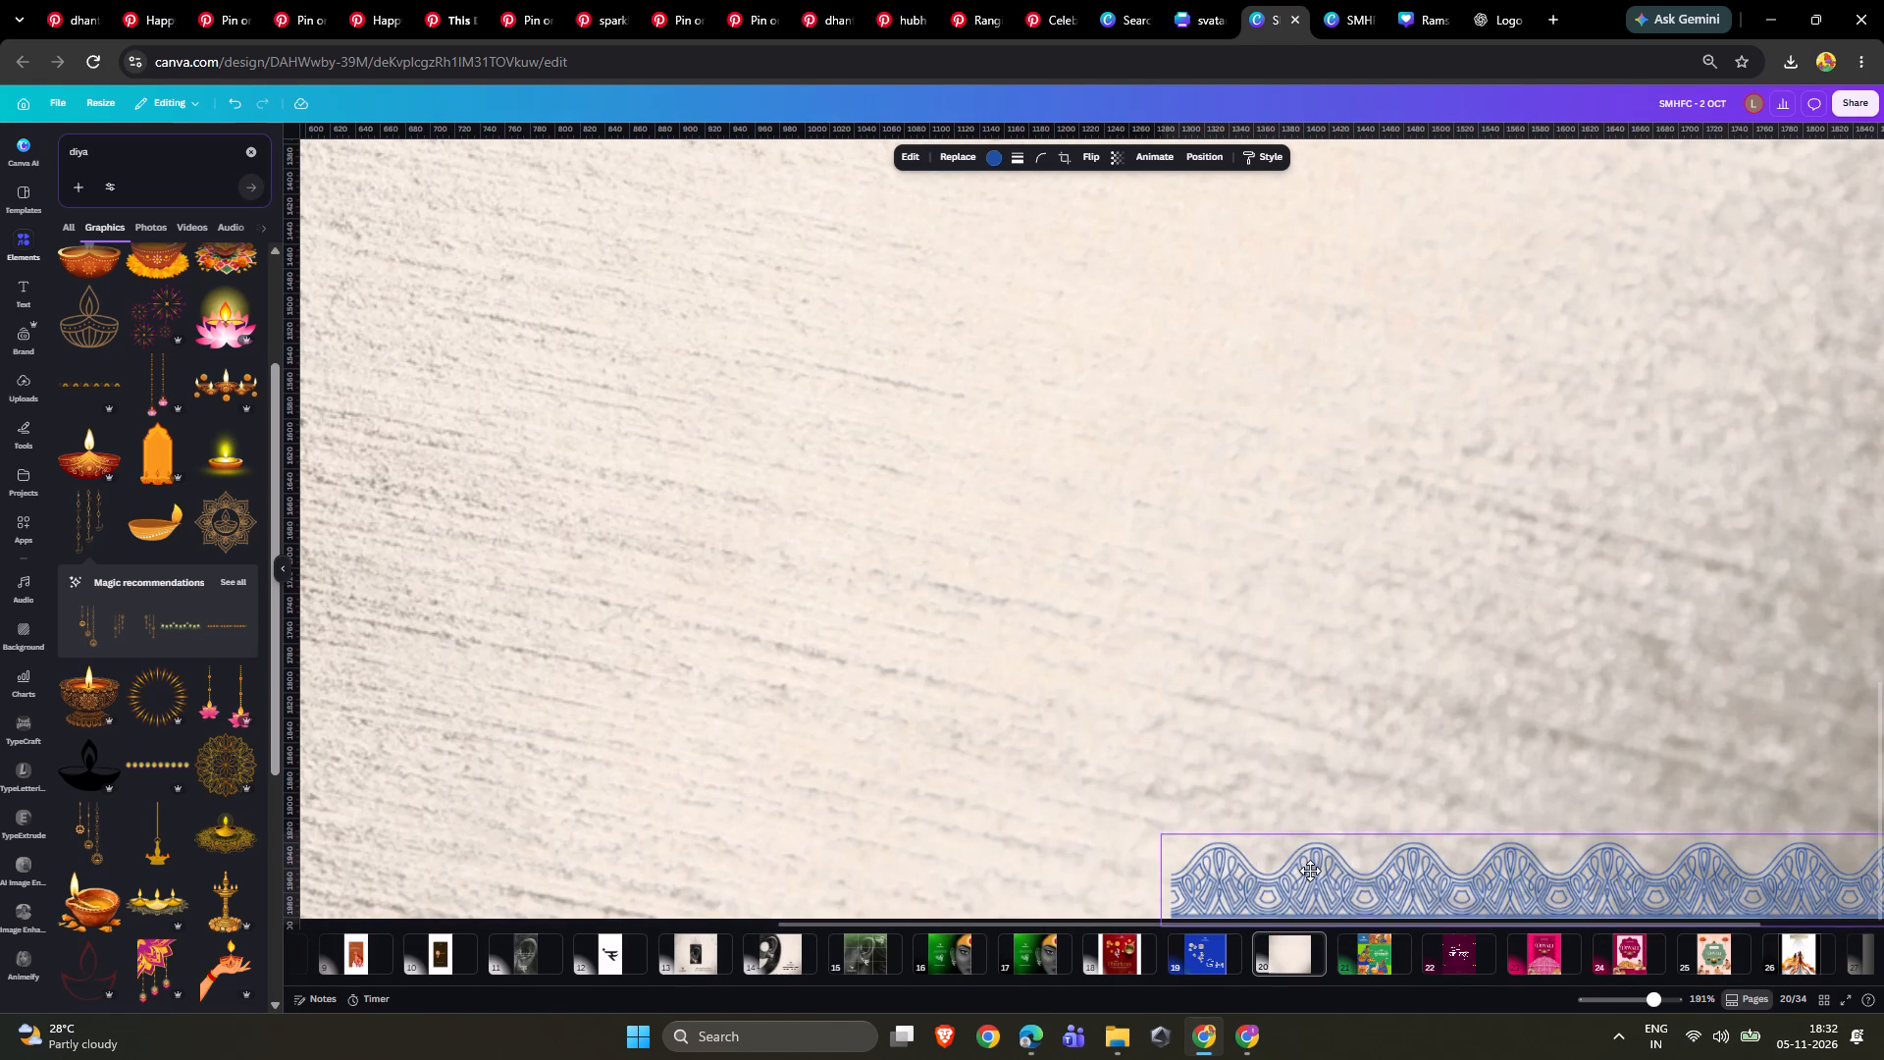
scroll(1559, 809, "down", 3, "ctrl")
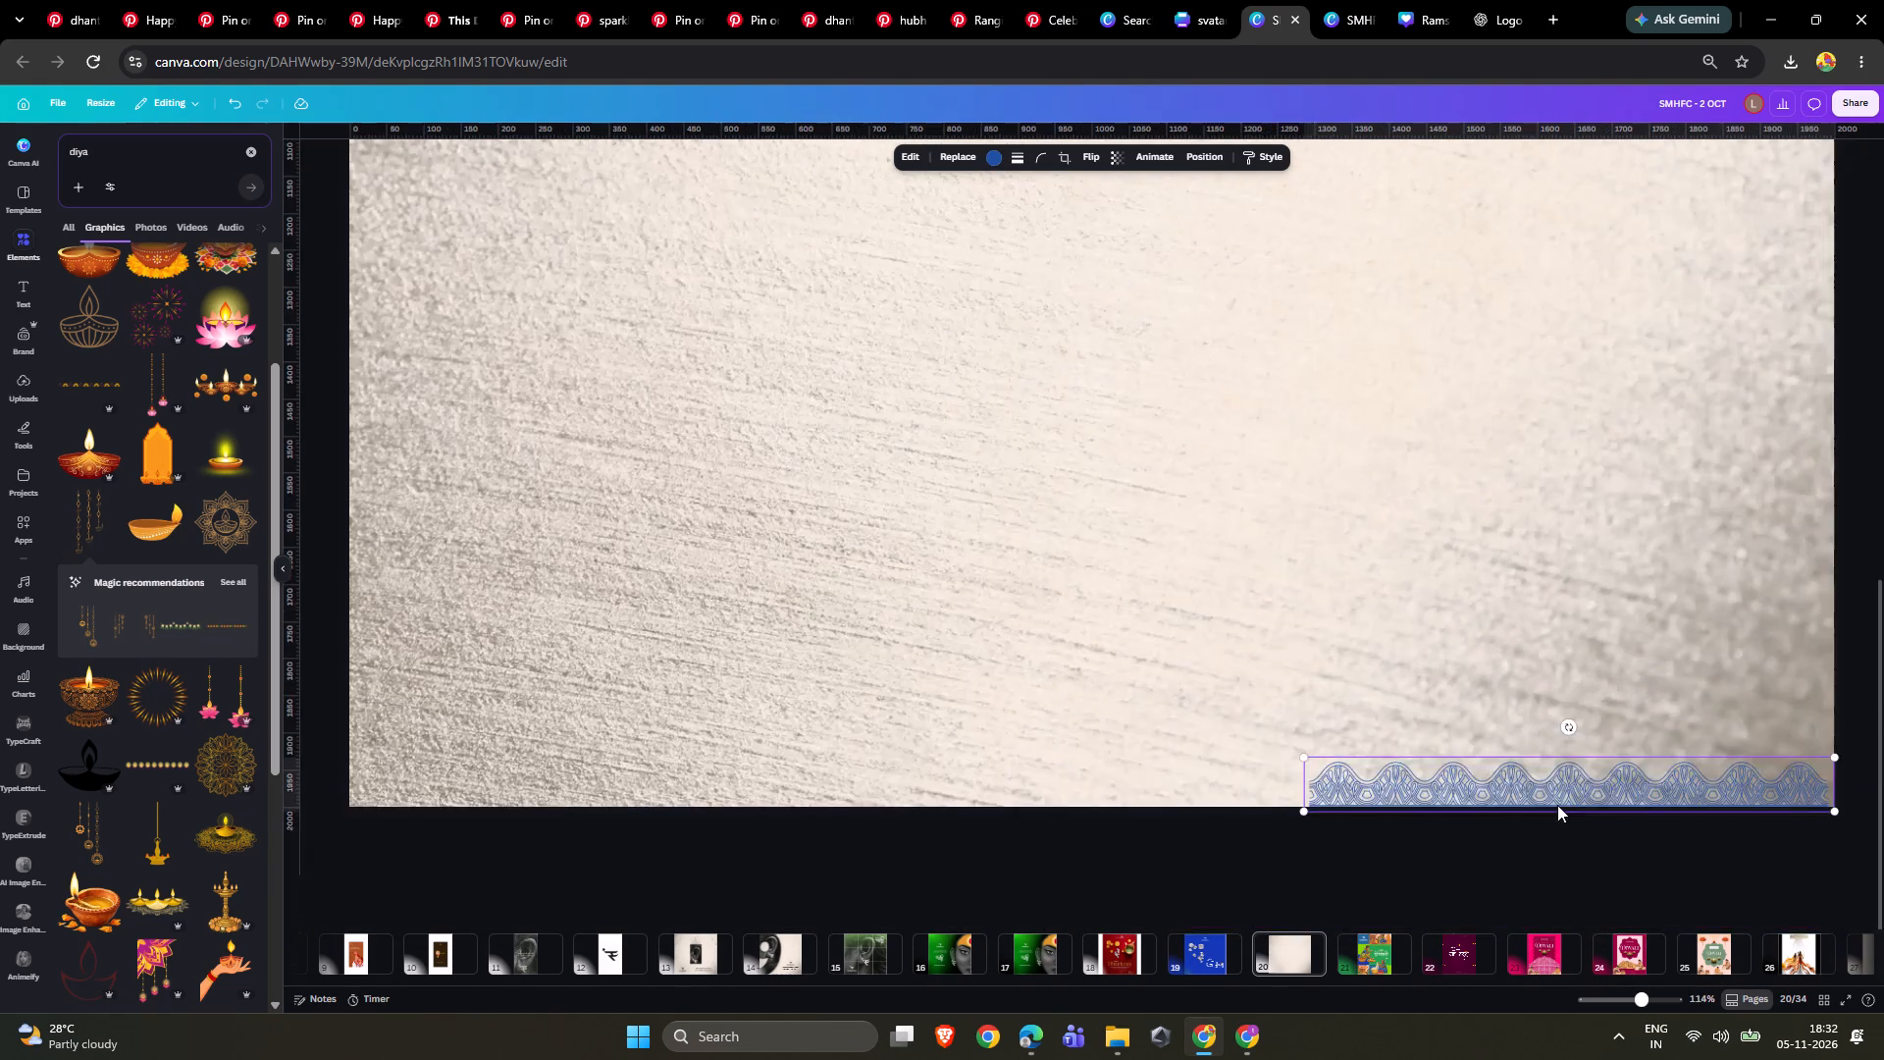
scroll(1642, 767, "down", 1, "ctrl")
left_click(1807, 746)
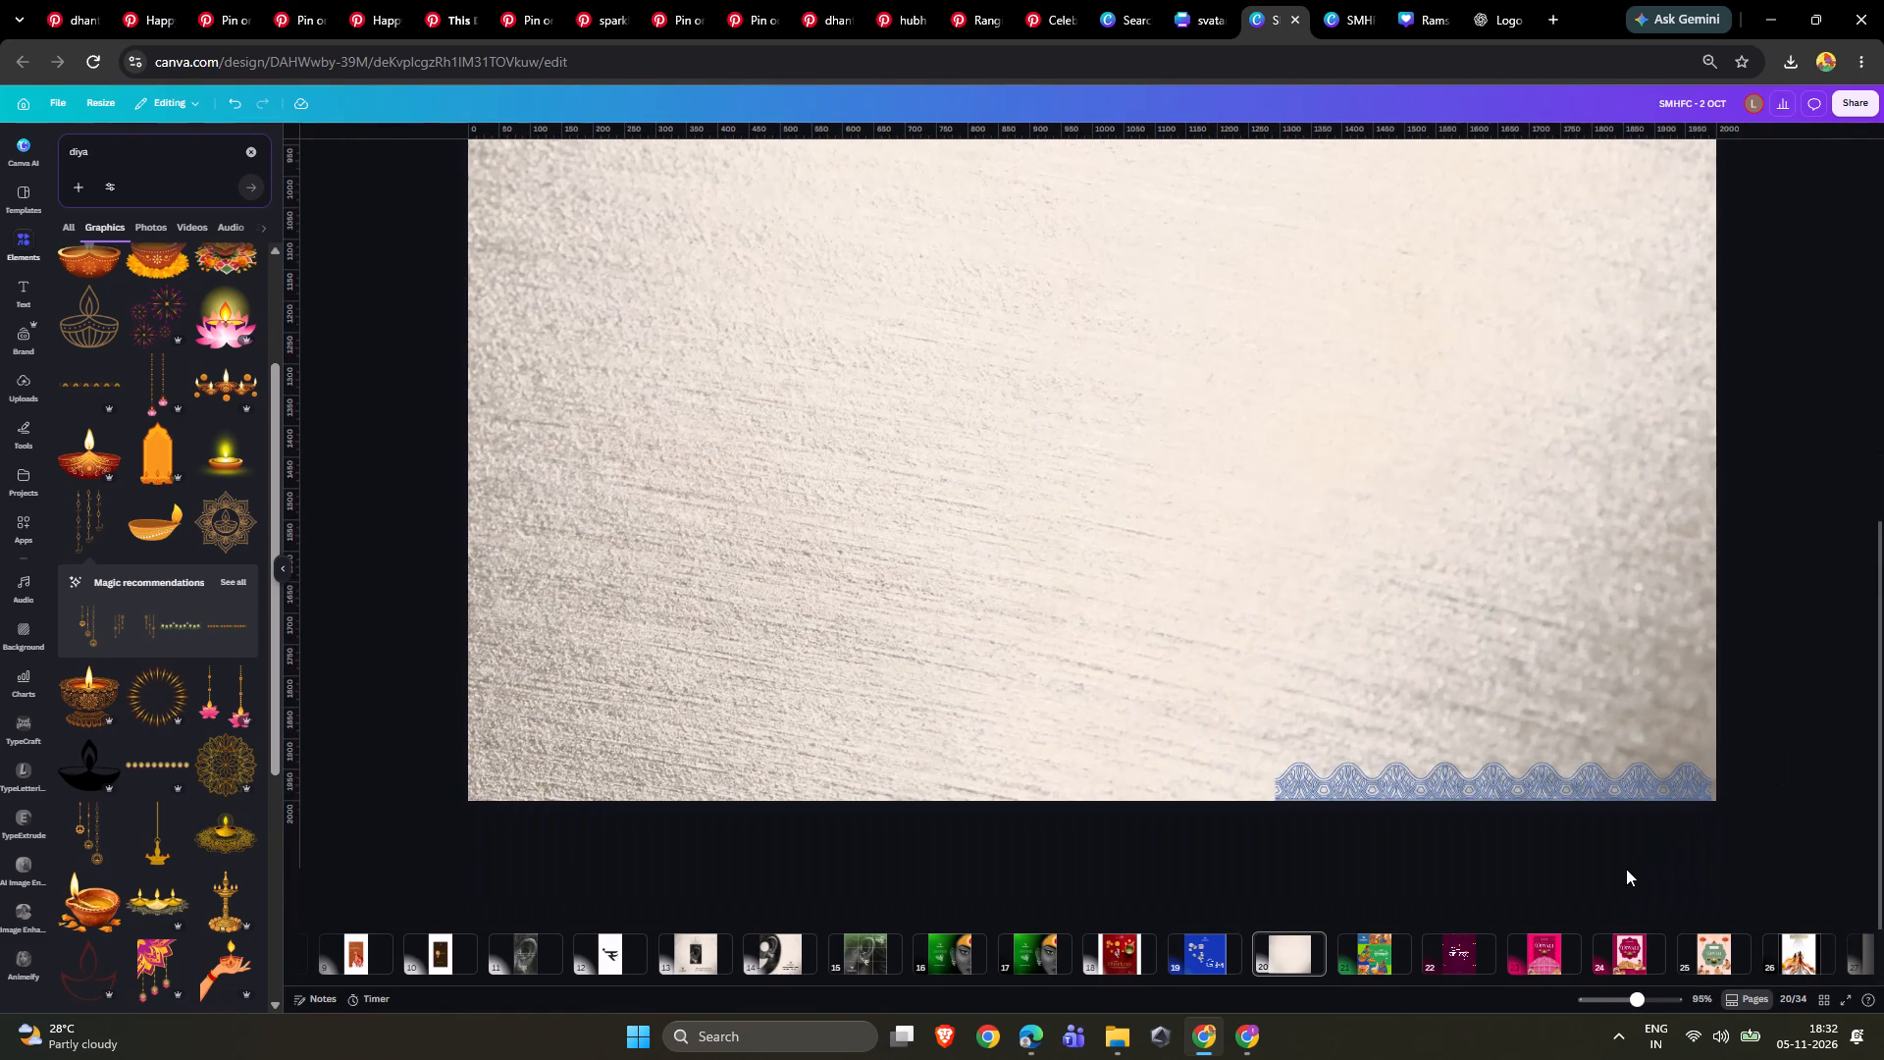
scroll(1601, 811, "down", 4, "ctrl")
left_click(1714, 784)
Duplicate the blue scalloped border twice and line the copies up leftwards so the pattern spans page 20's whole bottom edge.
left_click(1309, 819)
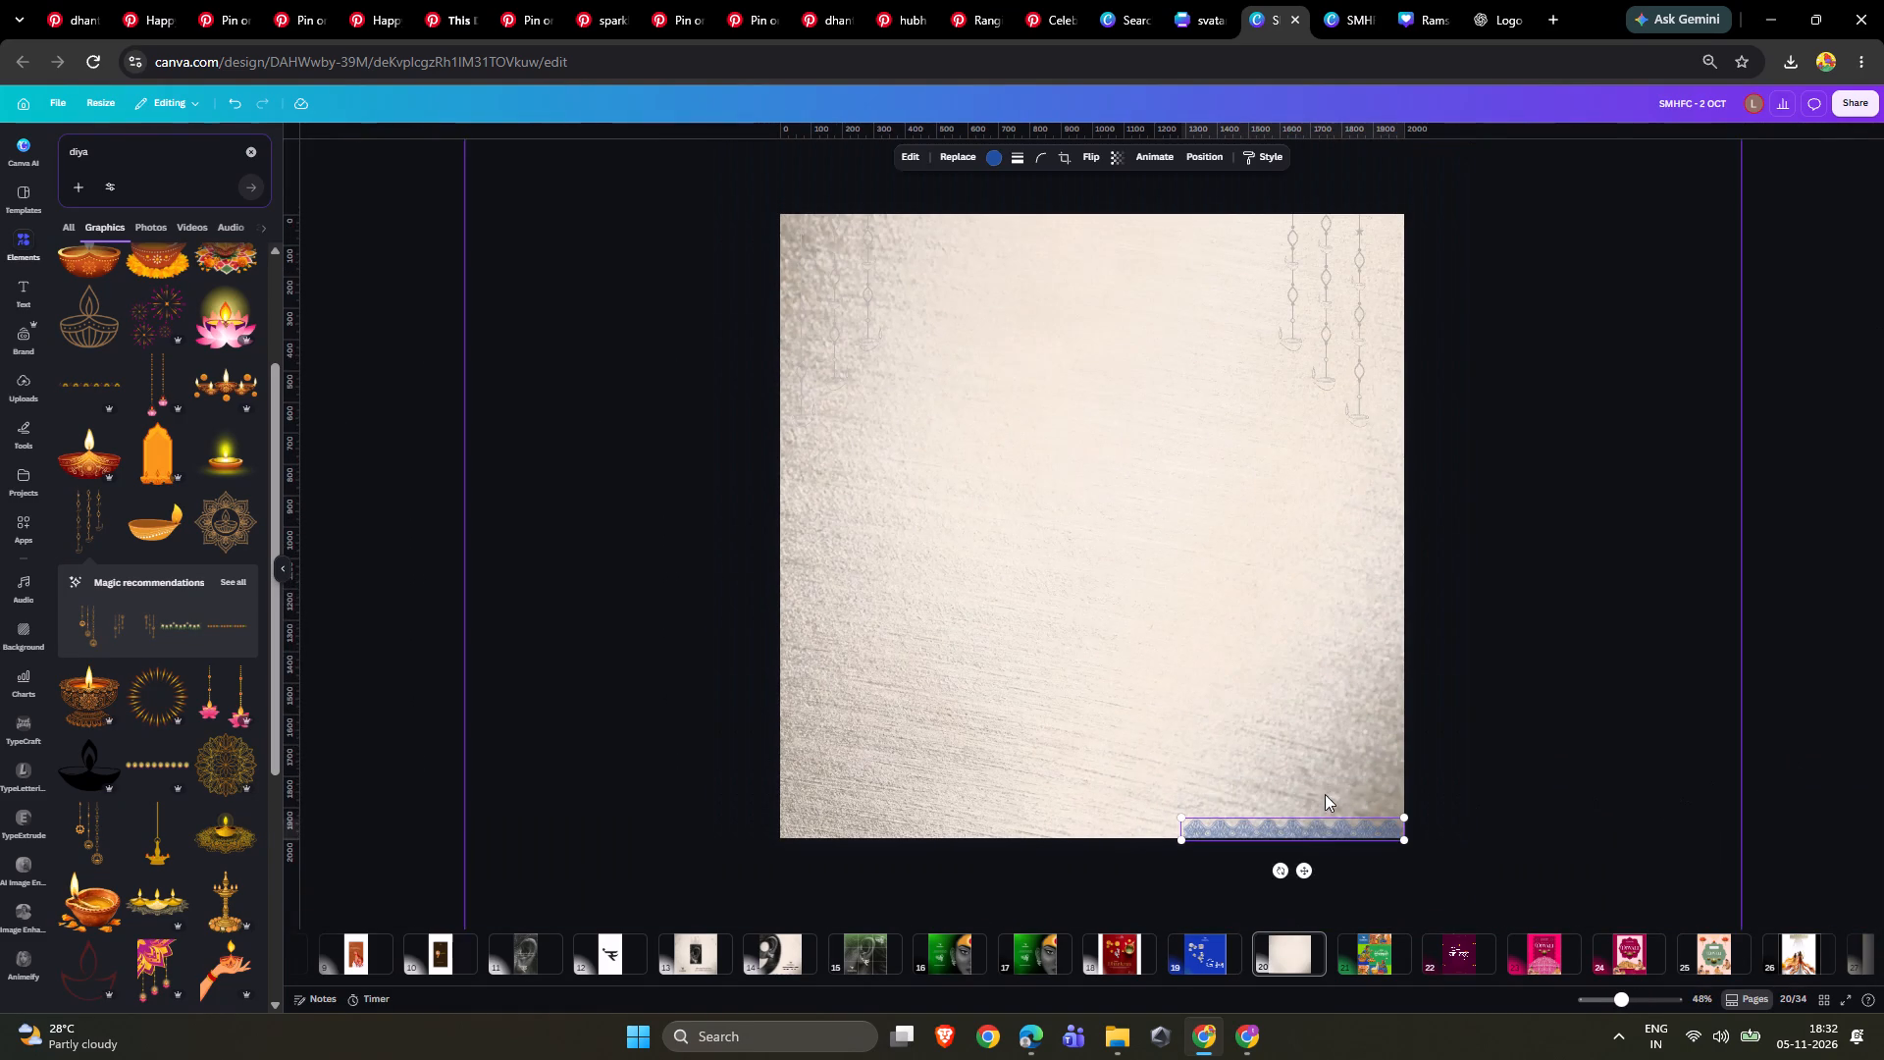
left_click(1323, 806)
left_click_drag(1309, 850, 1092, 851)
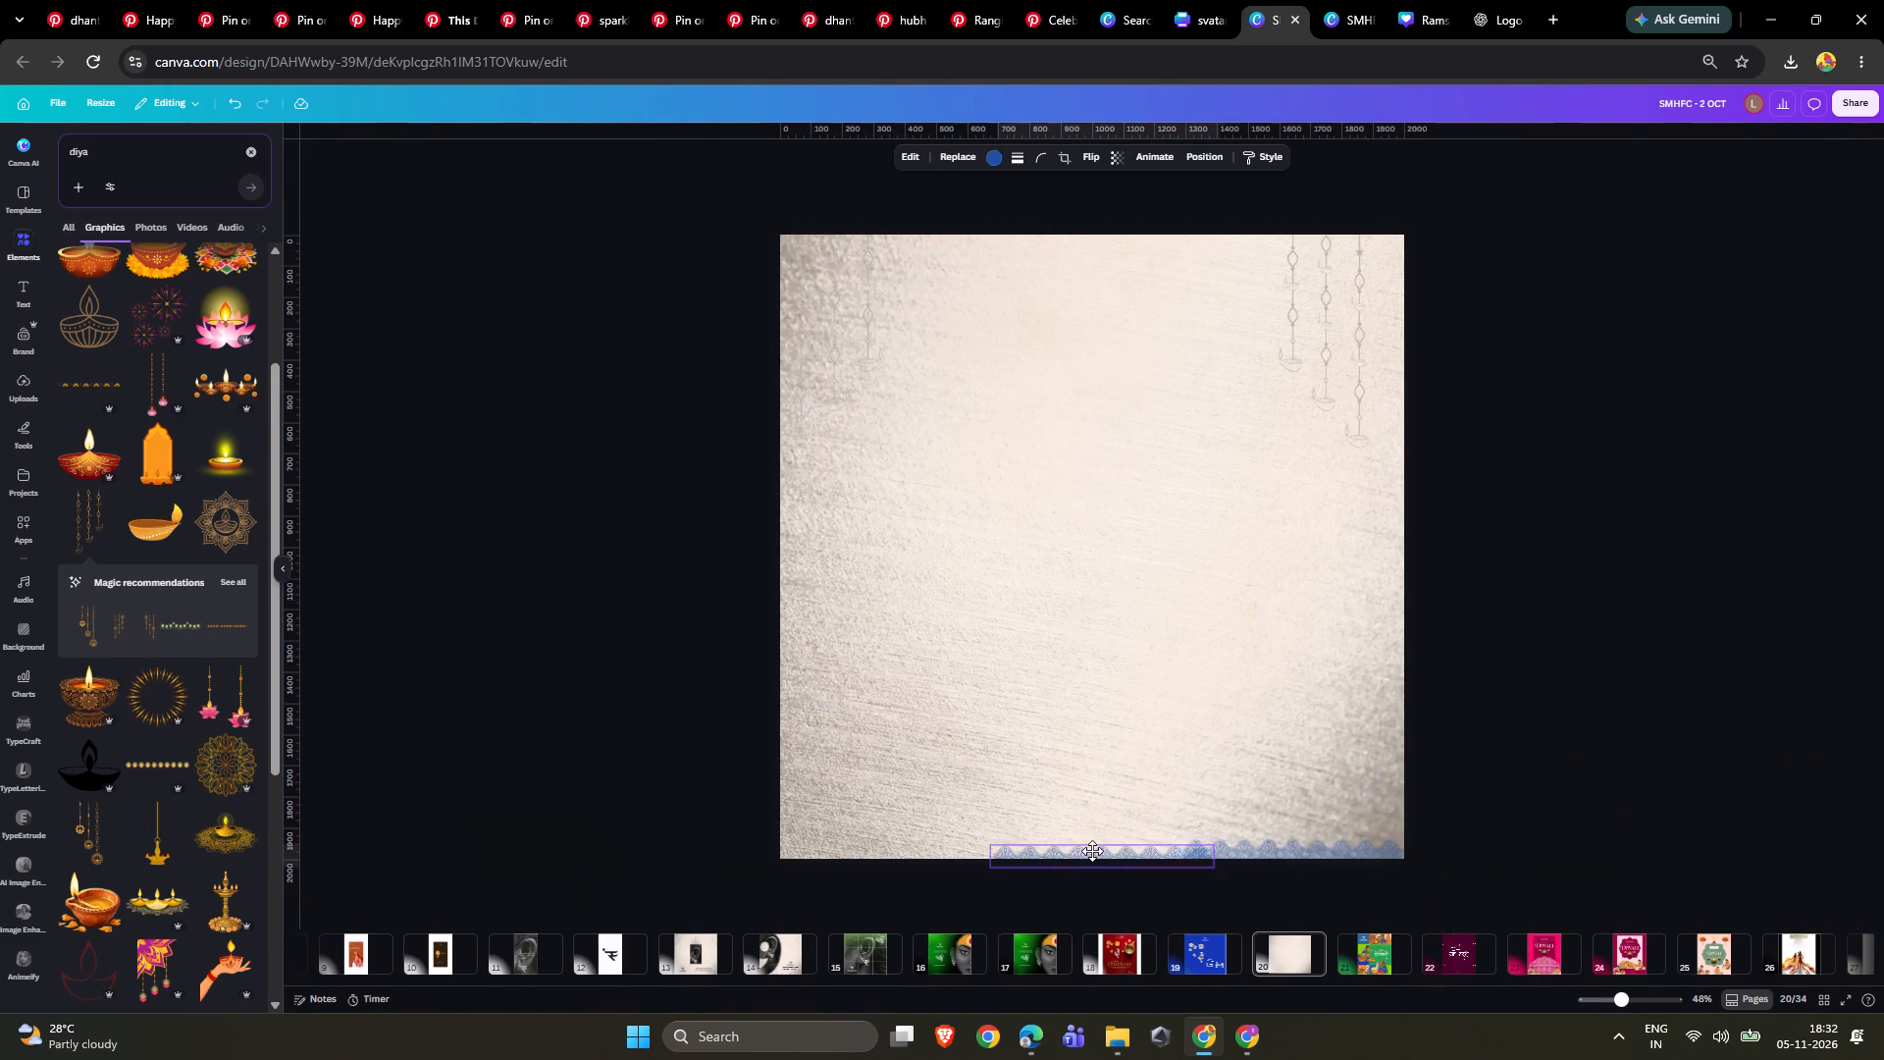
left_click_drag(1092, 851, 1089, 846)
scroll(1093, 878, "up", 4, "ctrl")
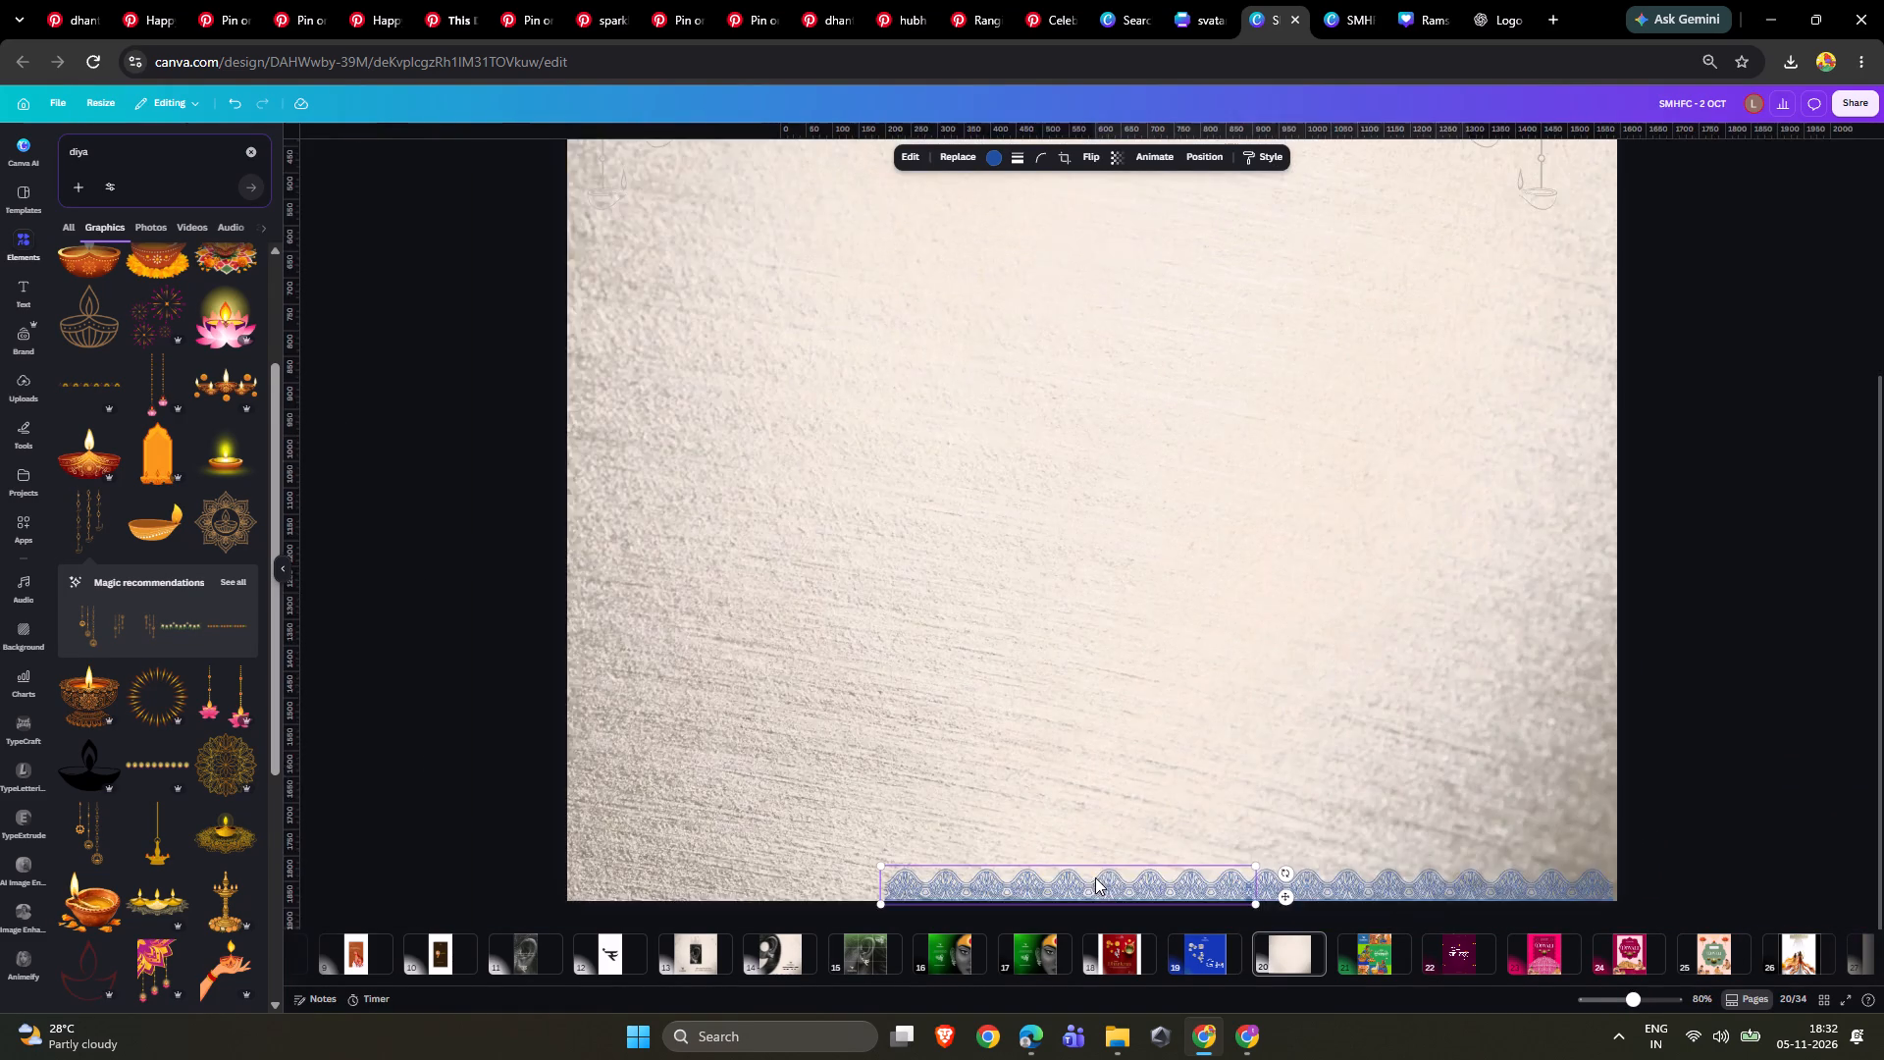
left_click(1242, 896)
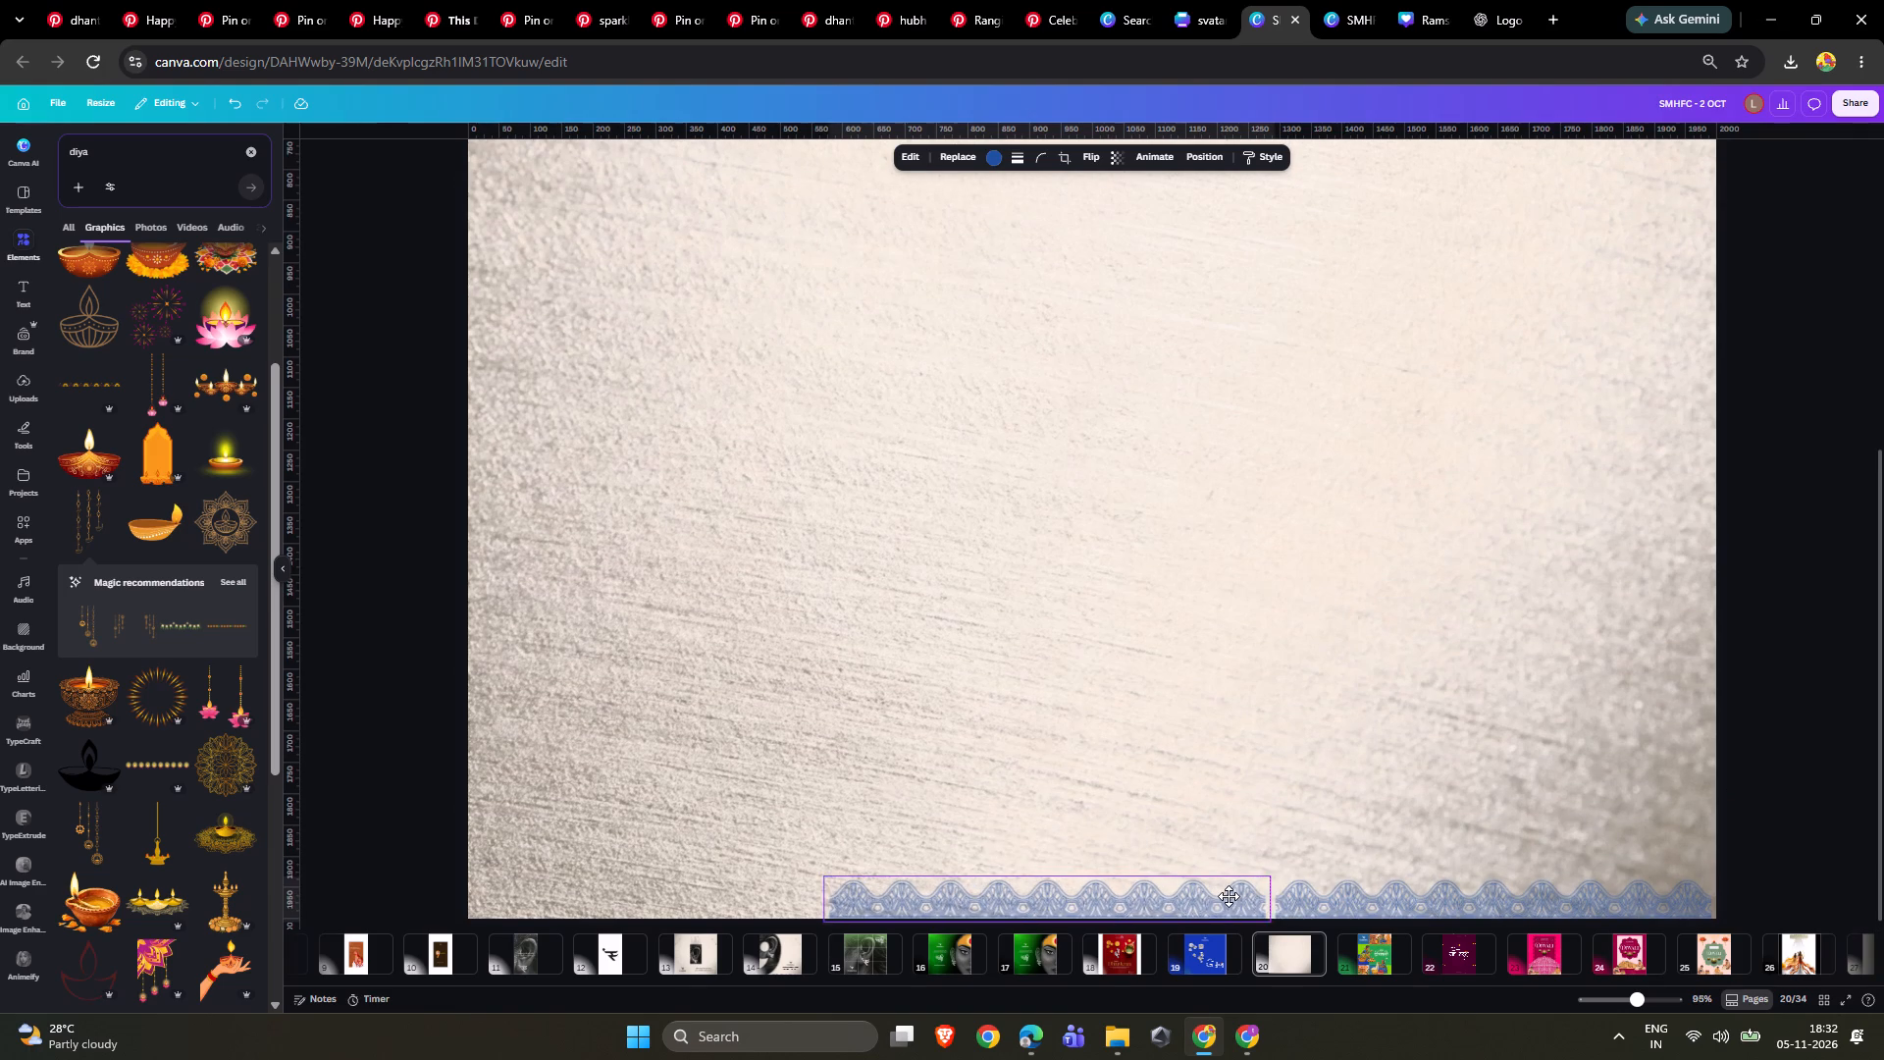
left_click(1400, 768)
scroll(1400, 768, "down", 3, "ctrl")
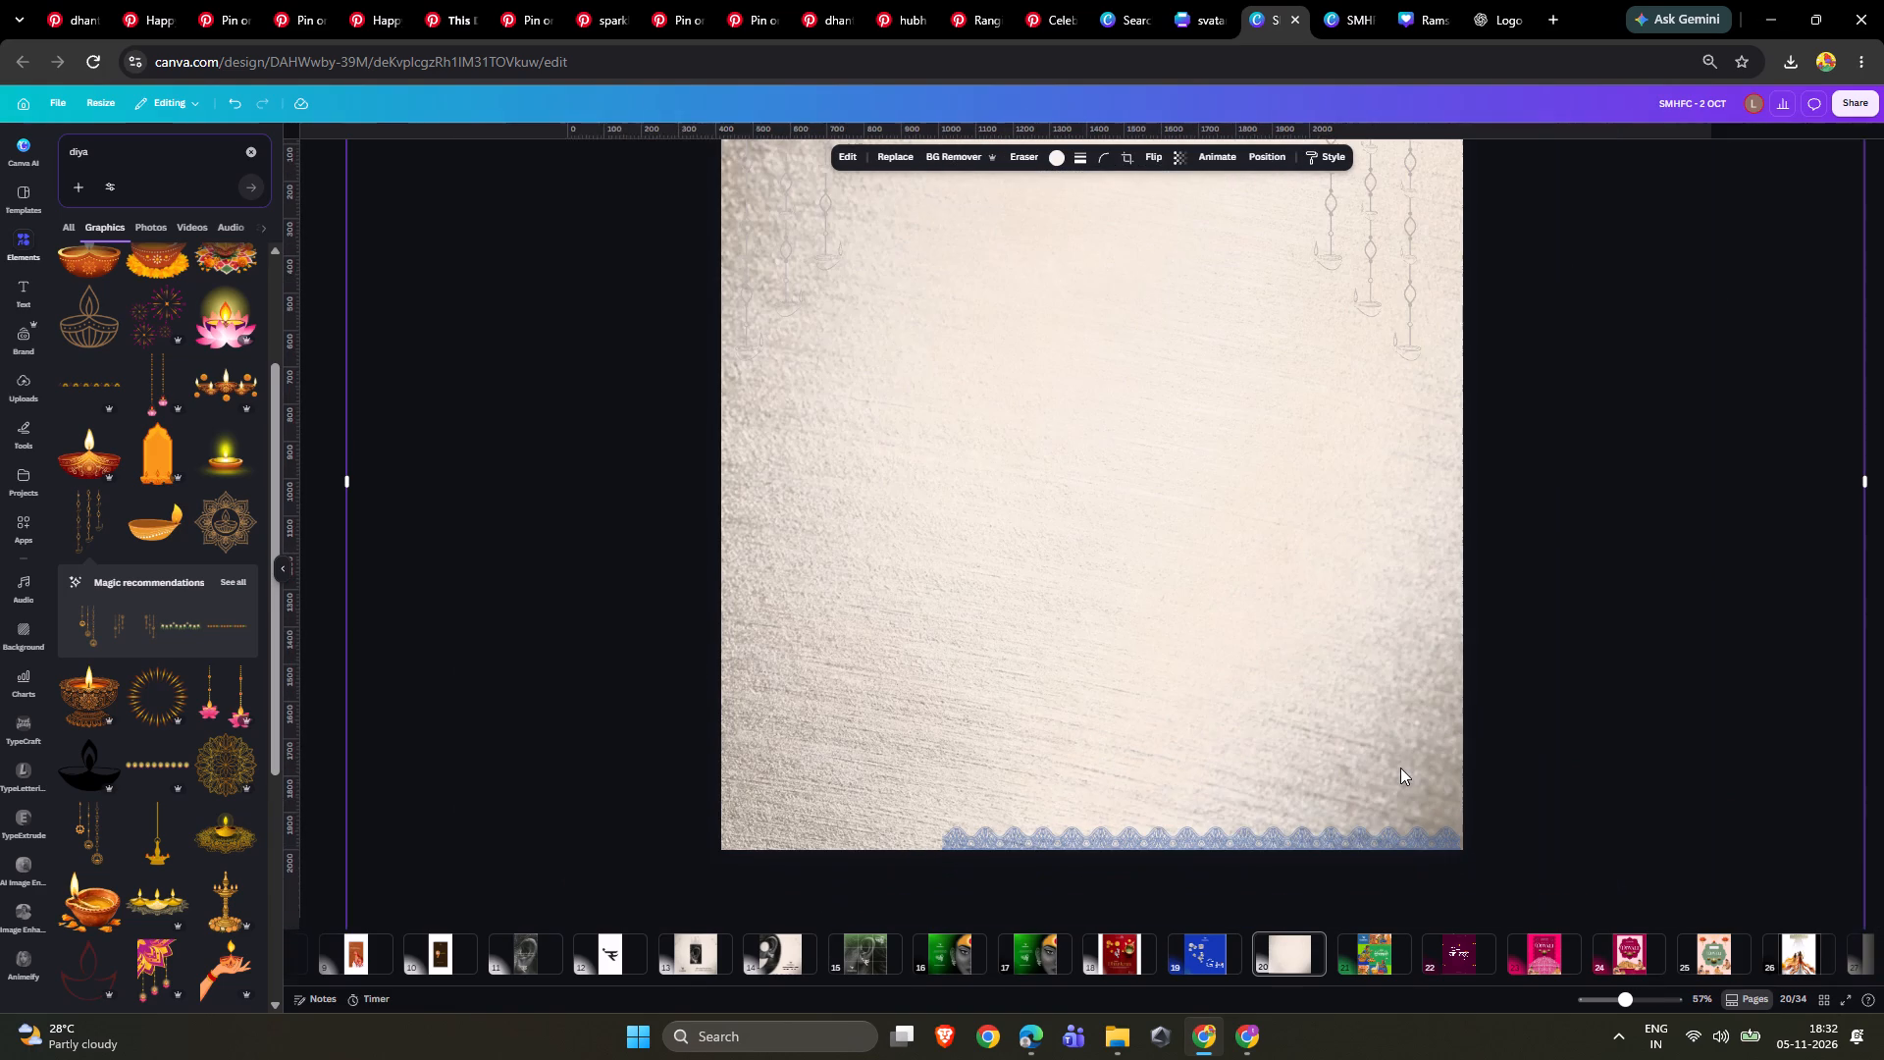
left_click(1049, 844)
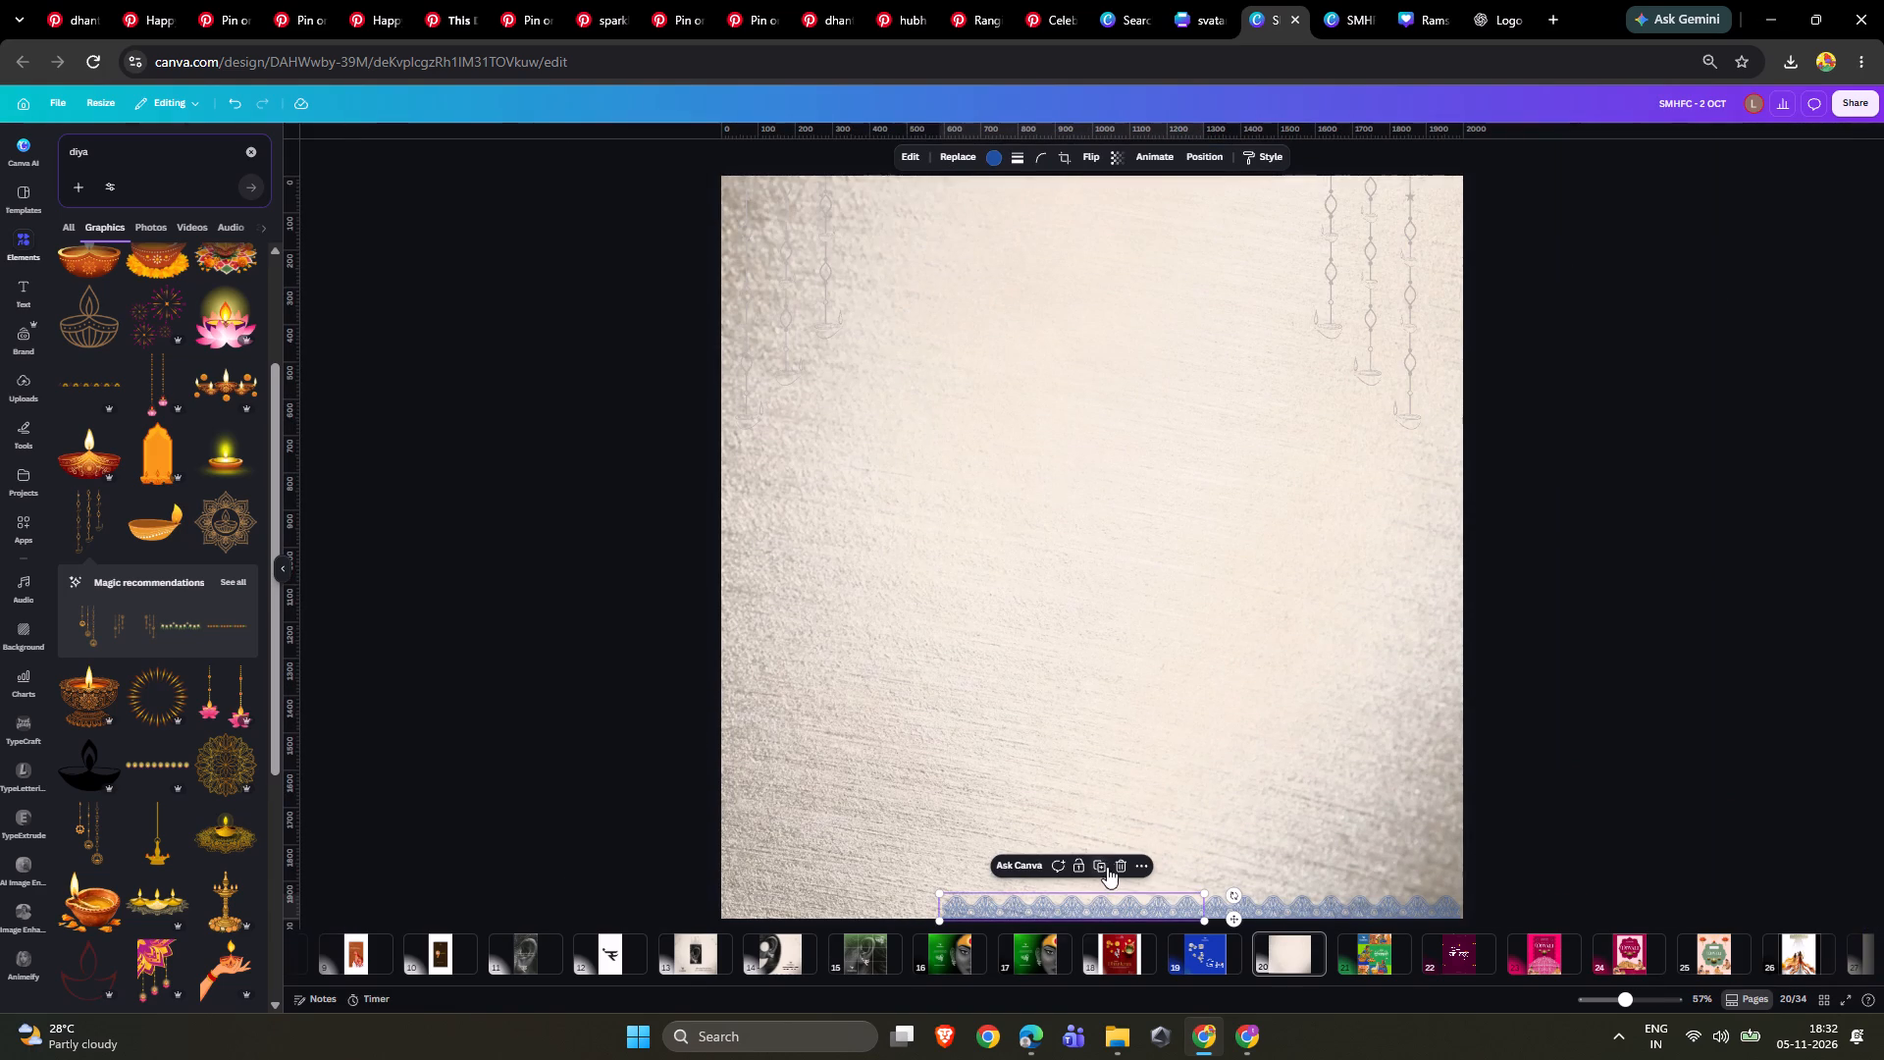
left_click(1101, 868)
left_click(1592, 797)
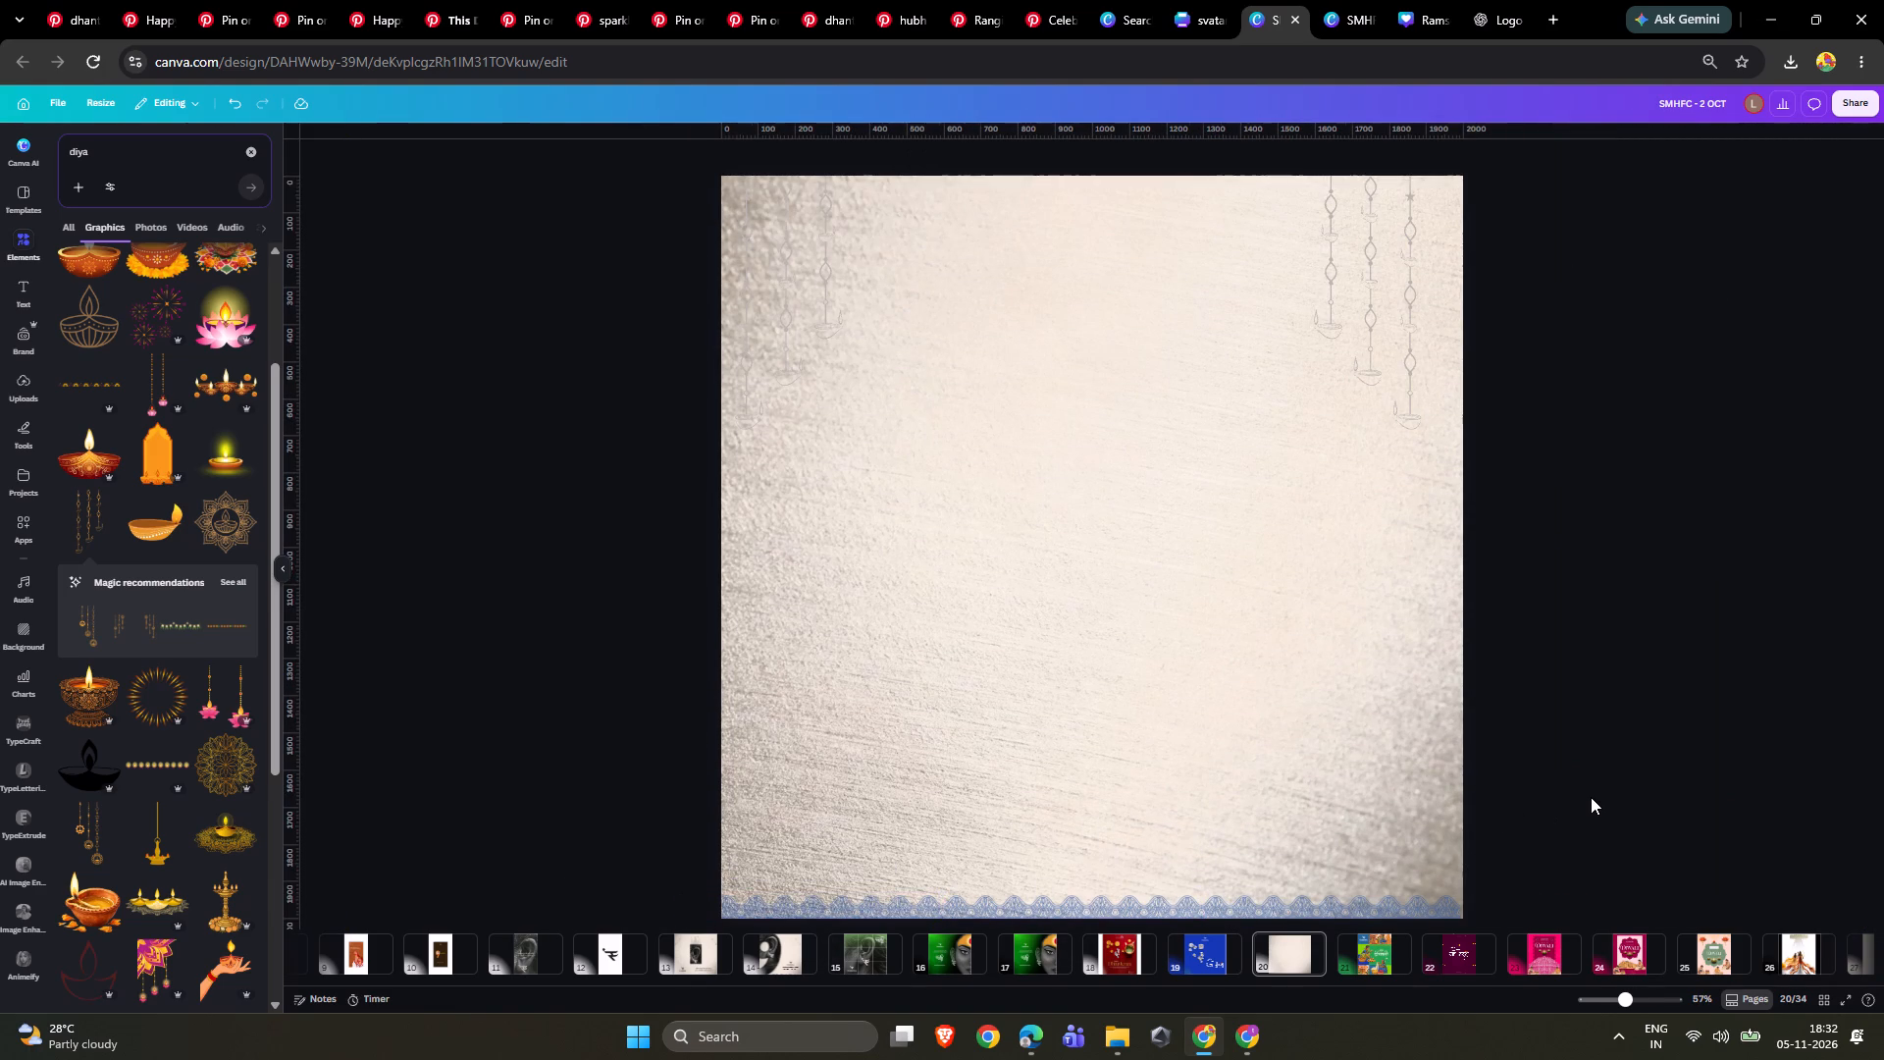
scroll(1591, 797, "down", 2, "ctrl")
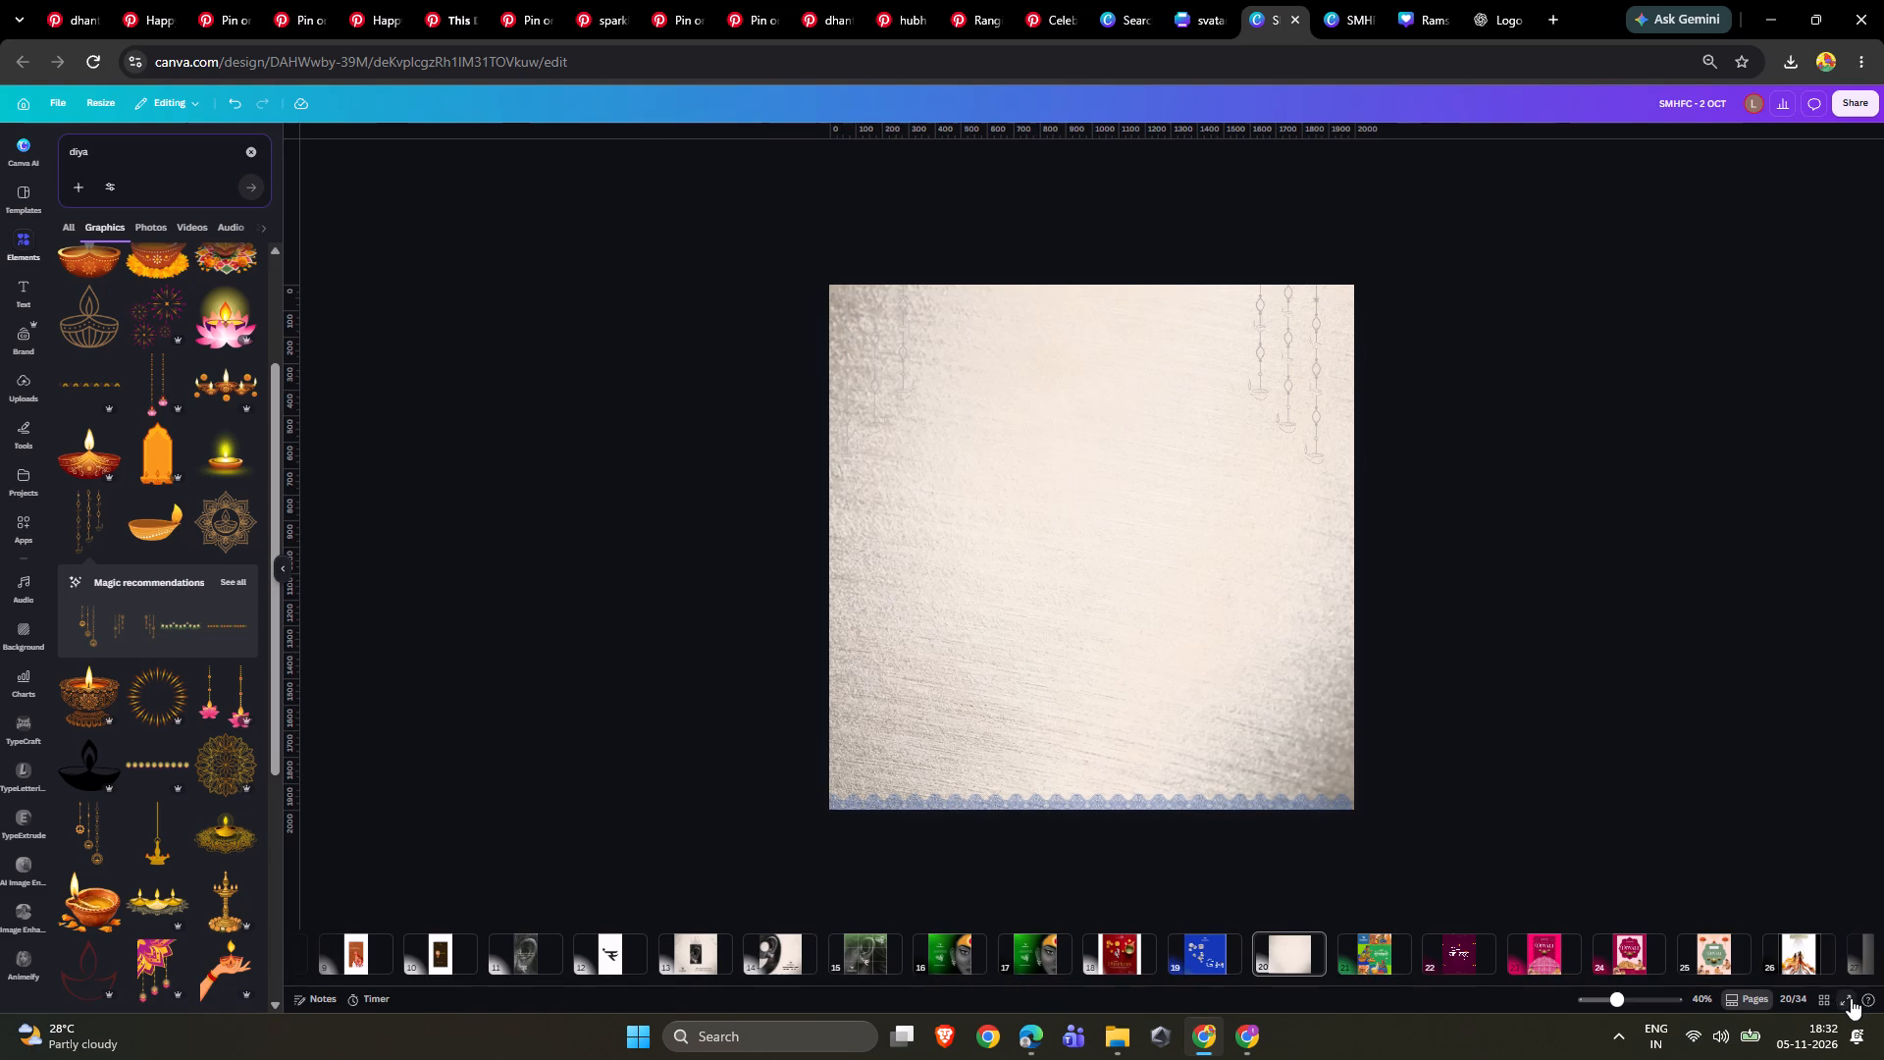
left_click(1852, 999)
key("Escape")
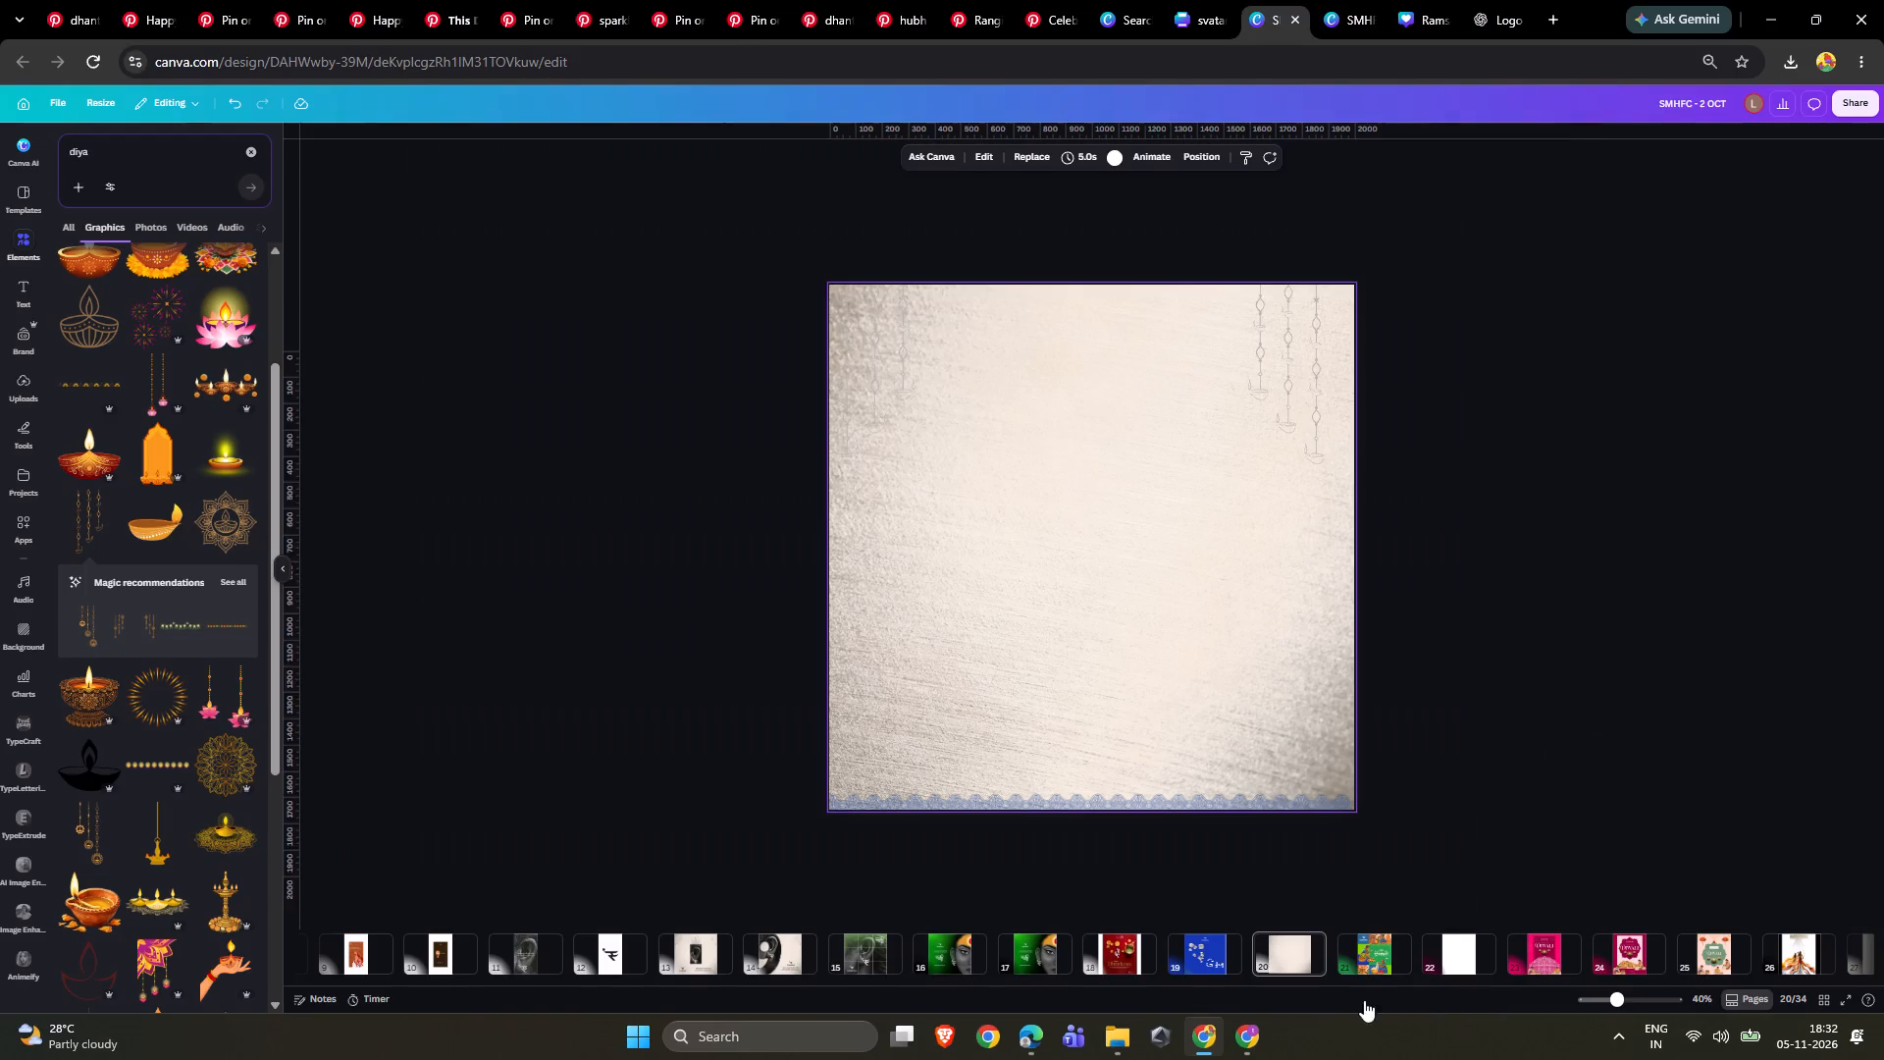
Copy the white Svatantra logo from page 19 to the top centre of page 20 and recolour it black.
left_click(1218, 959)
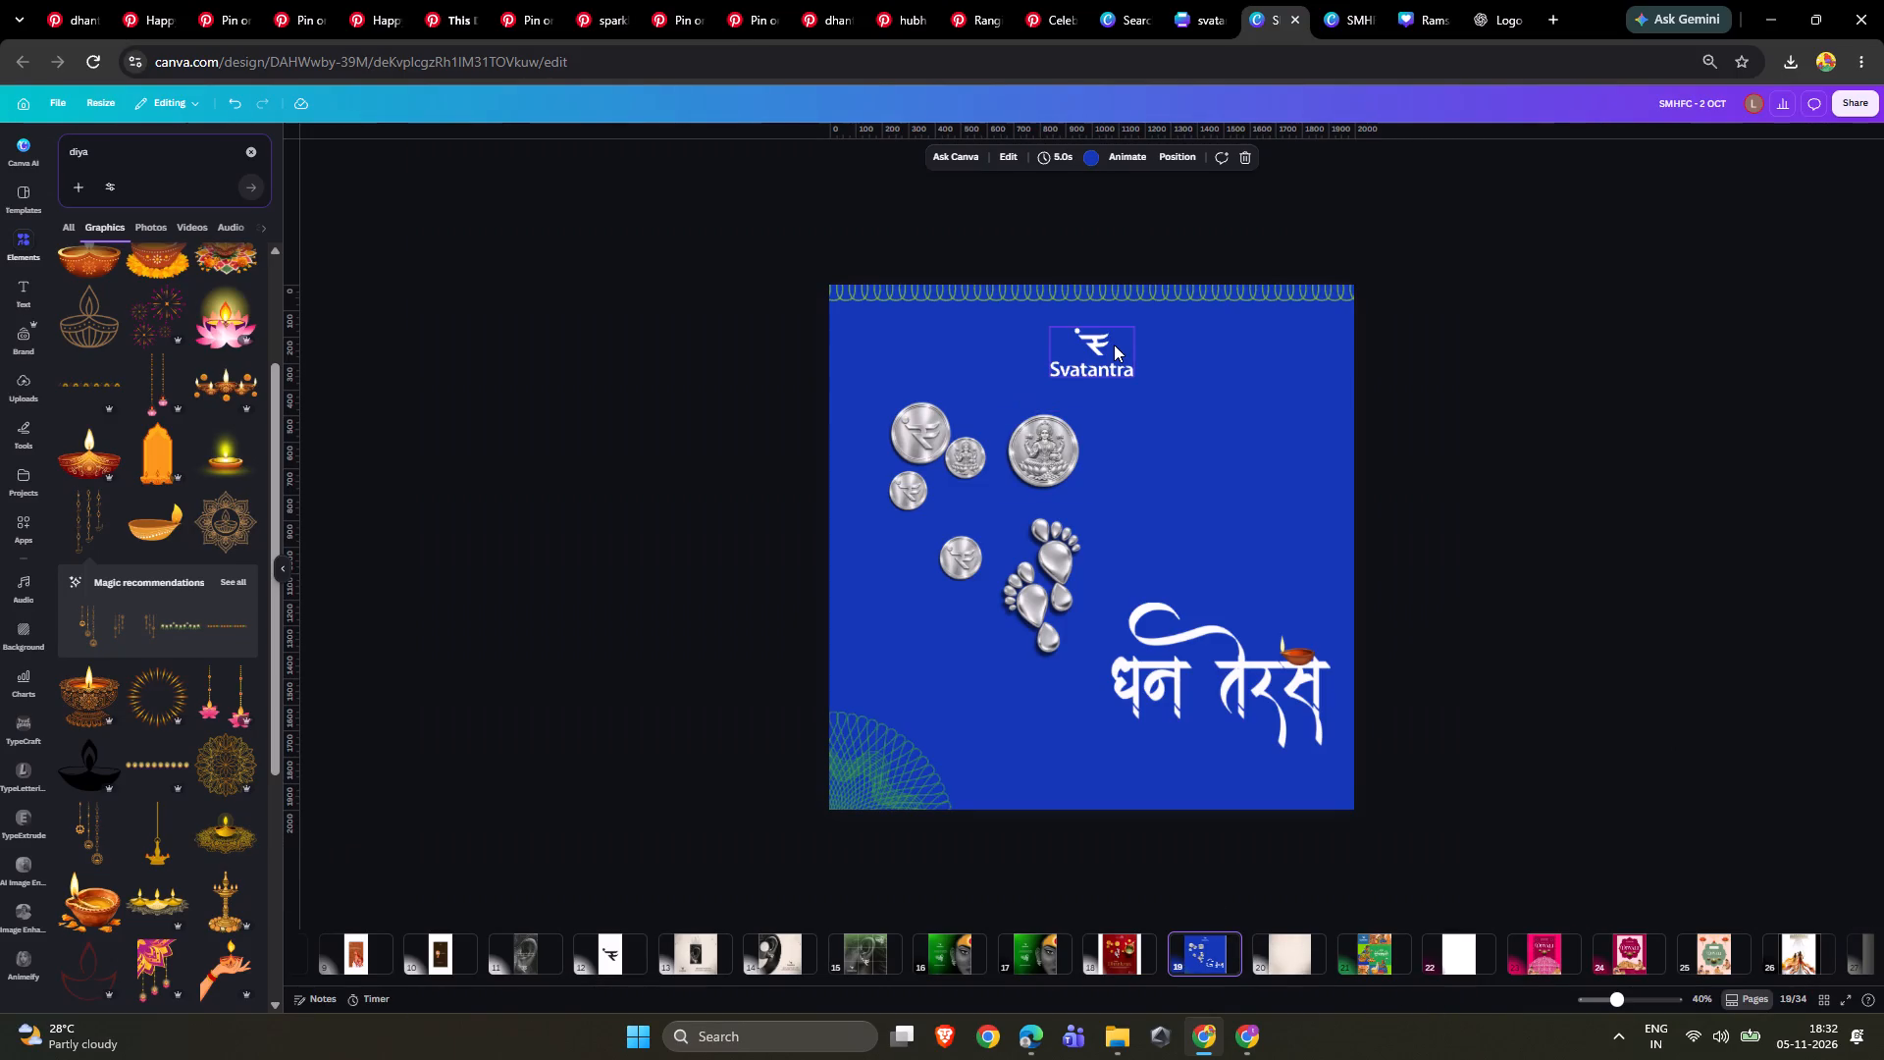
left_click(1114, 344)
key("ctrl+c")
left_click(1280, 955)
key("ctrl+v")
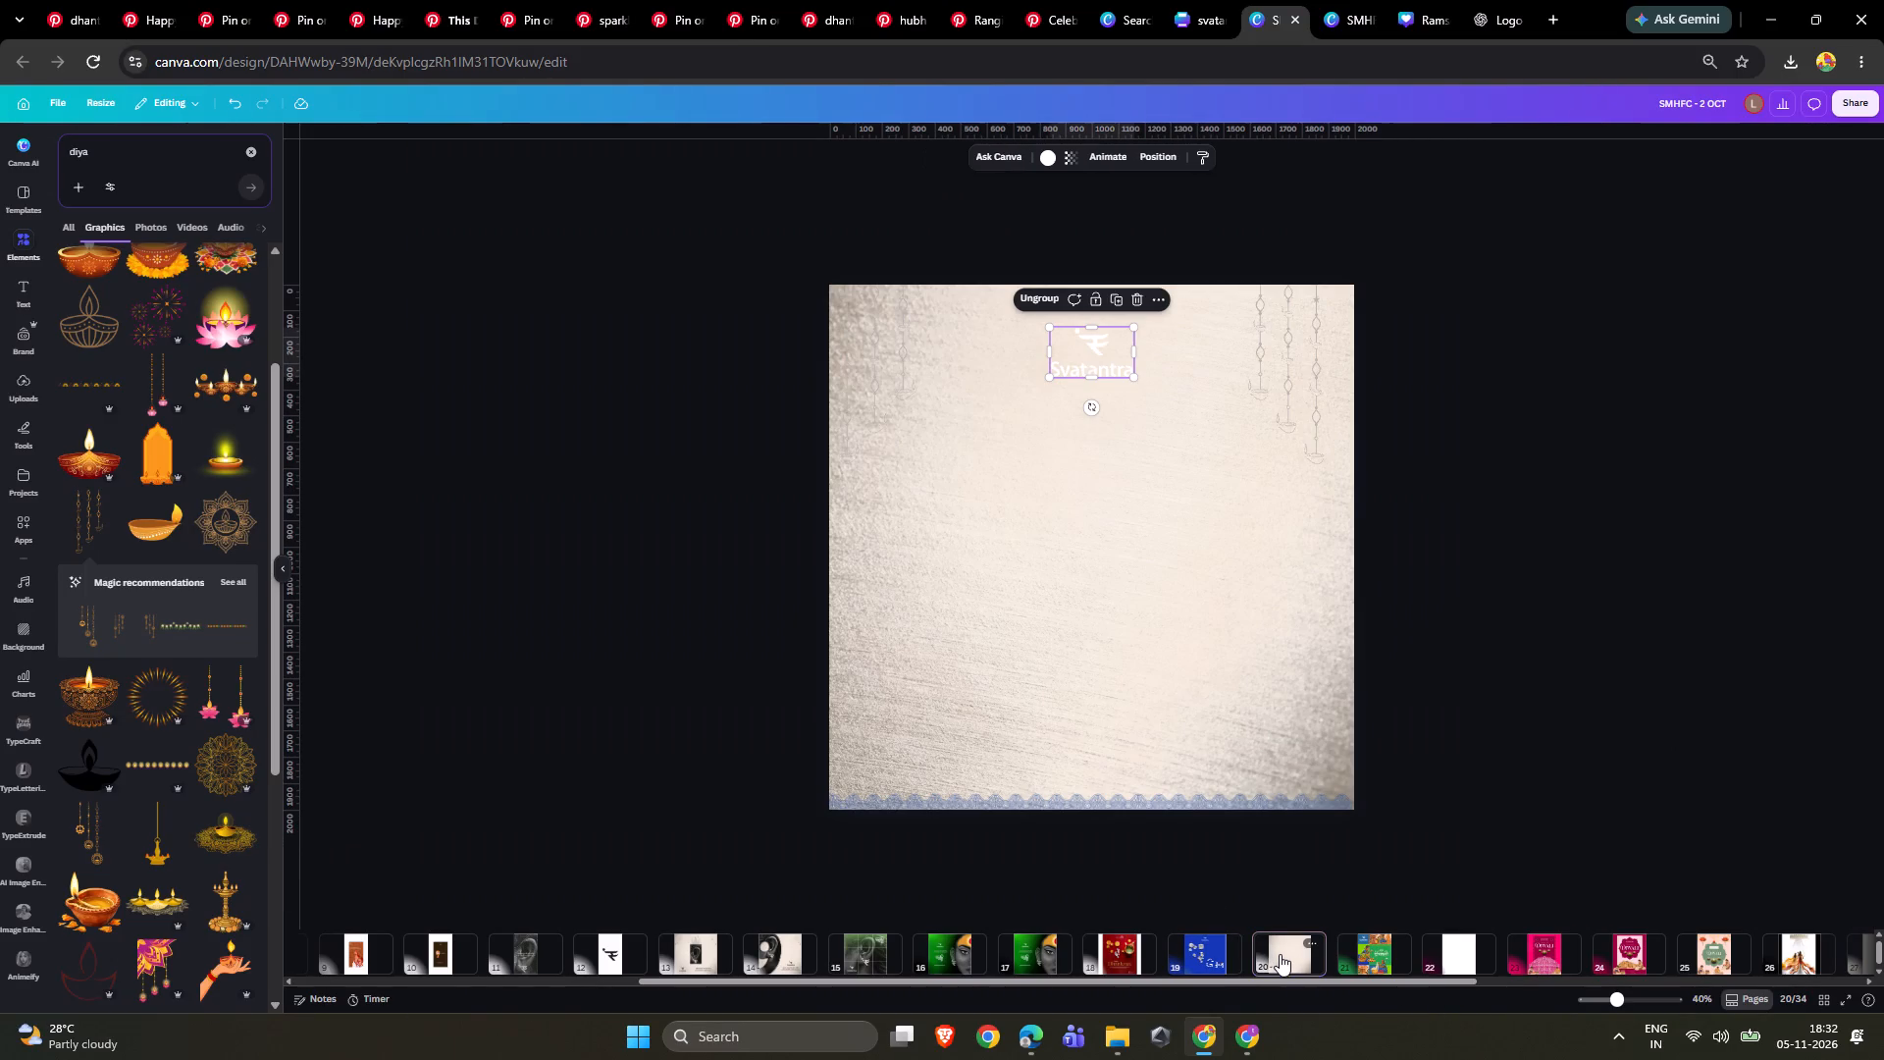
left_click(1058, 160)
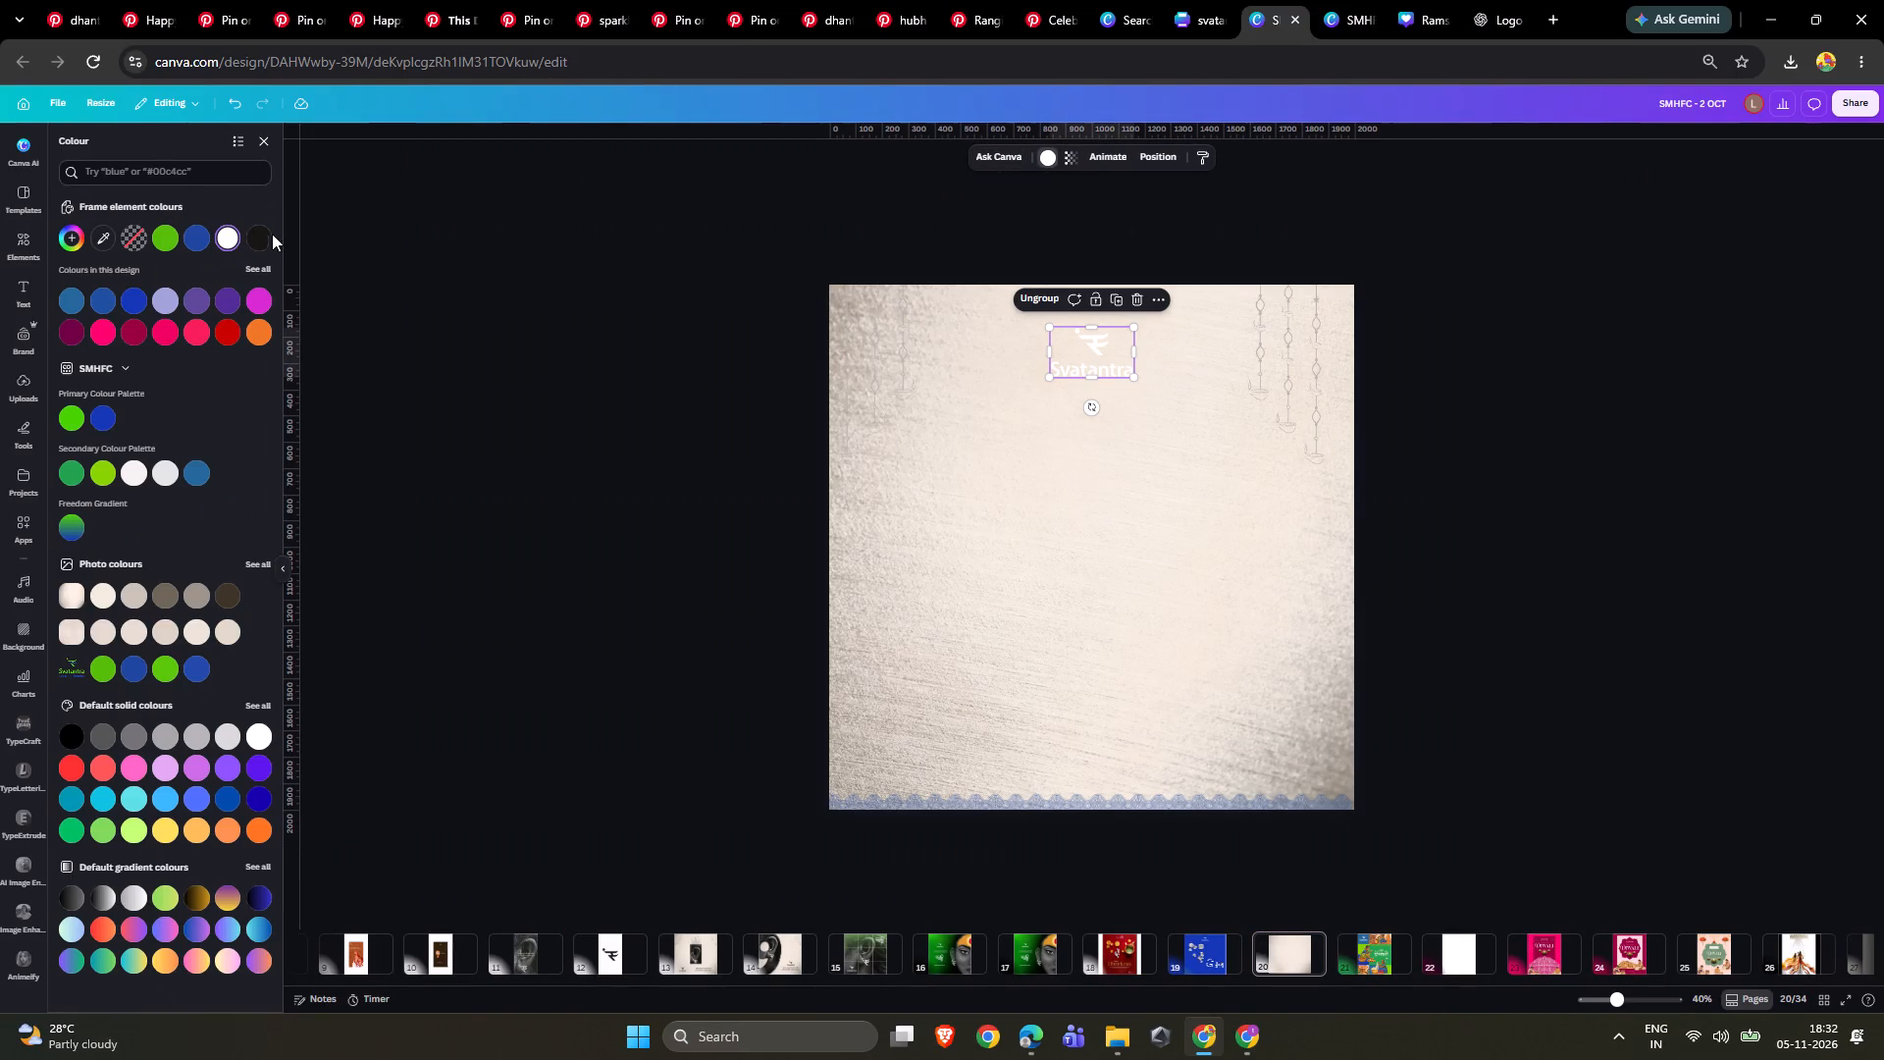
left_click(266, 238)
double_click(1561, 516)
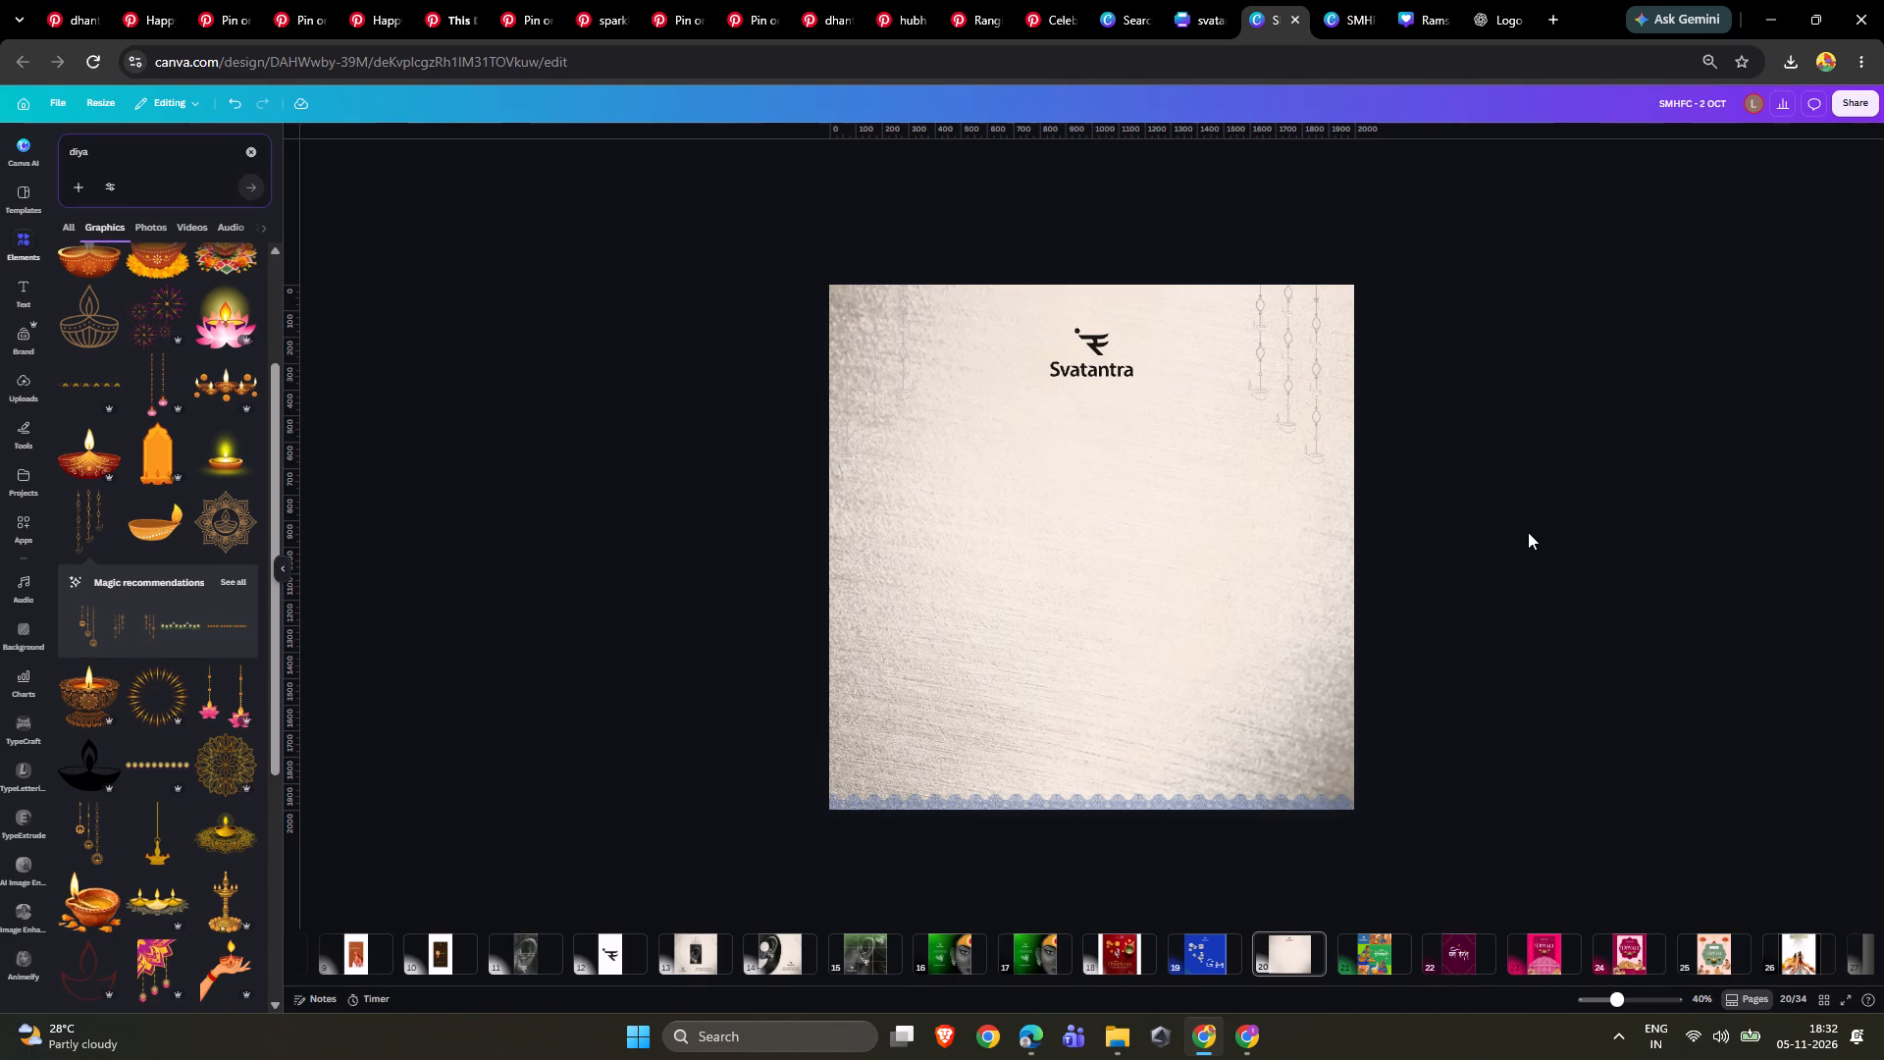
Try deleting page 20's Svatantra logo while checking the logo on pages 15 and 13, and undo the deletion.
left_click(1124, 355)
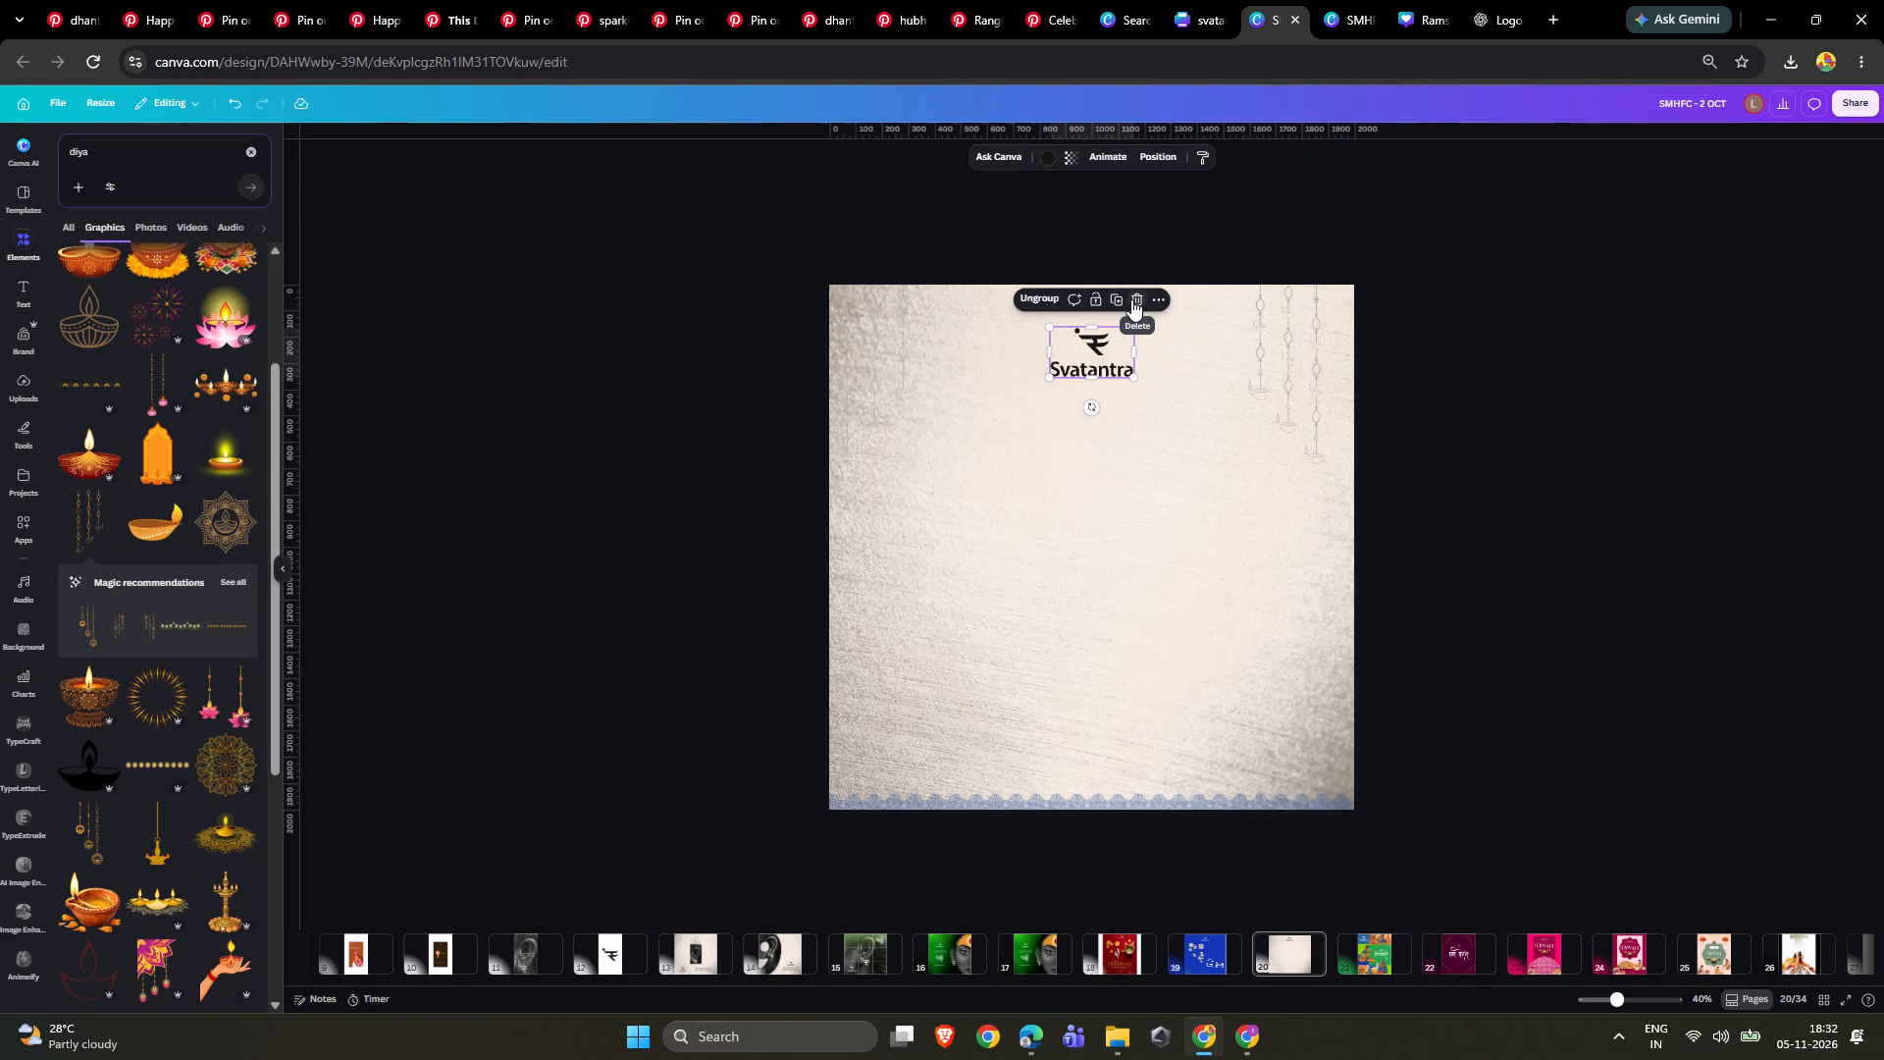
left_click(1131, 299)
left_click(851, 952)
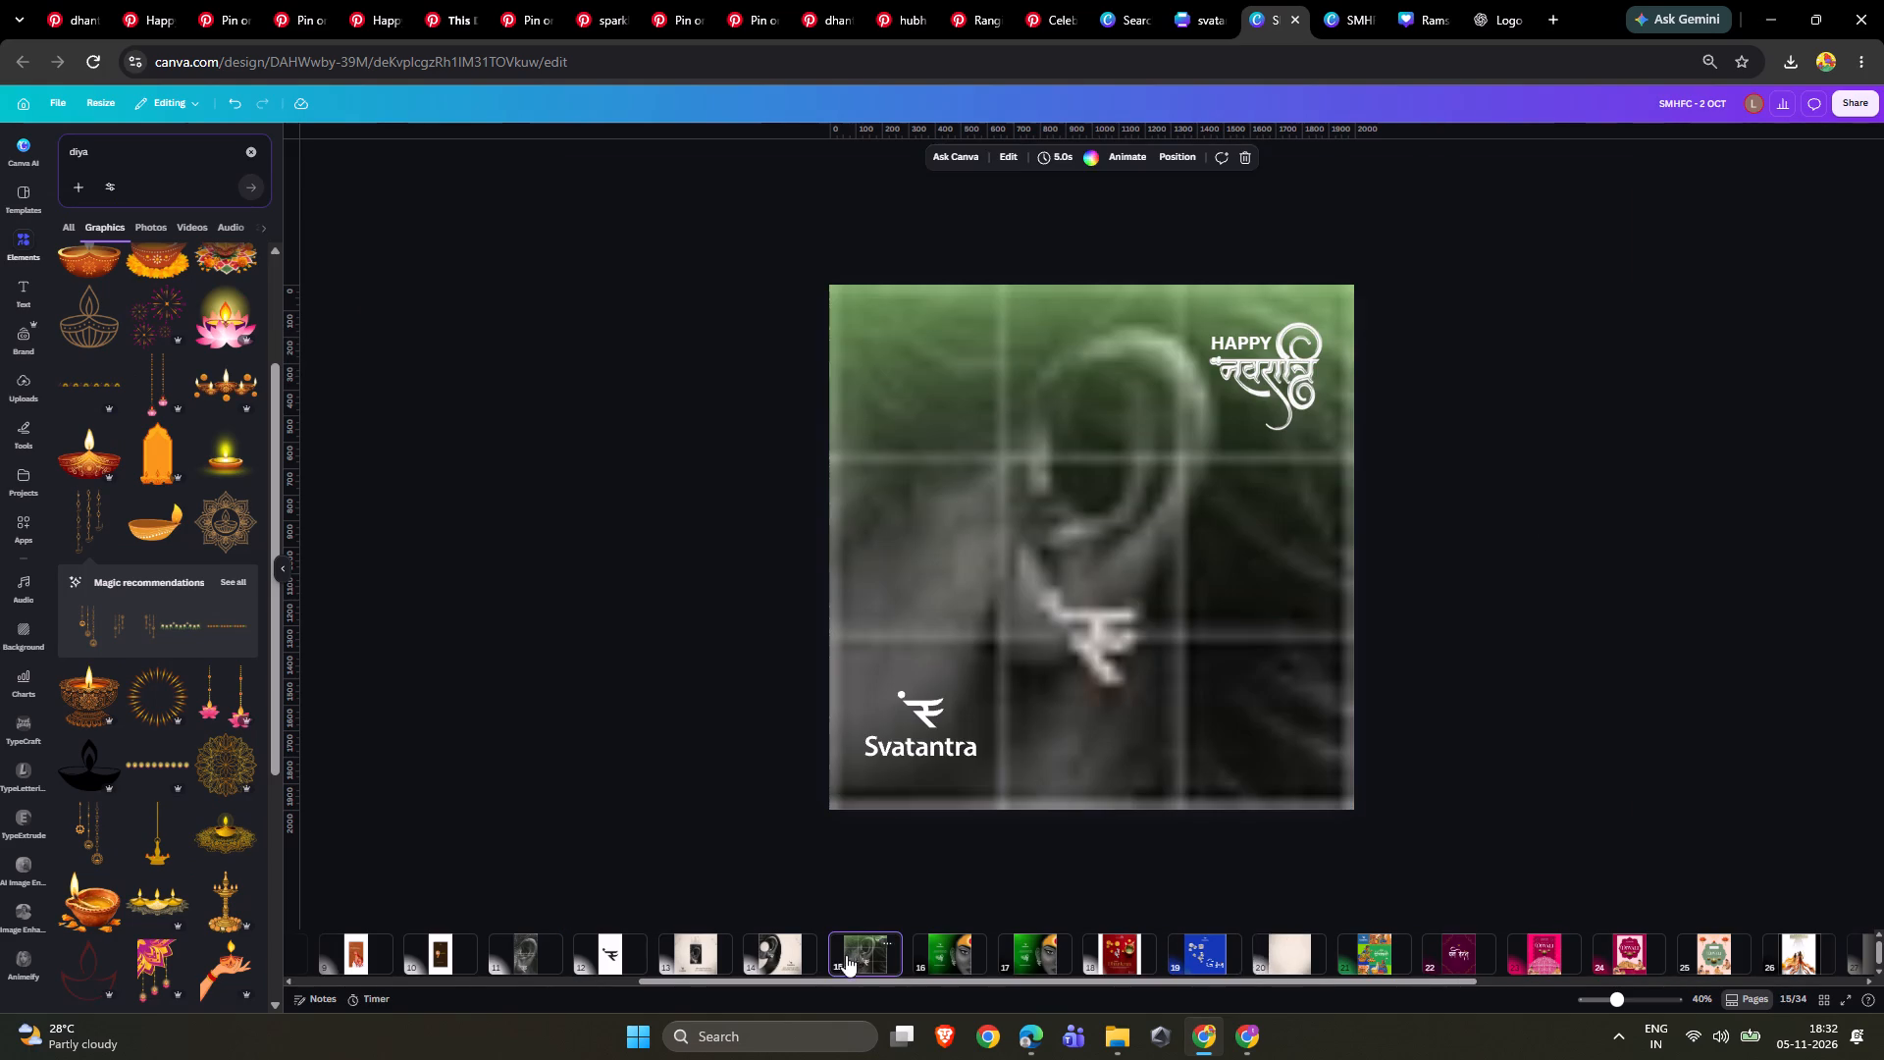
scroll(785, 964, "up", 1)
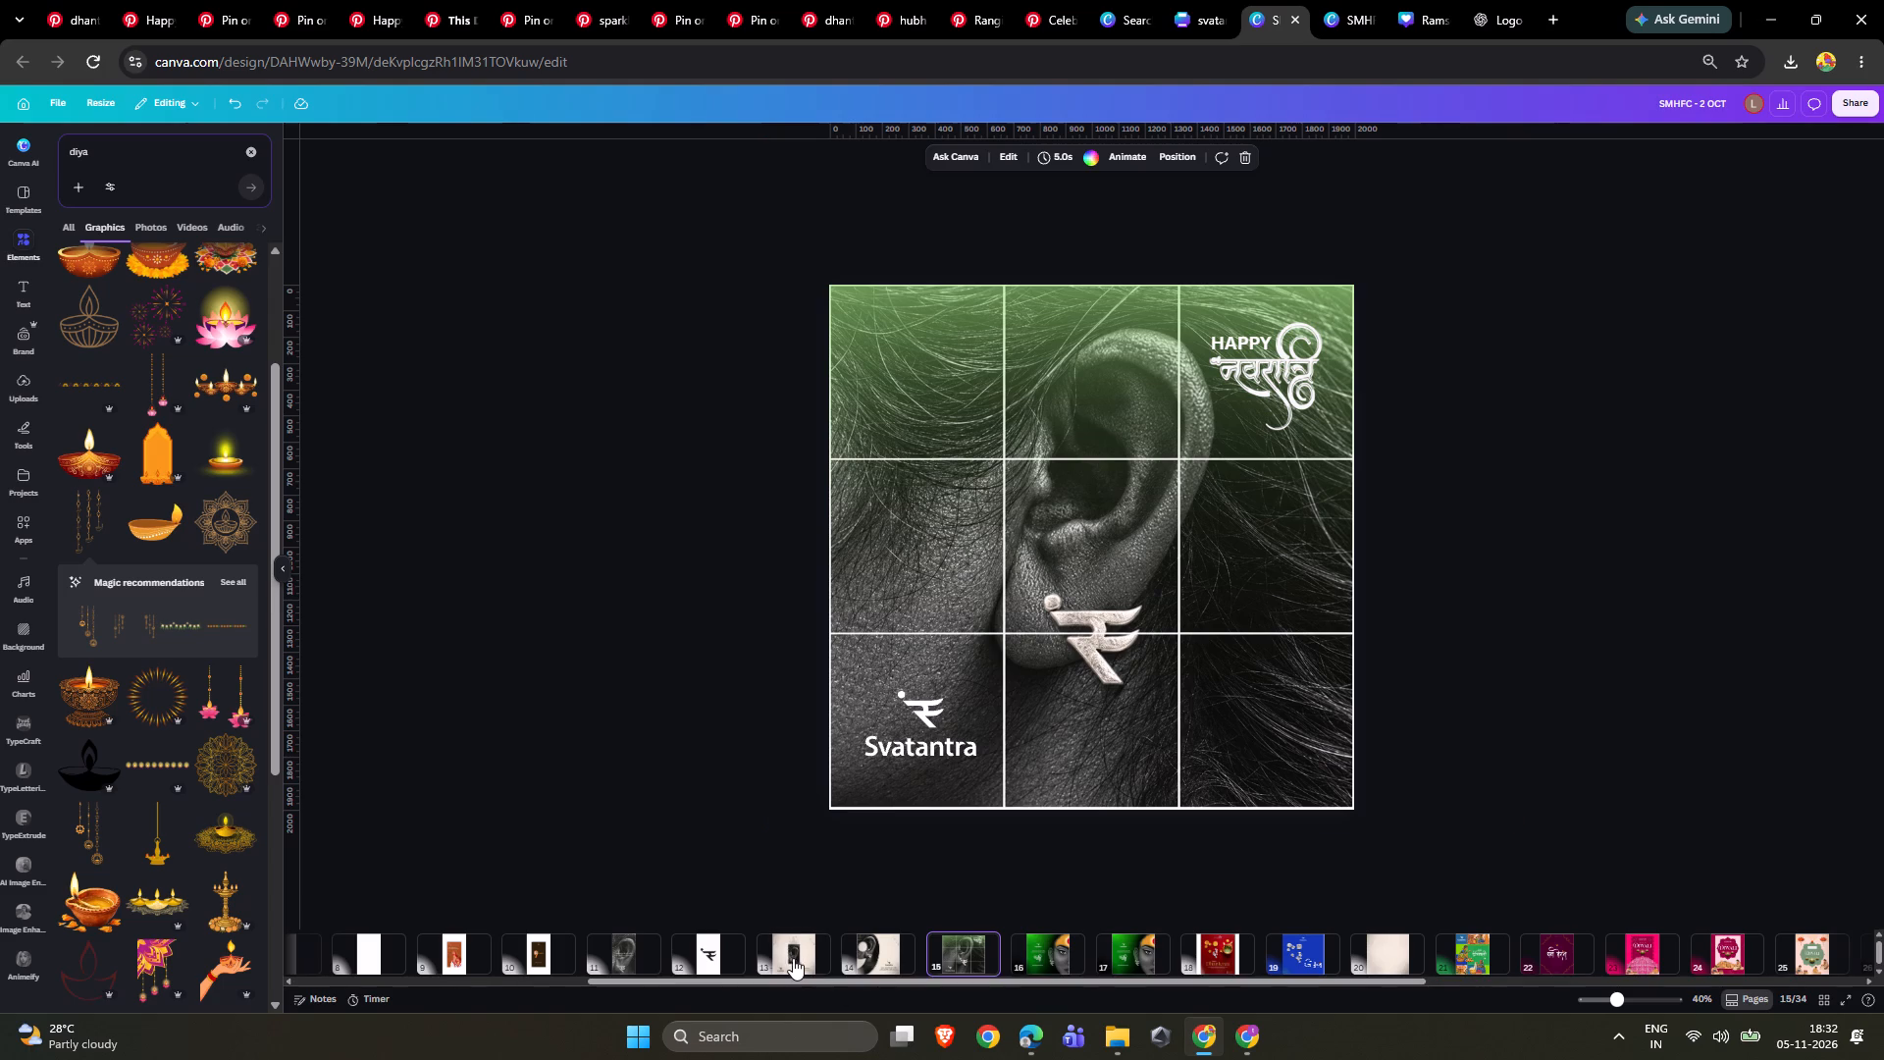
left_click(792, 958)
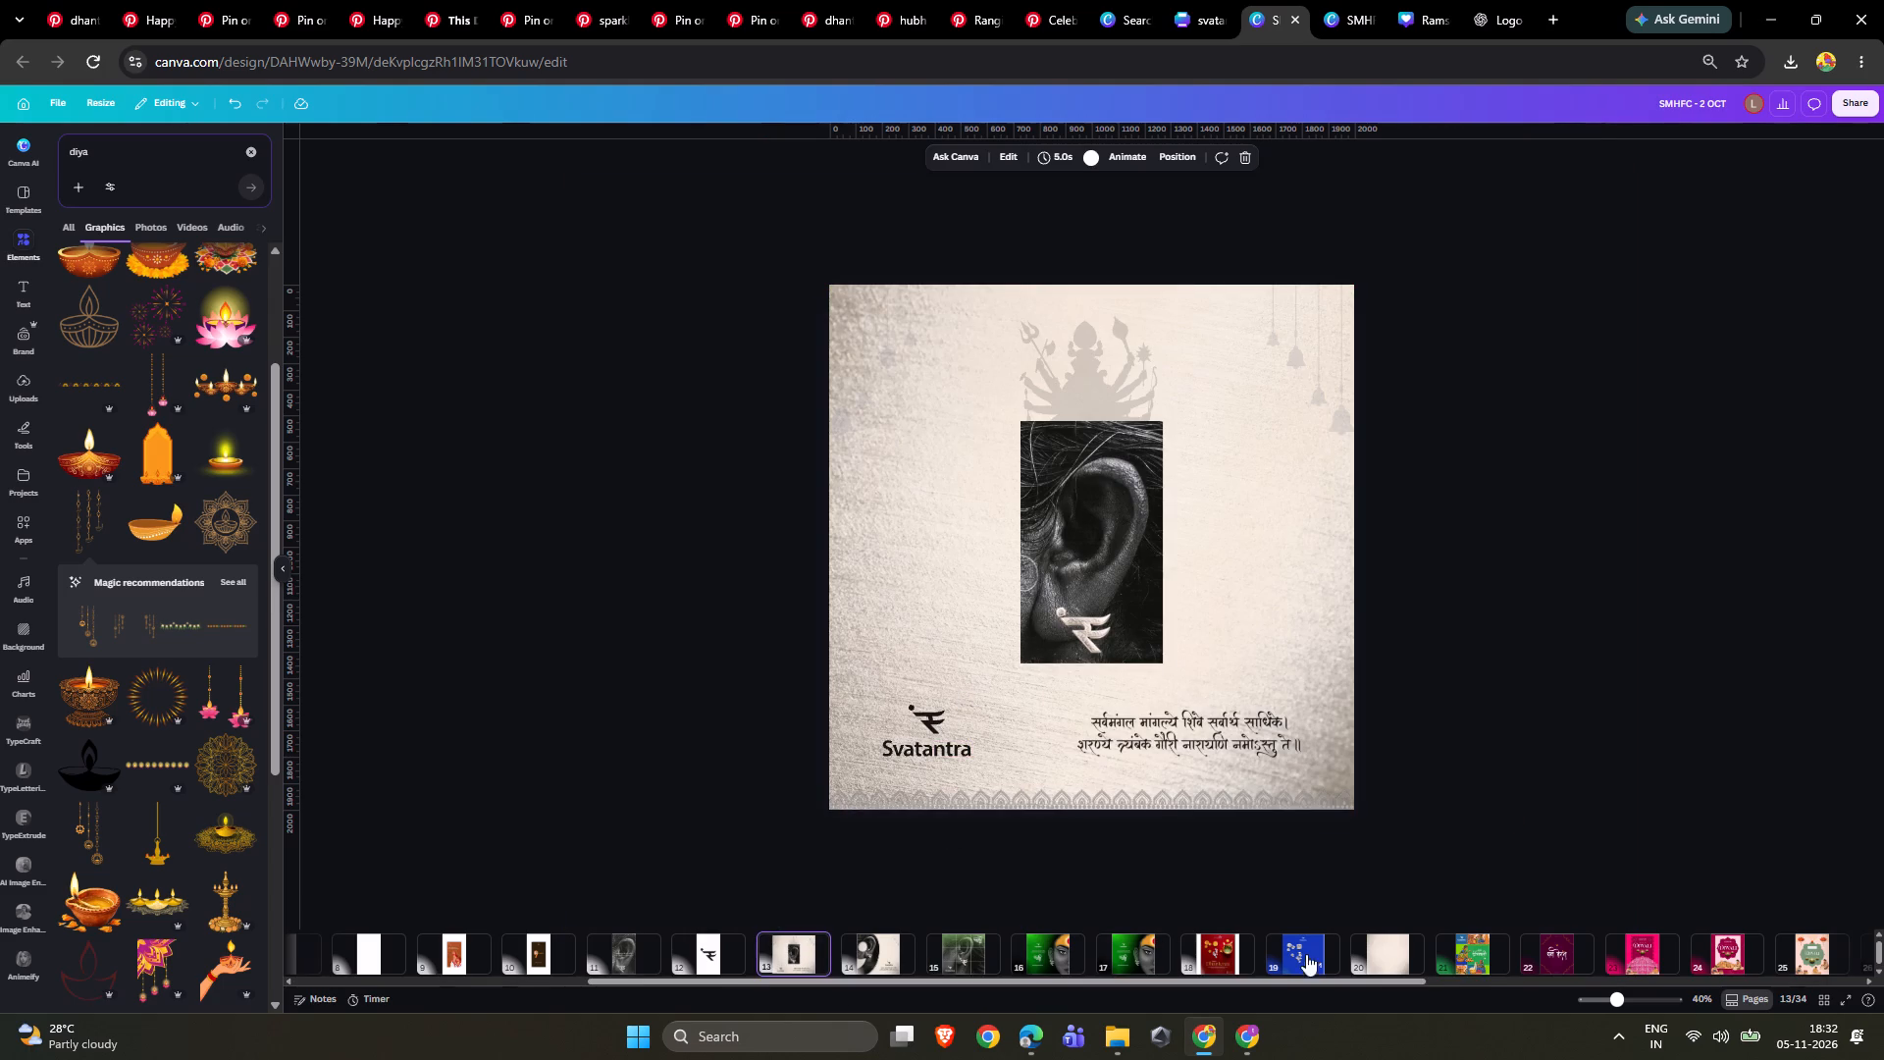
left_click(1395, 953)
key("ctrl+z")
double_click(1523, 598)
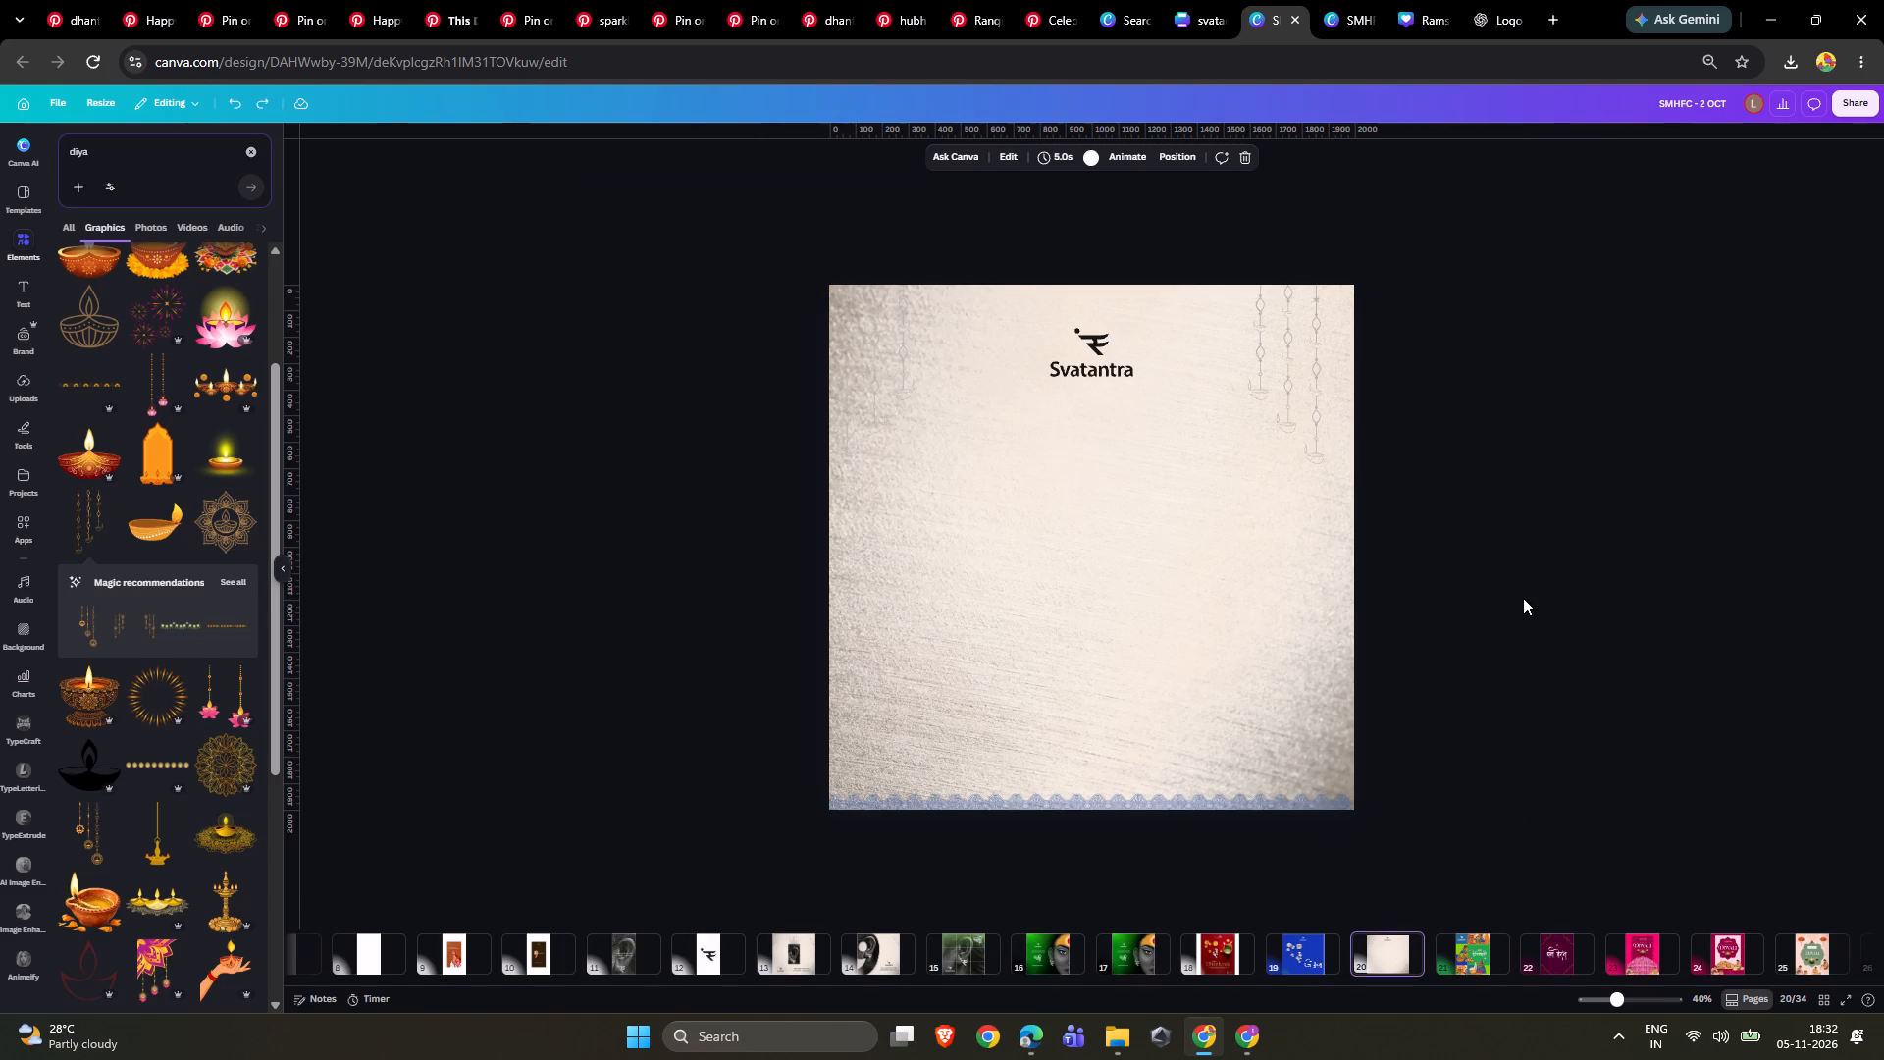
Try Modern Blue on page 20's Svatantra logo, undo it, and recolour the logo with the SMHFC primary palette's bright green.
left_click(1113, 344)
left_click(1049, 157)
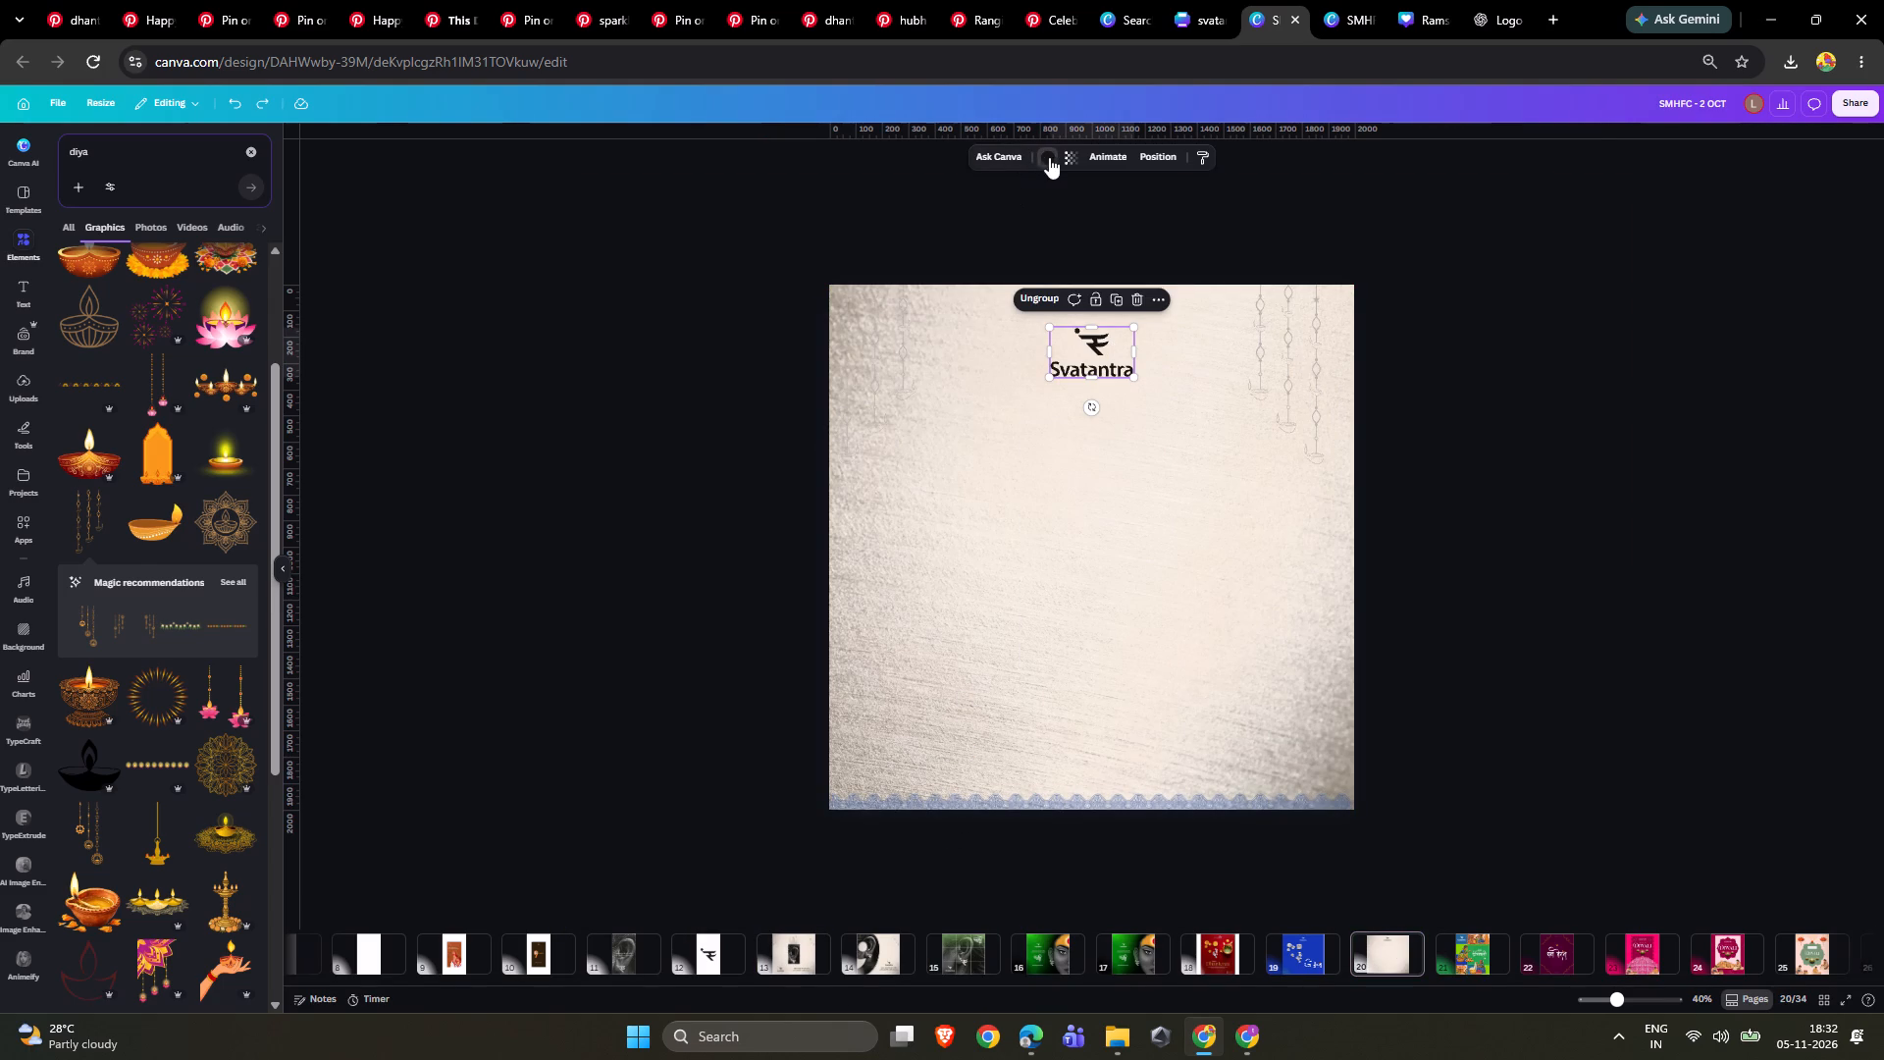
left_click(62, 299)
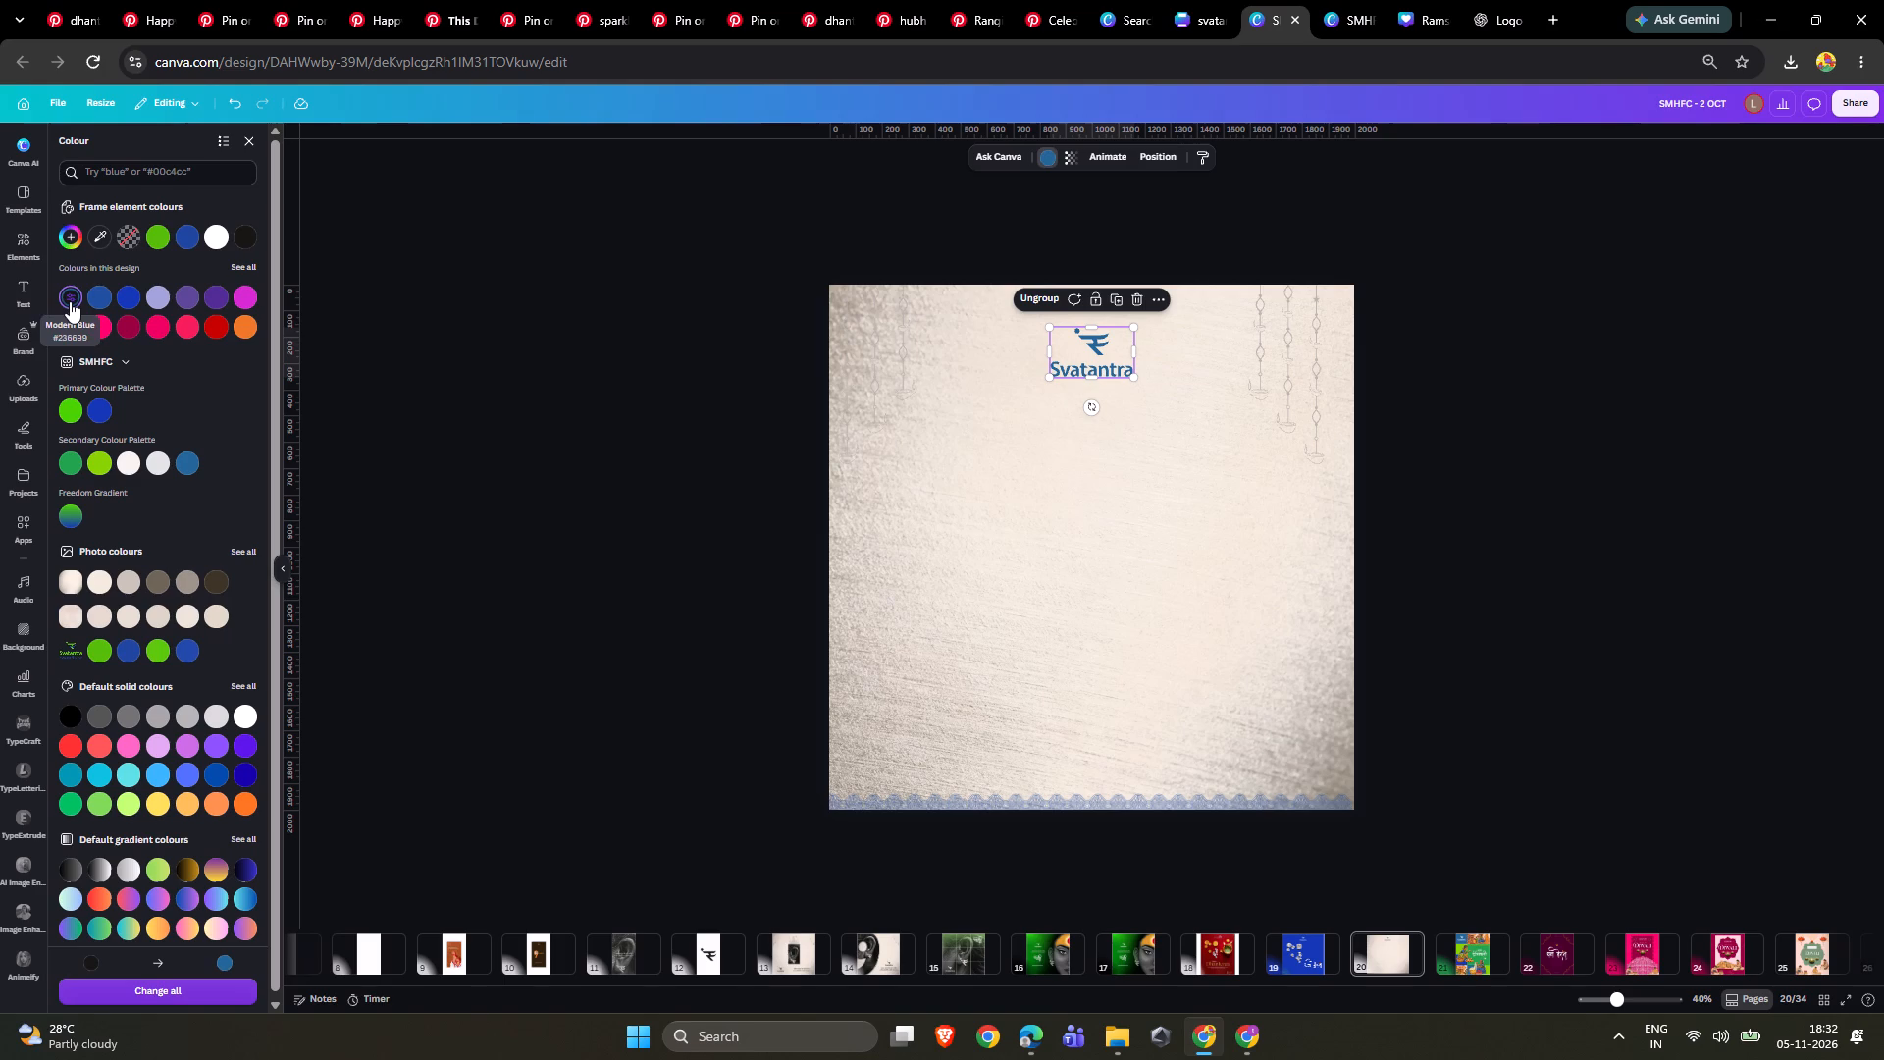
key("ctrl+z")
left_click(67, 416)
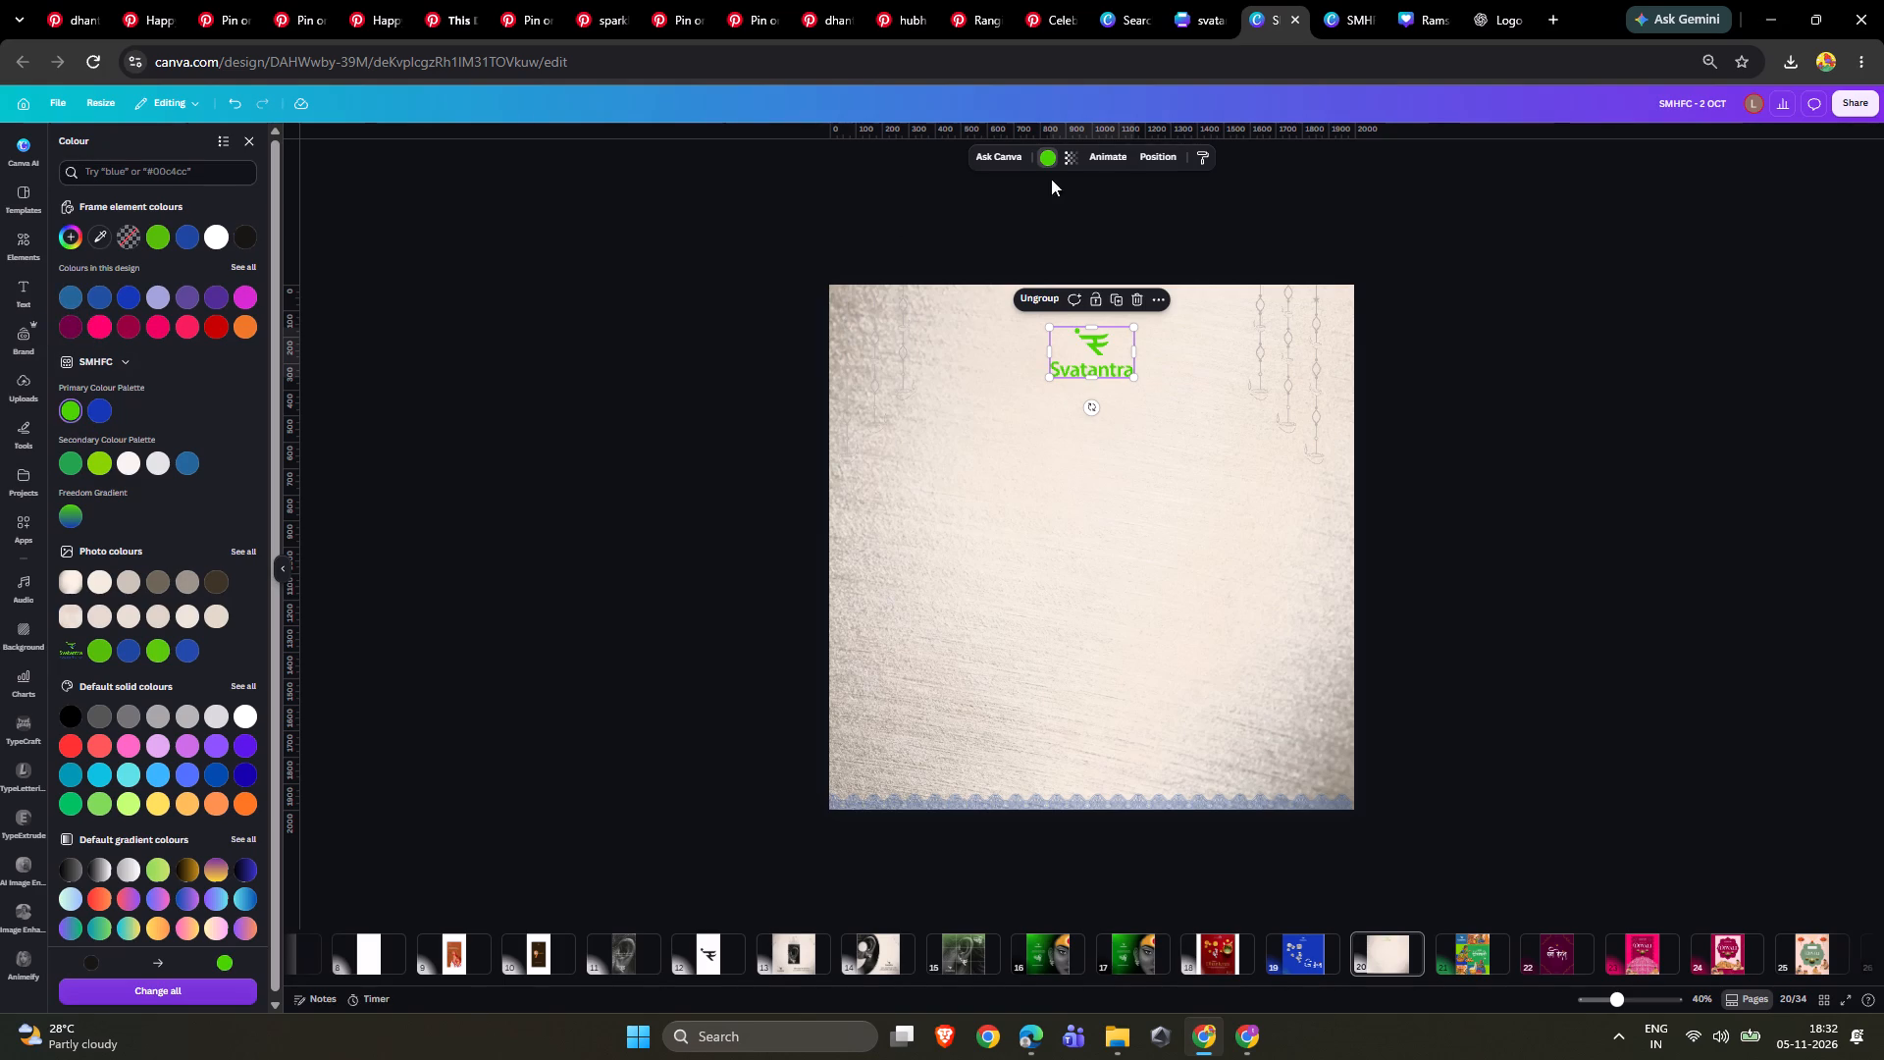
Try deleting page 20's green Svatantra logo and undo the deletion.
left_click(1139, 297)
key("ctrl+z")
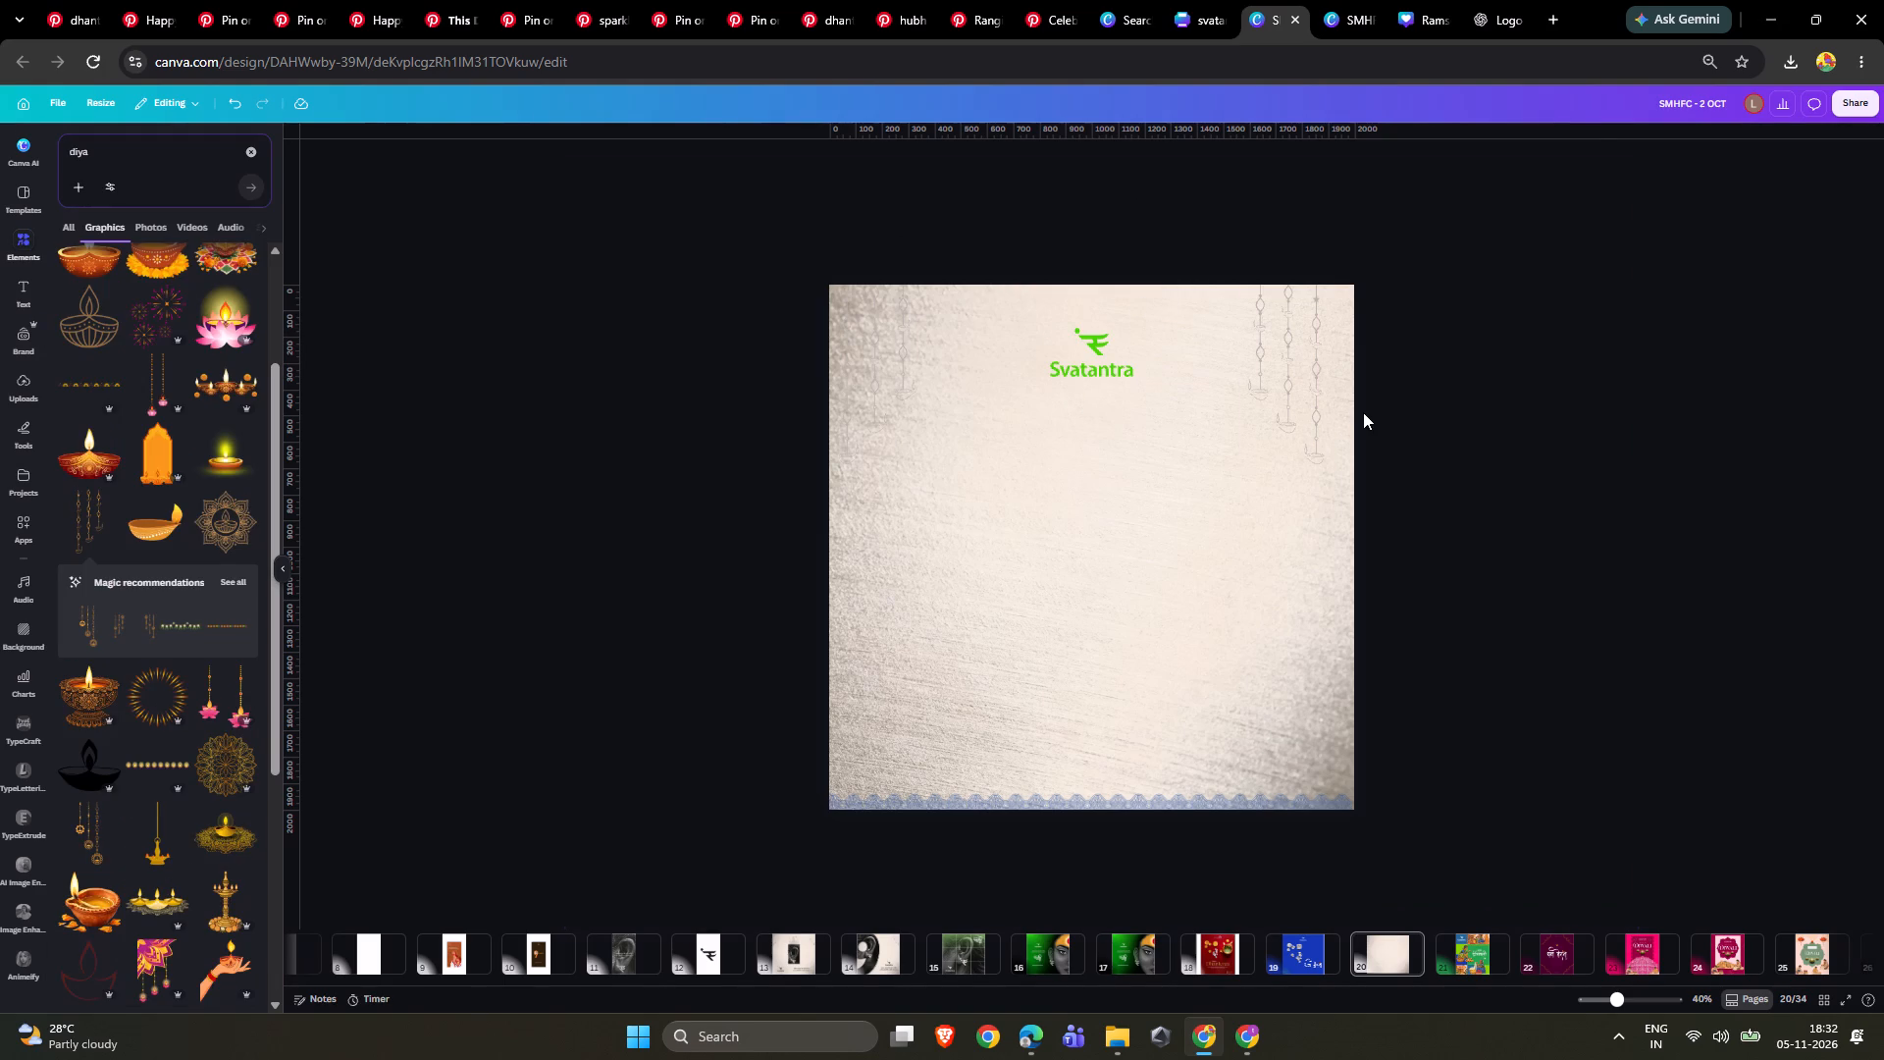
Look through the design's other pages for a coloured version of the Svatantra logo to reuse.
scroll(838, 970, "up", 7)
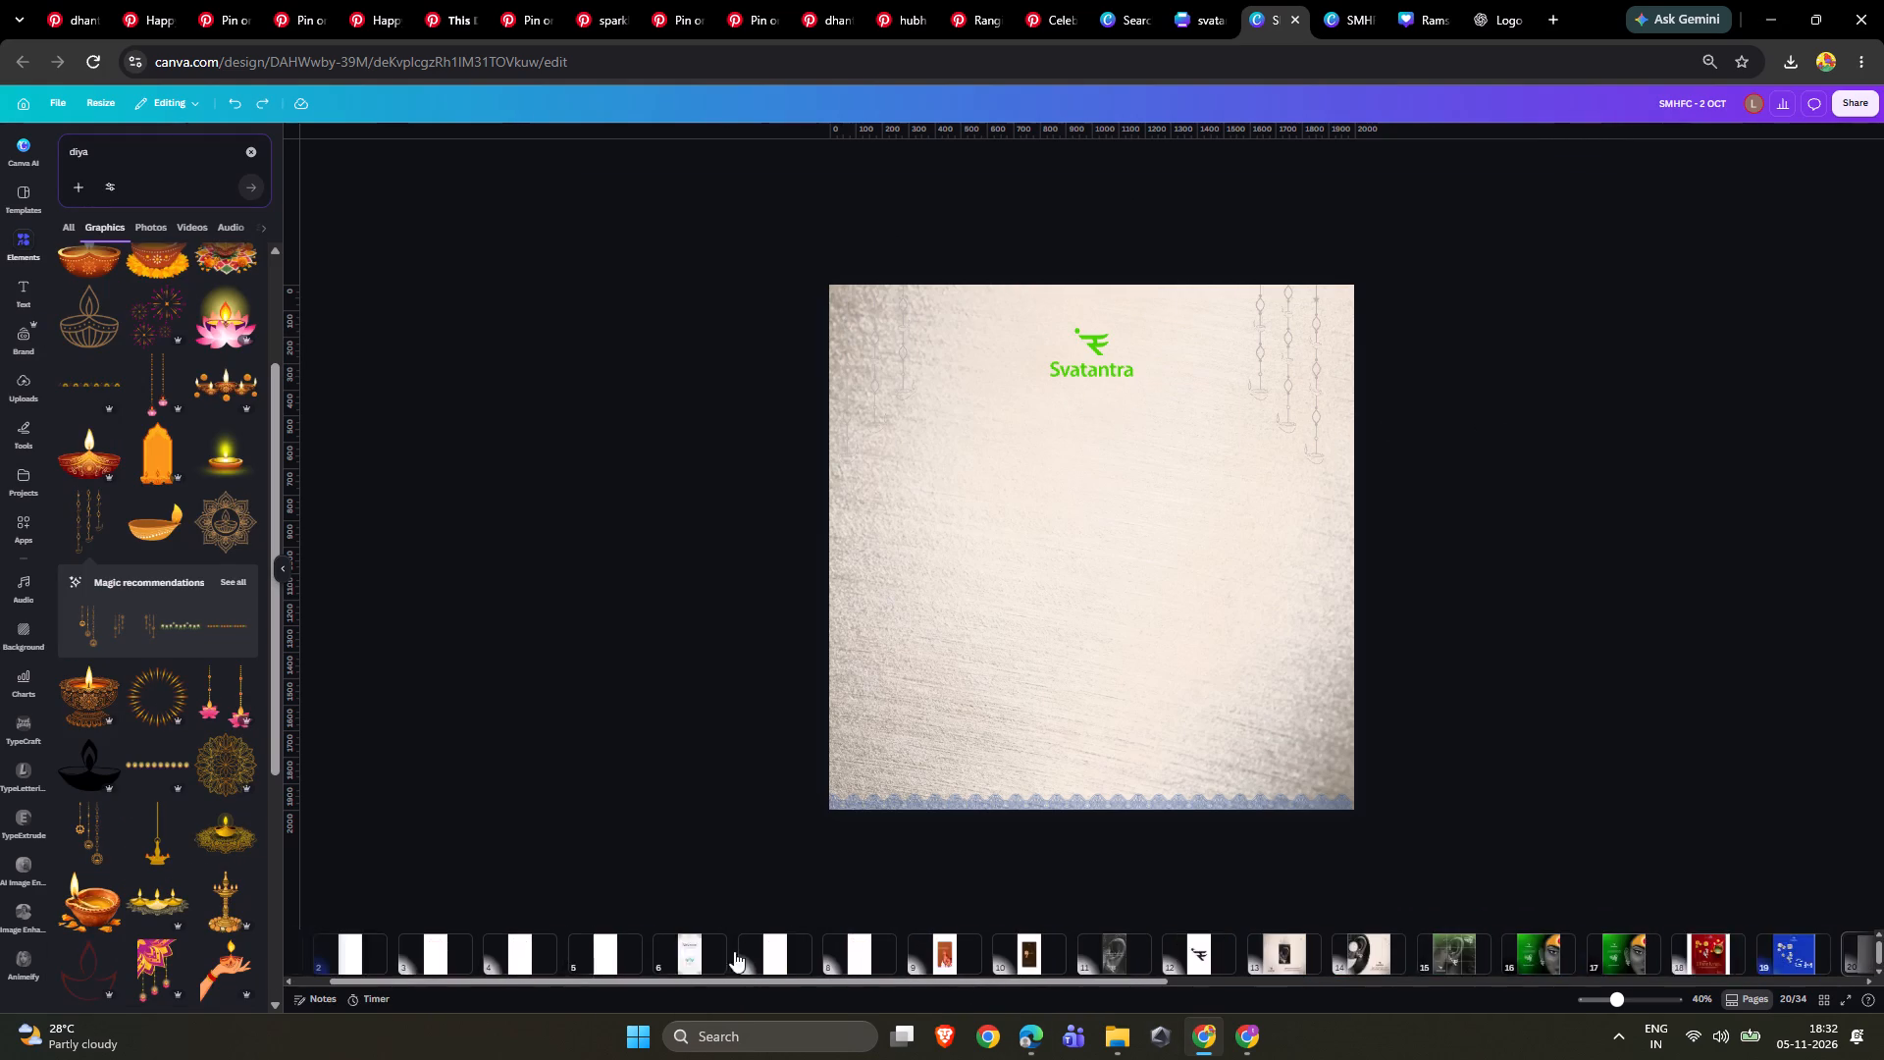
scroll(734, 951, "up", 8)
left_click(349, 942)
left_click(424, 954)
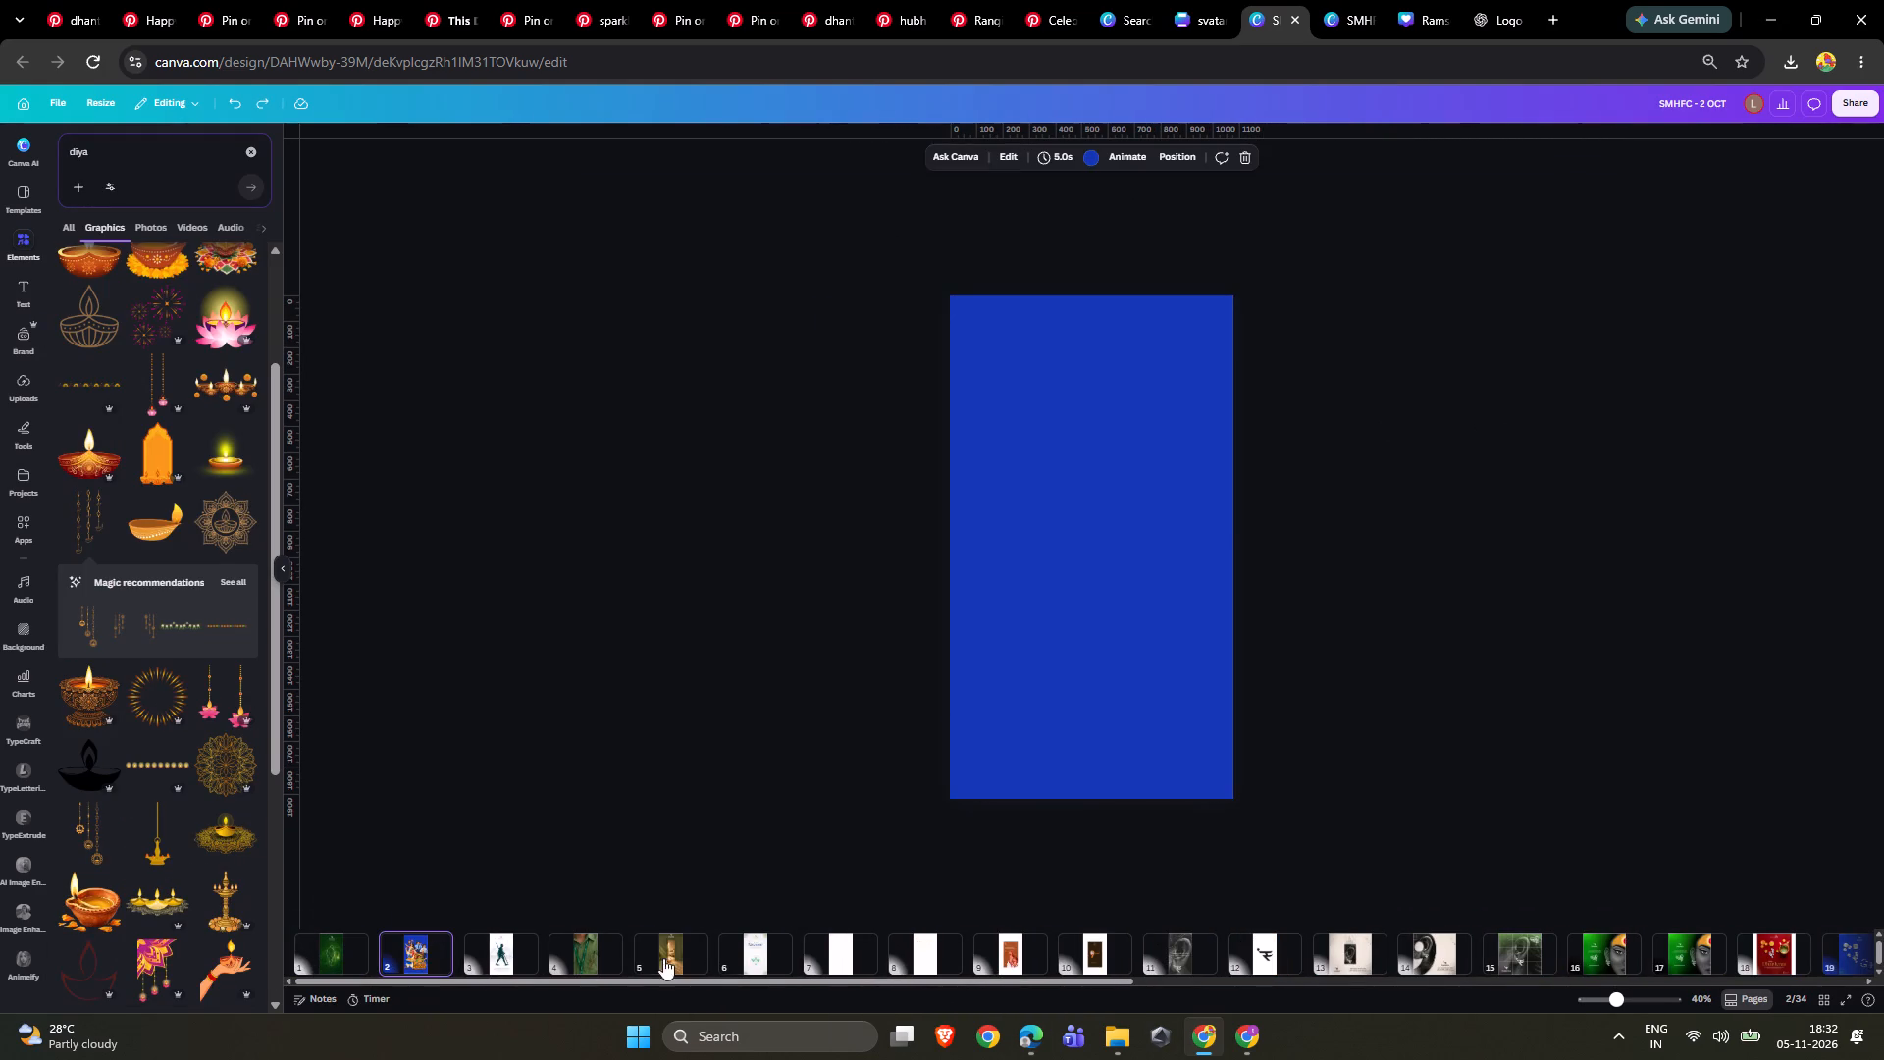
left_click(663, 958)
left_click(942, 961)
left_click(1027, 961)
scroll(1027, 961, "down", 3)
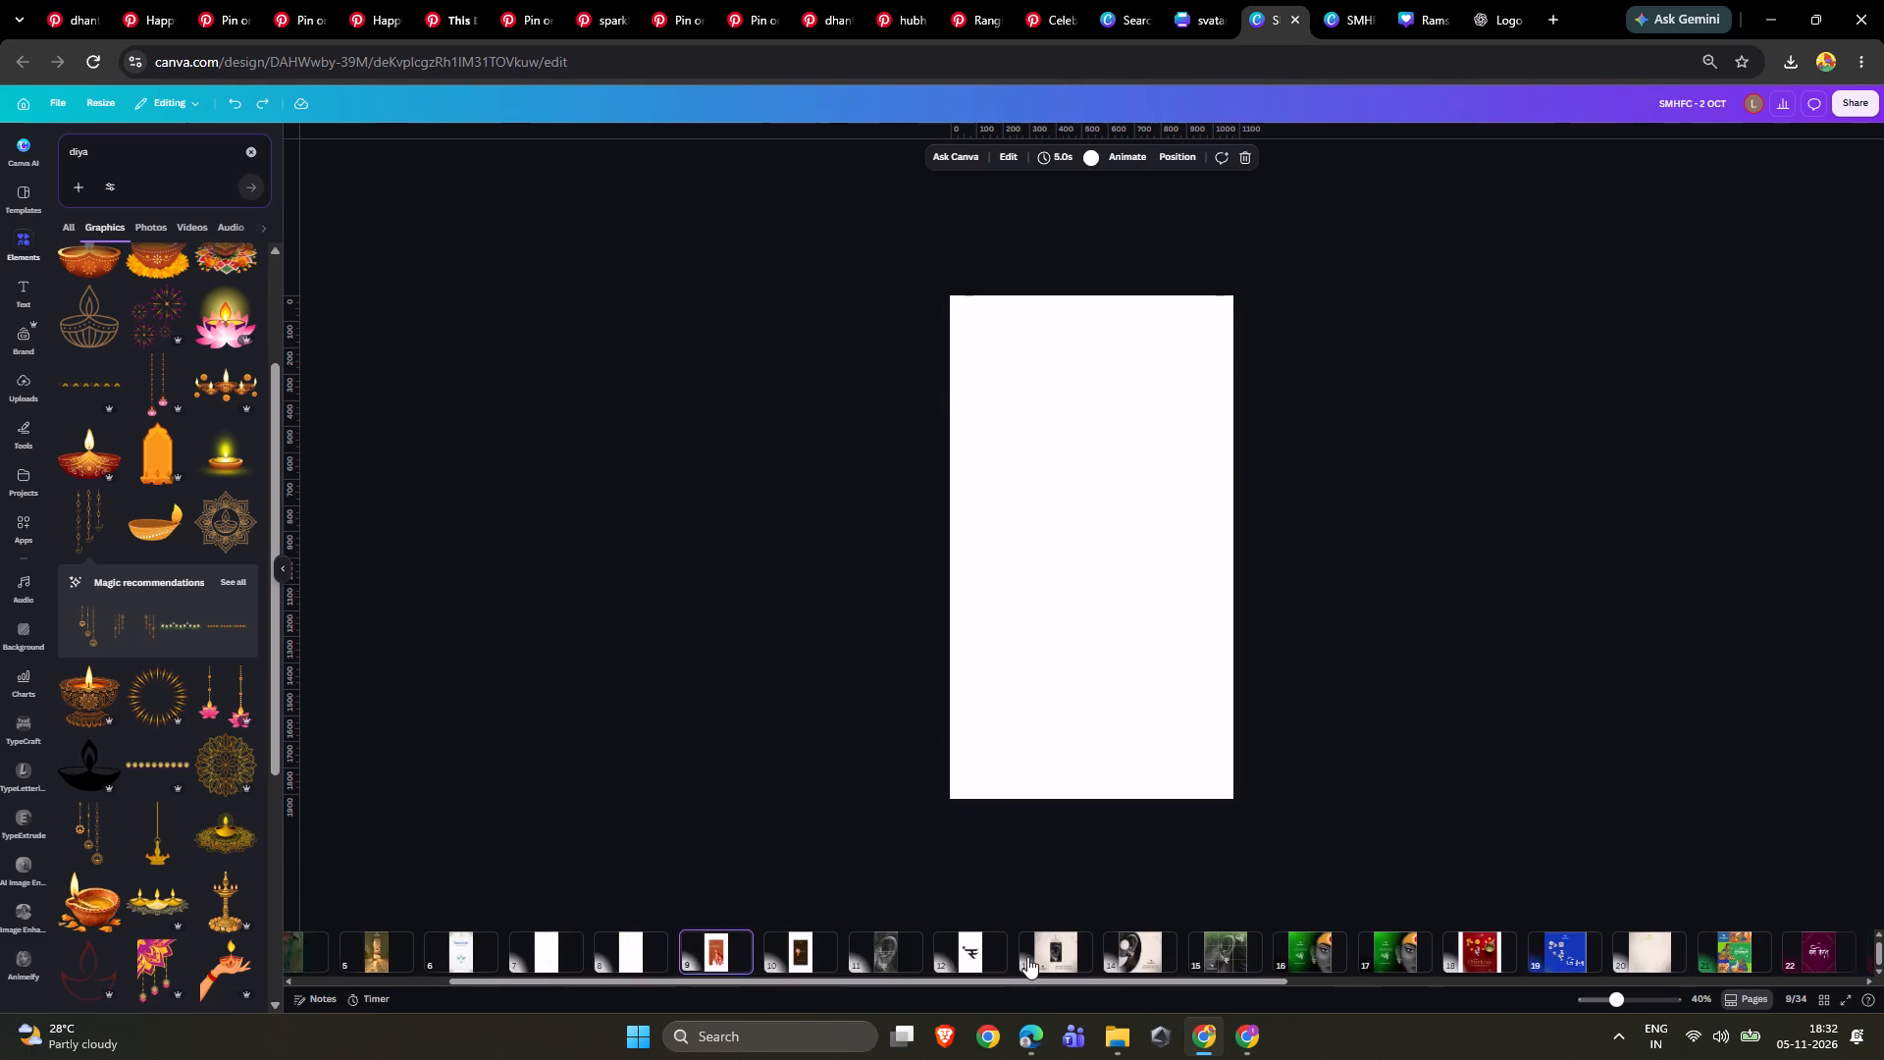
left_click(1027, 957)
left_click(936, 957)
left_click(1150, 949)
left_click(1217, 947)
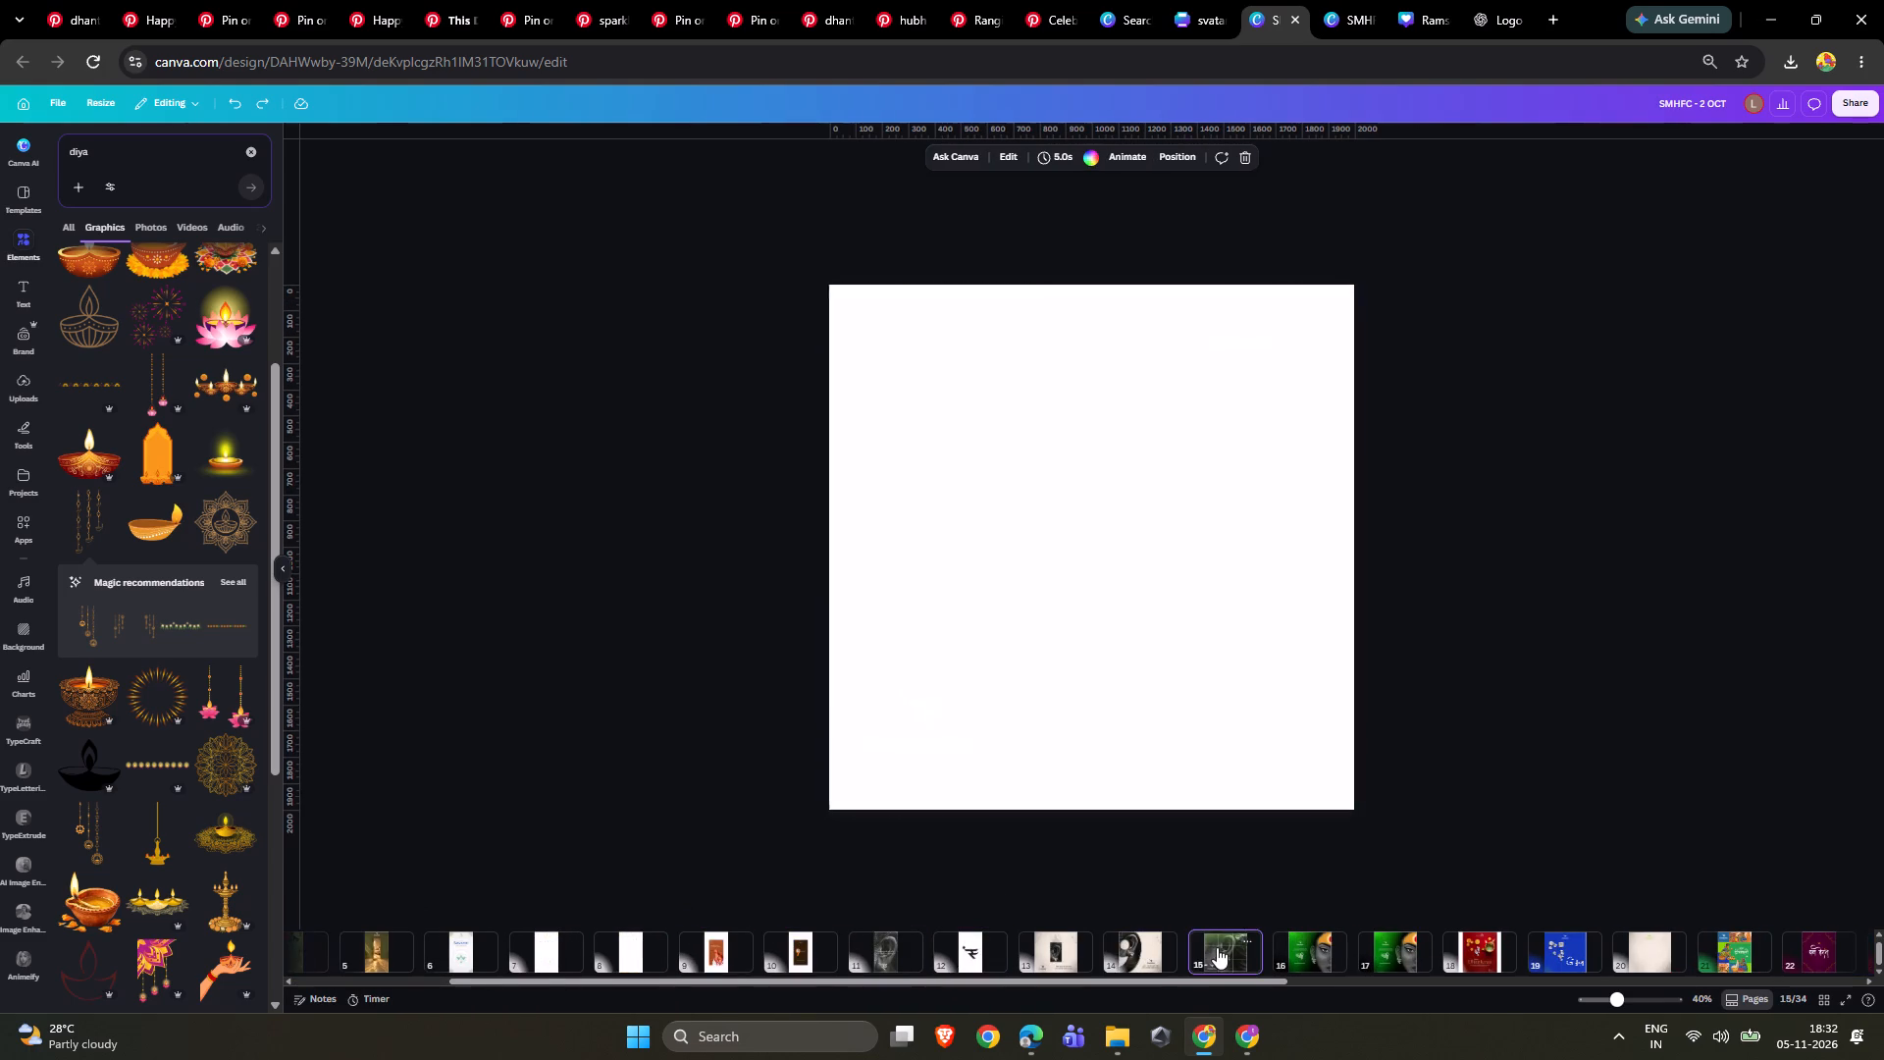
scroll(1218, 942, "down", 2)
left_click(1226, 942)
scroll(1263, 947, "down", 2)
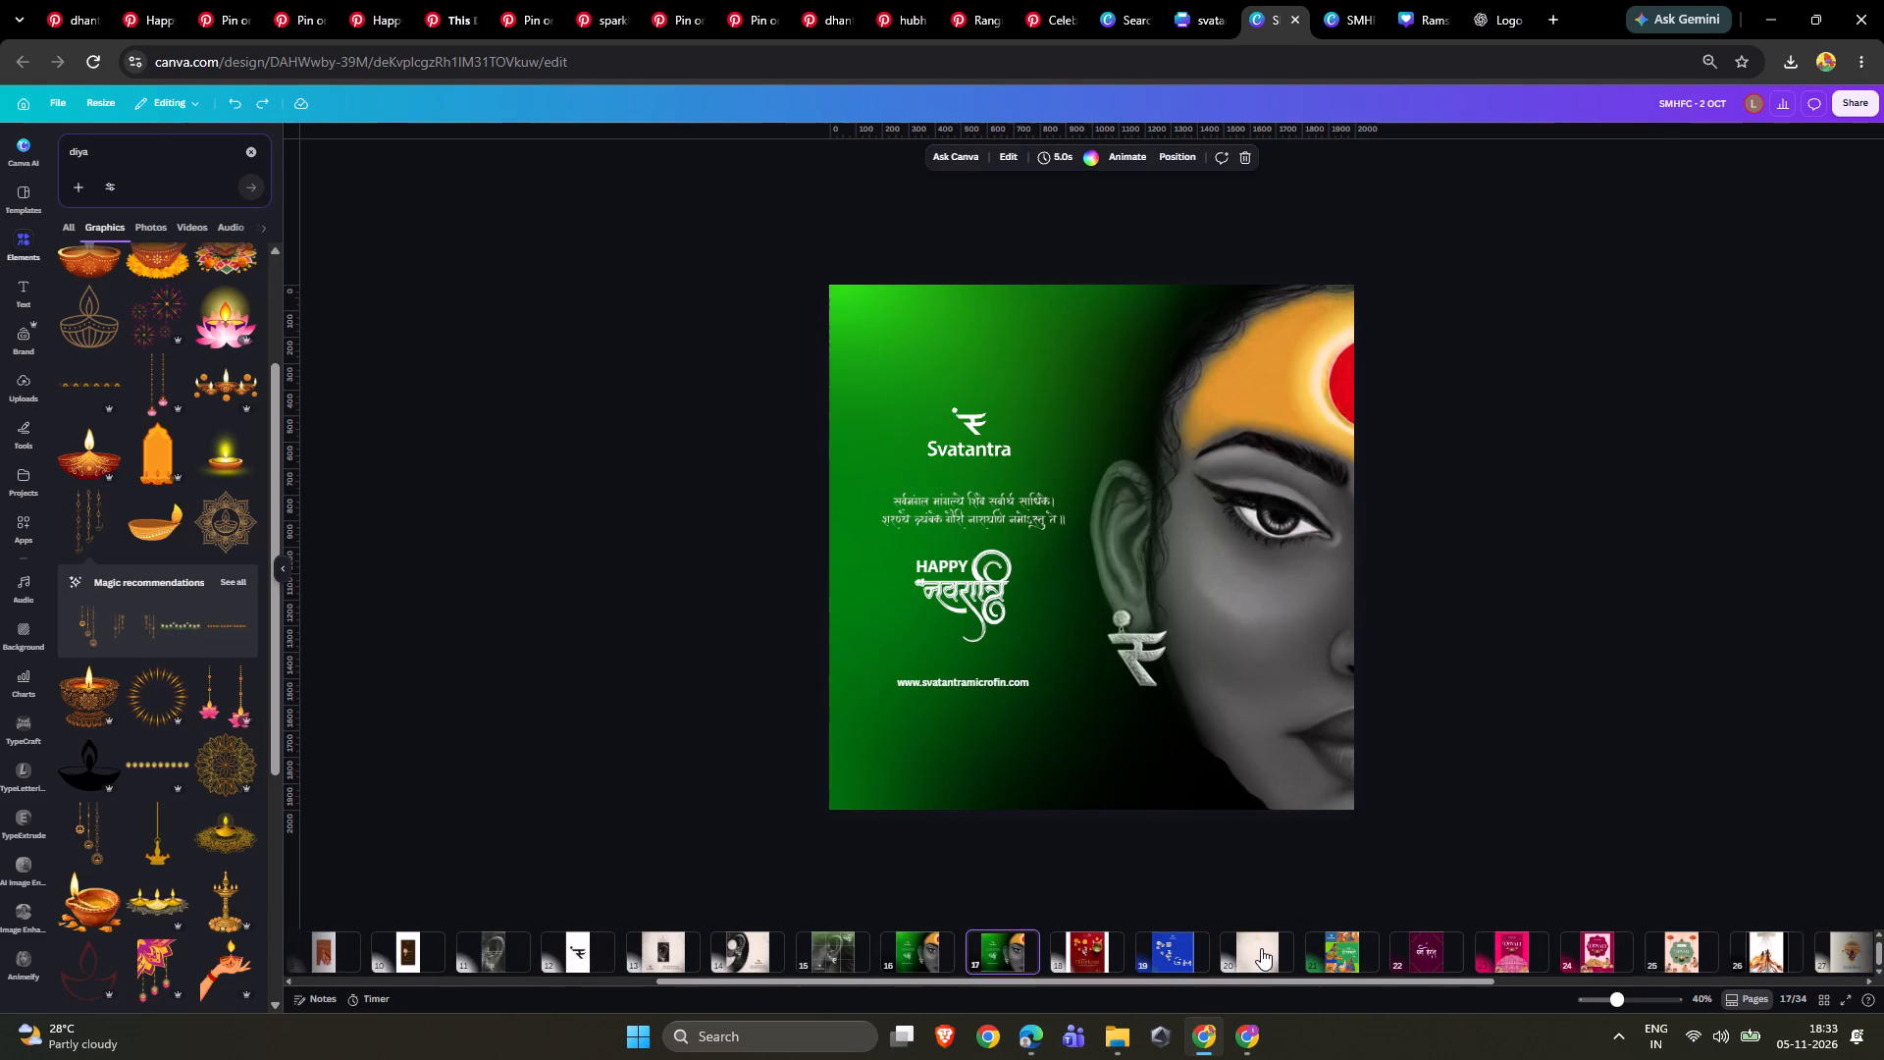
left_click(1258, 949)
left_click(1322, 954)
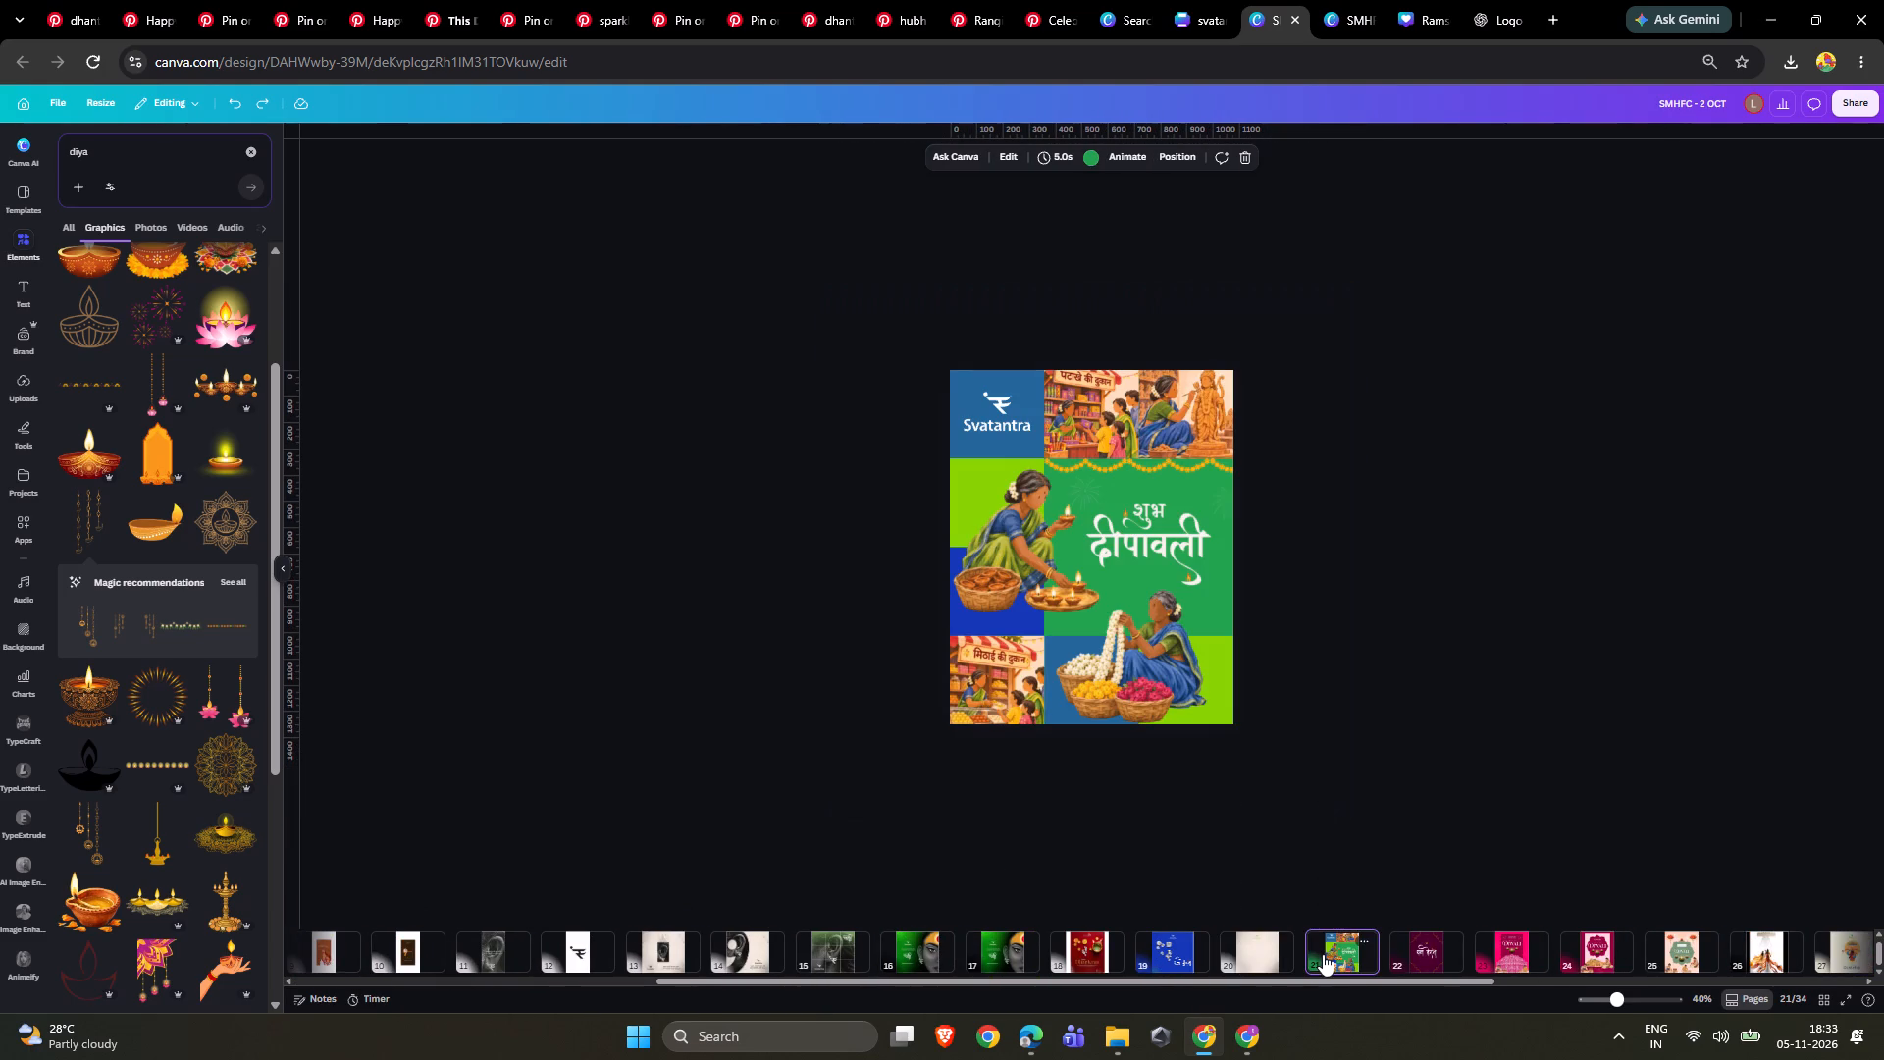
scroll(1343, 955, "down", 5)
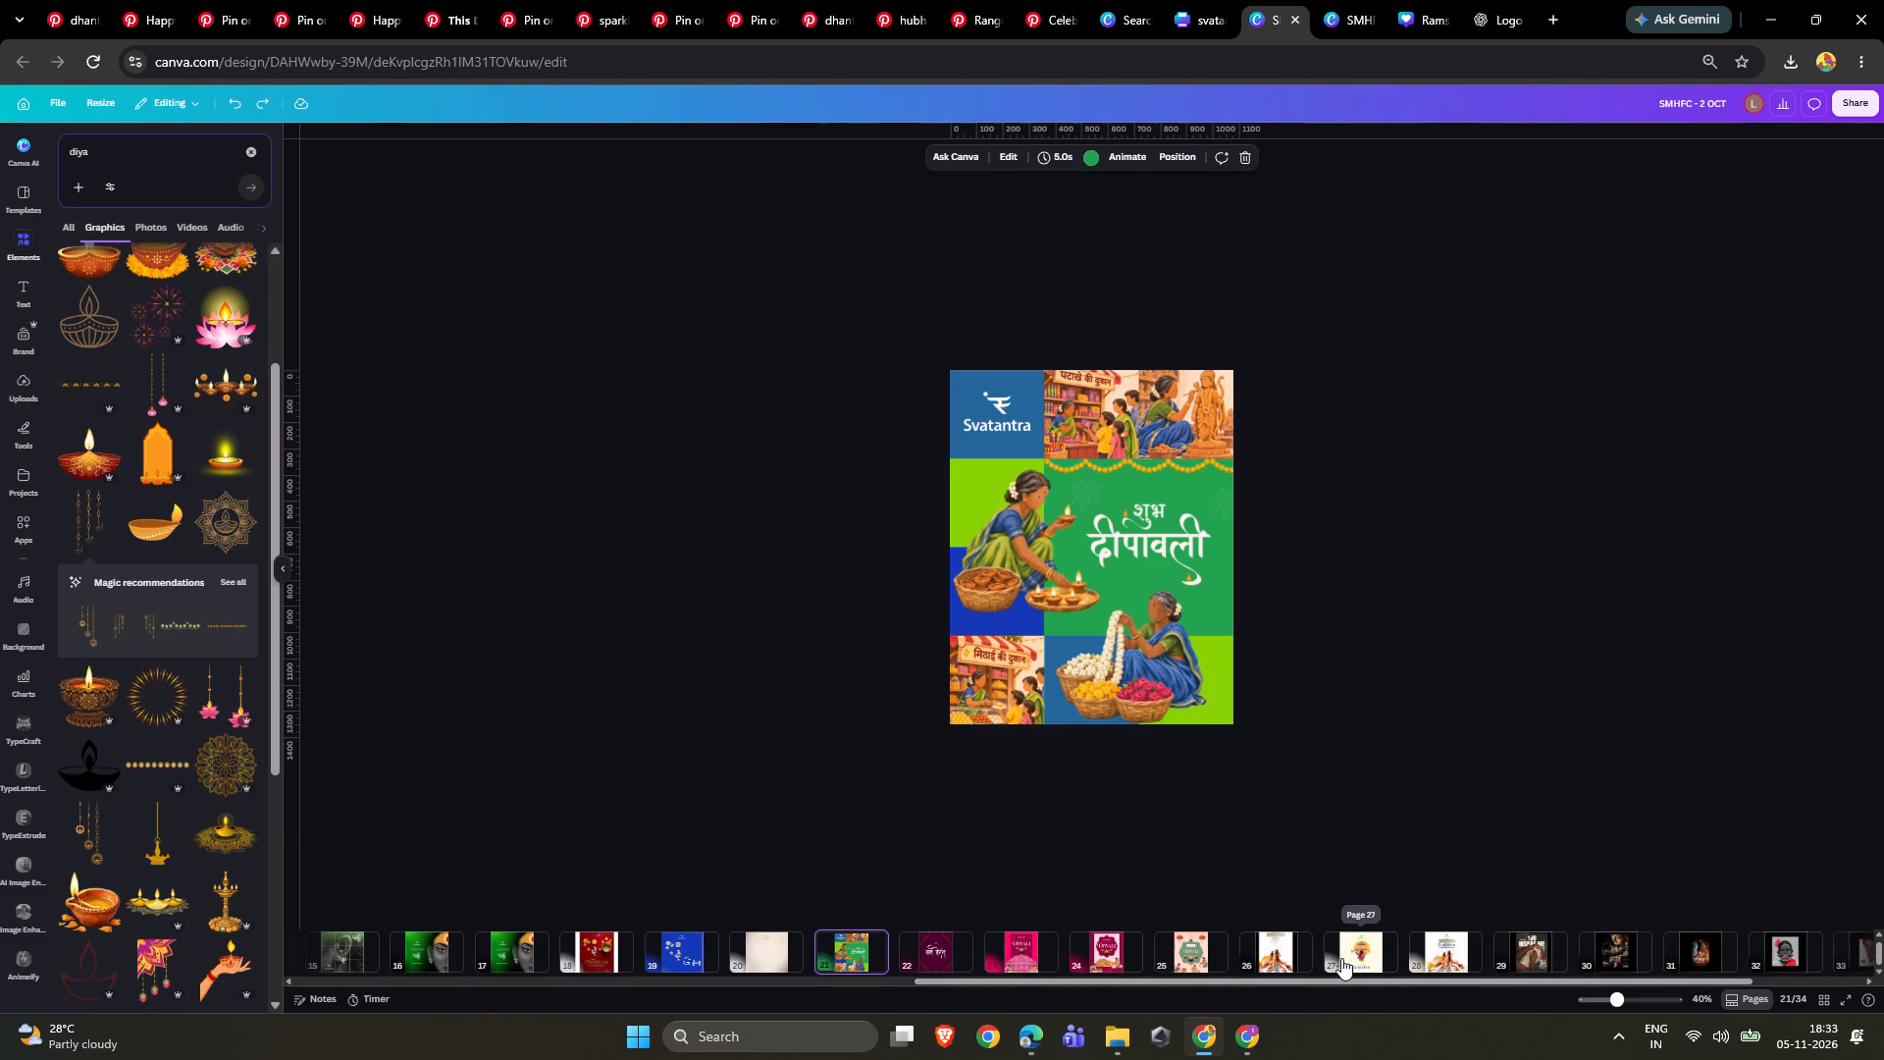
left_click(1469, 932)
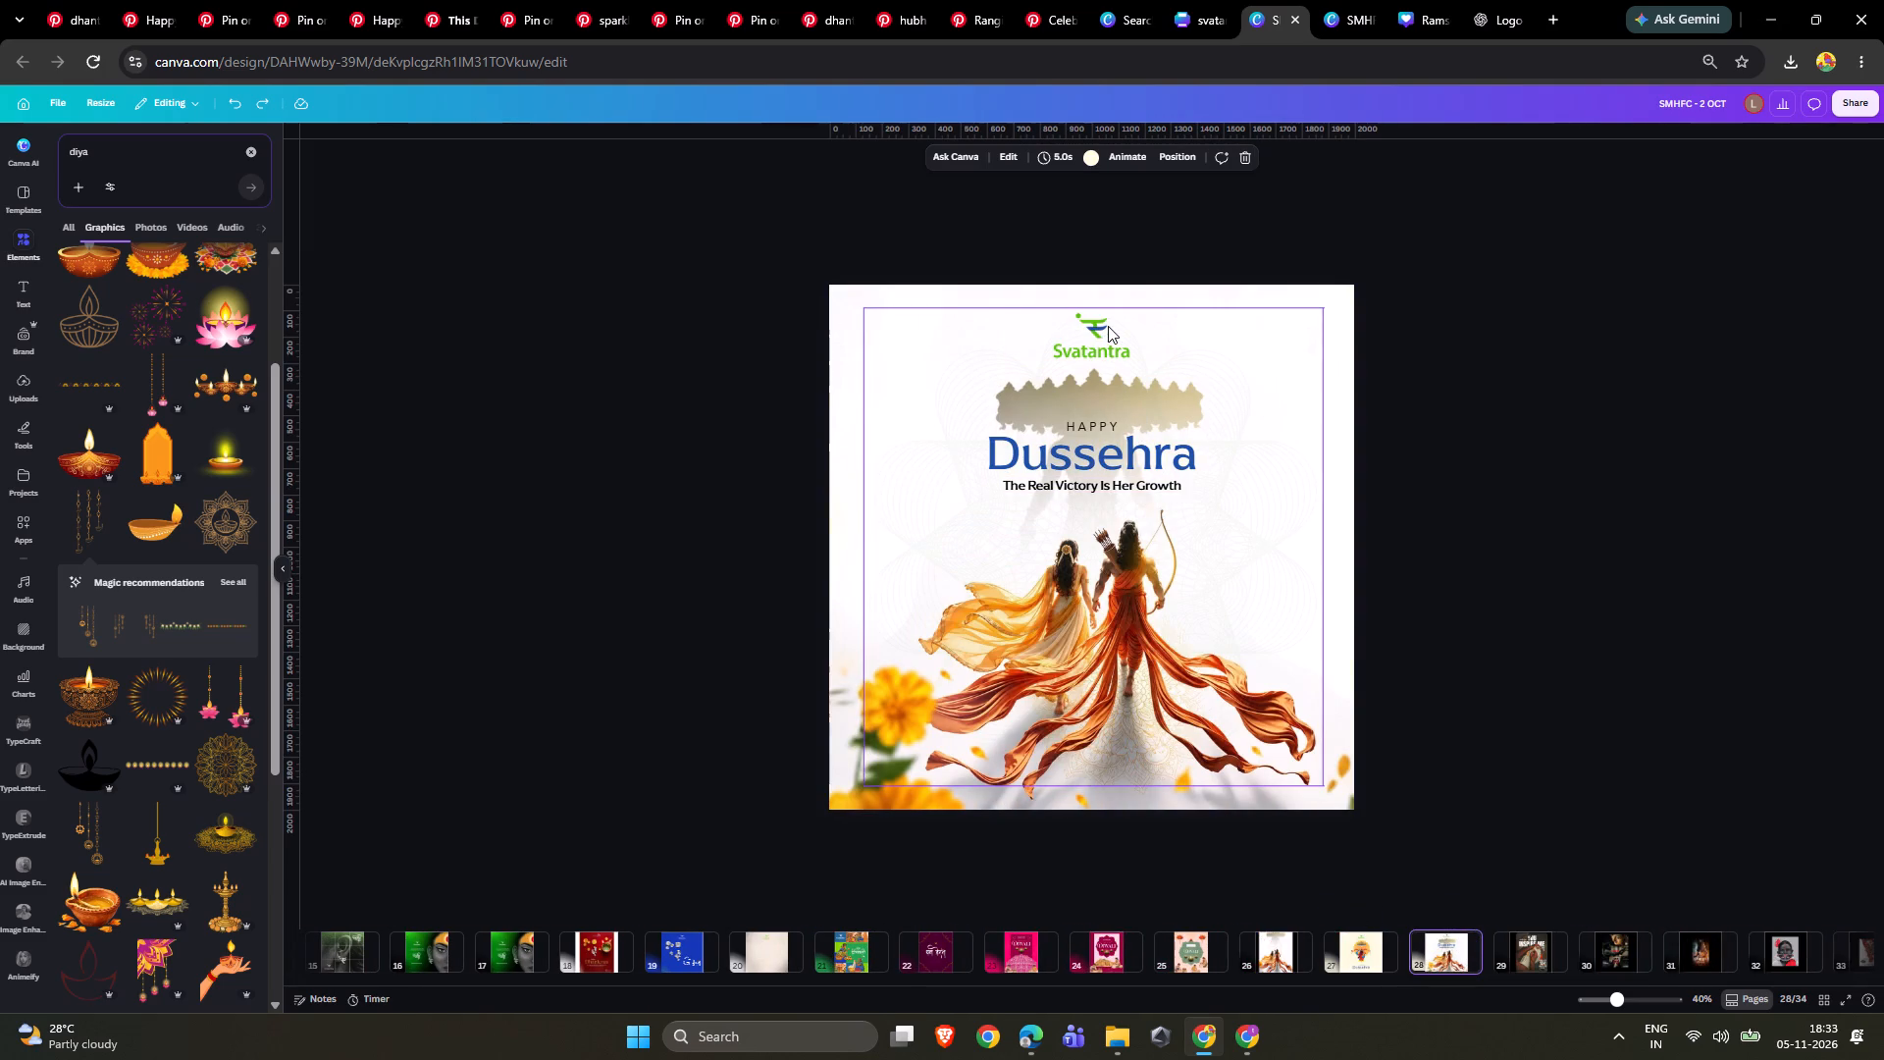
left_click_drag(1134, 391, 1163, 622)
left_click(1111, 334)
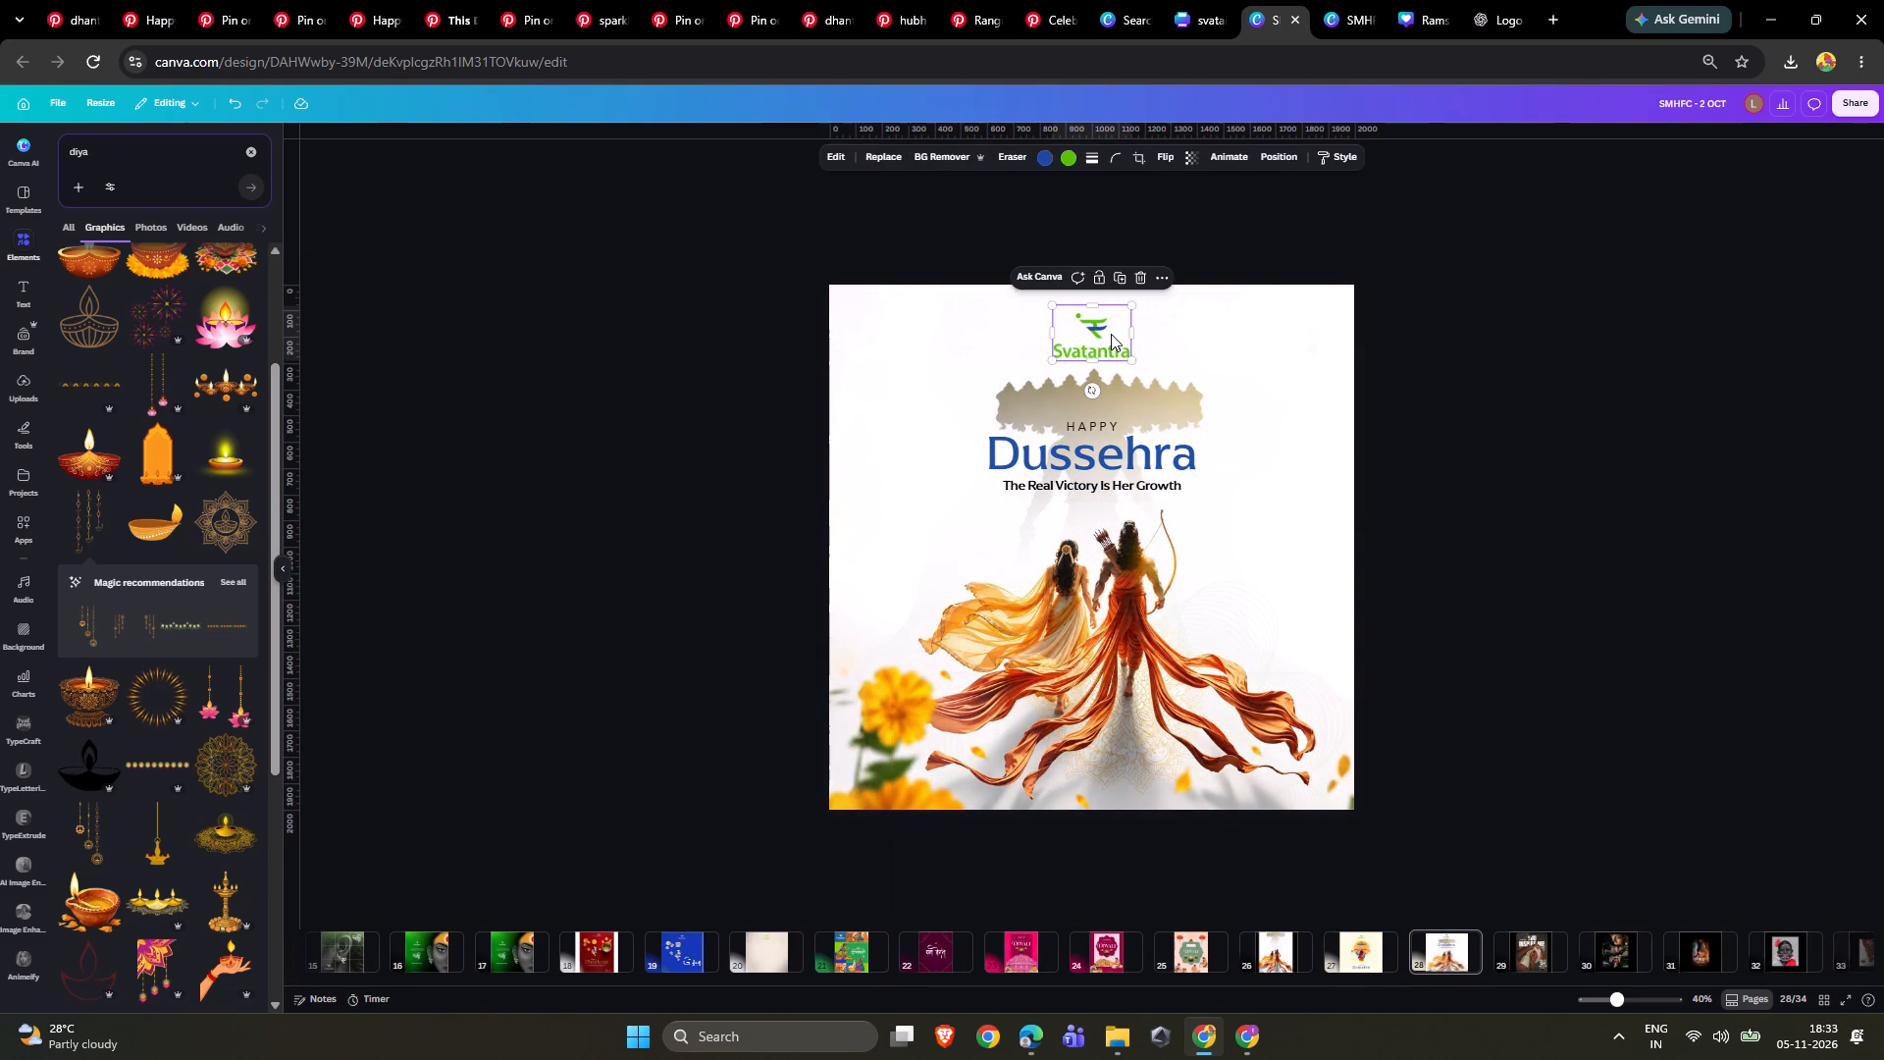
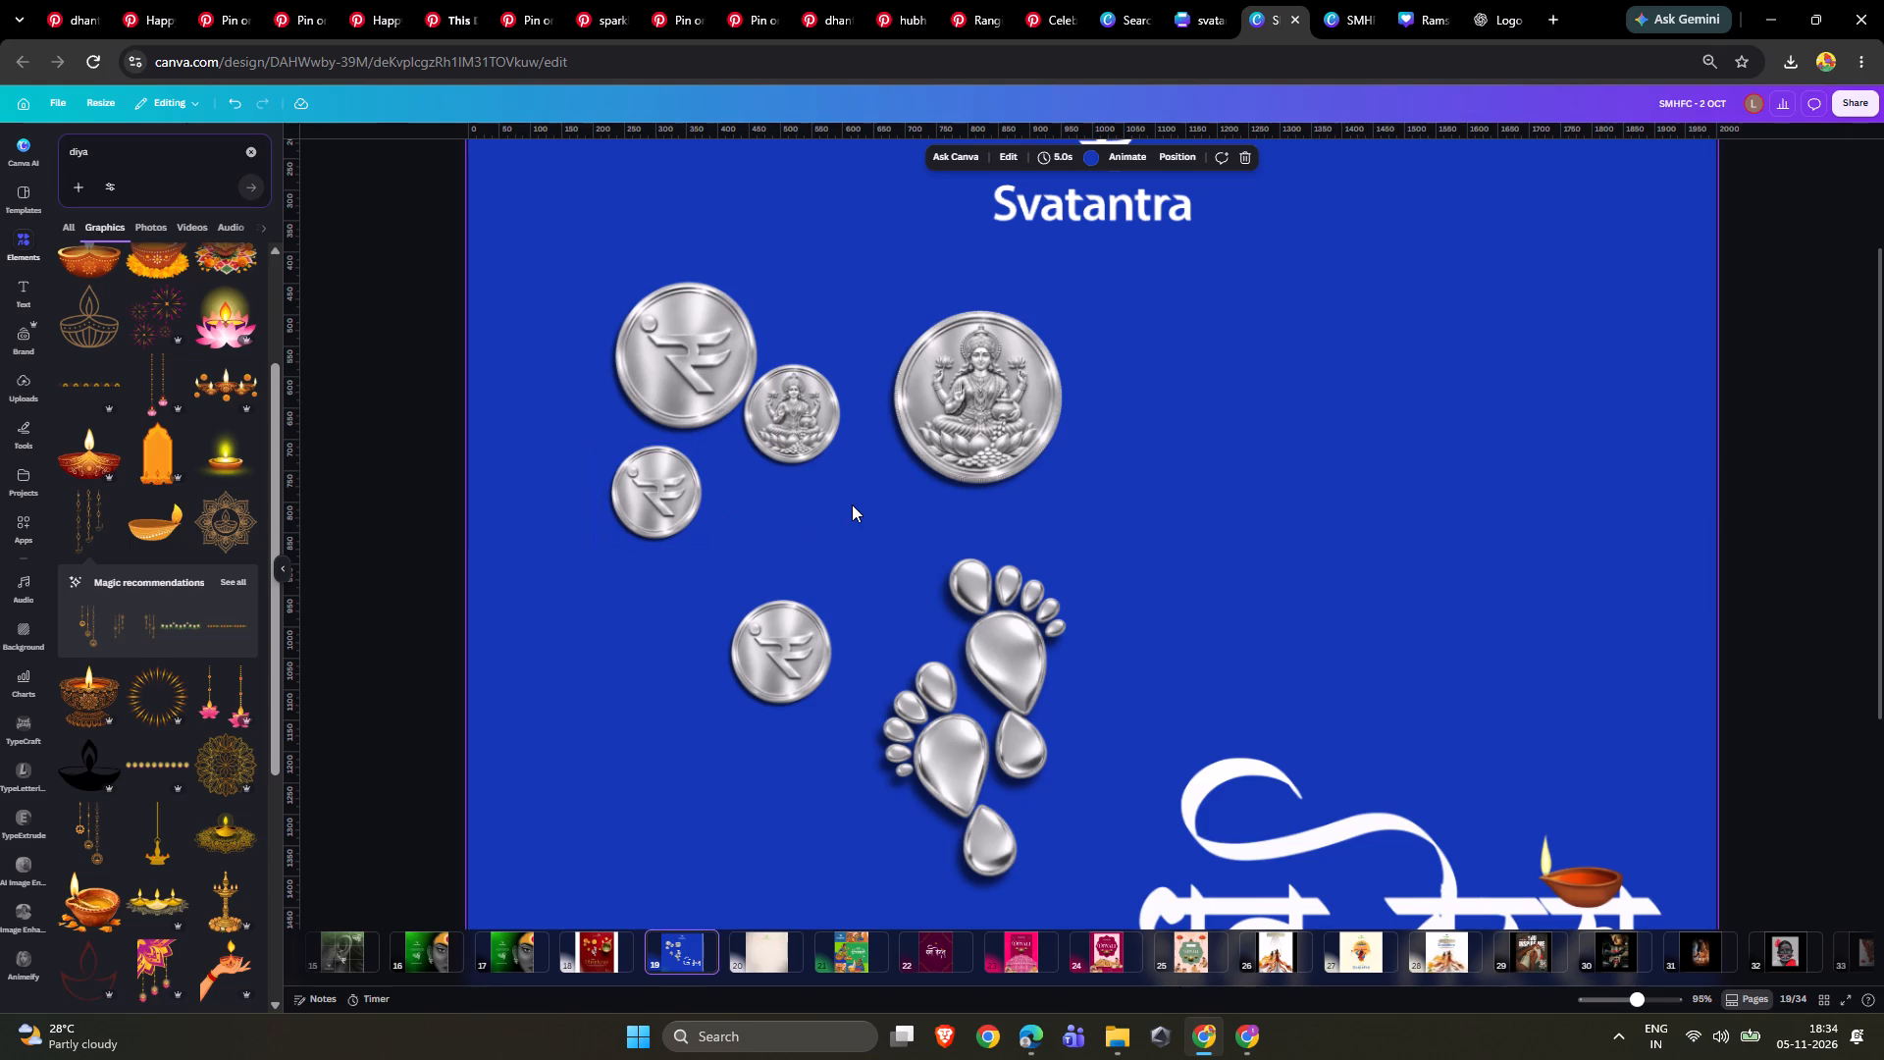
left_click(751, 962)
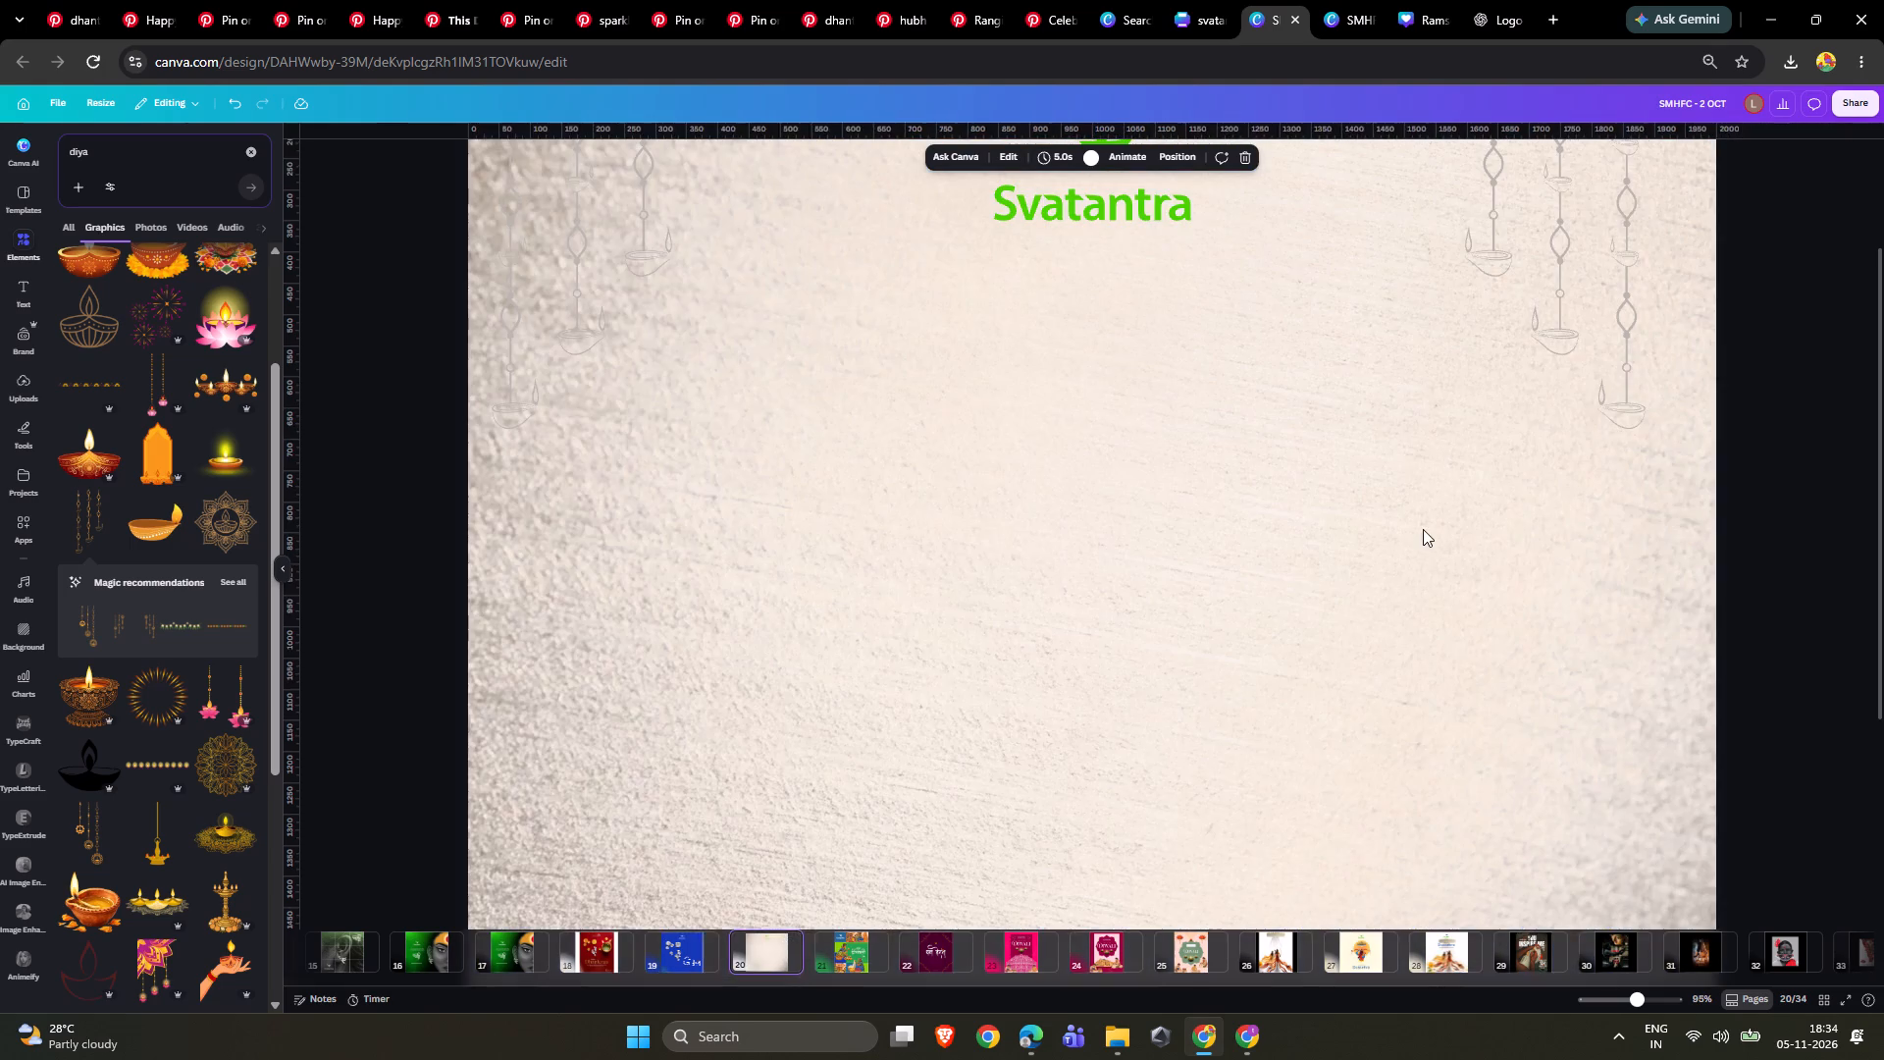
scroll(1422, 529, "down", 4, "ctrl")
key("ctrl+v")
left_click(1696, 457)
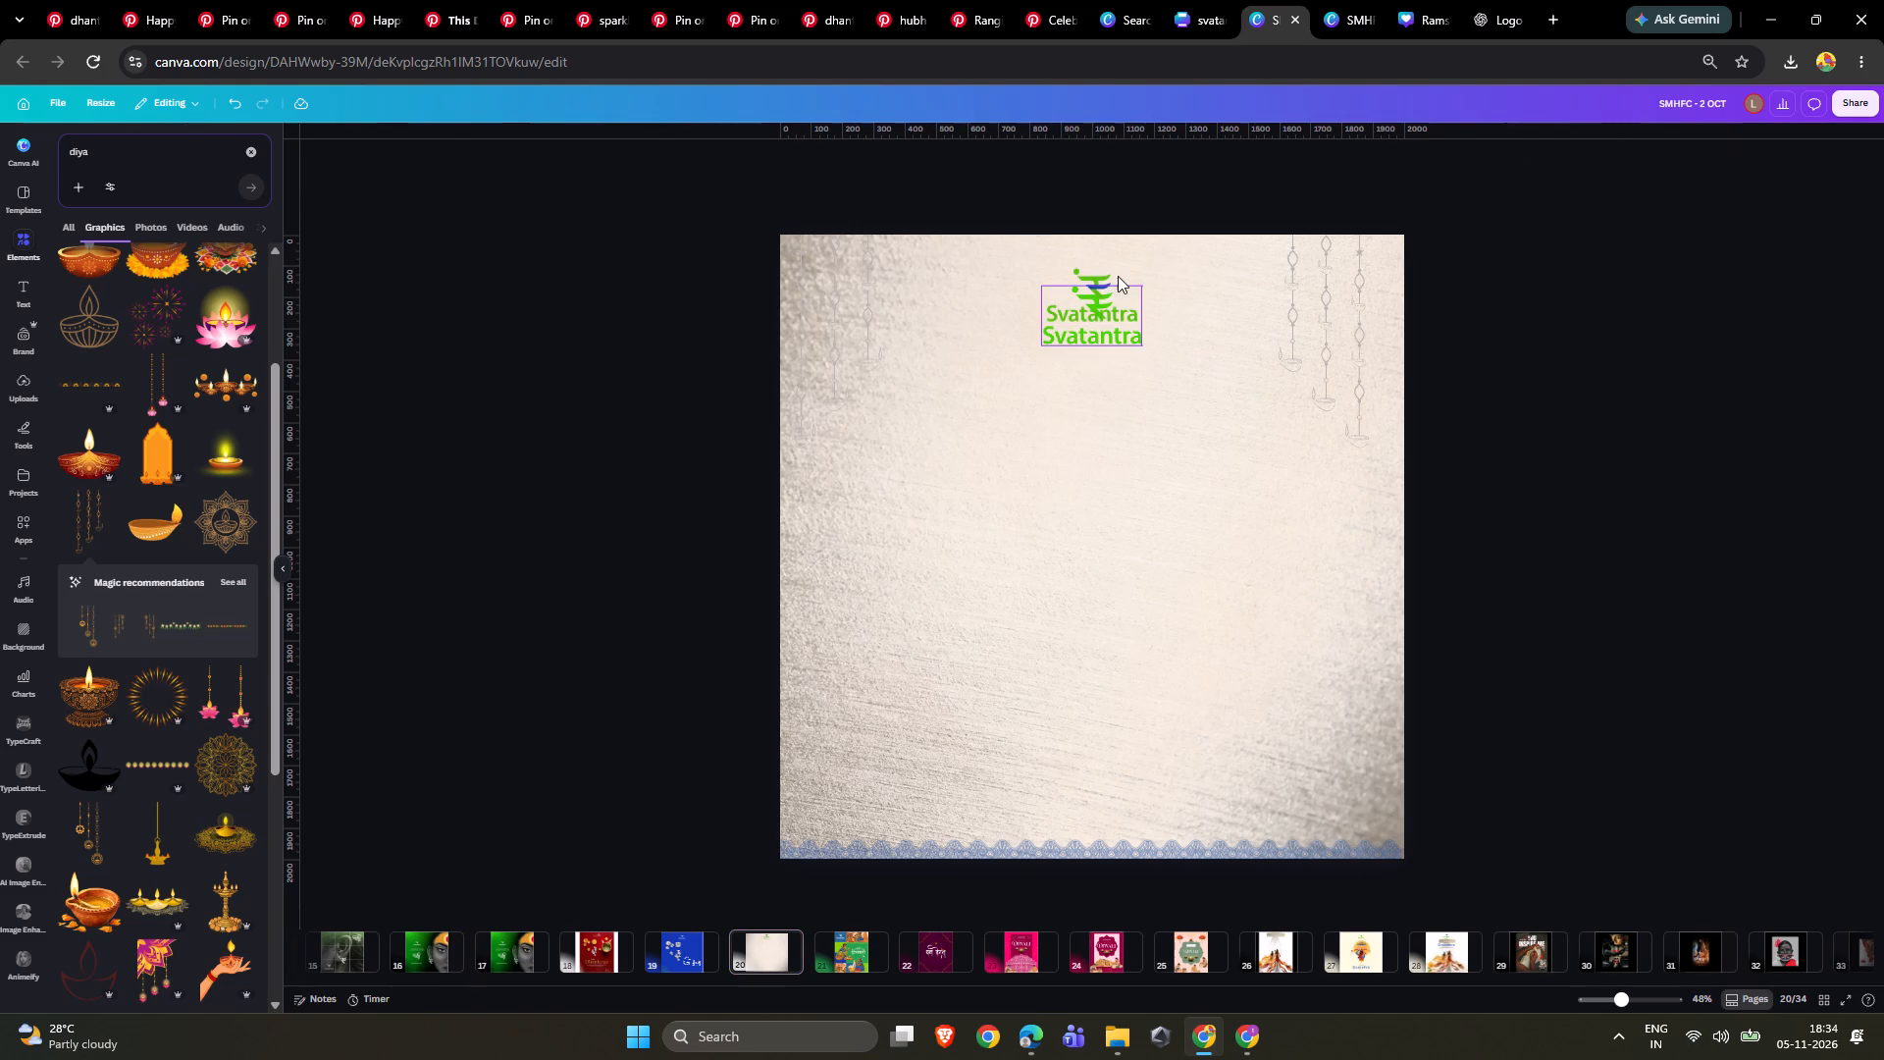
Replace page 20's plain green Svatantra logo by cutting the green-and-blue logo, clearing the plain one and pasting the coloured logo back.
left_click(1118, 276)
key("ctrl+x")
left_click(1119, 318)
left_click(1140, 256)
key("ctrl+v")
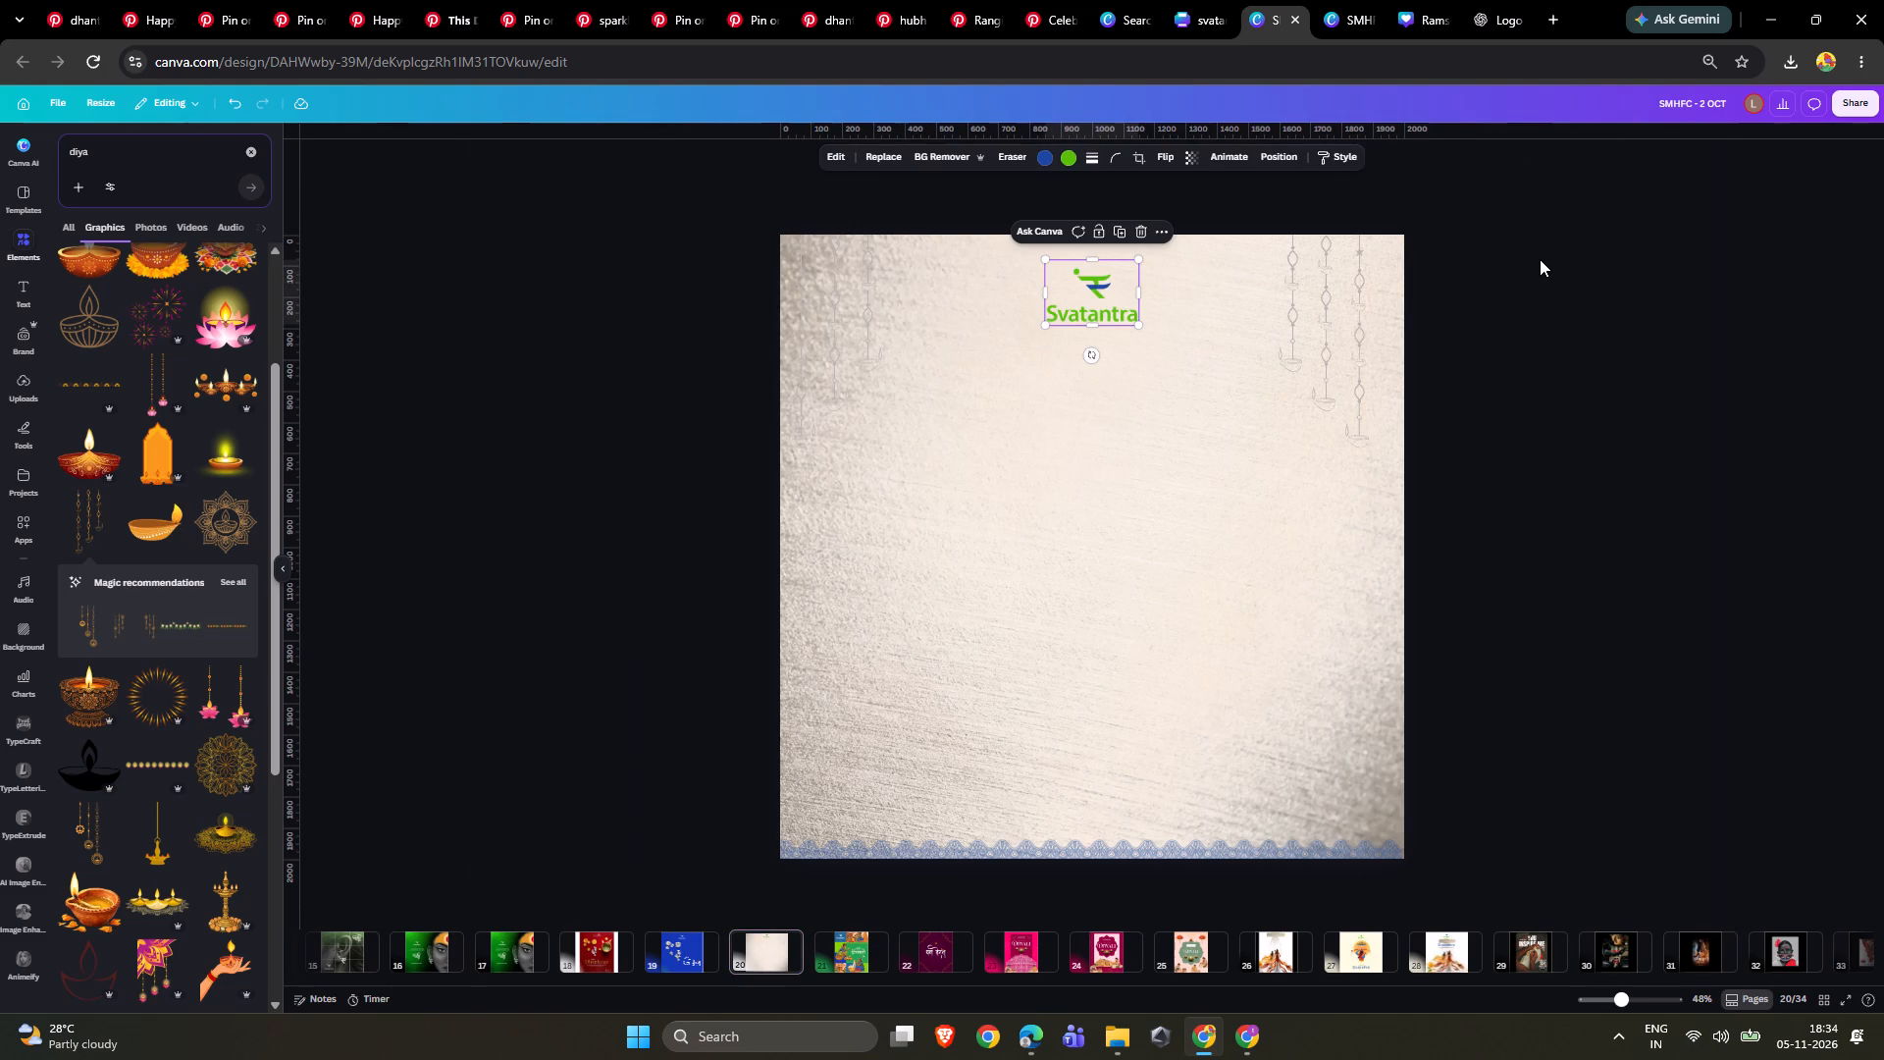
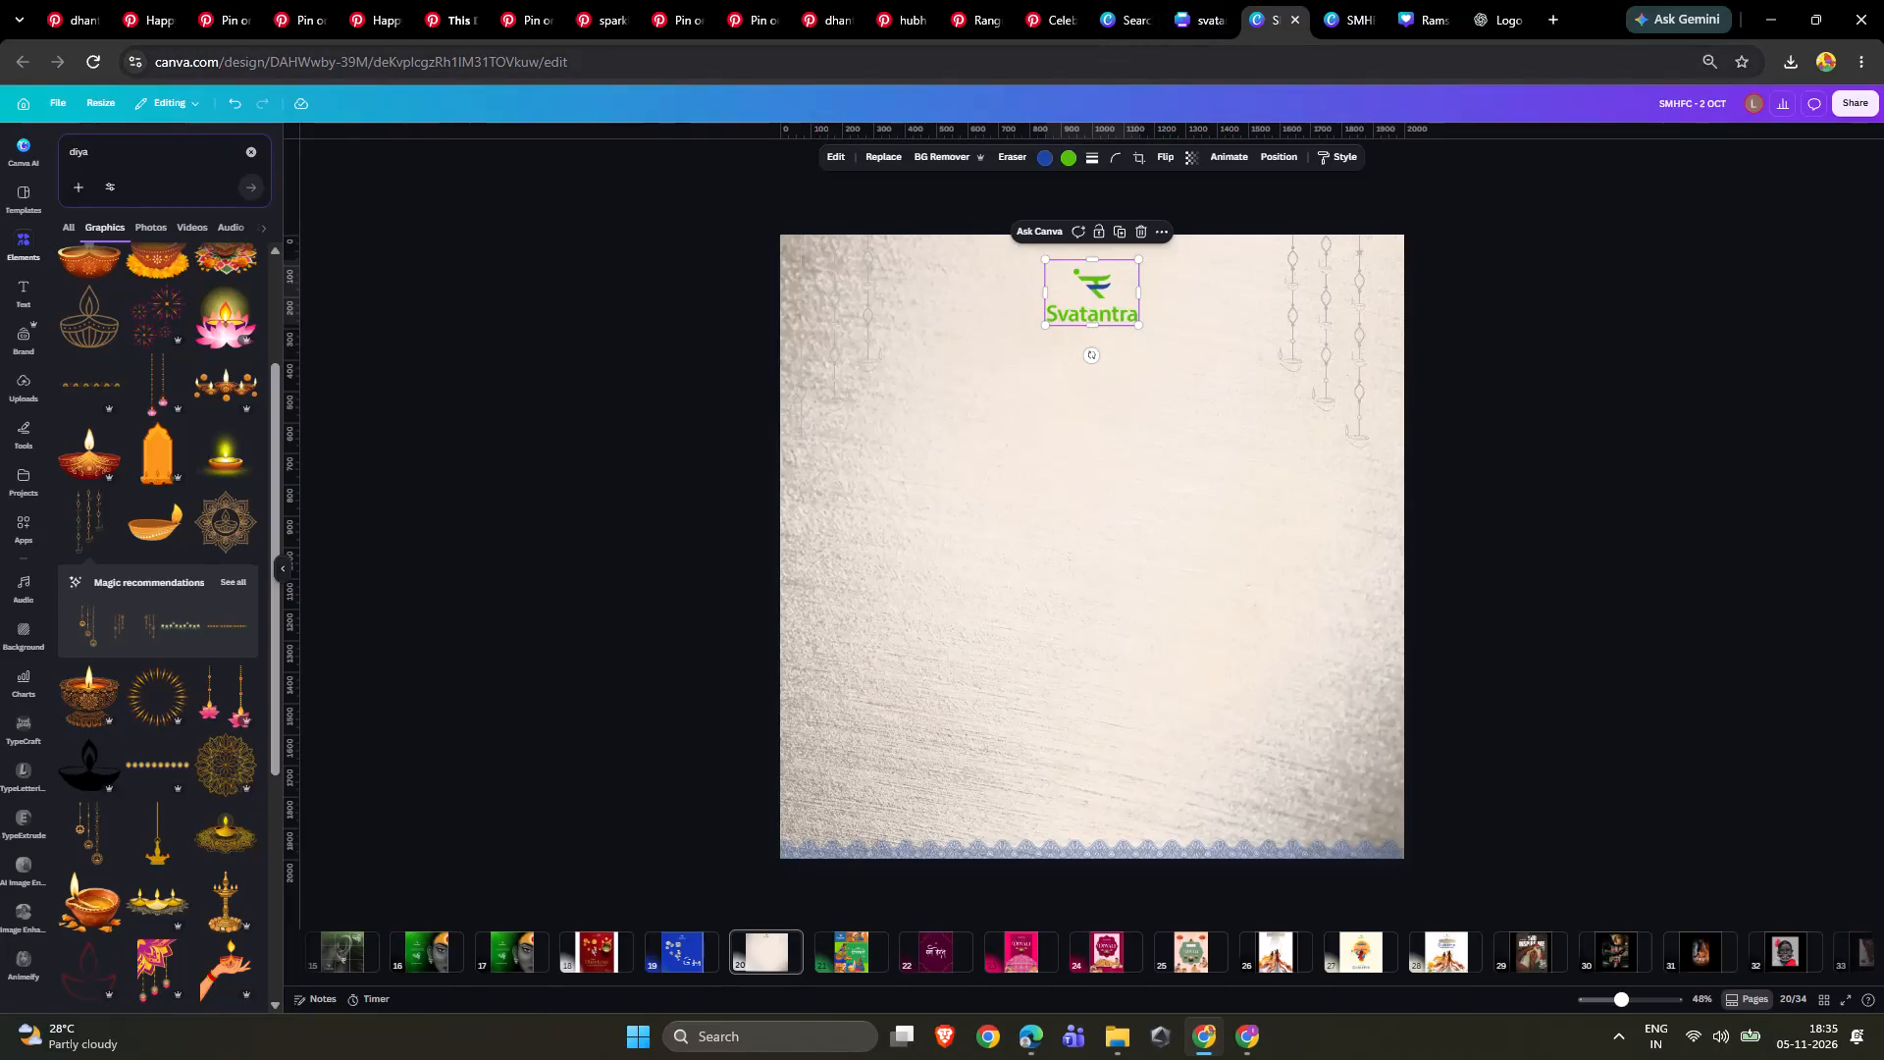
Copy the silver coins and footprints from page 19's blue Dhanteras creative and paste them onto page 20.
left_click(1676, 394)
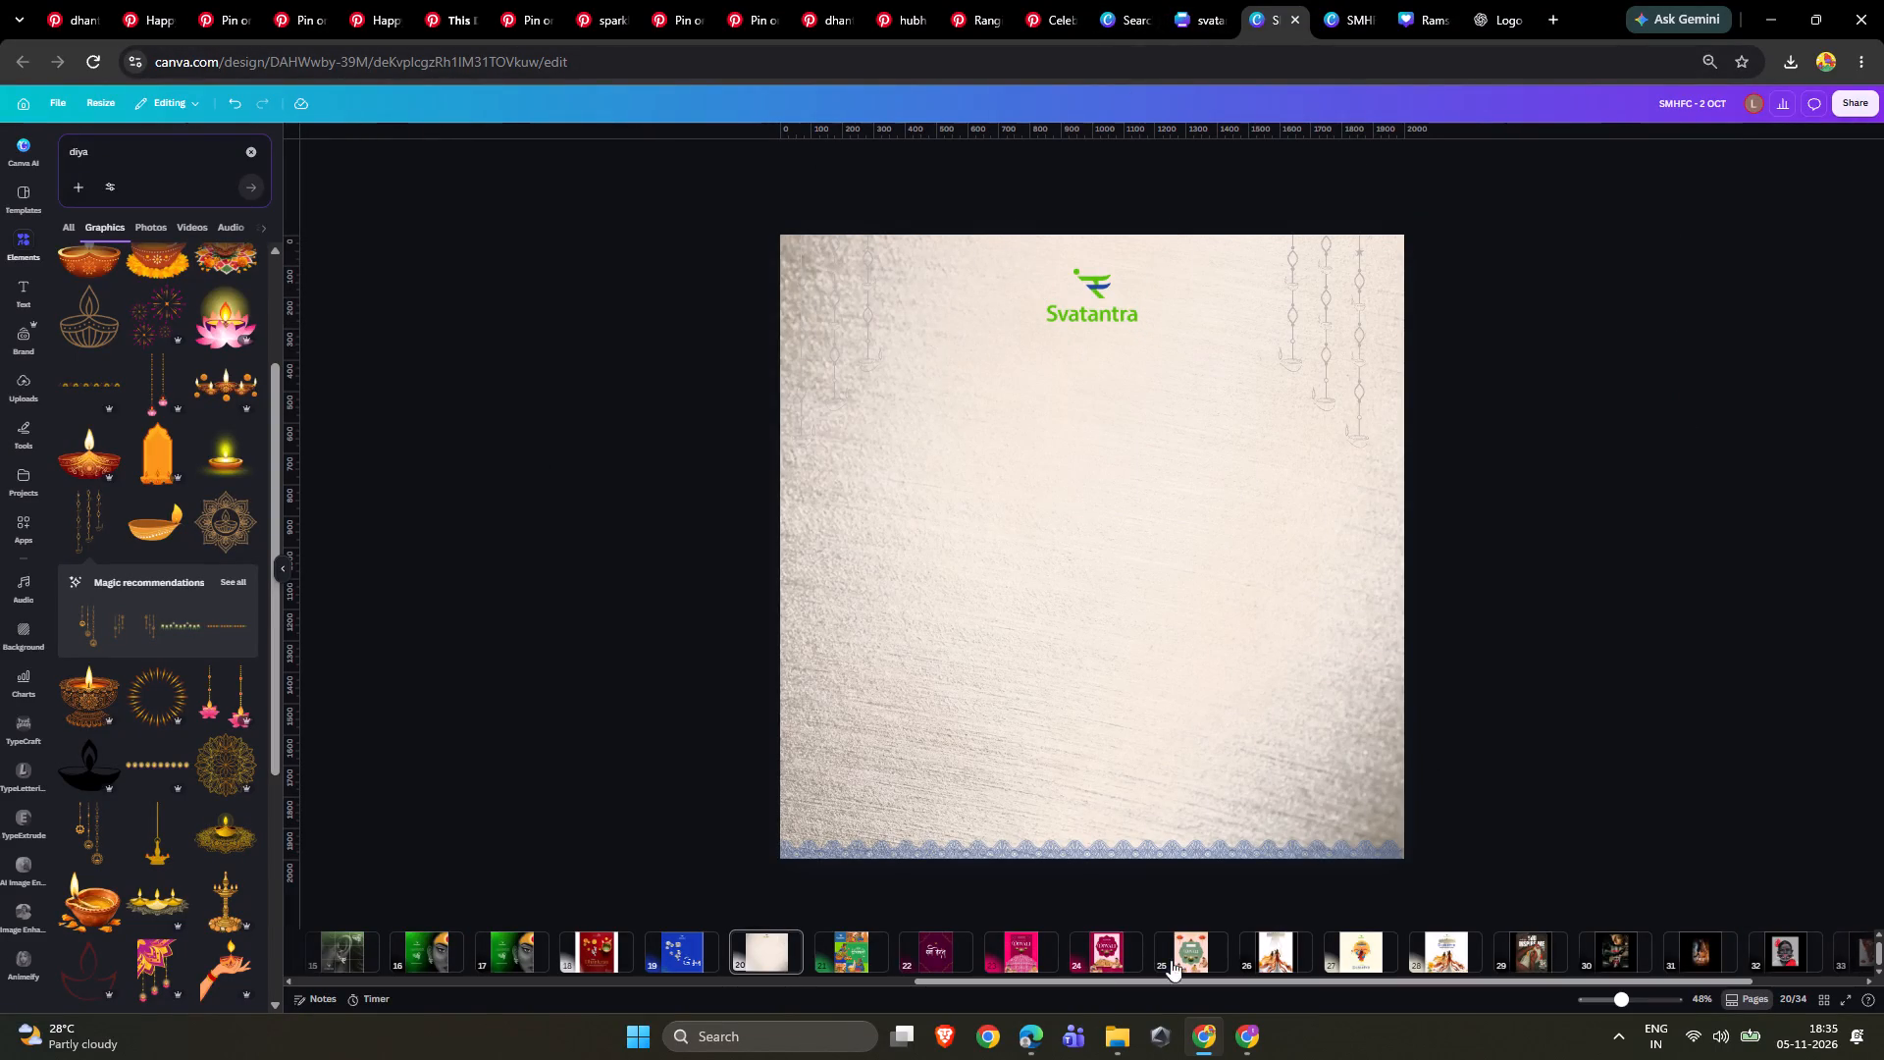
left_click(687, 944)
left_click(901, 412)
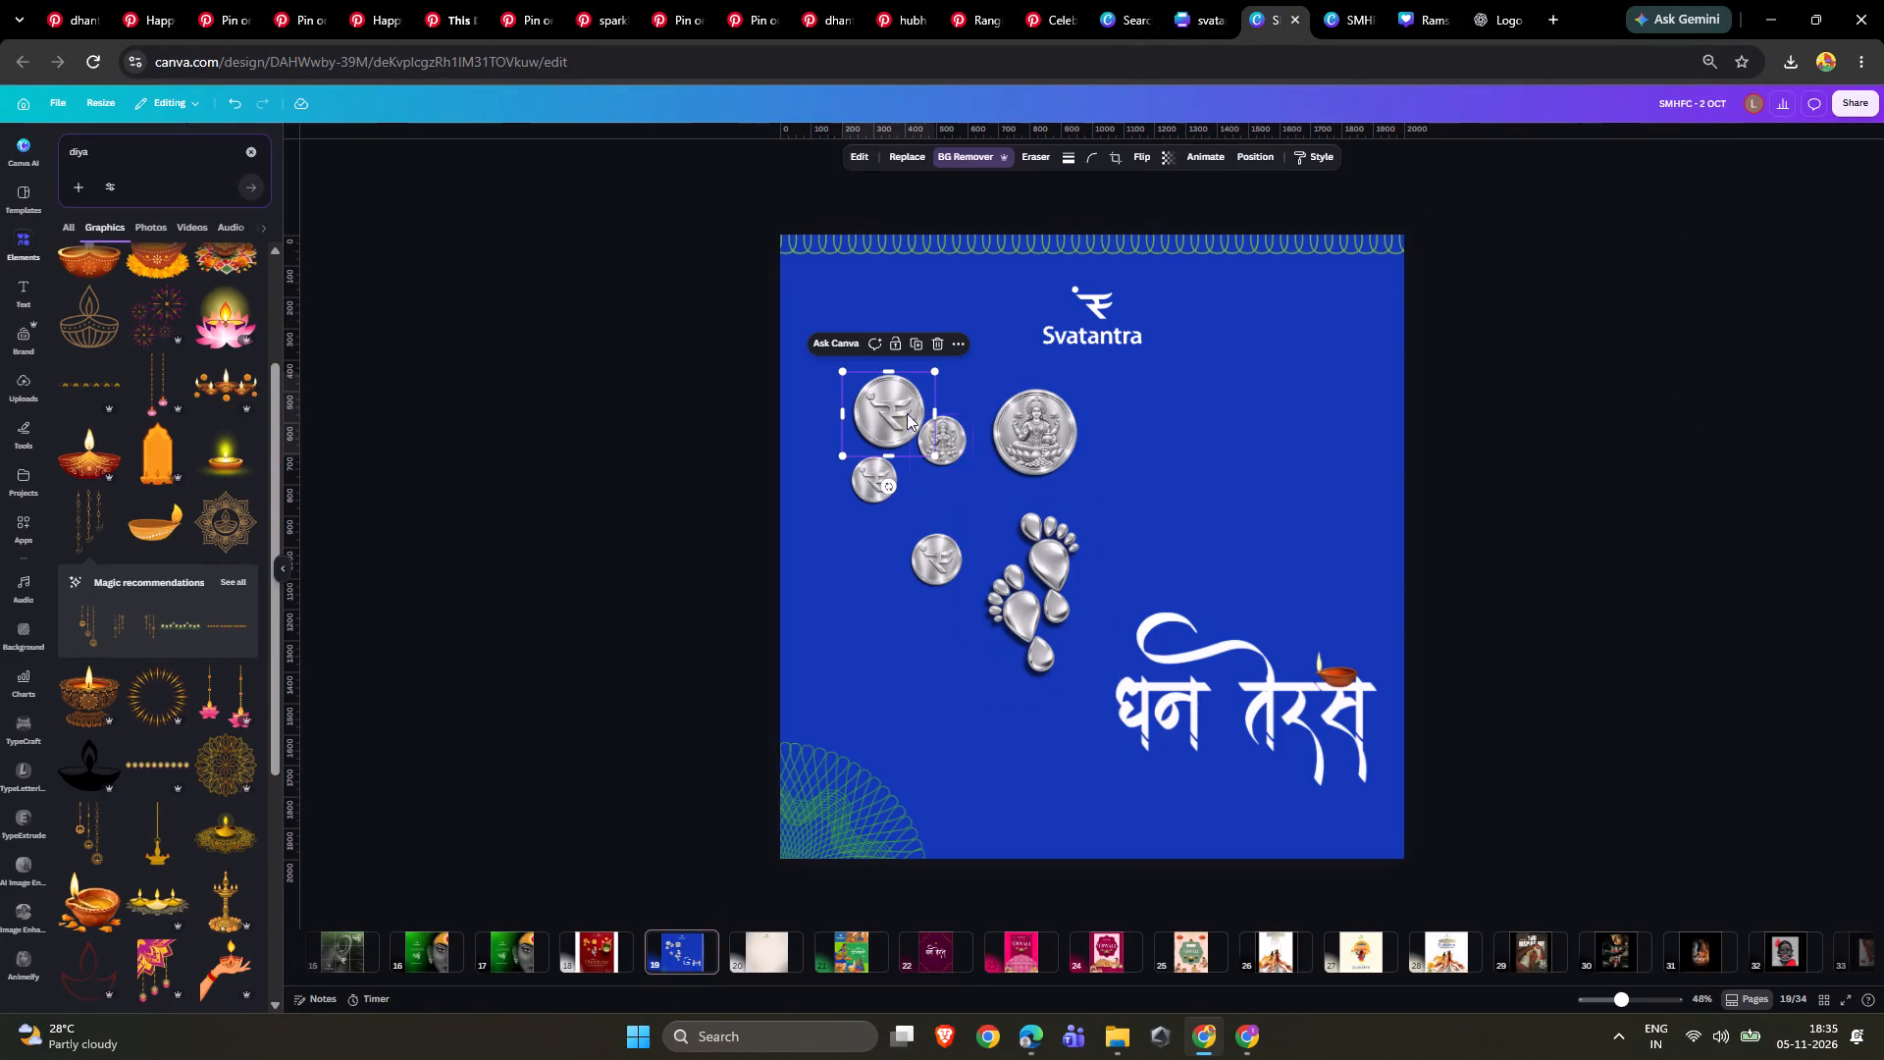
left_click(958, 441, "shift")
left_click(865, 493, "shift")
left_click(921, 556, "shift")
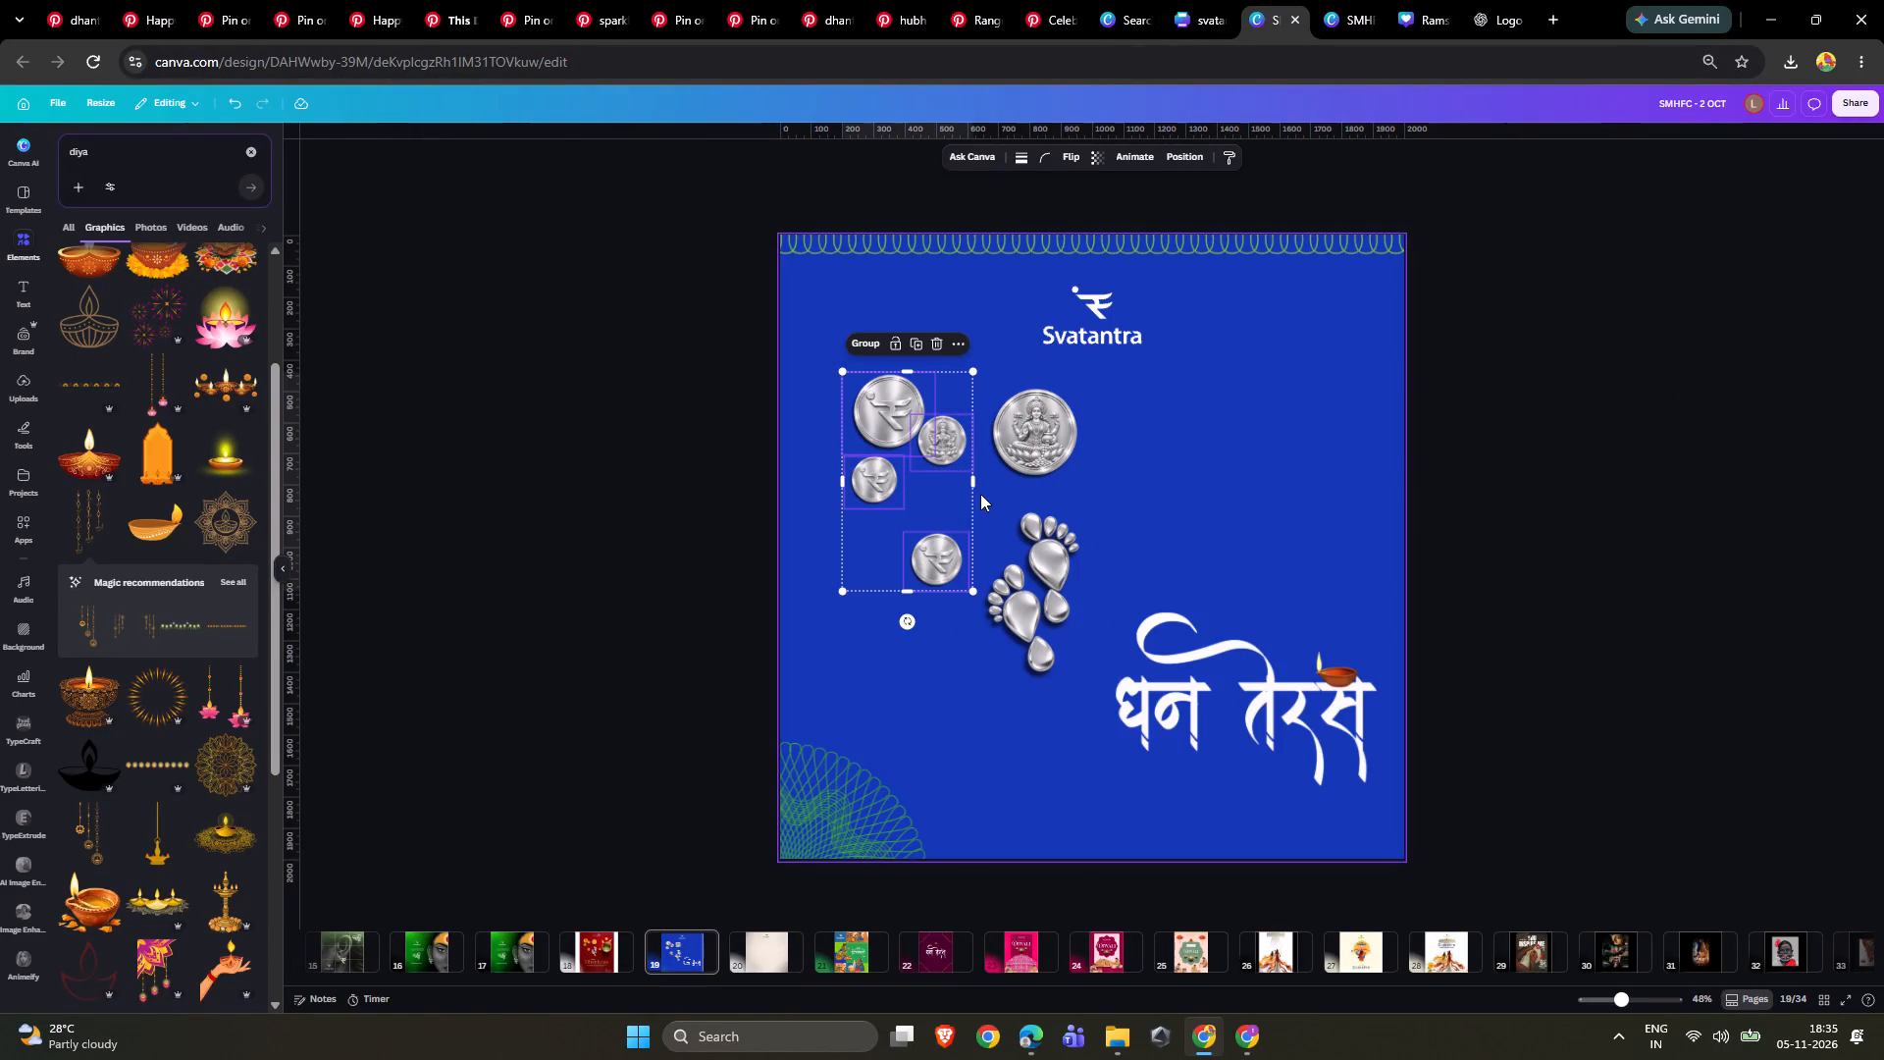
left_click(1032, 442, "shift")
left_click(1047, 574, "shift")
key("ctrl+c")
left_click(781, 955)
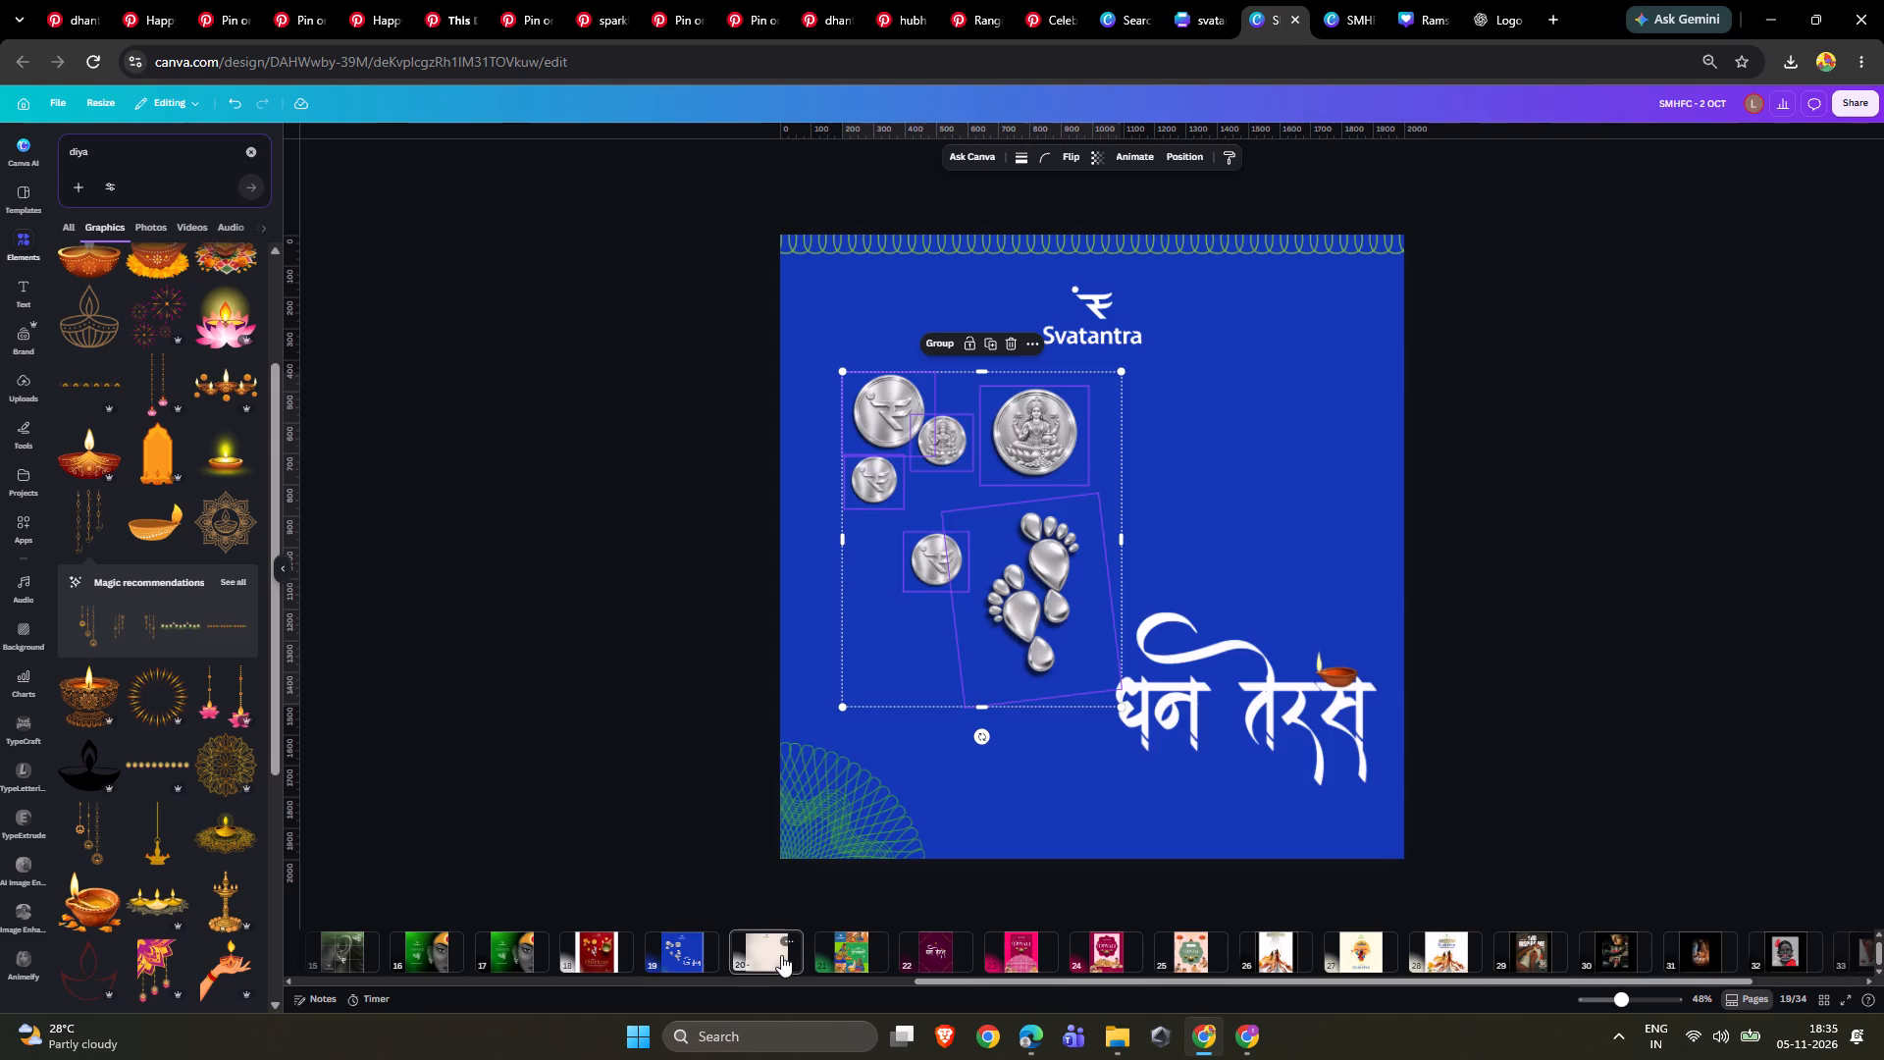
key("ctrl+v")
triple_click(1627, 469)
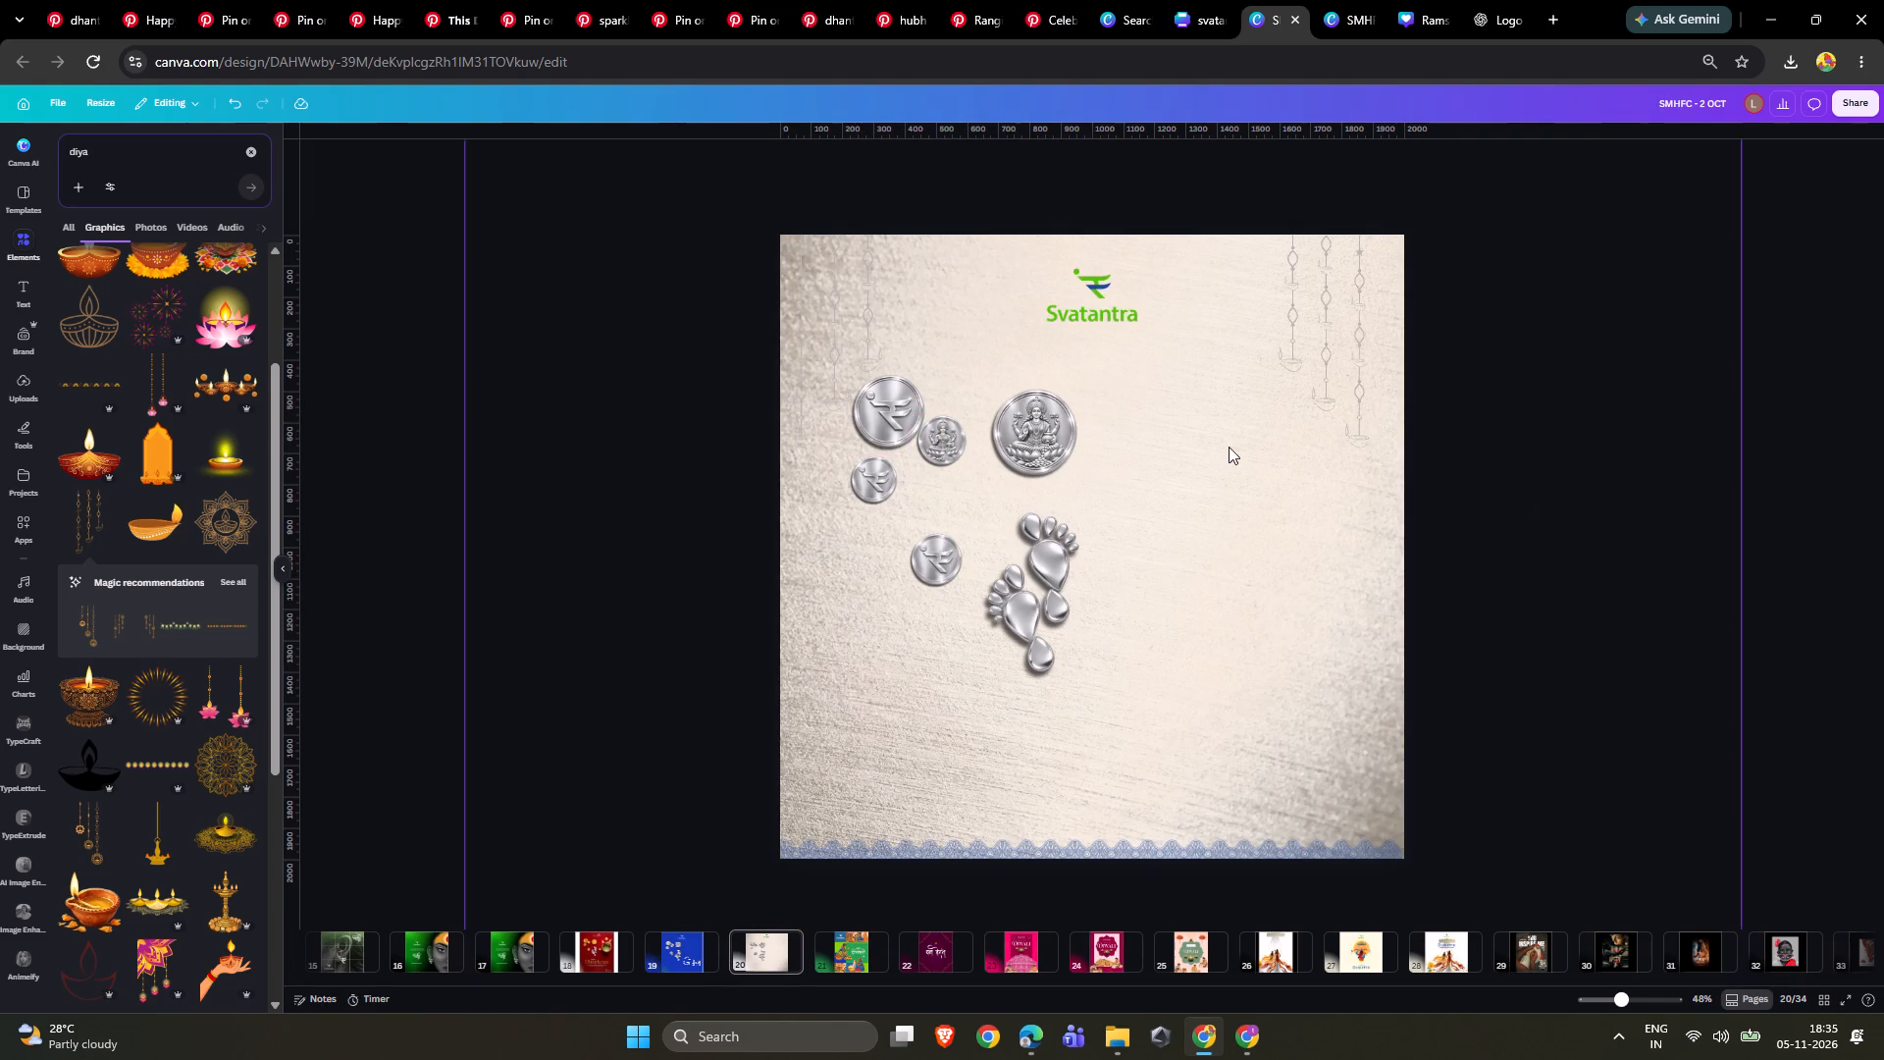
Preview page 20 in full screen to check the silver coins and footprints against the textured background.
left_click(1721, 410)
left_click(1843, 999)
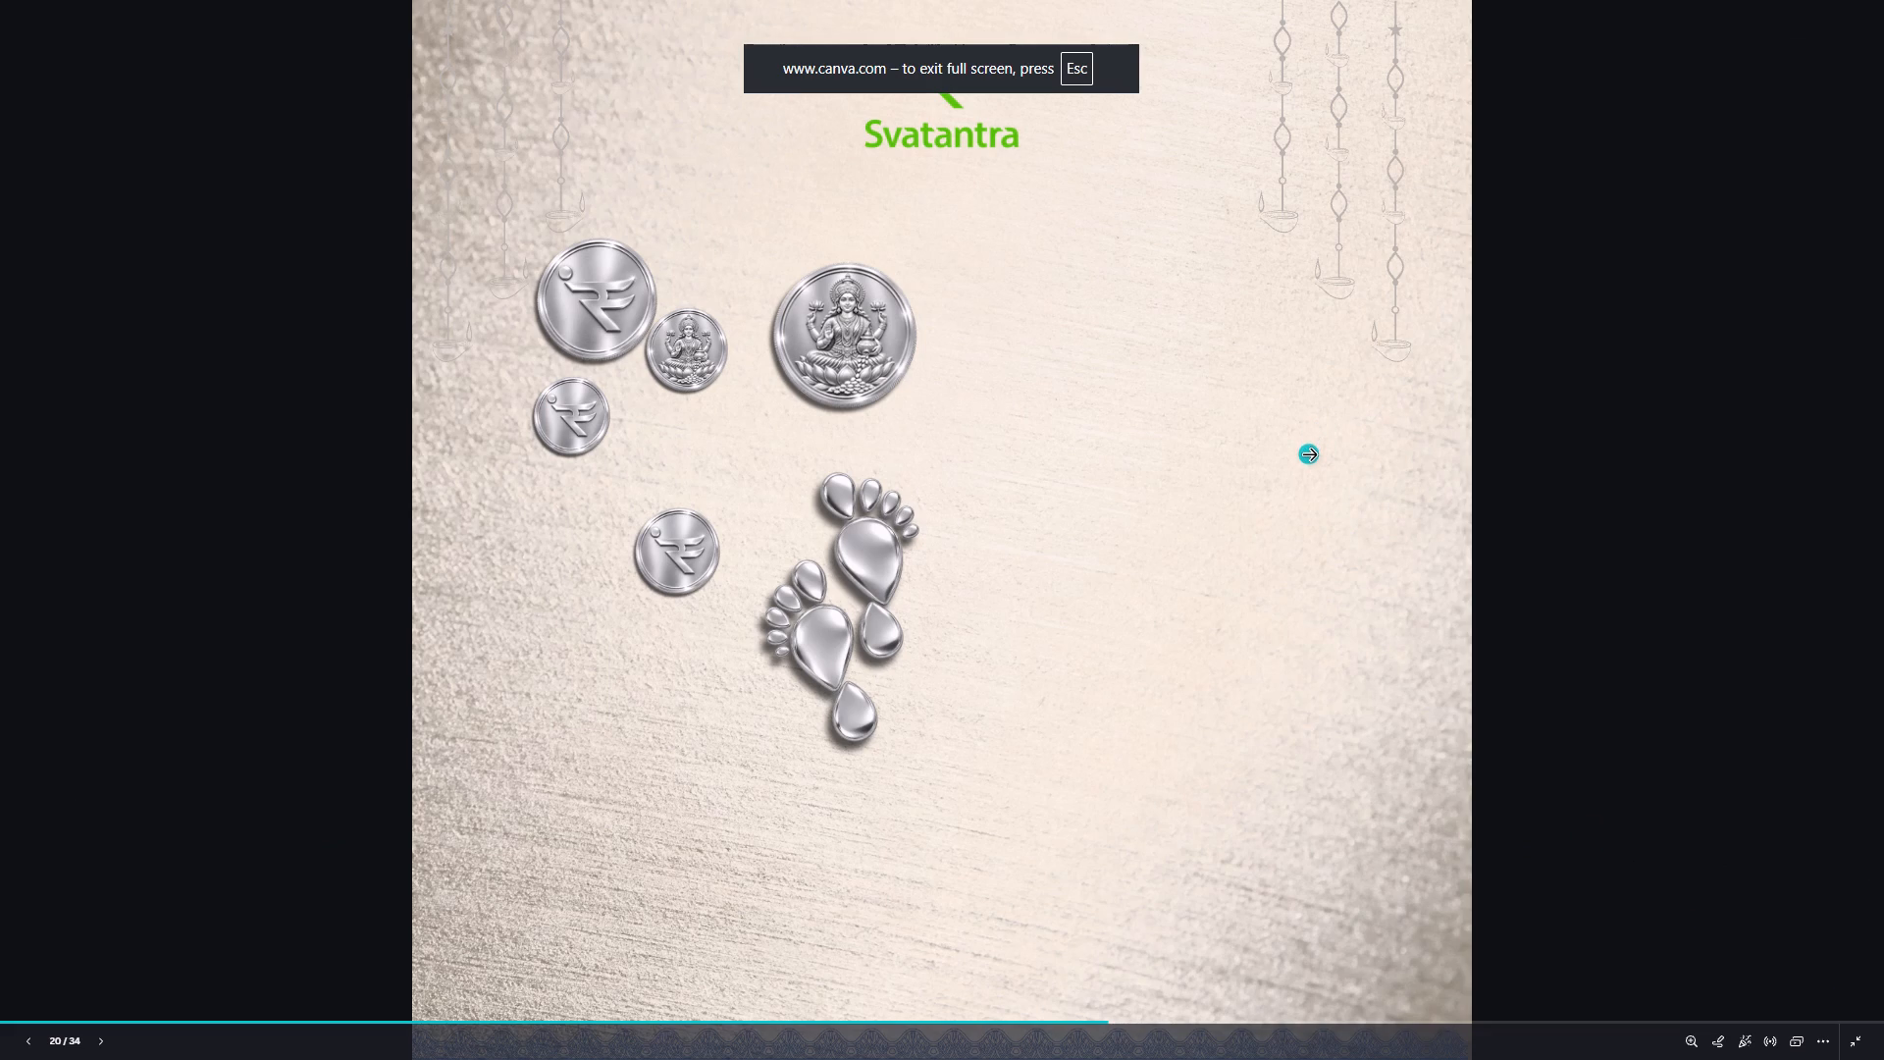
key("Escape")
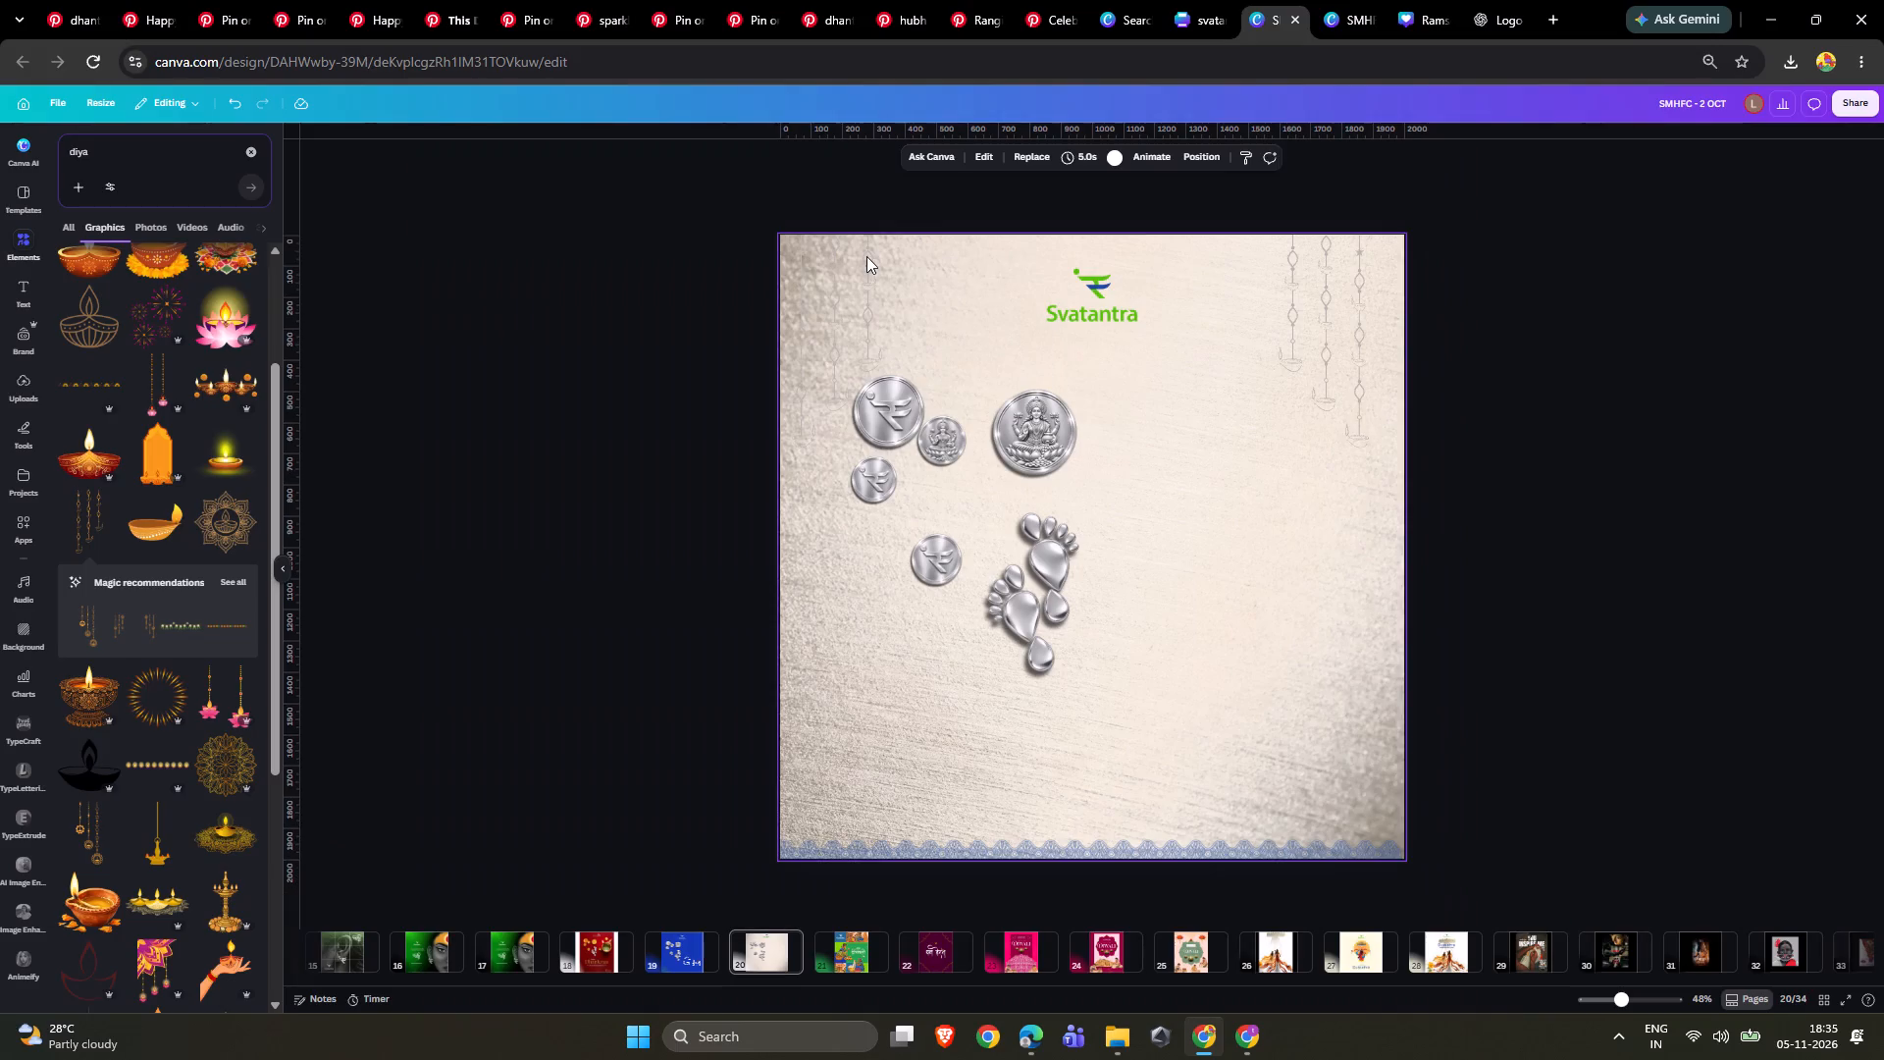
left_click(863, 259)
left_click(880, 202)
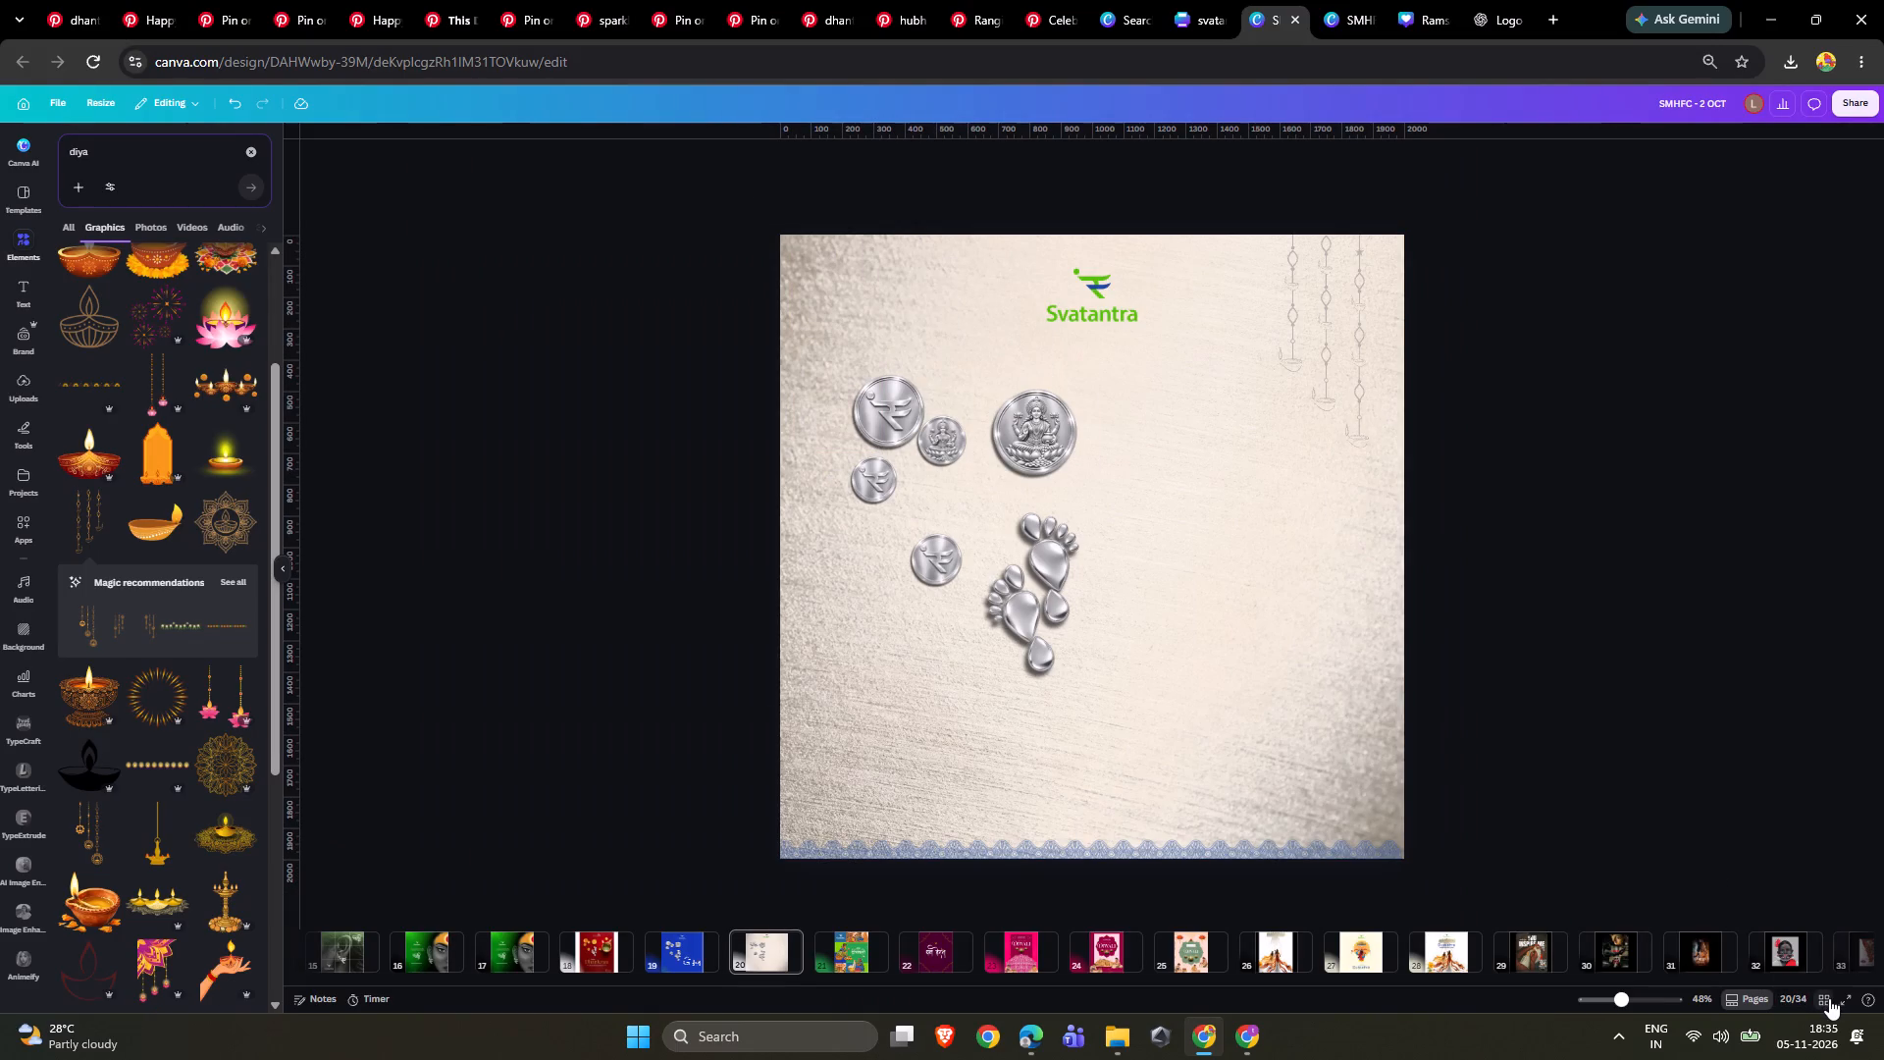
left_click(1836, 999)
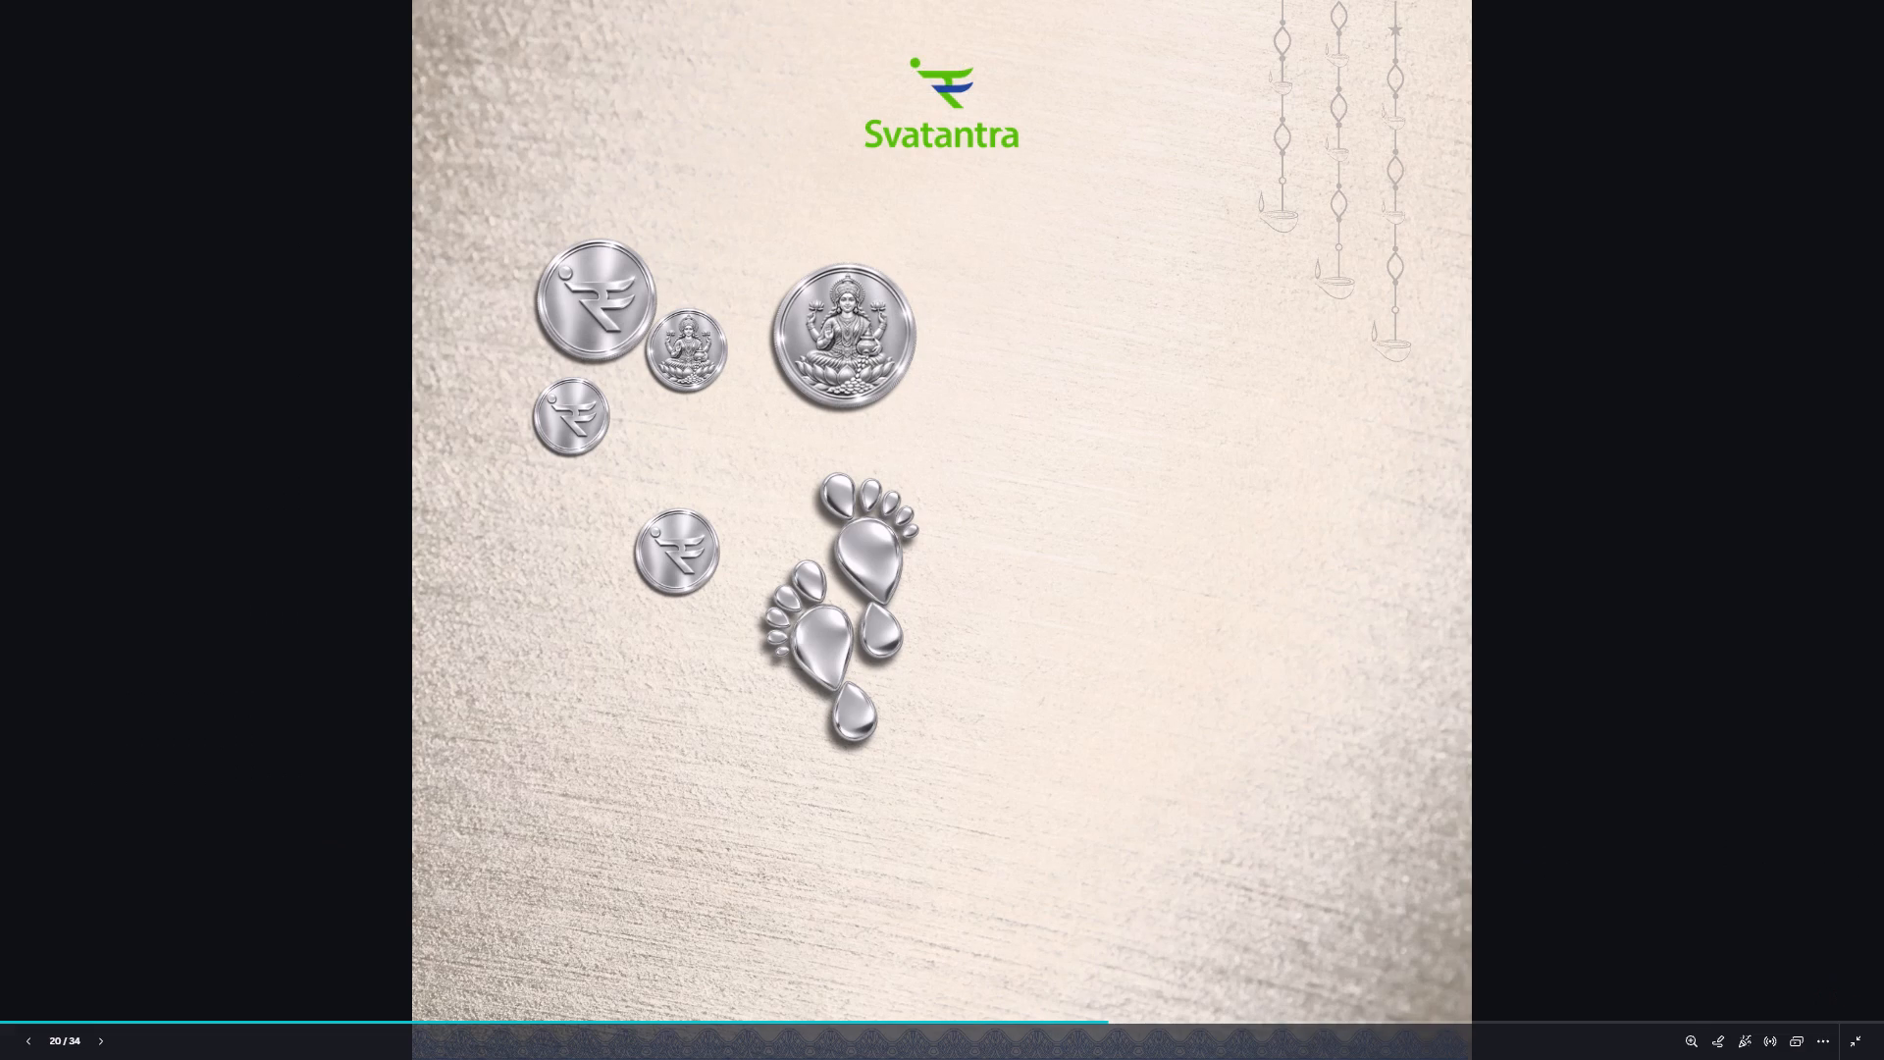
key("Escape")
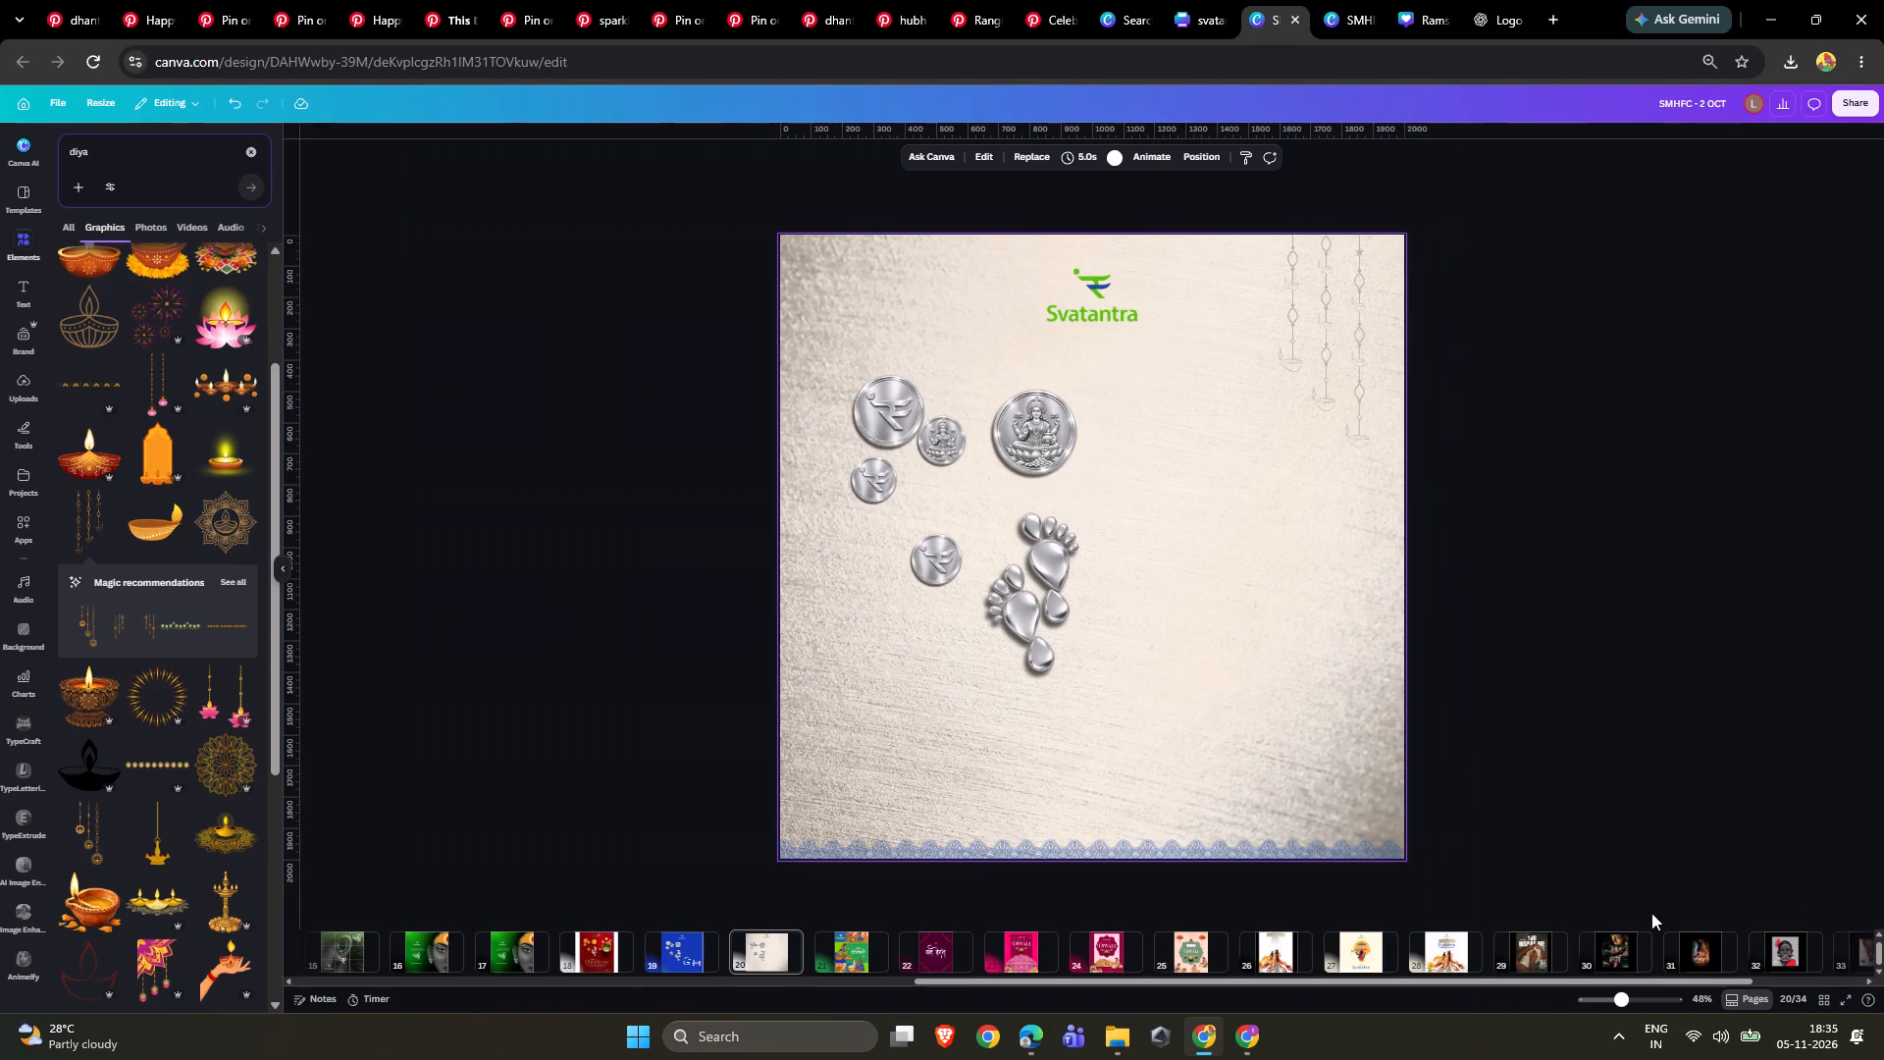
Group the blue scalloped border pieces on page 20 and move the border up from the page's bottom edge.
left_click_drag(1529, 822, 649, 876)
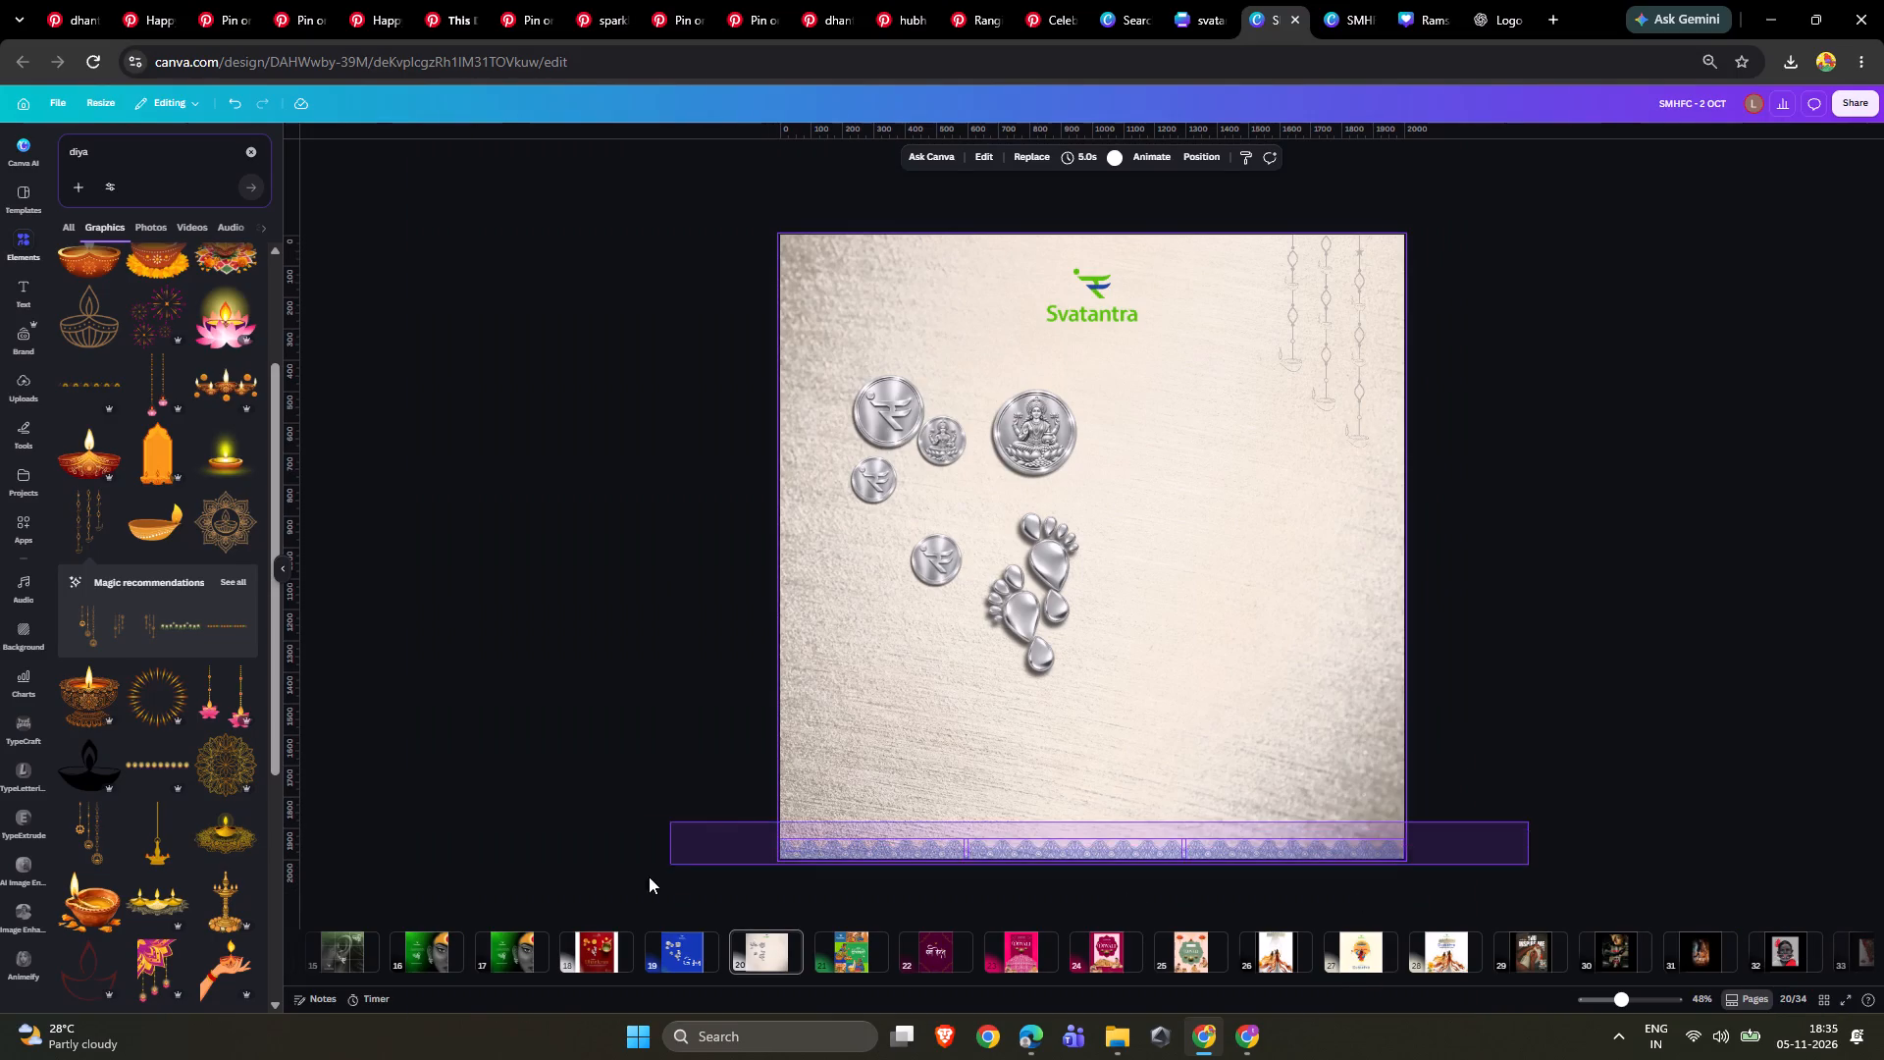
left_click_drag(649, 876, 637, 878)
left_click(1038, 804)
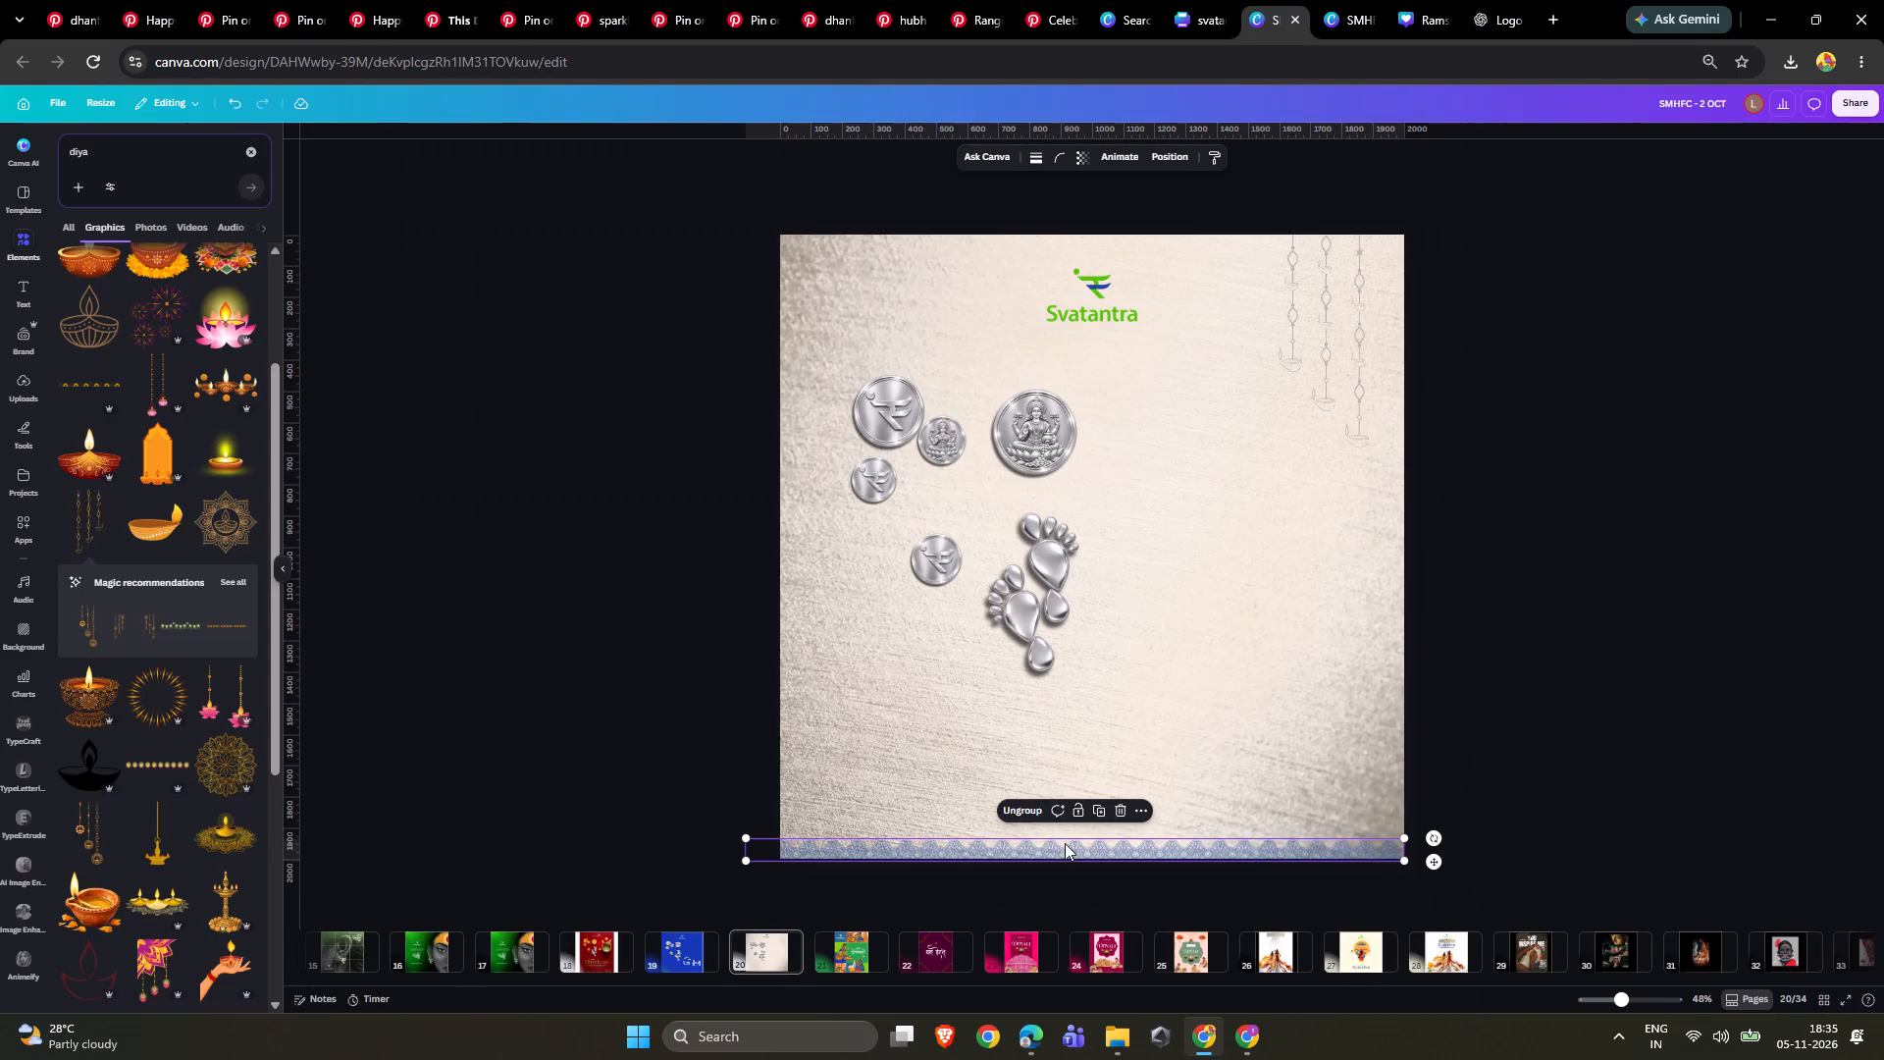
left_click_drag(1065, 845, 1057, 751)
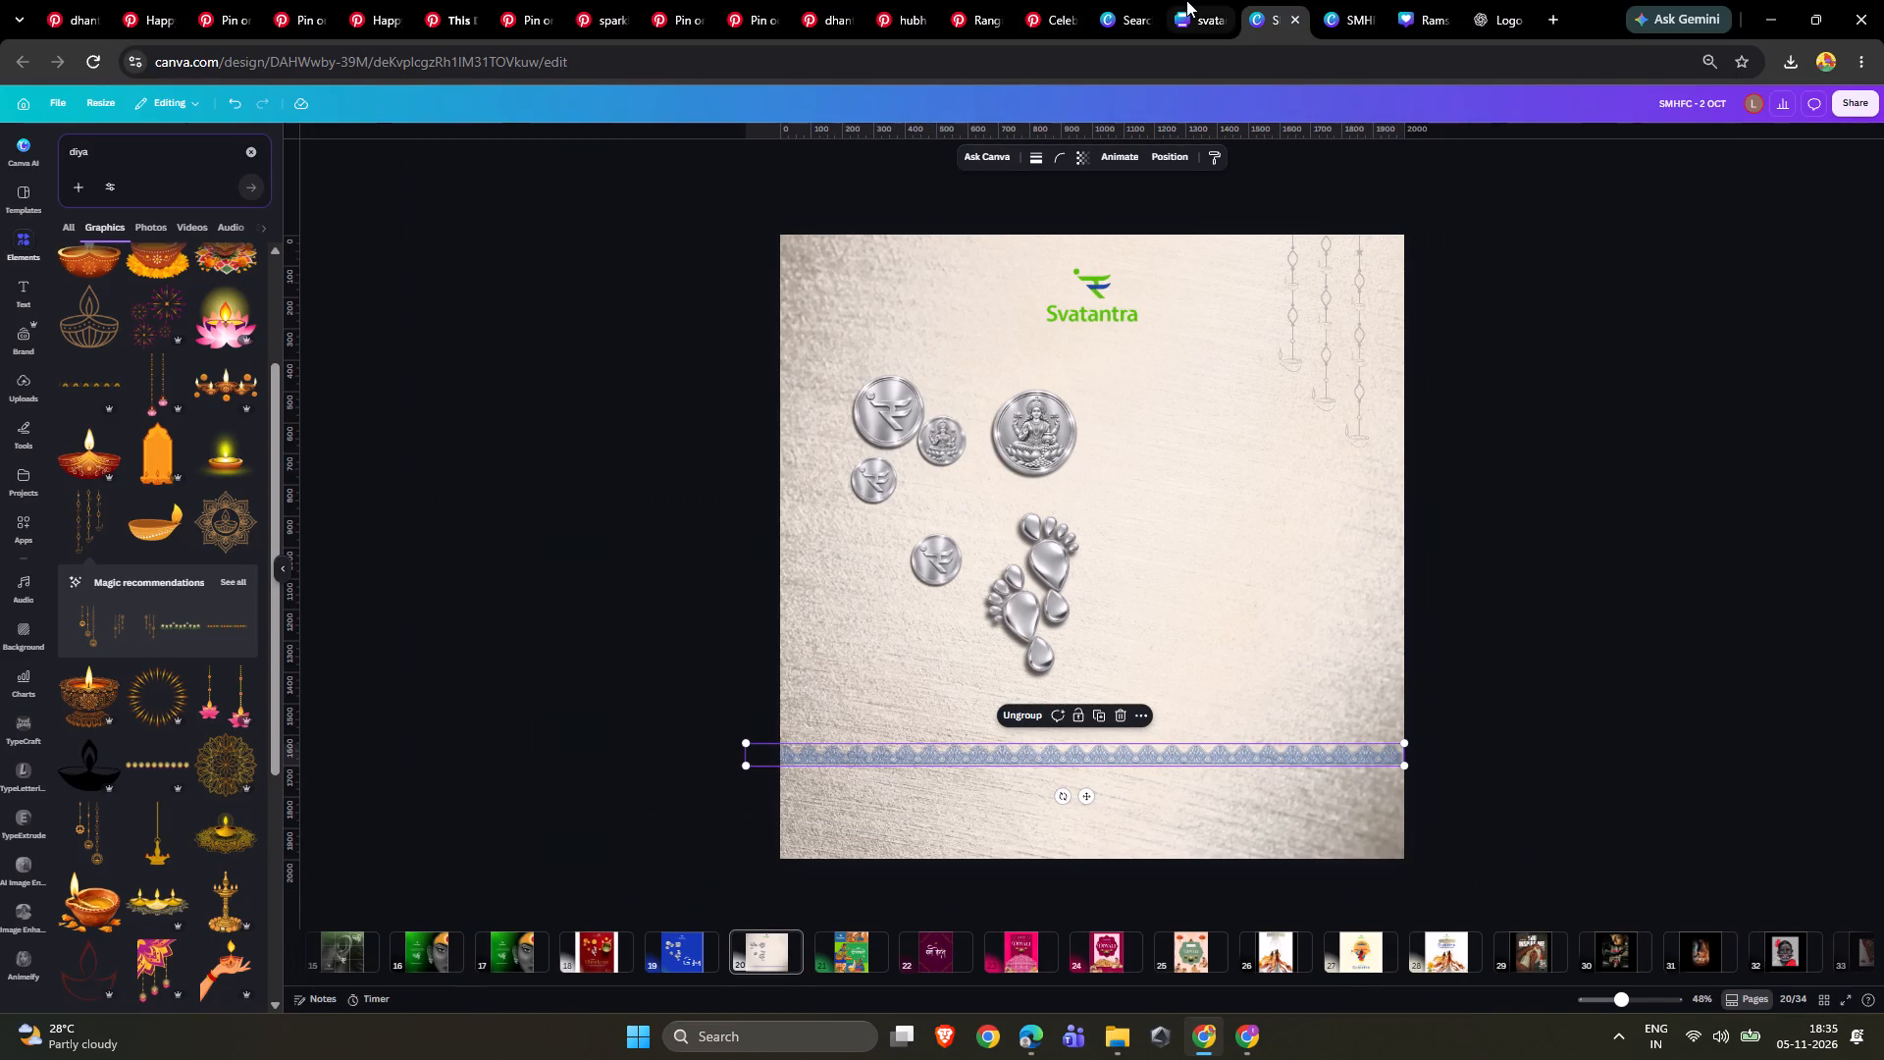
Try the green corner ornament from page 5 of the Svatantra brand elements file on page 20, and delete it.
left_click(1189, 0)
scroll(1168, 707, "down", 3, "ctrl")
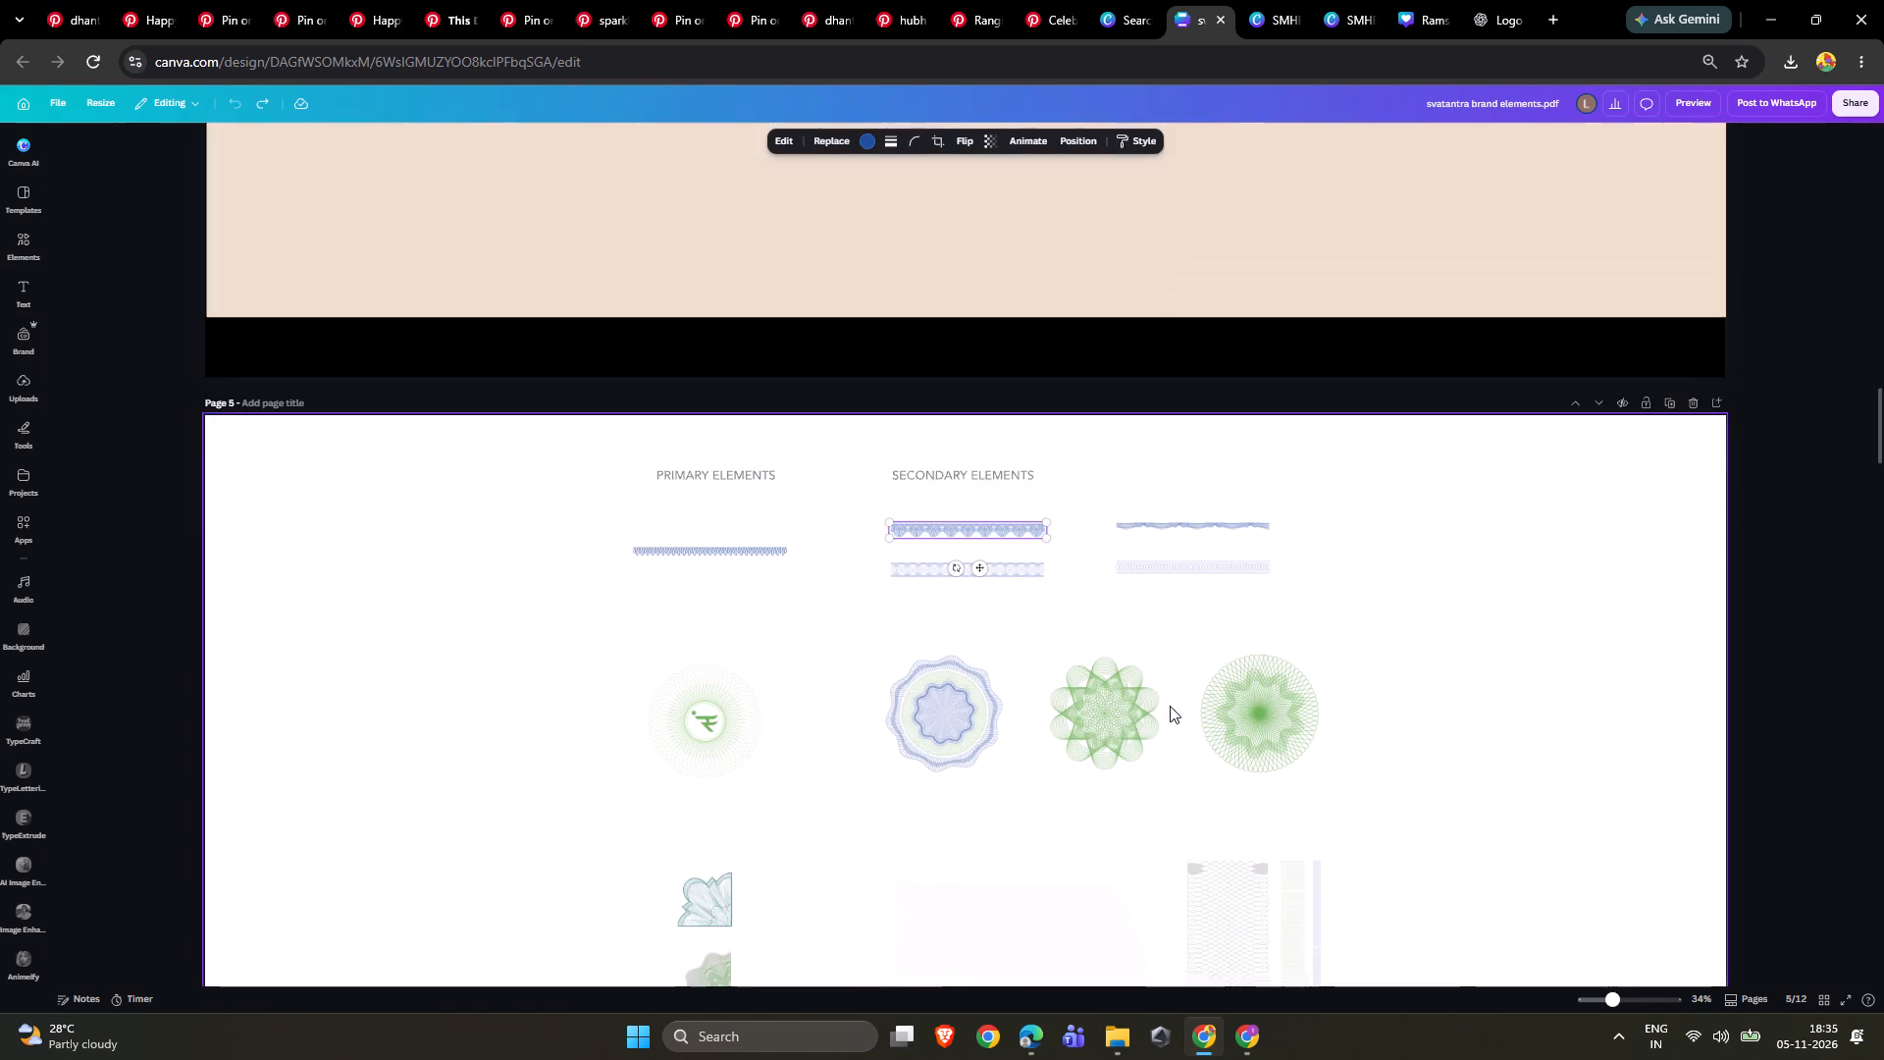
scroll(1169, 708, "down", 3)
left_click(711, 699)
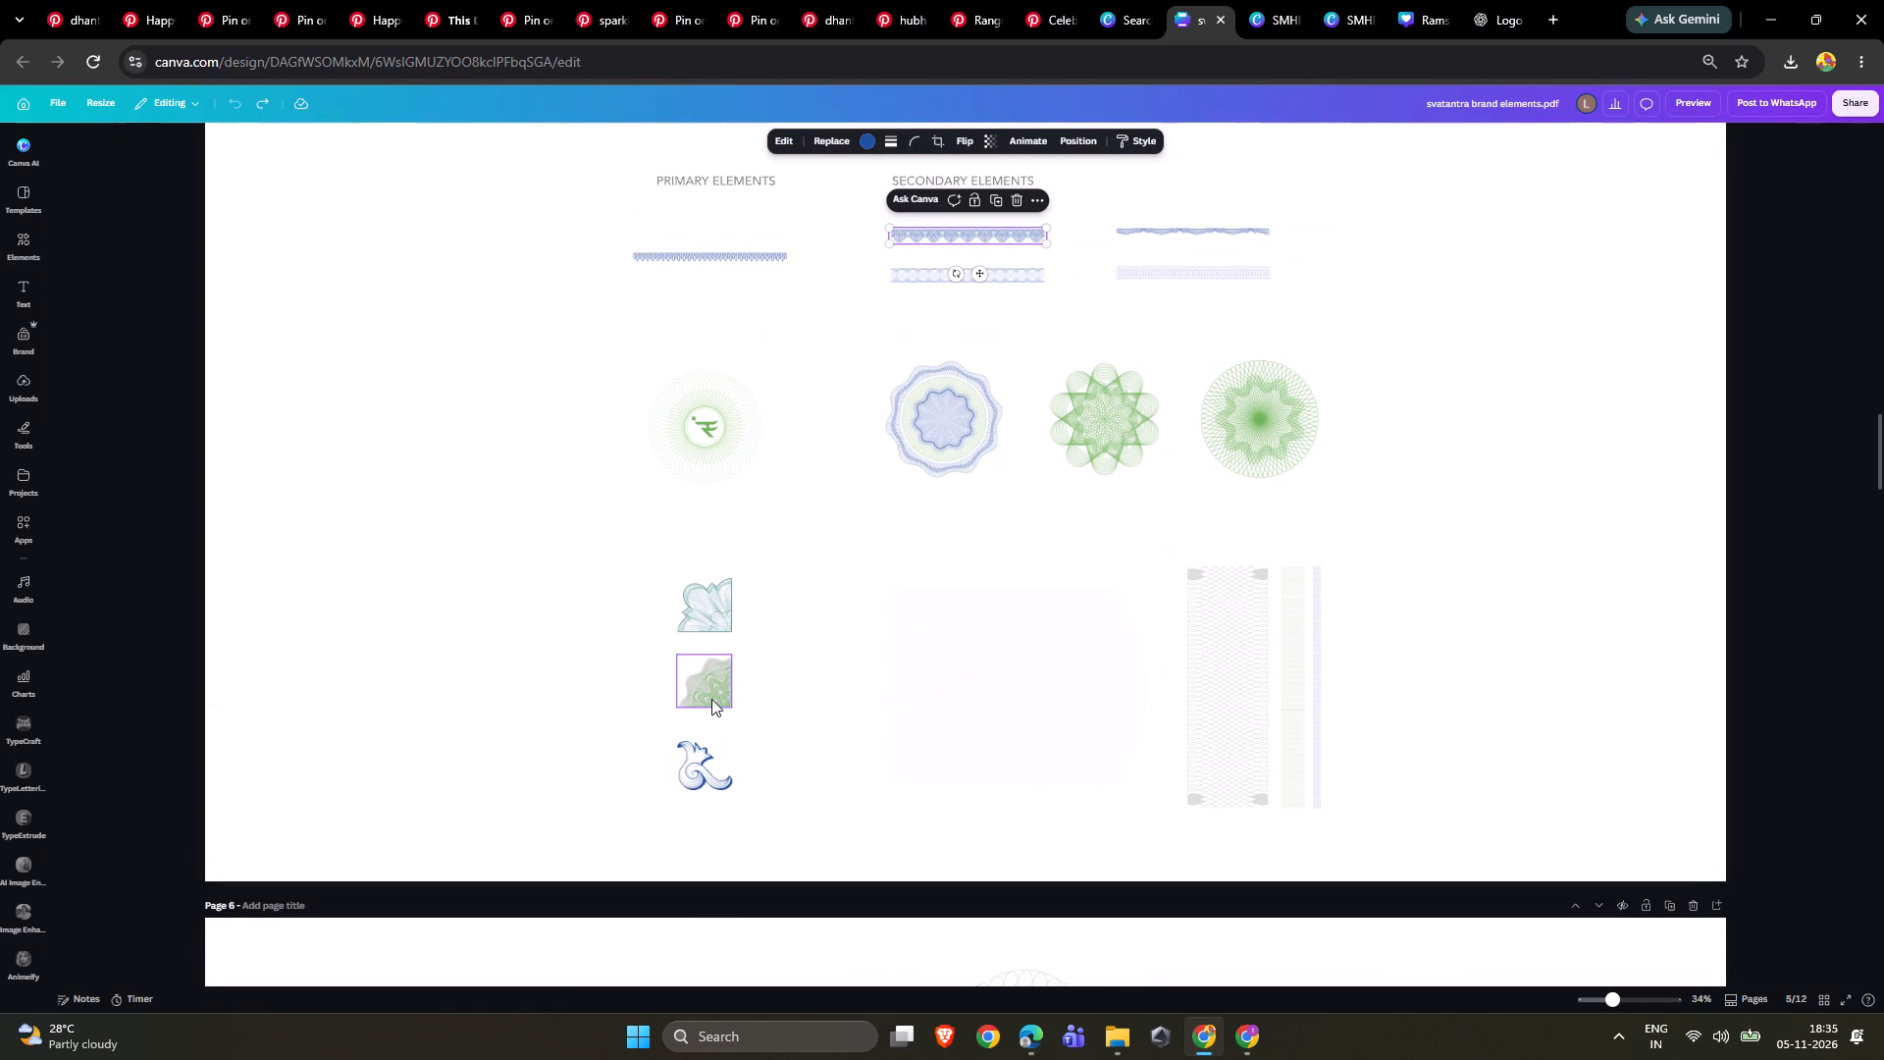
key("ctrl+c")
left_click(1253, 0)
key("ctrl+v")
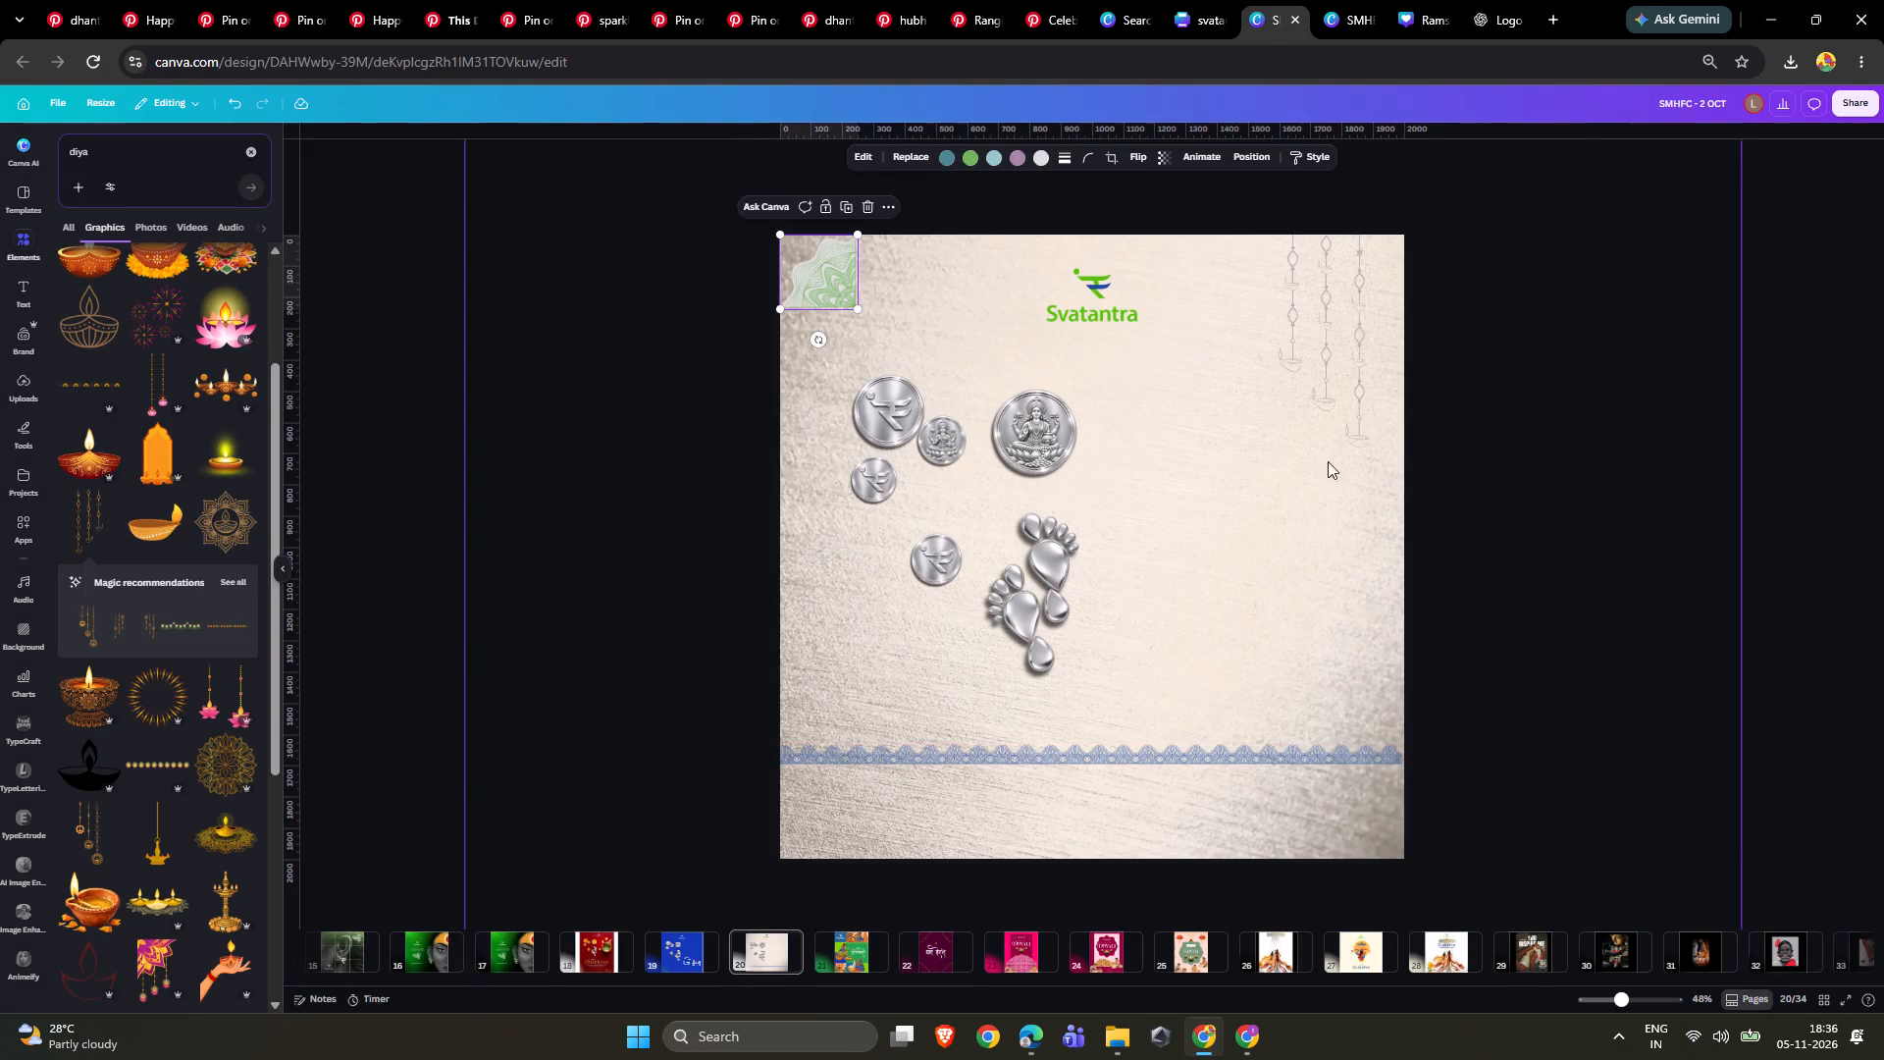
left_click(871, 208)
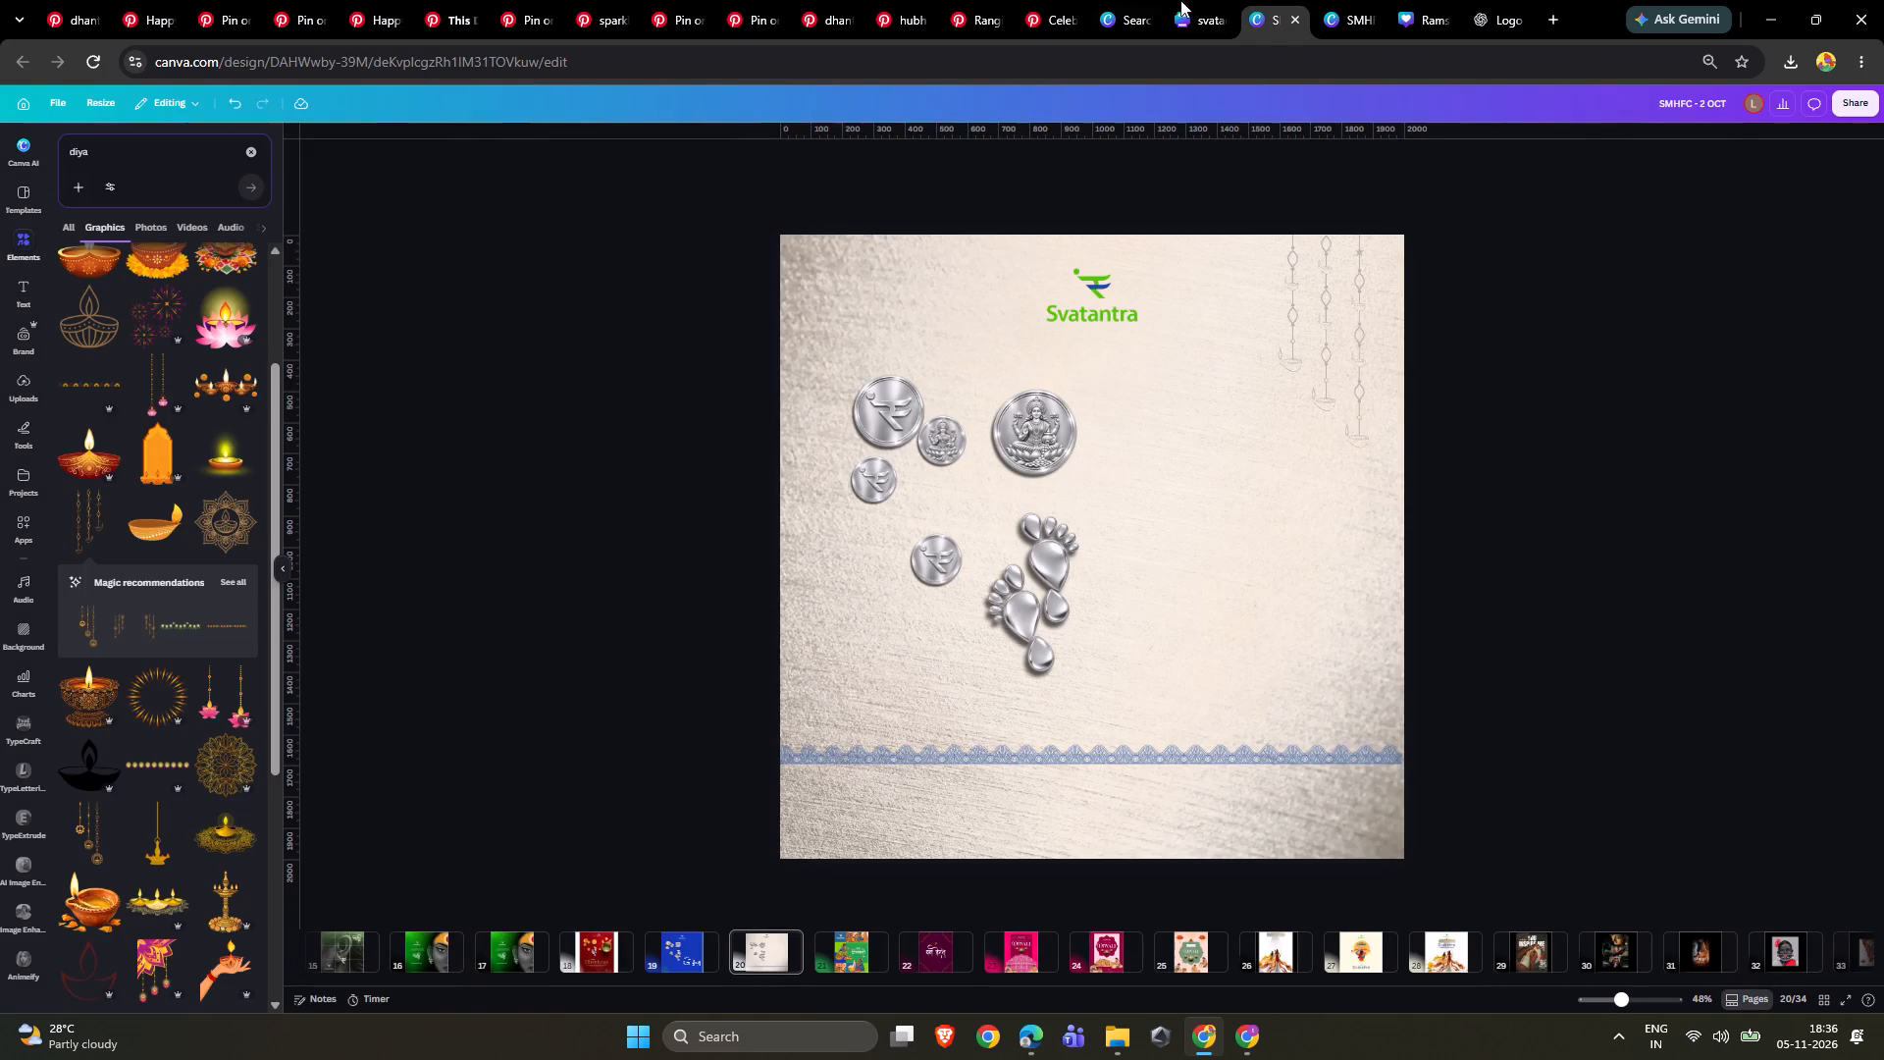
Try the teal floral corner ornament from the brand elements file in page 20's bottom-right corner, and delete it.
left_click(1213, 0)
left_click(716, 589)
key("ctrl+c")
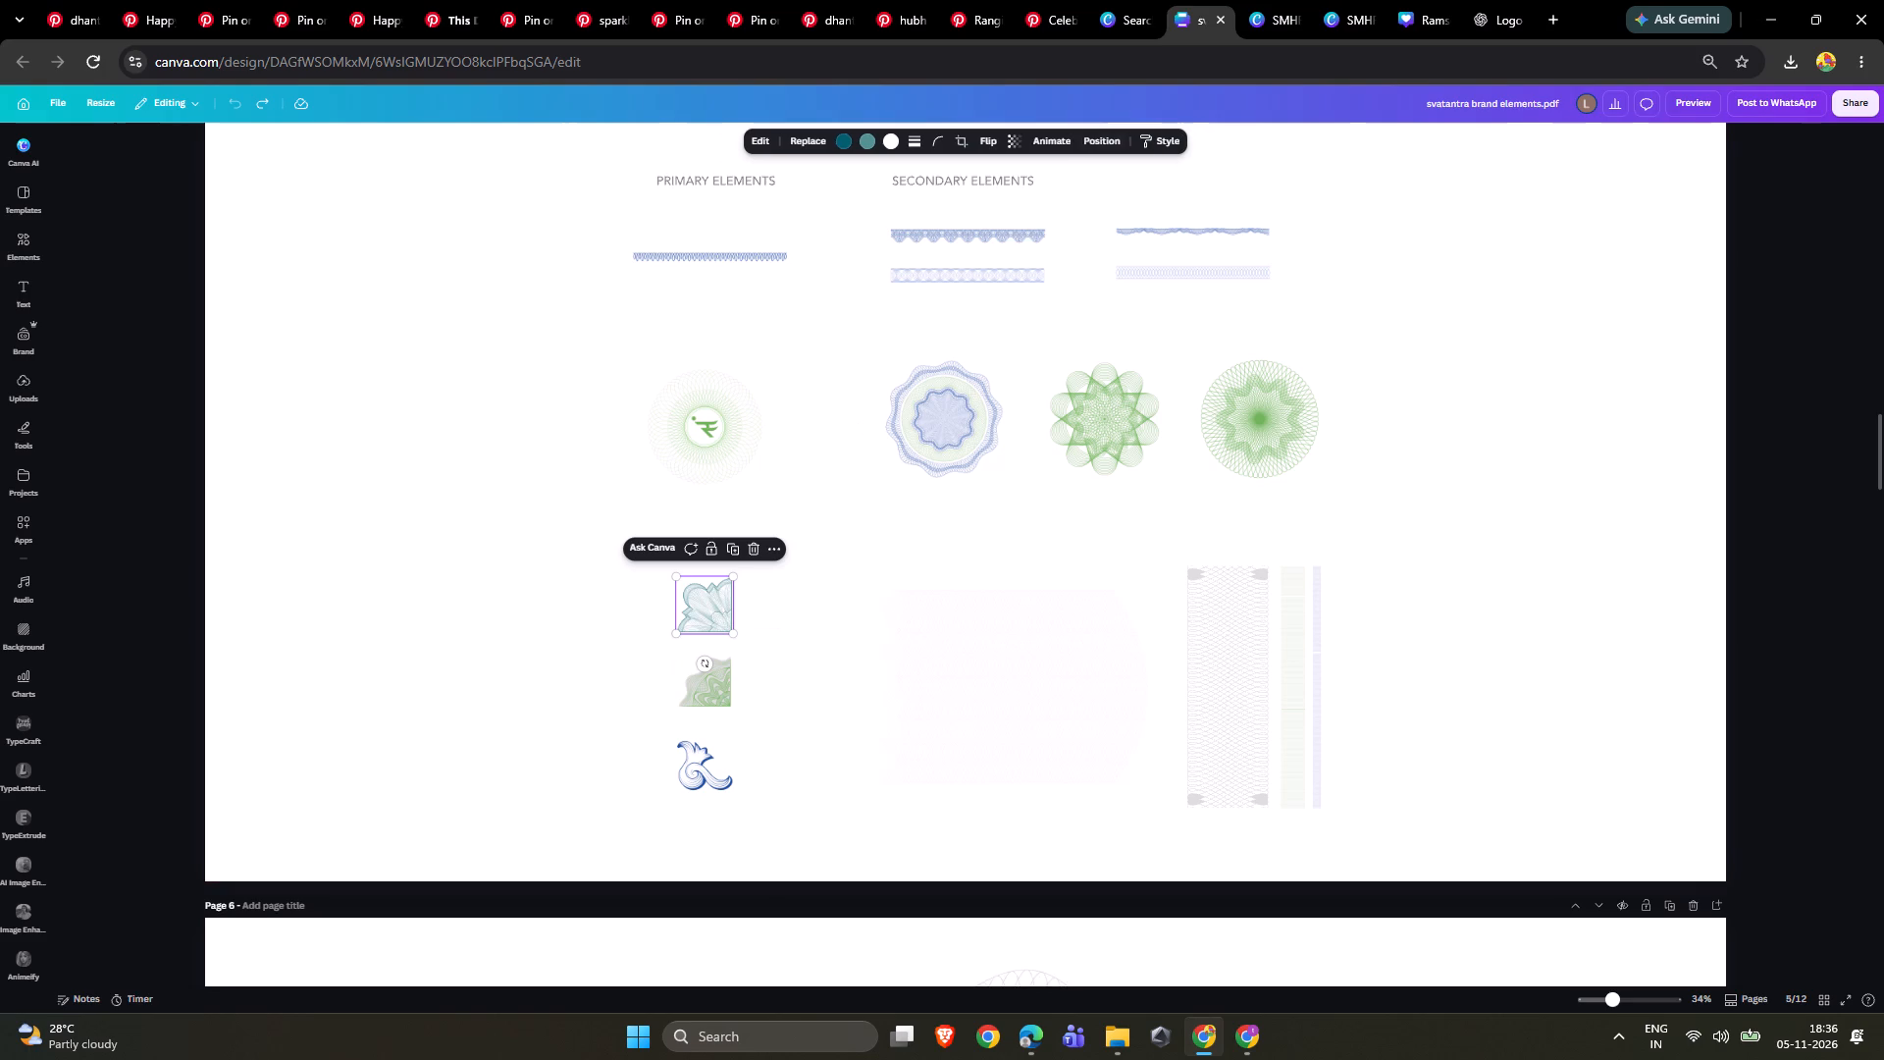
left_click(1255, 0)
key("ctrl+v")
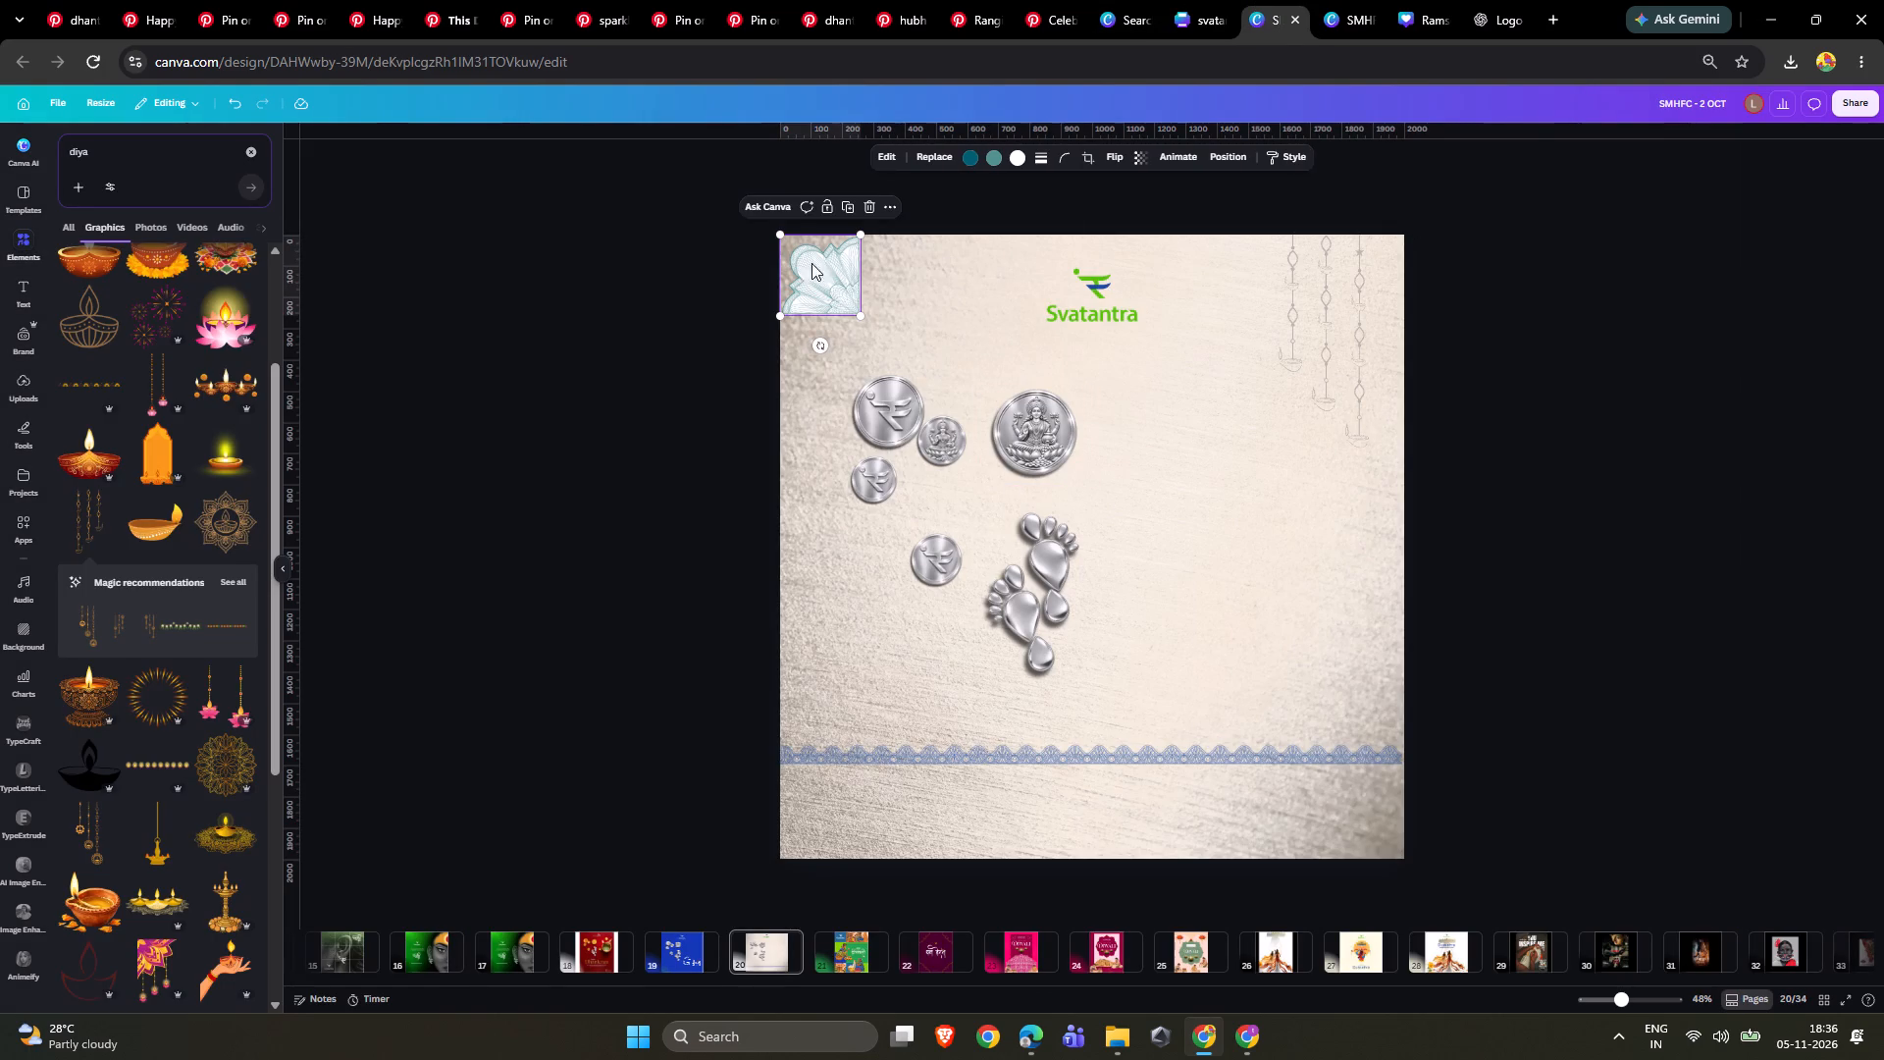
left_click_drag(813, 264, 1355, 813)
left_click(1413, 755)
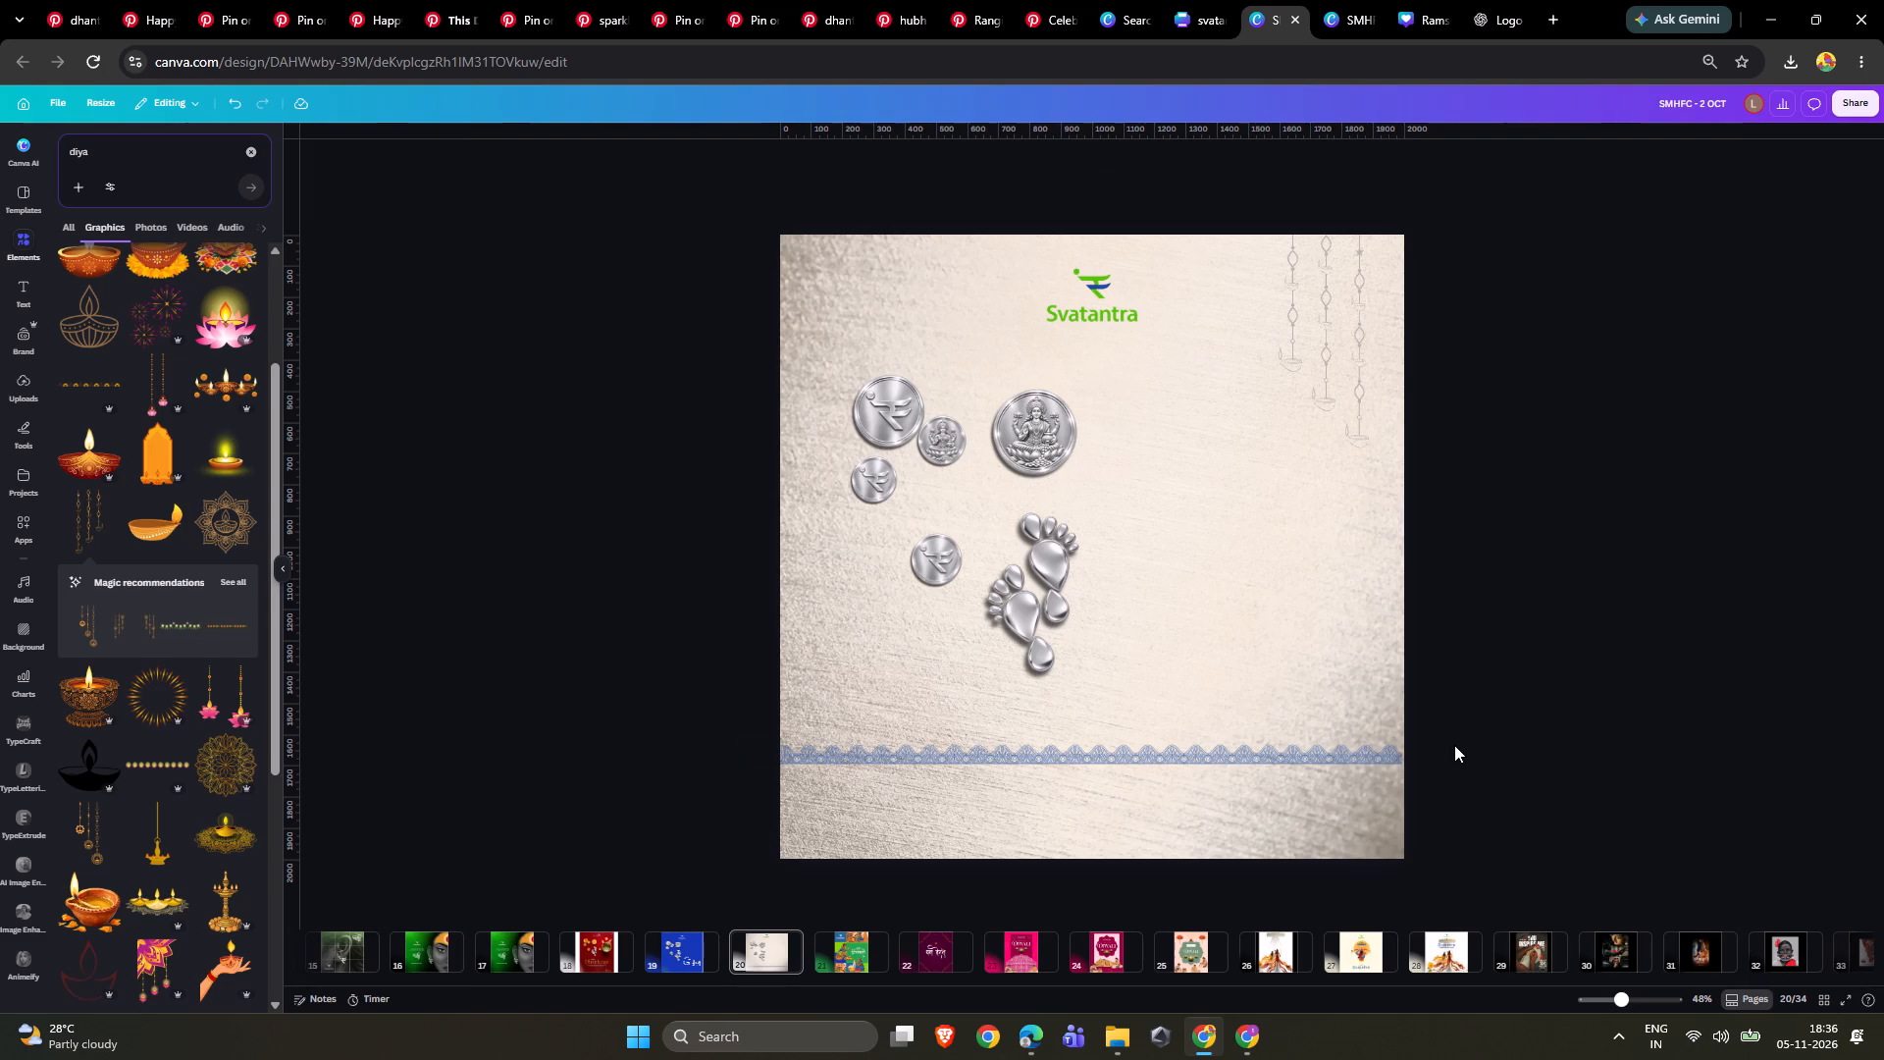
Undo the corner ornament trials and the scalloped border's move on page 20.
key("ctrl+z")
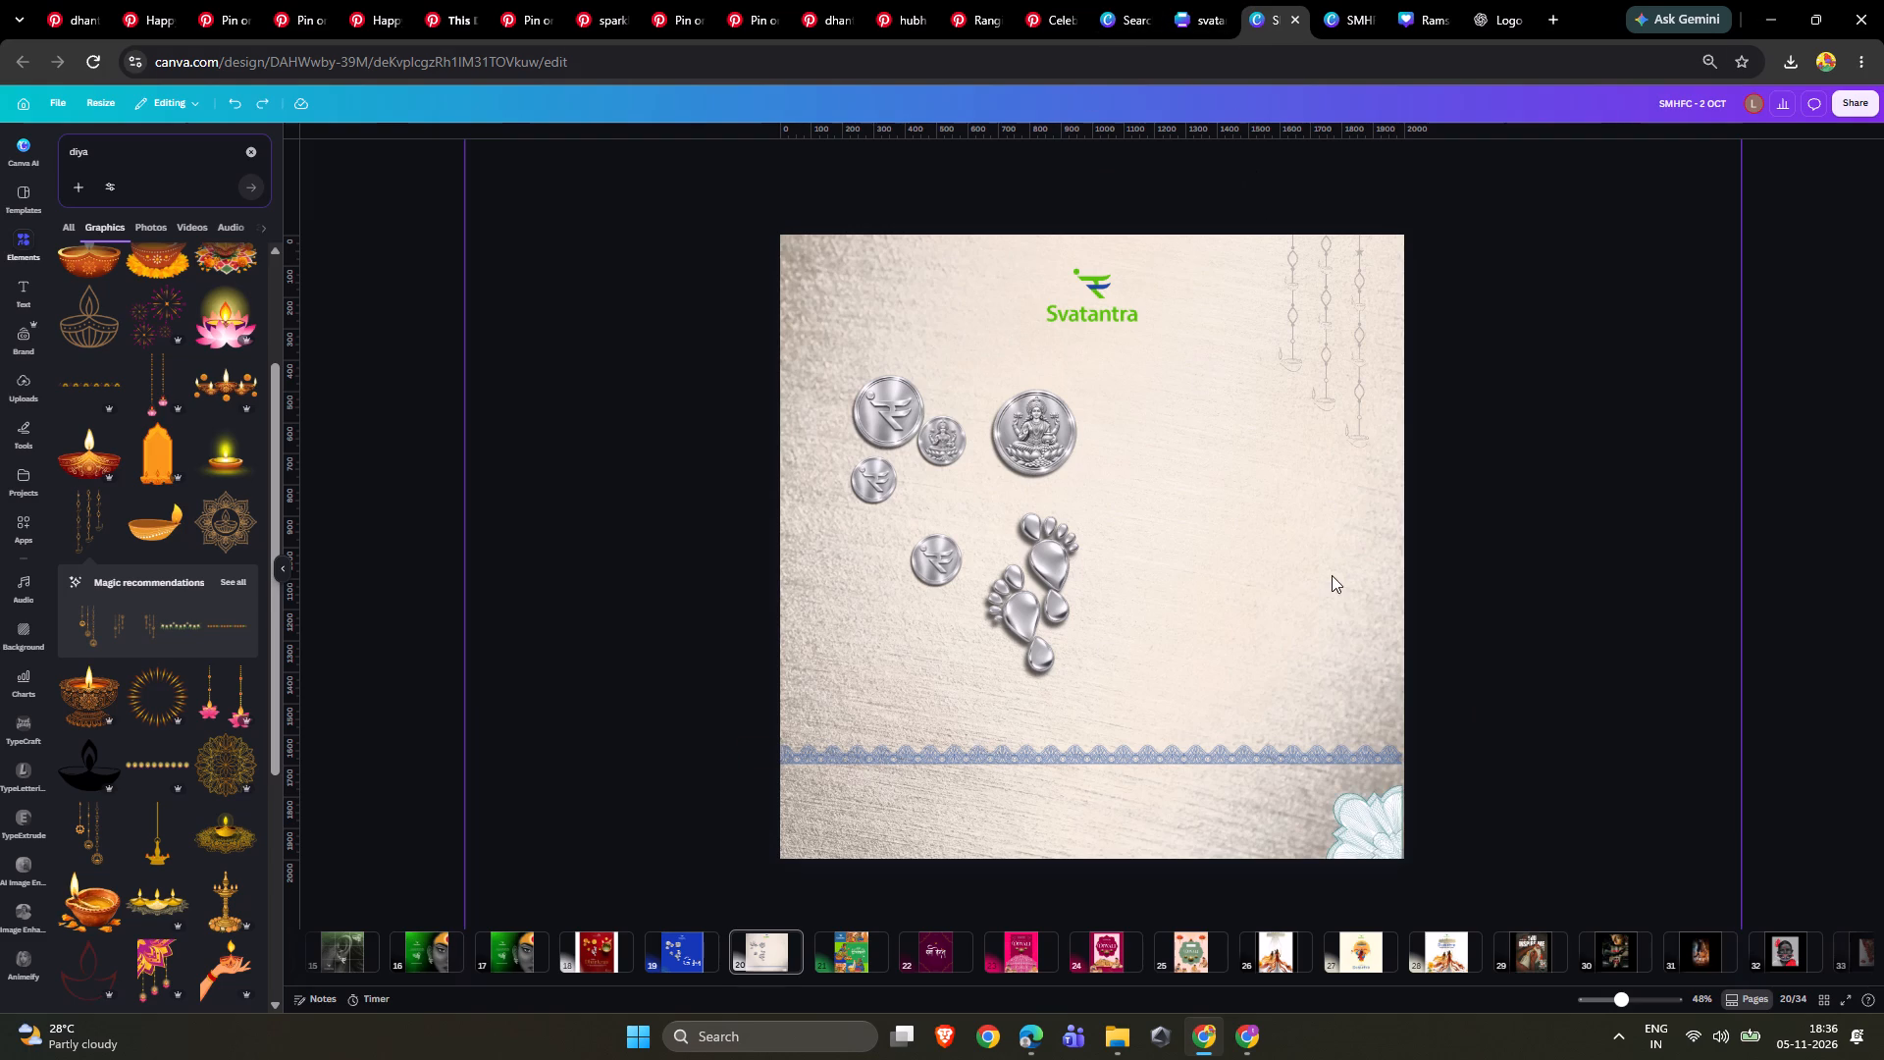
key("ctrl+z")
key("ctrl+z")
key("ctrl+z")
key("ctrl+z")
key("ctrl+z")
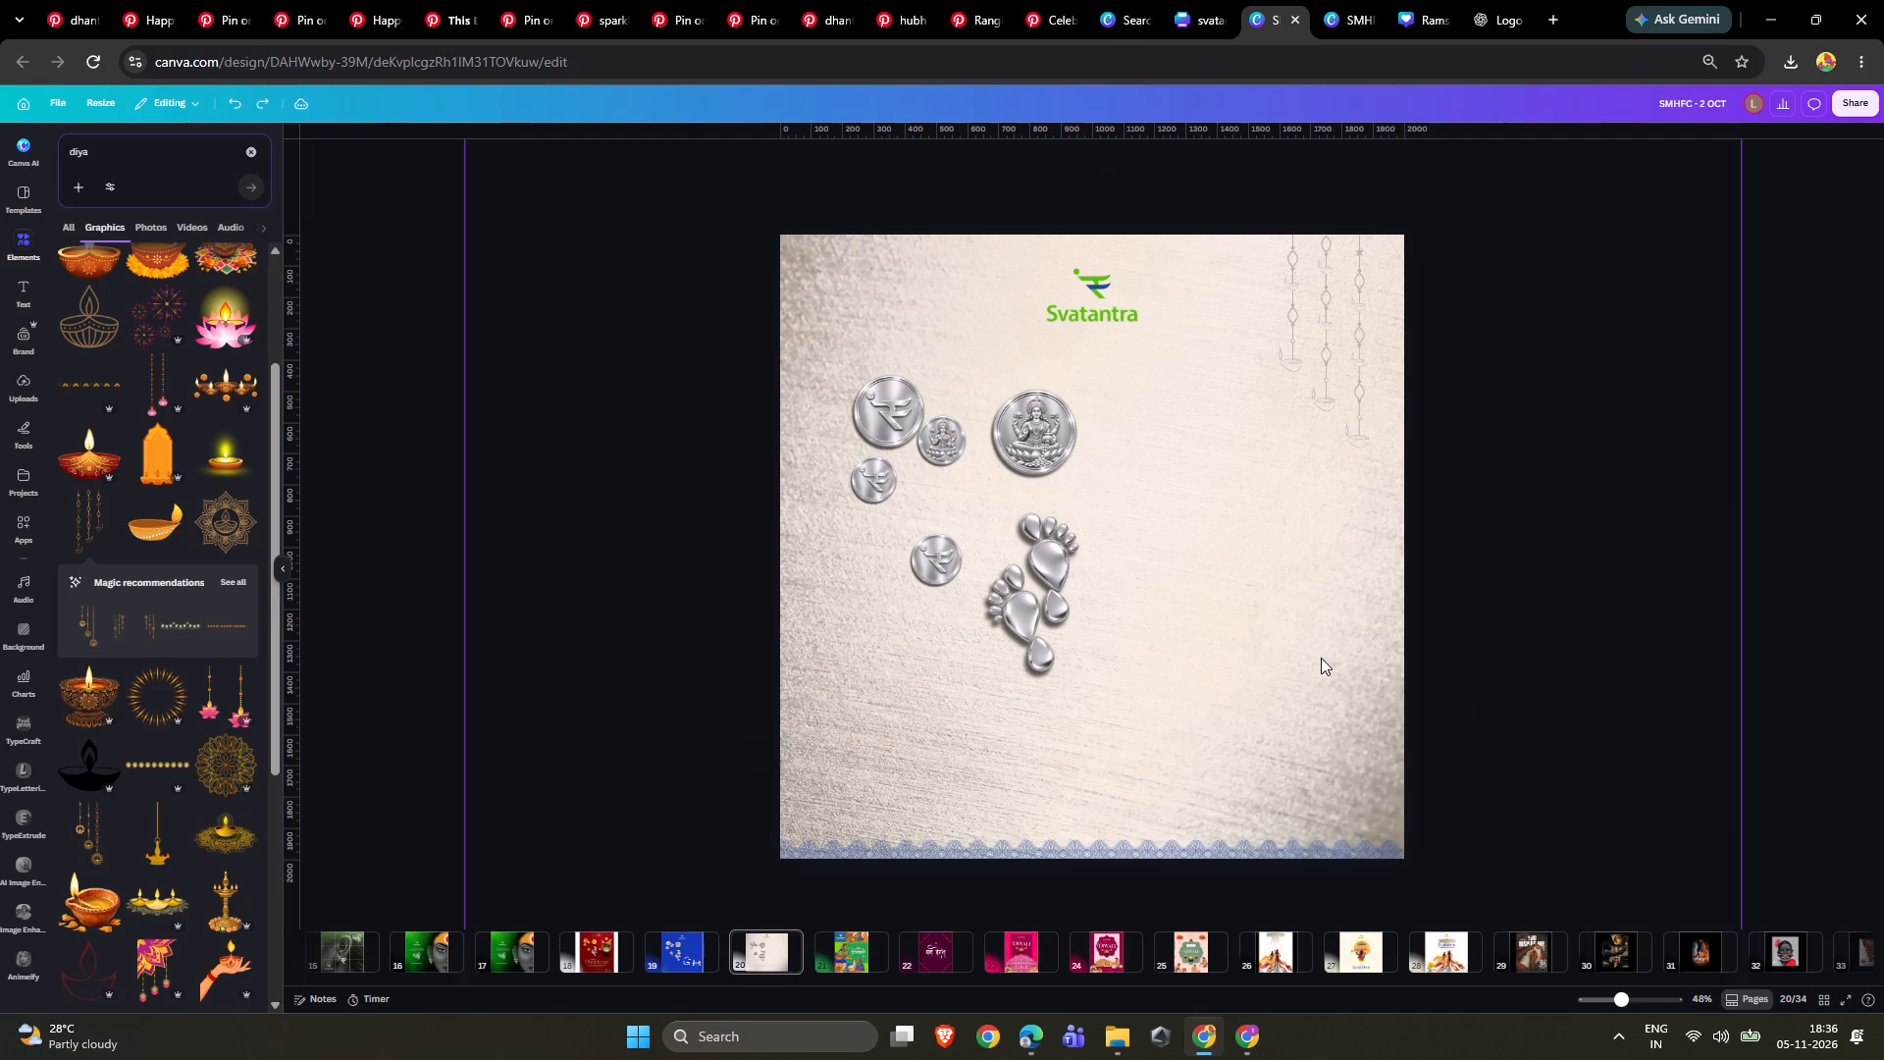
Ungroup page 20's scalloped border and recolour its pieces from blue to a near-black shade.
left_click(1269, 838)
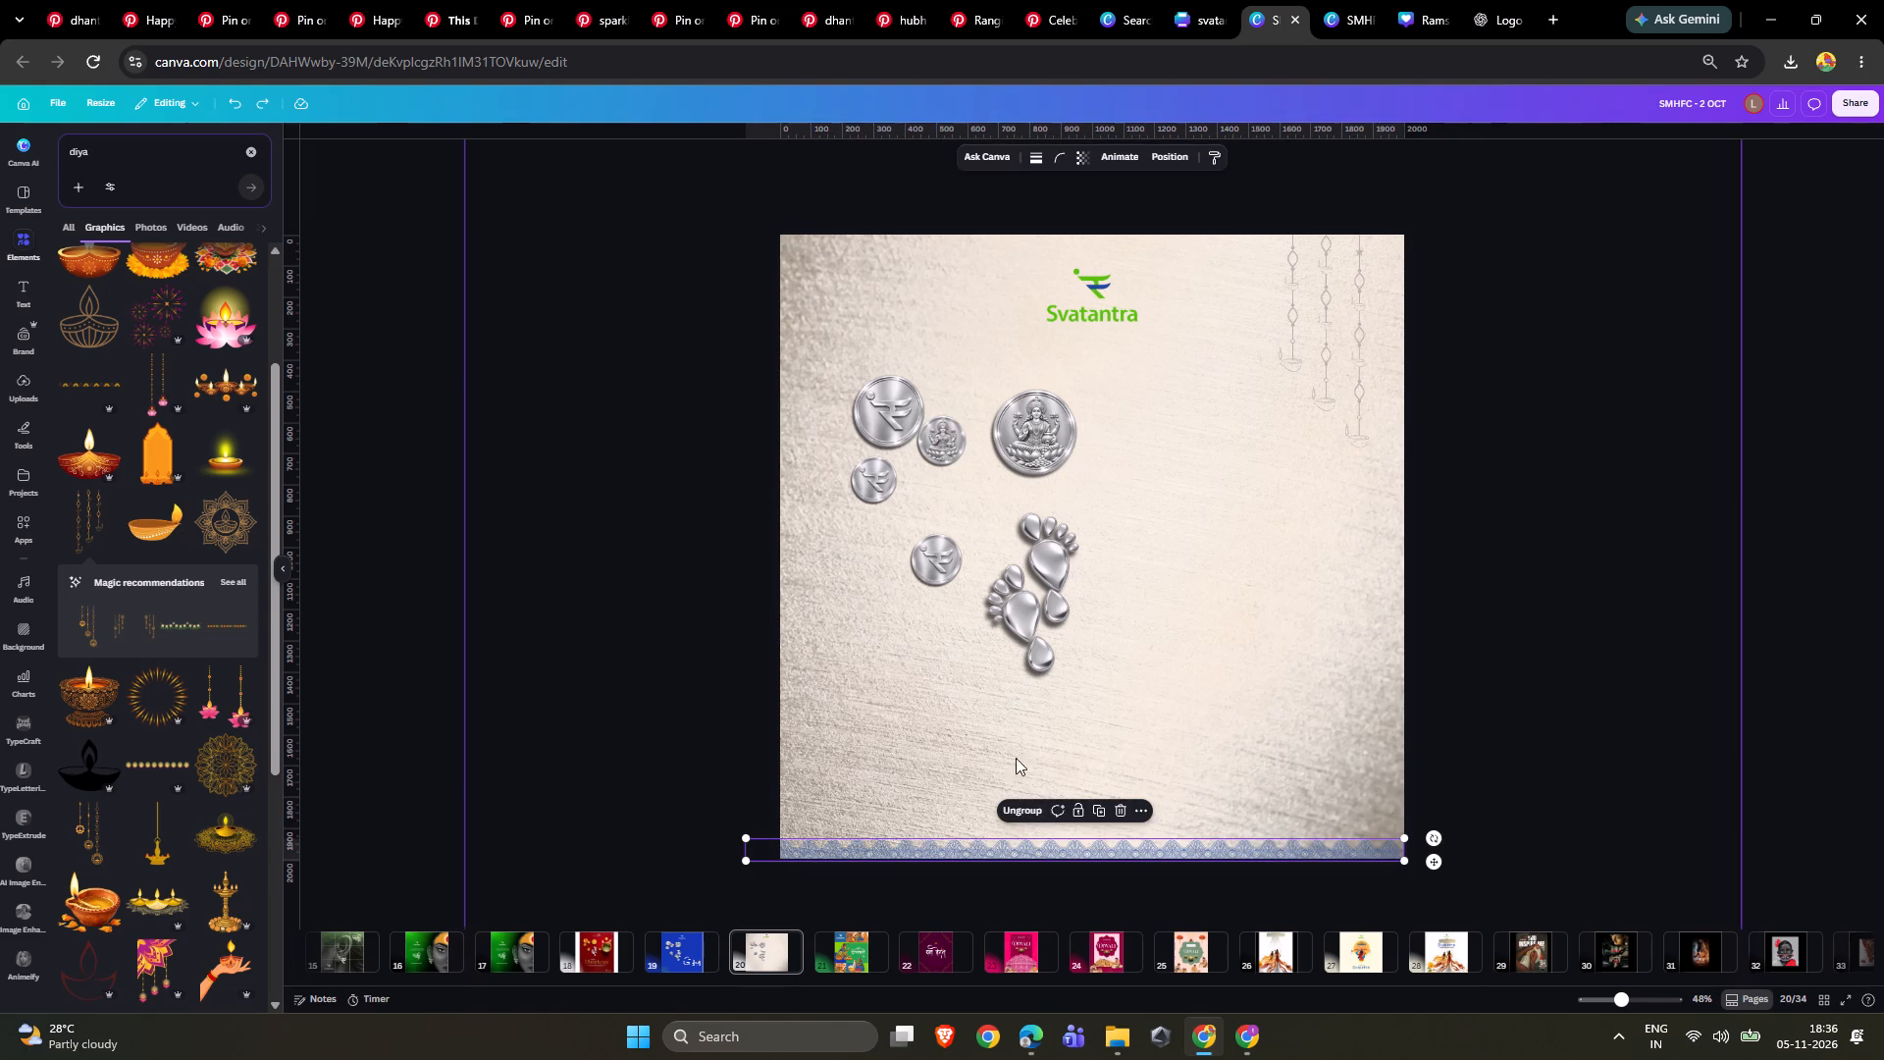
left_click(1017, 811)
left_click(1001, 163)
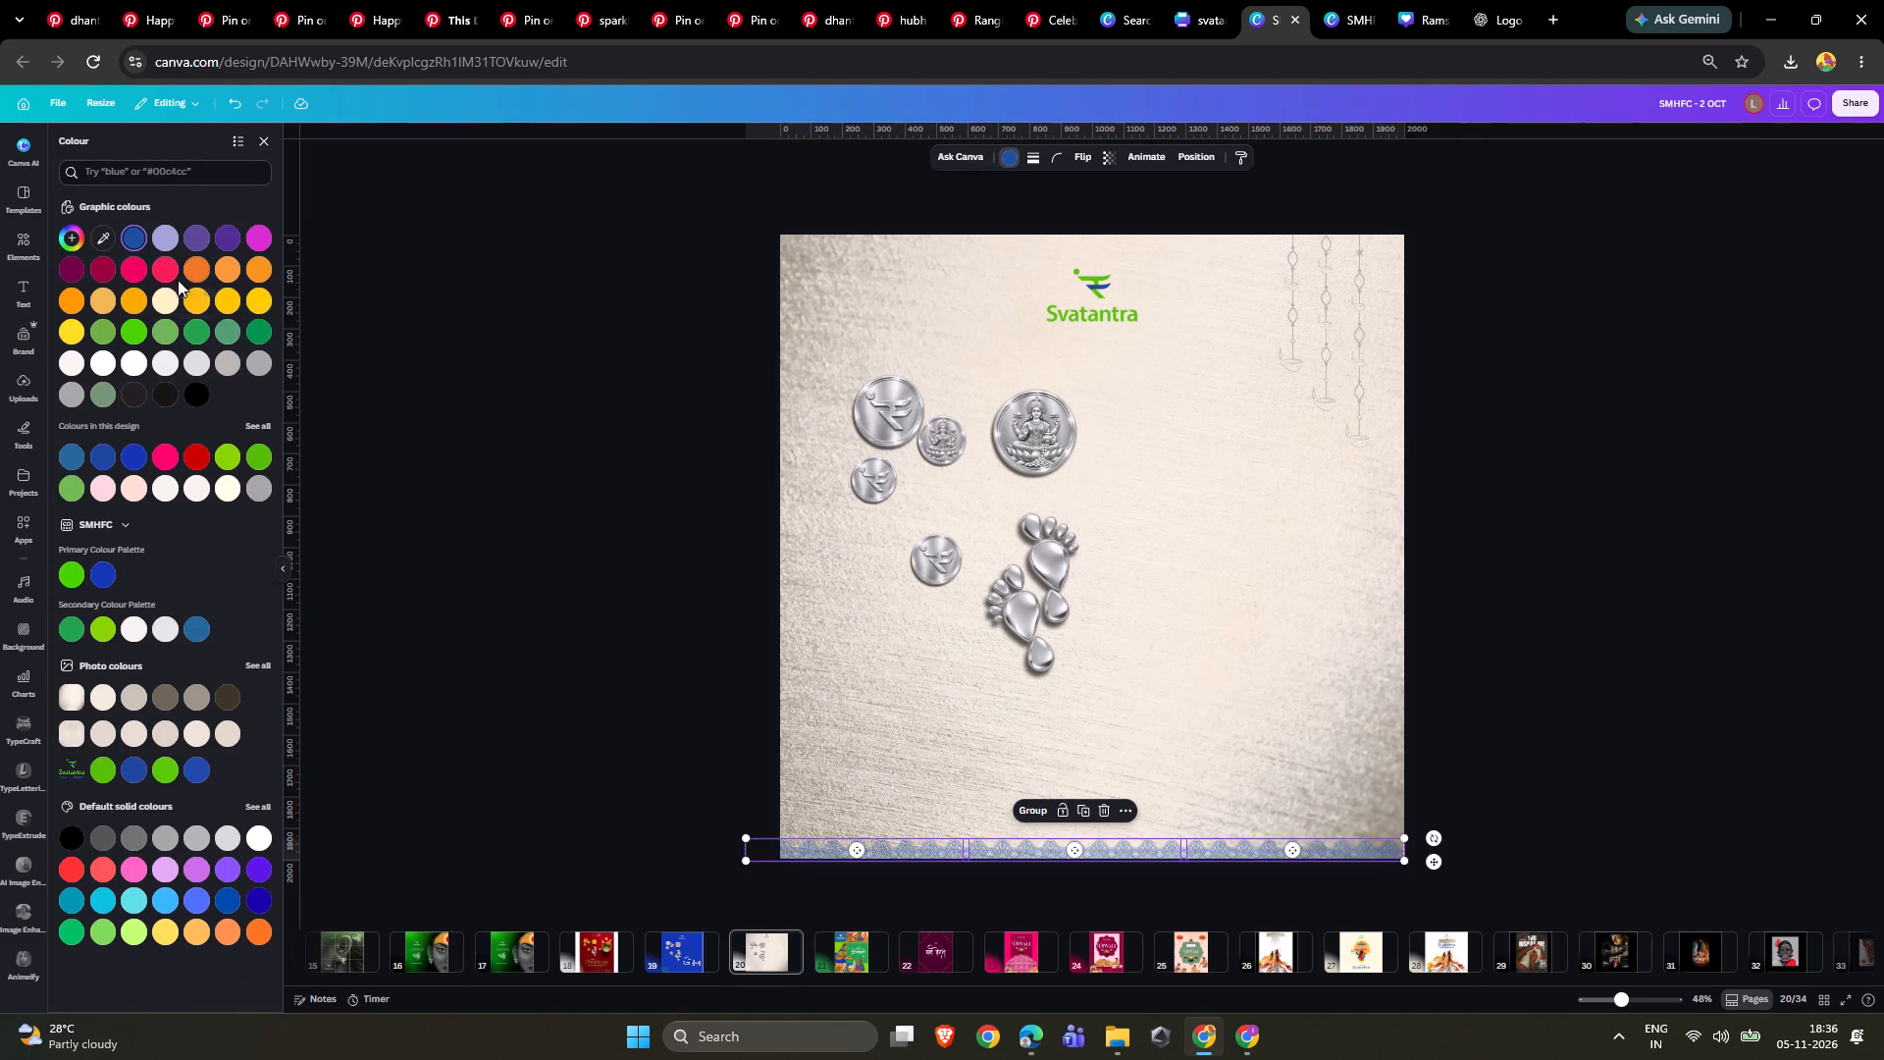
left_click(73, 392)
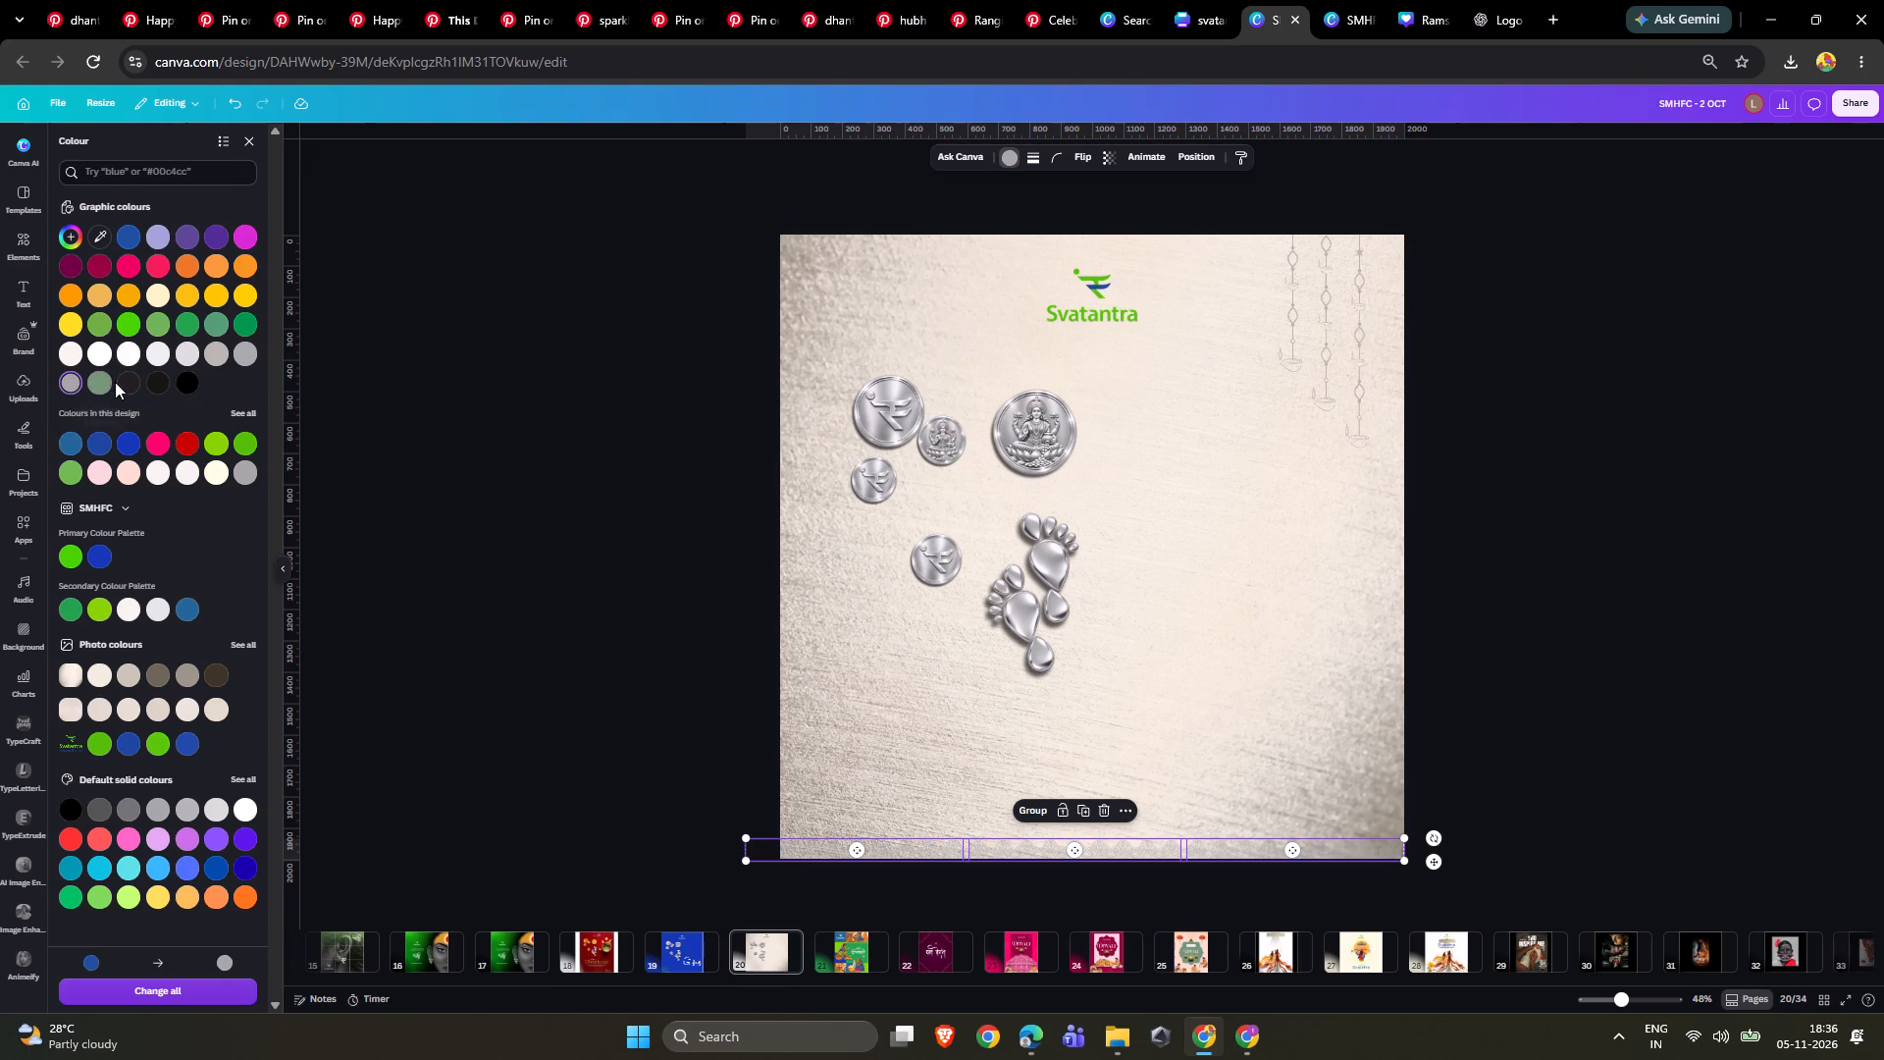
left_click(136, 391)
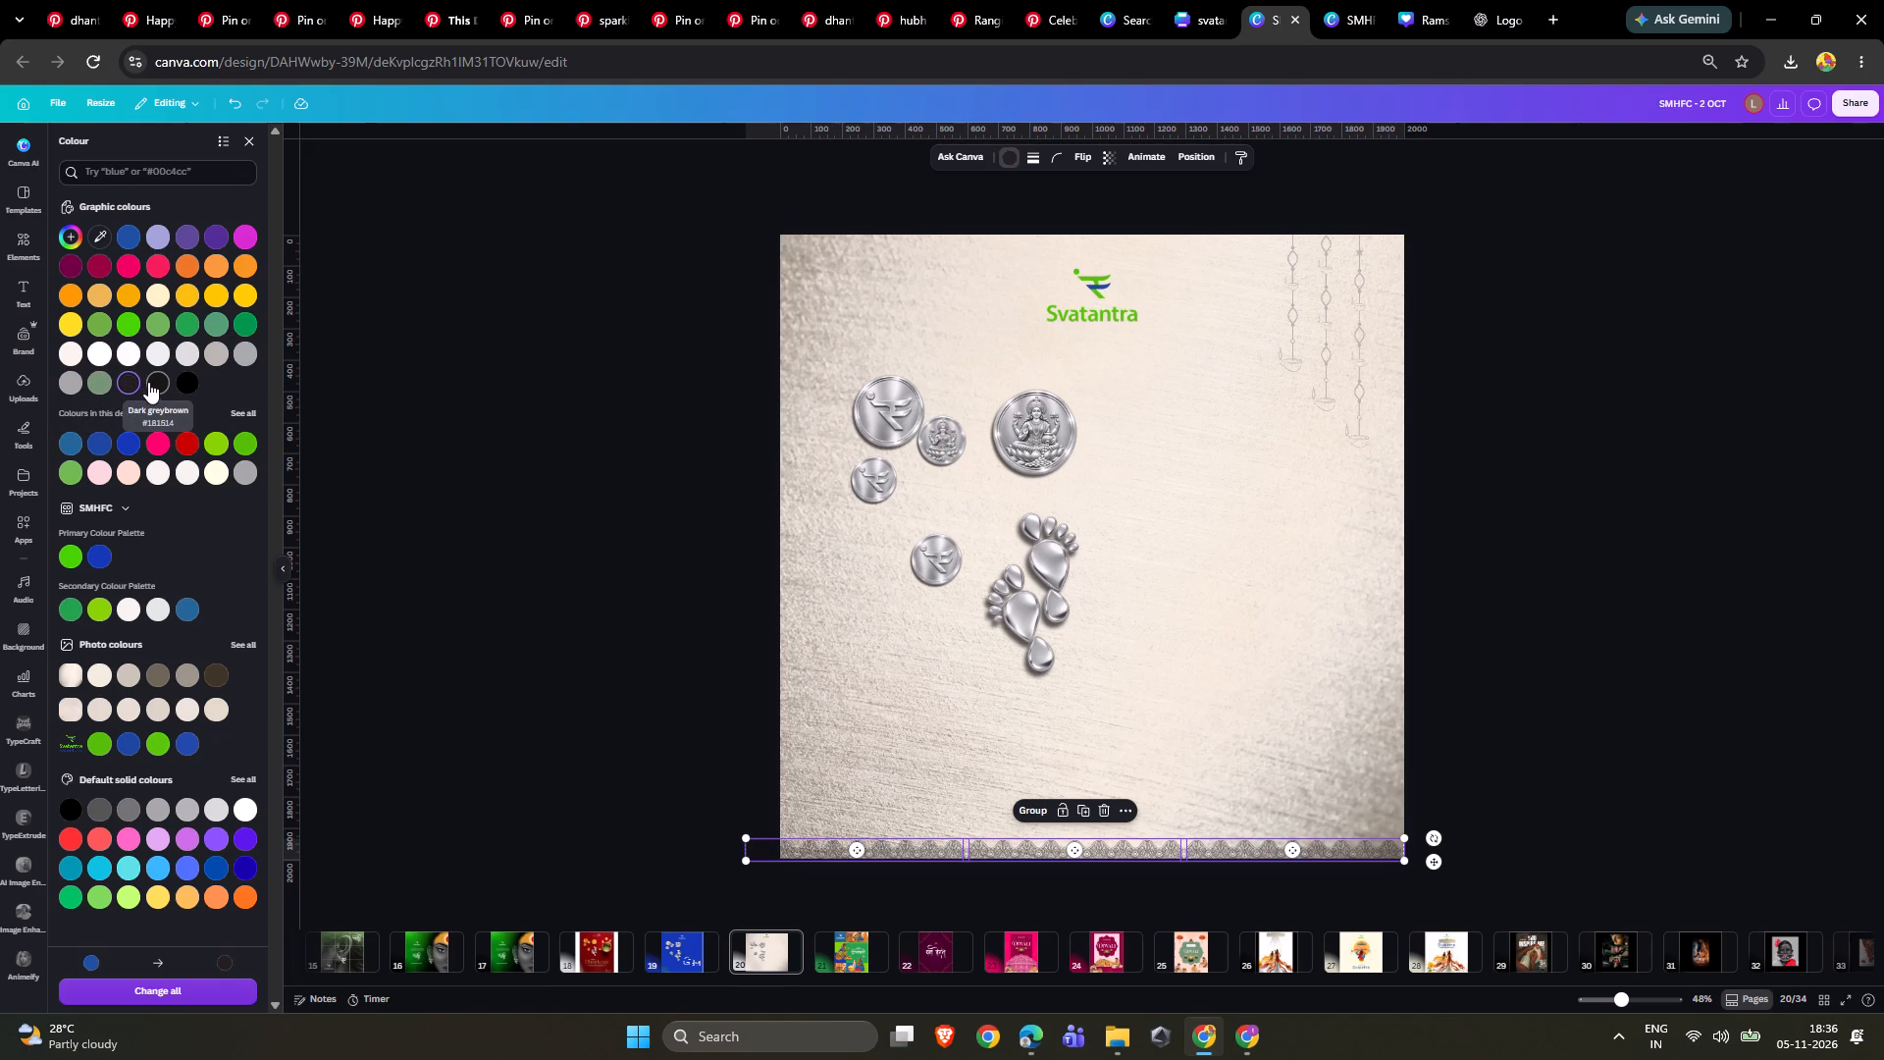
triple_click(1572, 531)
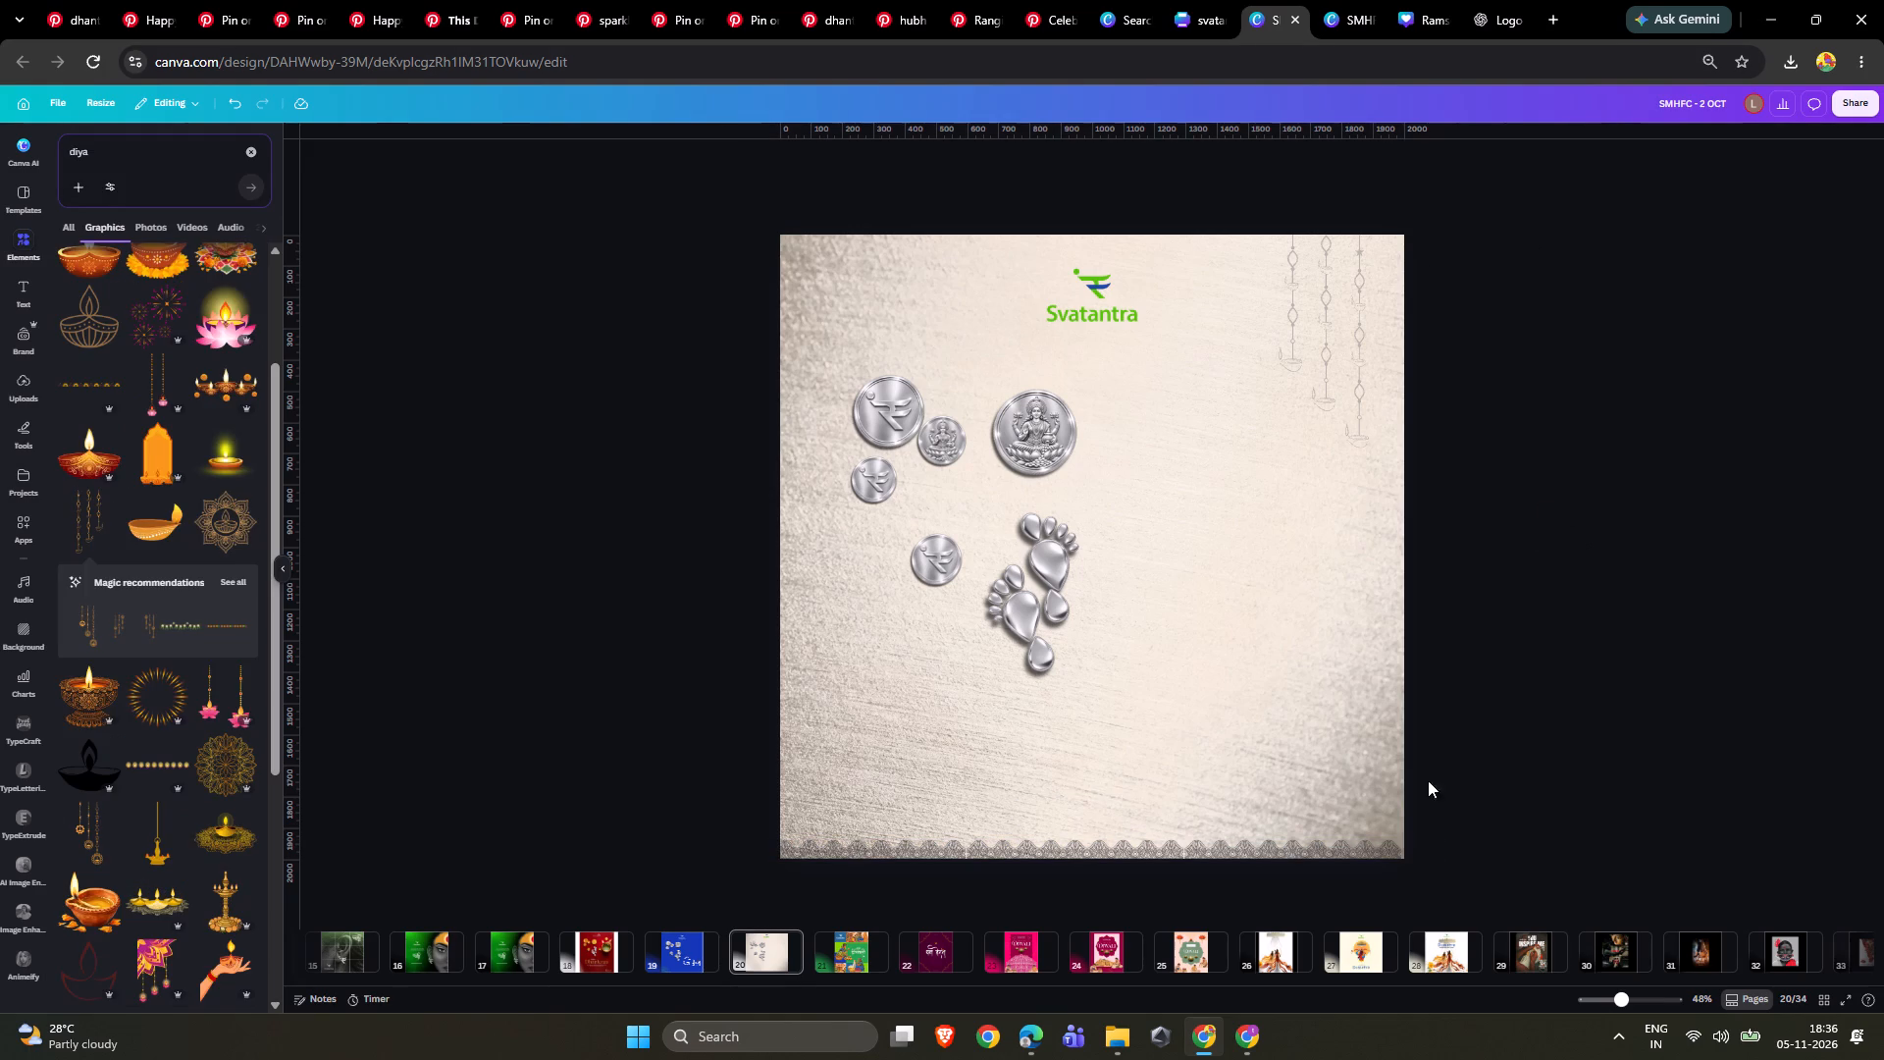
Group the white धन तेरस lettering on page 19 and copy it onto page 20.
left_click(705, 965)
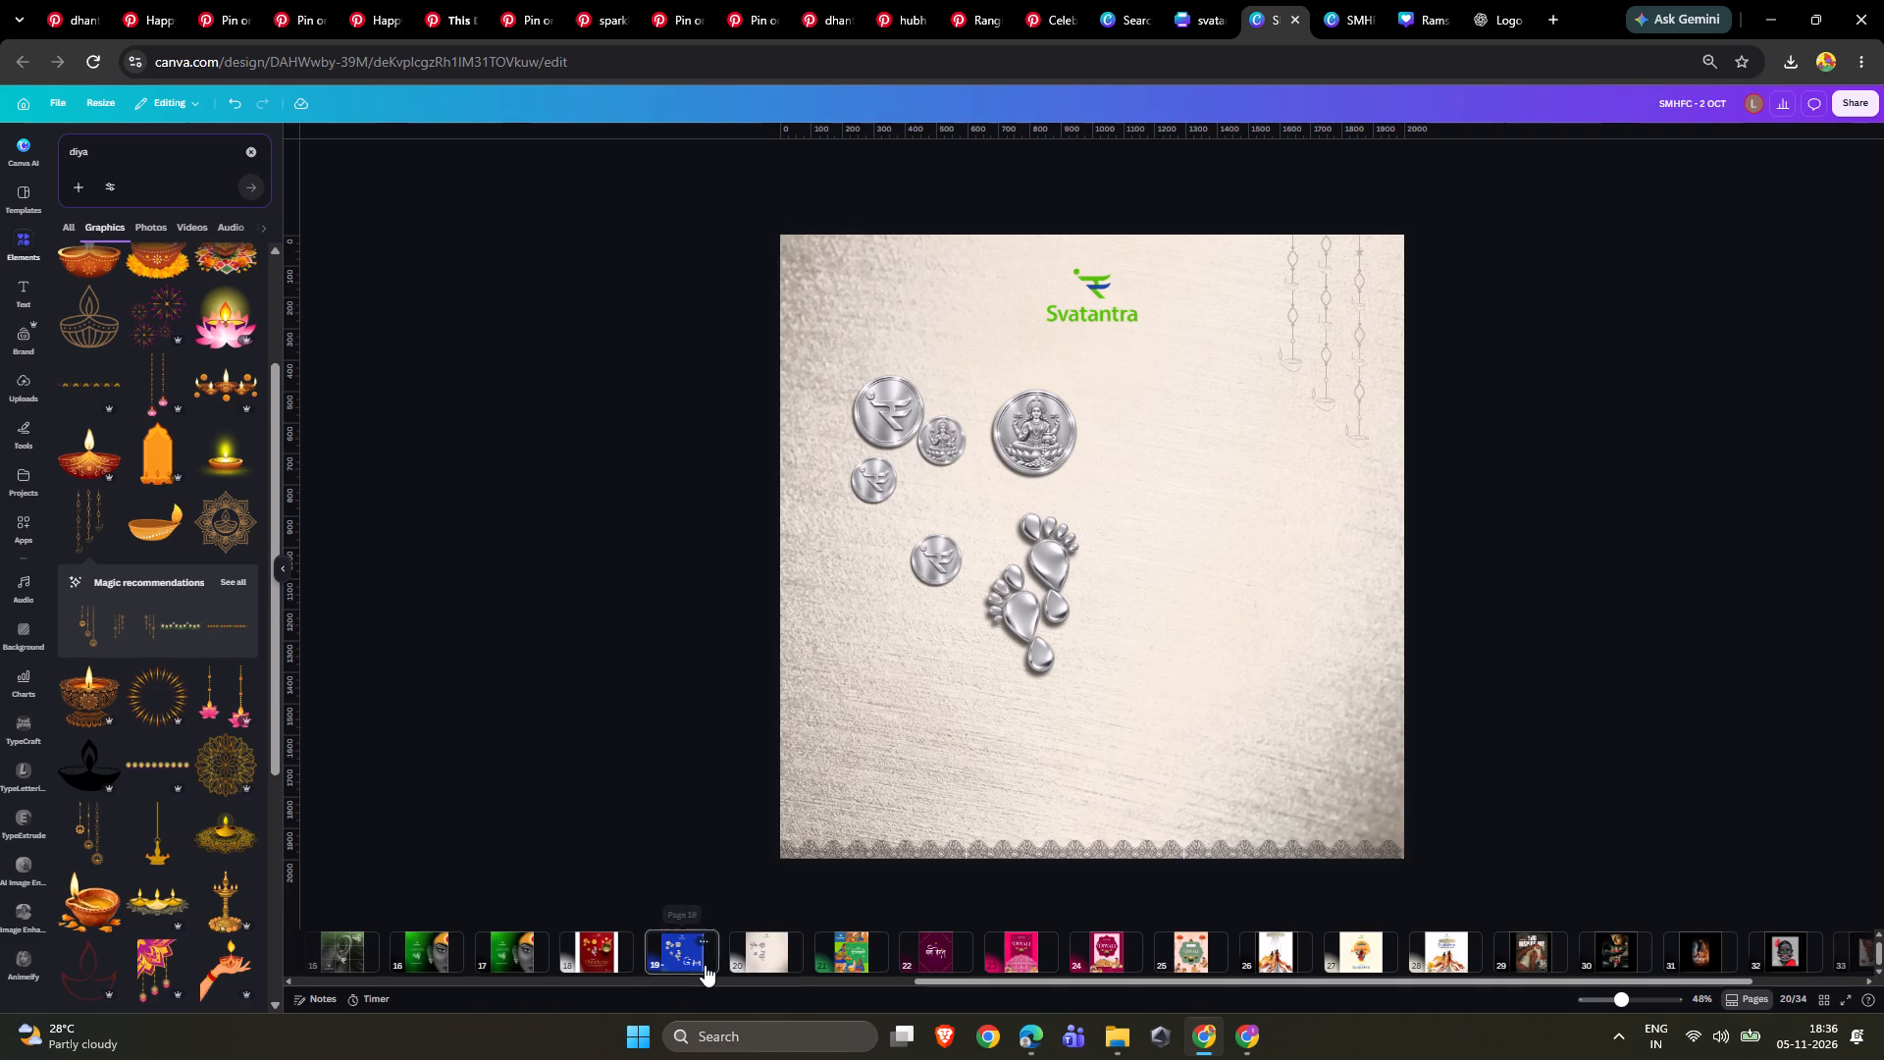
left_click_drag(1243, 679, 1312, 646)
key("ctrl+z")
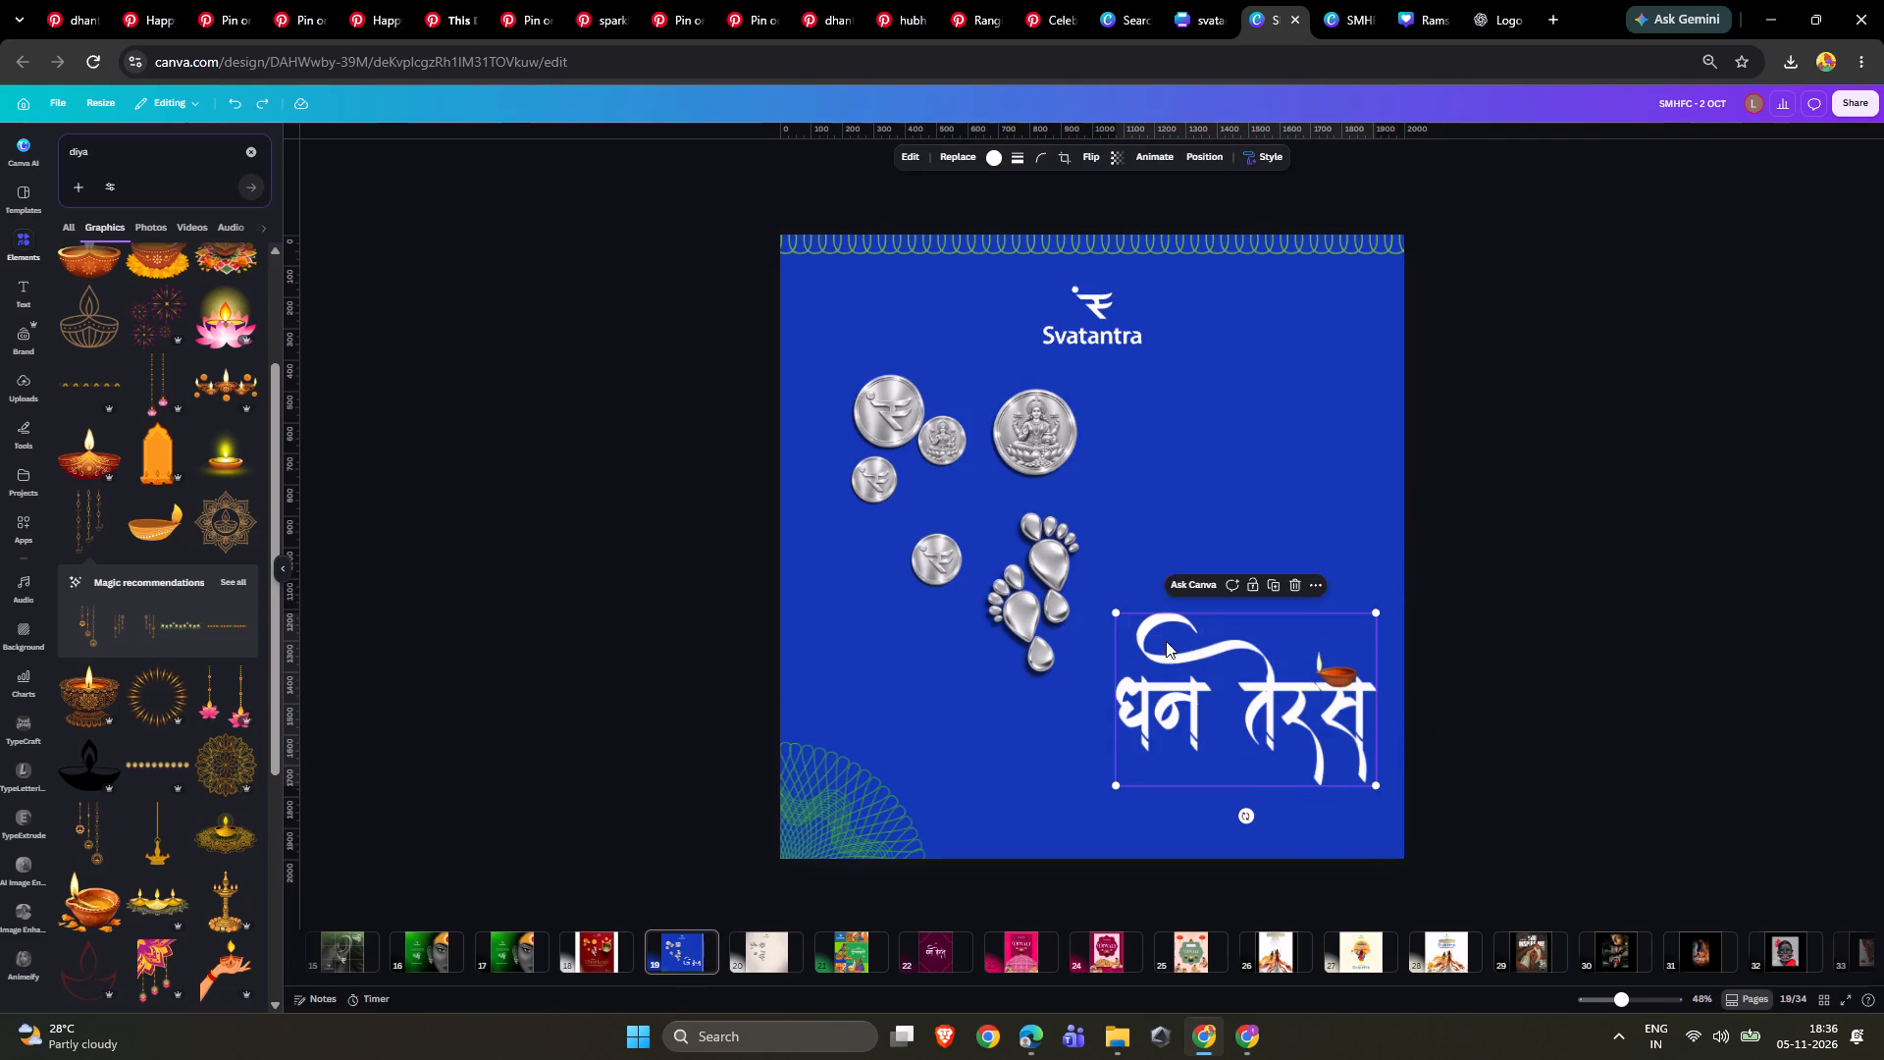
left_click(1164, 624, "shift")
left_click(1213, 585)
key("ctrl+c")
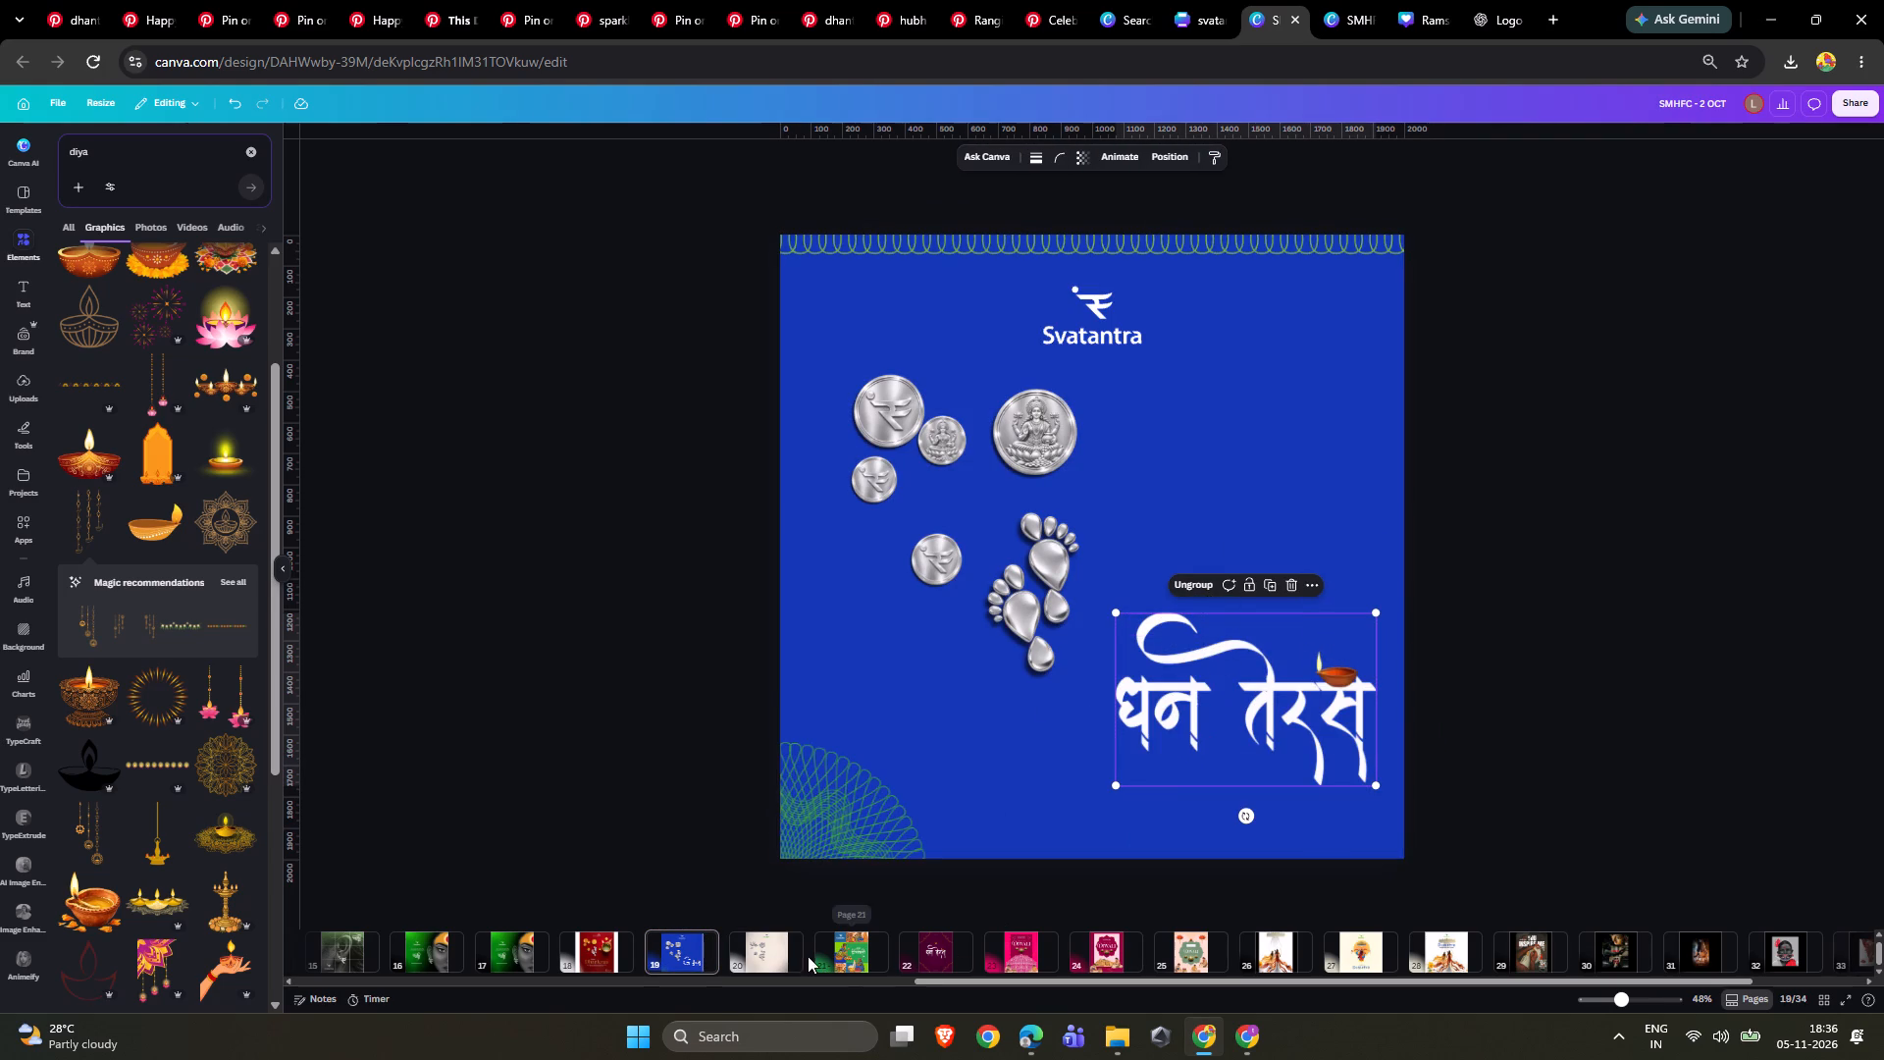
left_click(760, 946)
key("ctrl+v")
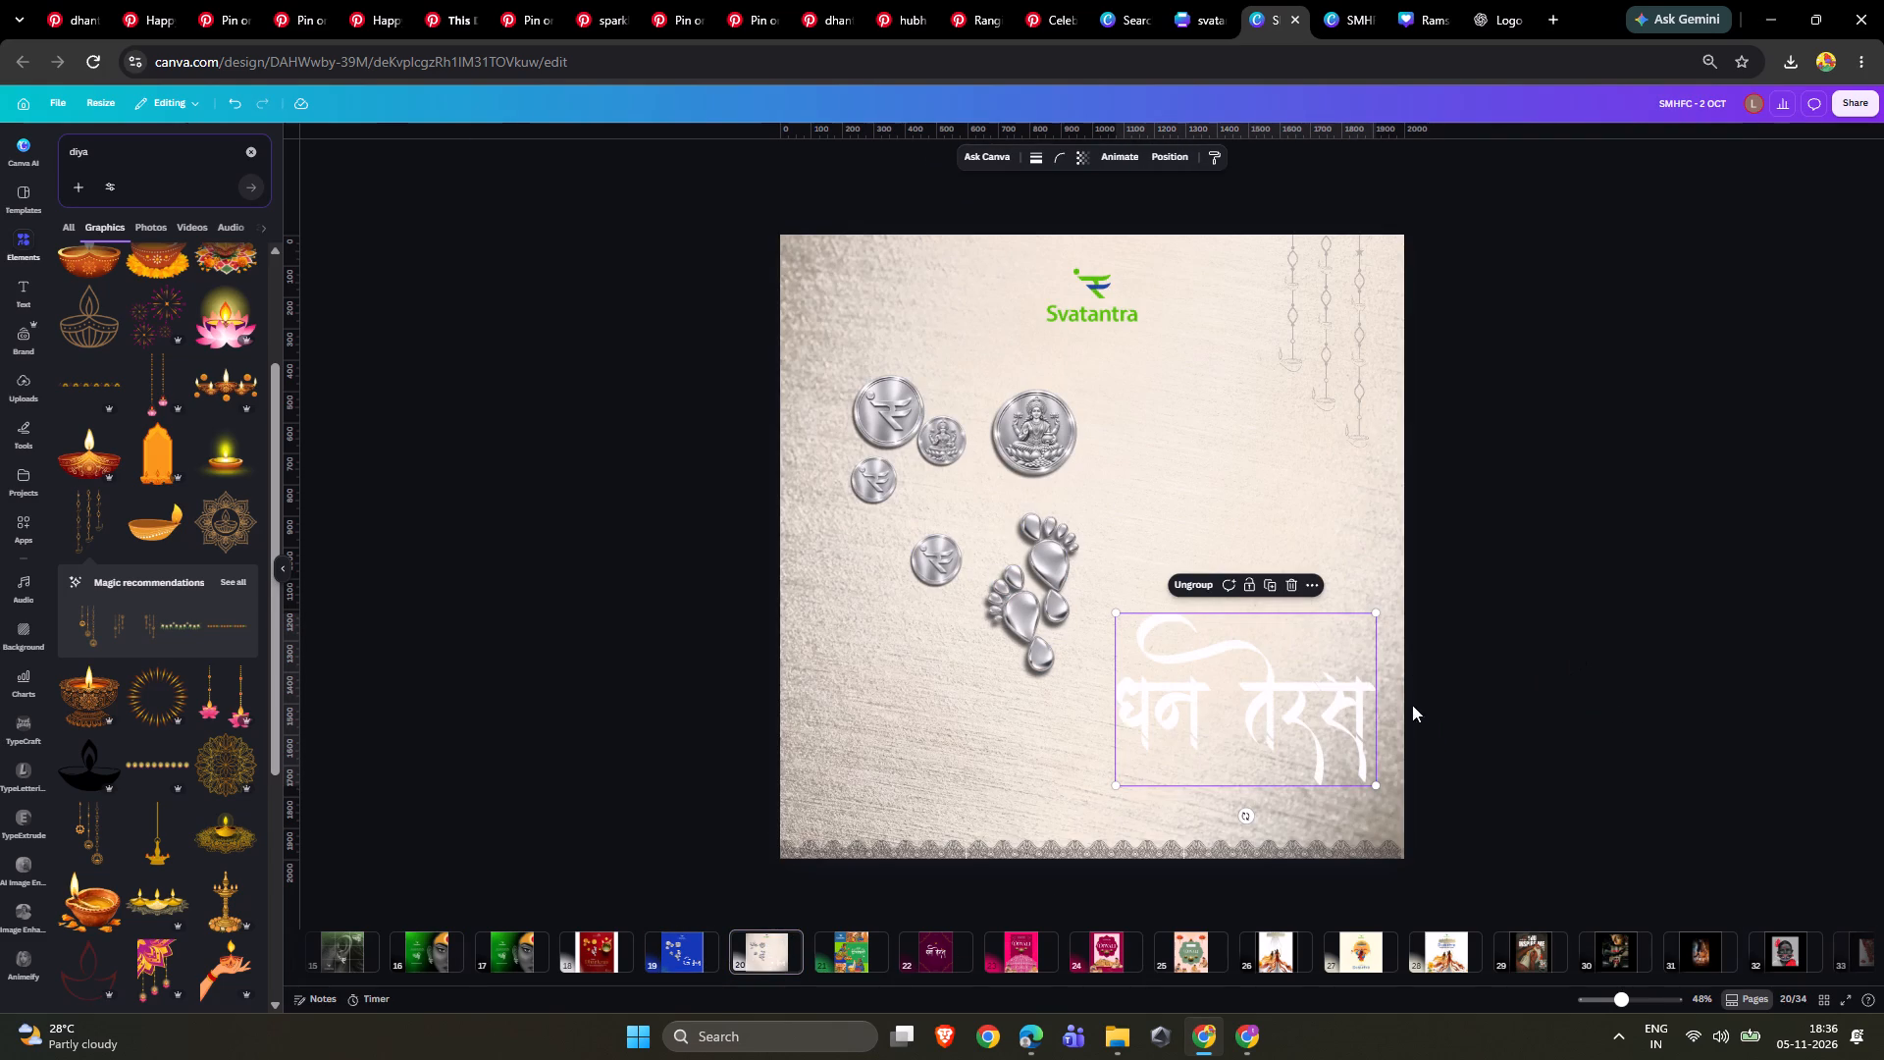
left_click(1592, 539)
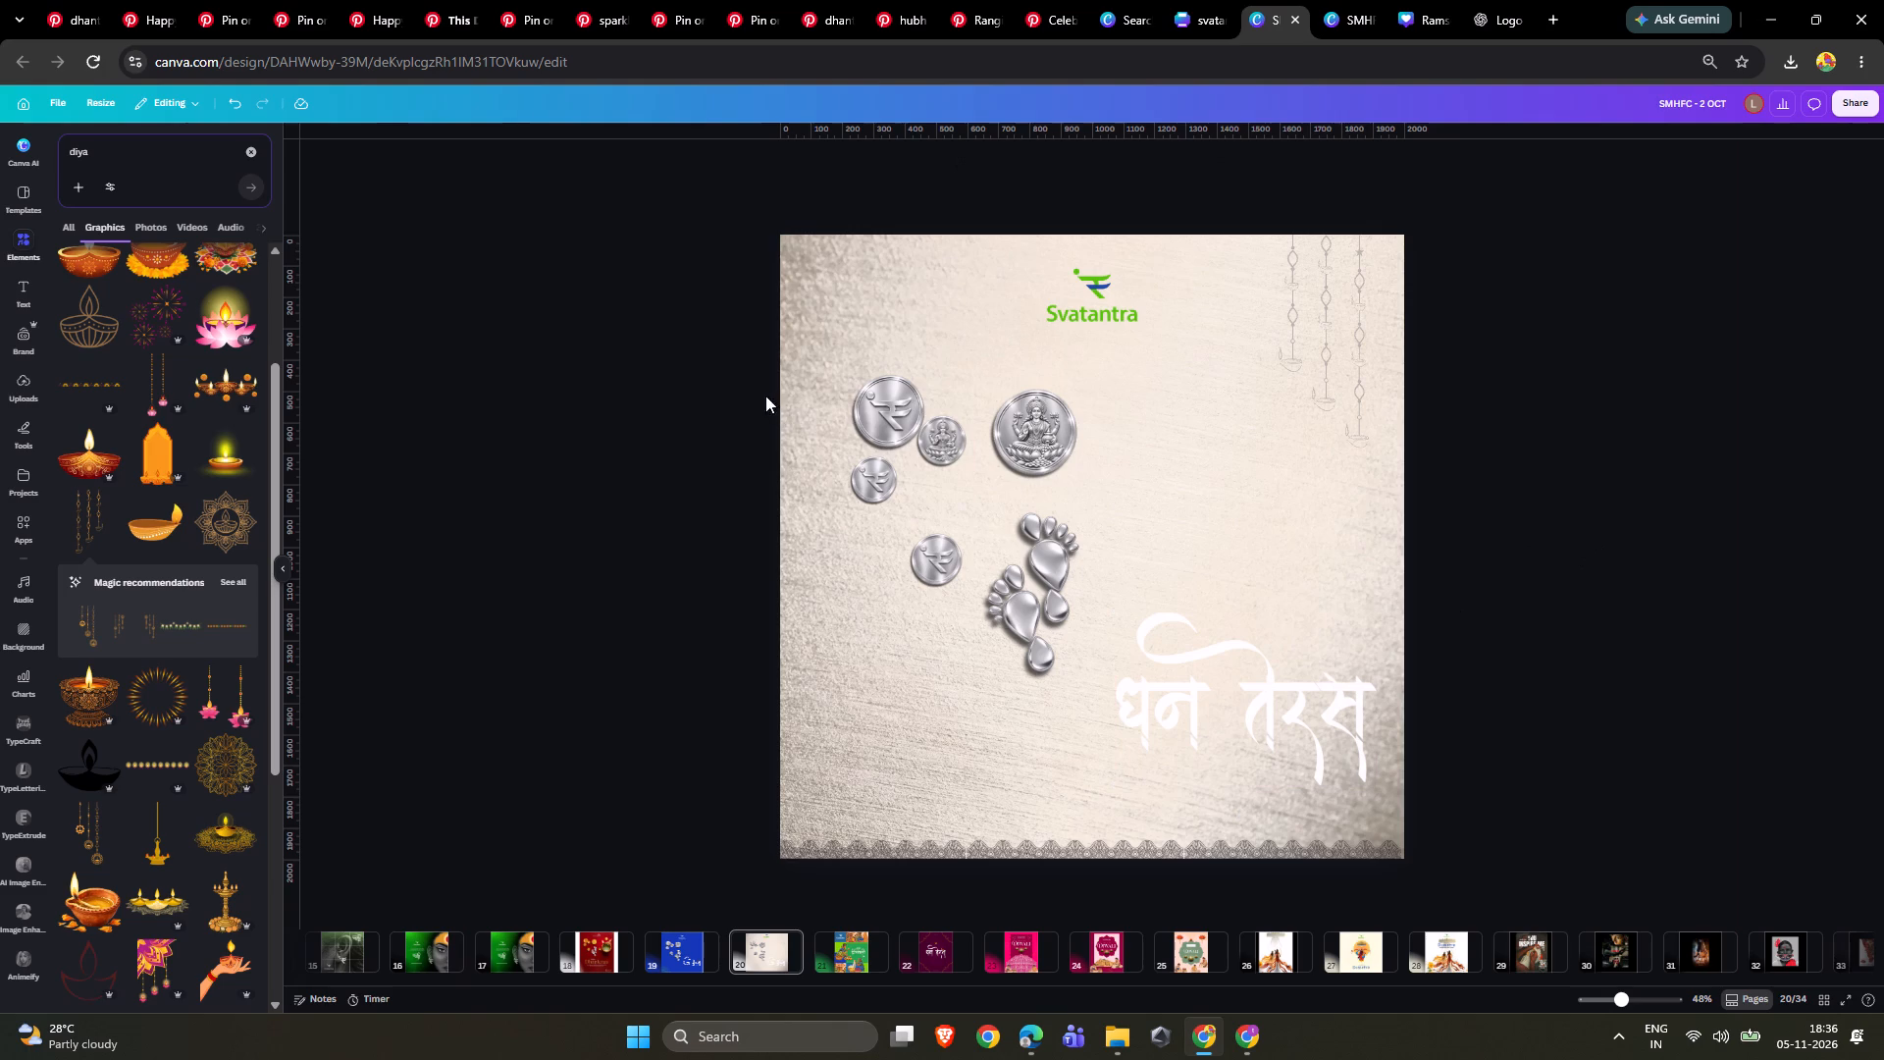
Move page 20's silver coins and footprints together slightly left and down, away from the धन तेरस lettering.
left_click_drag(765, 396, 1080, 650)
left_click_drag(1037, 536, 1023, 549)
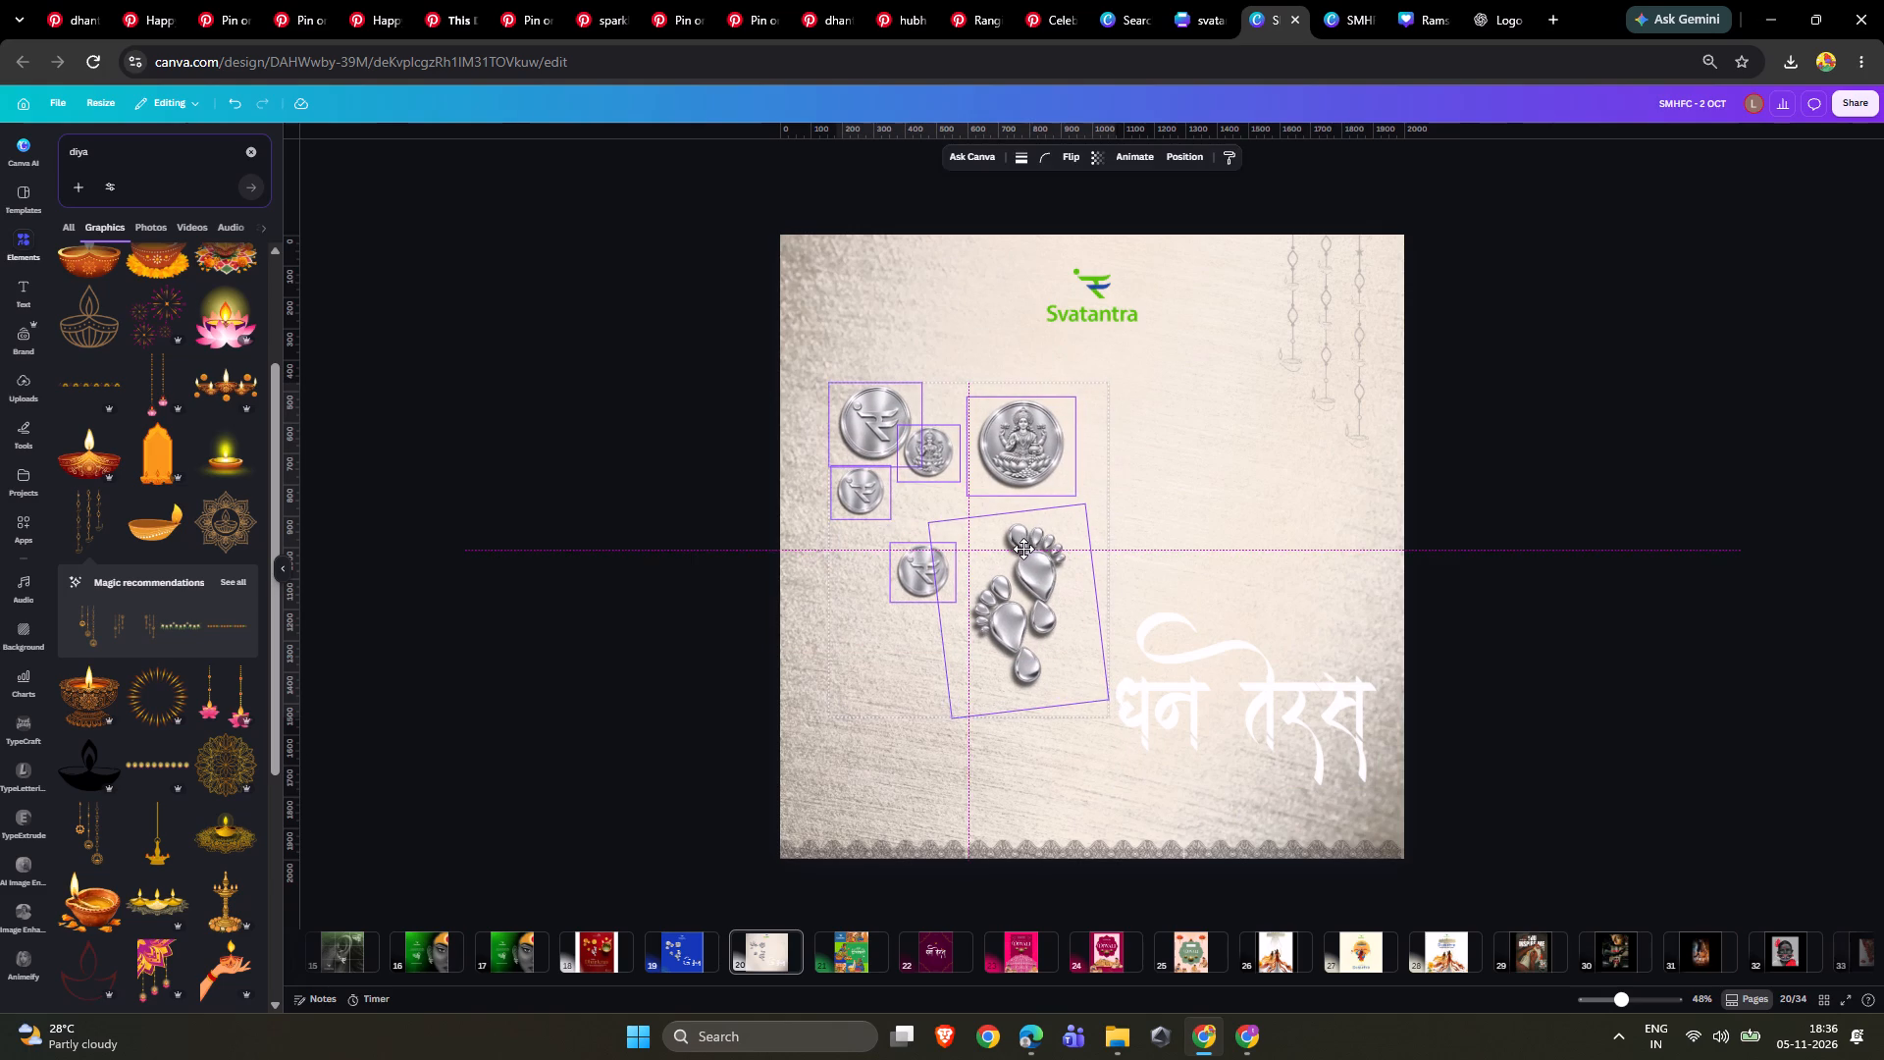
left_click_drag(1023, 549, 1015, 550)
double_click(1643, 484)
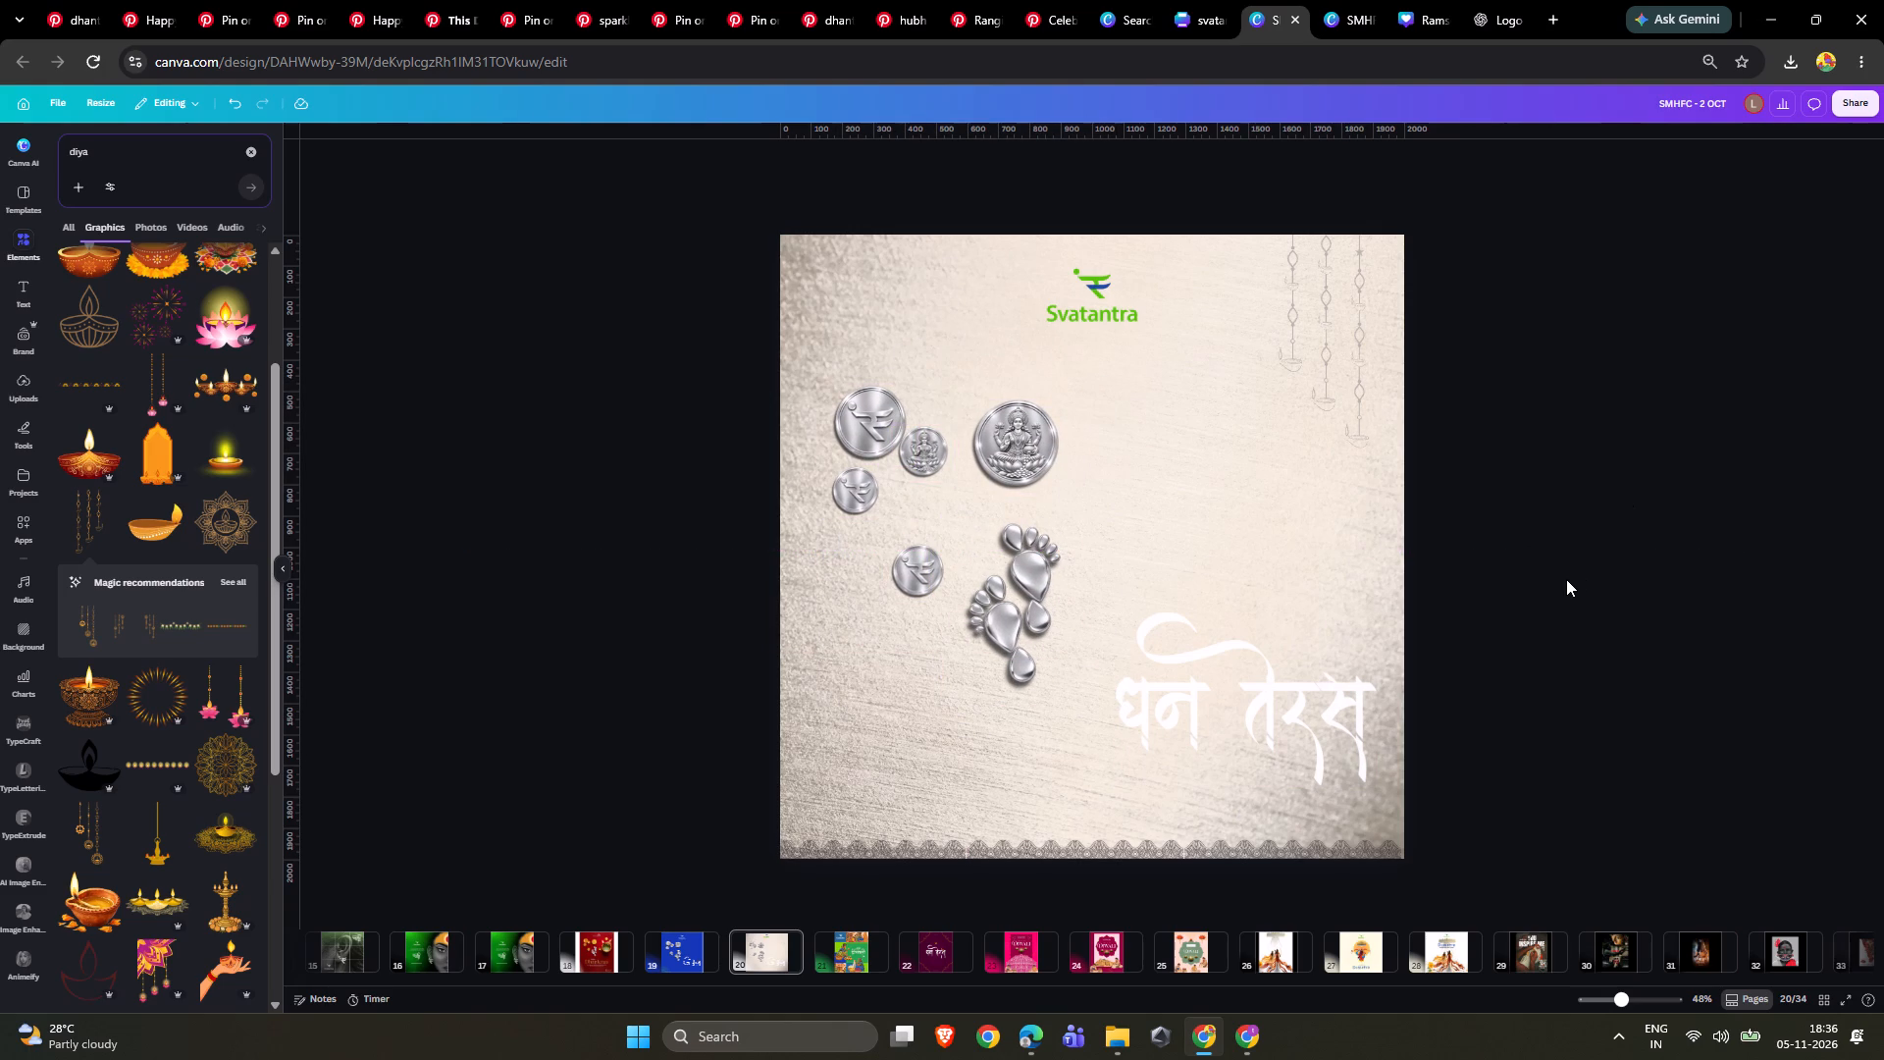
Preview page 20 in full screen to check the layout with the lettering and recoloured border.
left_click(1841, 996)
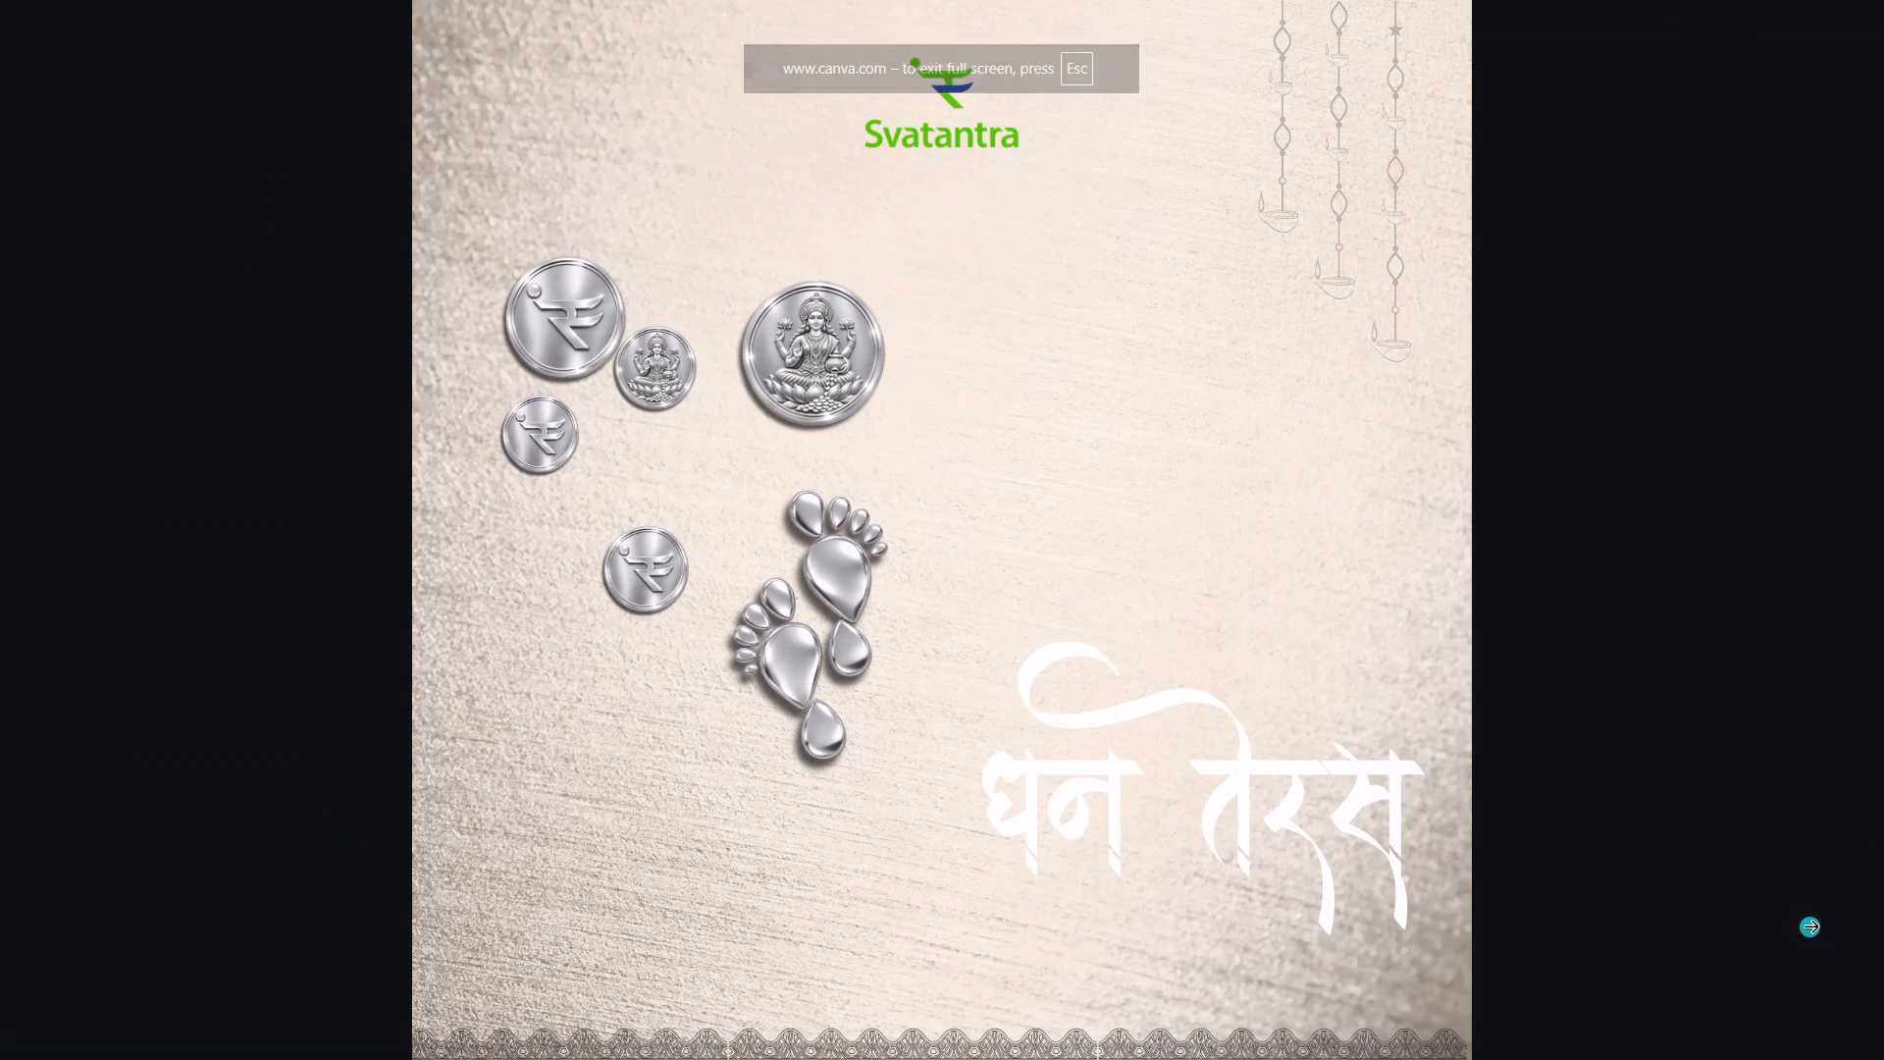
Undo the last move of page 20's silver coins and footprints.
key("Escape")
key("ctrl+z")
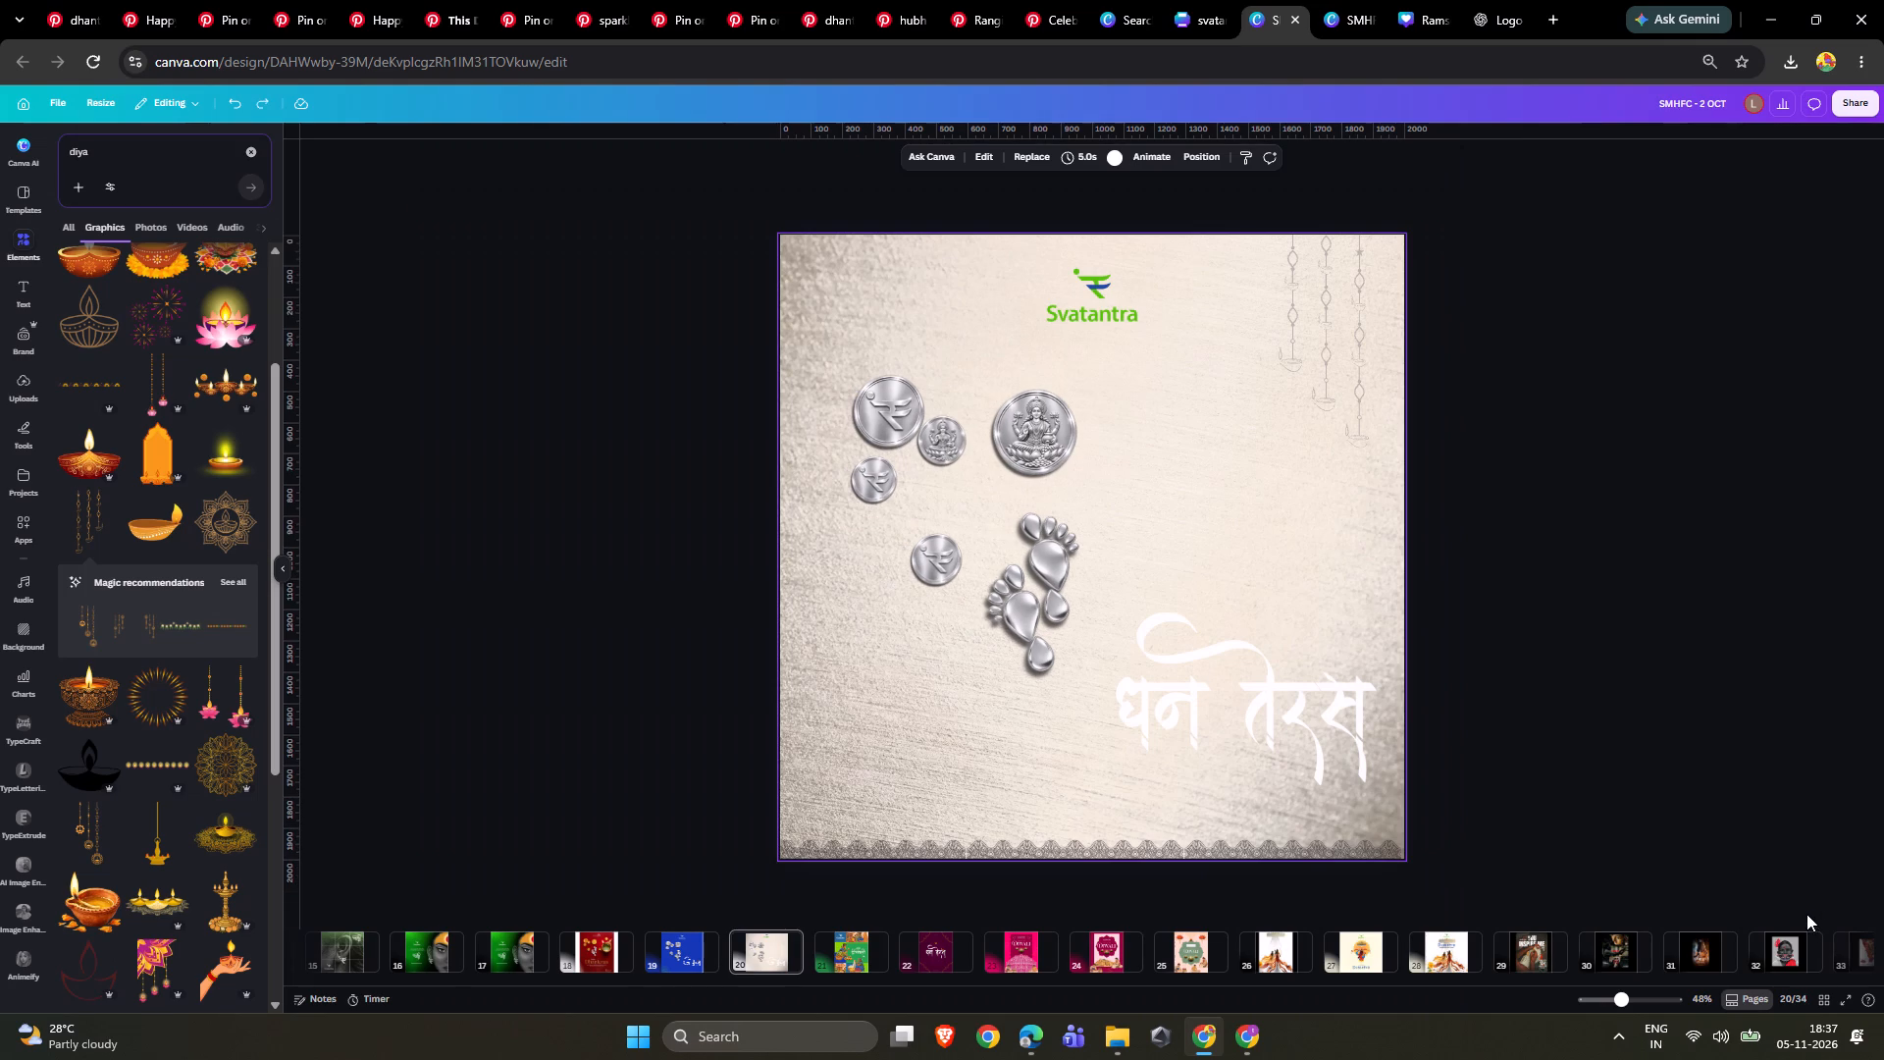
left_click(1630, 544)
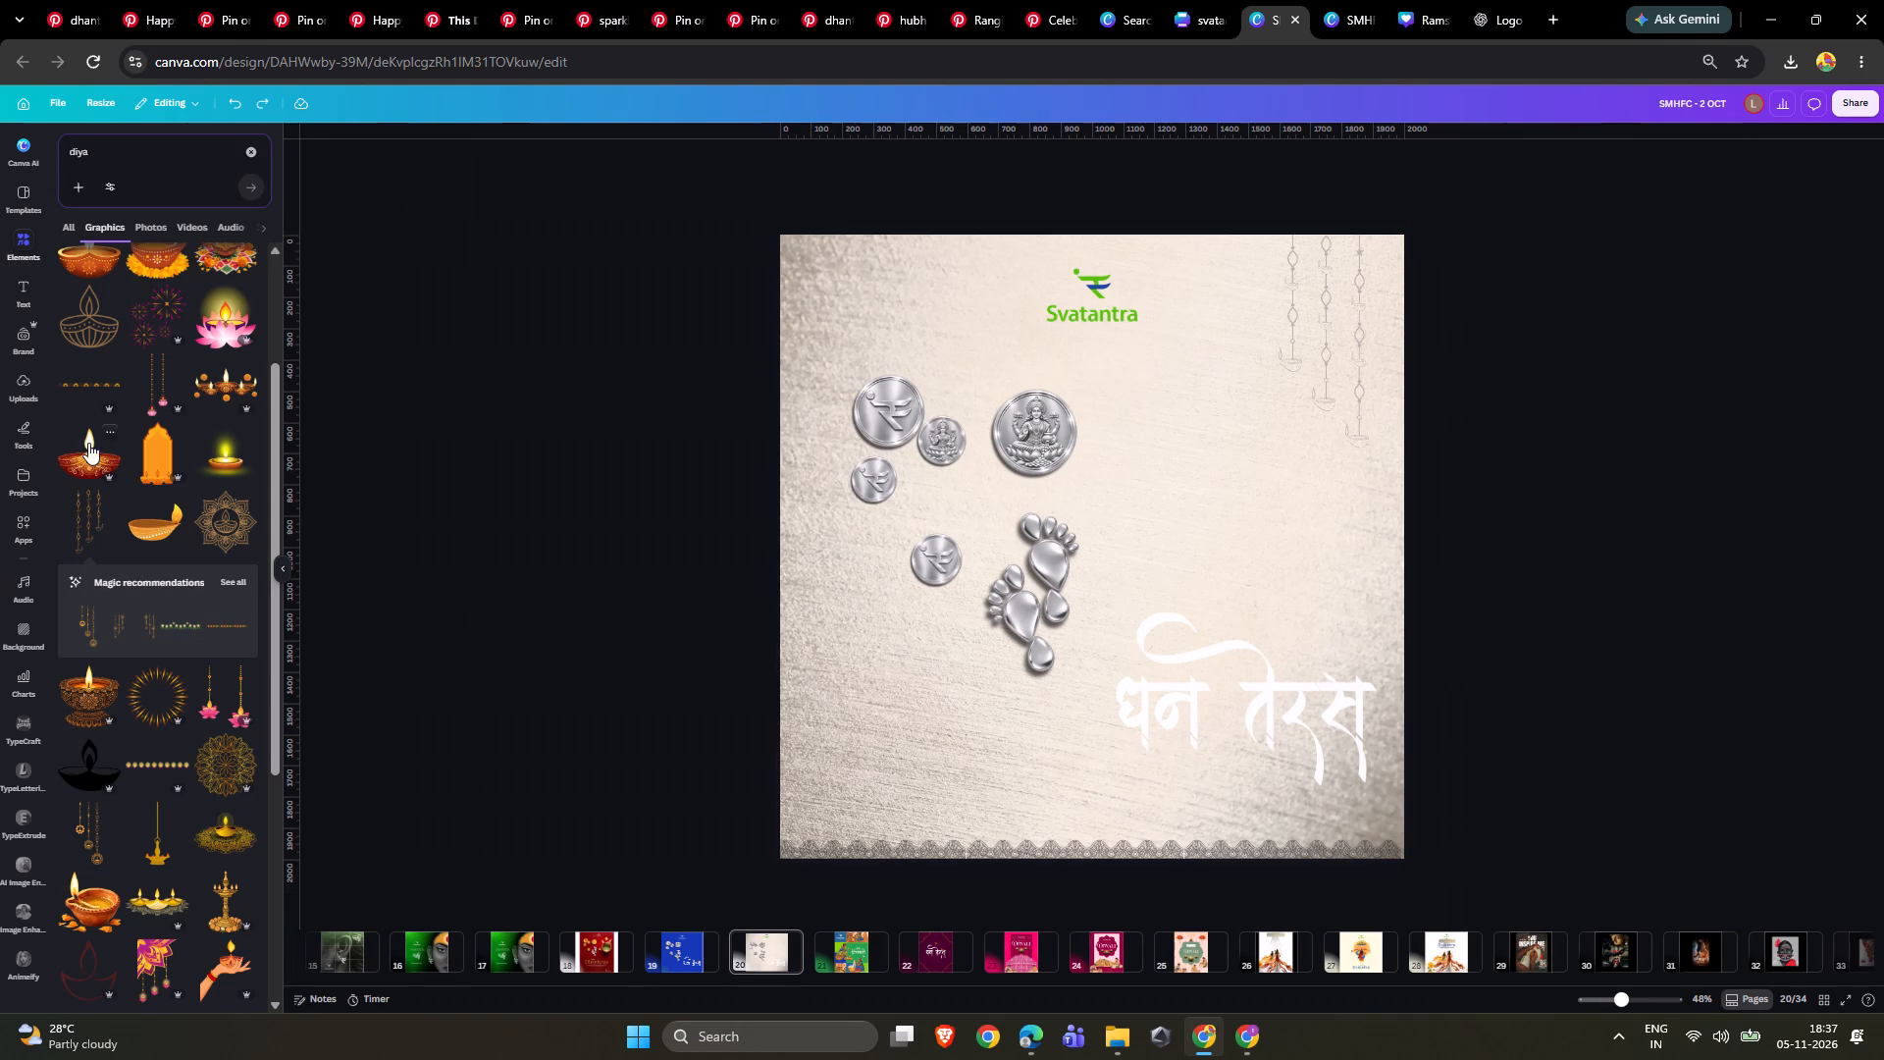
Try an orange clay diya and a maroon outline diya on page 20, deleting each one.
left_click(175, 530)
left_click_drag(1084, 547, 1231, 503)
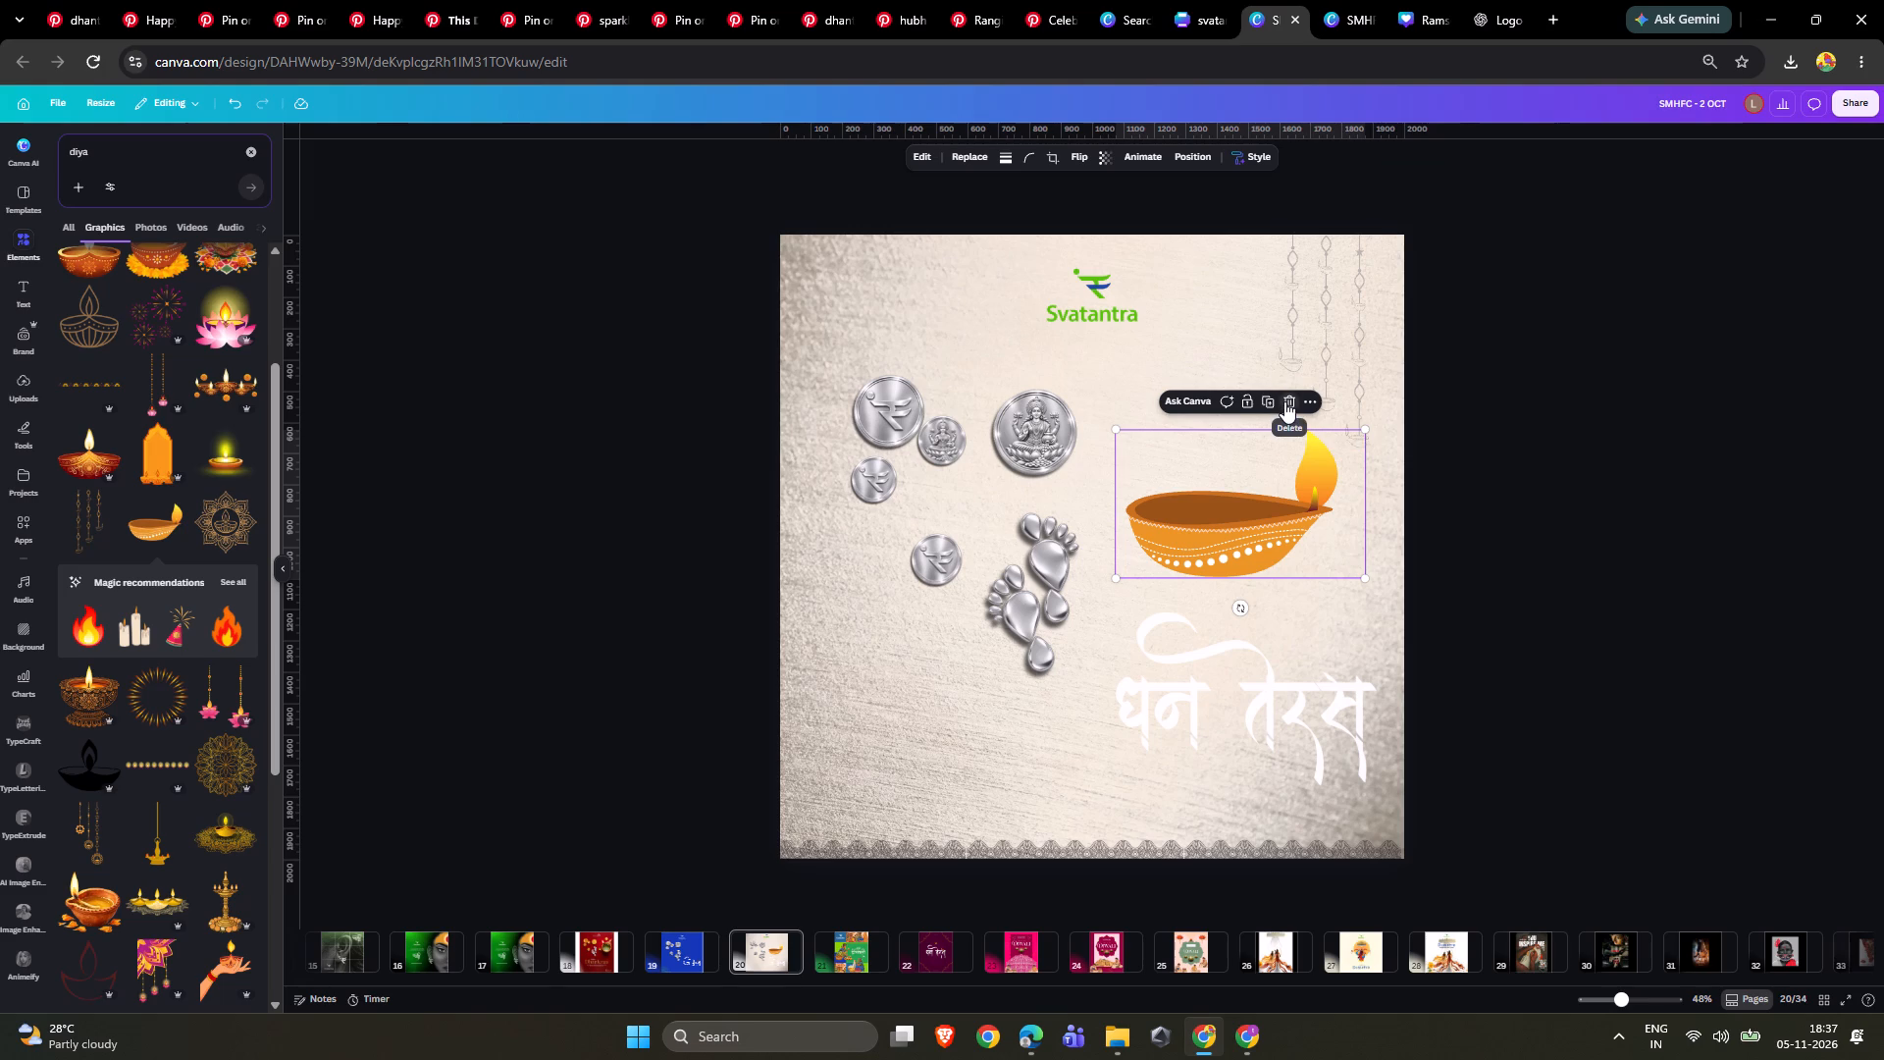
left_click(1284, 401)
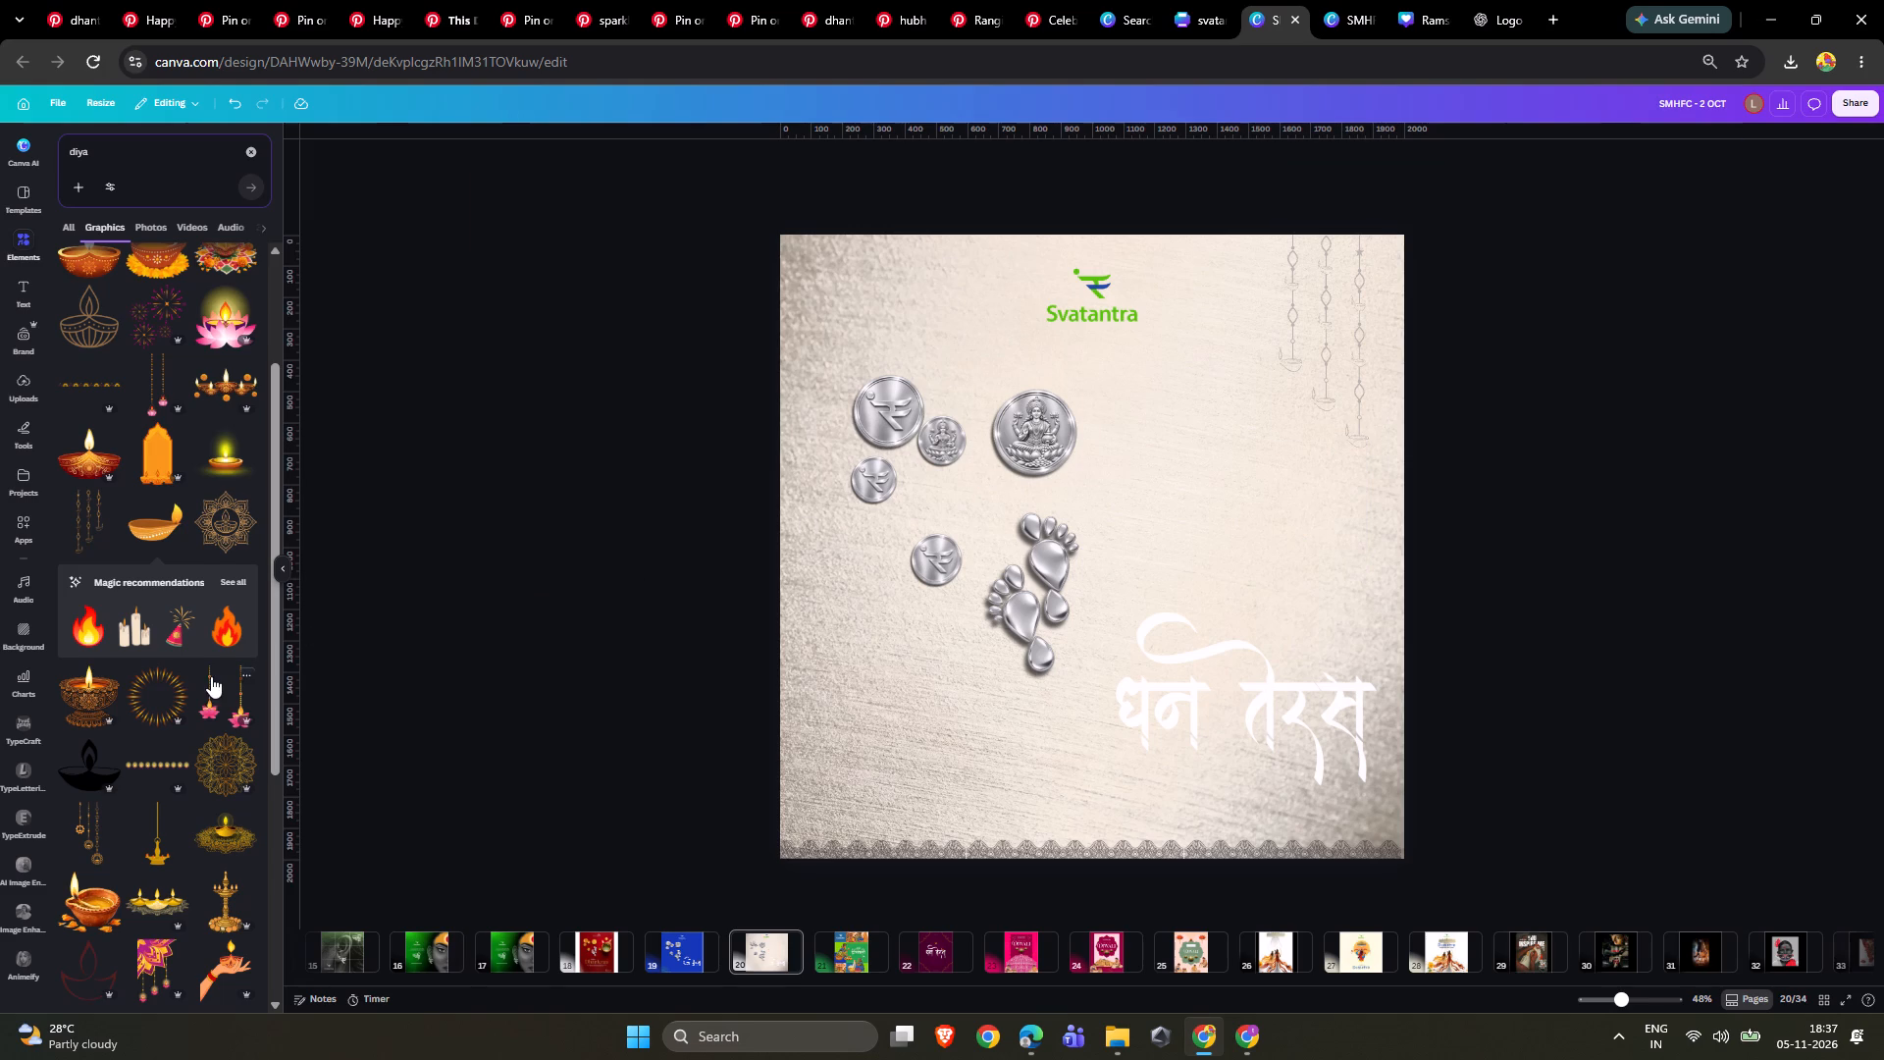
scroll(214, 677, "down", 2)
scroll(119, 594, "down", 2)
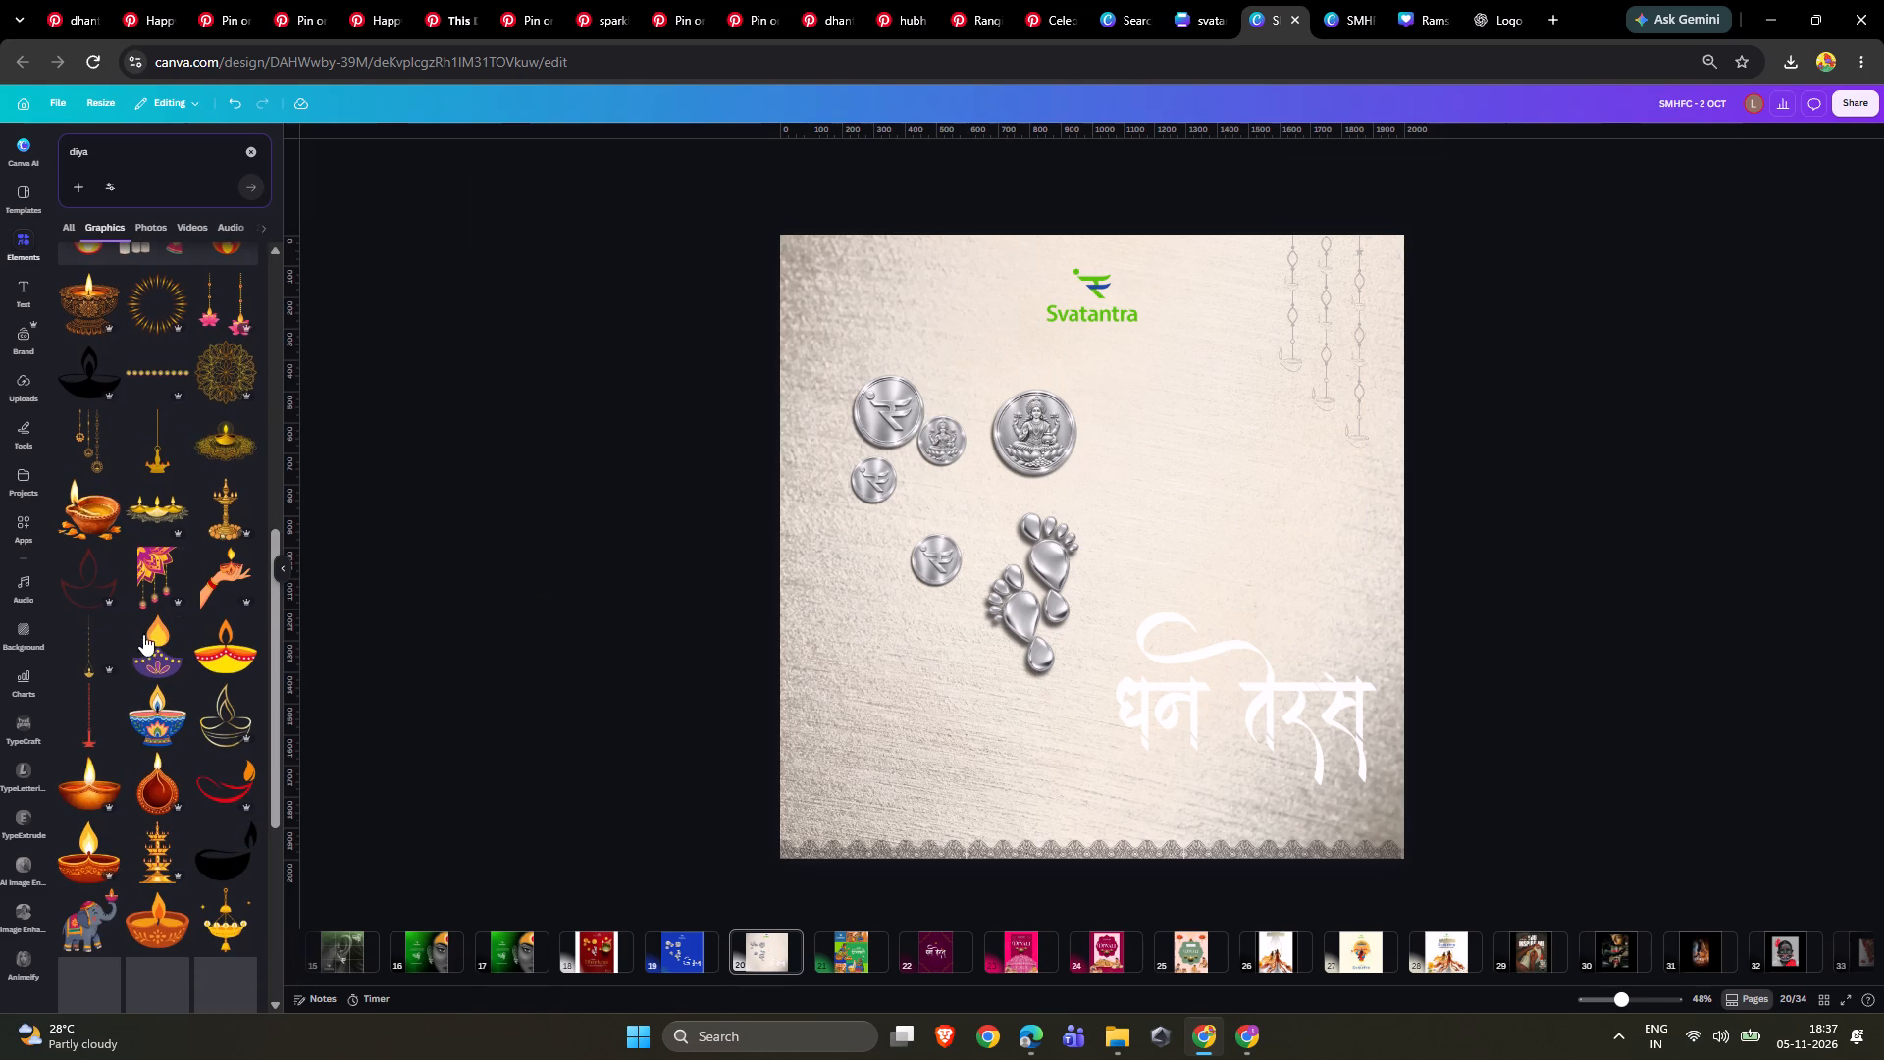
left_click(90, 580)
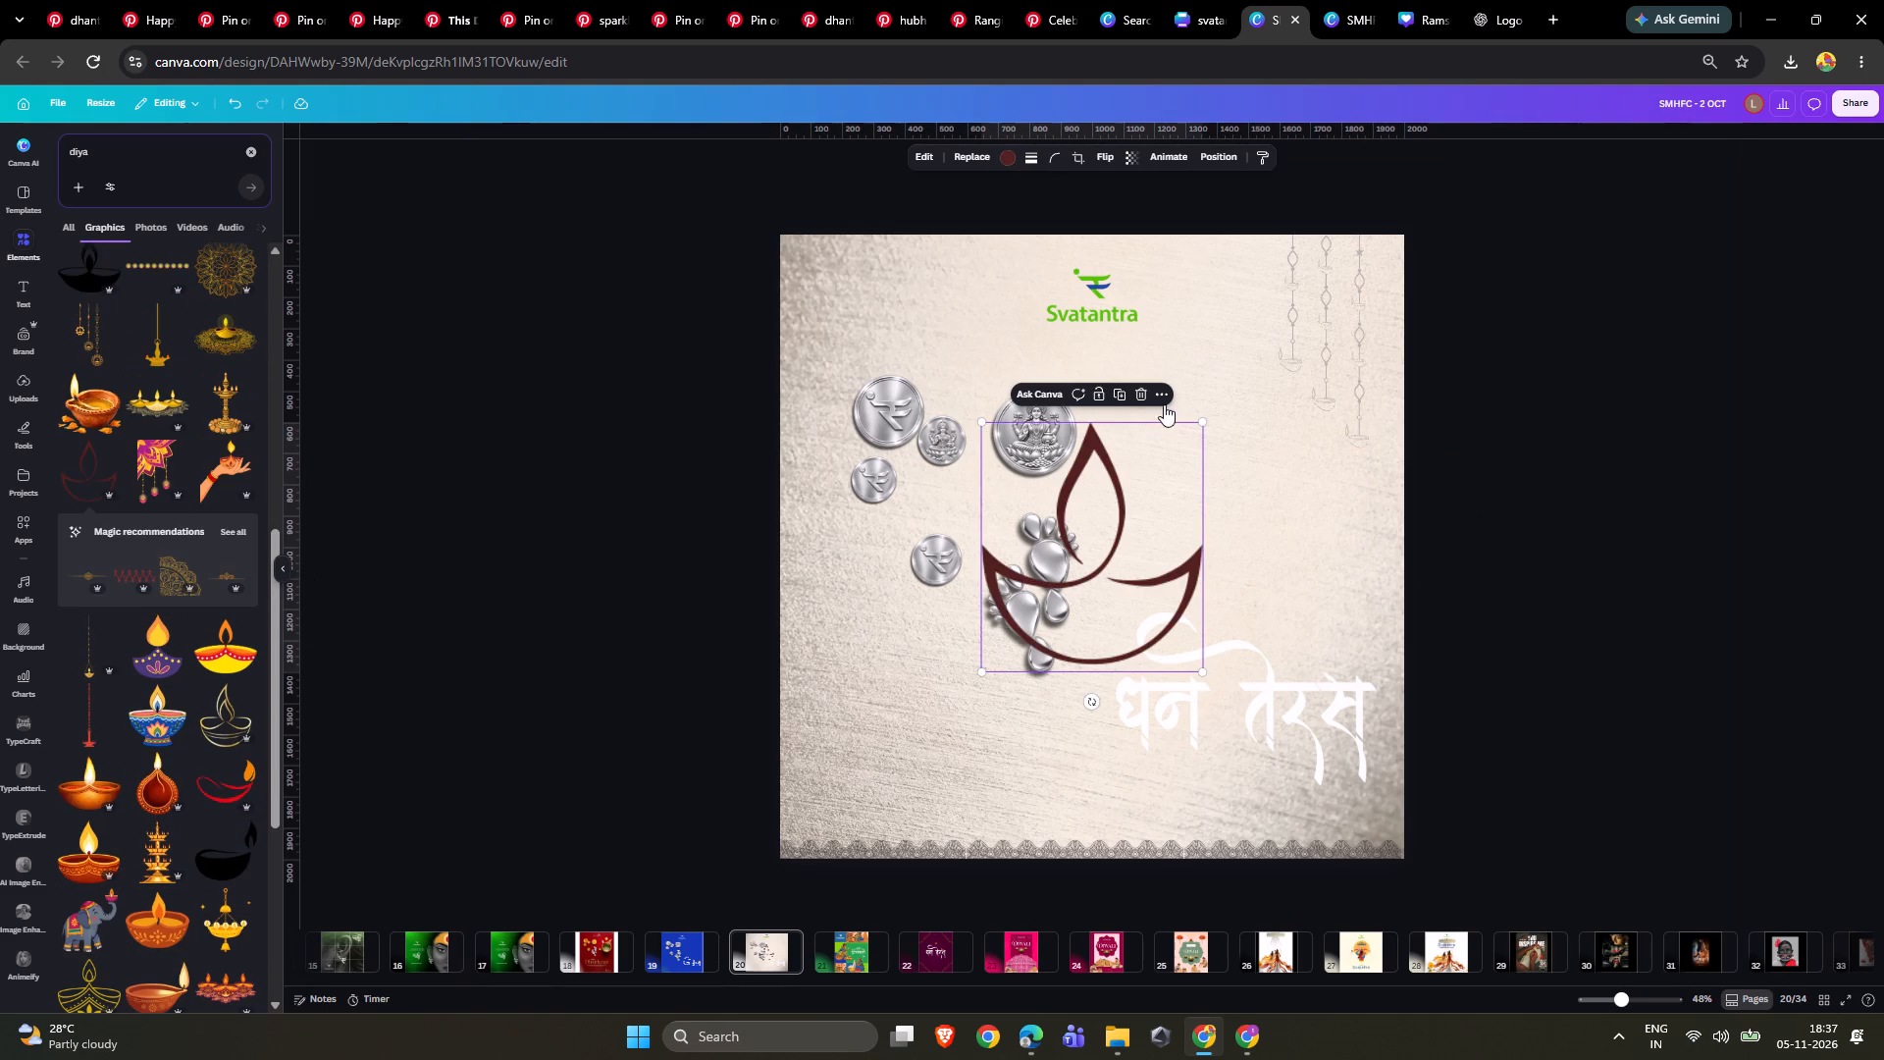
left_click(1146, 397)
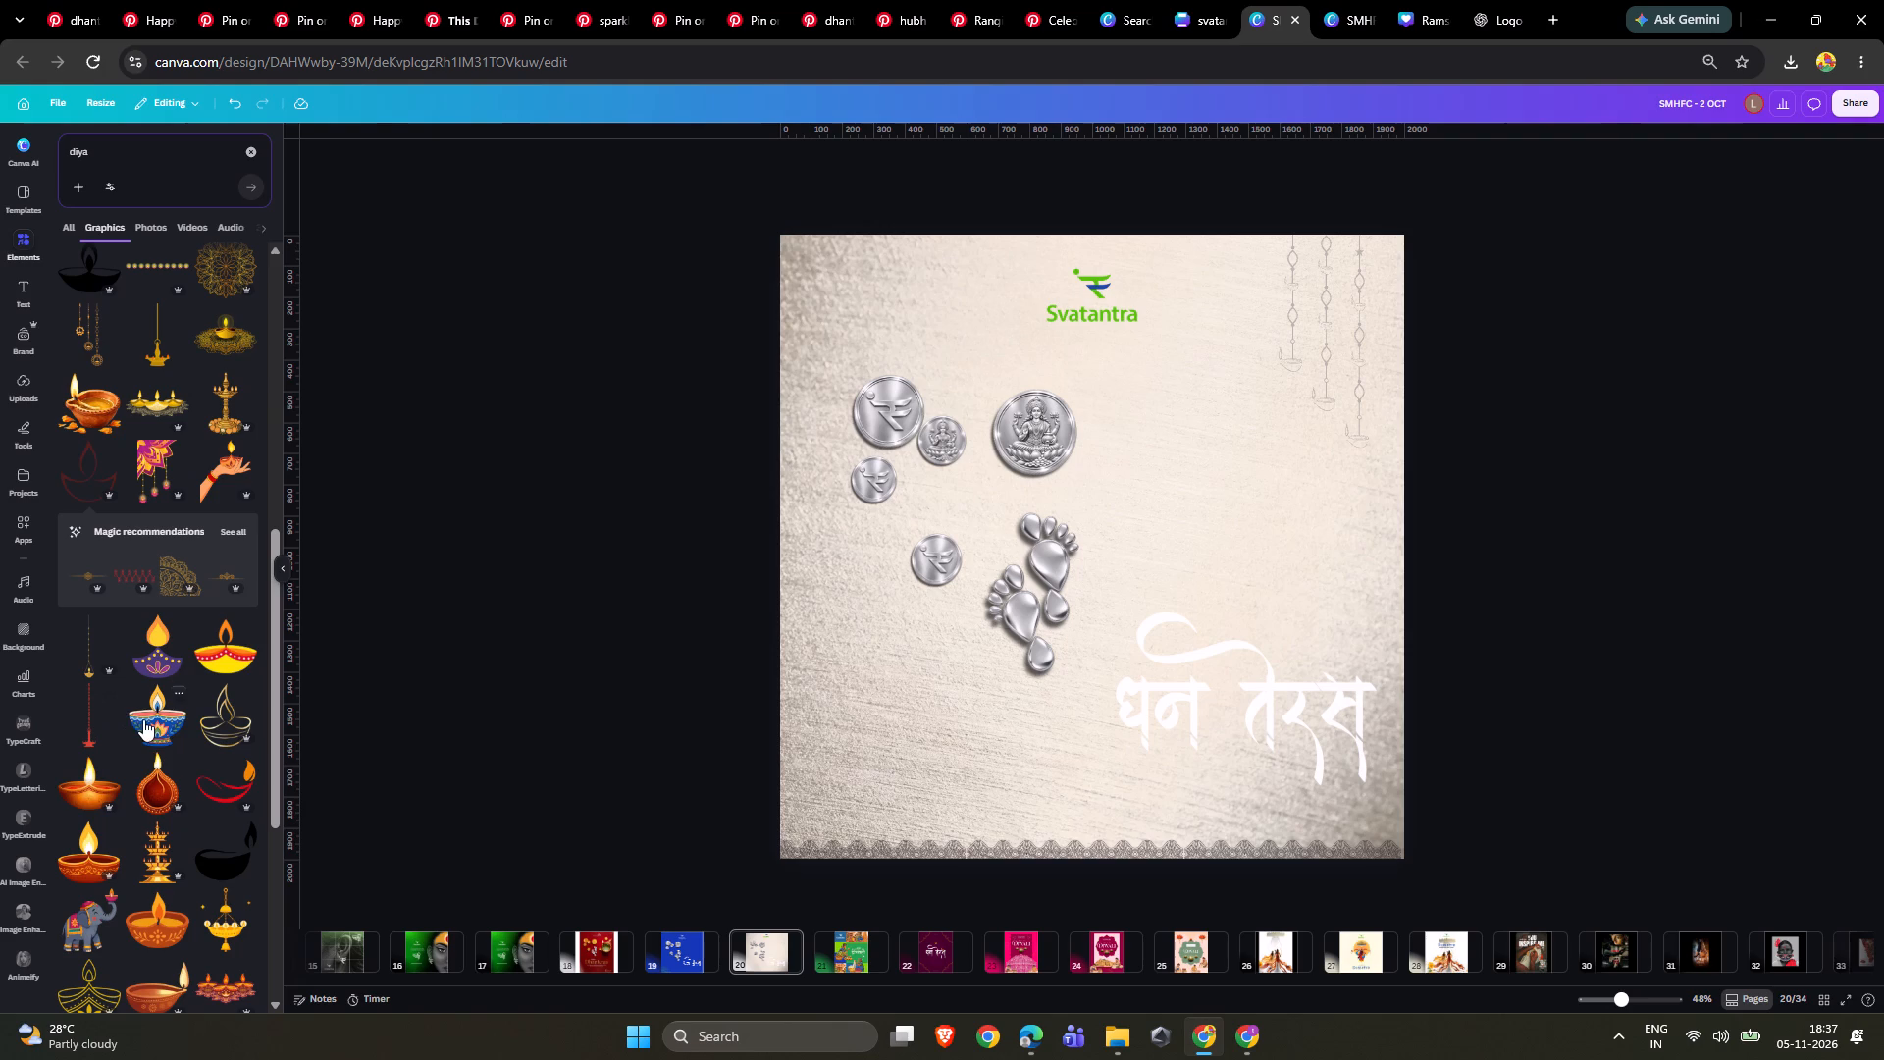
Add the black diya silhouette above the धन तेरस lettering on page 20, flip it horizontally and set its transparency to 4.
left_click(238, 857)
left_click_drag(1055, 587, 1179, 521)
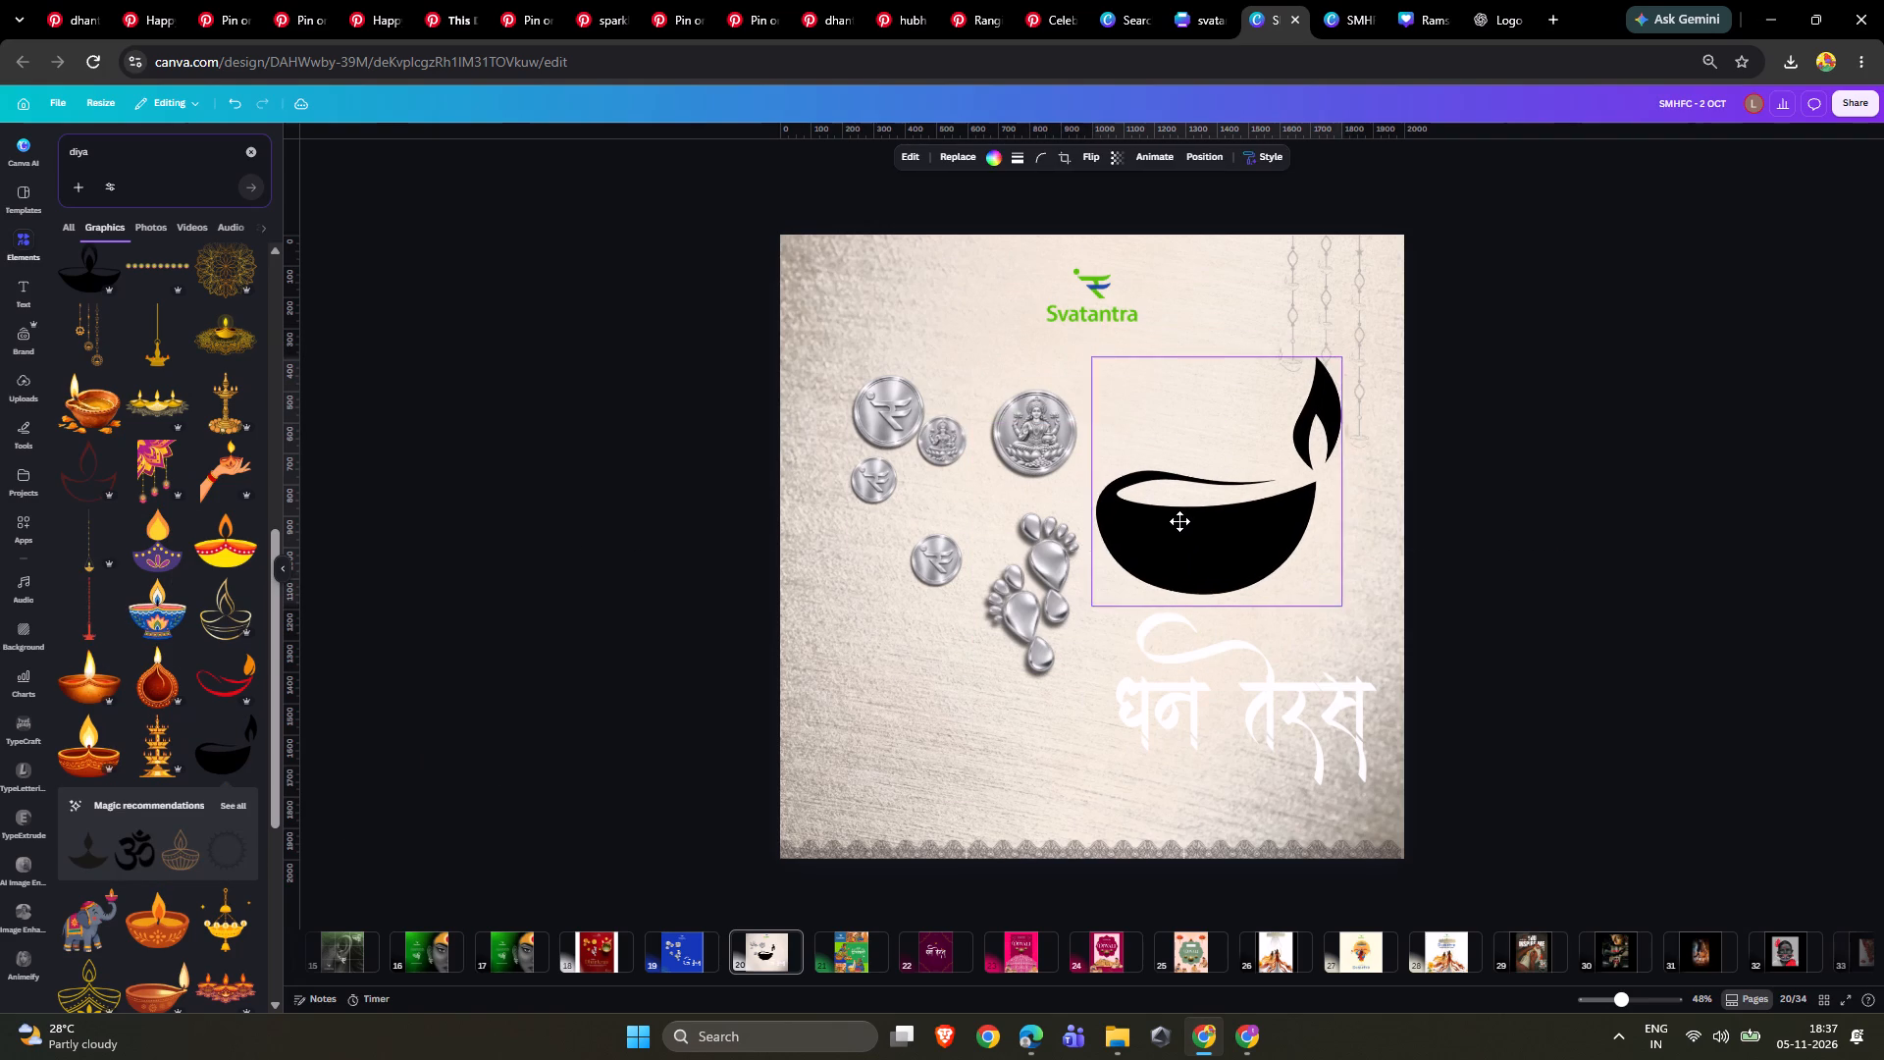
left_click_drag(1179, 521, 1185, 512)
left_click(1093, 160)
left_click(1099, 190)
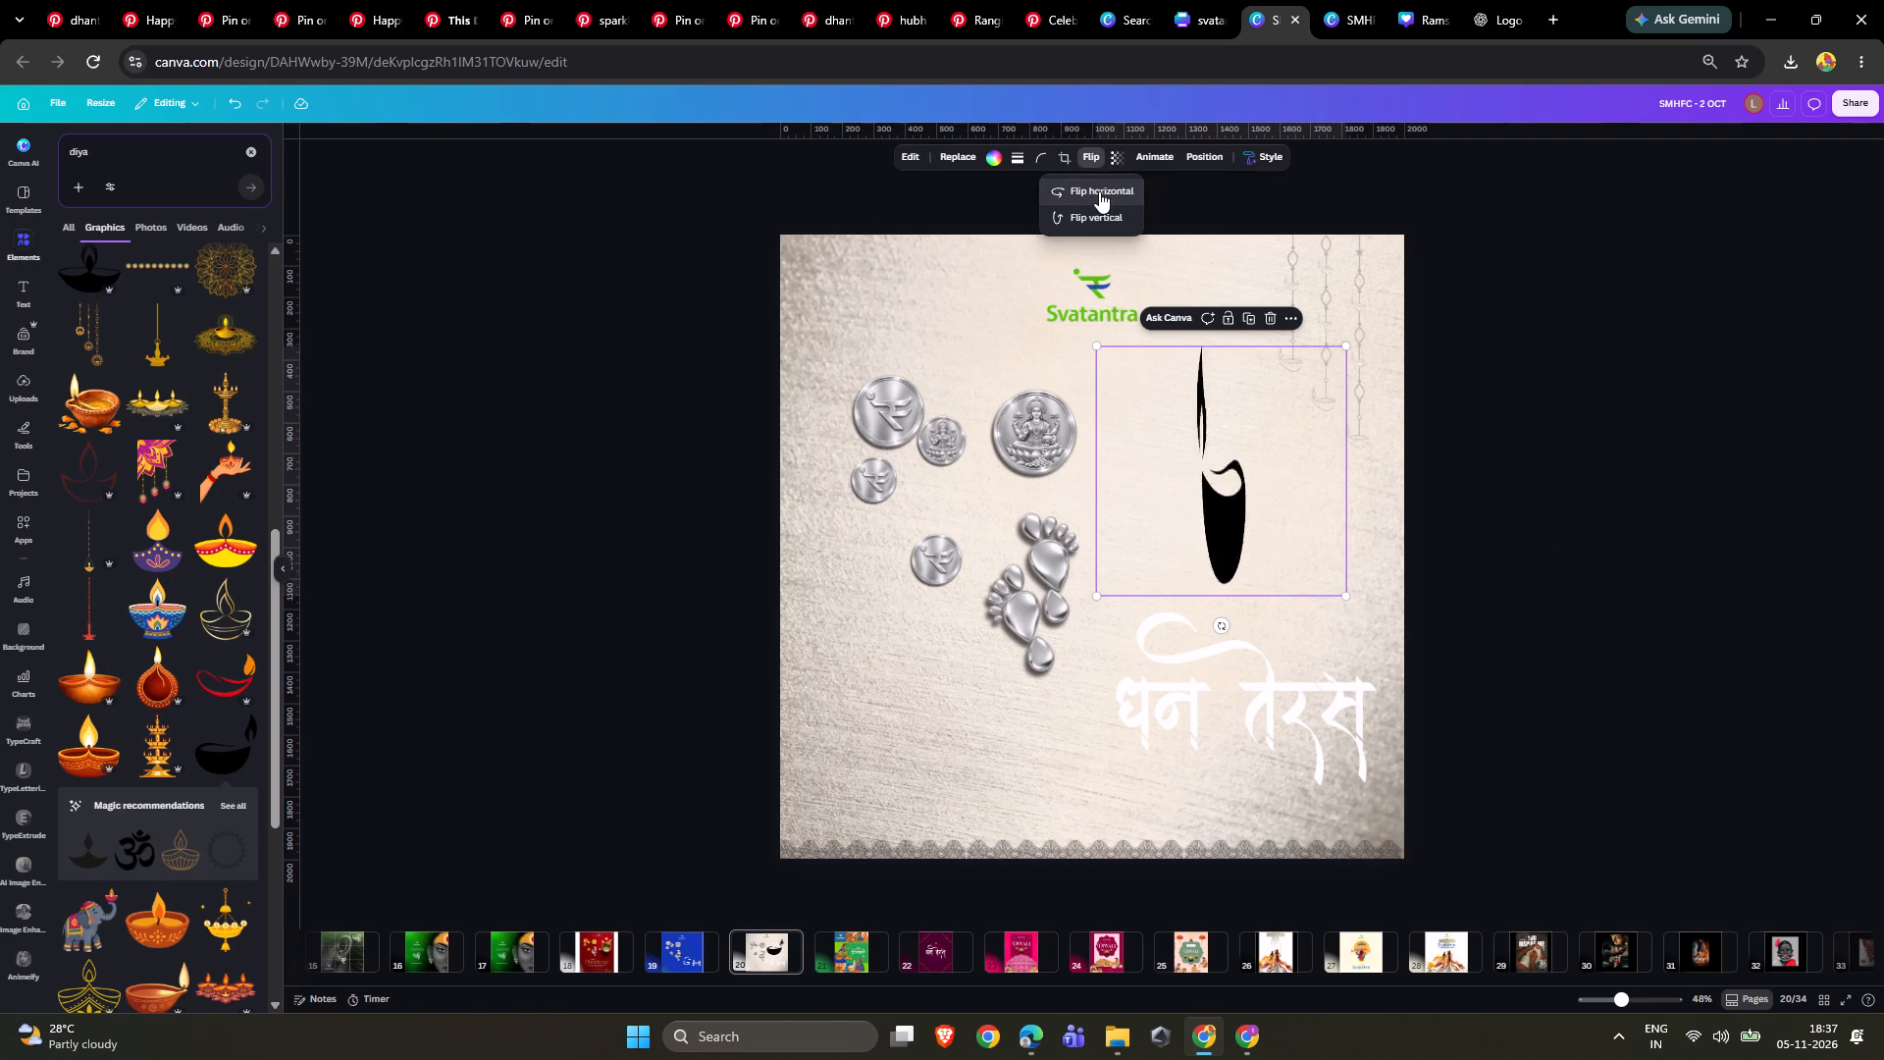
left_click(1117, 162)
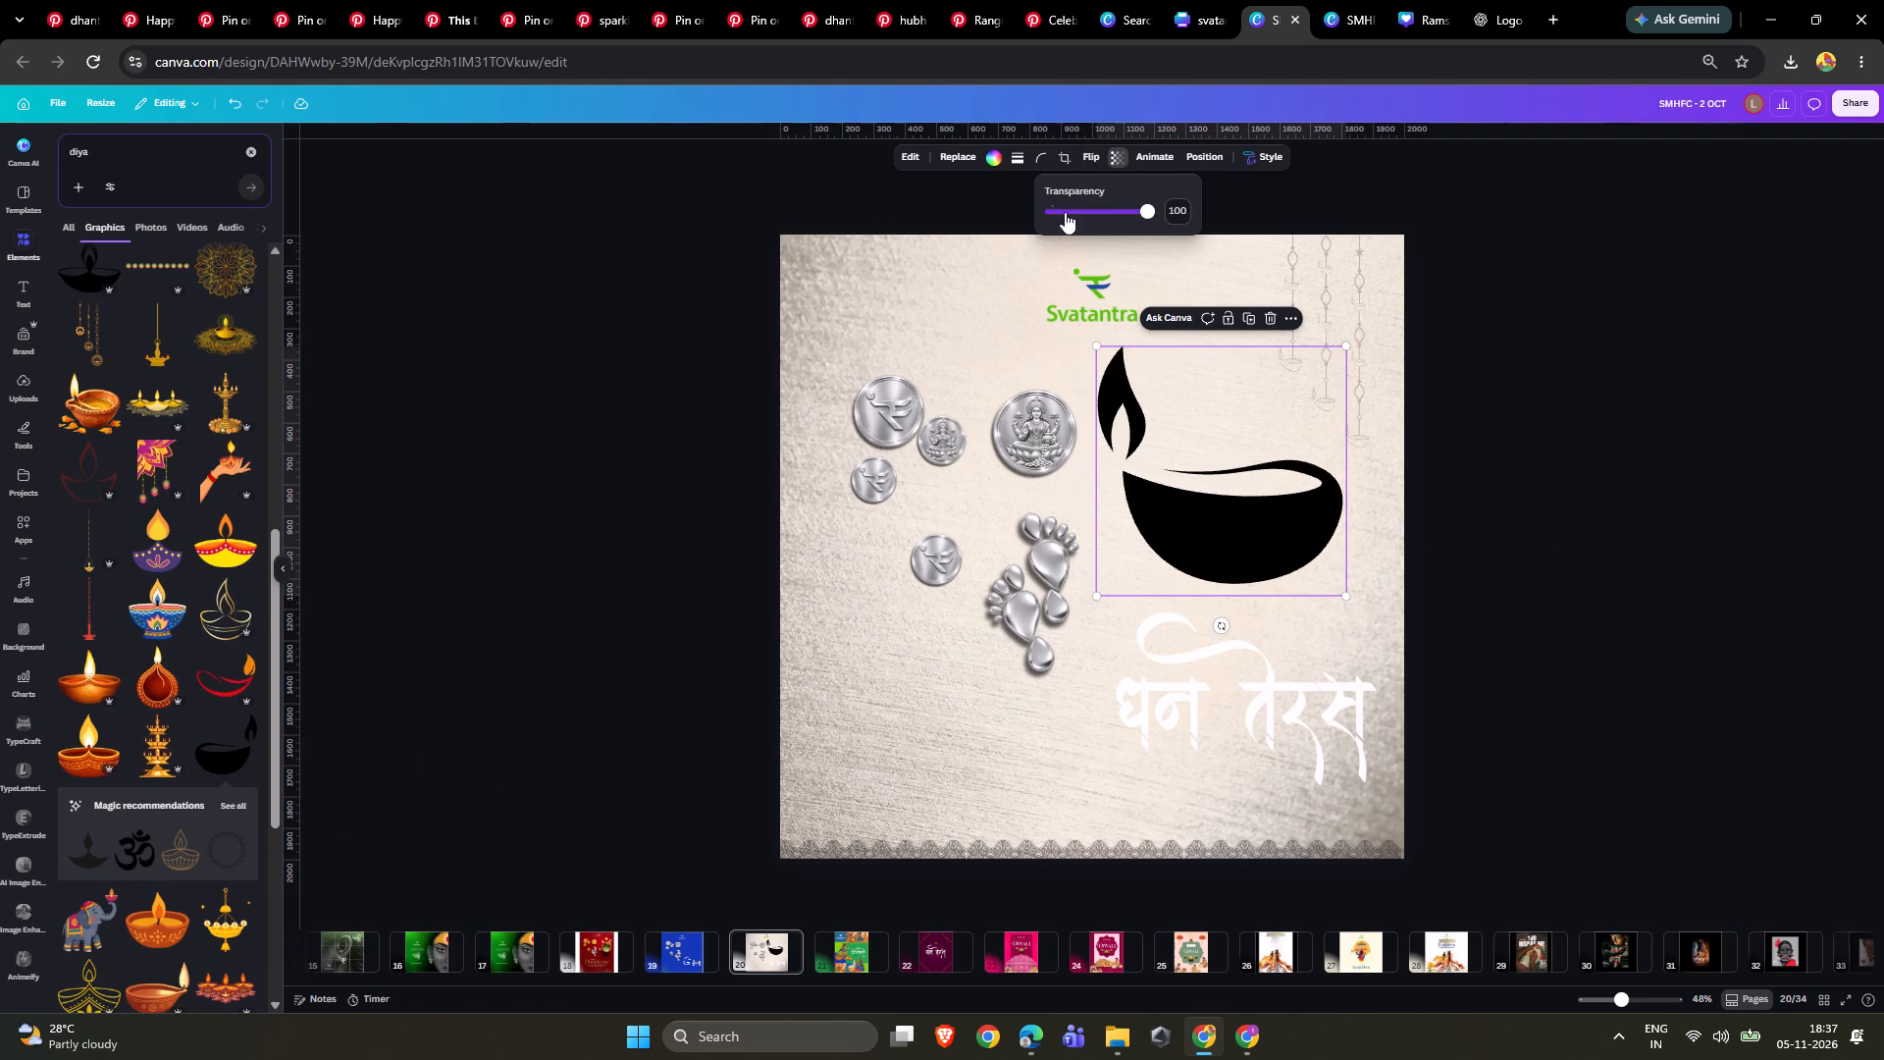
left_click(1054, 216)
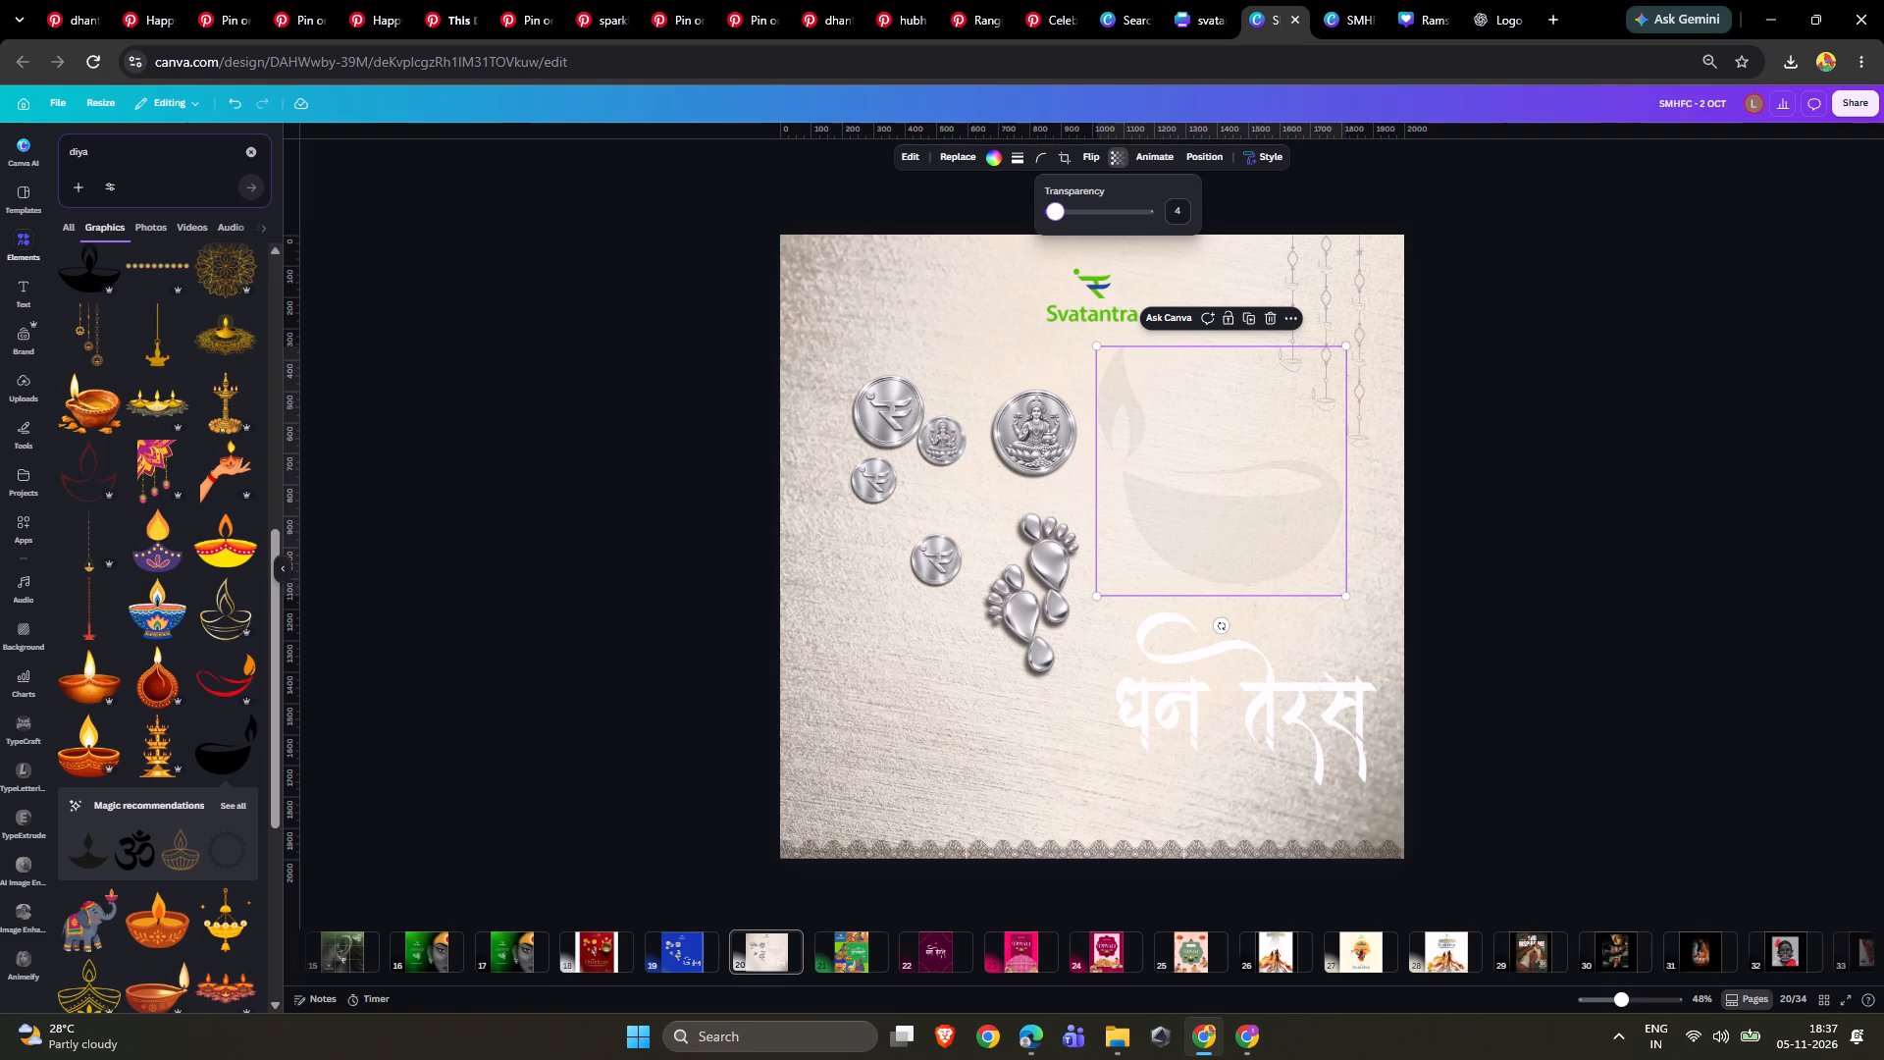
double_click(1675, 419)
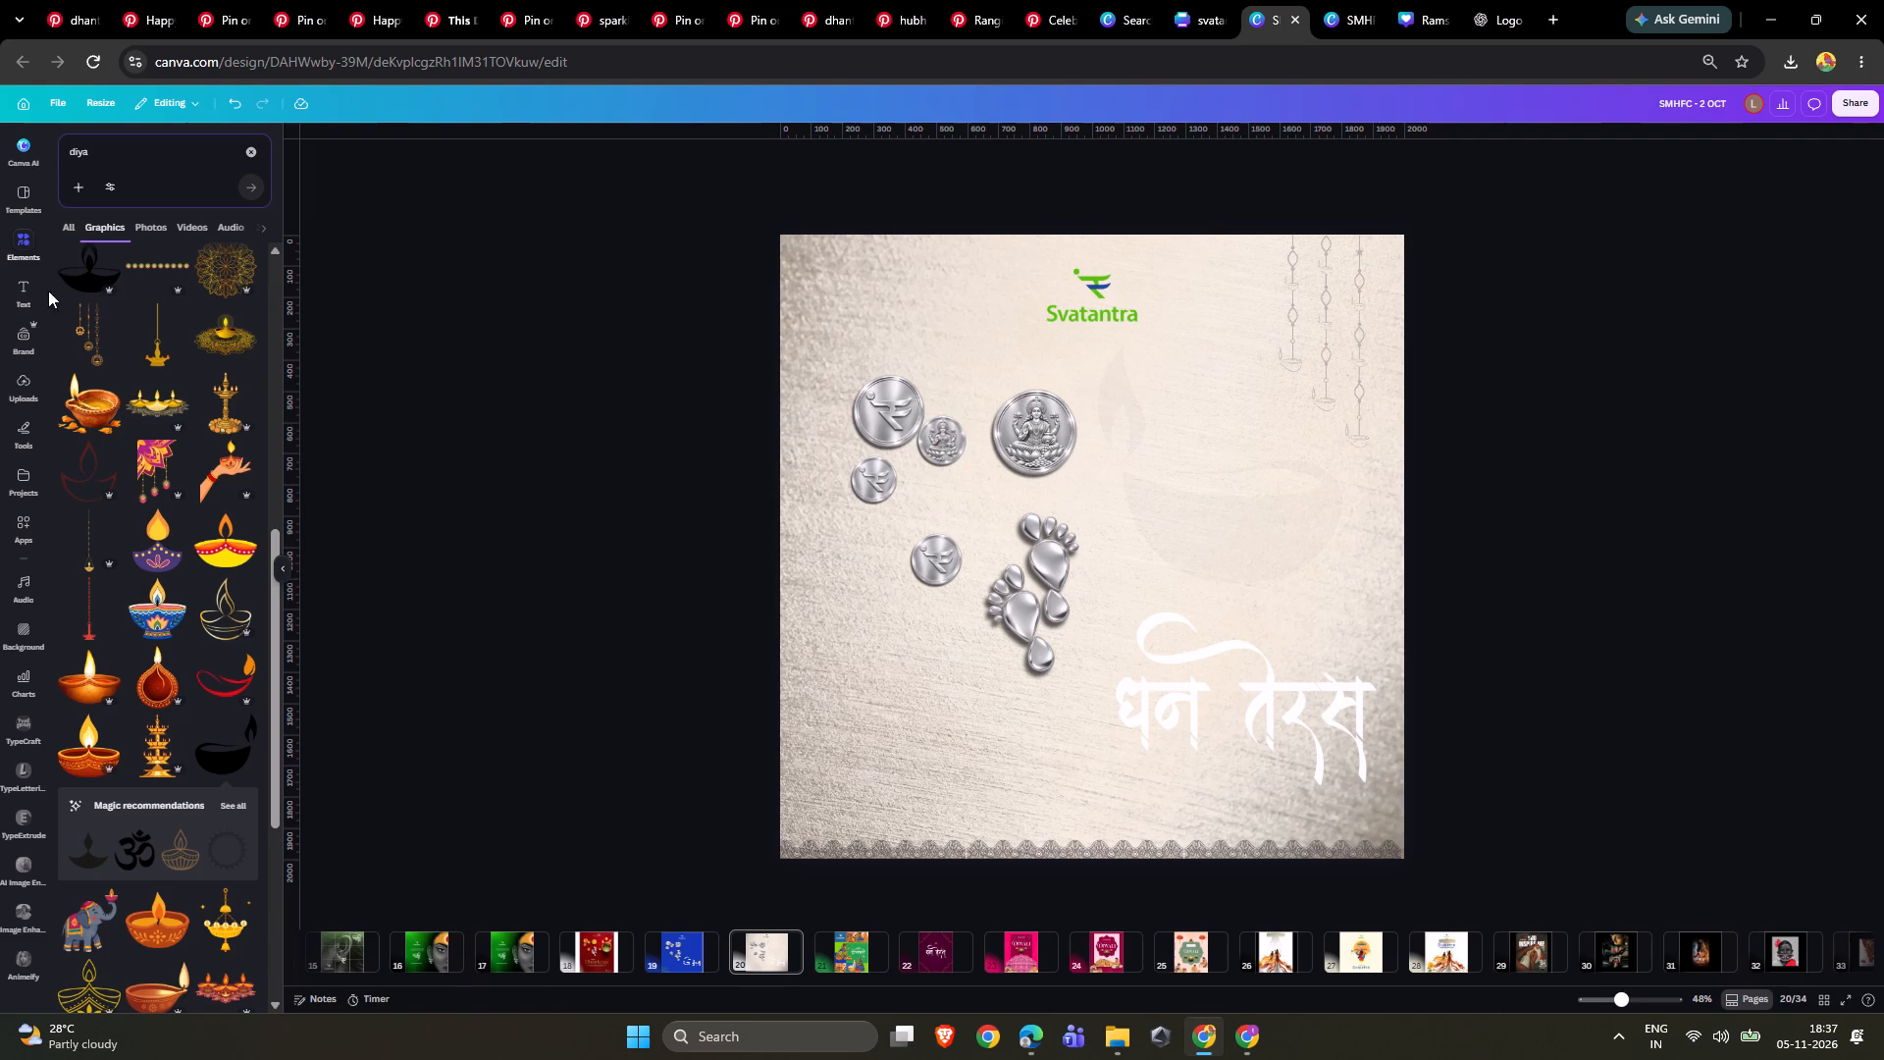
Search the graphics library for dhanteras.
double_click(141, 149)
type("dhanteras")
key("Return")
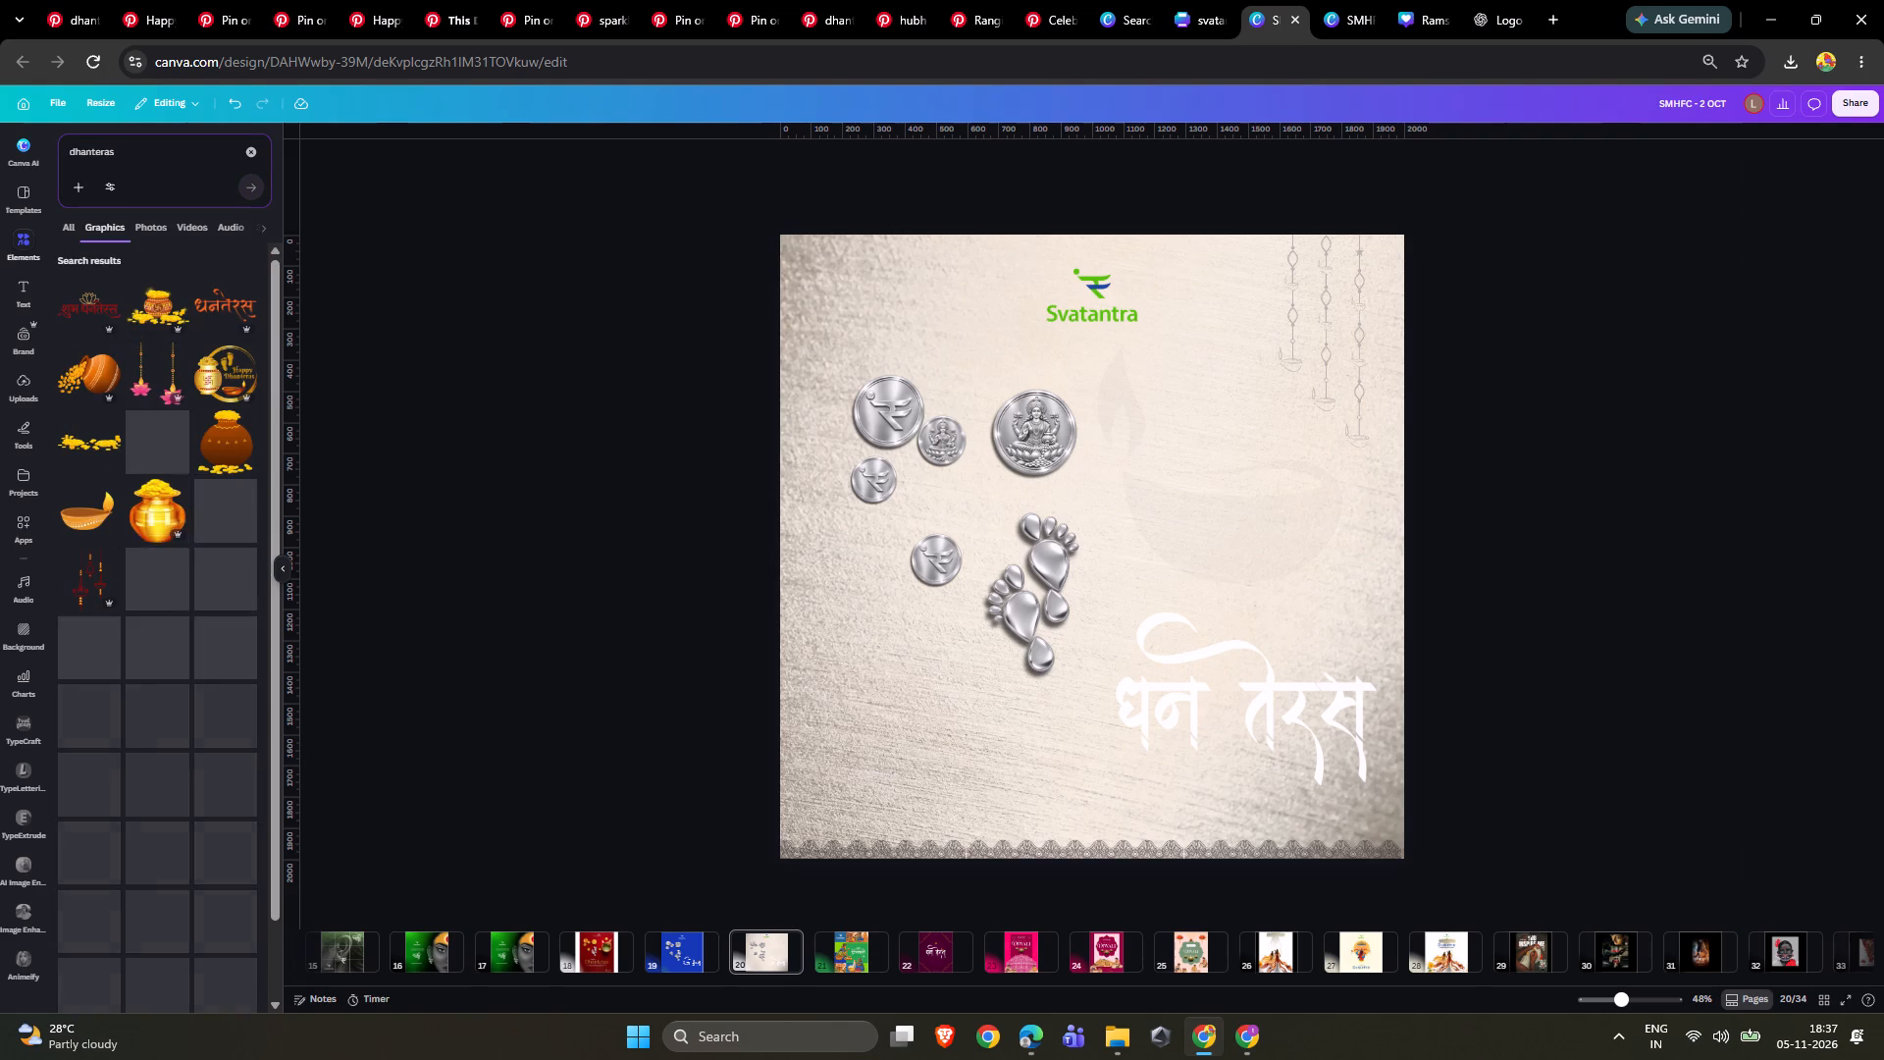
Delete the white धन तेरस lettering from page 20.
left_click(1264, 704)
left_click(1294, 581)
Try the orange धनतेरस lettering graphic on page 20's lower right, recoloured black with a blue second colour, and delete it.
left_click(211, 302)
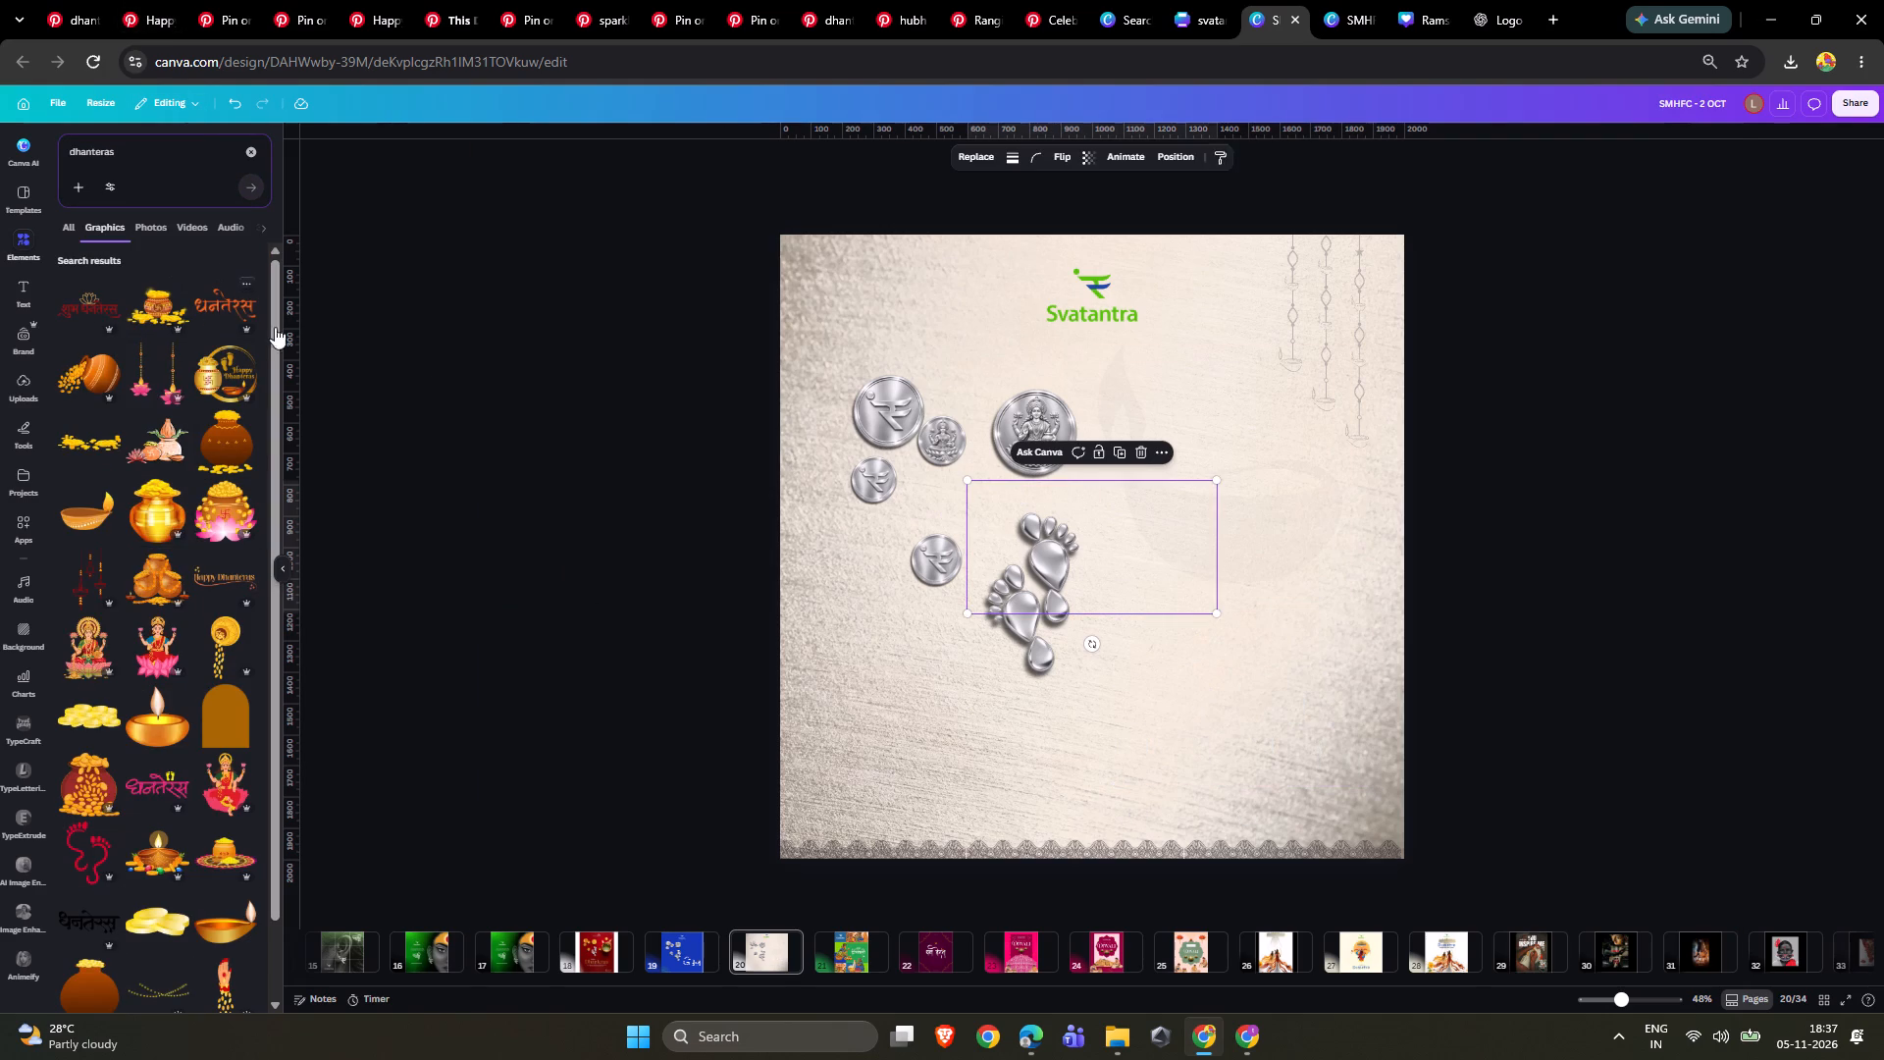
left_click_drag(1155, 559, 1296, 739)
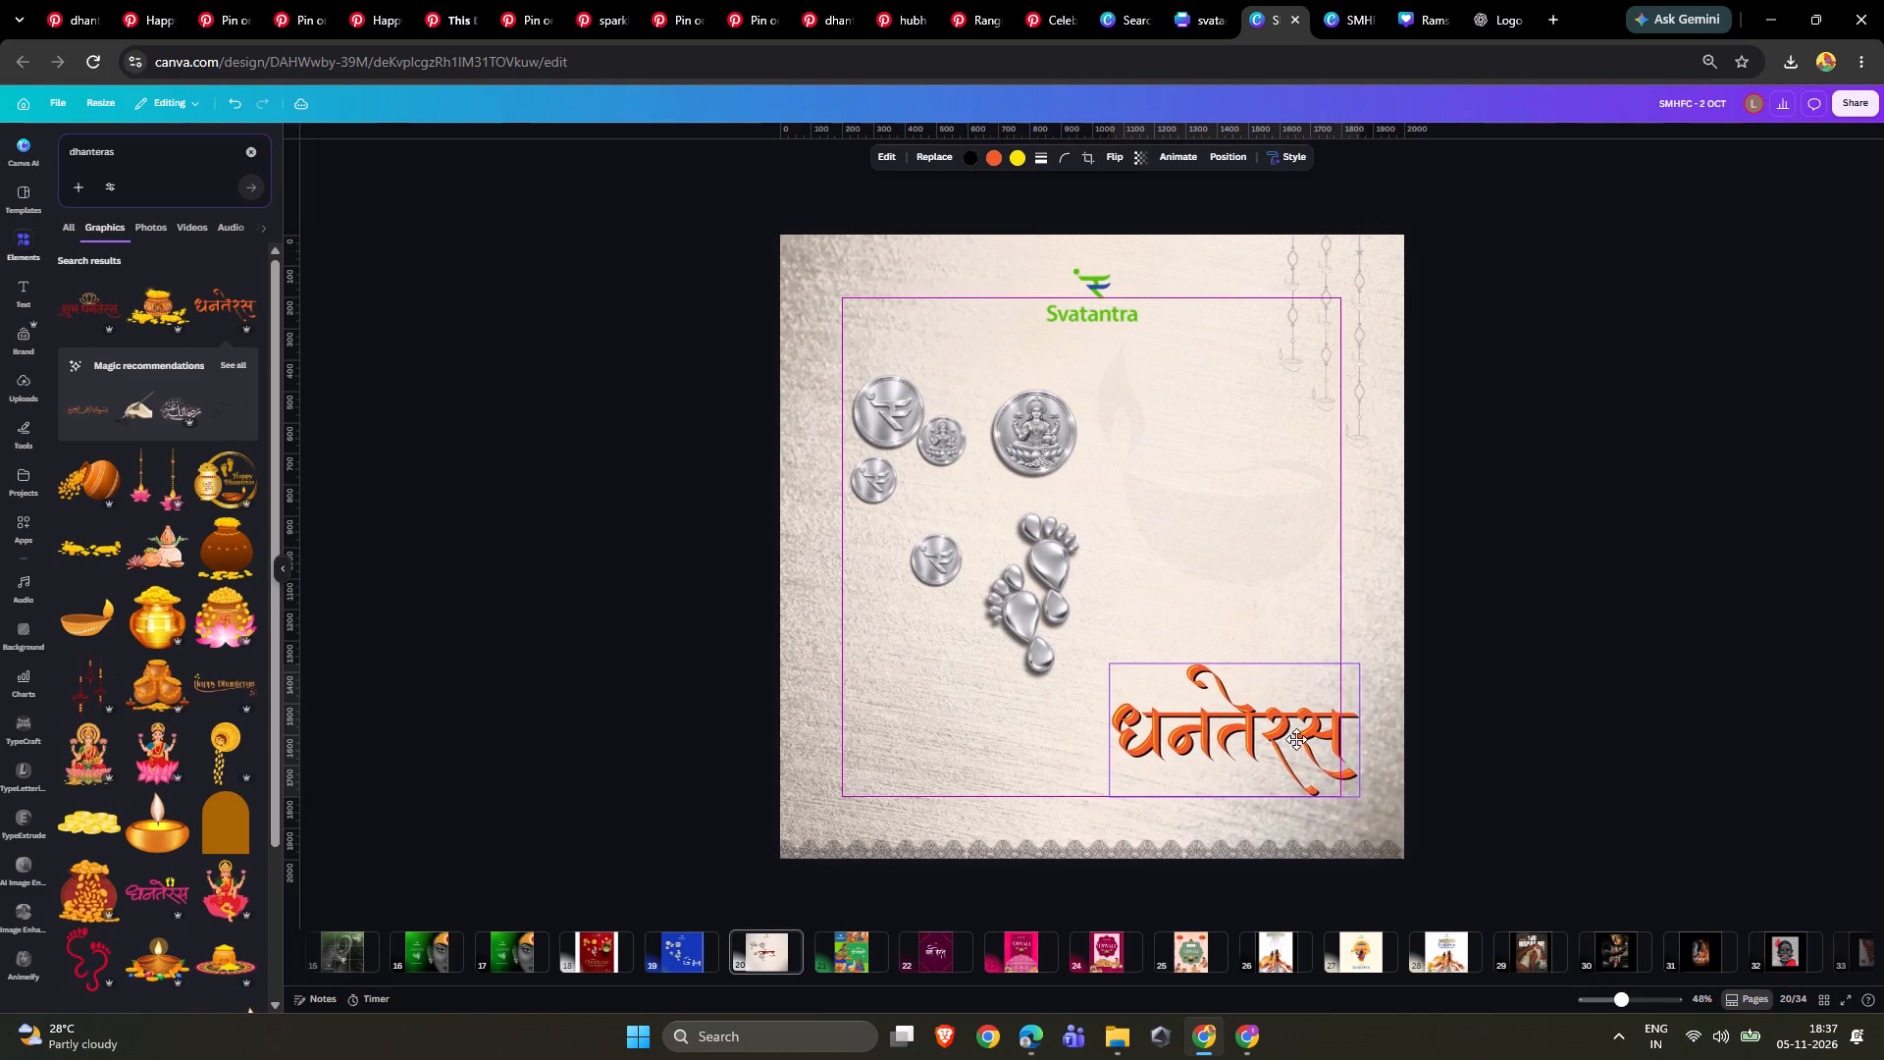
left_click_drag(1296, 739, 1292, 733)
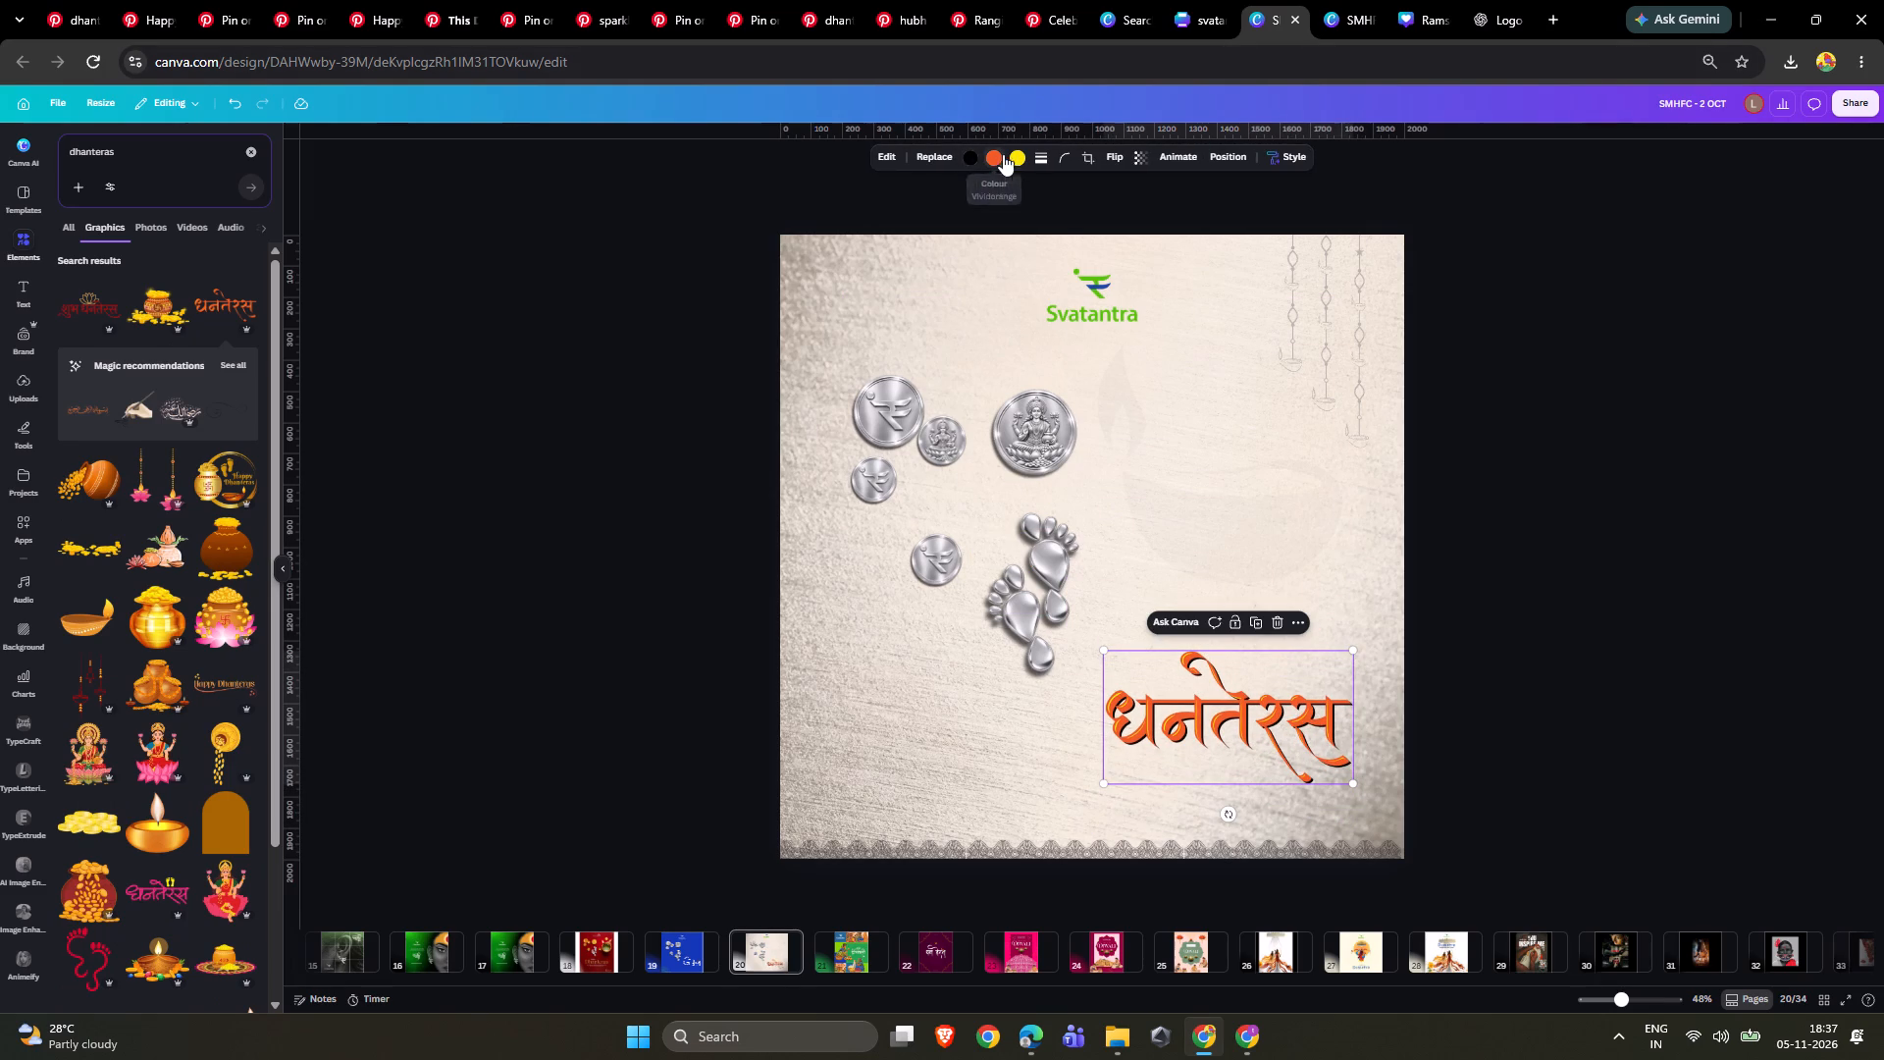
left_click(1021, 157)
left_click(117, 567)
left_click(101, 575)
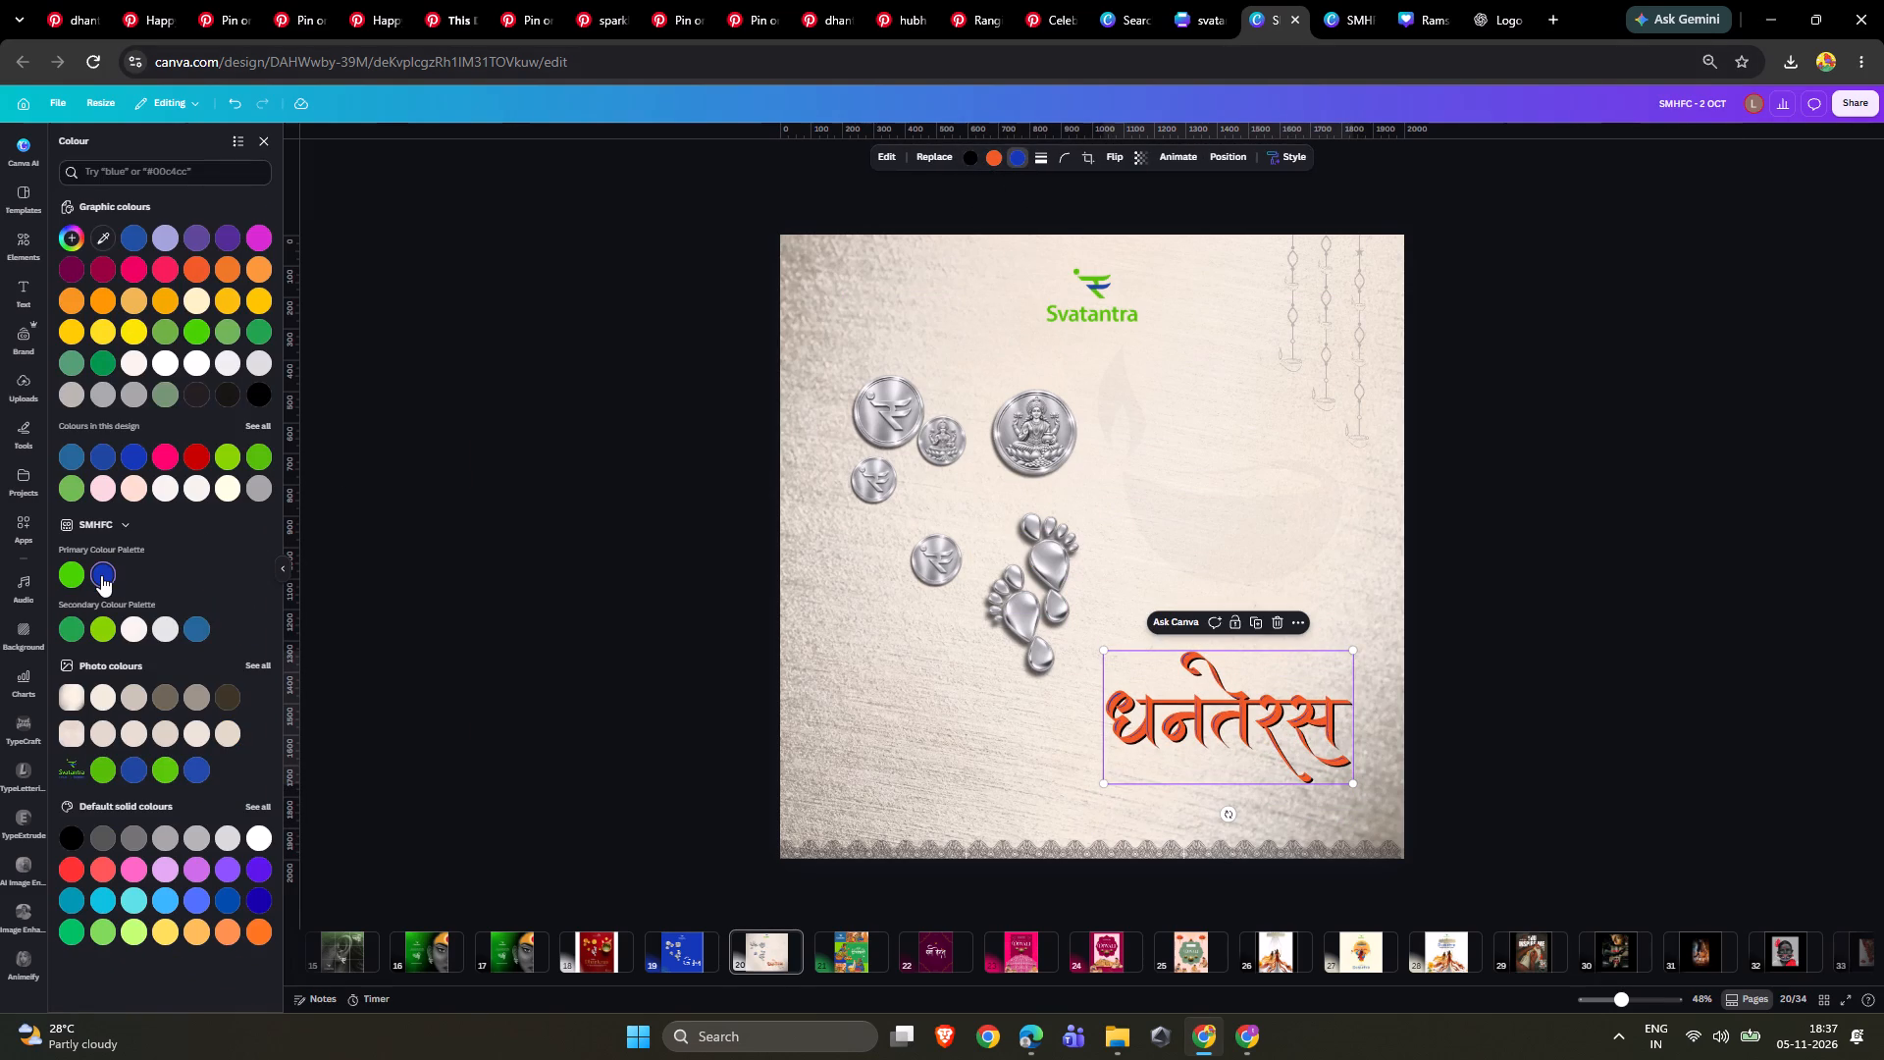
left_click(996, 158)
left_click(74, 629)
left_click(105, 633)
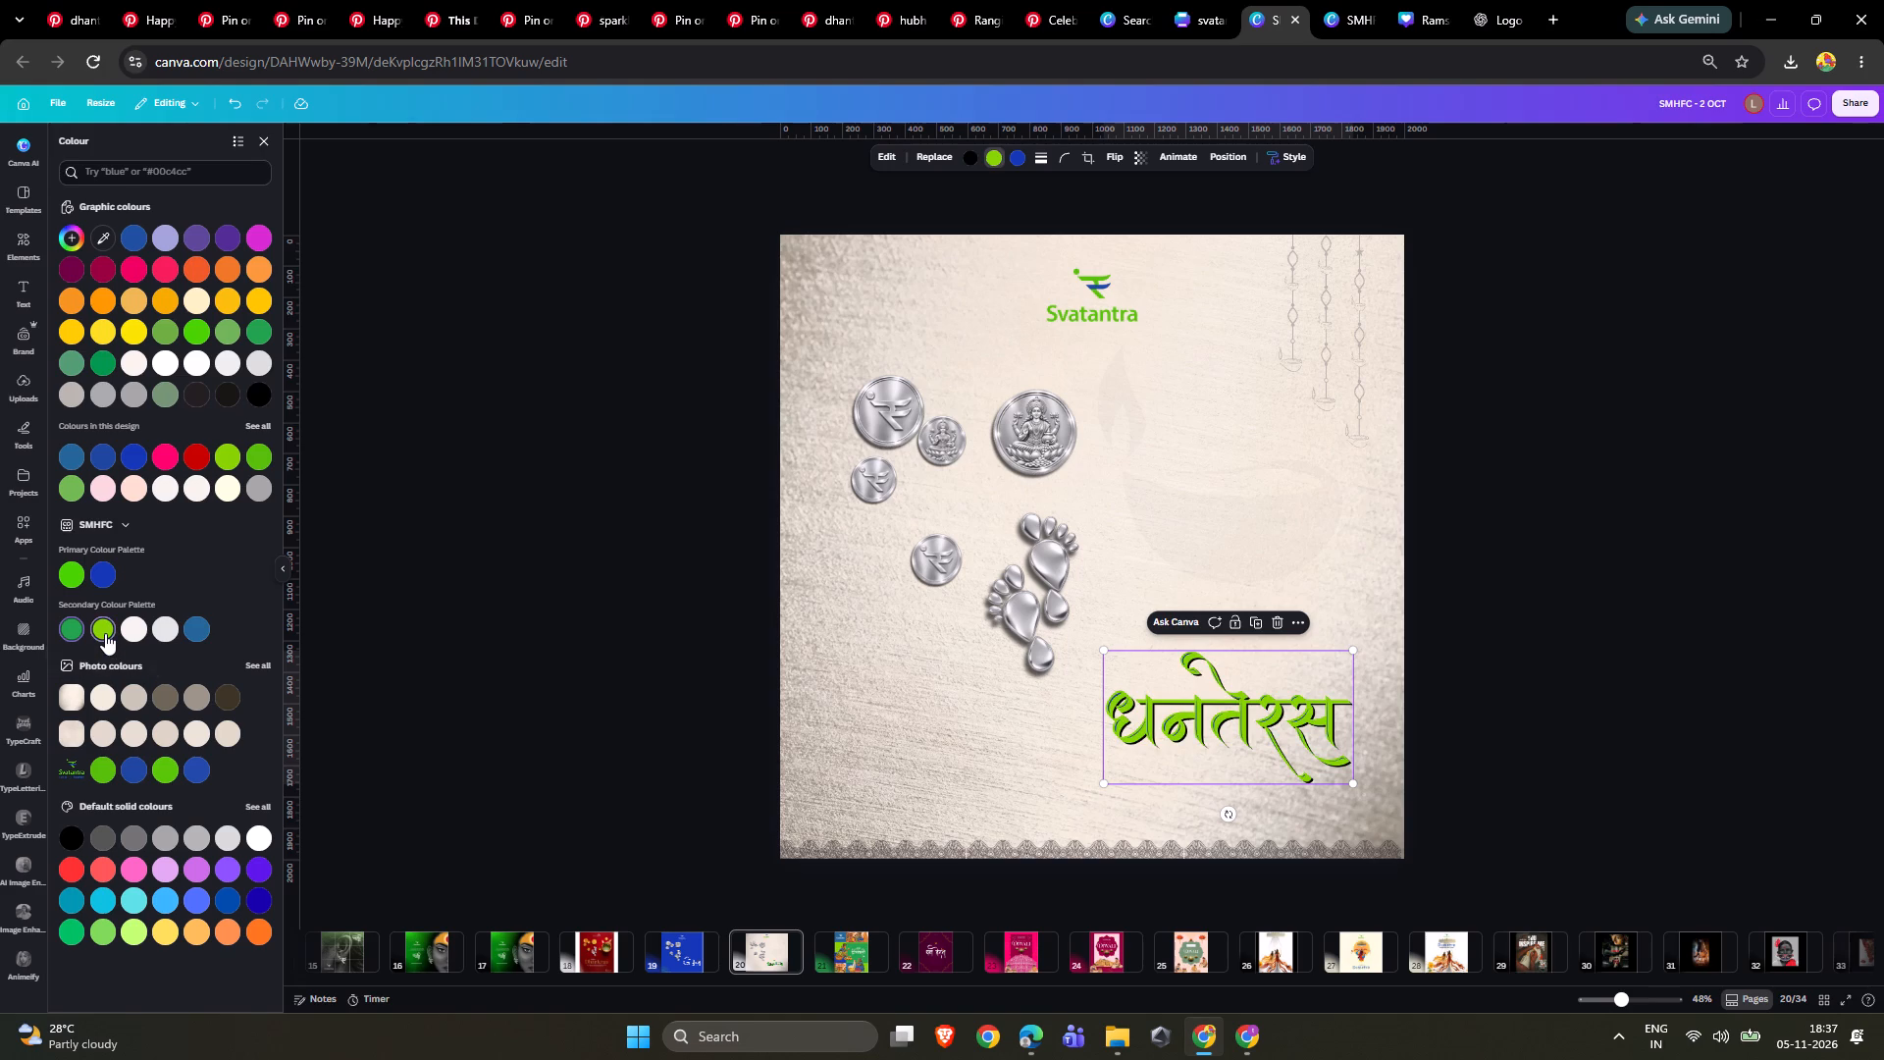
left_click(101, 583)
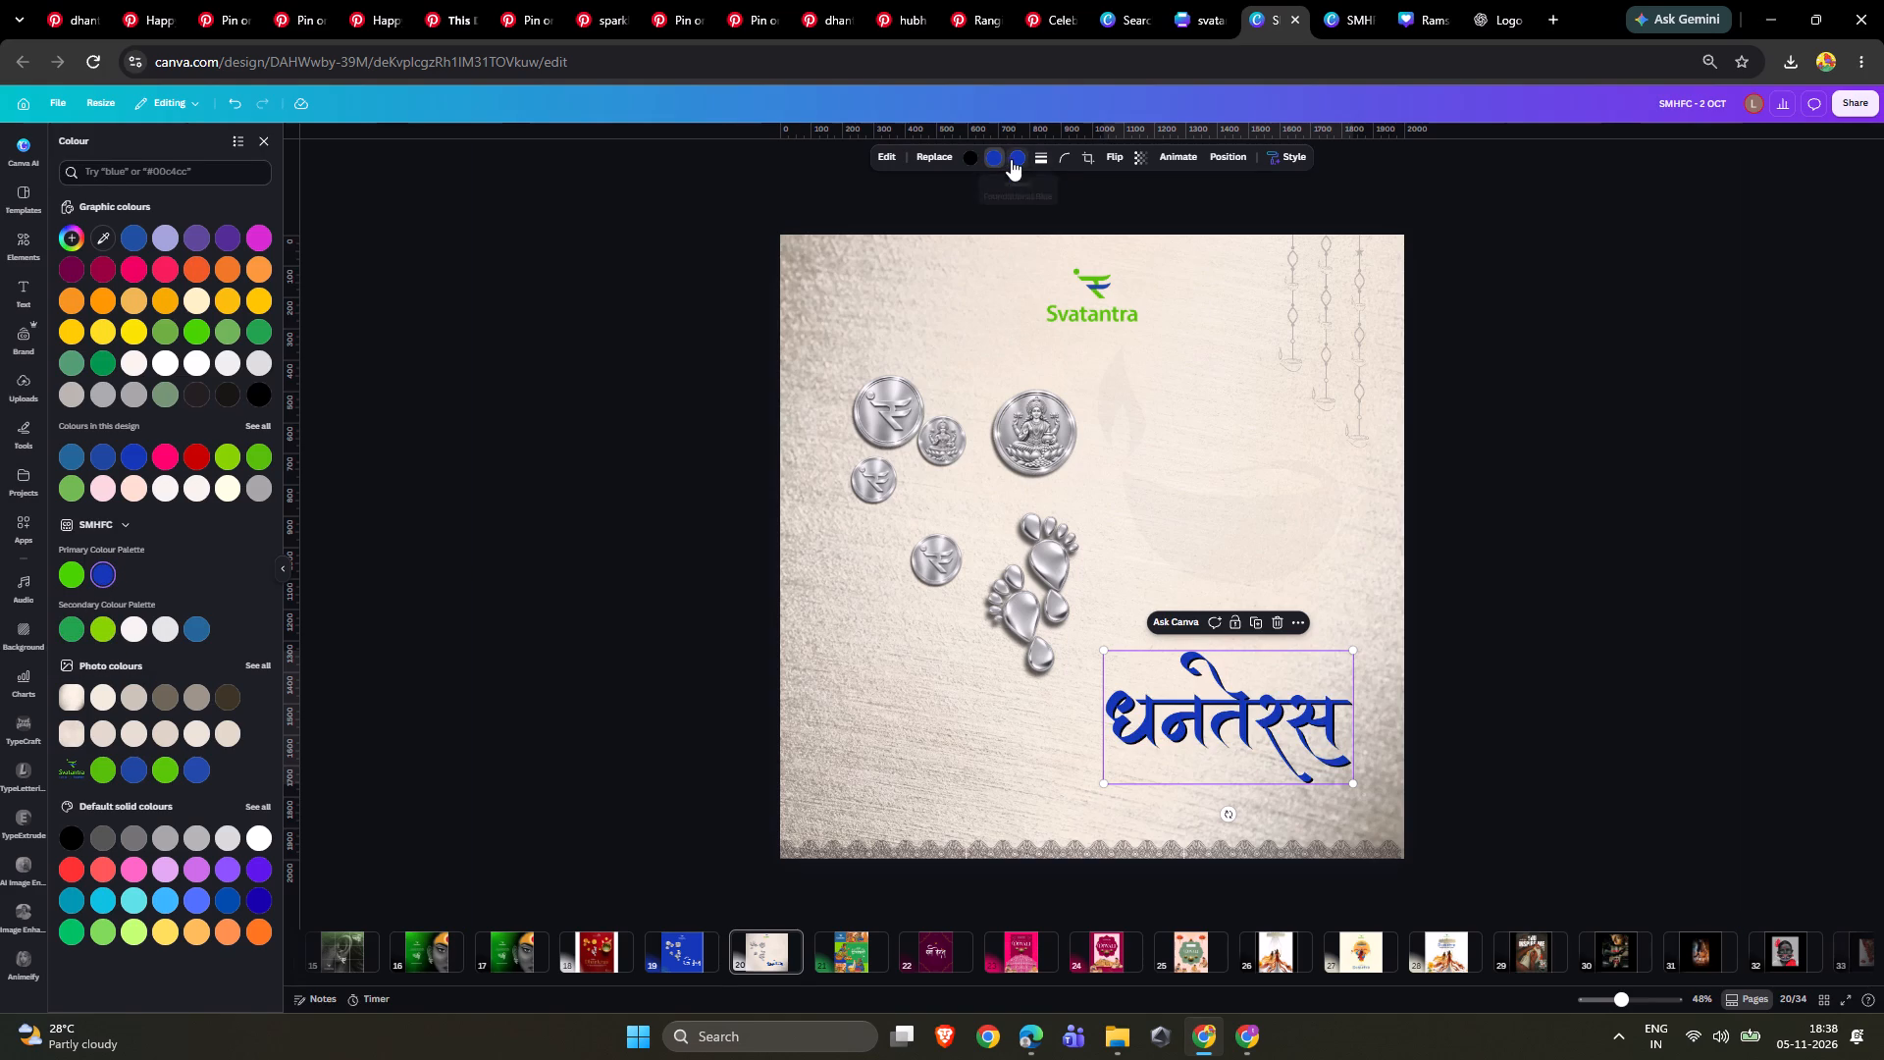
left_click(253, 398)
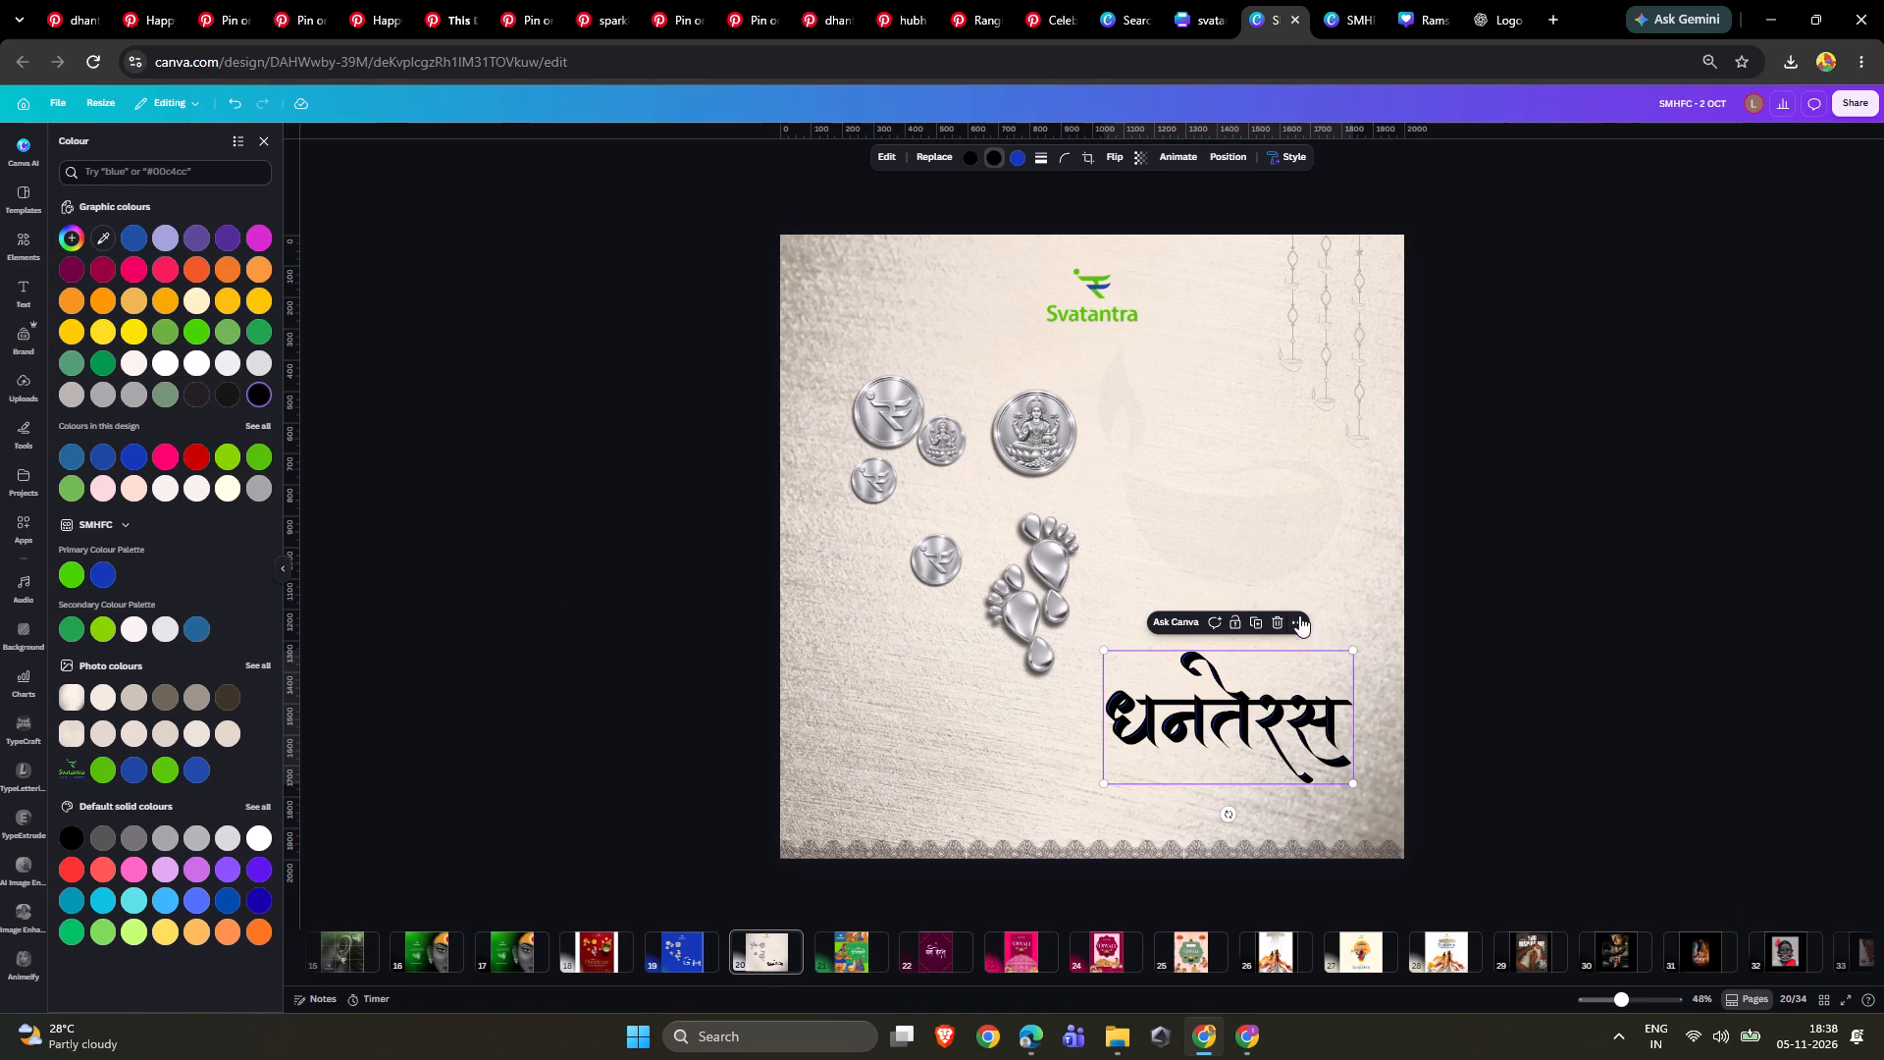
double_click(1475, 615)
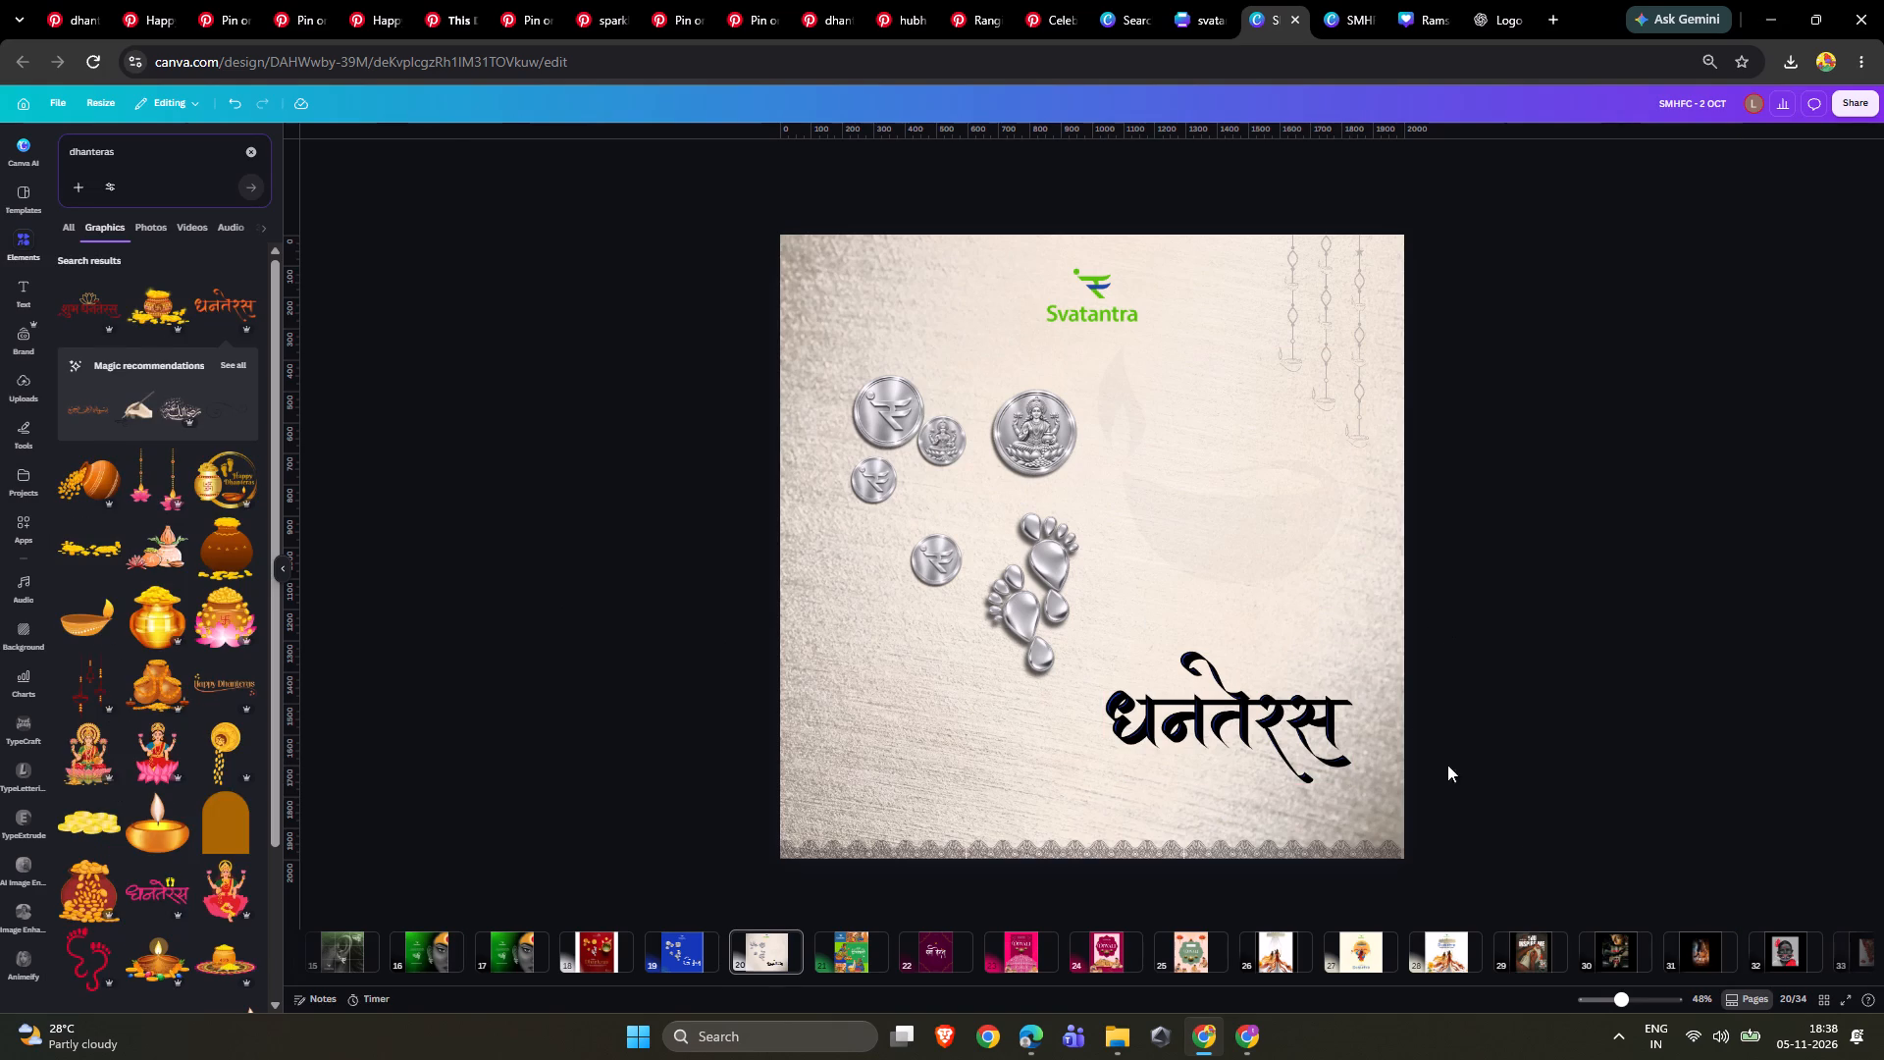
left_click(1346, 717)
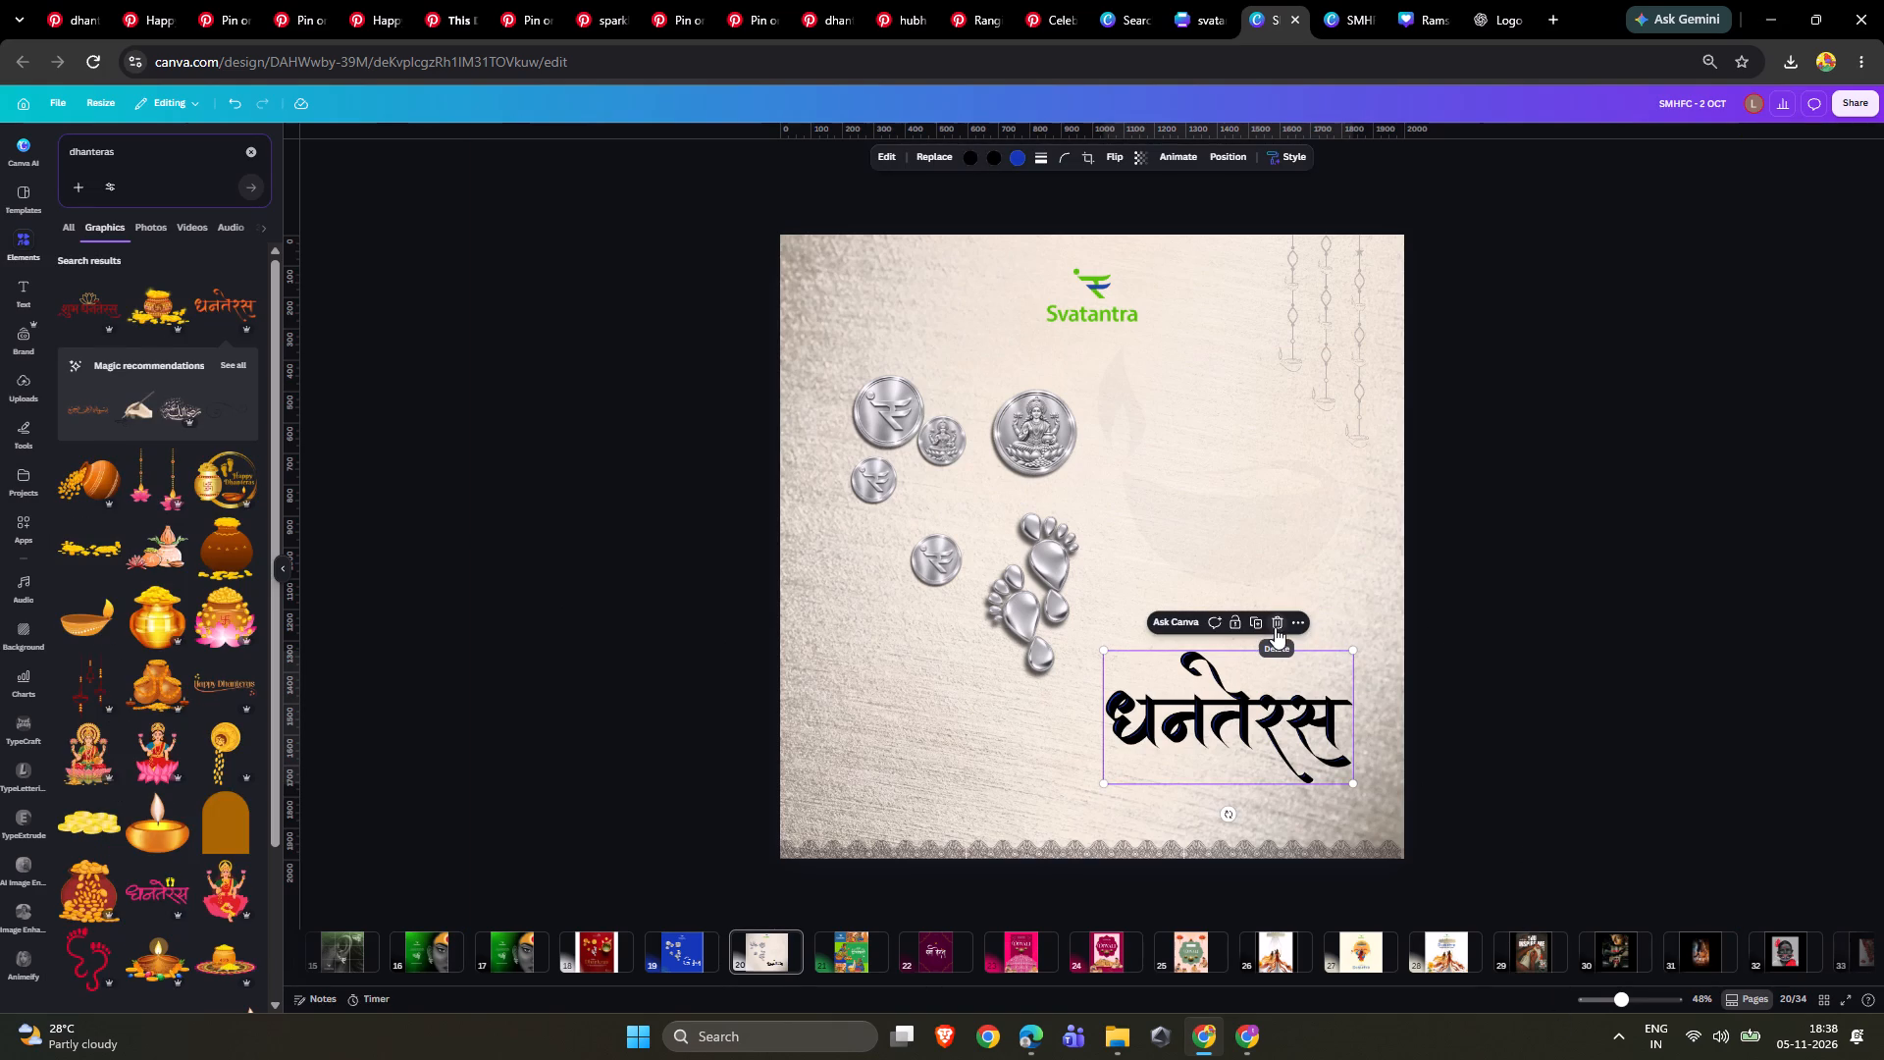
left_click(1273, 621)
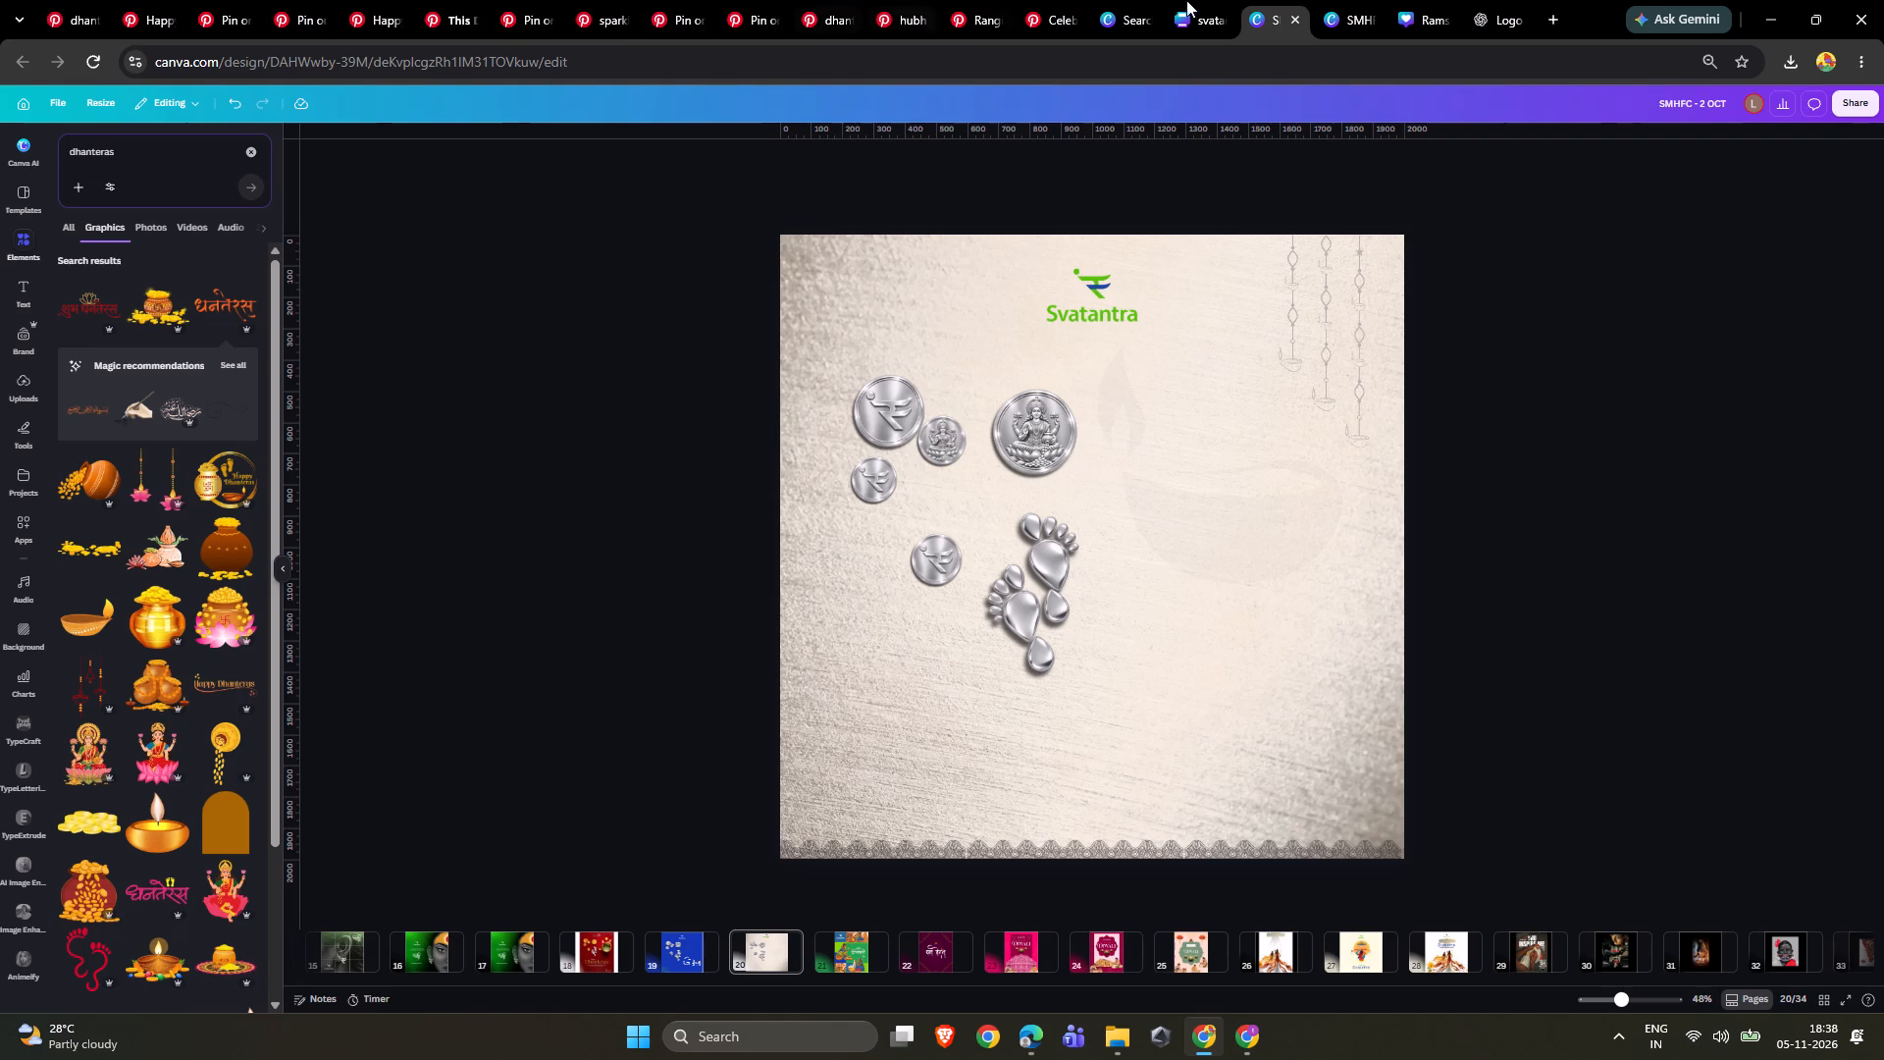
Switch to the Ramsons - Social Static design and copy the शुभ धनतेरस lettering from its page 2.
left_click(1217, 0)
left_click(1282, 0)
left_click(1394, 0)
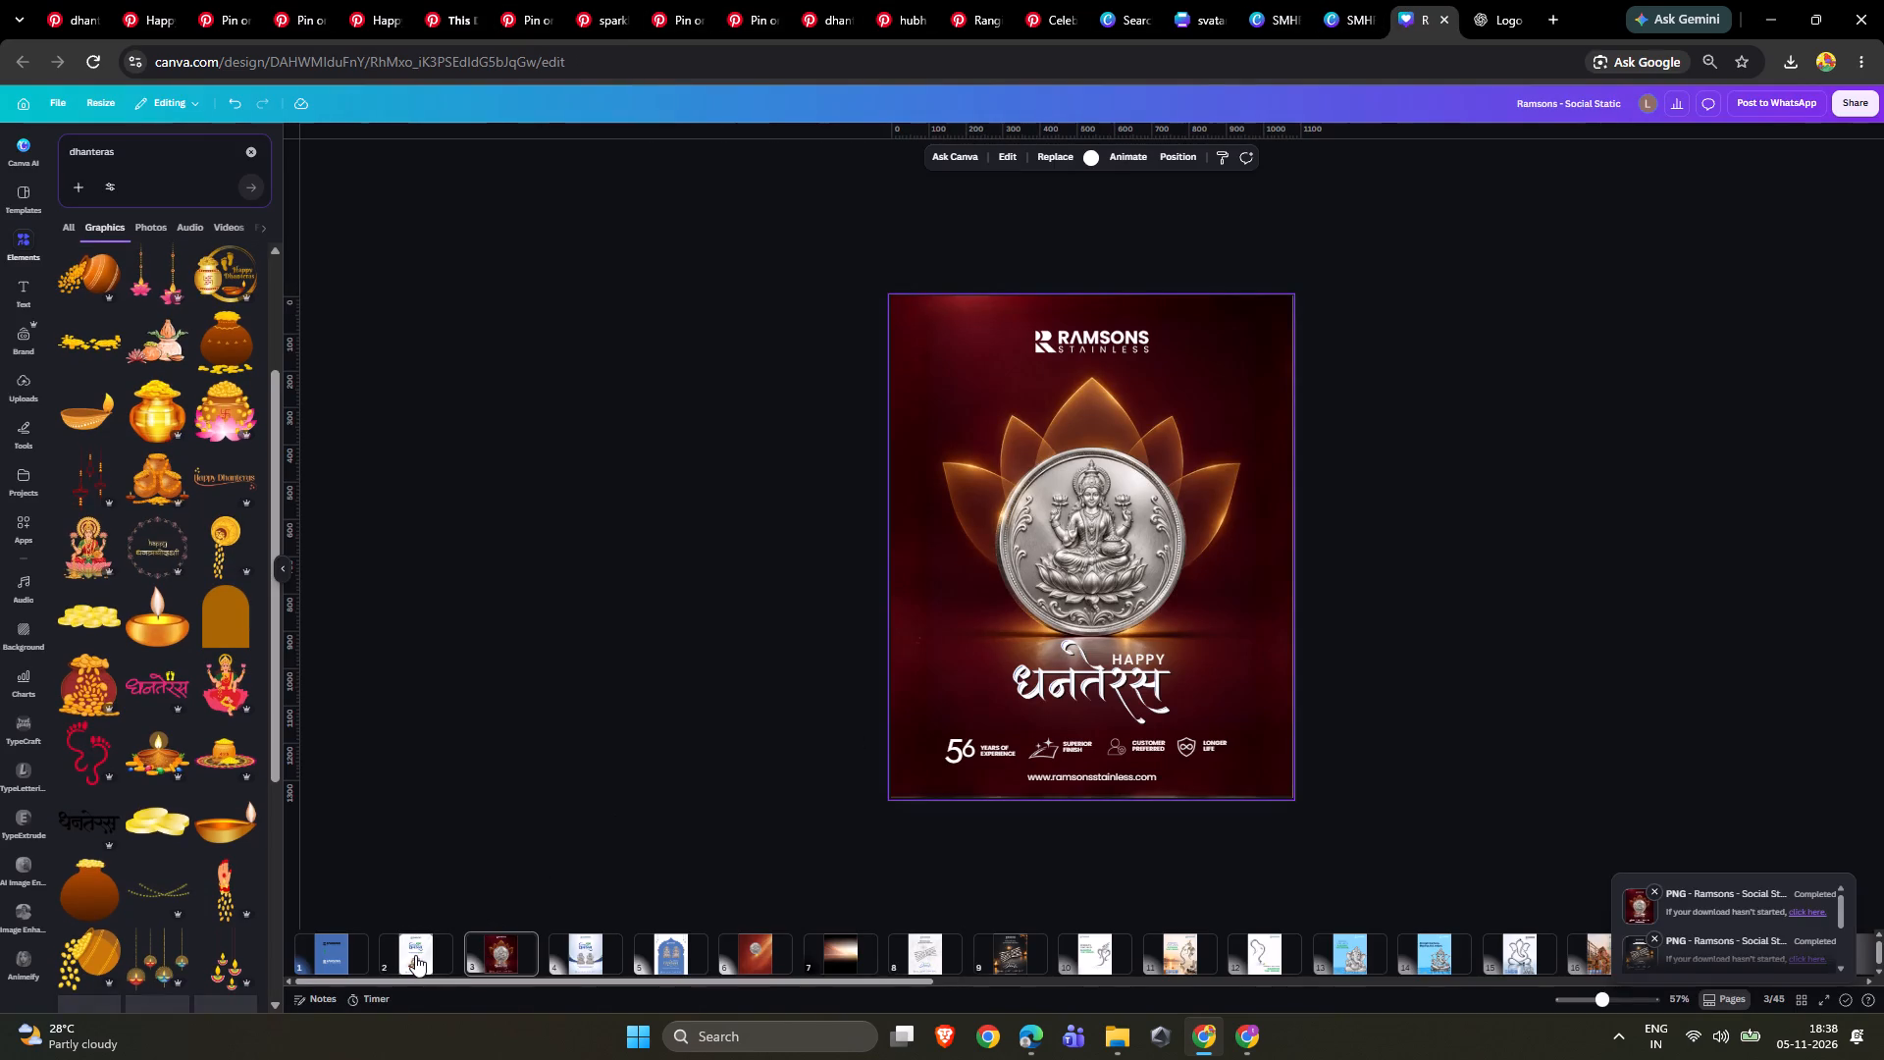
left_click(415, 955)
left_click(1152, 449)
key("ctrl+c")
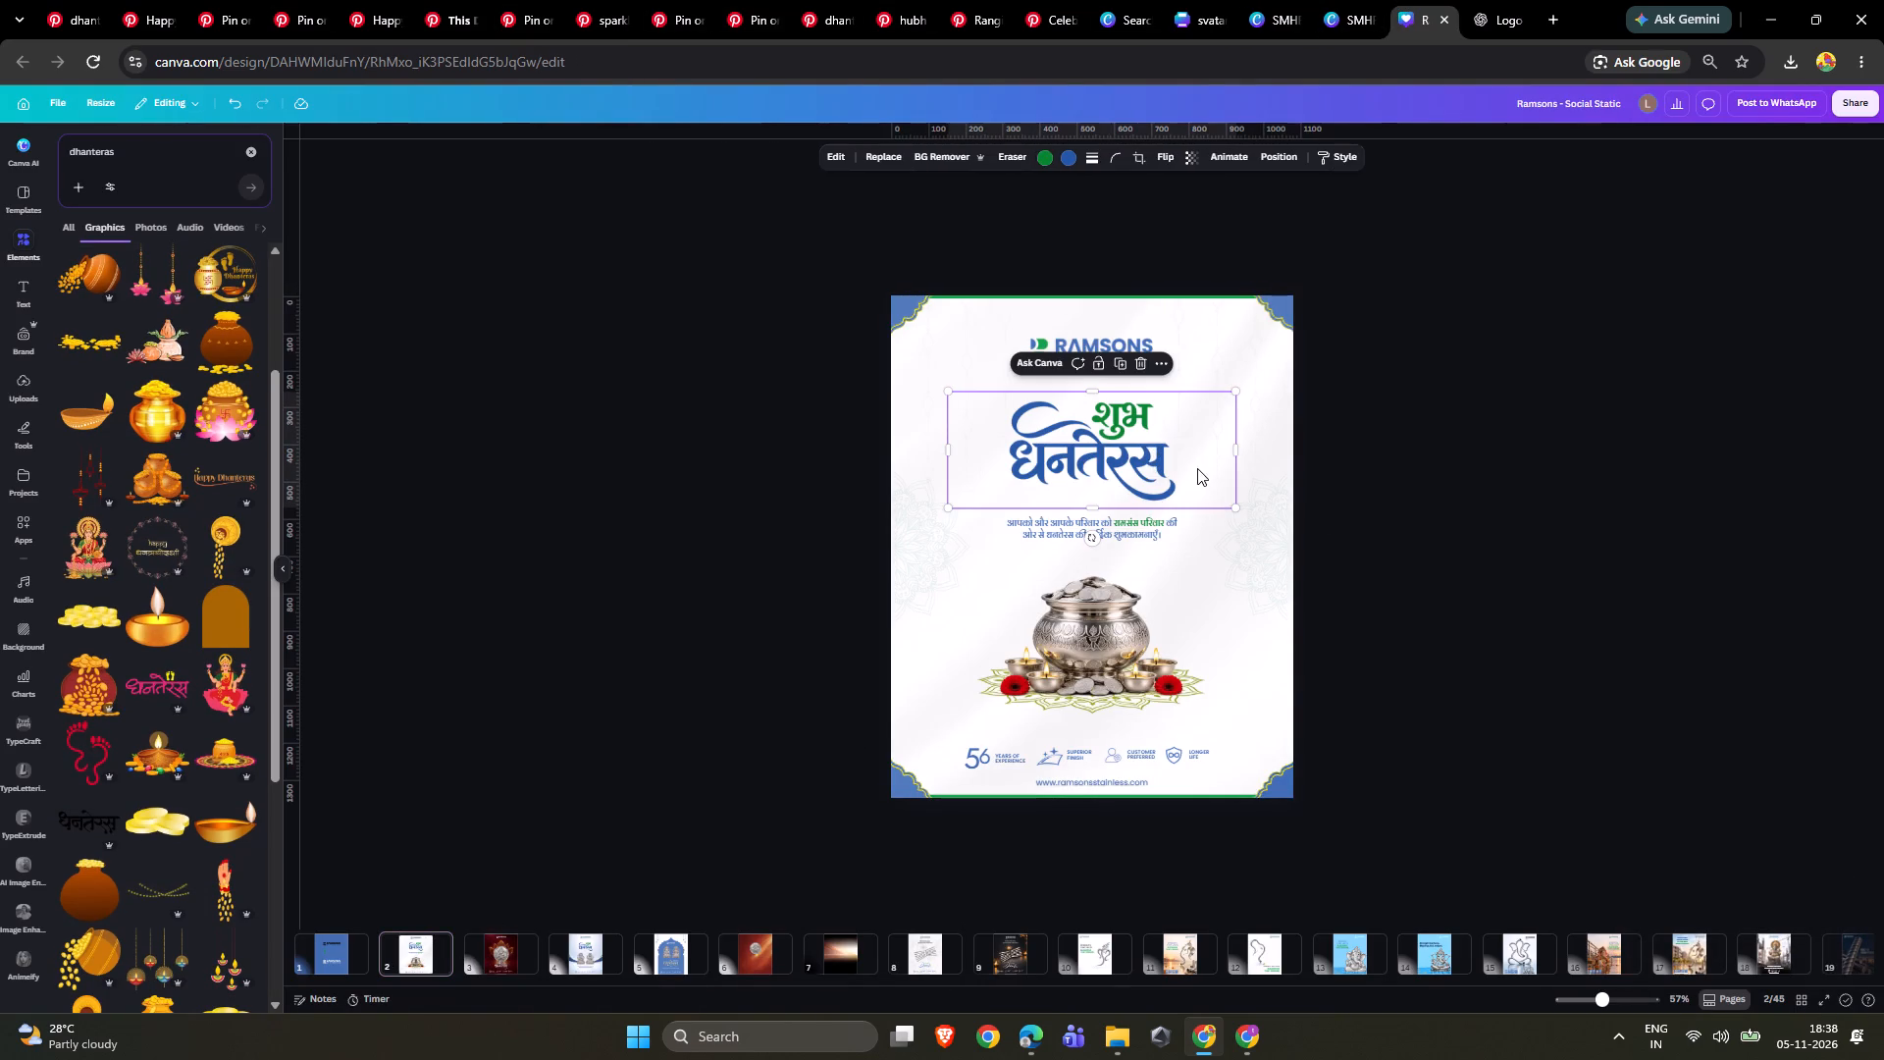
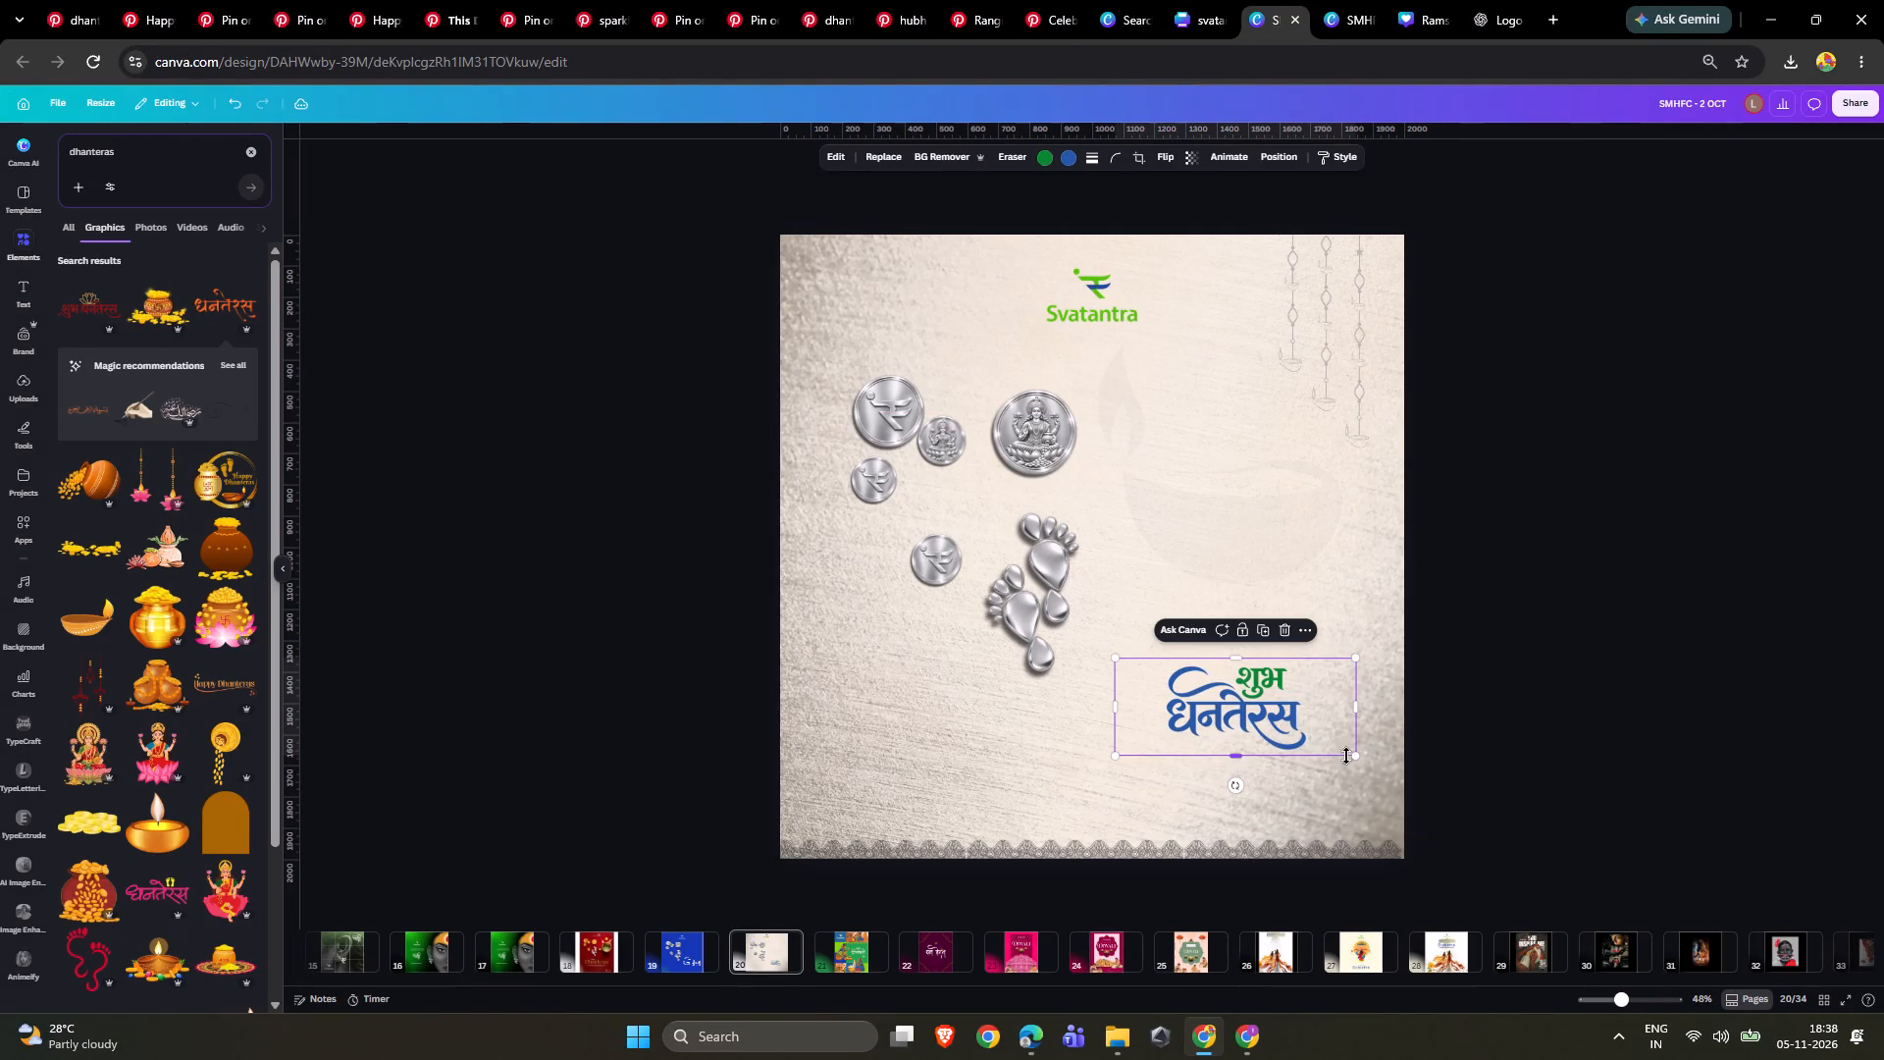
Enlarge the green-and-blue शुभ धनतेरस lettering, position it in page 20's lower right area below the faint diya, and check the page full screen.
left_click_drag(1354, 751, 1459, 831)
left_click_drag(1398, 782, 1334, 766)
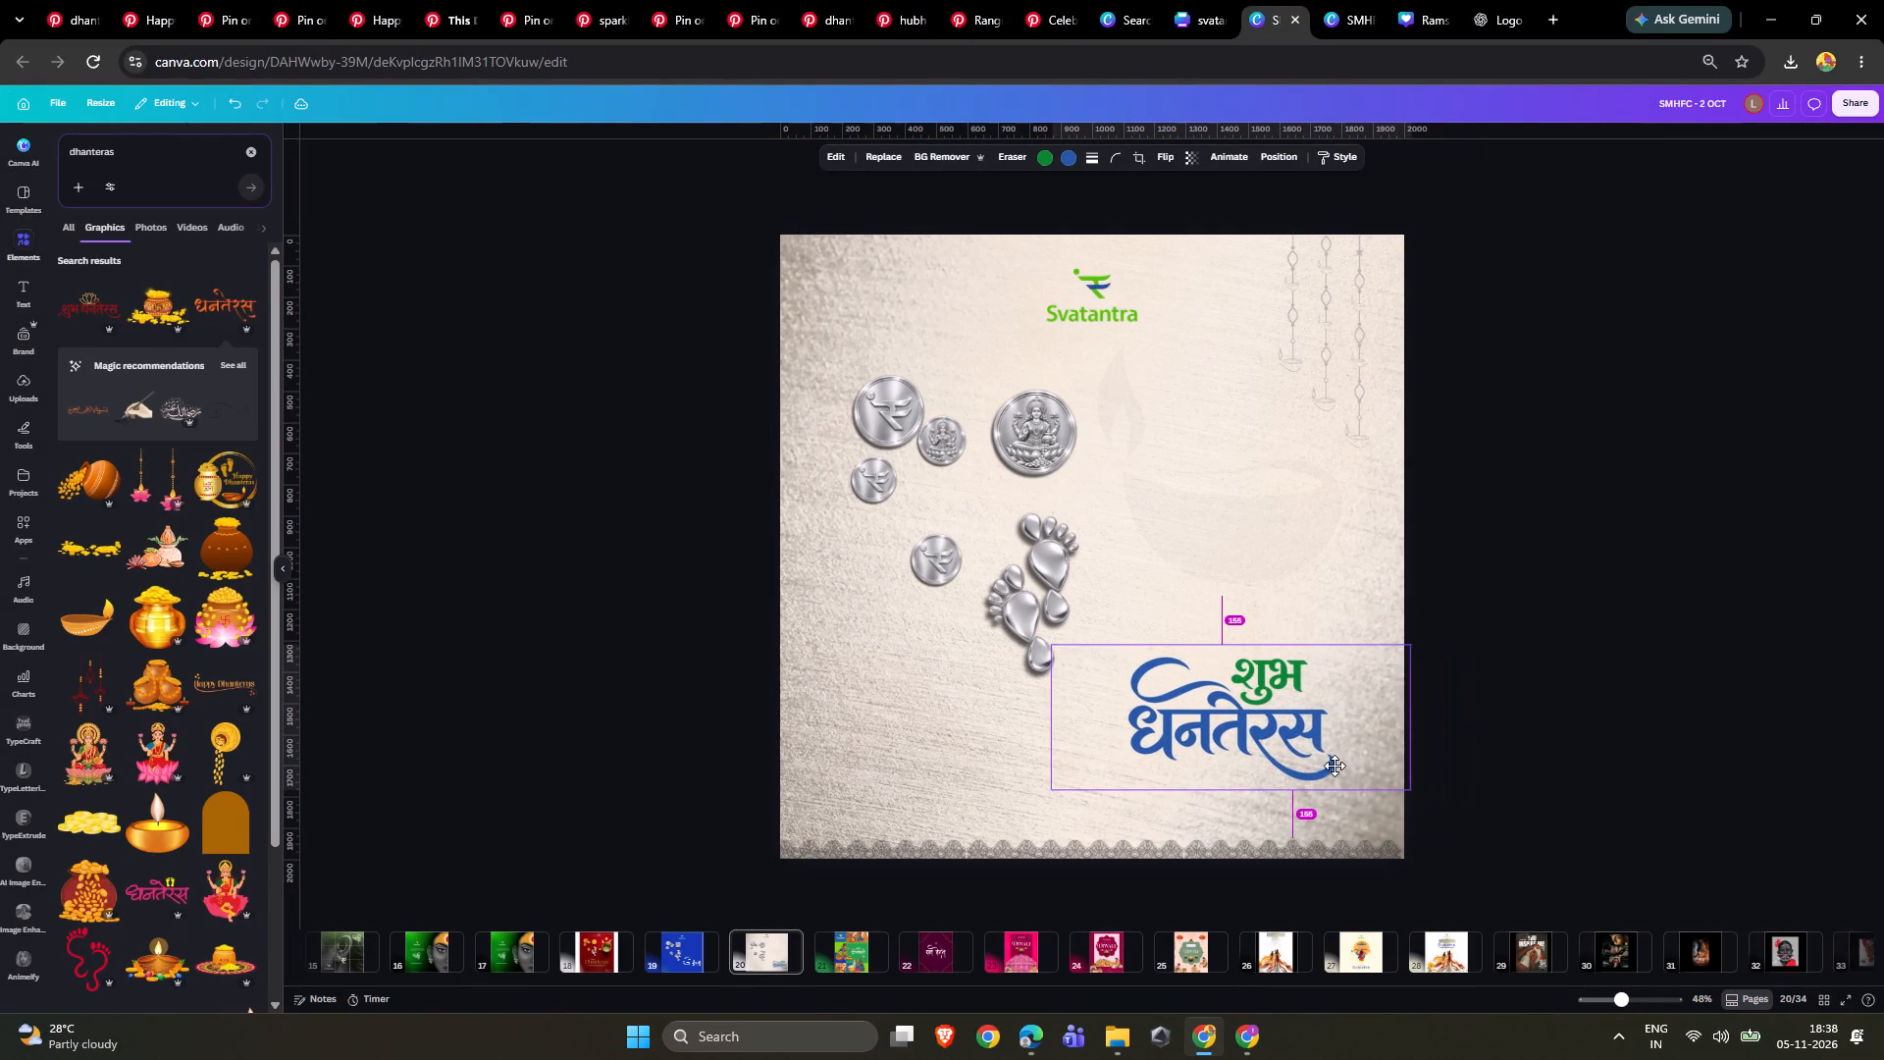
left_click_drag(1334, 766, 1331, 764)
left_click_drag(1403, 782, 1451, 812)
left_click_drag(1413, 775, 1394, 768)
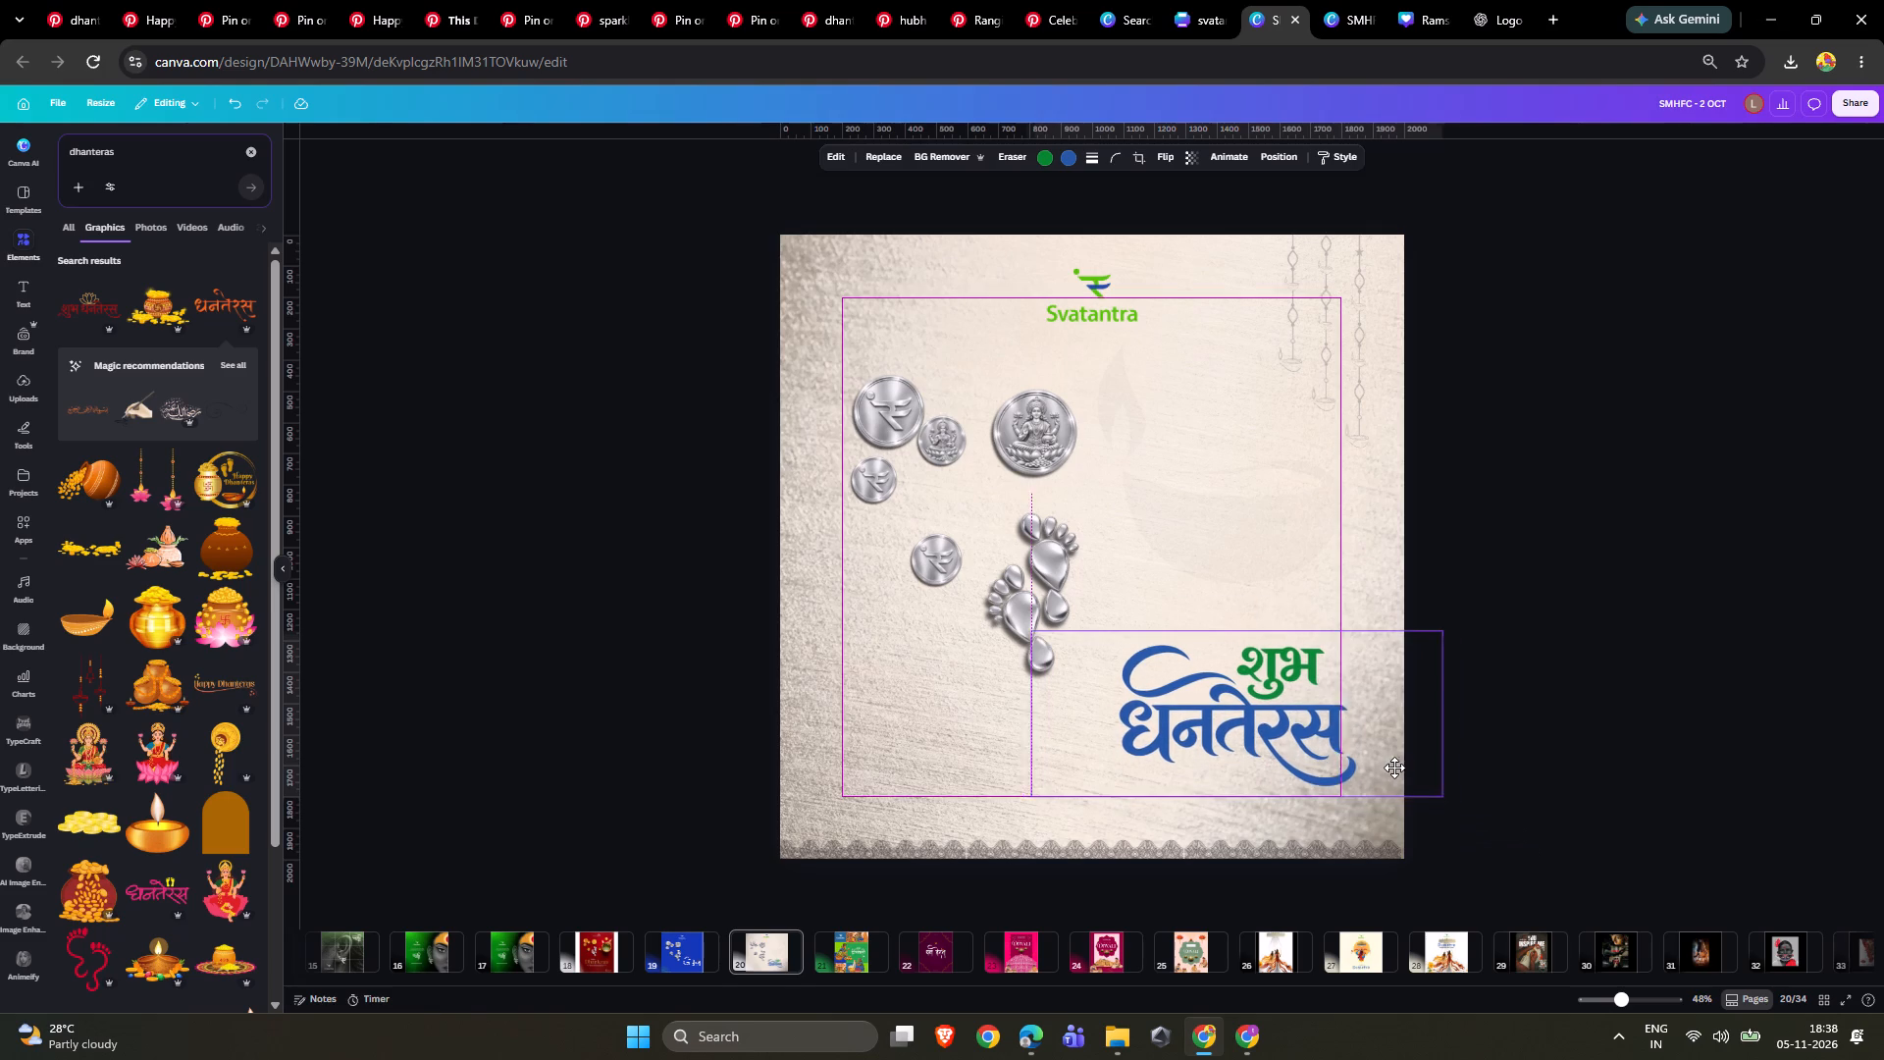
left_click_drag(1394, 768, 1392, 767)
left_click(1530, 736)
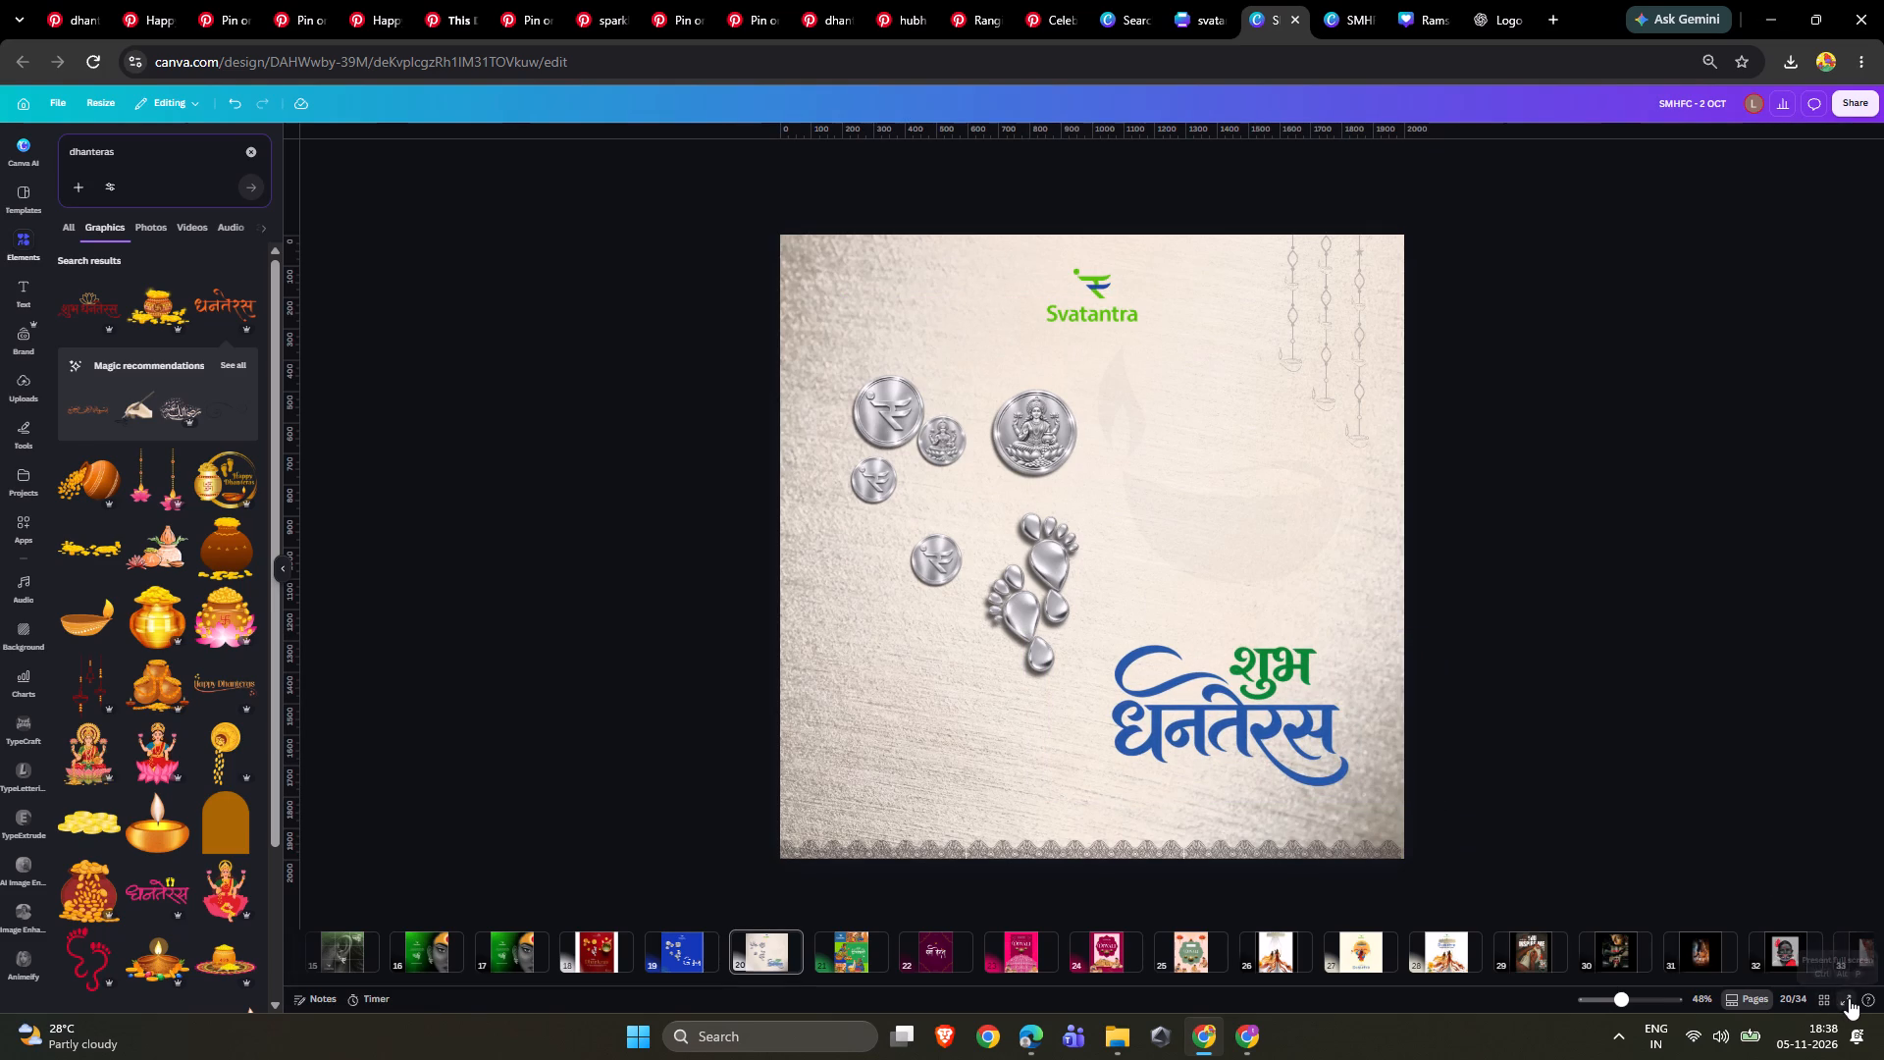
left_click(1849, 998)
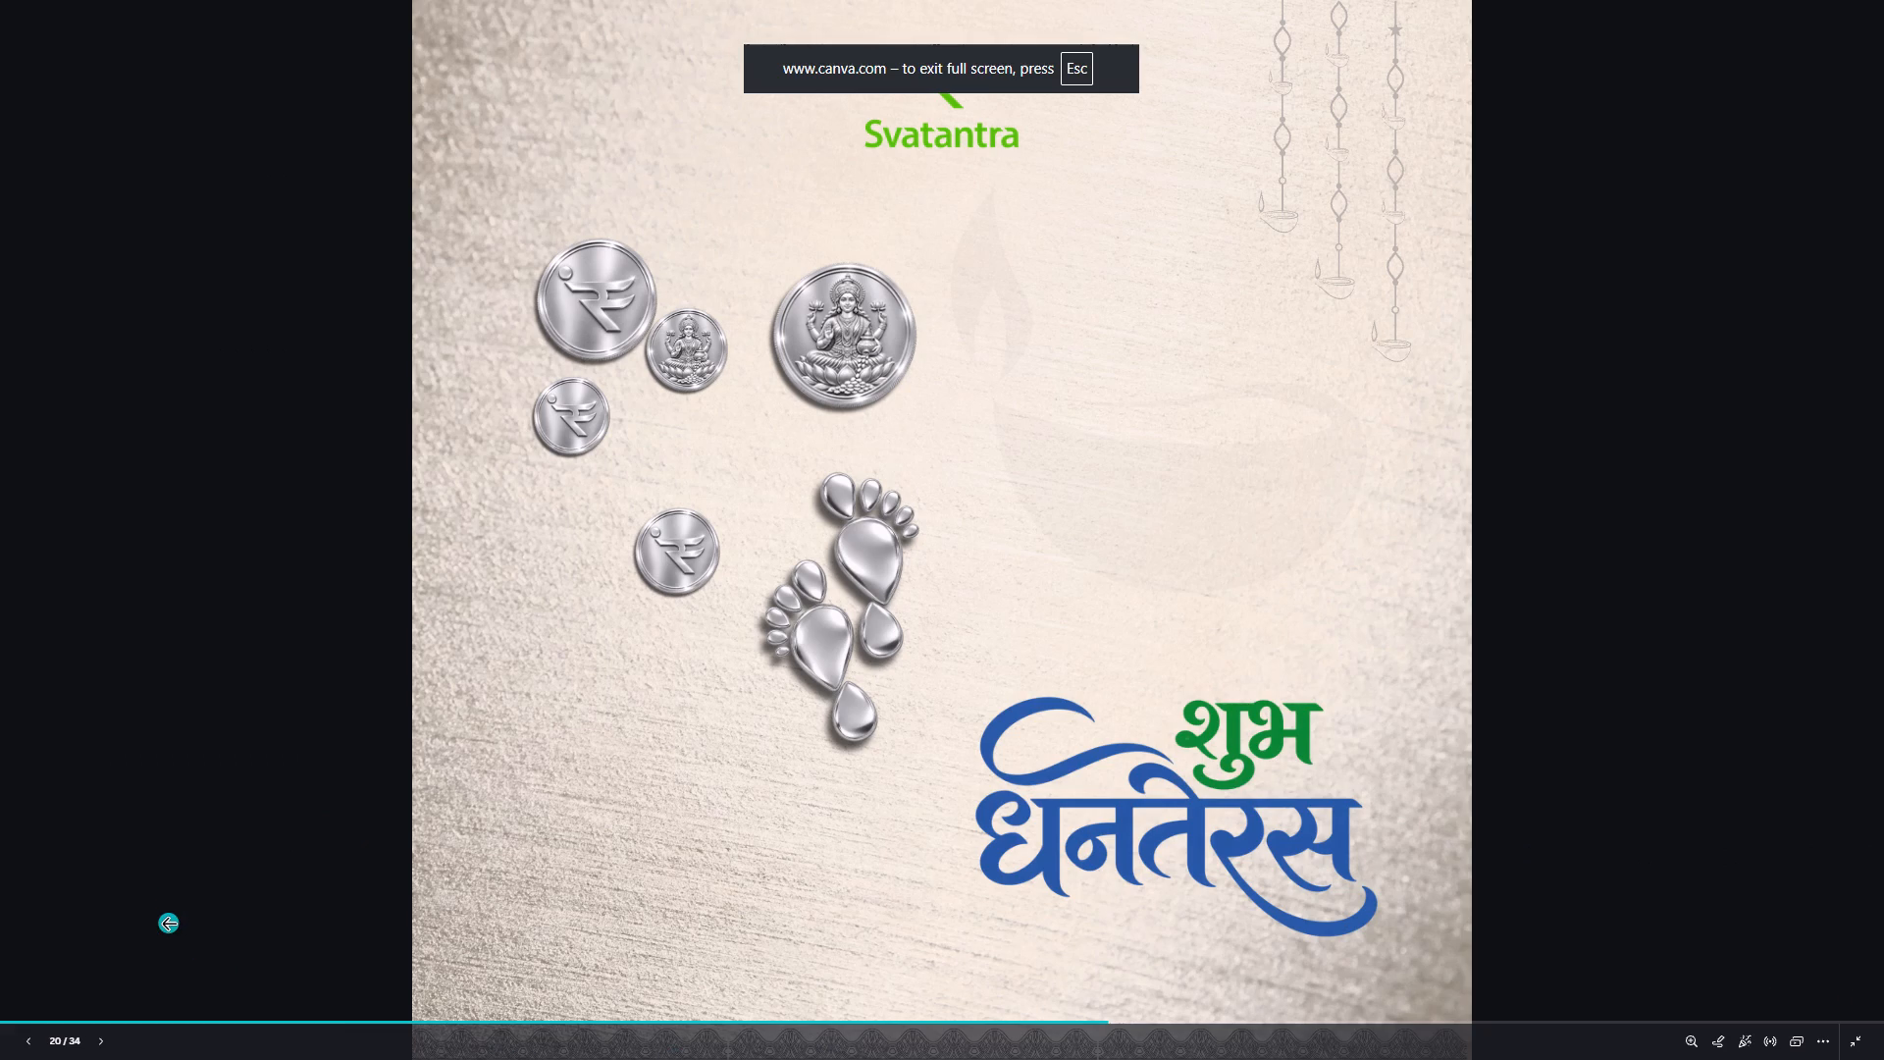
key("Escape")
Download only page 20 as a high-quality PNG at size 1.875.
left_click(1858, 100)
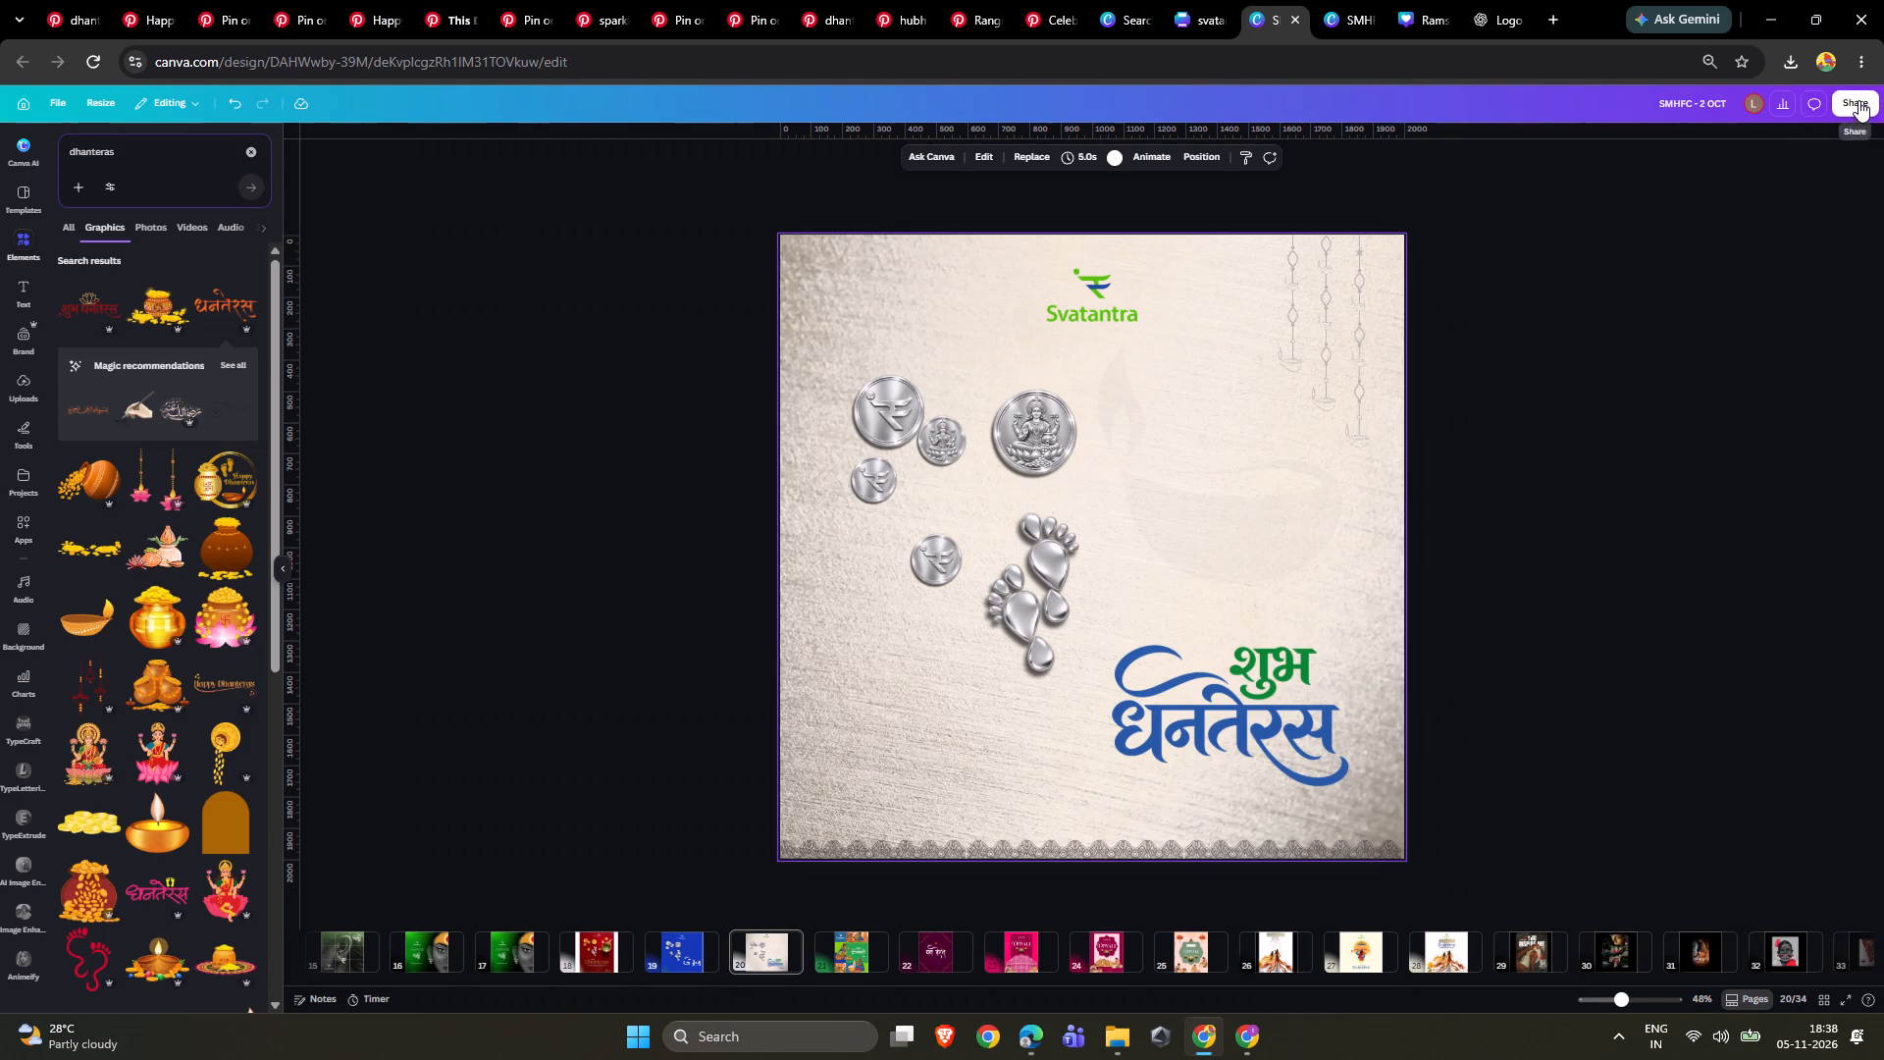
left_click(1646, 404)
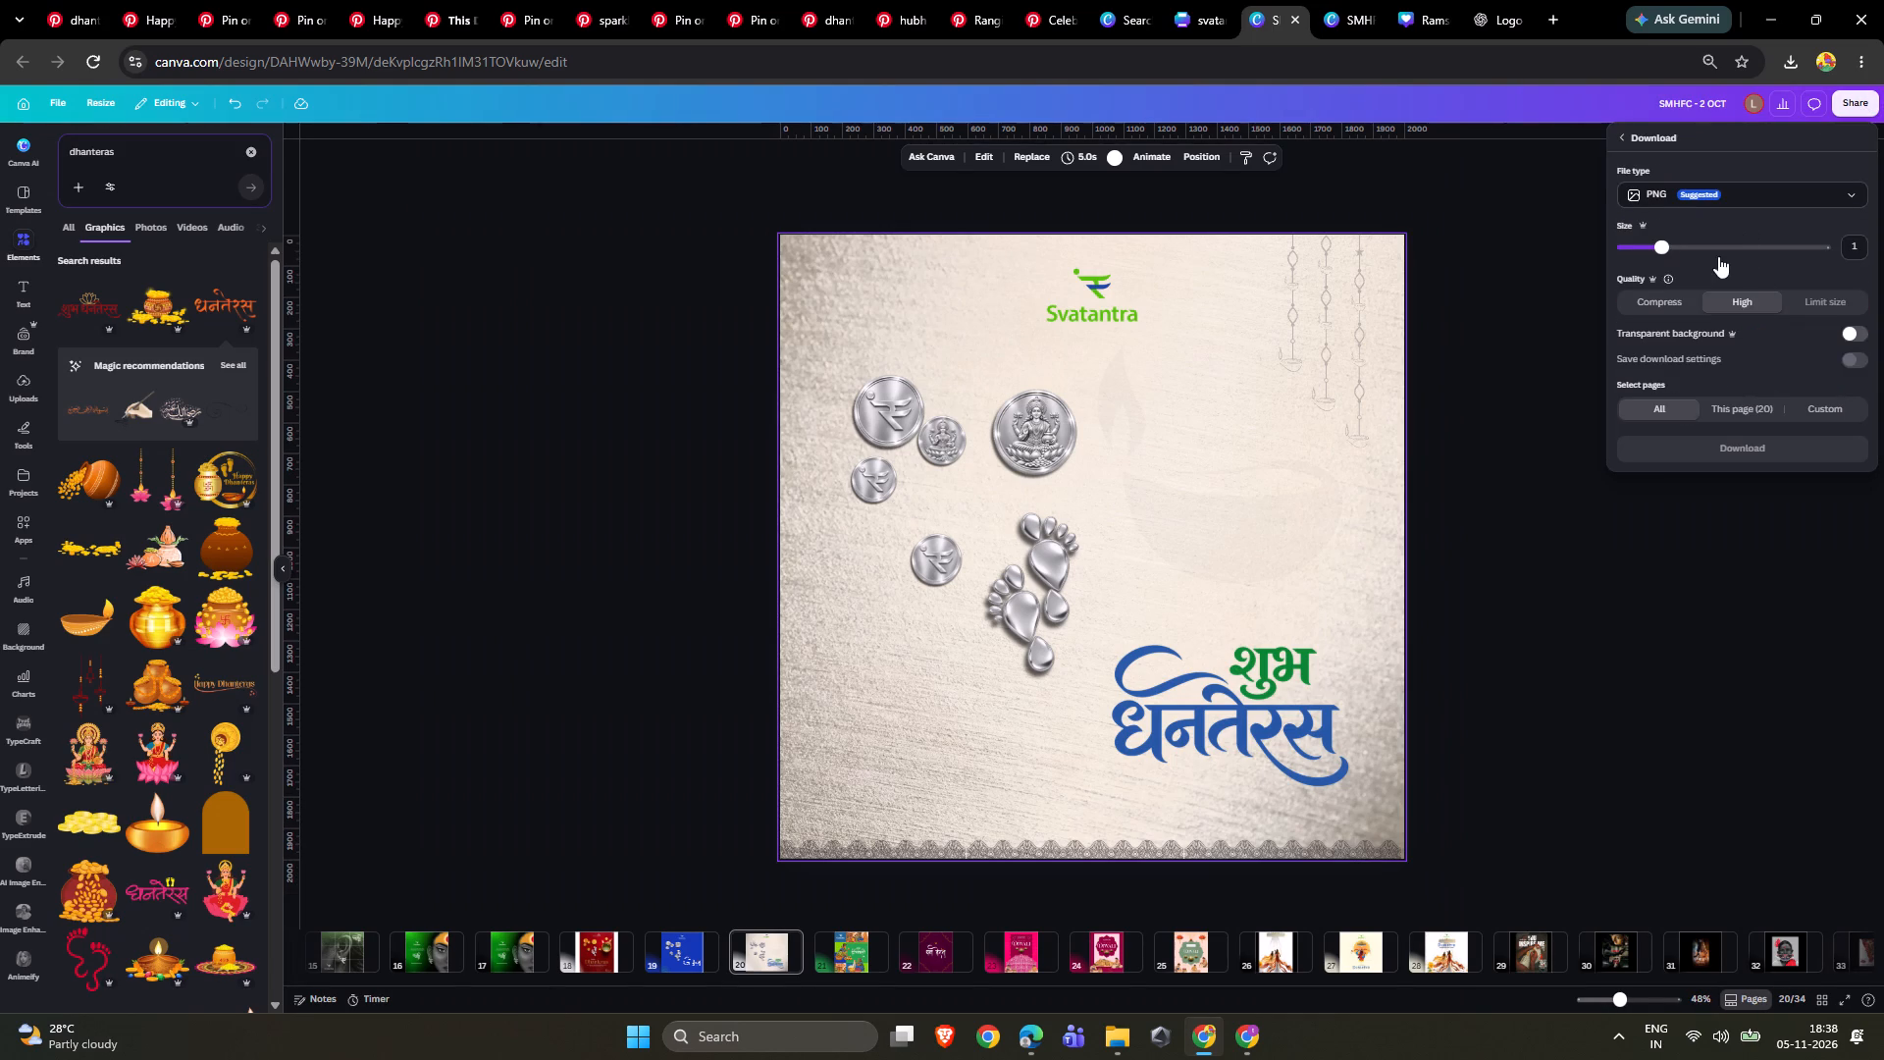
left_click(1732, 247)
left_click(1728, 405)
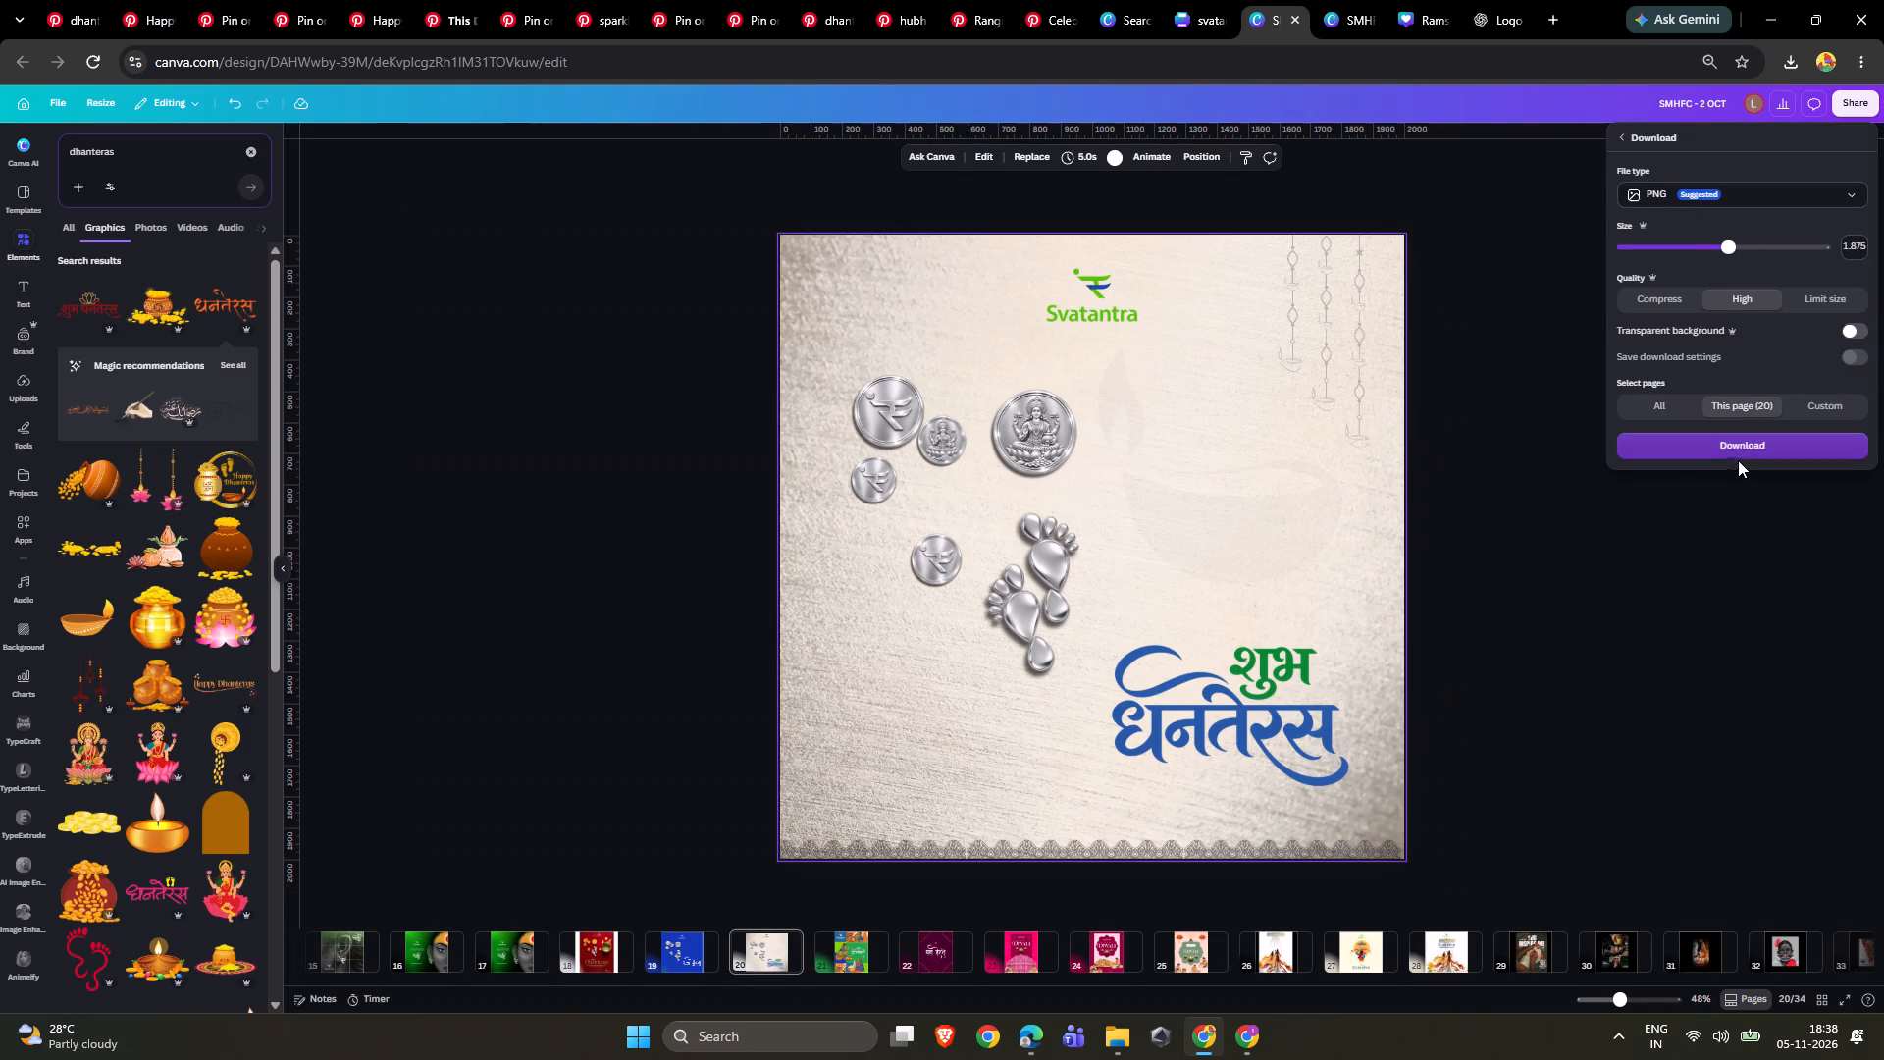
left_click(1739, 454)
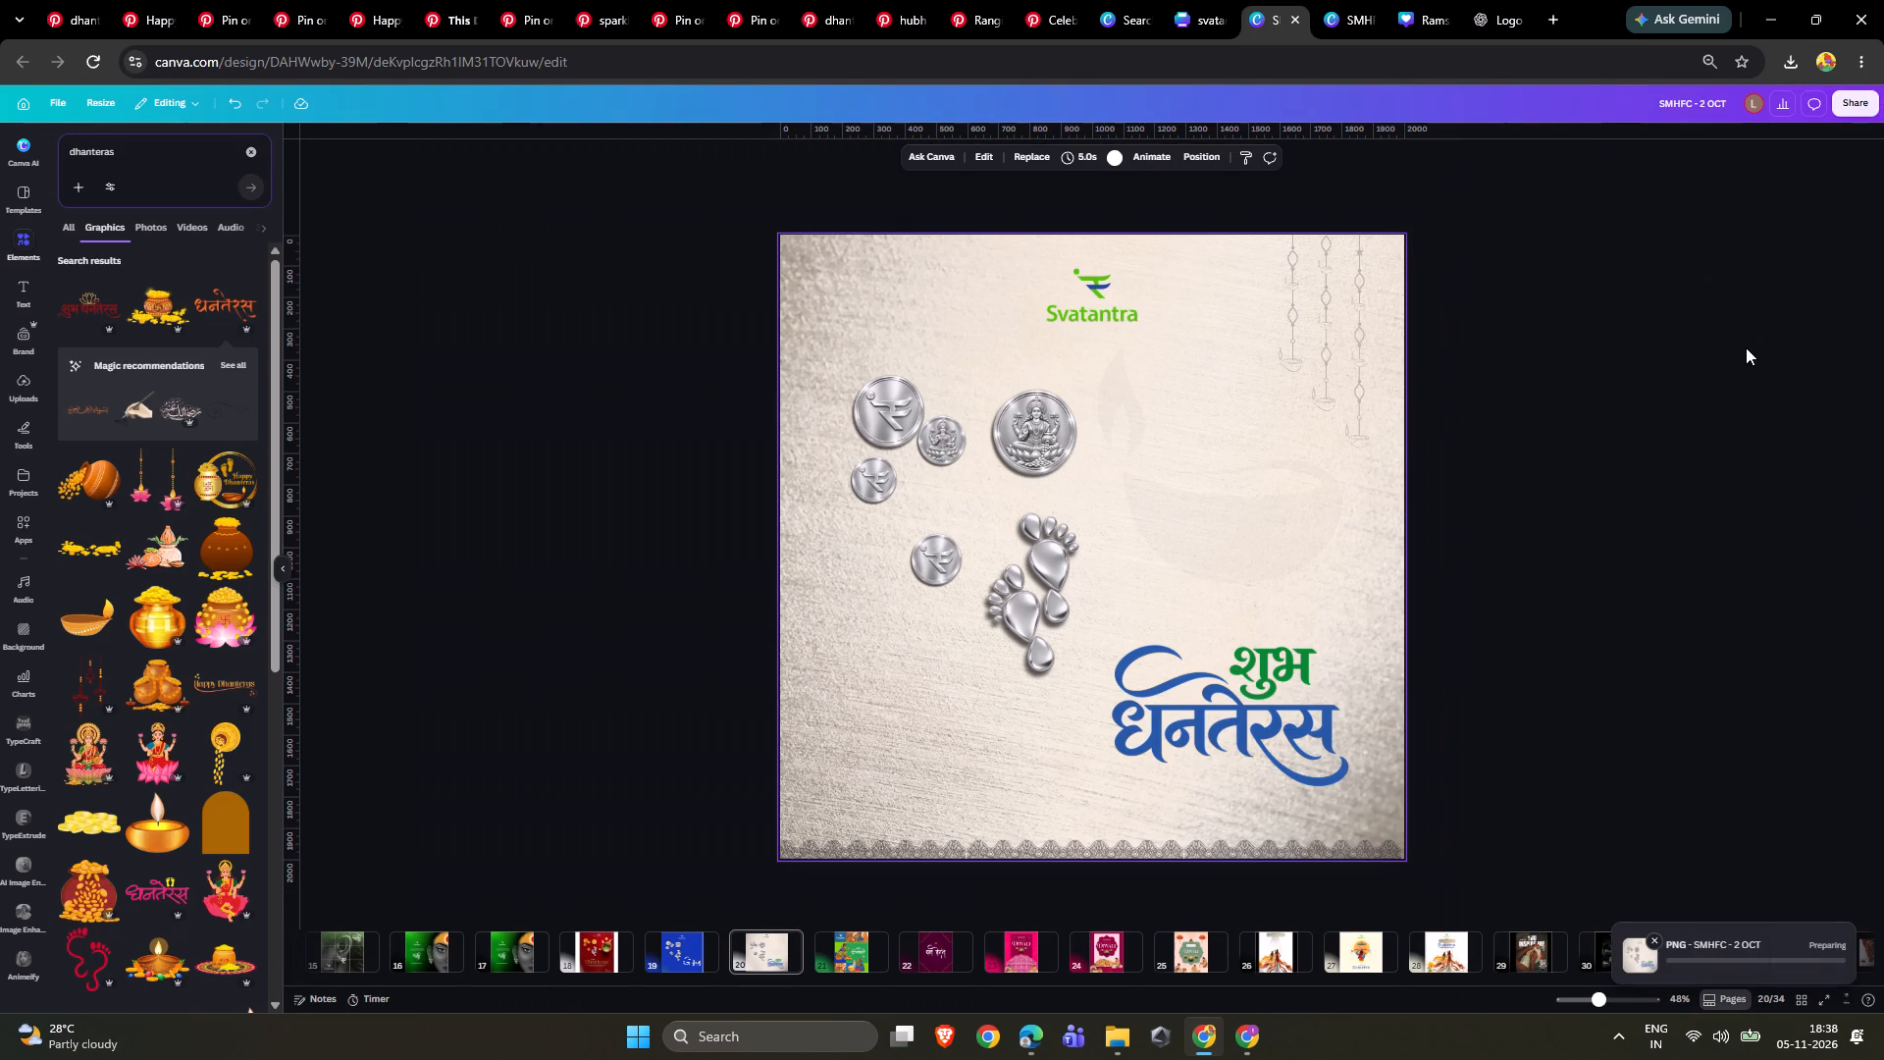
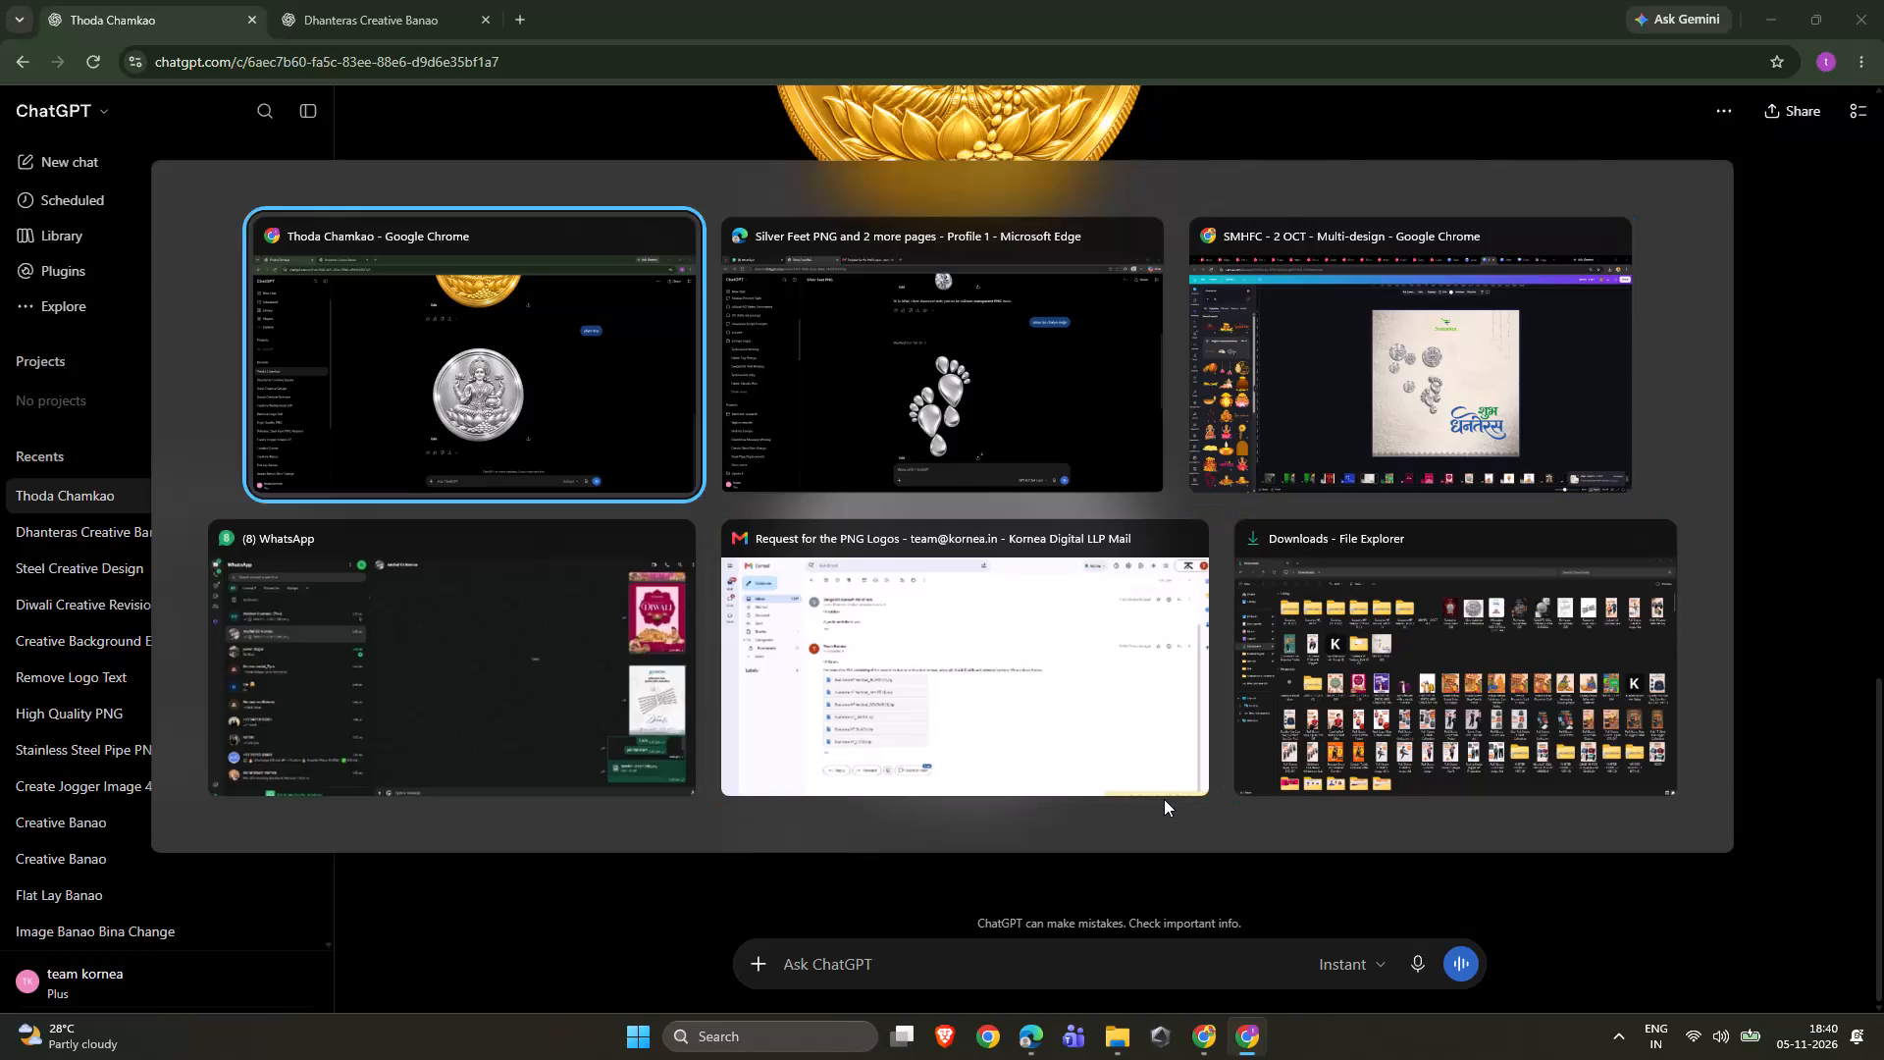
Switch from the ChatGPT window back to the SMHFC - 2 OCT design in Canva, showing the Dhanteras post.
key("alt+Tab")
key("alt+Tab")
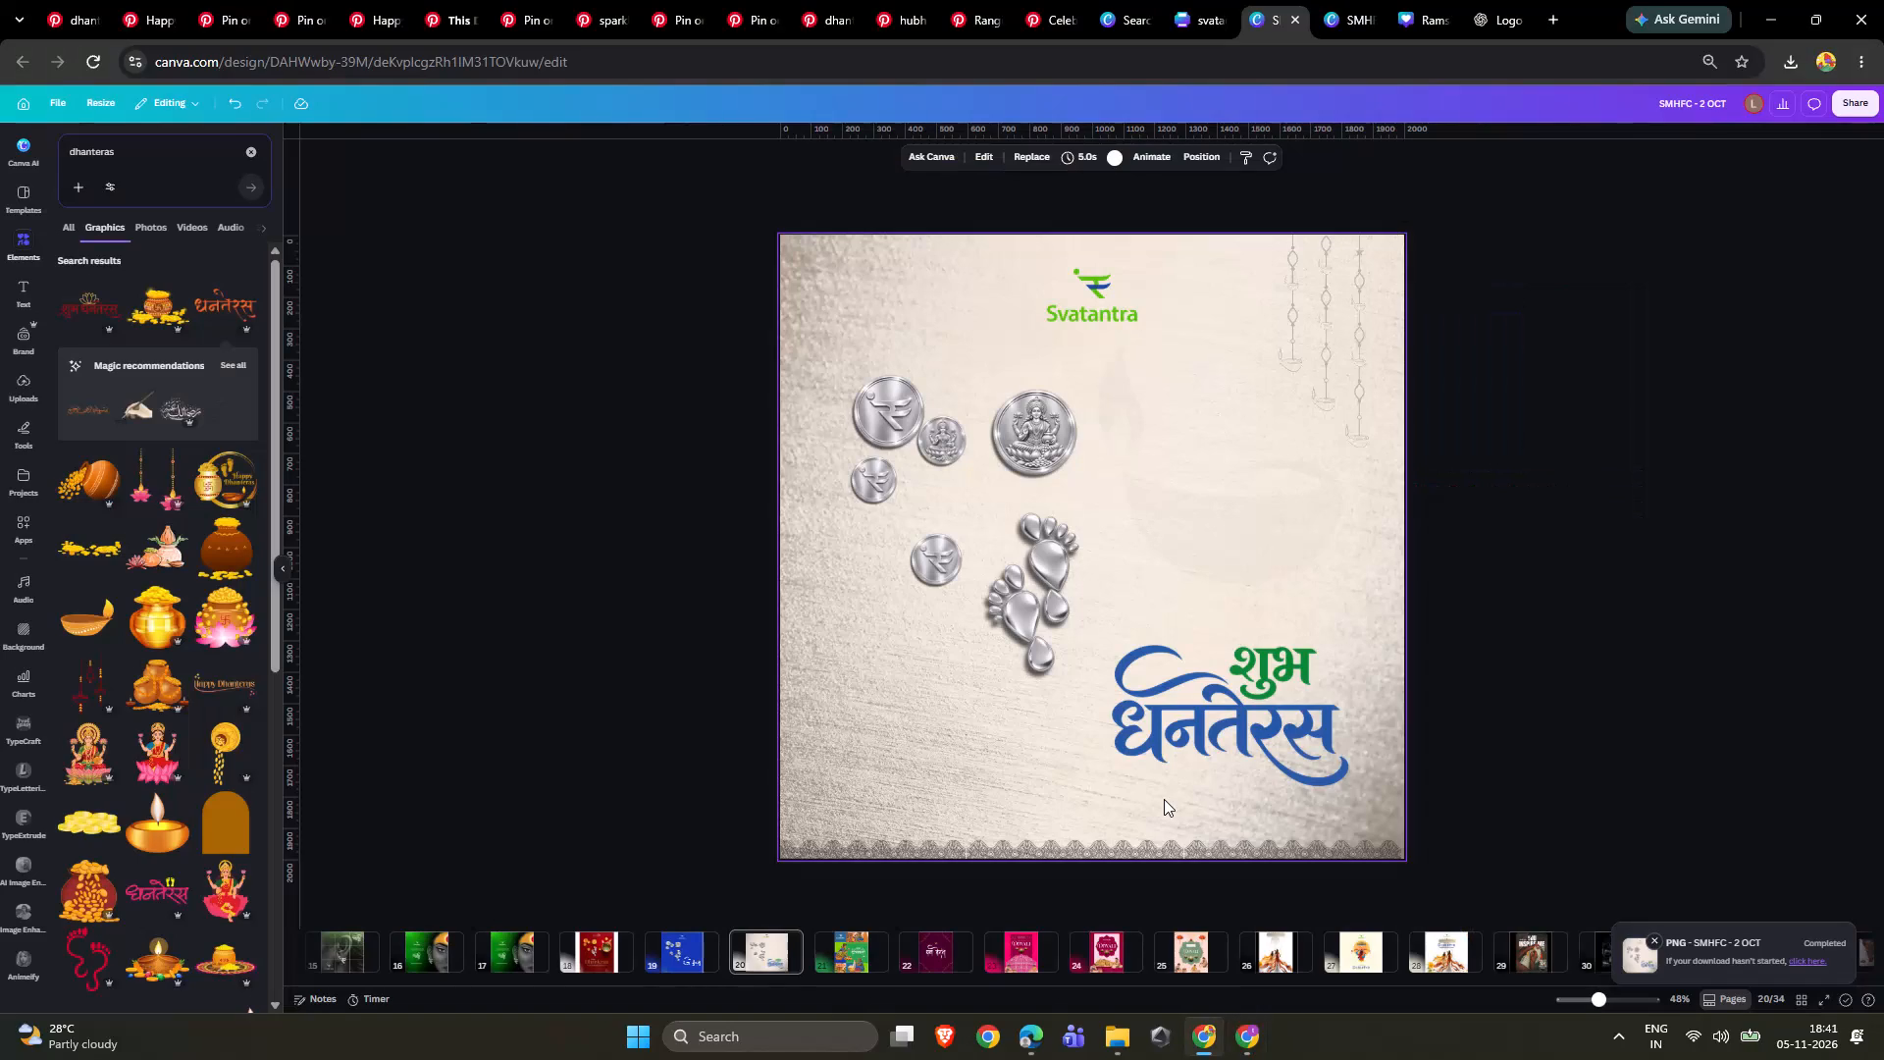
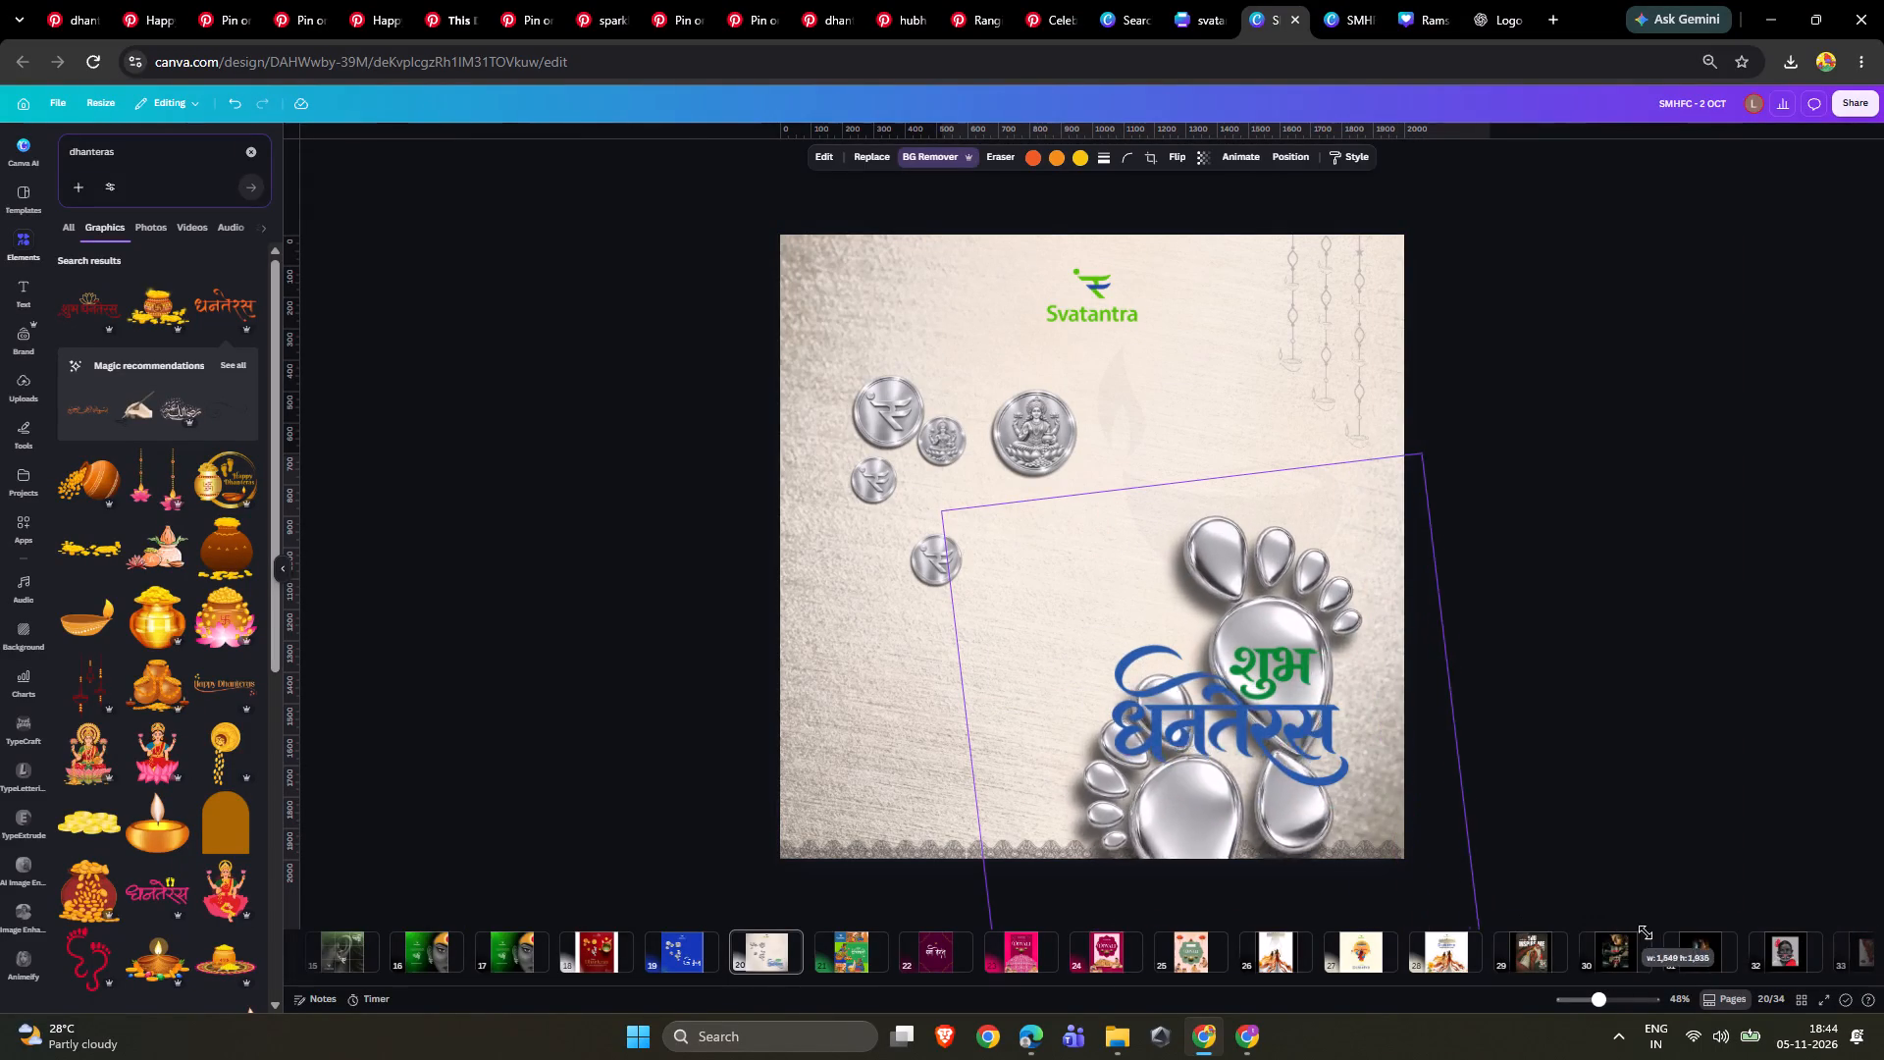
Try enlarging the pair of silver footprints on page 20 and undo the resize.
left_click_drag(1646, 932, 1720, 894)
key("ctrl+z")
Examine the silver coins and footprints on page 20 up close and check the whole page full screen.
scroll(859, 430, "up", 6, "ctrl")
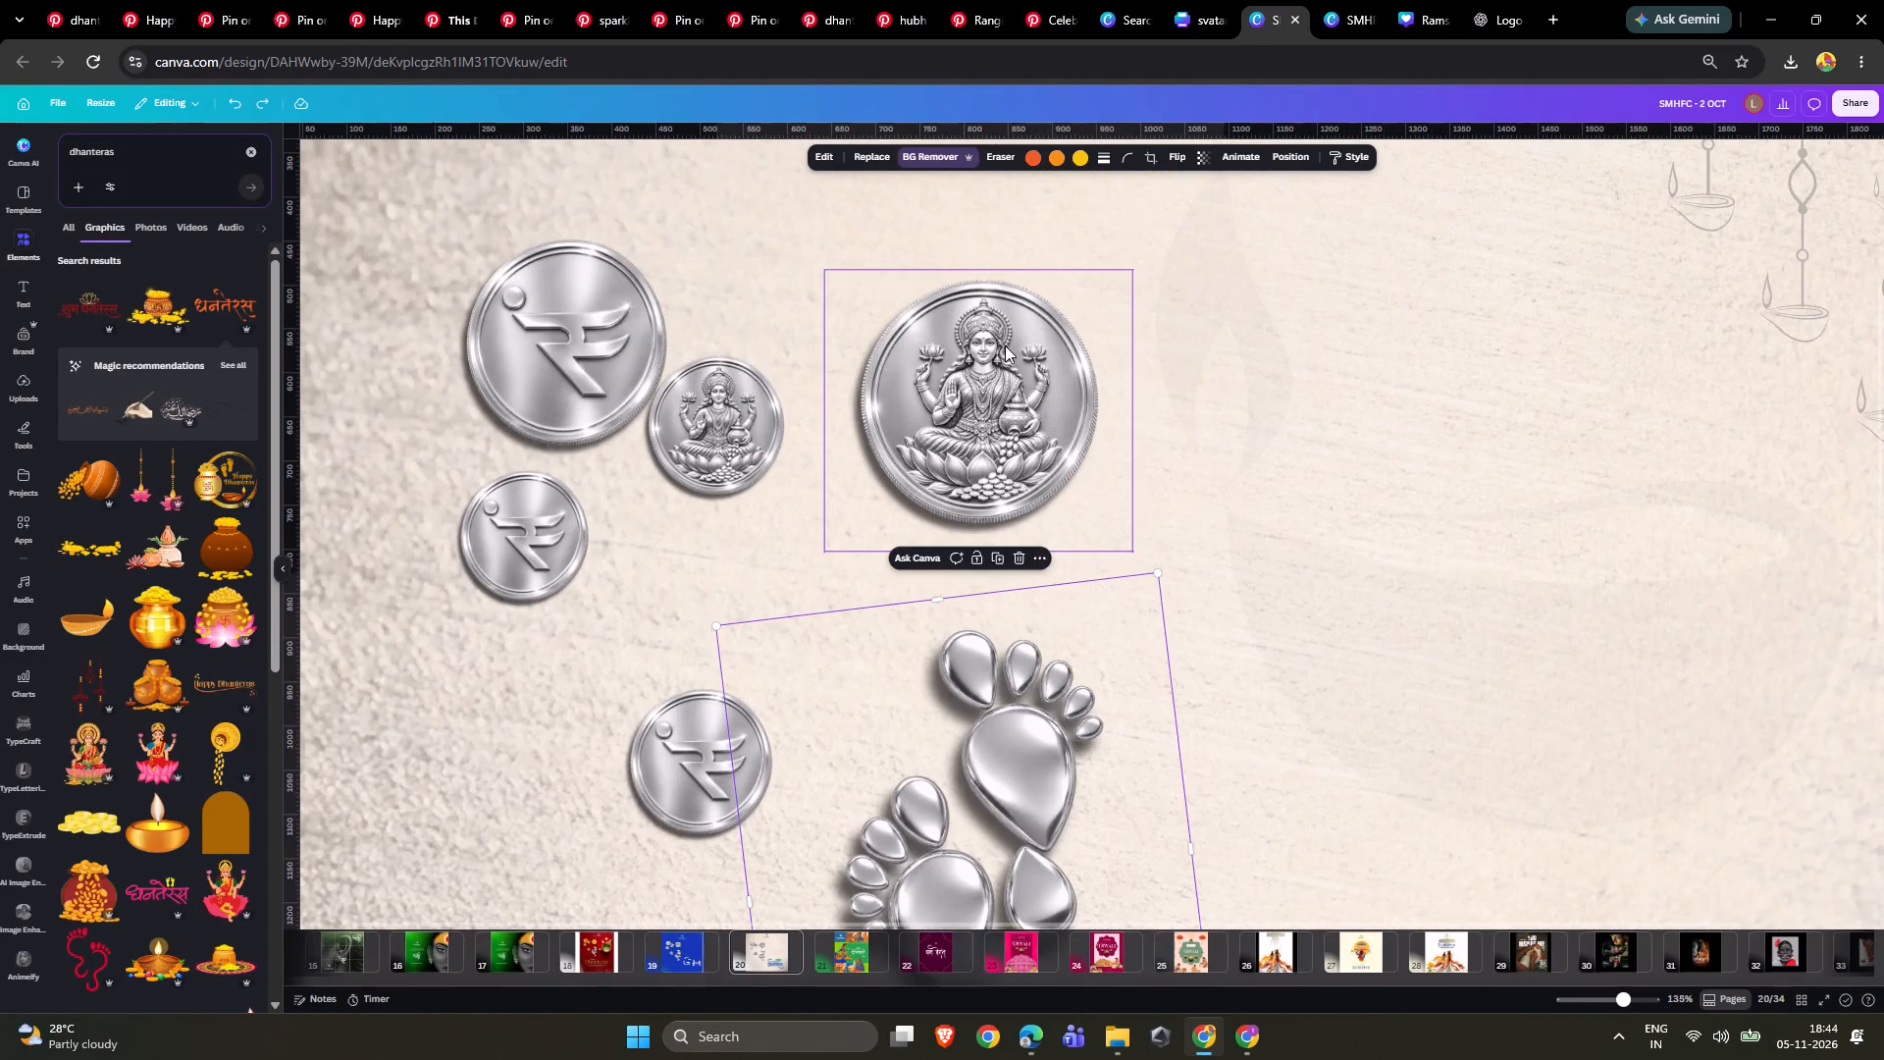
scroll(1005, 345, "up", 5, "ctrl")
scroll(1011, 343, "down", 8, "ctrl")
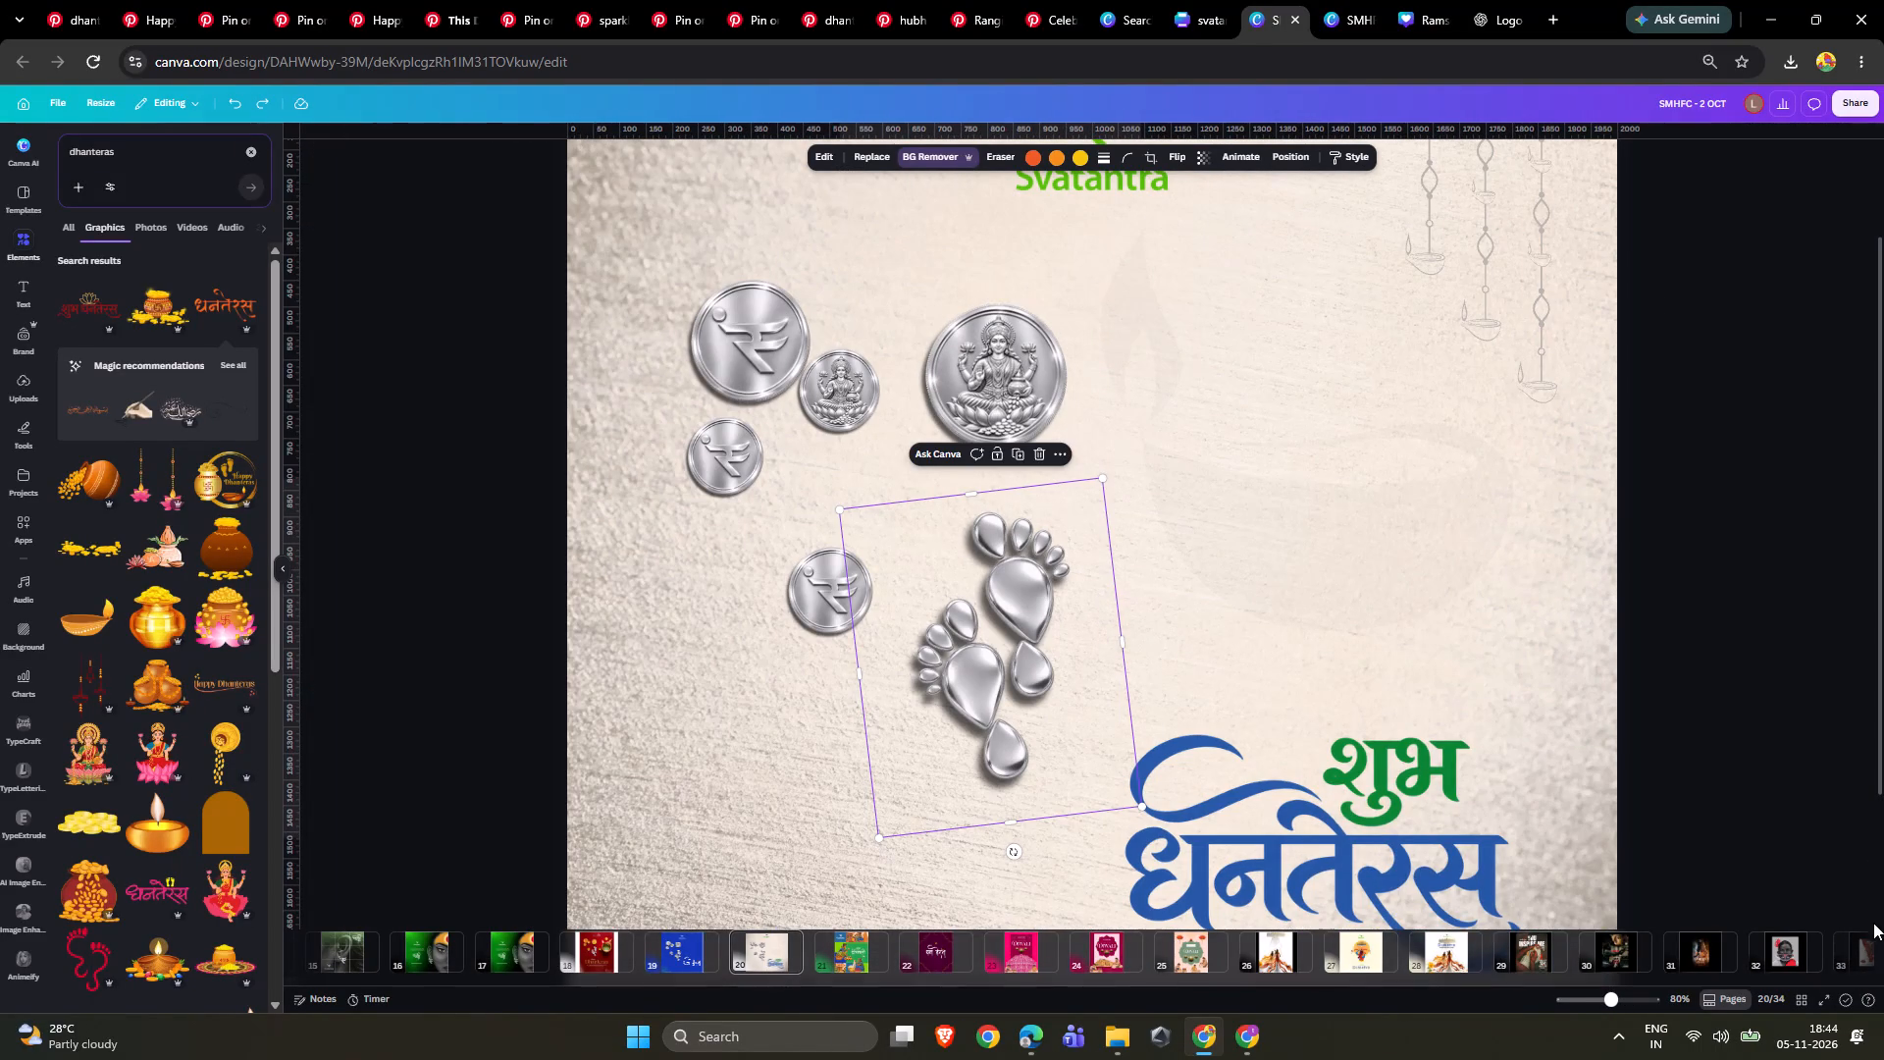
left_click(1818, 1001)
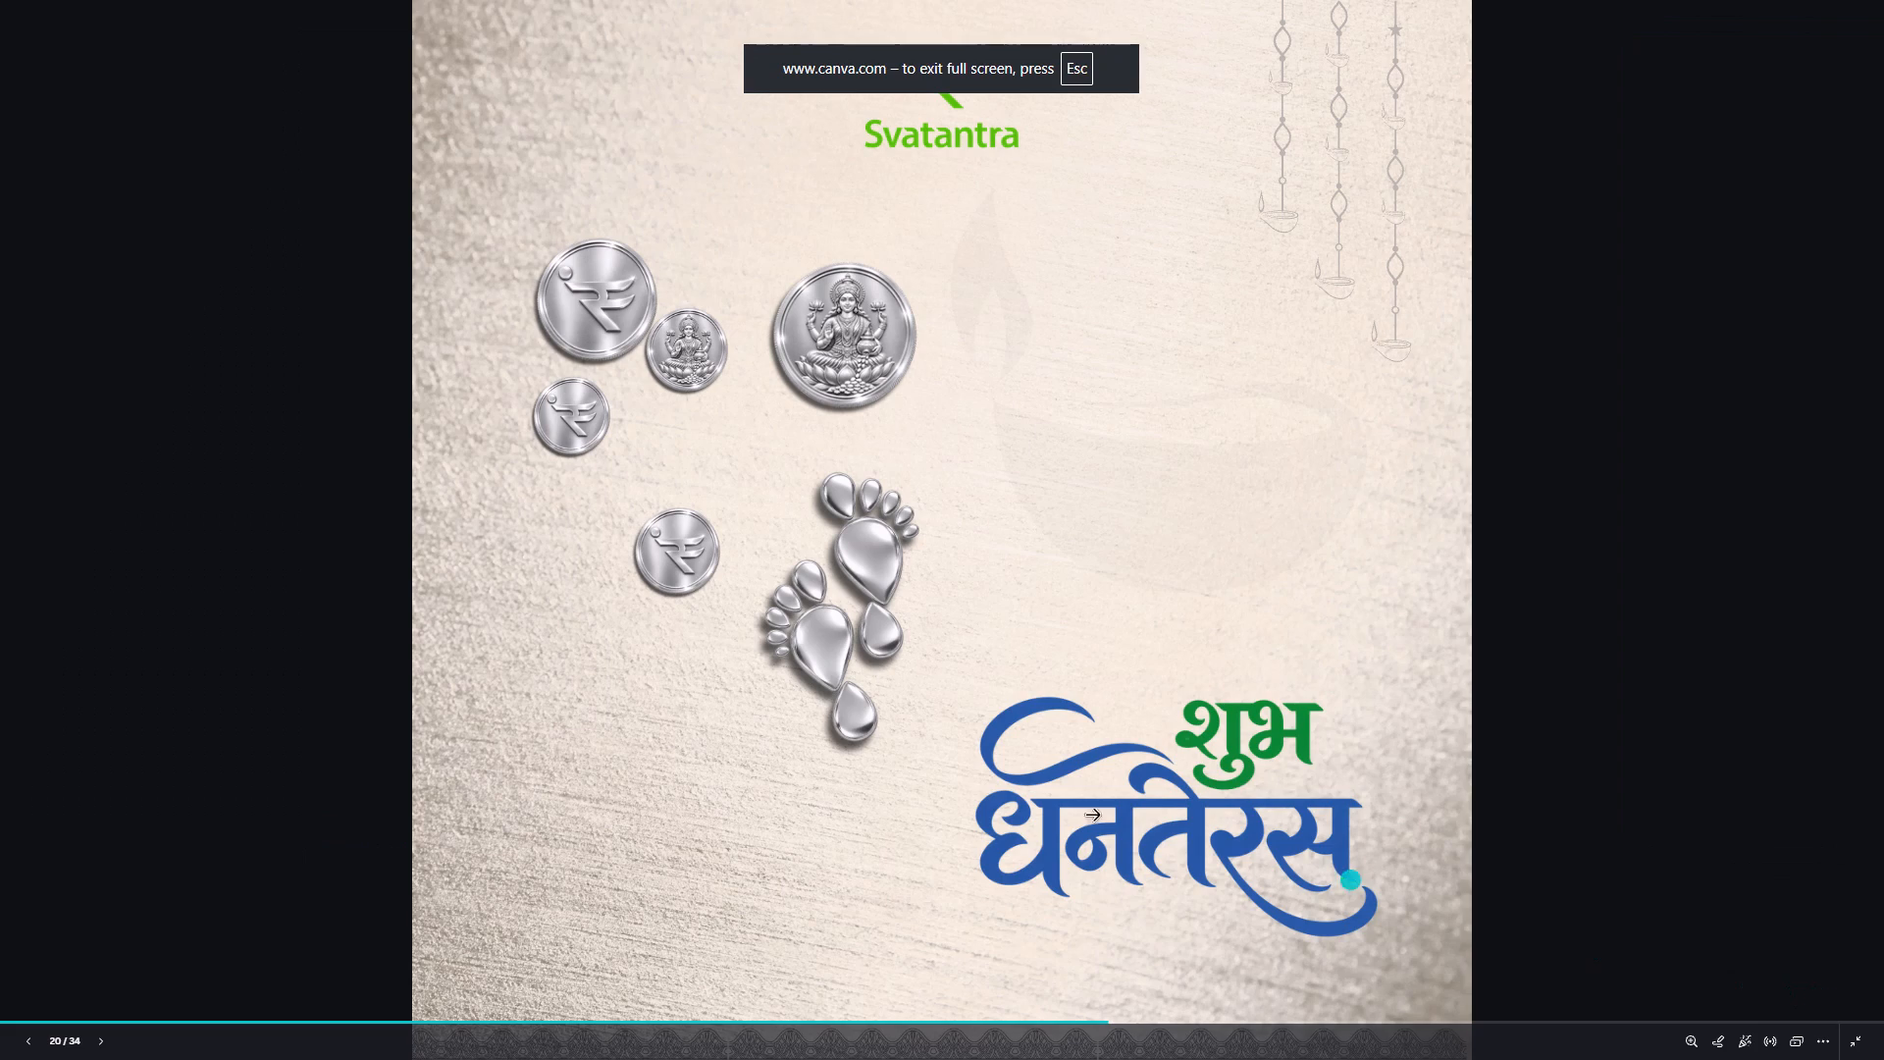
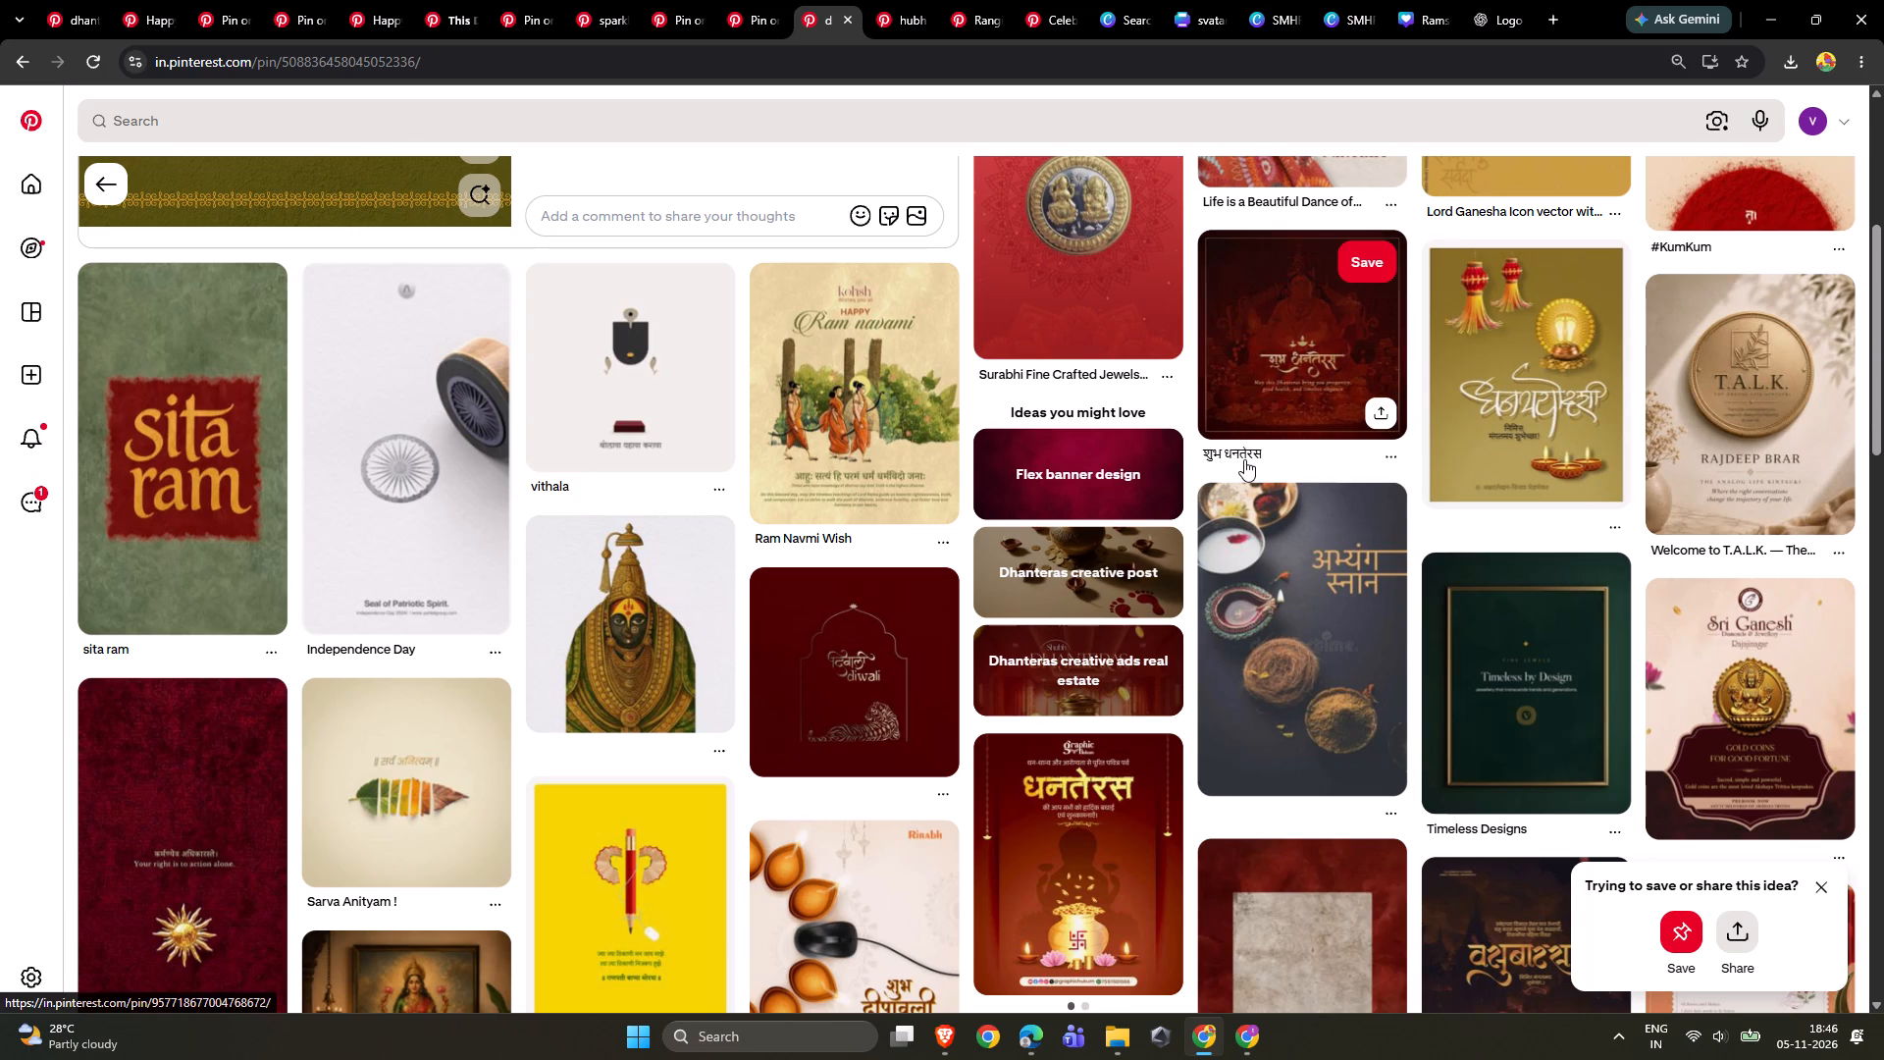
Browse the Dhanteras pin ideas in Pinterest and open the olive-green धनत्रयोदशी lamp creative in a new tab.
scroll(1249, 450, "down", 3)
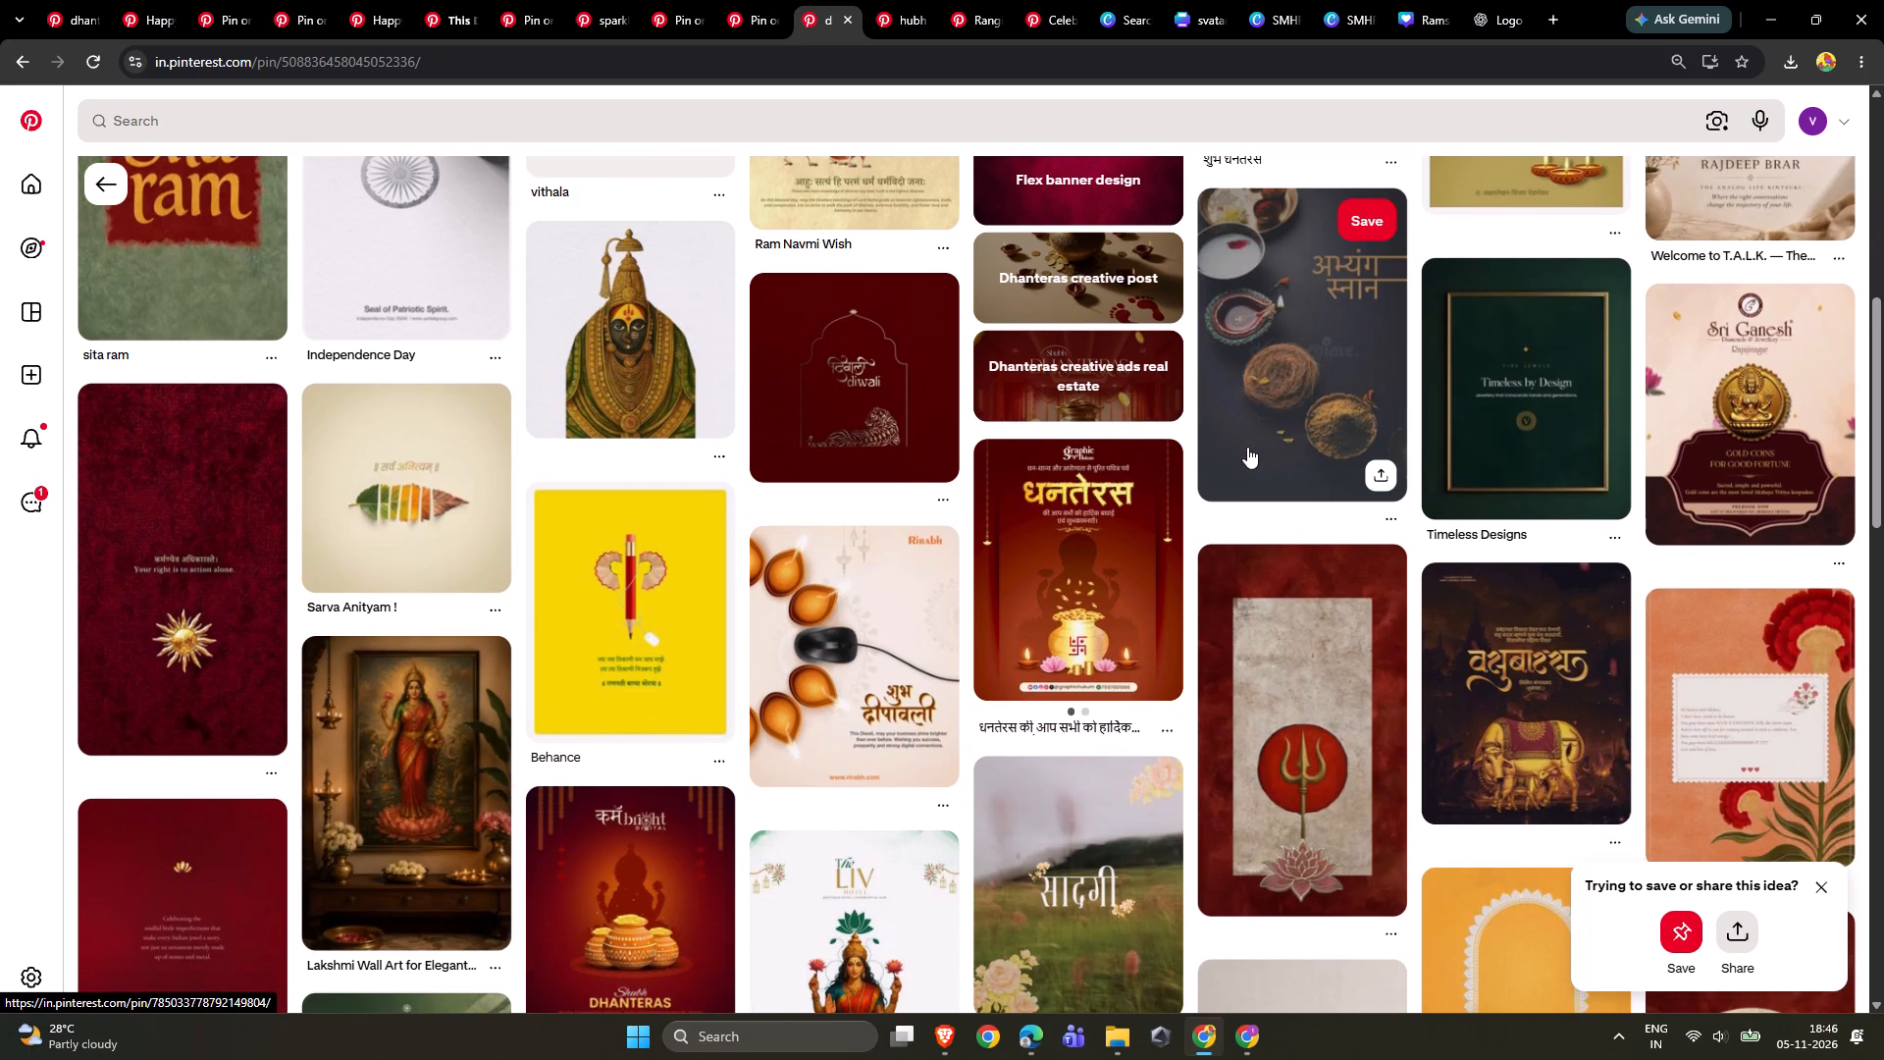
scroll(1247, 443, "down", 3)
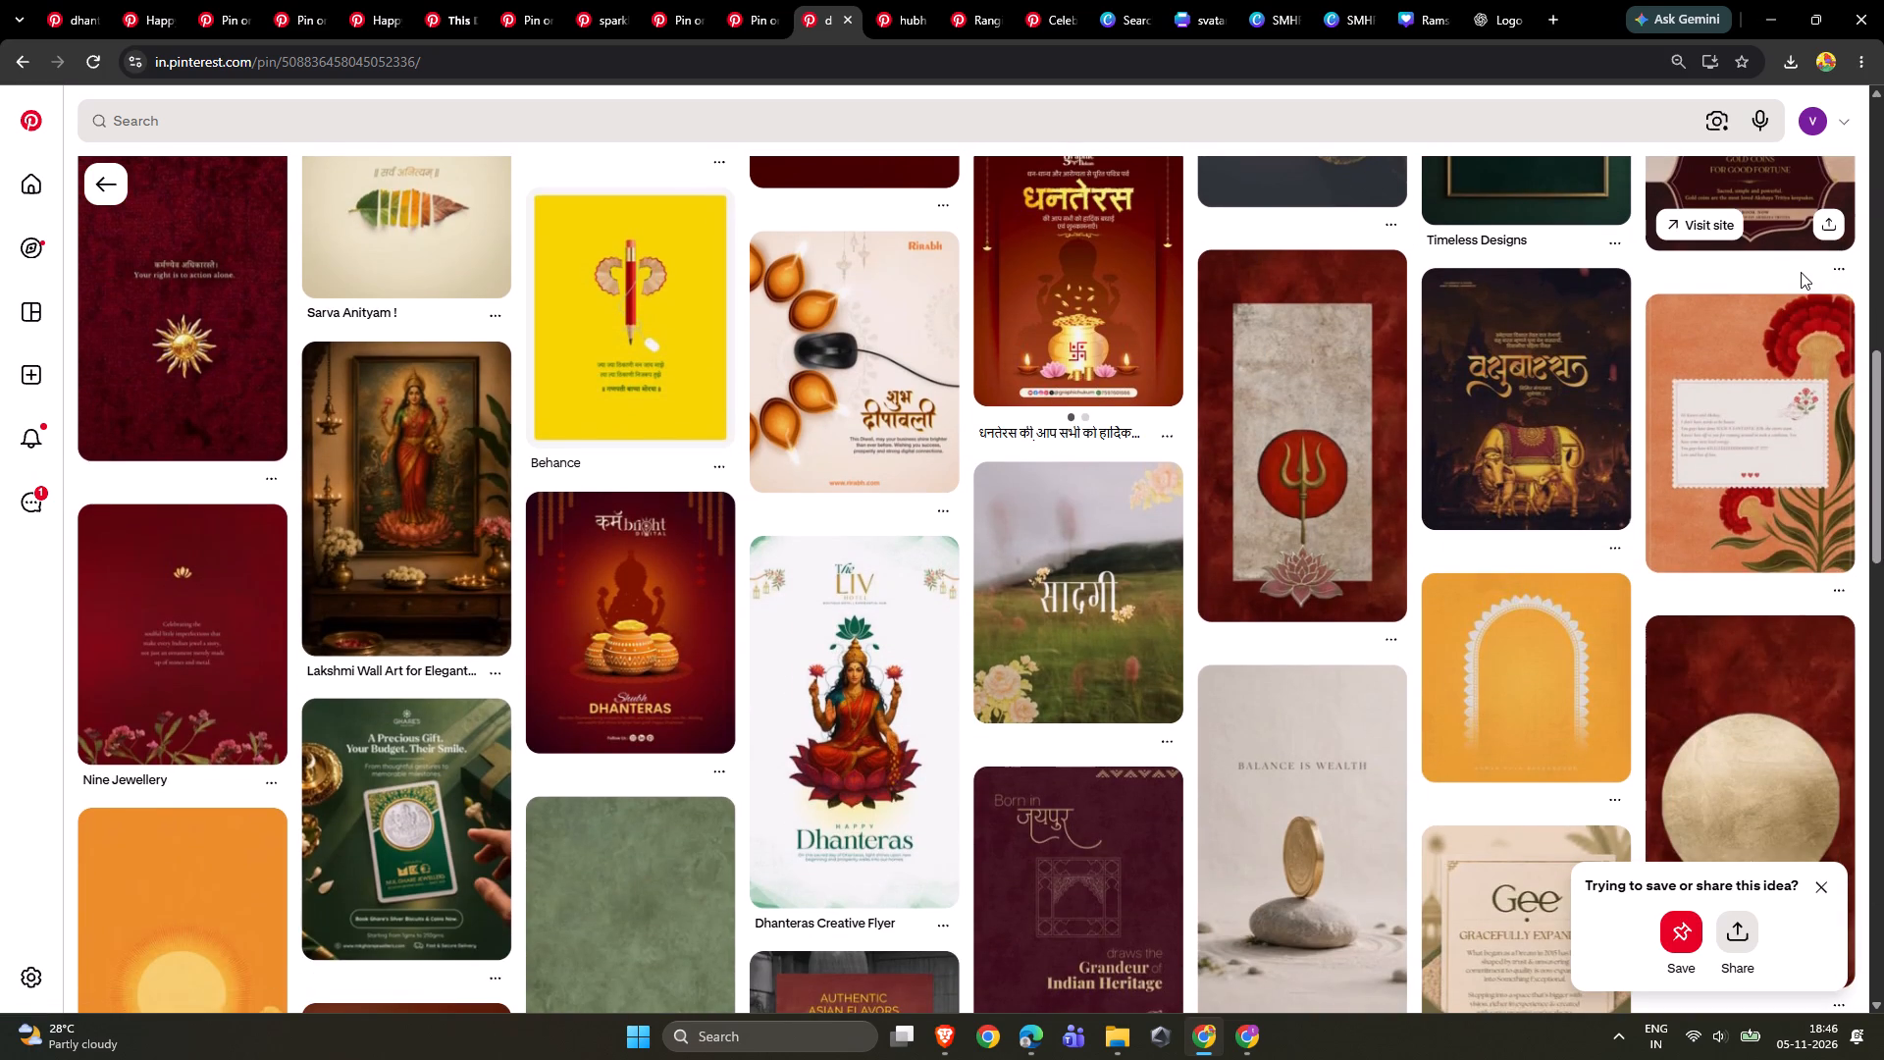
scroll(1799, 274, "up", 6)
right_click(1508, 314)
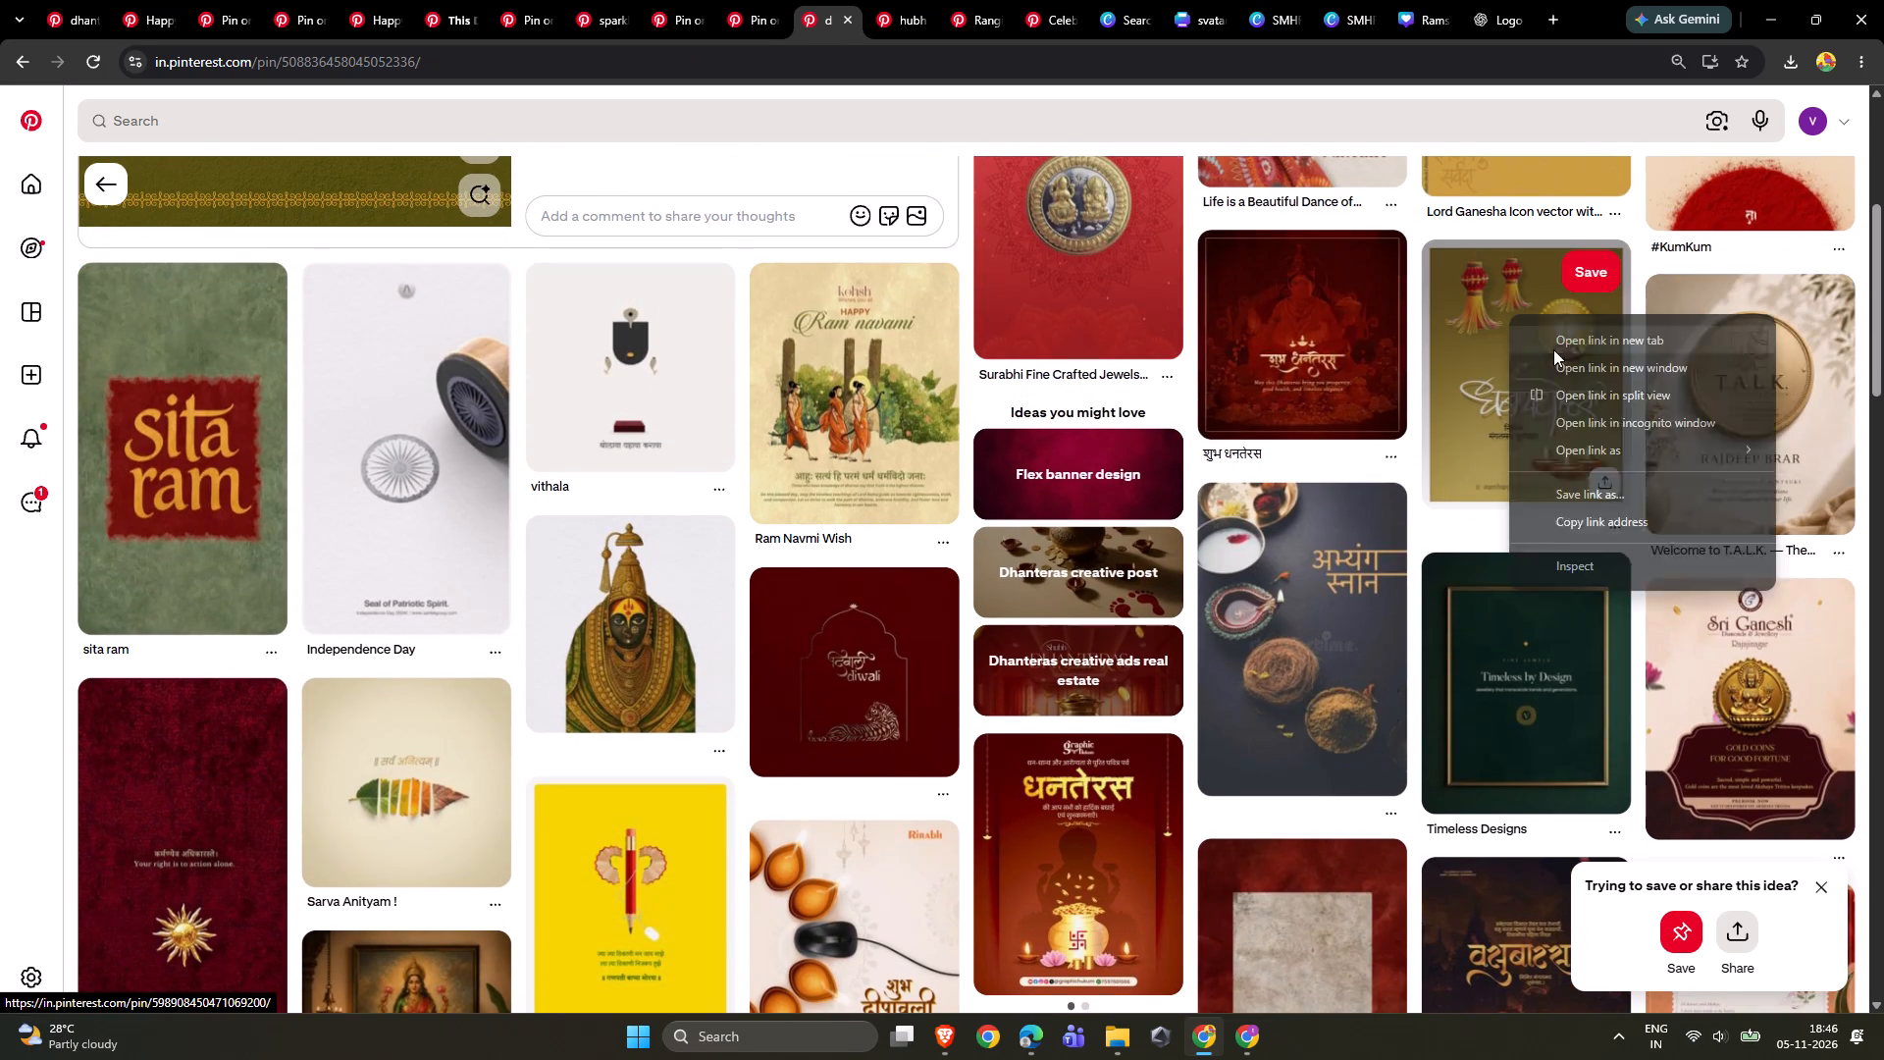
left_click(1562, 345)
Open the Akshaya Tritiya pin with the pink lotus and gold coin in a new tab and switch to it.
scroll(1546, 363, "up", 4)
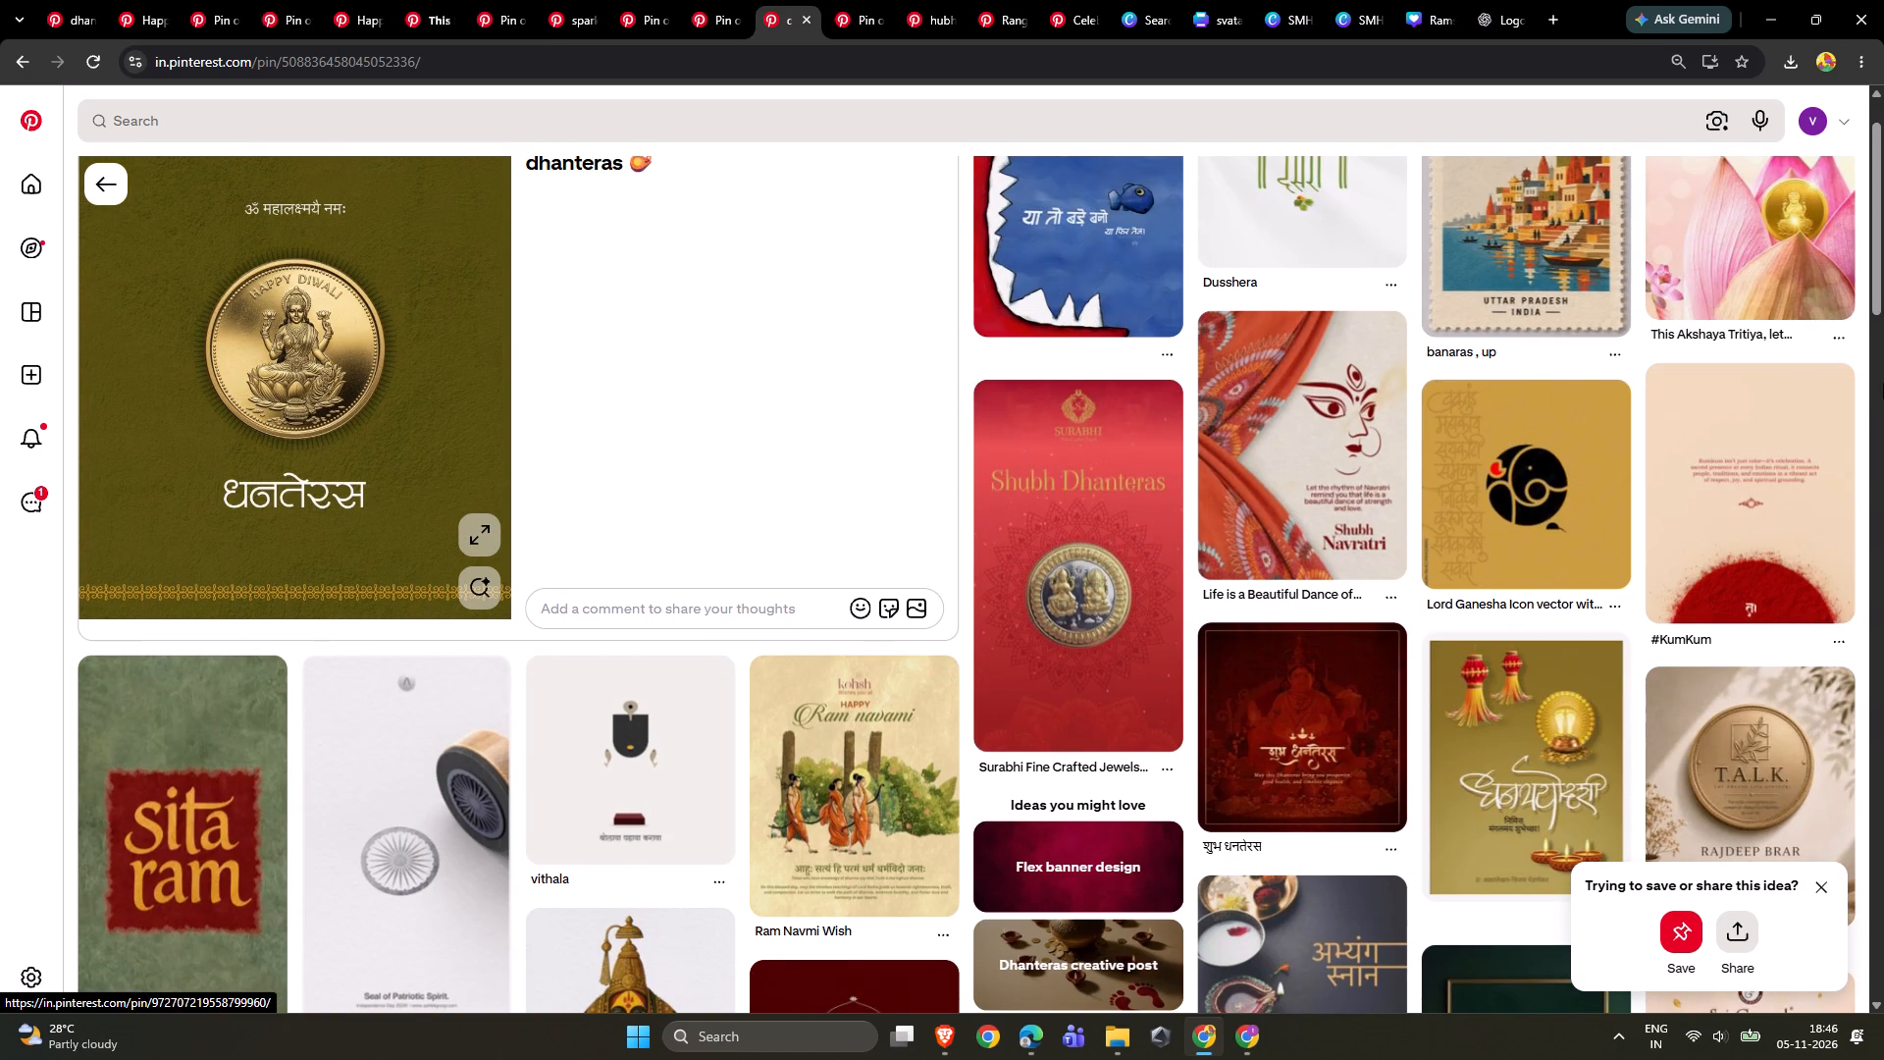
scroll(1854, 368, "up", 2)
right_click(1735, 343)
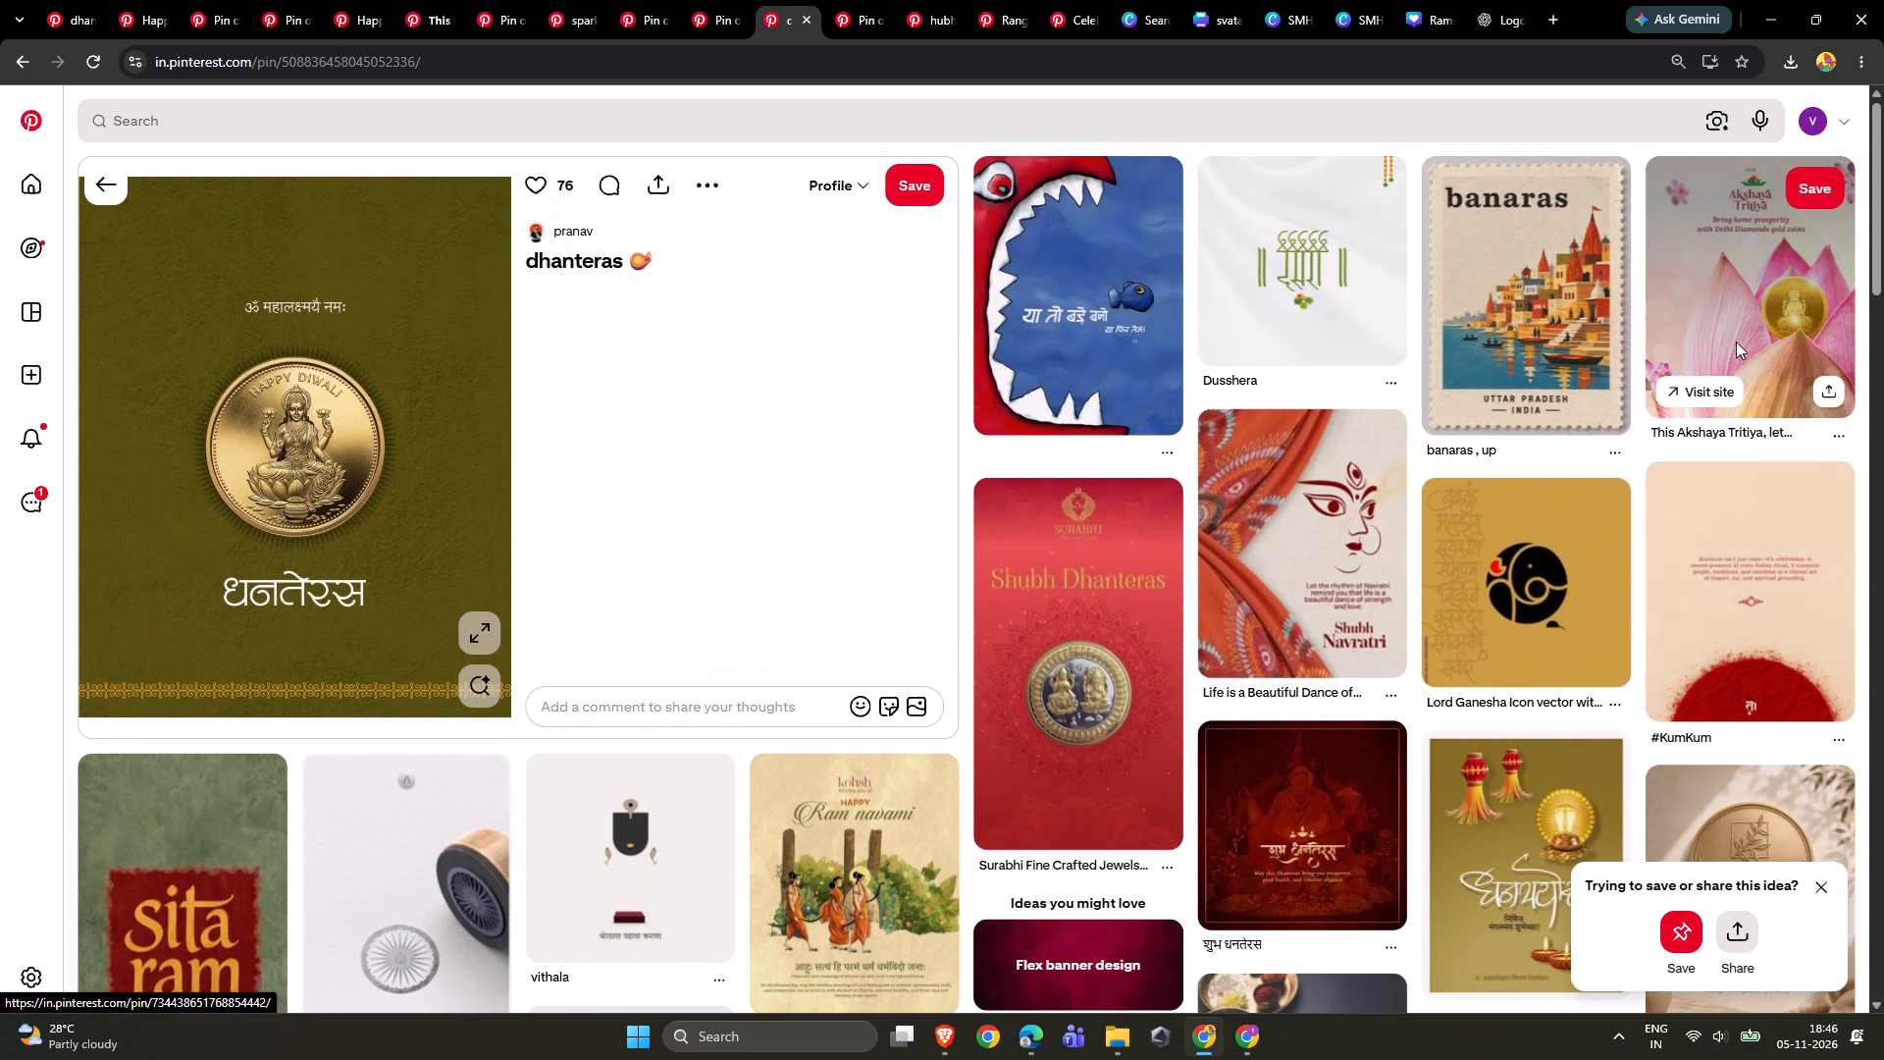
left_click(1690, 367)
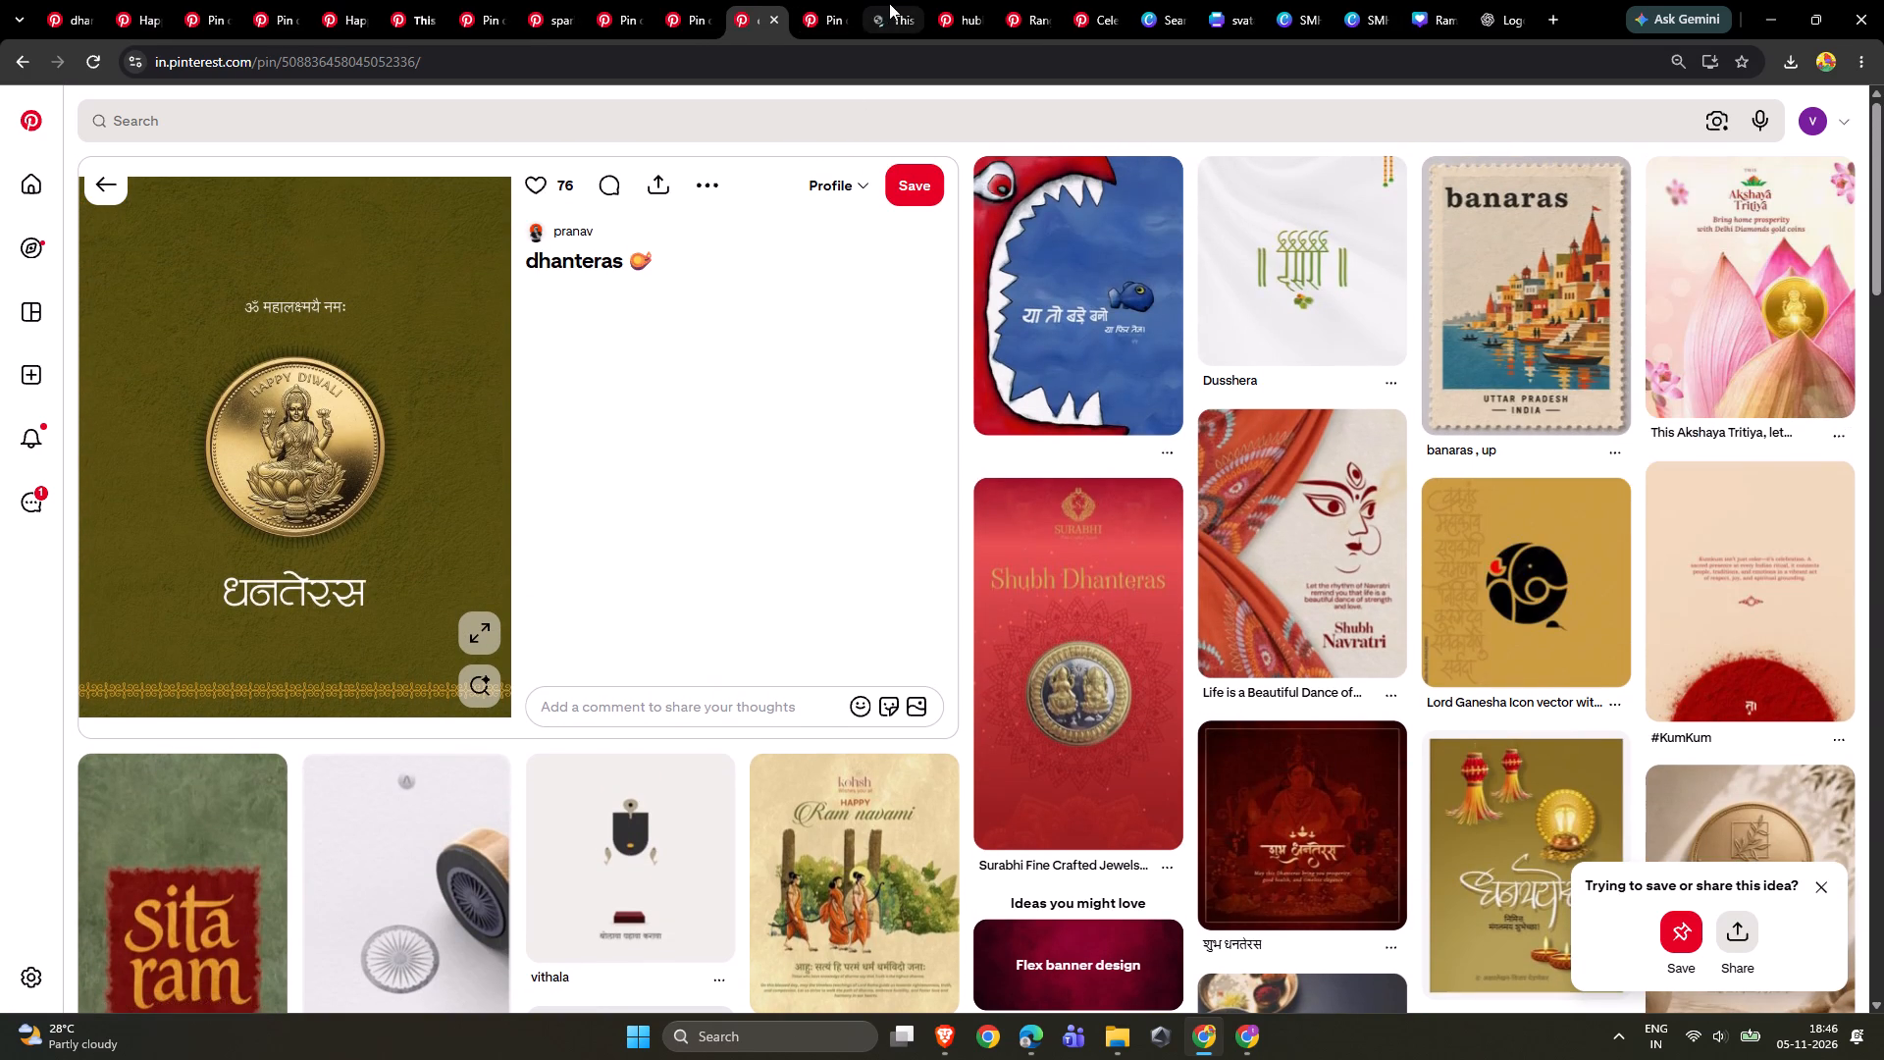
left_click(909, 5)
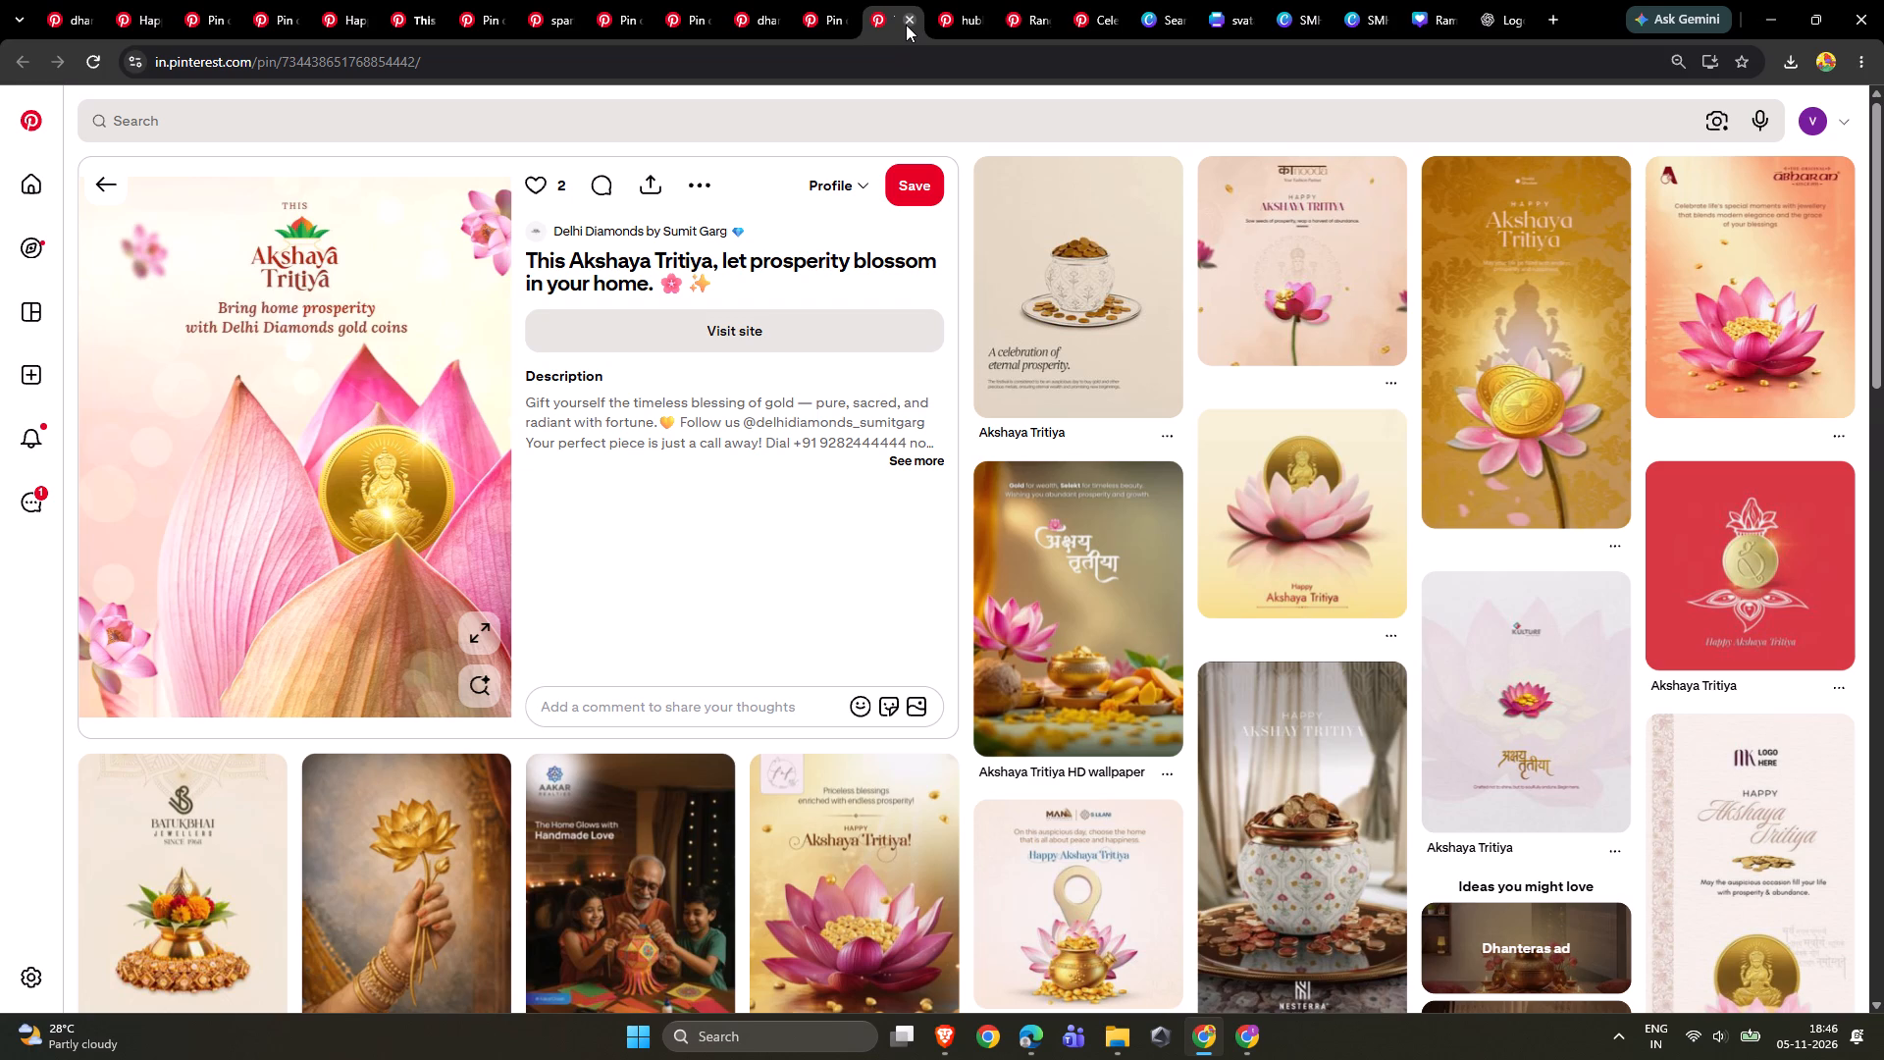
Copy the Akshaya Tritiya pin's main image of the gold coin among pink lotus petals.
scroll(858, 313, "down", 4)
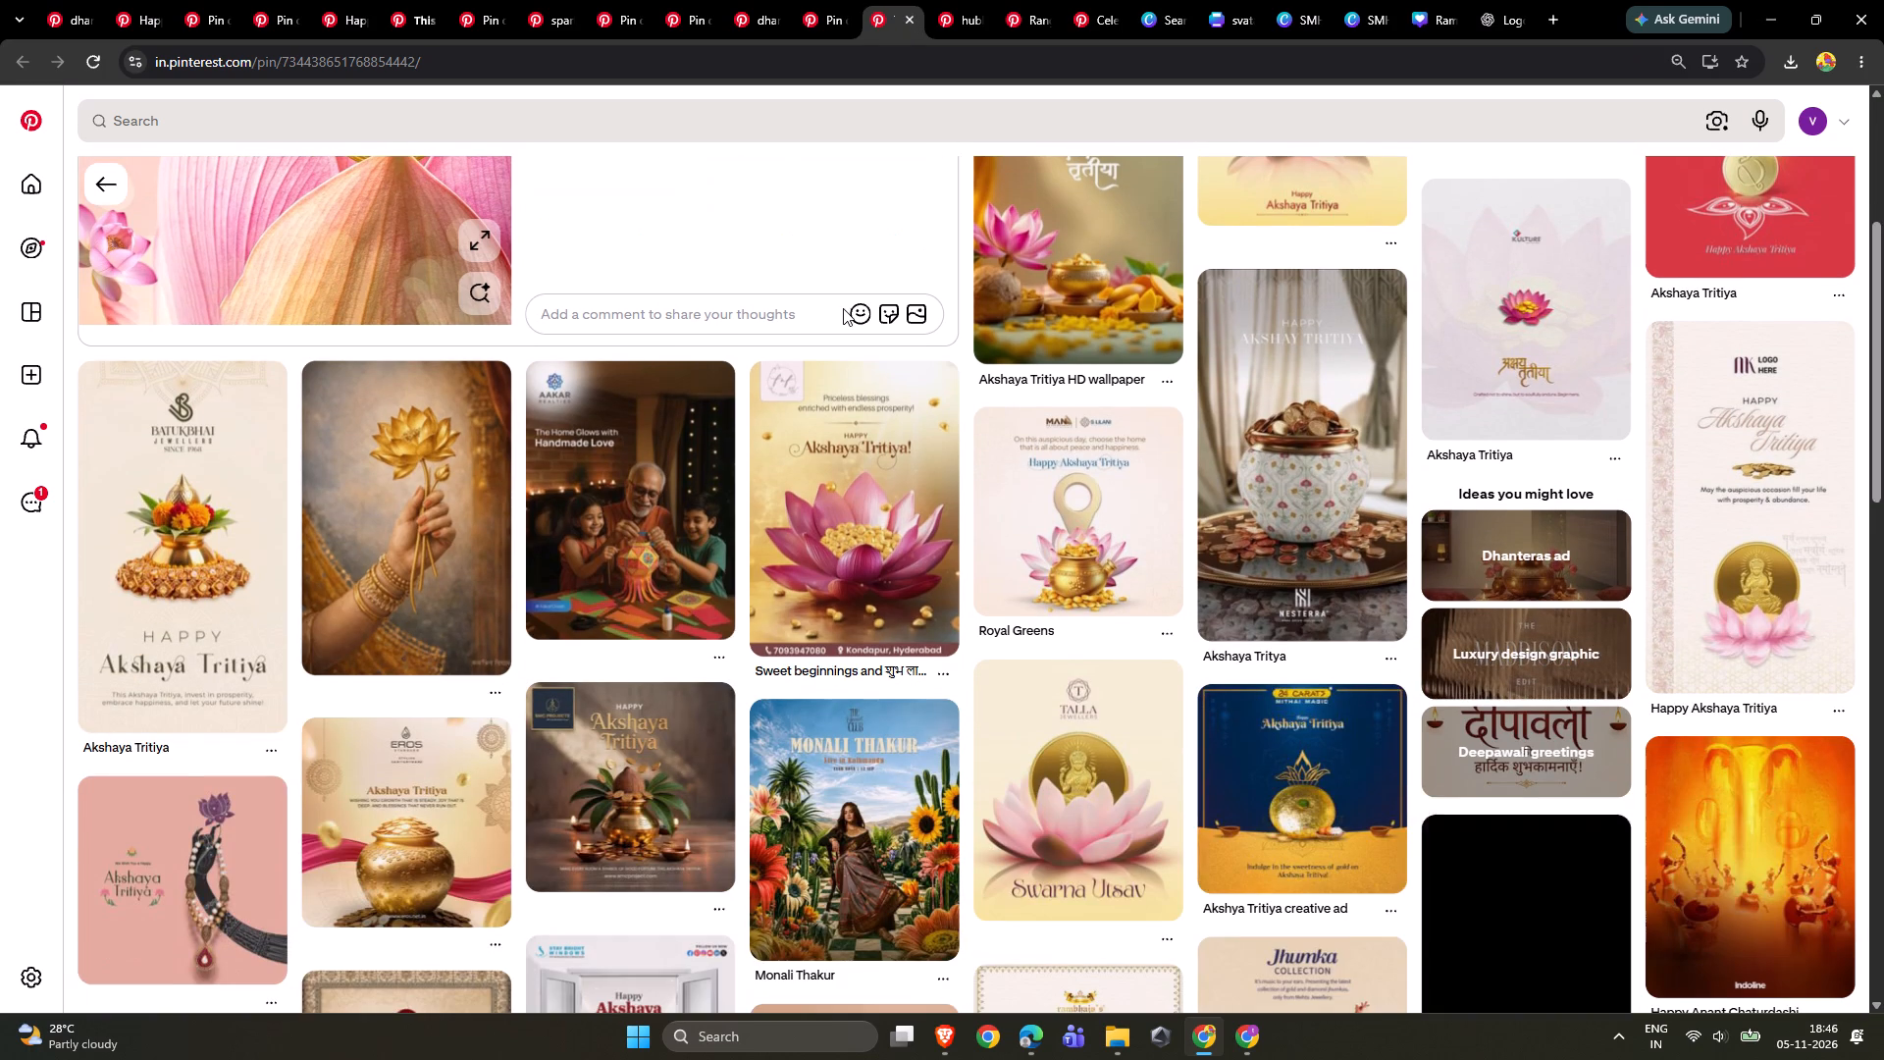
scroll(834, 299, "up", 6)
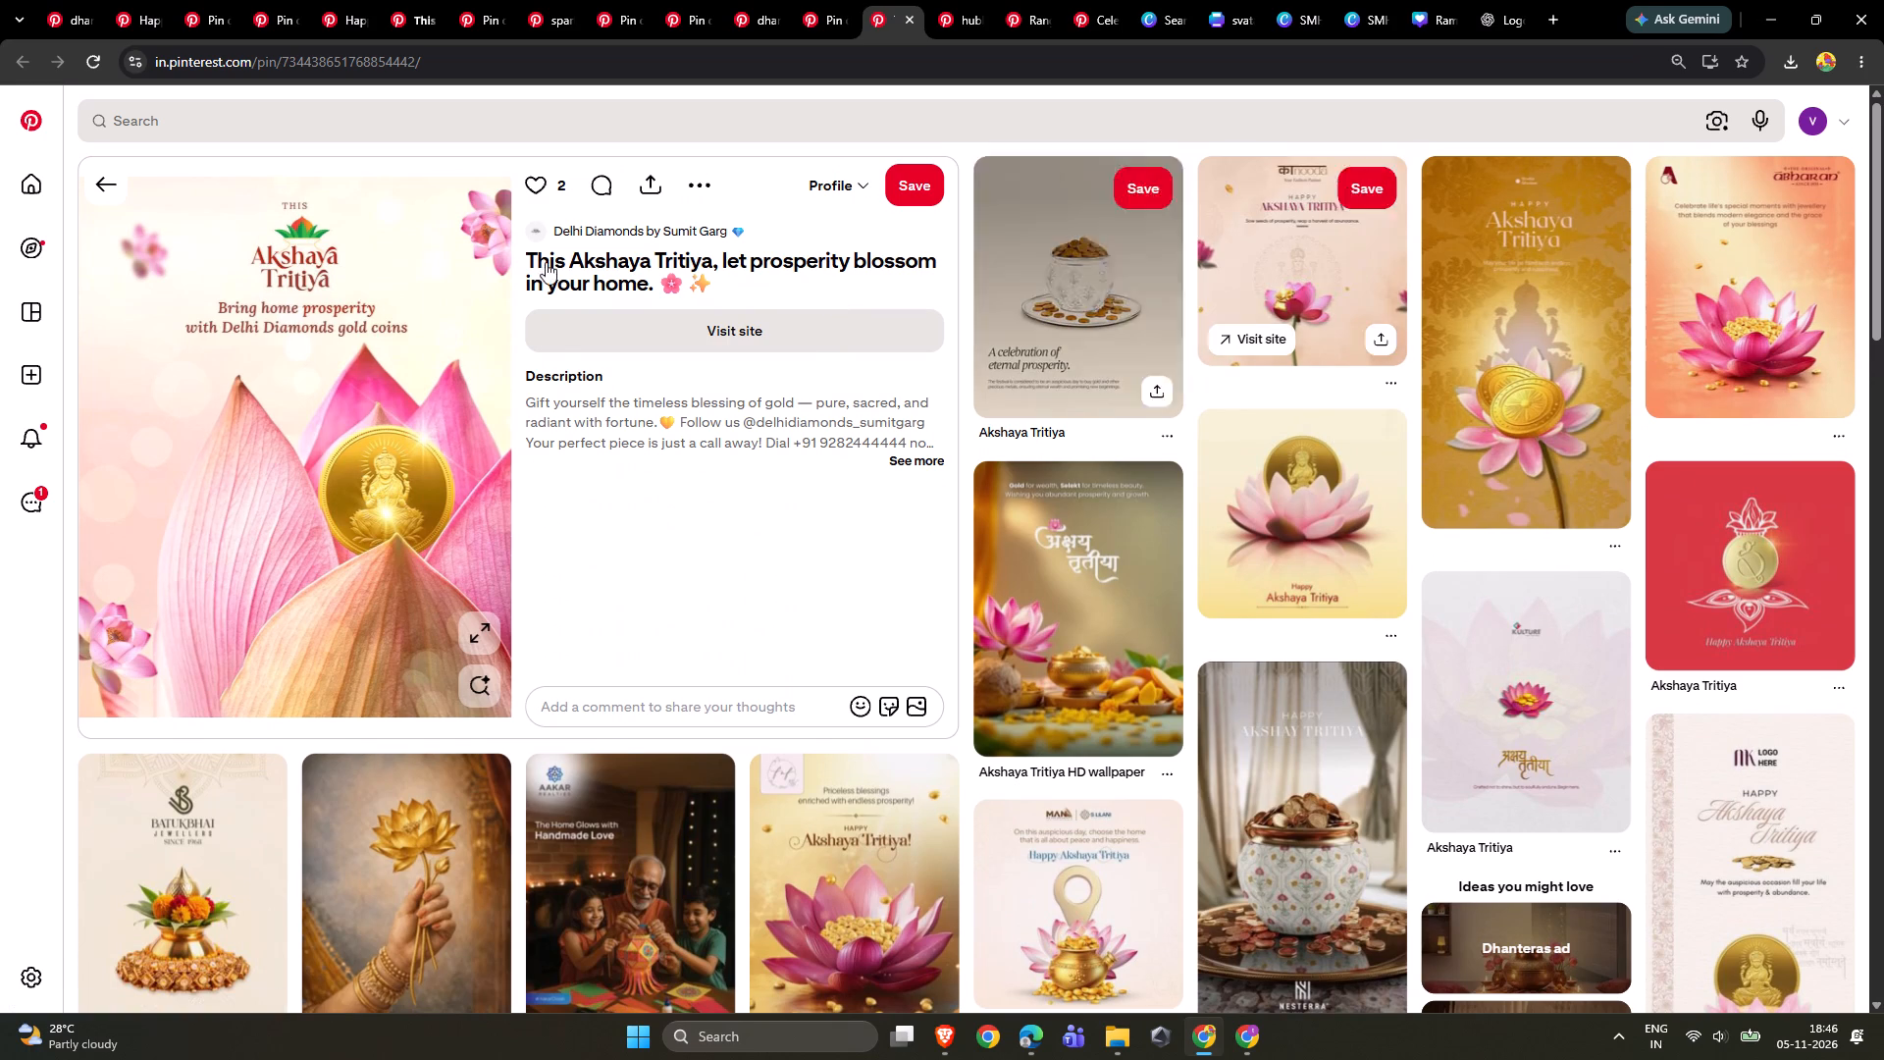
right_click(304, 253)
left_click(408, 330)
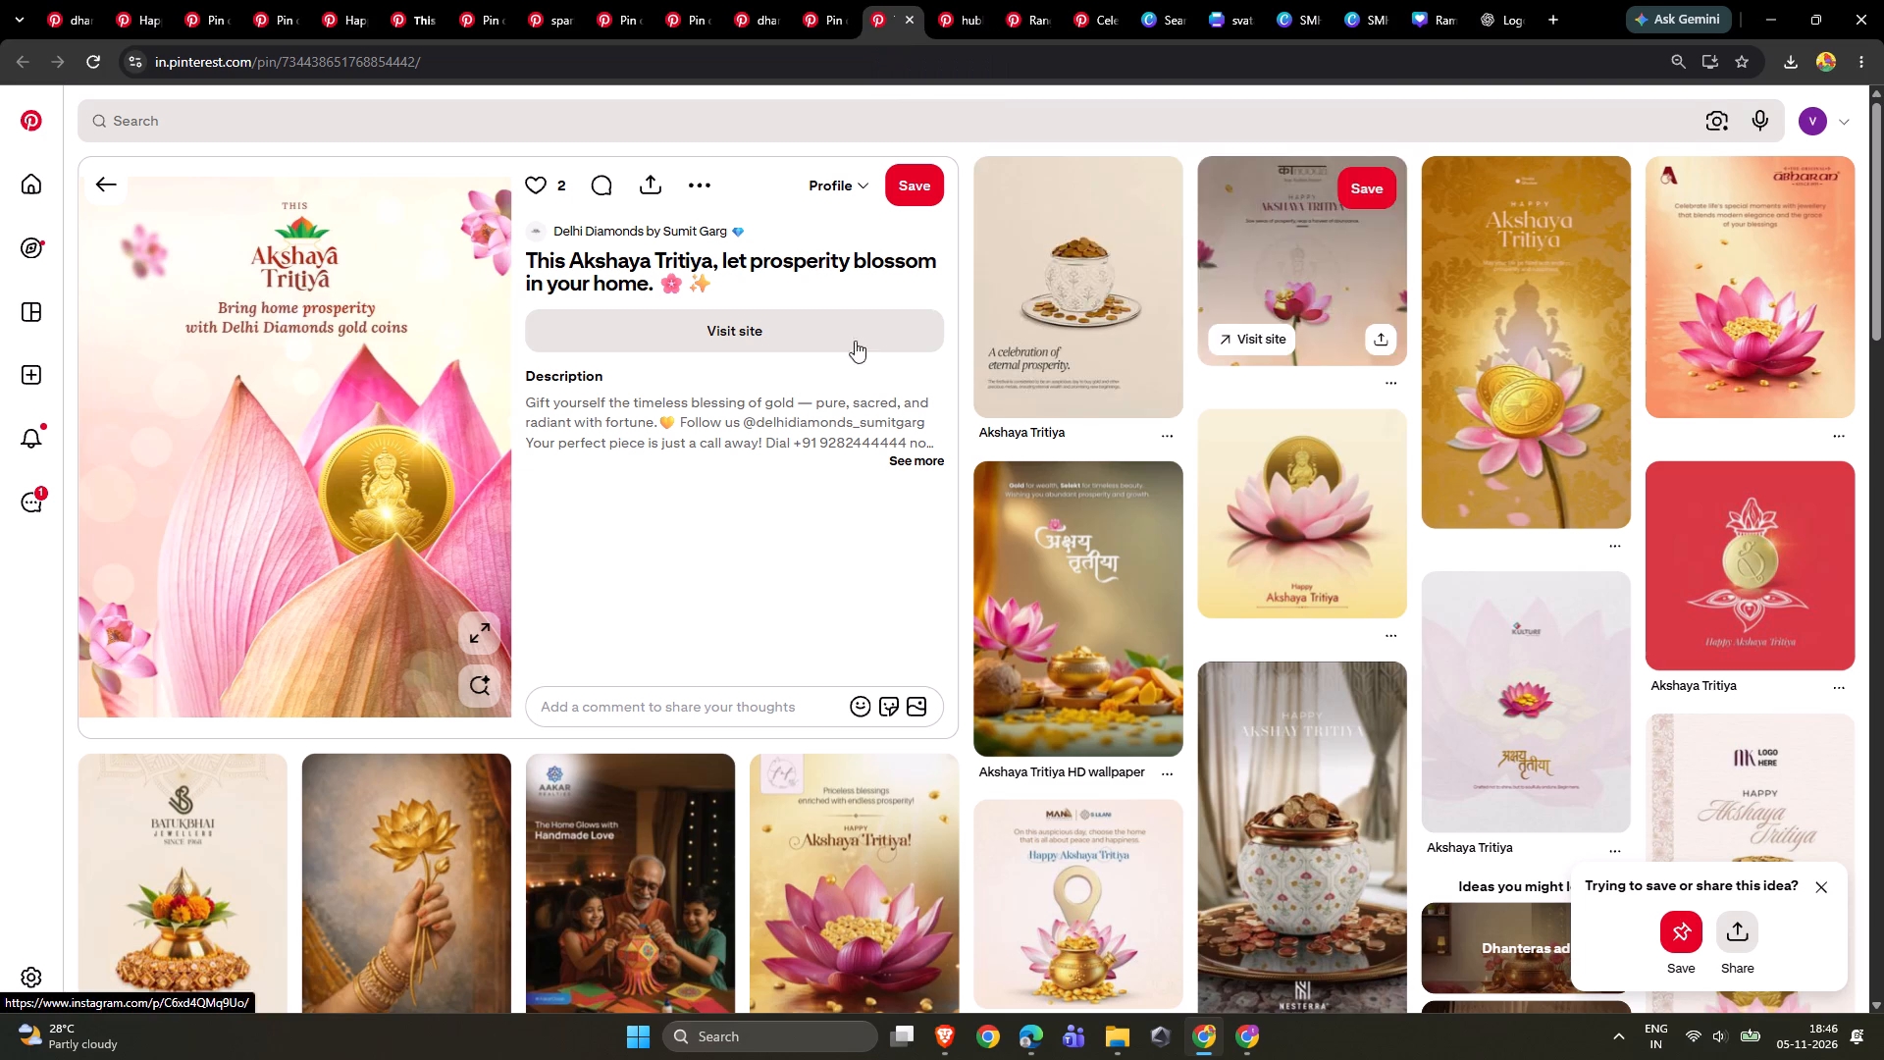
Open the web address of the Akshaya Tritiya pin's page for editing.
left_click(308, 58)
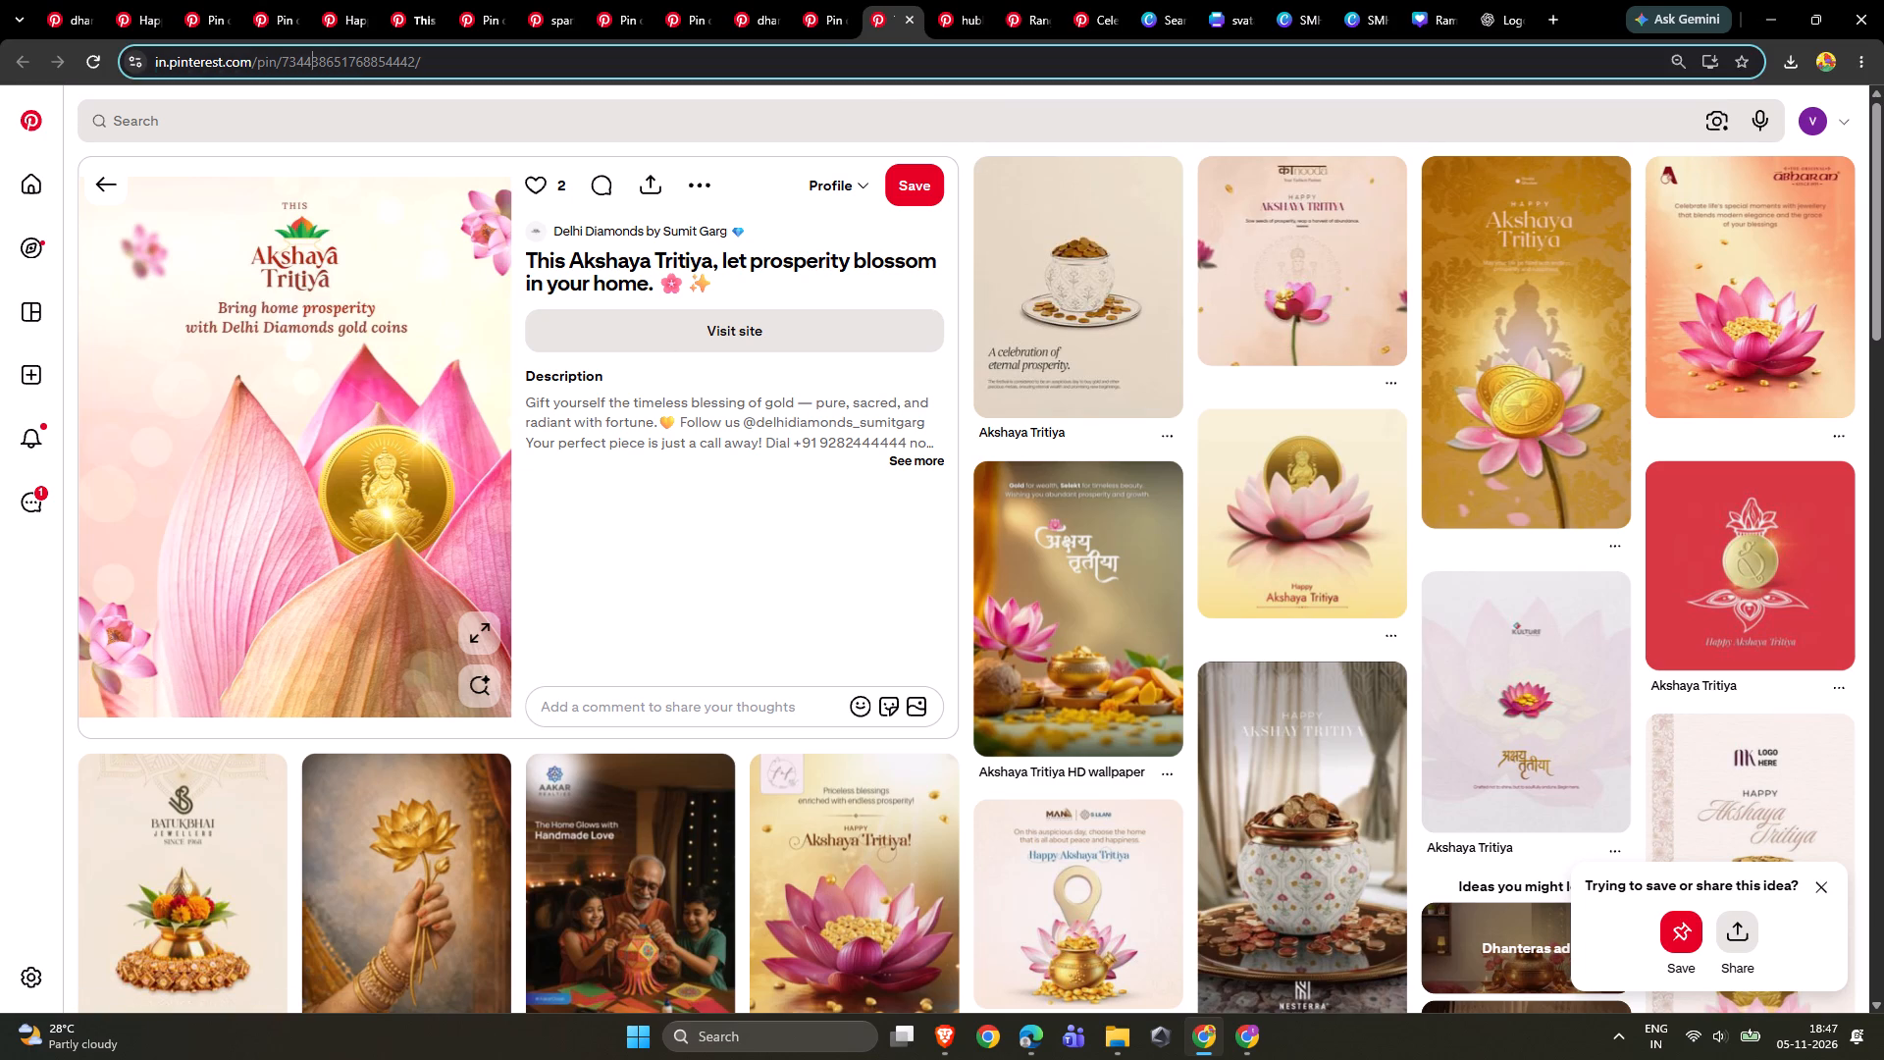
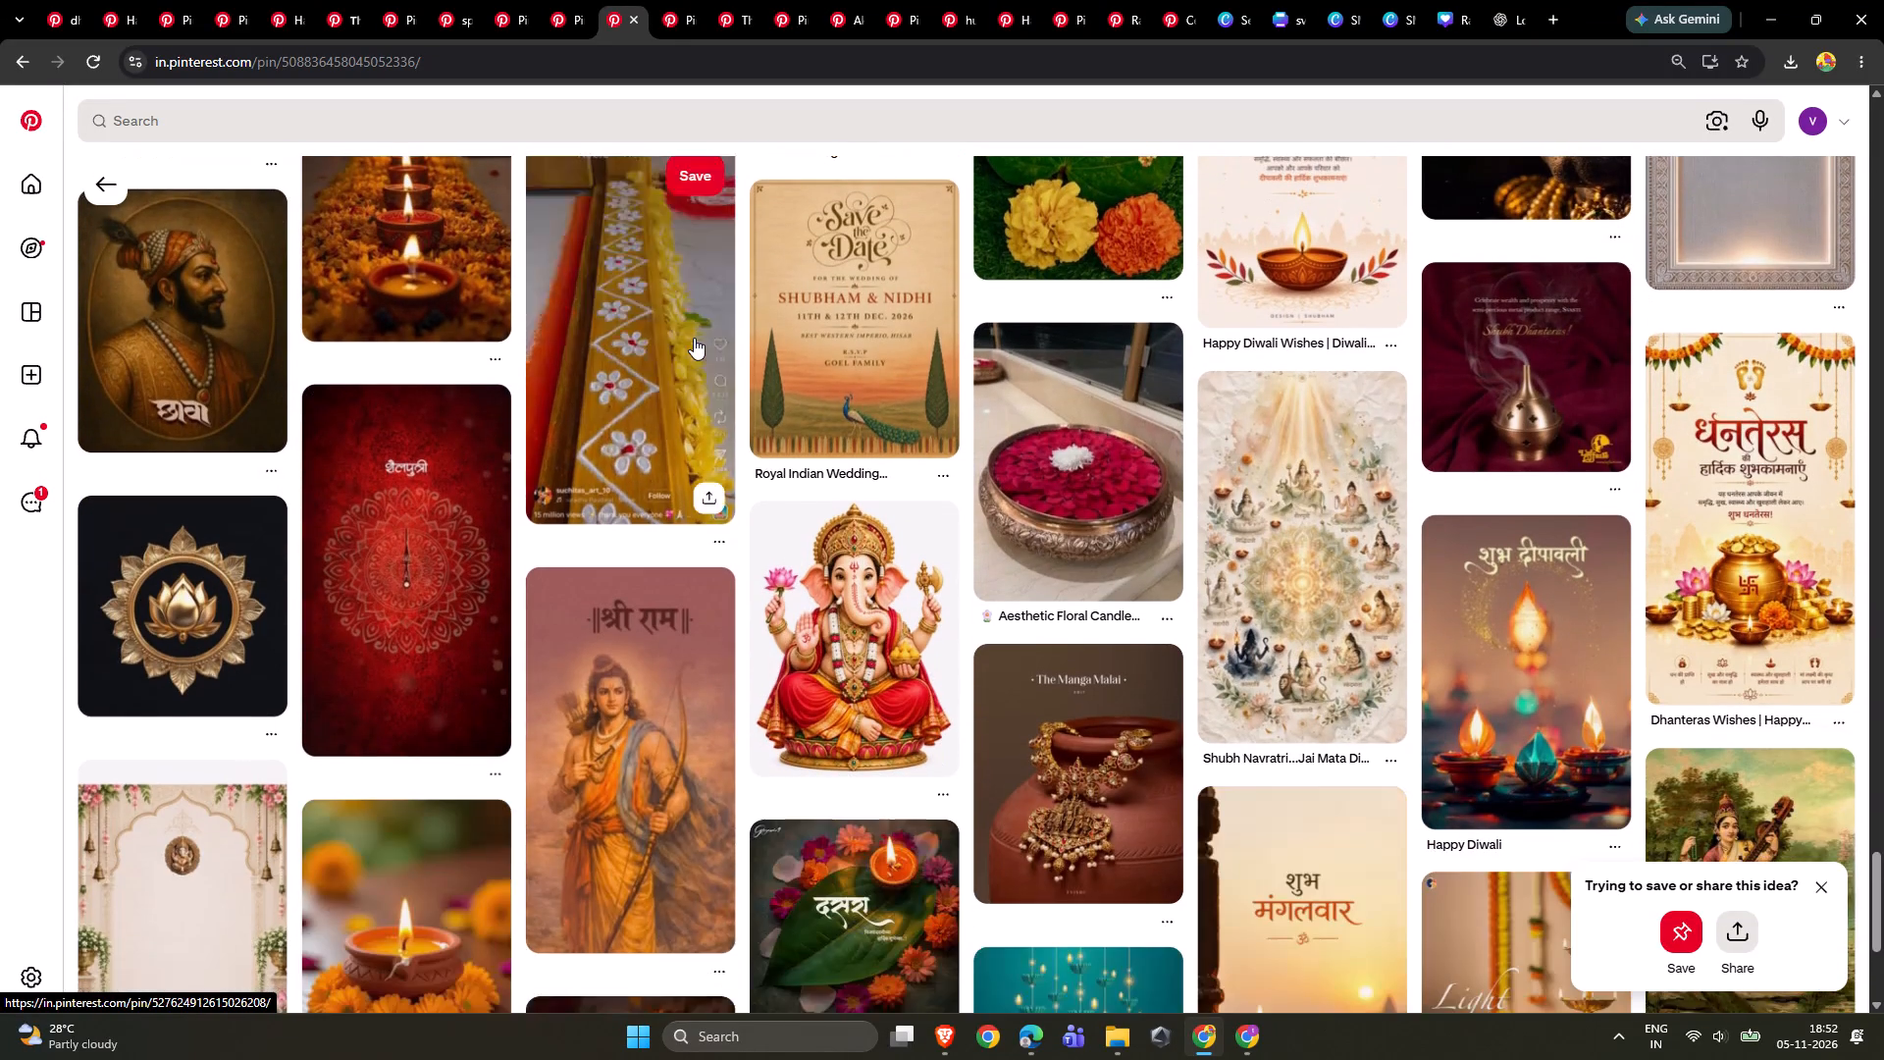
Open the blue-and-brown Mahalakshmi verse calligraphy pin in a new tab and look over its related pins.
scroll(694, 338, "down", 7)
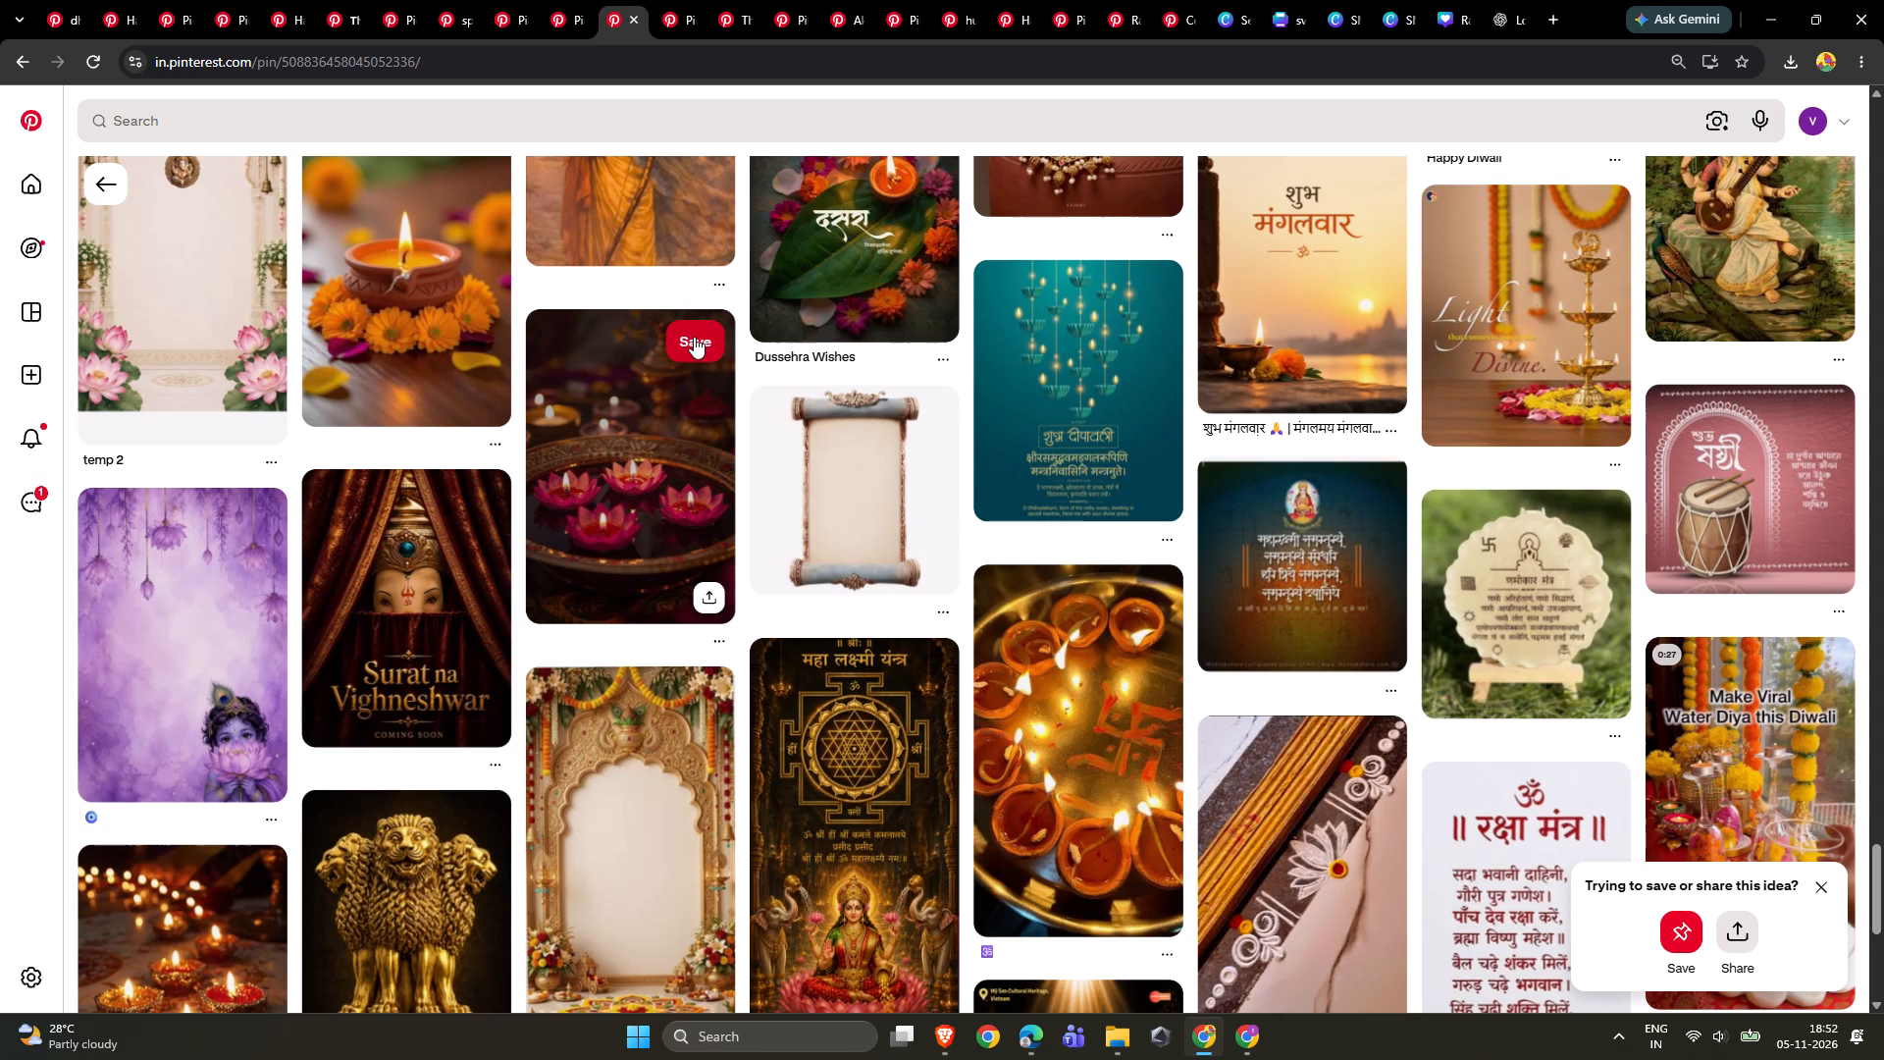
right_click(1270, 555)
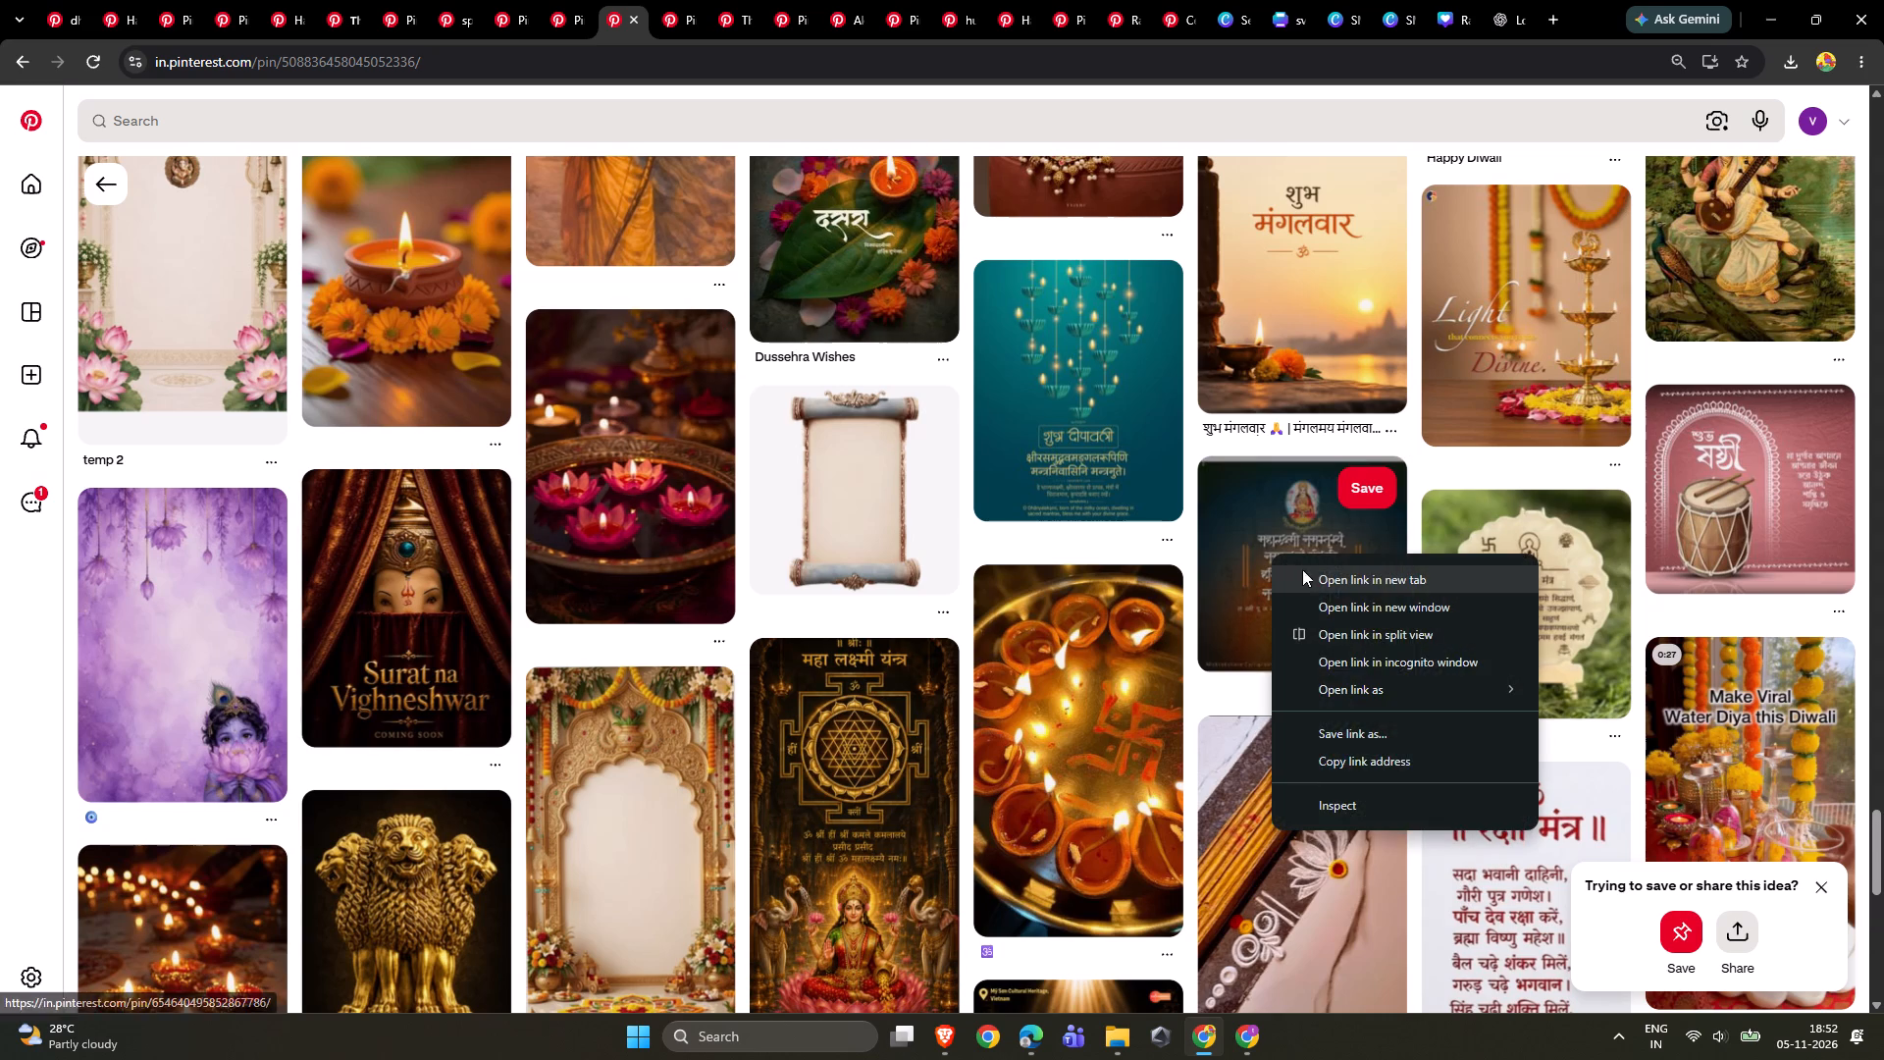
left_click(1312, 581)
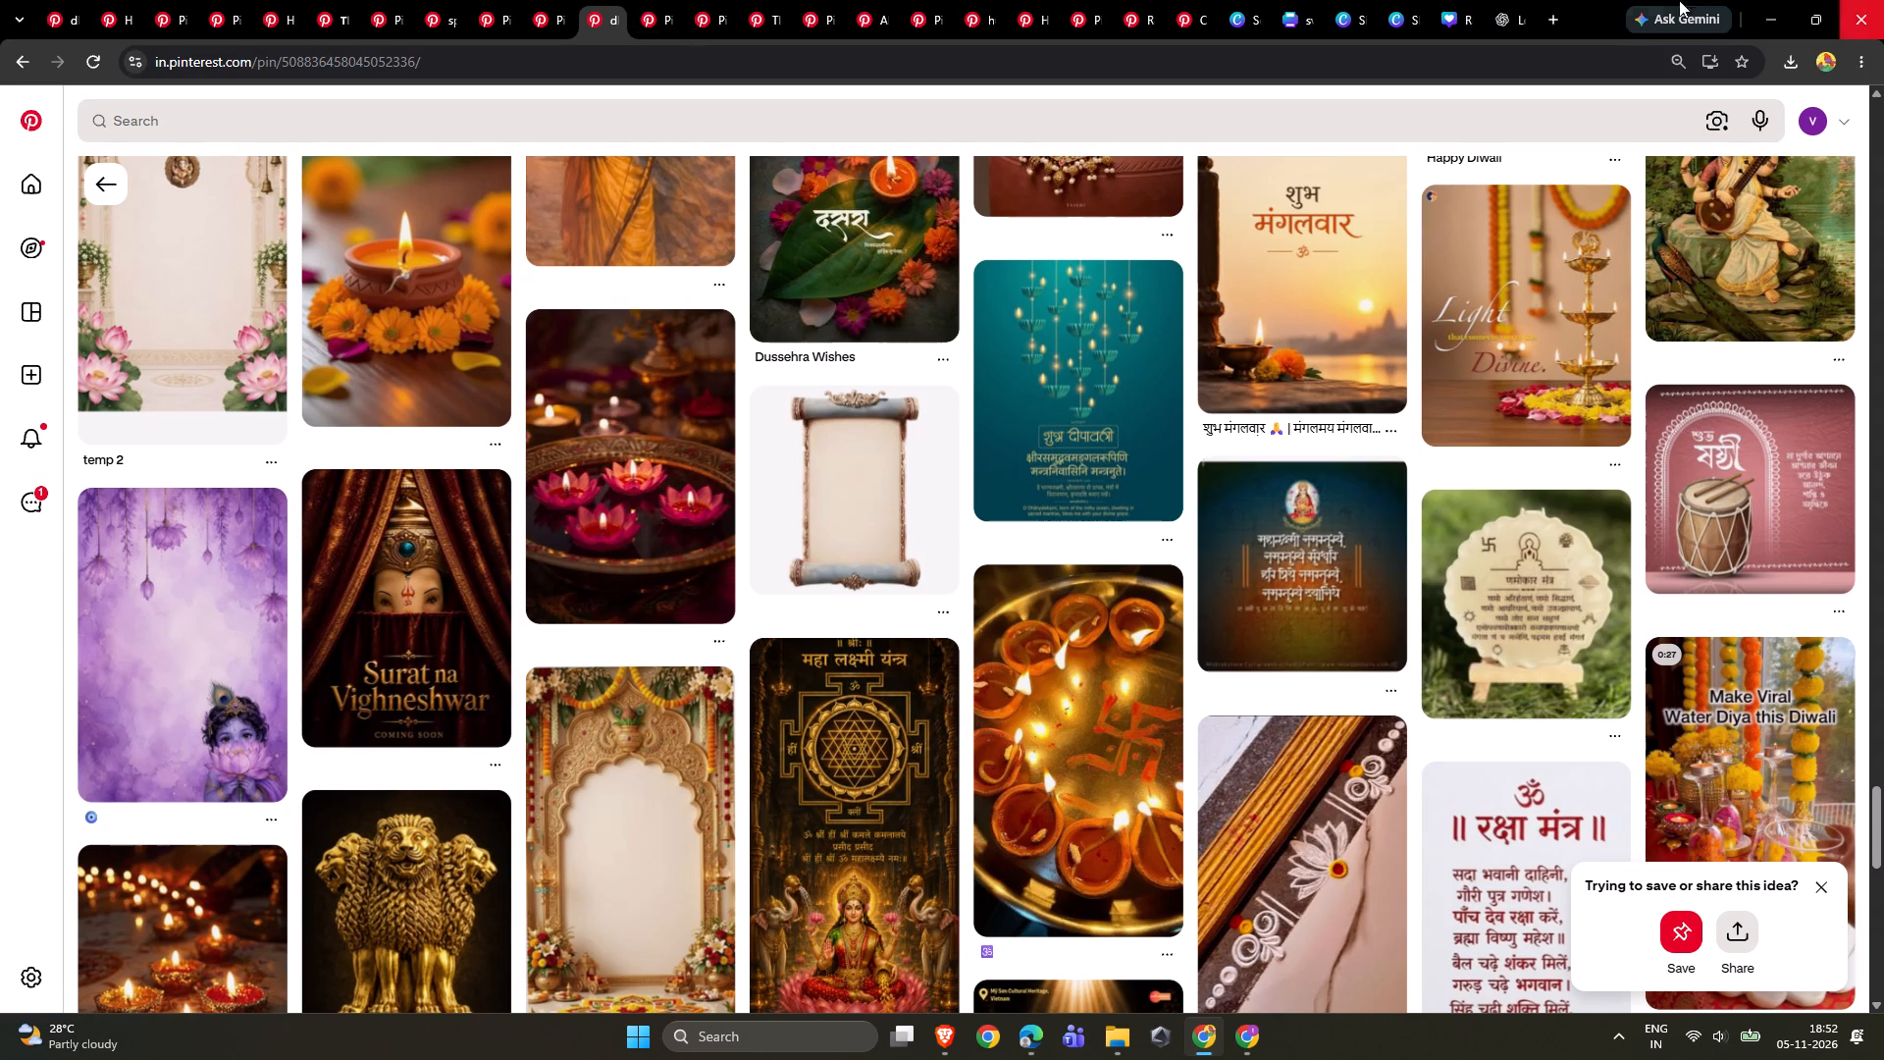
left_click(645, 5)
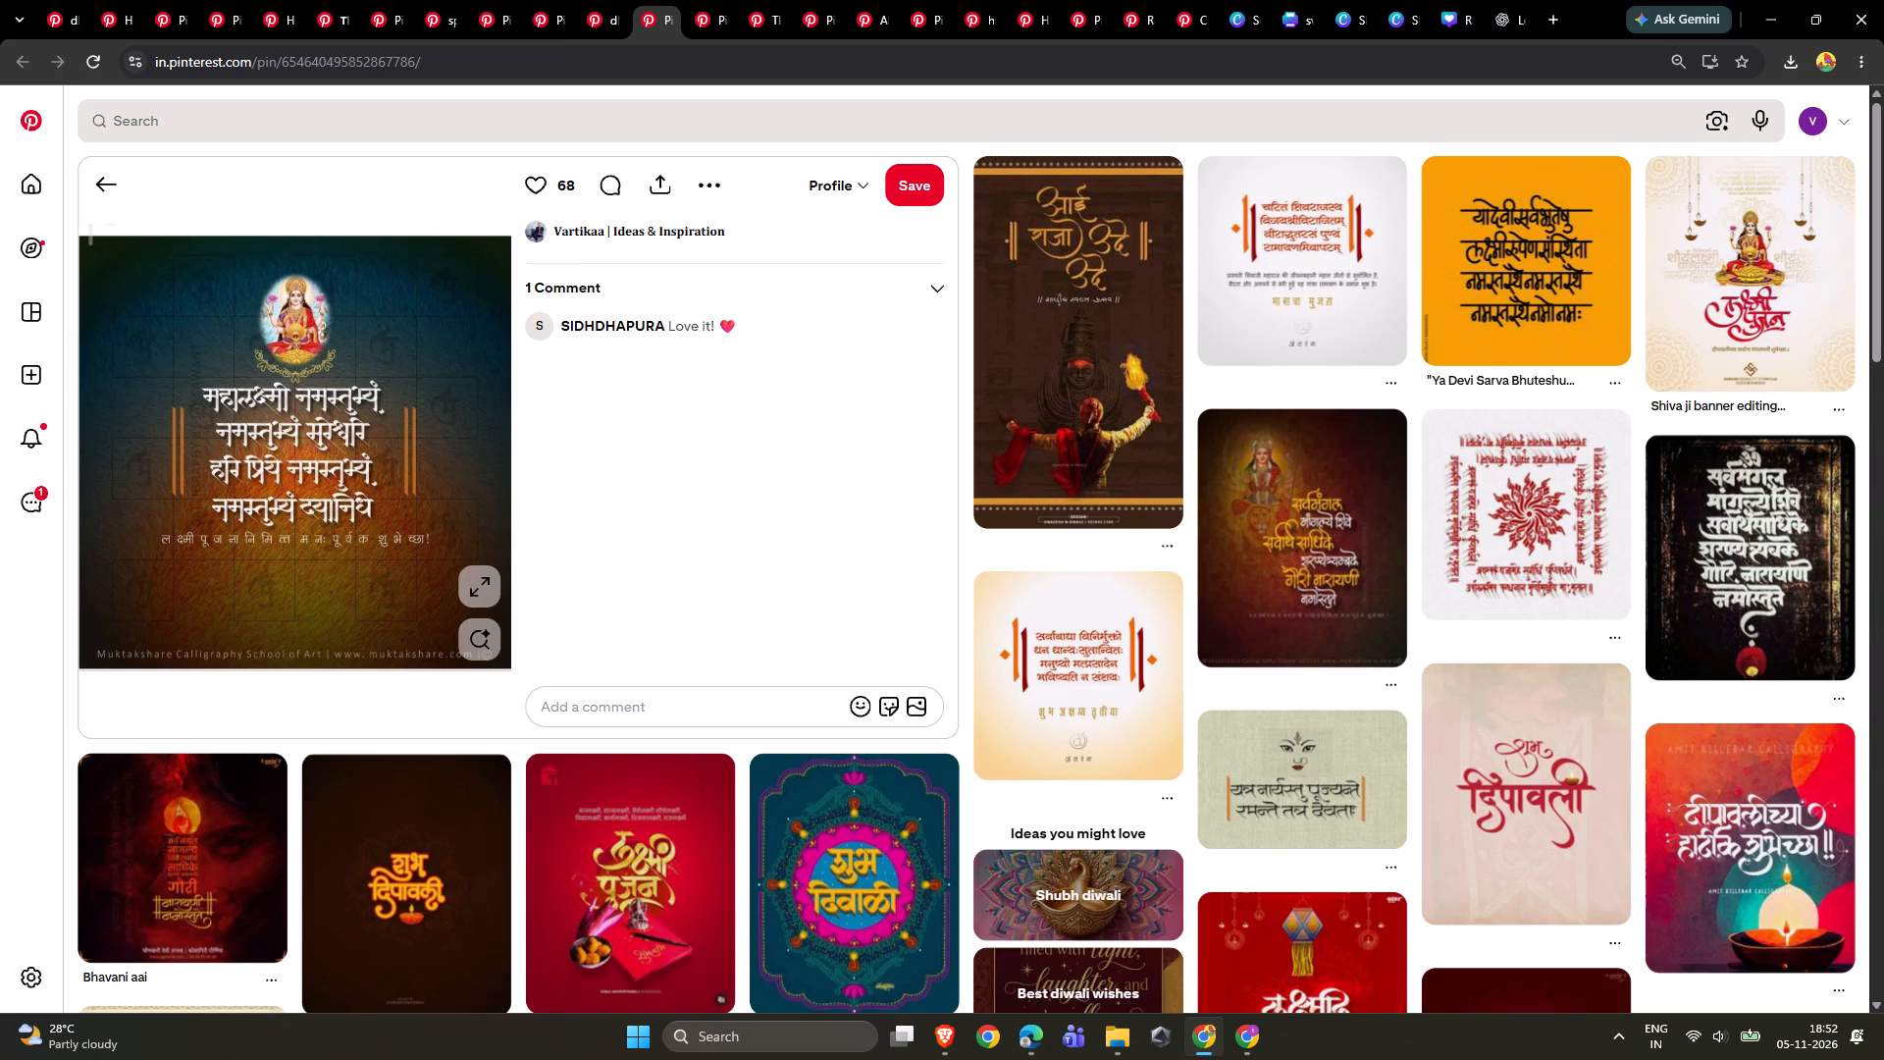
scroll(739, 314, "down", 4)
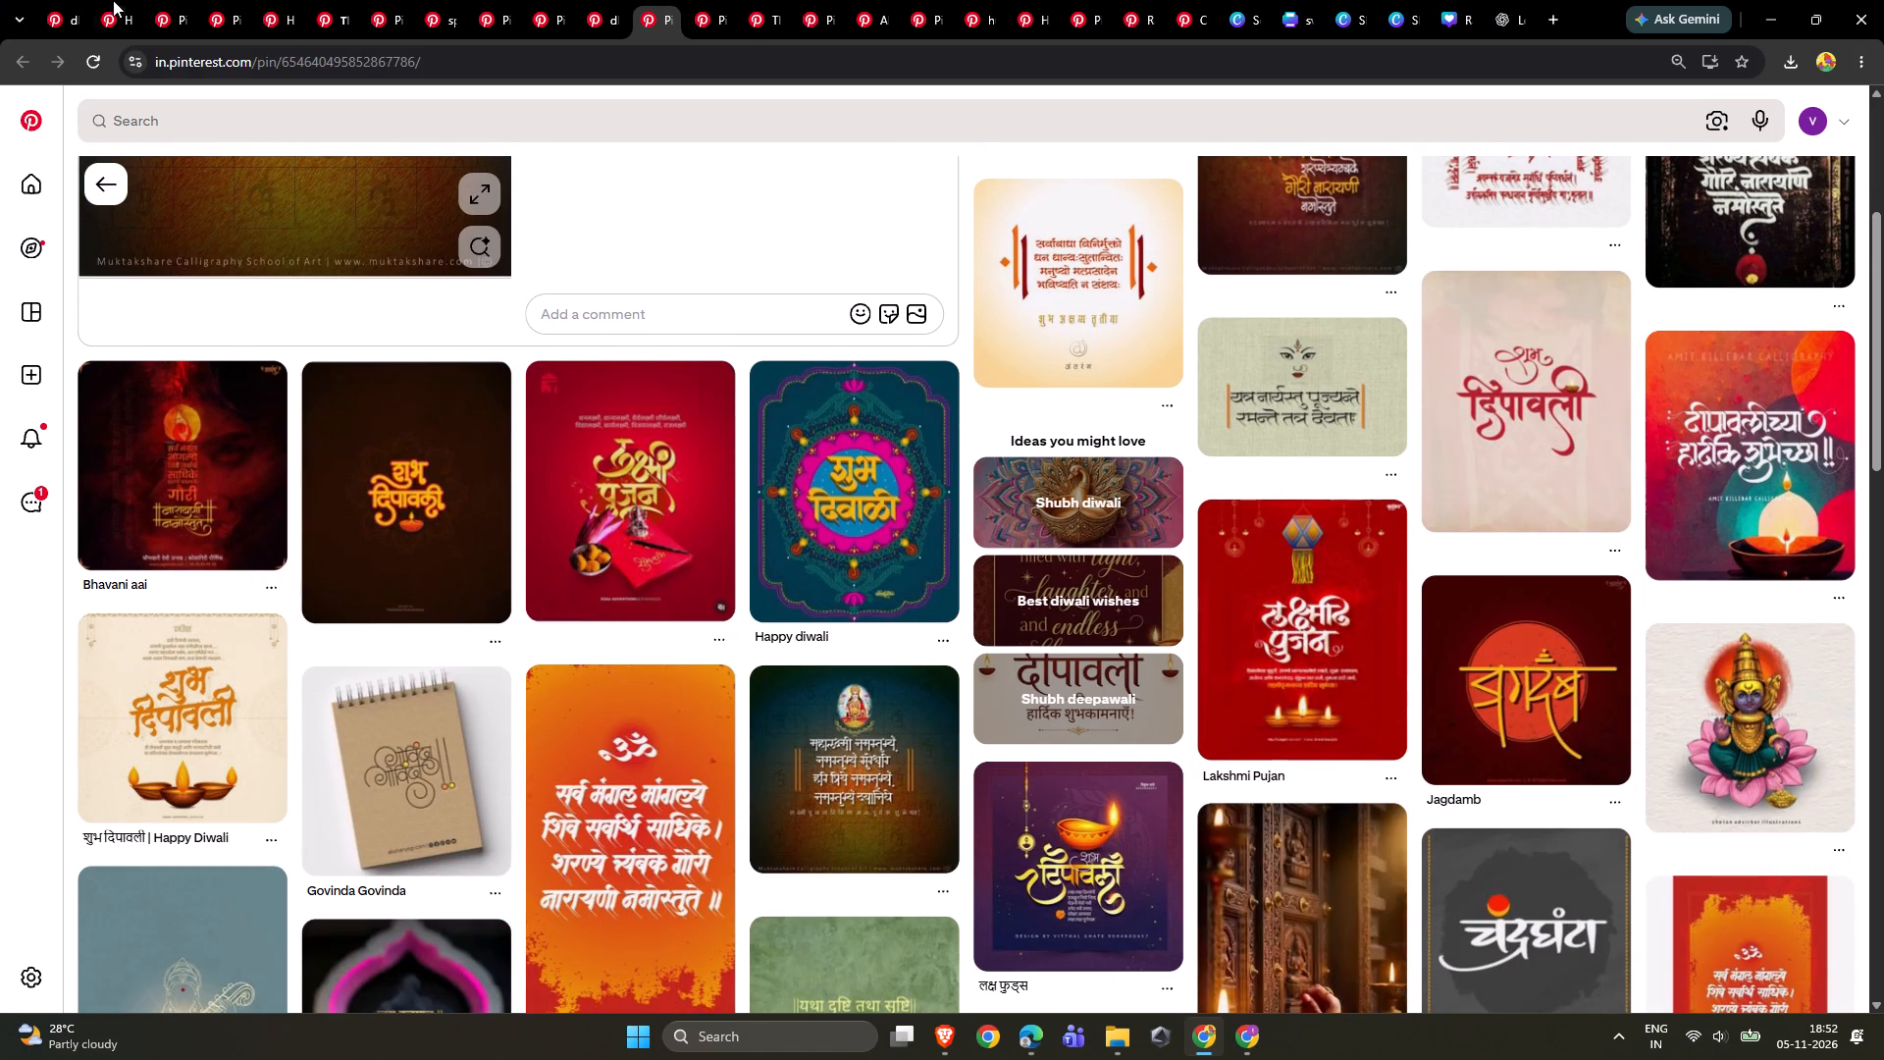
Return to the olive-green धनतेरस gold coin pin and search Pinterest for "dhanteras creative beatuiful".
left_click(99, 4)
left_click(52, 0)
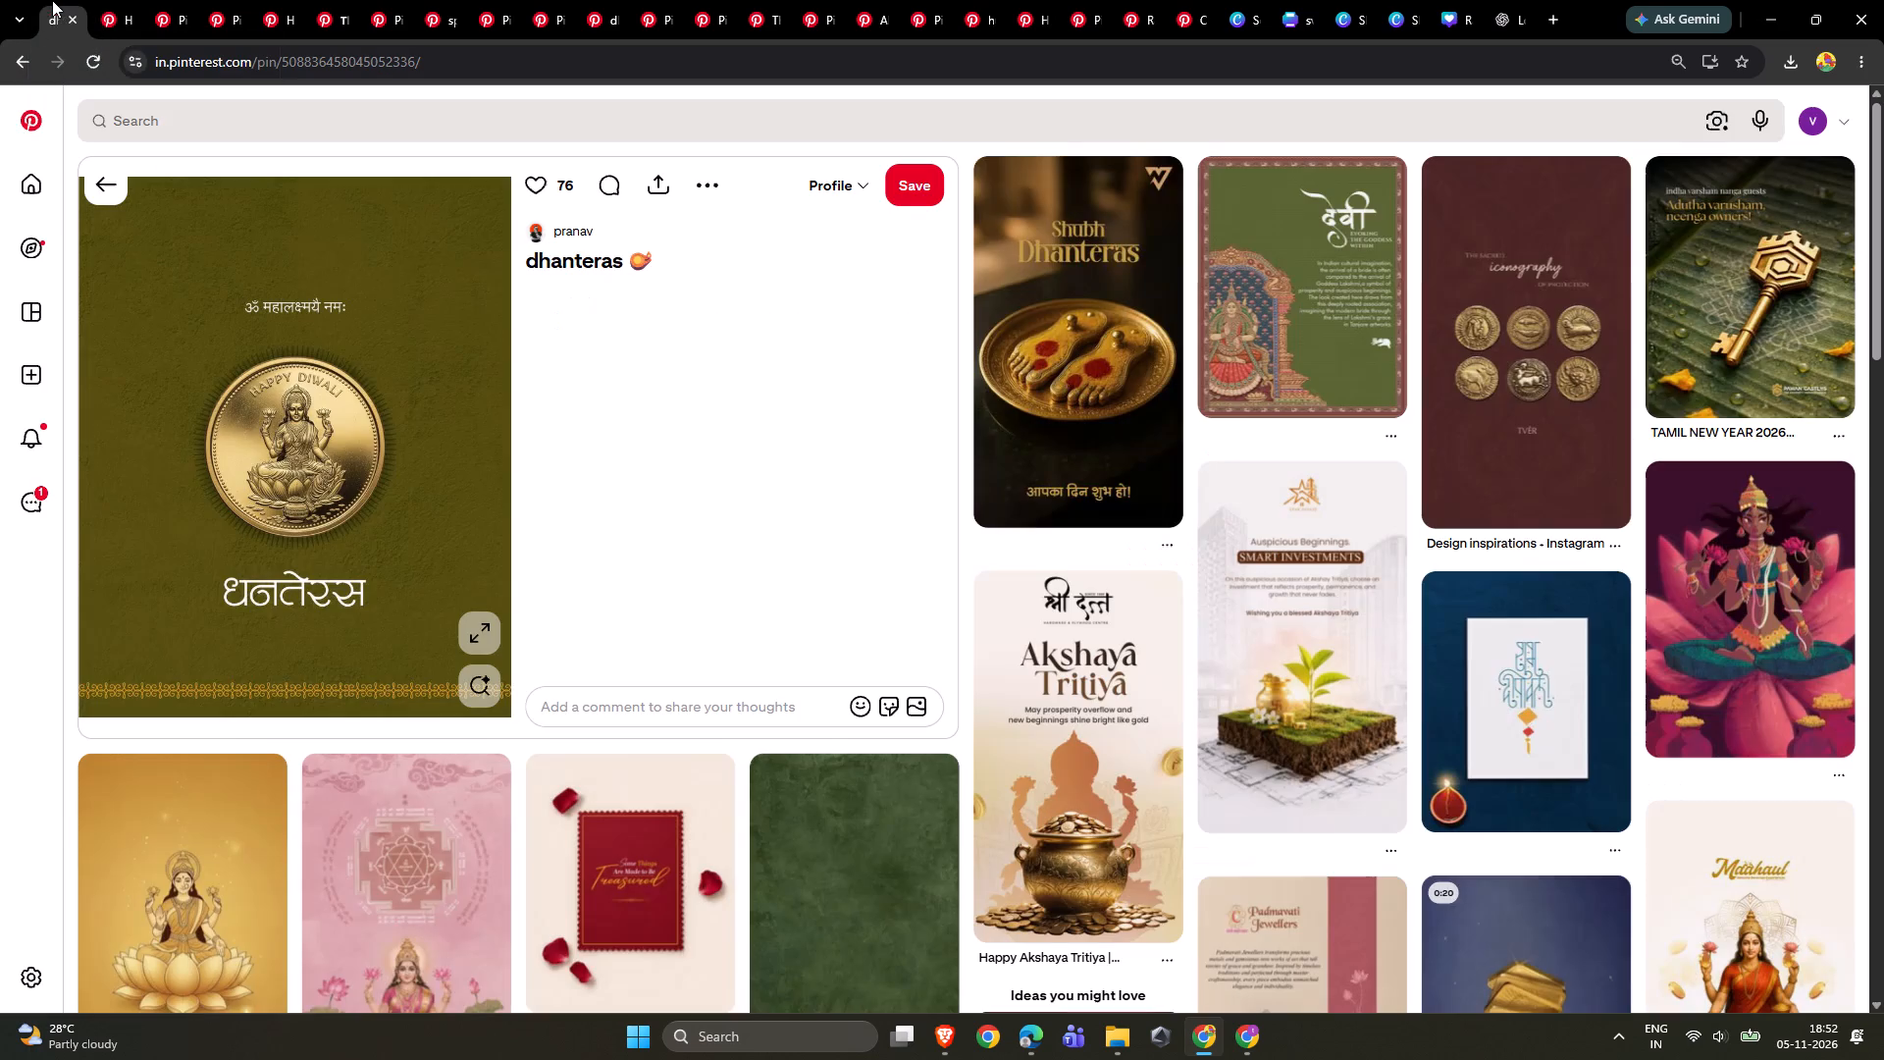
scroll(301, 230, "up", 4)
left_click(606, 123)
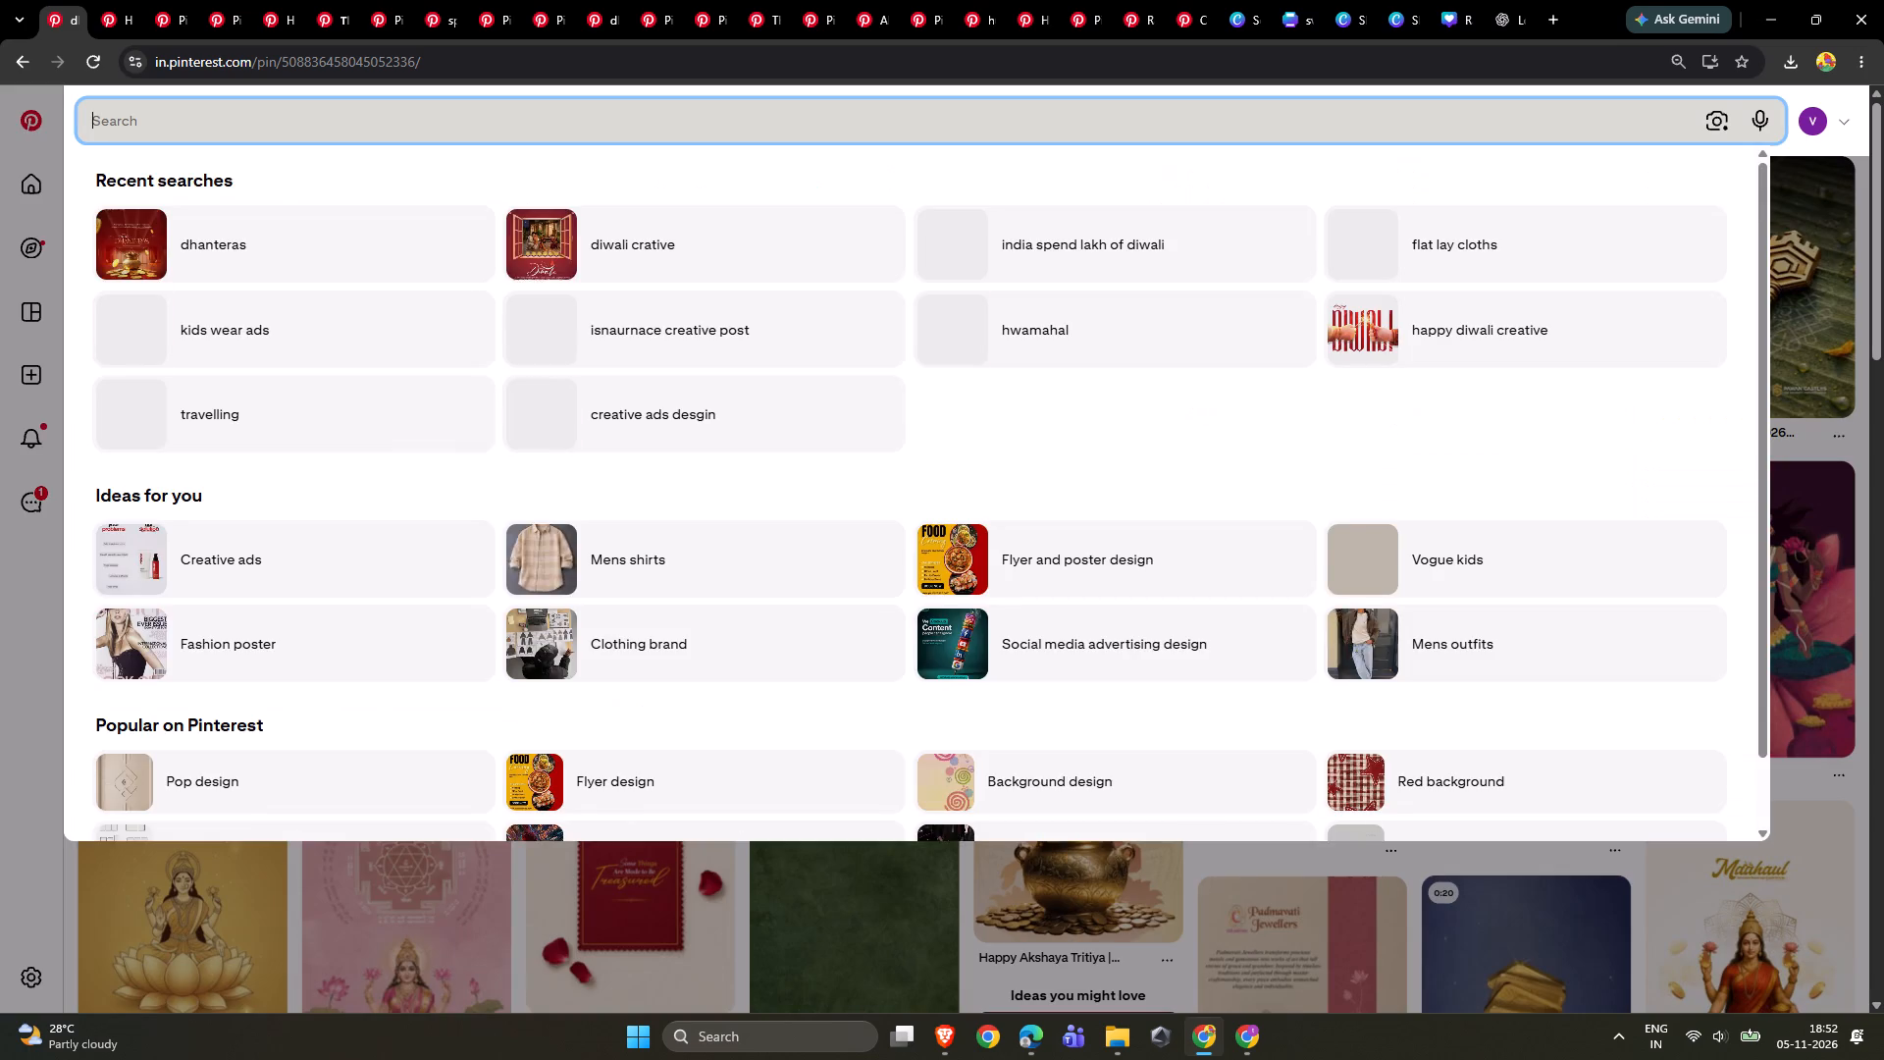
type("dhanteras creative ba")
key("BackSpace")
type("eatuiful")
key("space")
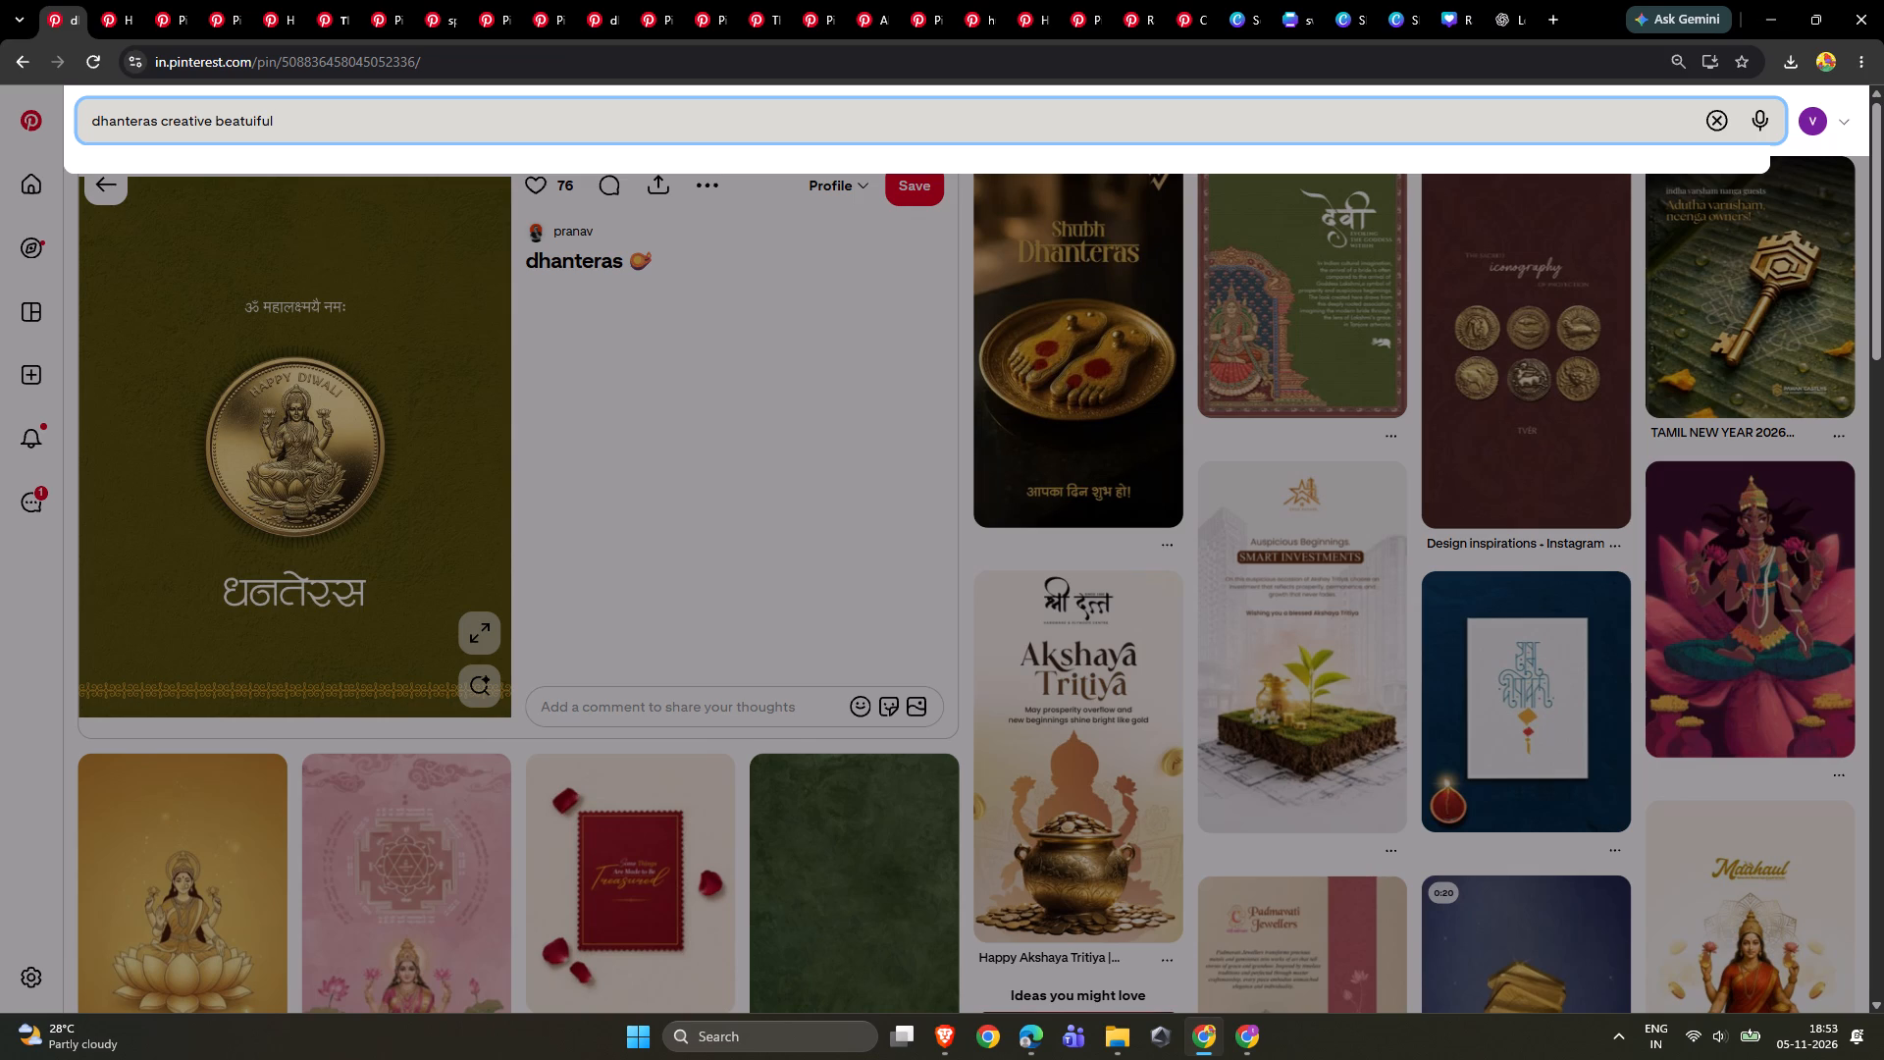
key("Return")
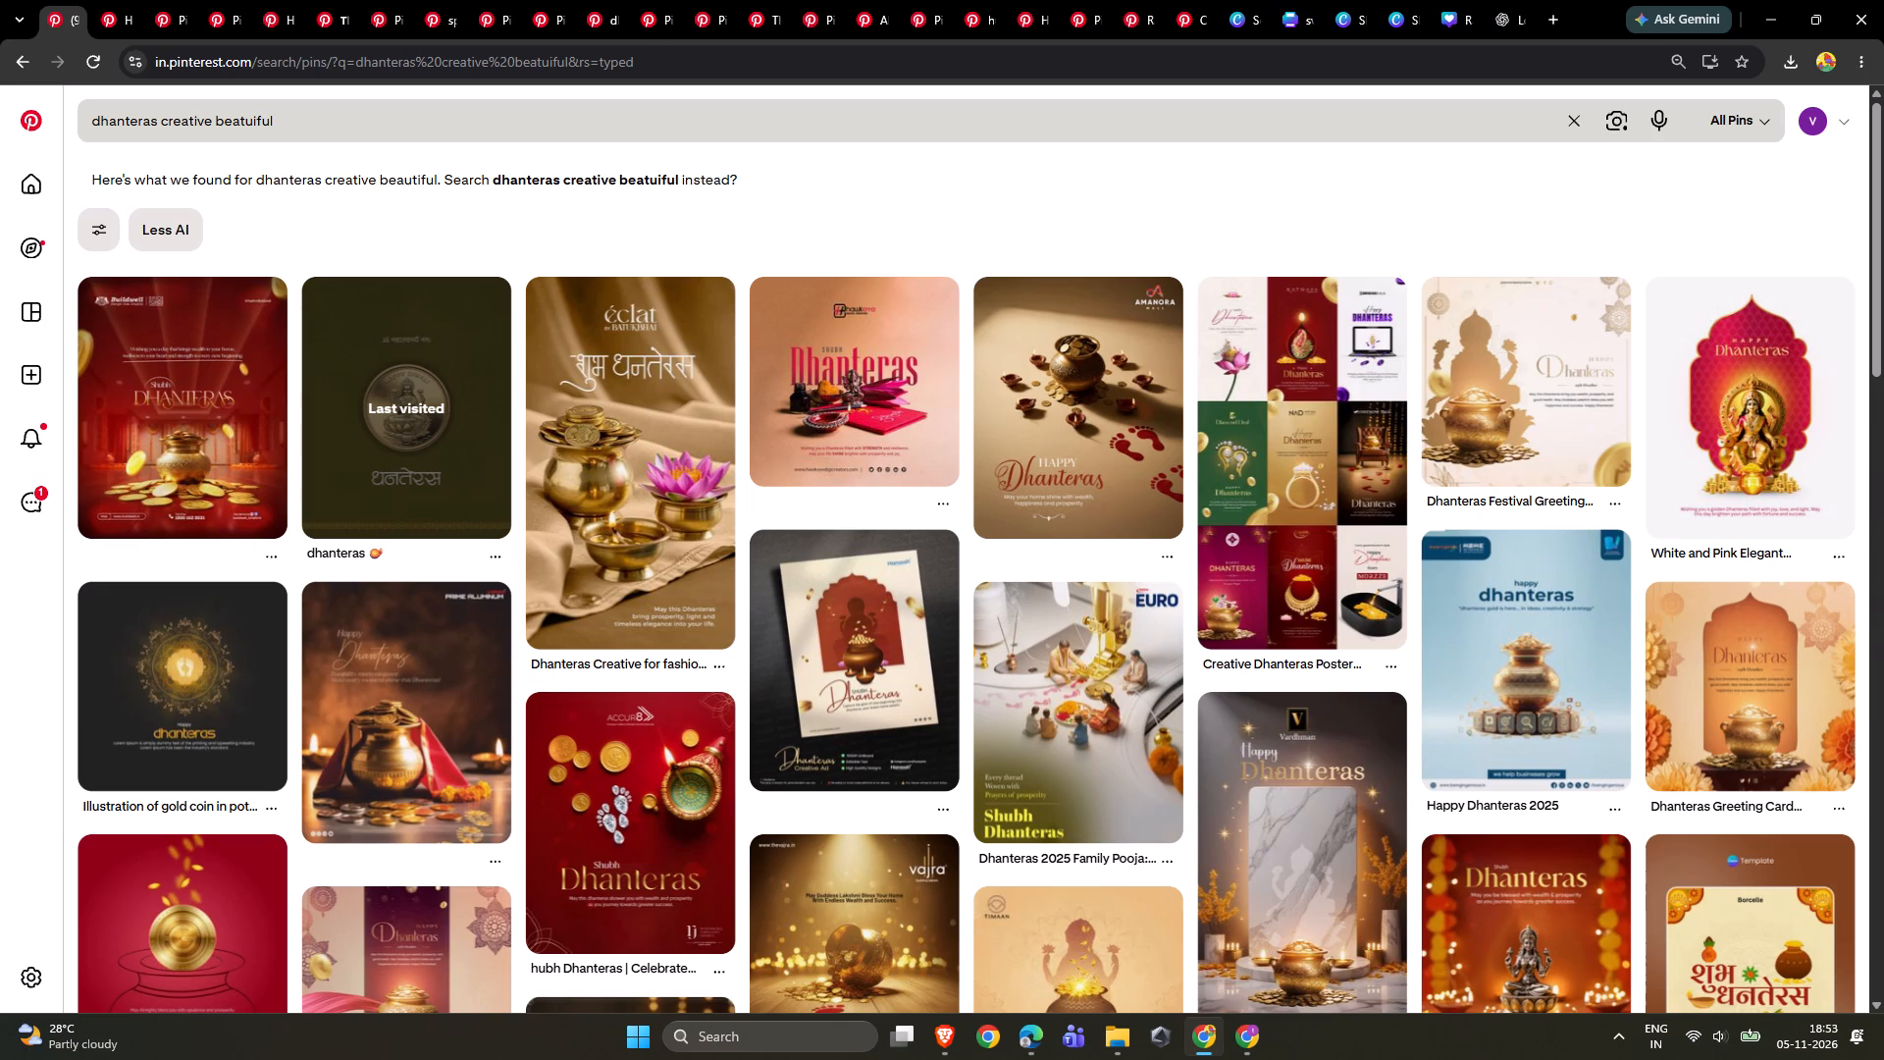
Open the black gold-footprints Dhanteras pin and the Amanora Mall pot-and-lamps pin in new tabs.
right_click(147, 661)
left_click(197, 685)
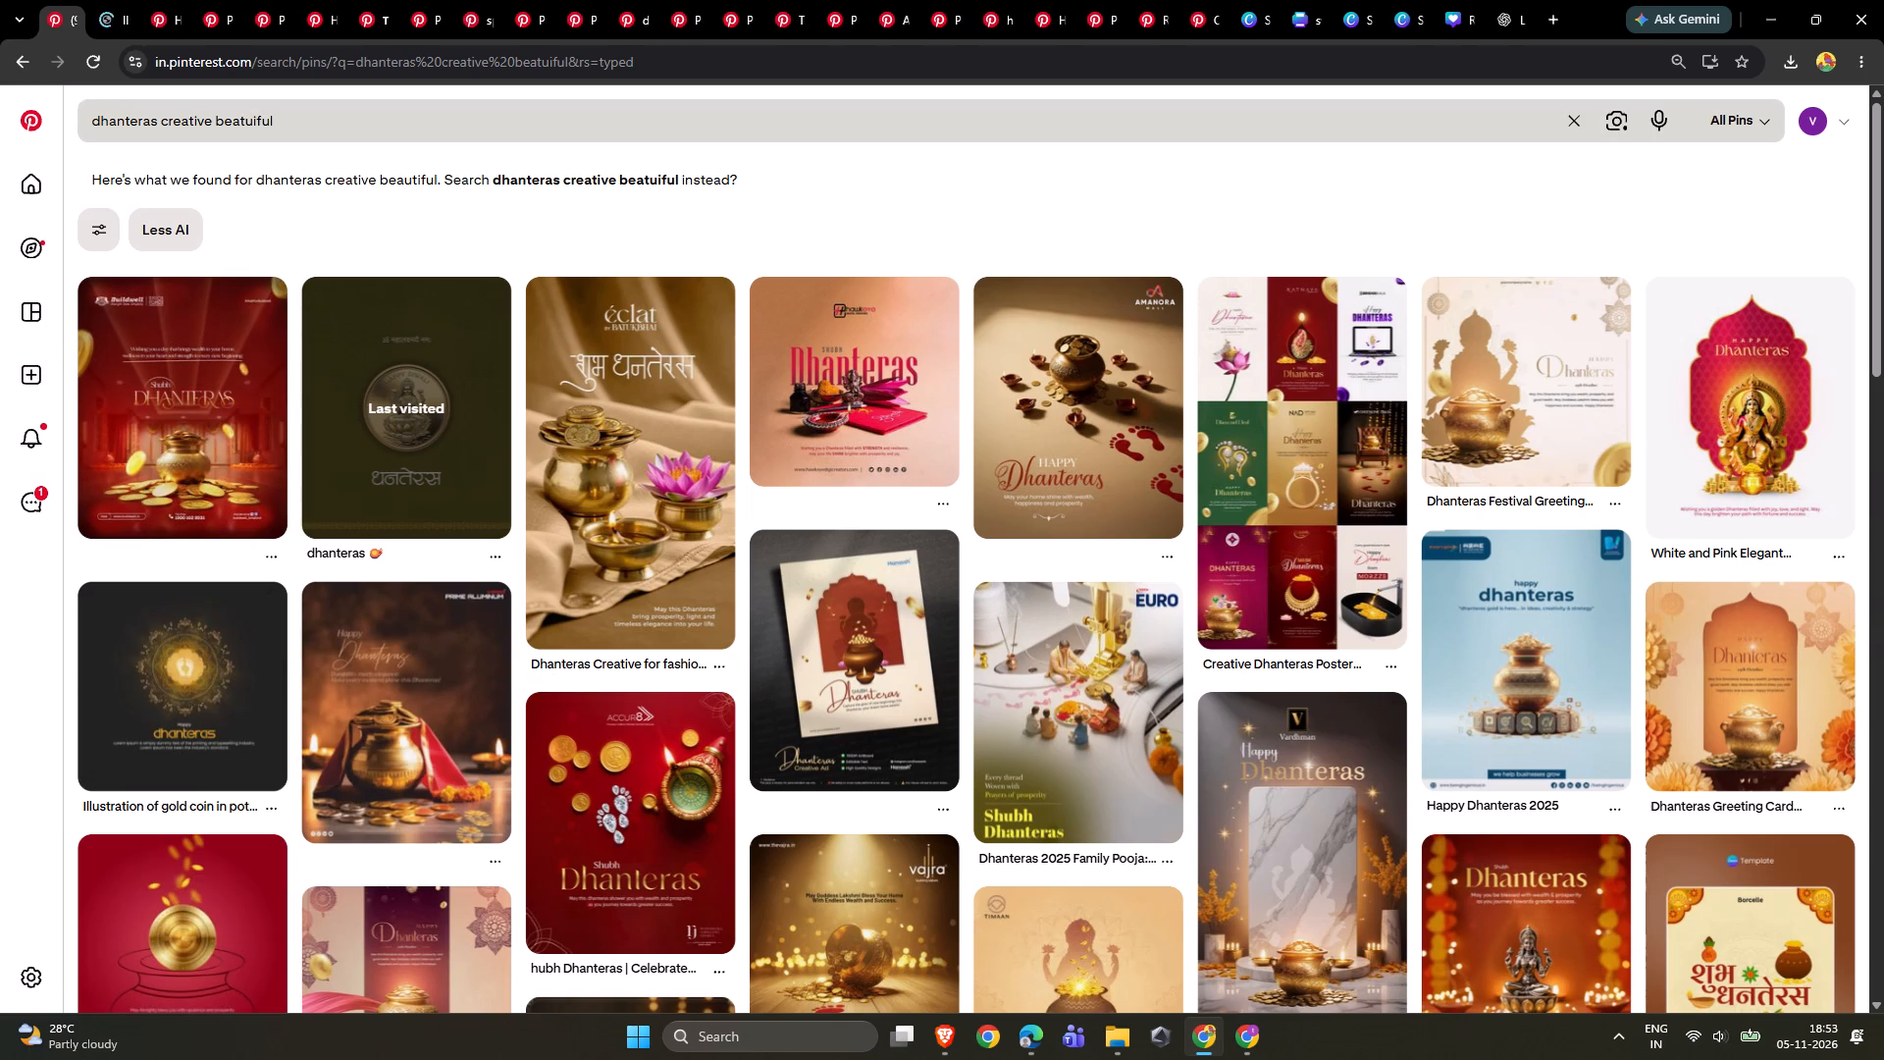
right_click(1072, 438)
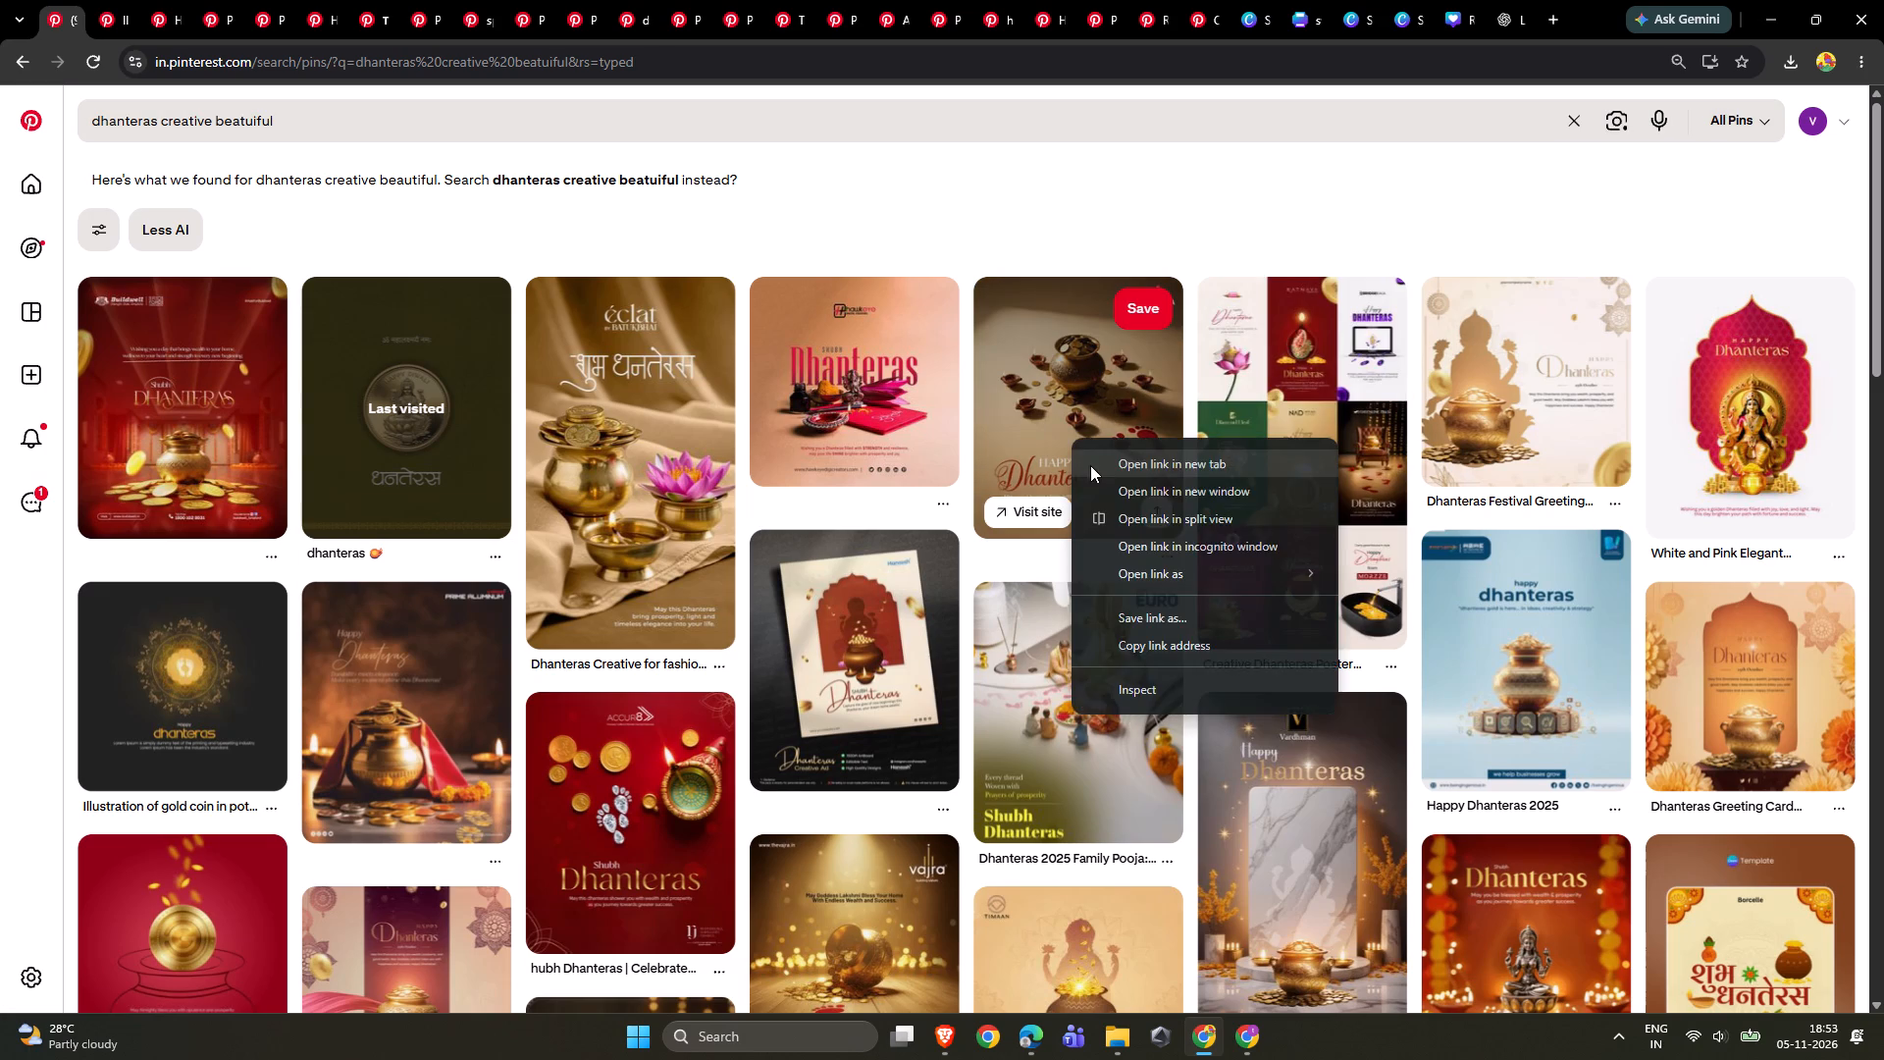
left_click(1099, 459)
Find the copper-toned Happy Dhanteras pin with the large gold Lakshmi coin in the results, open it in a new tab and switch to it.
scroll(1094, 466, "down", 5)
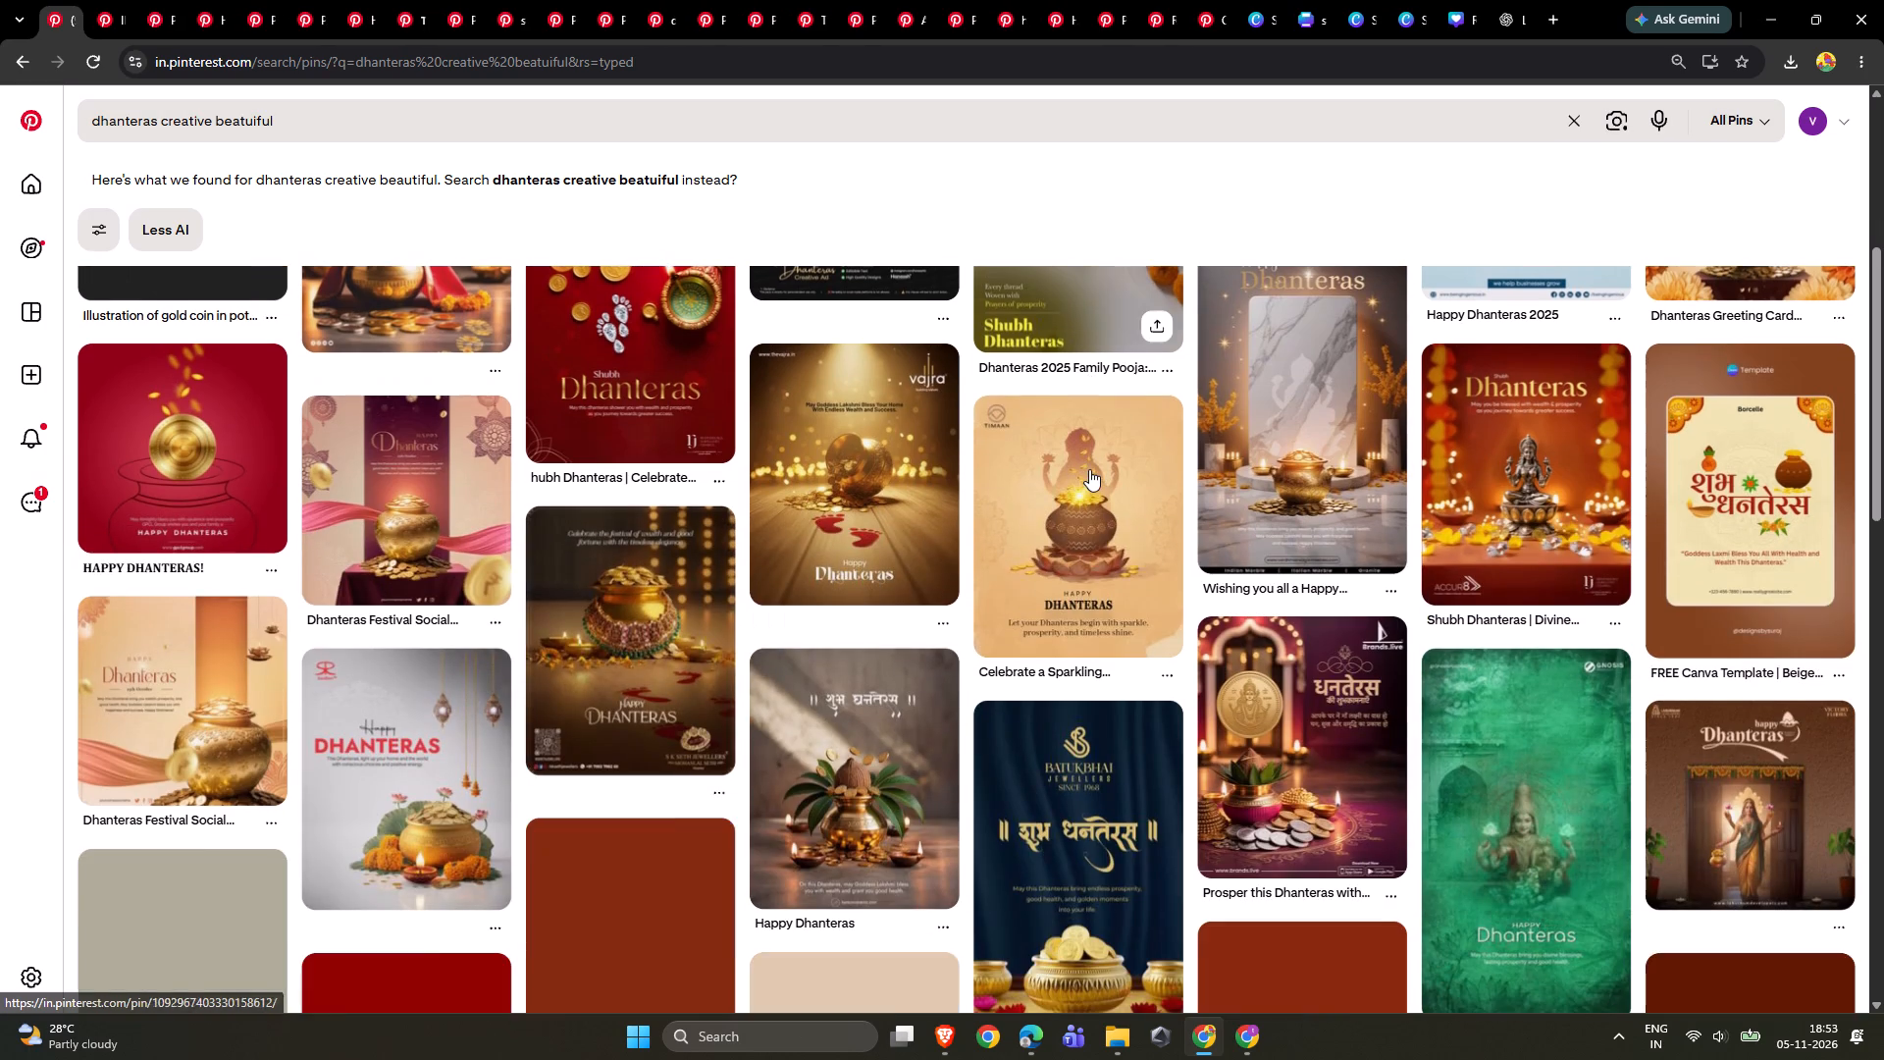
scroll(1087, 469, "down", 4)
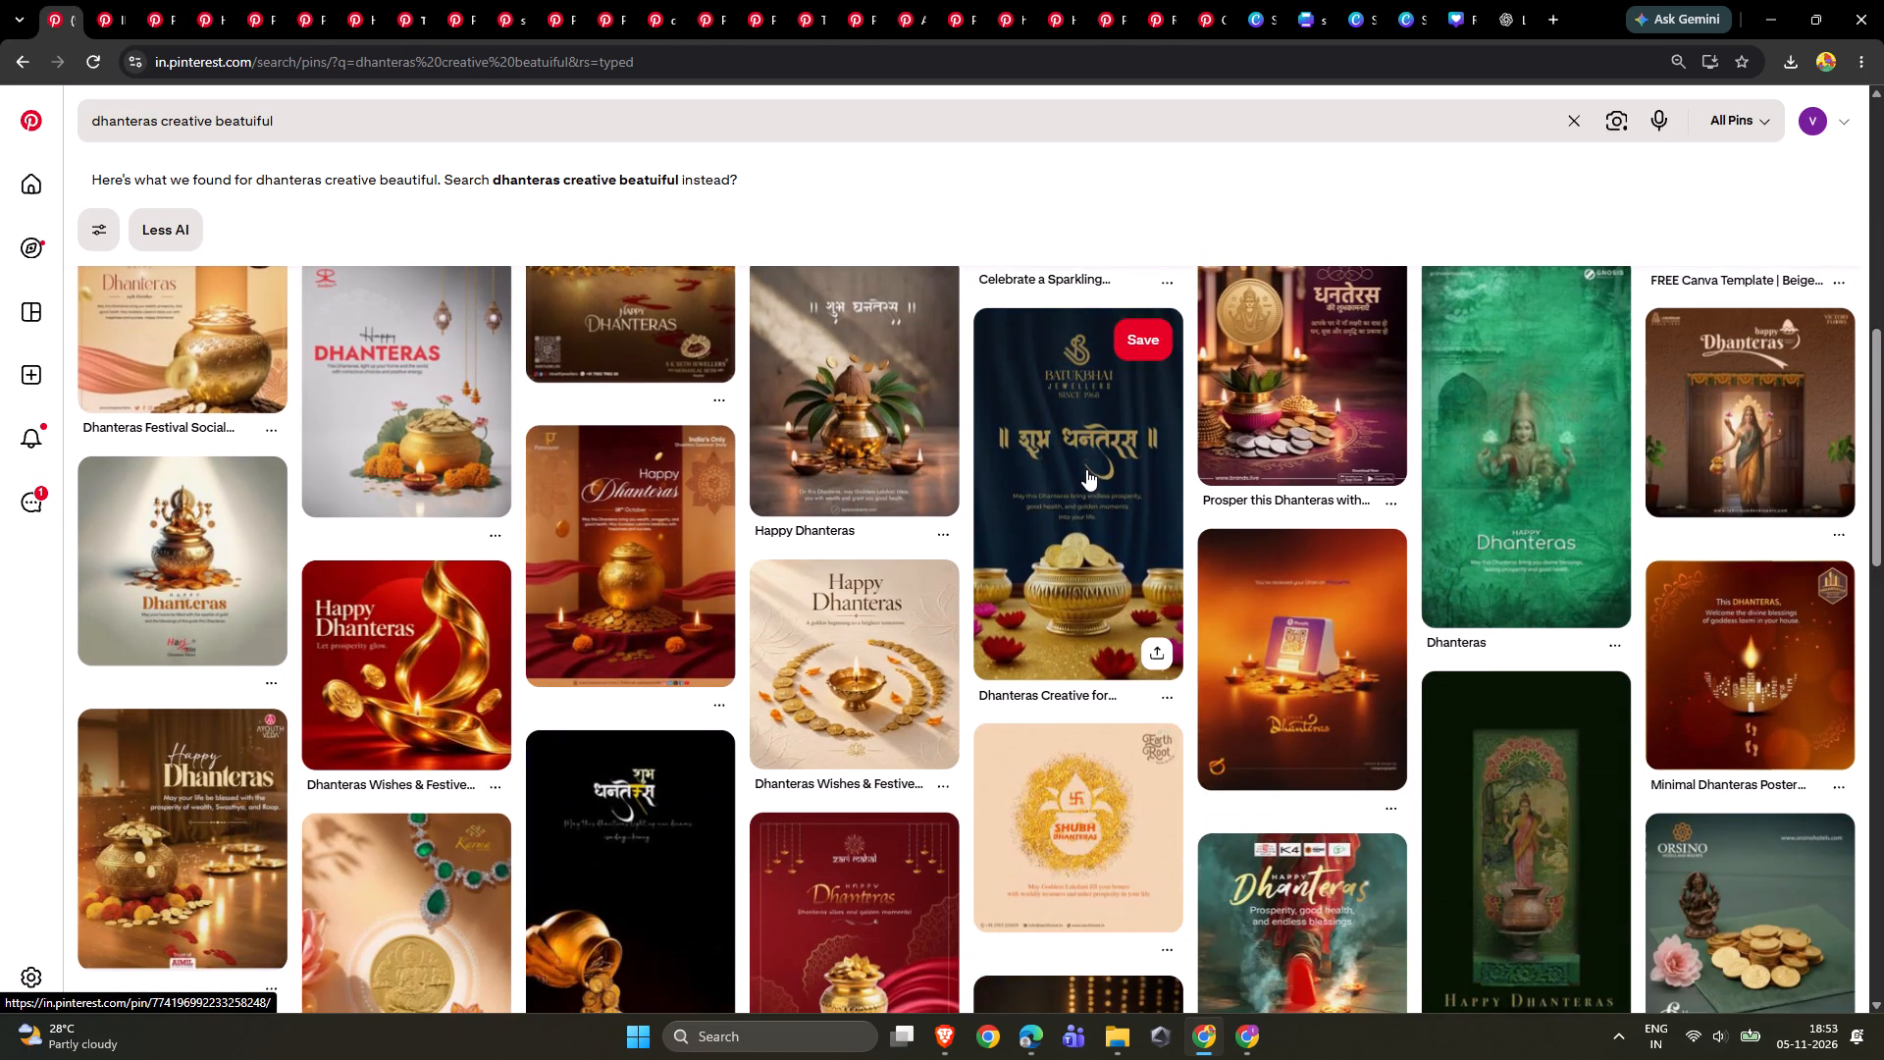
scroll(1086, 469, "down", 8)
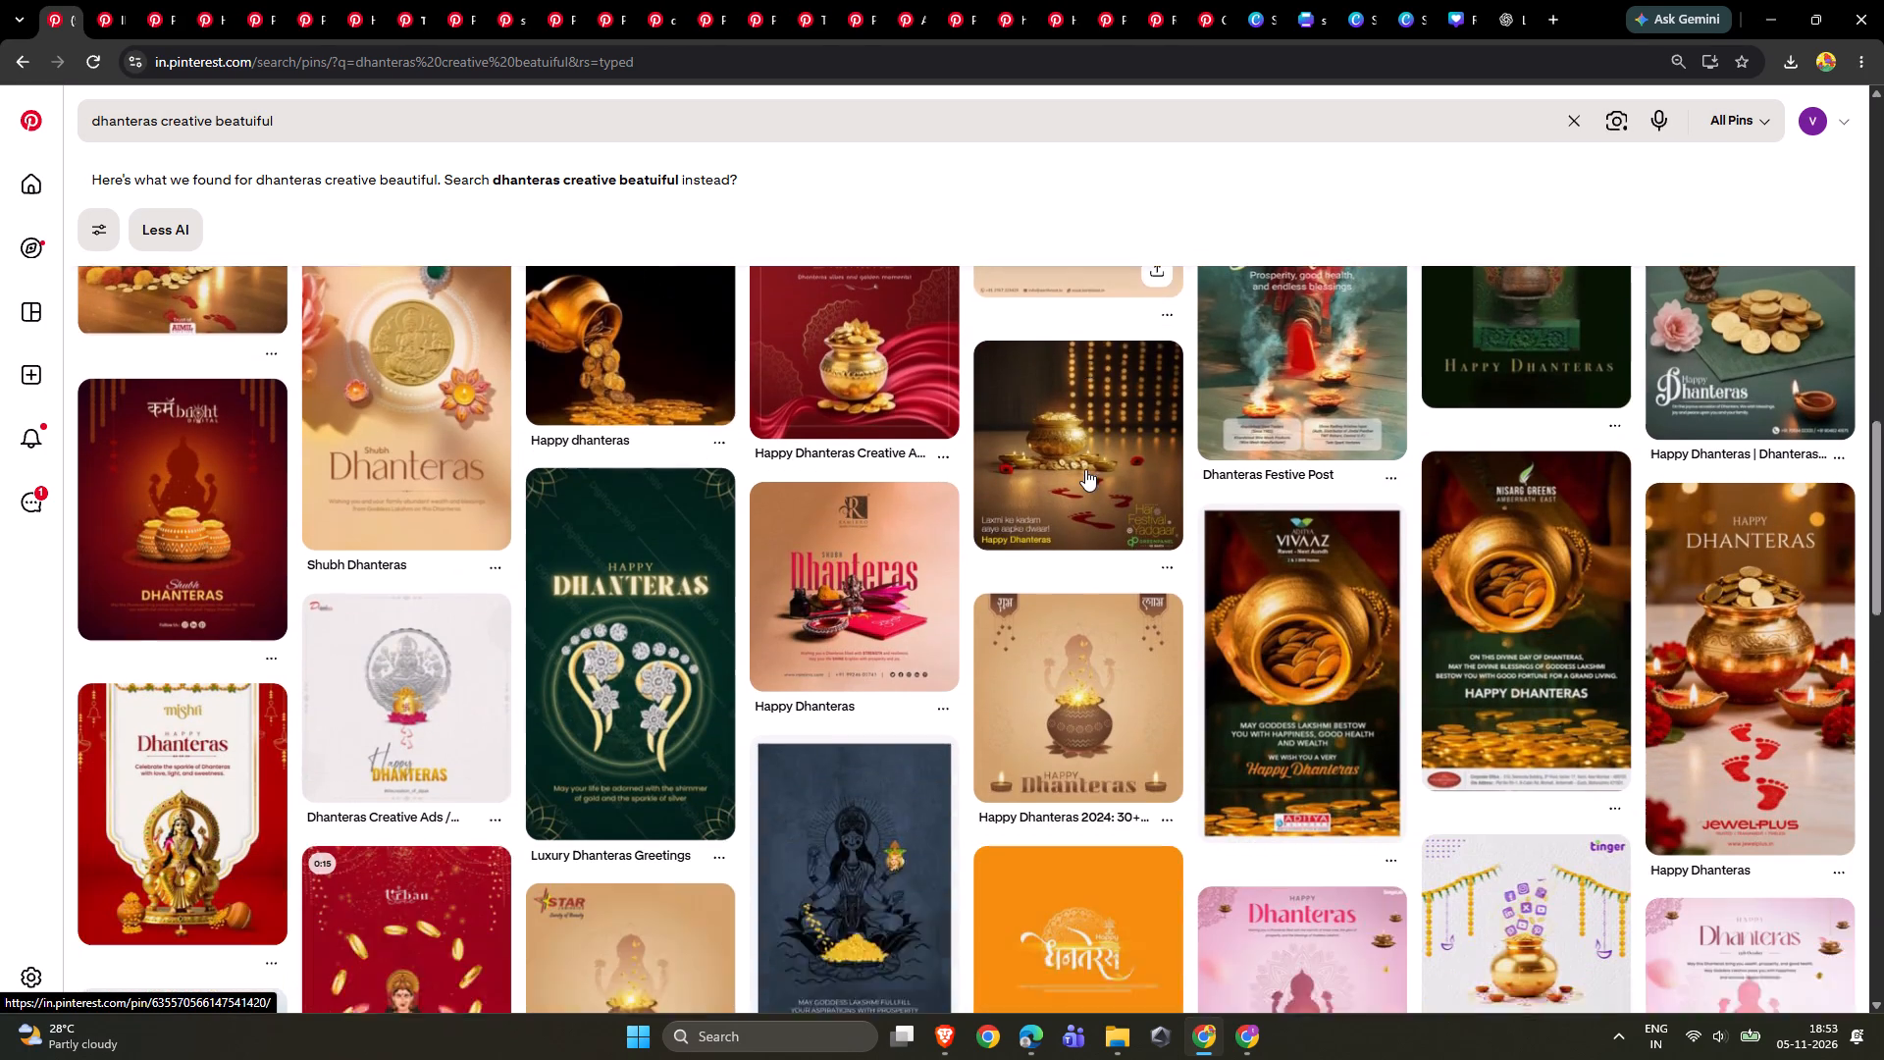
scroll(1085, 469, "down", 4)
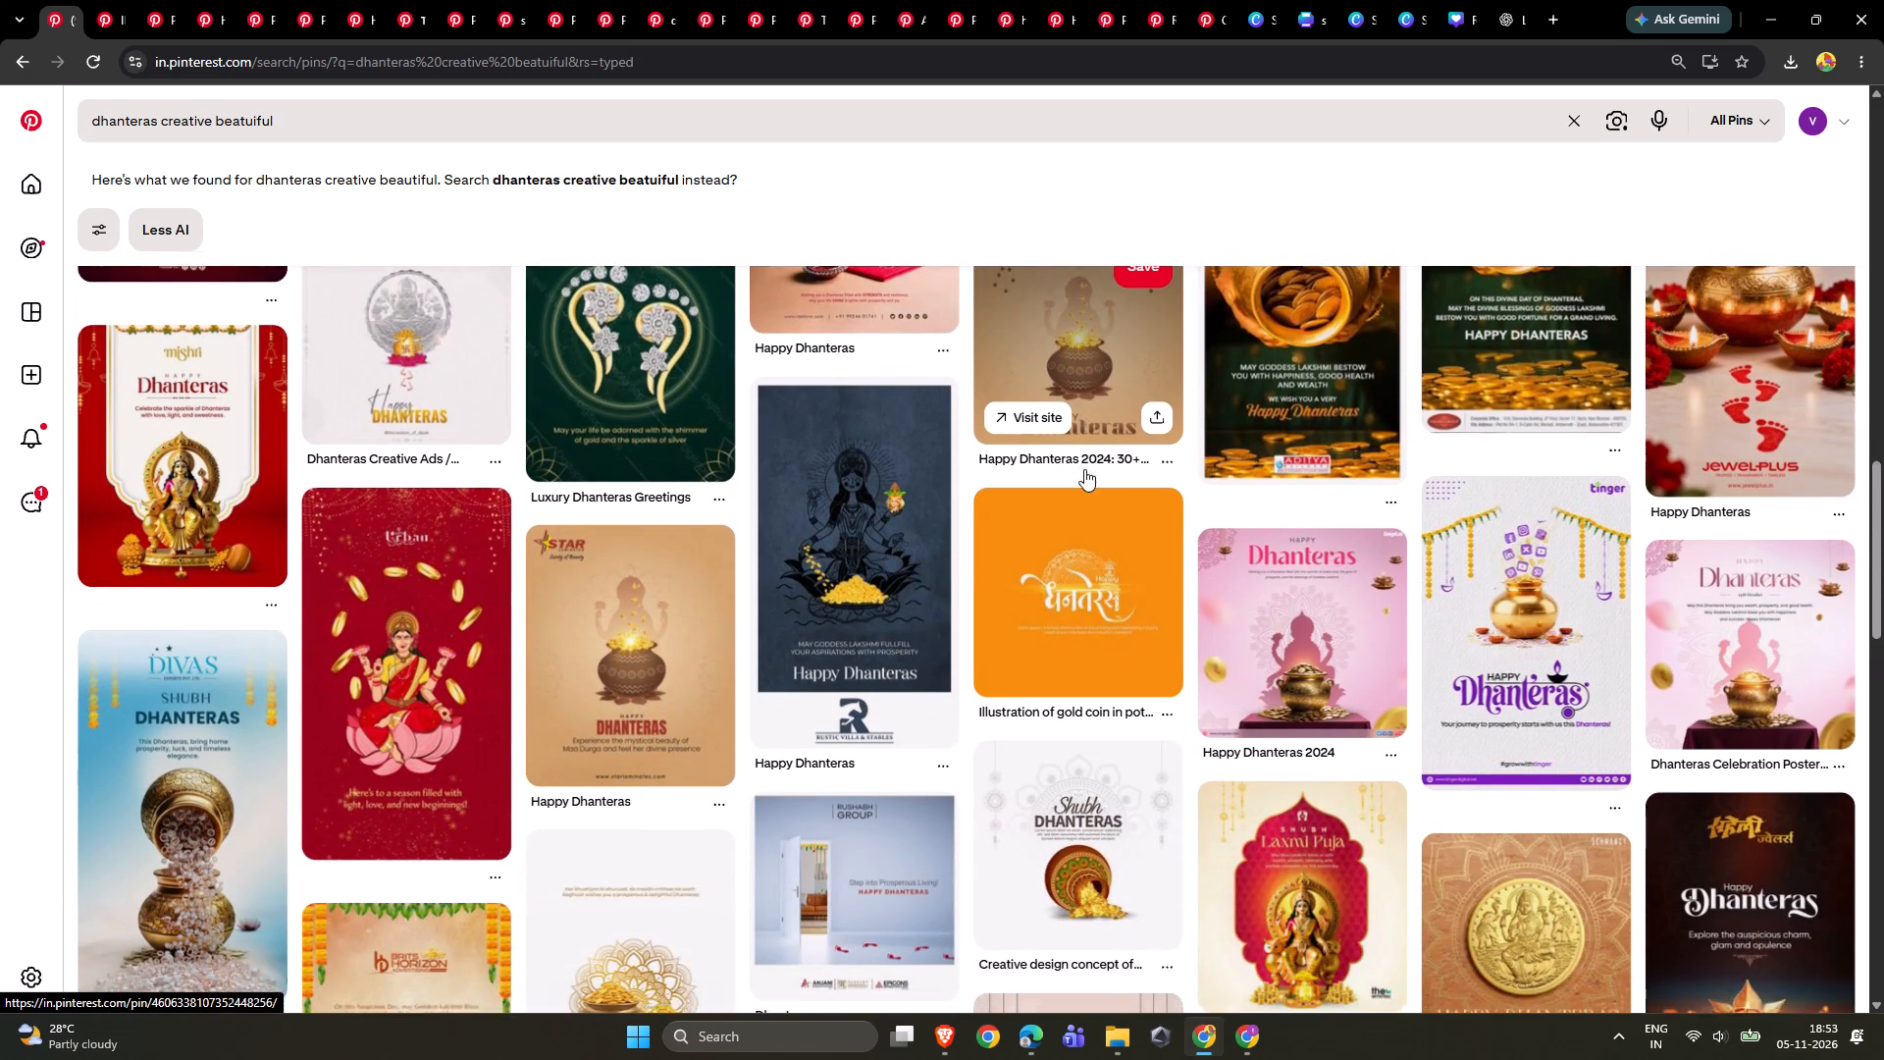
scroll(1084, 469, "down", 2)
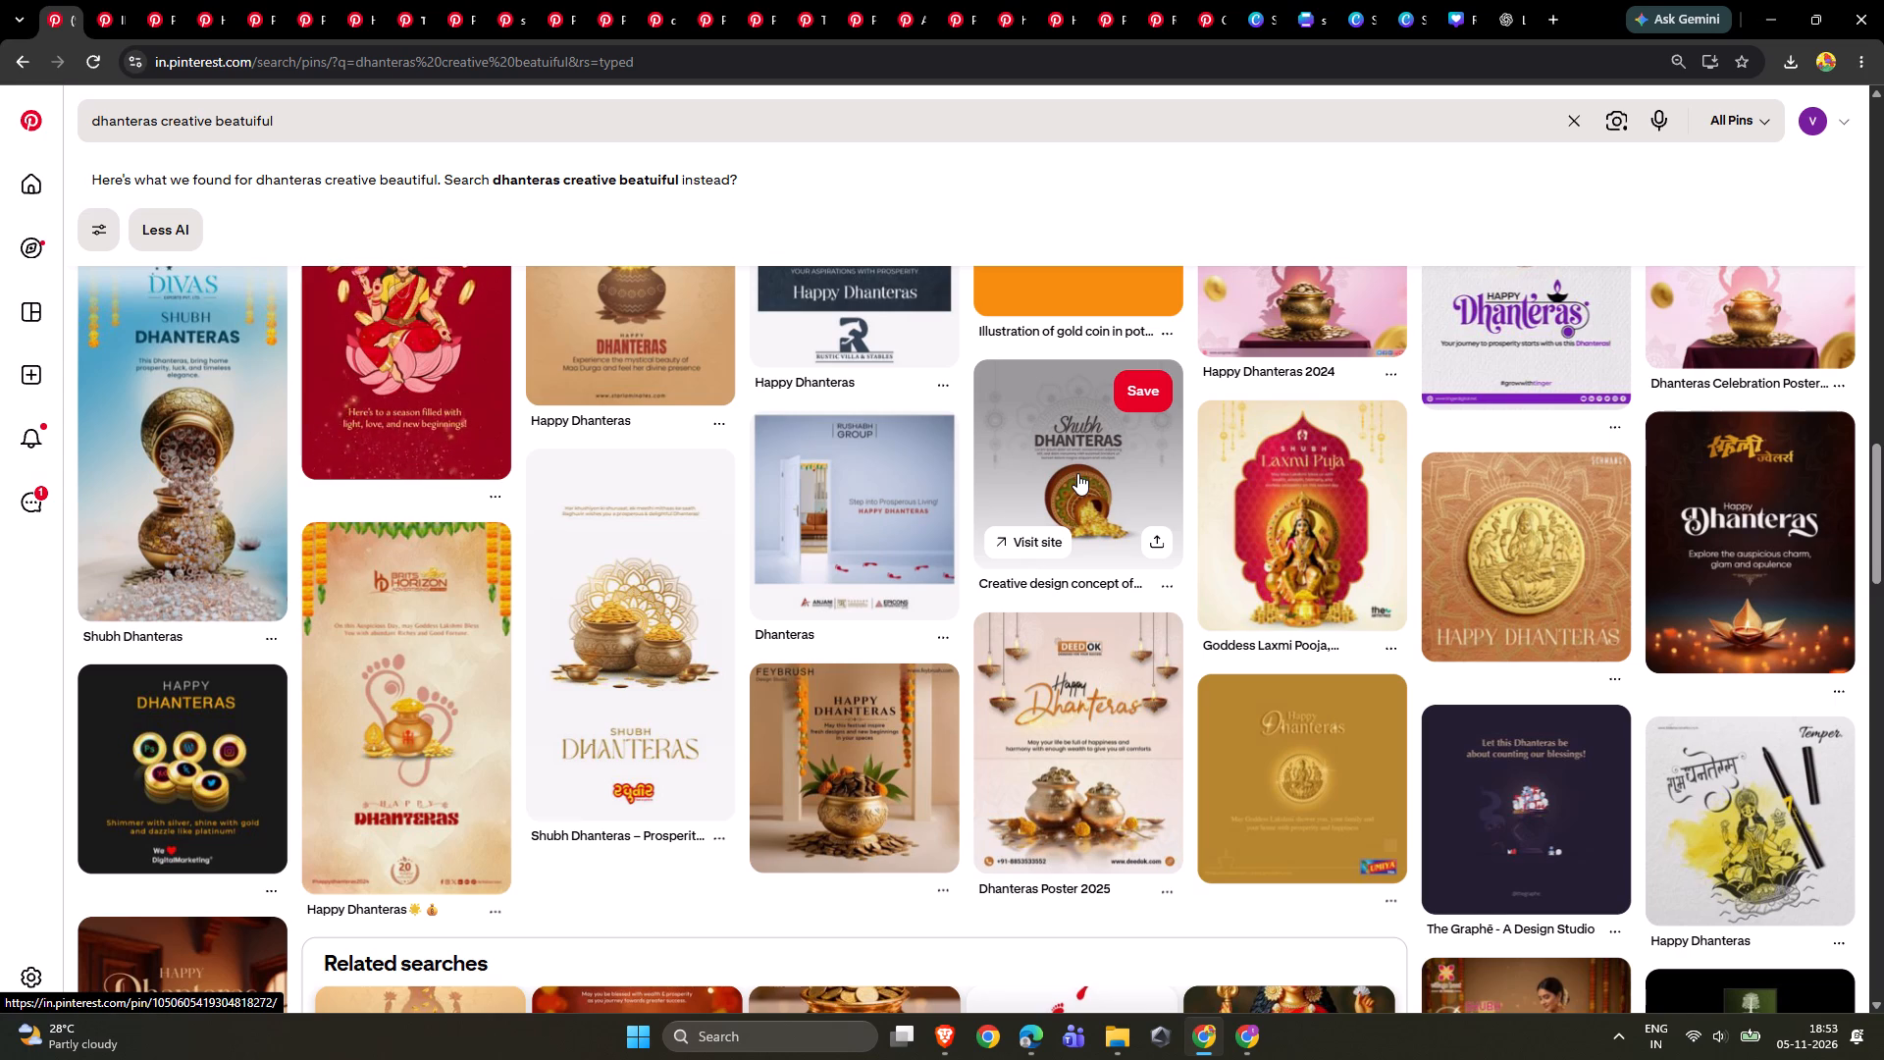
right_click(1543, 539)
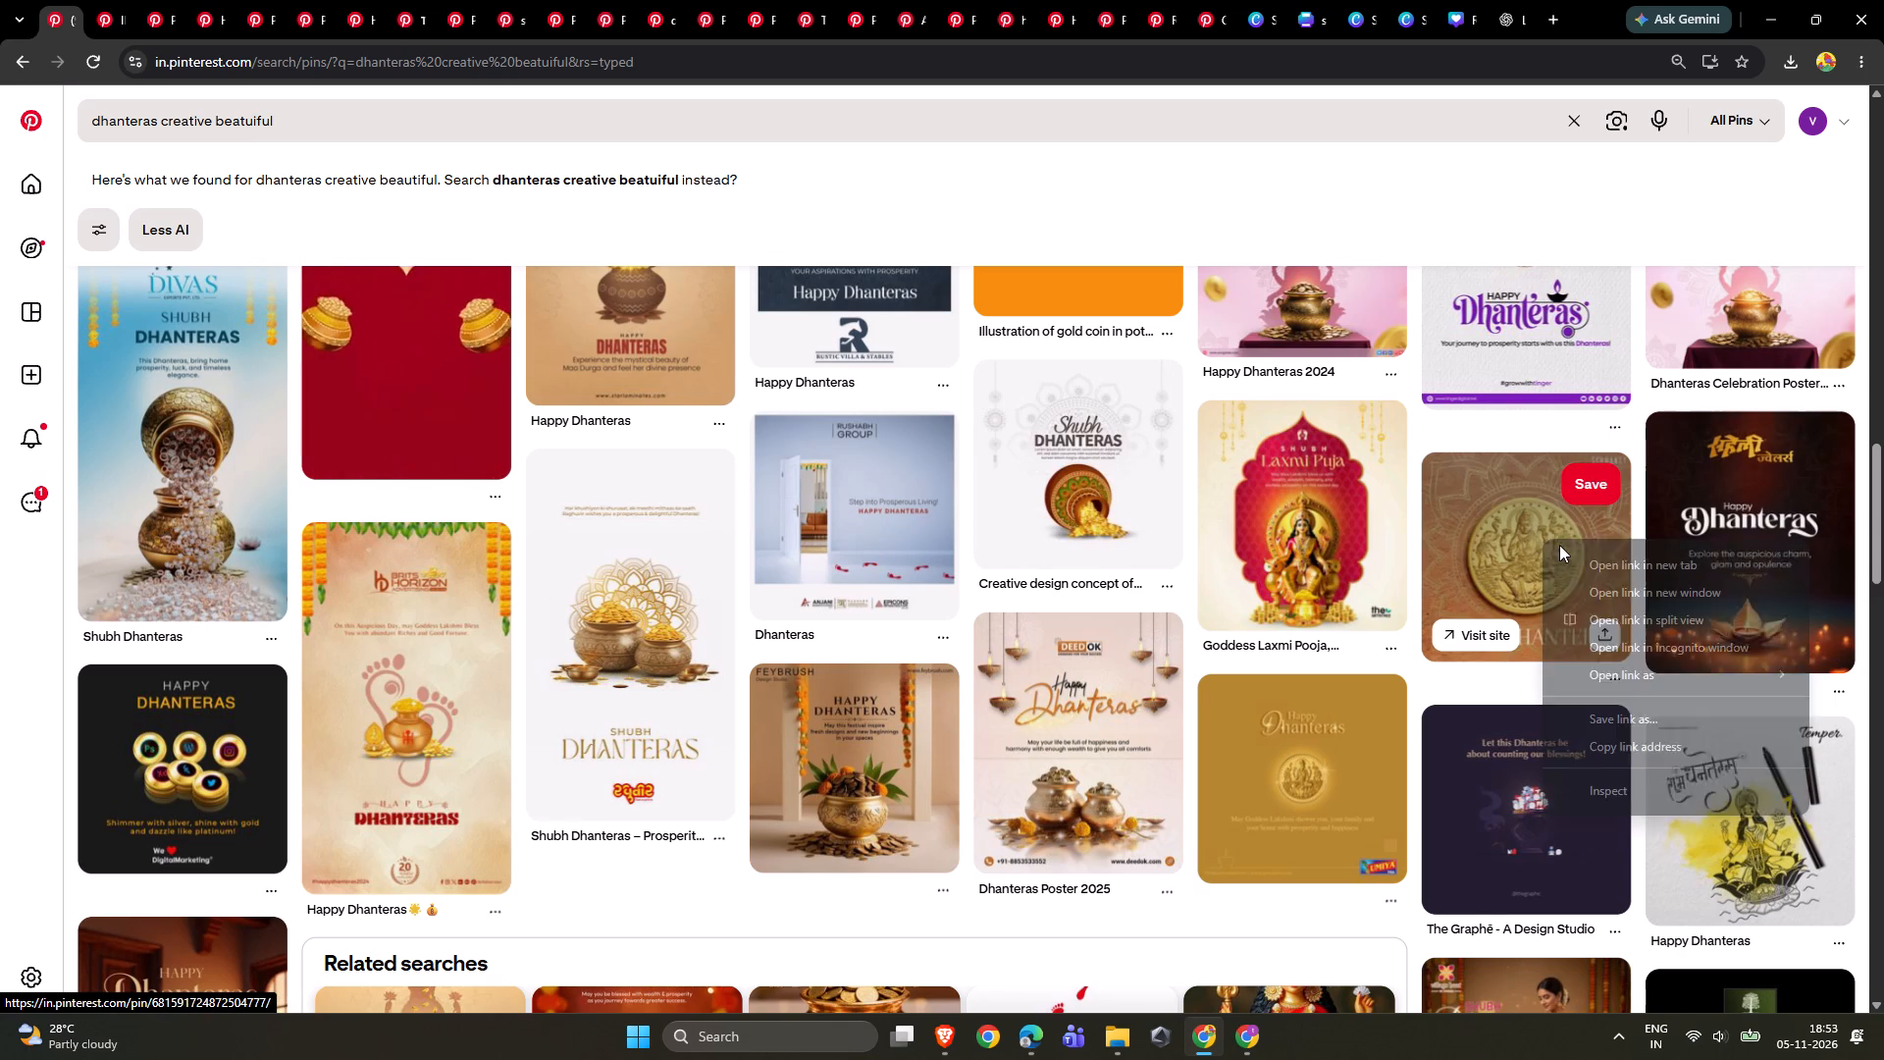
left_click(1582, 560)
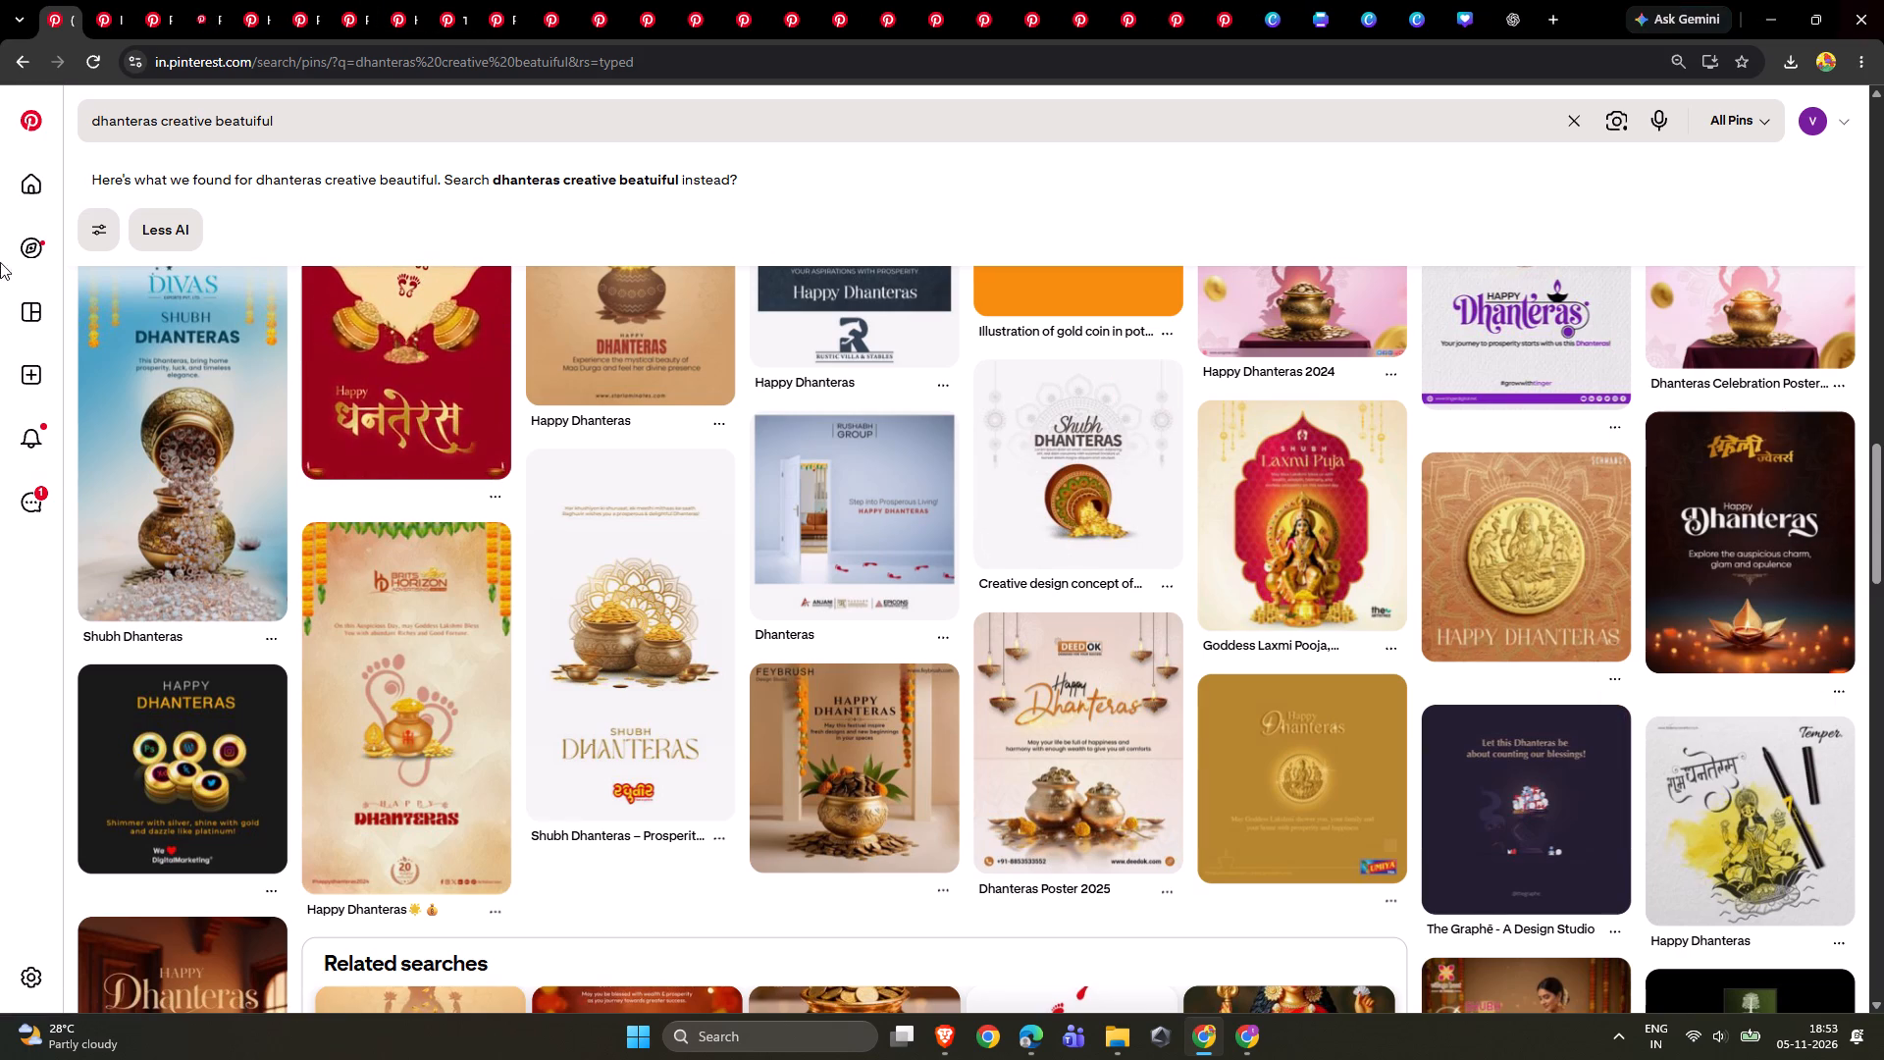
left_click(214, 0)
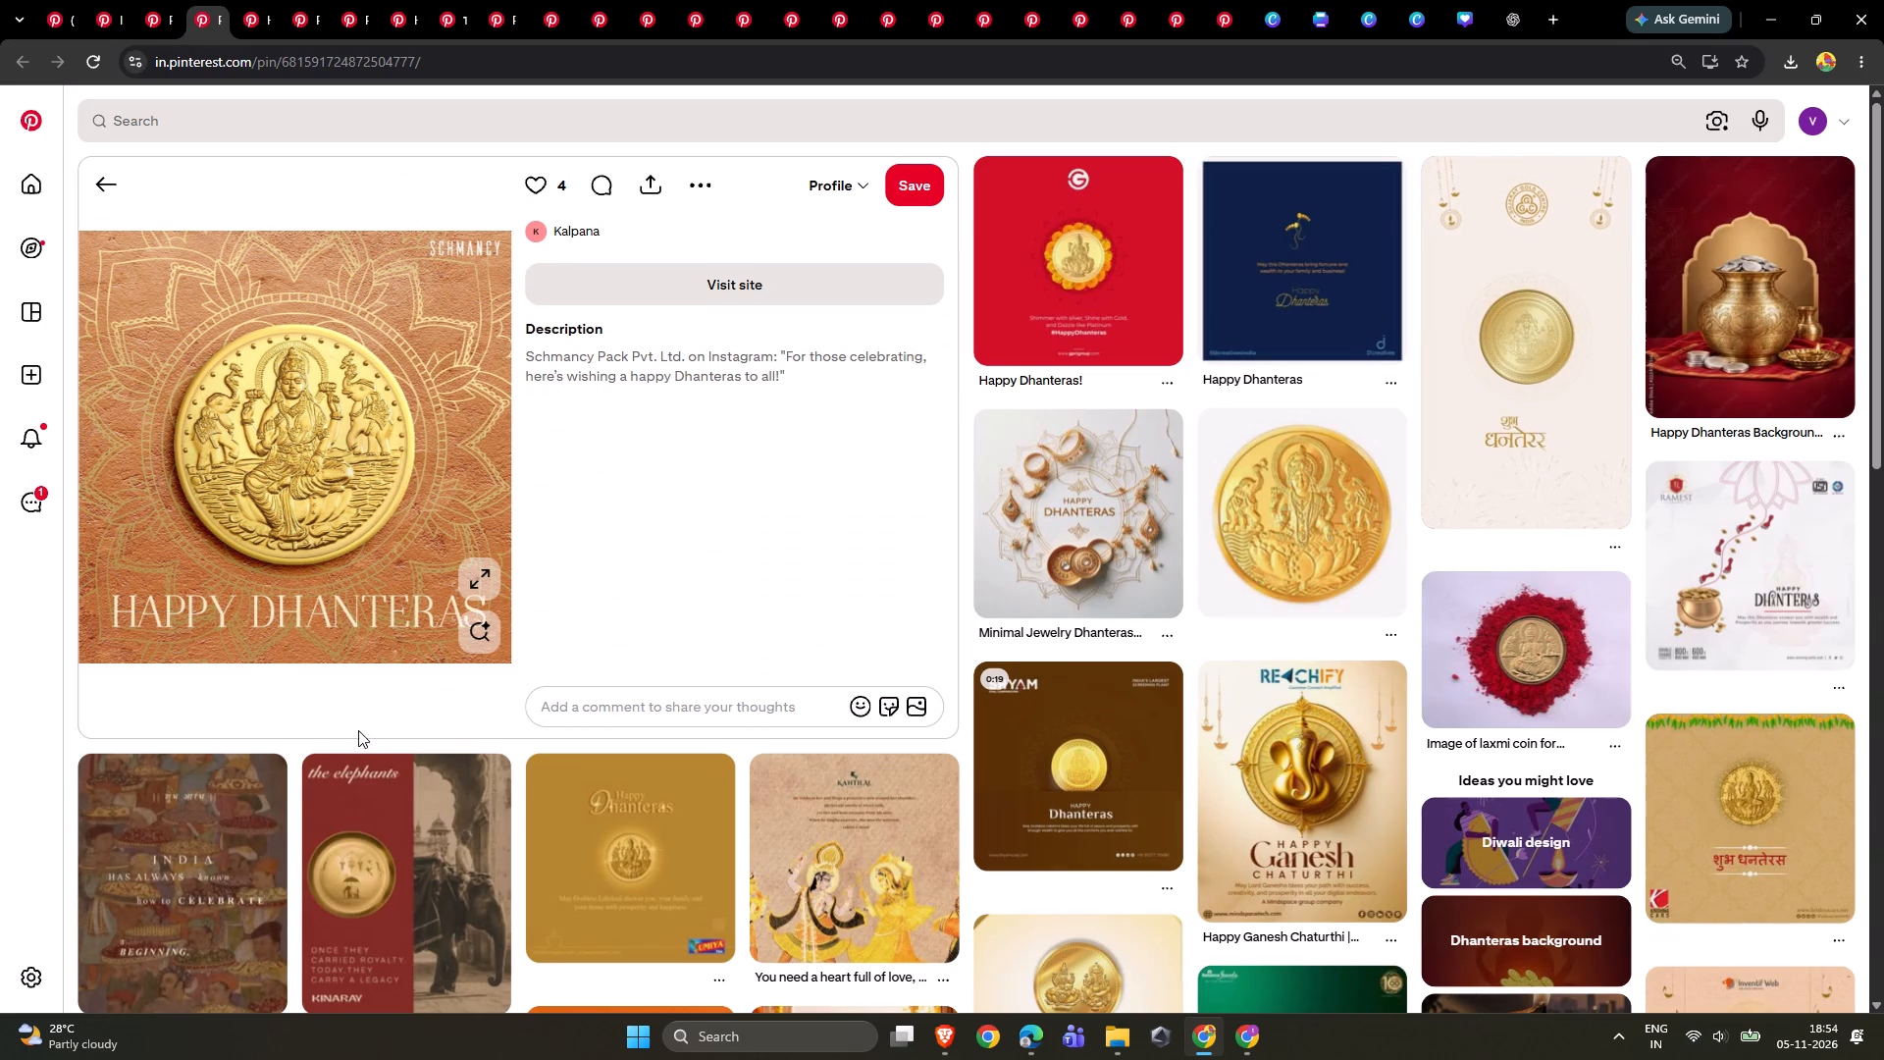
Browse the pins related to the gold Lakshmi coin creative for further Dhanteras design references.
scroll(473, 731, "down", 2)
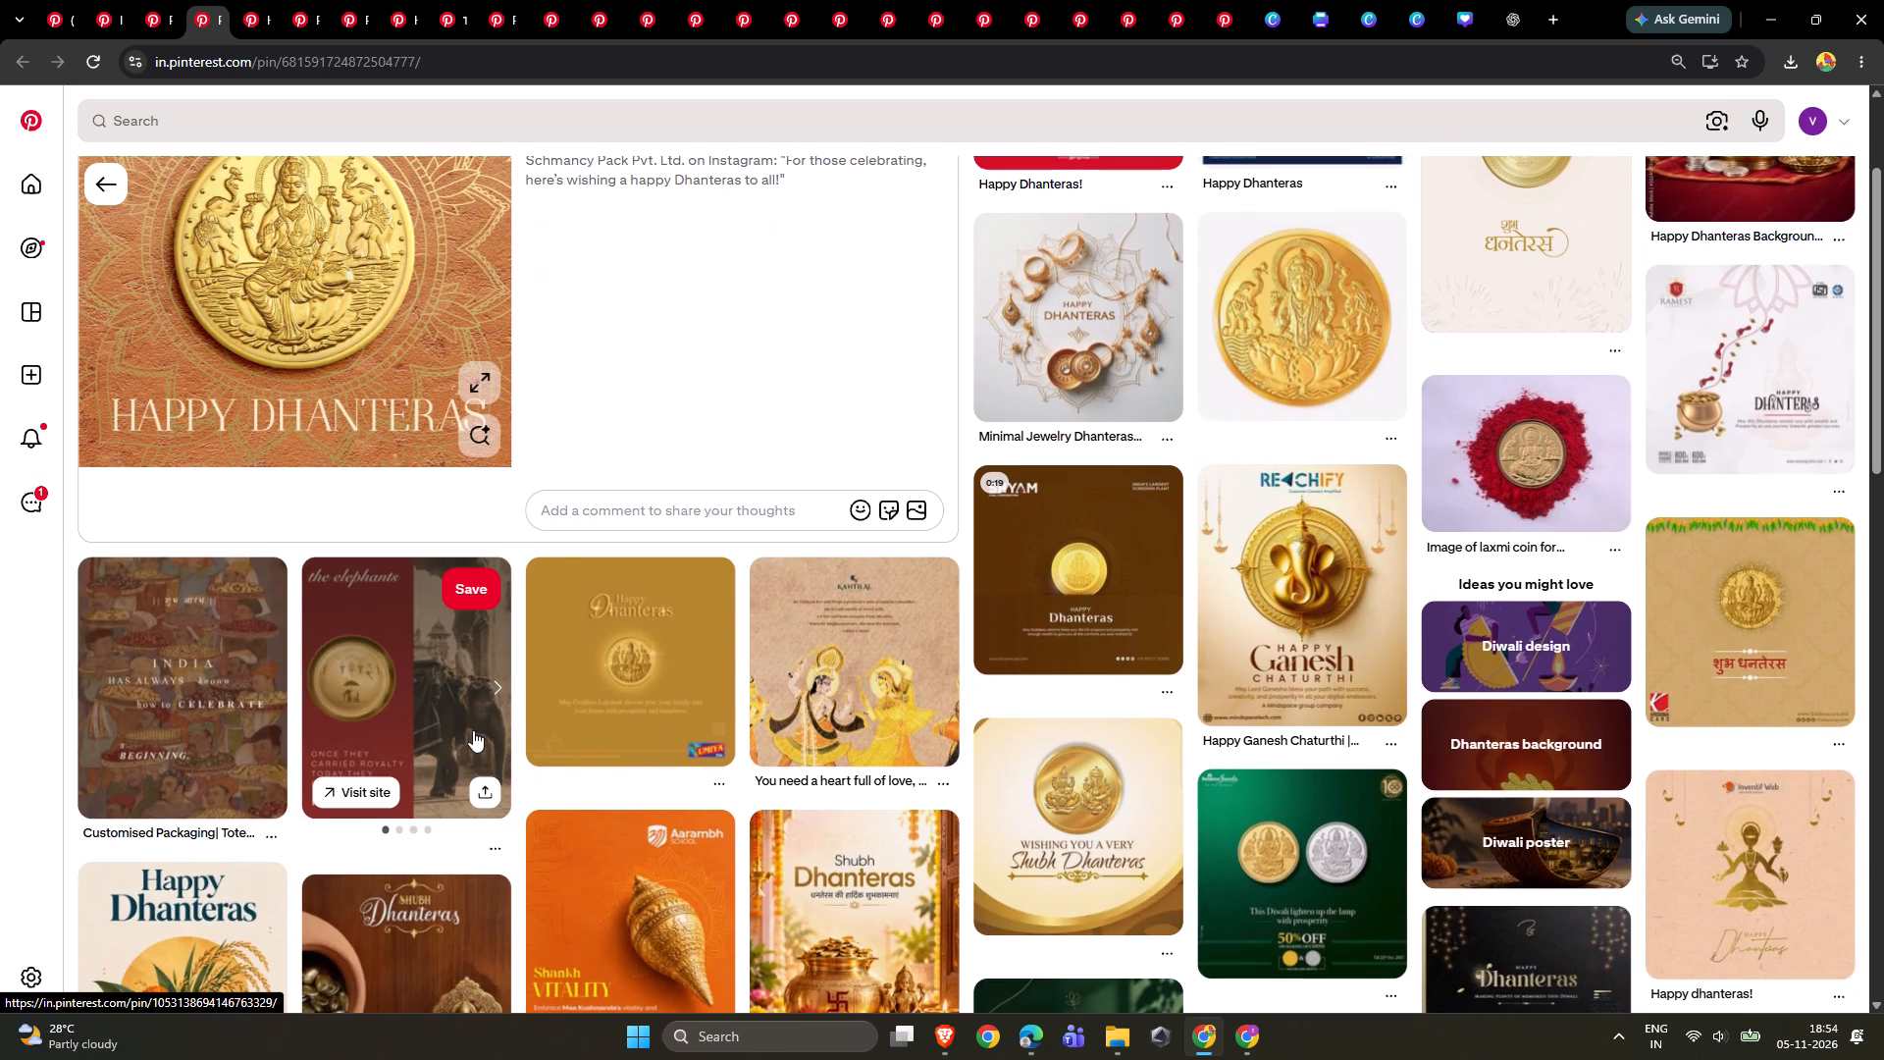
scroll(485, 671, "down", 3)
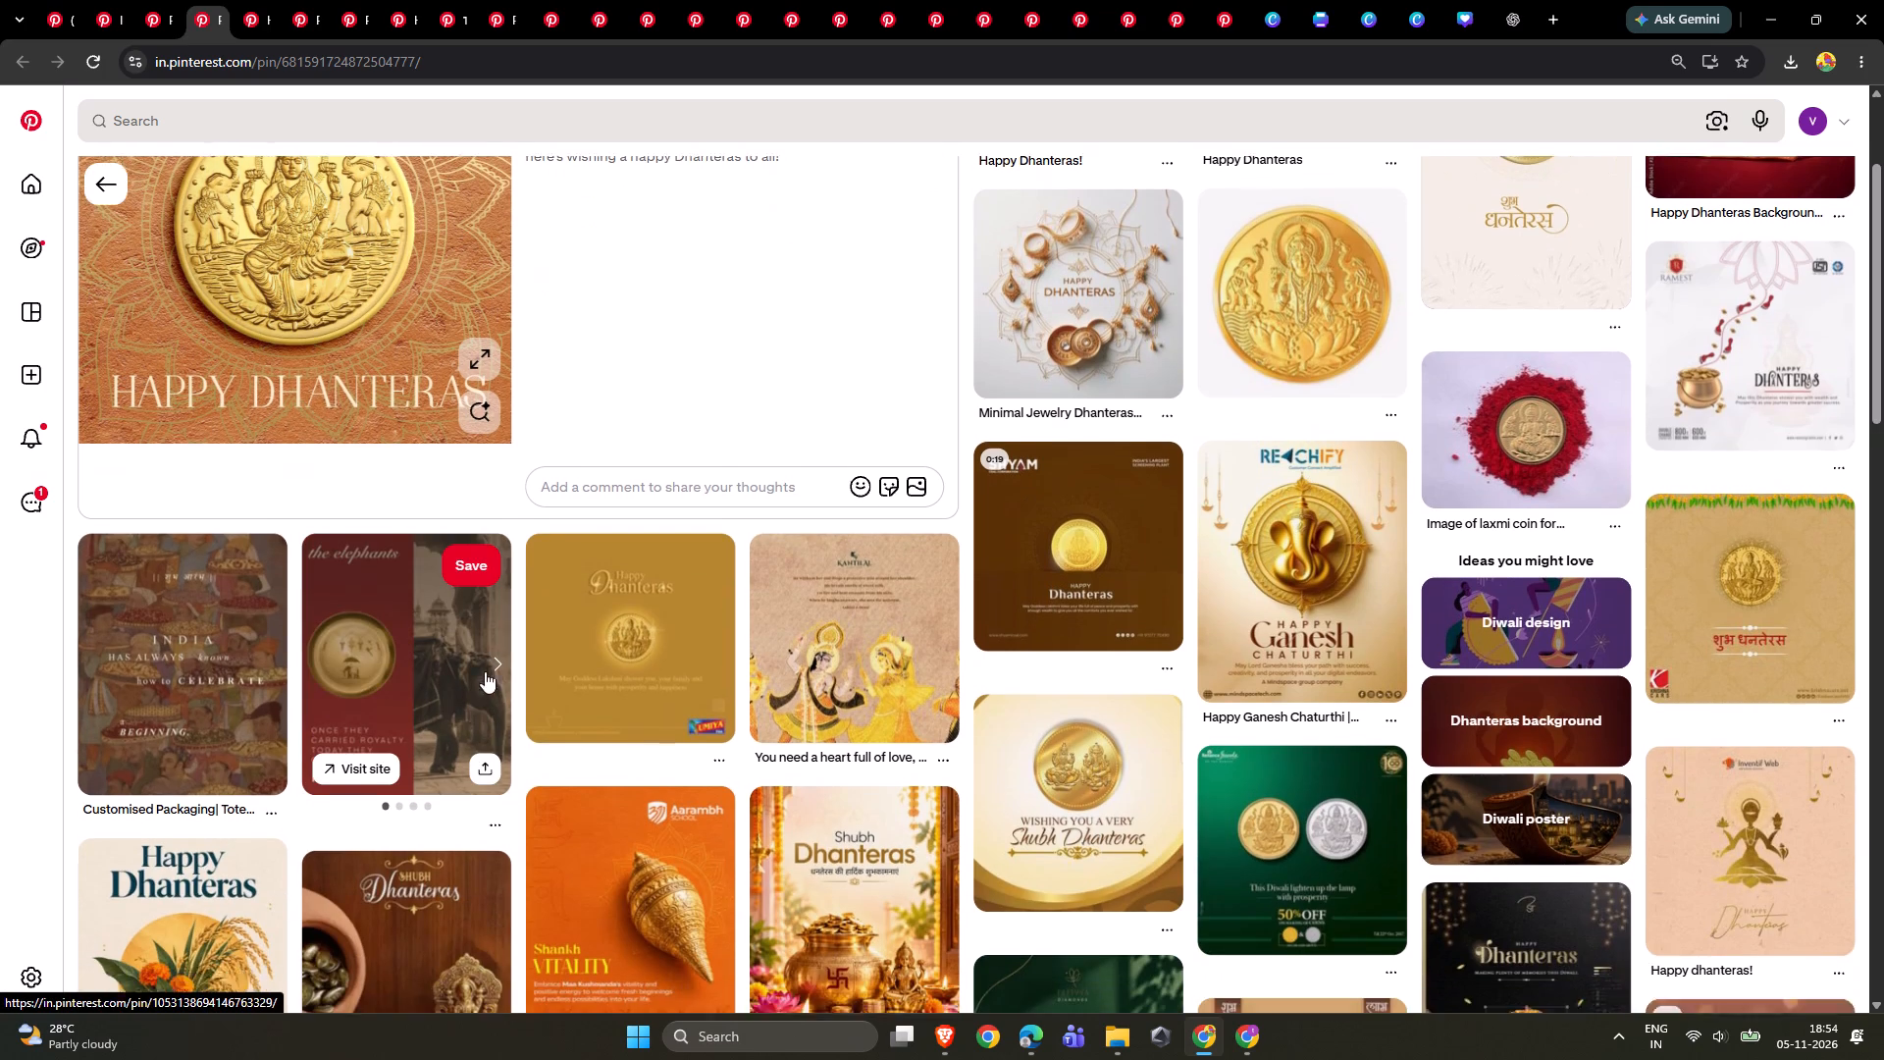
scroll(483, 674, "down", 3)
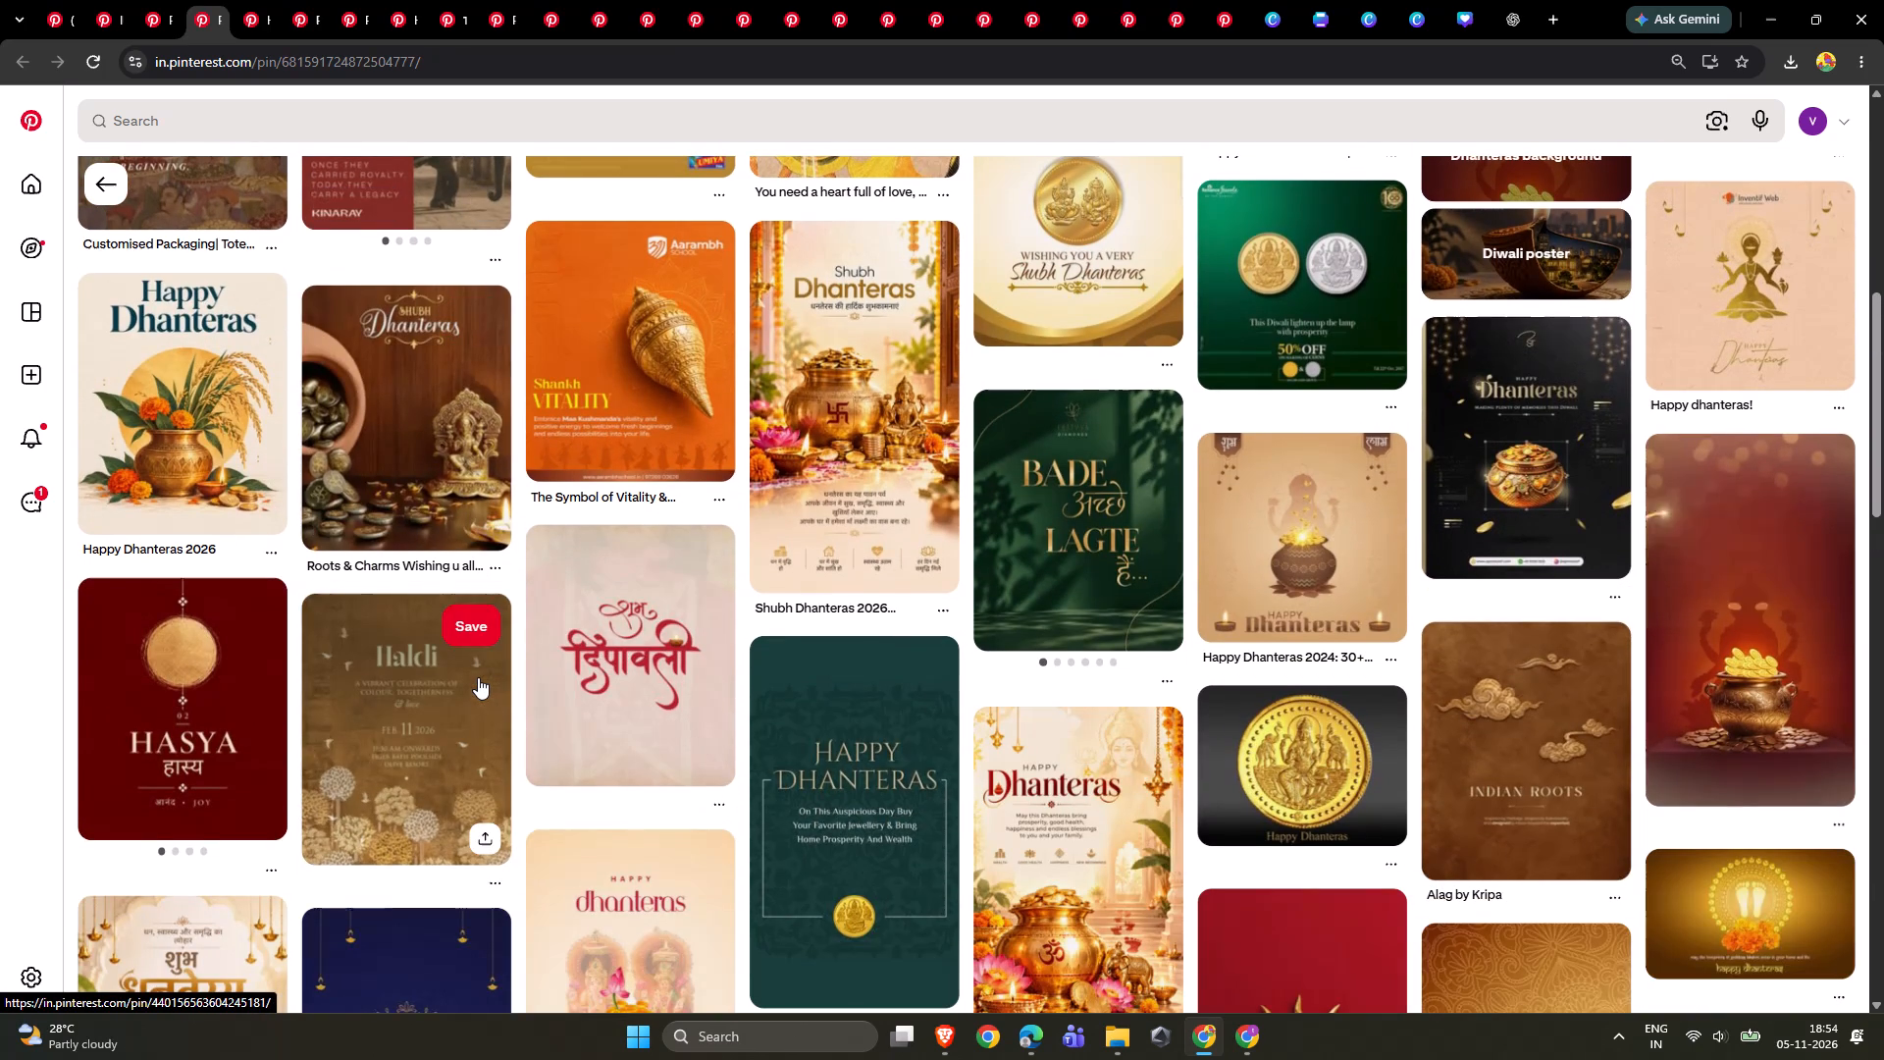
scroll(477, 678, "down", 4)
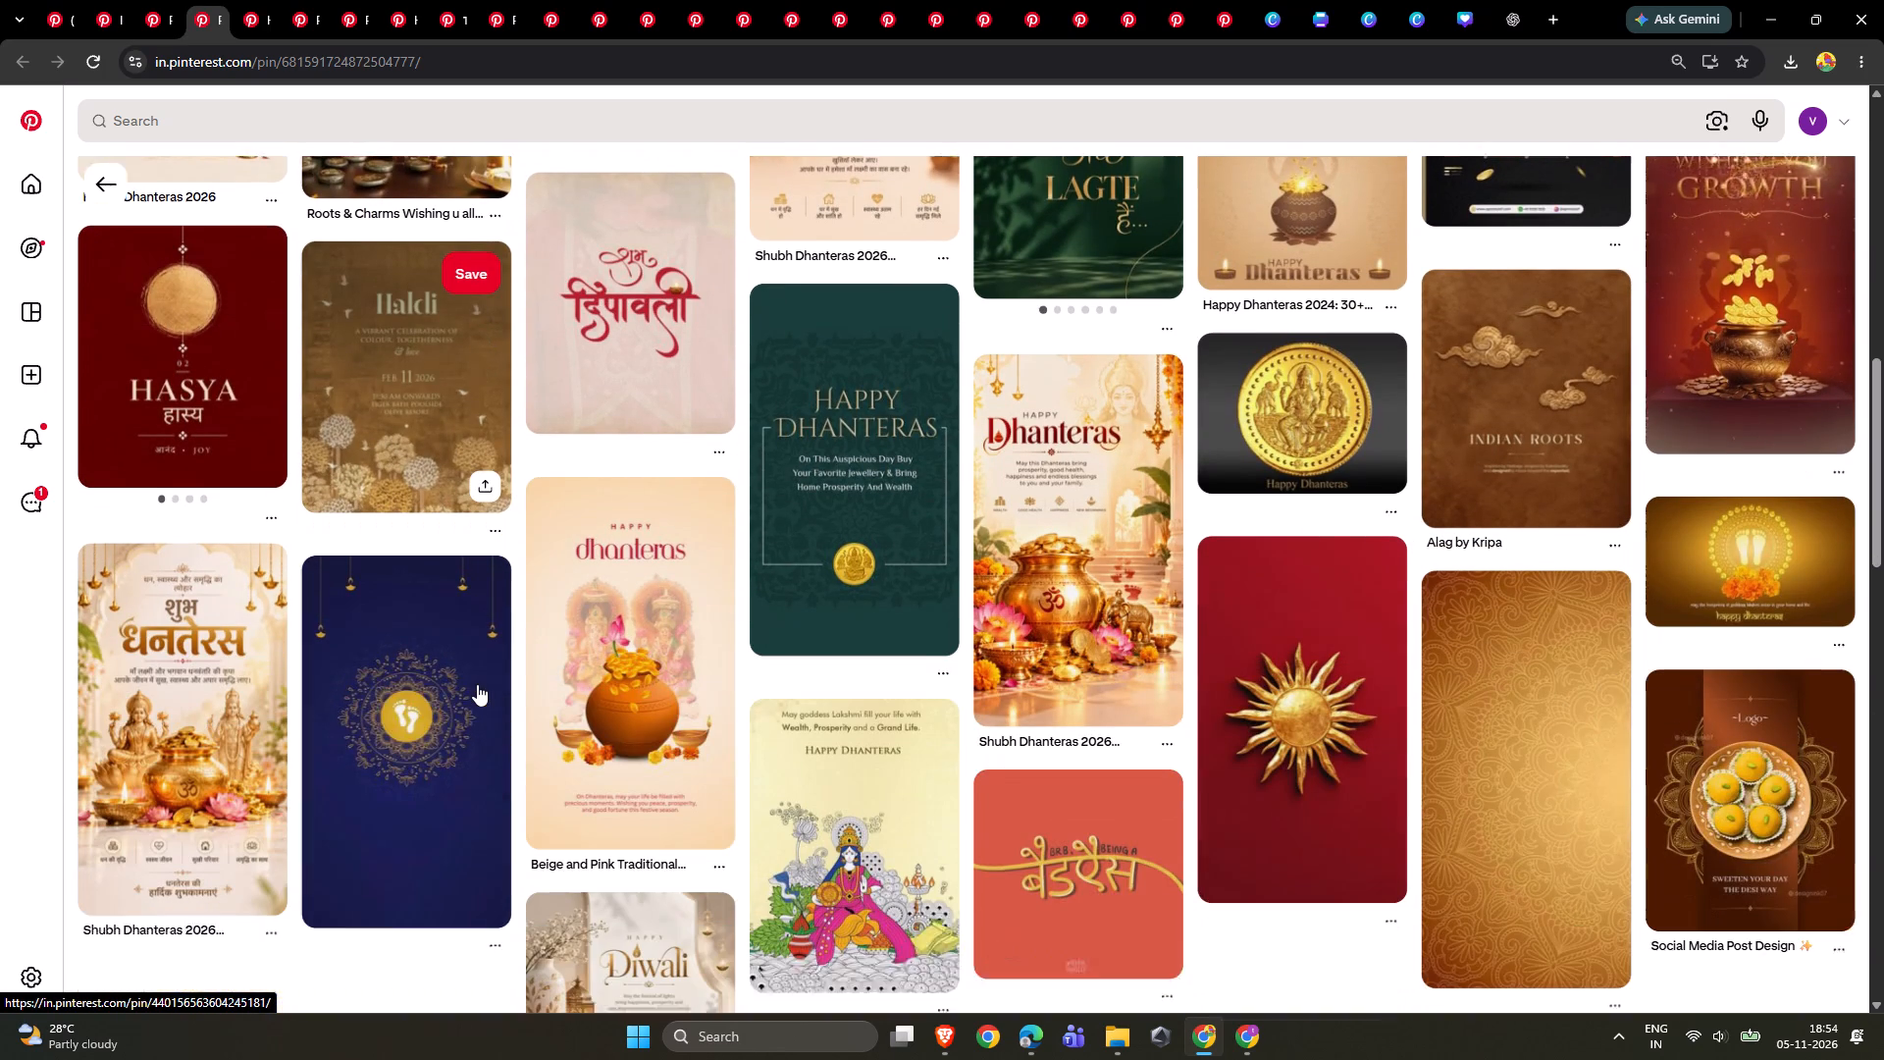
scroll(477, 683, "down", 7)
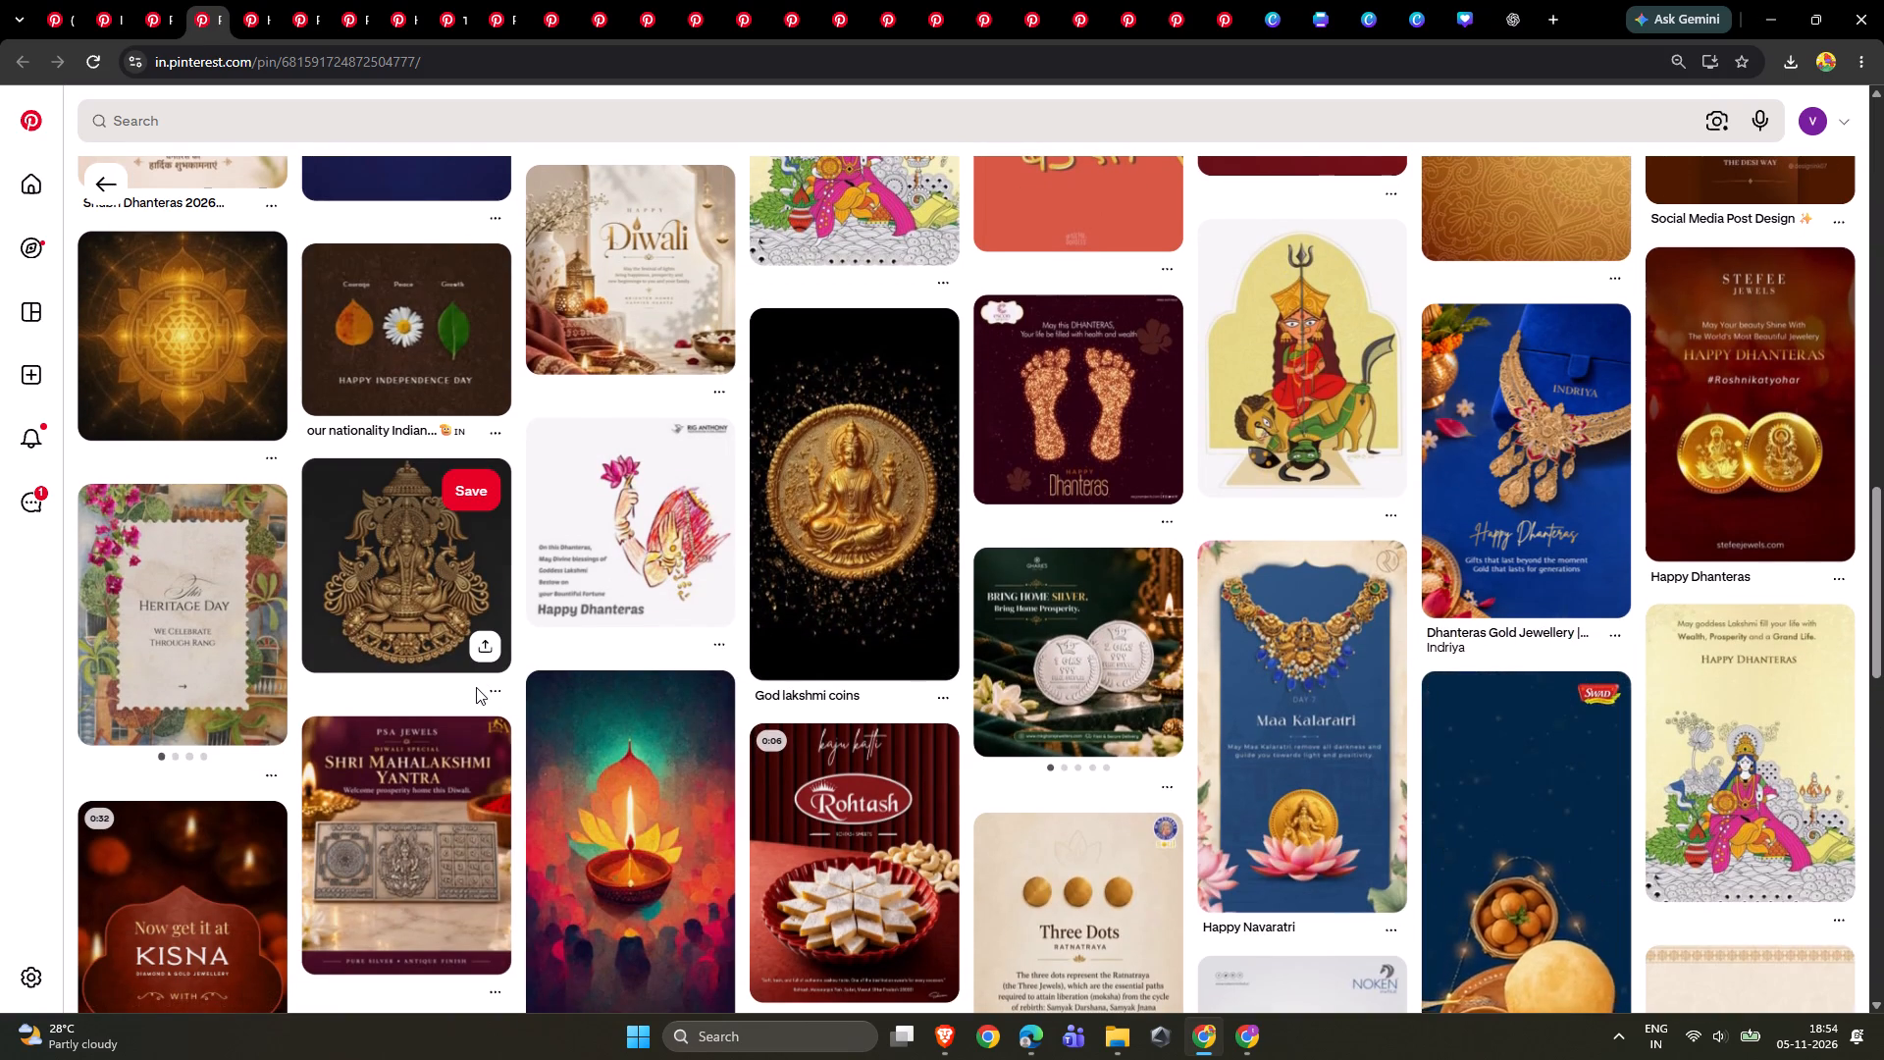
scroll(476, 687, "down", 7)
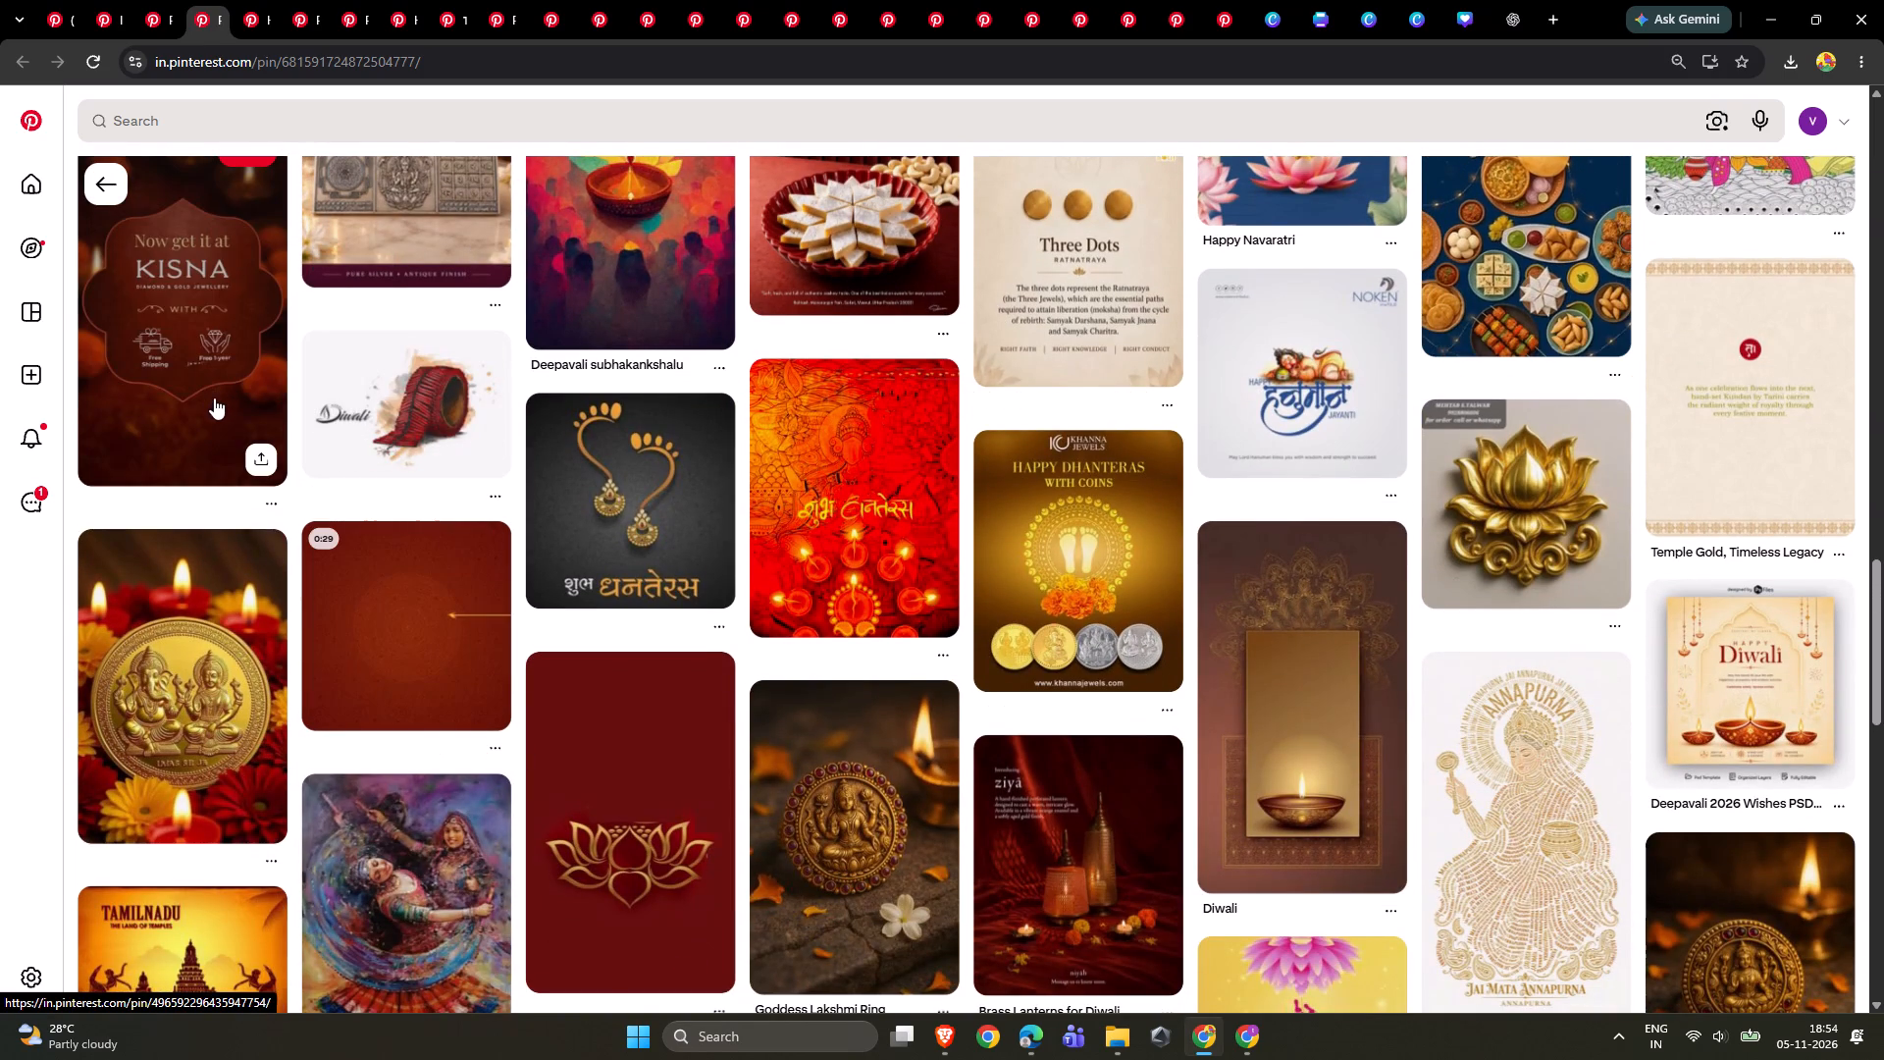
Review the Amanora Mall pot-and-lamps pin and the black gold-footprints pin along with its related designs.
left_click(146, 0)
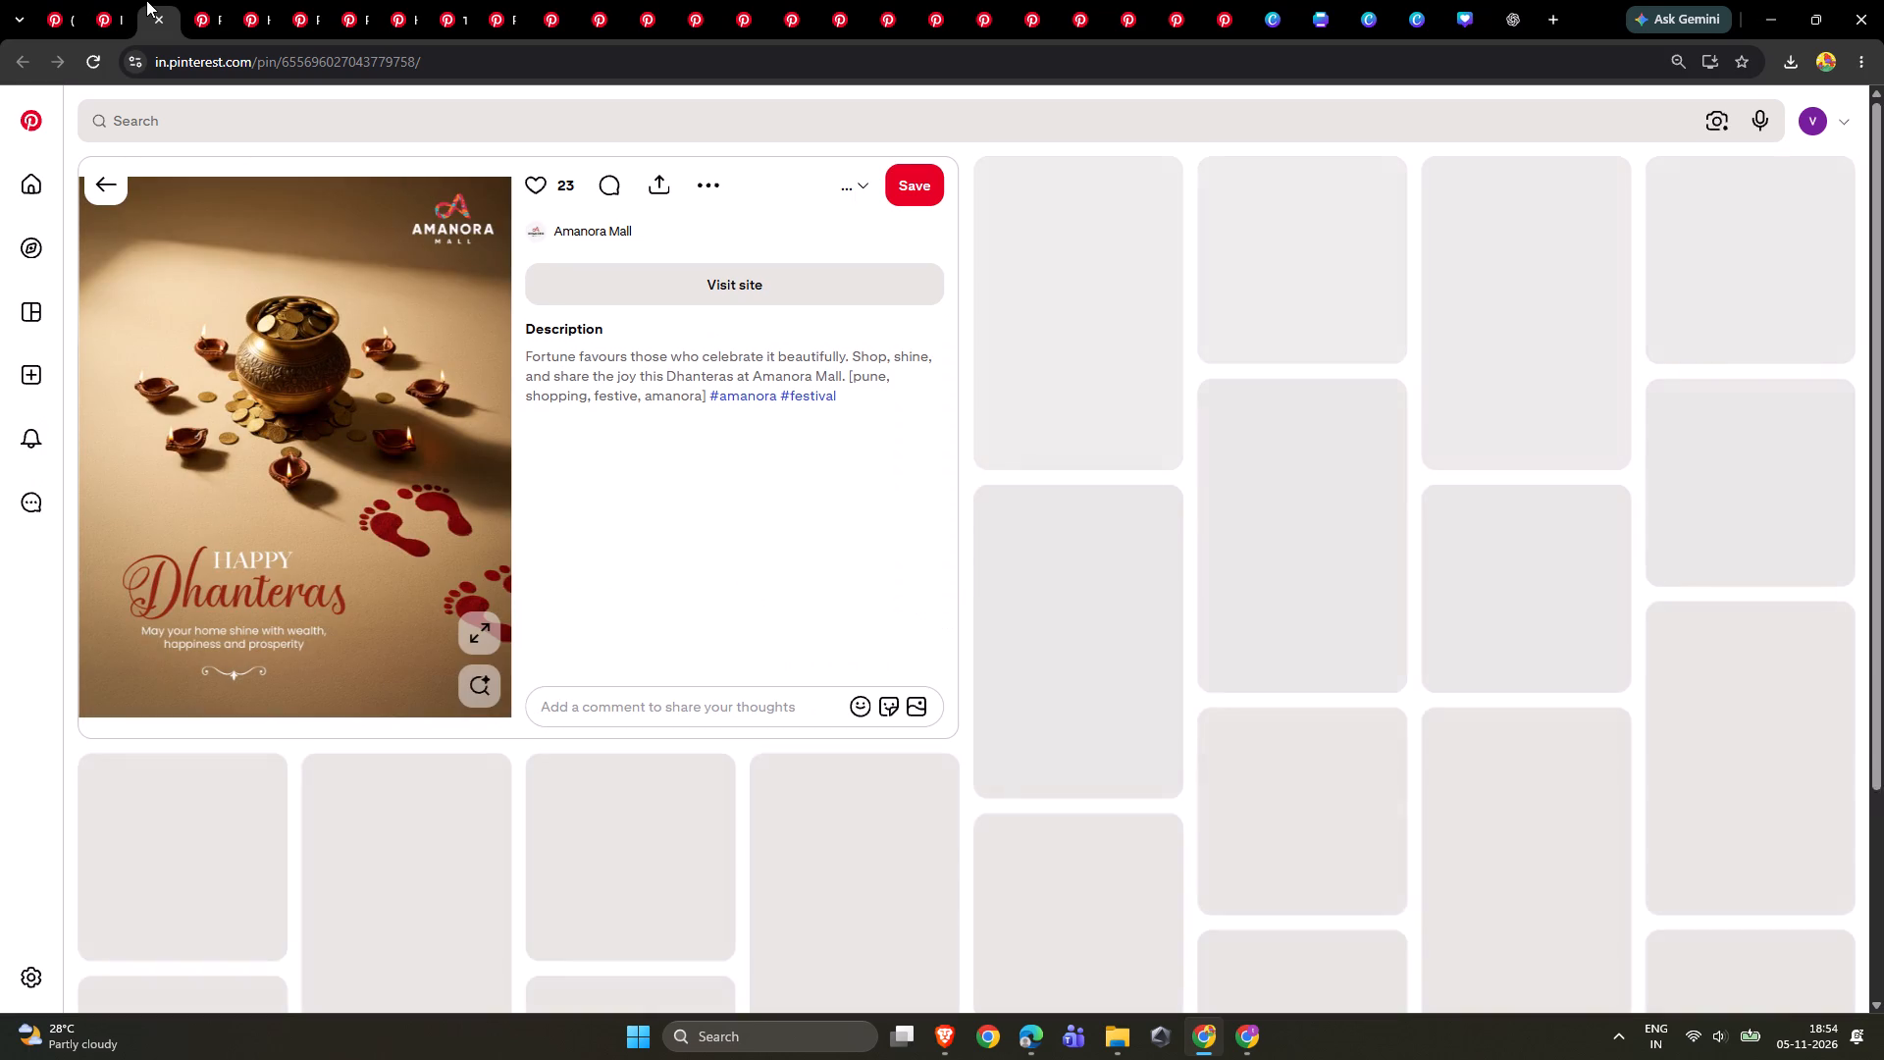
left_click(105, 0)
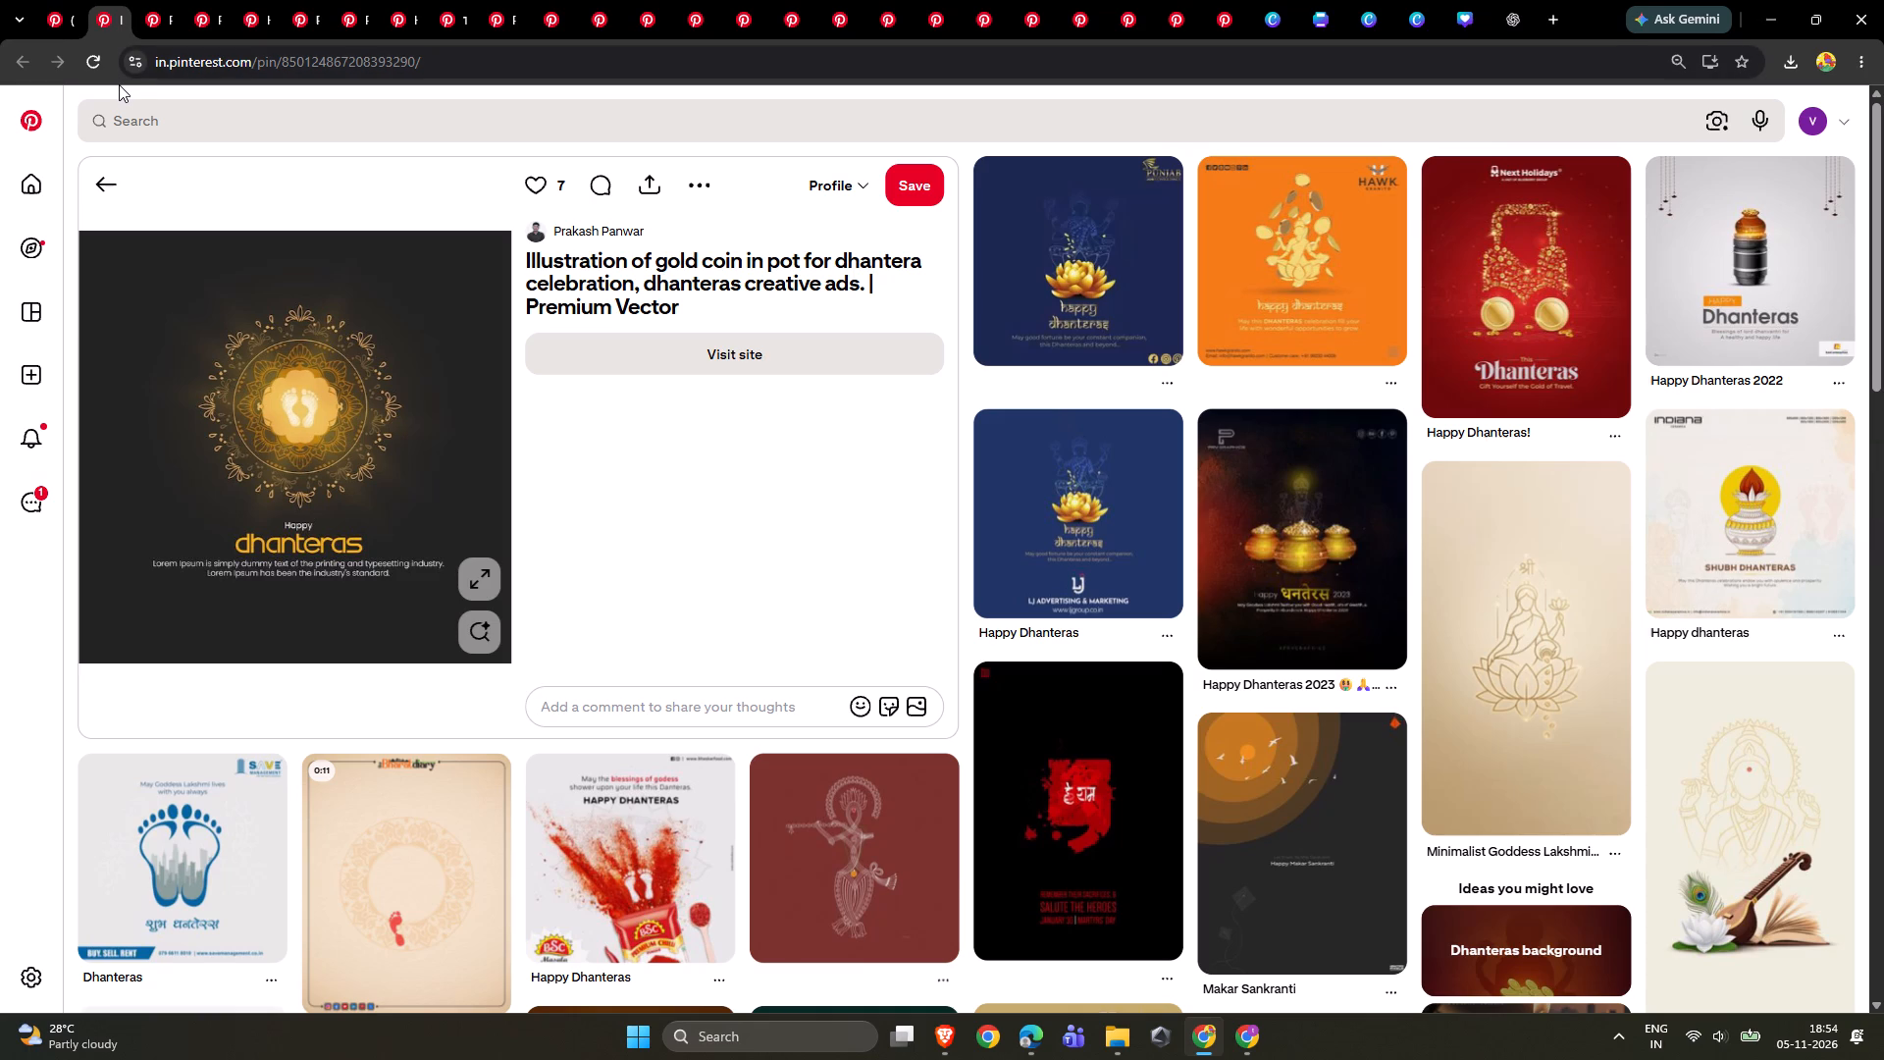
scroll(375, 398, "down", 2)
scroll(384, 437, "up", 2)
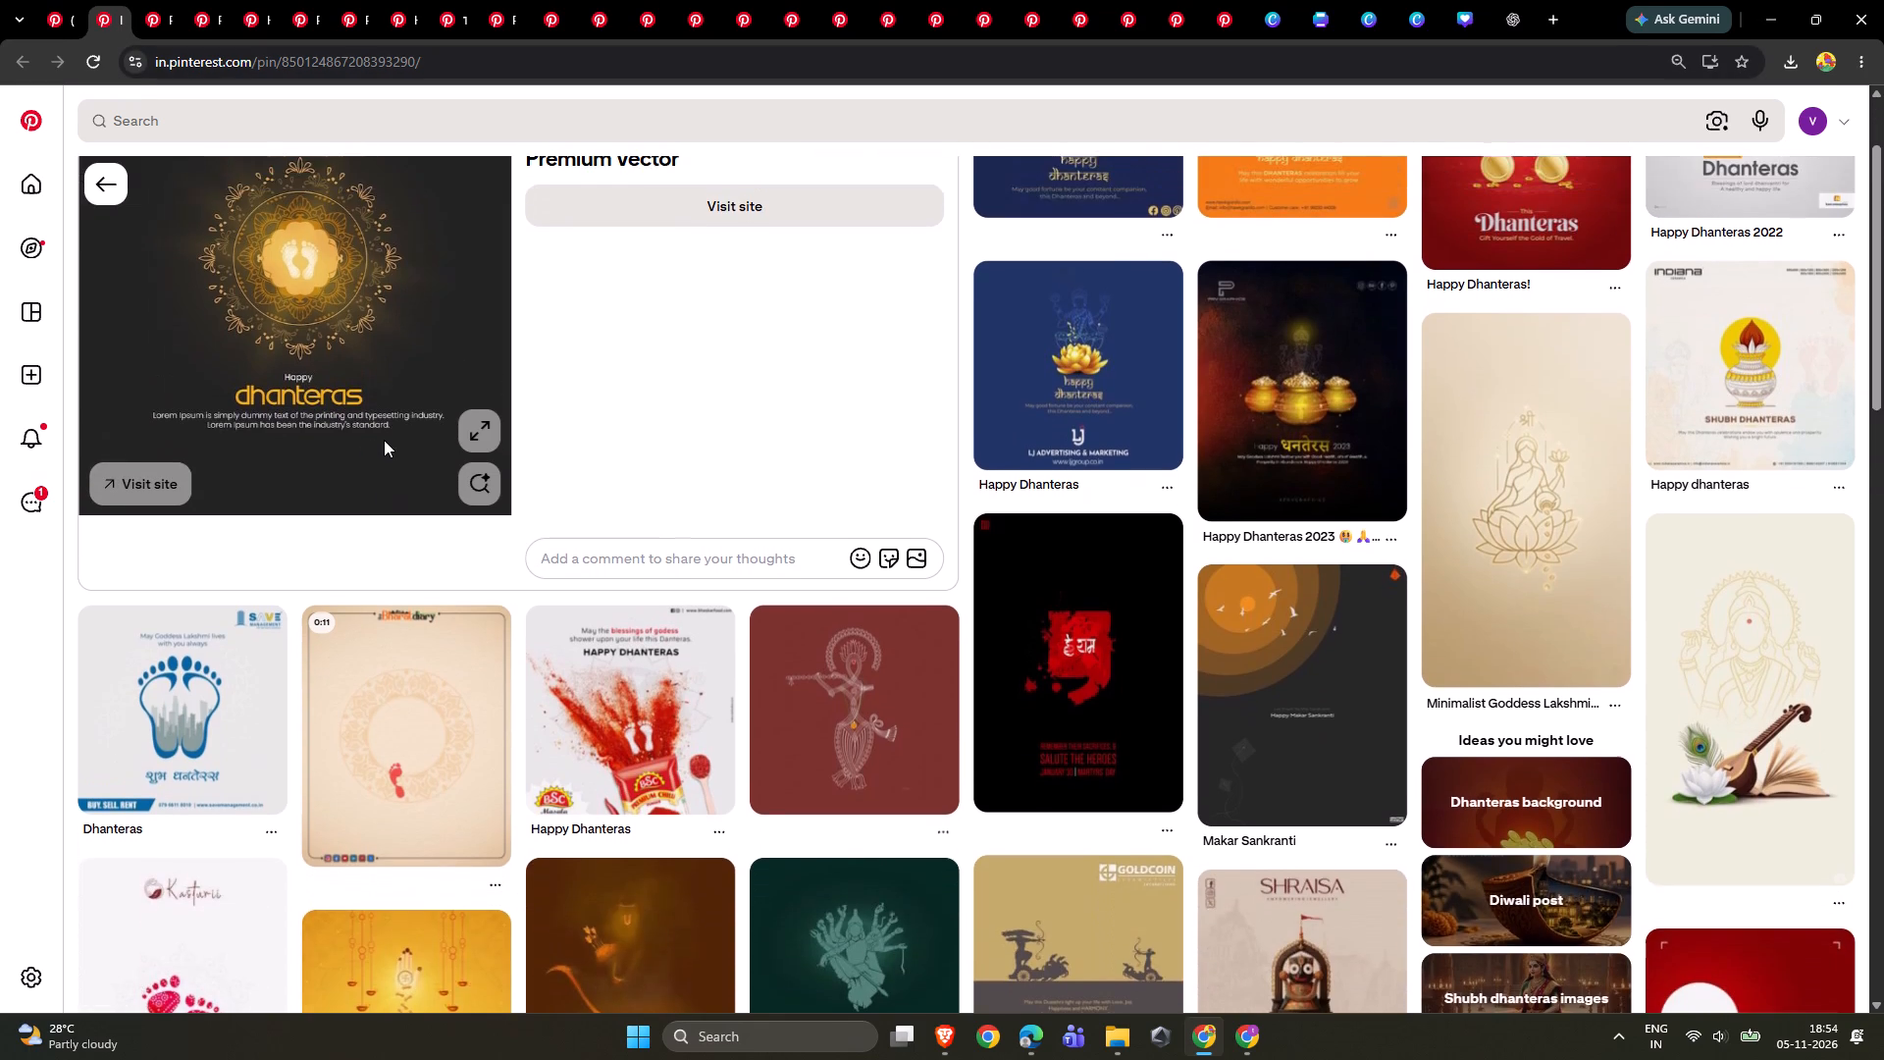
scroll(384, 440, "up", 2)
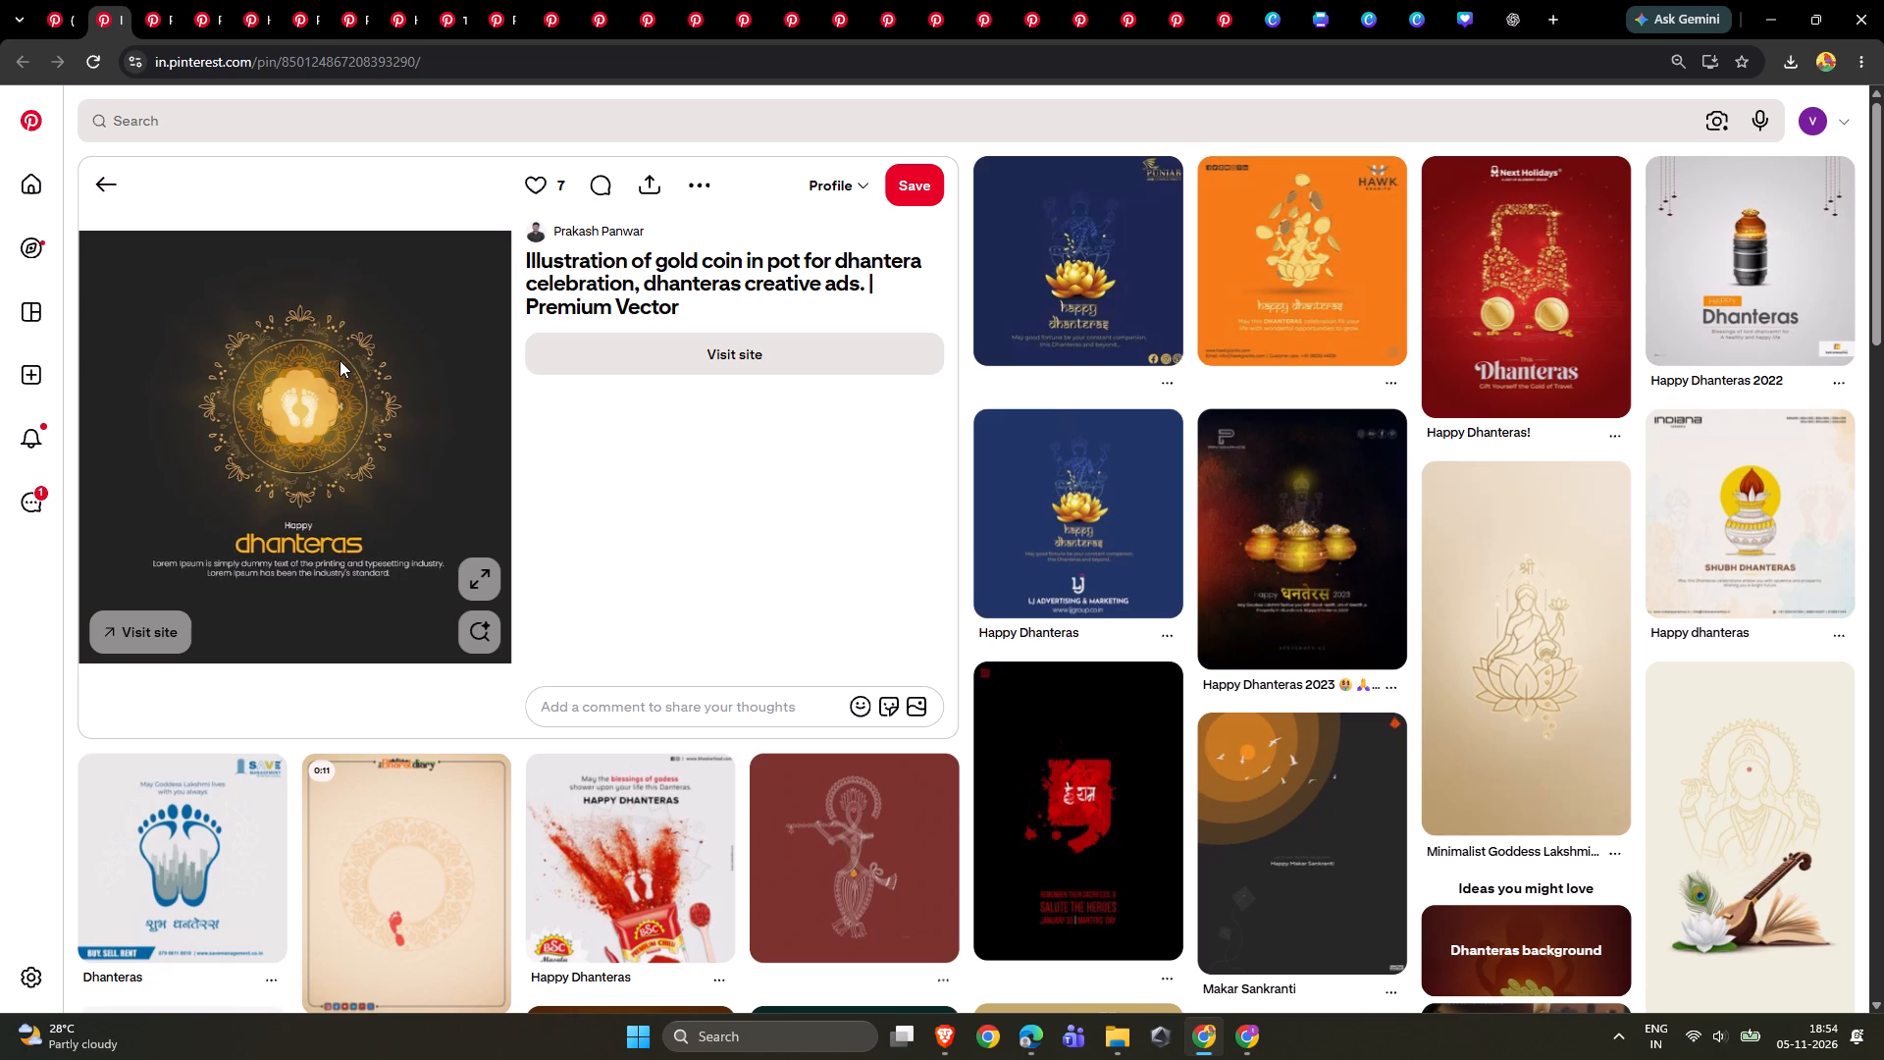
scroll(340, 360, "down", 5)
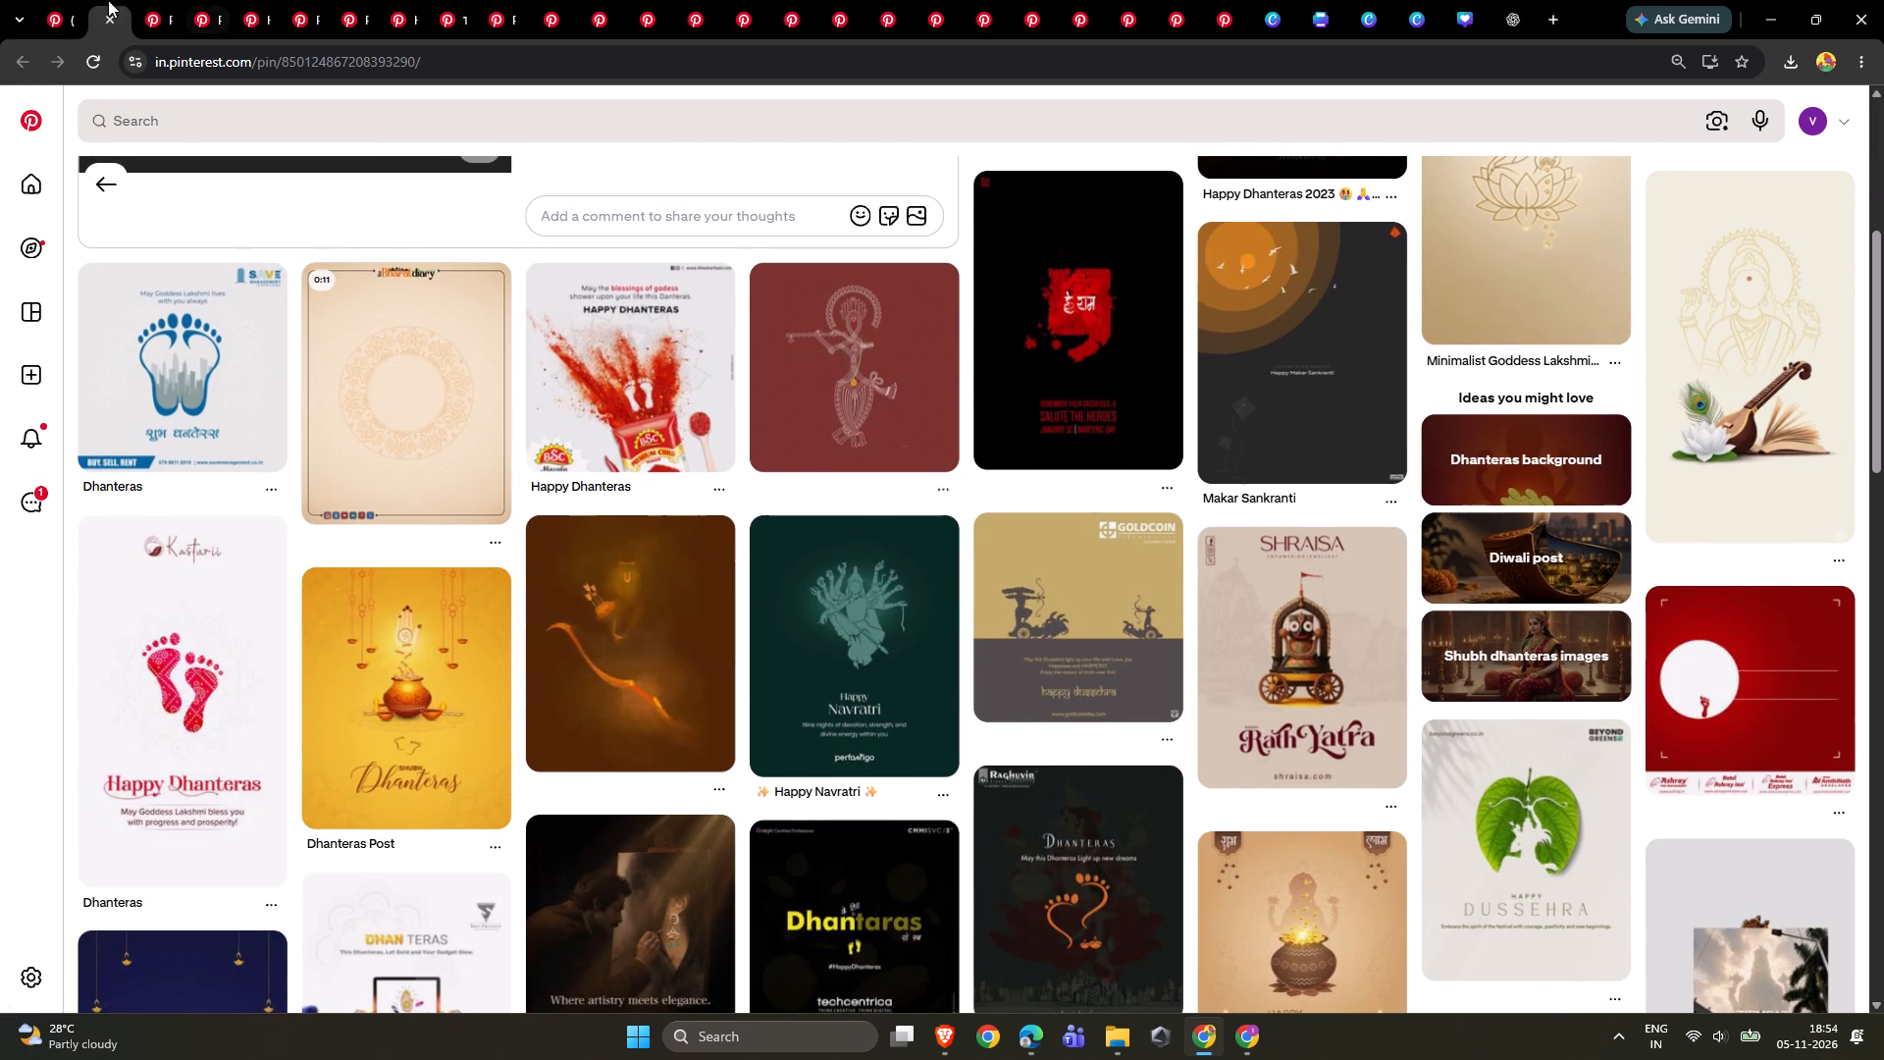
Recheck the Dhanteras search results and the opened reference pins, ending on the black gold-footprints pin's main image.
left_click(59, 0)
scroll(368, 513, "up", 19)
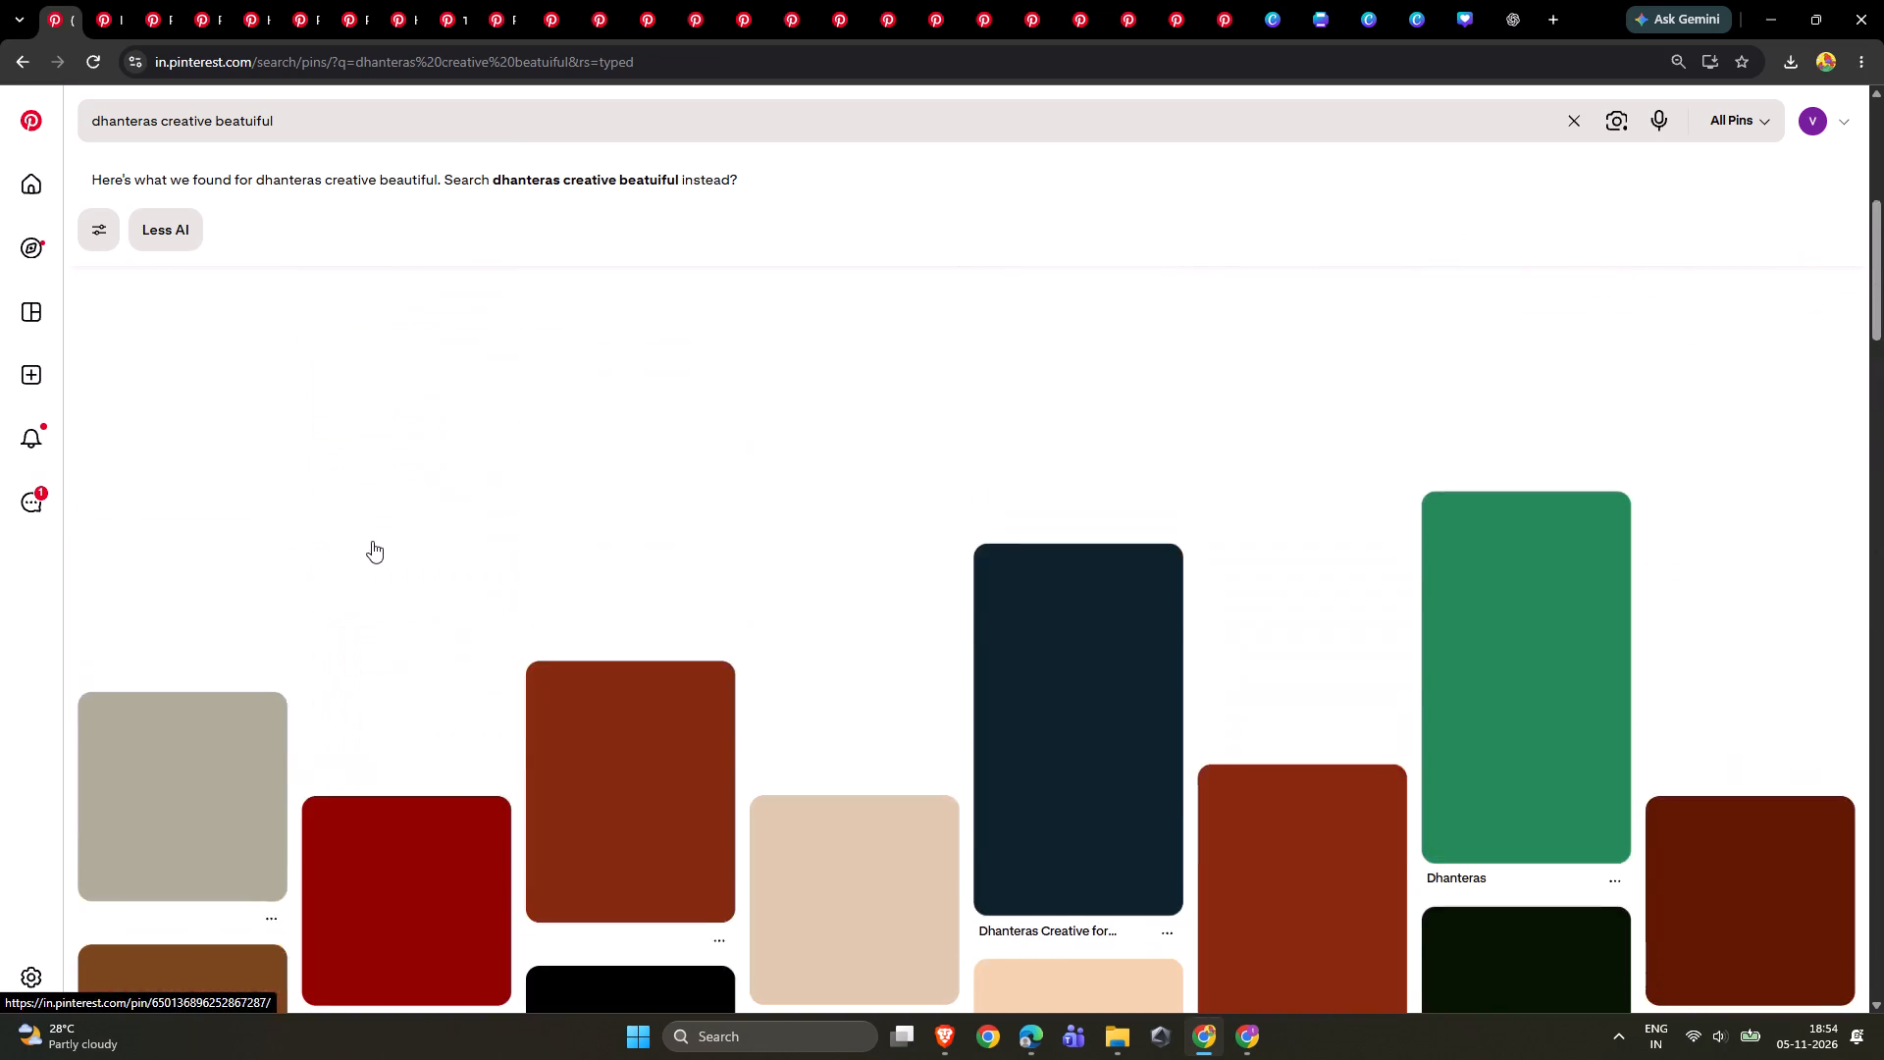
scroll(372, 541, "up", 17)
left_click(96, 1)
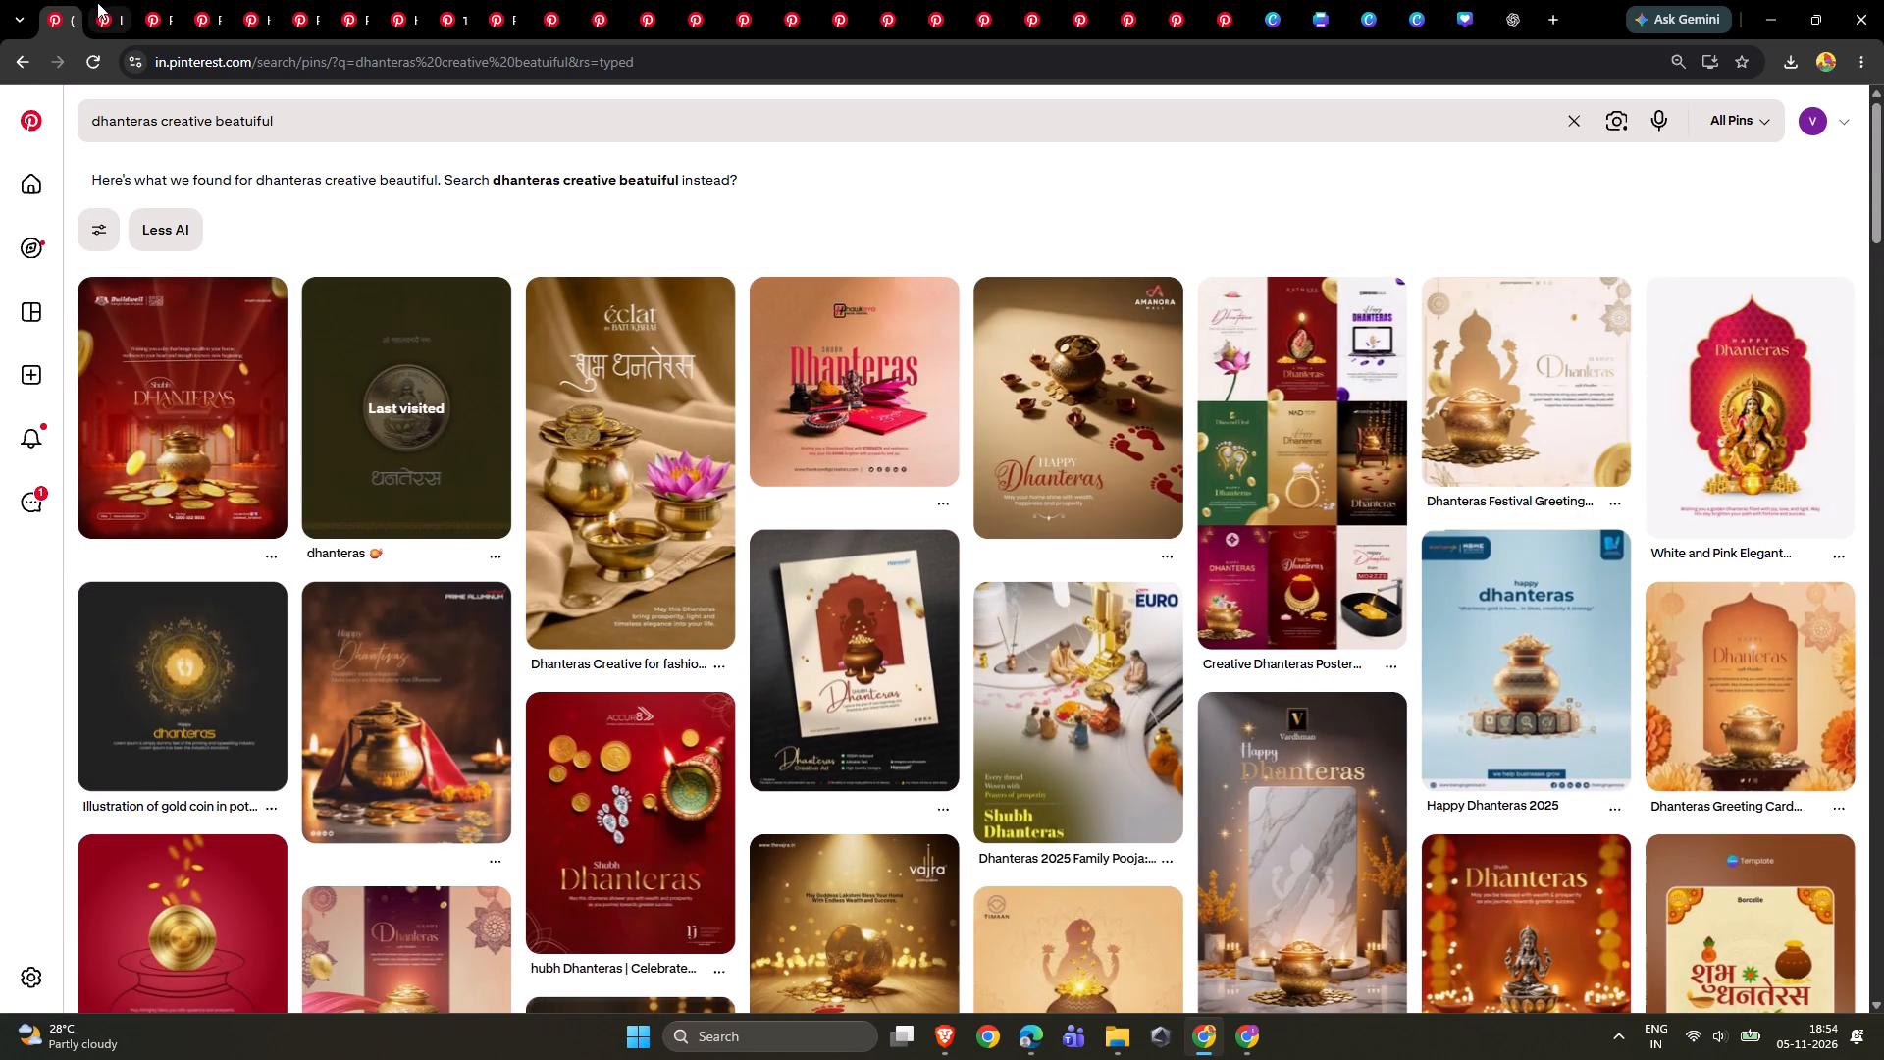
left_click(153, 0)
left_click(194, 0)
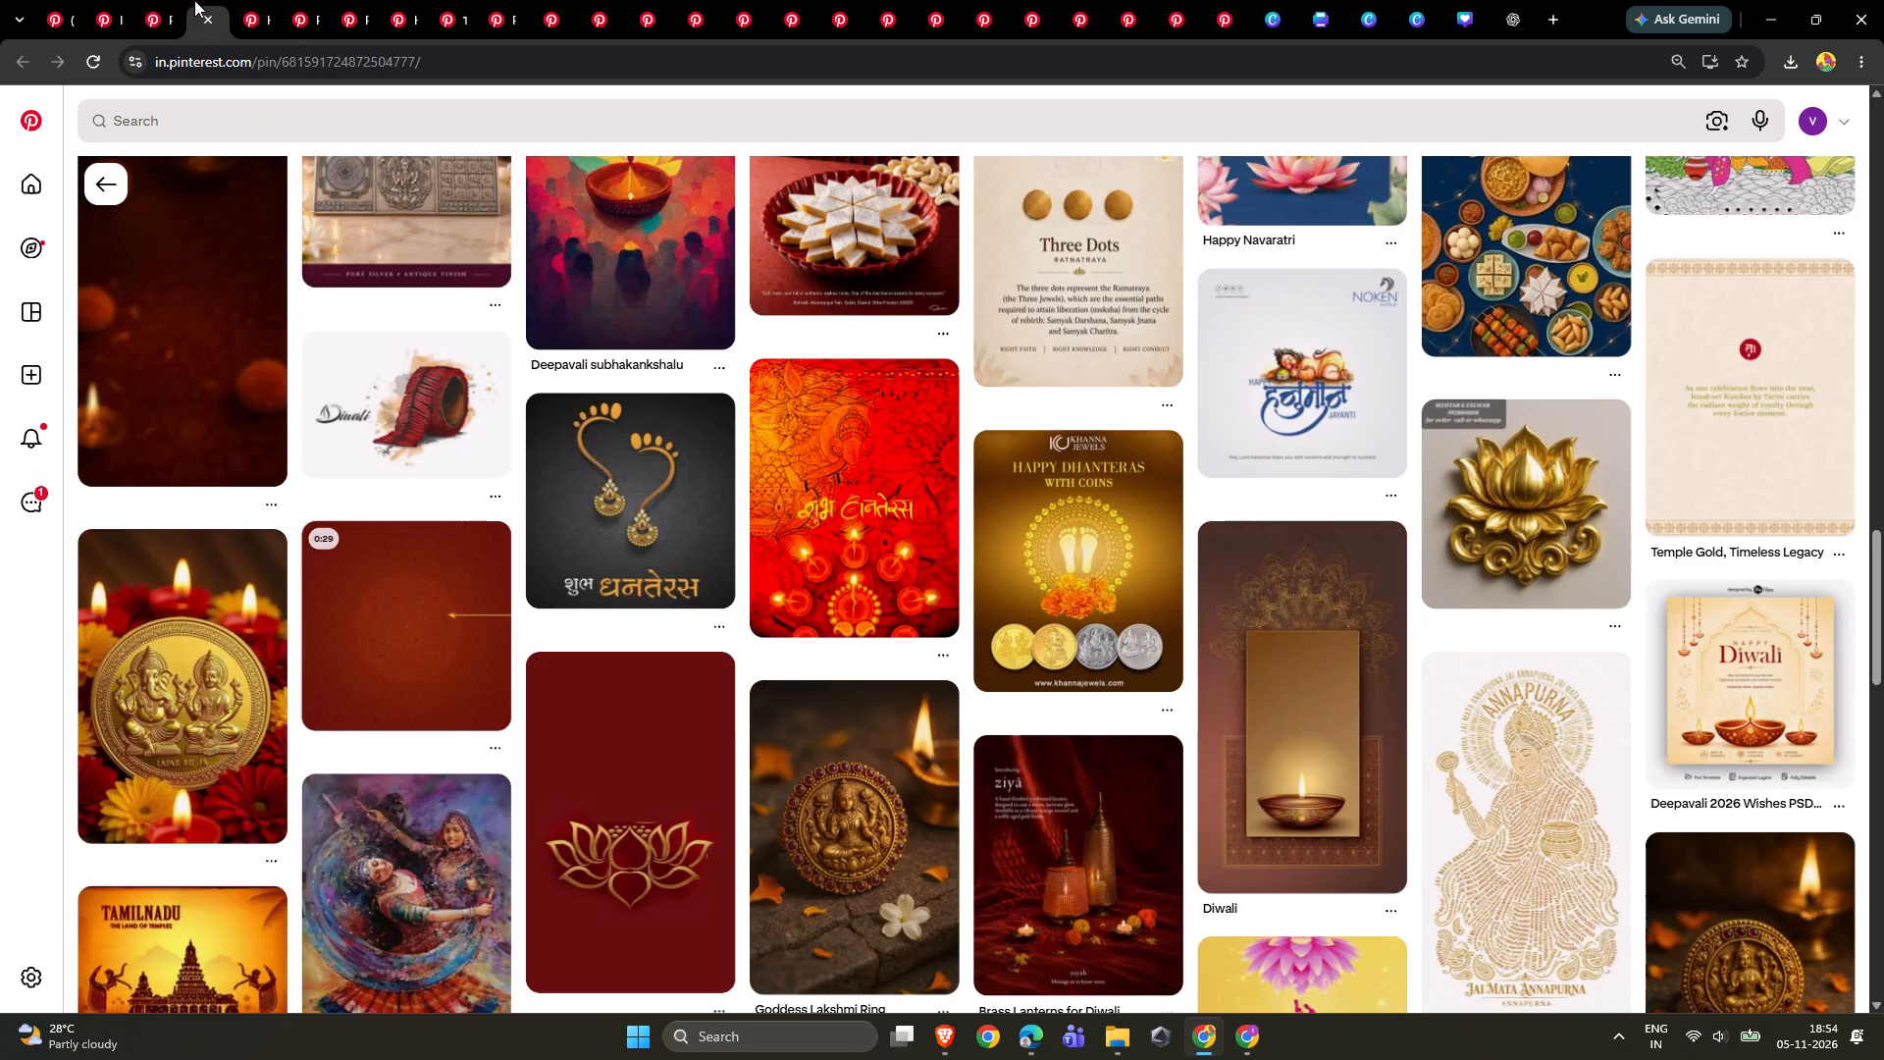
left_click(151, 0)
left_click(118, 0)
scroll(312, 273, "up", 11)
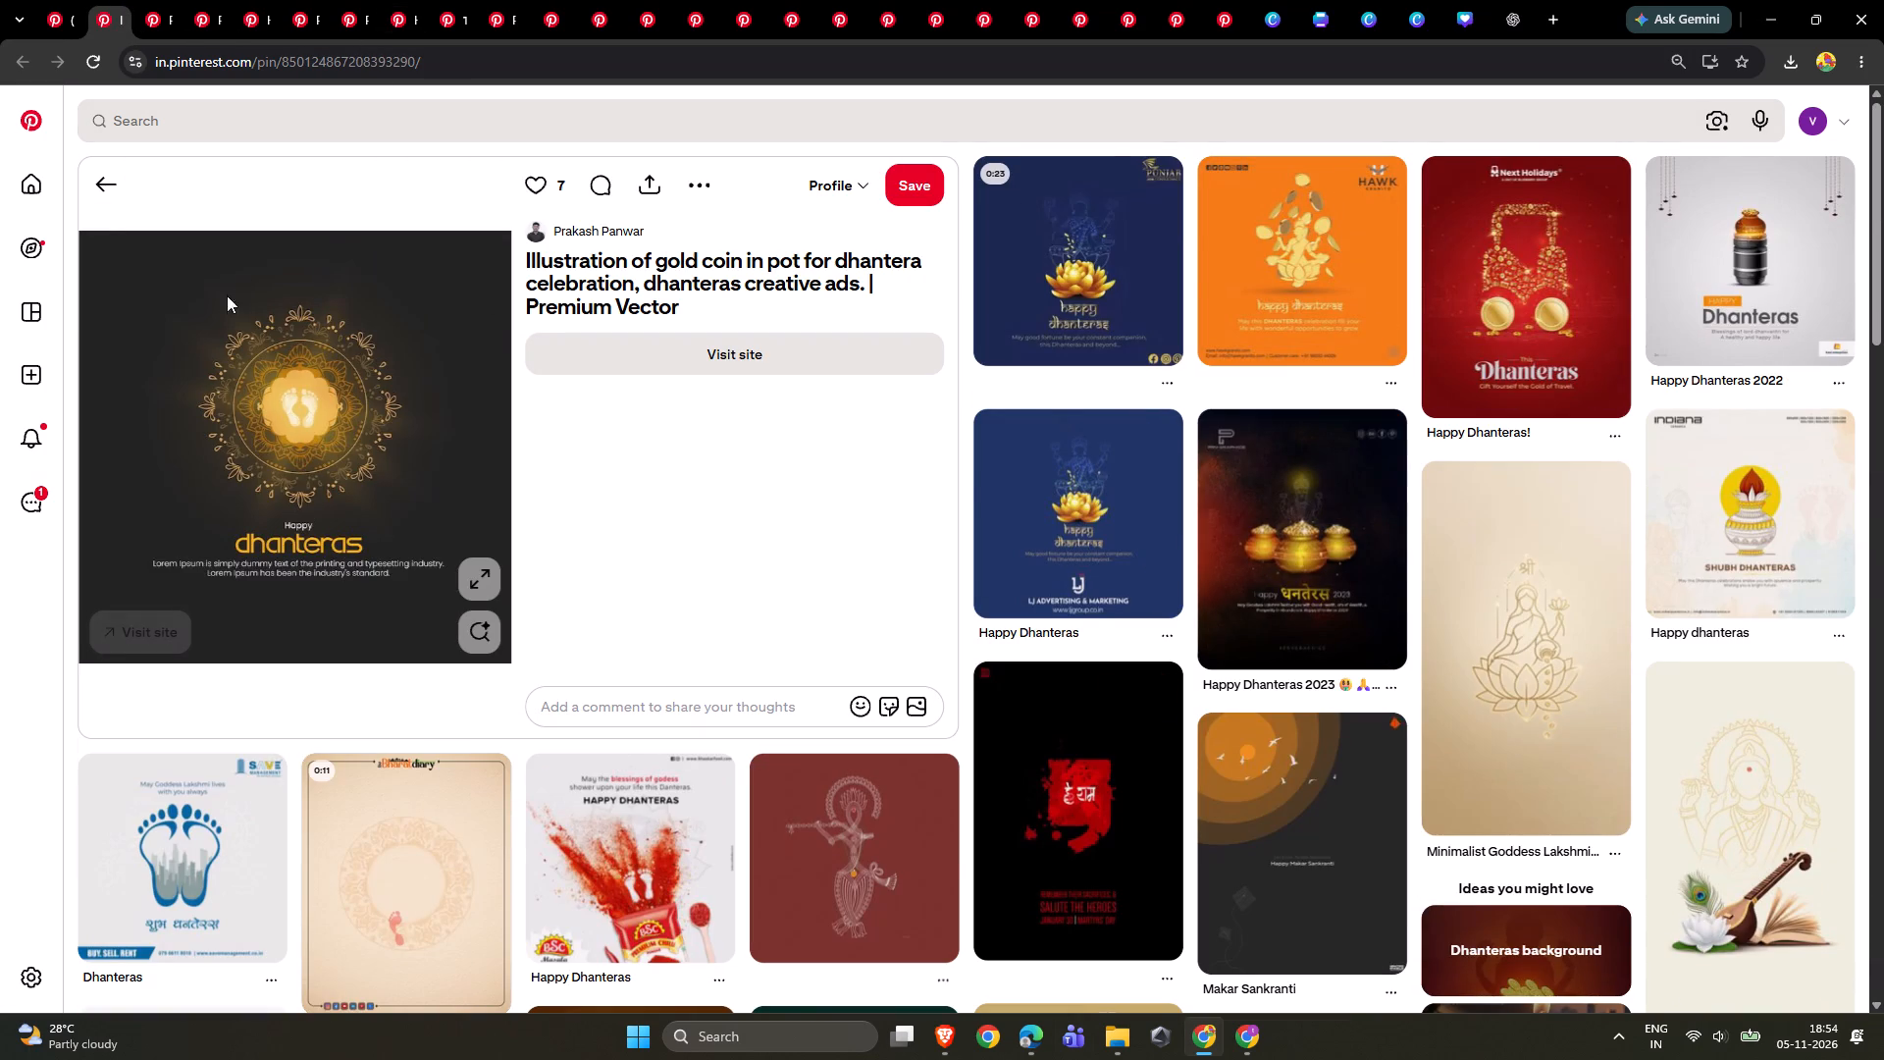
Copy the black gold-footprints Dhanteras image from Pinterest and paste it on a new page after the शुभ धनतेरस page in Canva.
right_click(198, 218)
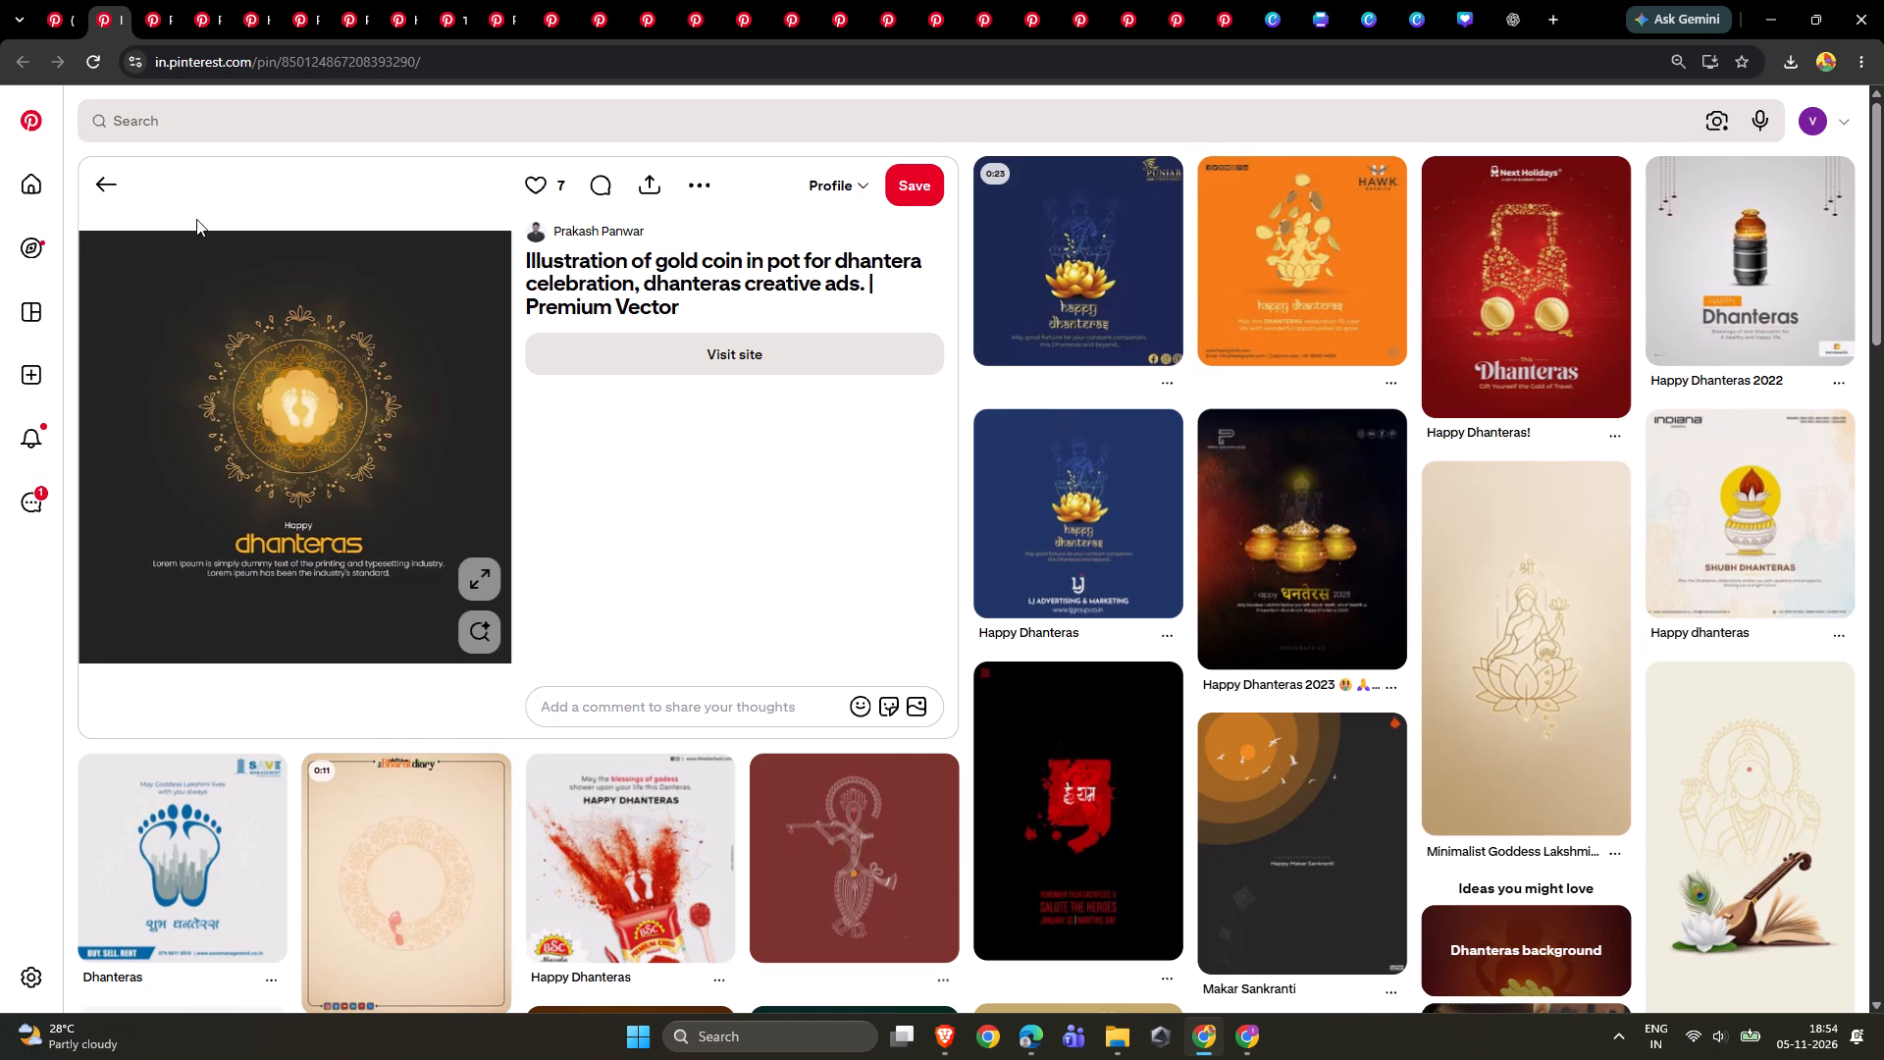
right_click(181, 305)
left_click(257, 382)
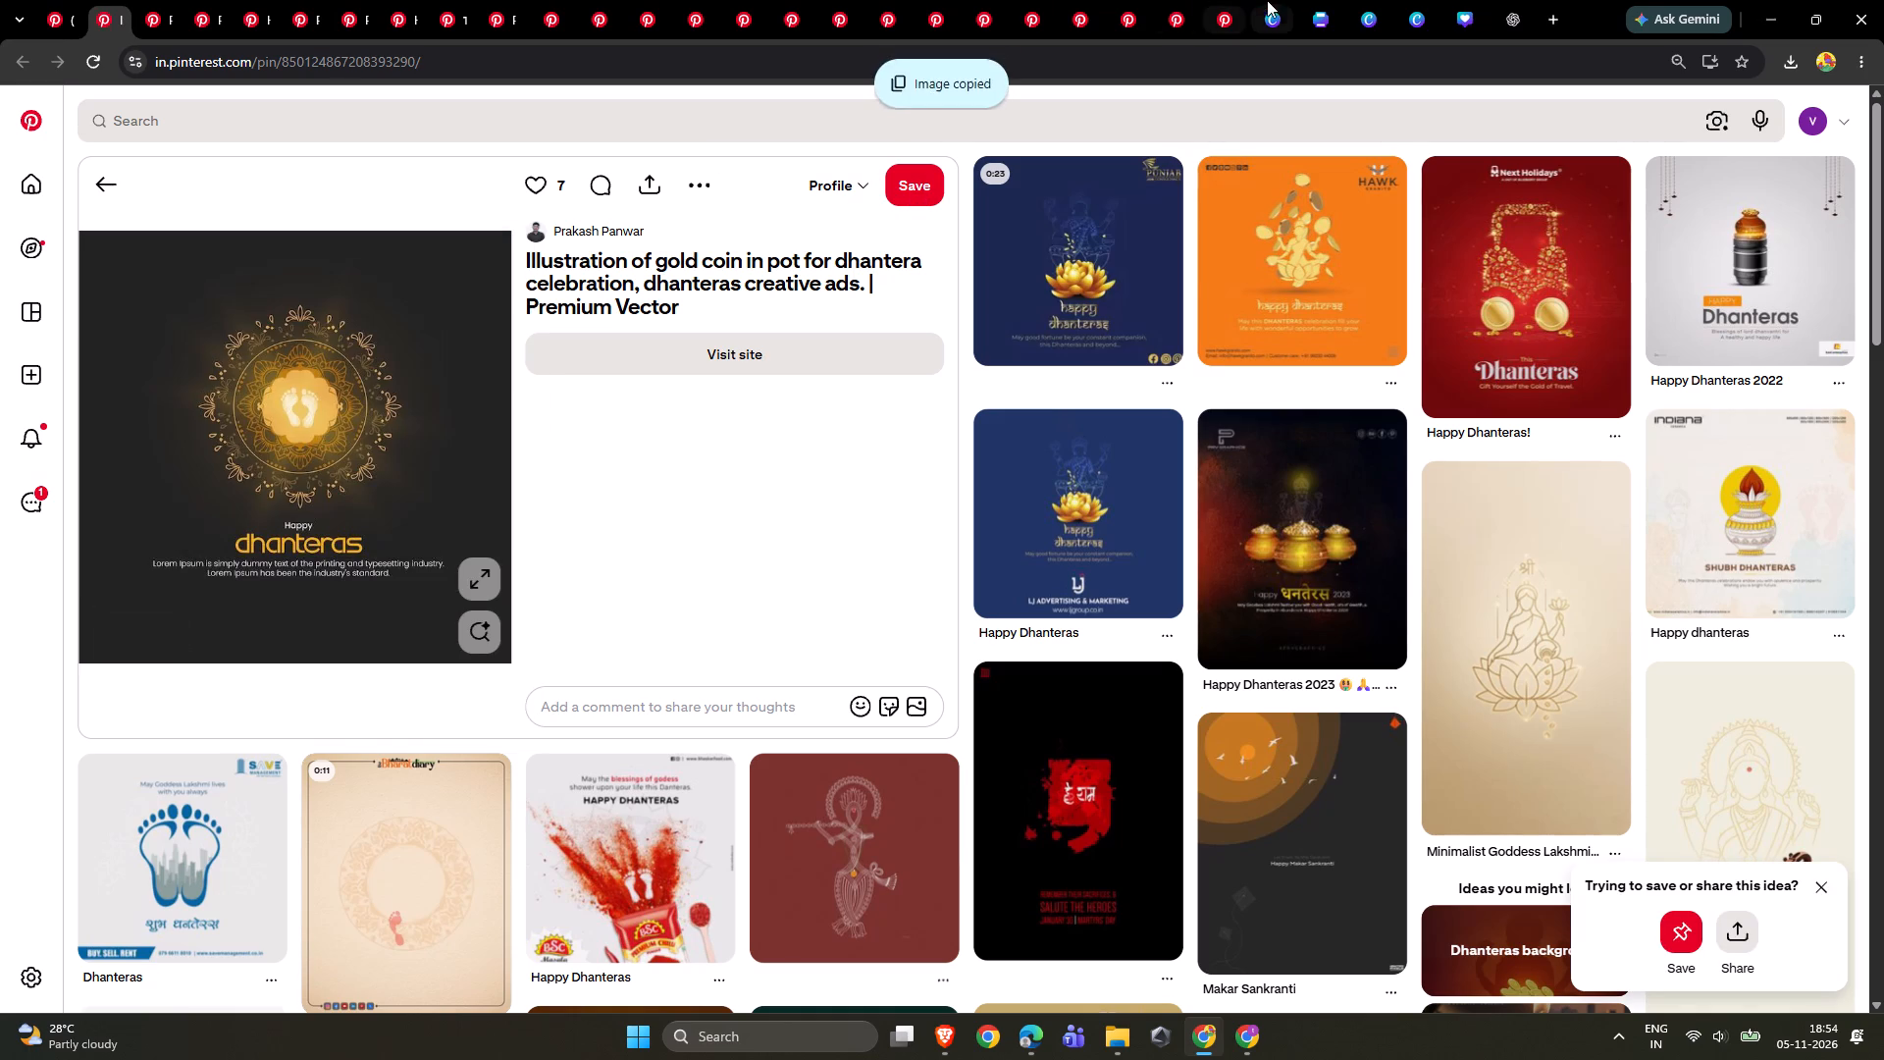
left_click(1272, 2)
left_click(1322, 0)
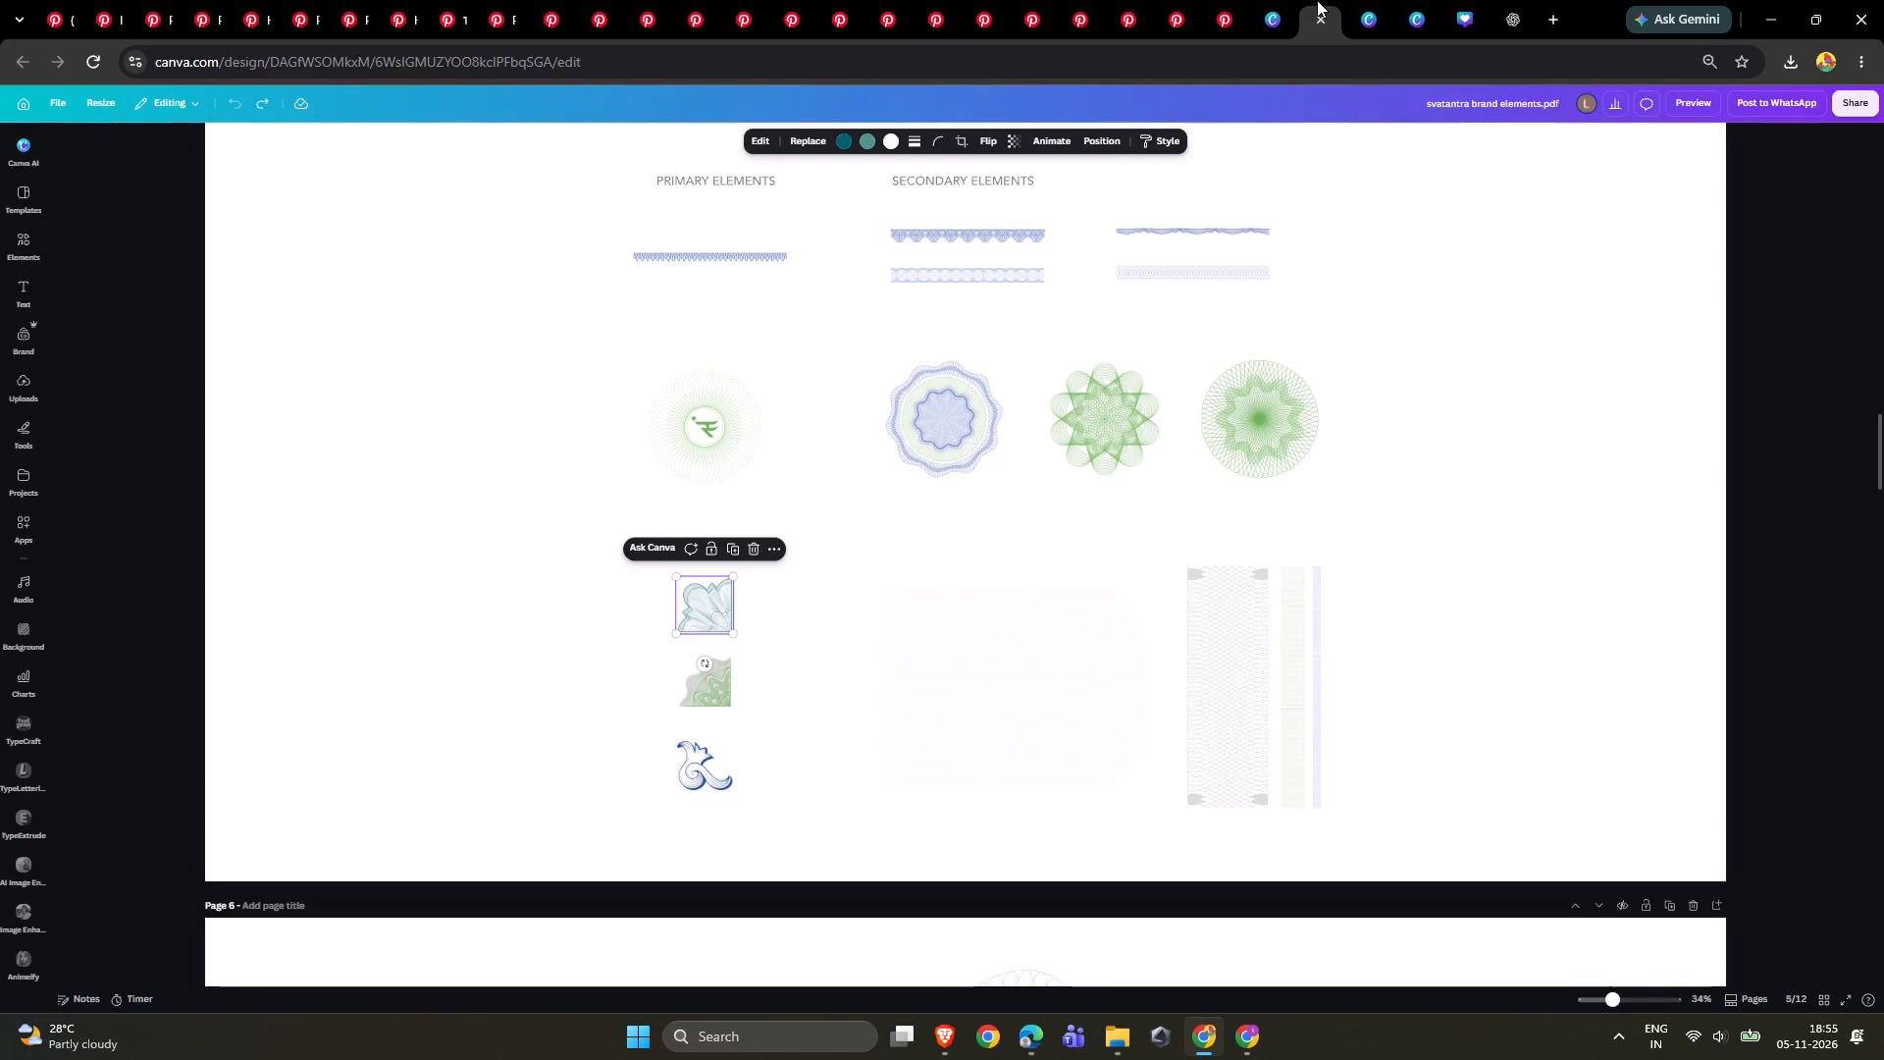
left_click(1363, 4)
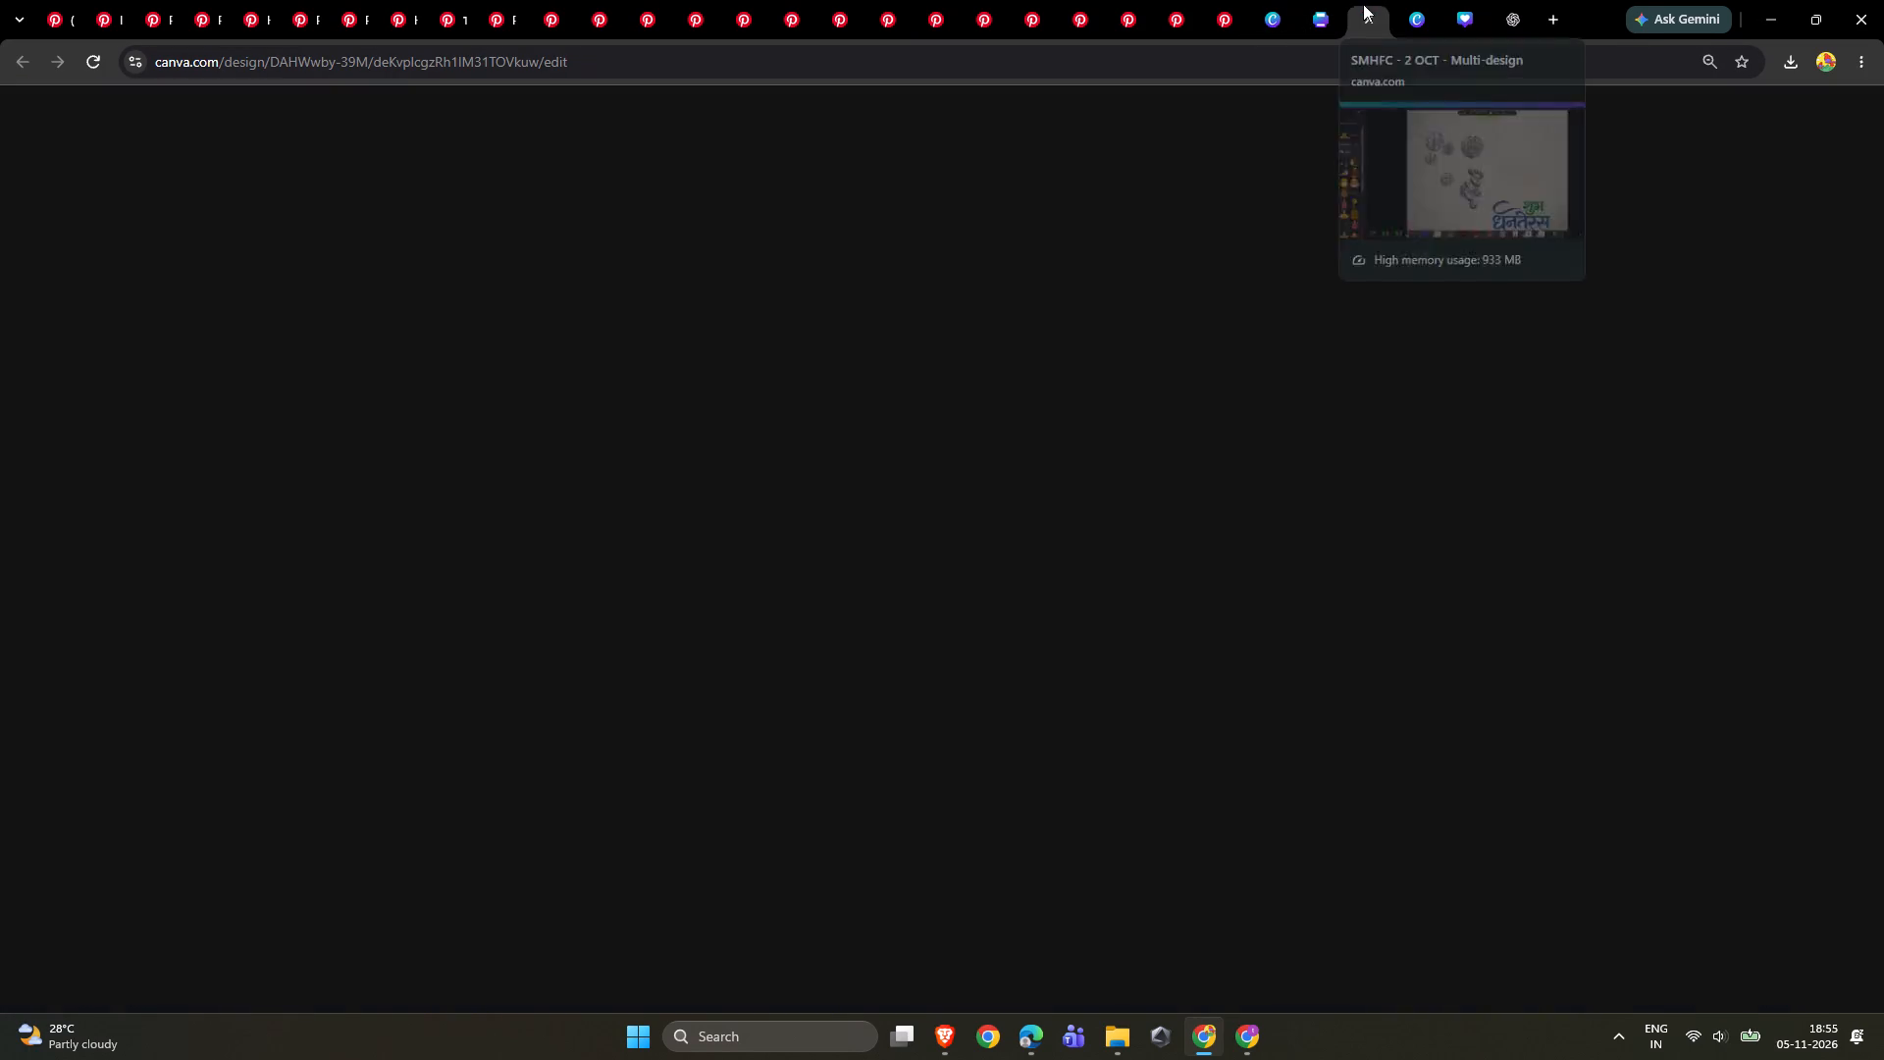
scroll(1204, 346, "down", 3, "ctrl")
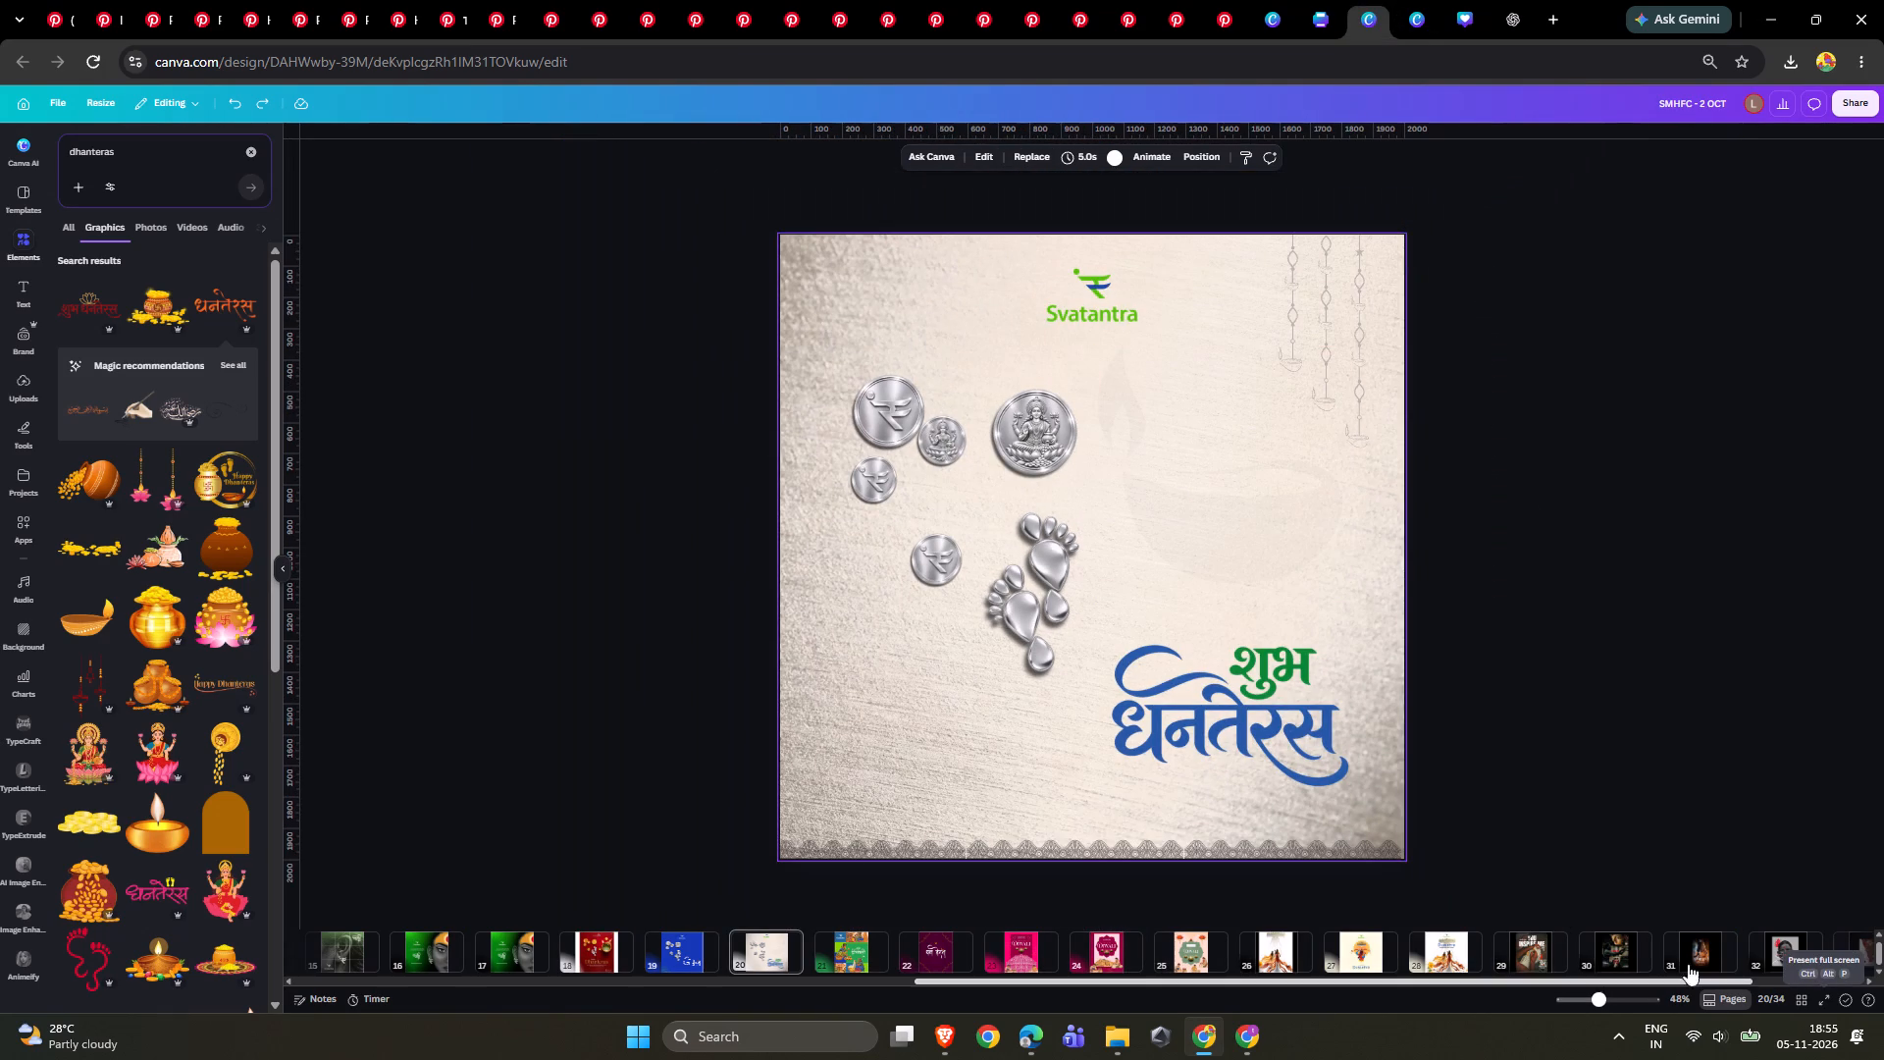
left_click(785, 946)
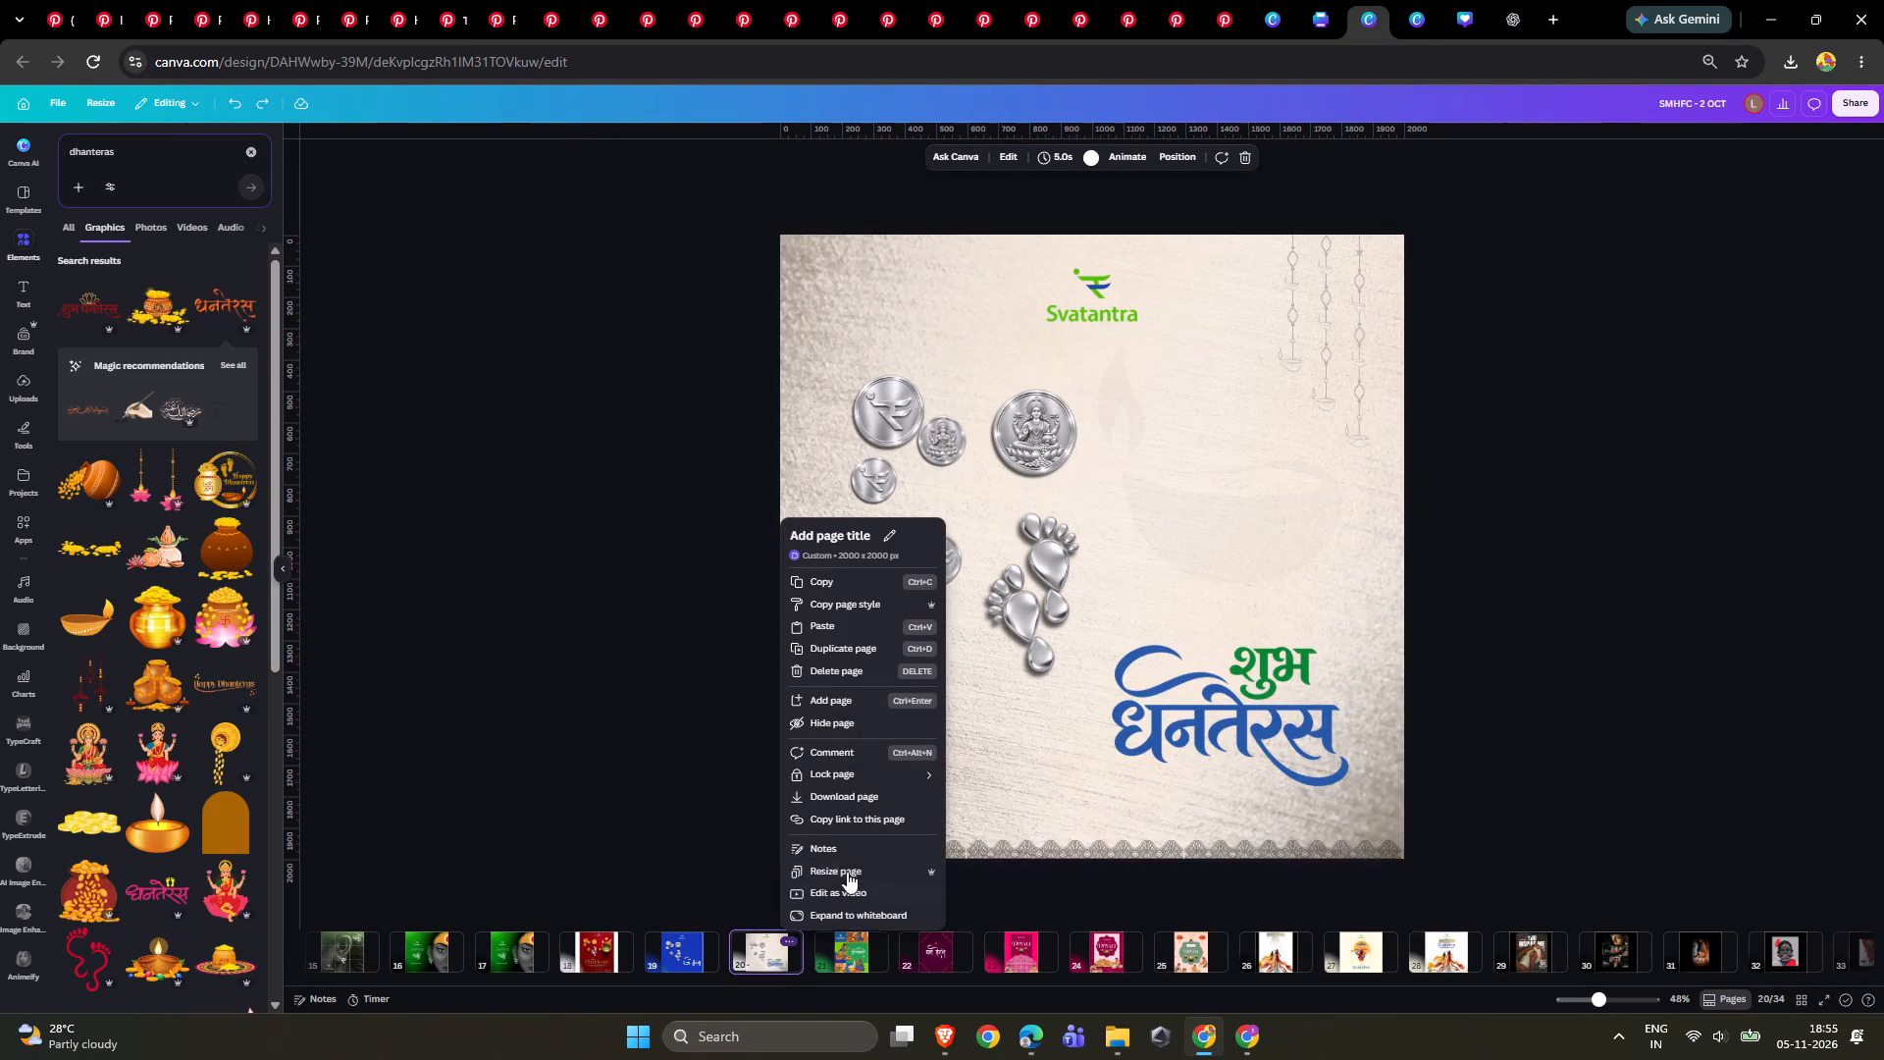
left_click(835, 692)
key("ctrl+v")
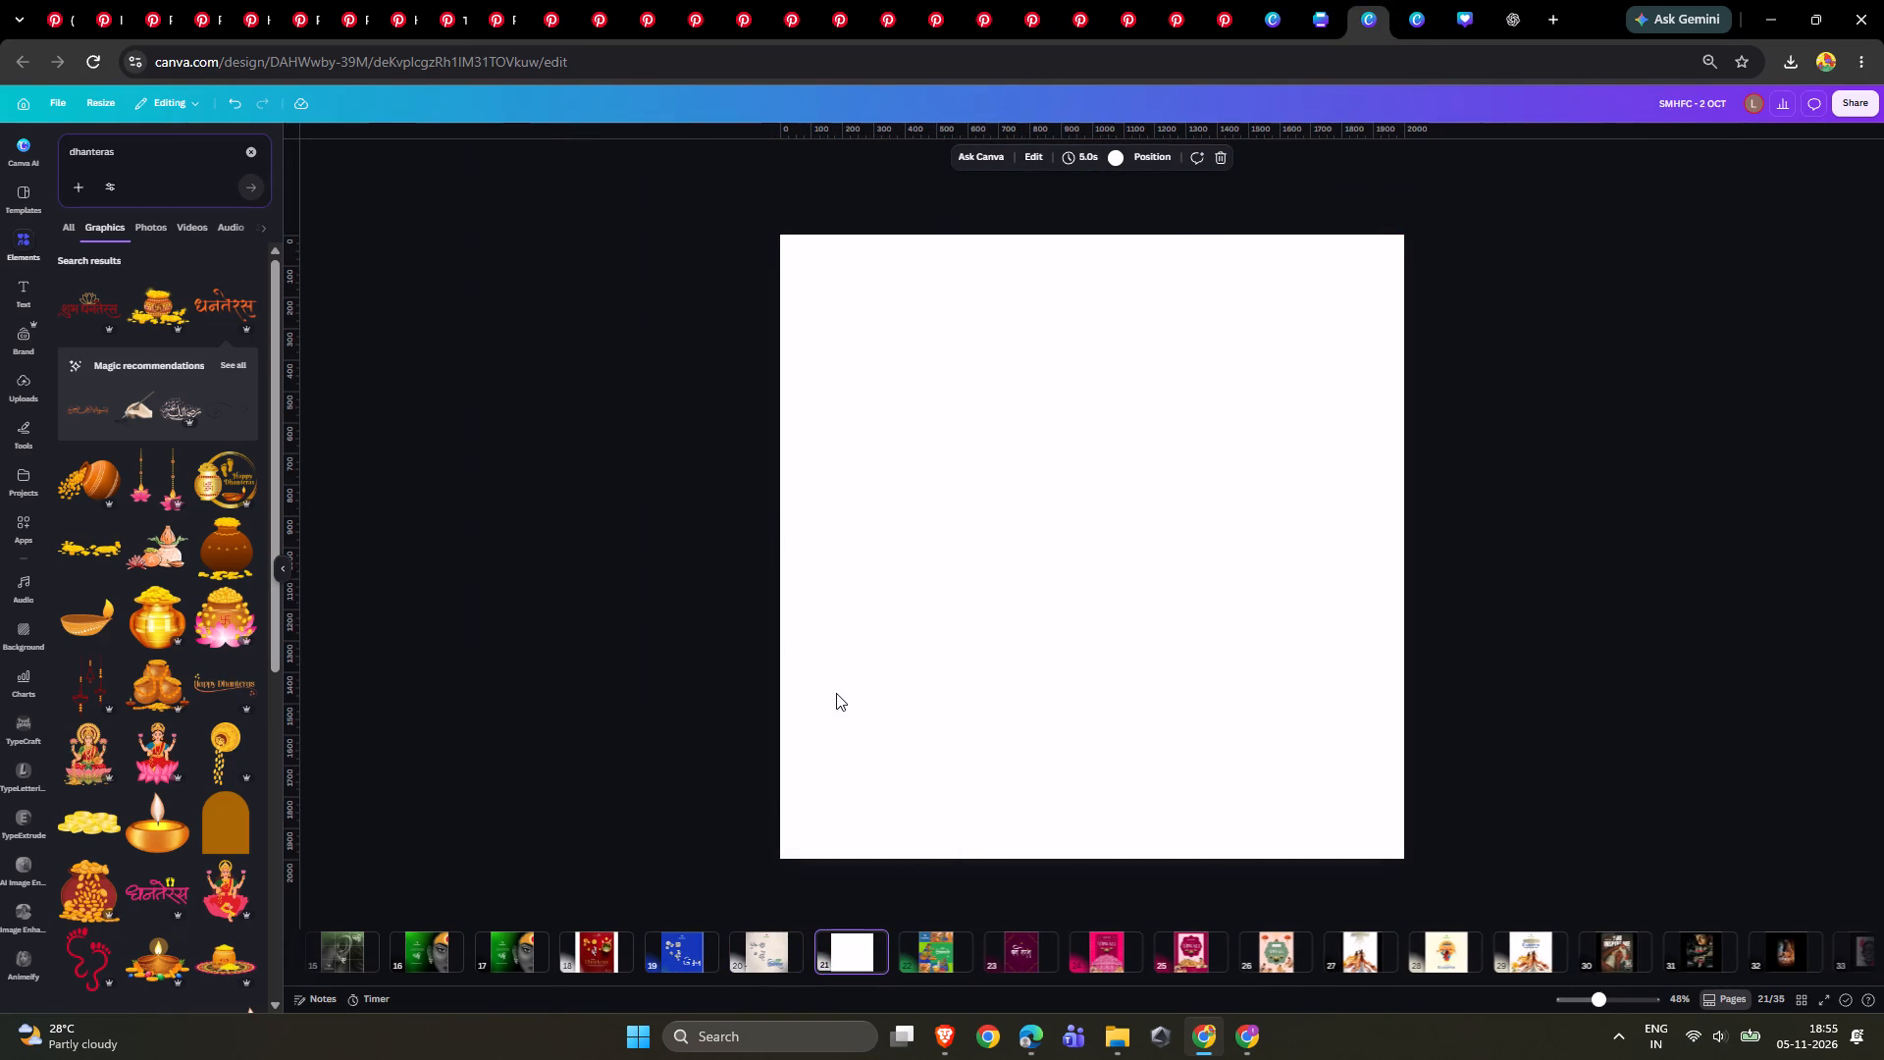
left_click(1637, 550)
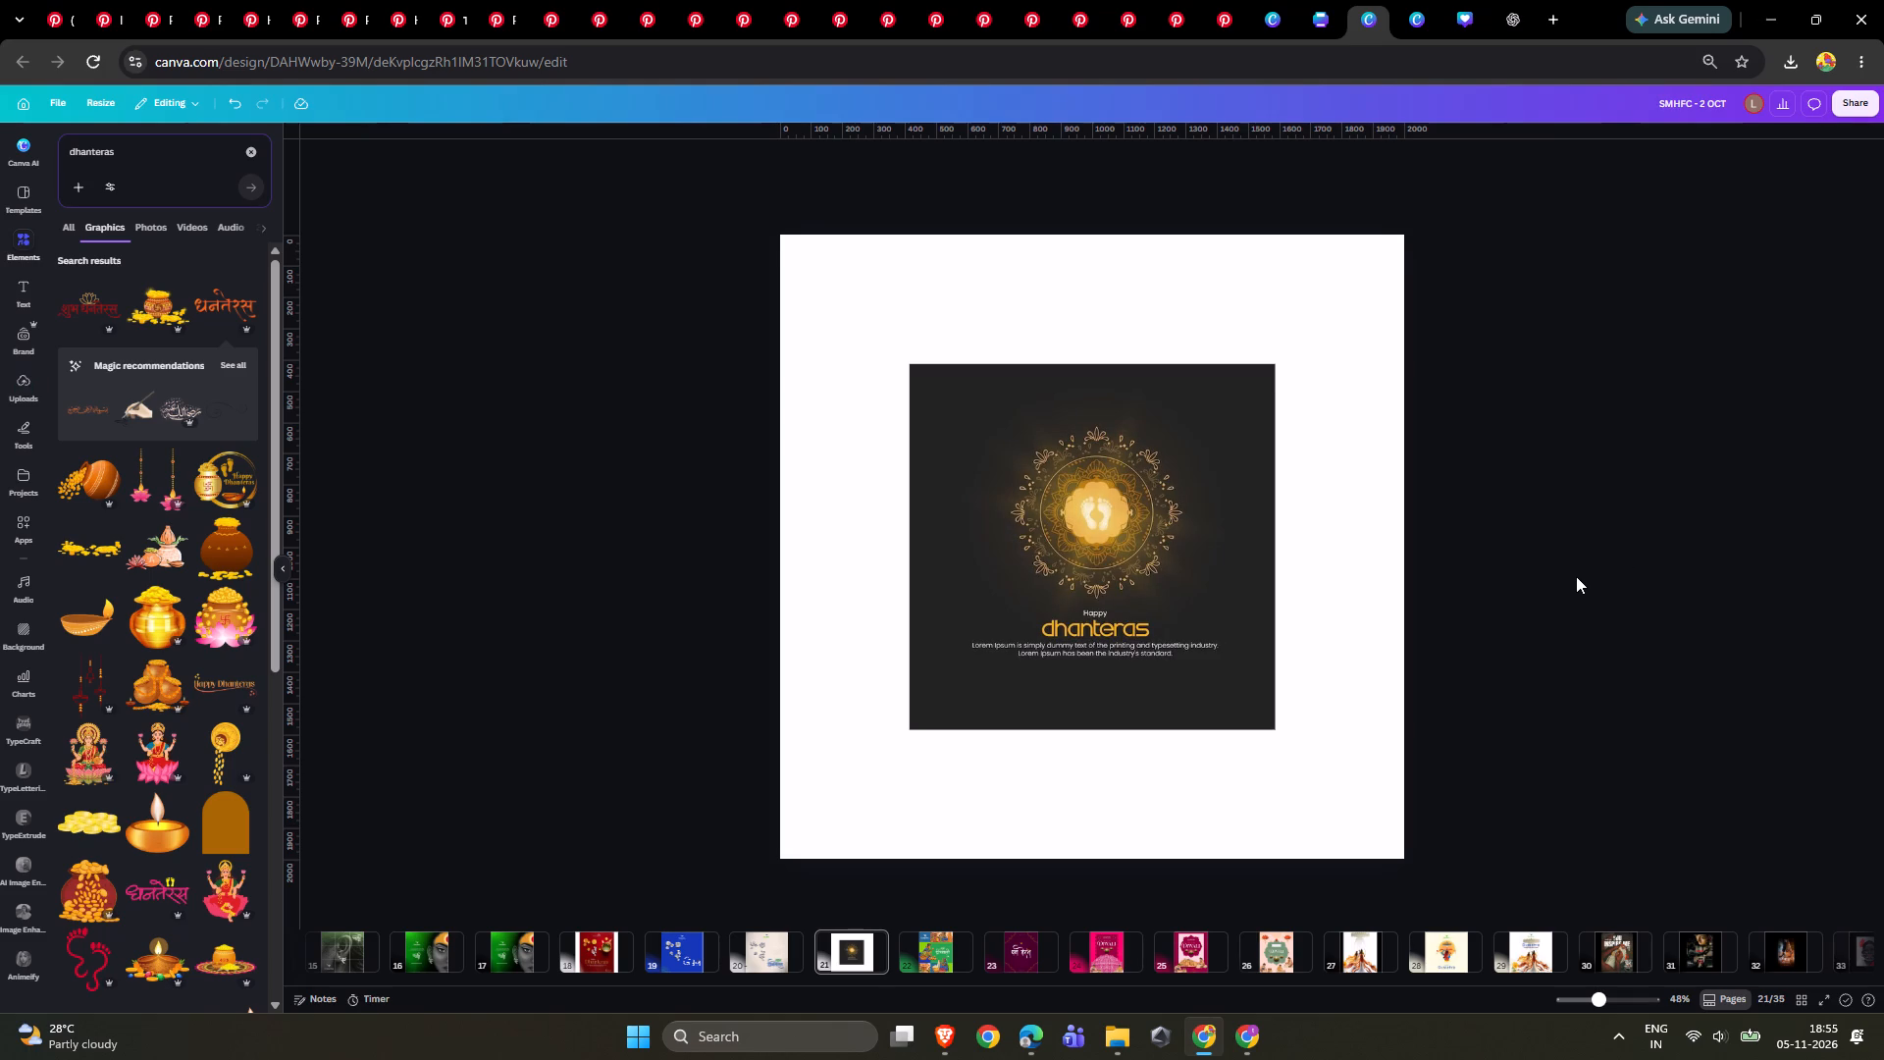
Add a page after the footprints reference and apply the beige "Happy Dhanteras" template with the gold footprints coin and ornate corners.
left_click(1404, 3)
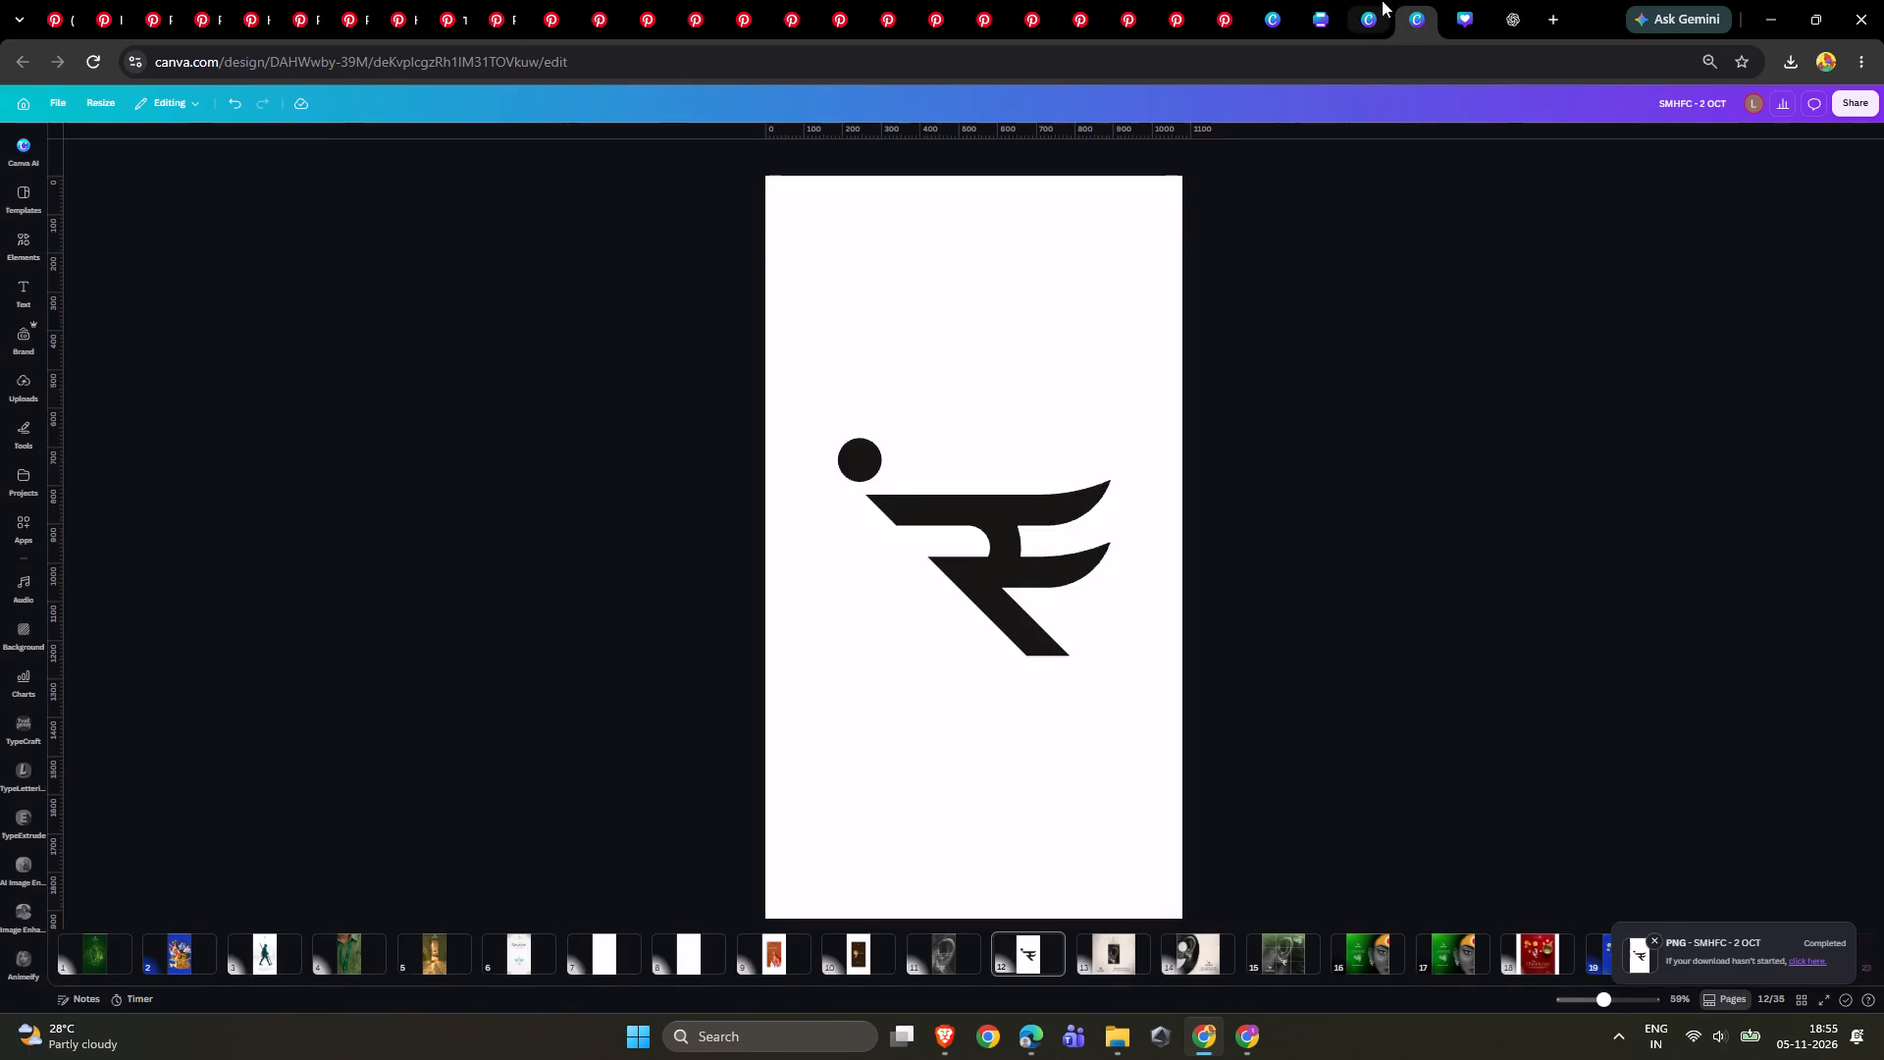
left_click(1382, 0)
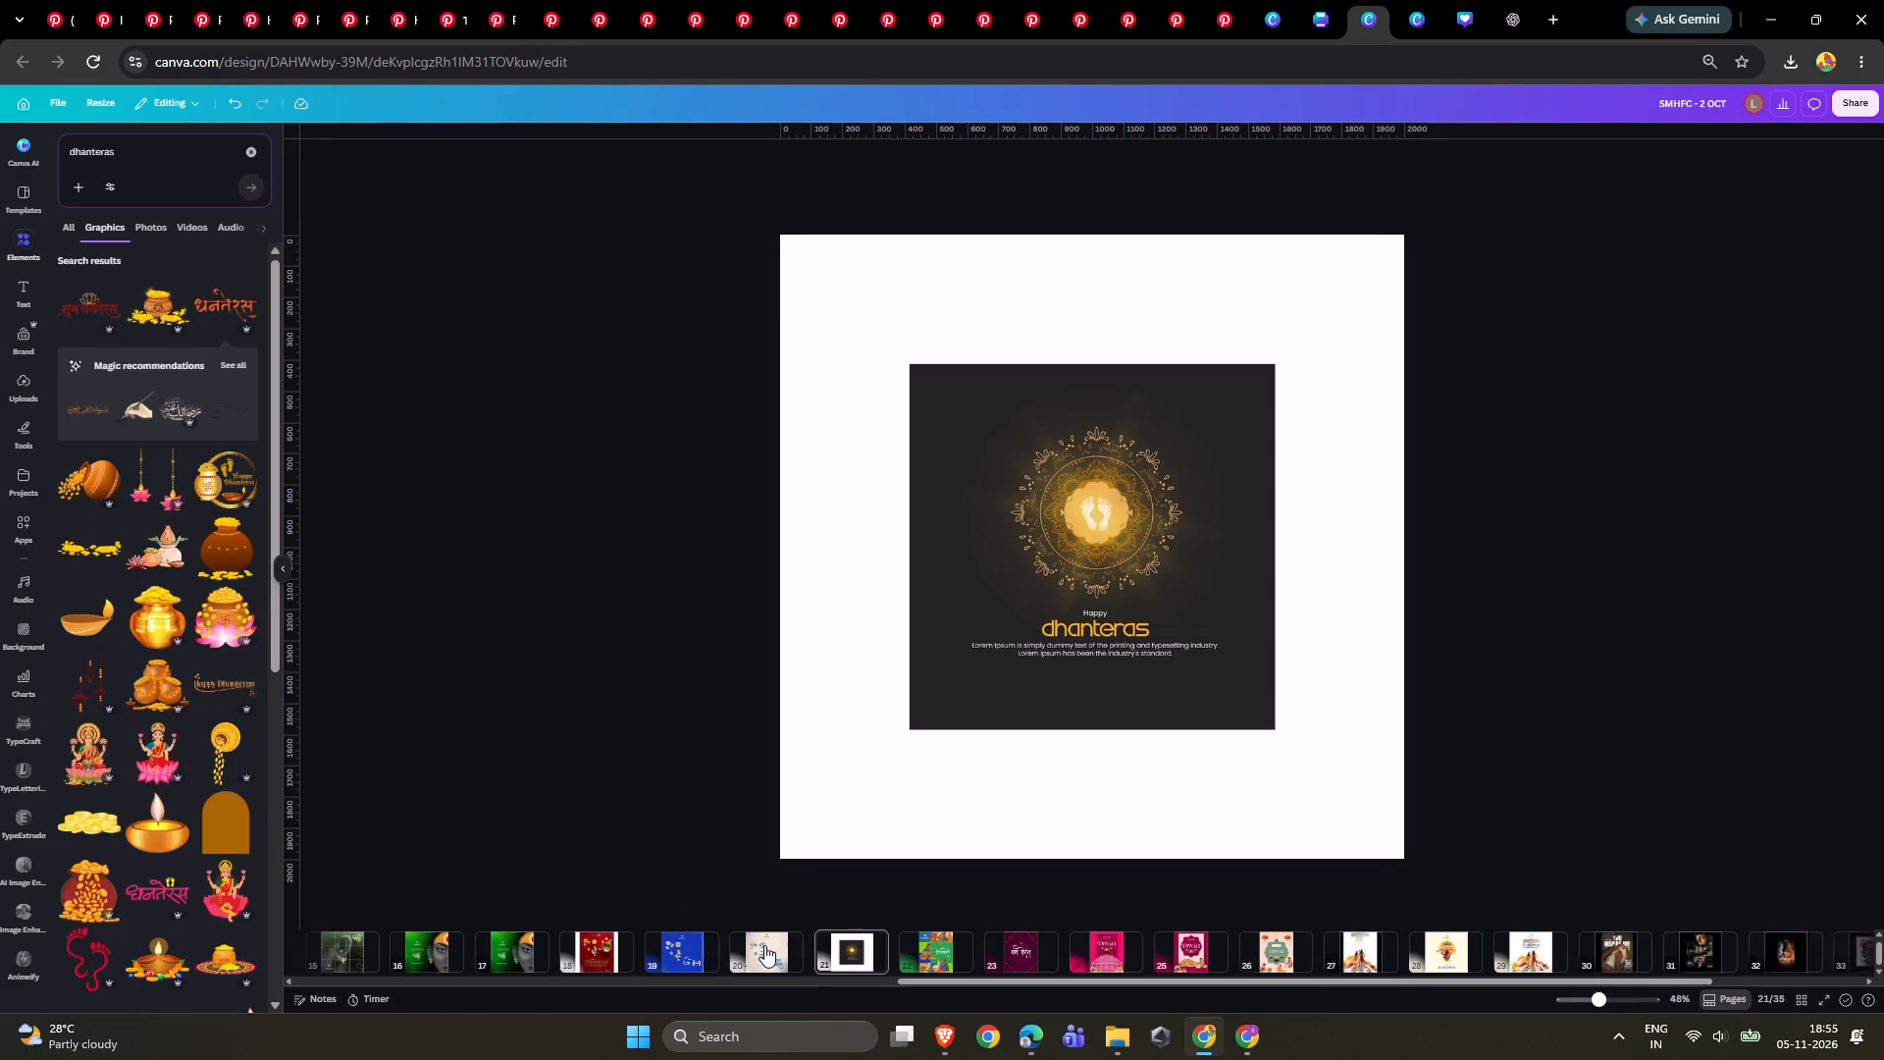
left_click(869, 944)
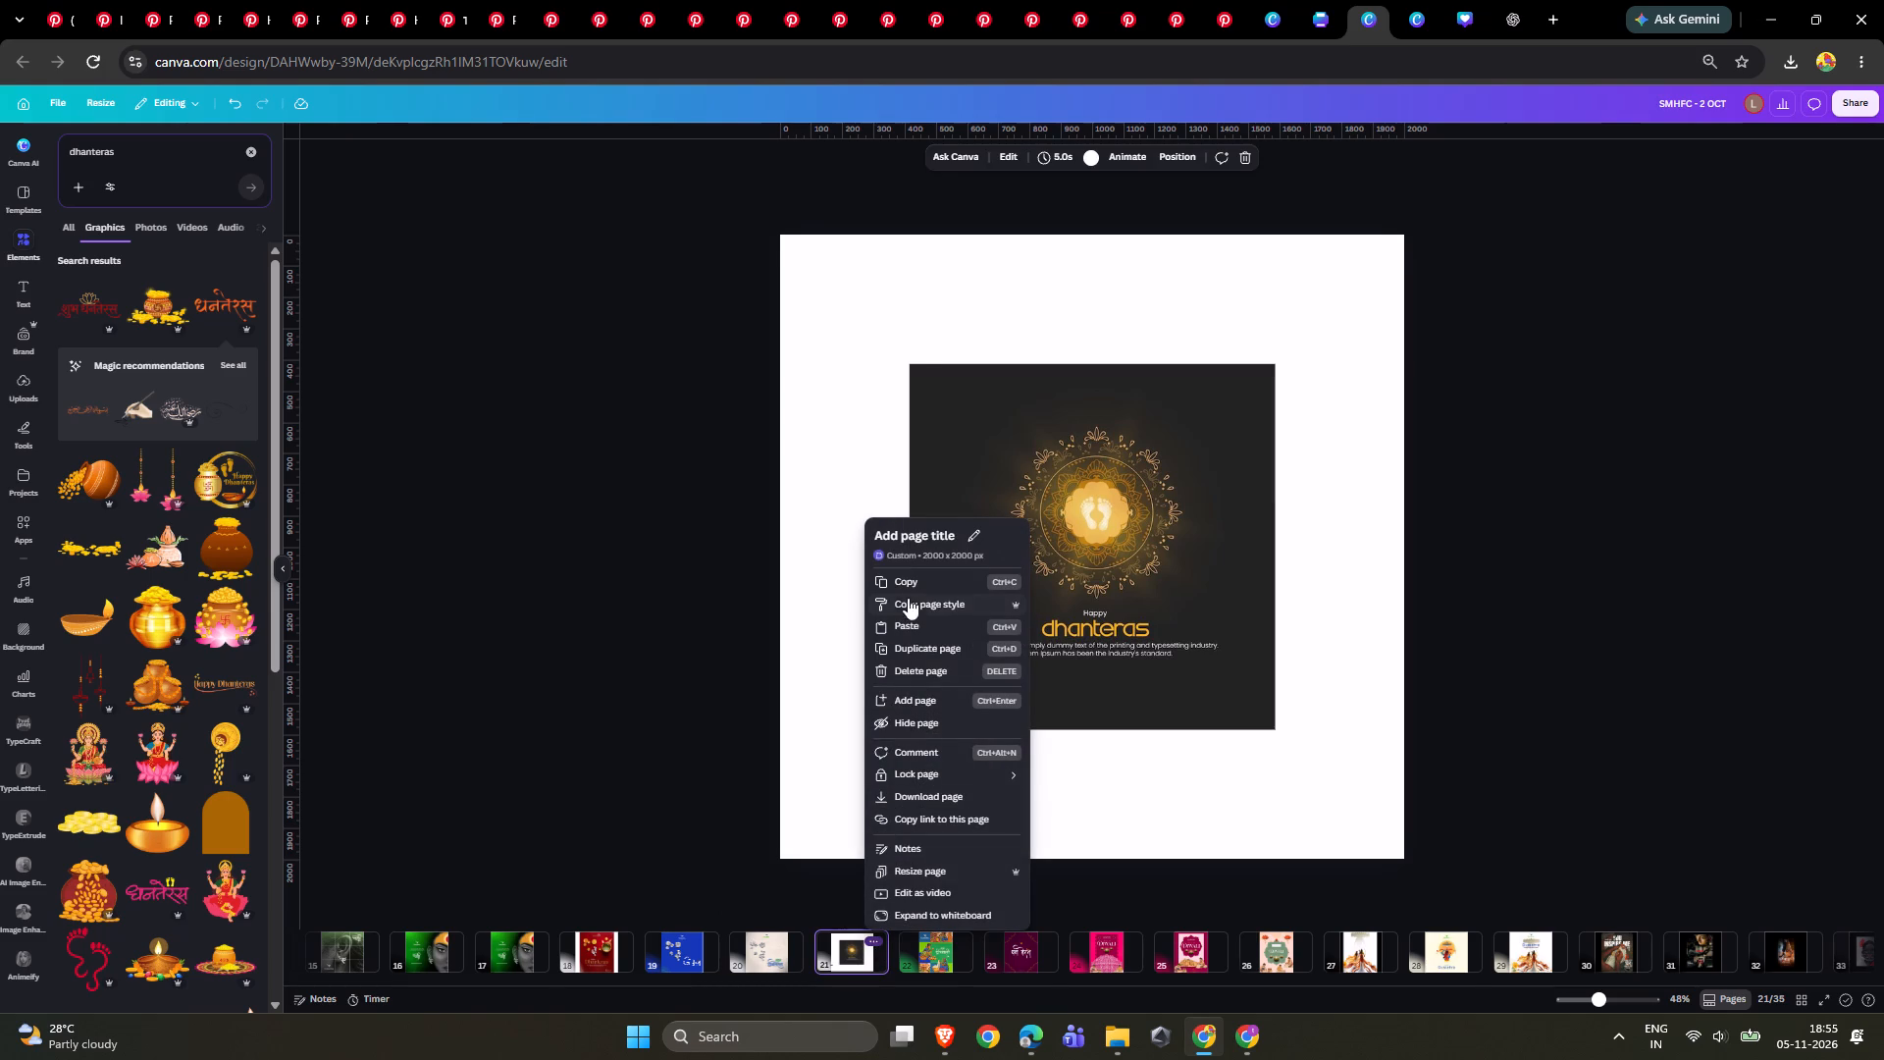
left_click(931, 699)
left_click(15, 202)
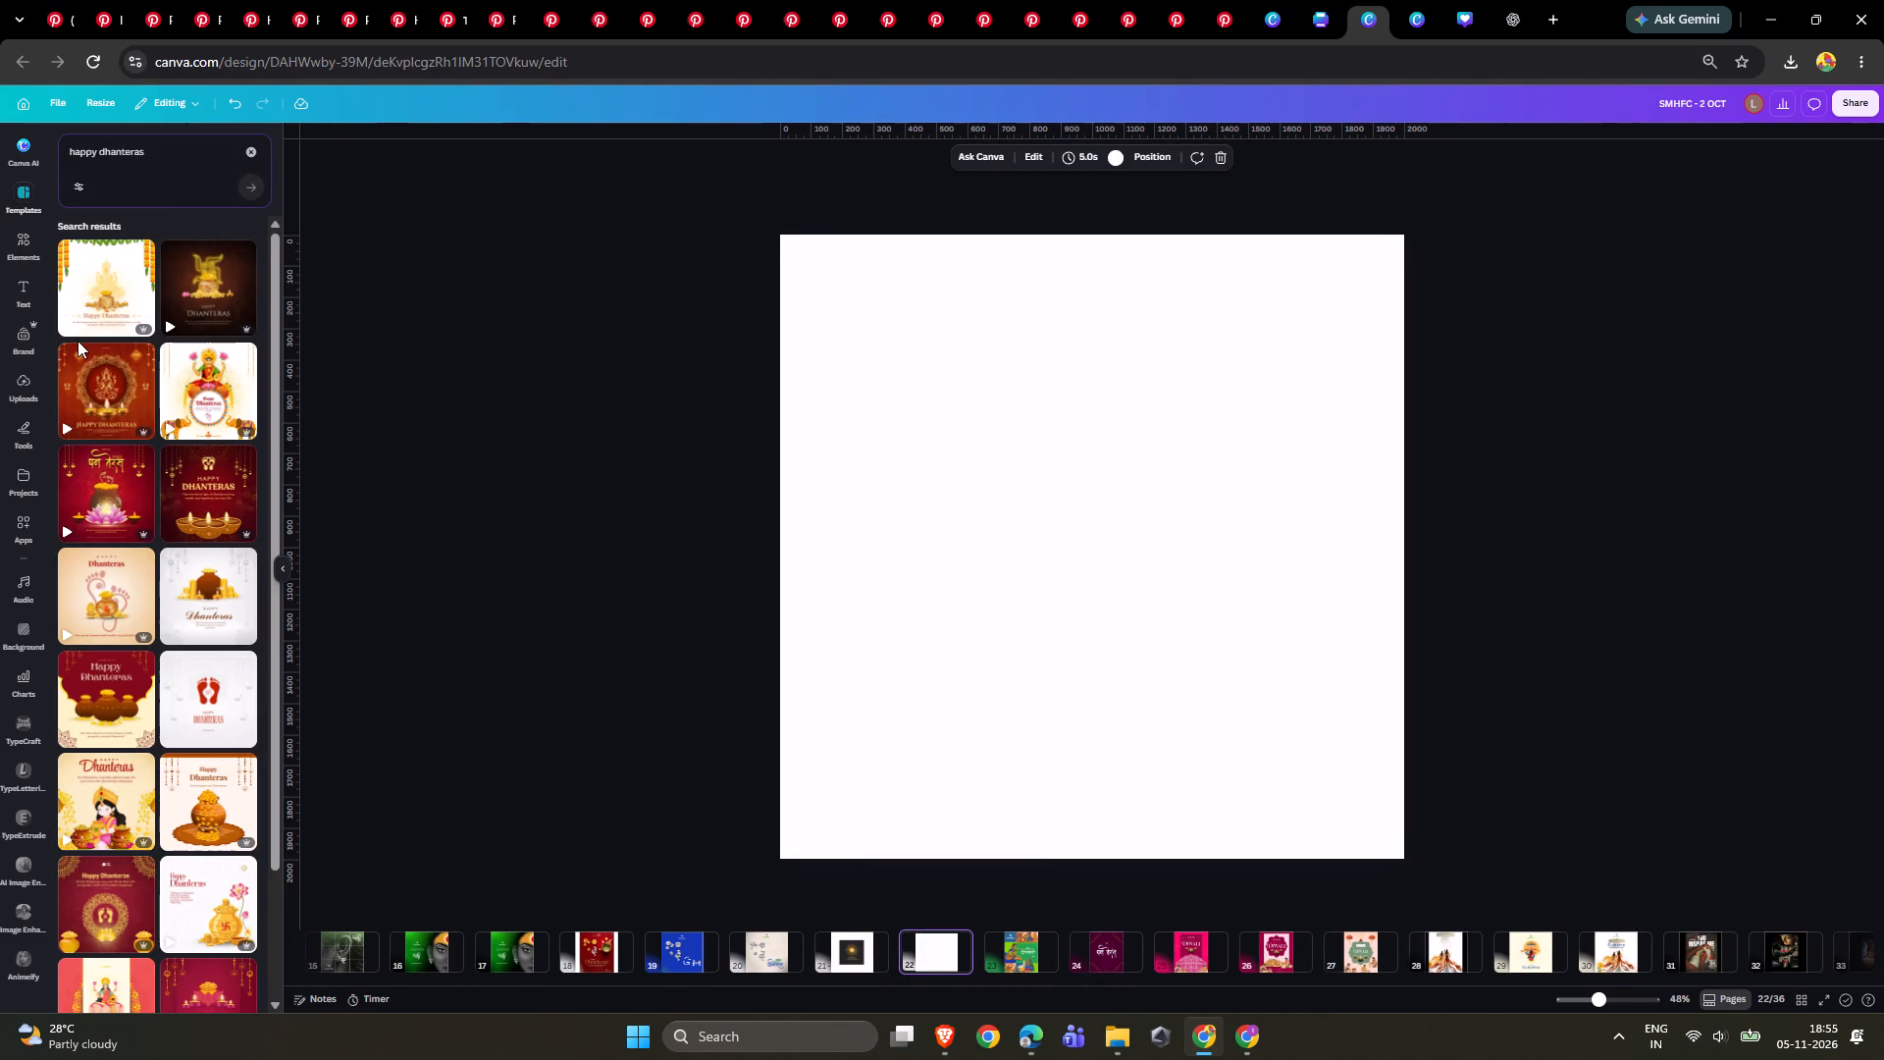
scroll(78, 341, "down", 5)
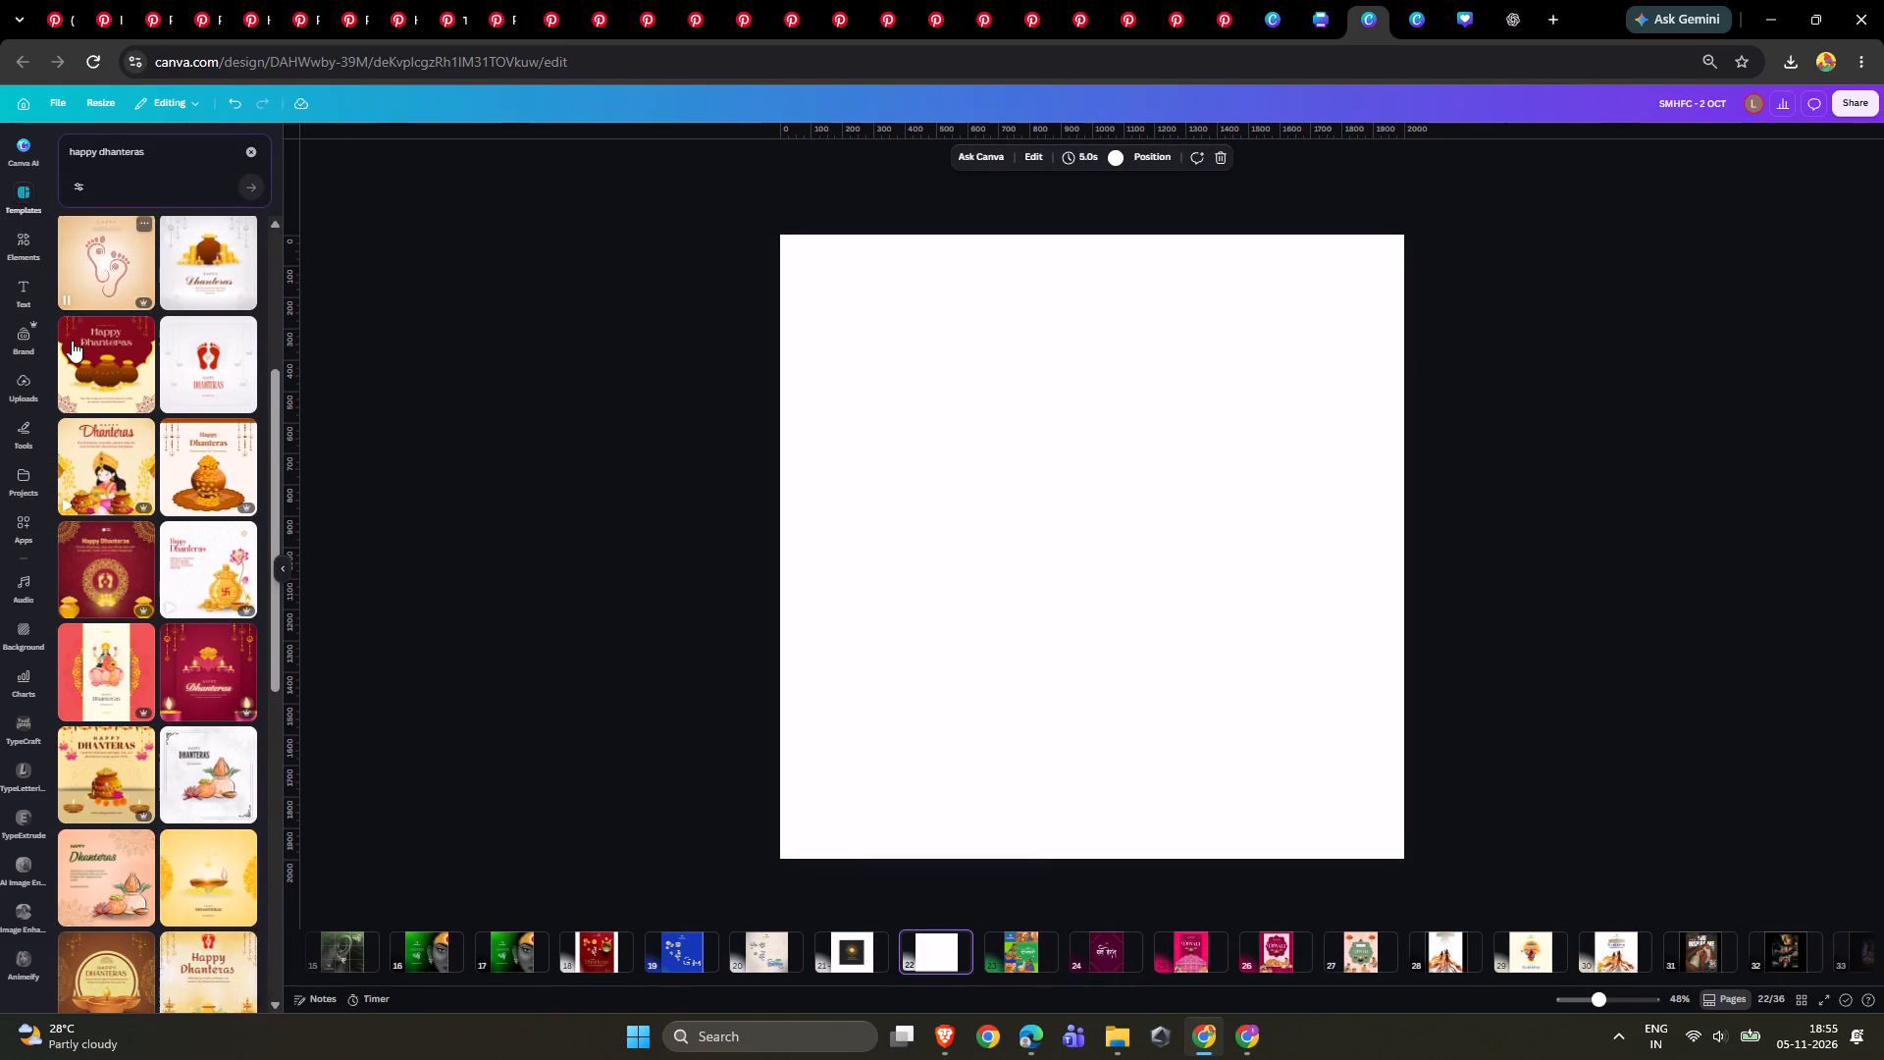
scroll(87, 447, "down", 1)
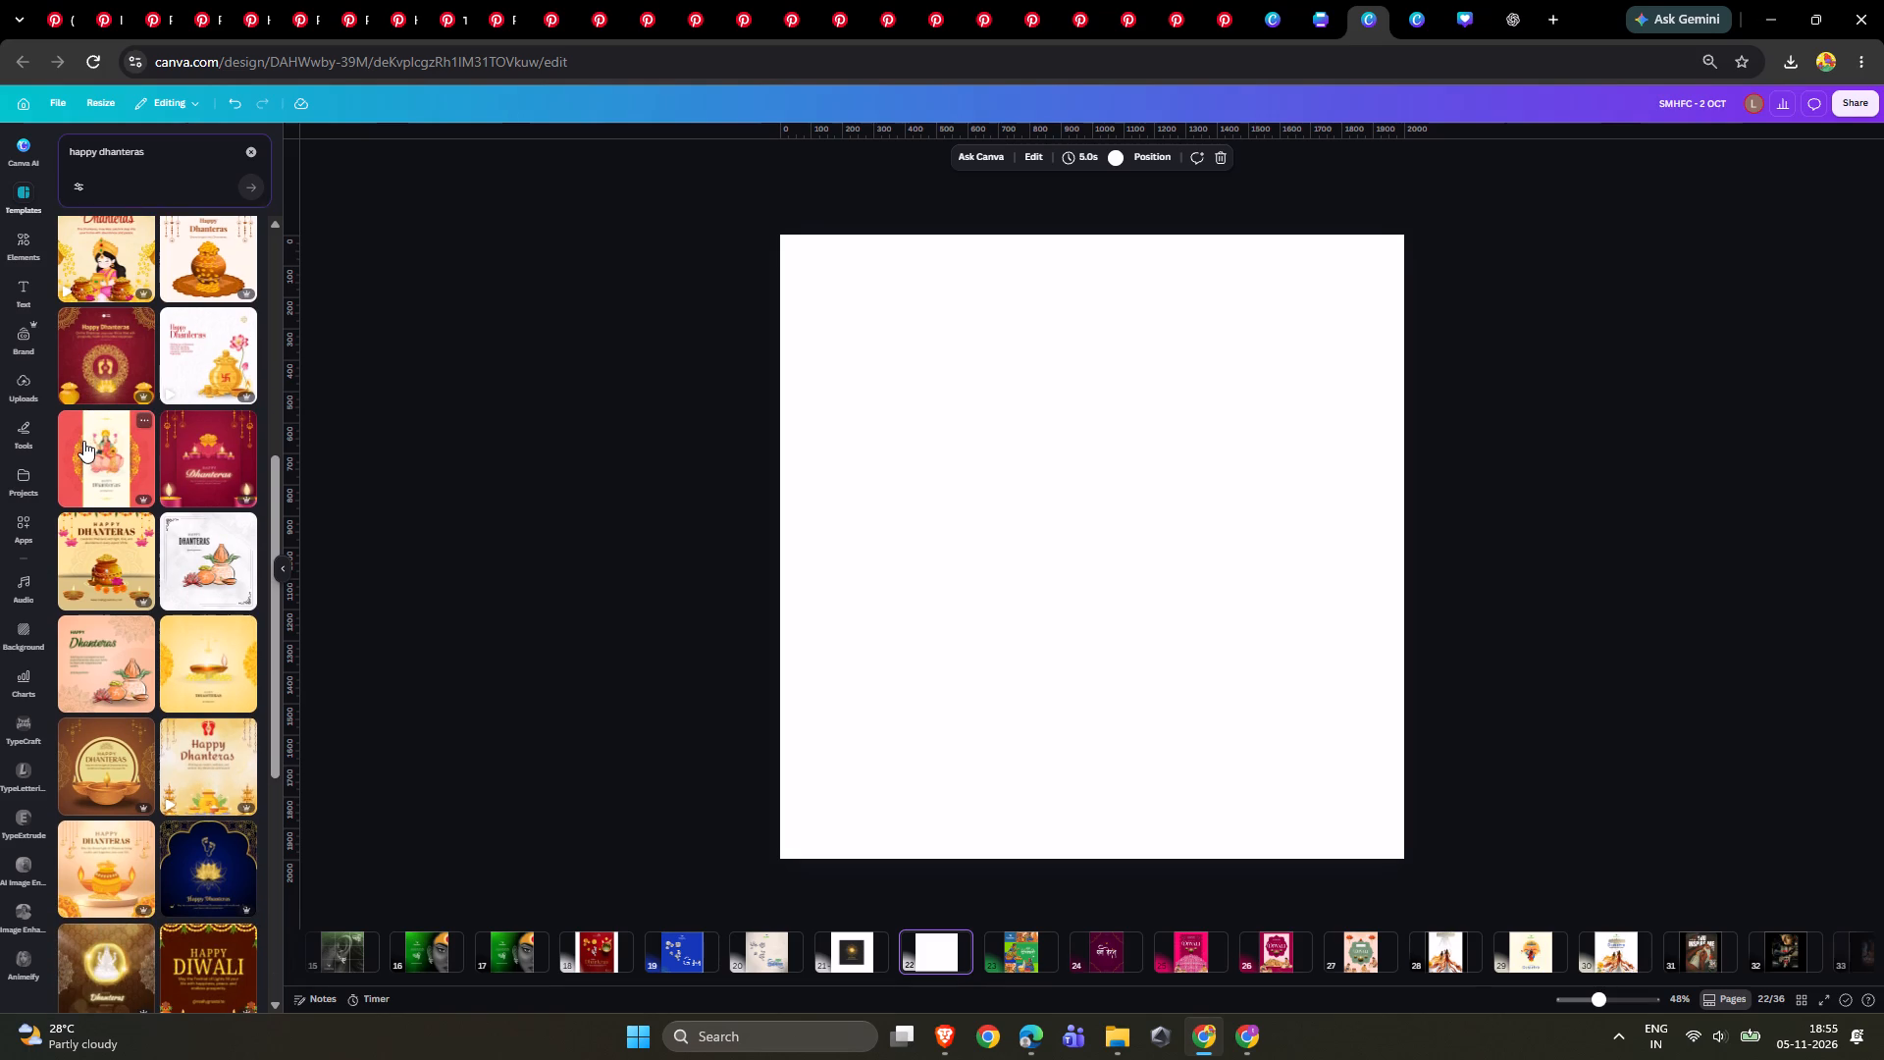
scroll(83, 440, "down", 5)
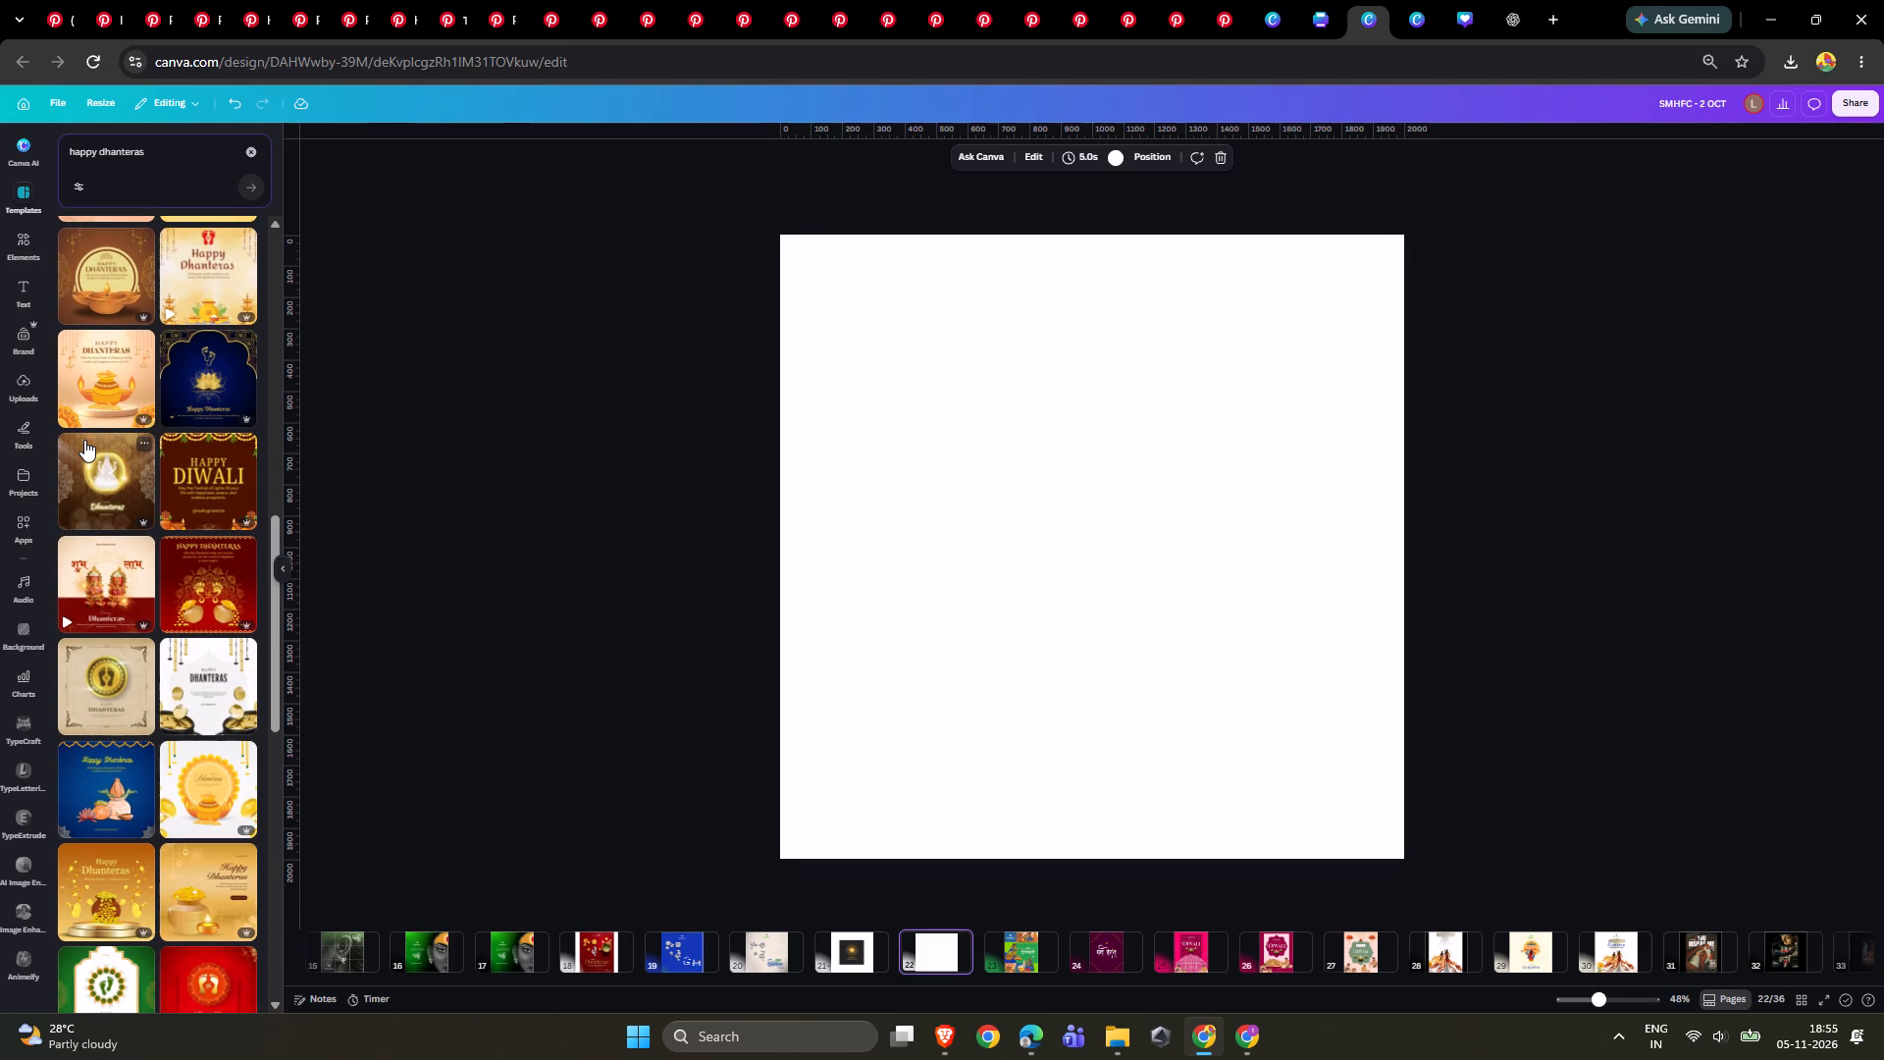
left_click(83, 722)
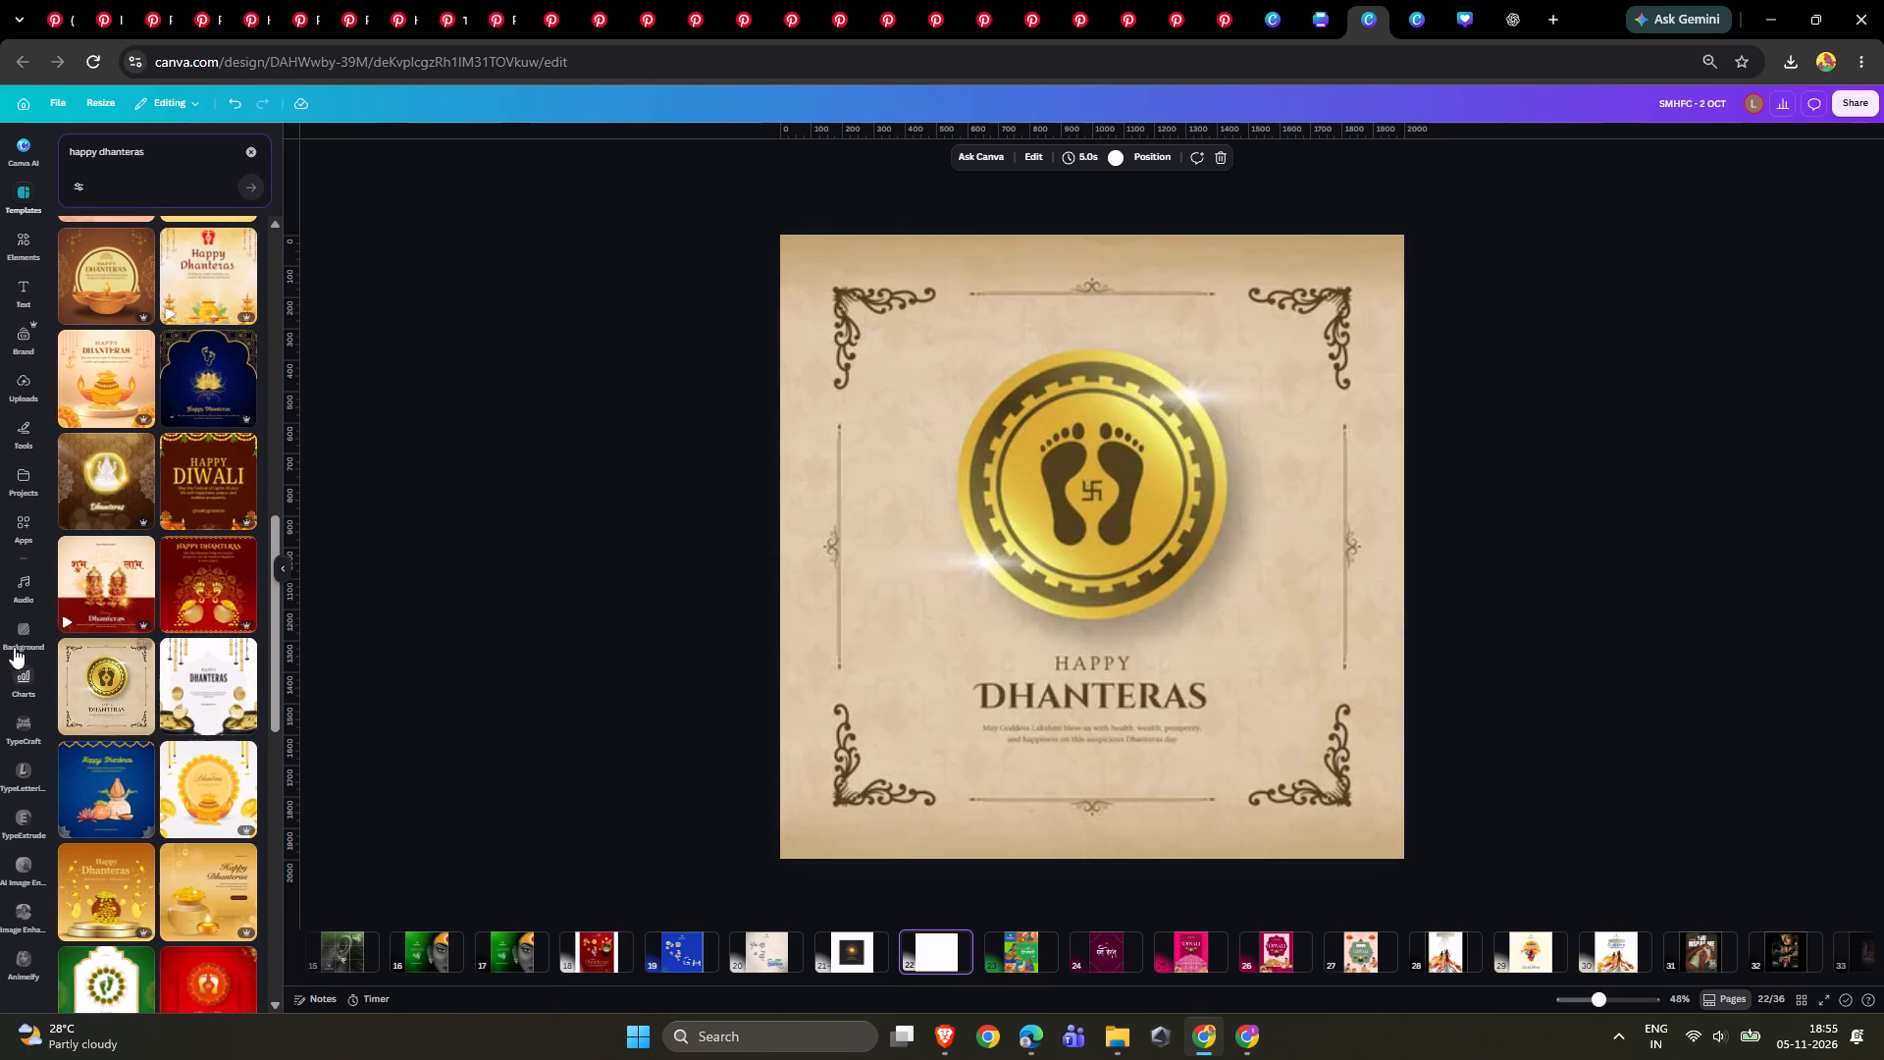
Delete the gold coin together with its footprints and swastika from the Happy Dhanteras template page.
left_click(1036, 508)
left_click(1486, 489)
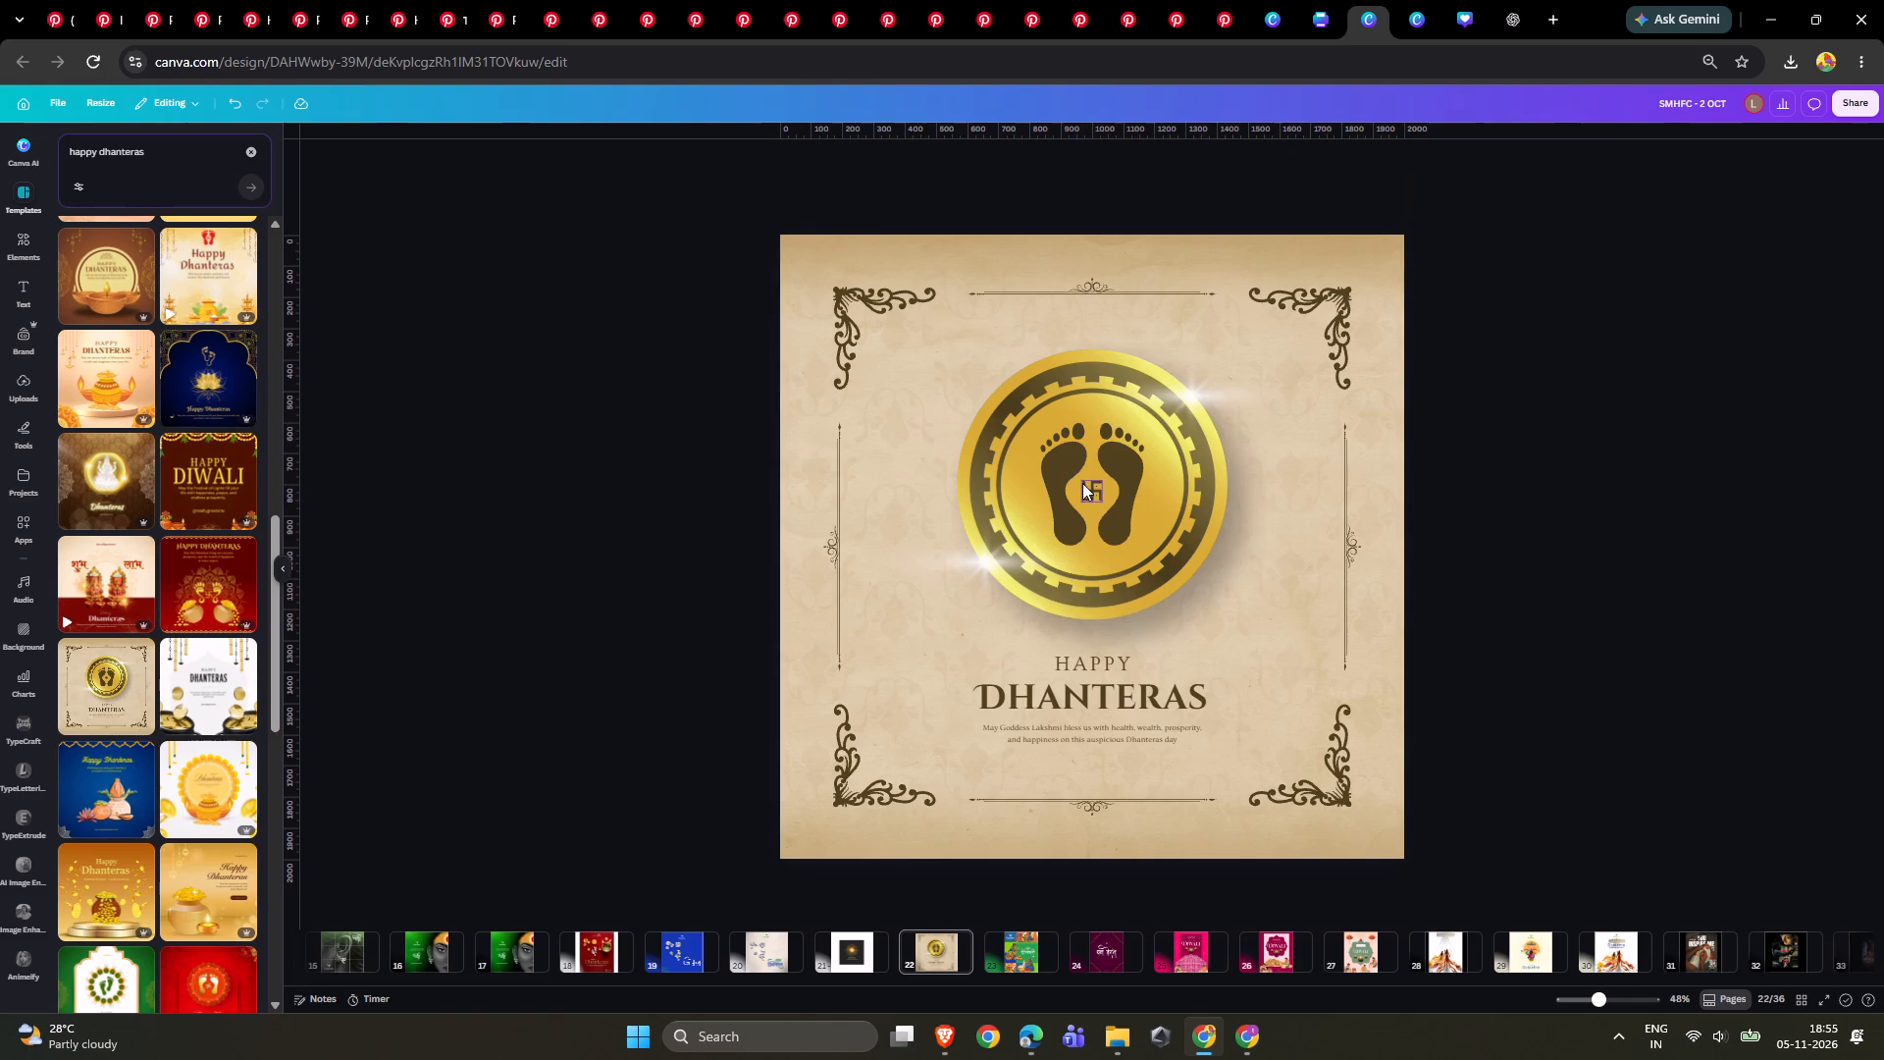
left_click(1082, 483)
left_click(1125, 481, "shift")
left_click(1187, 453, "shift")
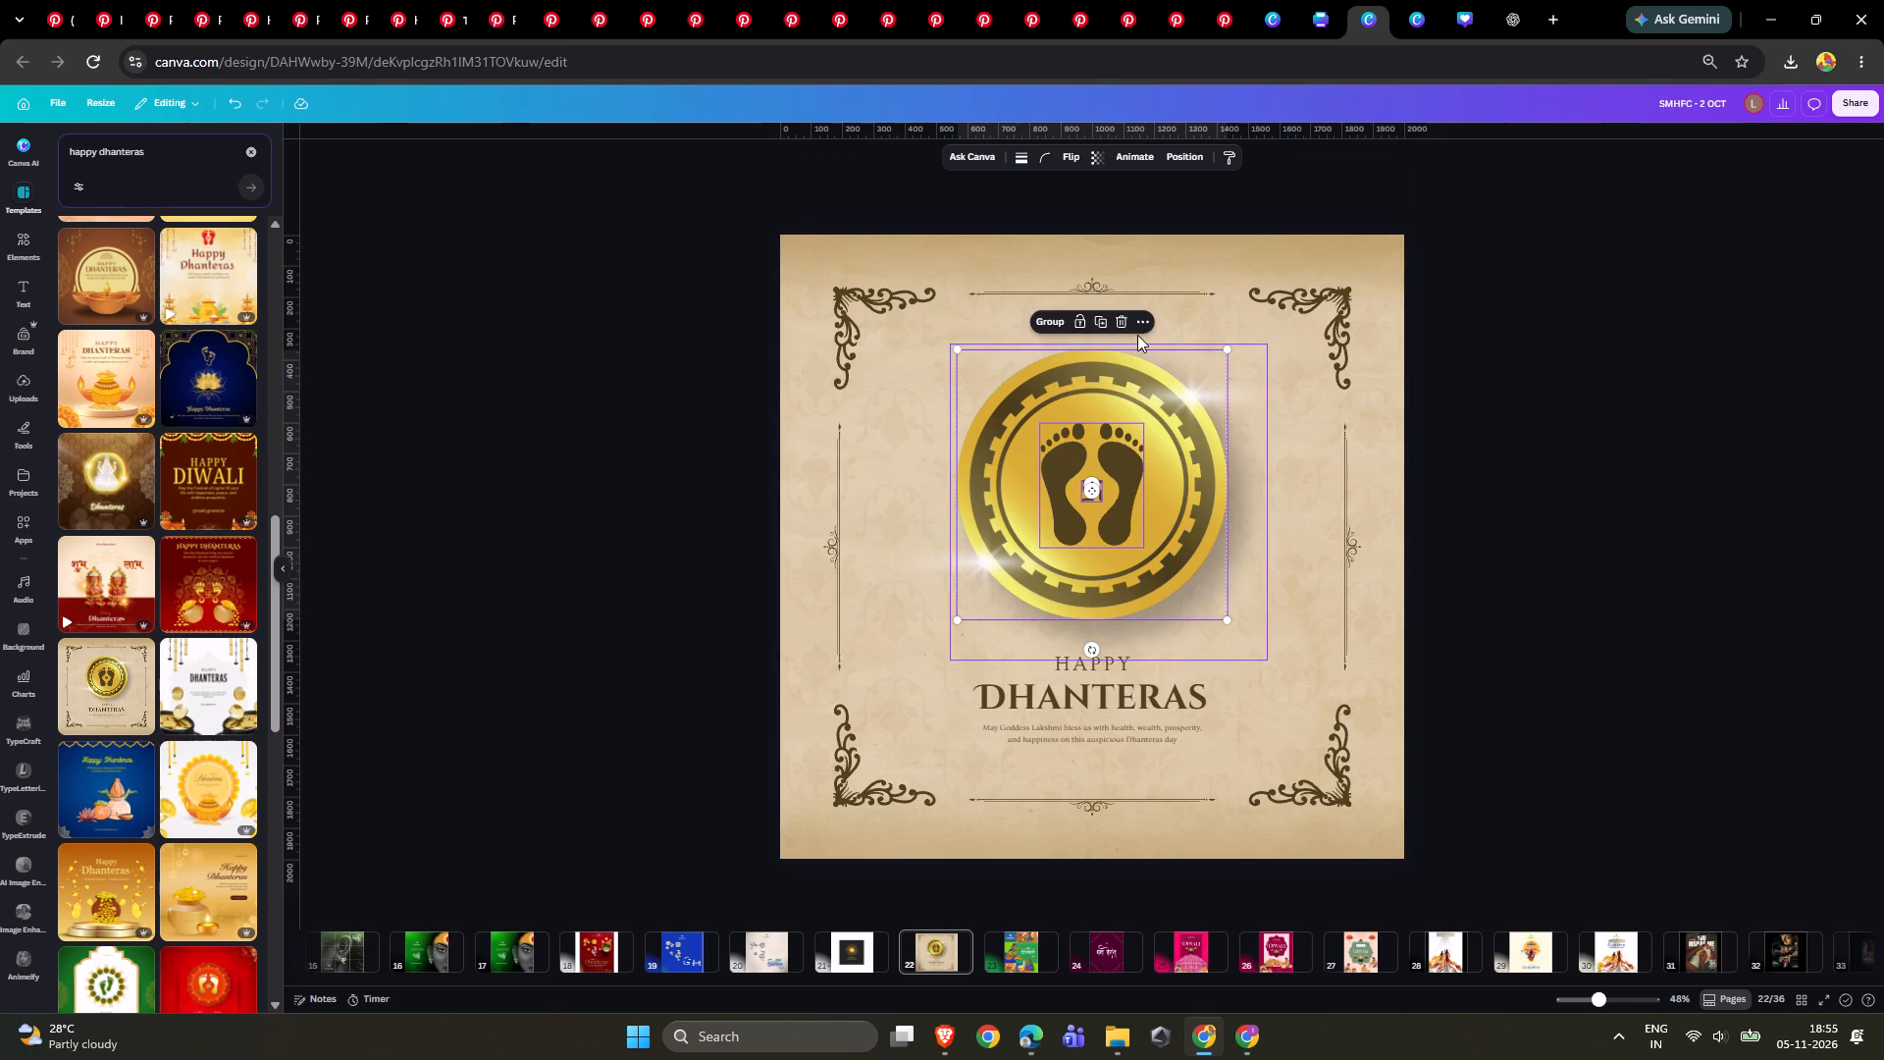
left_click(1125, 323)
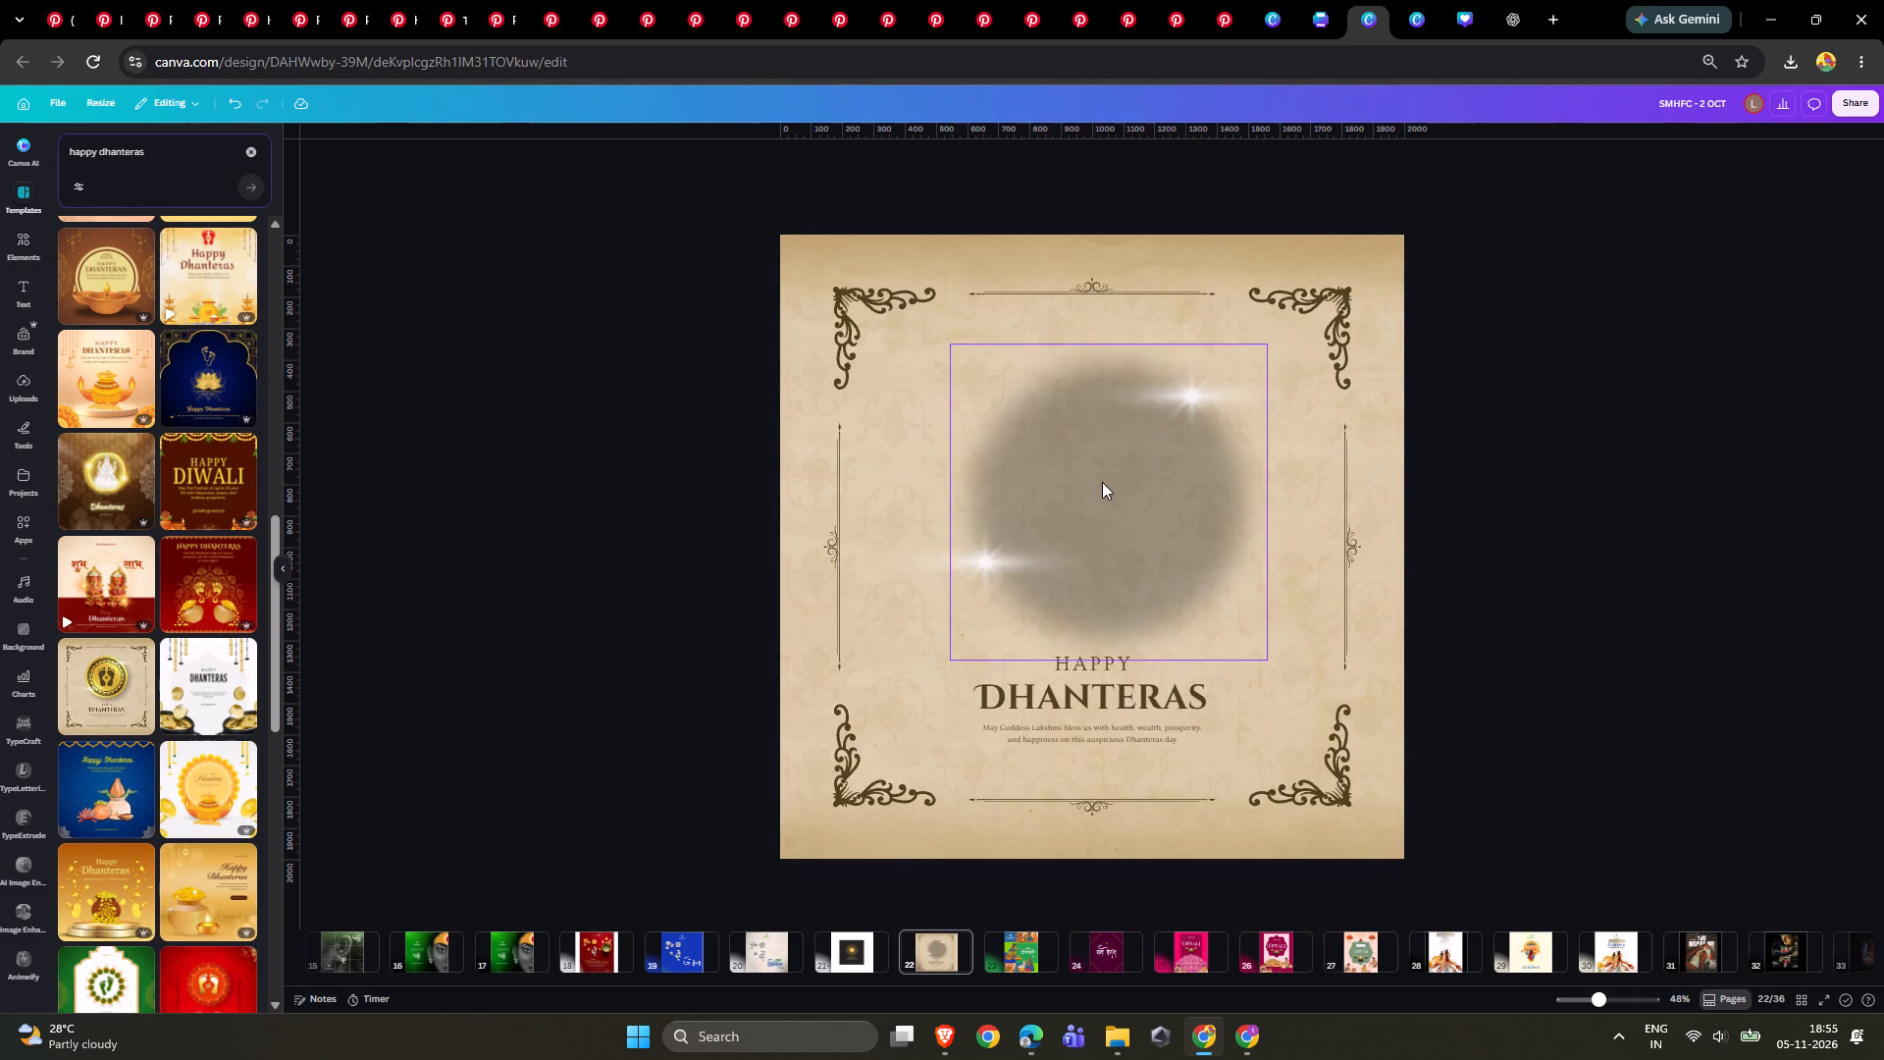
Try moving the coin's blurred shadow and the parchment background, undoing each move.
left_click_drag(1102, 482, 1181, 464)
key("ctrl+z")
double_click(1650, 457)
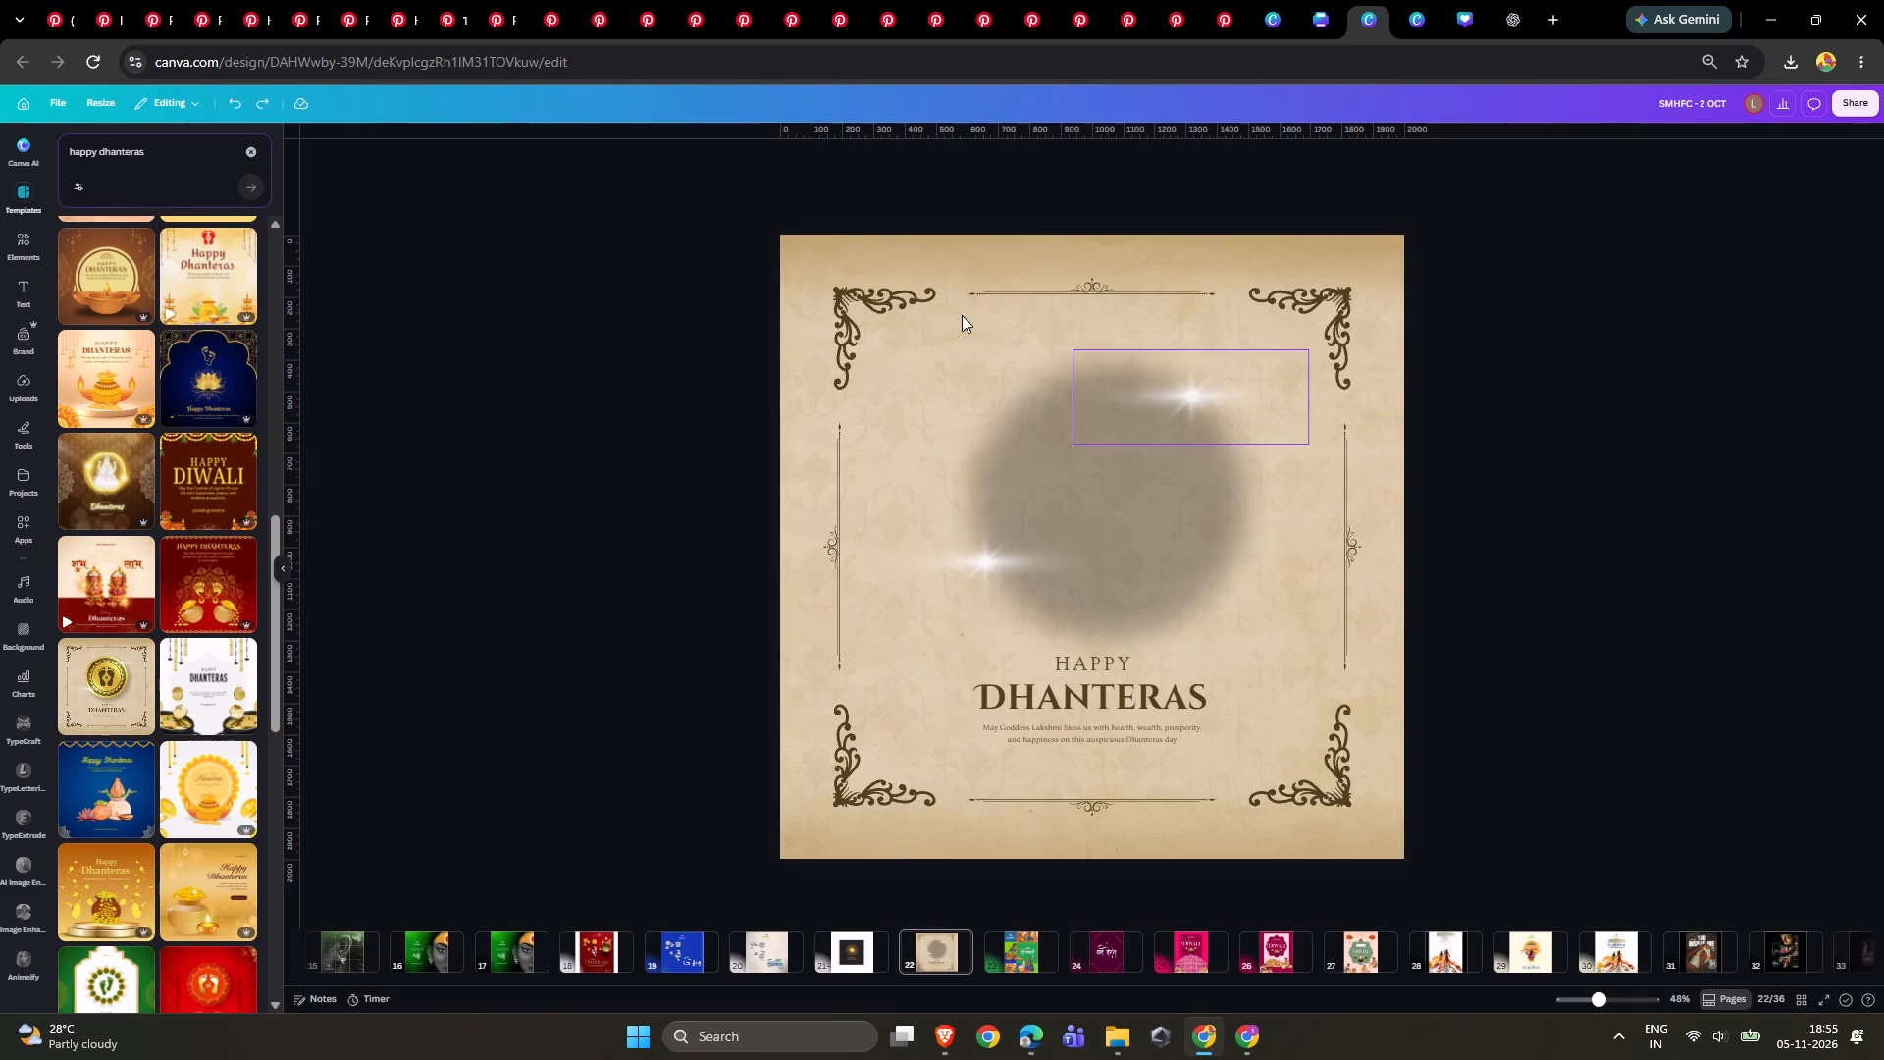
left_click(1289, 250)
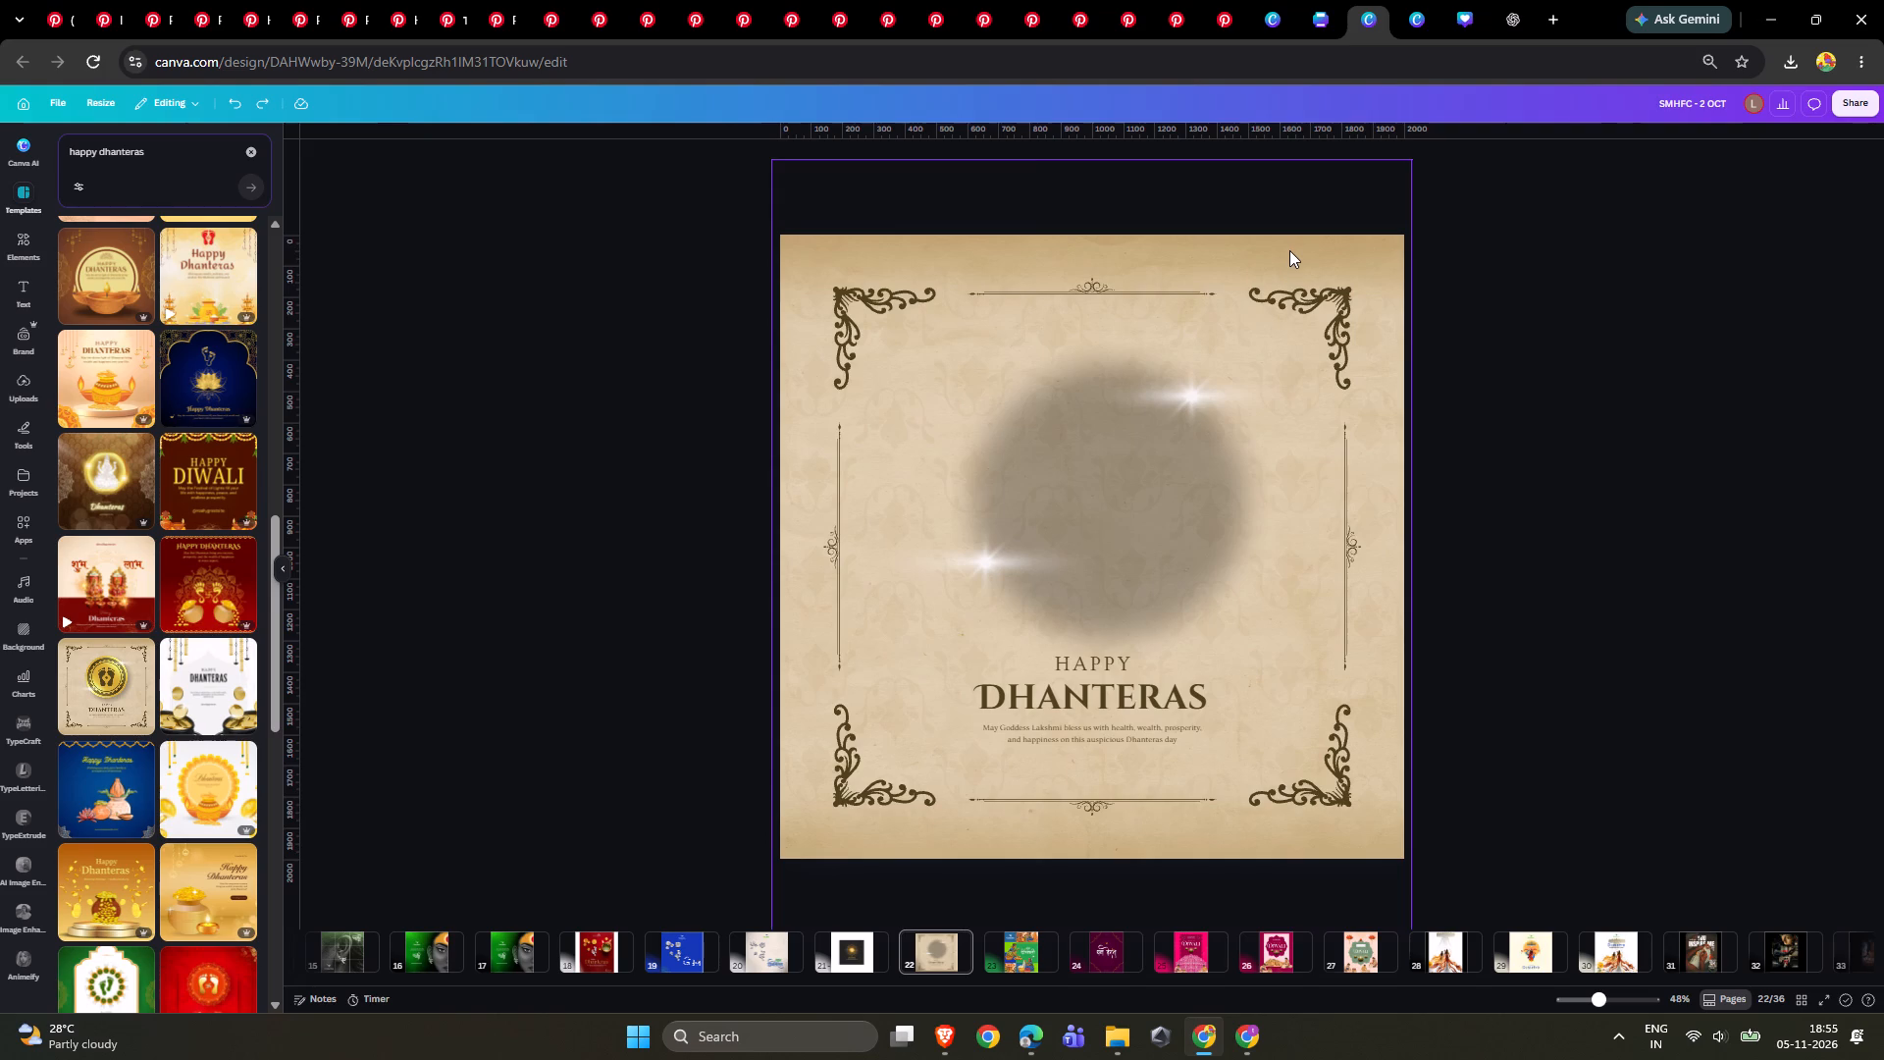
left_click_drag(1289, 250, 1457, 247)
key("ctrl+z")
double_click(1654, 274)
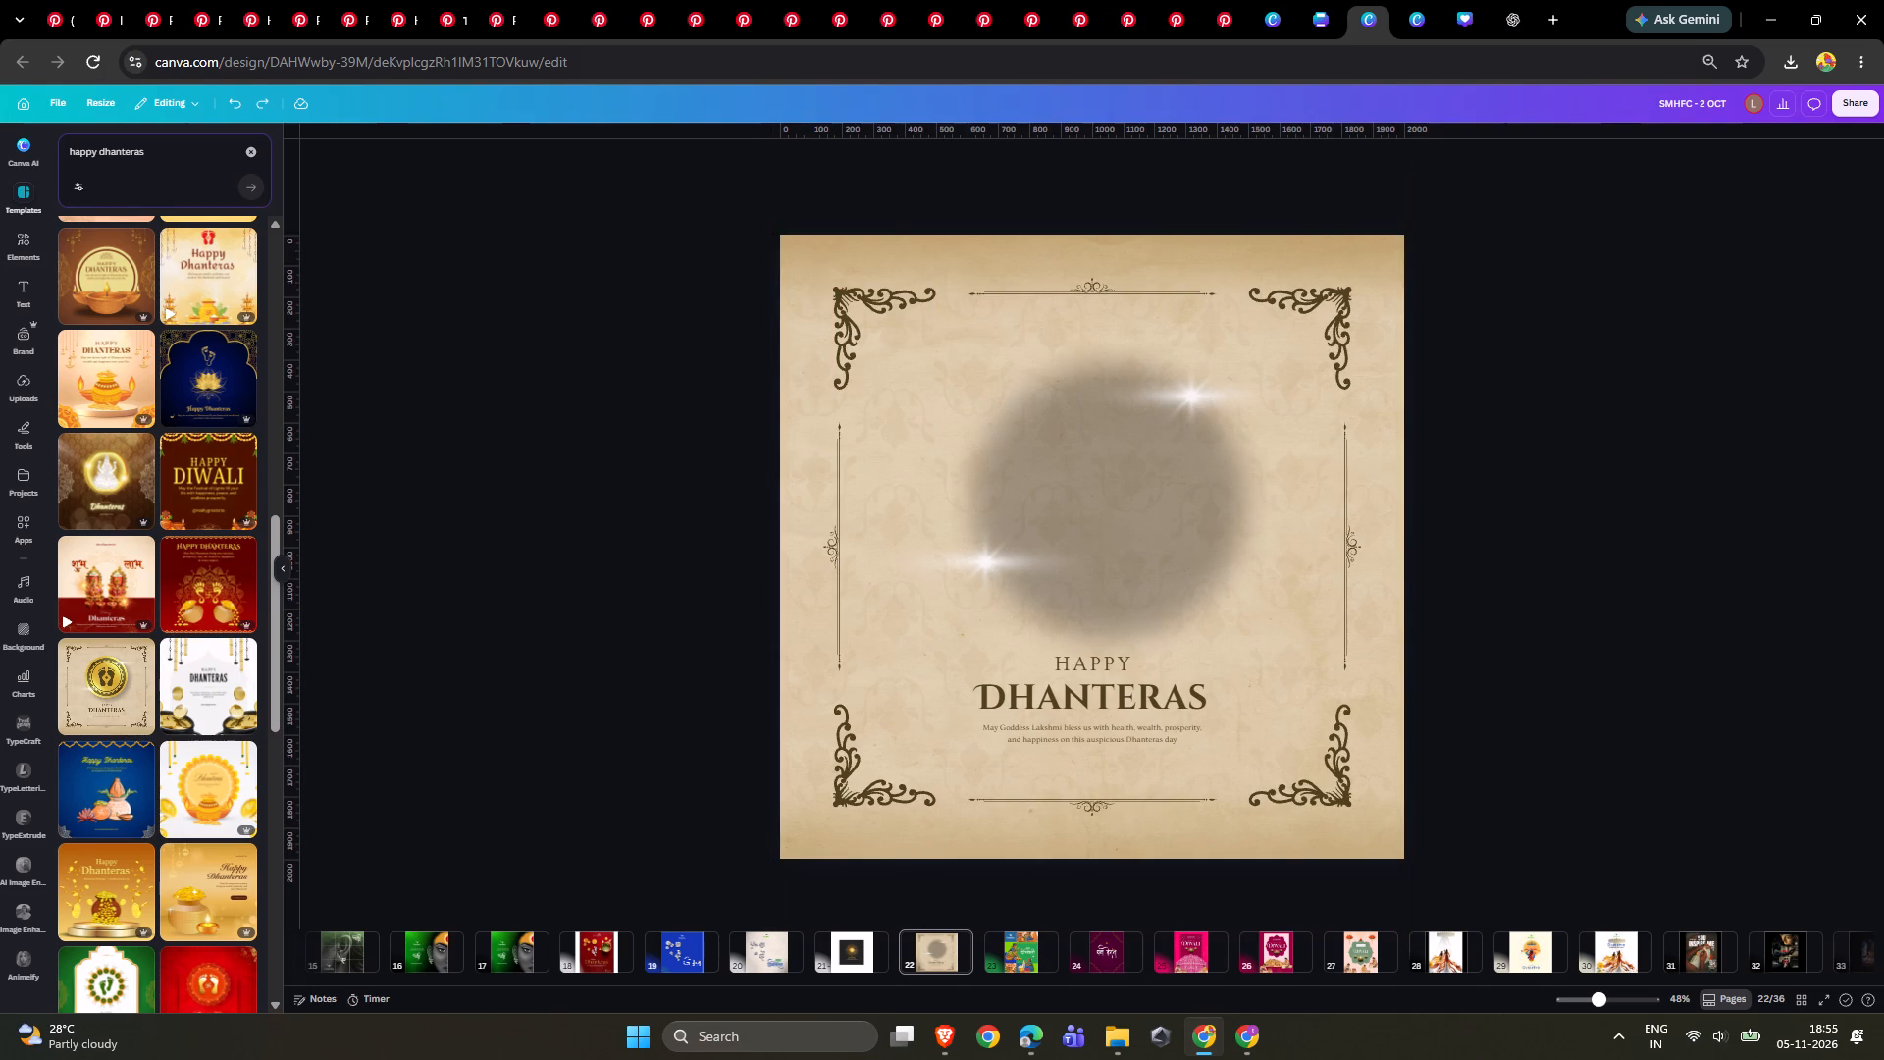
Look through the Svatantra brand elements document for borders, rosettes and patterns that could suit the Dhanteras creative.
left_click(1318, 0)
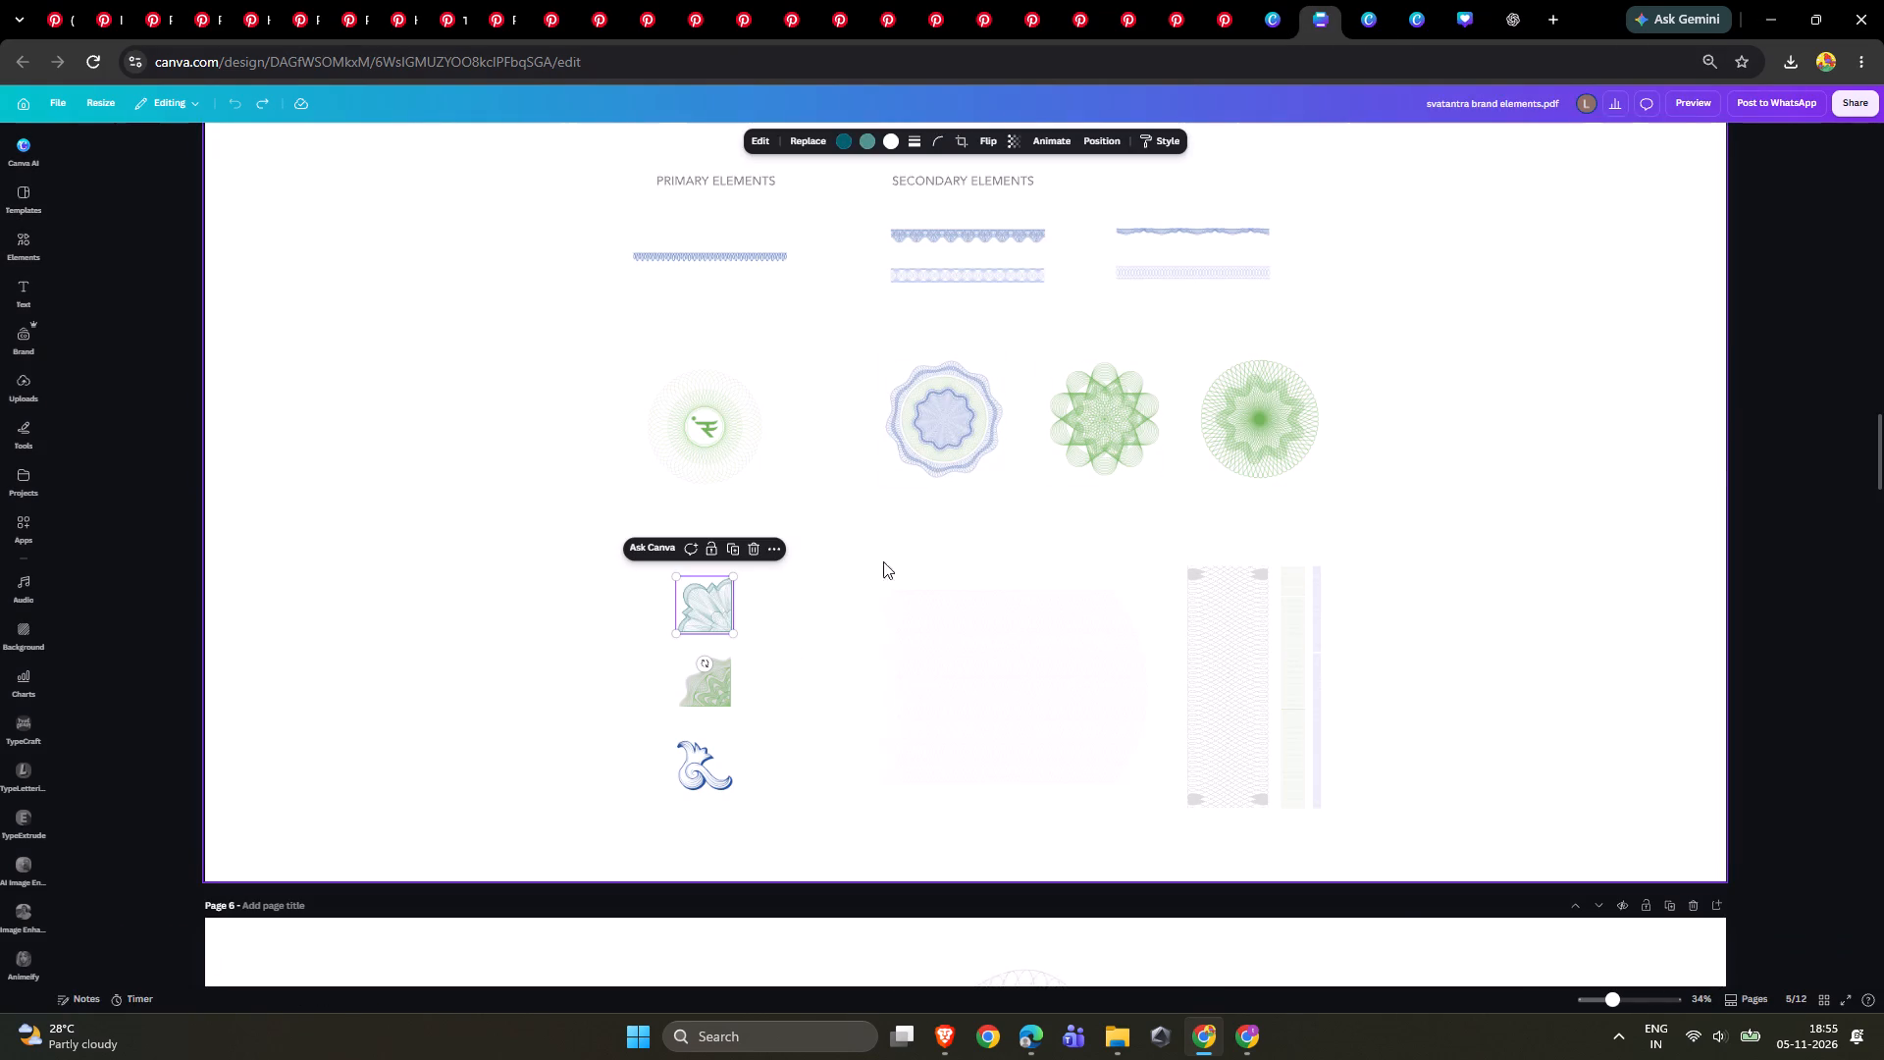
scroll(1057, 497, "down", 2)
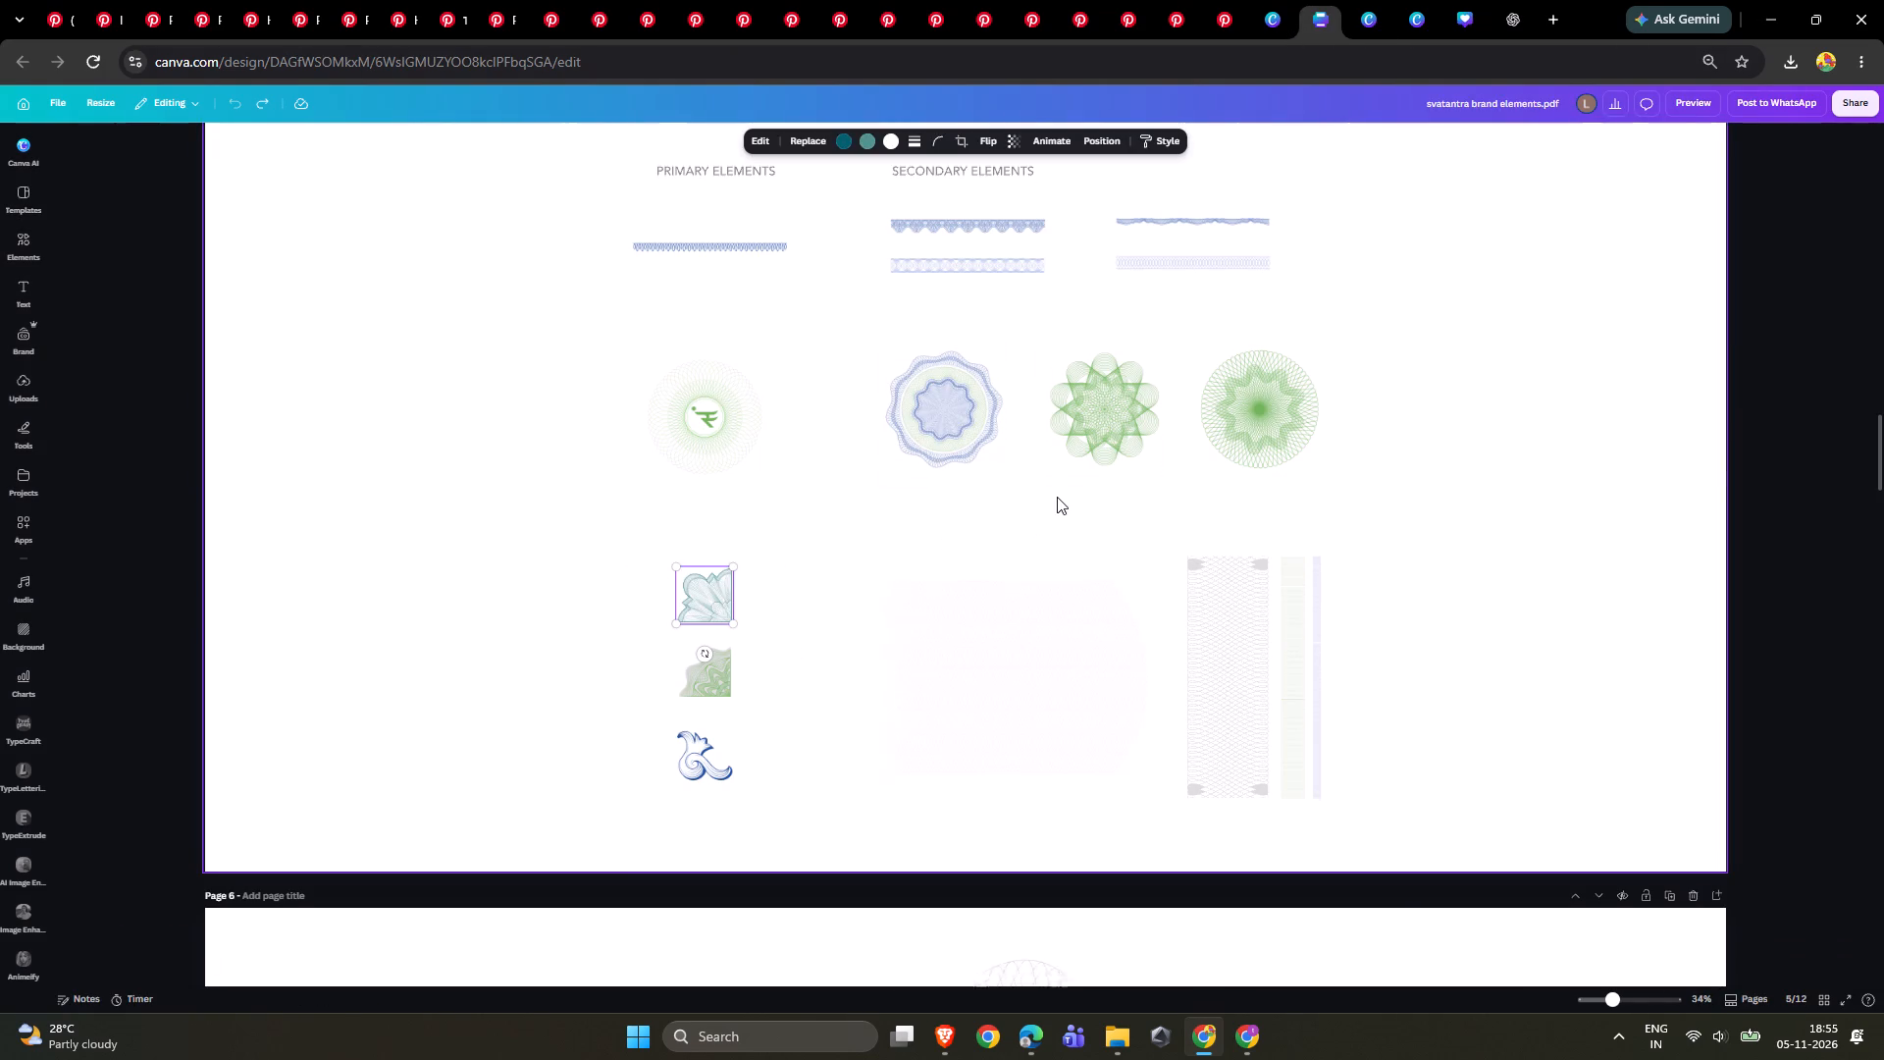
scroll(1057, 497, "down", 15)
scroll(1054, 495, "down", 9)
scroll(1054, 494, "up", 2)
Return to the SMHFC - 2 OCT design and review its Dussehra creatives and reference pages up to page 36.
left_click(1373, 0)
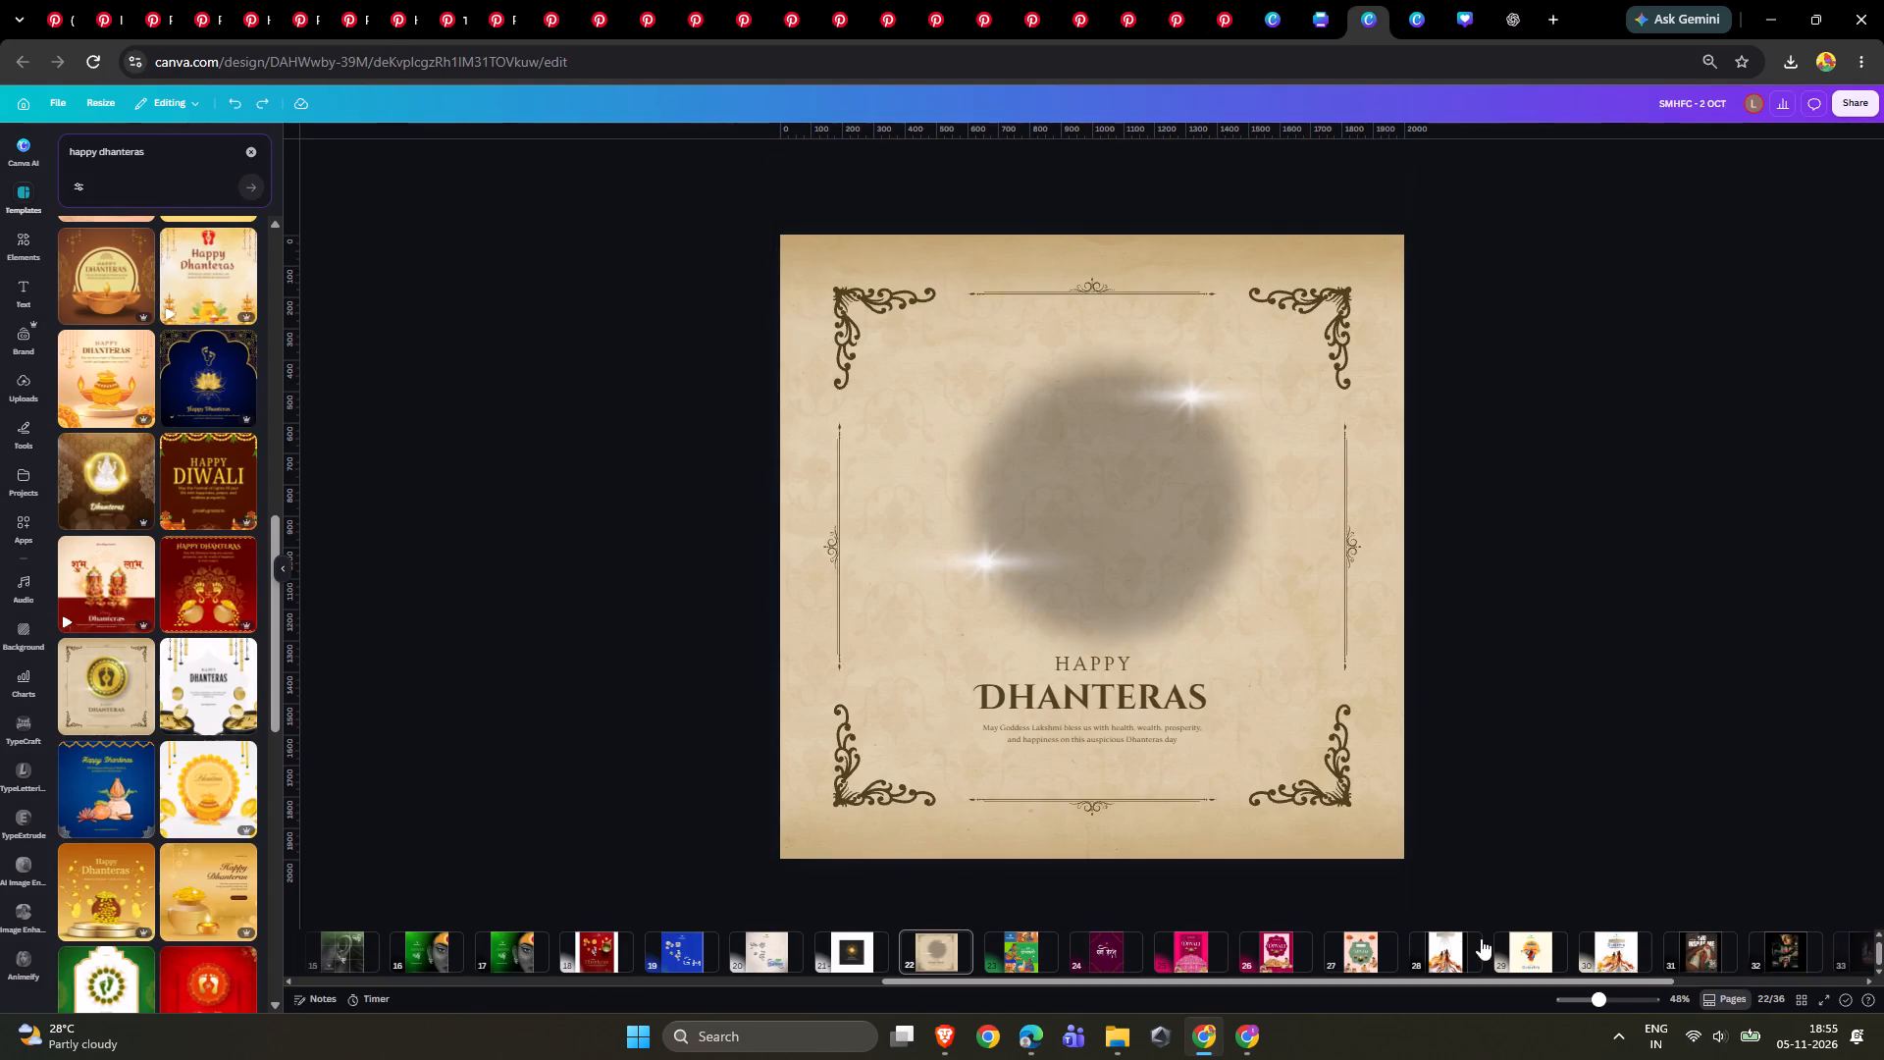
left_click(1693, 946)
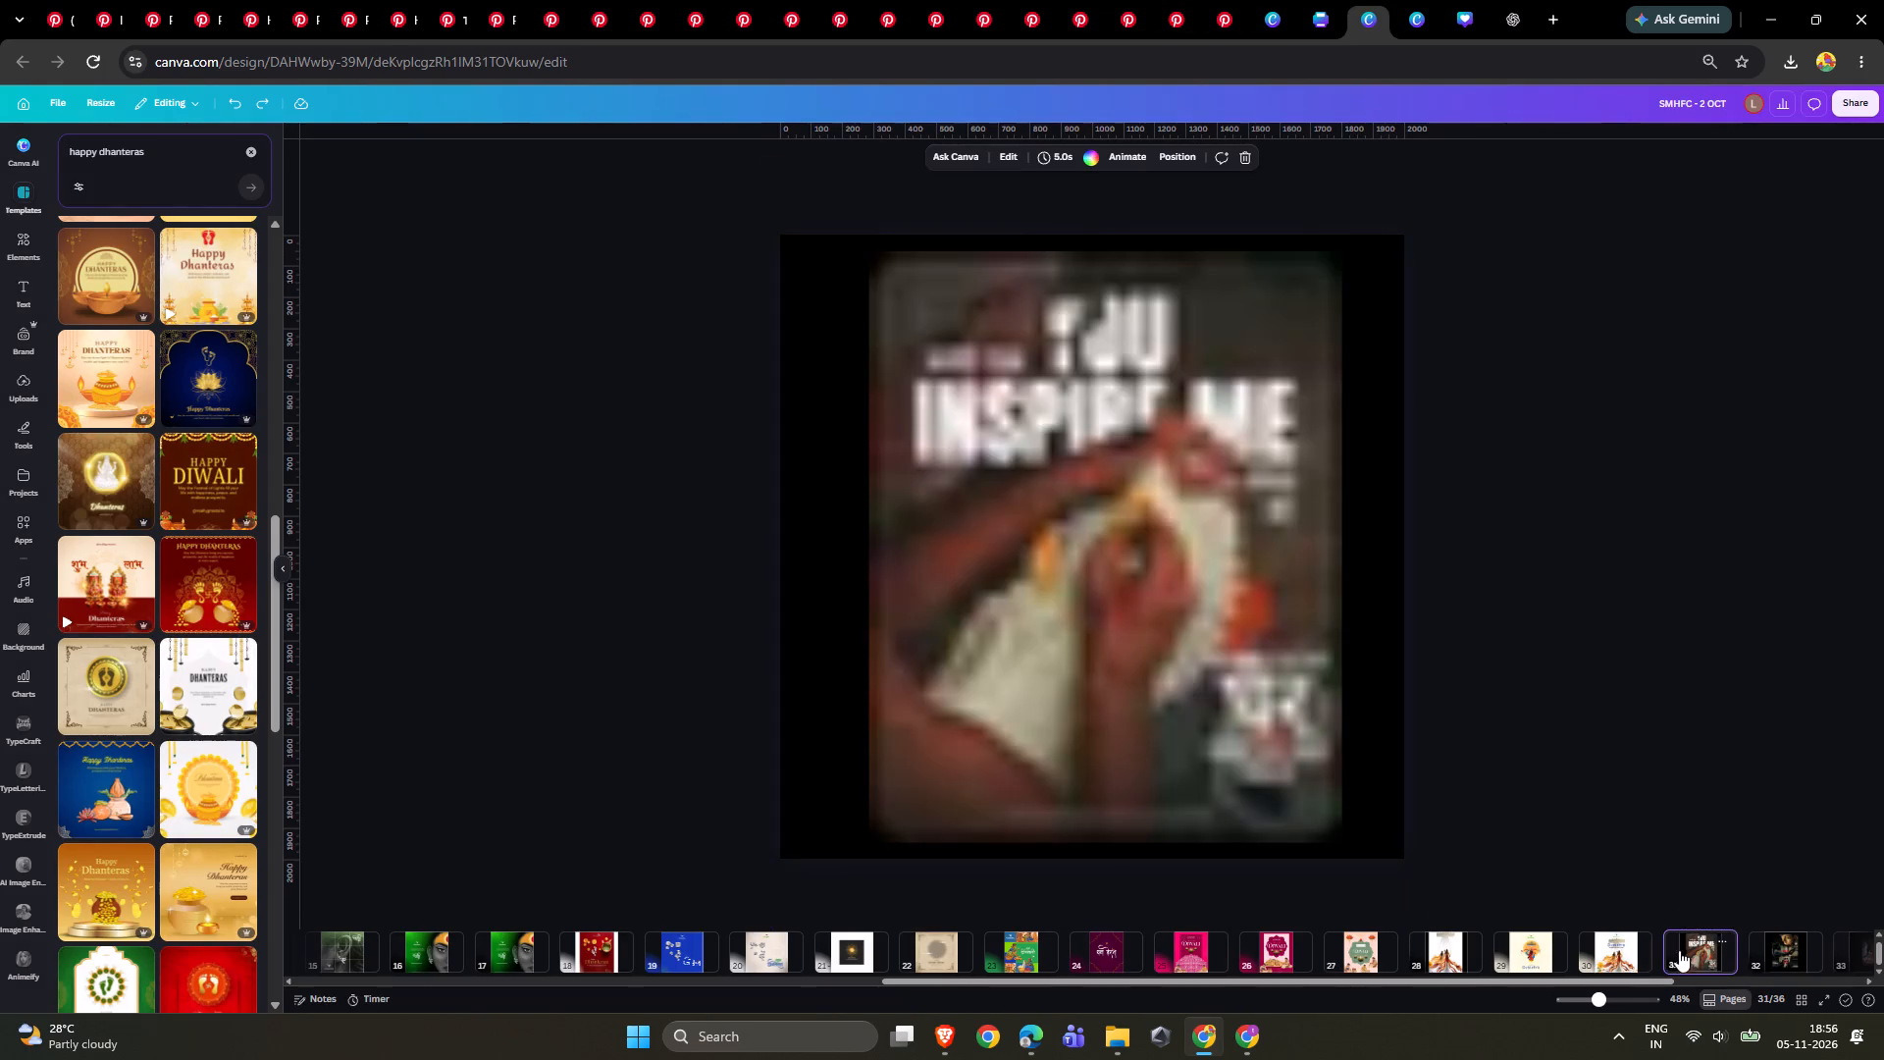
left_click(1621, 953)
scroll(1621, 953, "down", 2)
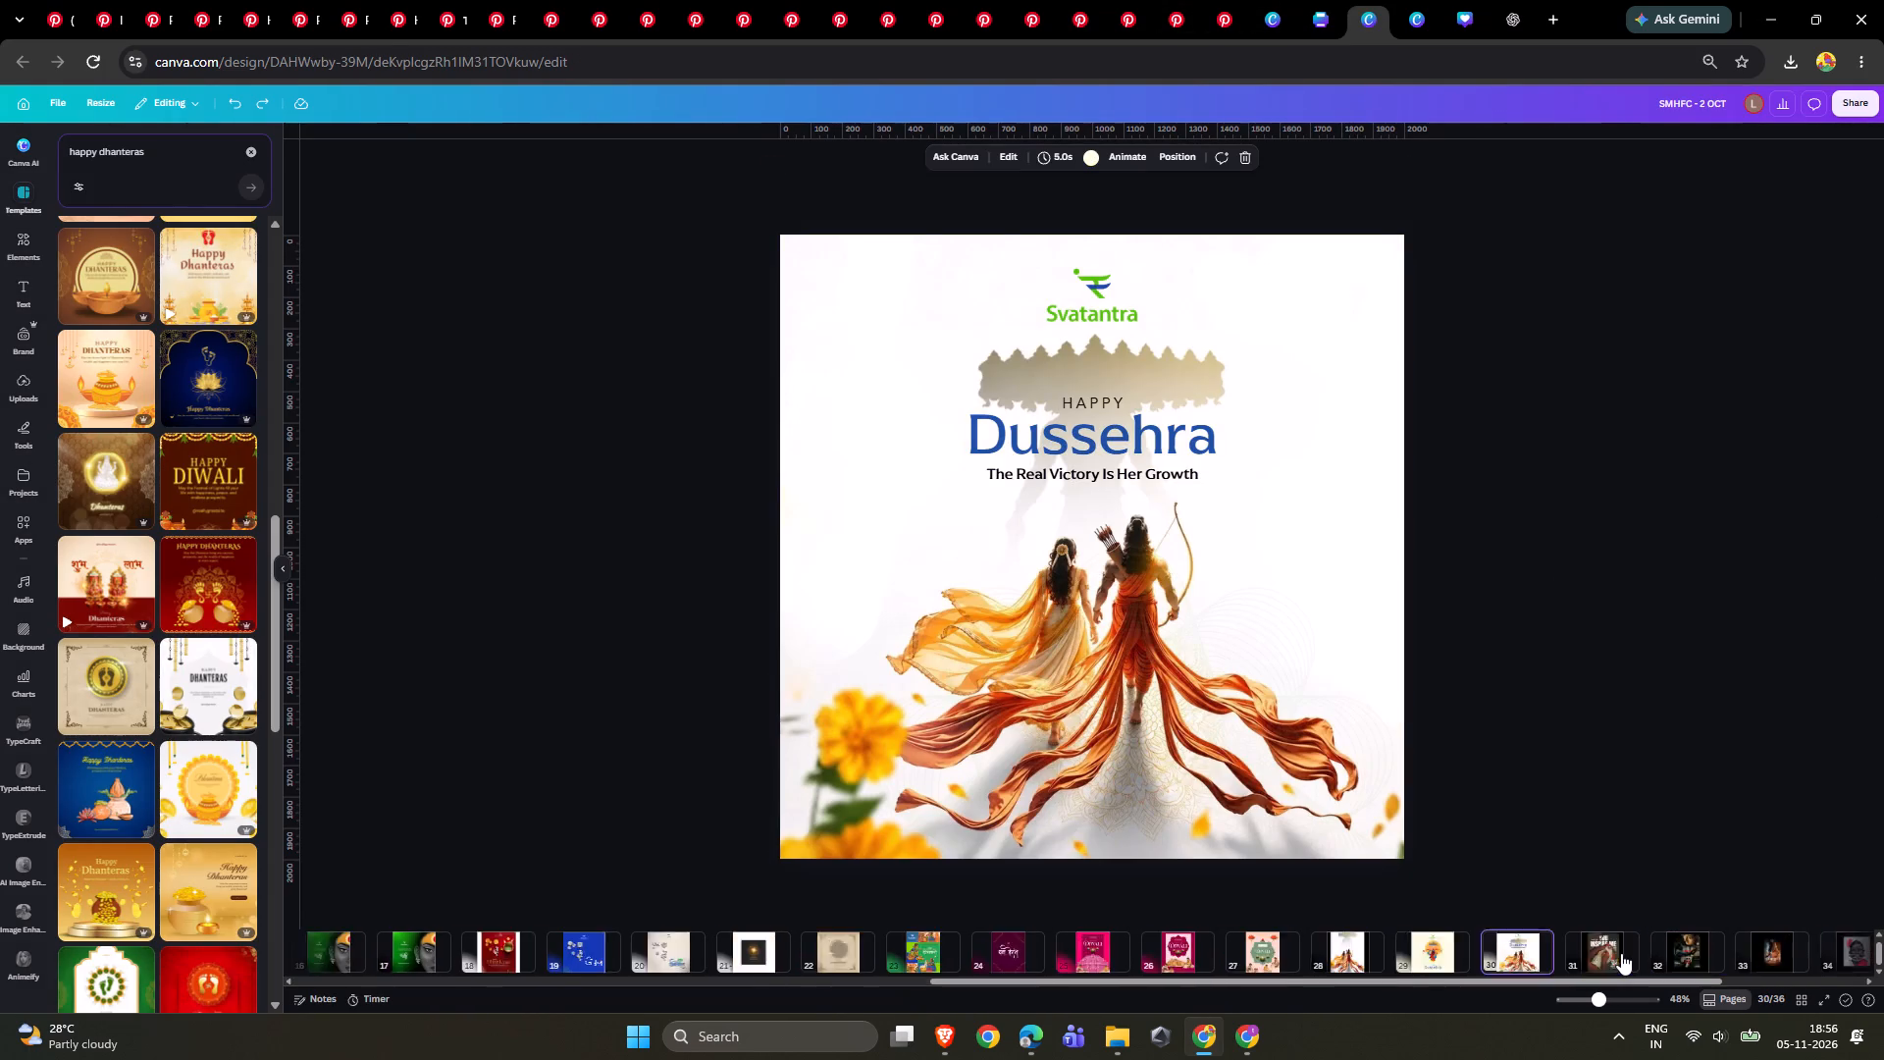
scroll(1621, 953, "down", 1)
left_click(1569, 952)
scroll(1569, 953, "down", 3)
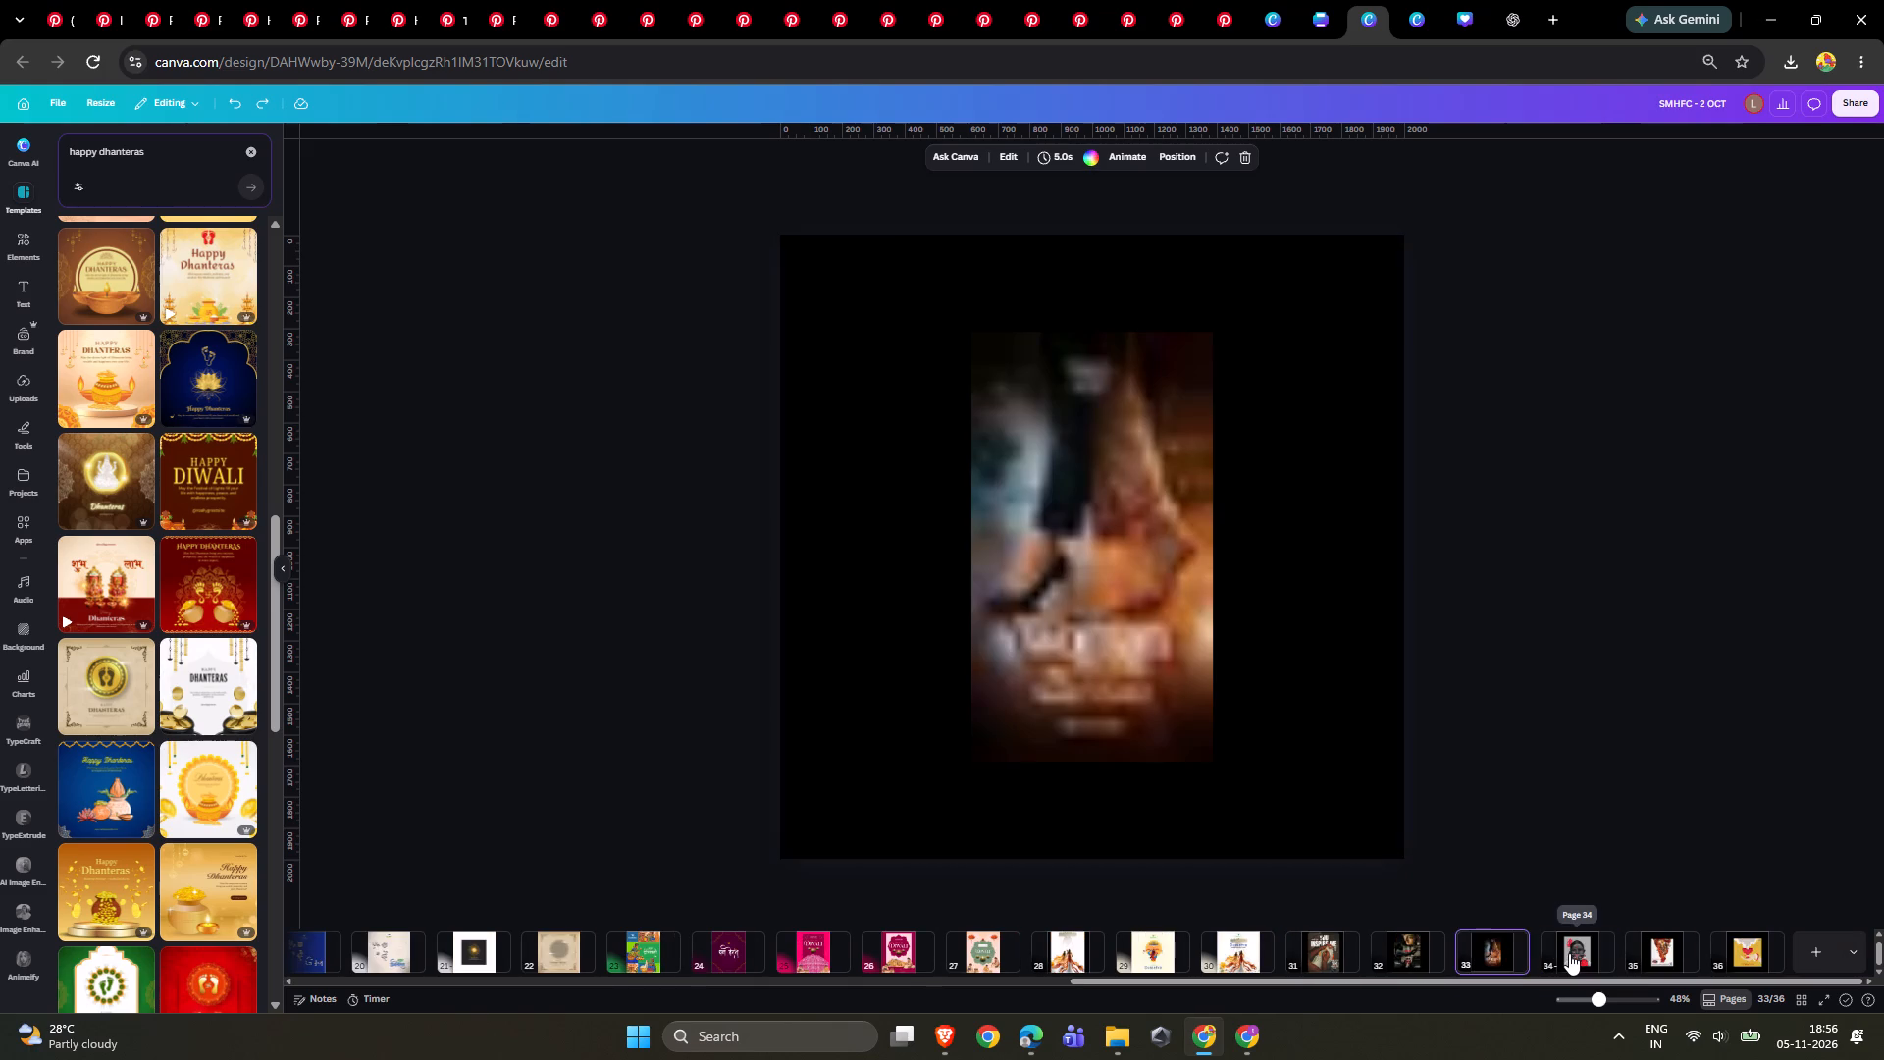
left_click(1718, 949)
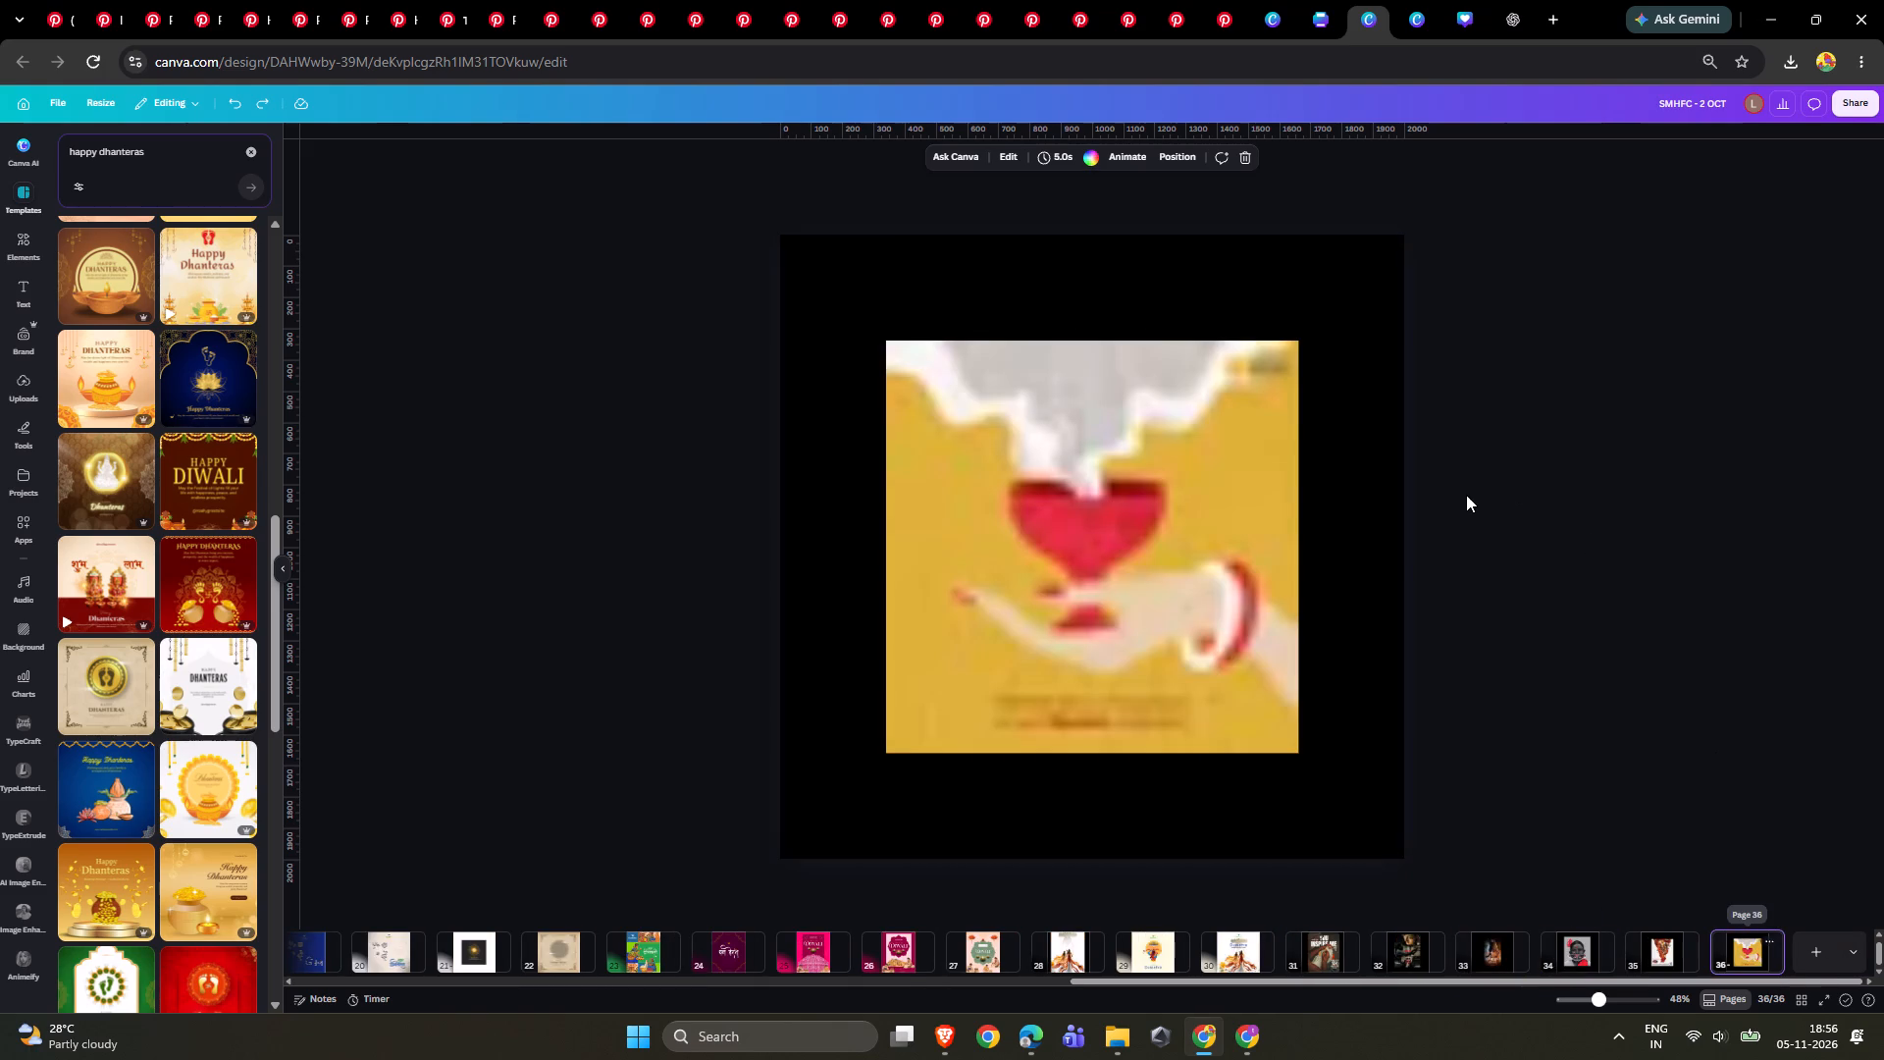
Go back through the design from page 36, past the Dussehra, Diwali, Dhanteras and Navratri creatives, to the black Svatantra symbol on page 12.
key("Left")
key("Left")
key("Left")
key("Left")
key("Left")
key("Left")
key("Left")
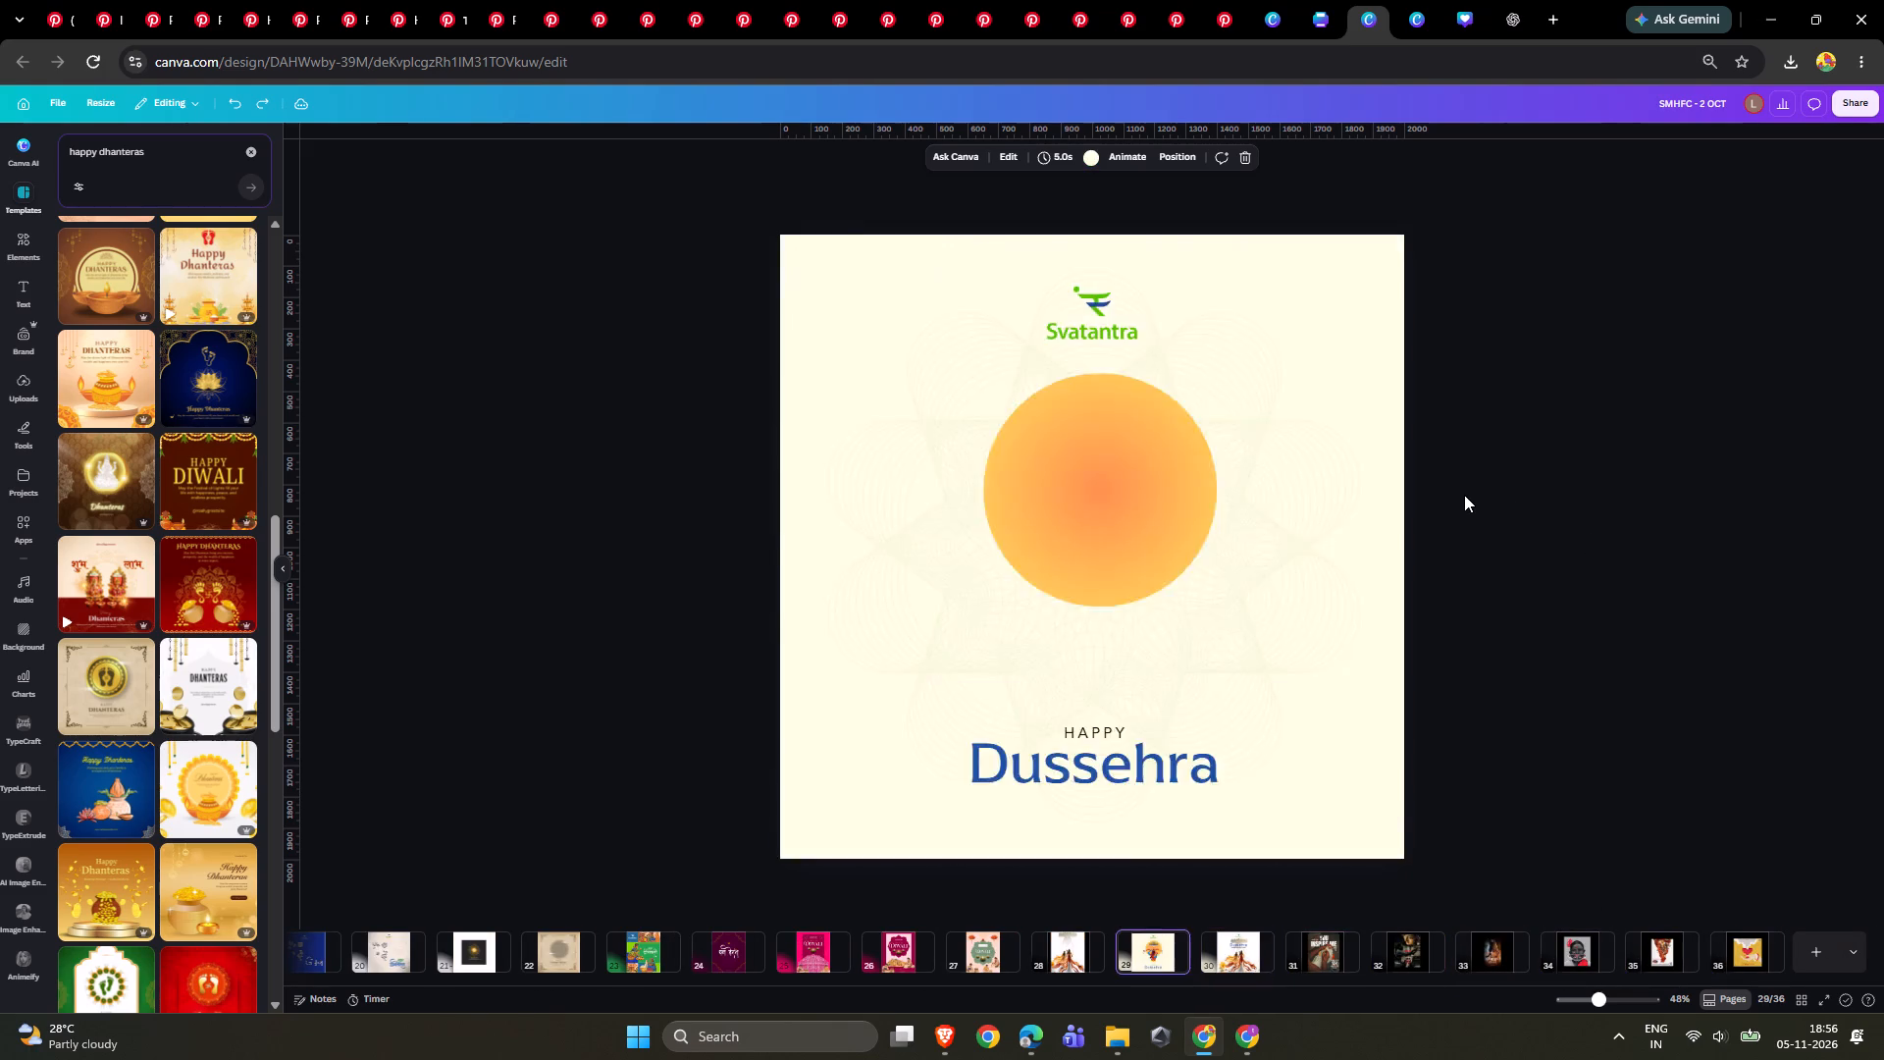
key("Left")
key("Left")
key("Left")
key("Left")
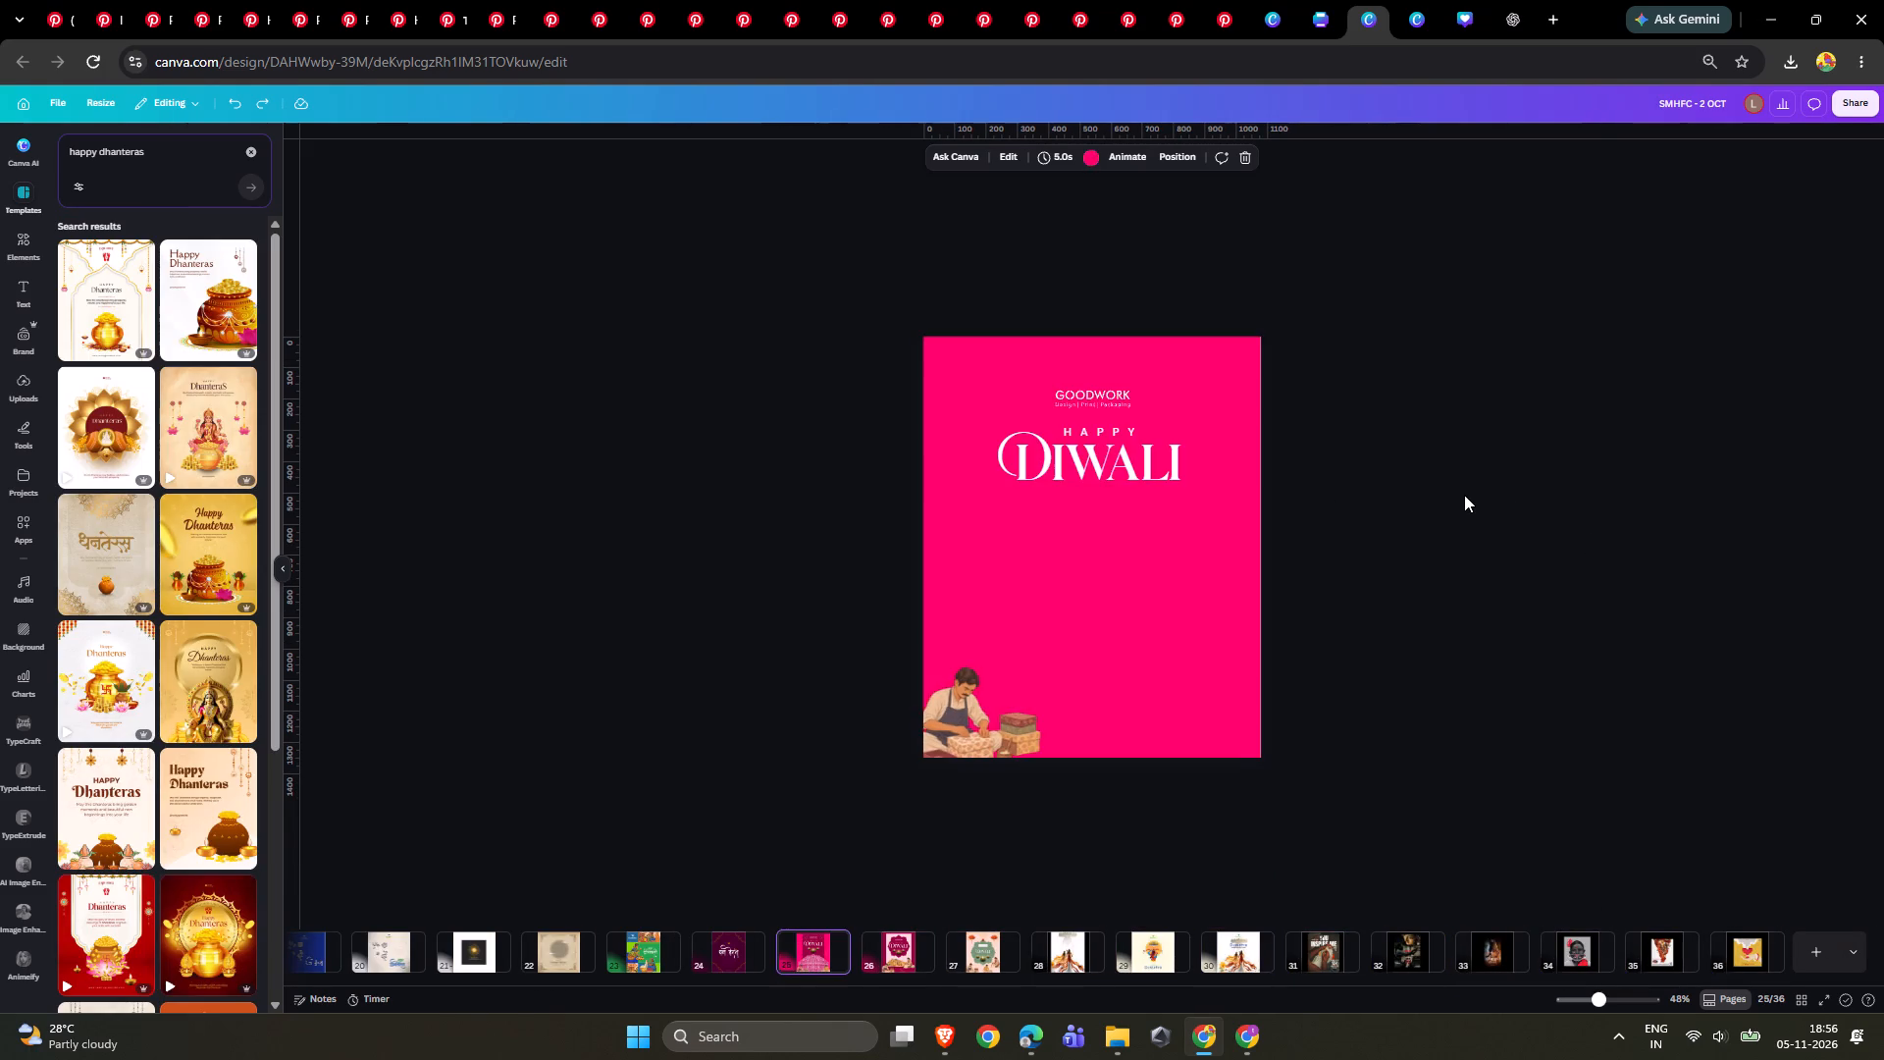
key("Left")
key("Left")
key("Left")
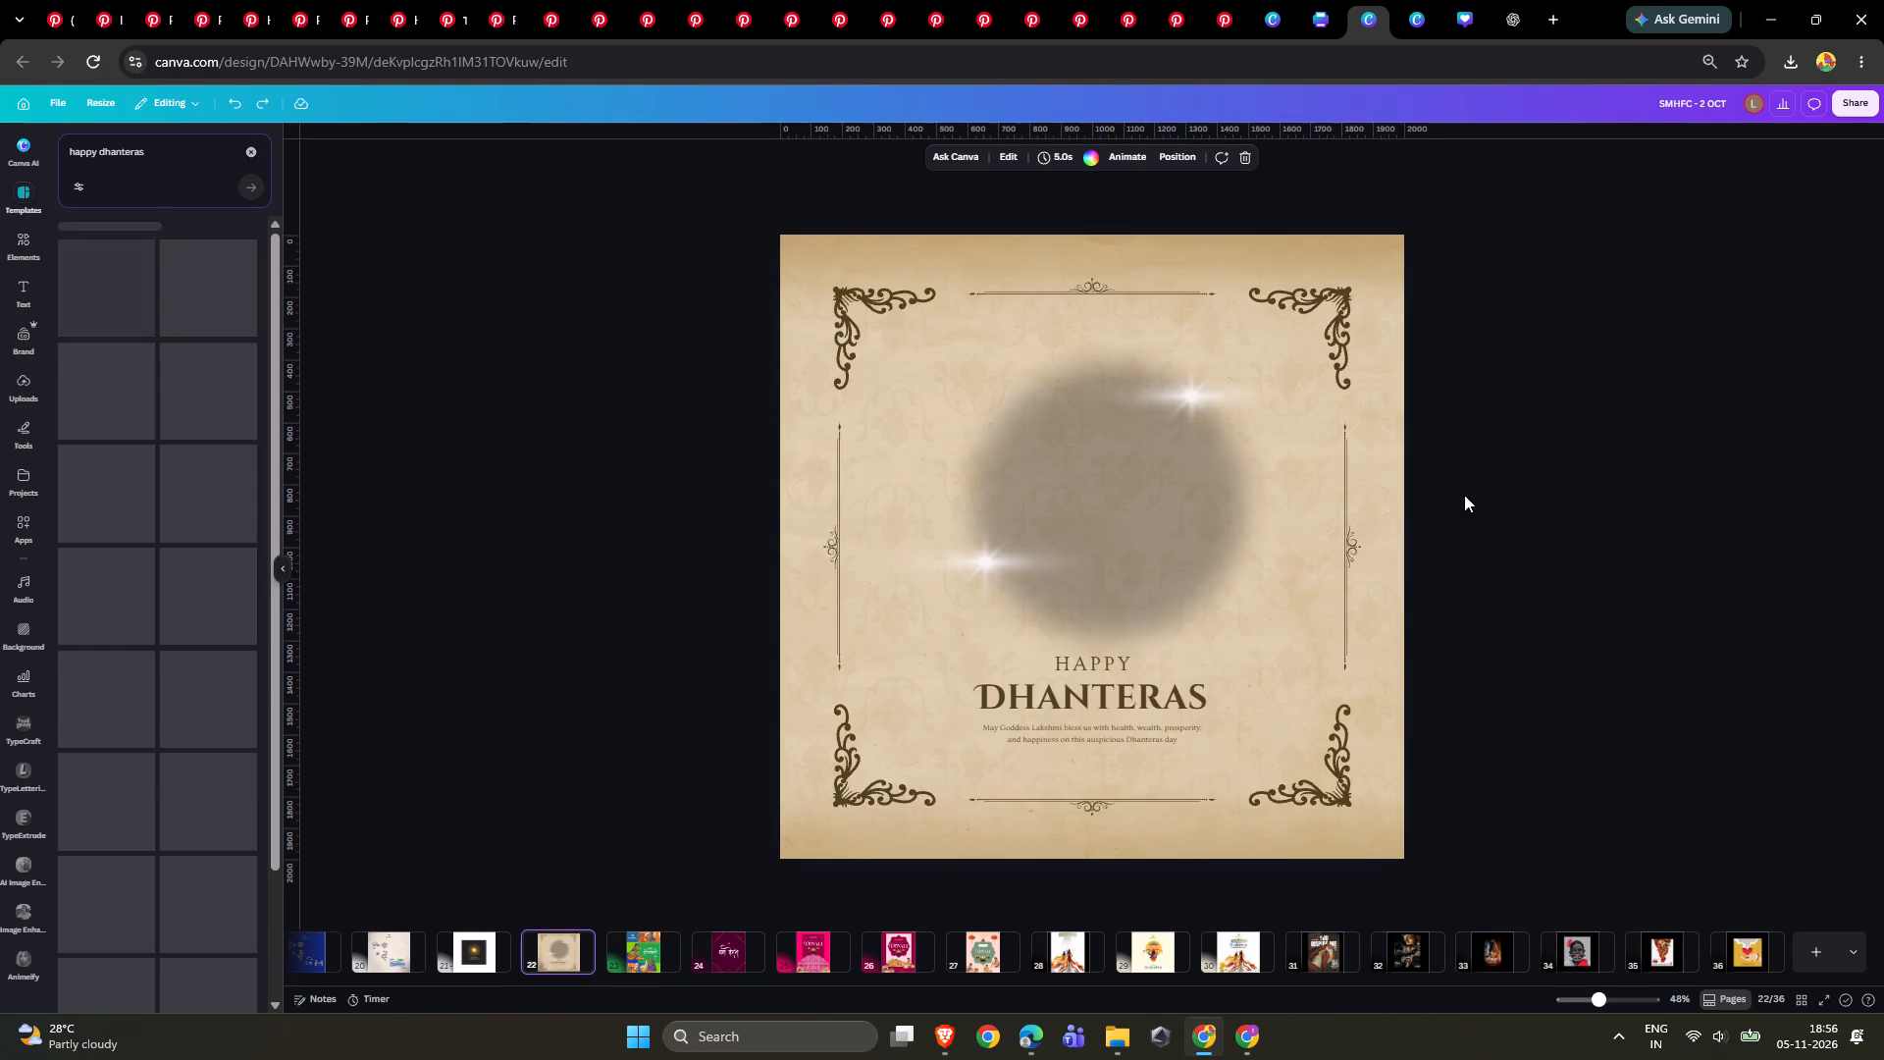
key("Left")
key("Left")
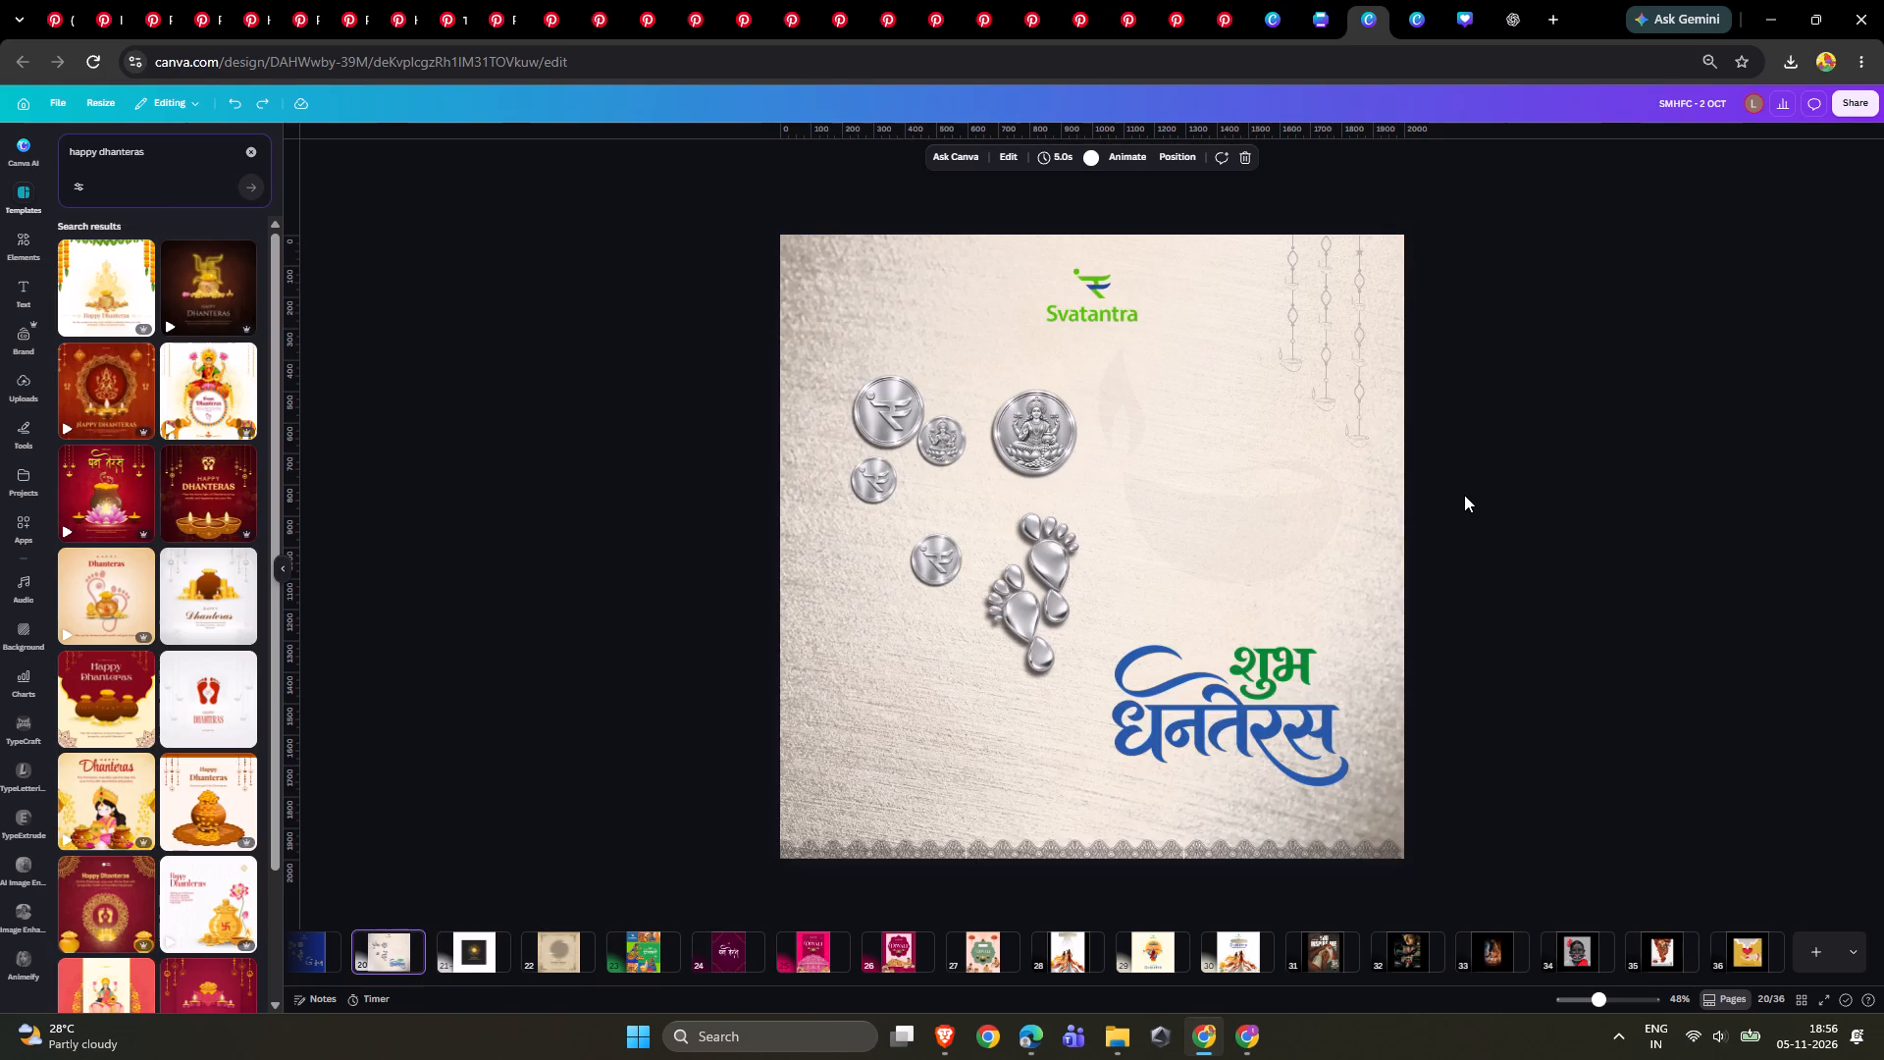
key("Left")
key("Left")
key("Left")
key("Left")
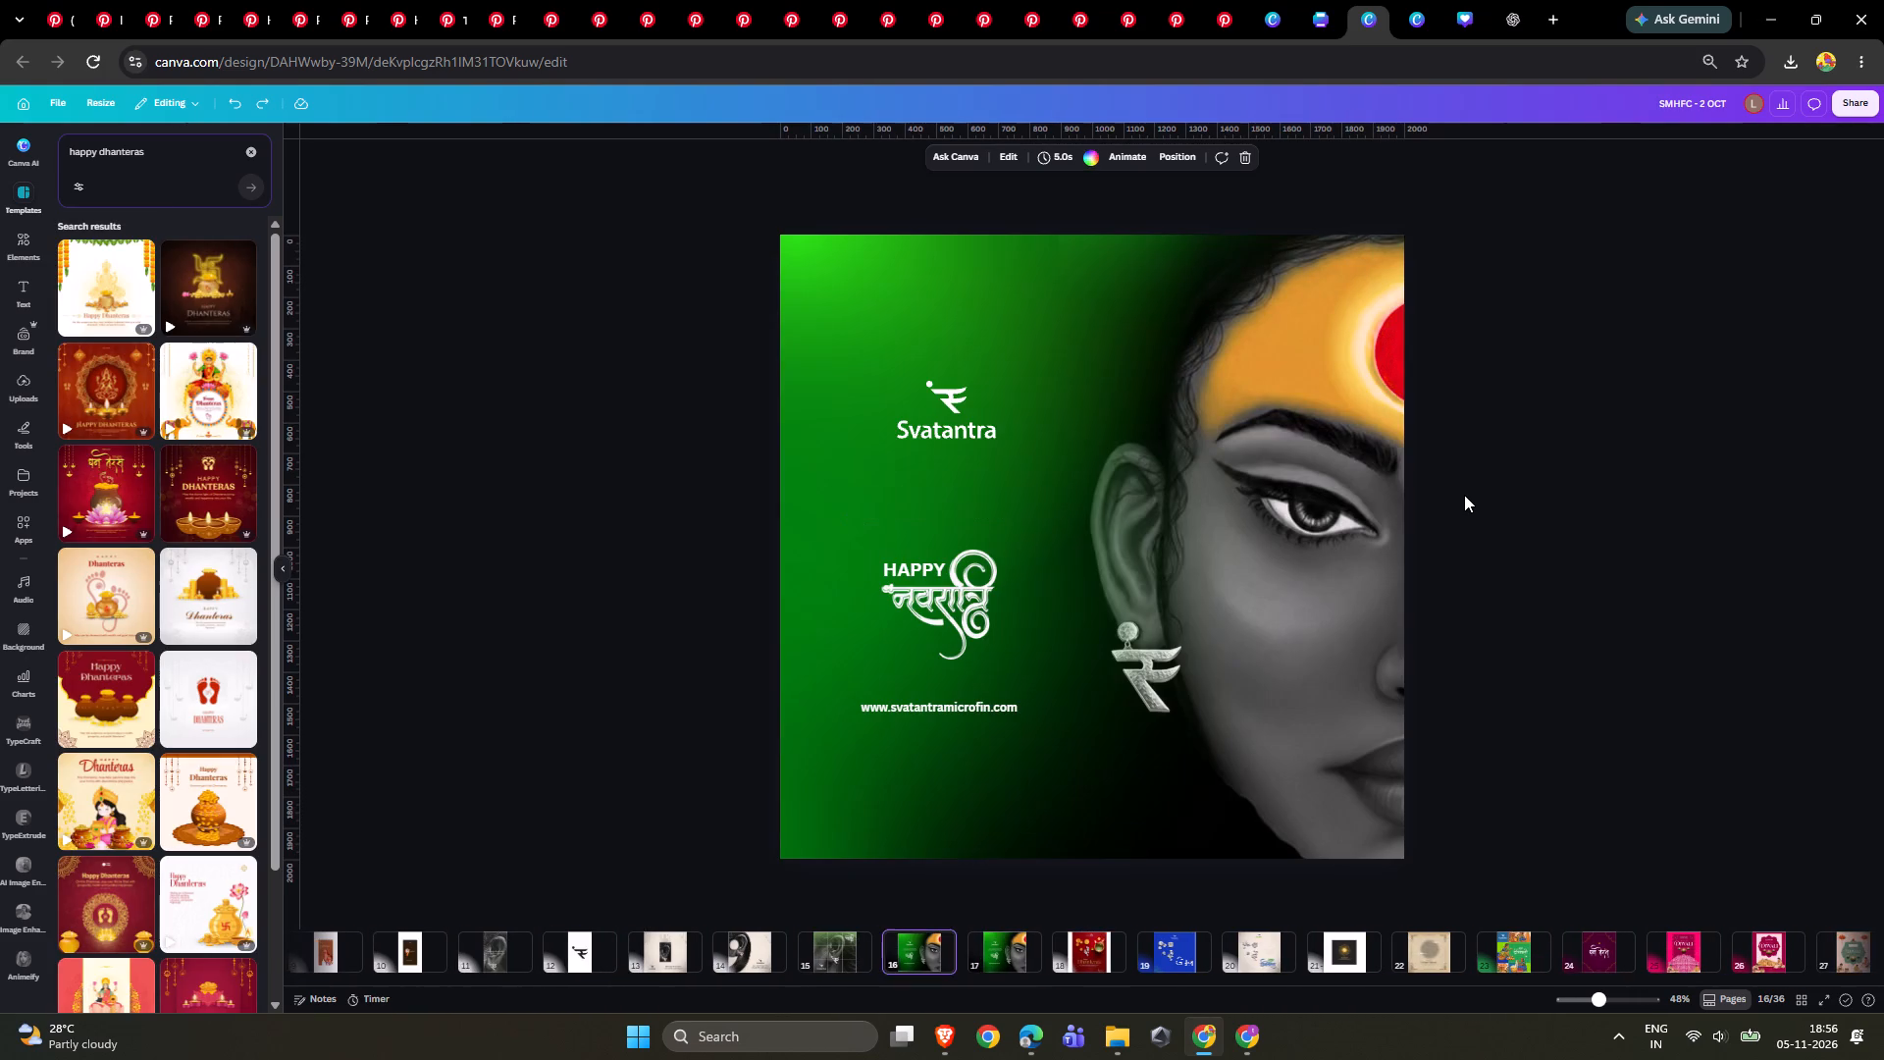
key("Left")
key("Left")
key("Left")
key("Left")
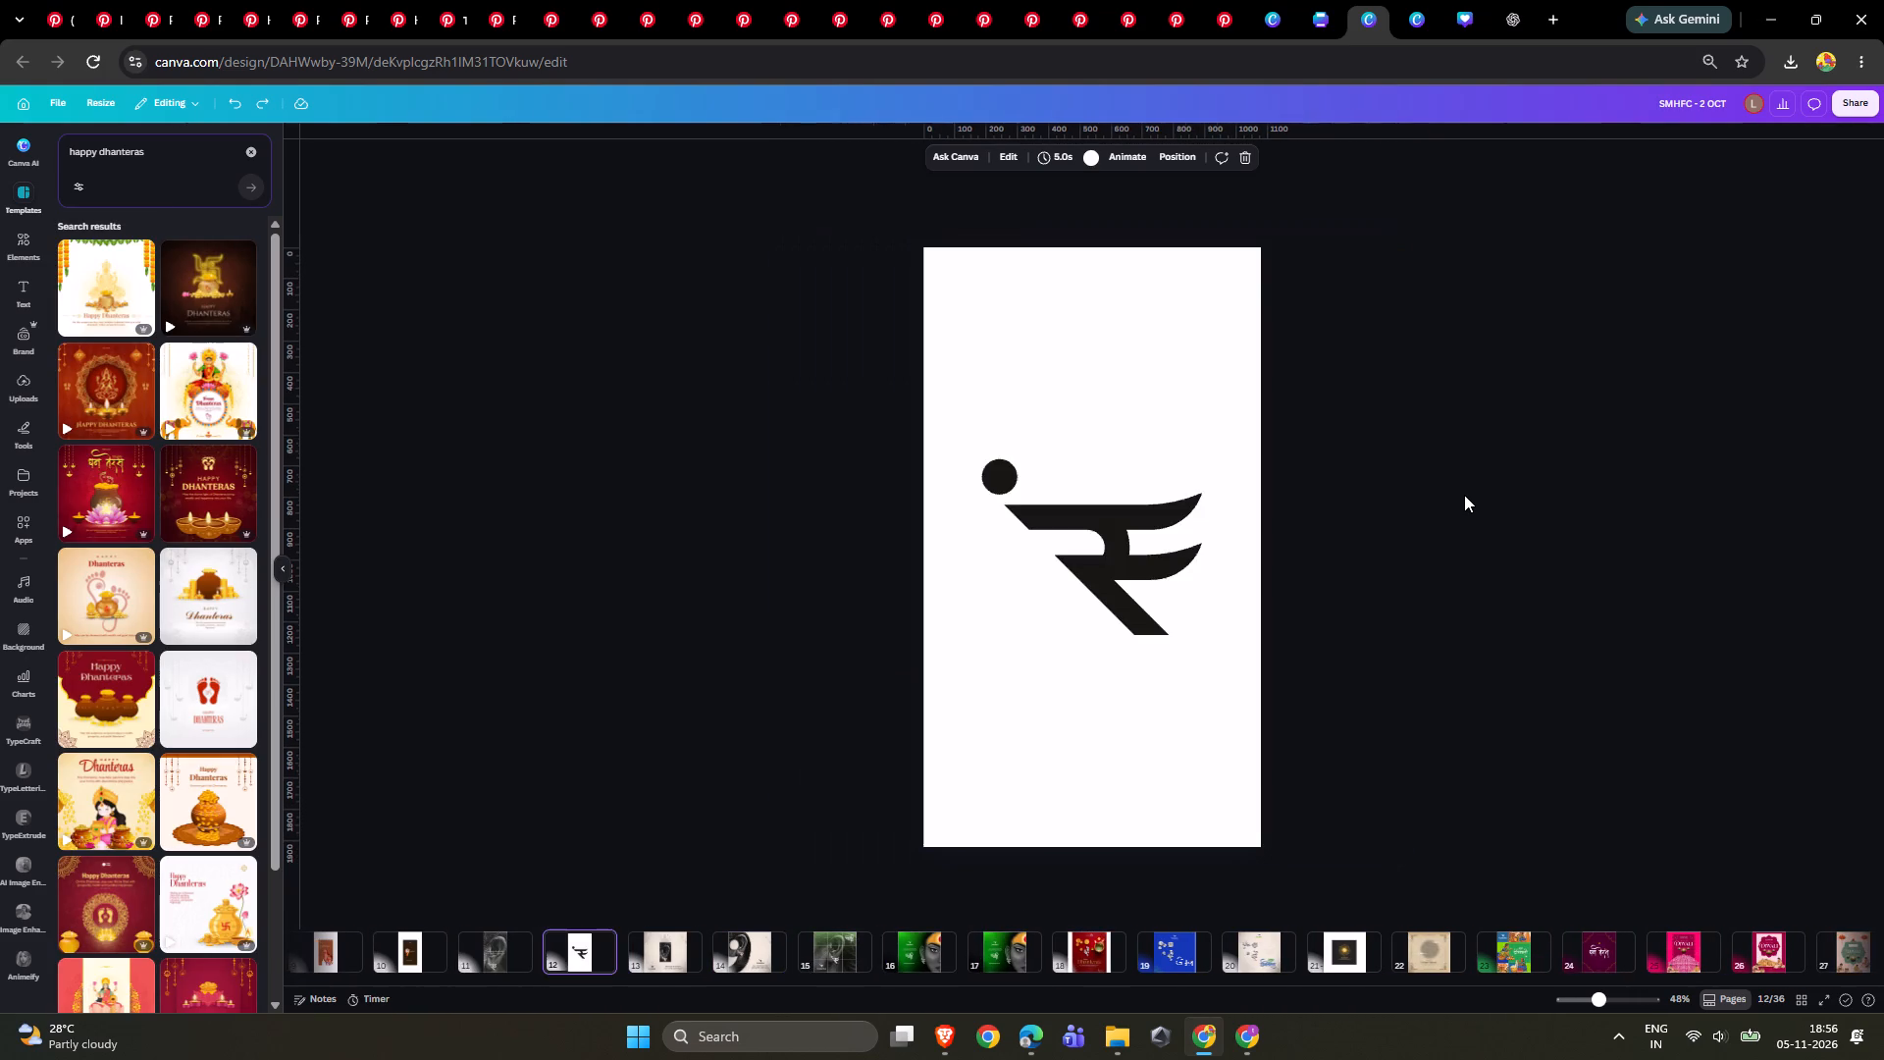
Move the Happy Navratri page from position 6 to page 21, just before the parchment Dhanteras page.
key("Left")
key("Left")
key("Left")
key("Left")
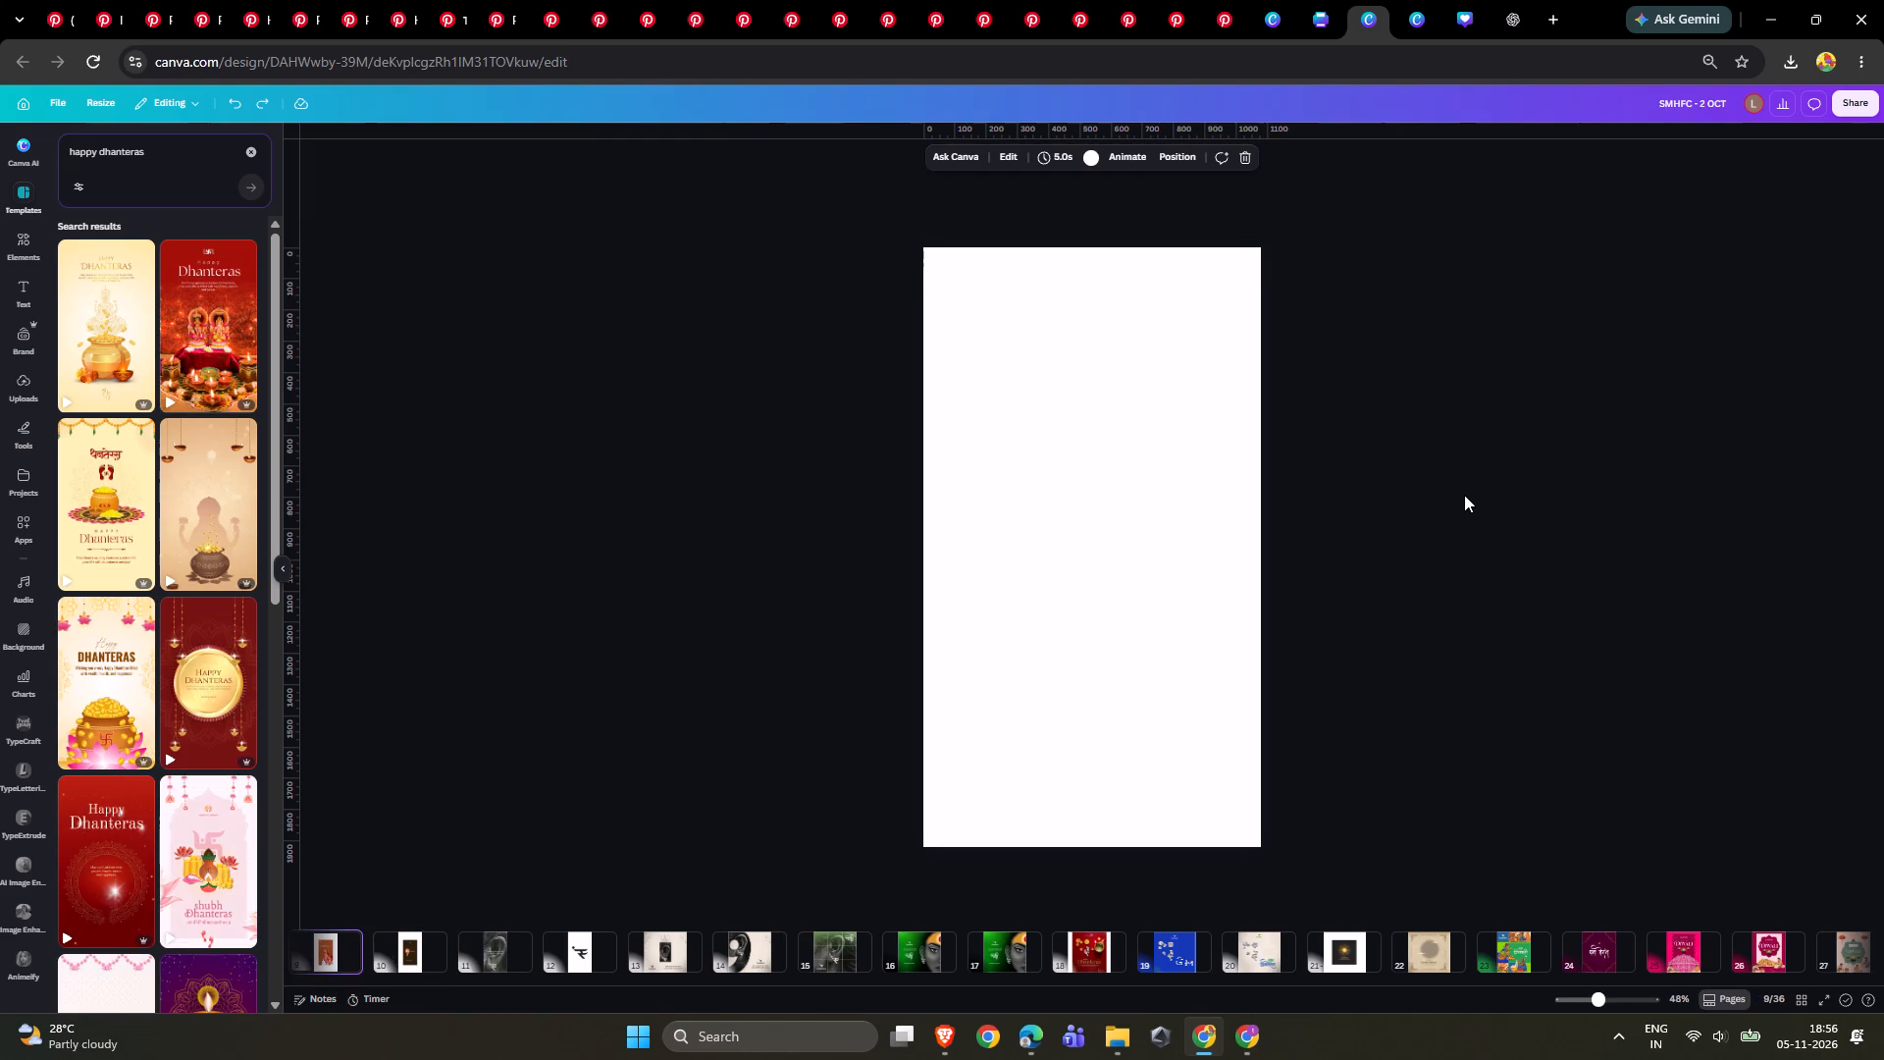
key("Left")
key("Left")
key("Left")
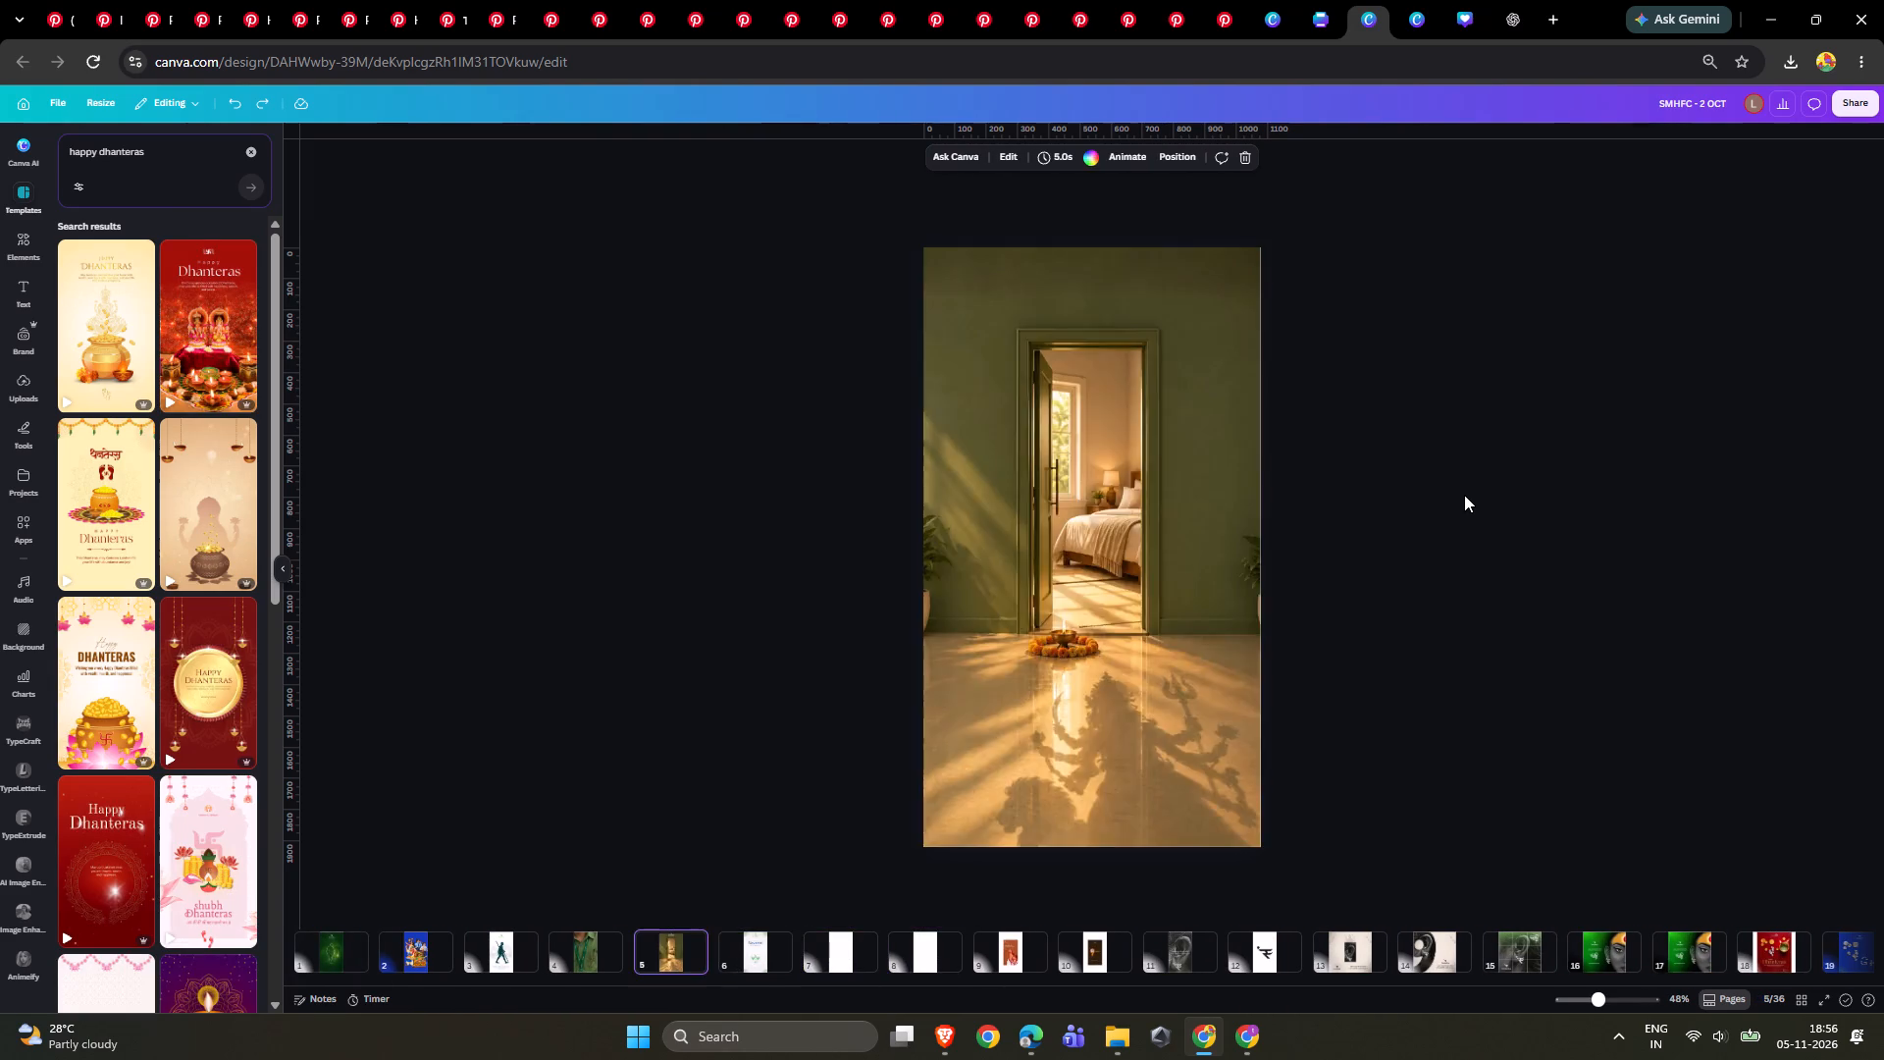
key("Right")
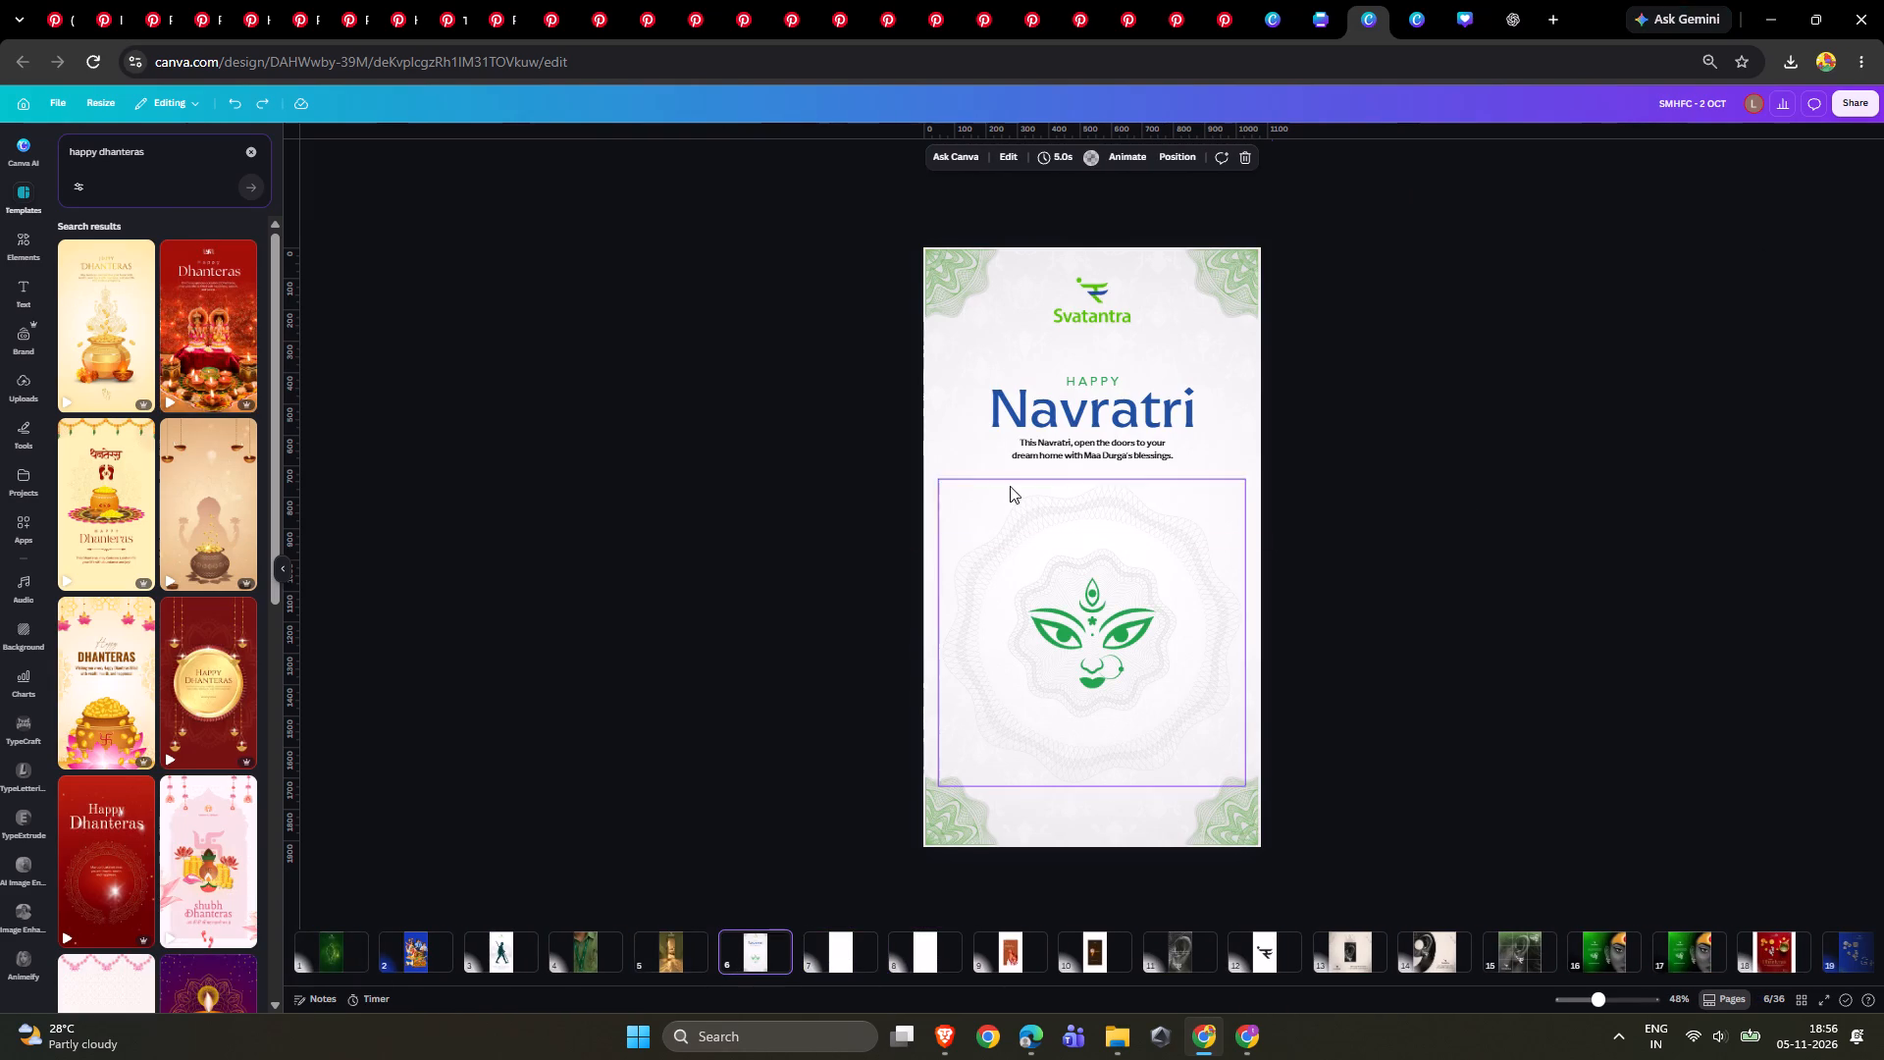
left_click(972, 287)
key("ctrl+c")
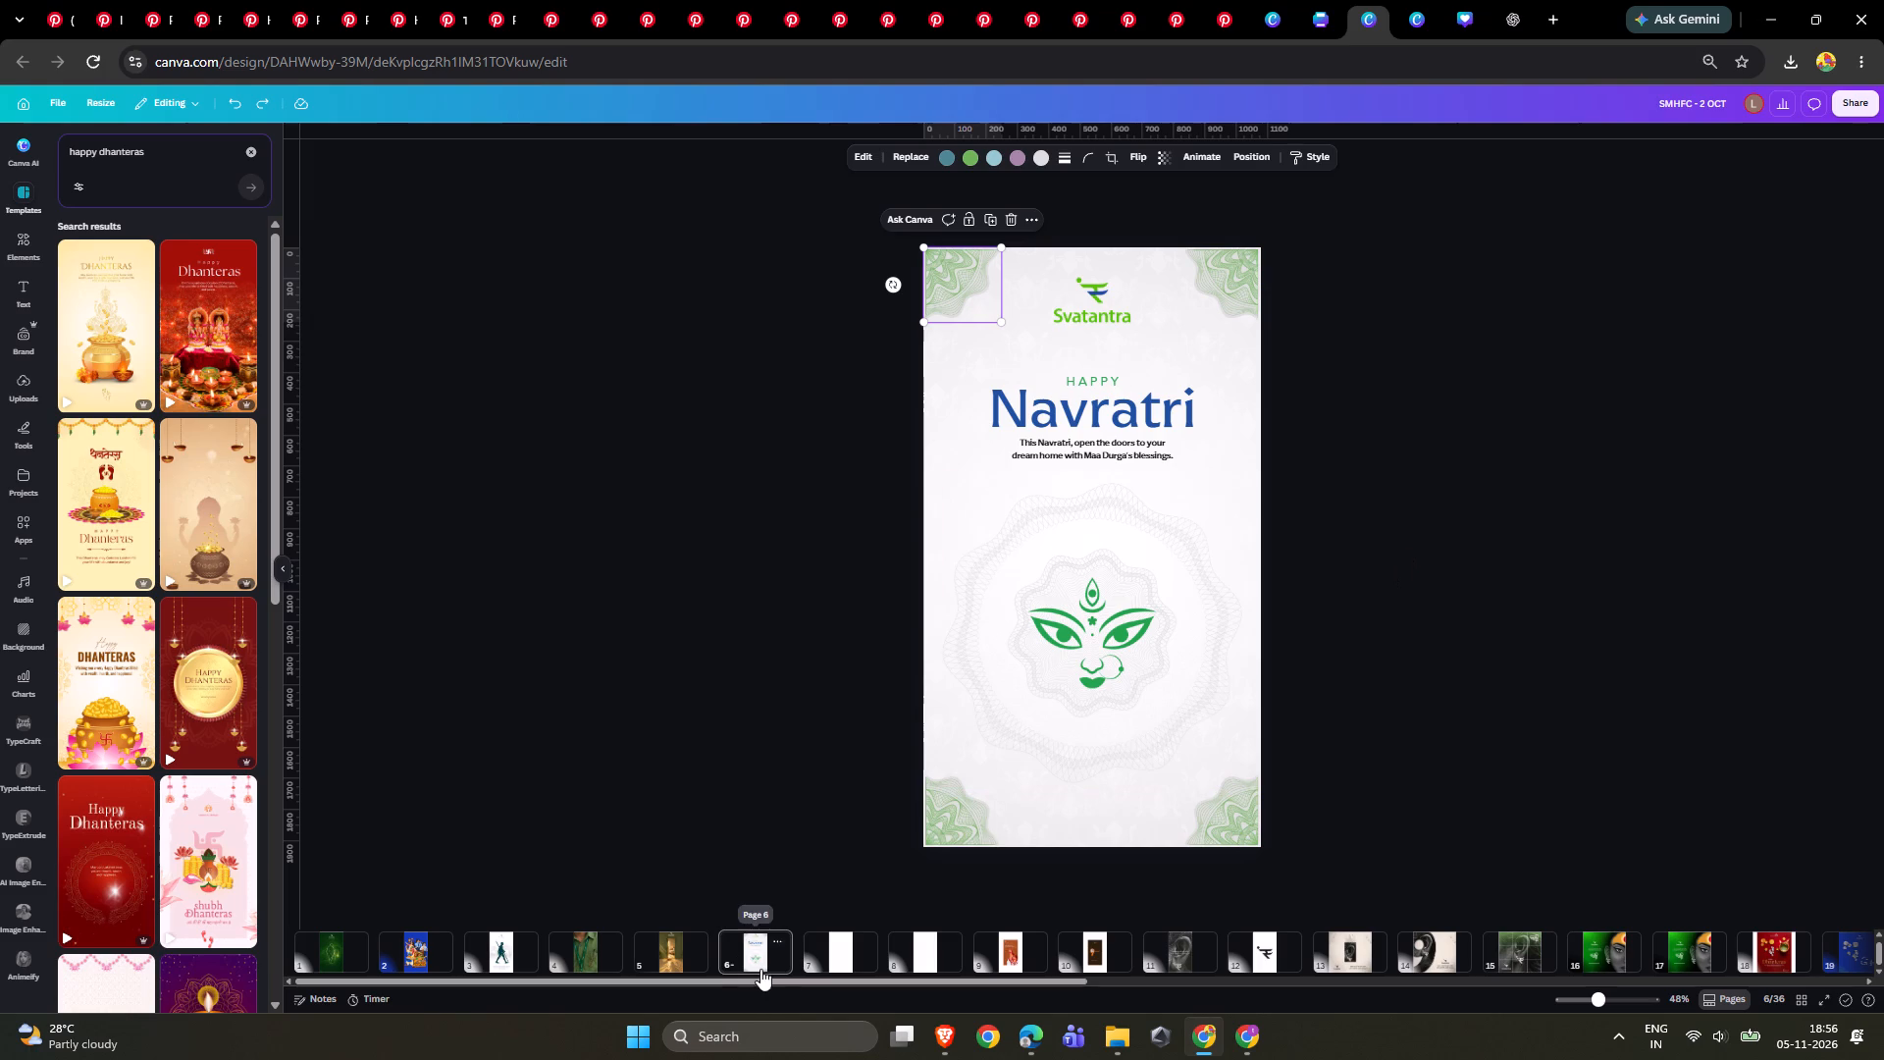
left_click_drag(754, 969, 1724, 951)
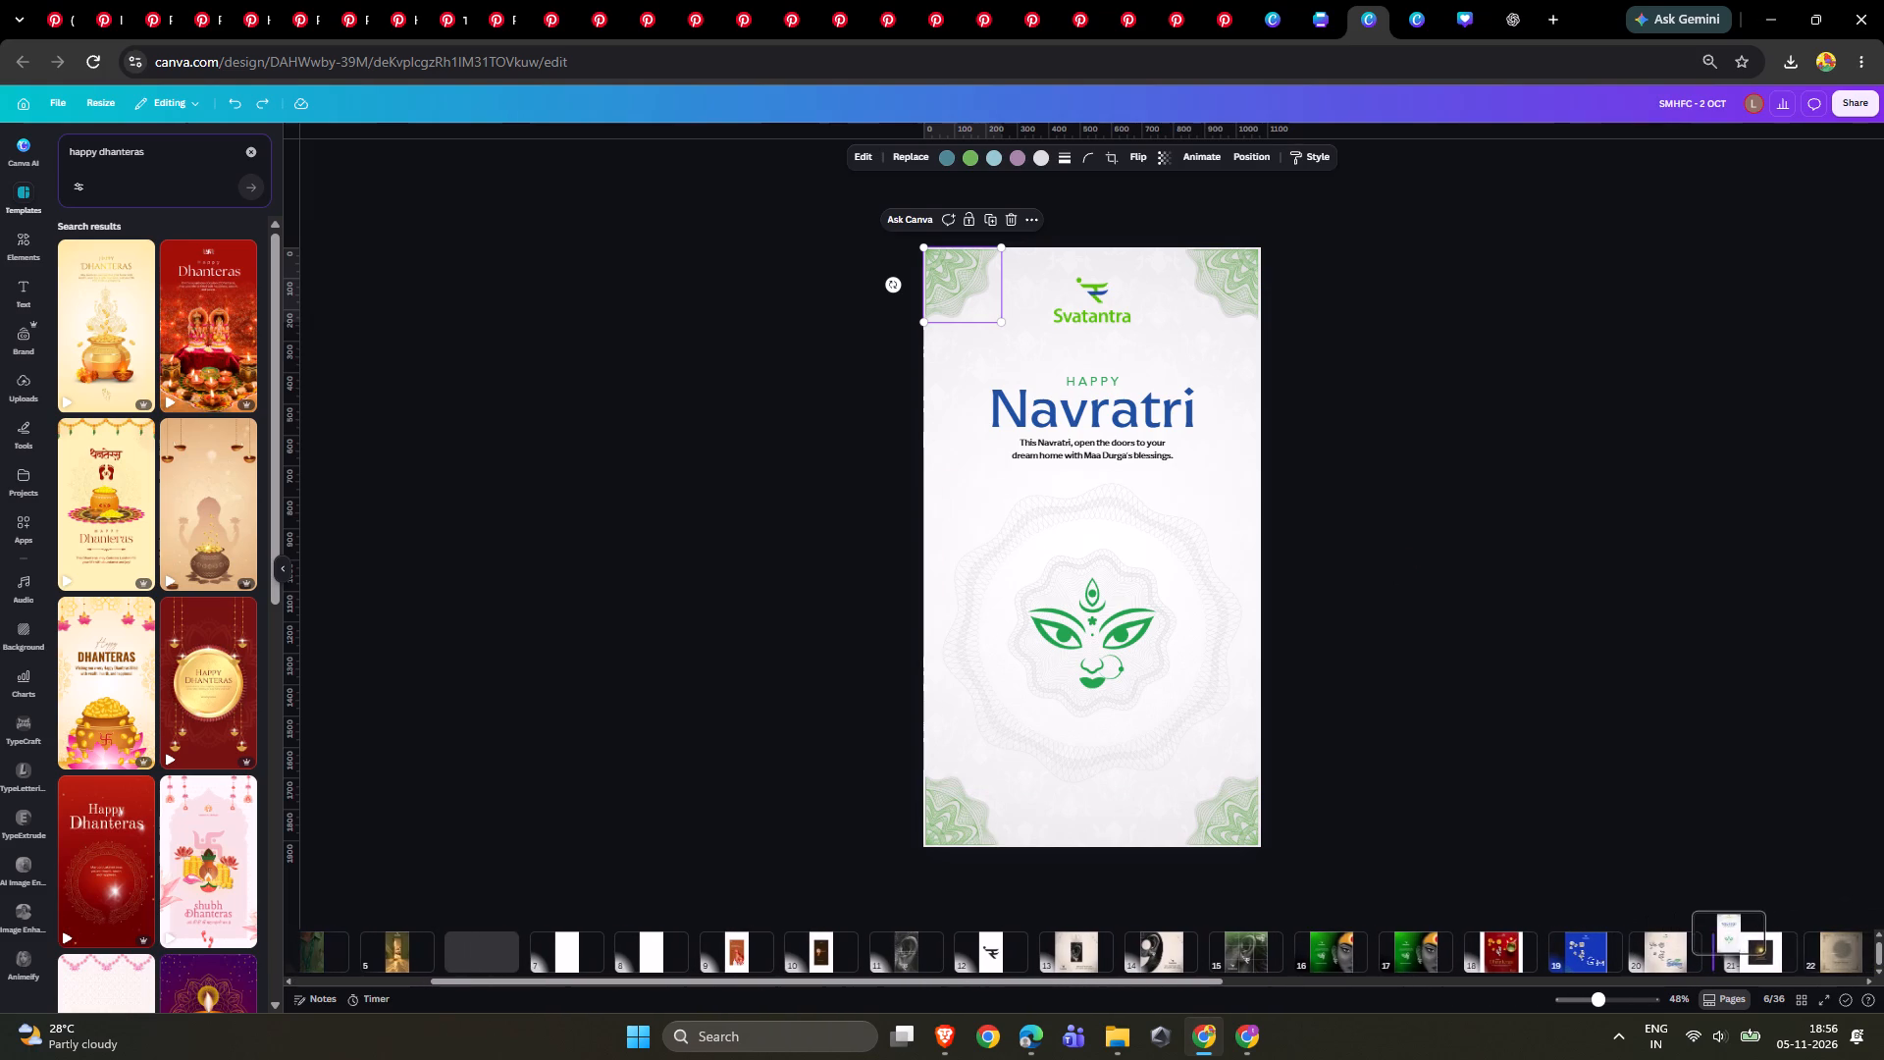
left_click_drag(1724, 951, 1711, 965)
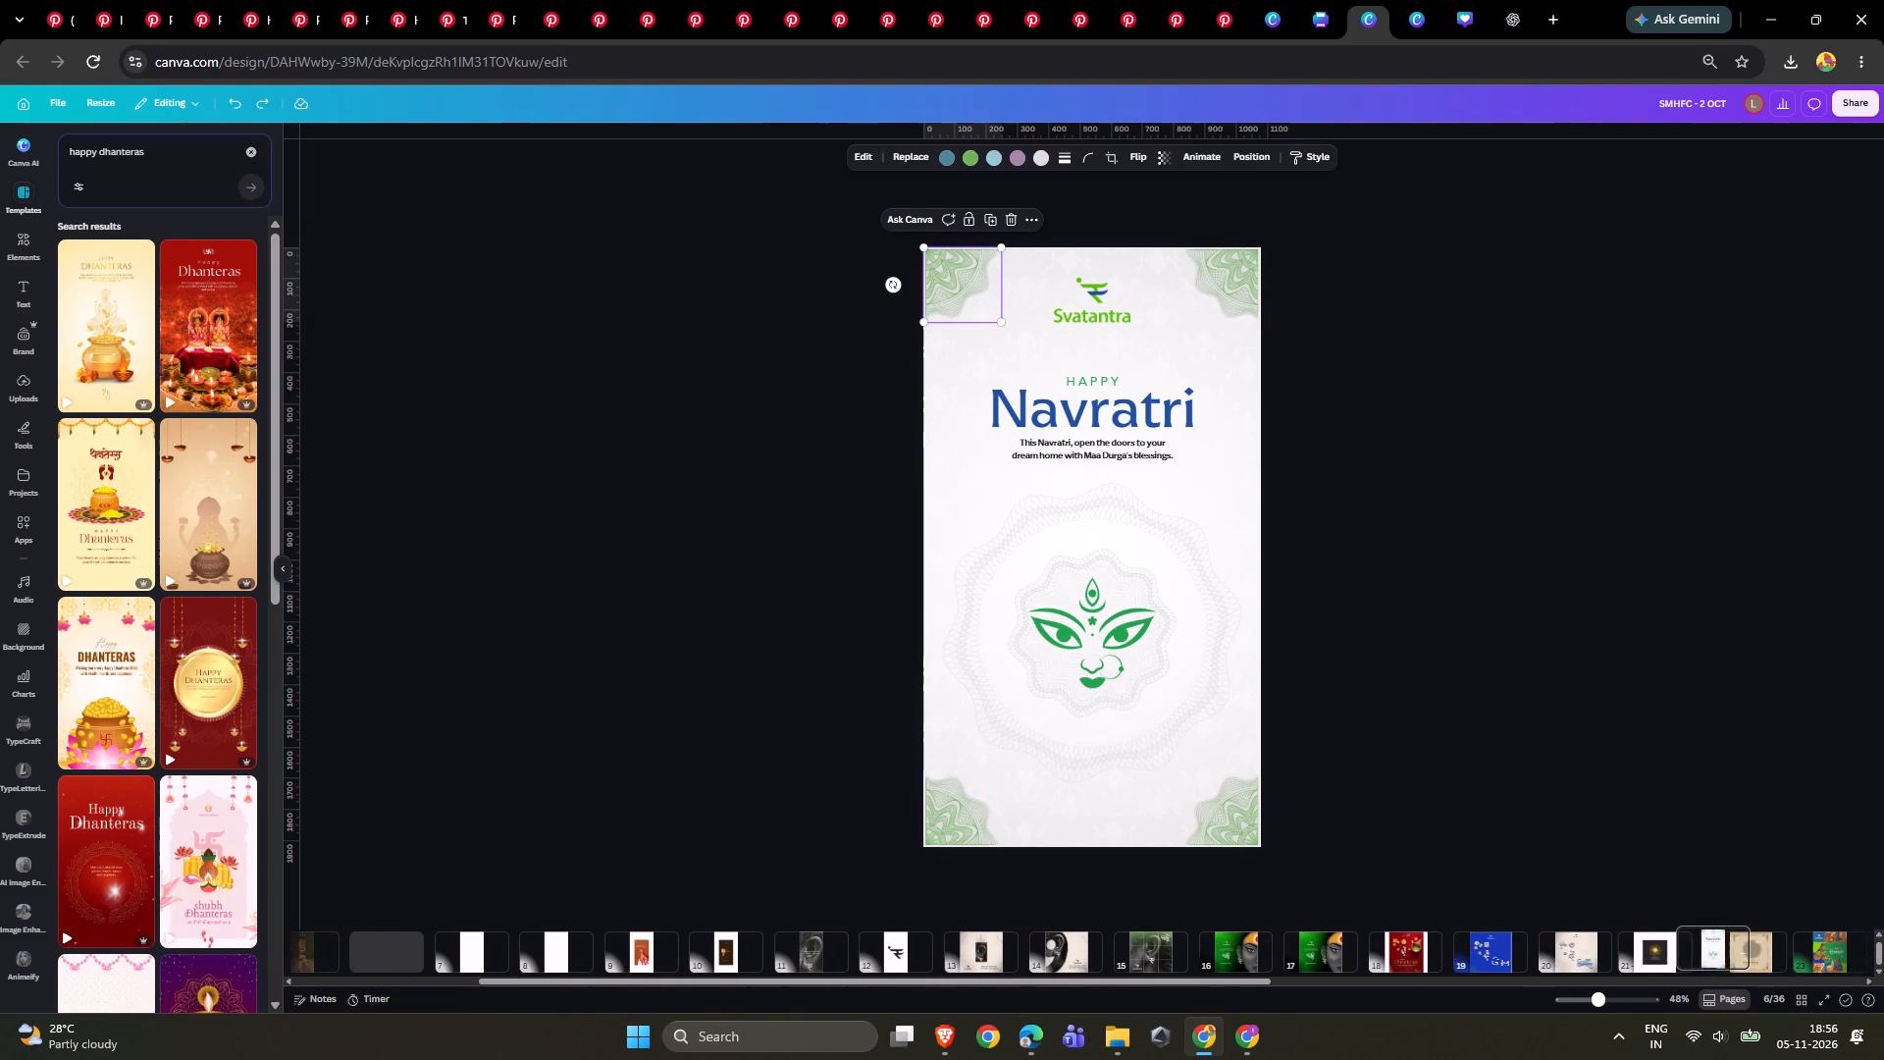
left_click_drag(1711, 965, 1710, 965)
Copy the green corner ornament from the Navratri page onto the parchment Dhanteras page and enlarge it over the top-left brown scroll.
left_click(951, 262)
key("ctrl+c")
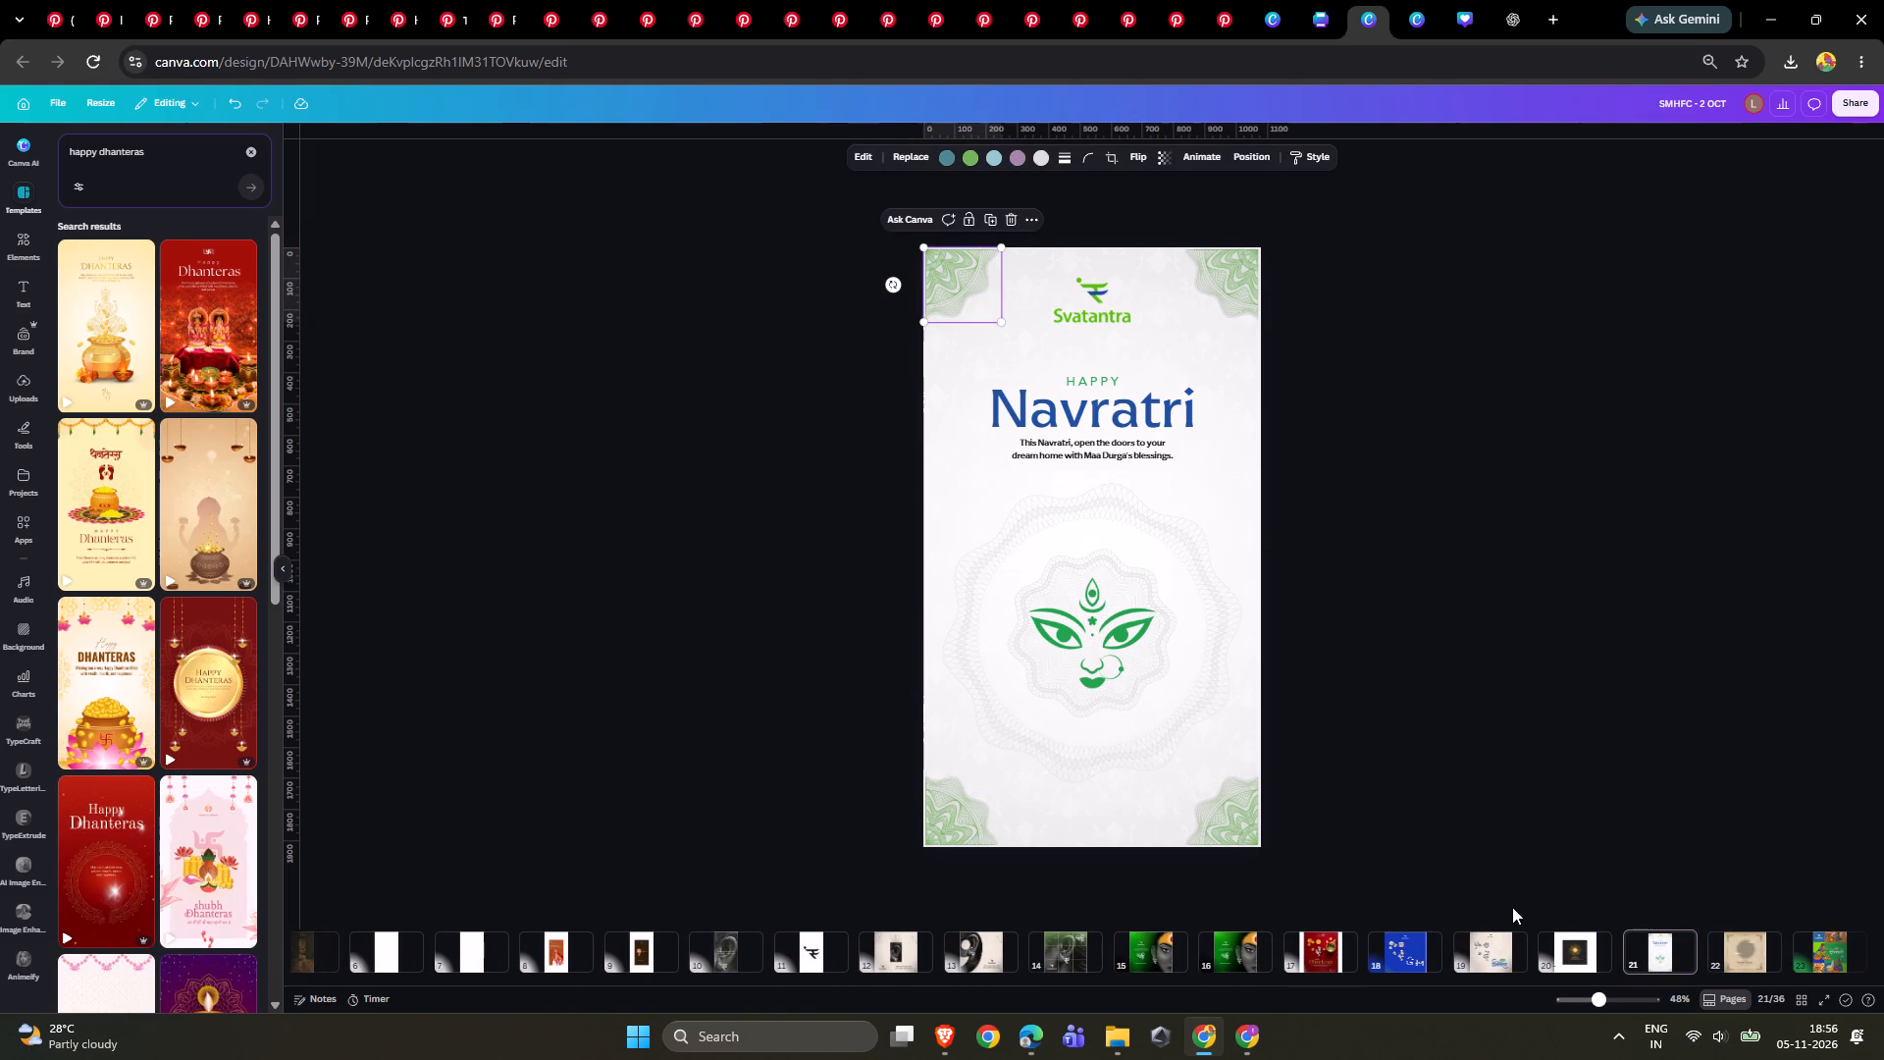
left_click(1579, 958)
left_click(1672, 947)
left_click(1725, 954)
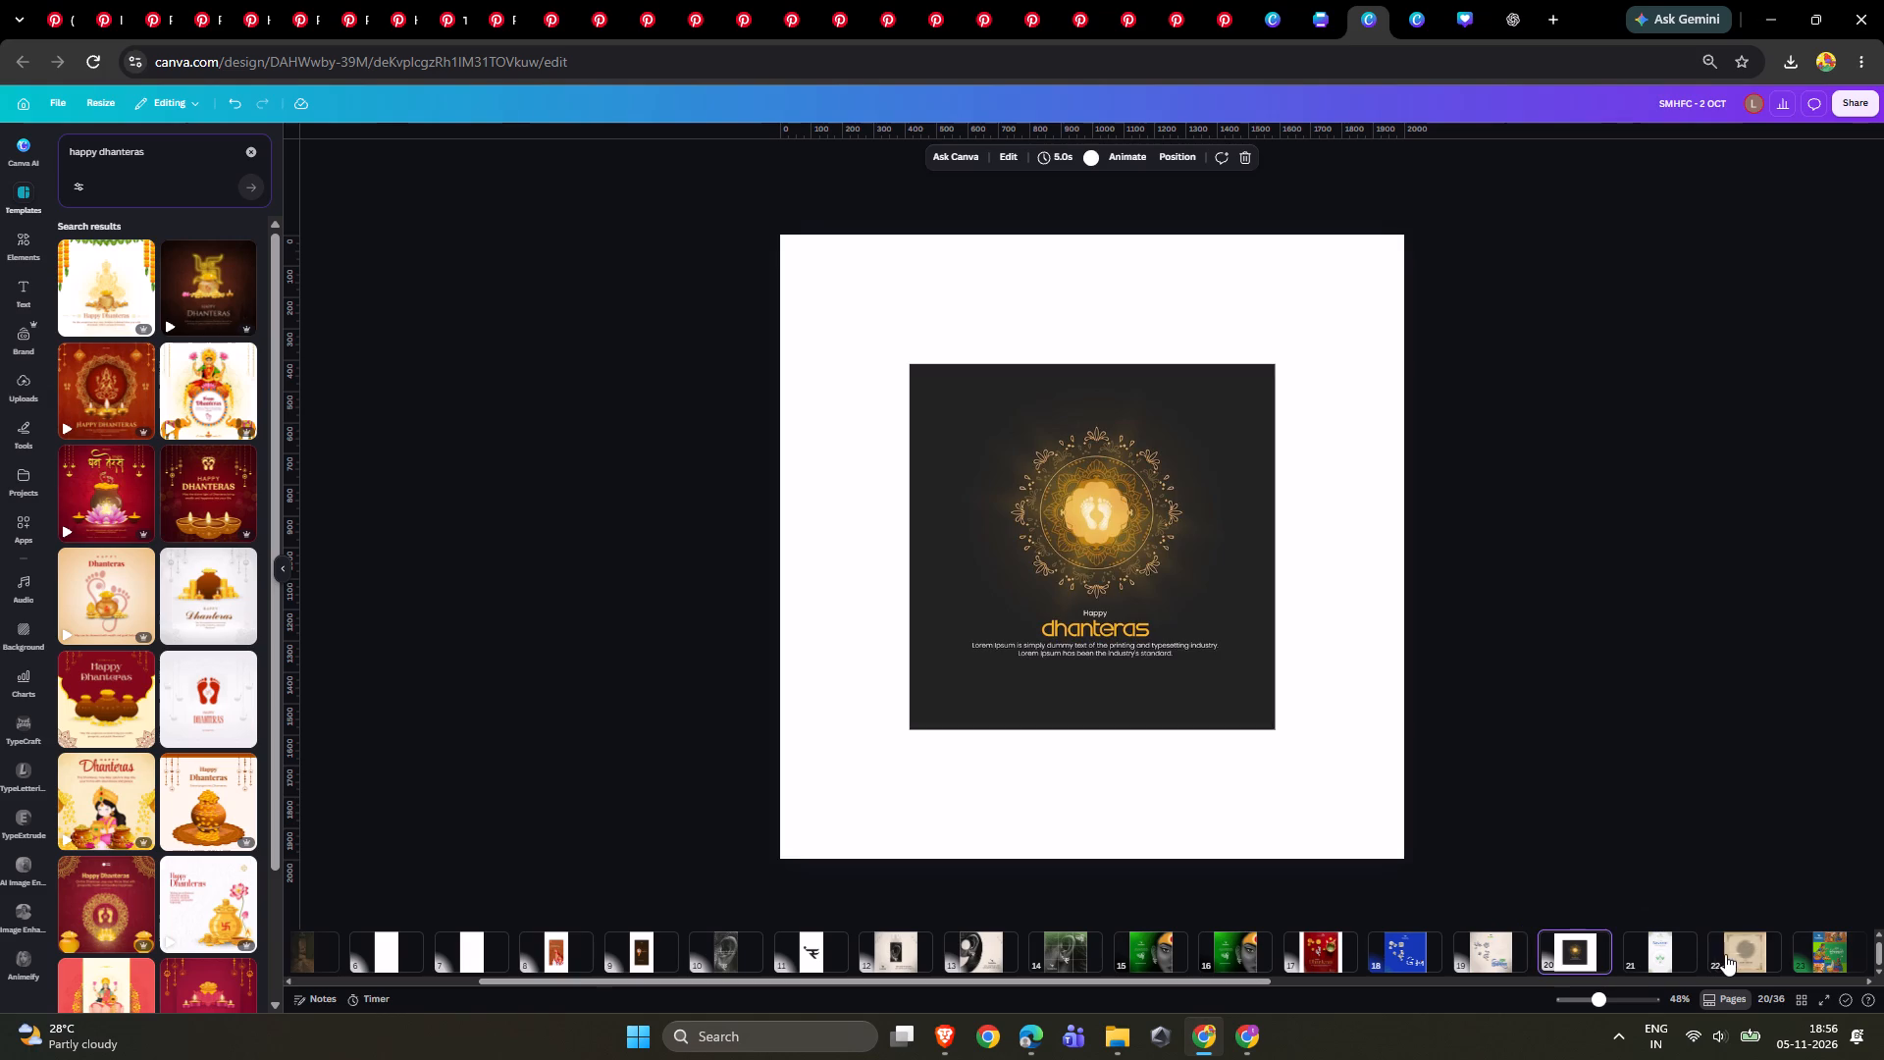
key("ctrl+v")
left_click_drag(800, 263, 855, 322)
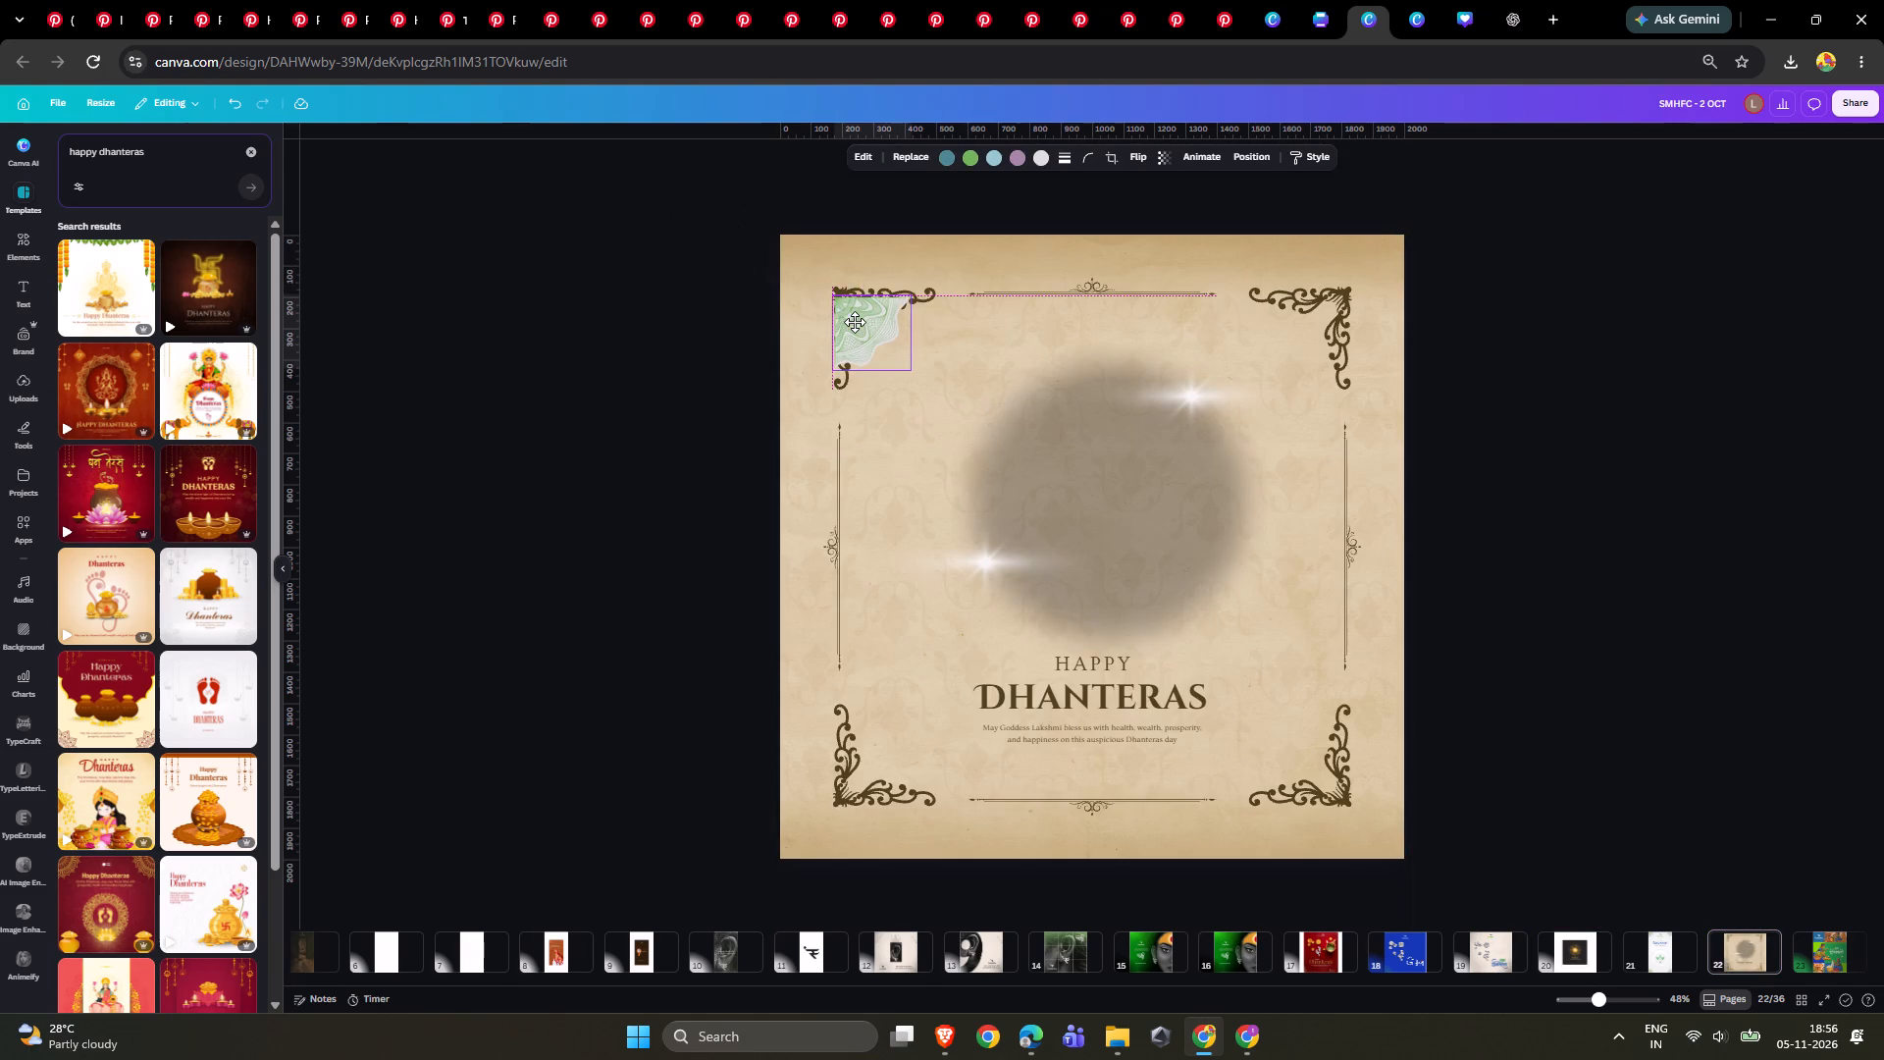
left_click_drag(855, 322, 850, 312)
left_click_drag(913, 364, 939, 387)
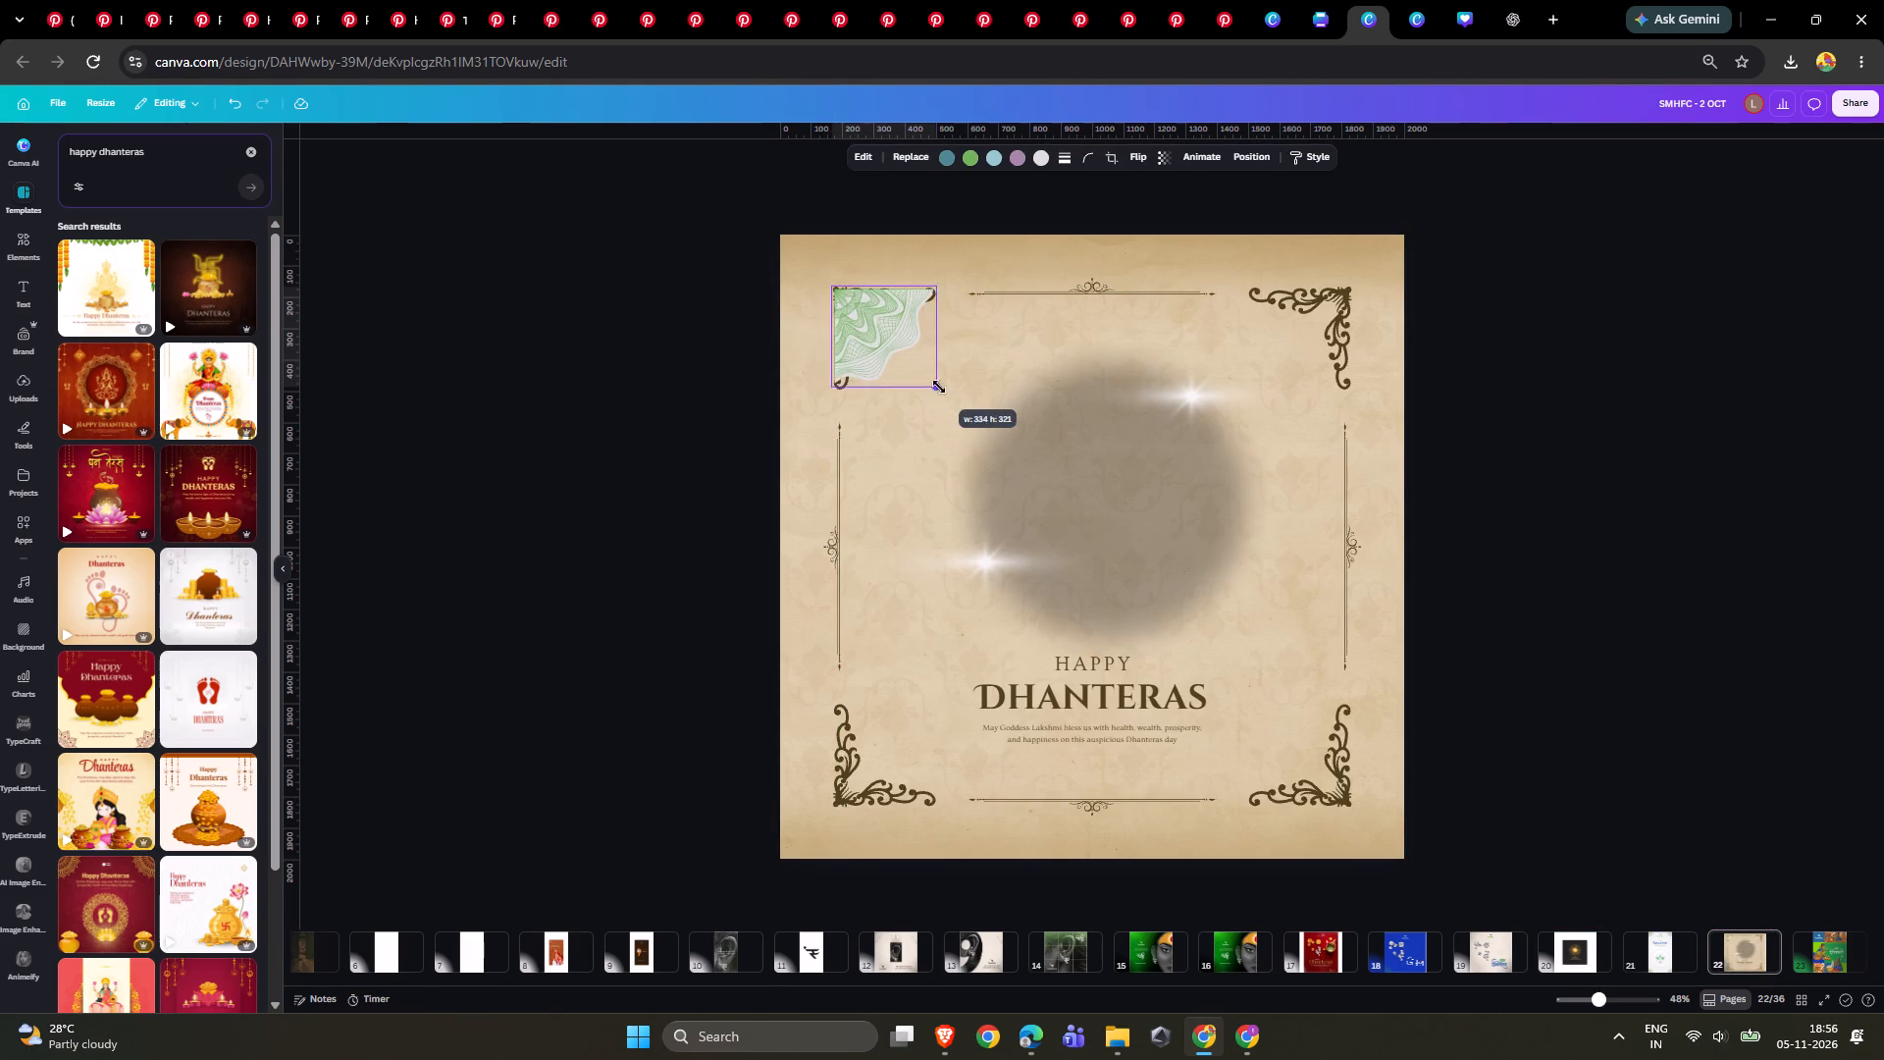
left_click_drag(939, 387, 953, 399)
Delete the brown scroll beneath the green ornament in the parchment page's top-left corner, keeping the ornament in its place.
left_click(890, 338)
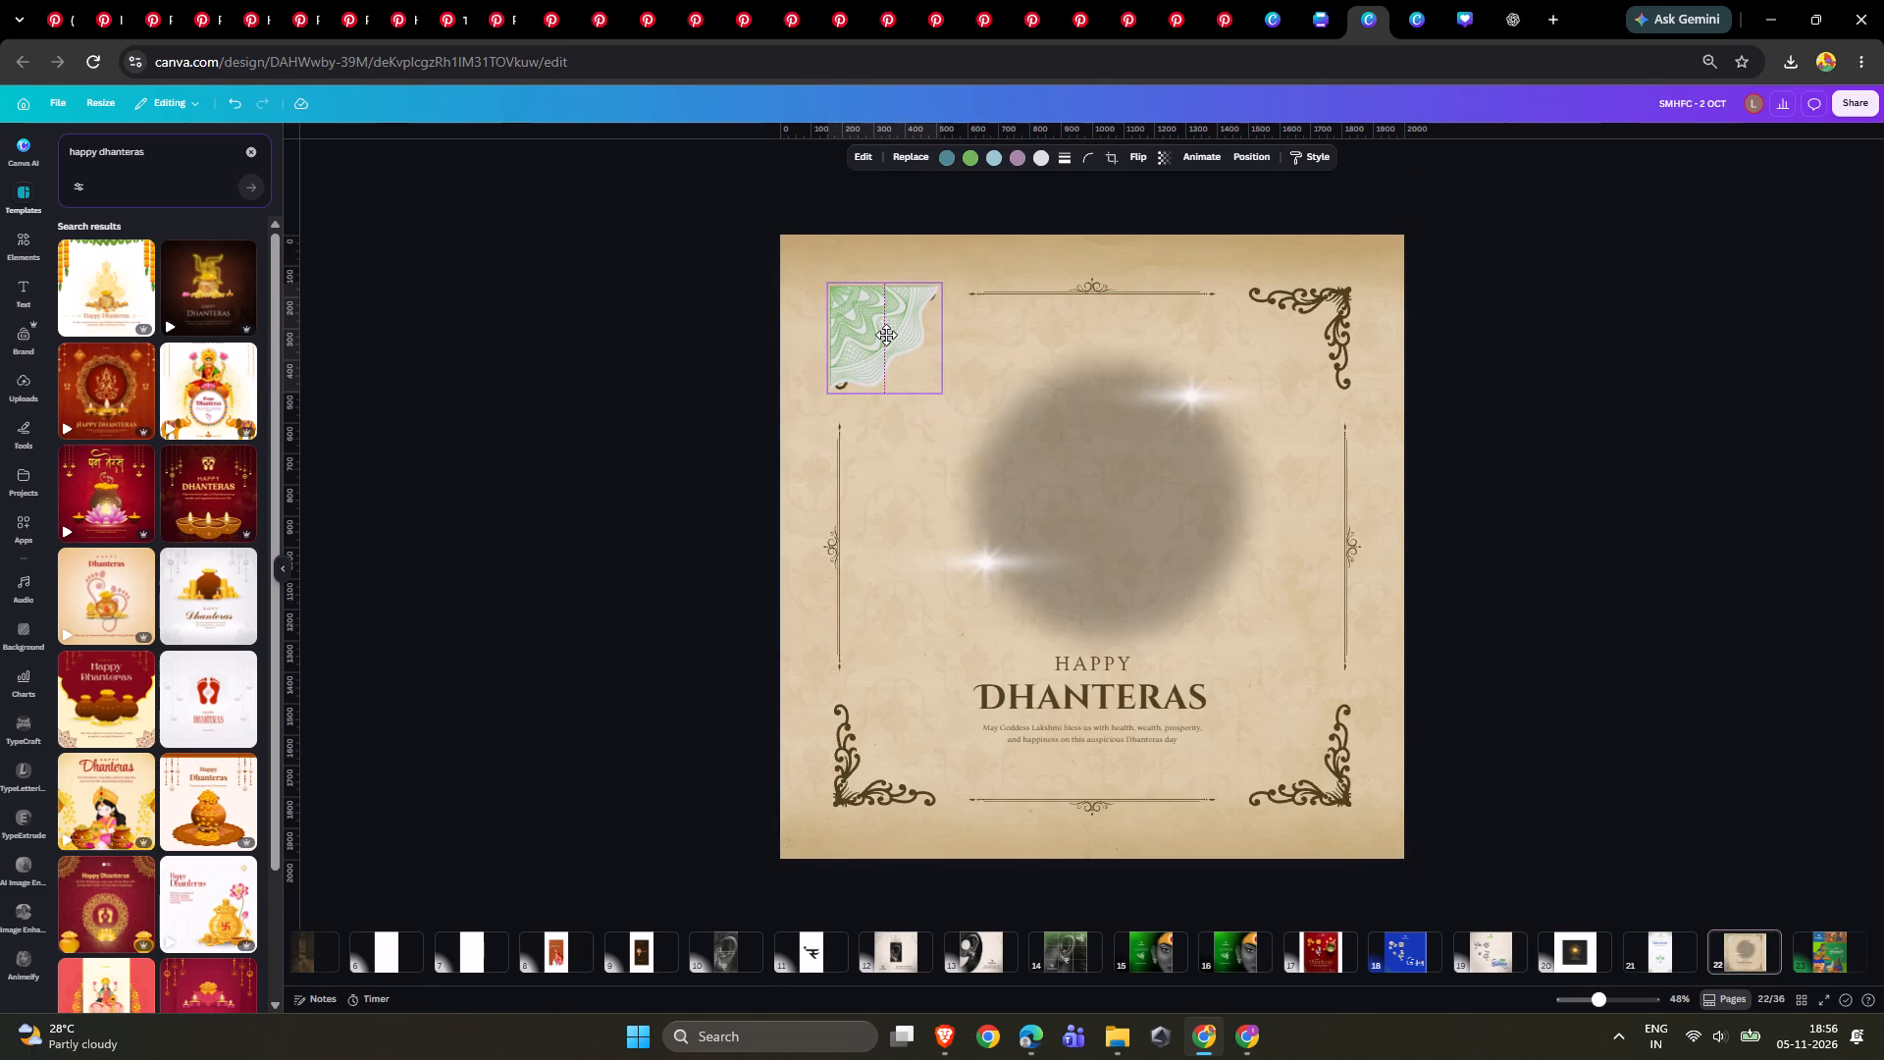
key("ctrl+x")
left_click(886, 331)
left_click(936, 257)
key("ctrl+v")
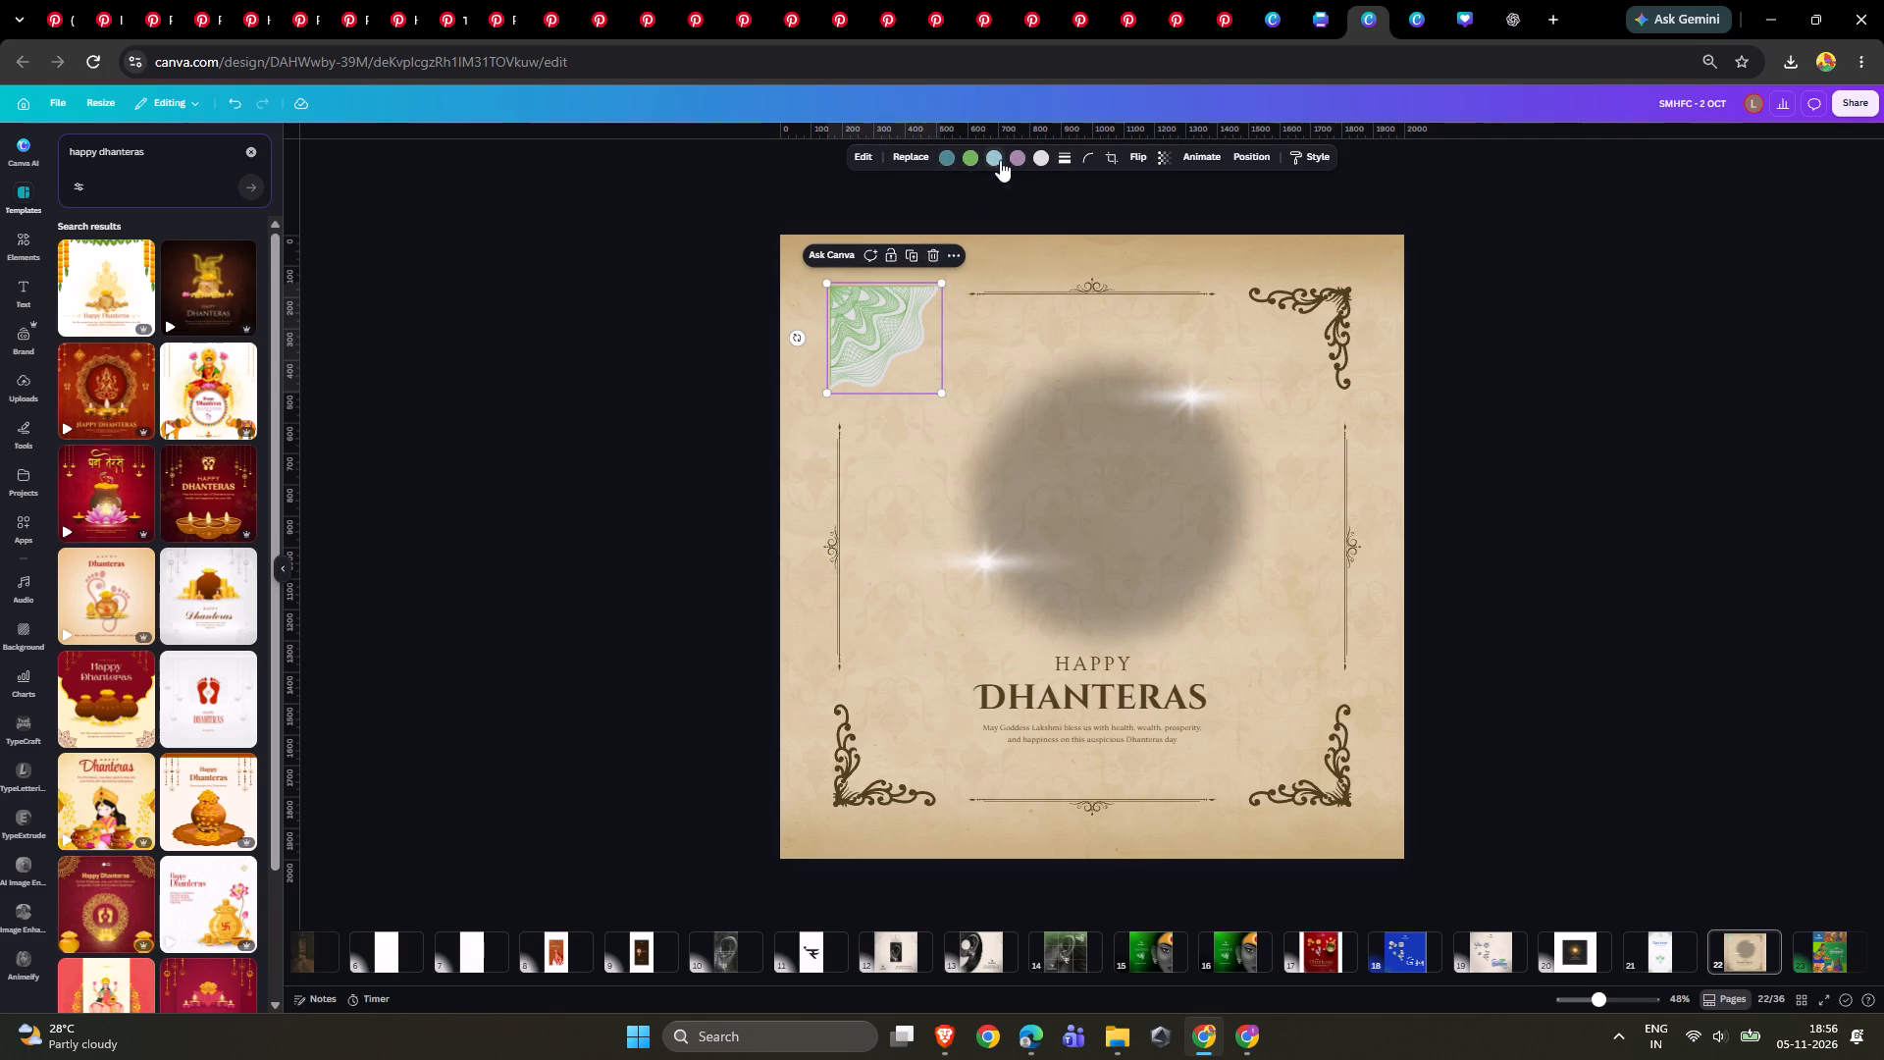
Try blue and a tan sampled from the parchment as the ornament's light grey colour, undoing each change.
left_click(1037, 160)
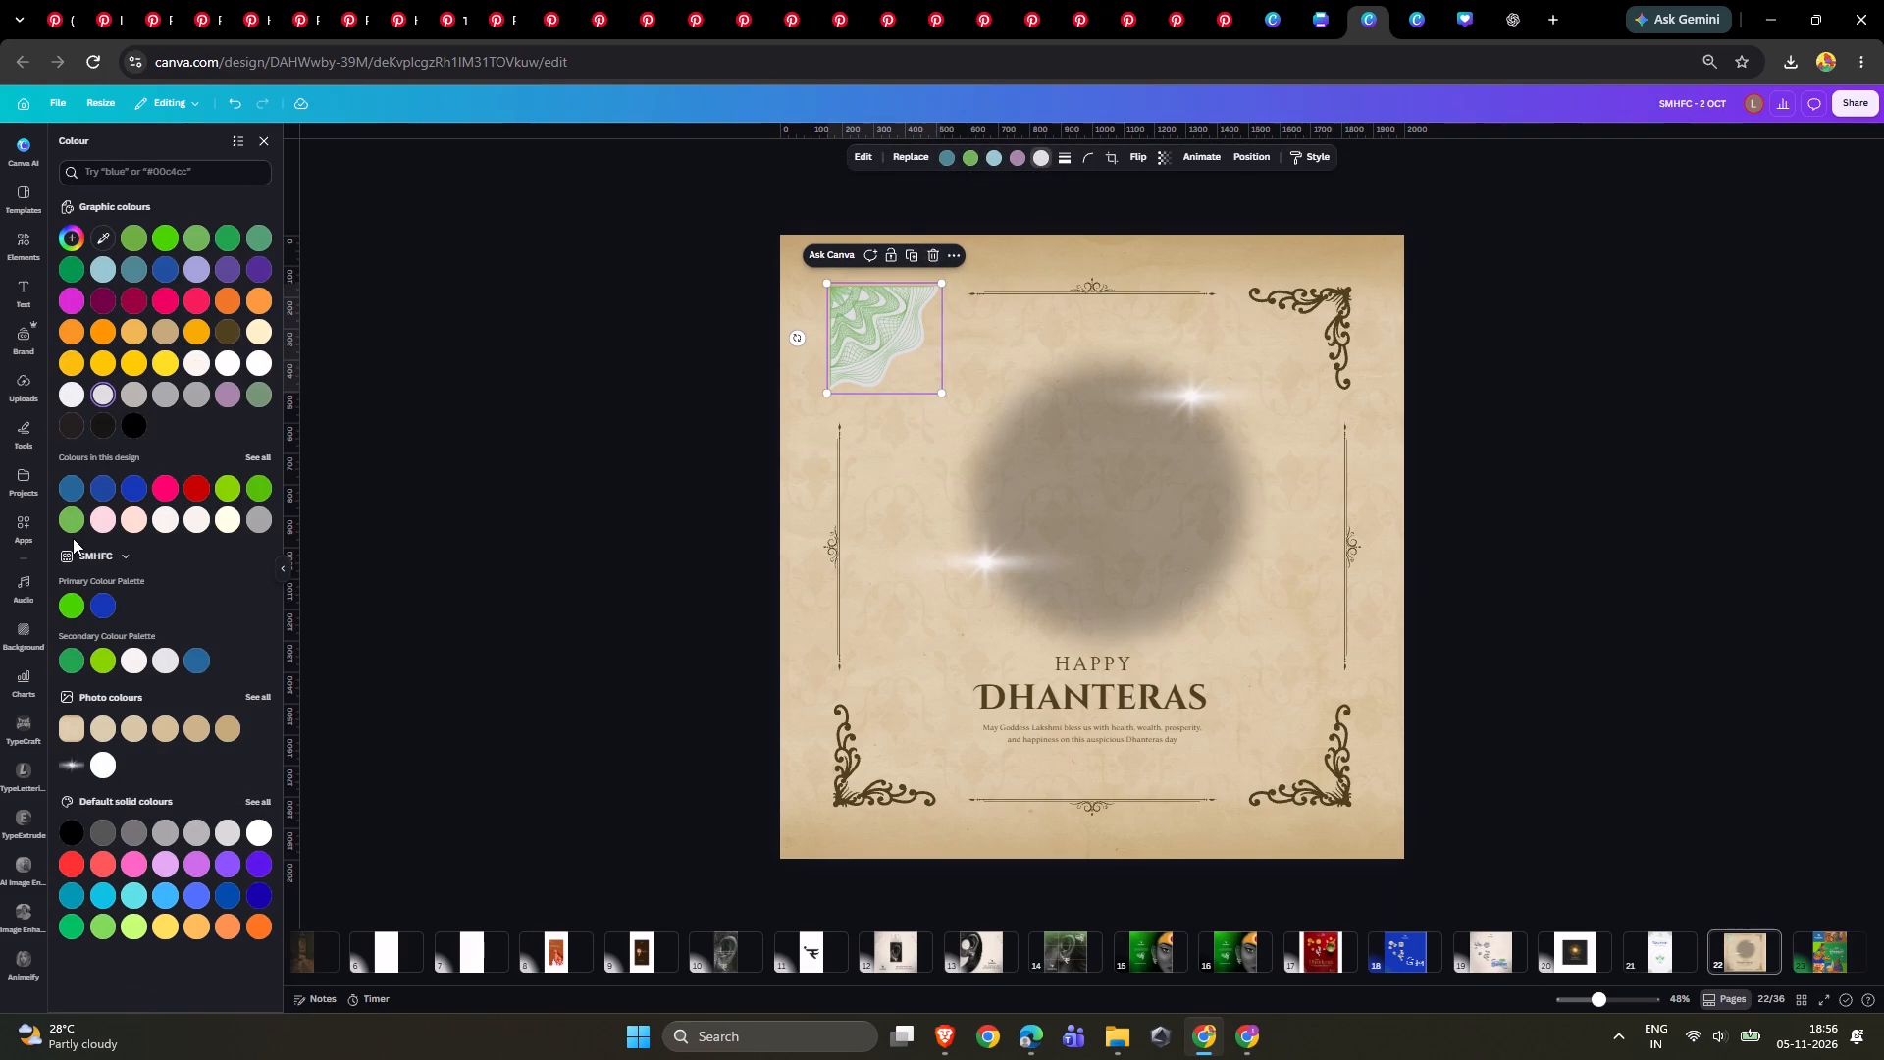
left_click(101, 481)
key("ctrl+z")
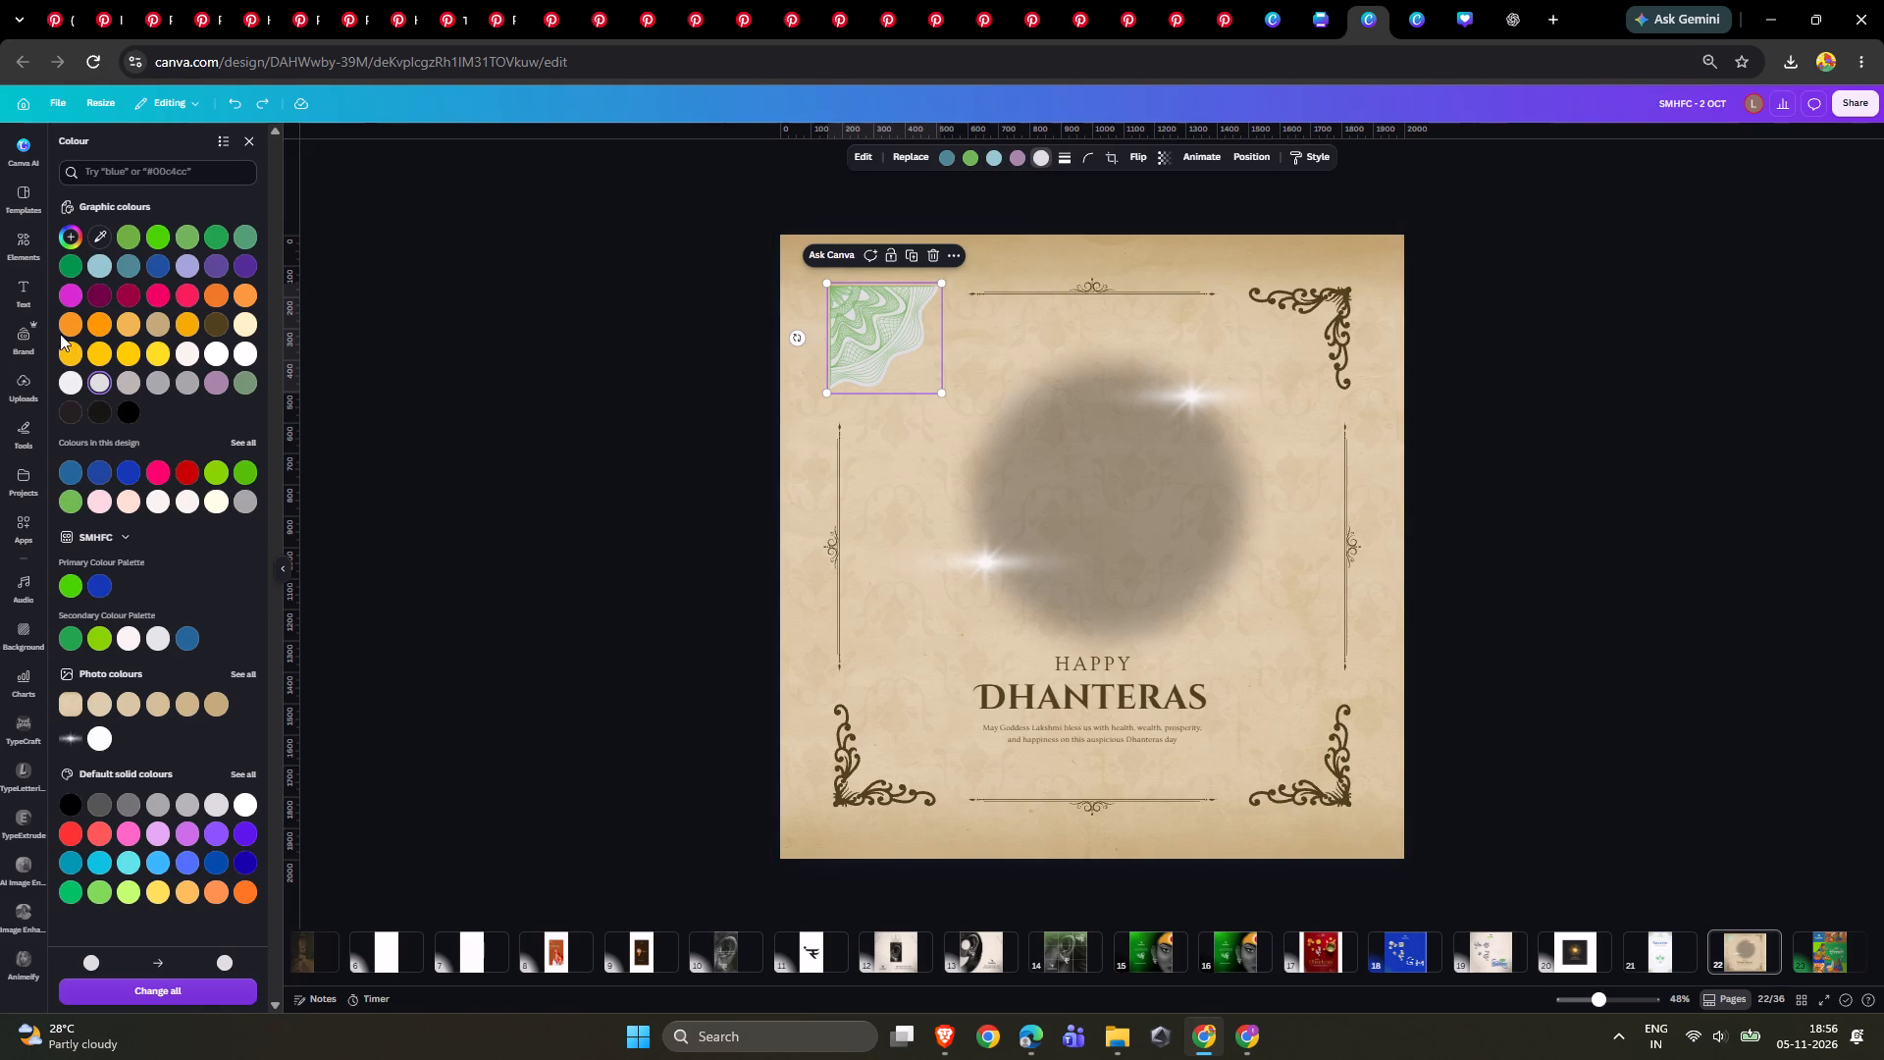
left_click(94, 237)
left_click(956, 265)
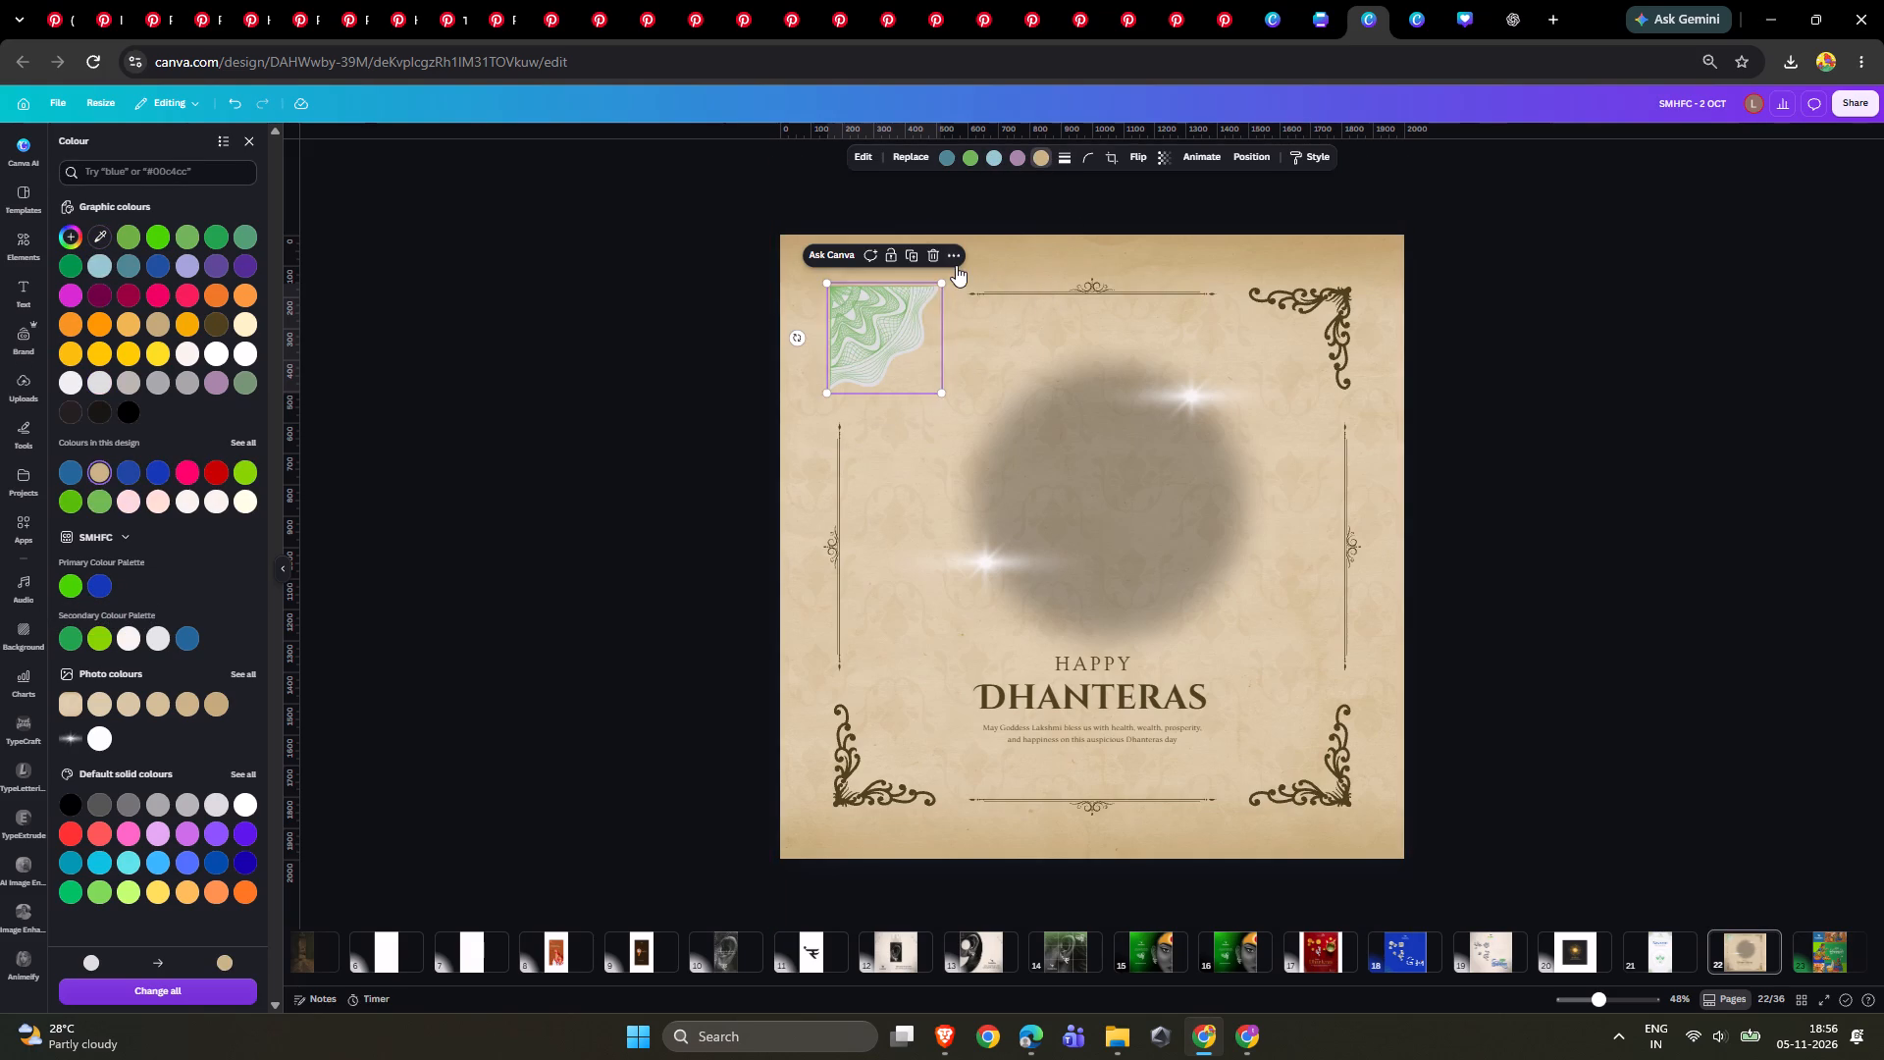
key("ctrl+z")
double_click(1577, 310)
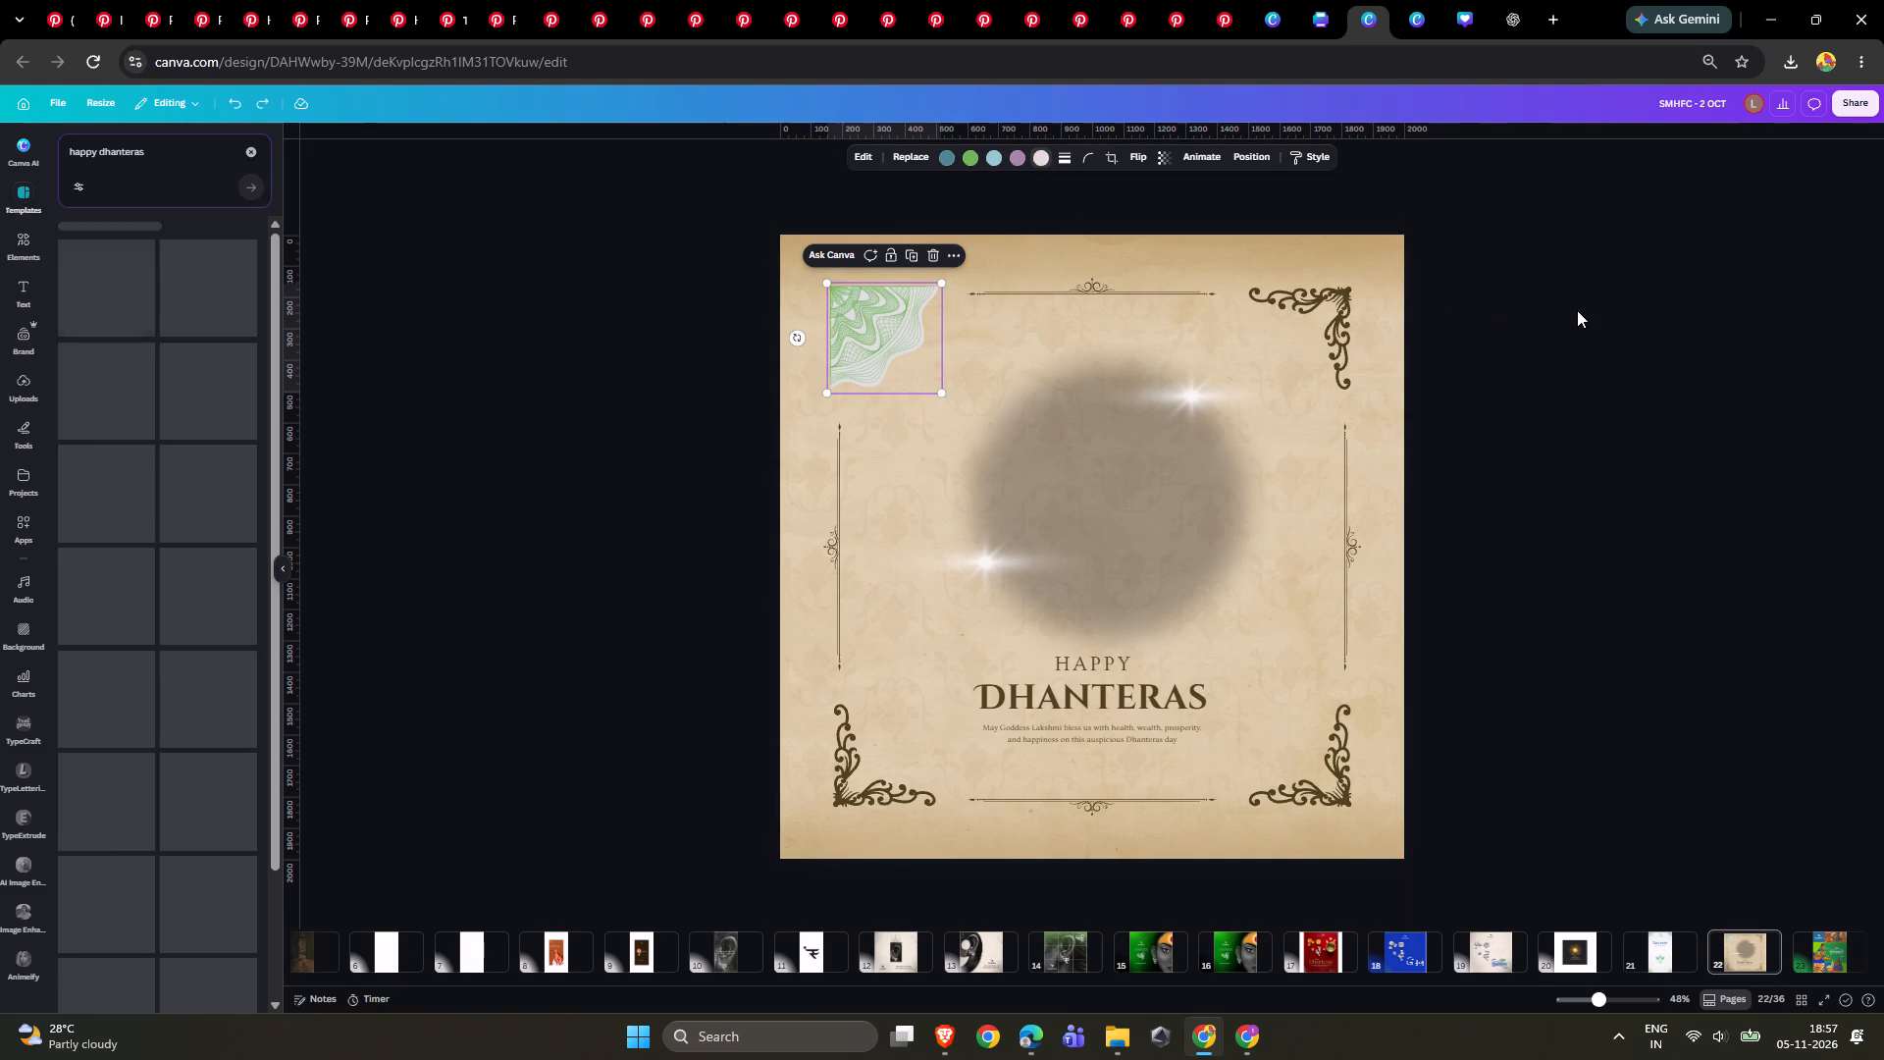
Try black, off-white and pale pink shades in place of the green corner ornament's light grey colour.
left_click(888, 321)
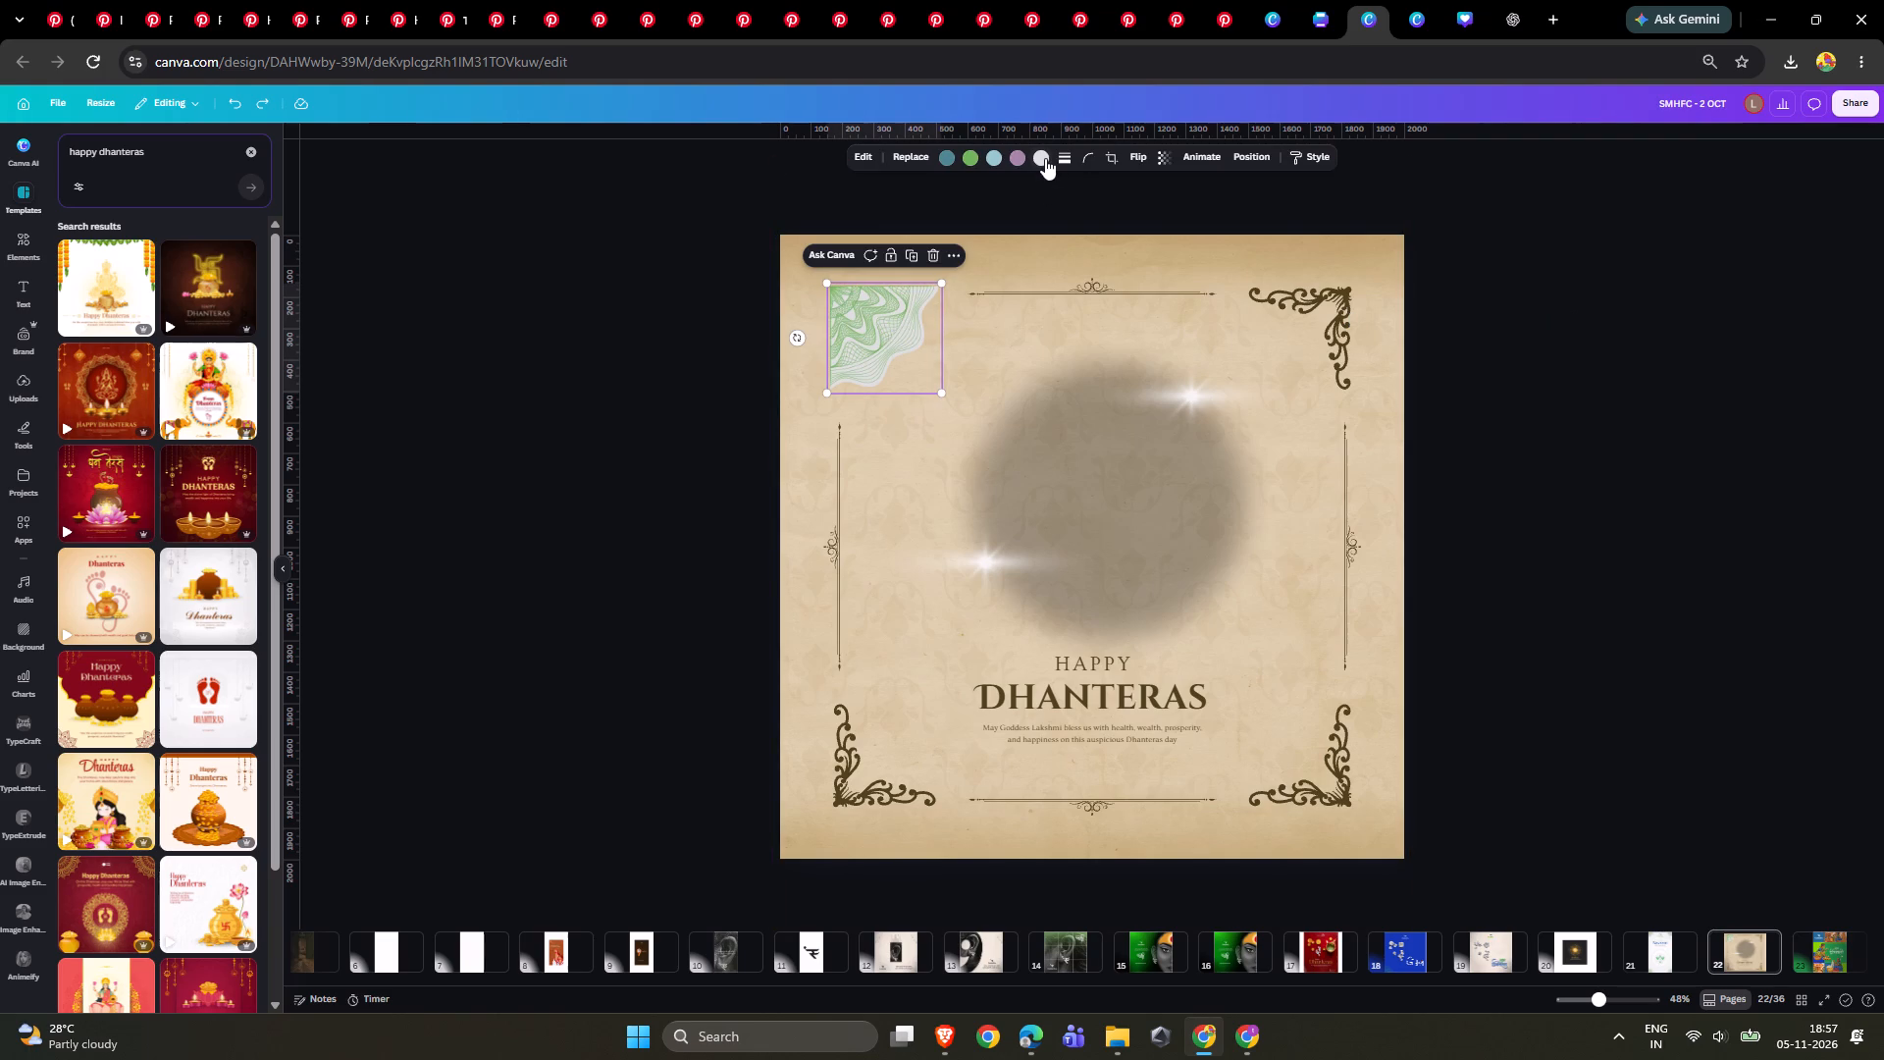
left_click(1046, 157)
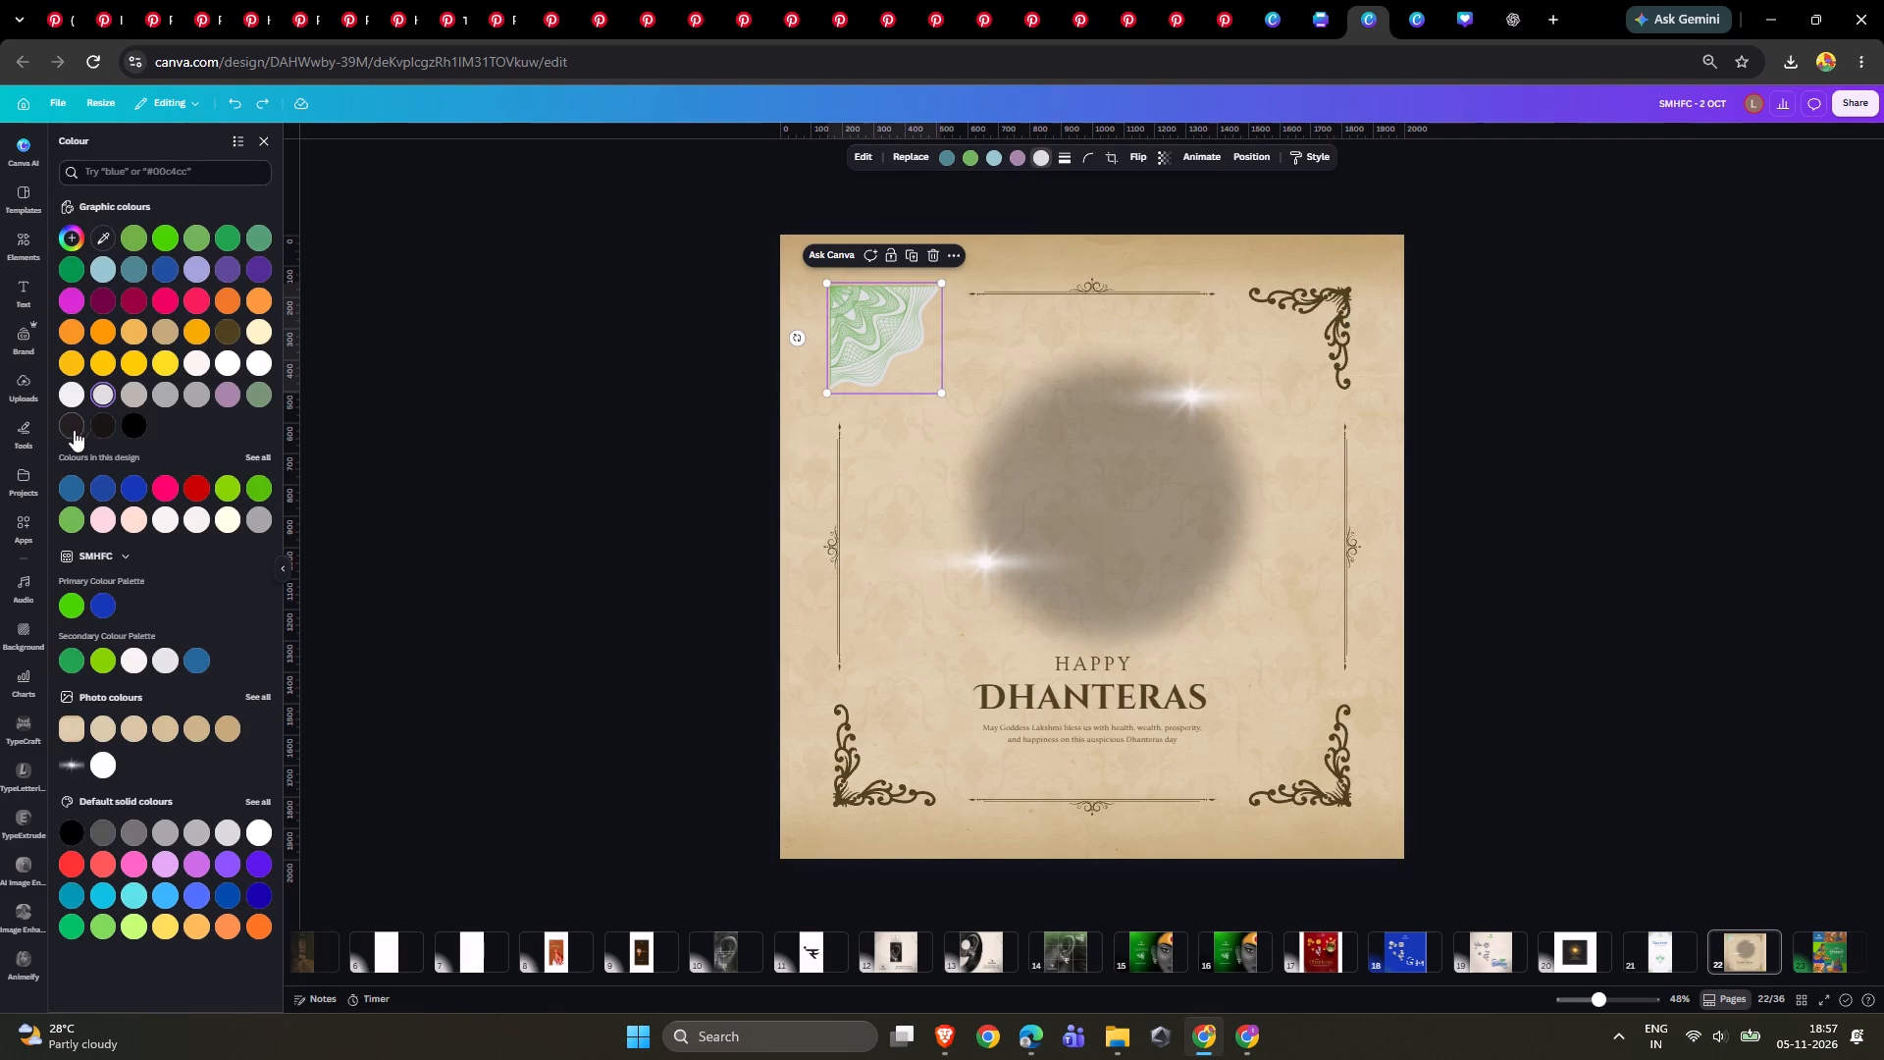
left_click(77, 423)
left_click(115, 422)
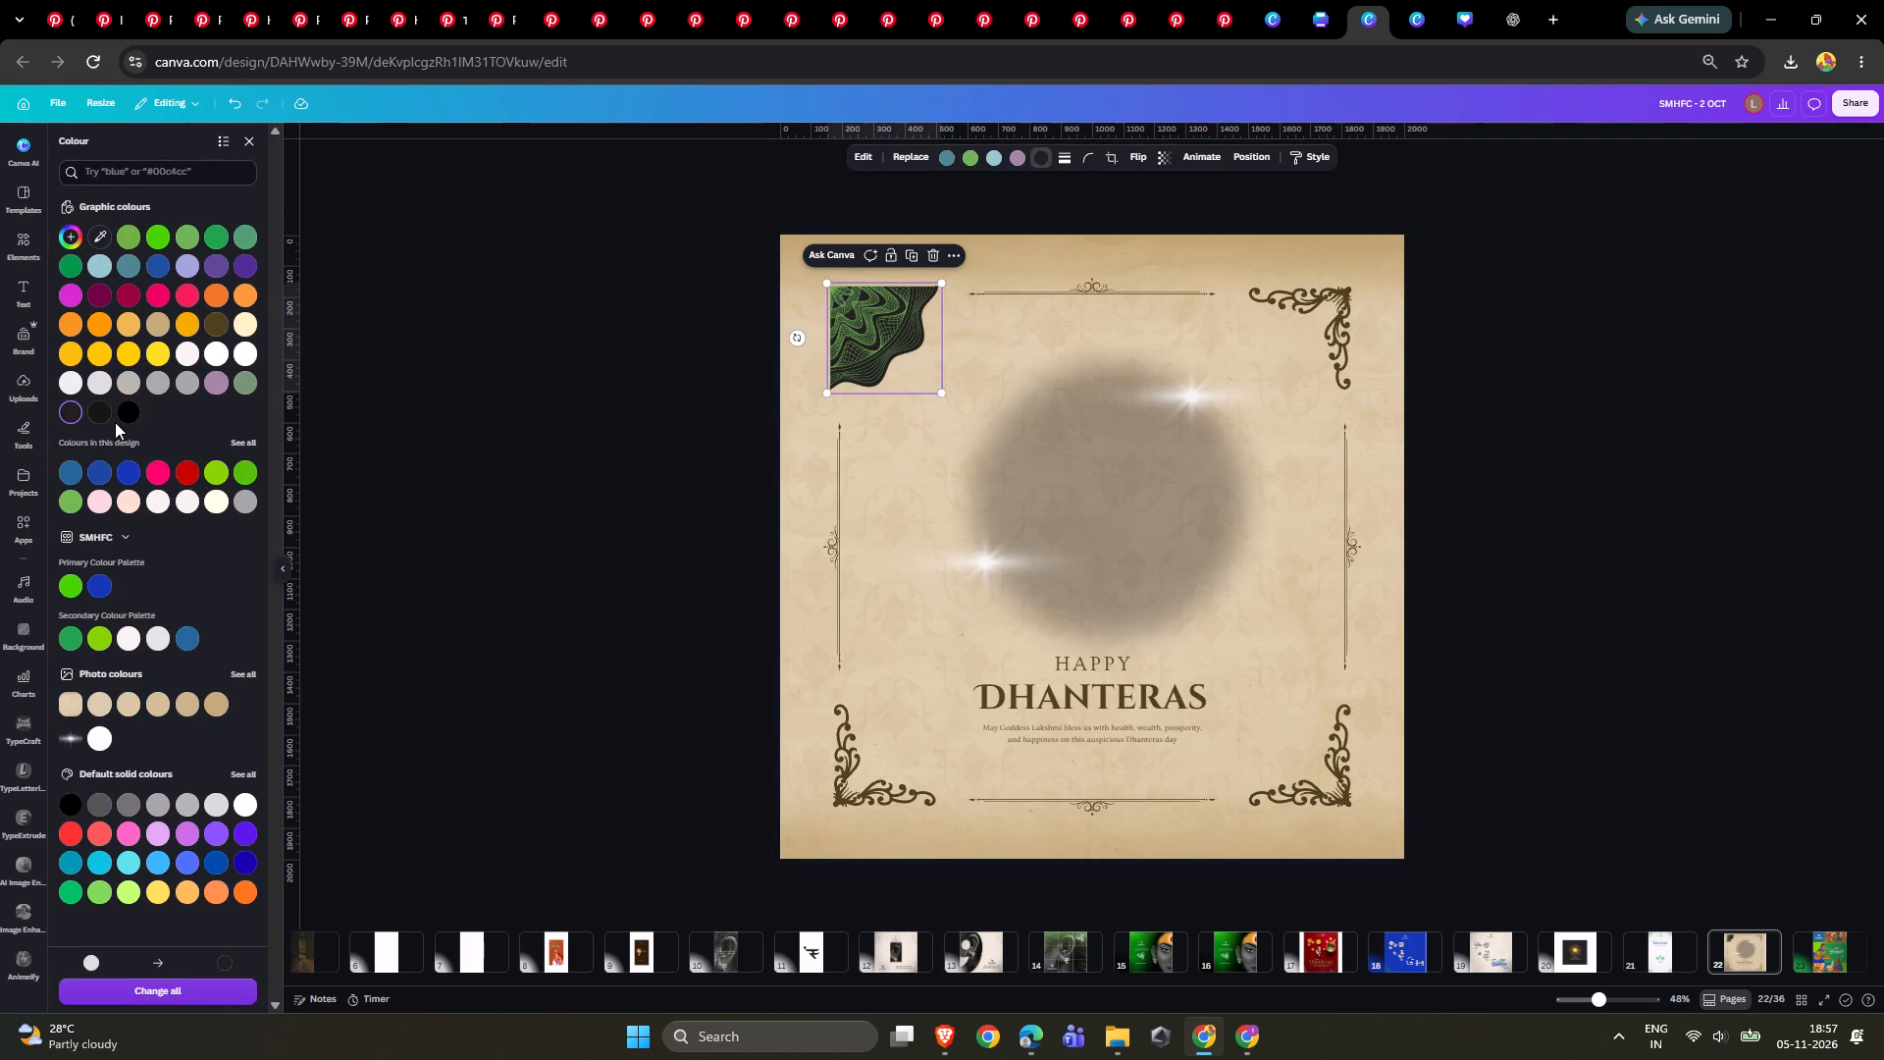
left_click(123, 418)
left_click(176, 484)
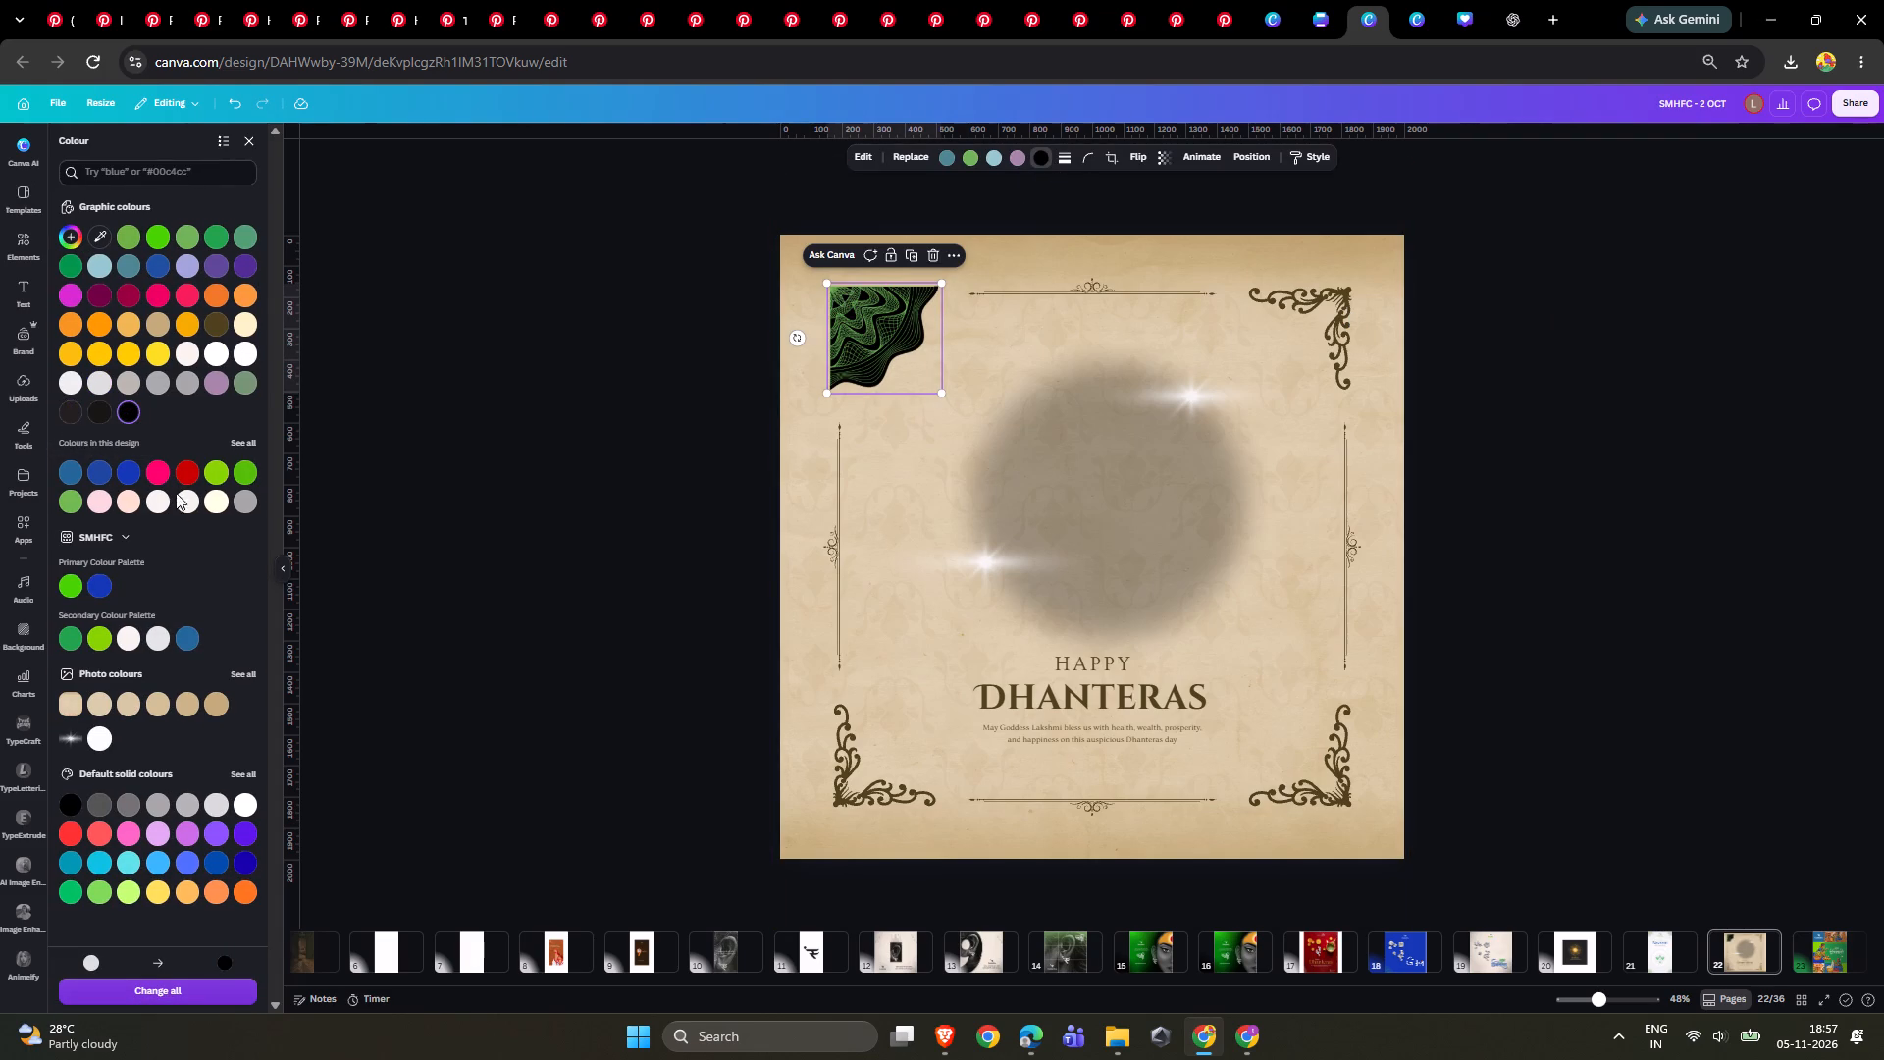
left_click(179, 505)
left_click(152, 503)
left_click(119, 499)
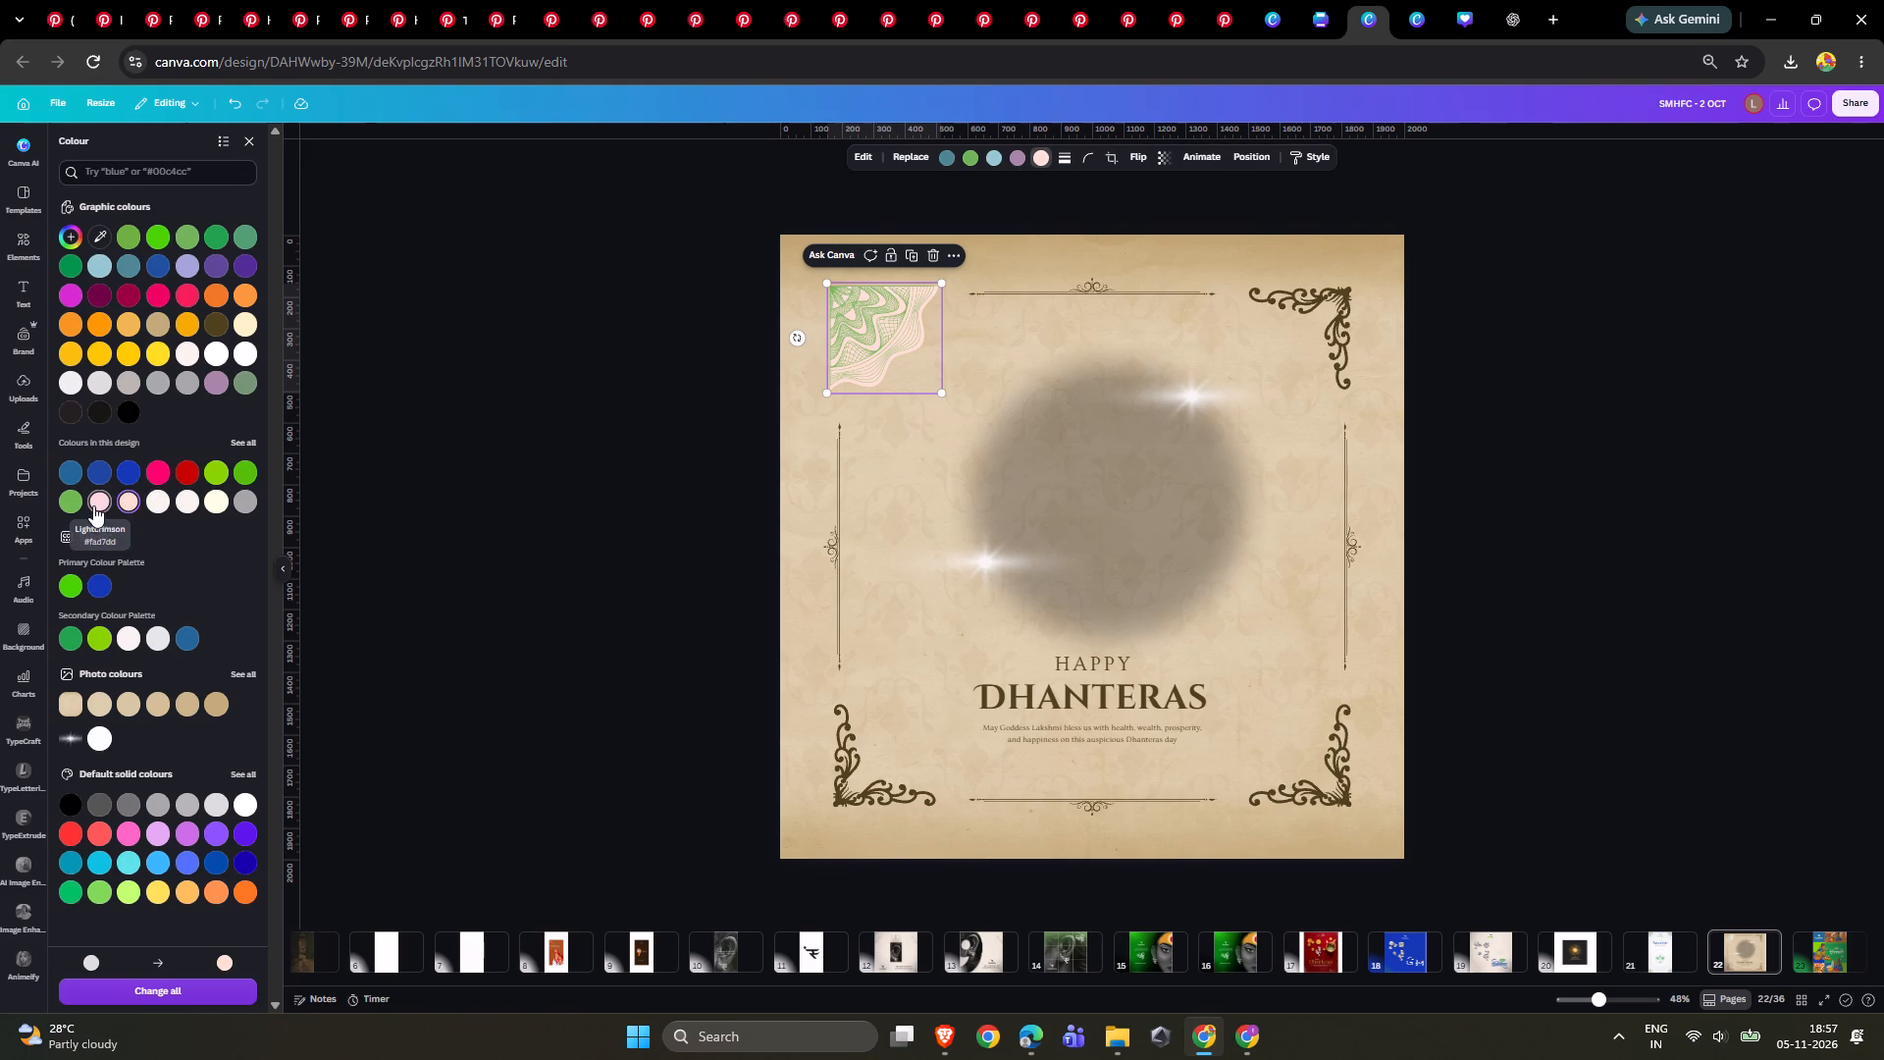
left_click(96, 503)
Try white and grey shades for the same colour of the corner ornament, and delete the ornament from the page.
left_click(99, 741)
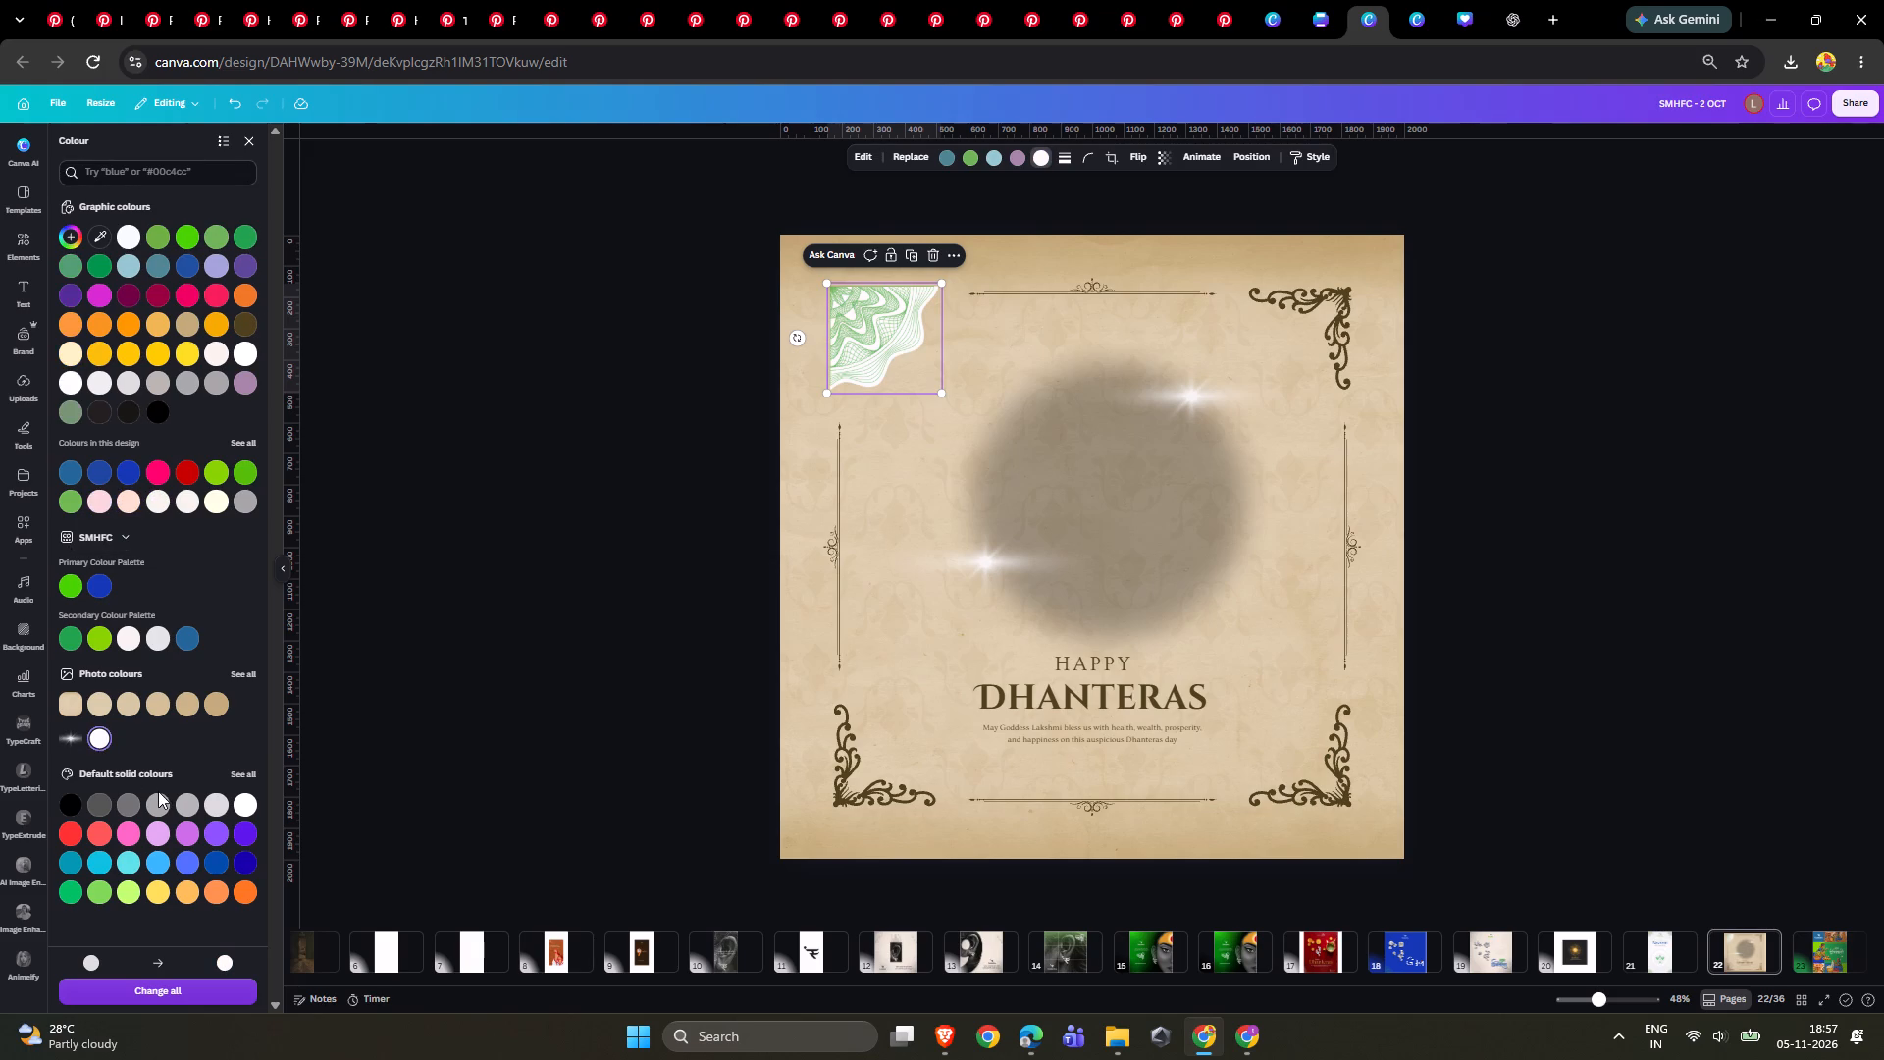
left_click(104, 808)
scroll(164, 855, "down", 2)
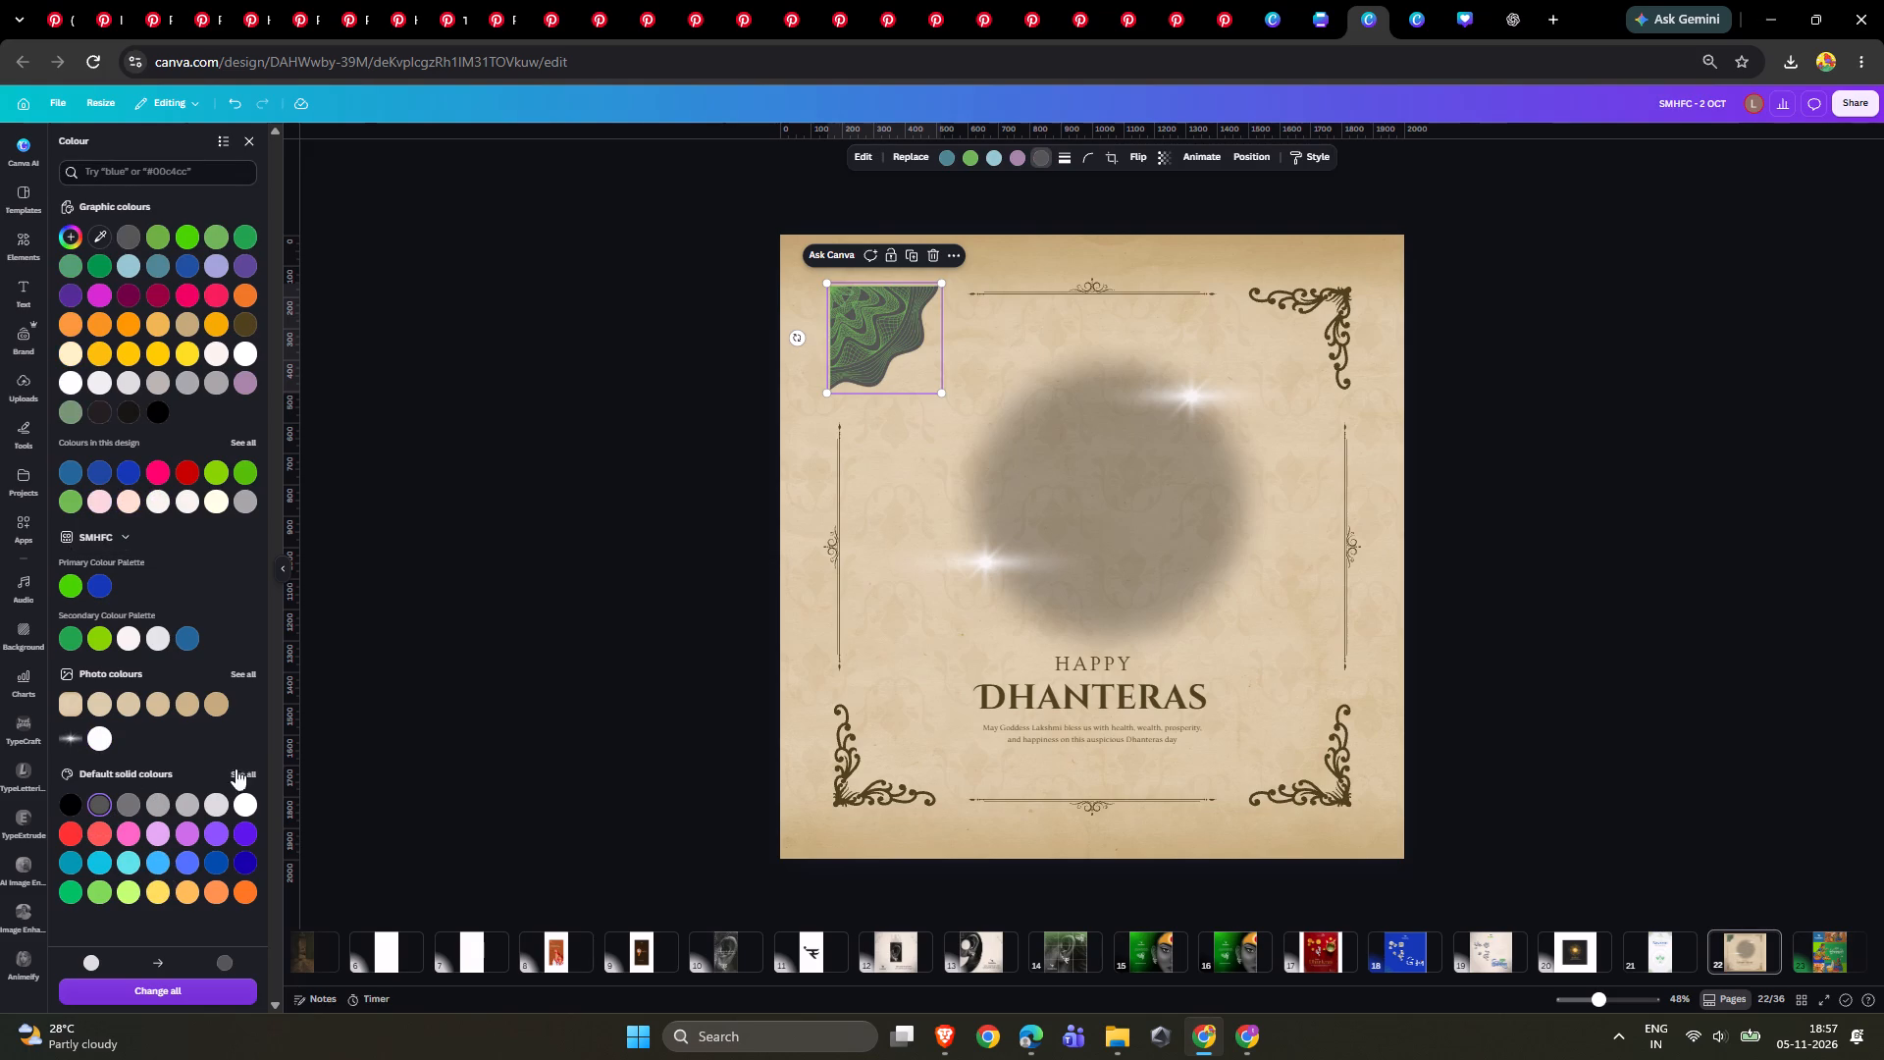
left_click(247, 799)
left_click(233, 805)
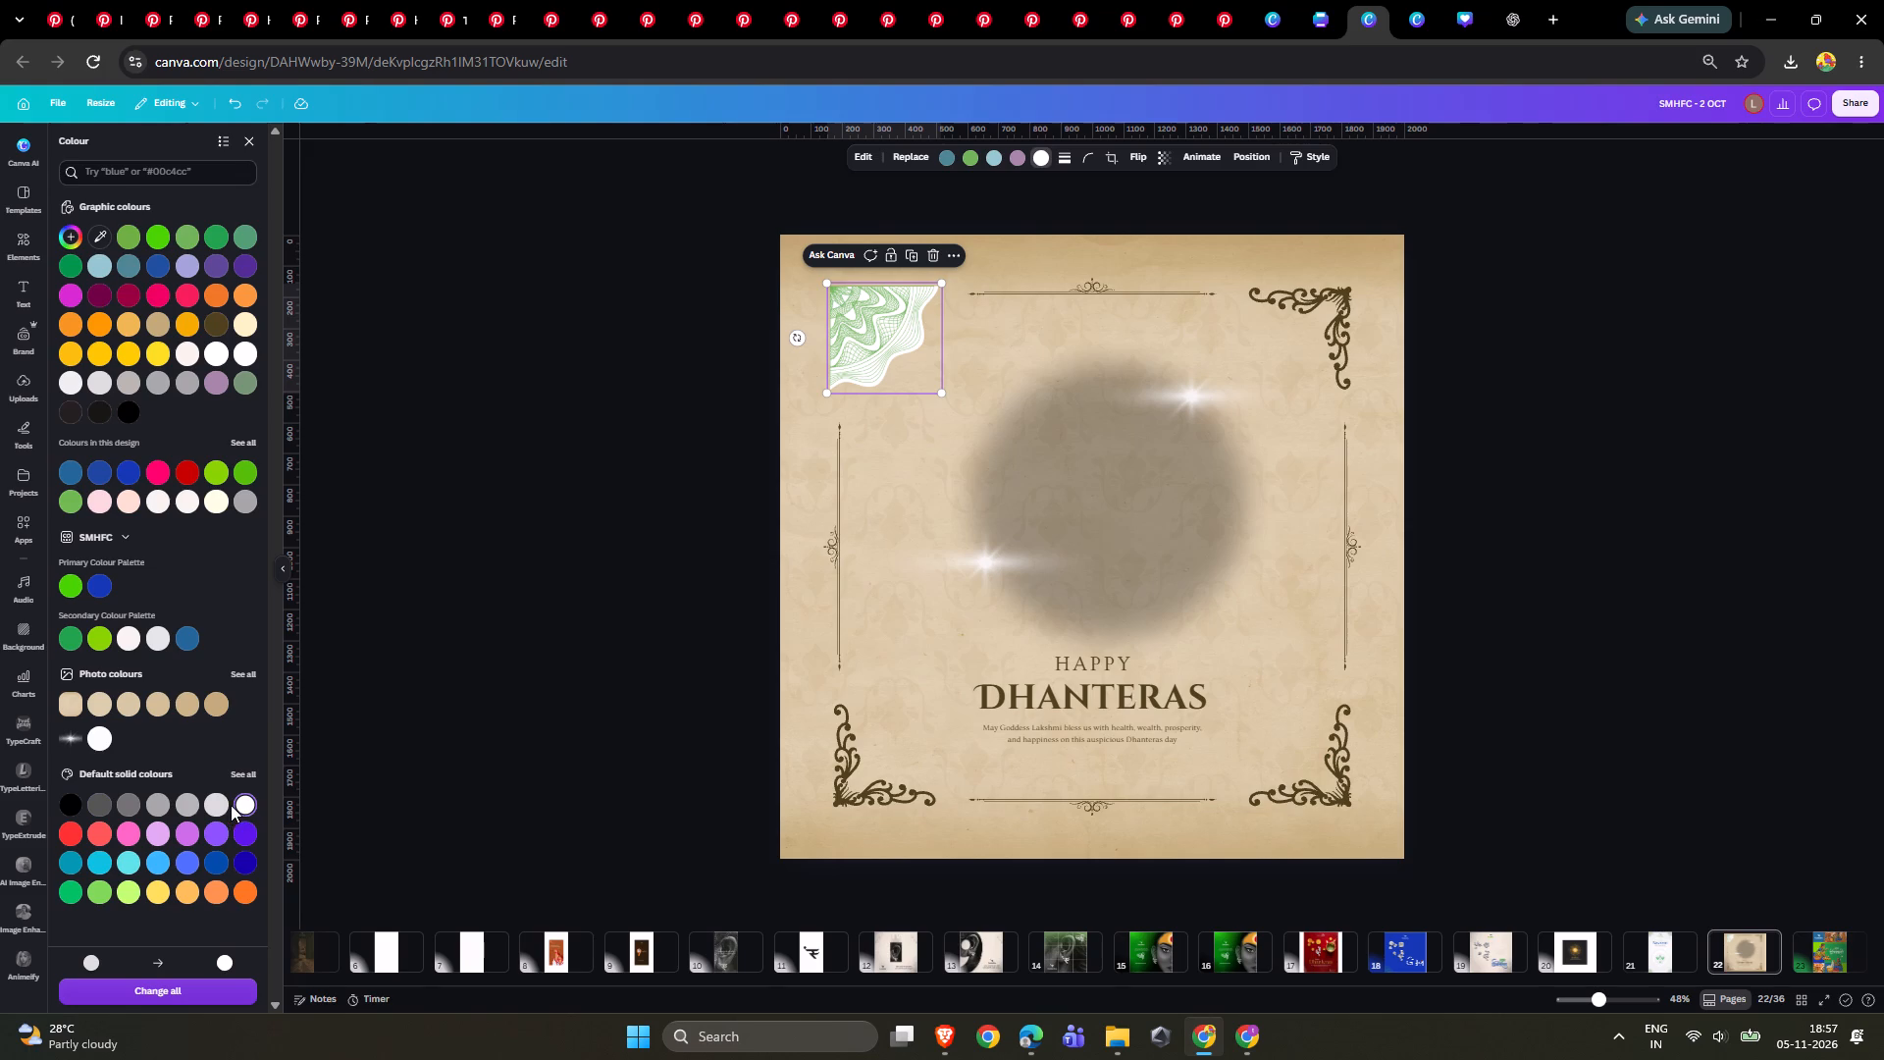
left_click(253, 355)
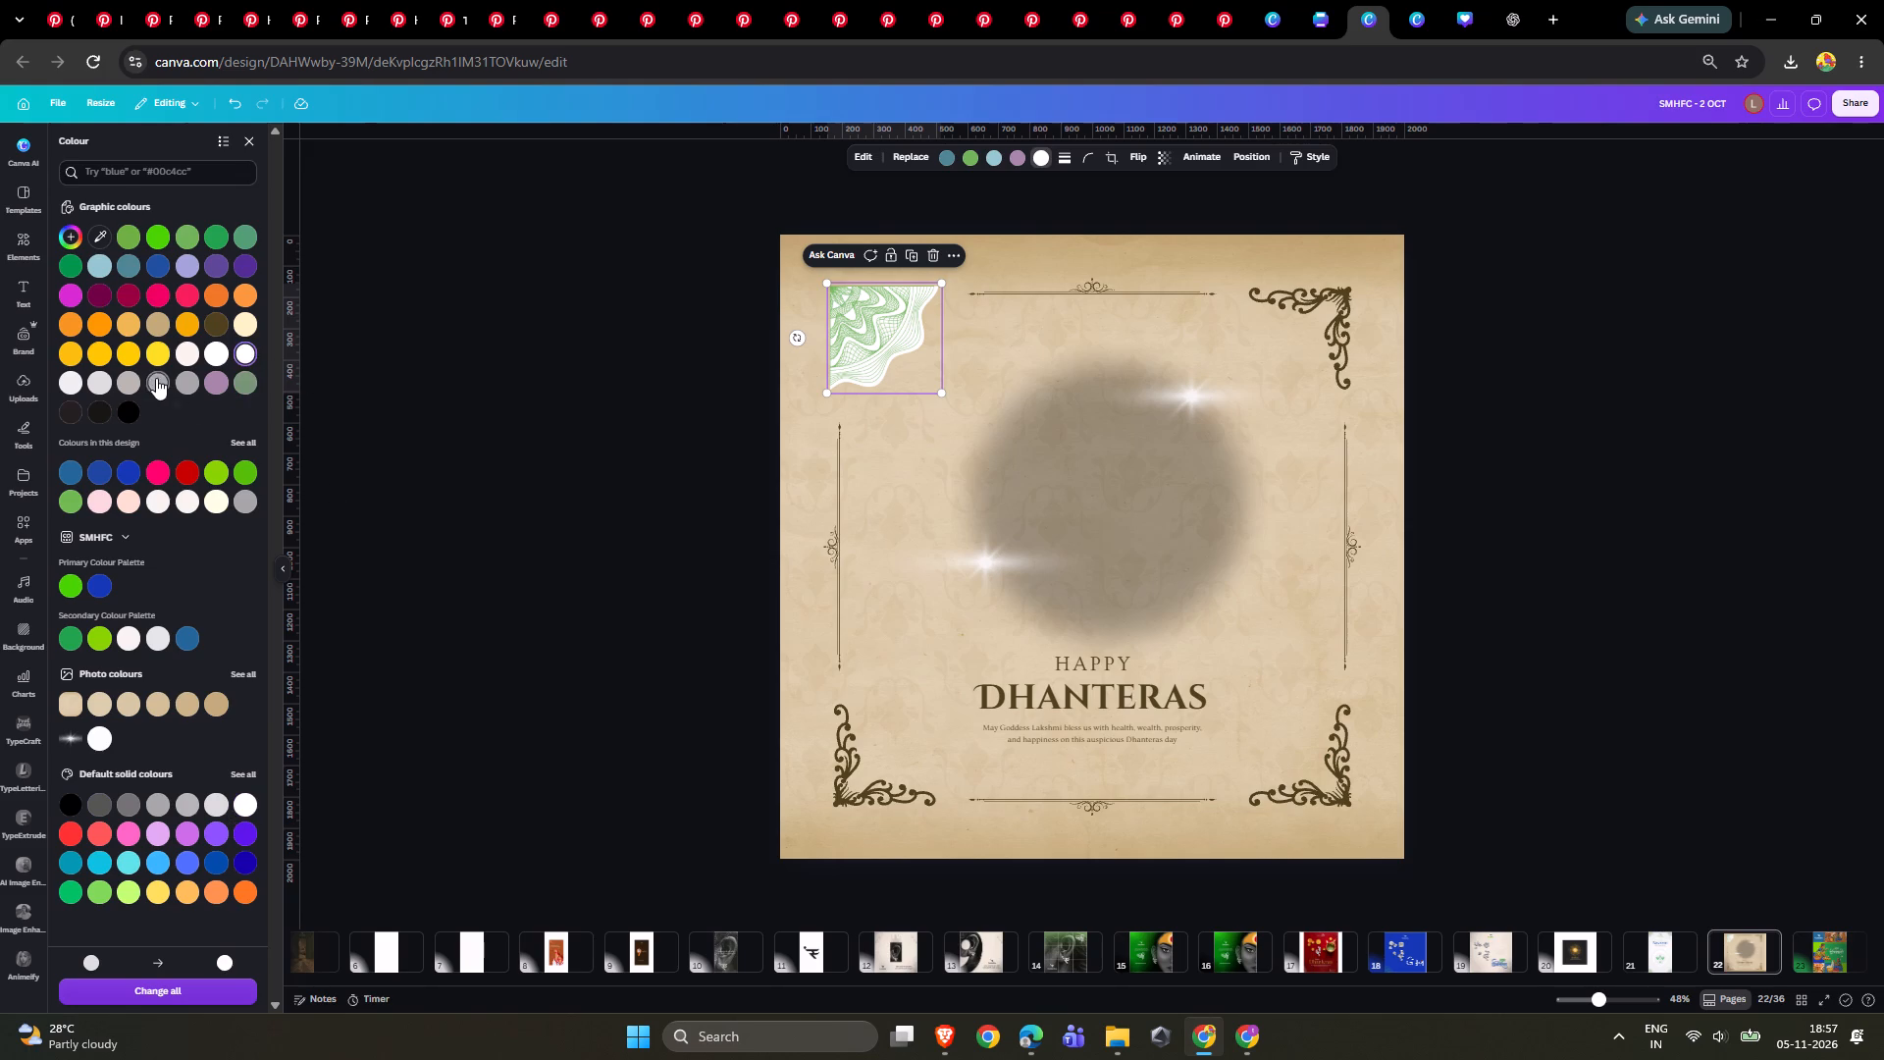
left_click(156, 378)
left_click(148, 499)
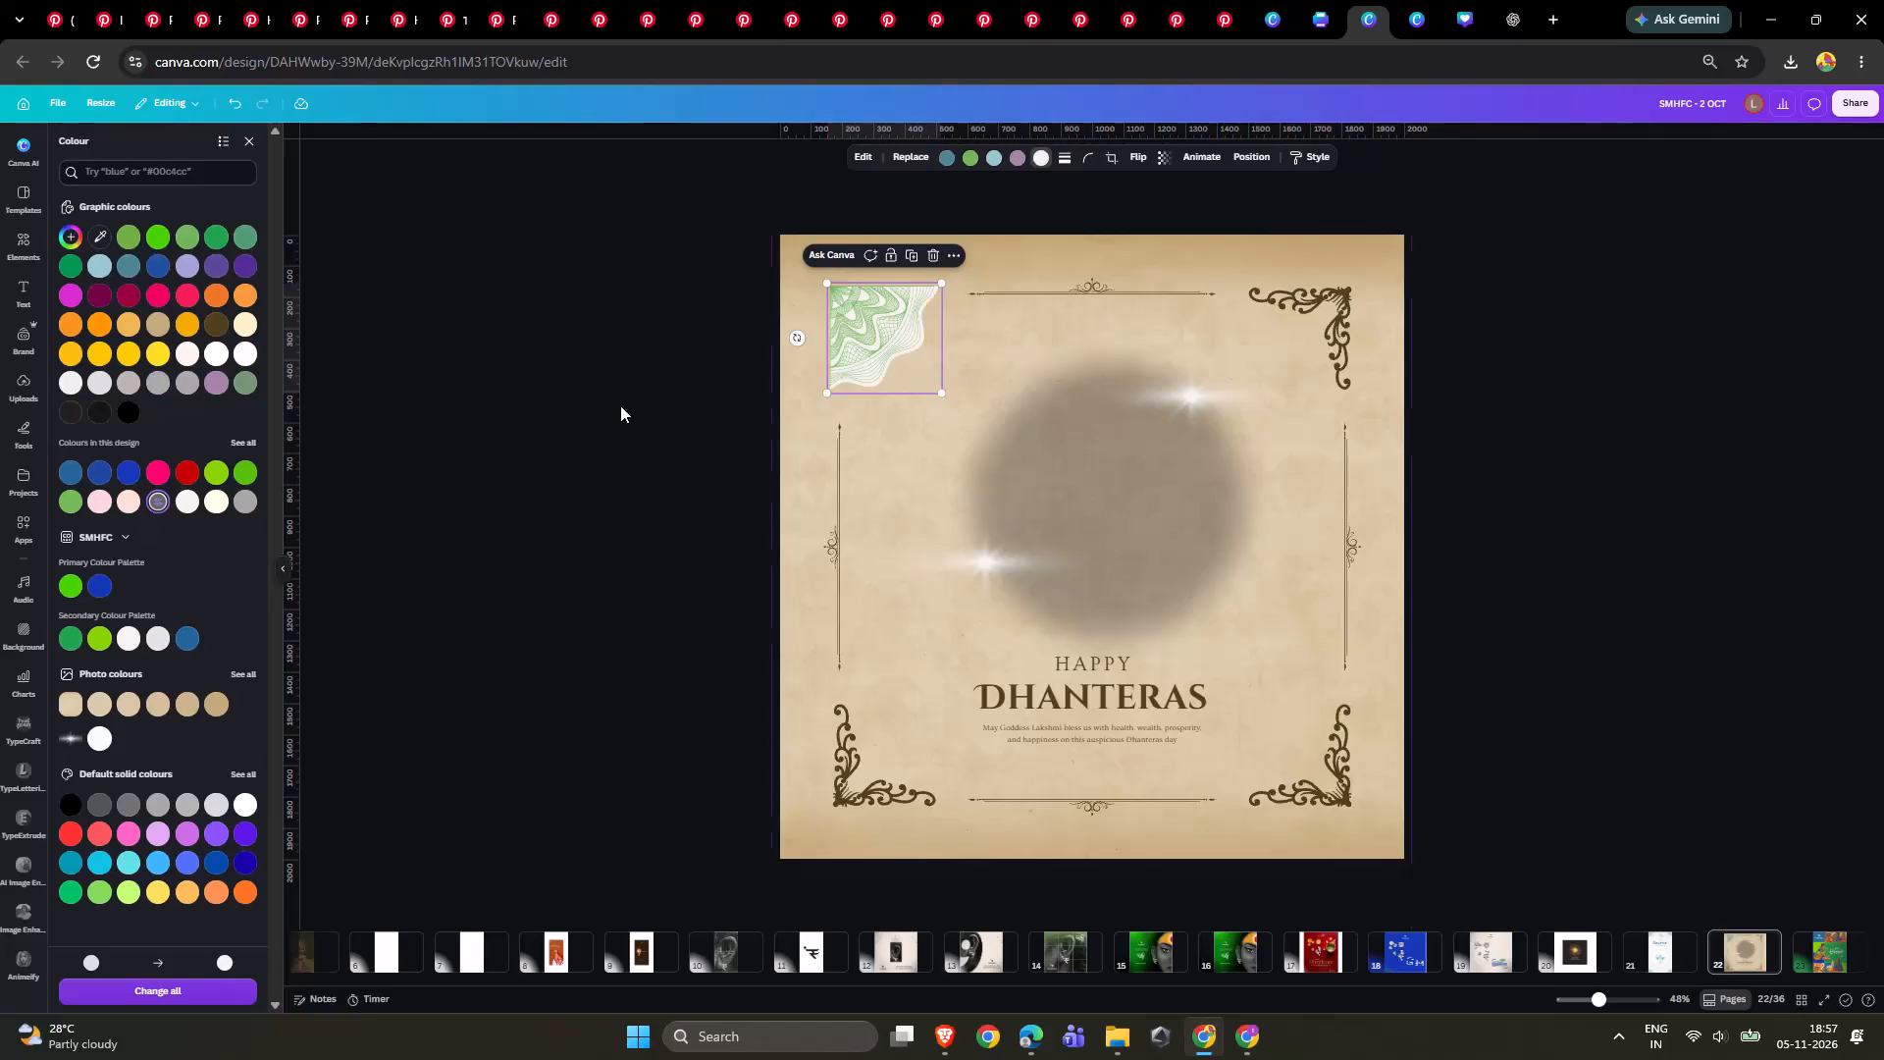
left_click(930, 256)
Look through the svatantra brand elements document for another corner ornament, examining the primary elements on page 5 up close.
left_click(1285, 0)
left_click(1323, 1)
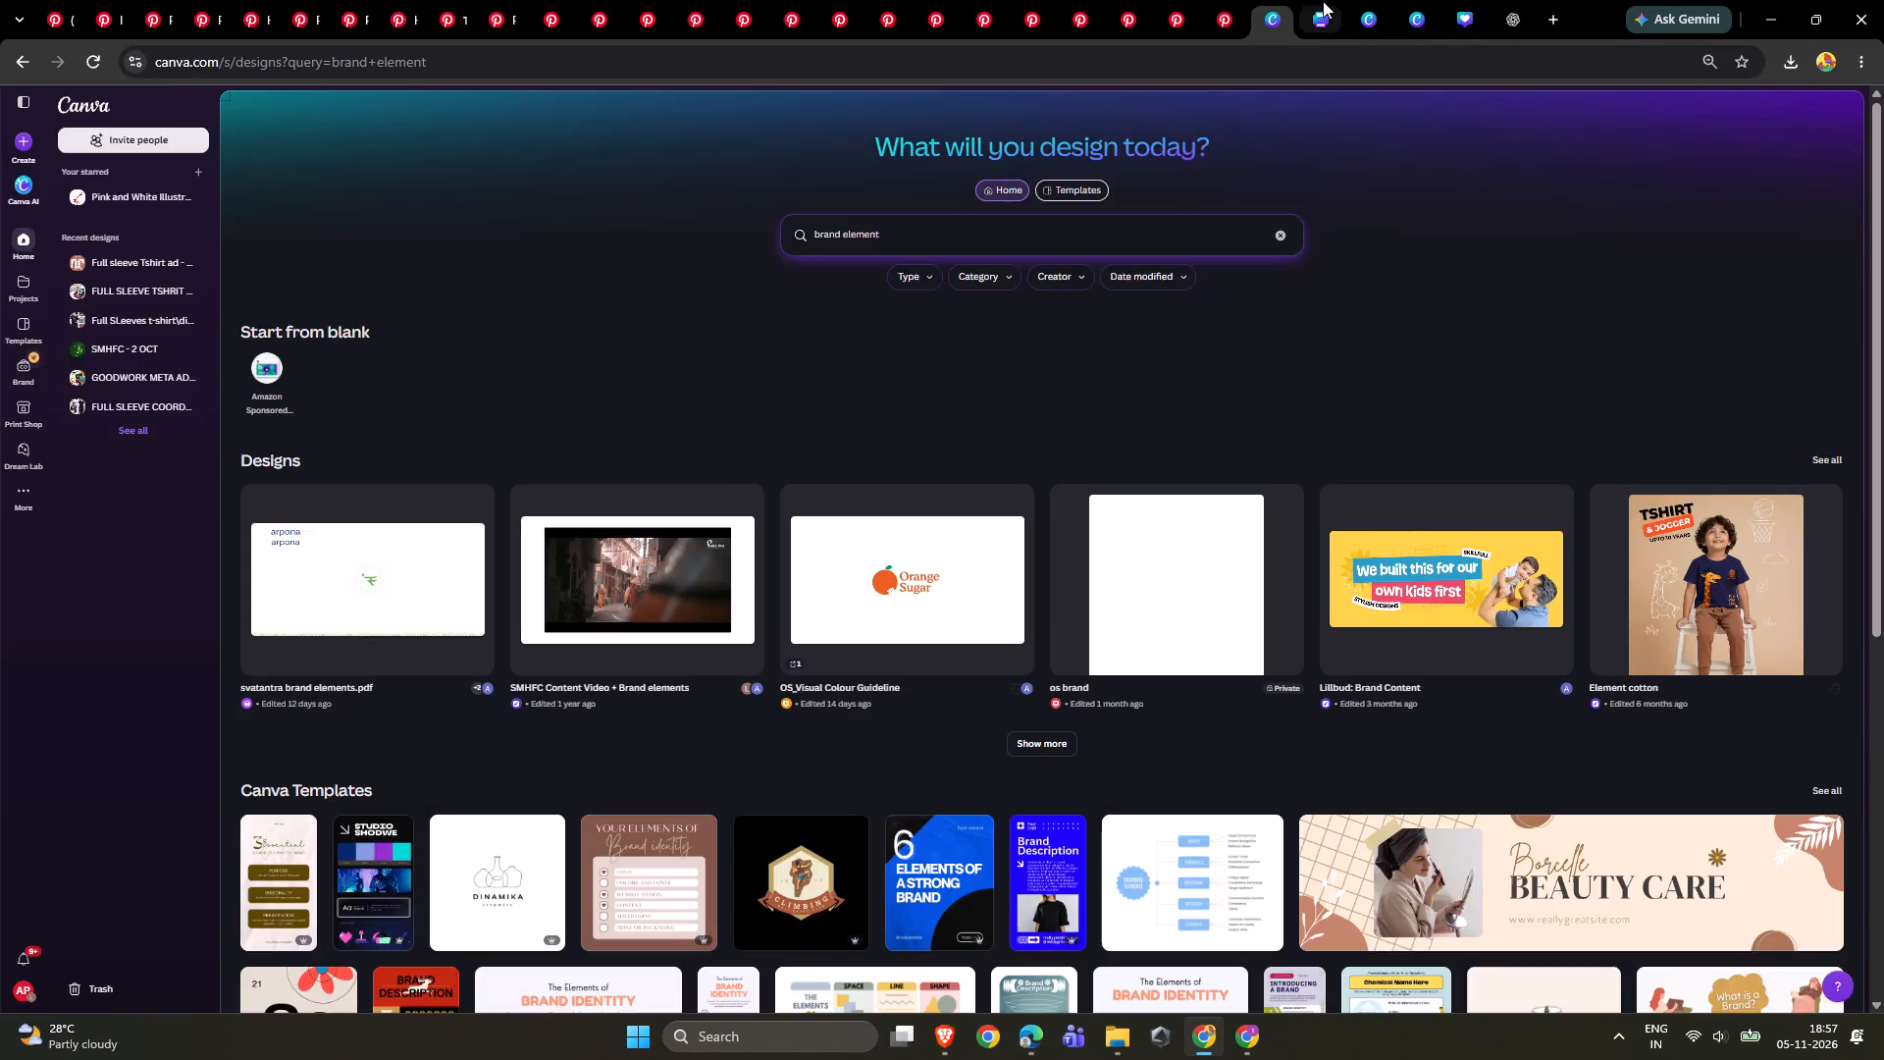
scroll(1137, 383, "down", 5, "ctrl")
scroll(1135, 416, "down", 11)
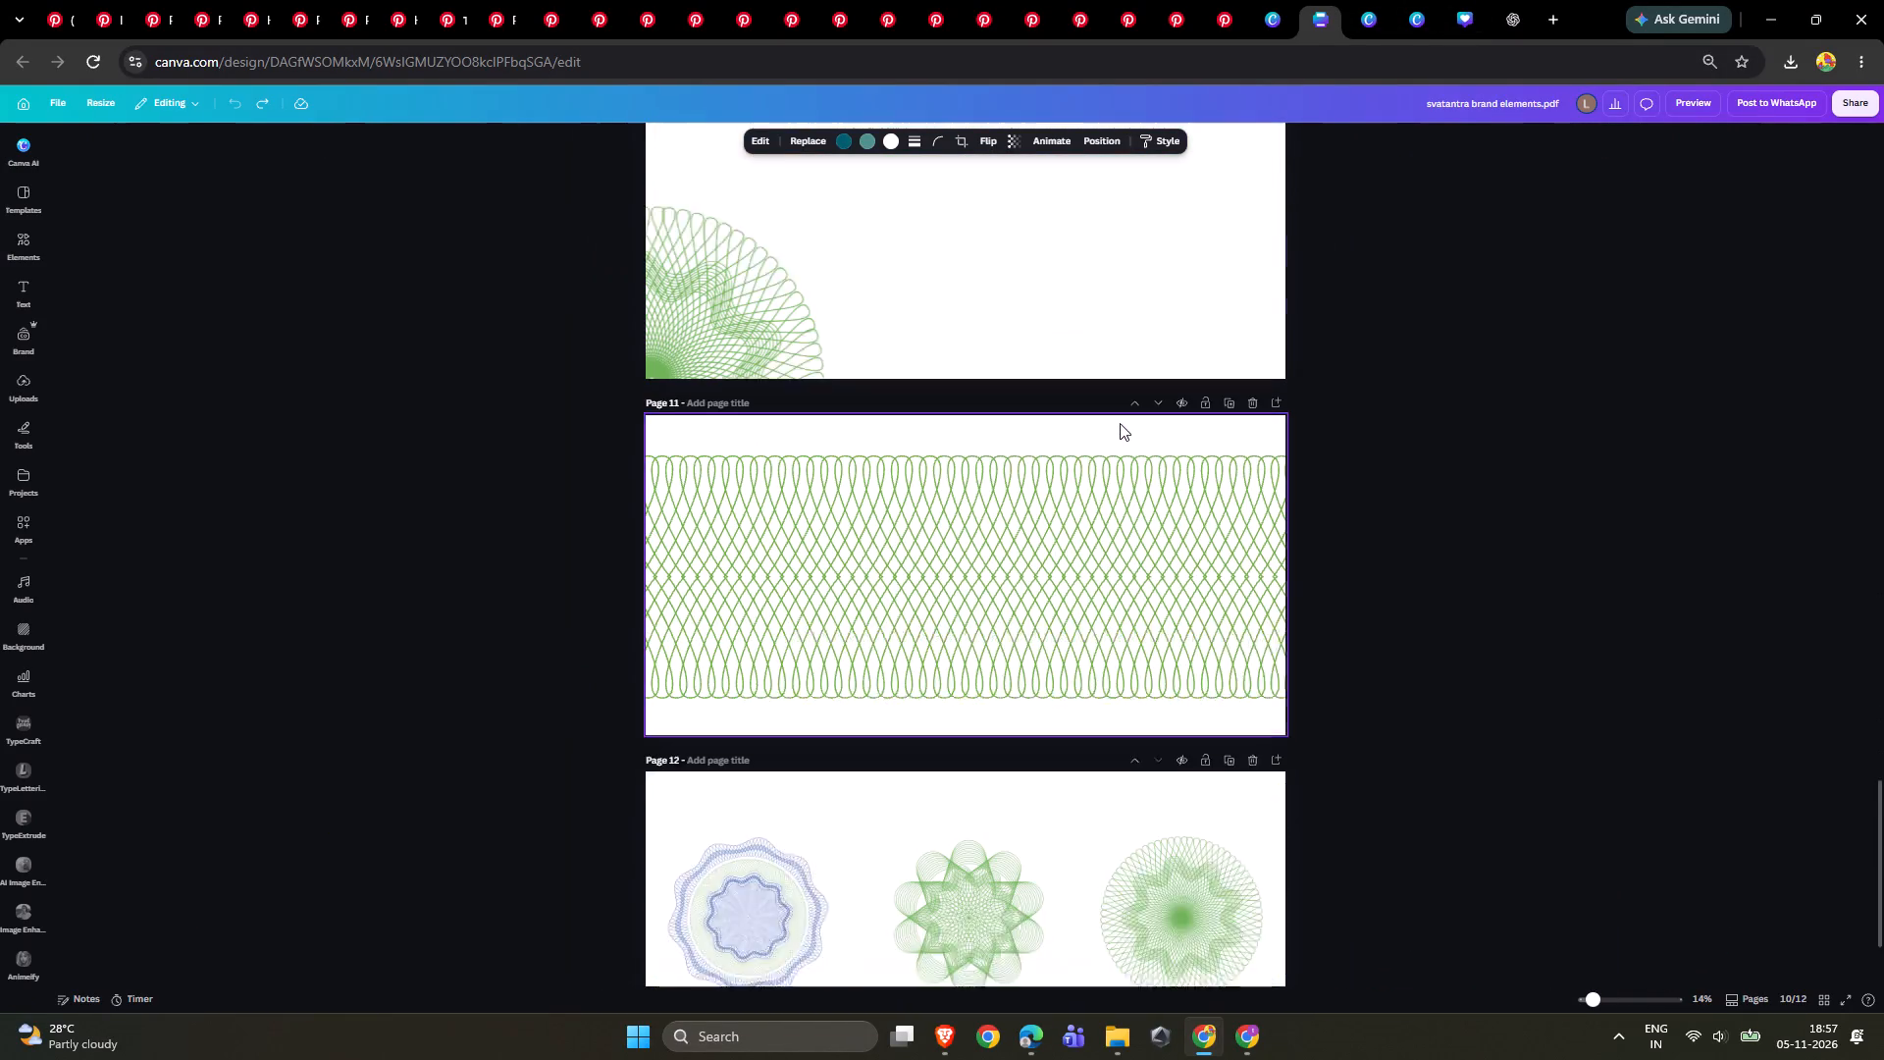
scroll(1120, 423, "down", 6)
scroll(1093, 434, "up", 14)
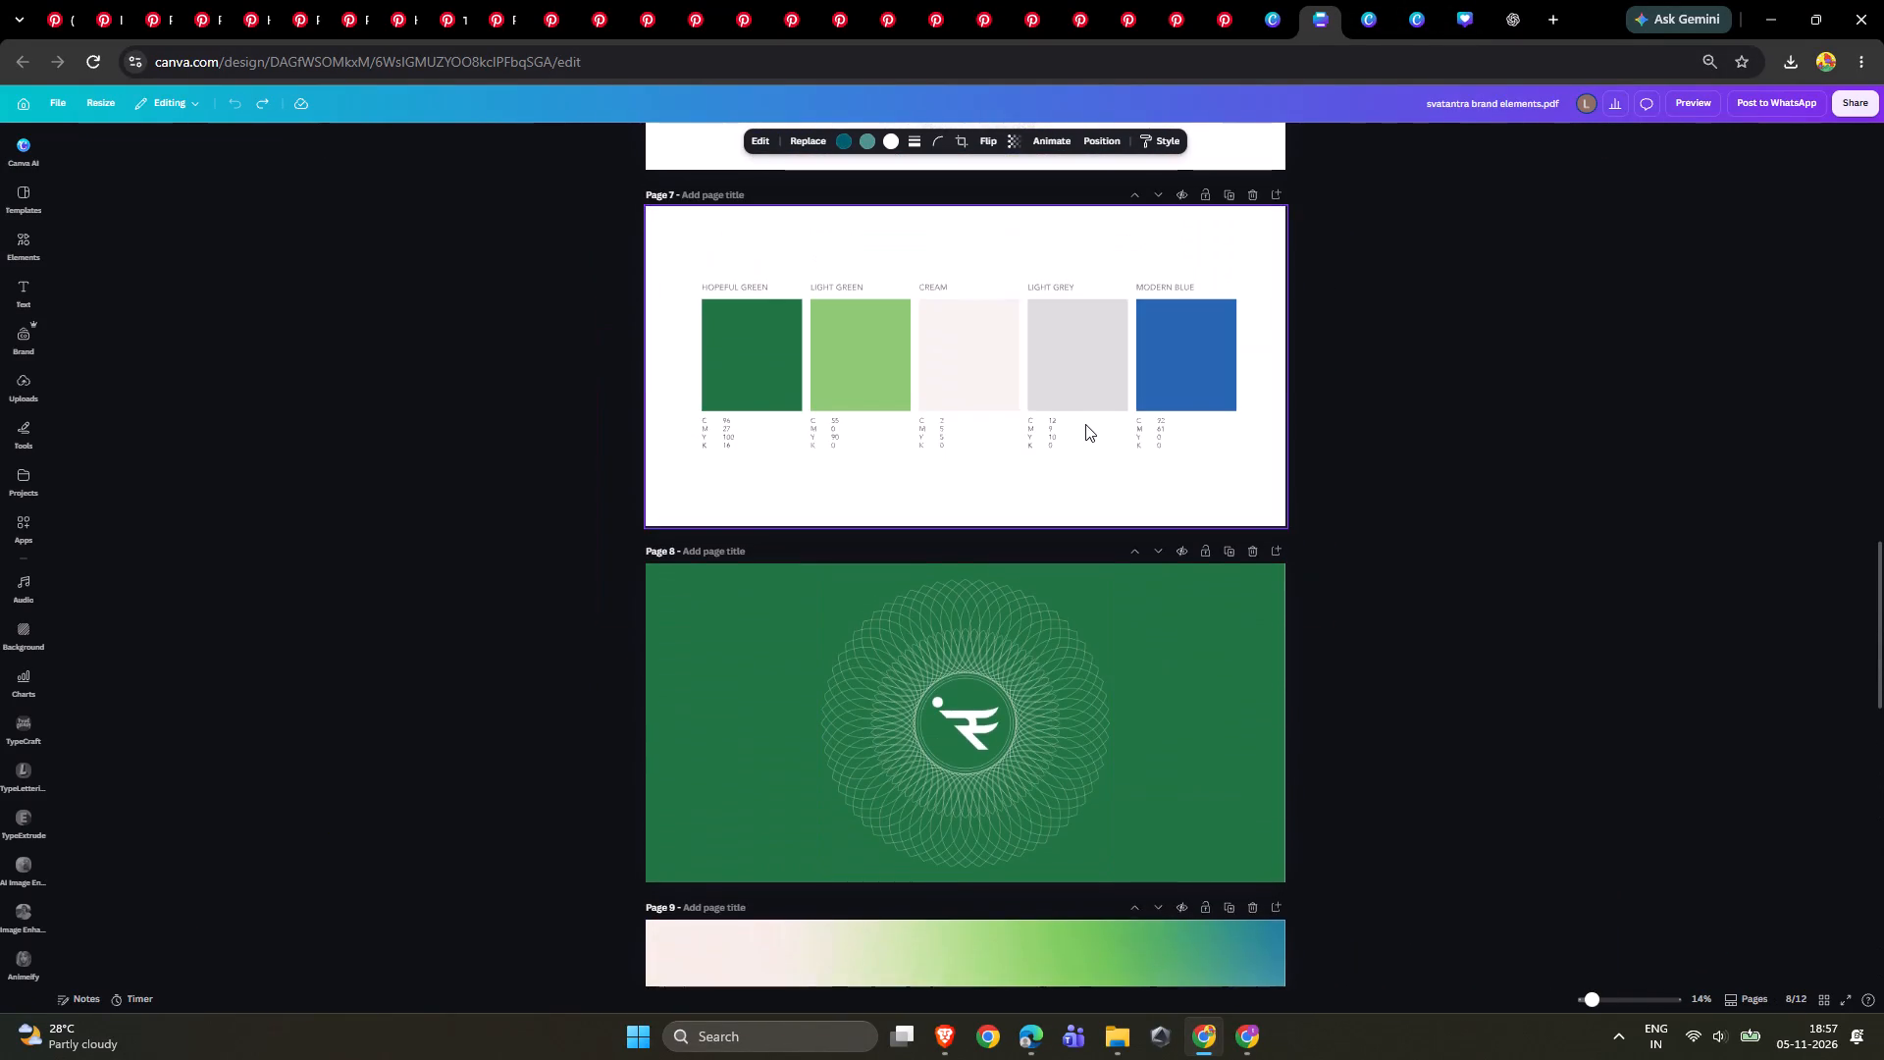
scroll(1083, 424, "up", 11)
left_click_drag(954, 736, 868, 750)
scroll(860, 747, "up", 4, "ctrl")
left_click_drag(859, 746, 857, 739, "ctrl")
scroll(857, 739, "down", 2)
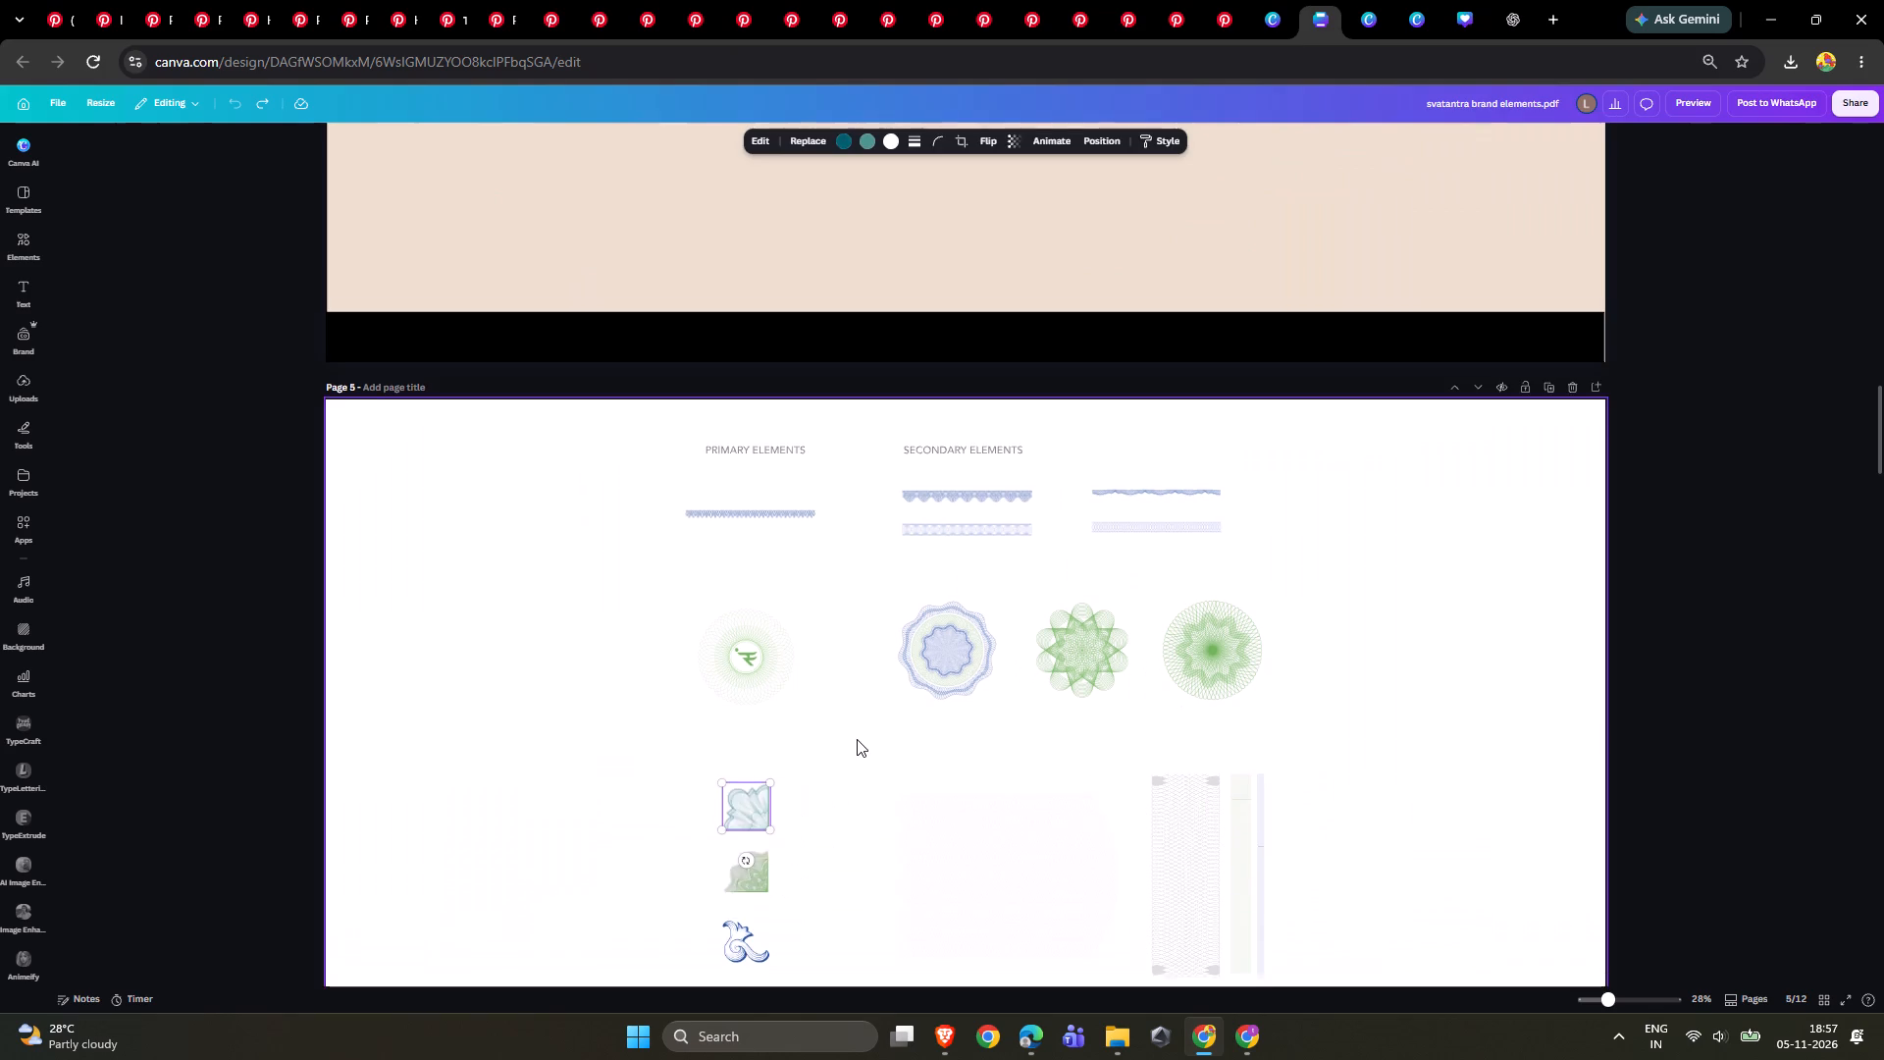
left_click_drag(857, 739, 787, 814, "ctrl")
scroll(706, 690, "up", 4, "ctrl")
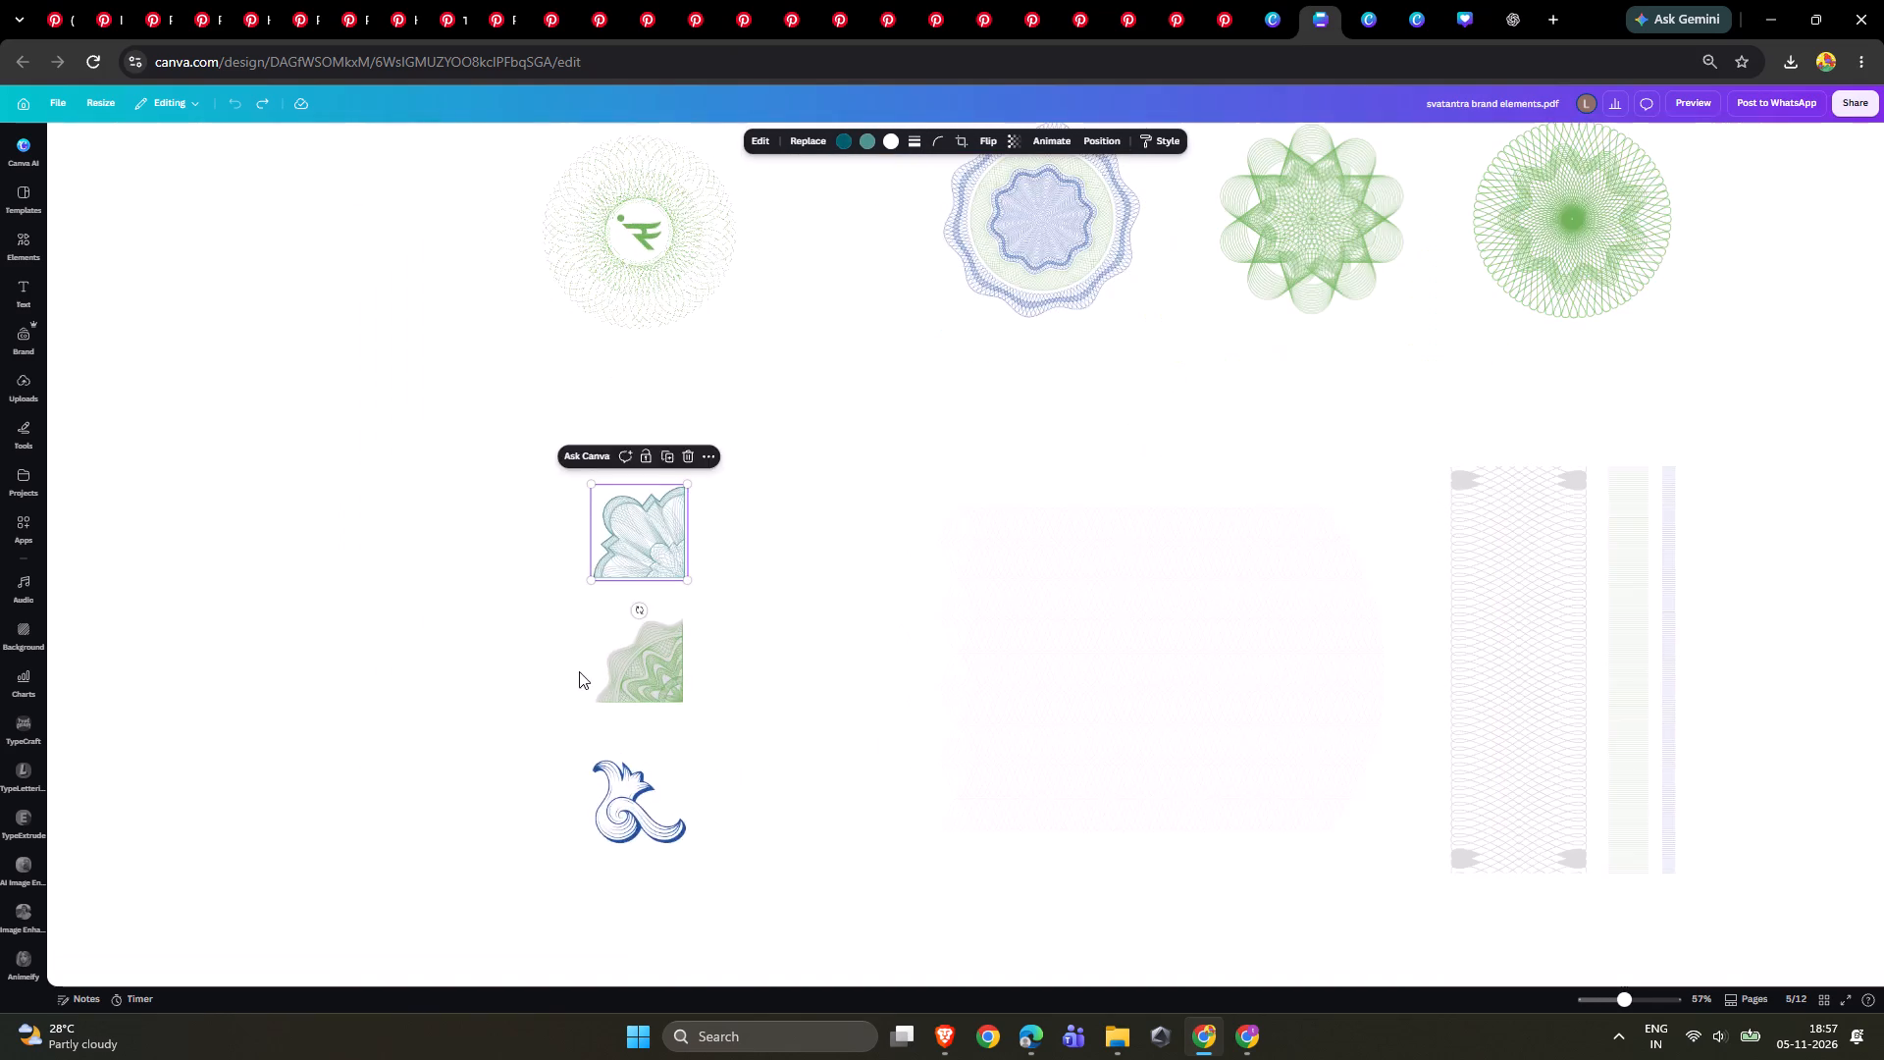
scroll(577, 671, "up", 5, "ctrl")
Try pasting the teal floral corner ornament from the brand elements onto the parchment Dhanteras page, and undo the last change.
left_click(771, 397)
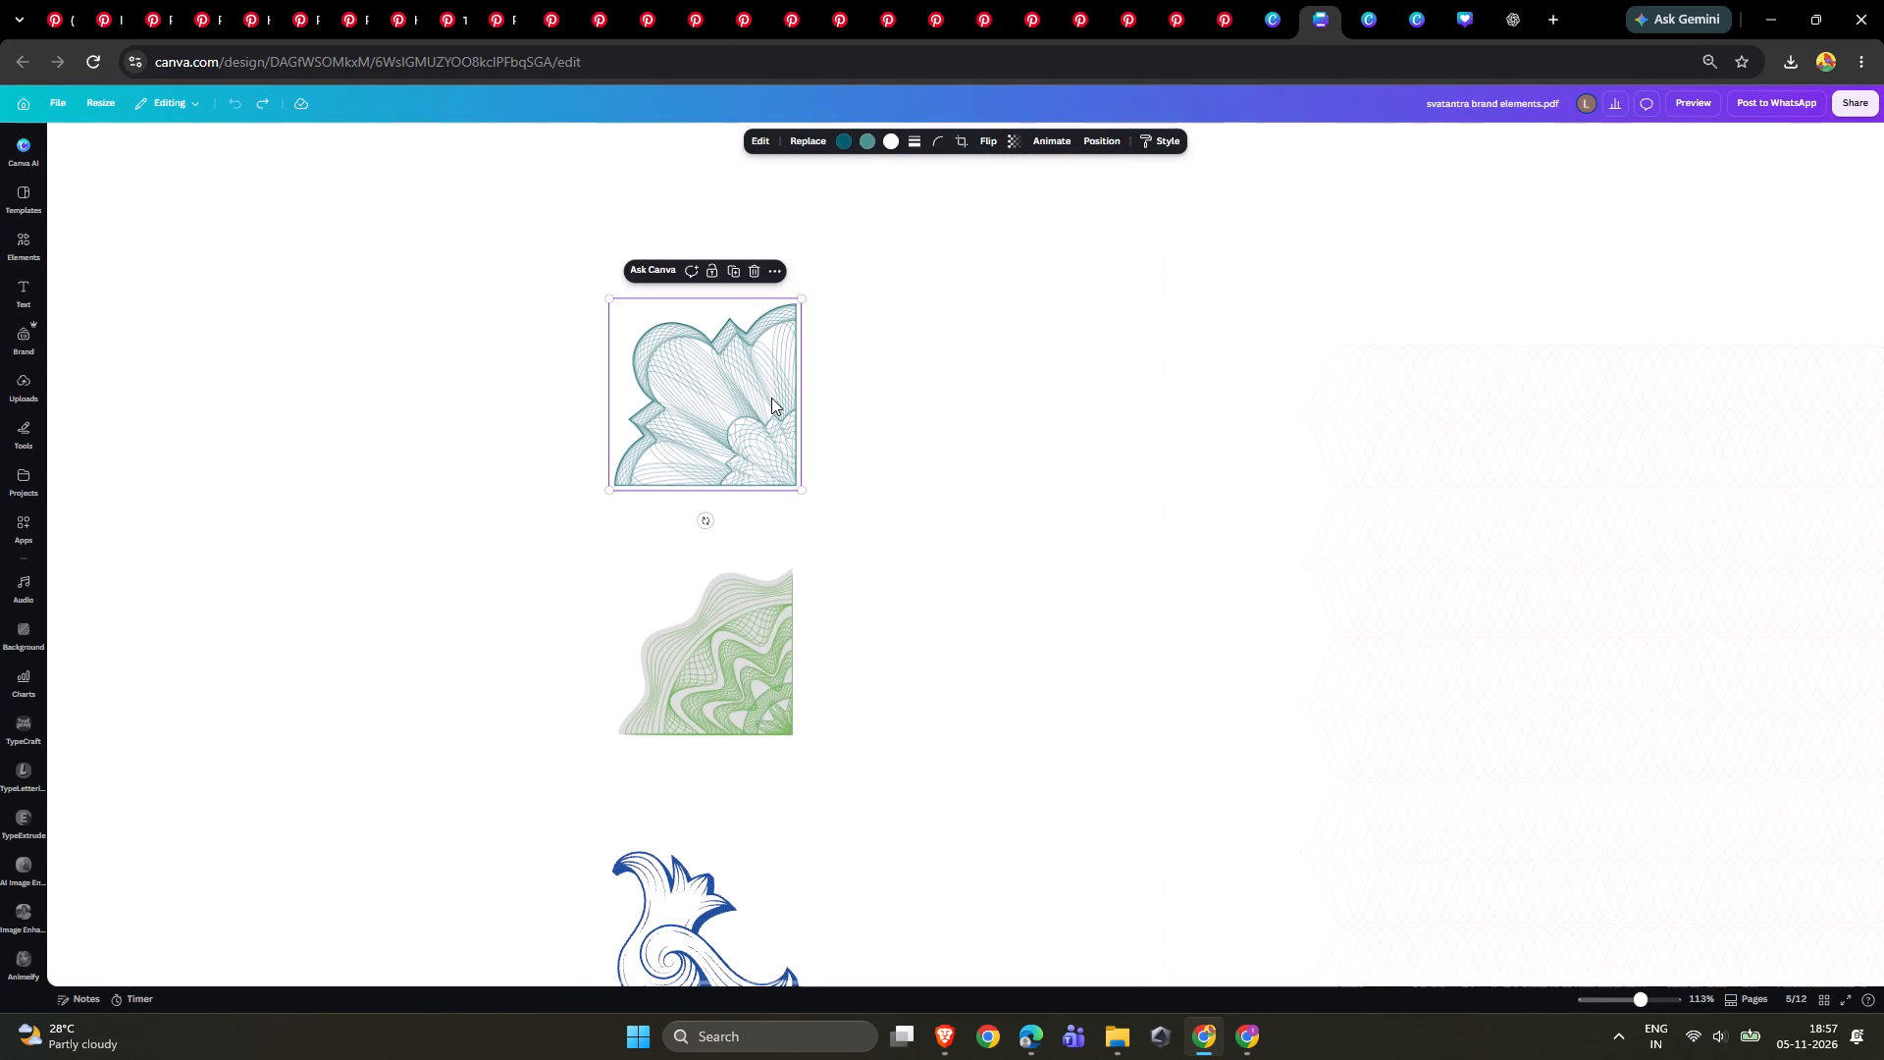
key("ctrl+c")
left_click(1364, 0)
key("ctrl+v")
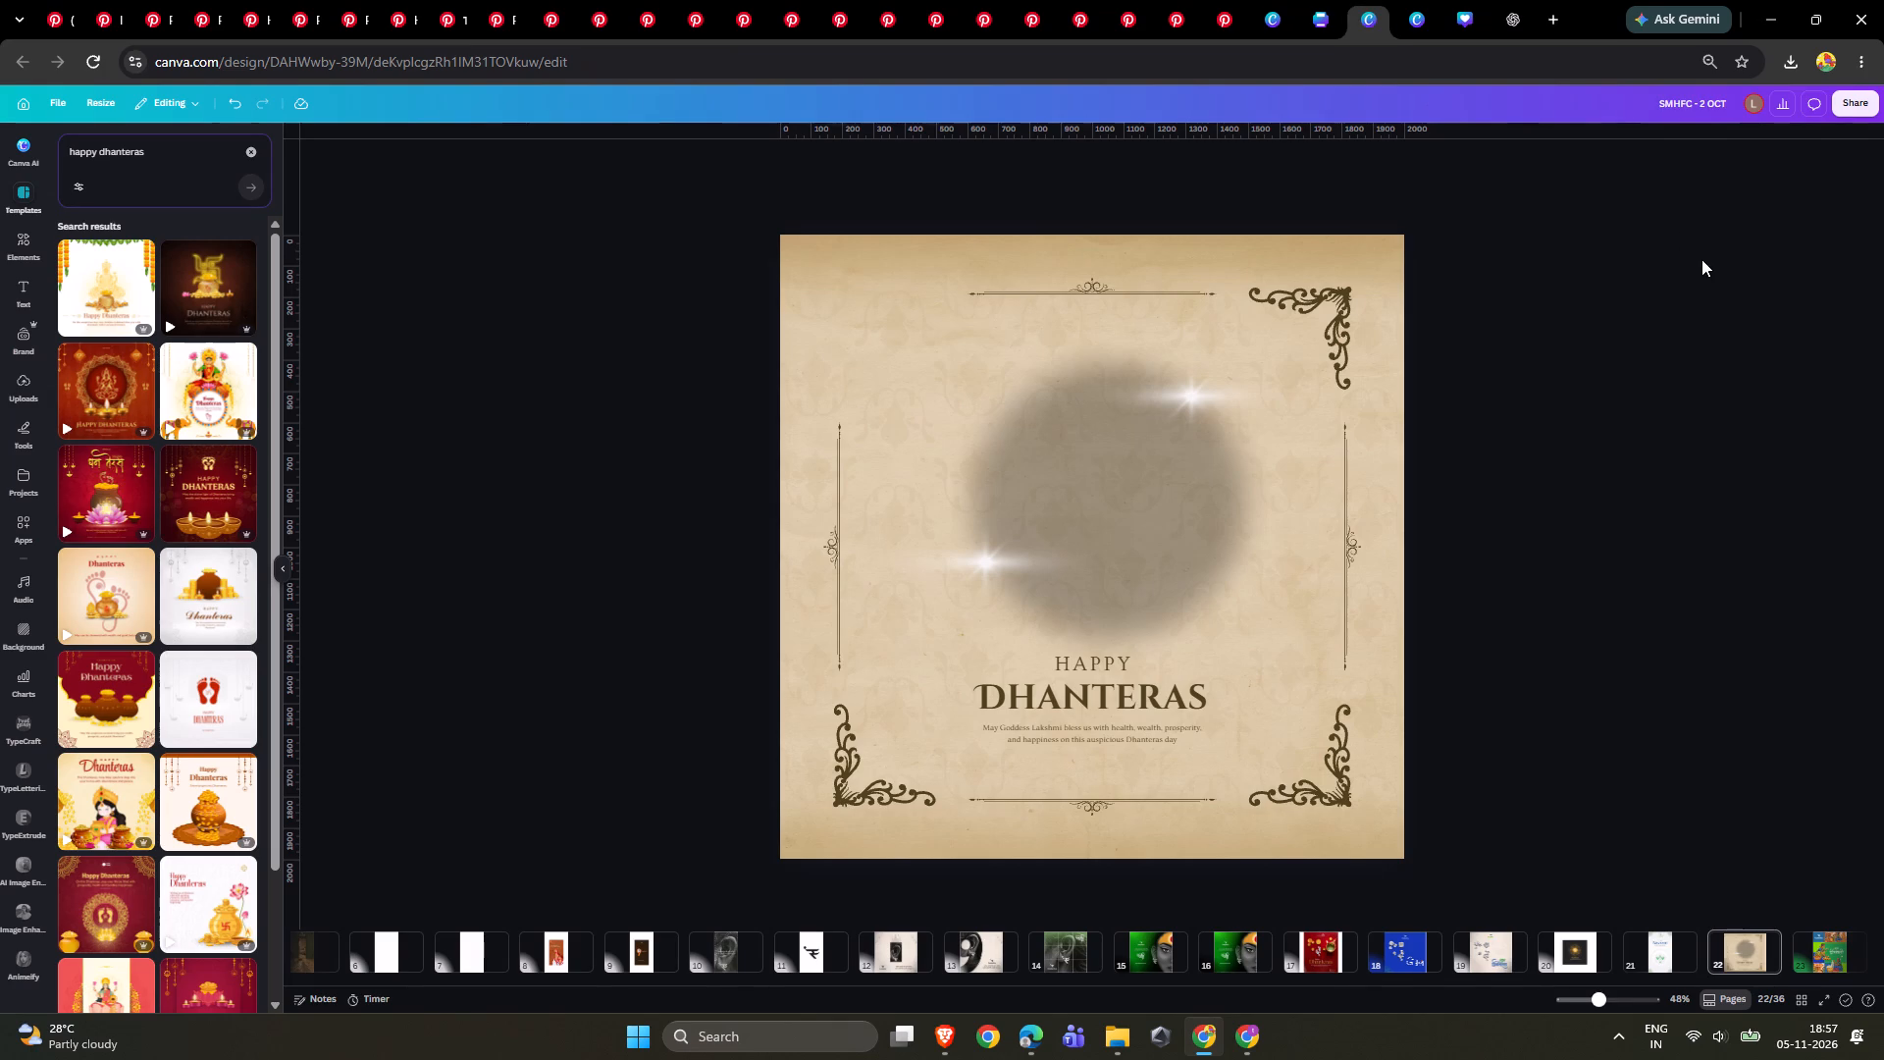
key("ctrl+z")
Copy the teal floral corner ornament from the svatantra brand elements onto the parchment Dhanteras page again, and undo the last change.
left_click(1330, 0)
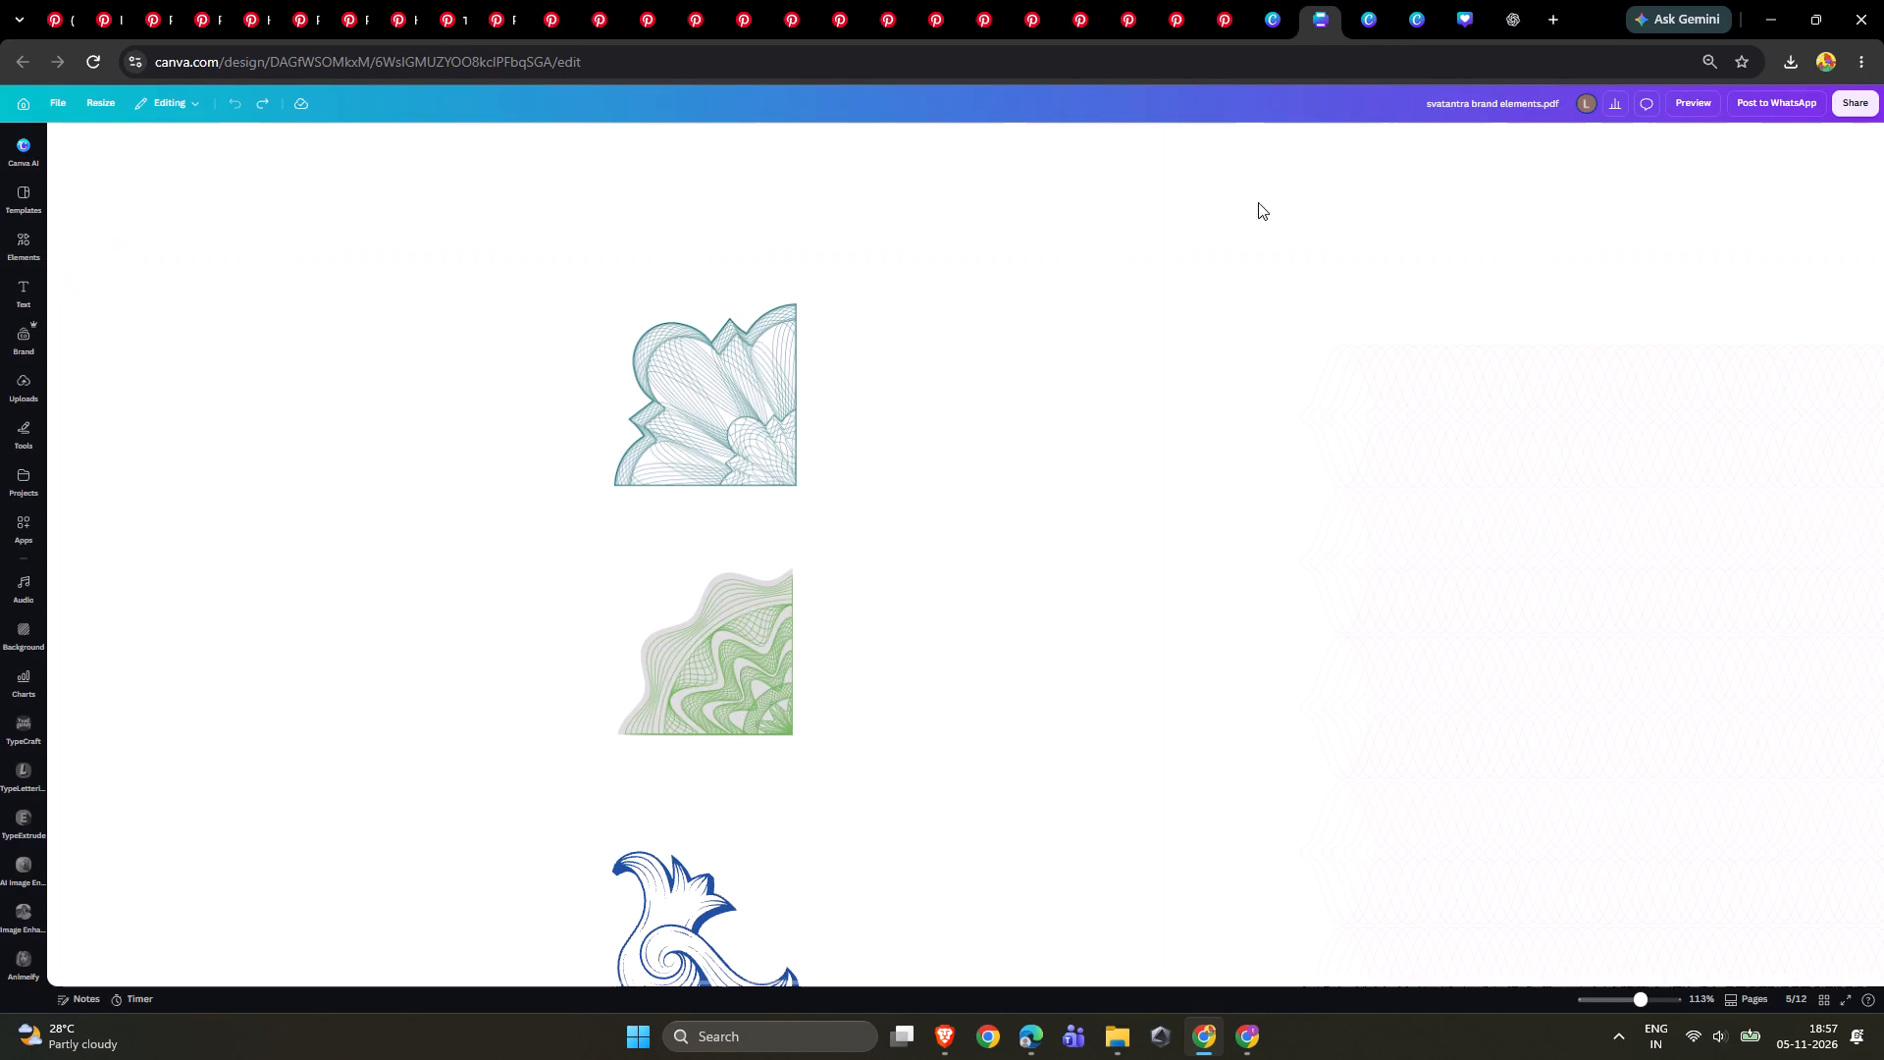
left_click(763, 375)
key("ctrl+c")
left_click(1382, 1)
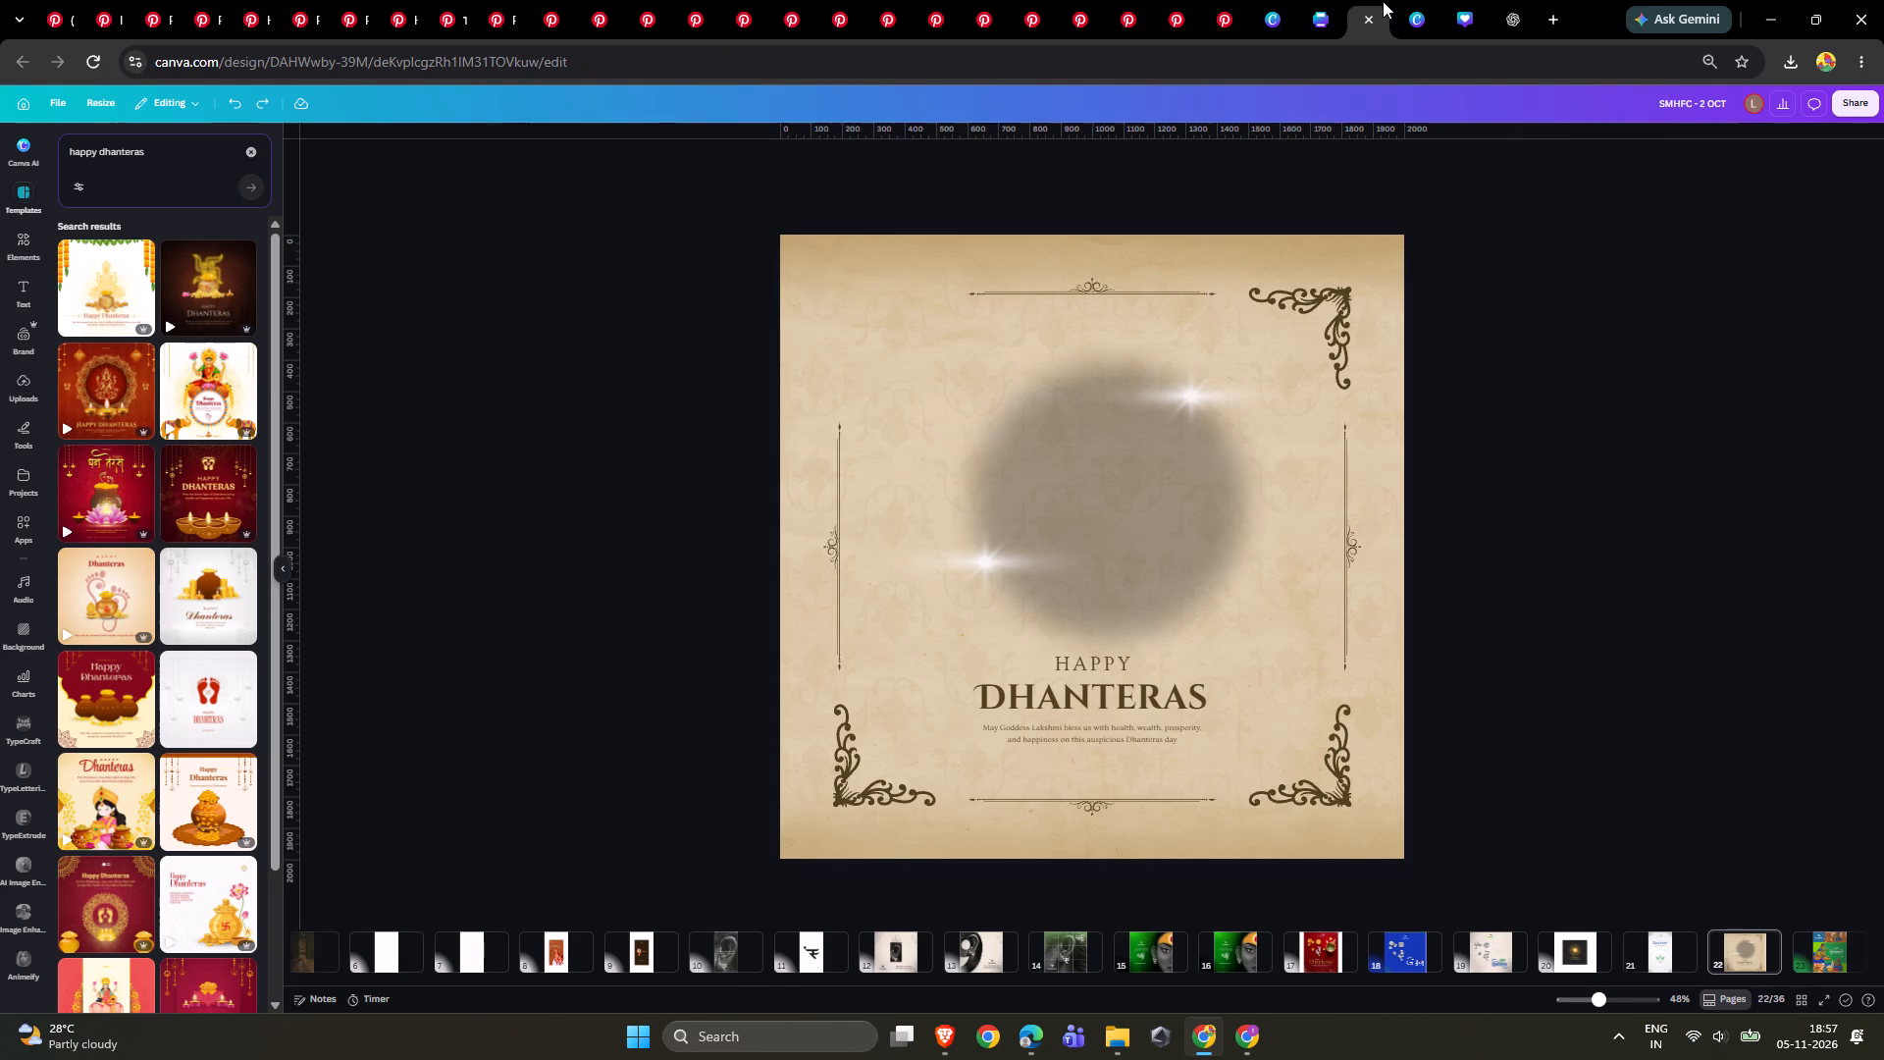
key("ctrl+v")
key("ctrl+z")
Try an off-white colour on the beige damask overlay, and undo it together with the deletion of the green corner ornament.
left_click(830, 264)
left_click(998, 165)
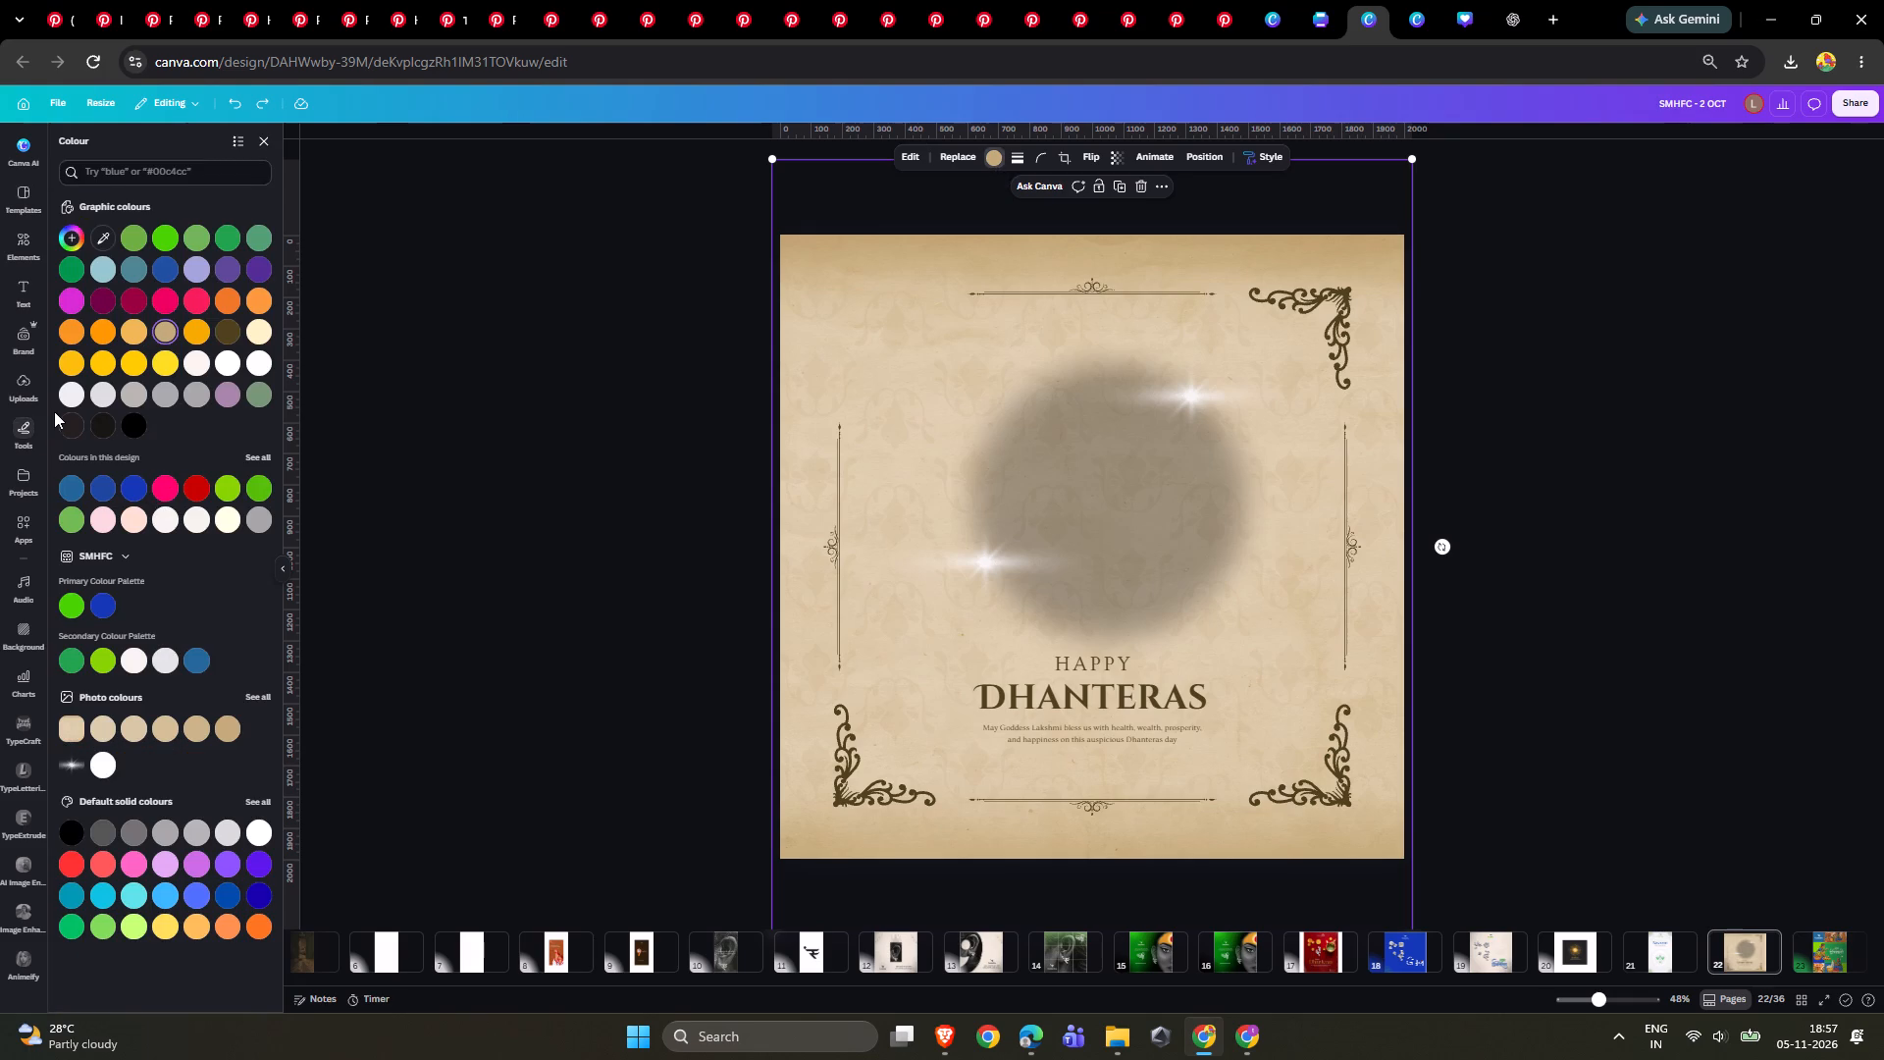
left_click(69, 397)
key("ctrl+z")
key("ctrl+z")
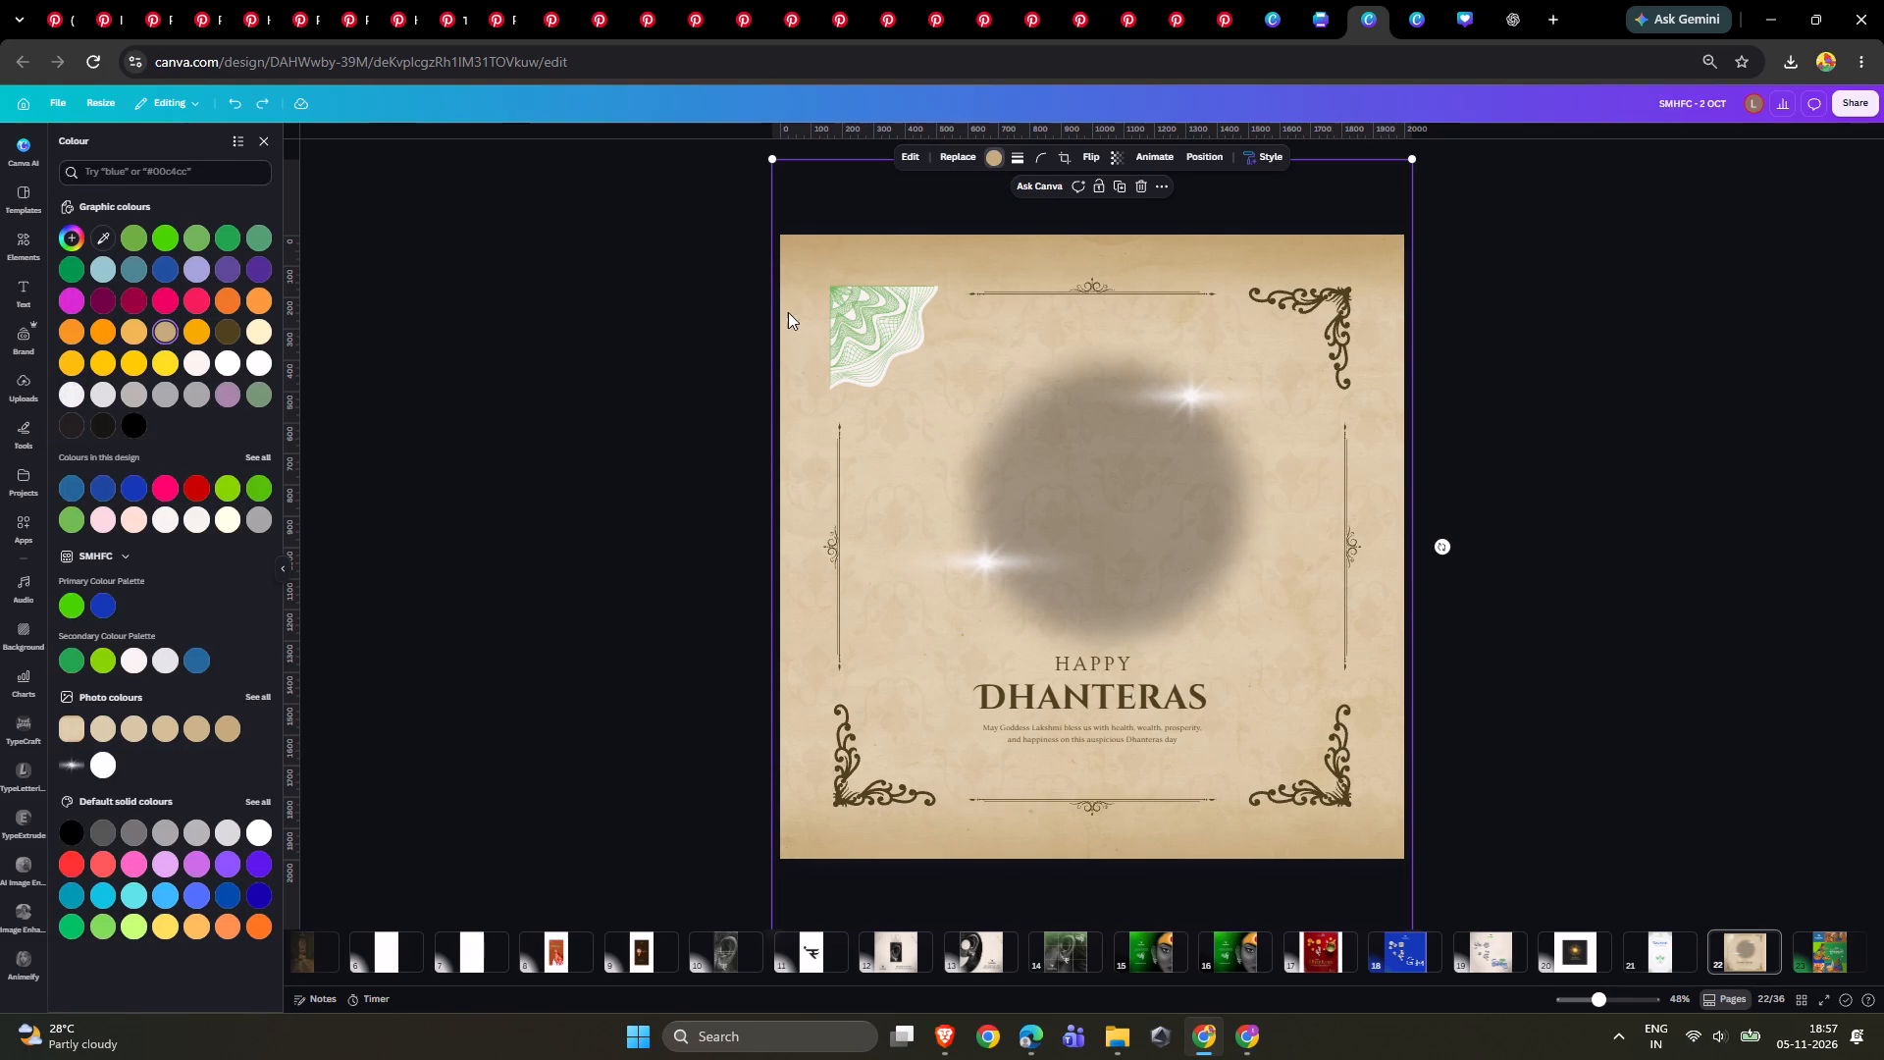
Remove the beige damask pattern overlay from the parchment page.
key("ctrl+x")
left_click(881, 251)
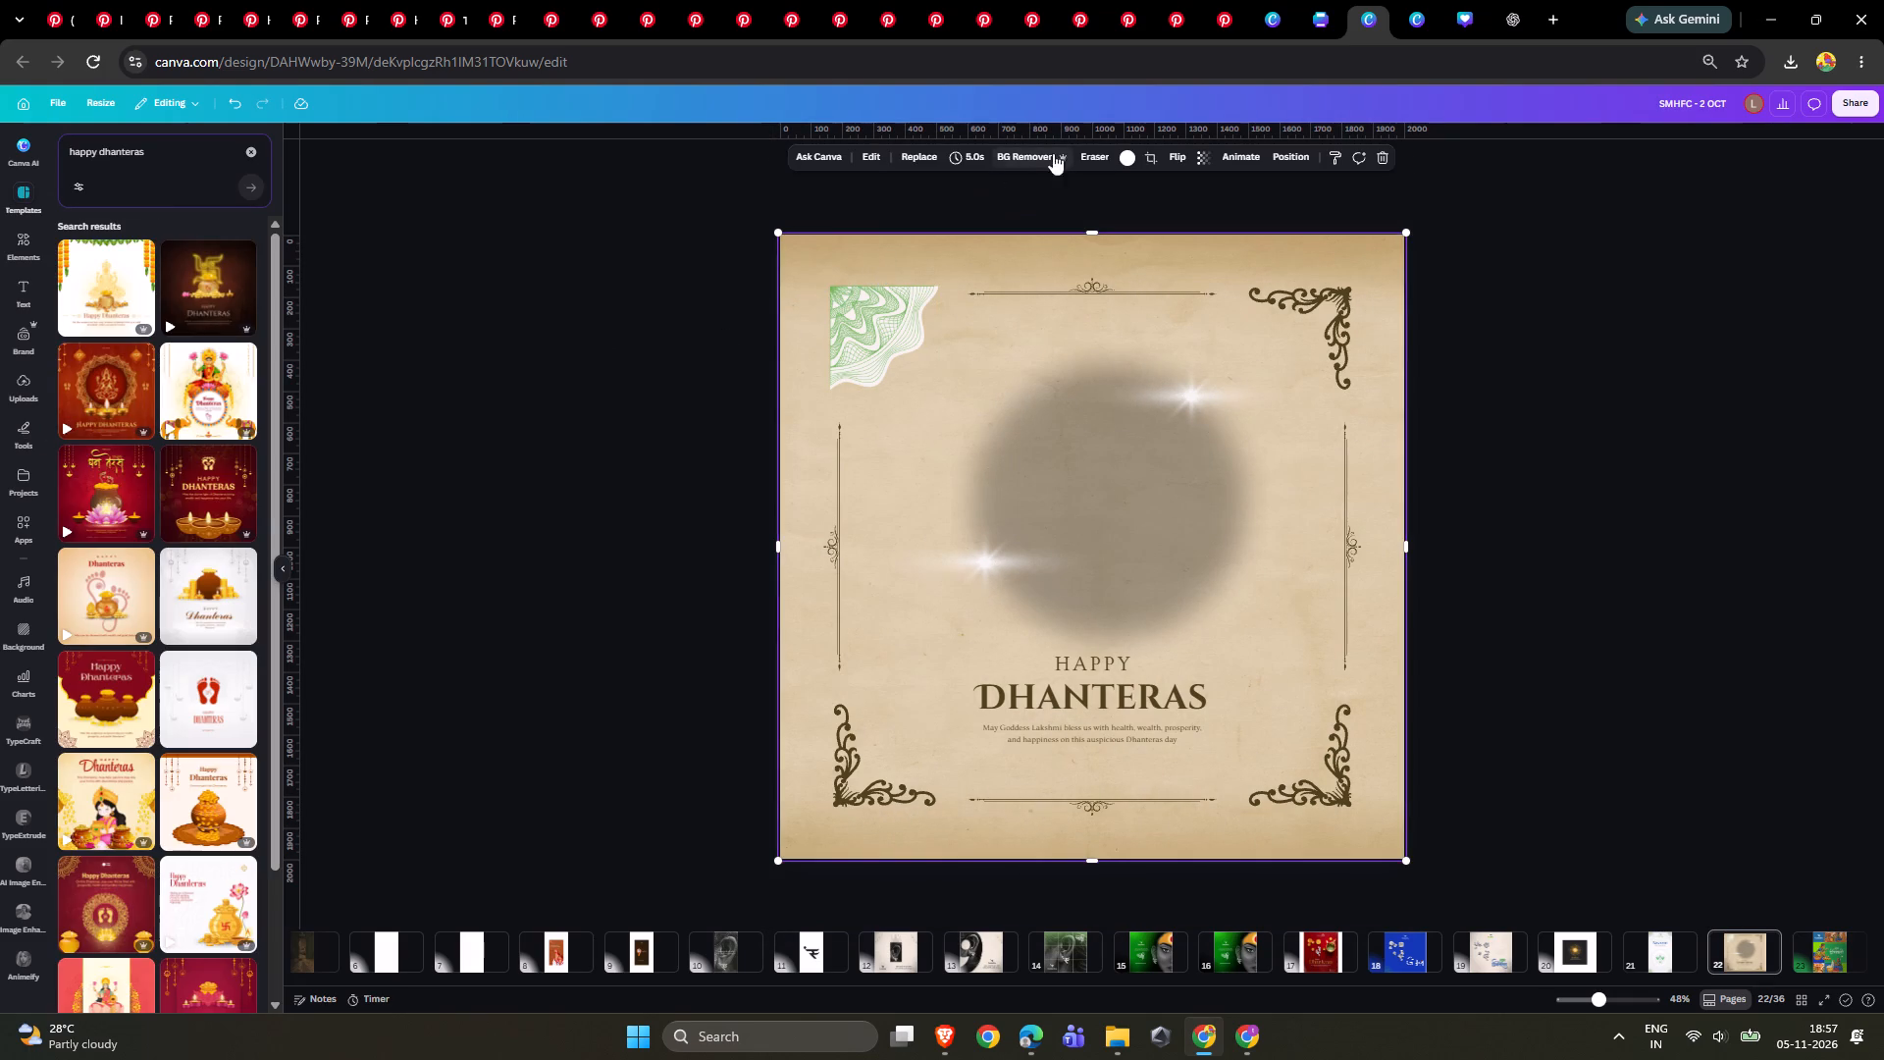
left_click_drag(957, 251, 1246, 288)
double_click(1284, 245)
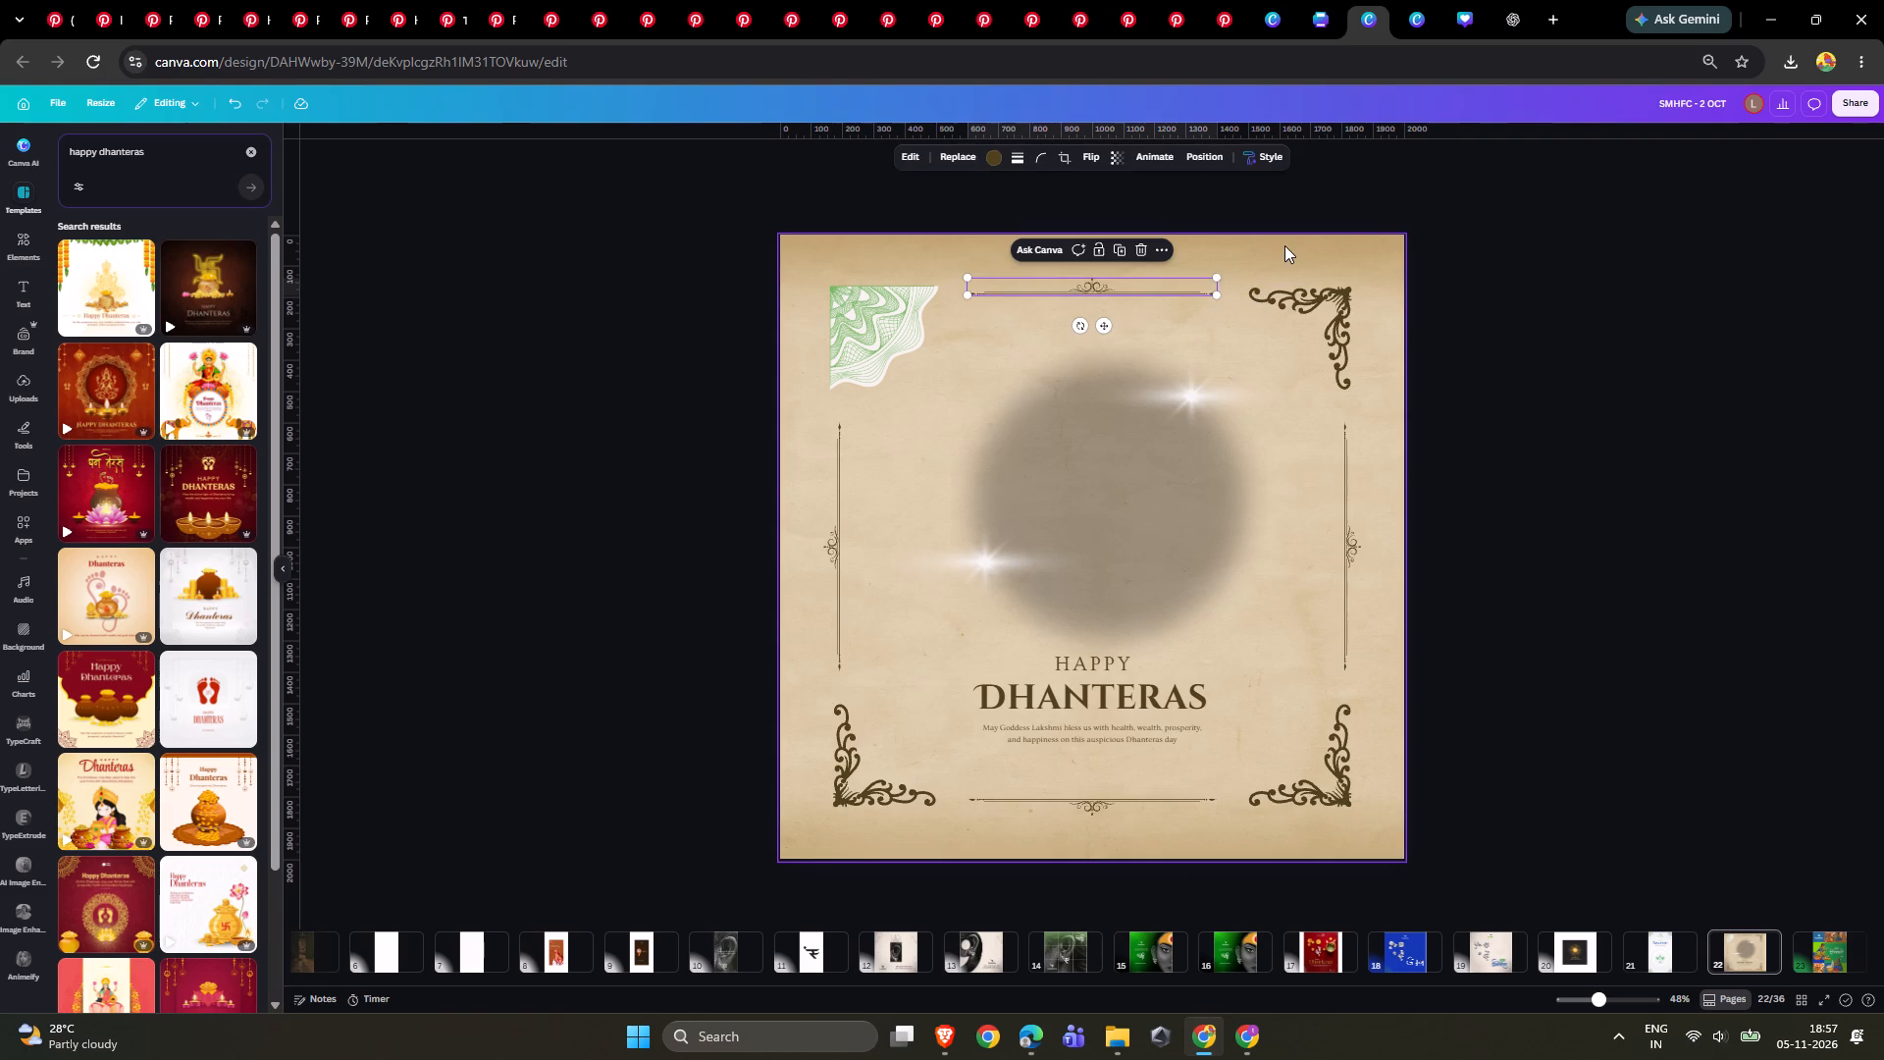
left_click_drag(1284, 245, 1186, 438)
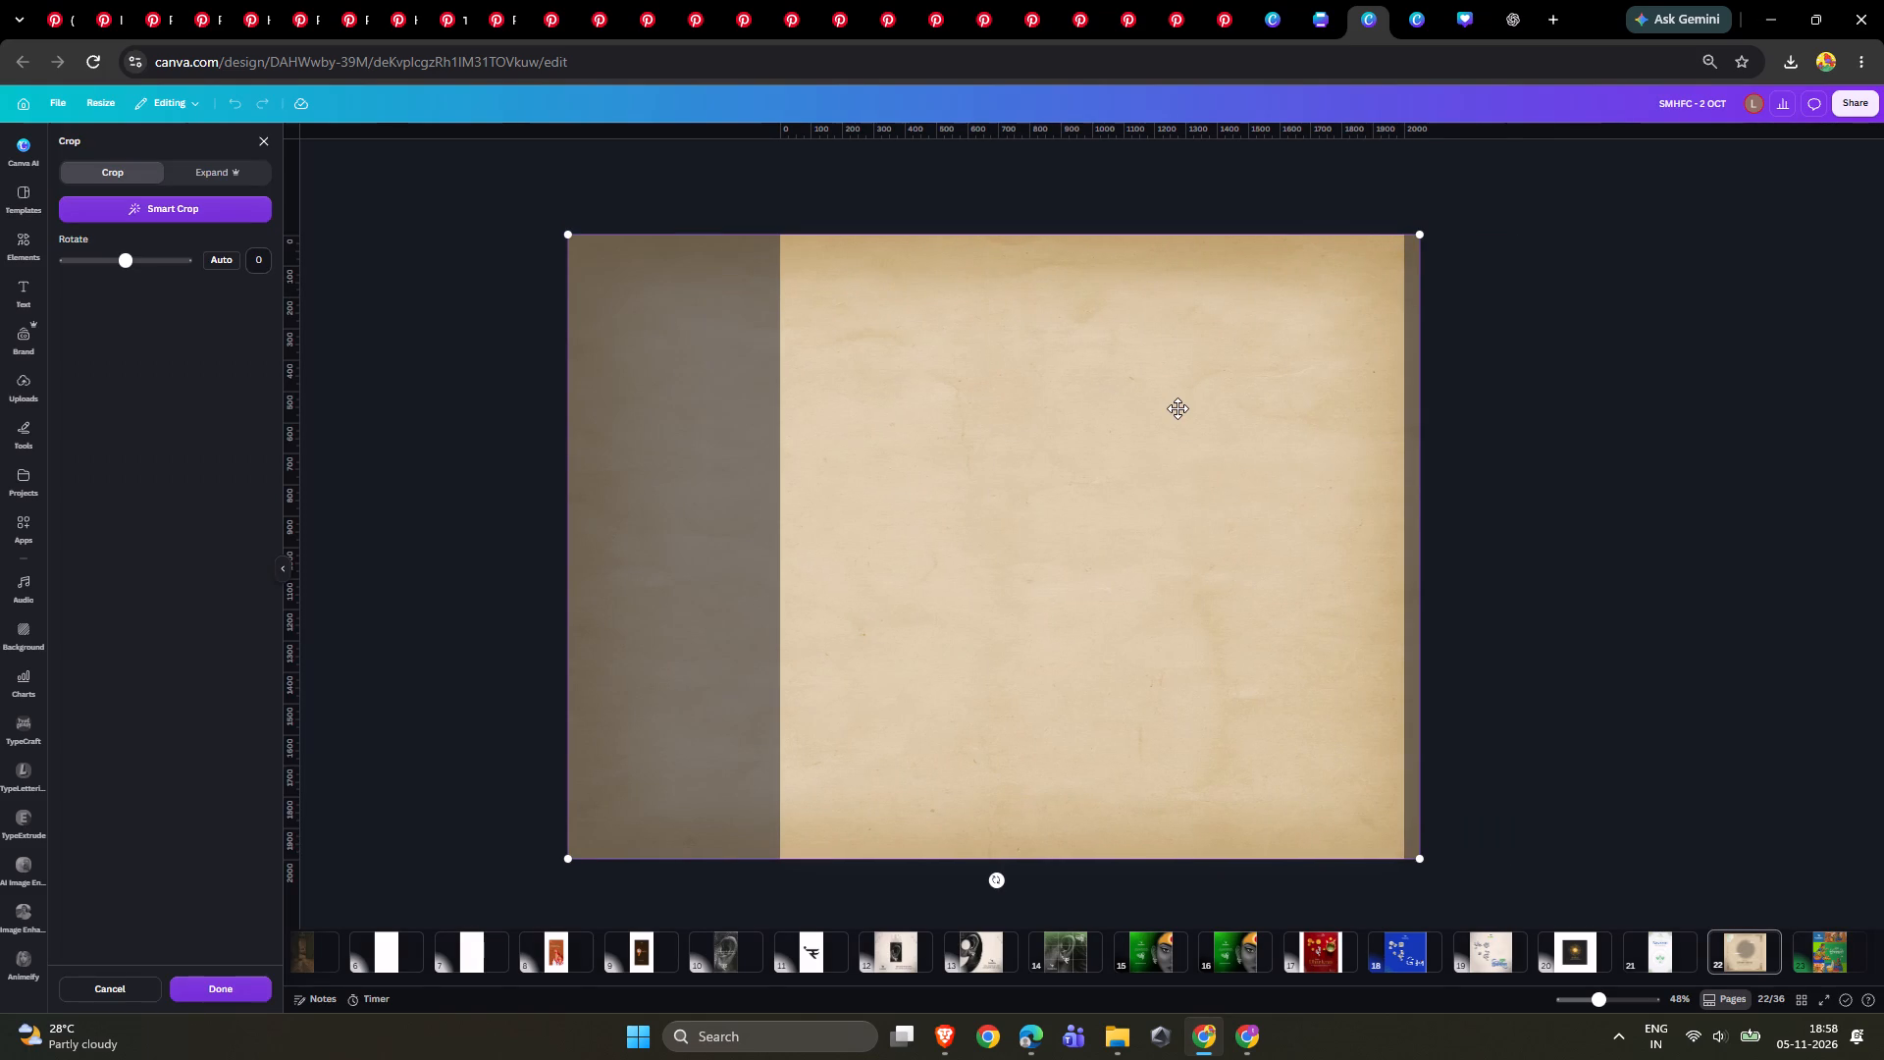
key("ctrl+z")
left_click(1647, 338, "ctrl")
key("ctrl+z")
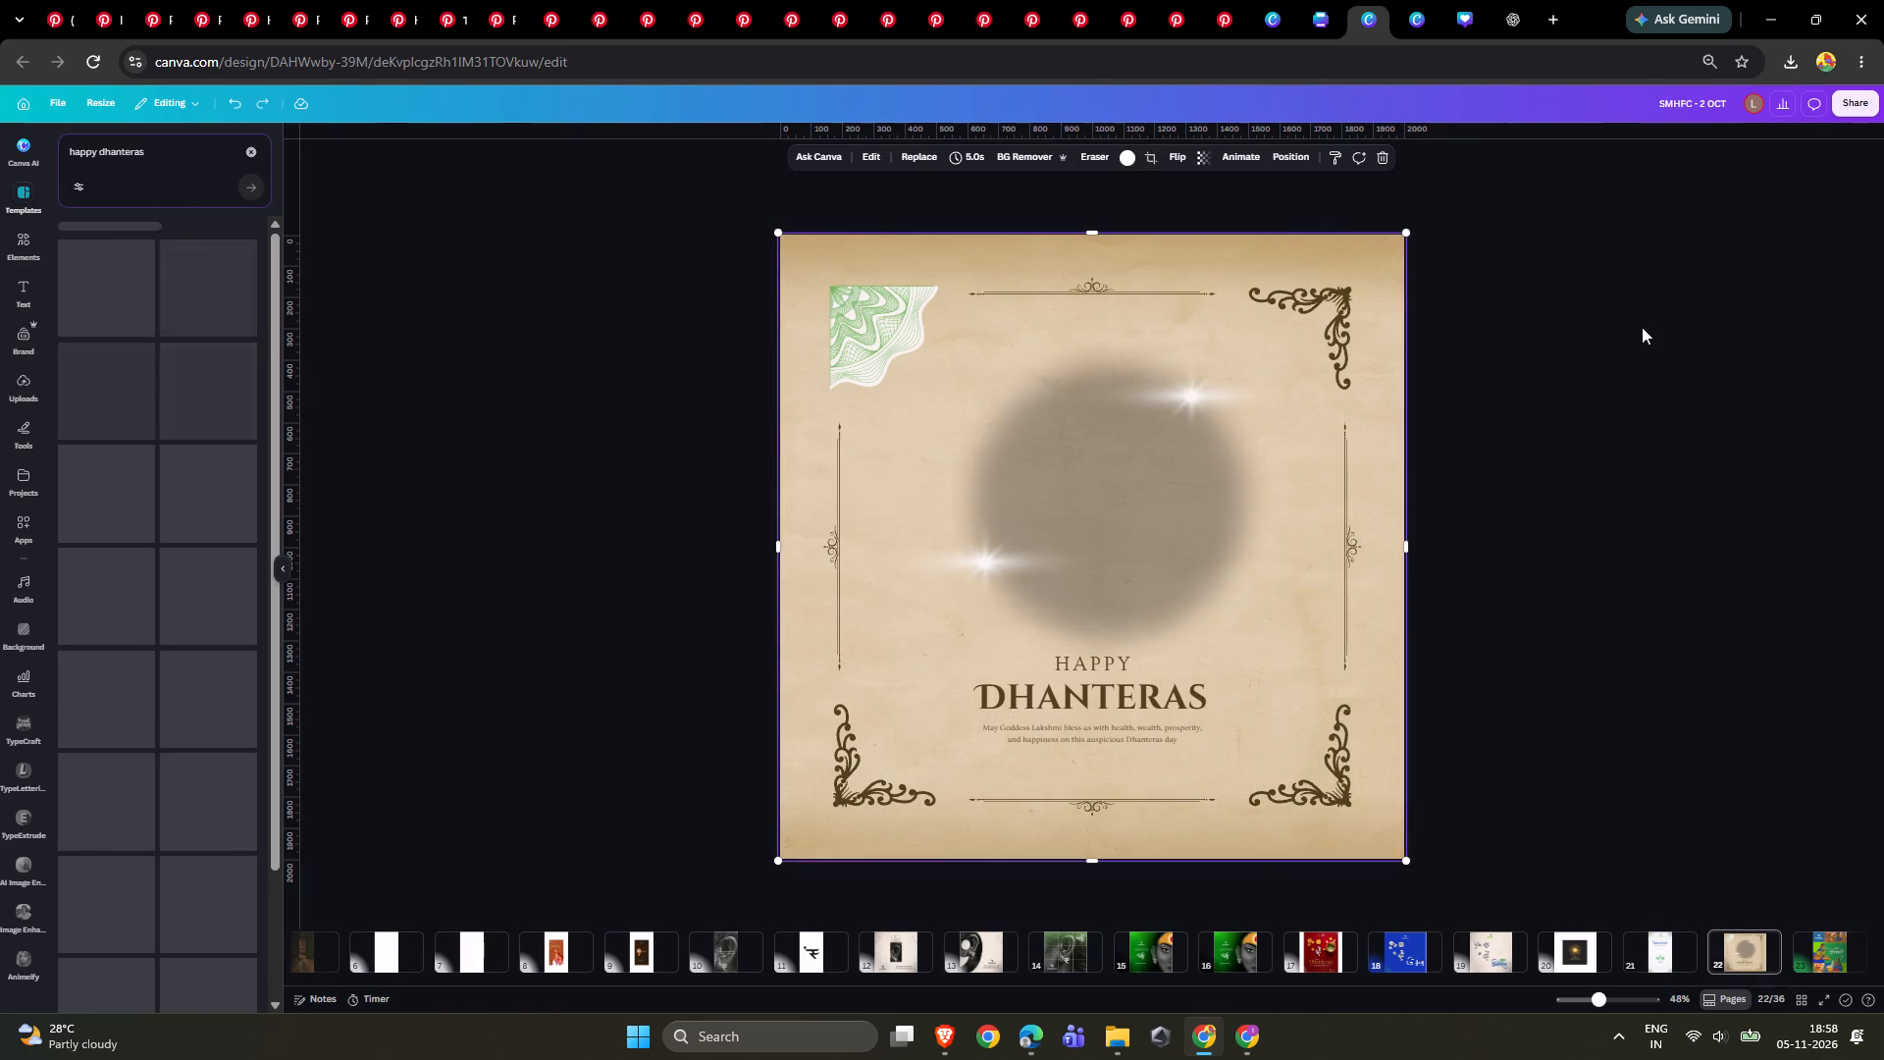
Fade the parchment background image to a near-white cream by lowering its transparency value.
left_click(1207, 154)
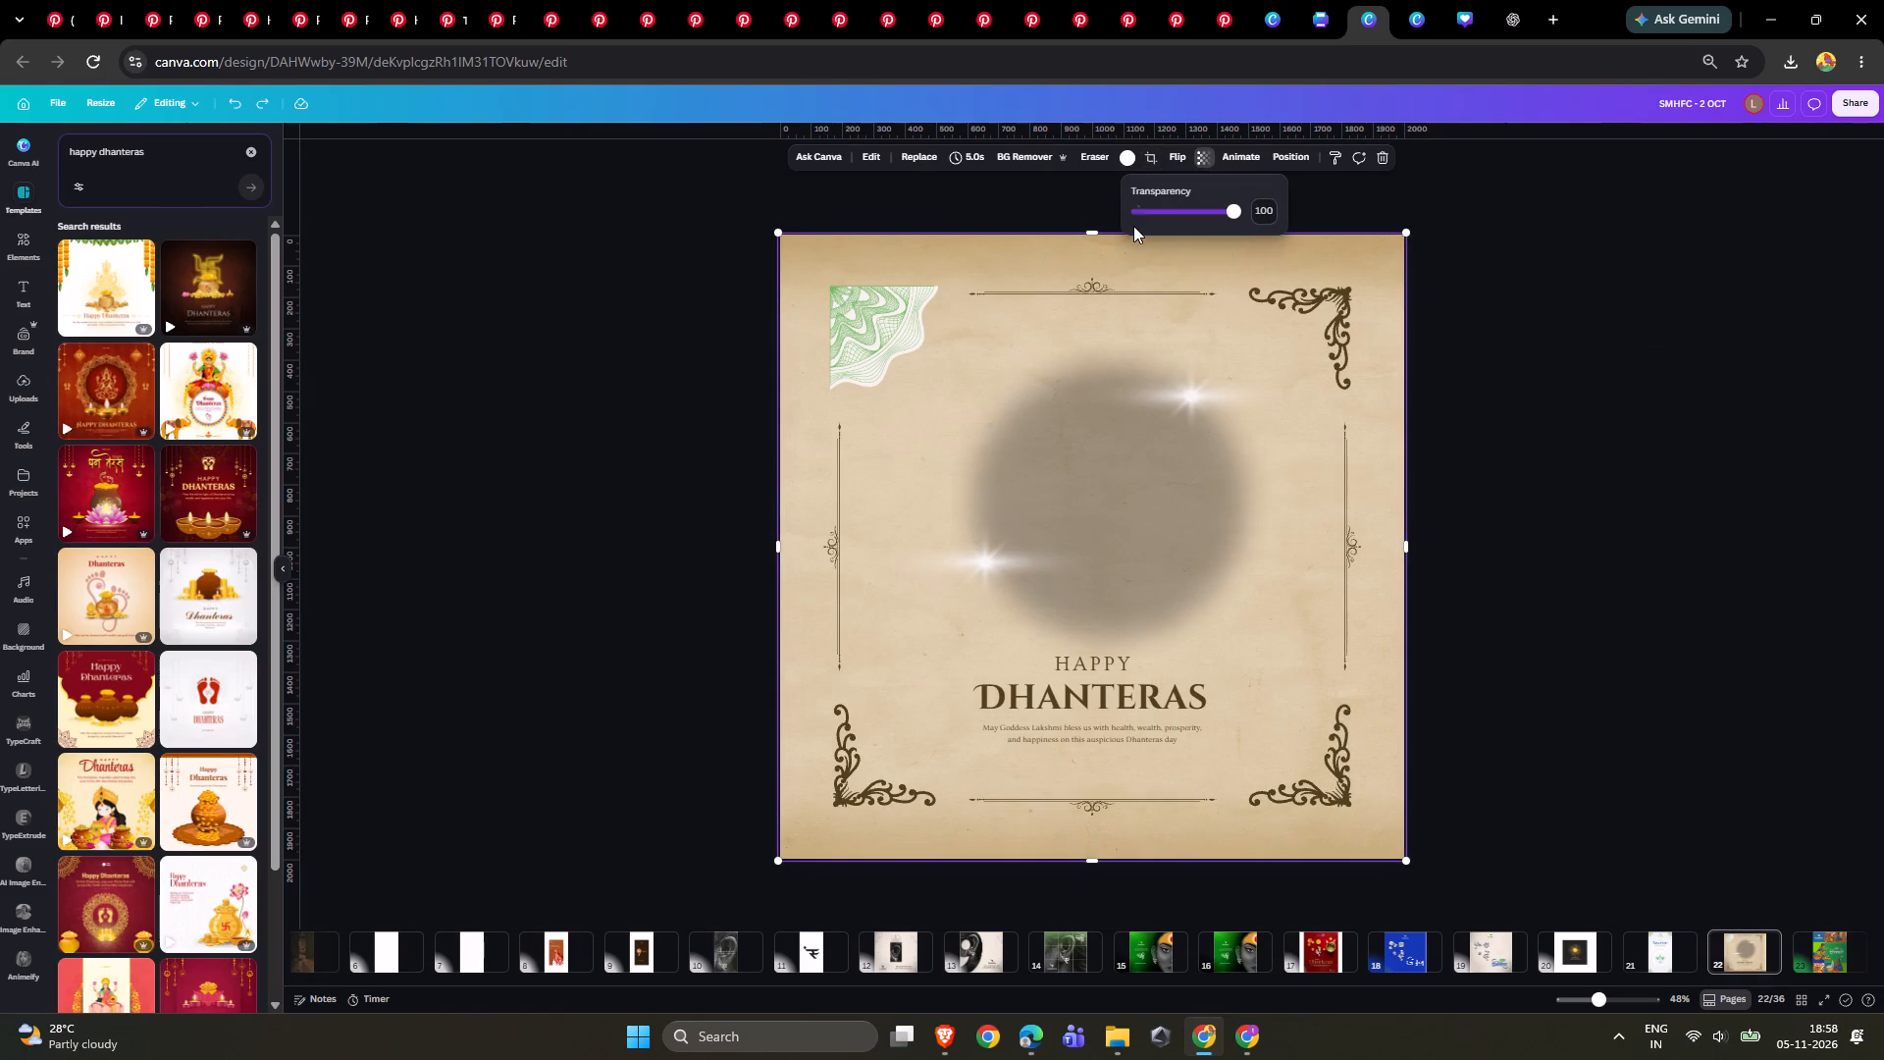
left_click_drag(1149, 209, 1155, 218)
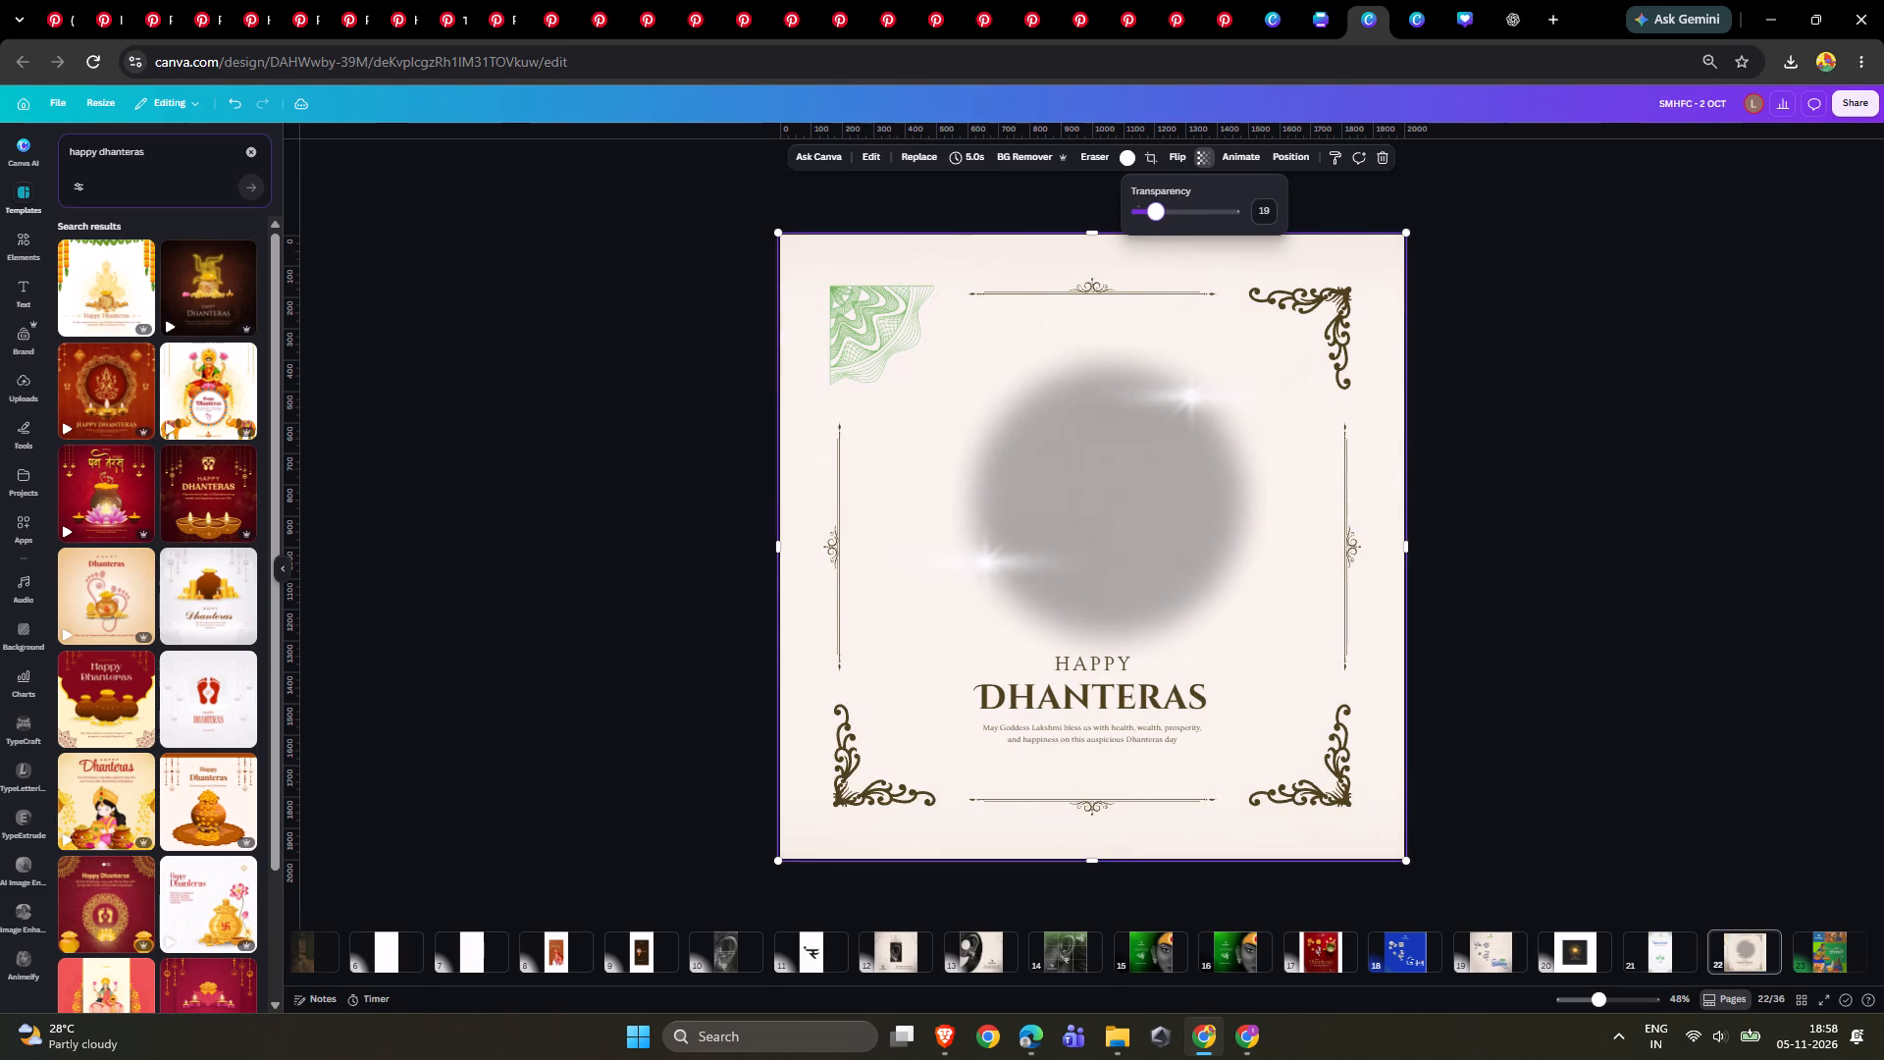
left_click_drag(1155, 218, 1147, 226)
left_click(1631, 461)
triple_click(1624, 463)
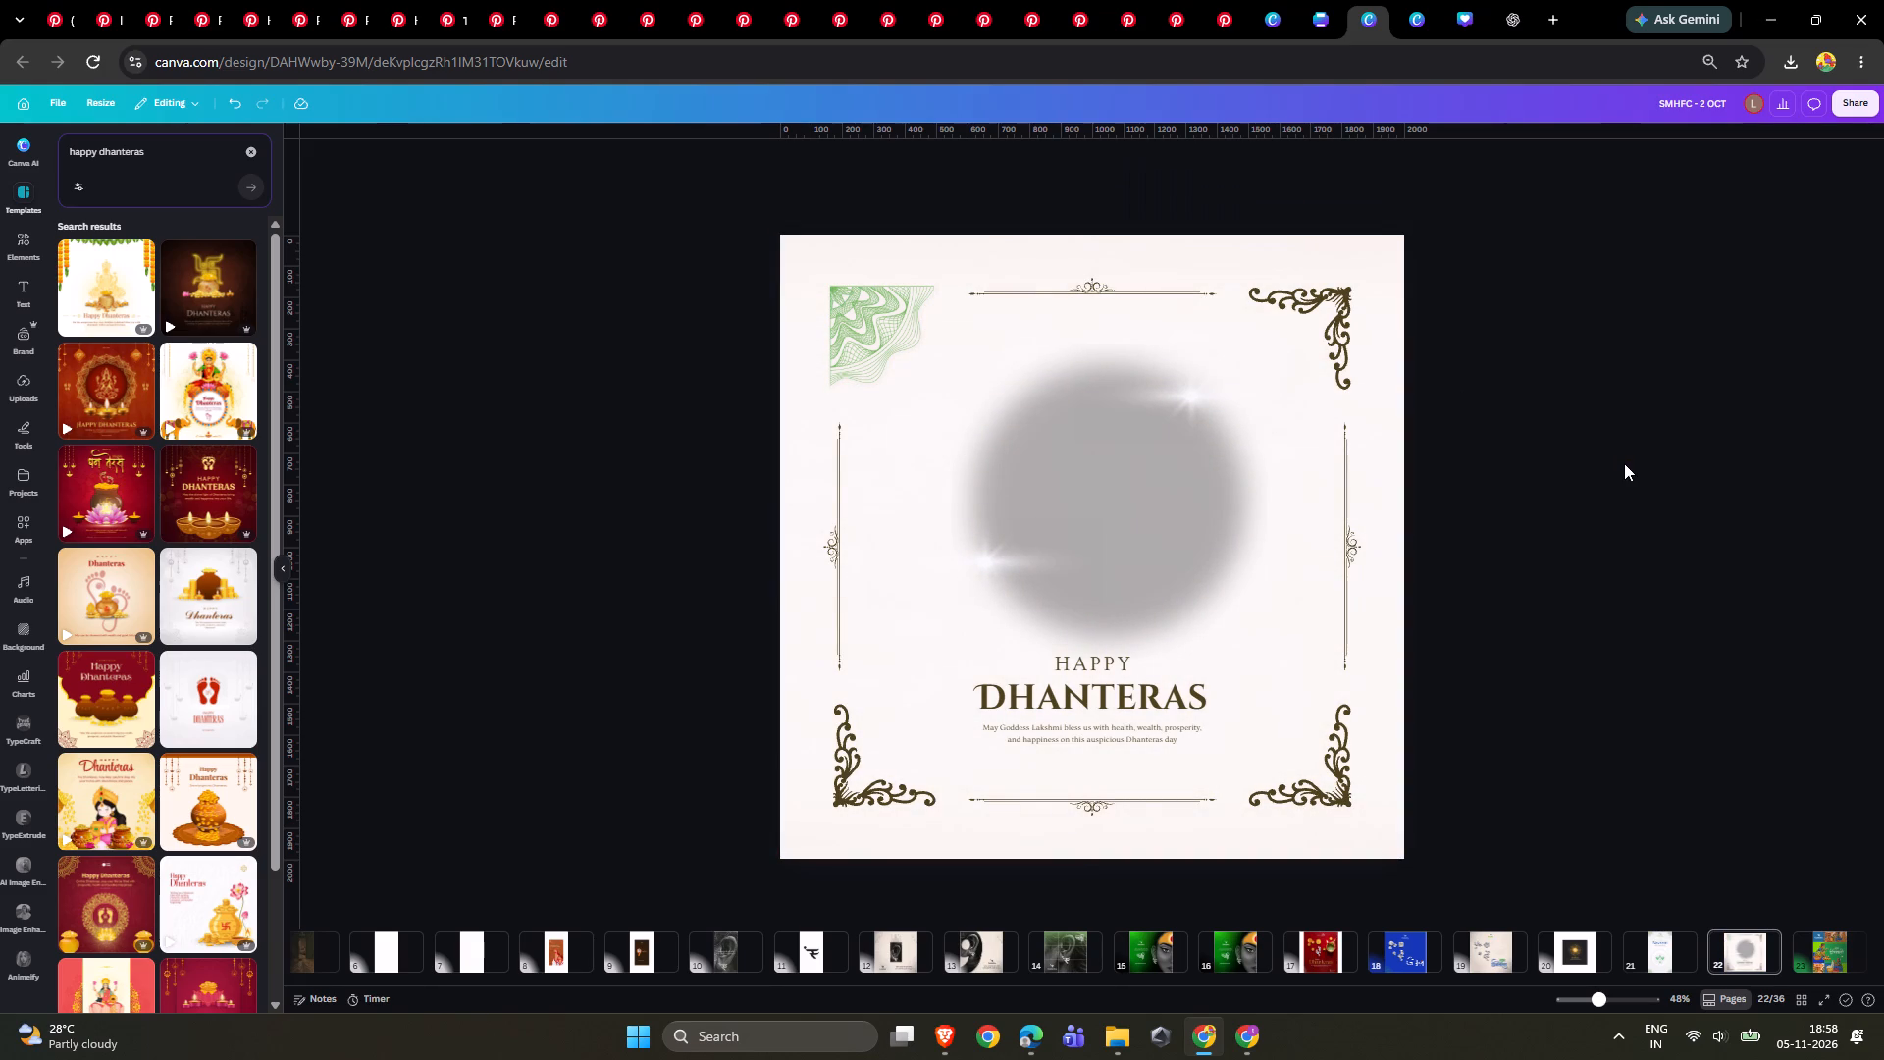
left_click(1624, 463)
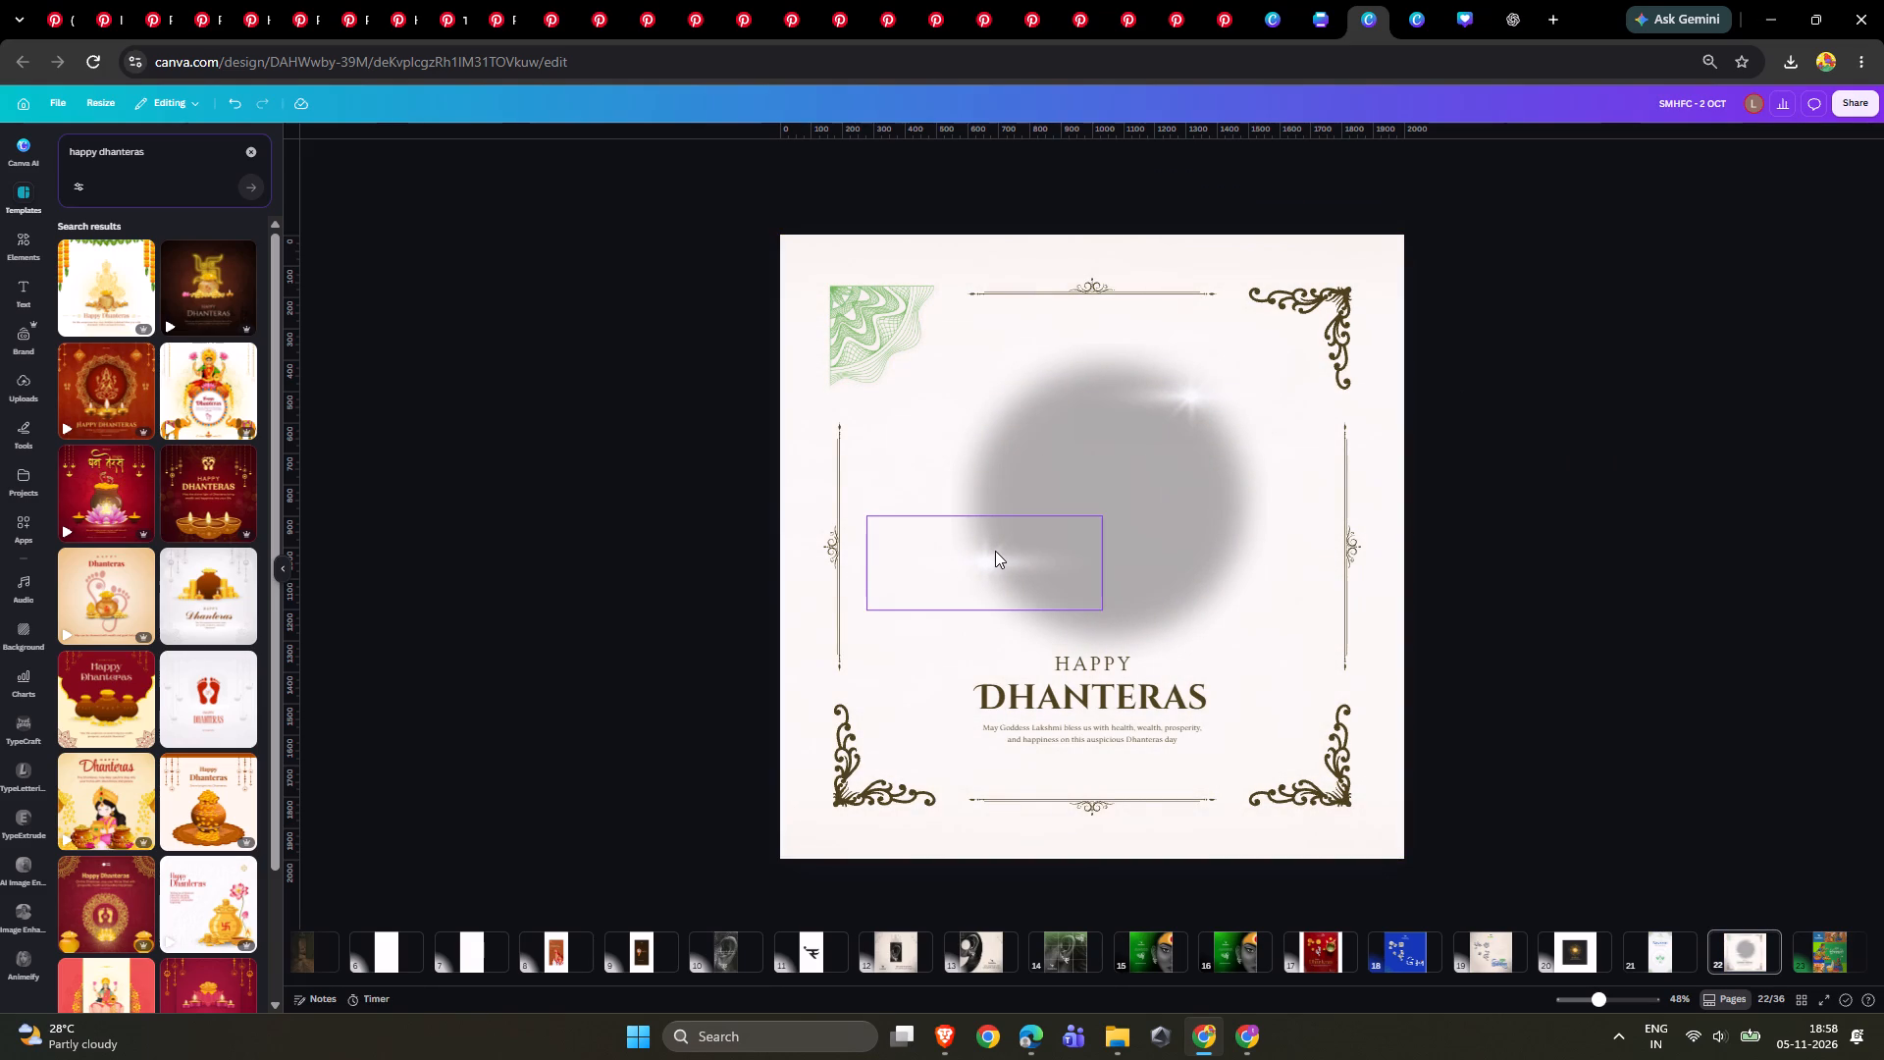
Delete the blurred grey circle and the two light sparkles from the middle of the Dhanteras page.
left_click(994, 551)
left_click(1032, 490)
left_click(1132, 450)
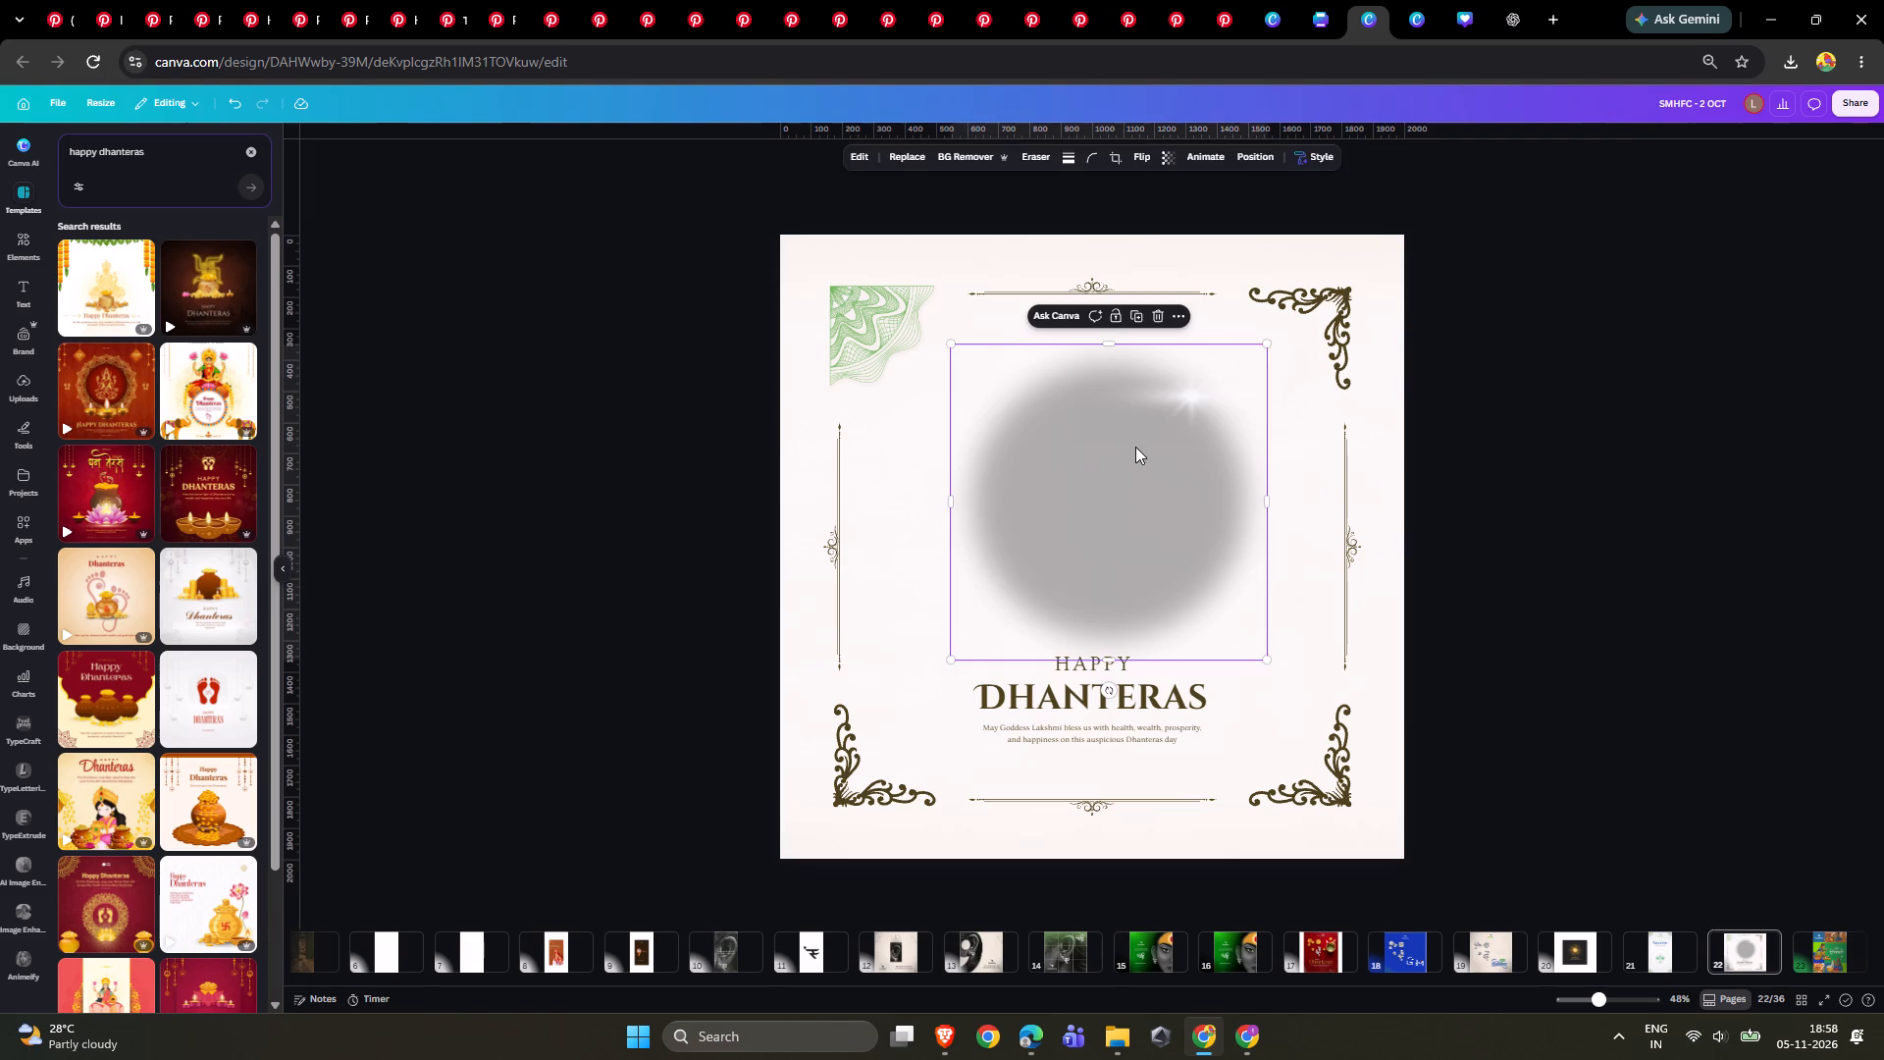
left_click(1183, 396, "shift")
left_click(1167, 312)
left_click(1575, 304)
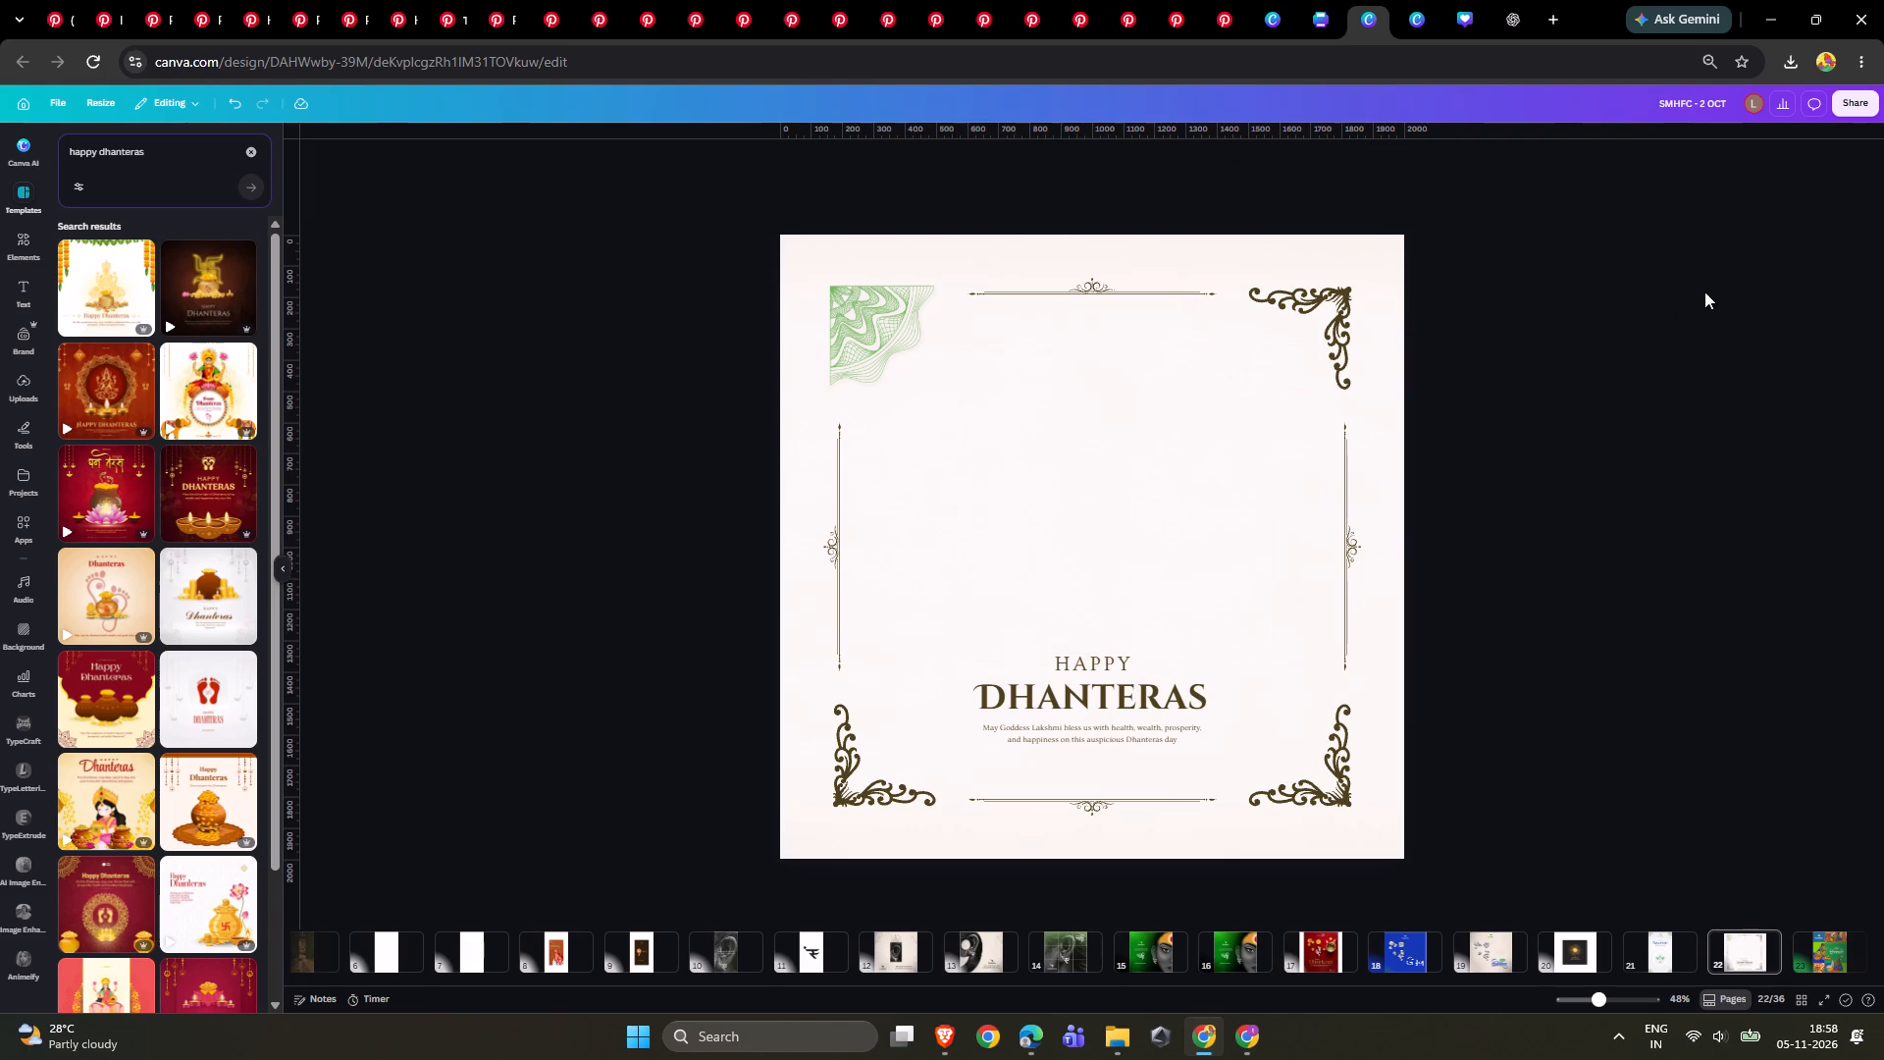
Replace the upper-right brown flourish with a duplicate of the green corner ornament, flipped horizontally and aligned to that corner.
left_click(878, 286)
left_click(914, 254)
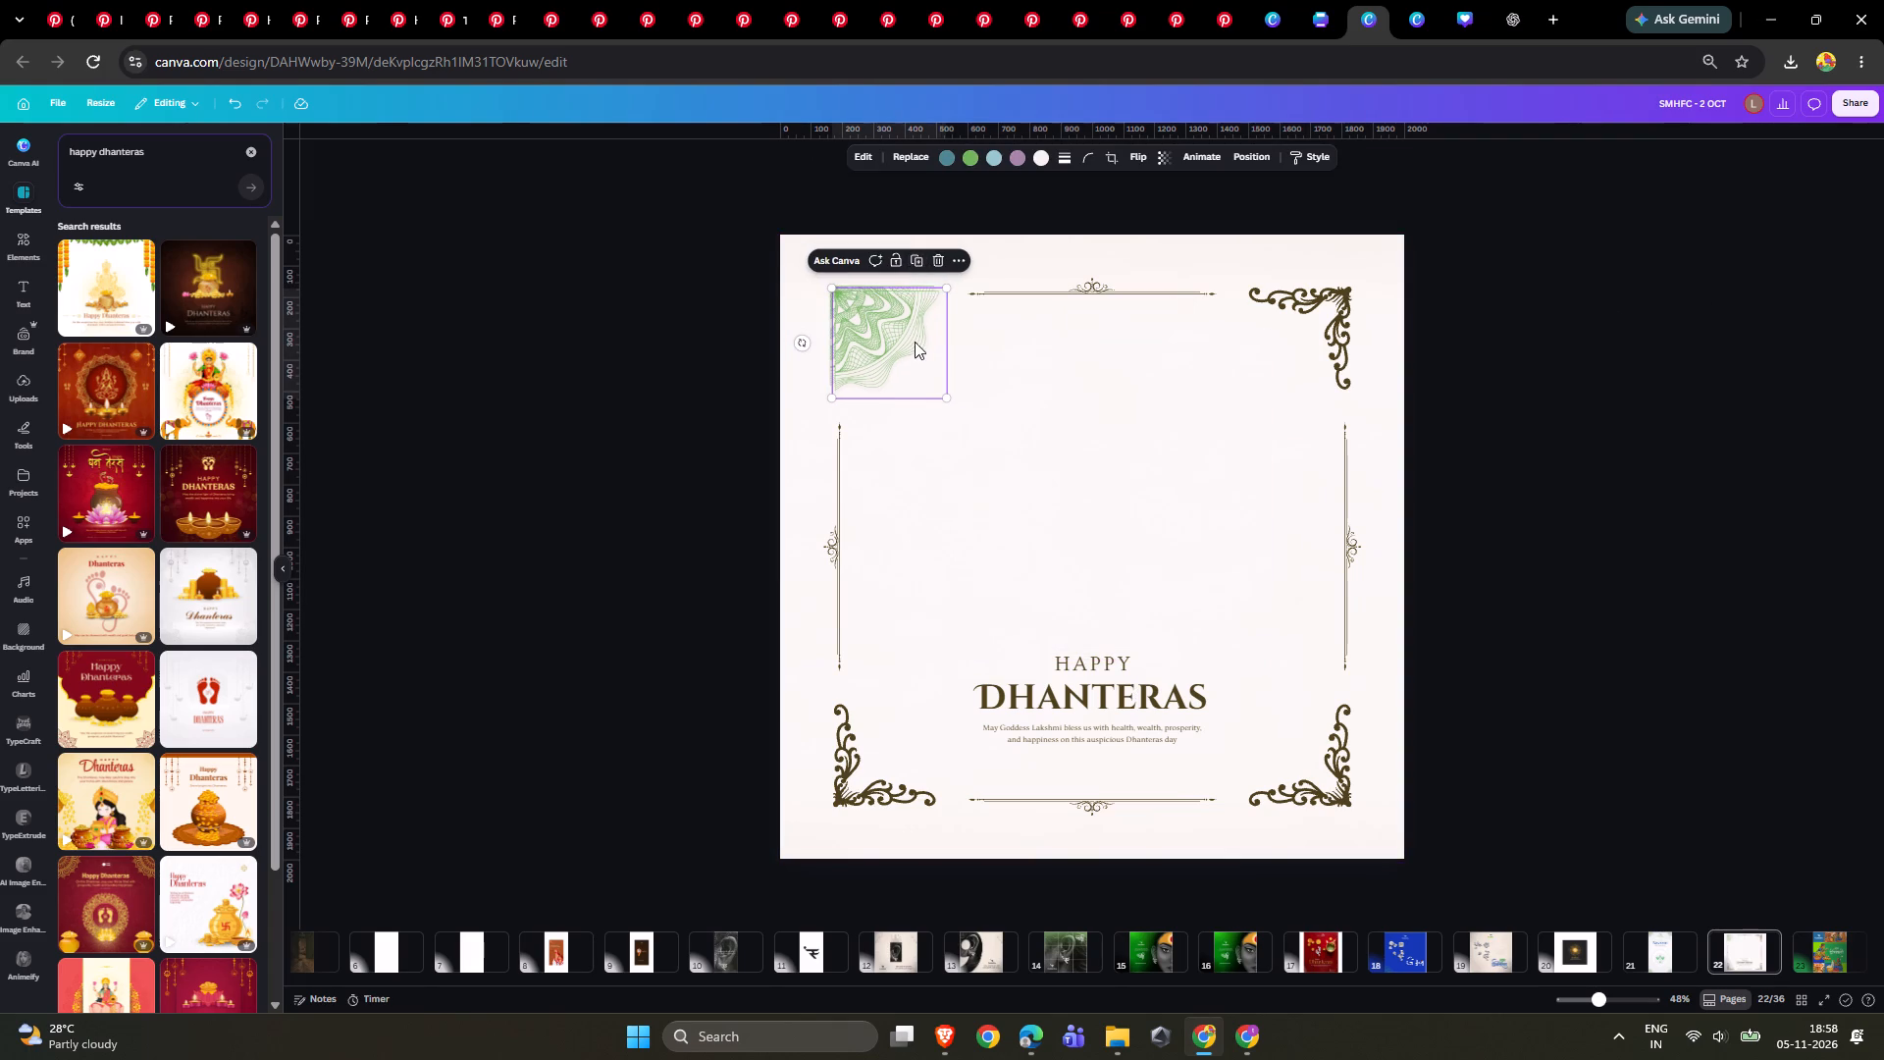
left_click(915, 342)
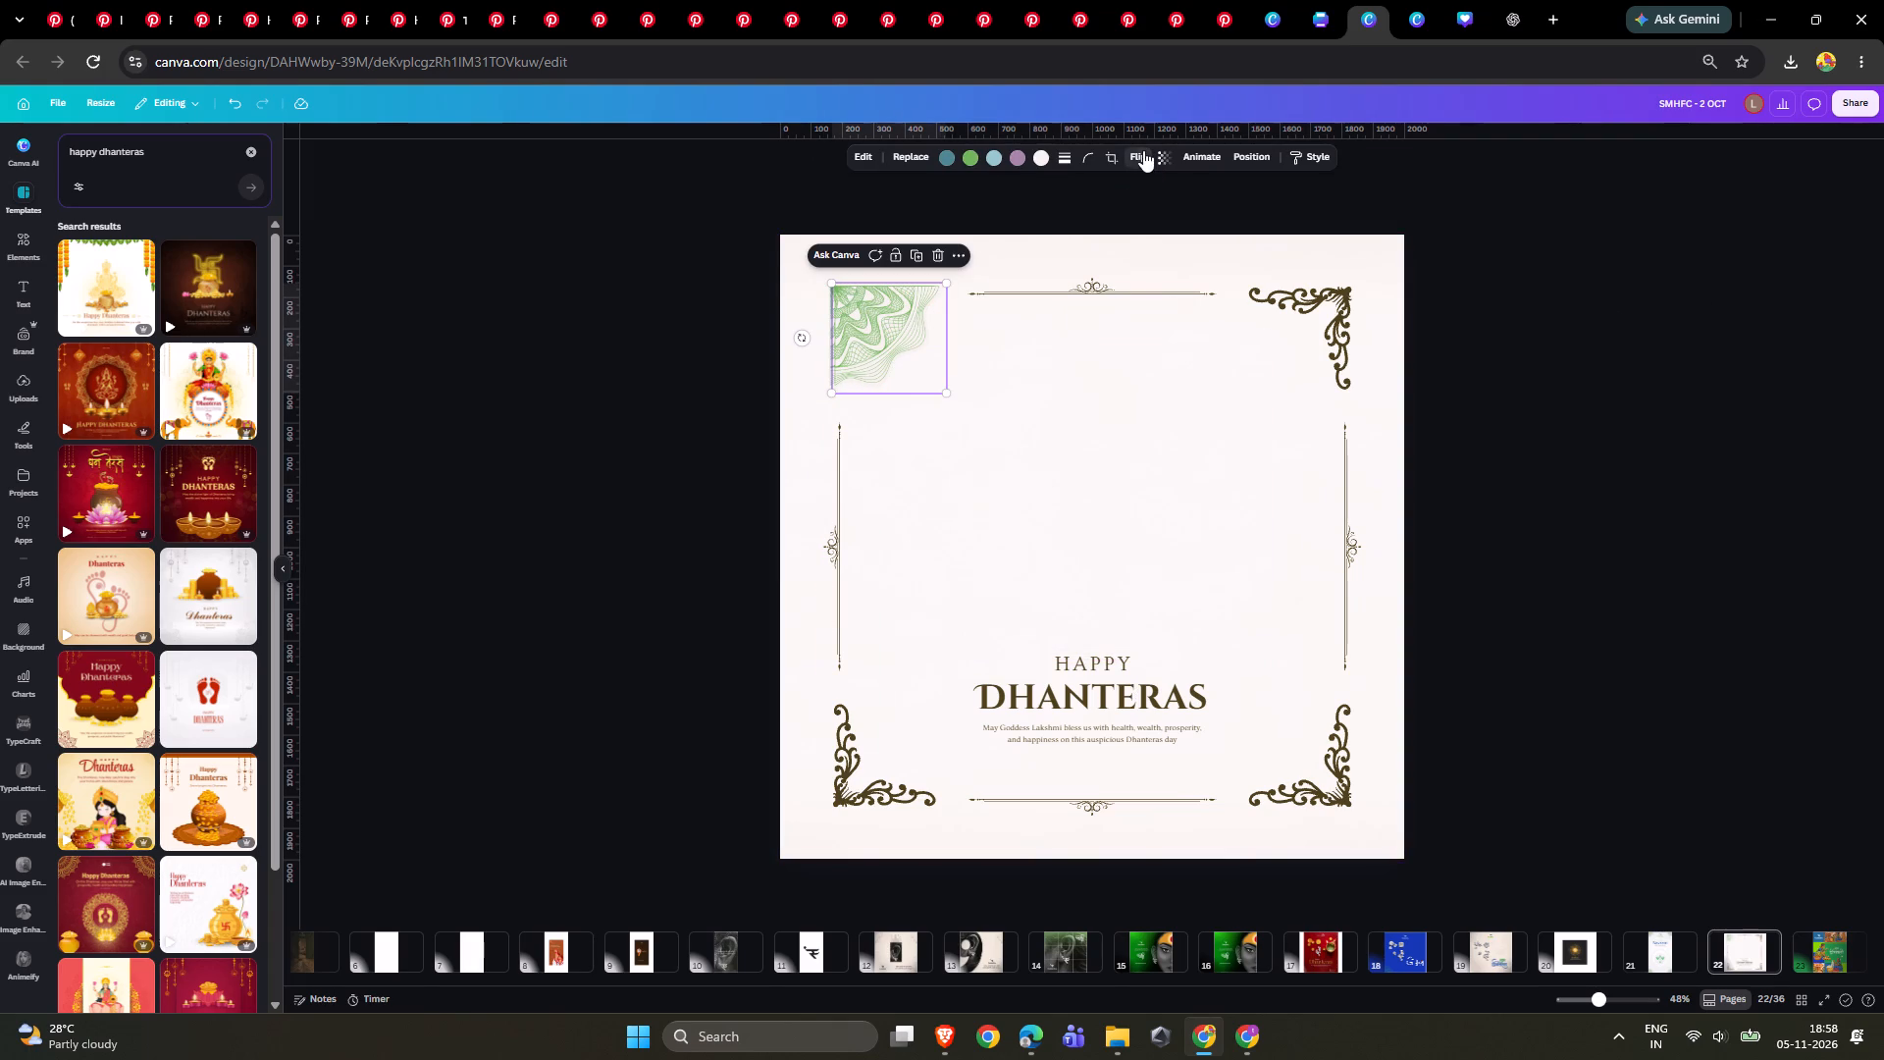
left_click(1143, 150)
left_click(1120, 191)
left_click_drag(890, 343, 1305, 373)
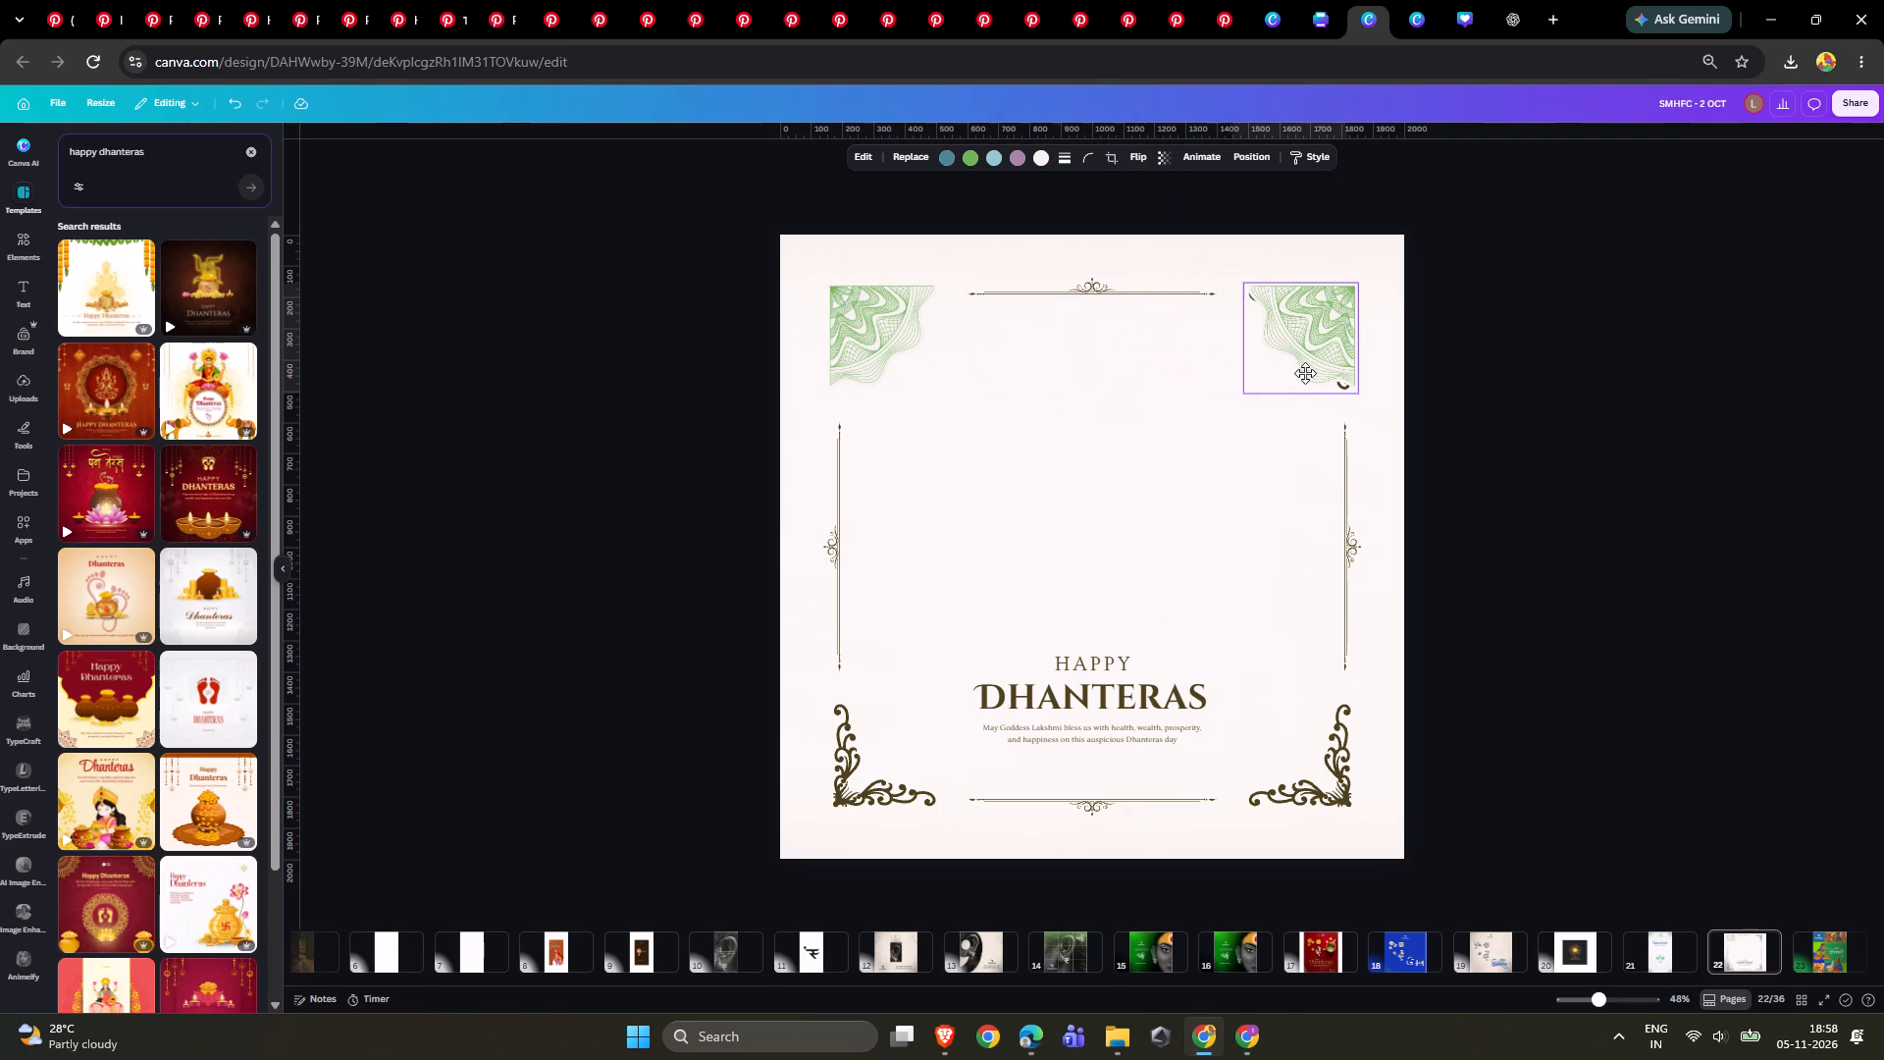
left_click_drag(1305, 373, 1295, 379)
key("ctrl+x")
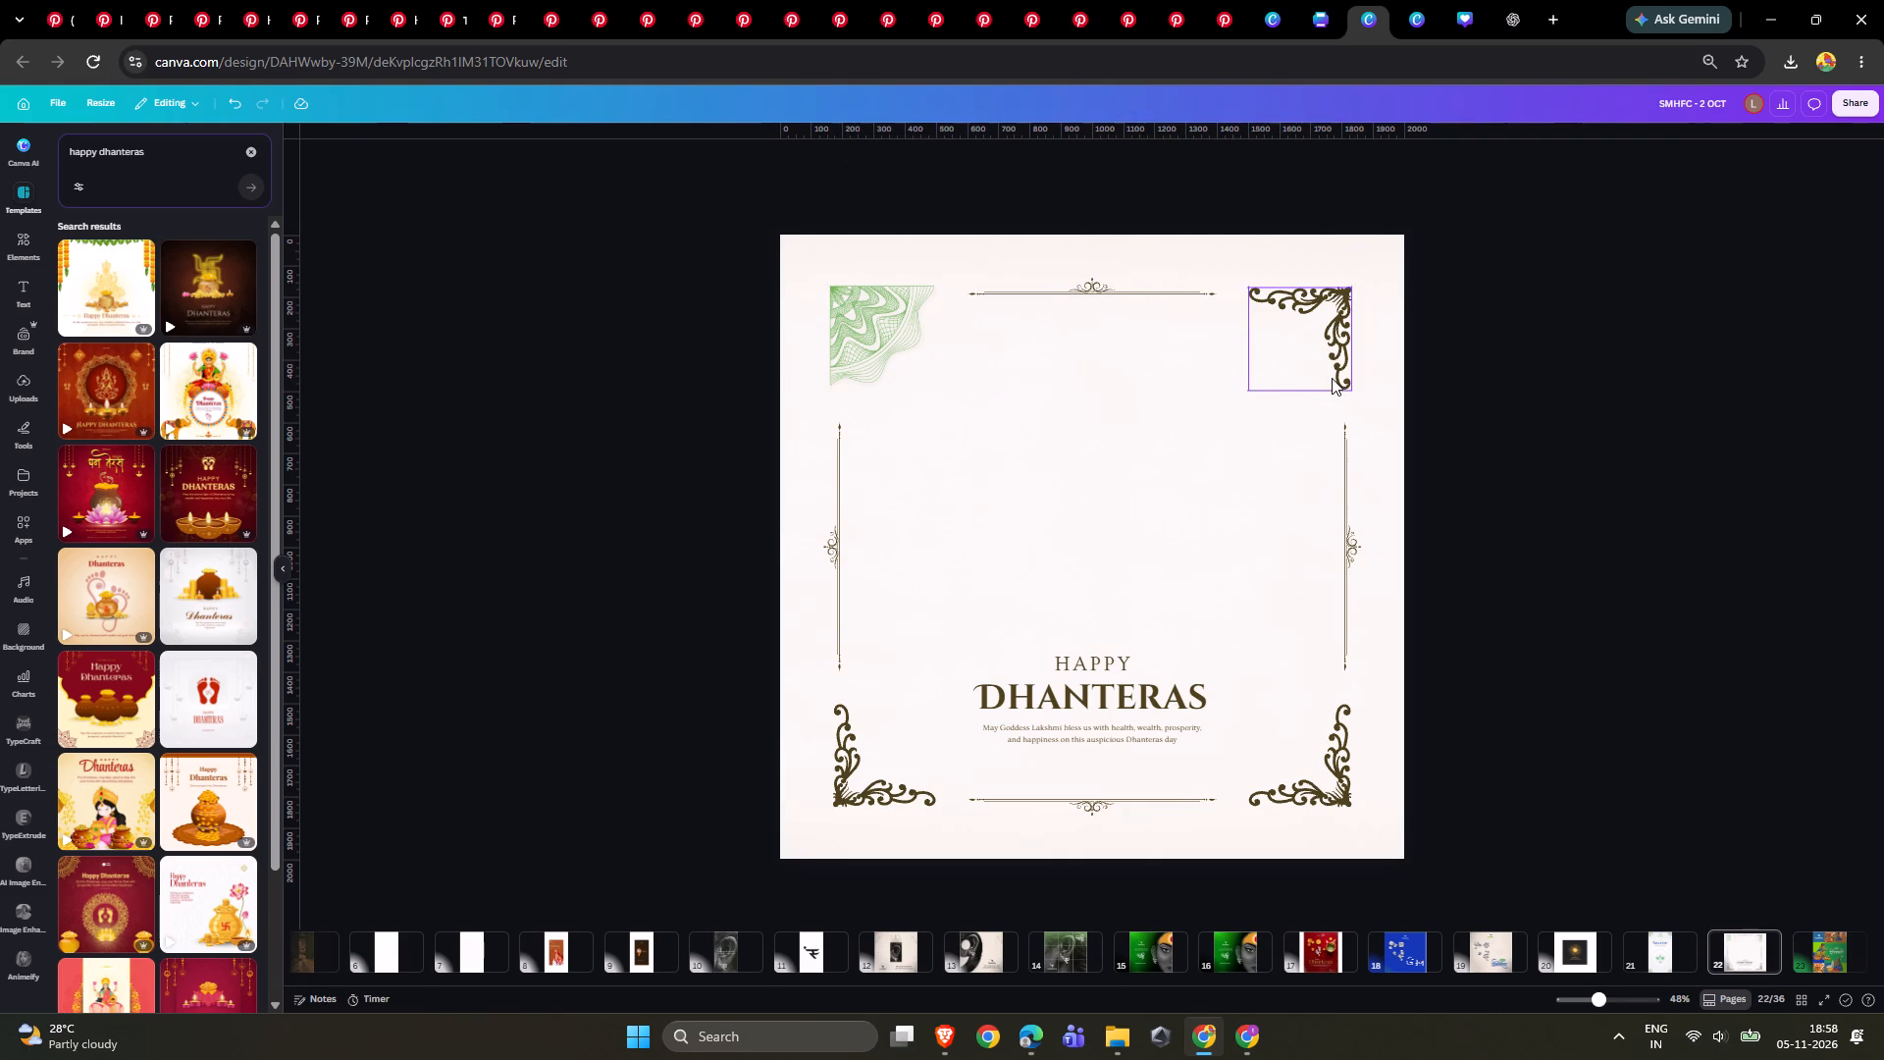
left_click(1324, 360)
left_click(1348, 257)
key("ctrl+v")
left_click(1516, 385)
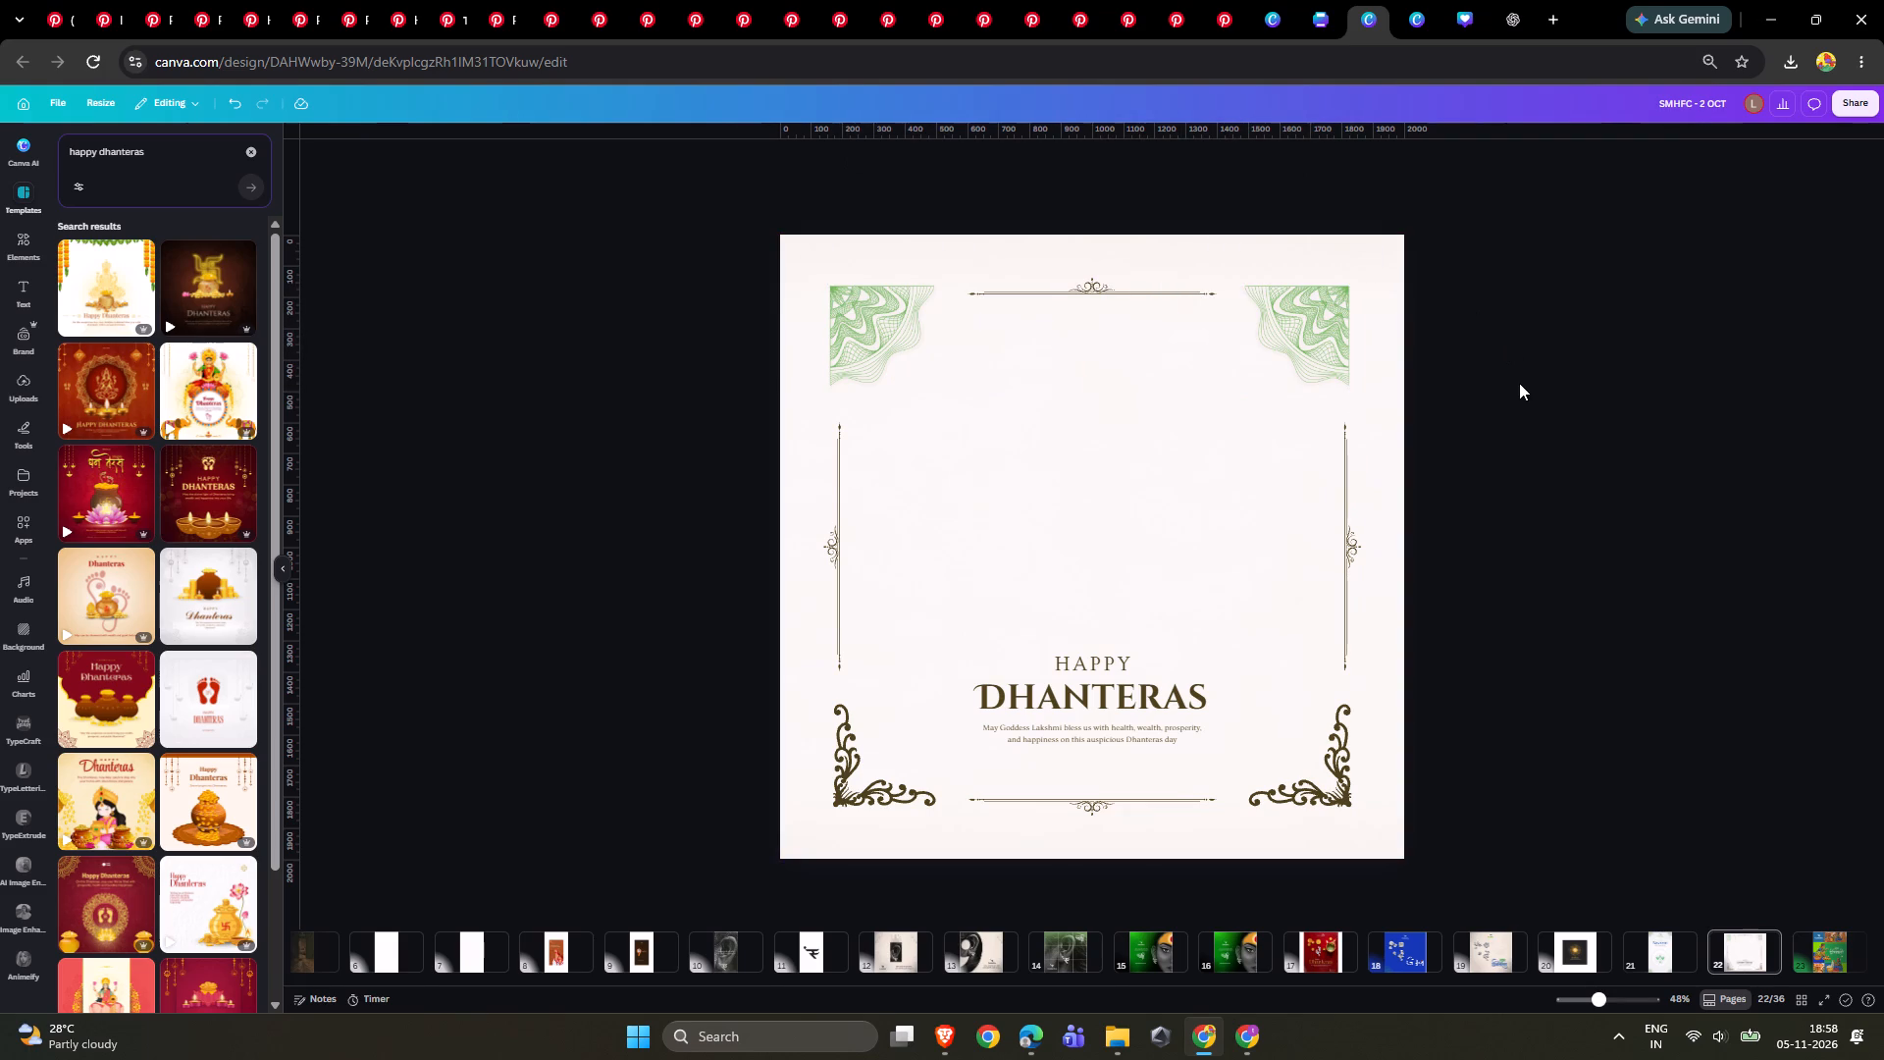
Replace both lower brown flourishes with duplicates of the two upper green corner ornaments, flipped vertically and moved to the bottom corners.
left_click(864, 298)
left_click(1297, 303, "shift")
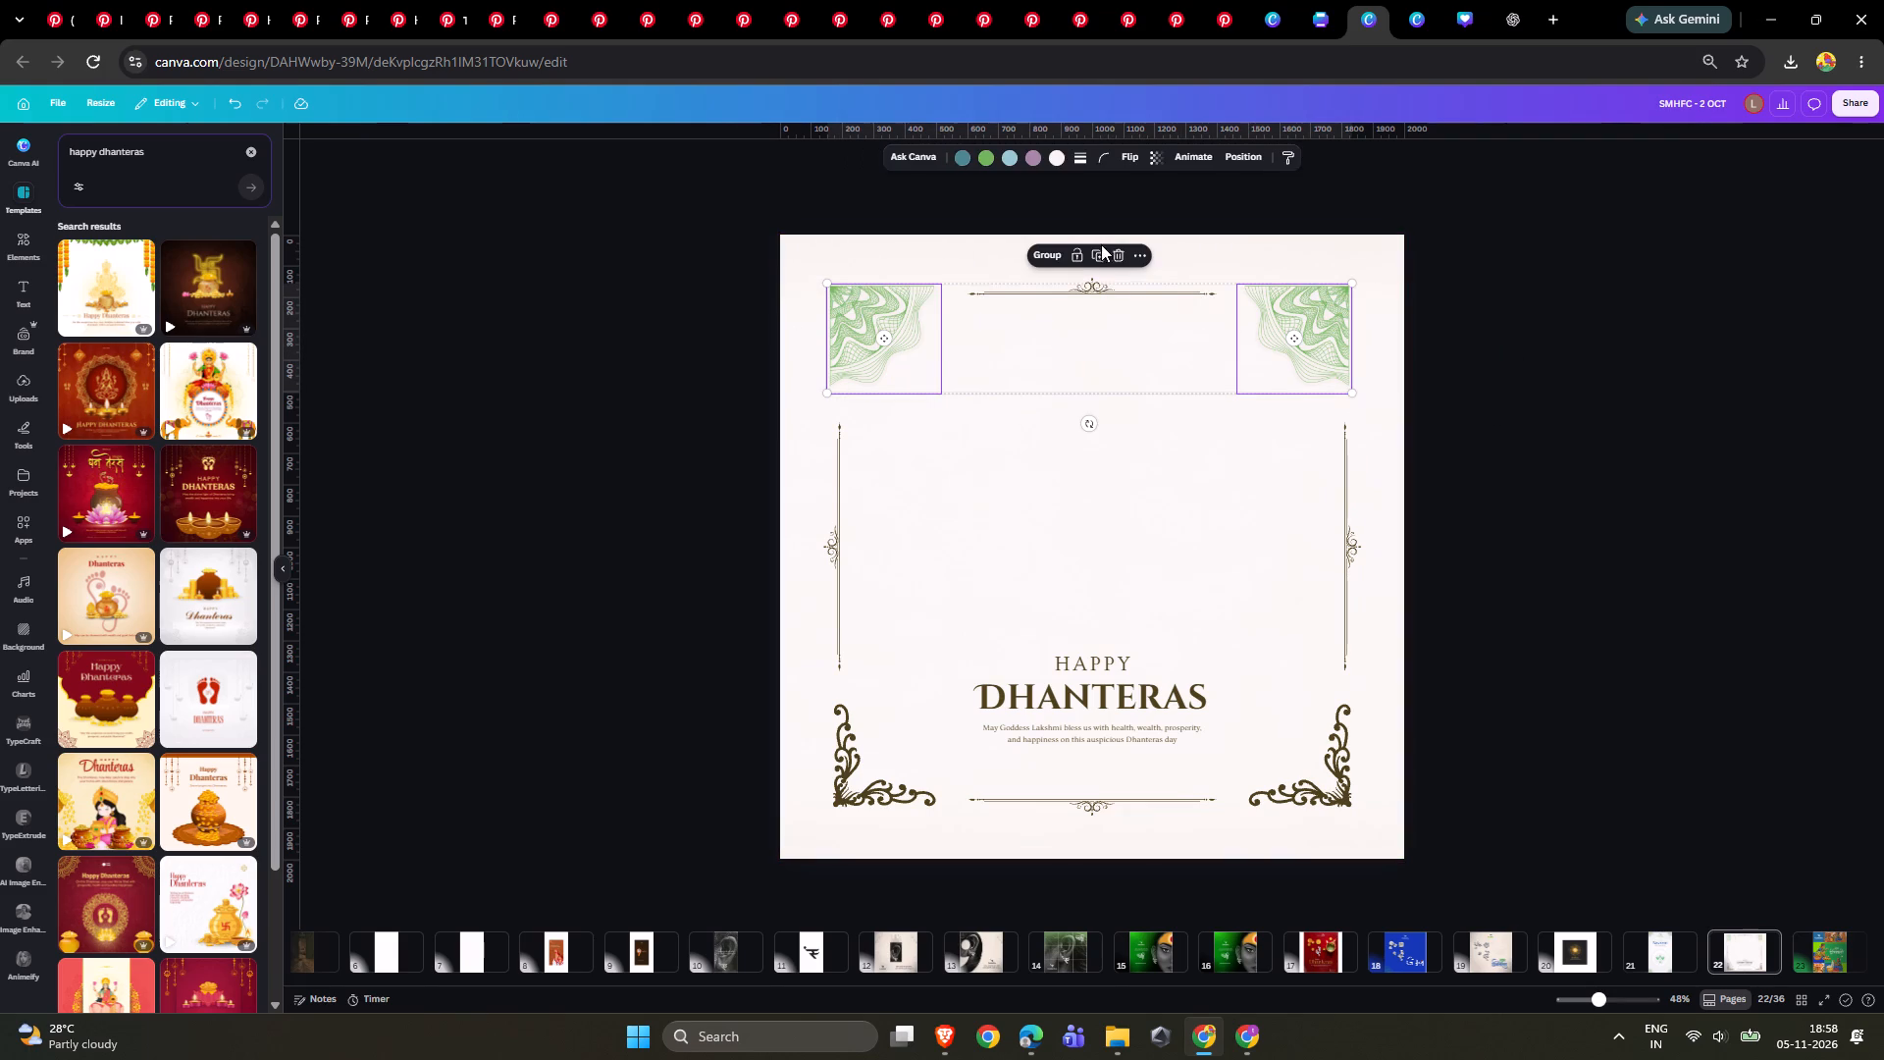
left_click(1101, 254)
left_click(1058, 341)
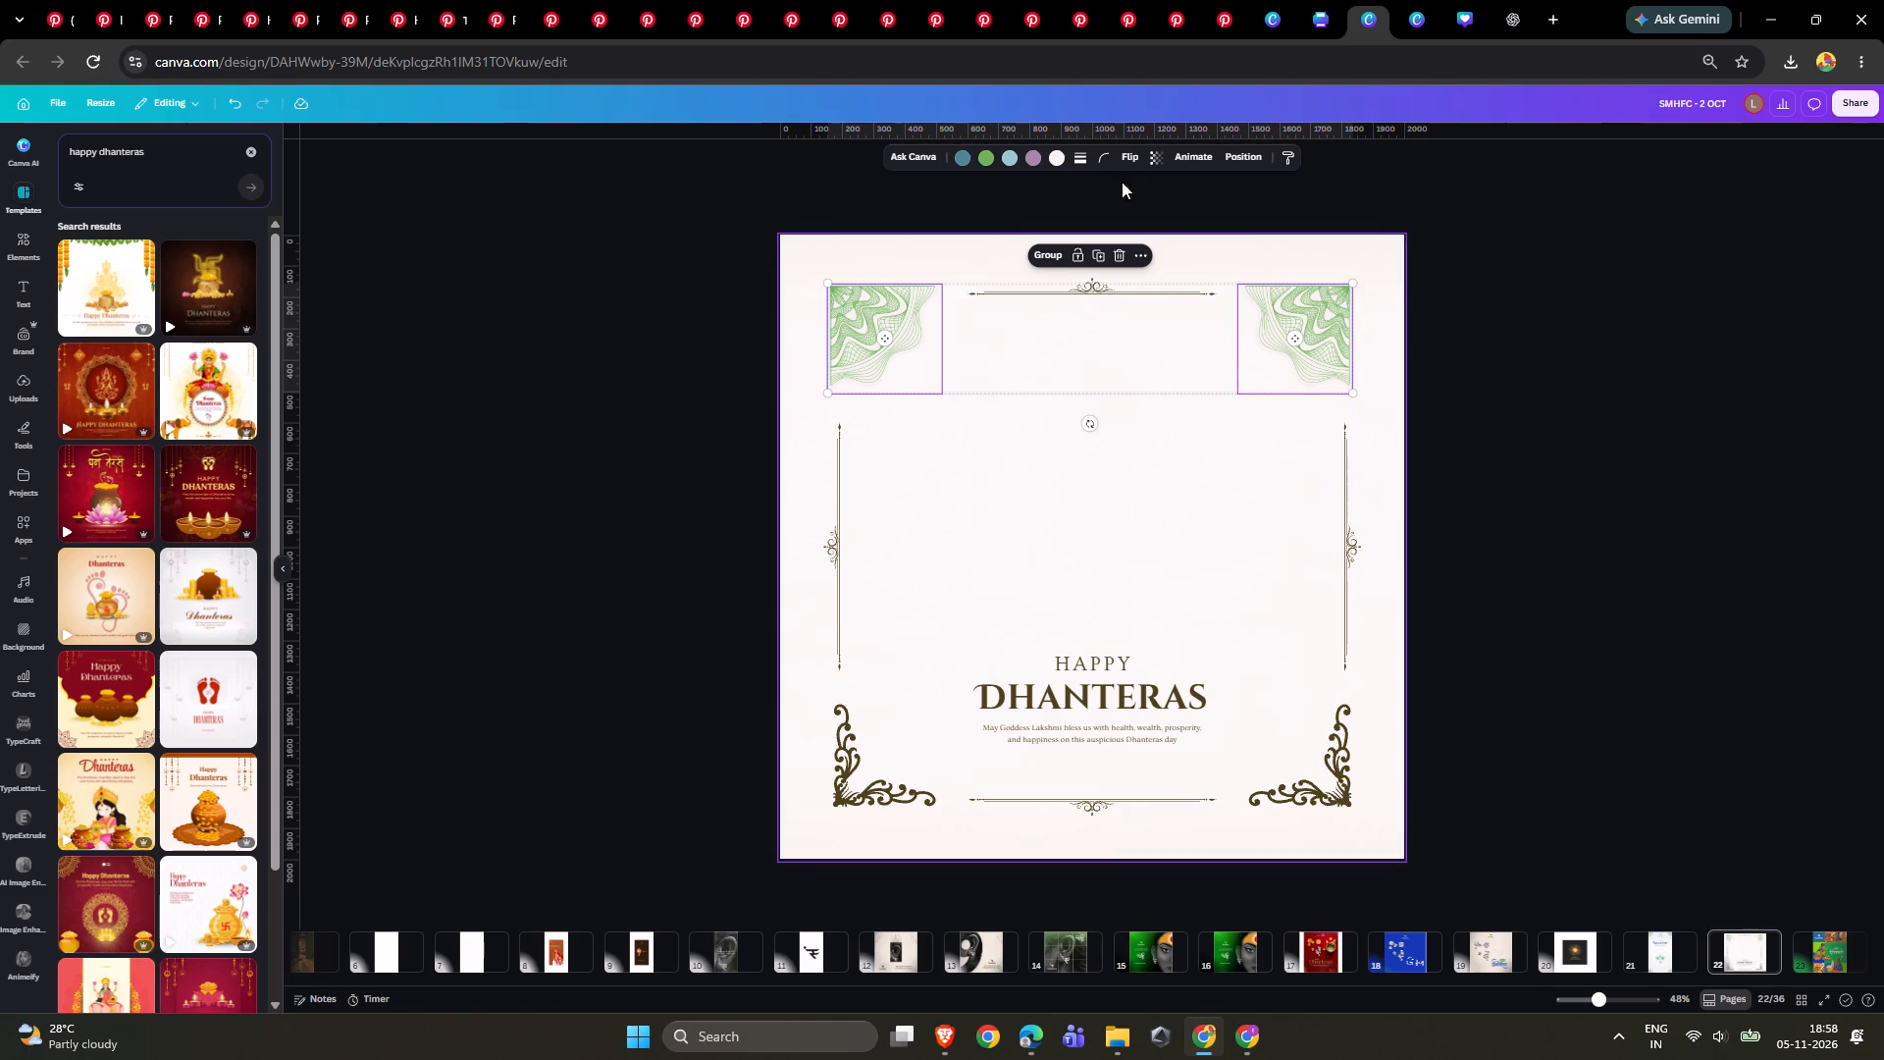
left_click(1128, 160)
left_click(1125, 219)
left_click_drag(1070, 341, 1070, 381)
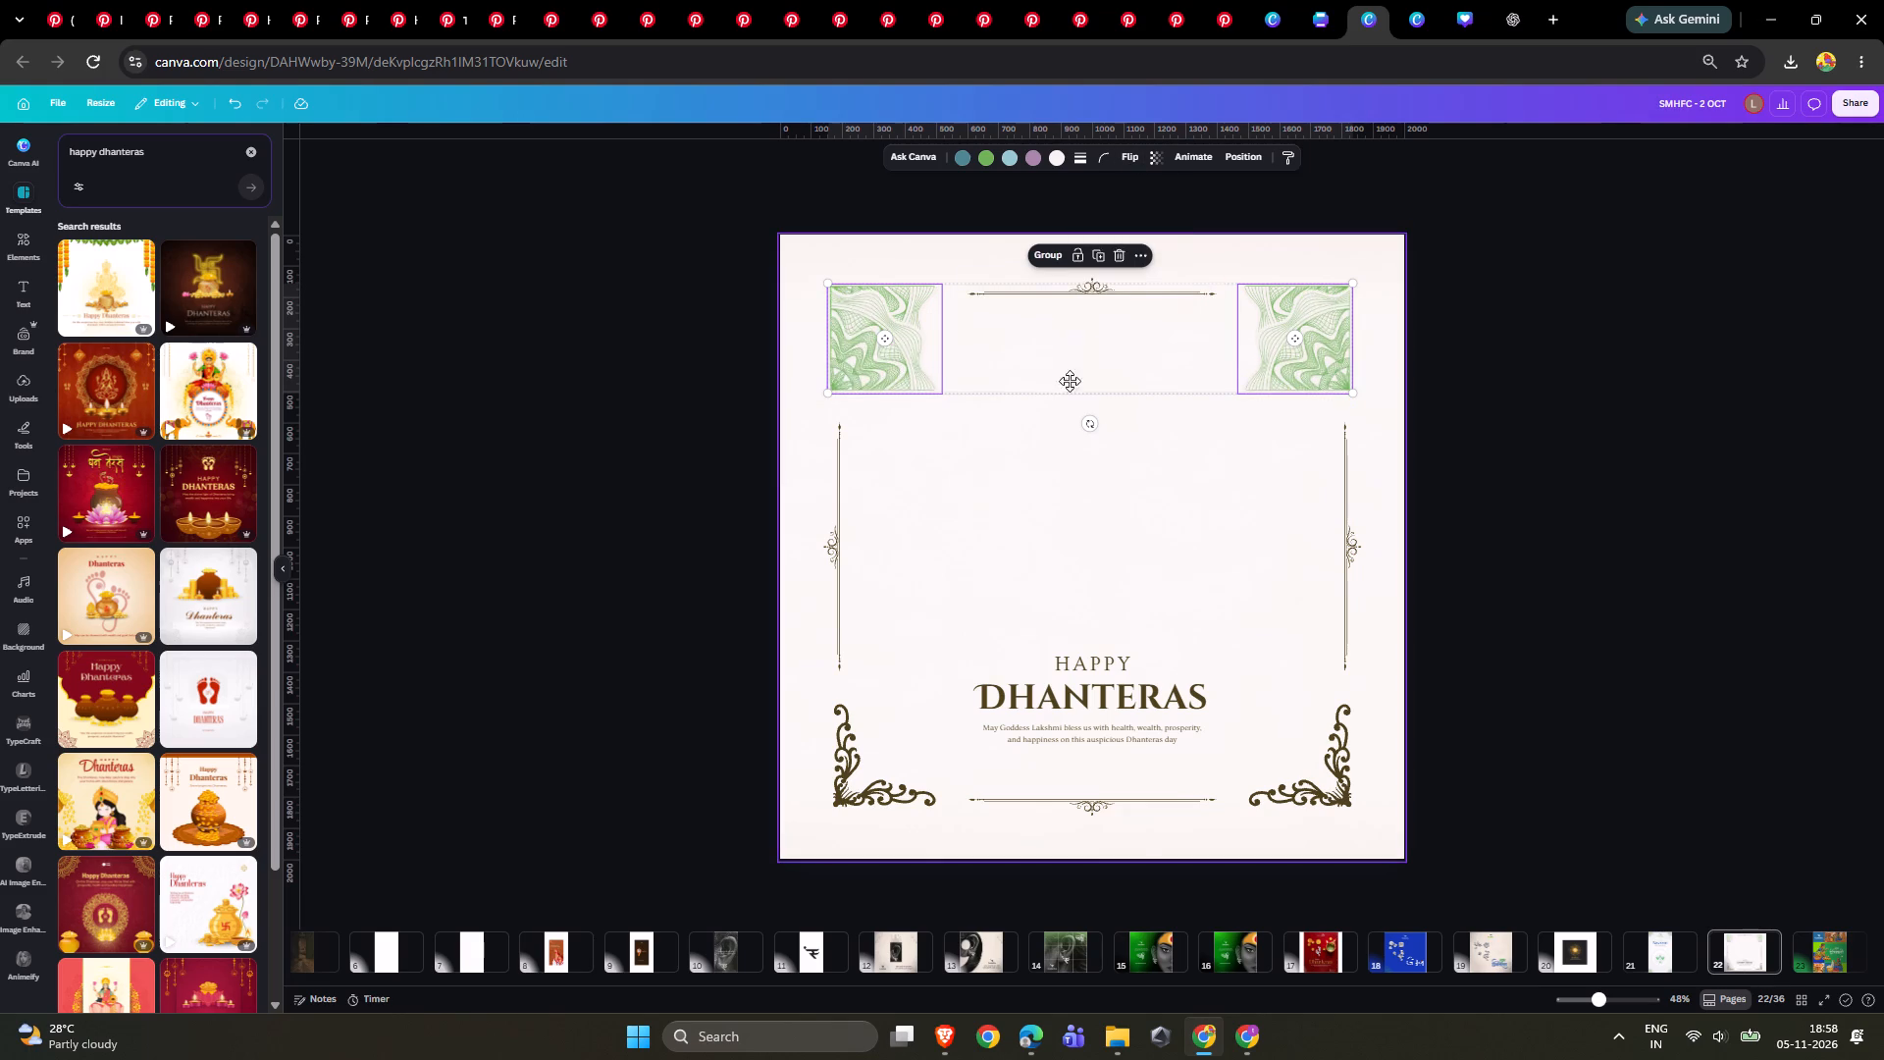
left_click_drag(1070, 381, 1060, 753)
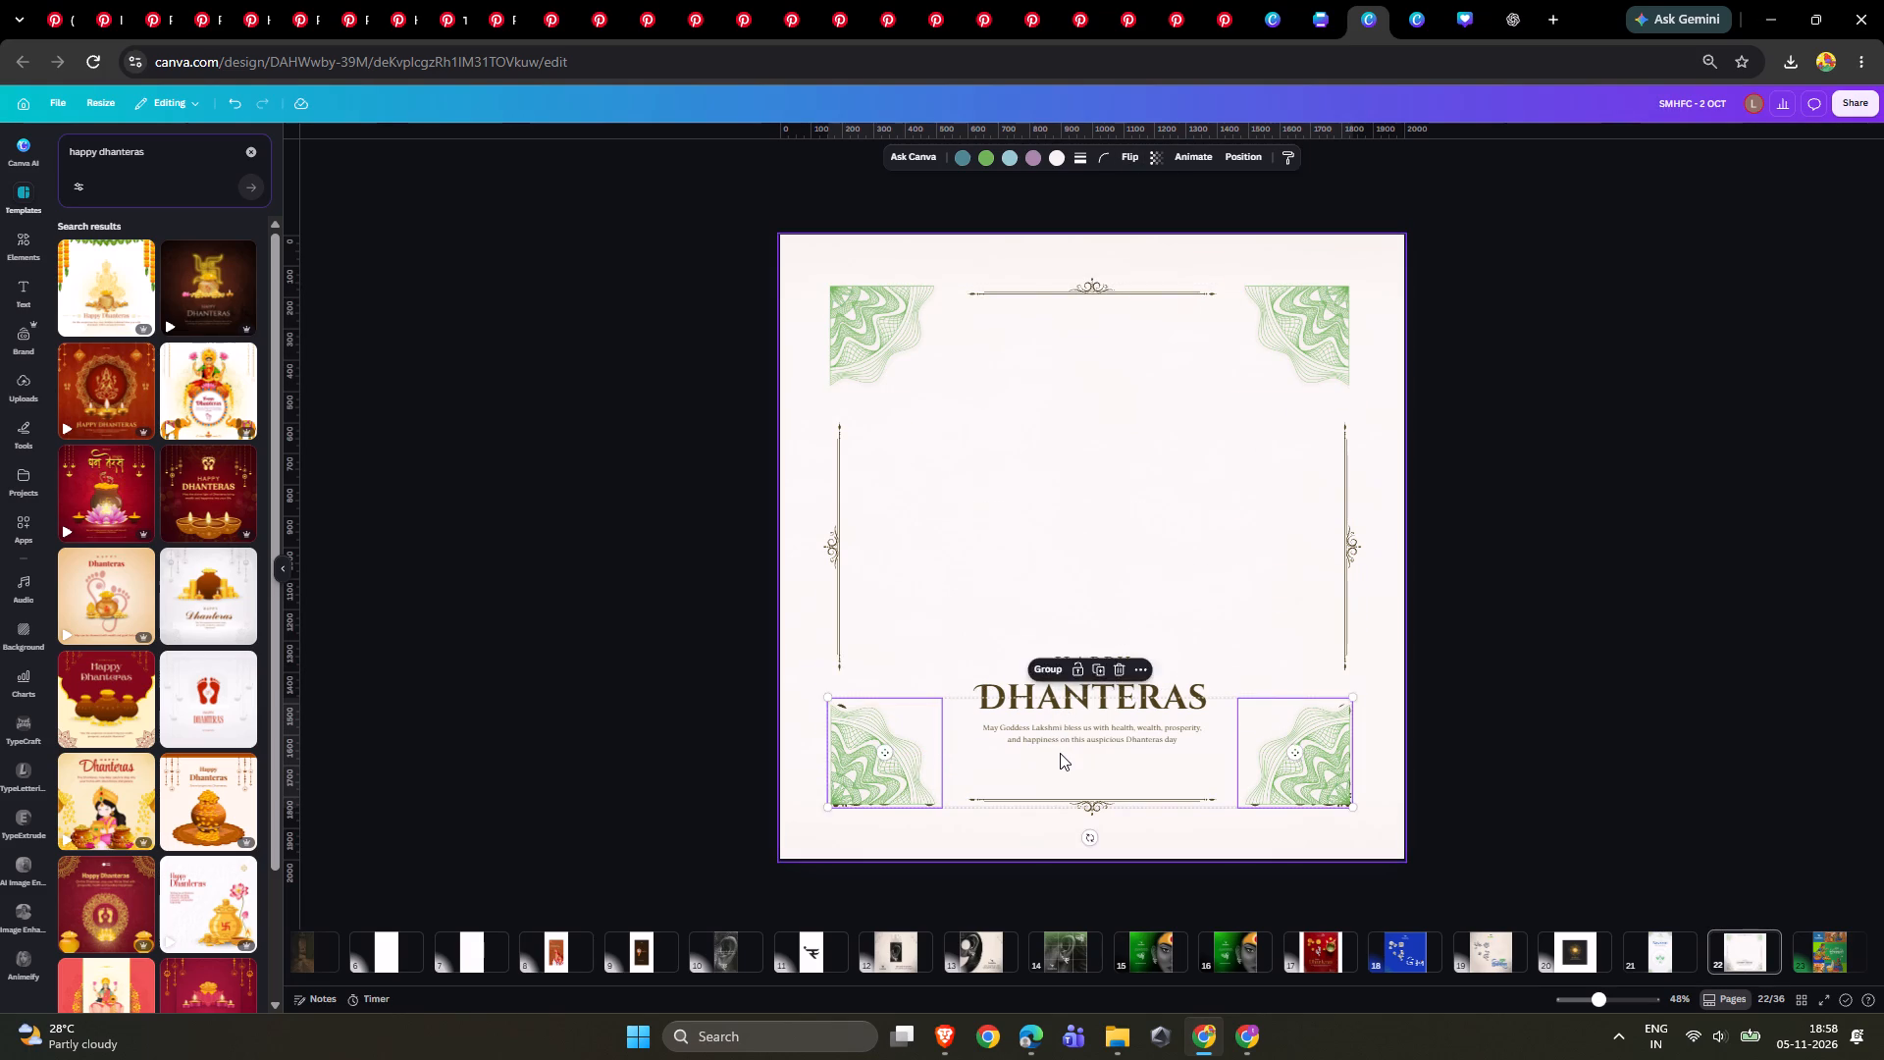
key("ctrl+x")
left_click(873, 759)
left_click(1292, 743, "shift")
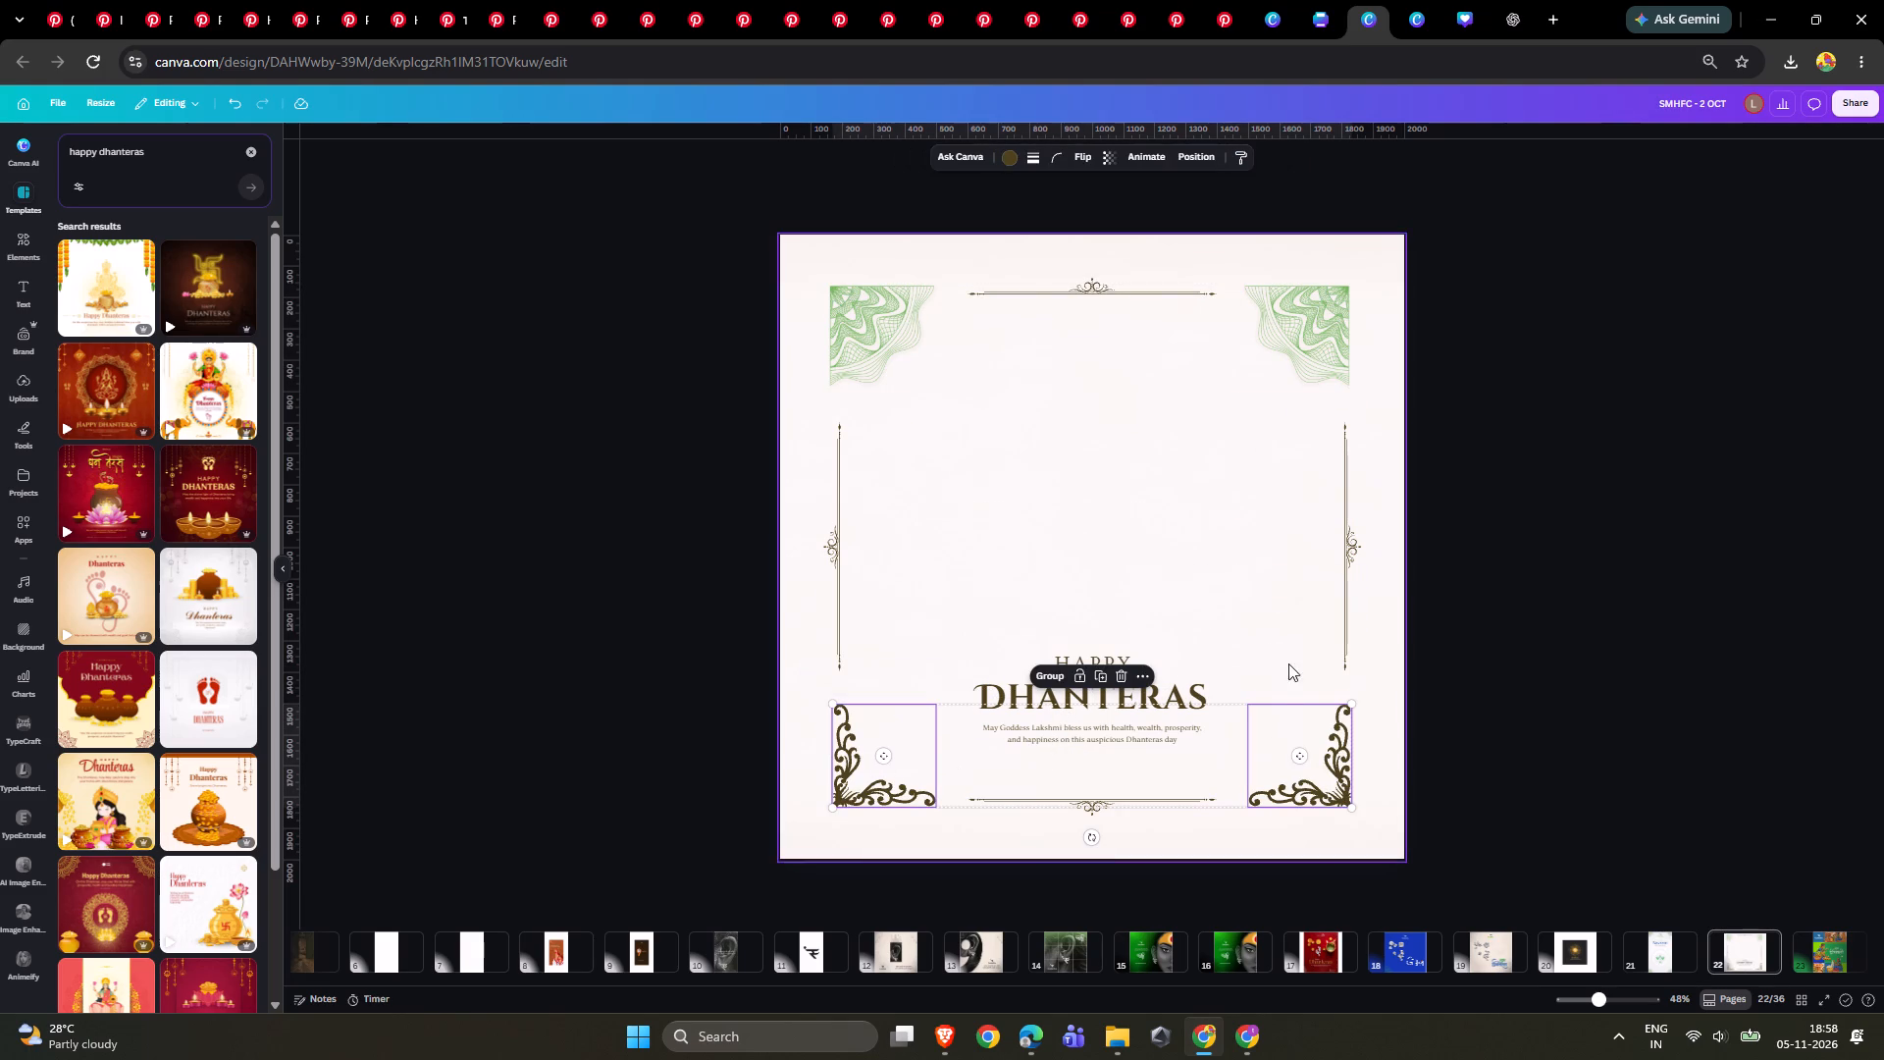
left_click(1116, 674)
key("ctrl+v")
double_click(1692, 577)
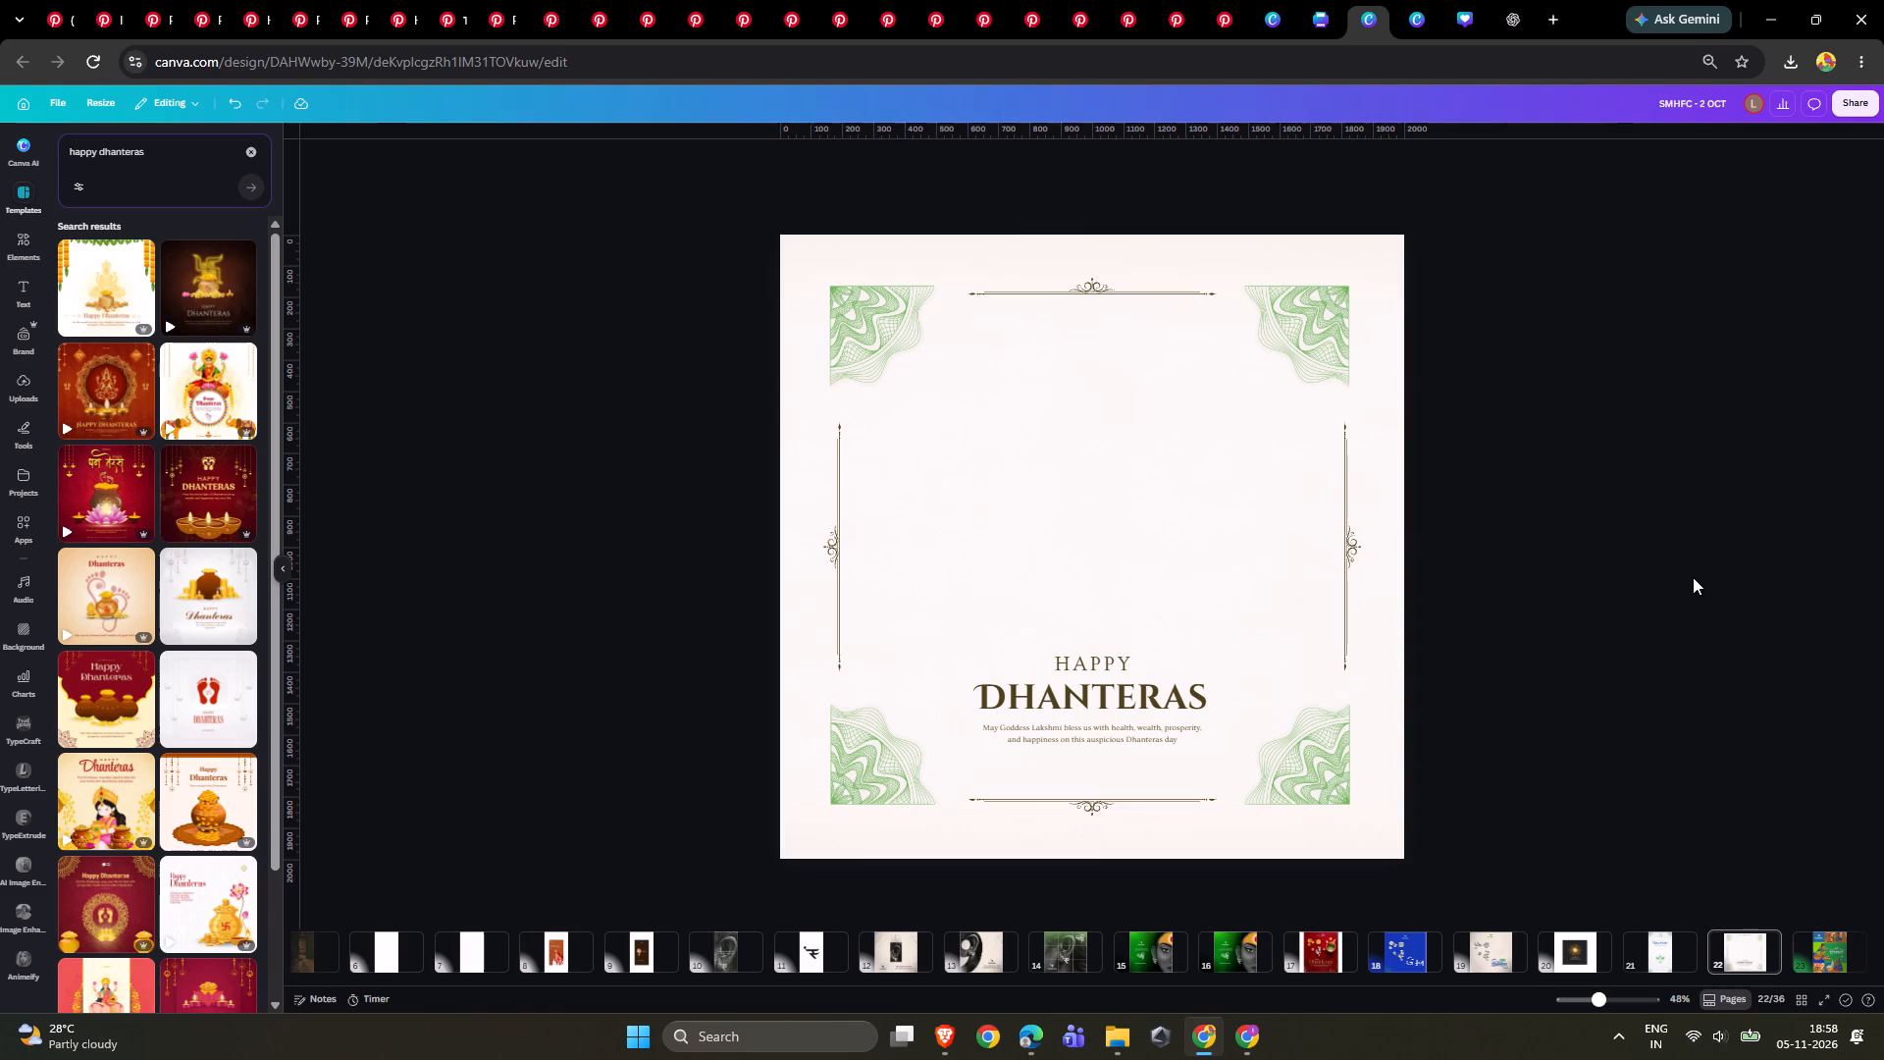
Look through the svatantra brand elements document for border designs, examining the secondary elements on page 5 up close.
left_click(1322, 10)
scroll(1096, 384, "down", 6, "ctrl")
scroll(1102, 403, "down", 5)
scroll(1102, 395, "up", 4)
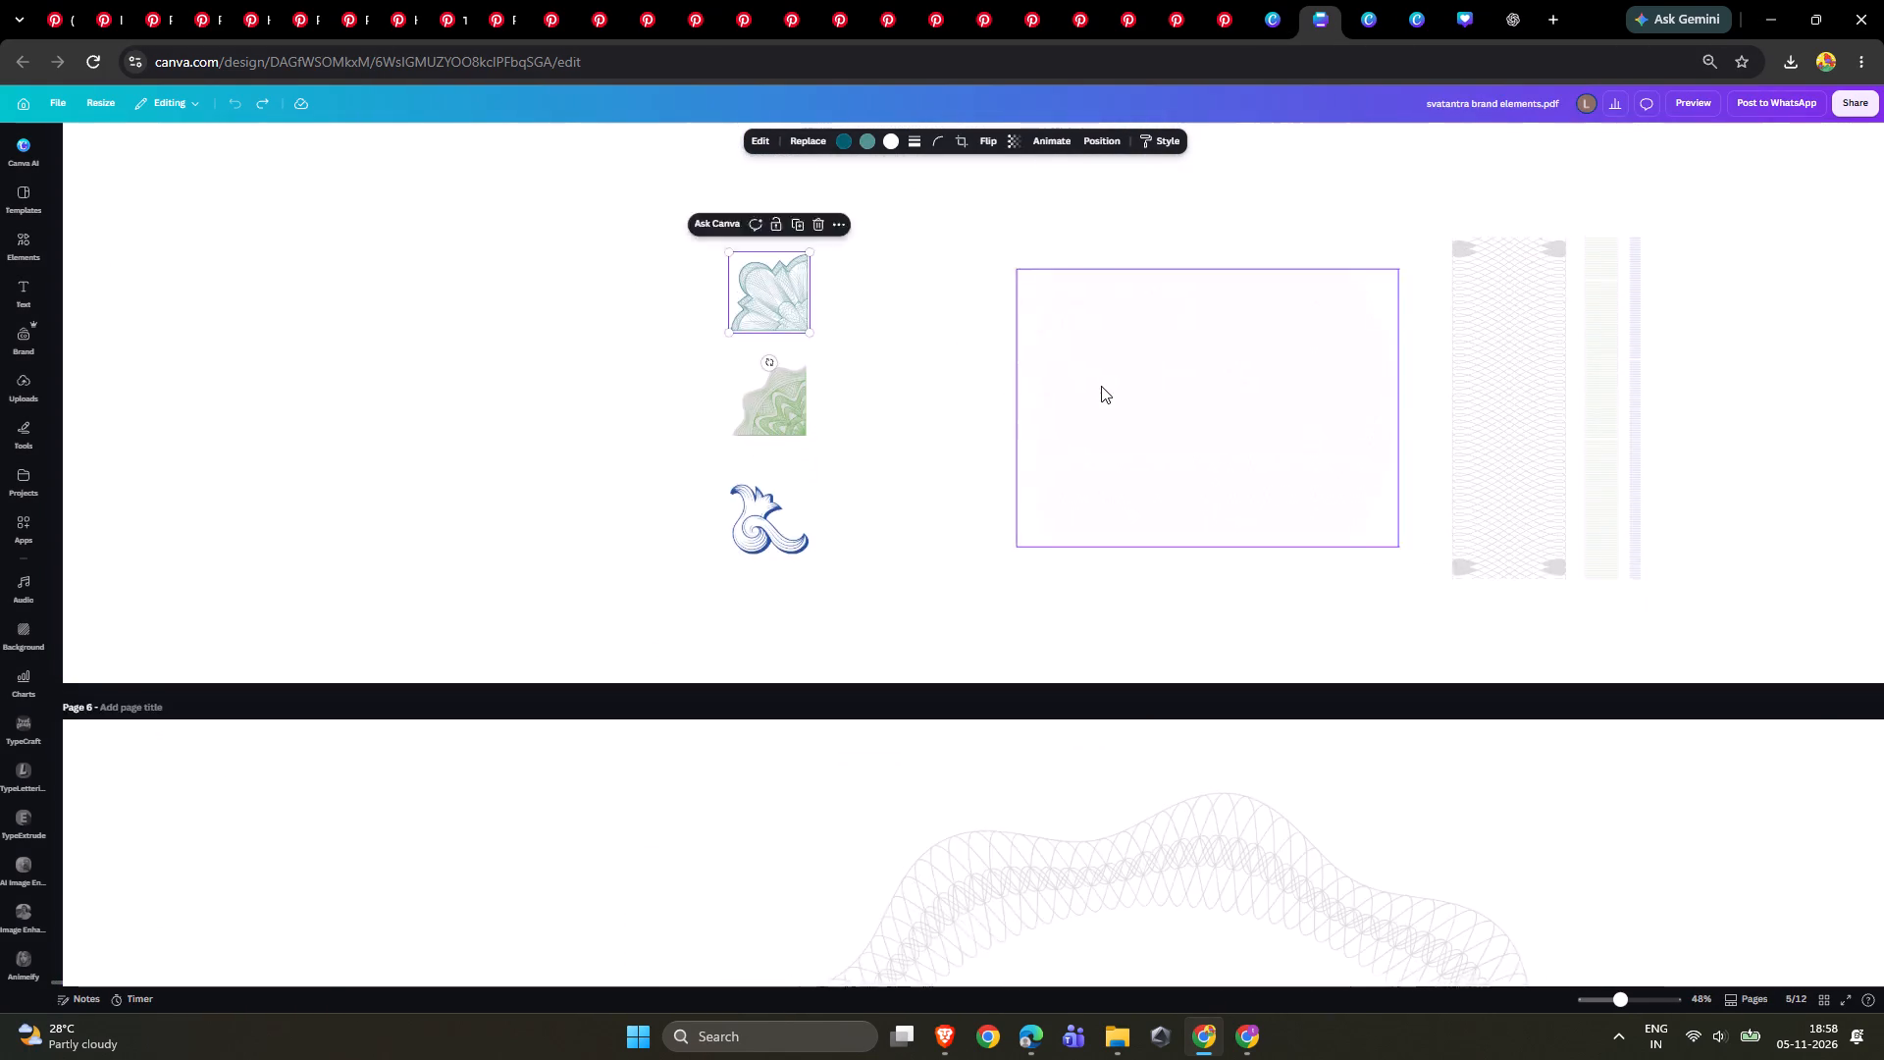
scroll(1101, 388, "down", 3, "ctrl")
scroll(1232, 395, "down", 16)
scroll(1226, 400, "down", 8)
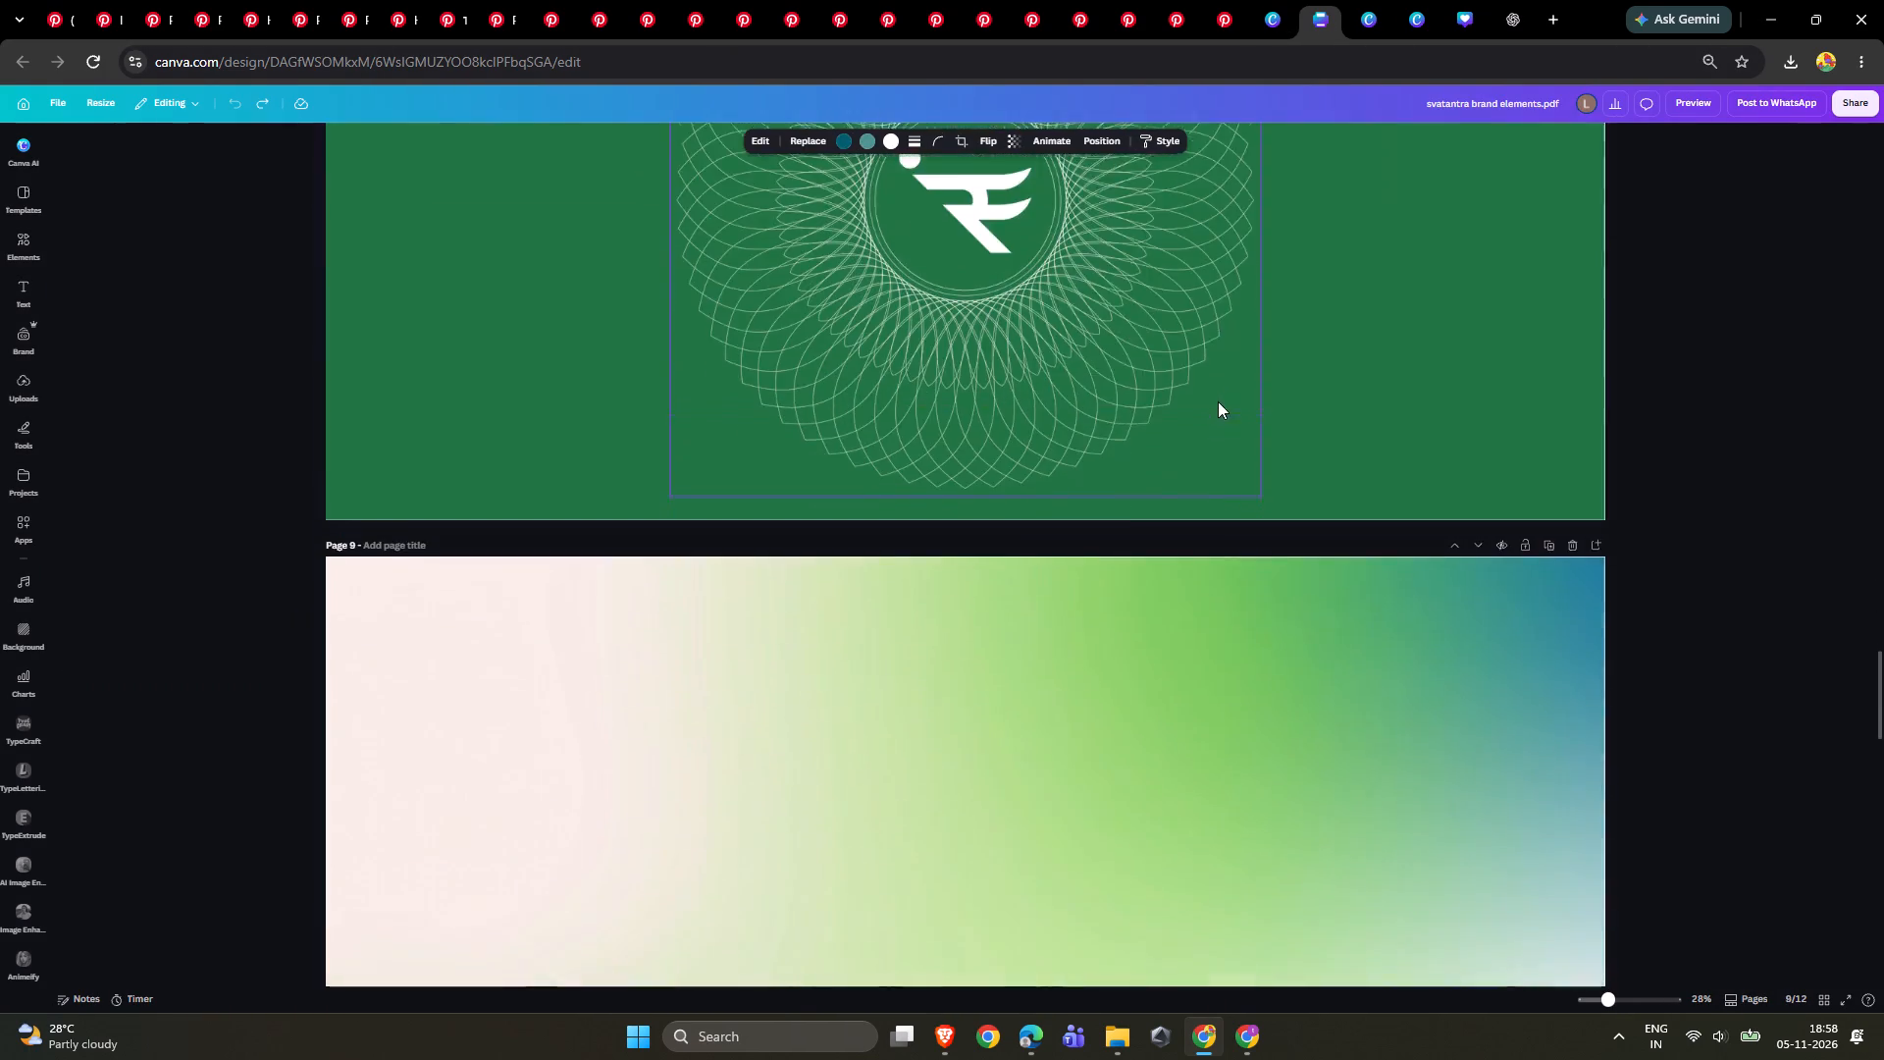
scroll(1218, 401, "down", 18)
scroll(1217, 400, "down", 13)
scroll(1219, 395, "up", 5, "ctrl")
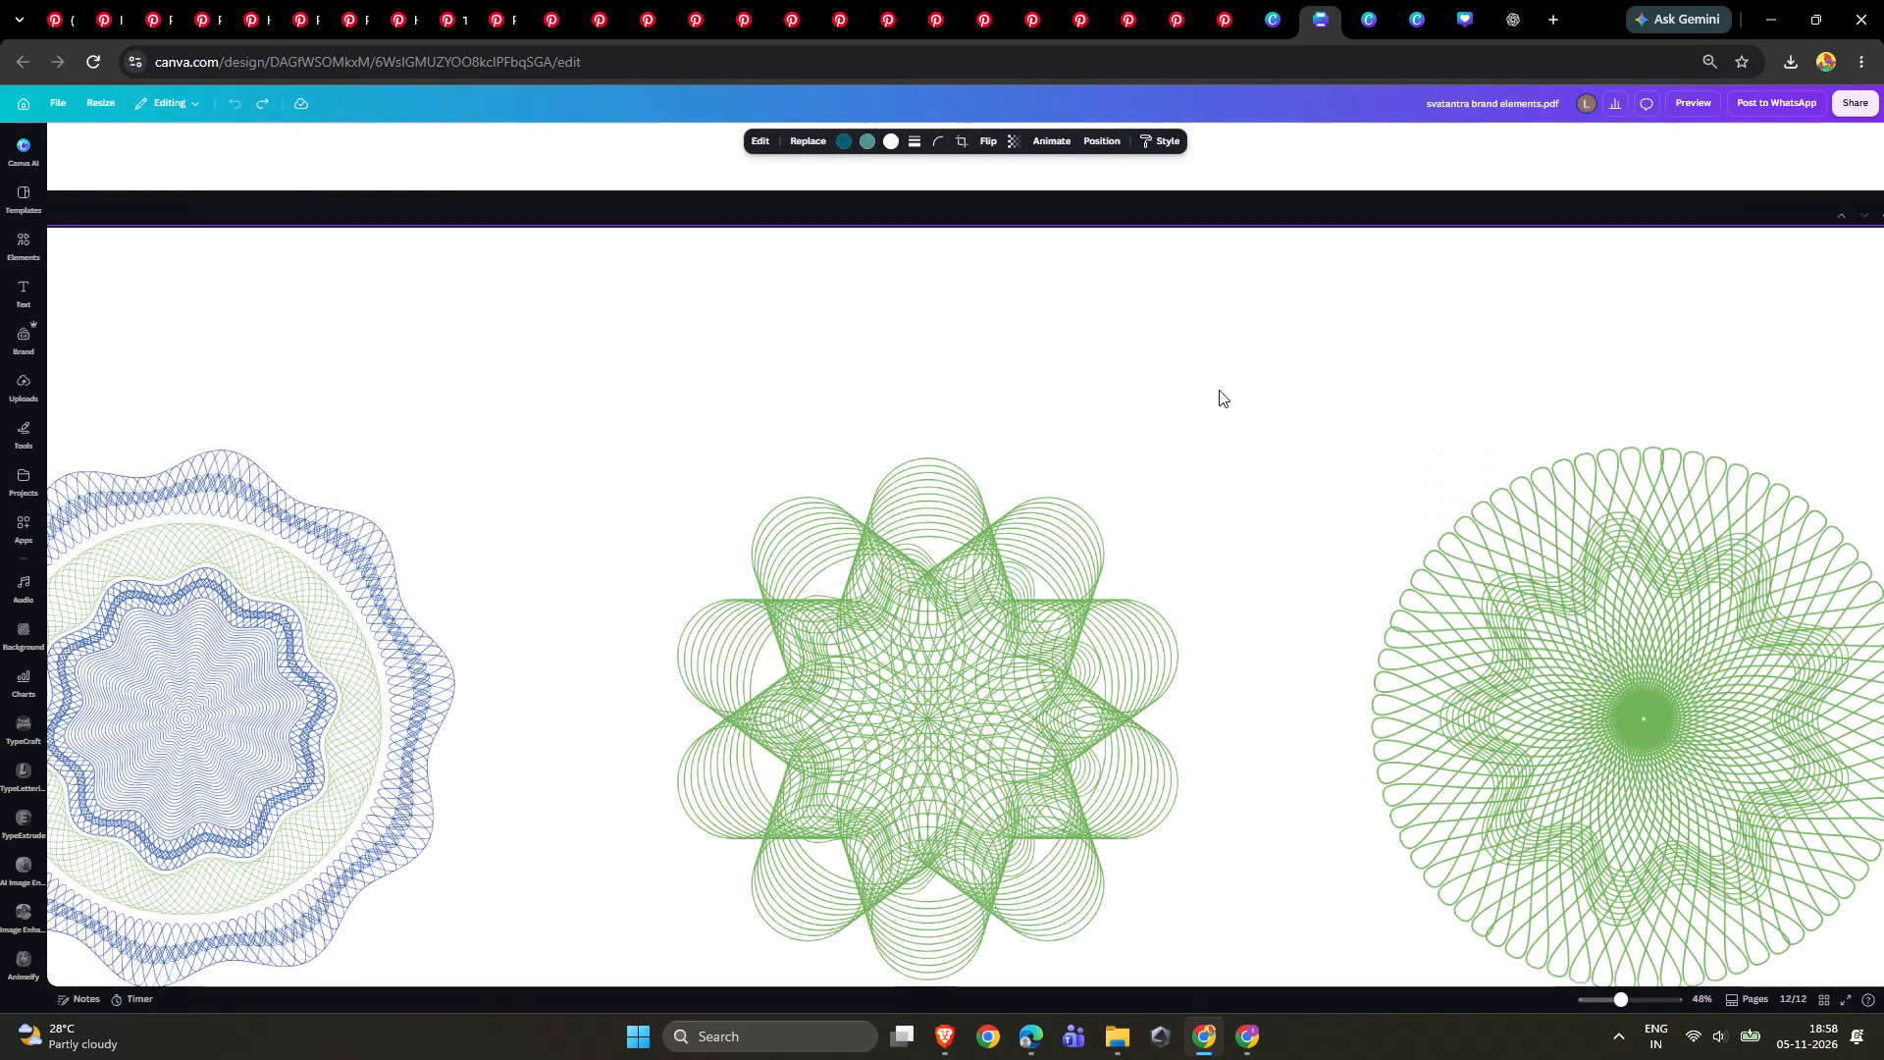
scroll(1217, 397, "down", 13, "ctrl")
scroll(1215, 396, "up", 20)
scroll(1215, 396, "up", 2)
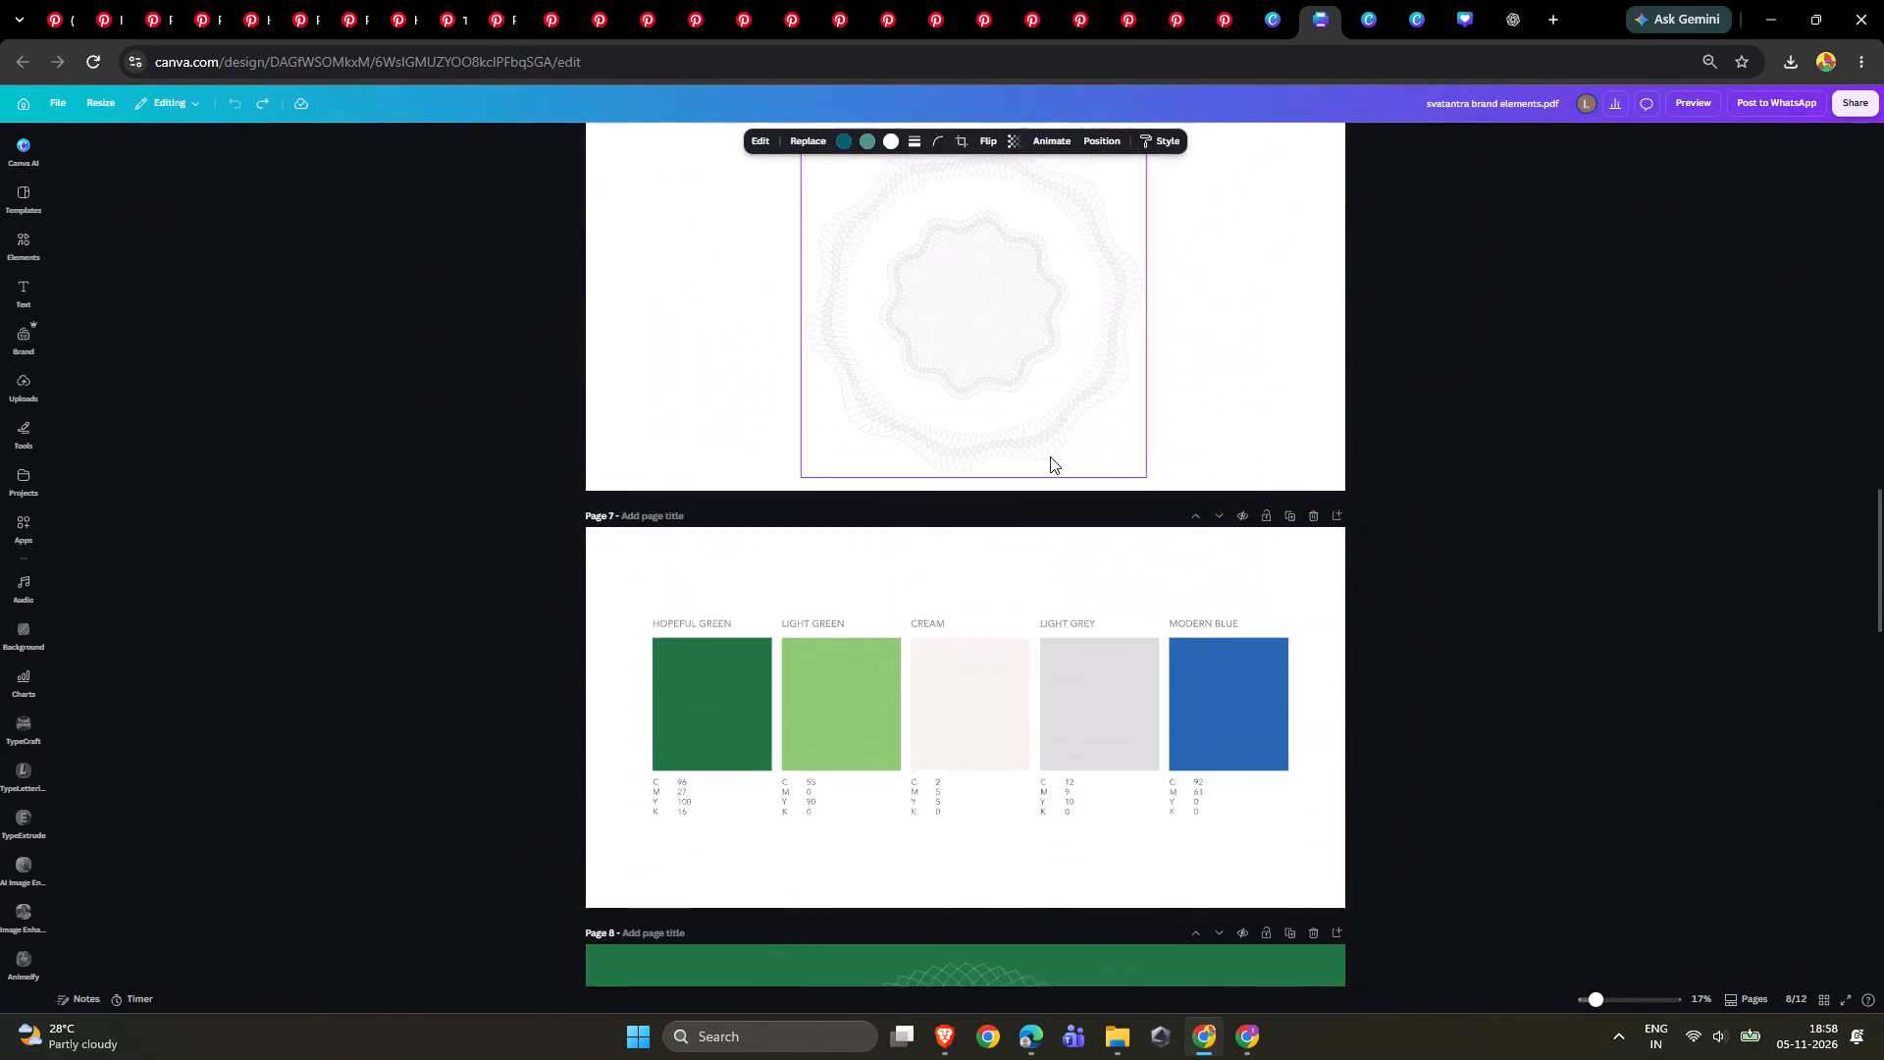
scroll(1050, 456, "up", 8)
scroll(795, 670, "up", 4, "ctrl")
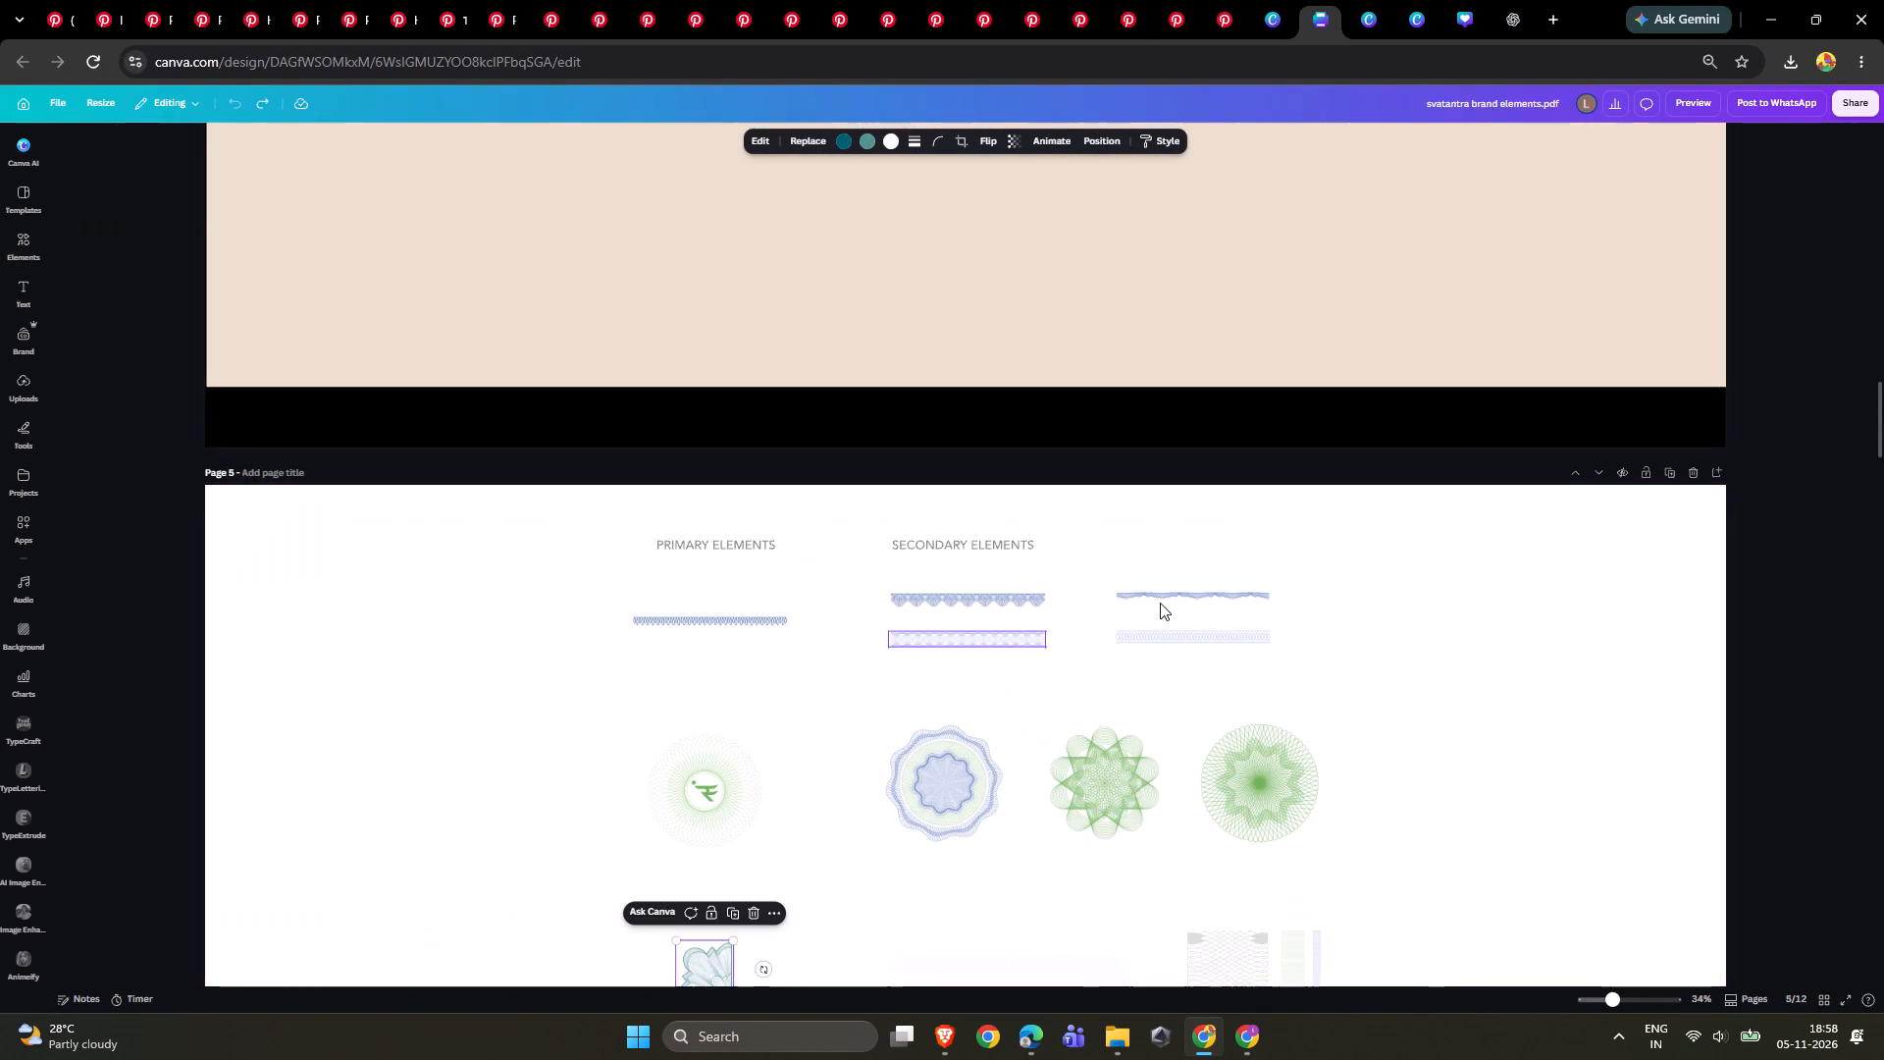
scroll(1176, 584, "up", 8, "ctrl")
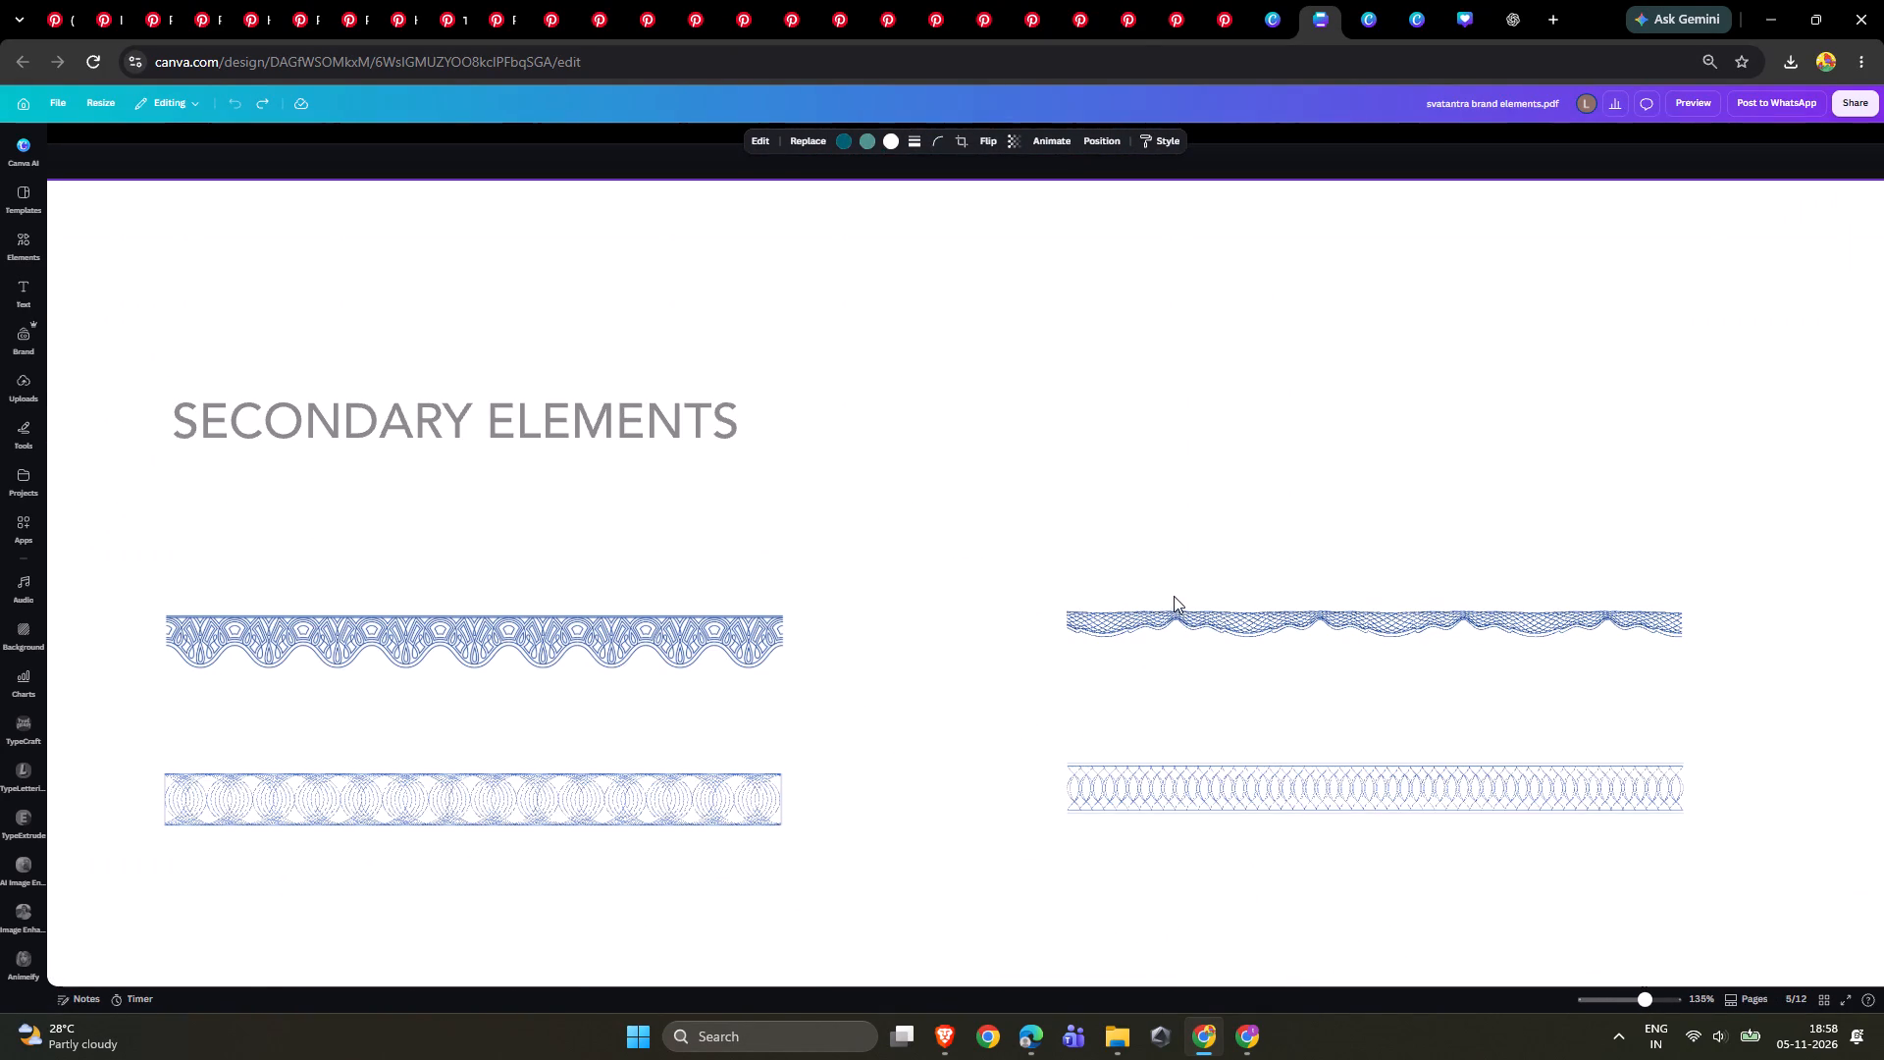
scroll(1175, 592, "down", 6, "ctrl")
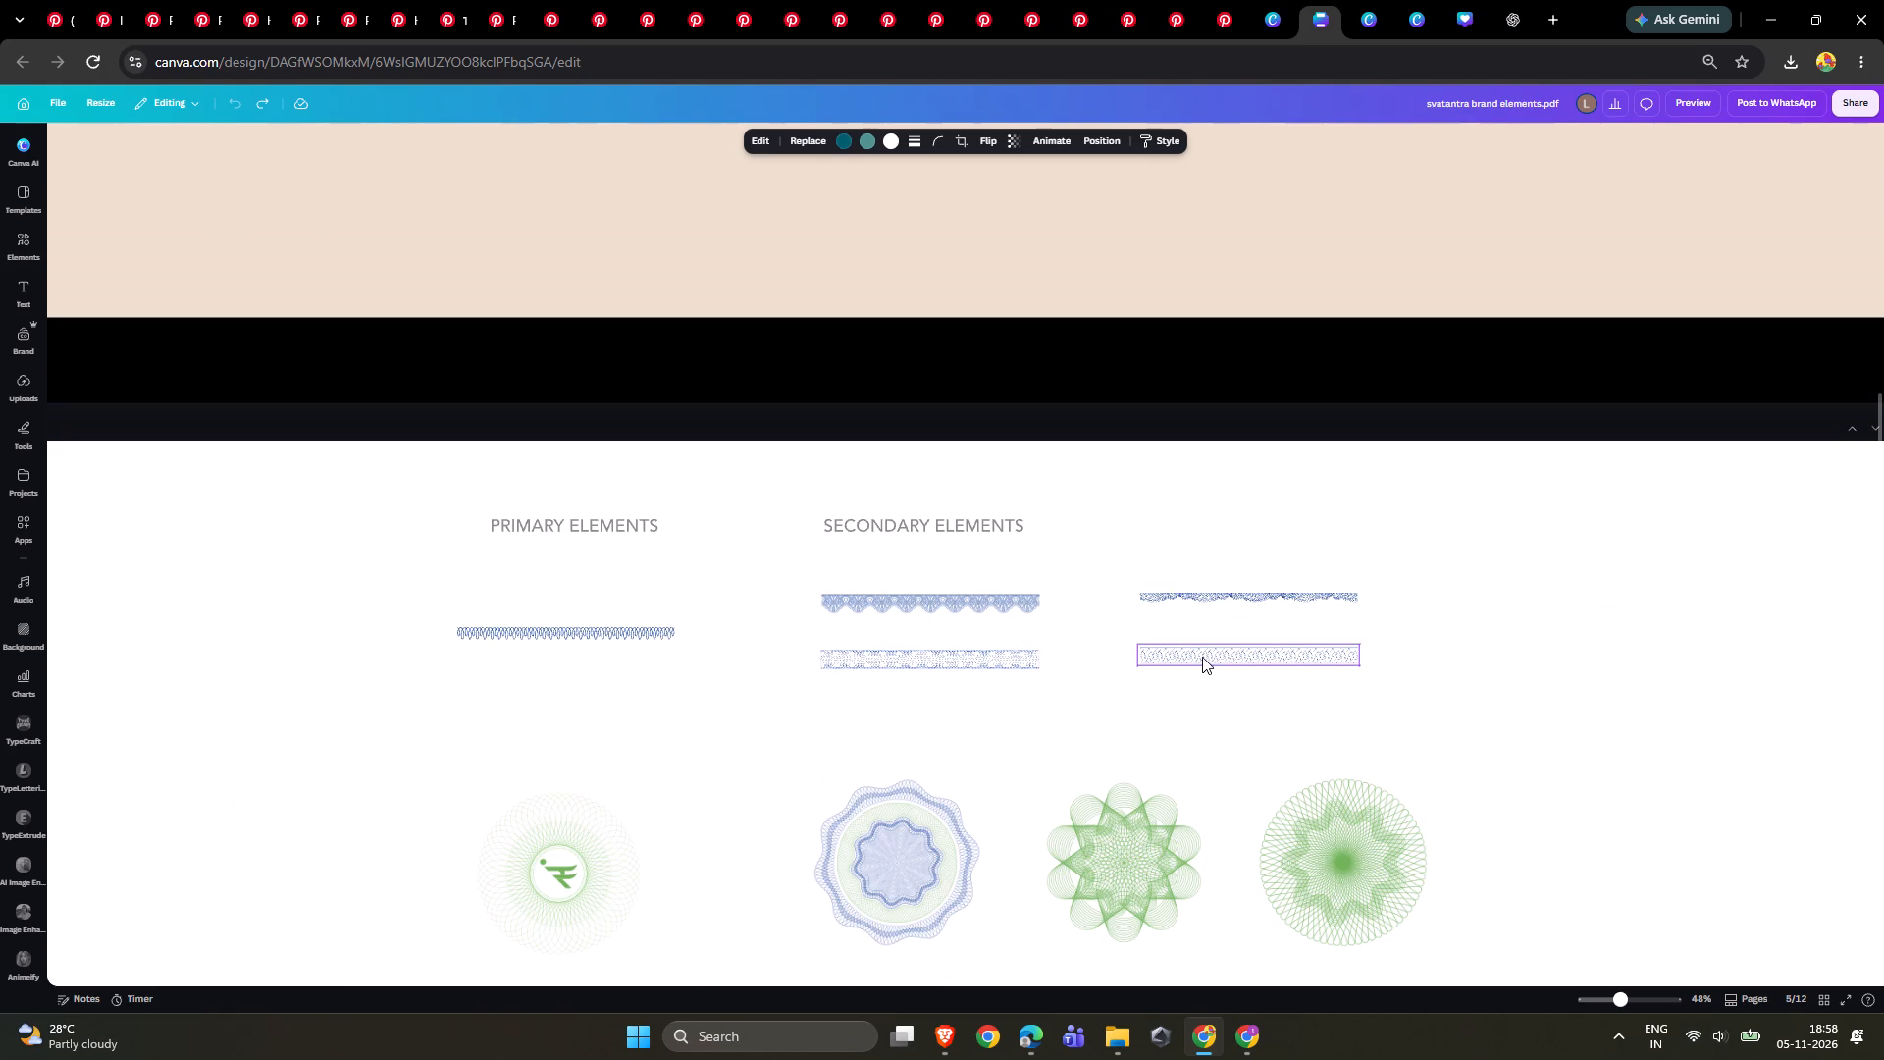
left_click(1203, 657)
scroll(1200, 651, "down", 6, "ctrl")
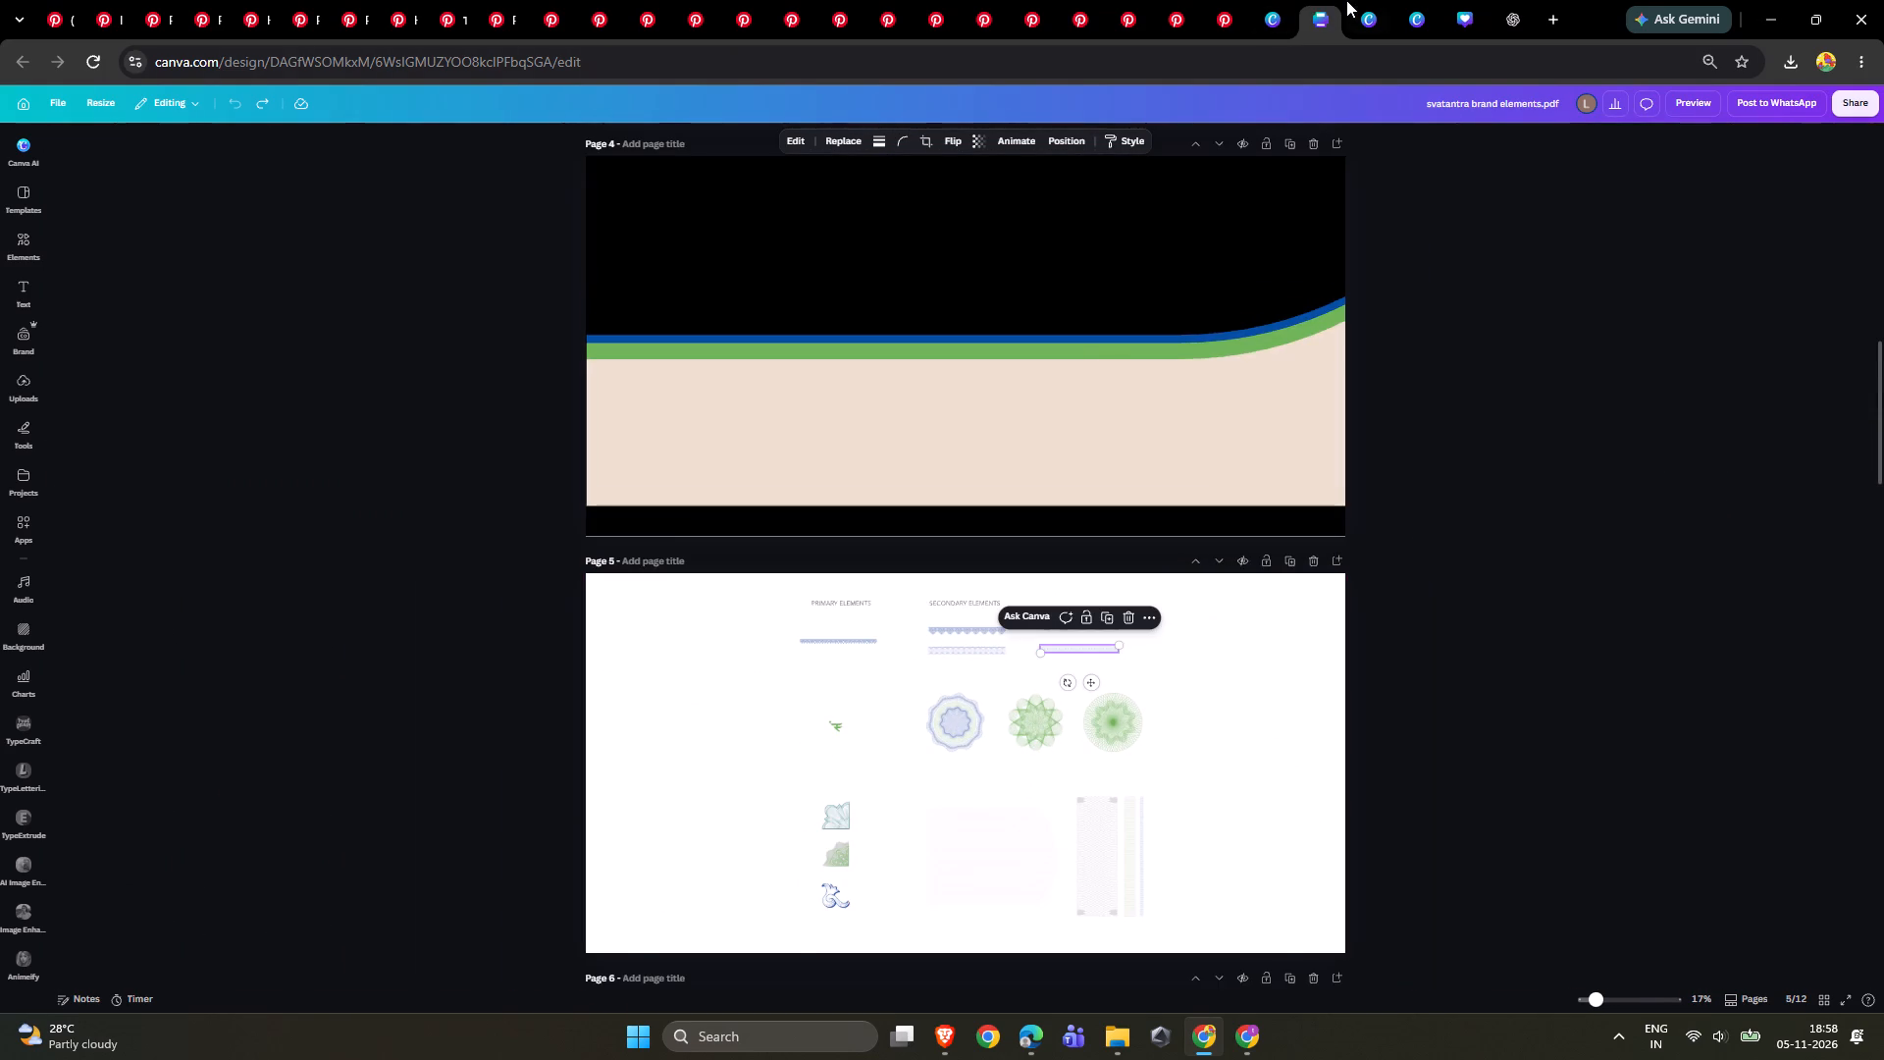
Return to the SMHFC - 2 OCT design and delete the HAPPY DHANTERAS heading together with the blessing text below it.
left_click(1352, 0)
left_click(1602, 503)
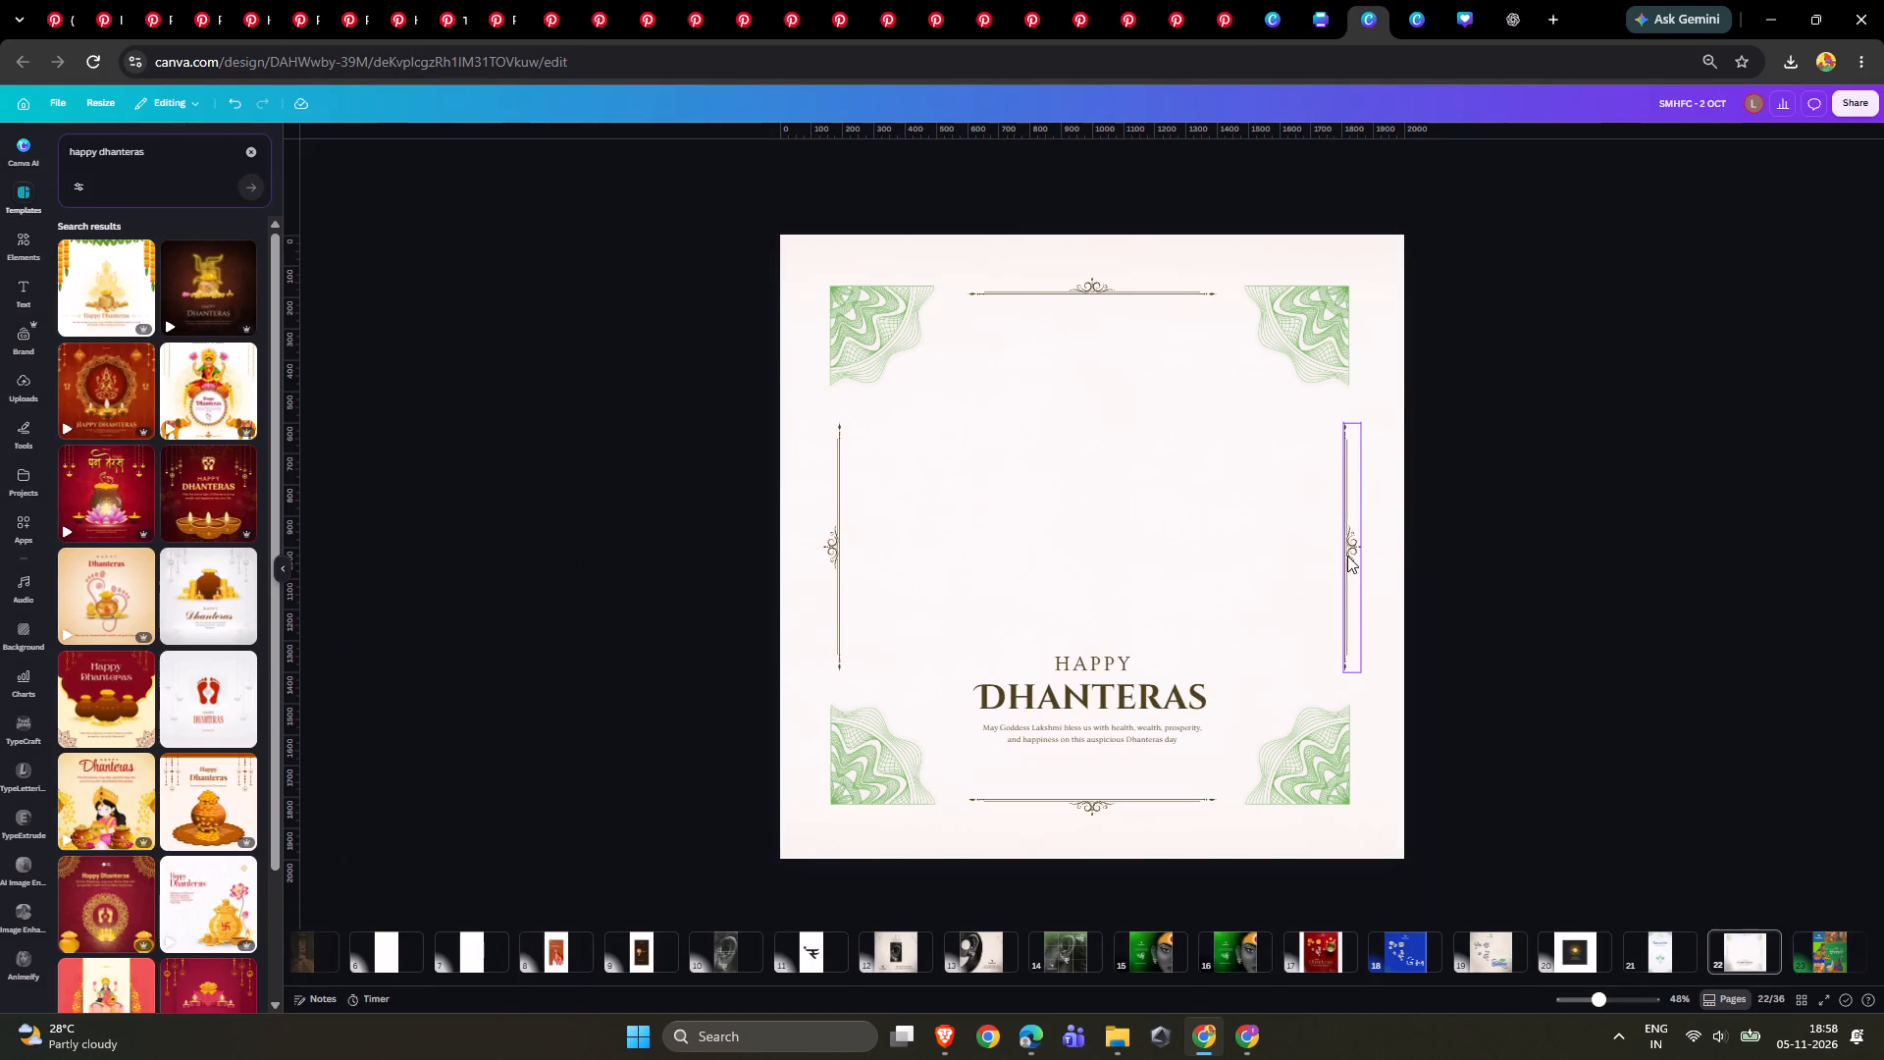
left_click(1348, 556)
double_click(1730, 514)
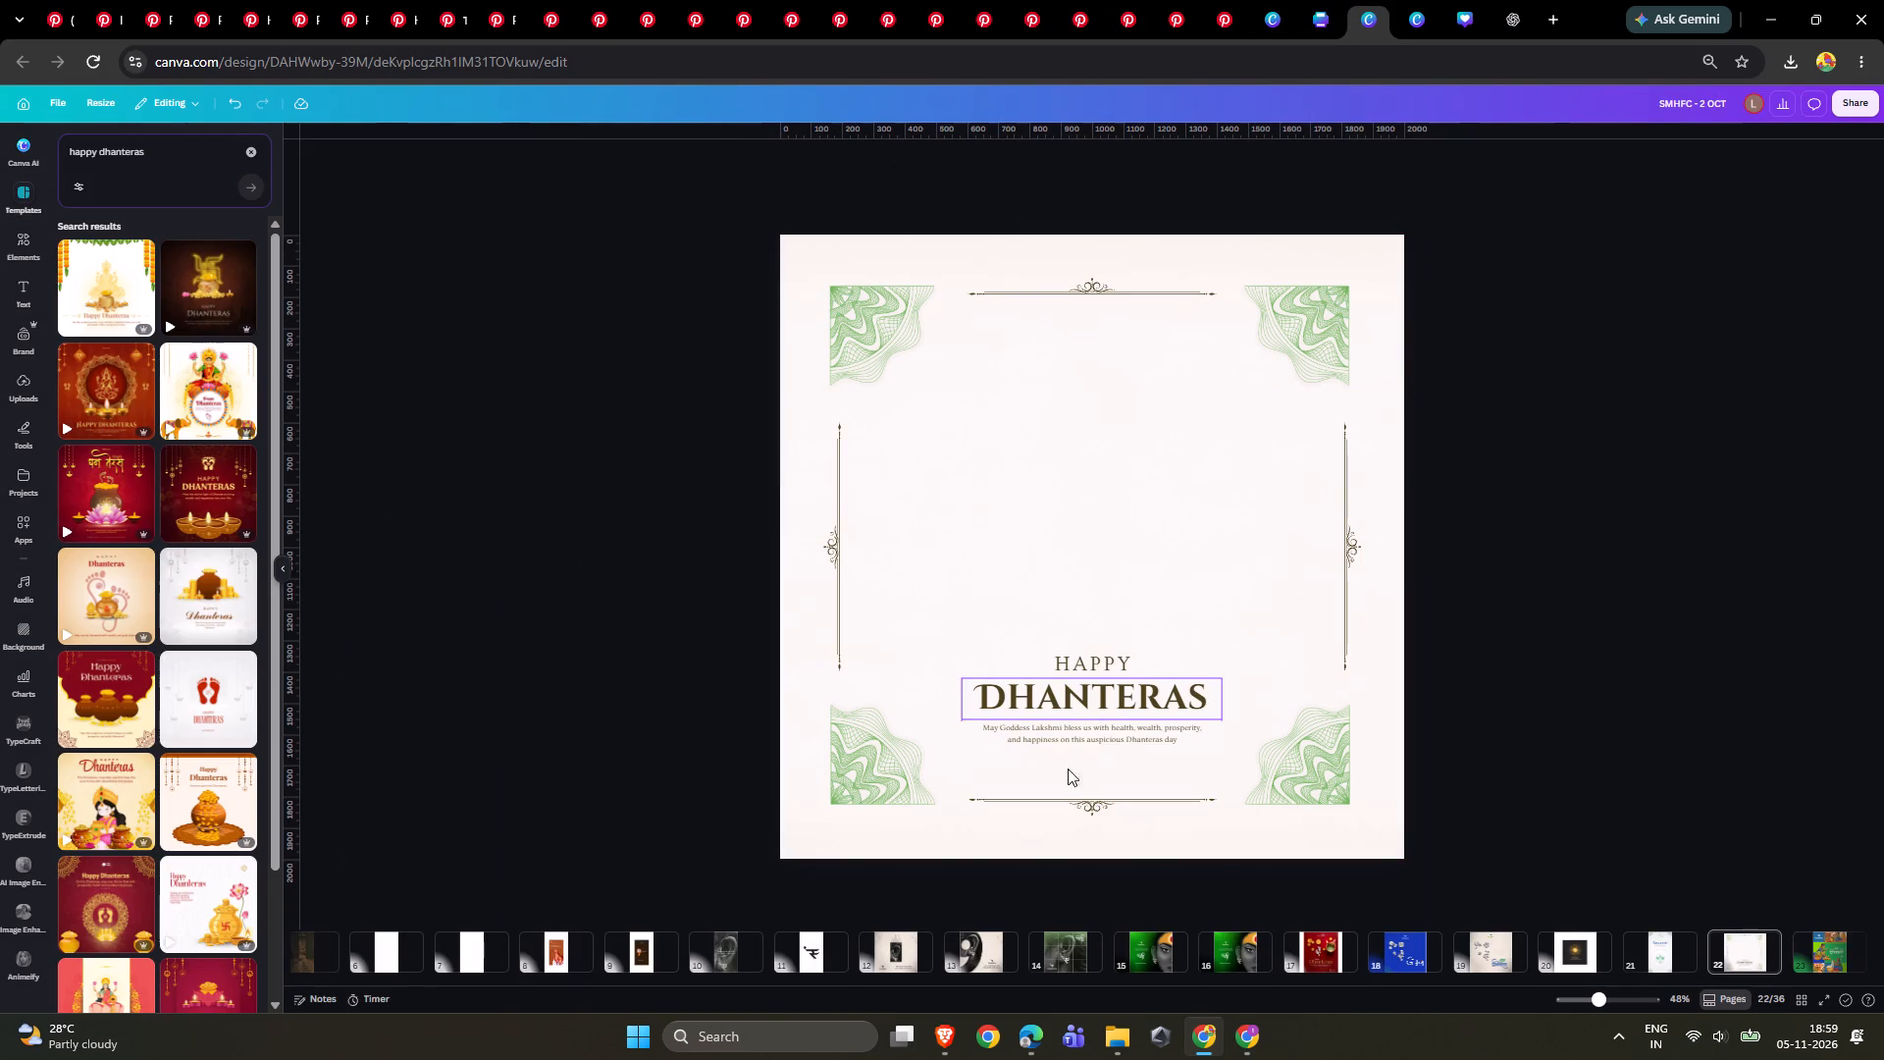
left_click(1108, 739)
left_click(1189, 698, "shift")
left_click(1109, 667, "shift")
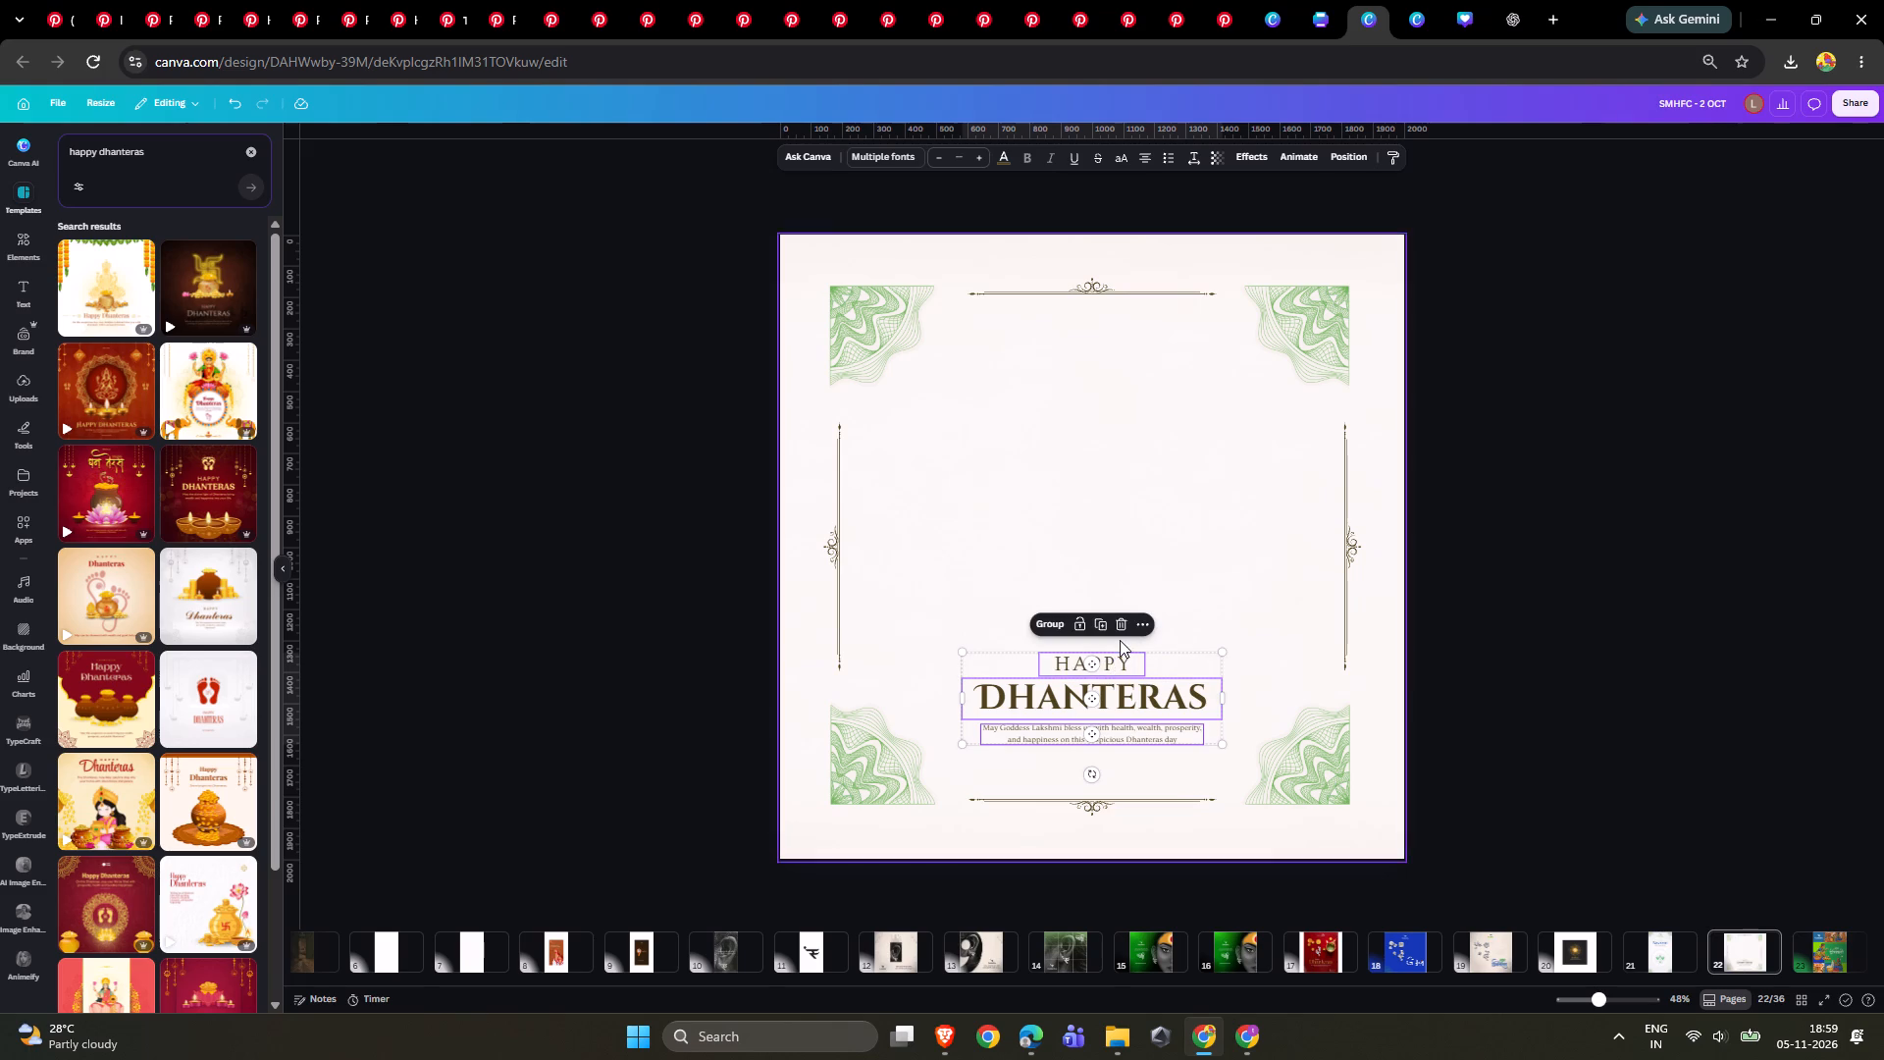
left_click(1120, 628)
double_click(1554, 542)
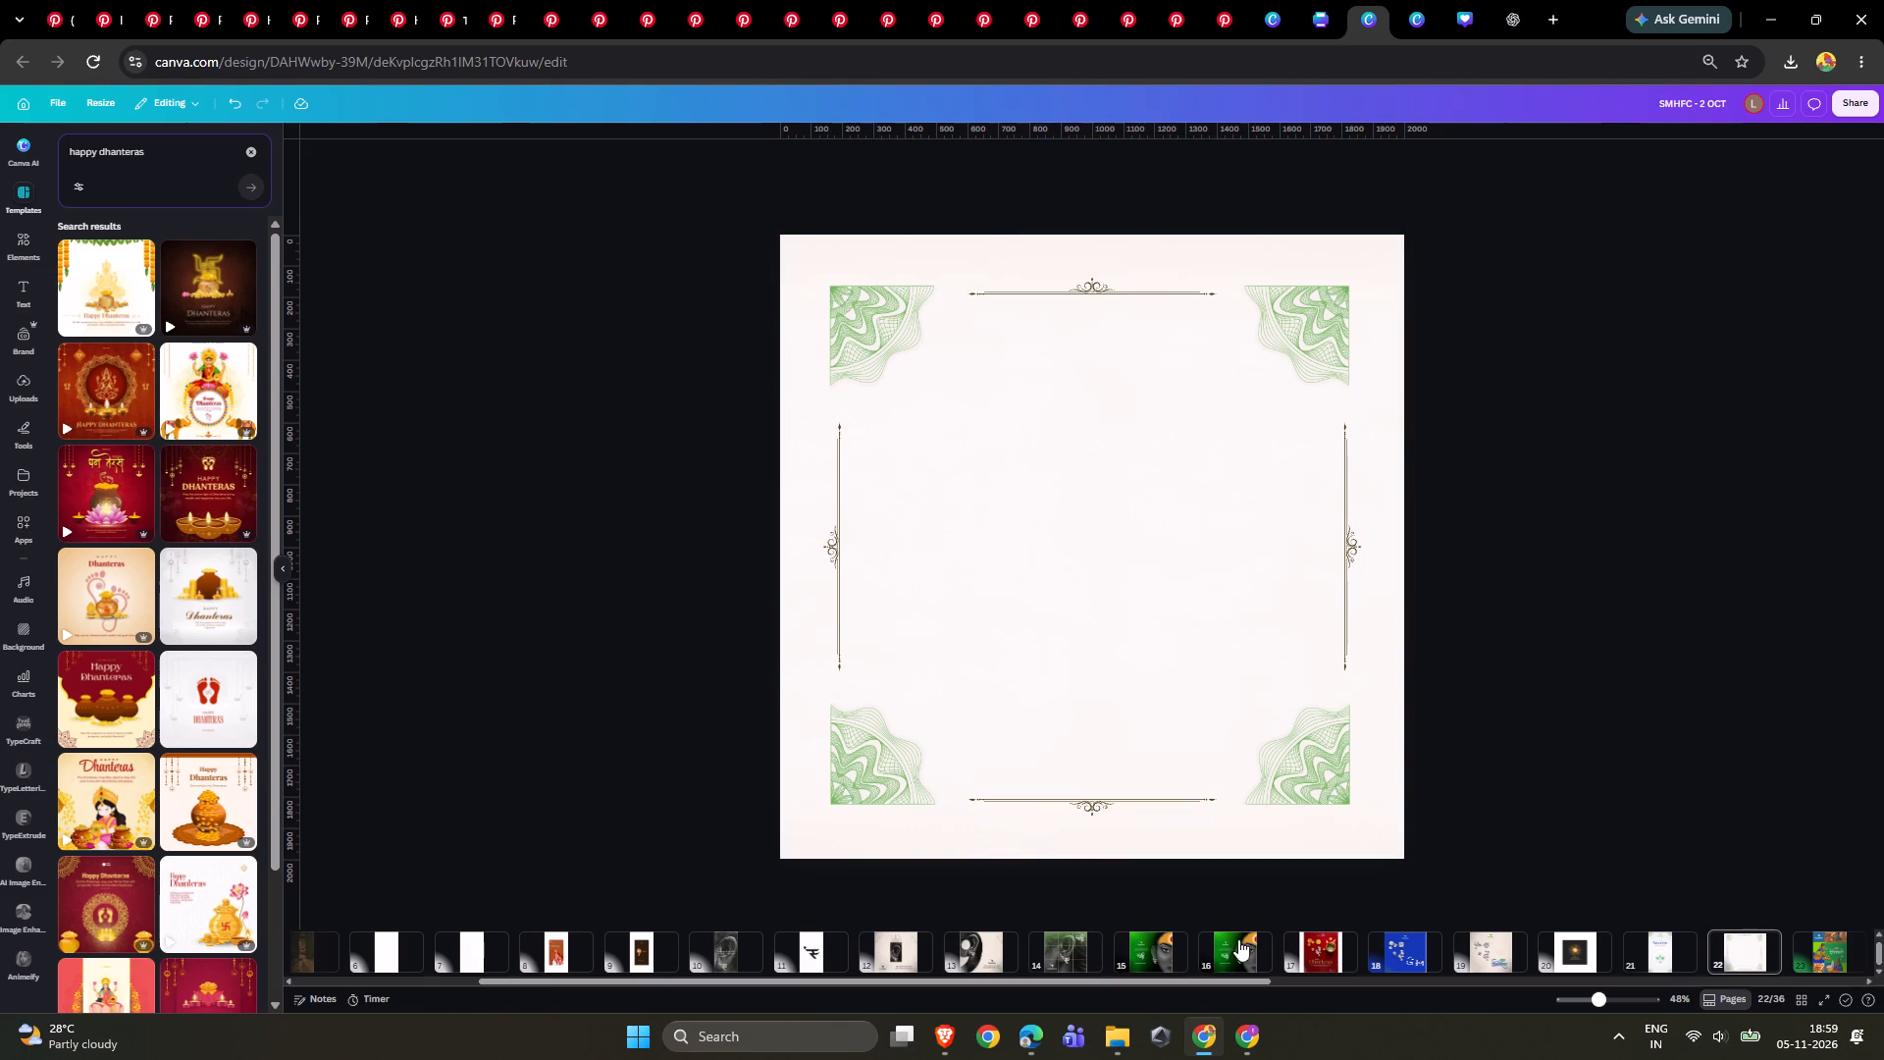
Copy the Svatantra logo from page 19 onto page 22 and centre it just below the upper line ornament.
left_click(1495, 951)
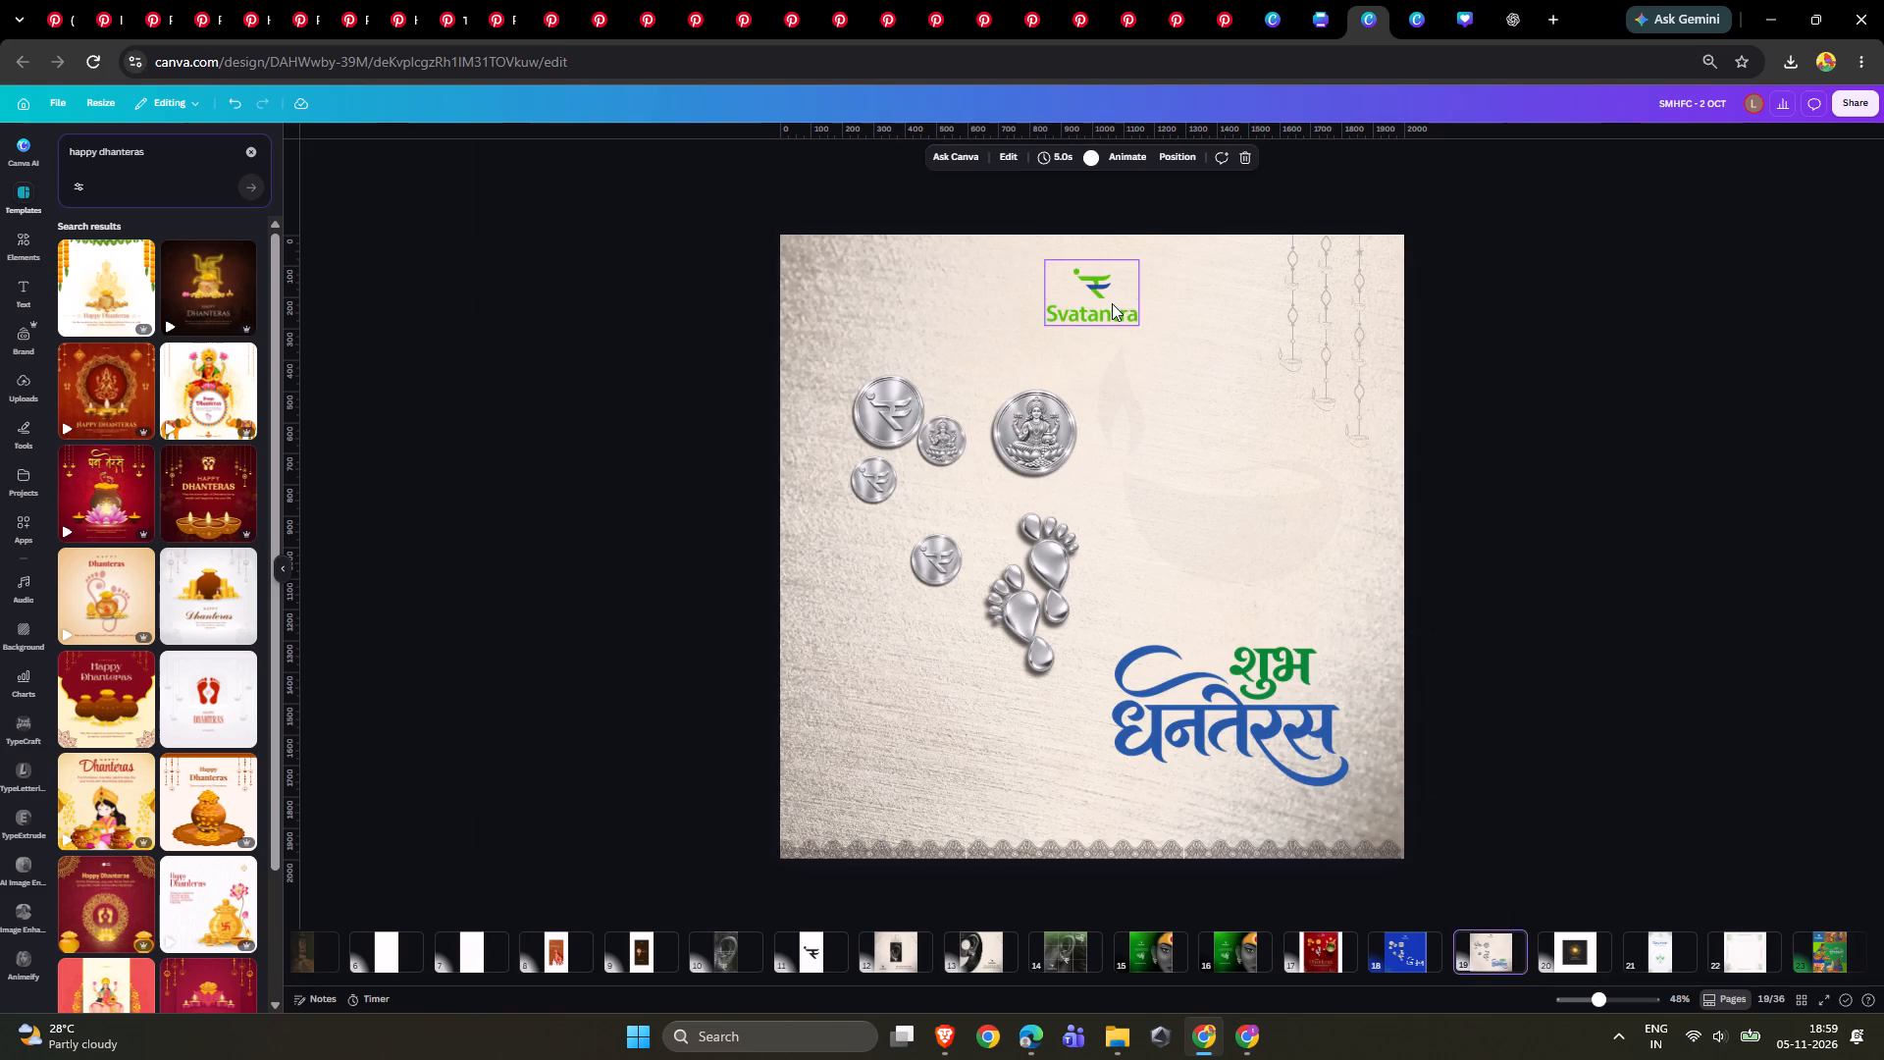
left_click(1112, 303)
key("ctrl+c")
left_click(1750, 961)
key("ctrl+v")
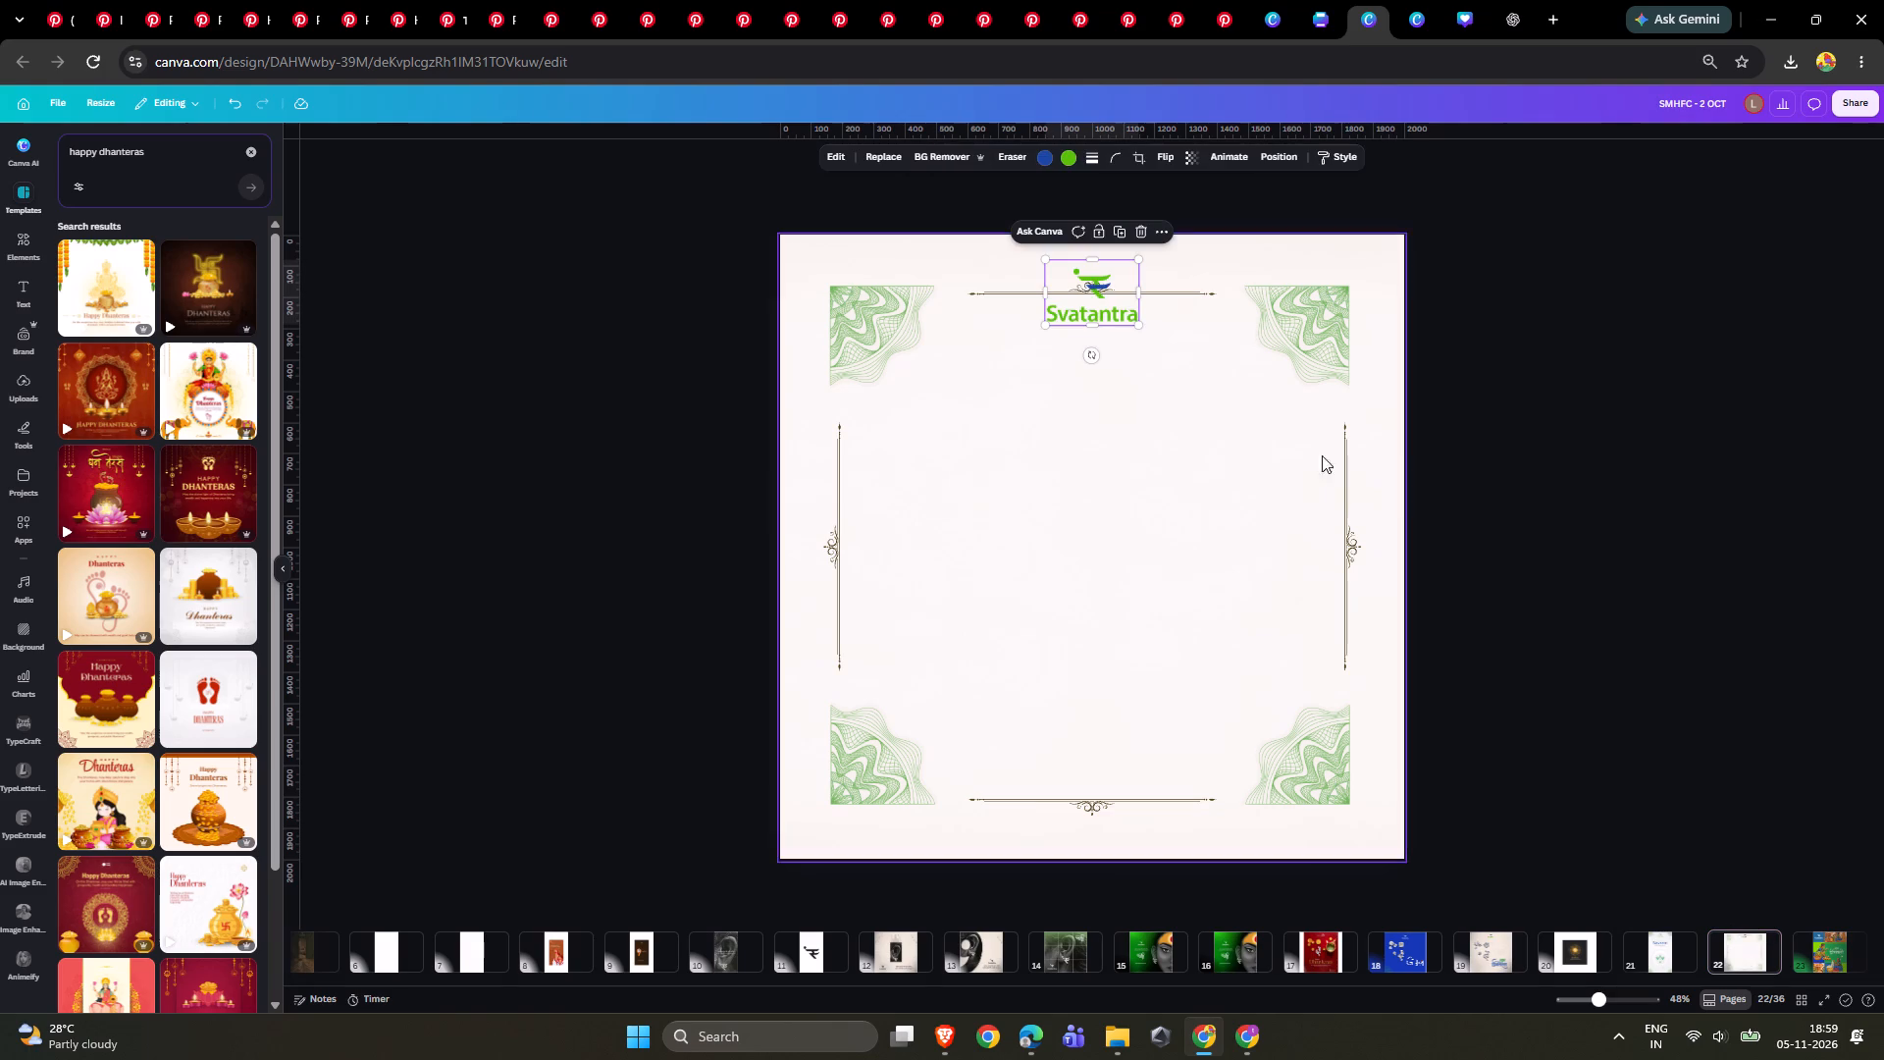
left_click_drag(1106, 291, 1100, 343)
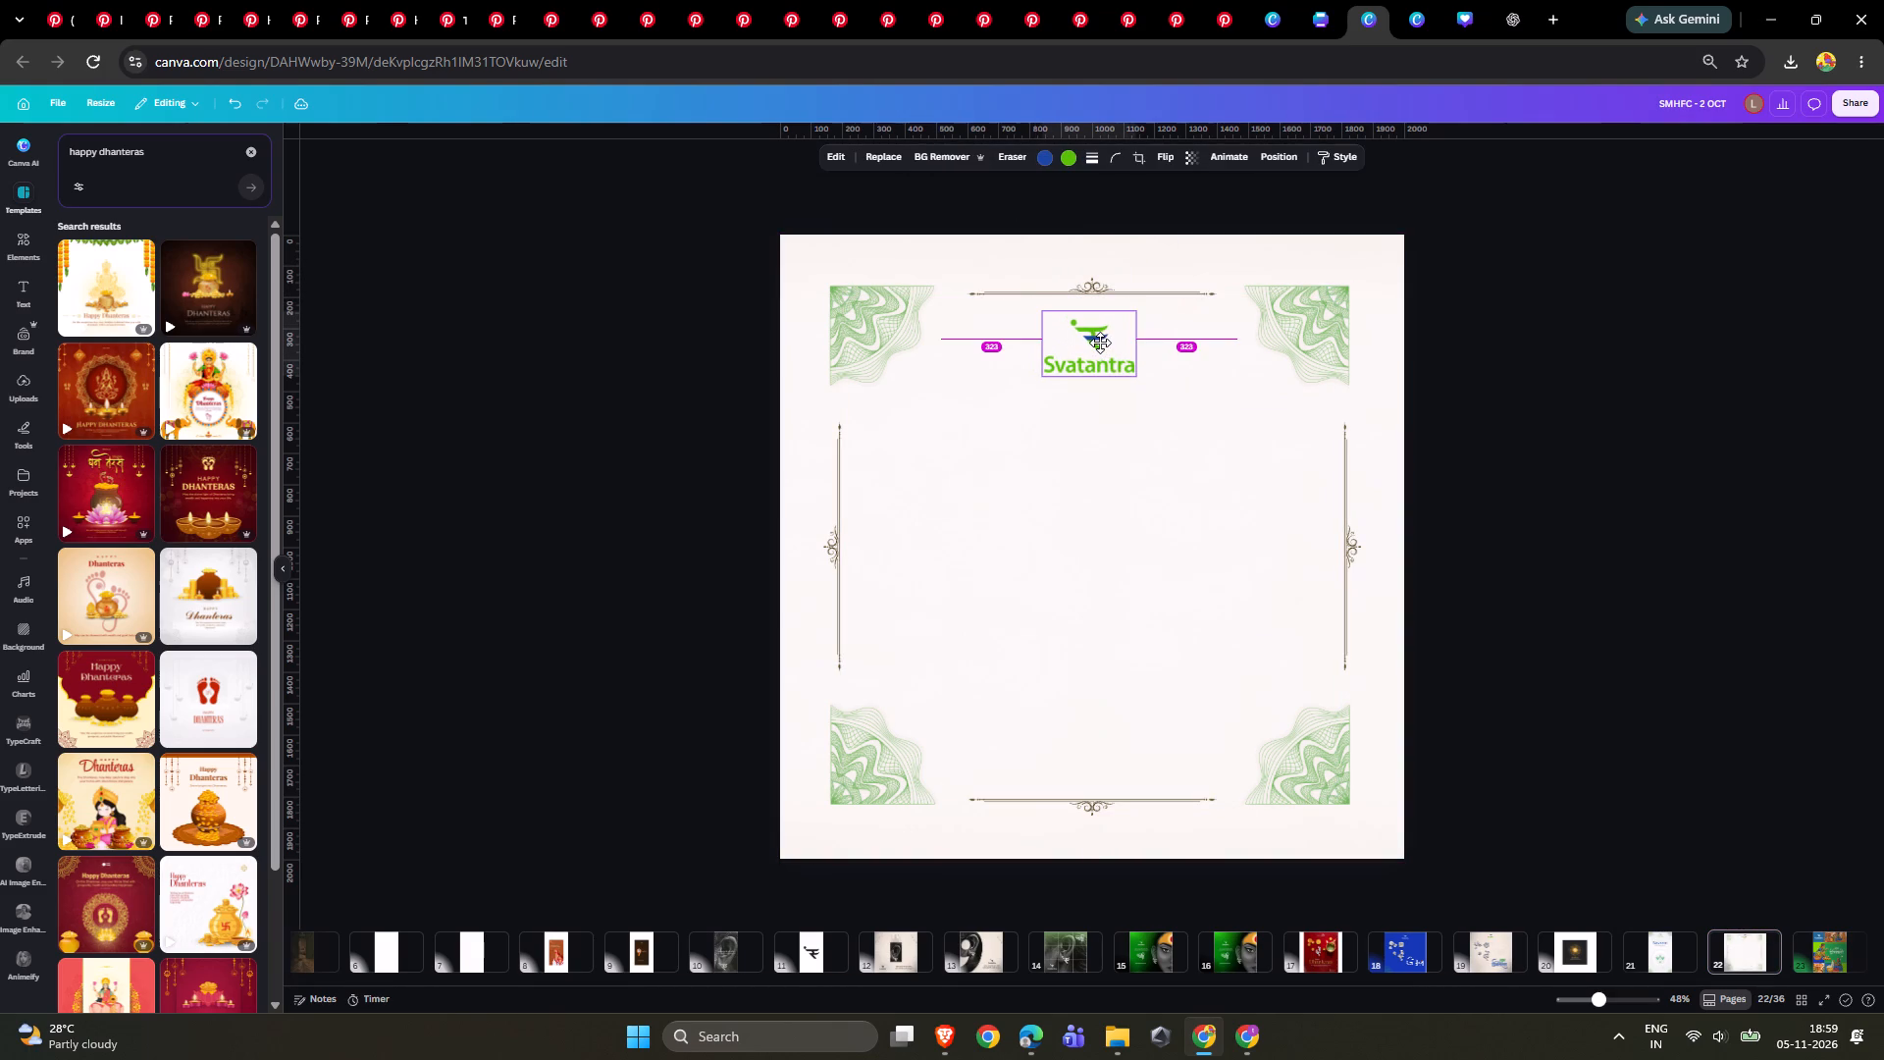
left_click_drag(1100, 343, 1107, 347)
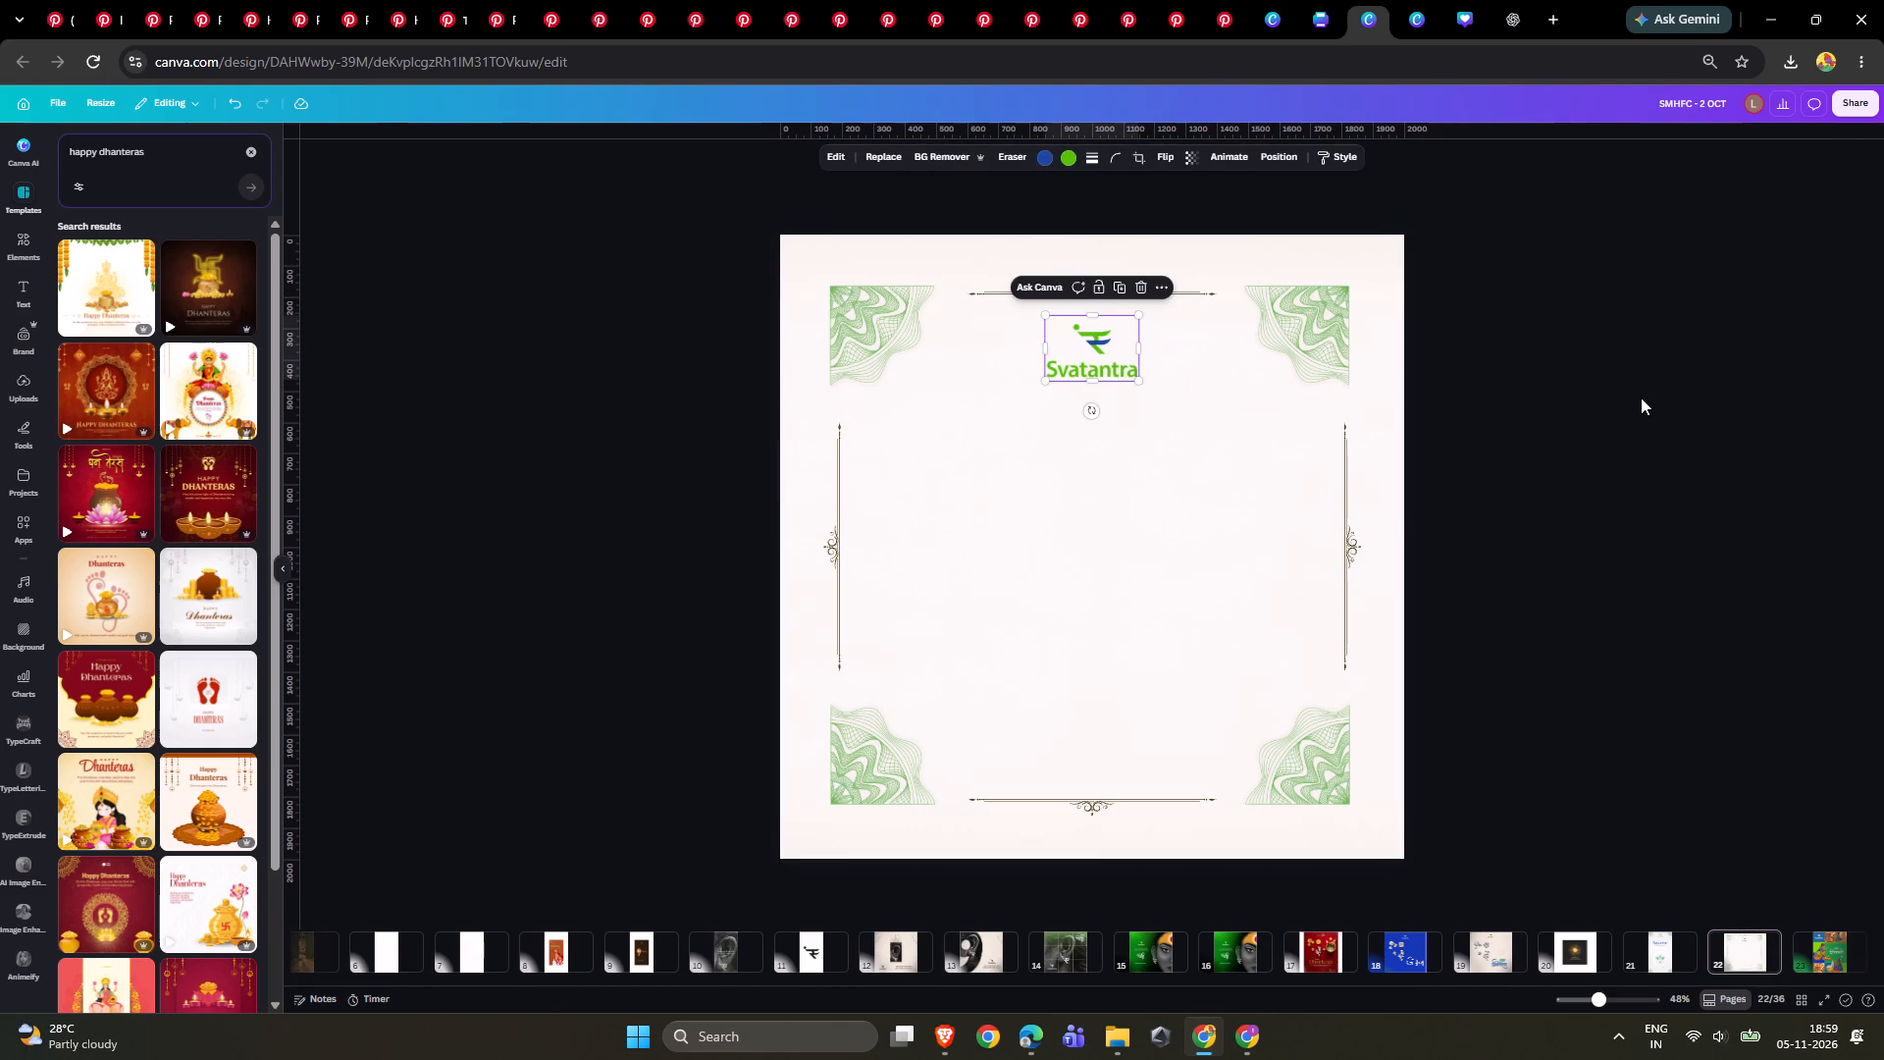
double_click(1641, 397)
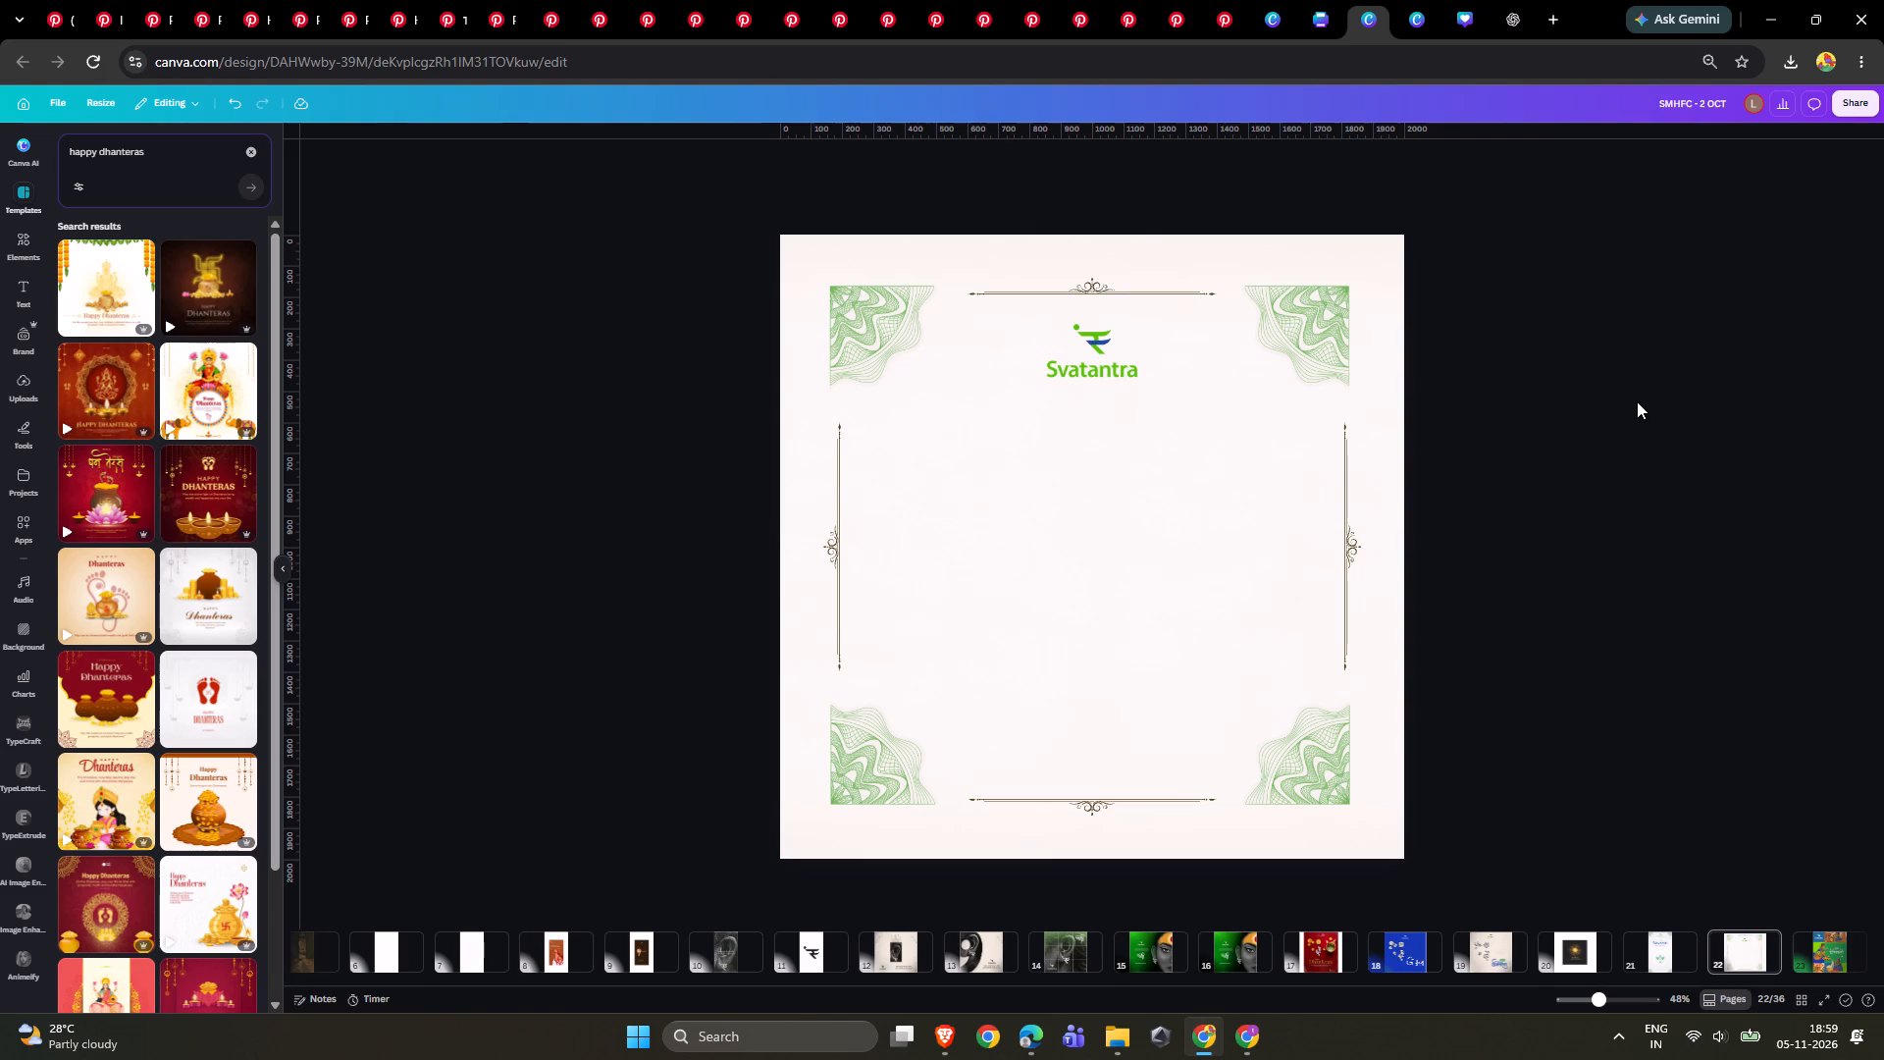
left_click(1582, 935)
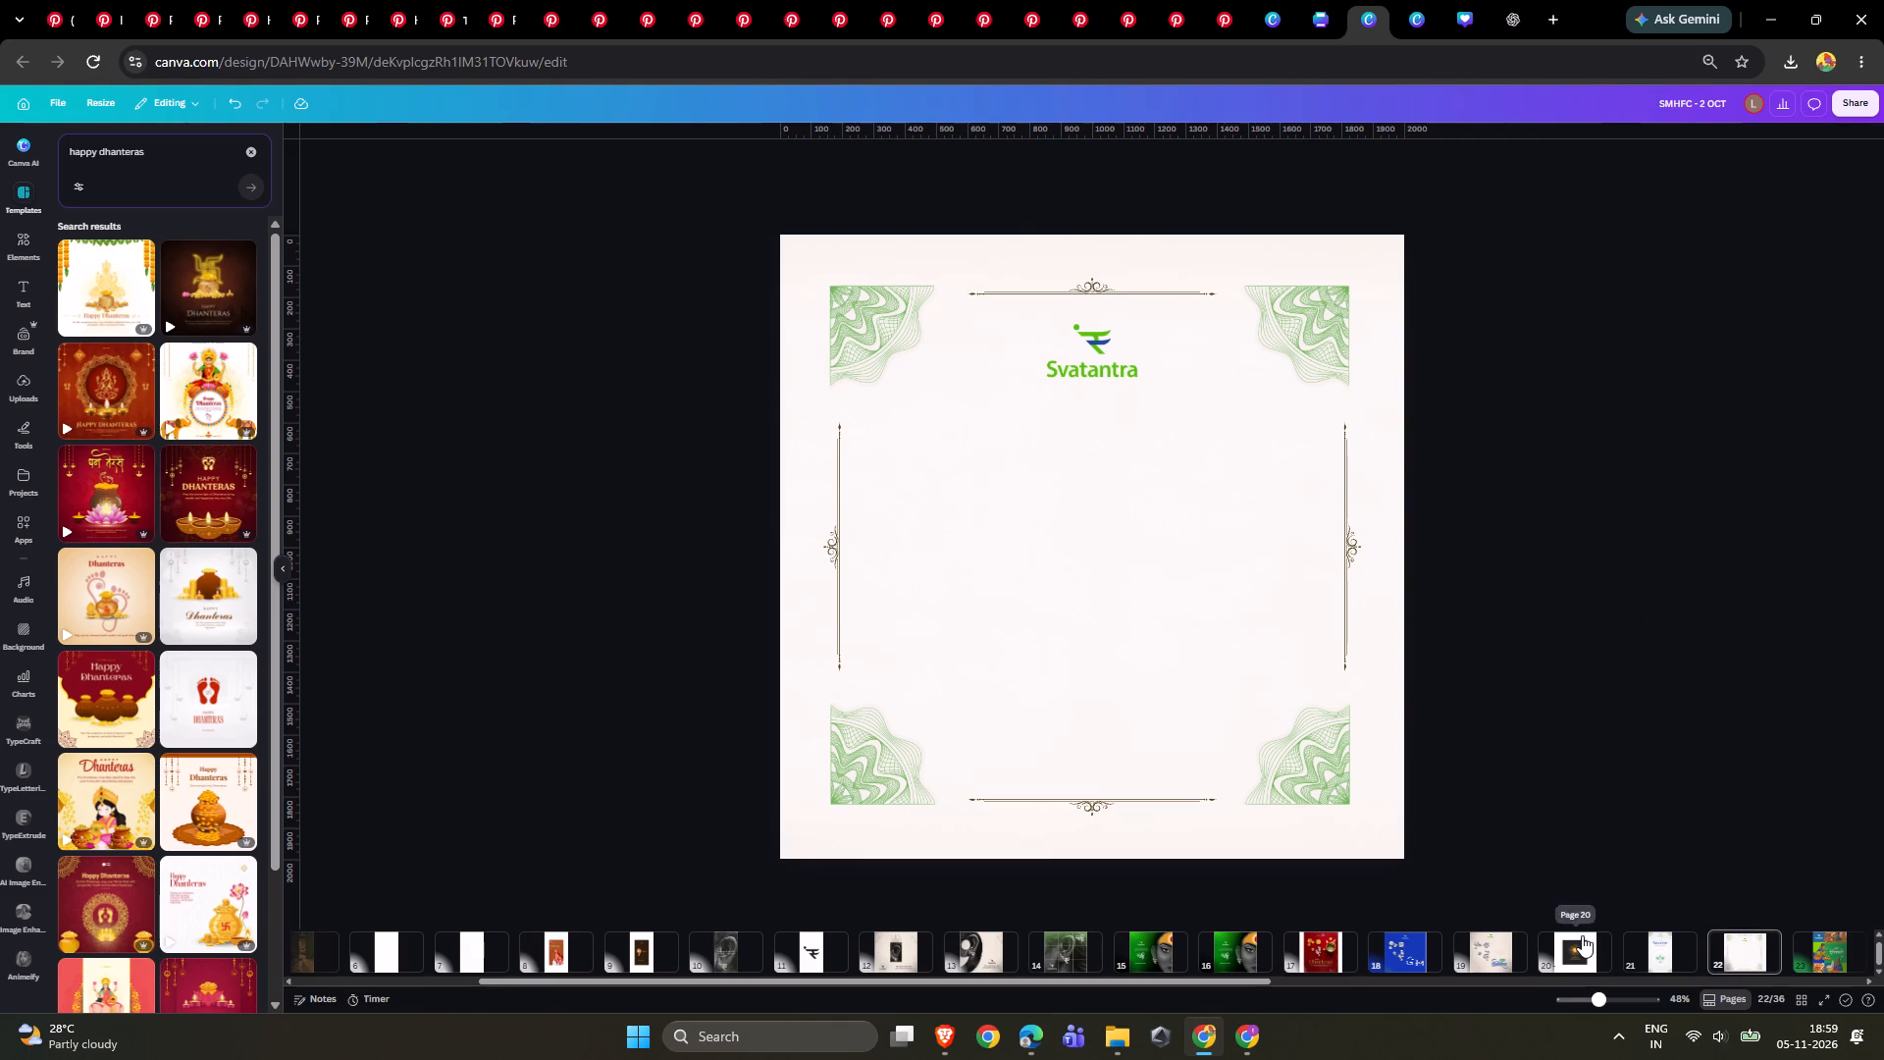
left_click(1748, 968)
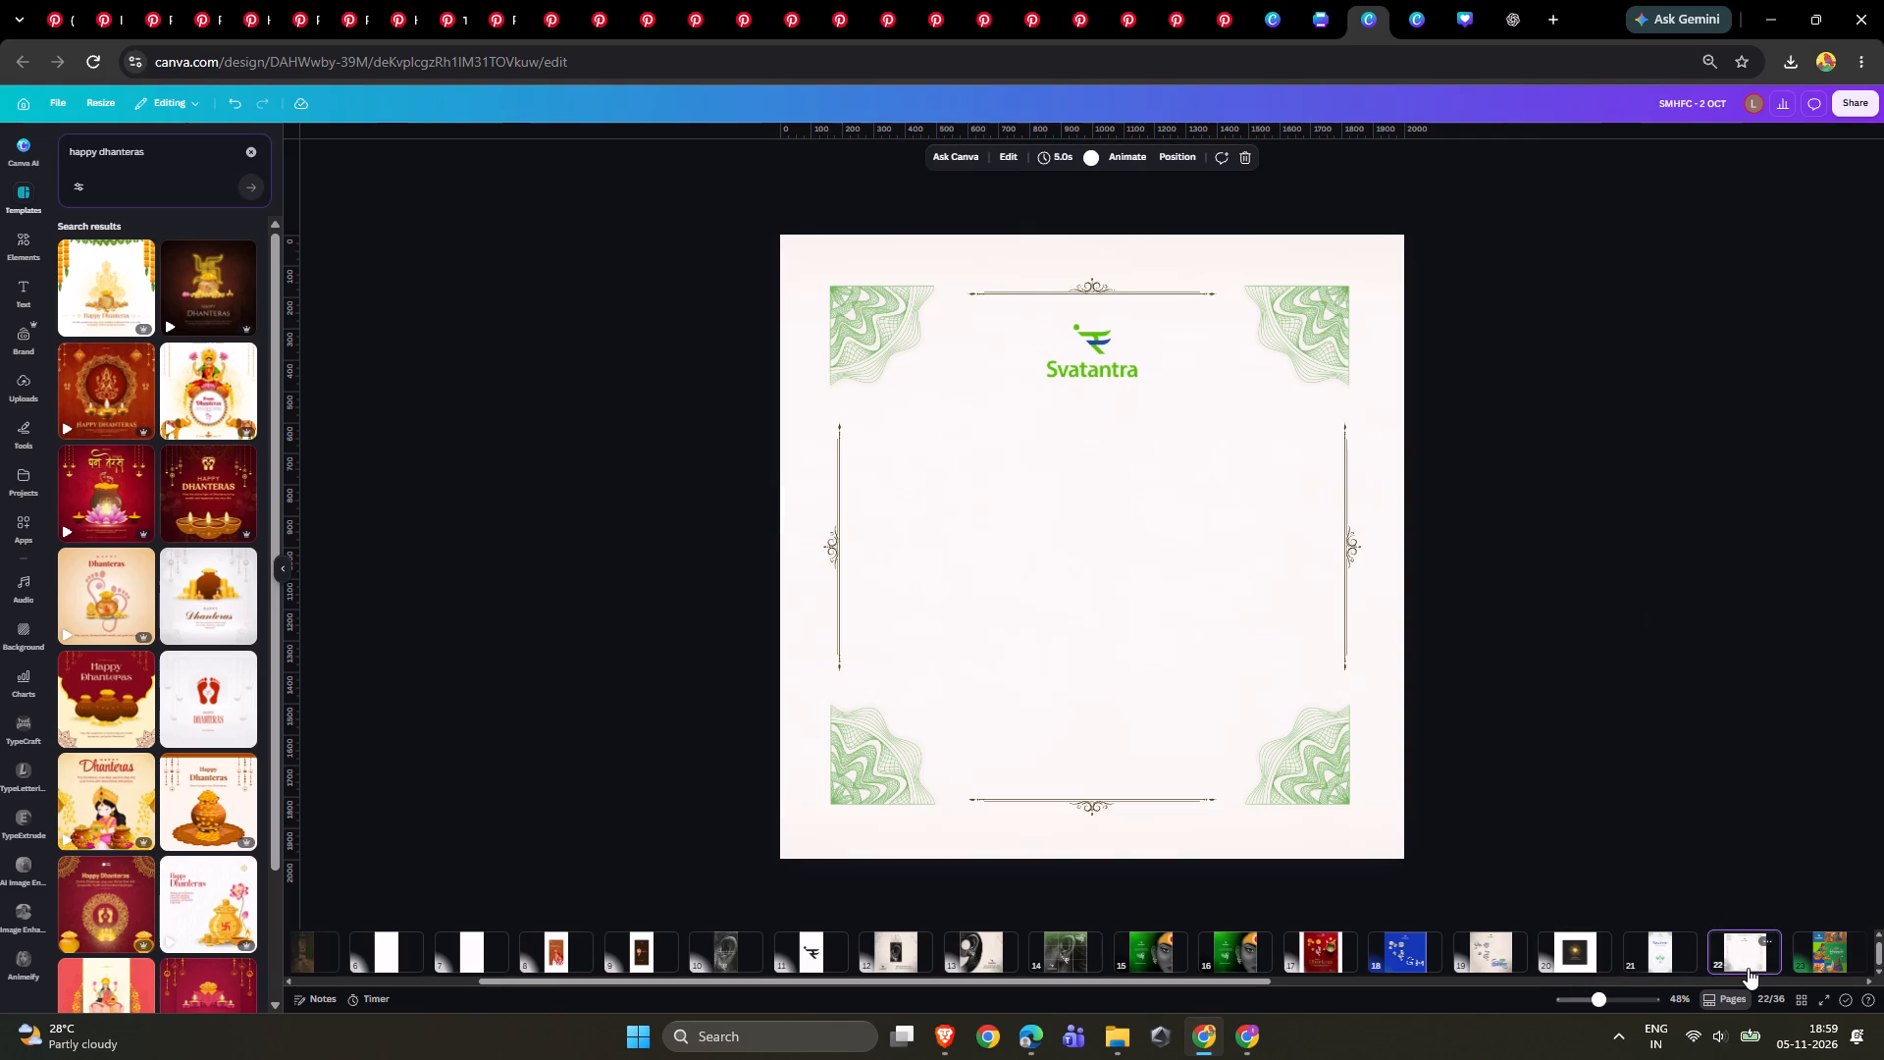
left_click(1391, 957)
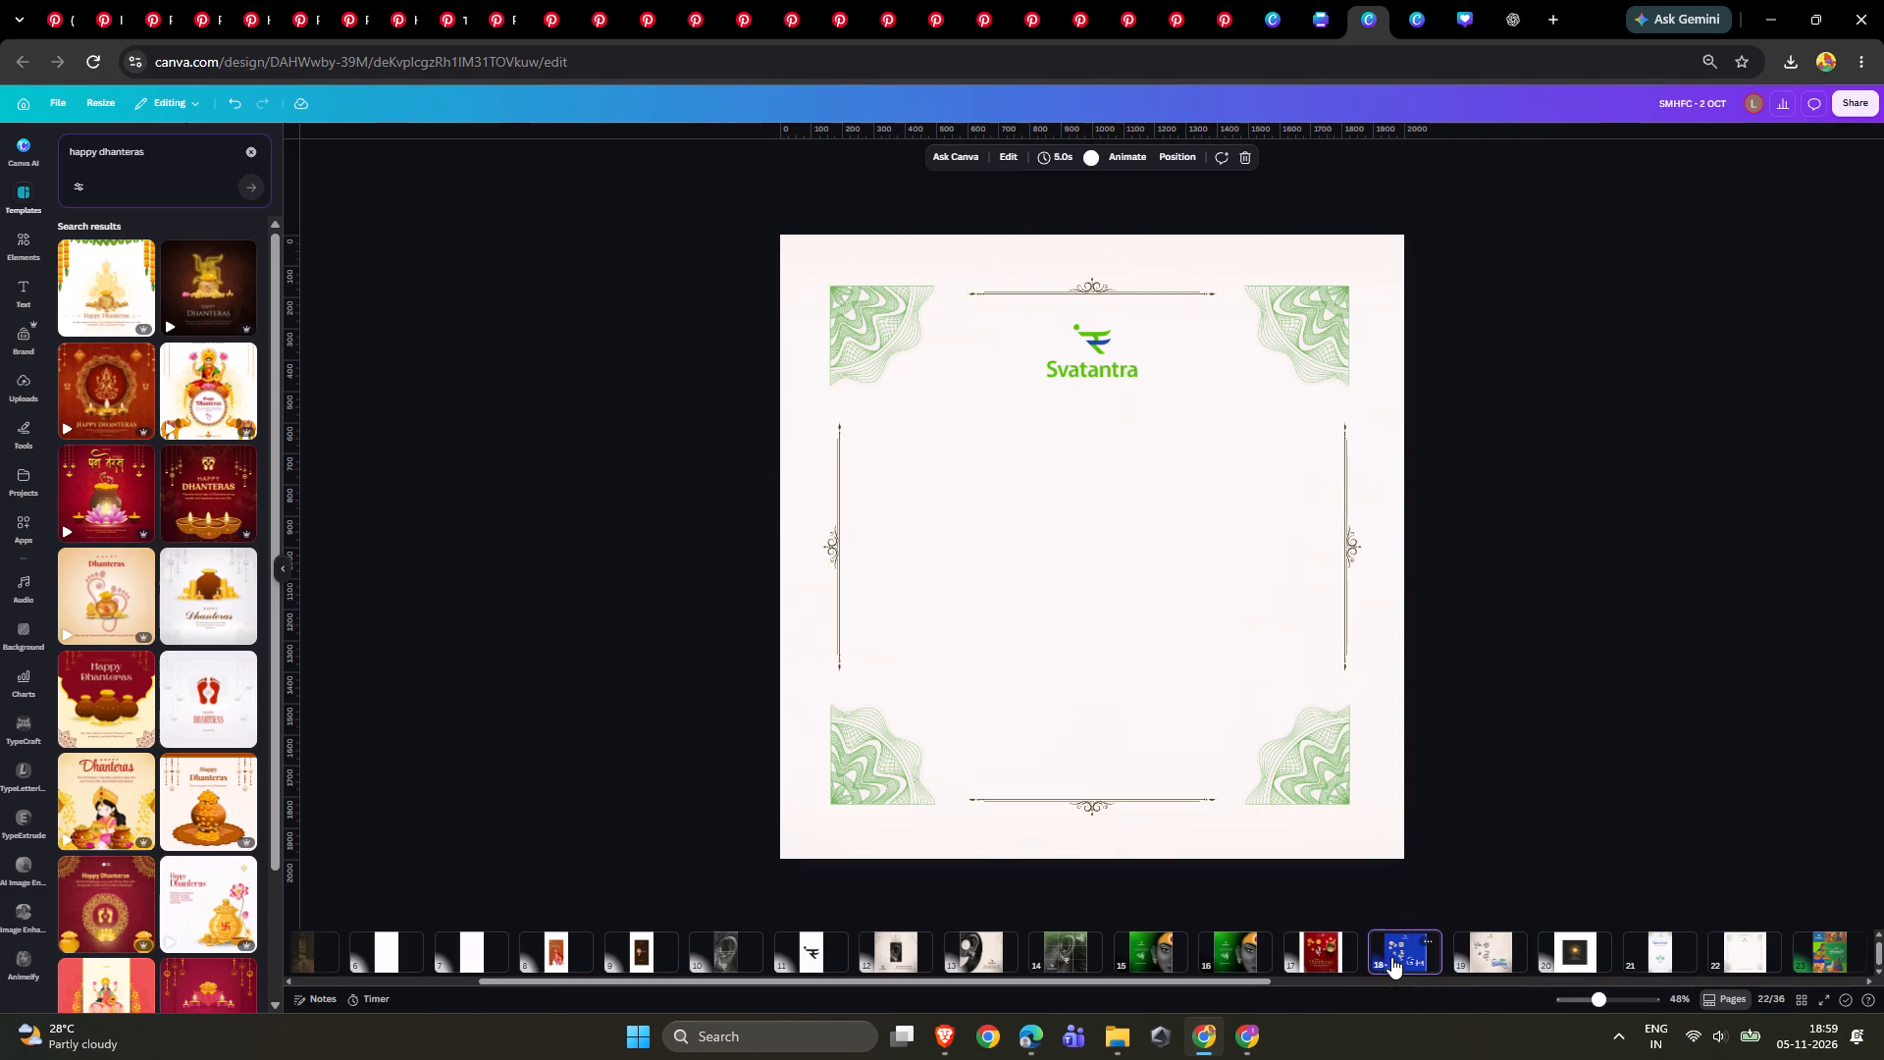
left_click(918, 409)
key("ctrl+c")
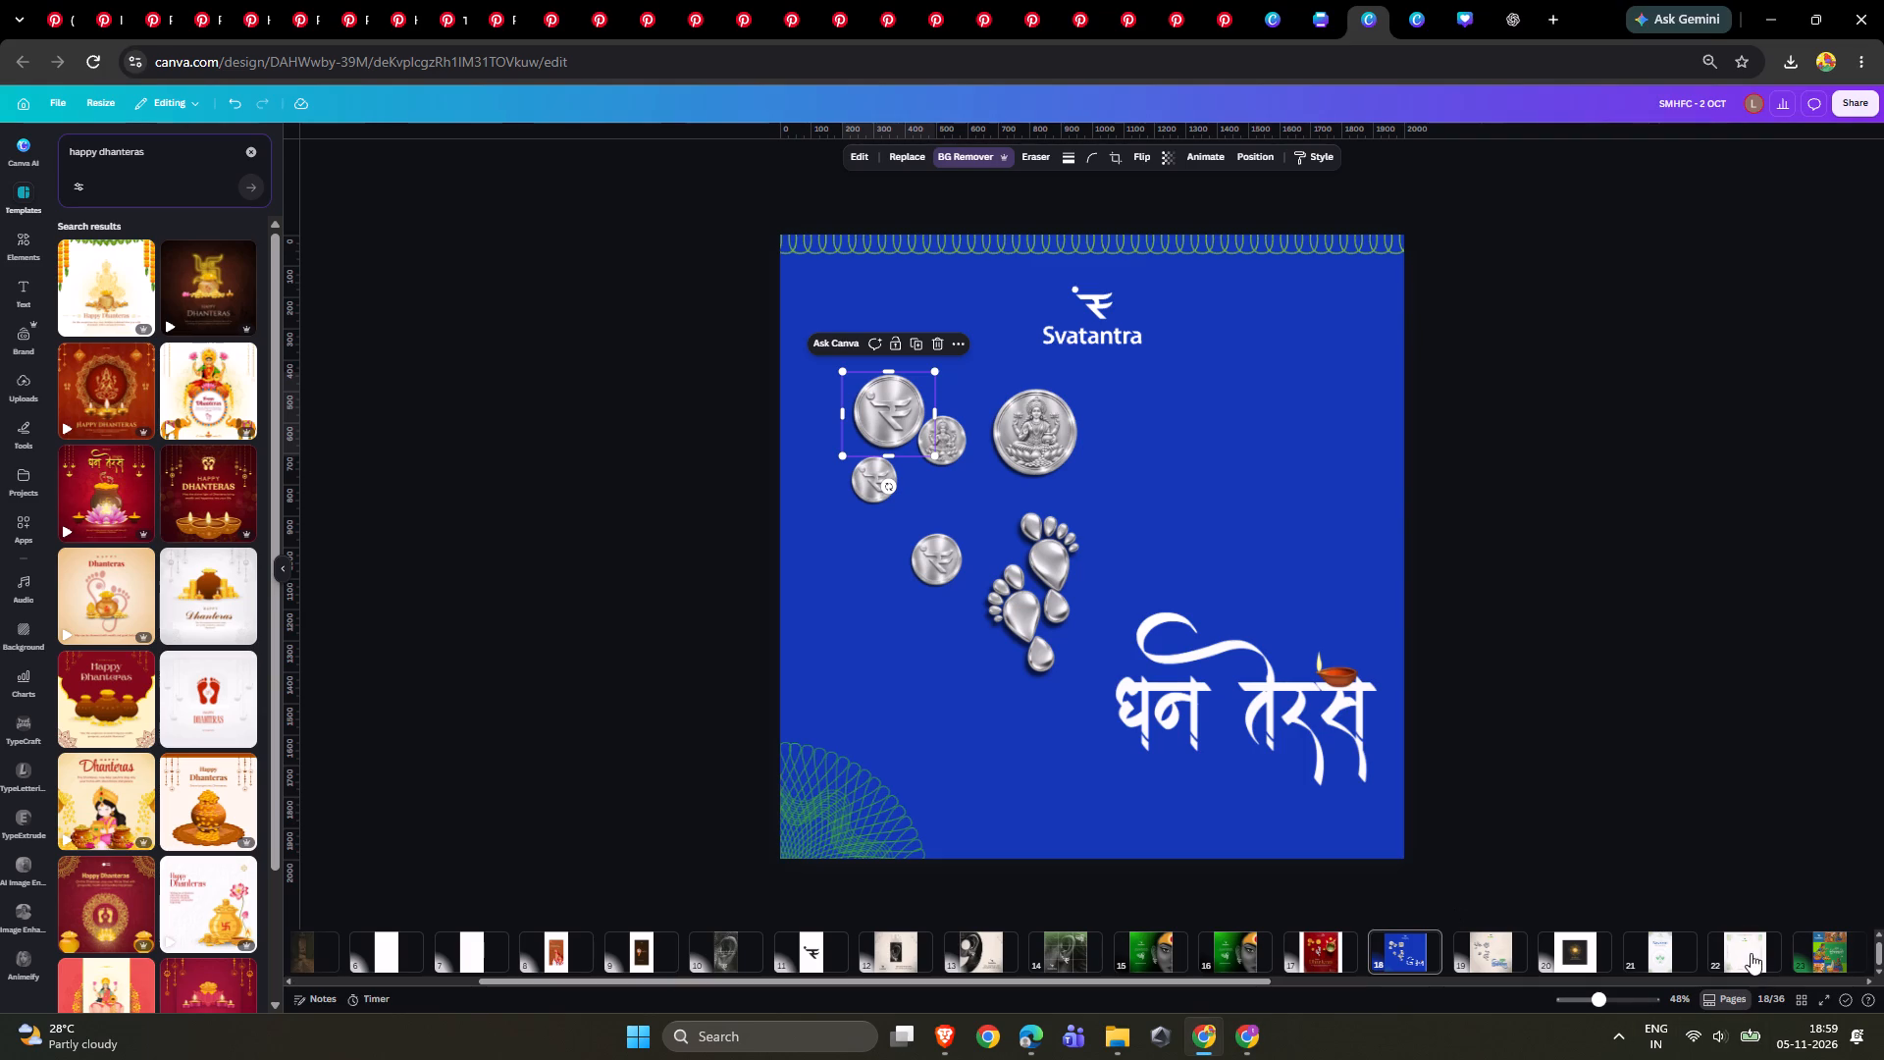
left_click(1751, 952)
right_click(1152, 463)
left_click(1208, 546)
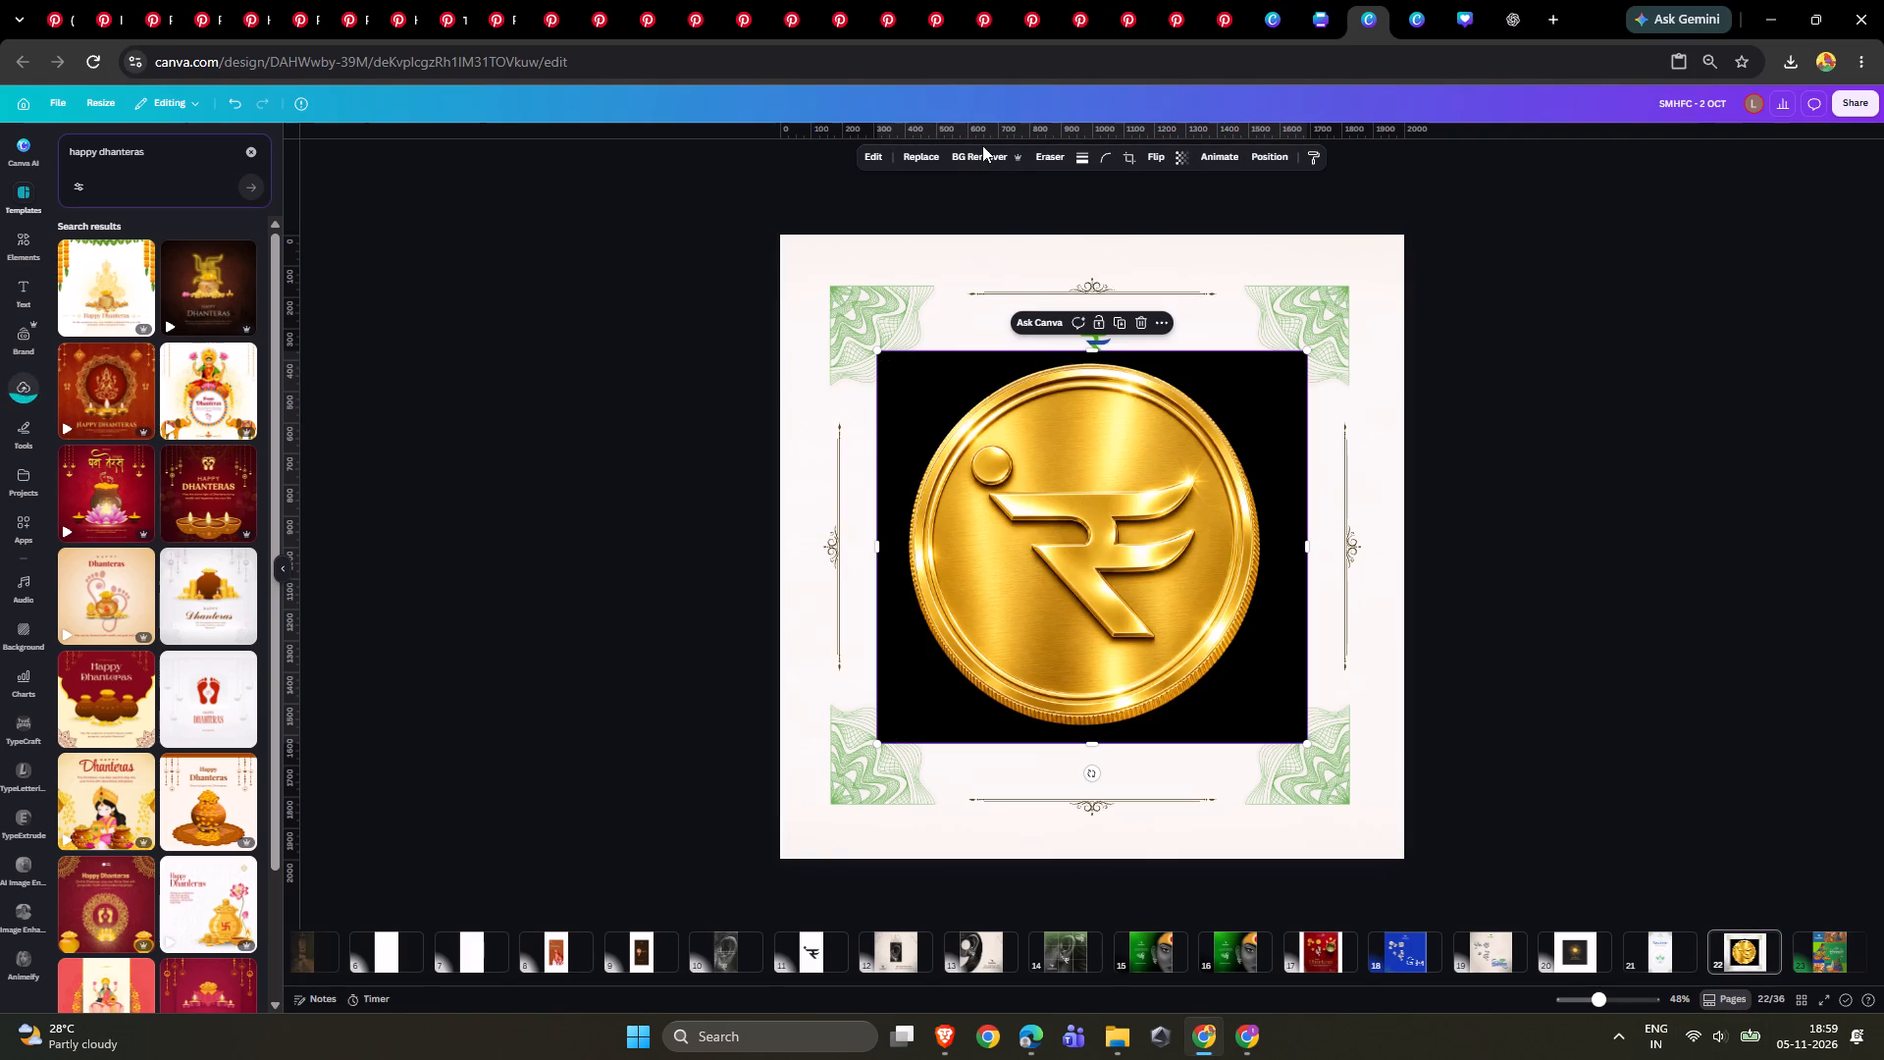
Remove the gold coin image's background and shrink it to fit centred just below the Svatantra logo.
left_click(981, 148)
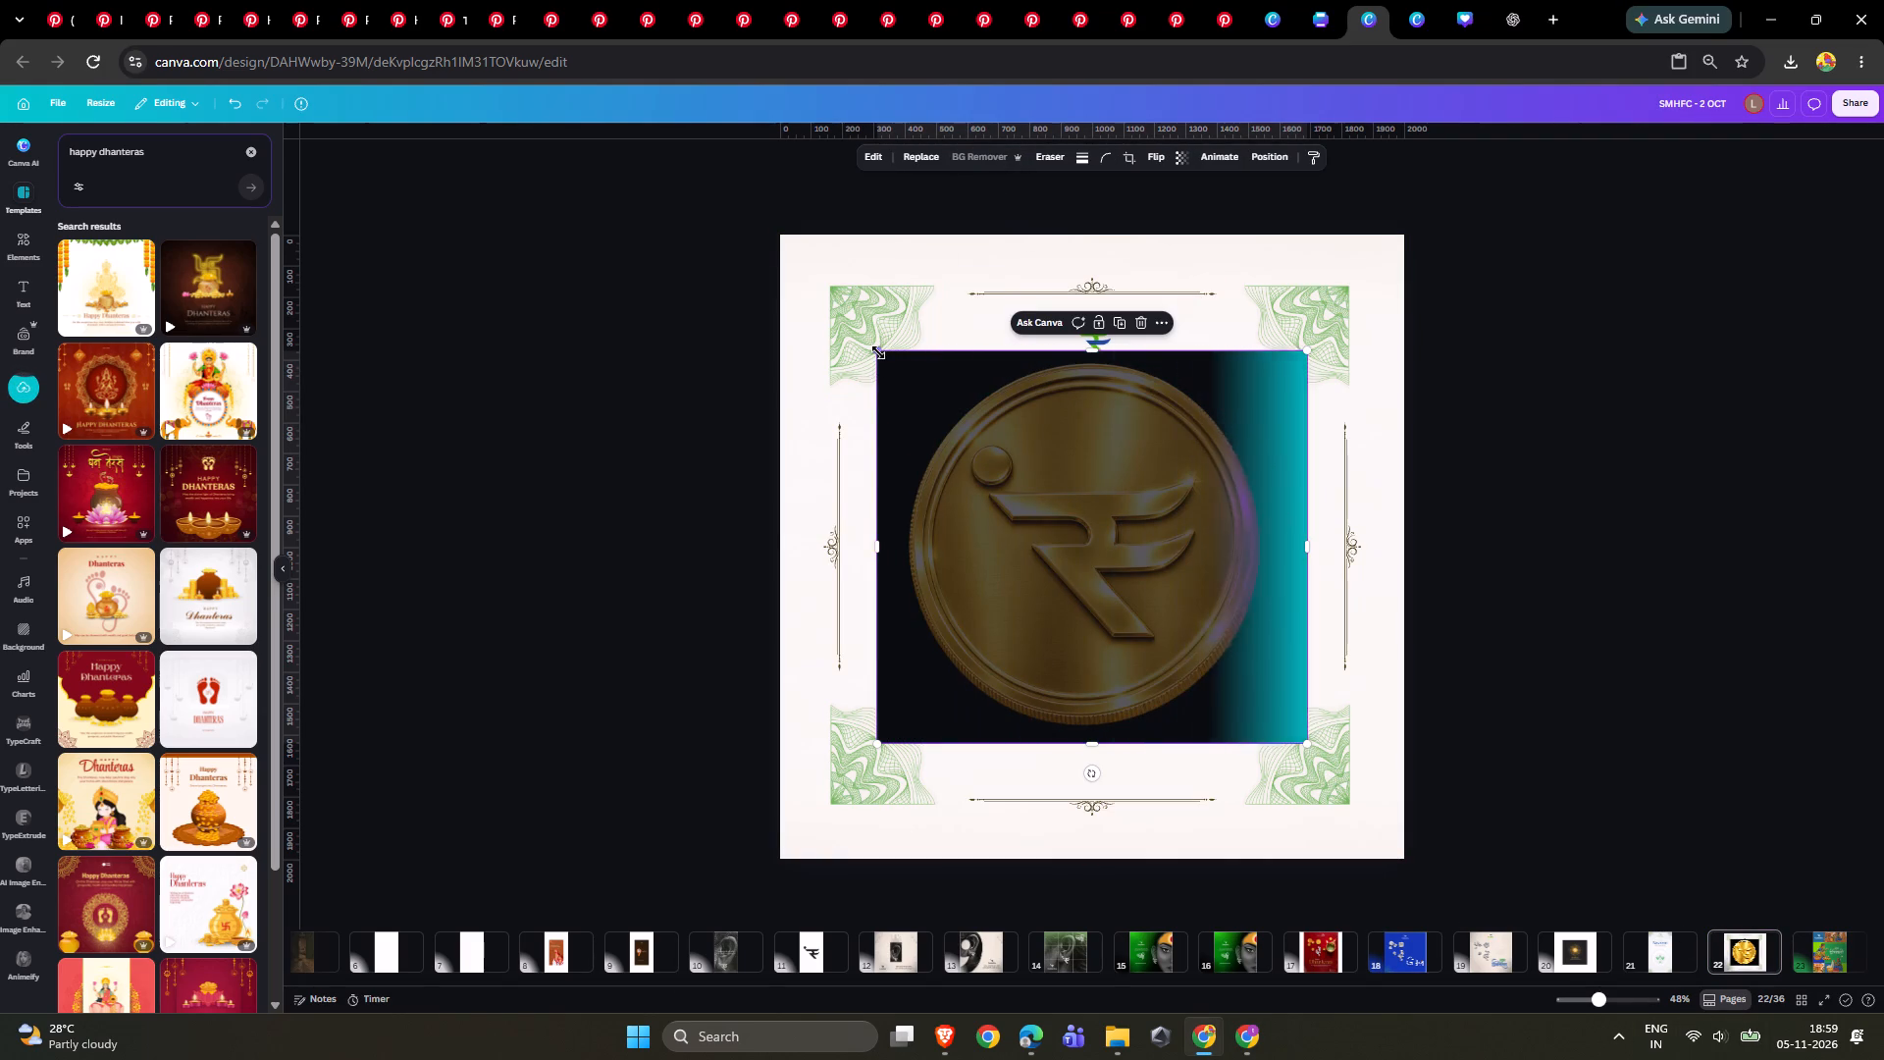
left_click_drag(878, 352, 1009, 481)
left_click_drag(1202, 565, 1141, 474)
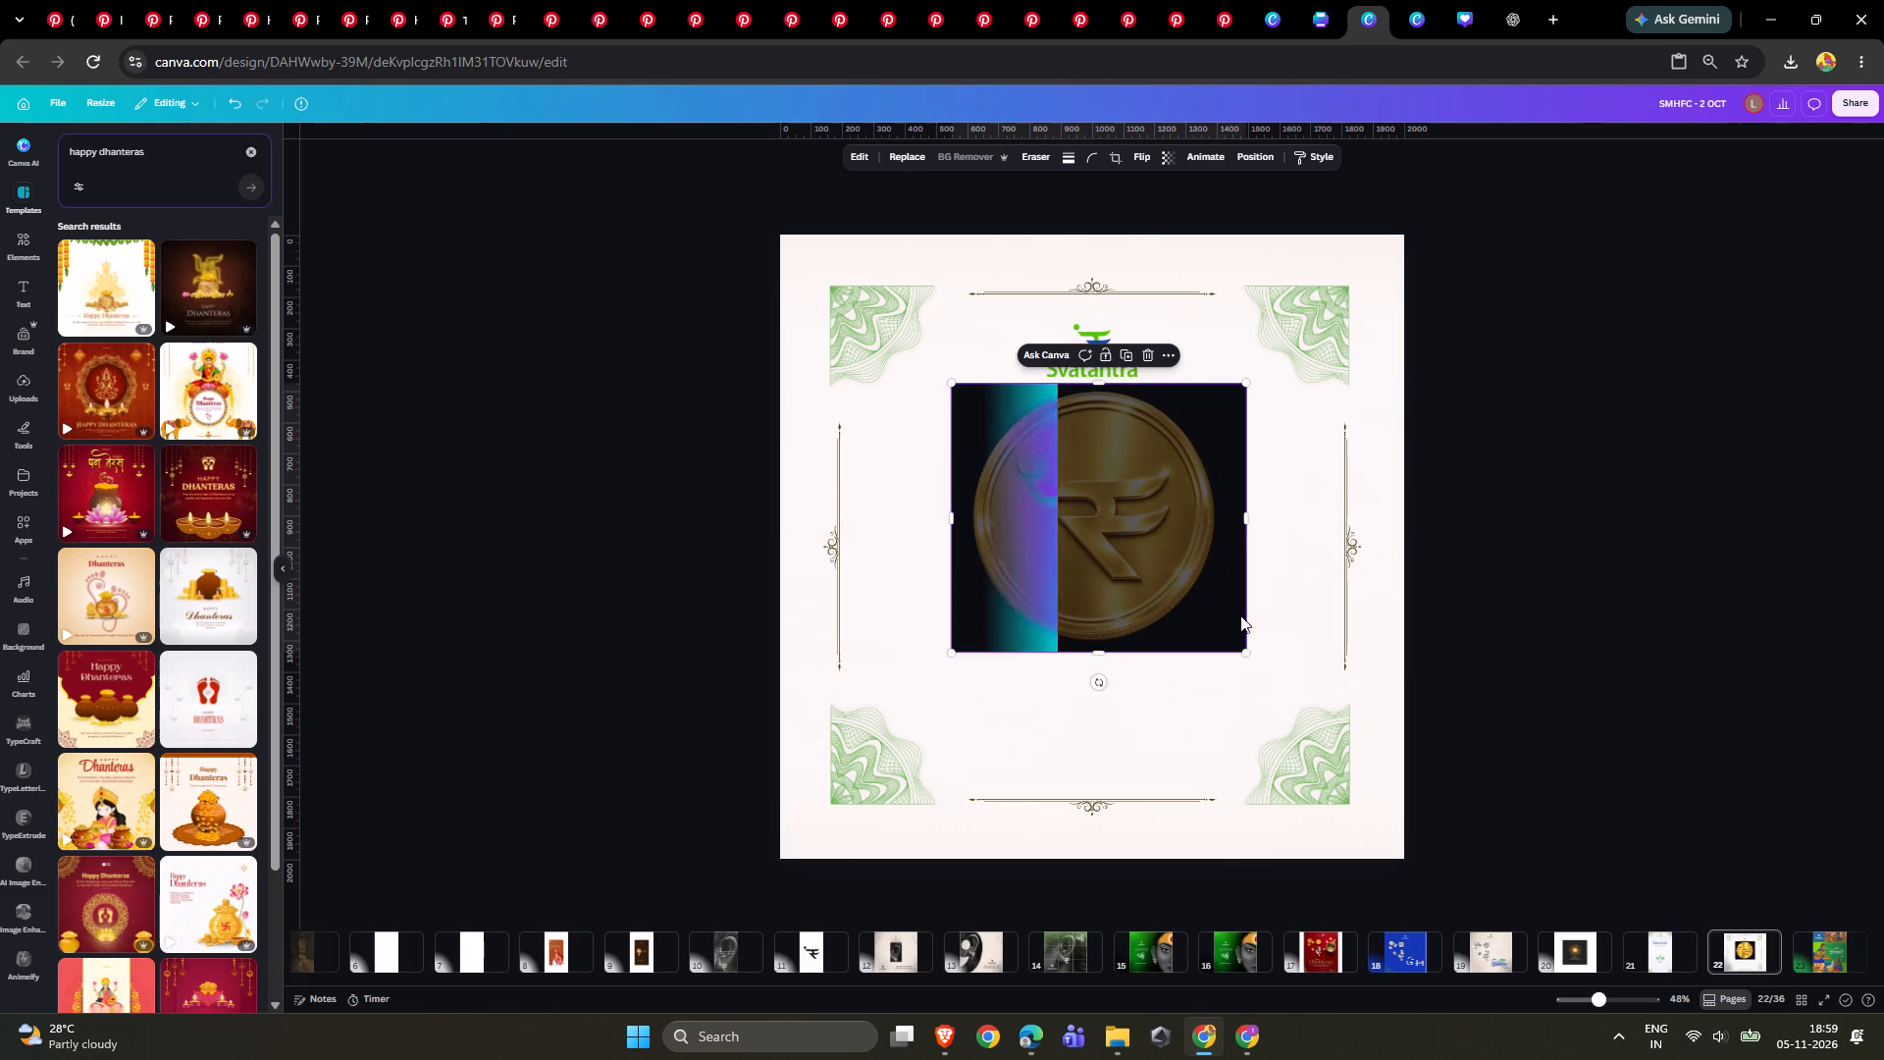
left_click_drag(1242, 654, 1154, 556)
left_click_drag(1077, 488, 1121, 502)
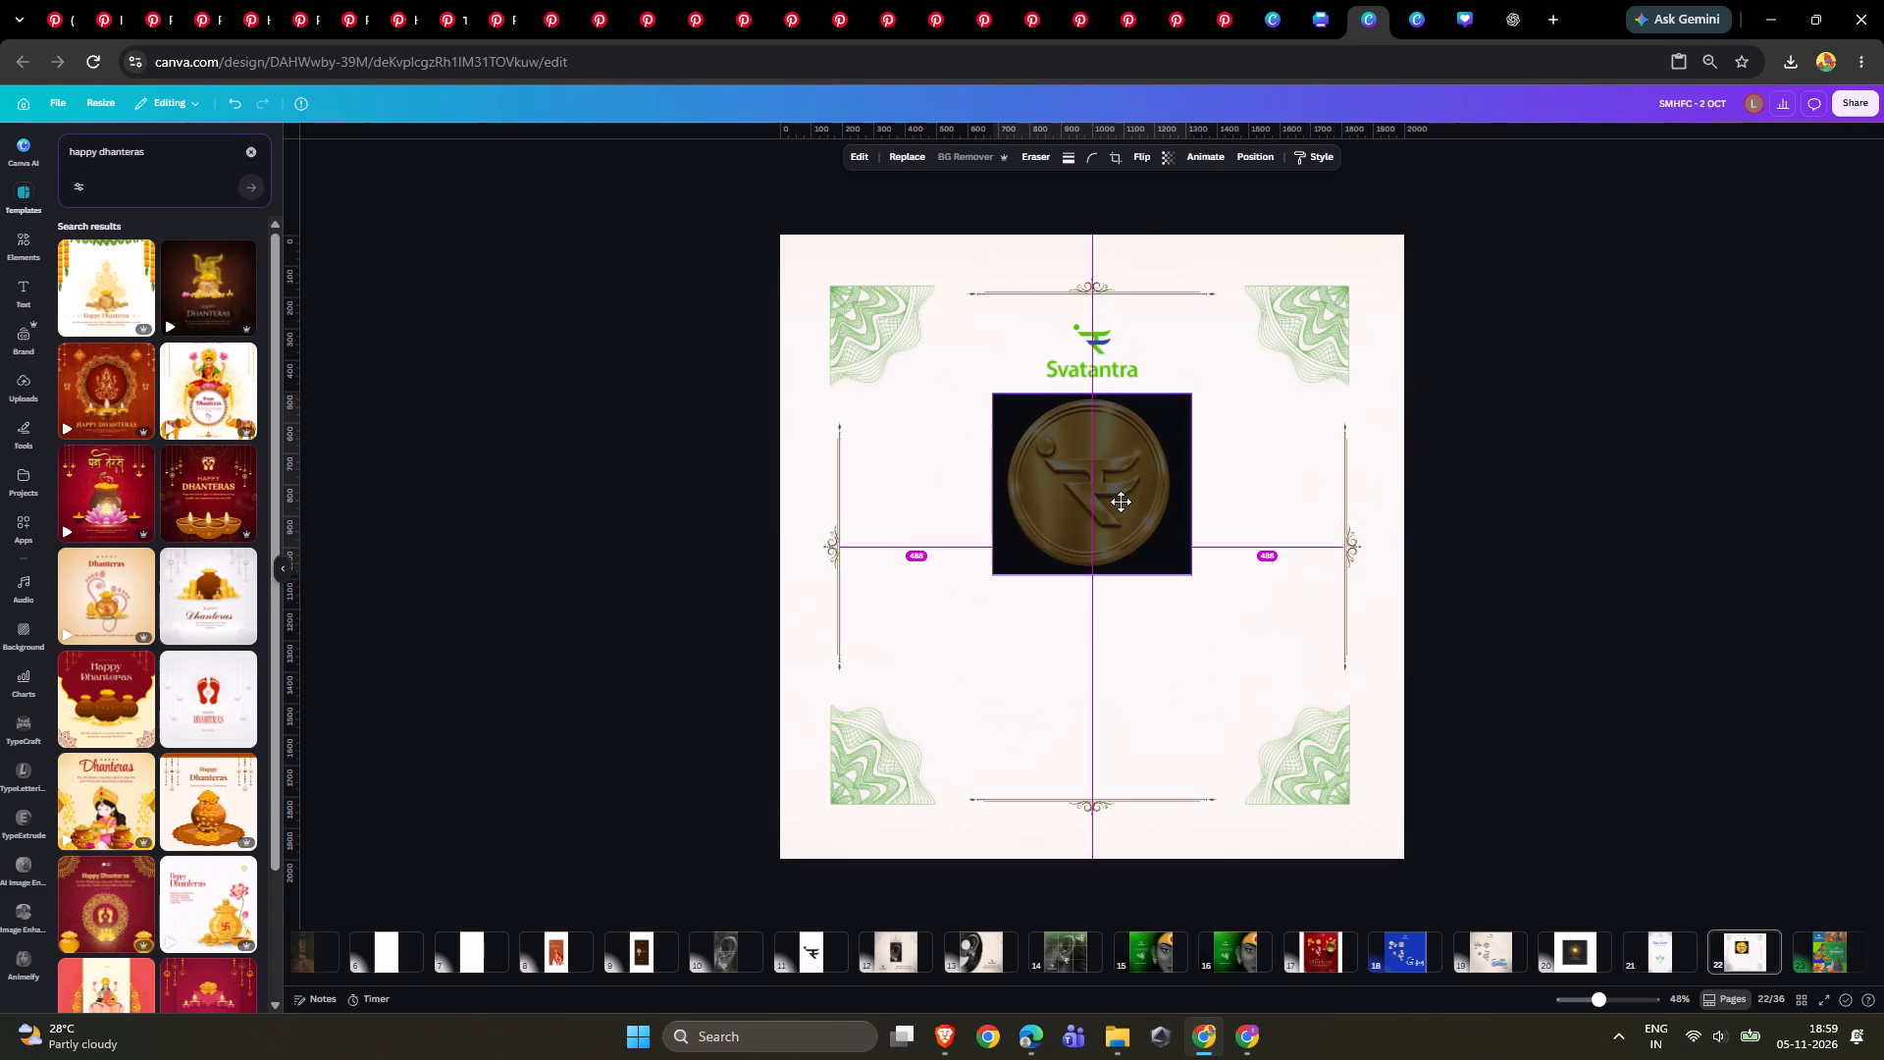
left_click_drag(1121, 502, 1123, 502)
triple_click(1661, 444)
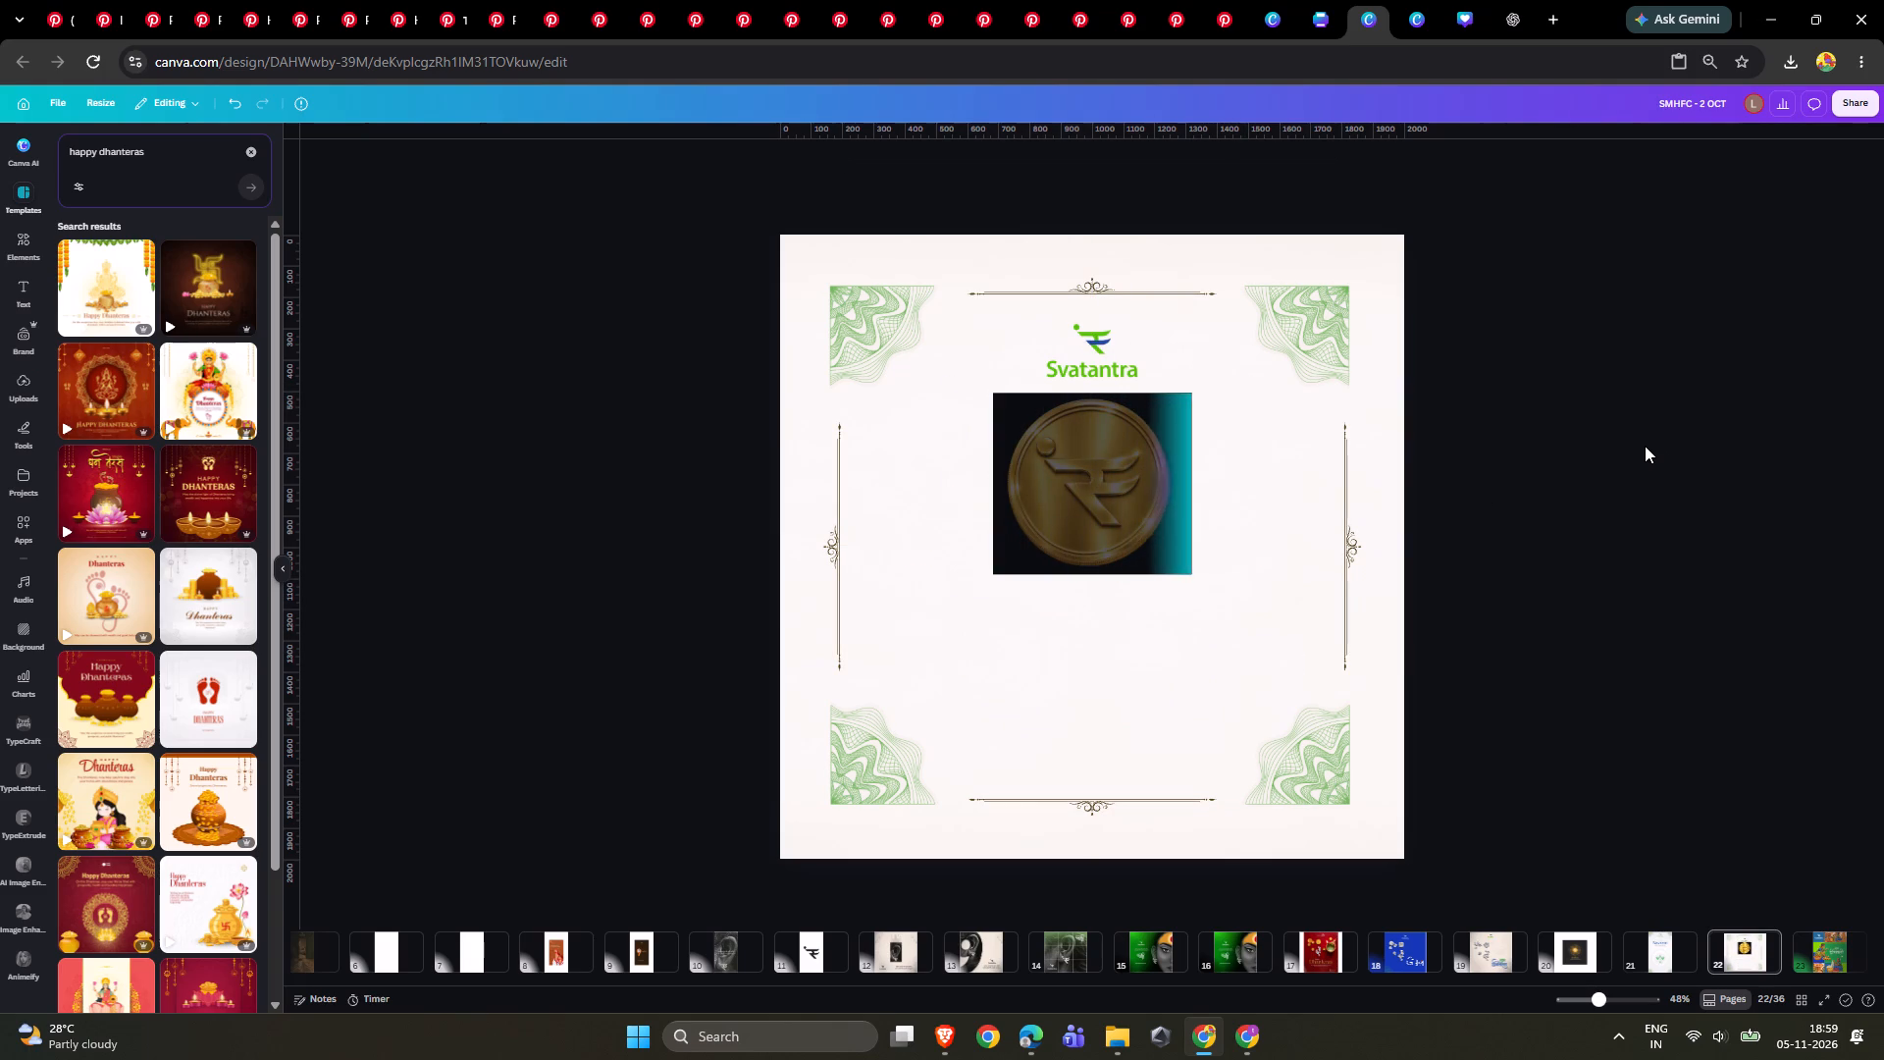
Crop the side and bottom edges of the coin image in close to the gold coin.
left_click(1155, 484)
left_click(990, 495)
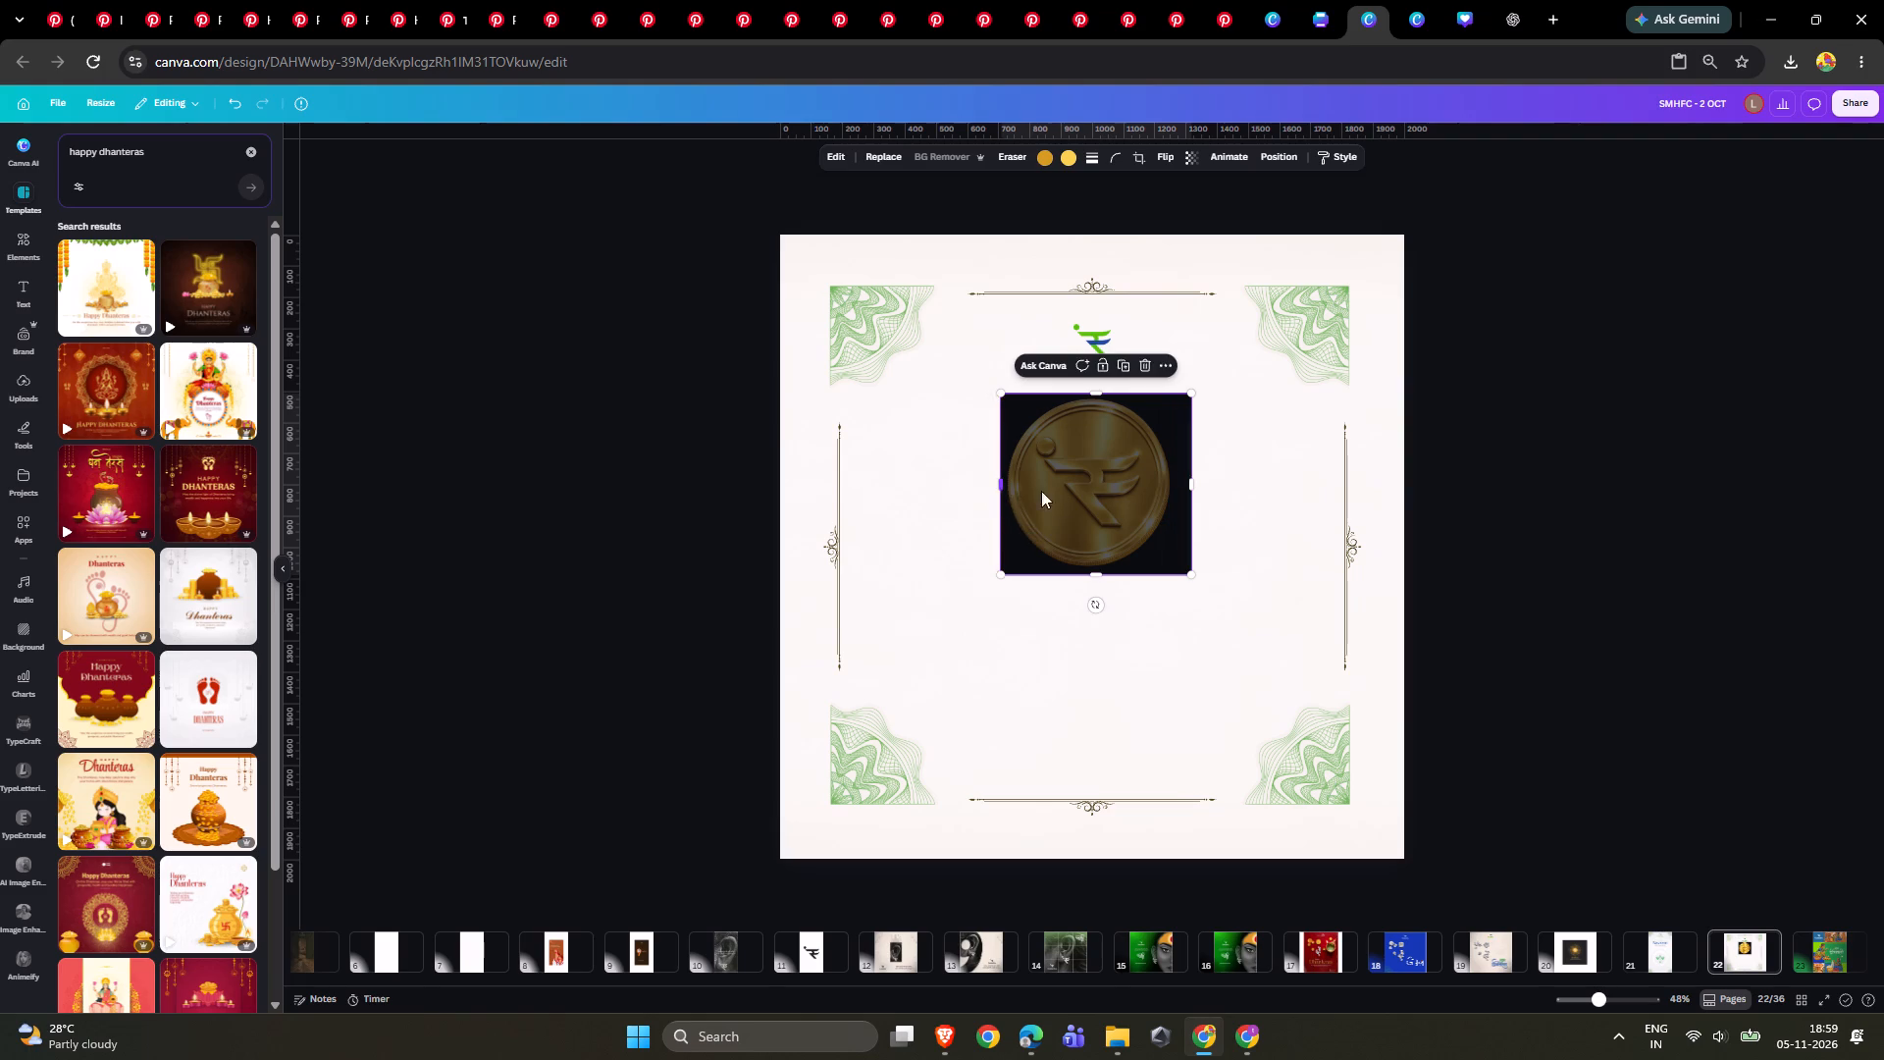
left_click_drag(1196, 485, 1180, 484)
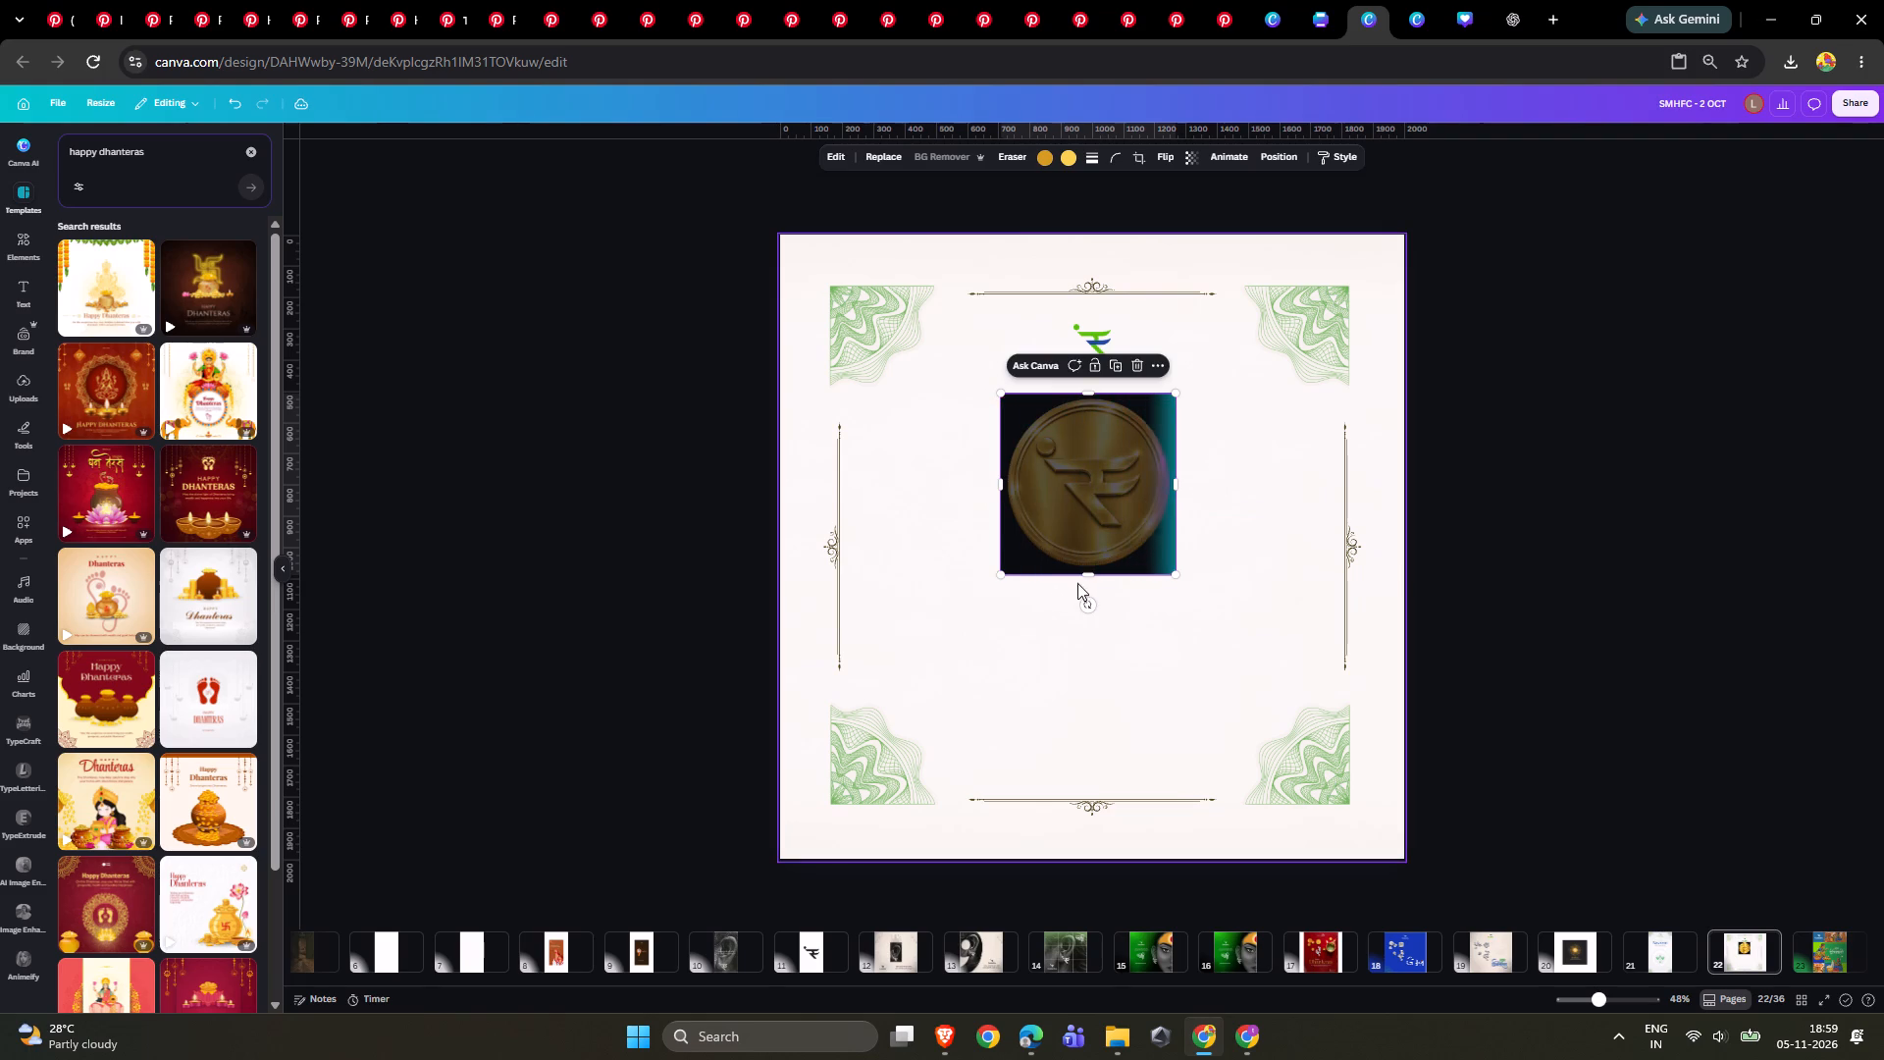
left_click(1082, 577)
left_click(1117, 394)
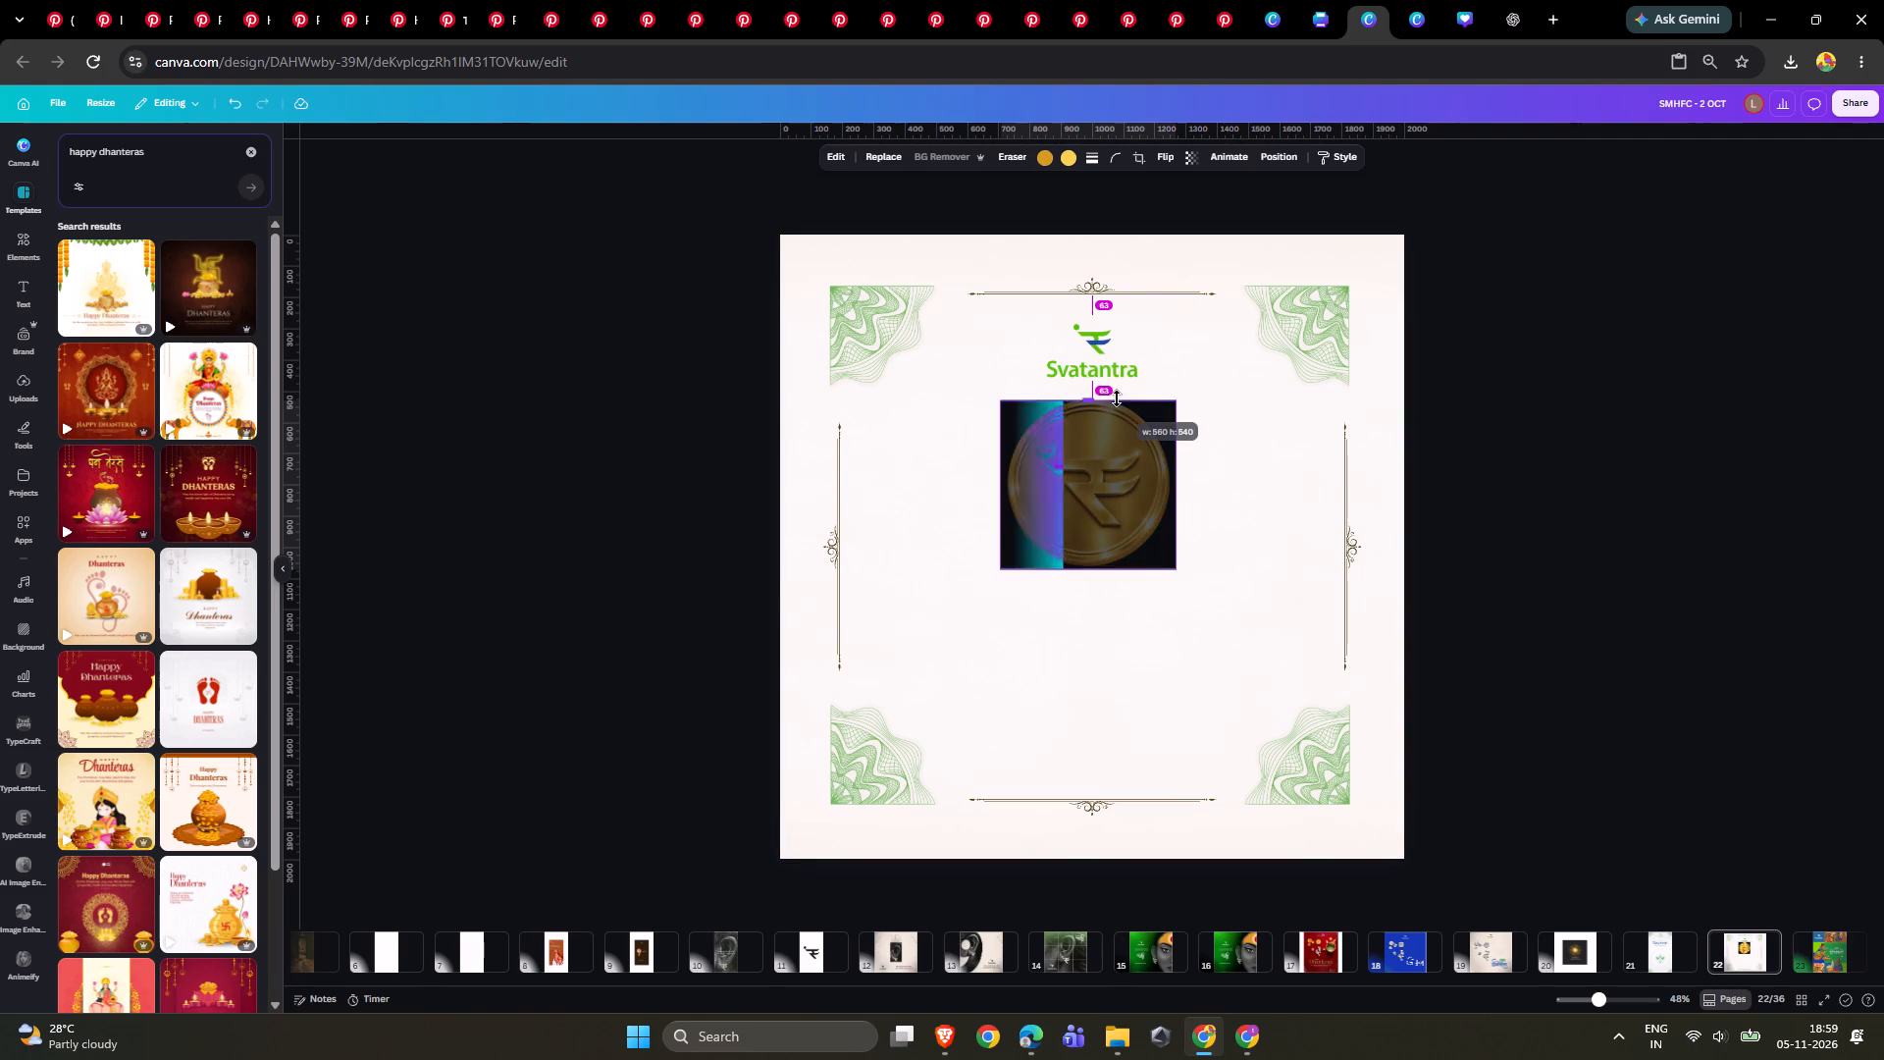
double_click(1595, 423)
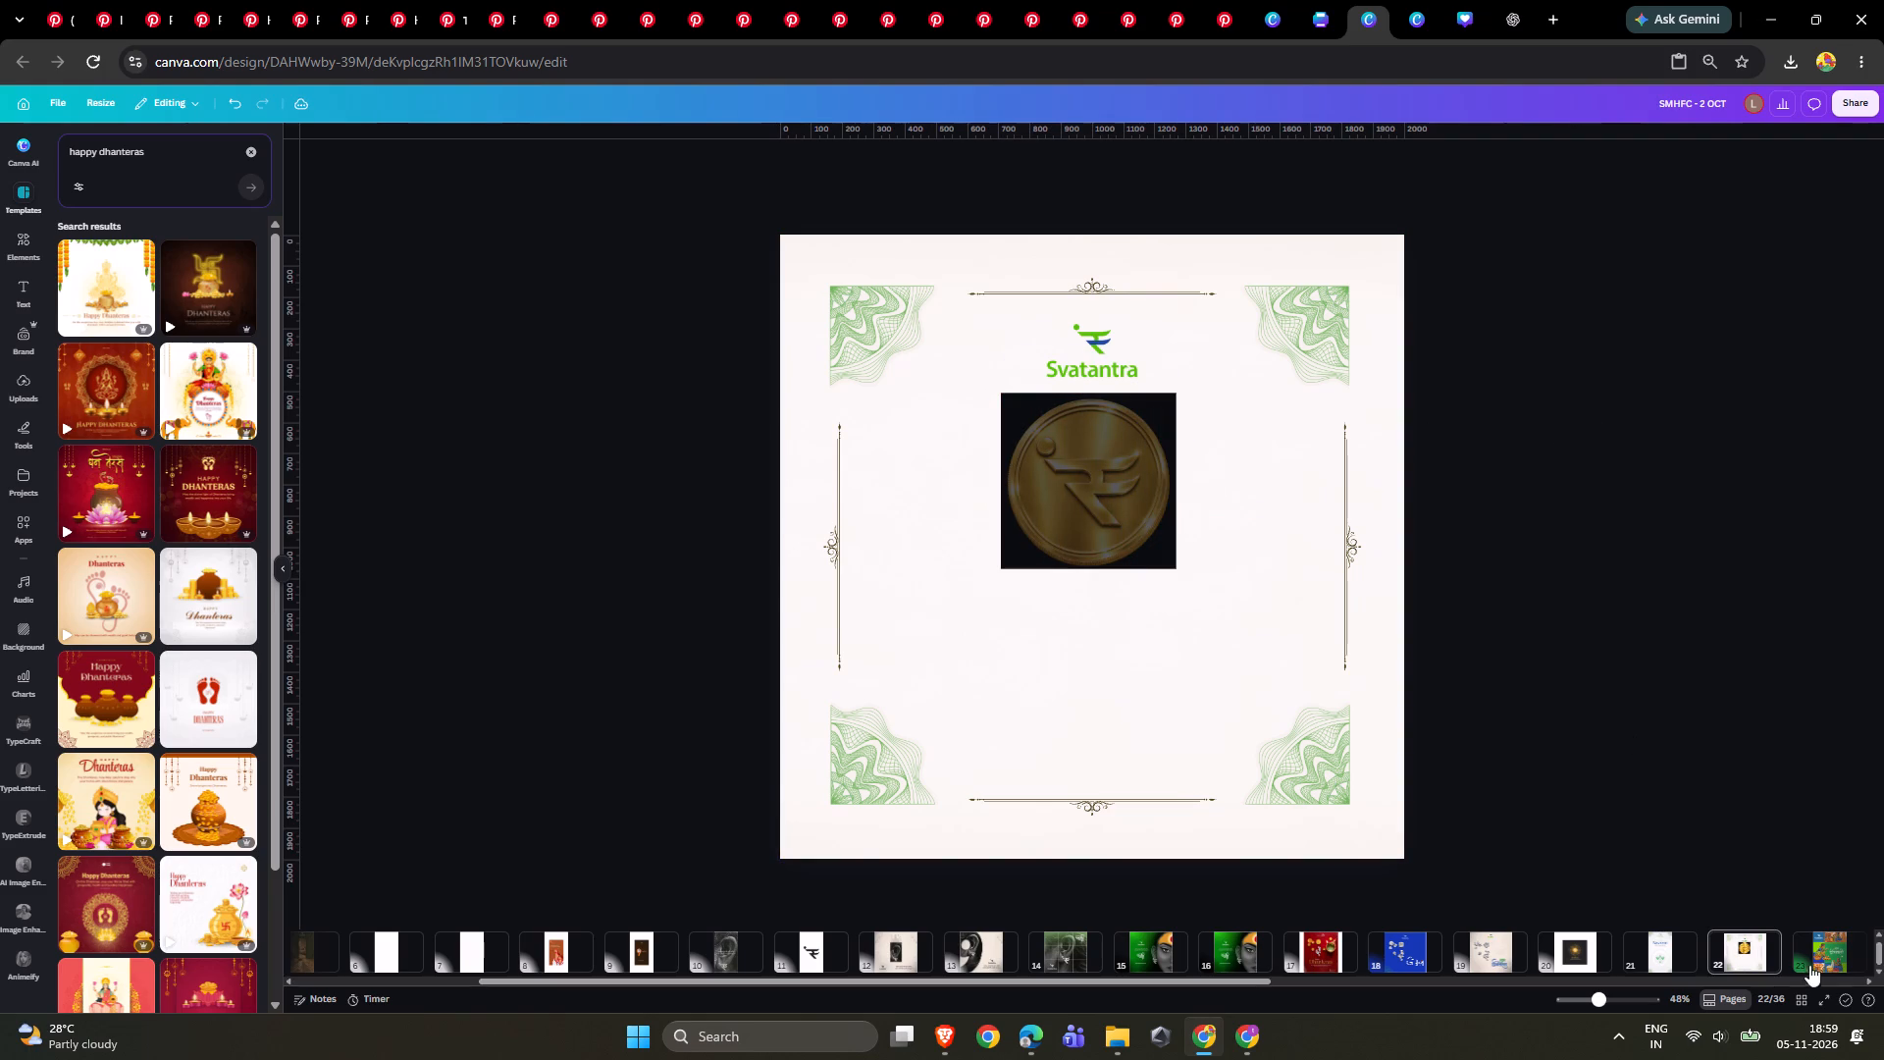
Check page 22 with the gold coin in full-screen view and inspect the coin up close.
left_click(1833, 993)
key("Escape")
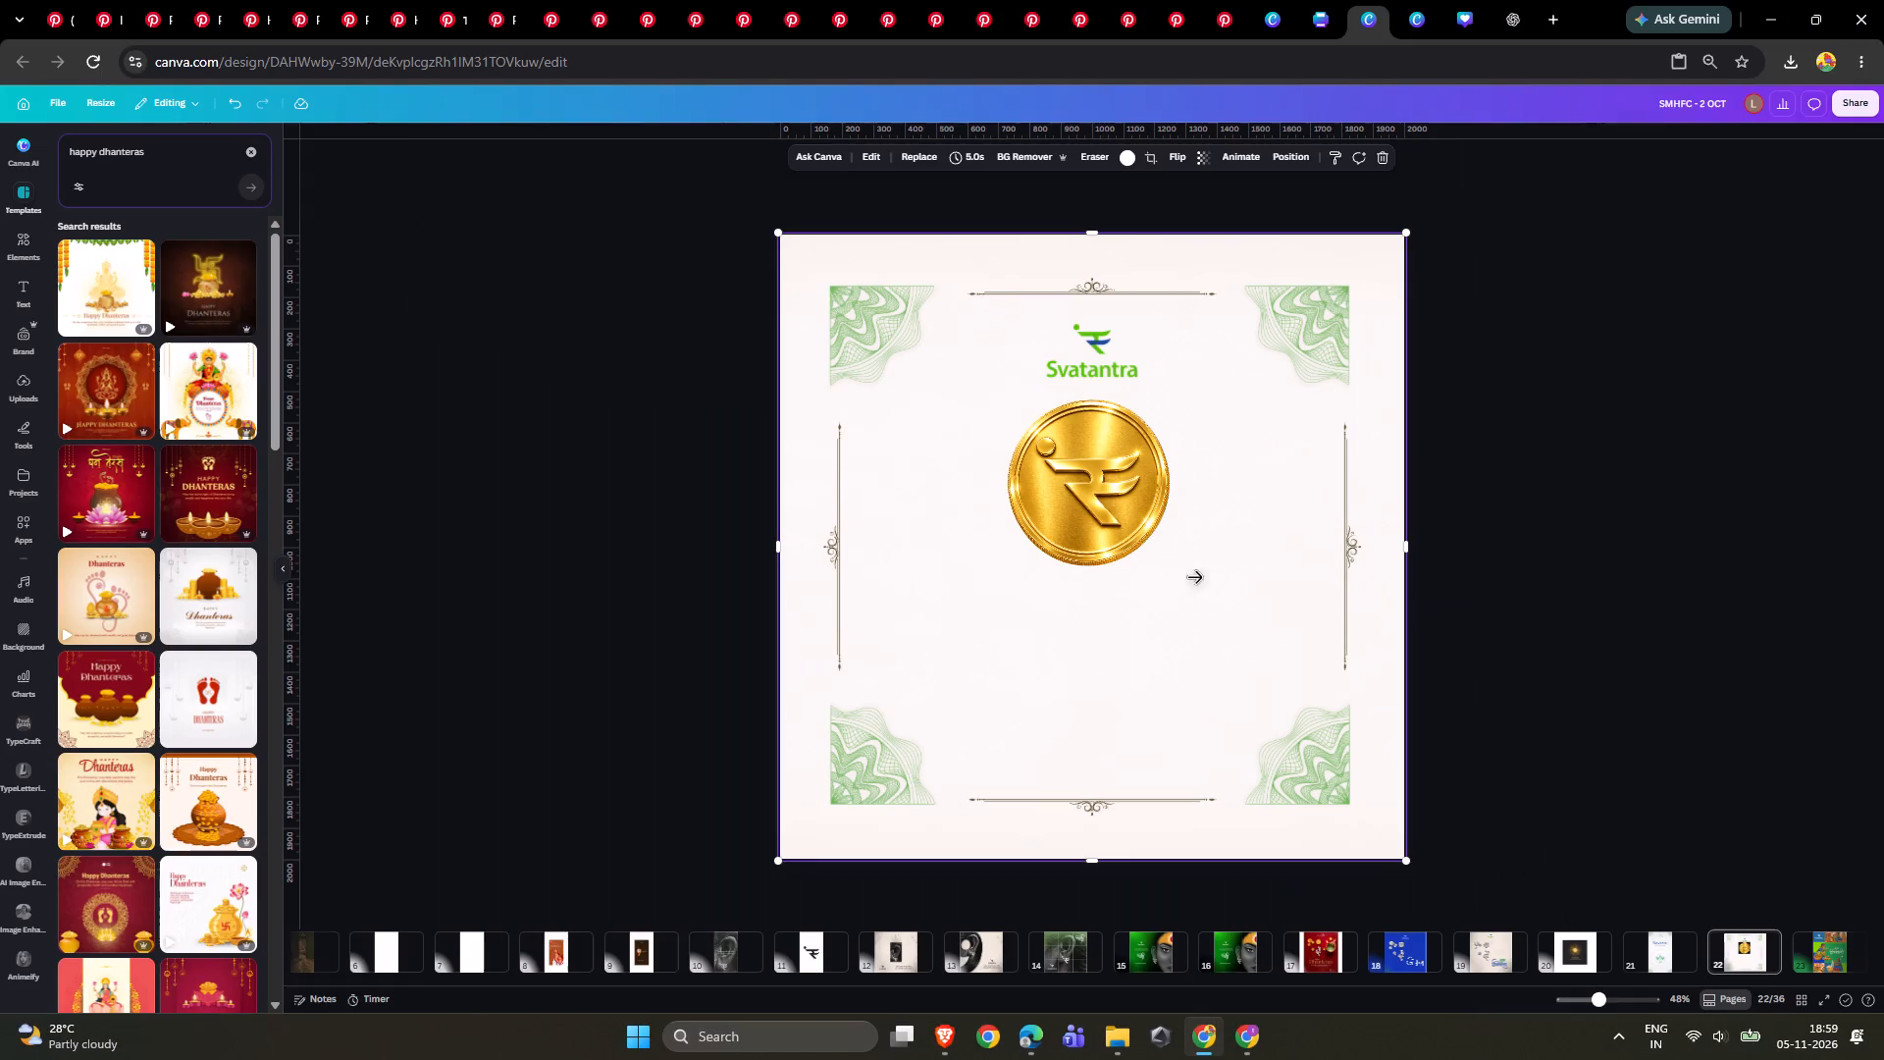
left_click(1143, 514)
double_click(1716, 444)
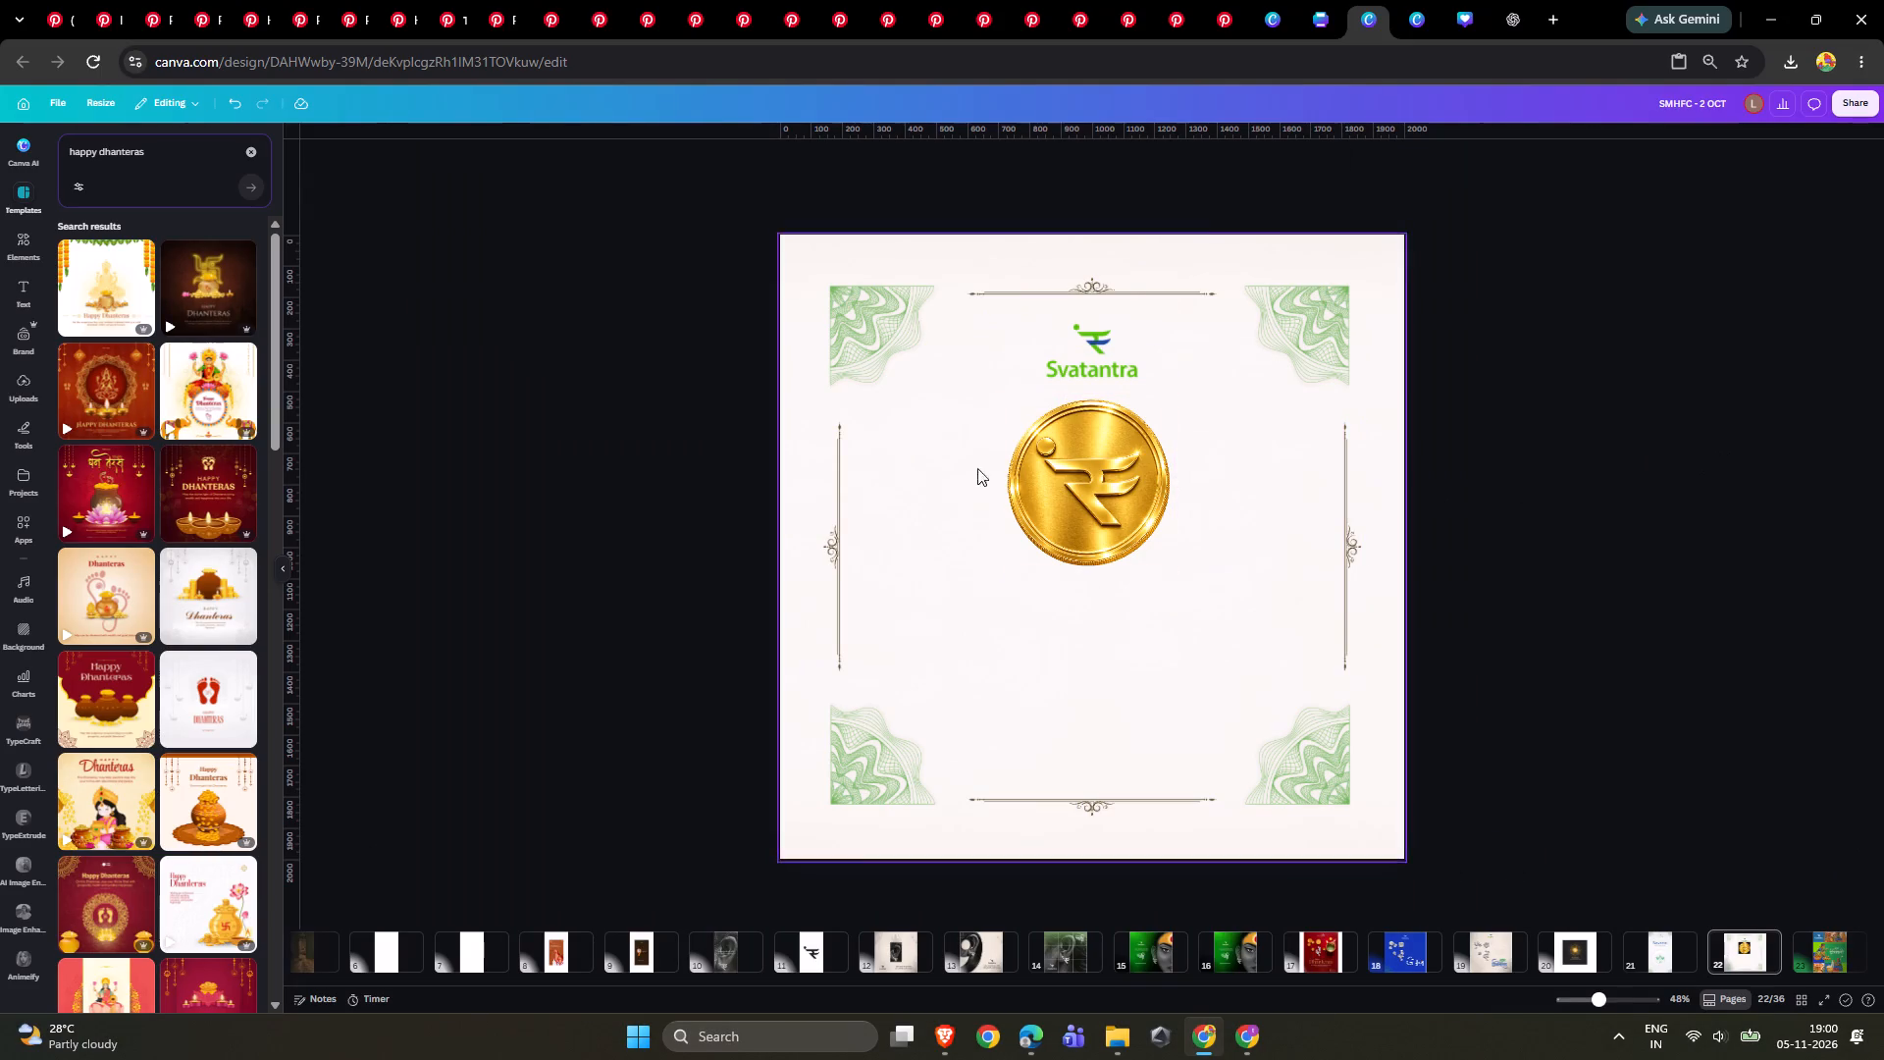
scroll(972, 458, "up", 4, "ctrl")
scroll(1134, 459, "up", 4, "ctrl")
scroll(1183, 444, "down", 9, "ctrl")
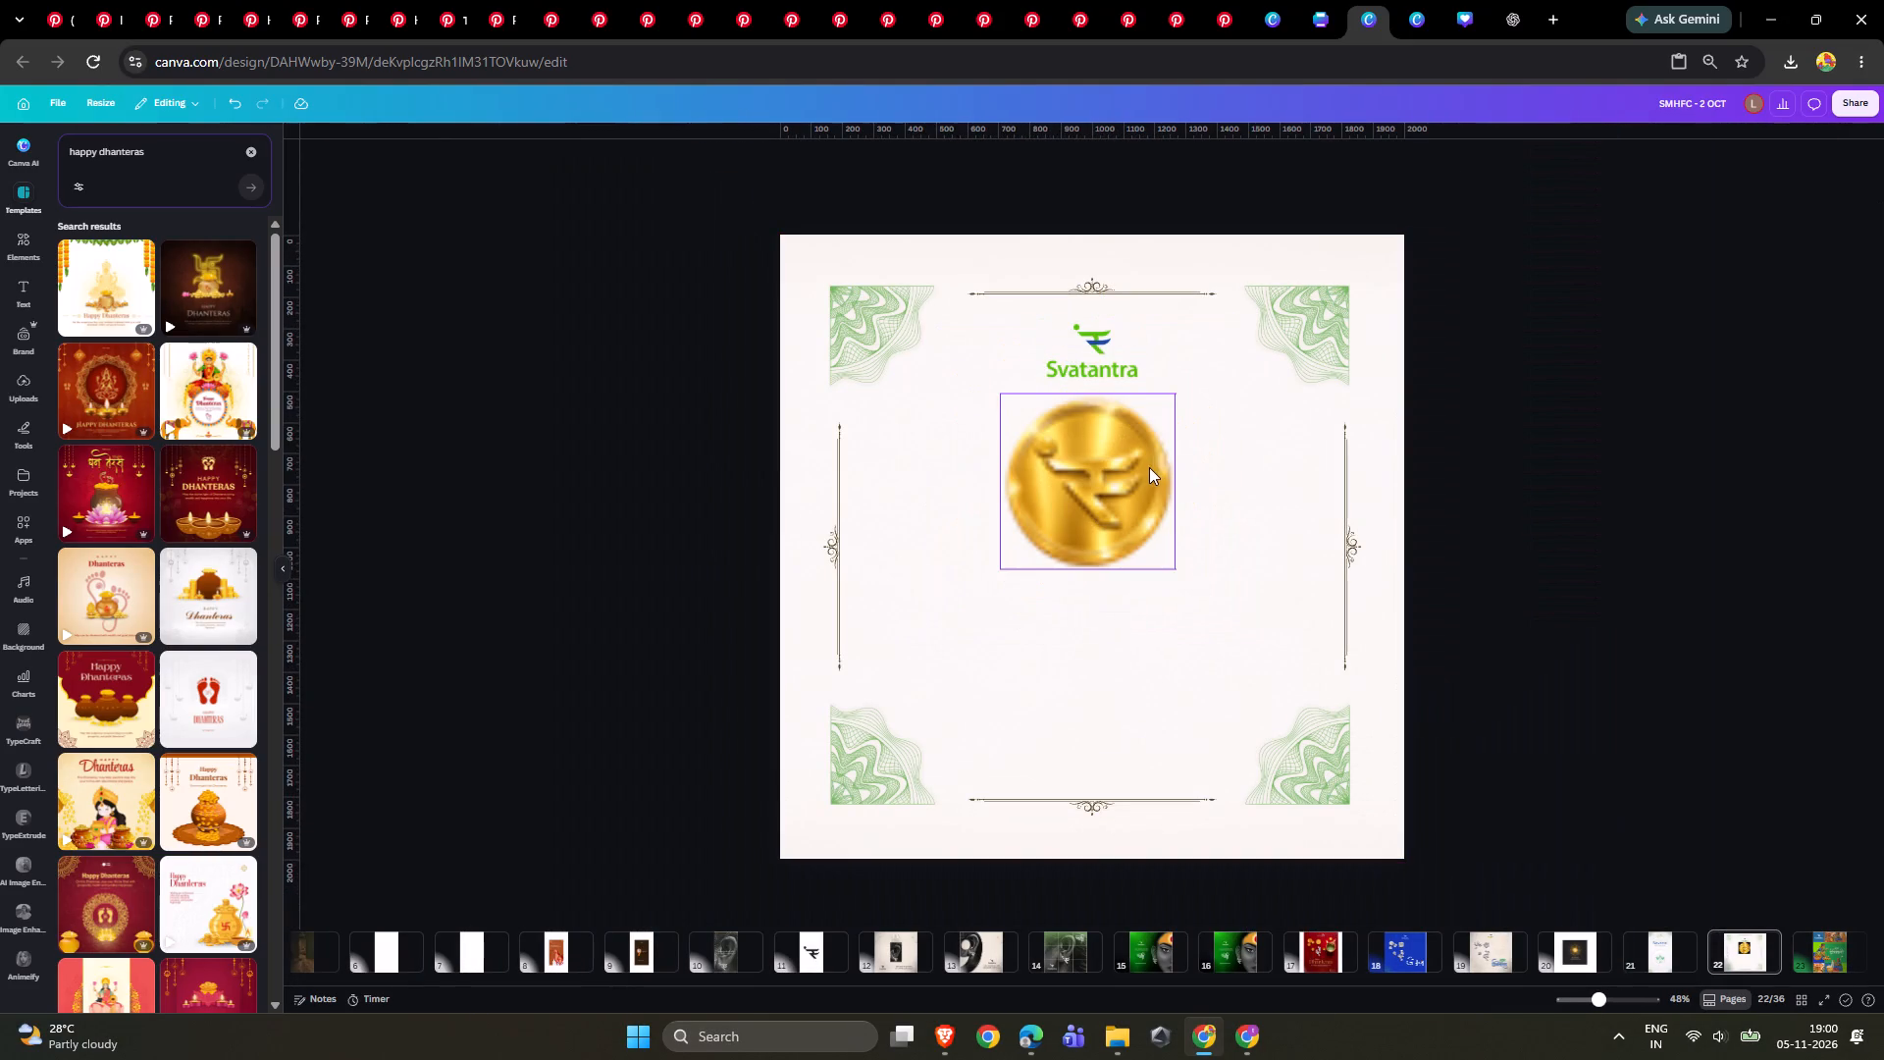
Move the gold coin slightly lower and centre it beneath the Svatantra logo, checking the placement full screen.
left_click(1146, 468)
left_click(1771, 475)
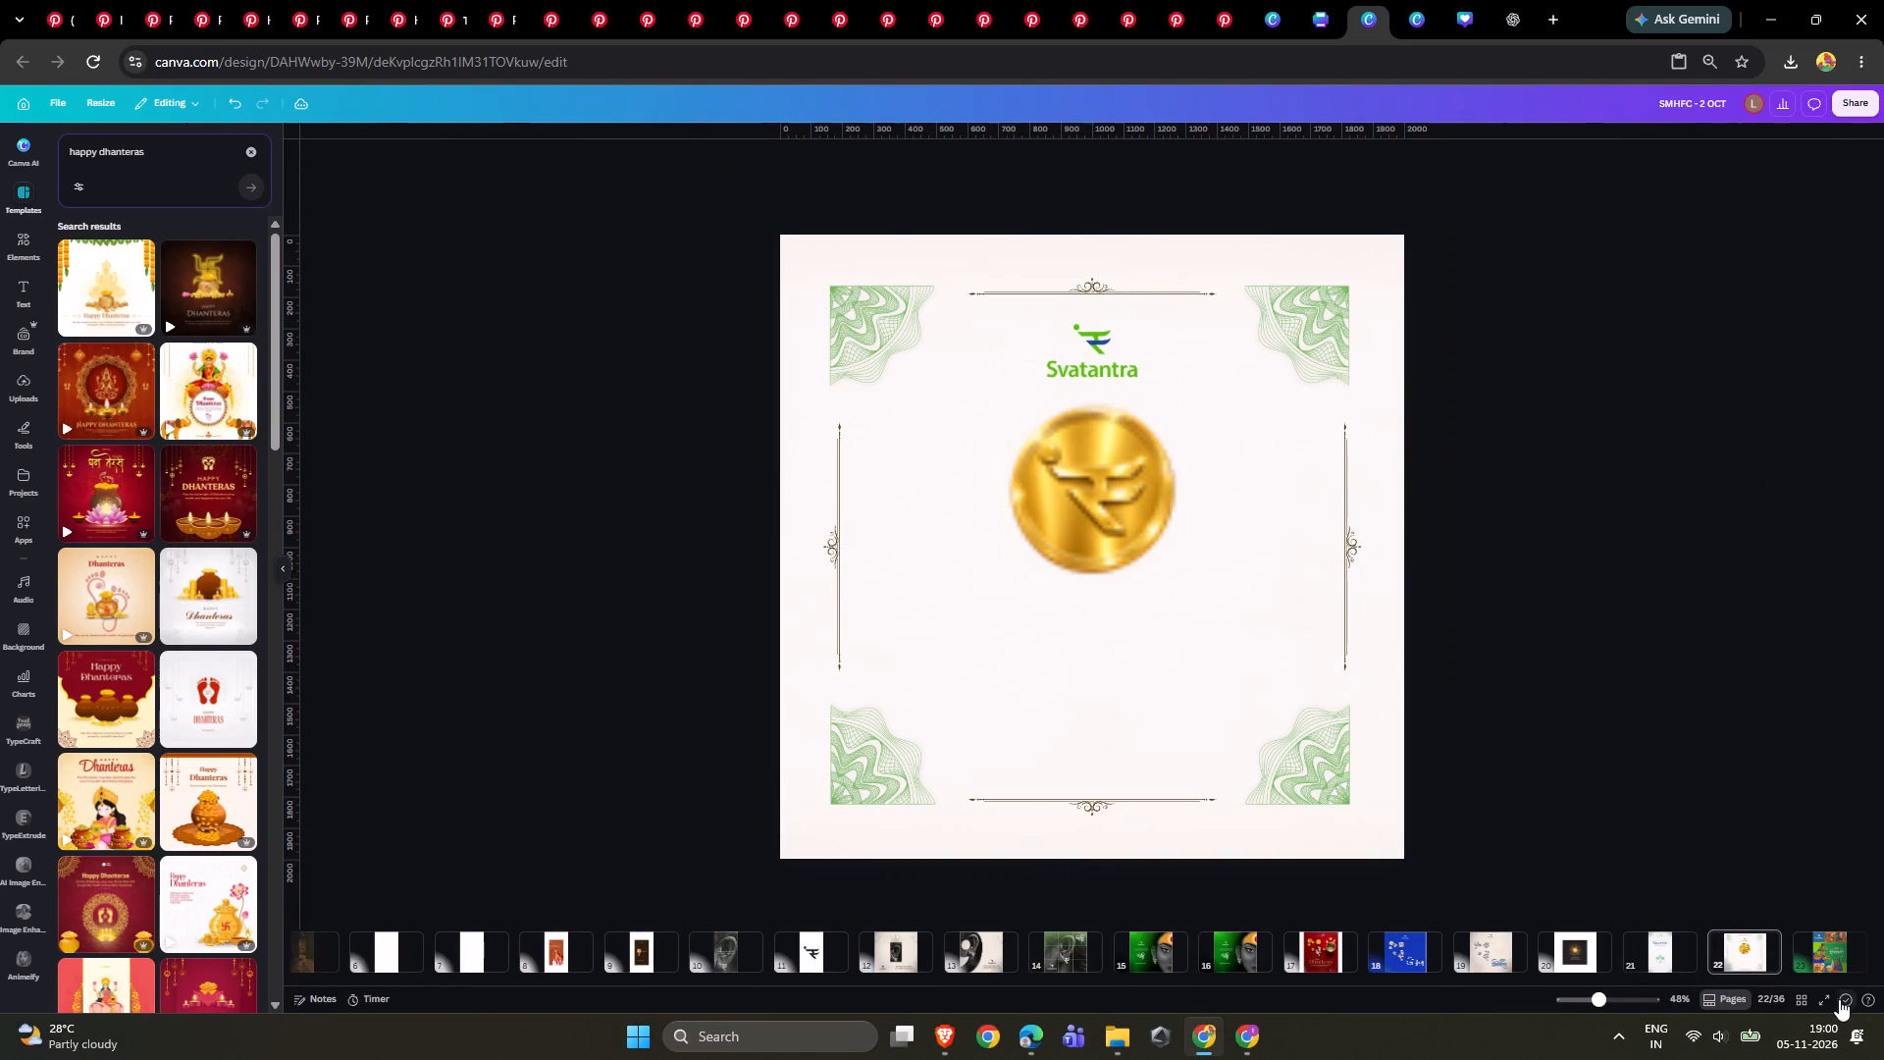
left_click(1829, 991)
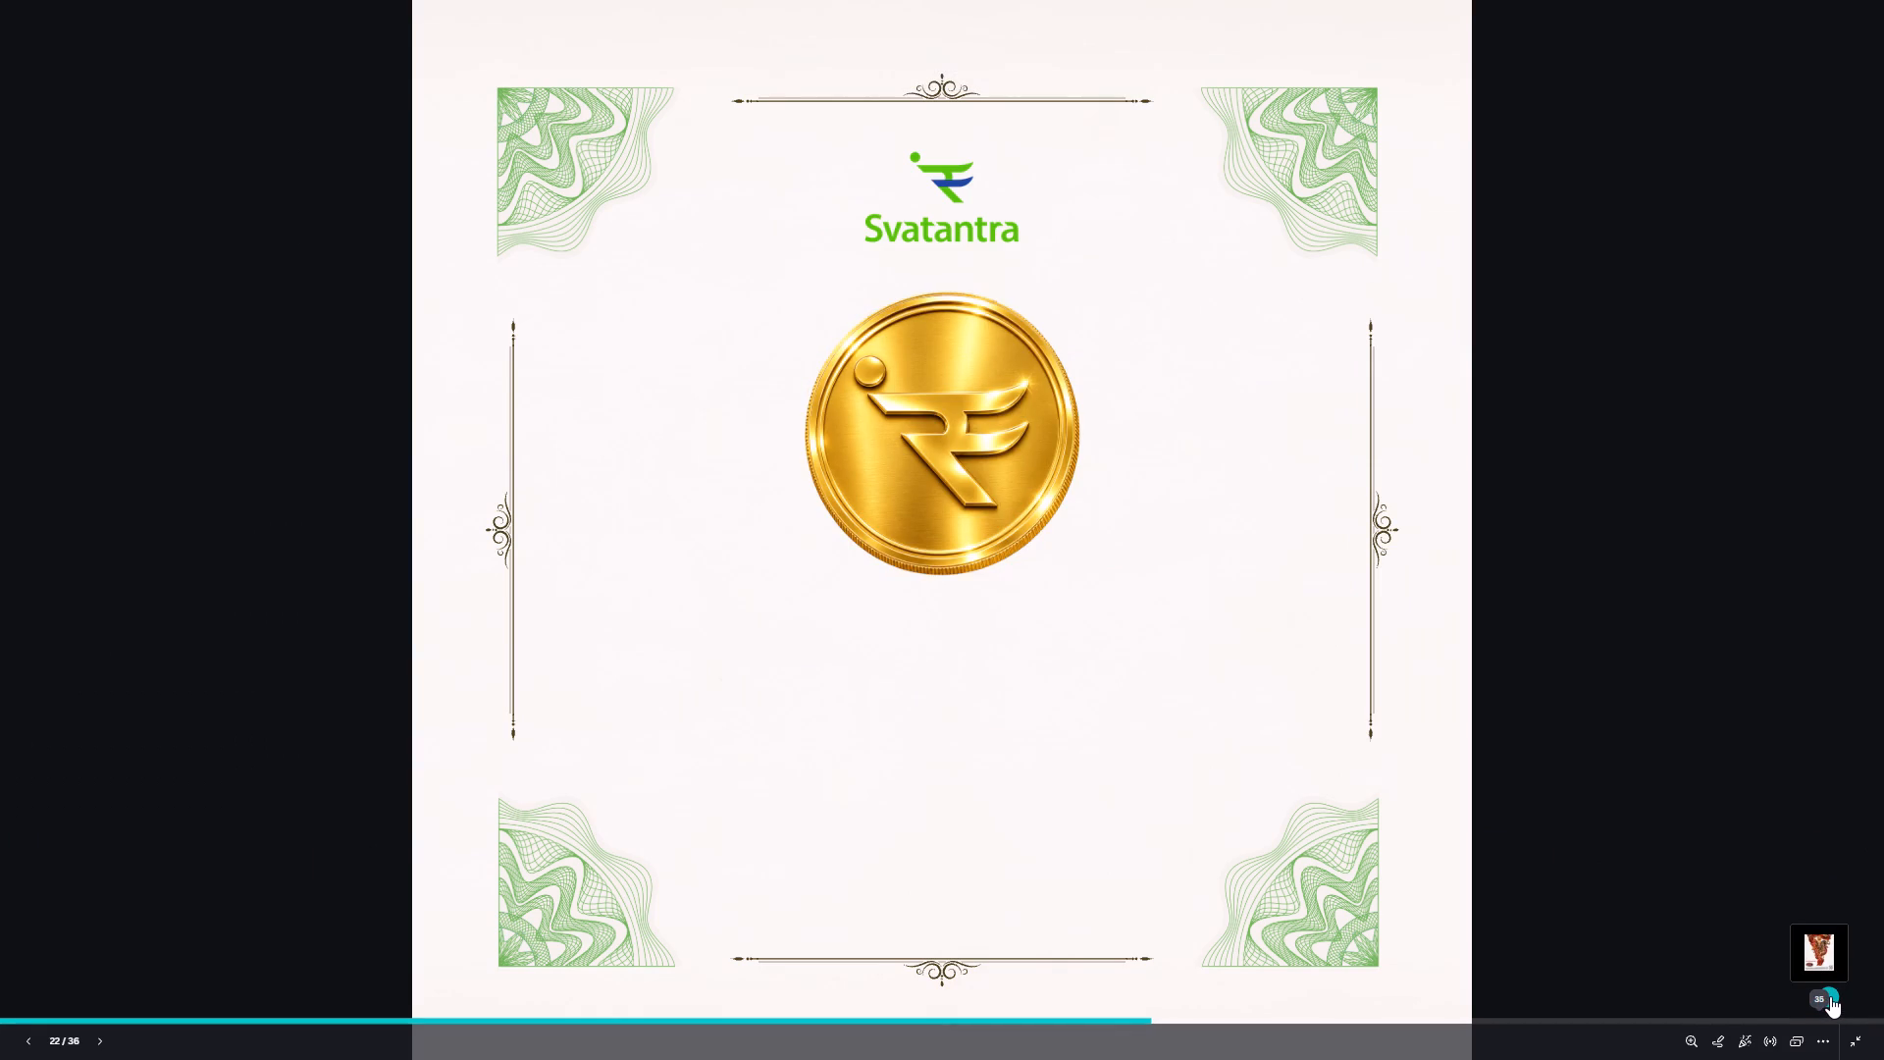
key("Escape")
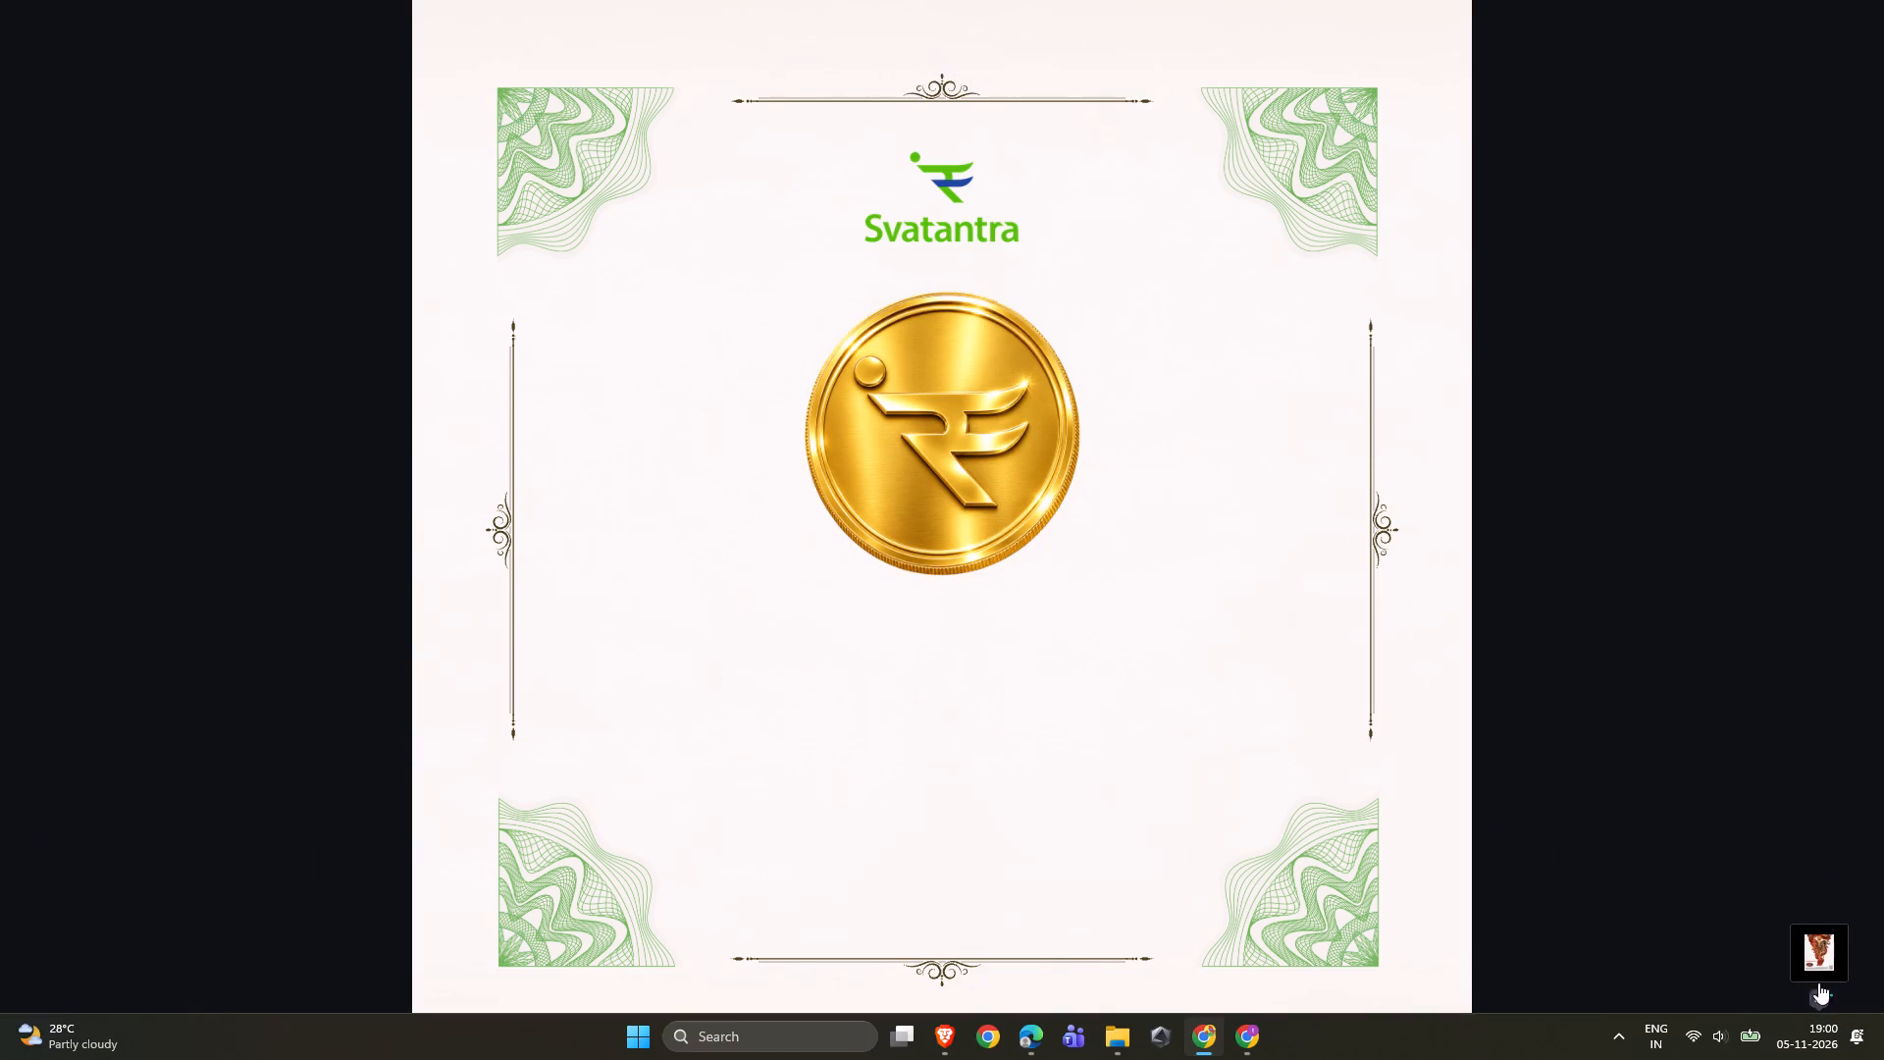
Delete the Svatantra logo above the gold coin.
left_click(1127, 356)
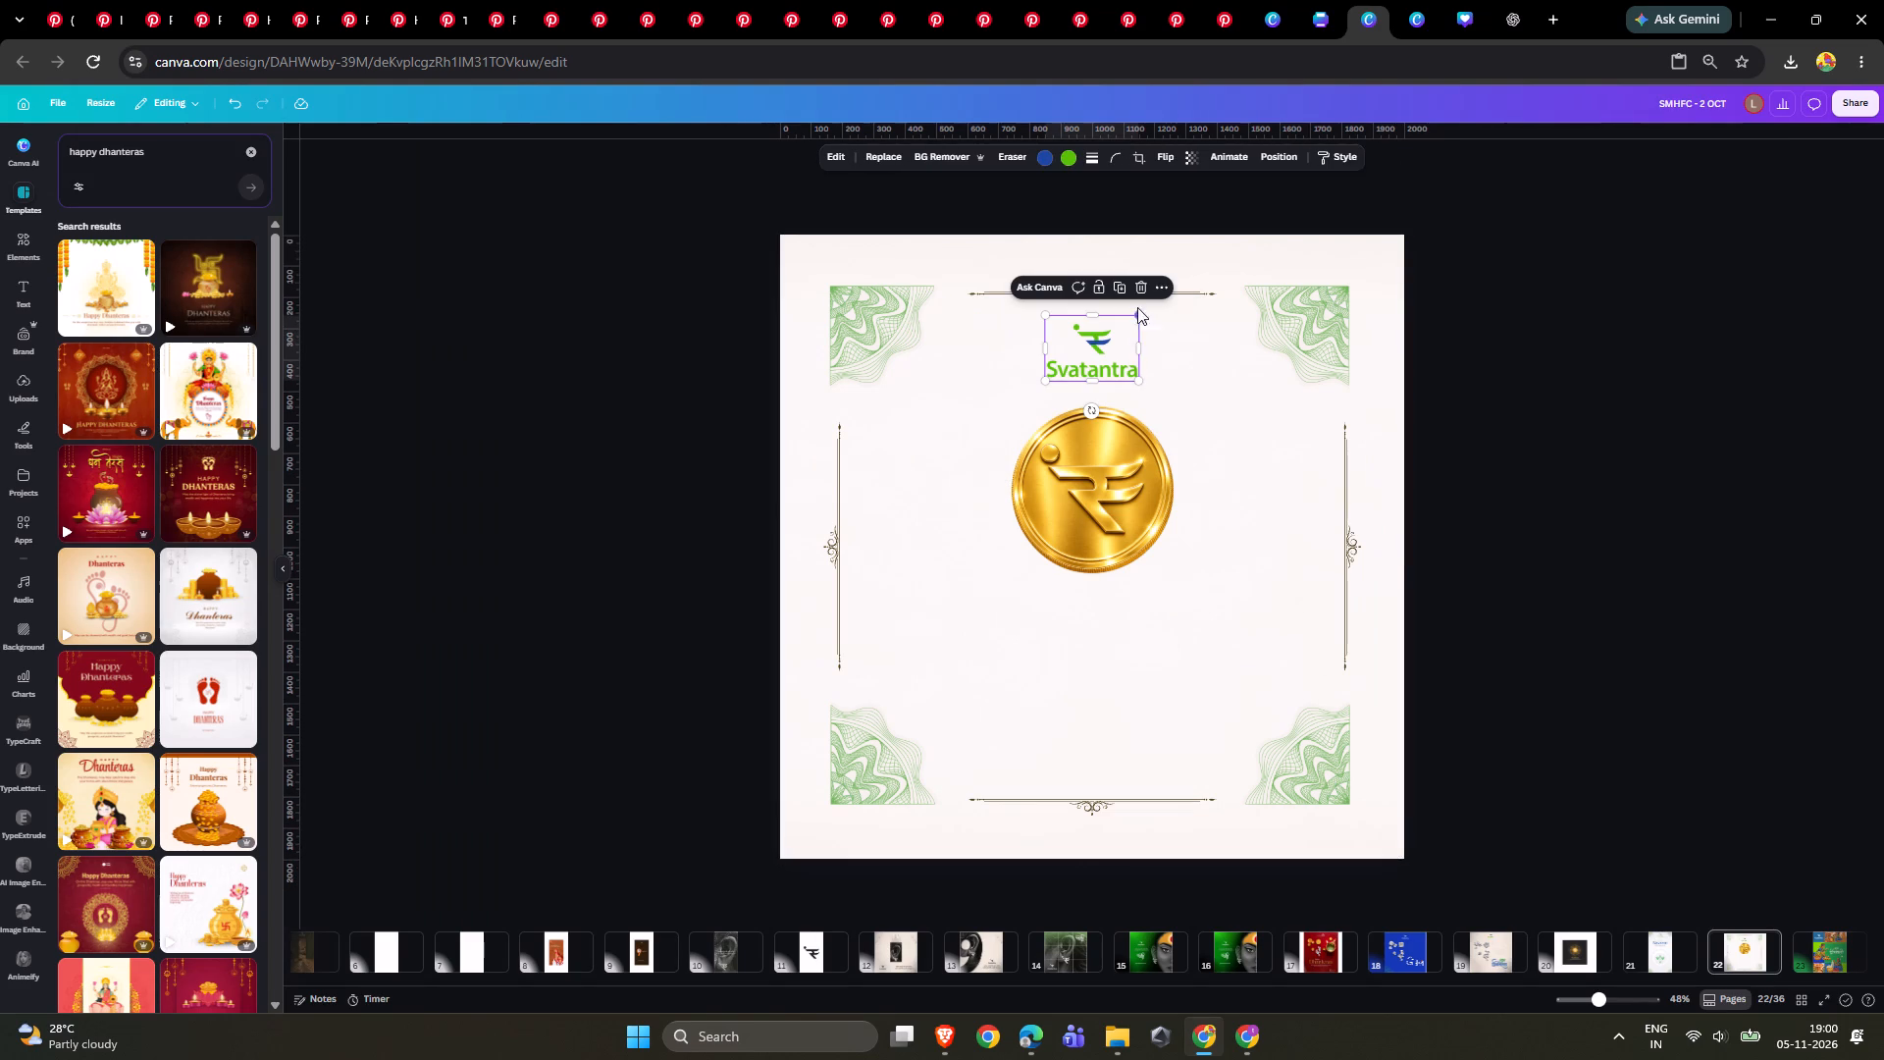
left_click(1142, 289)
Enlarge the gold coin slightly and centre it in the upper half of the ornamental frame.
left_click(1100, 469)
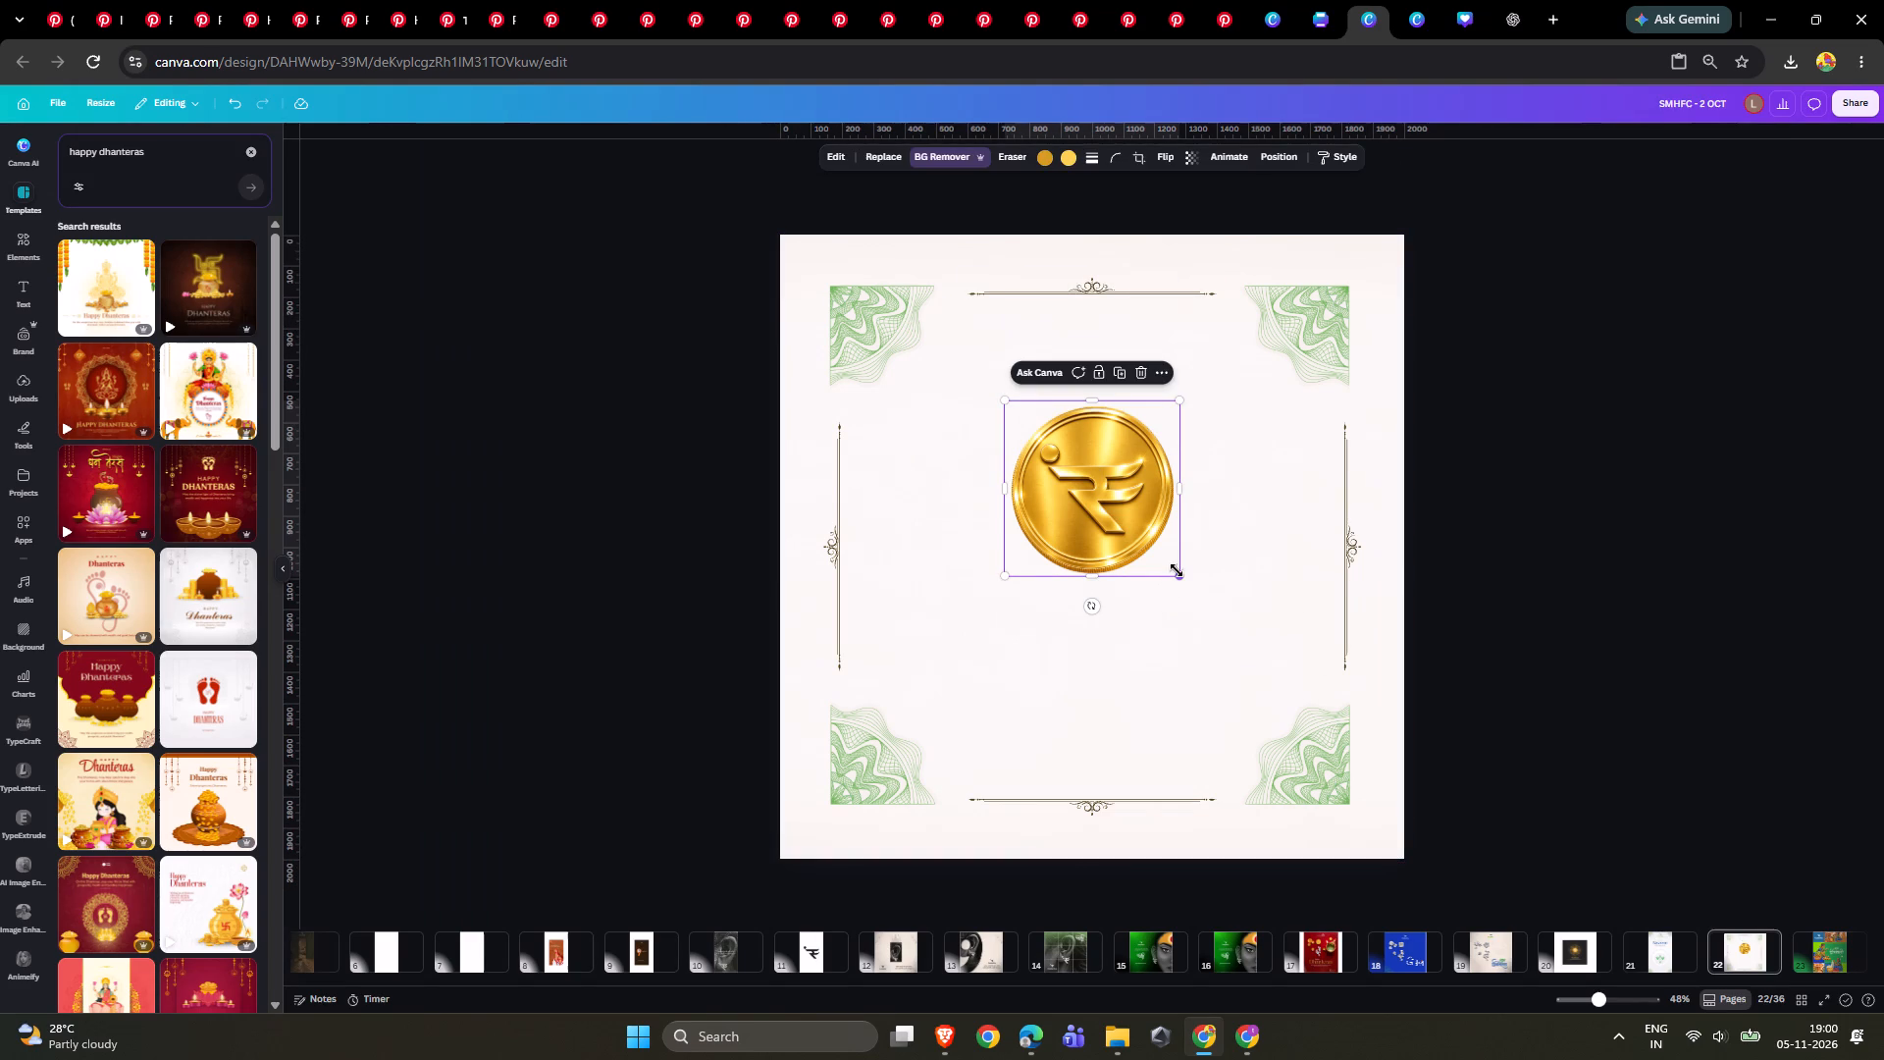
left_click_drag(1177, 570, 1205, 597)
left_click_drag(1144, 534, 1124, 481)
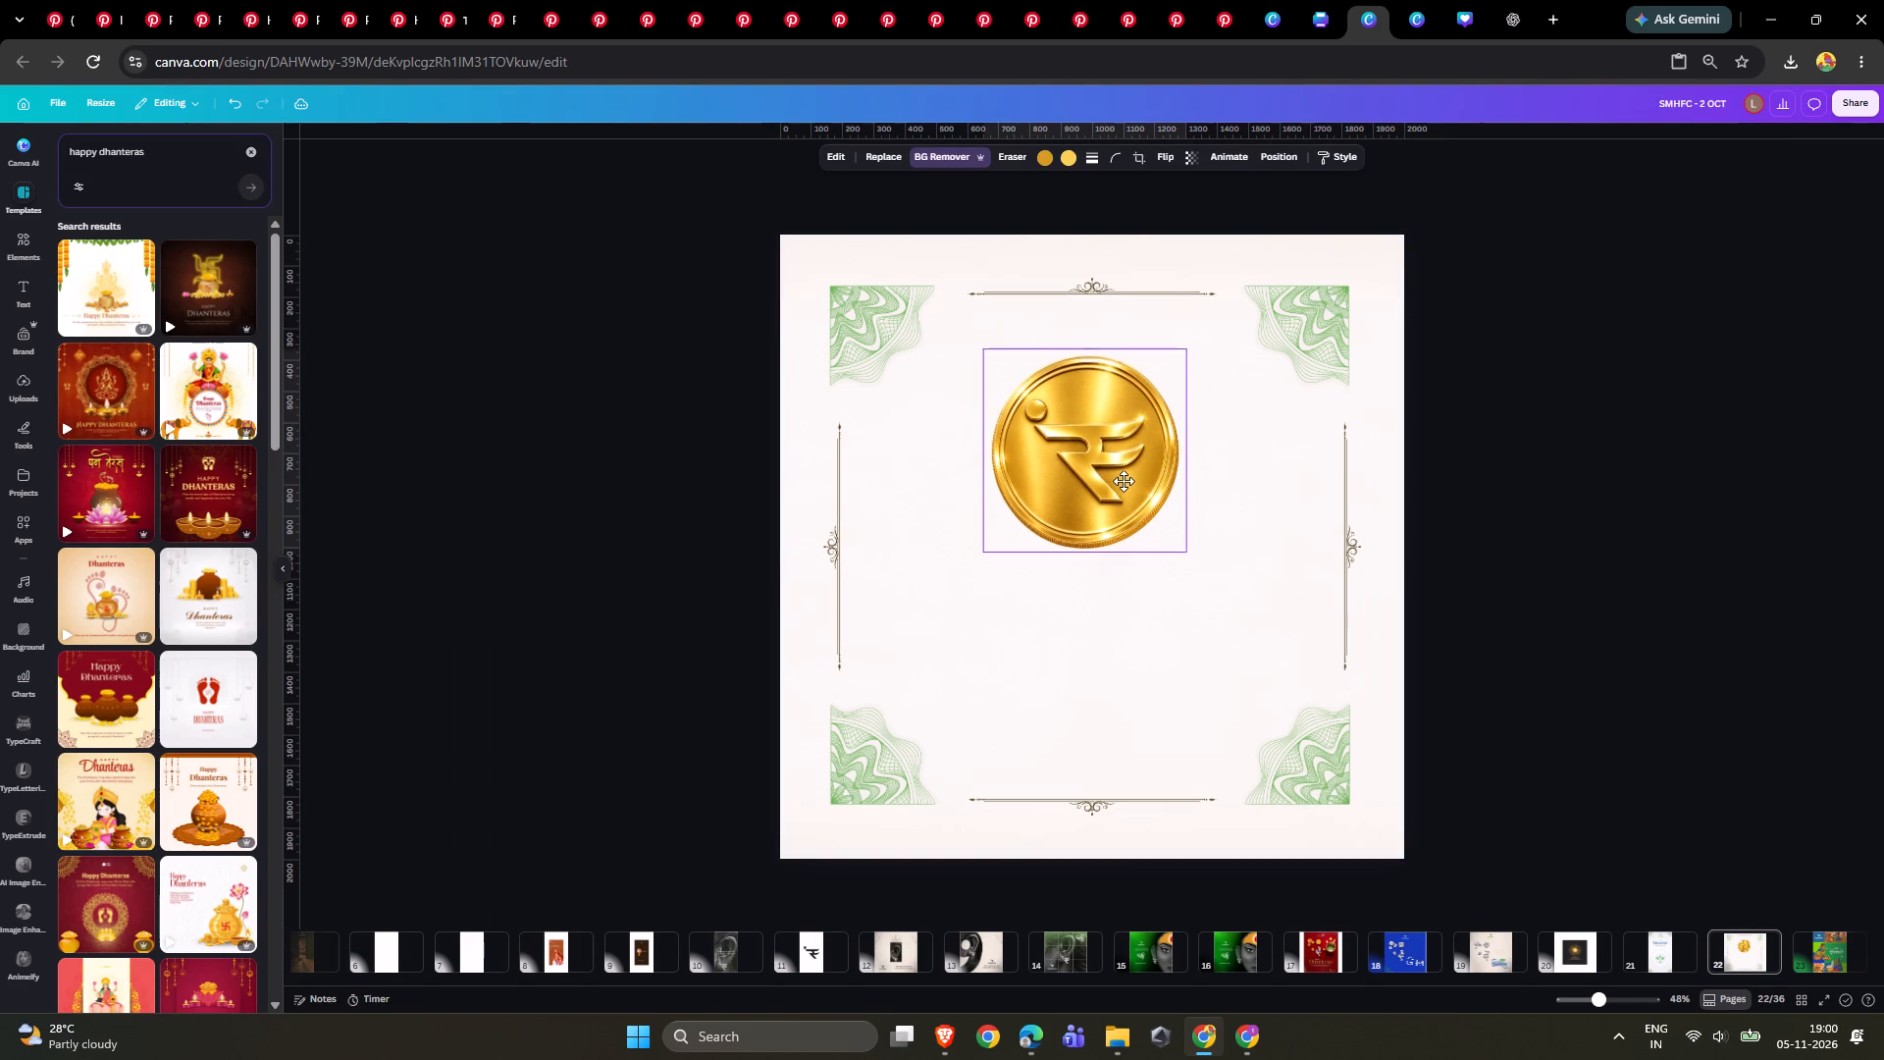
left_click_drag(1124, 481, 1132, 482)
double_click(1716, 416)
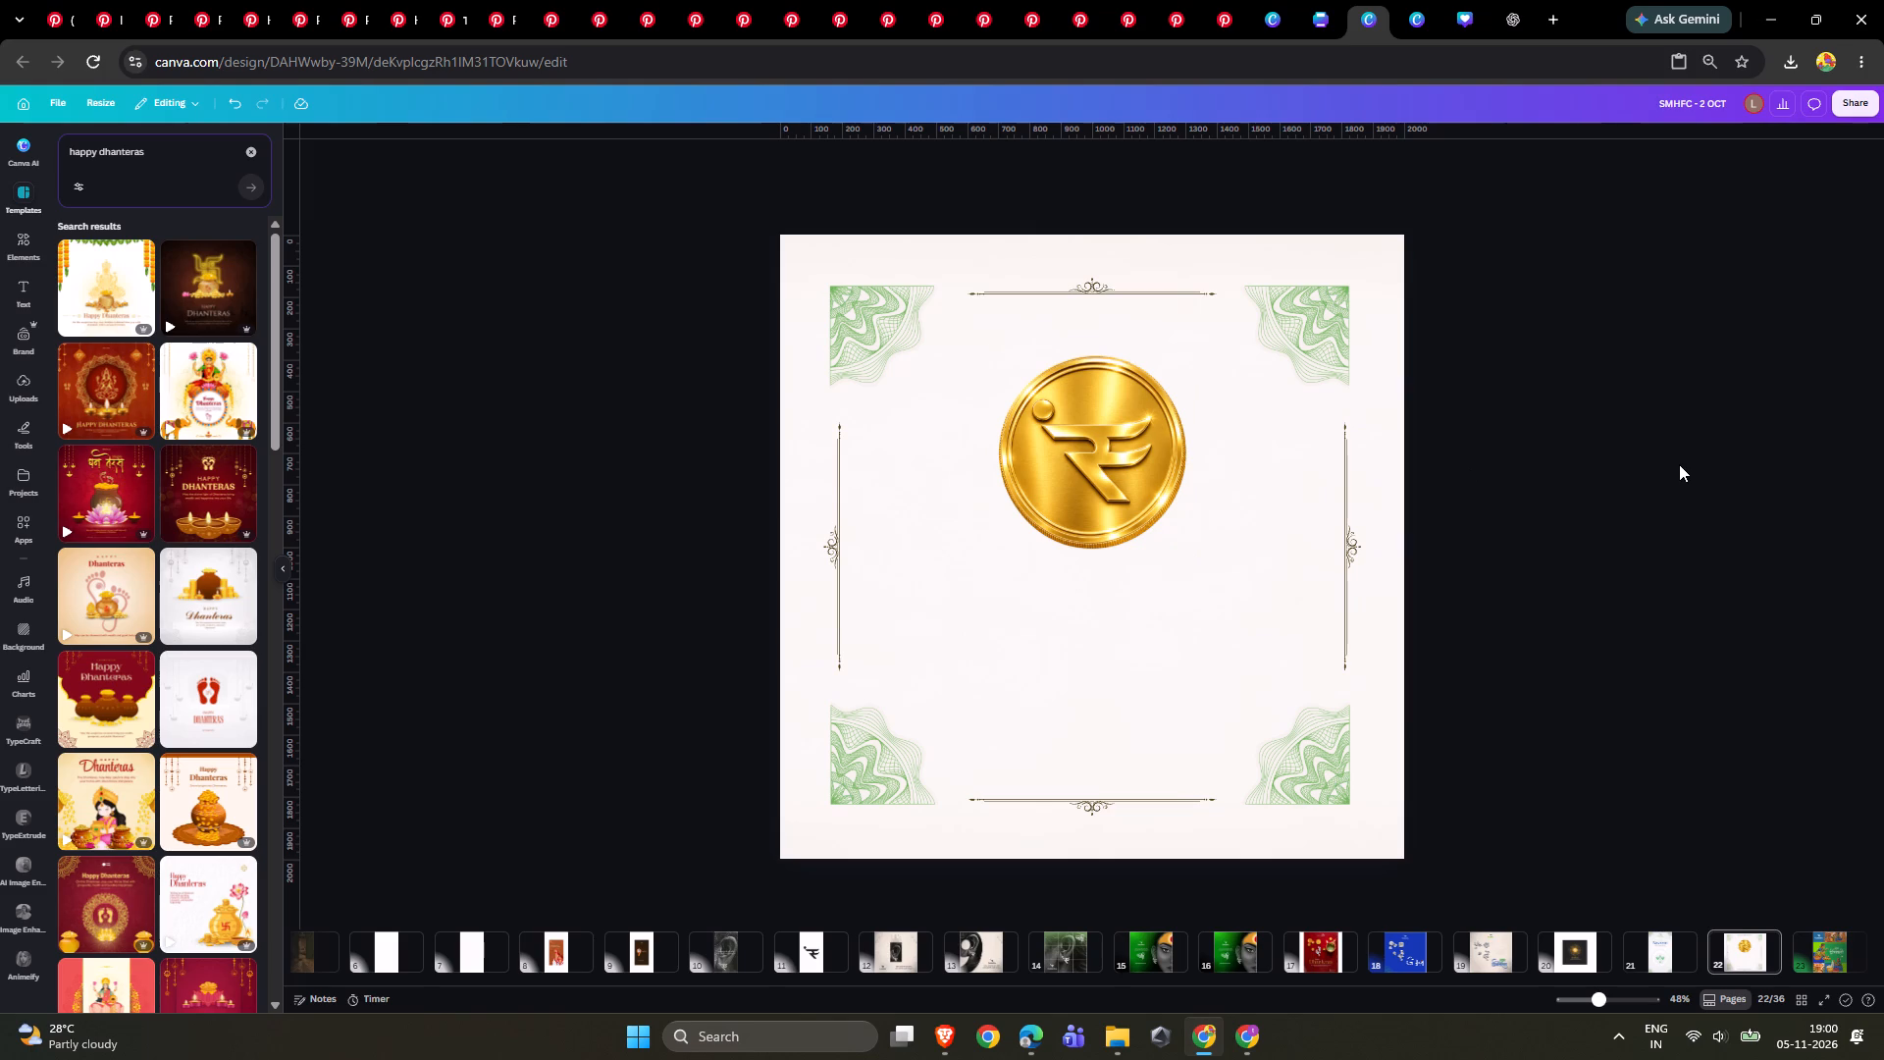
Reorder the pages so the gold coin page becomes page 21, ahead of the Navratri page.
left_click(1595, 951)
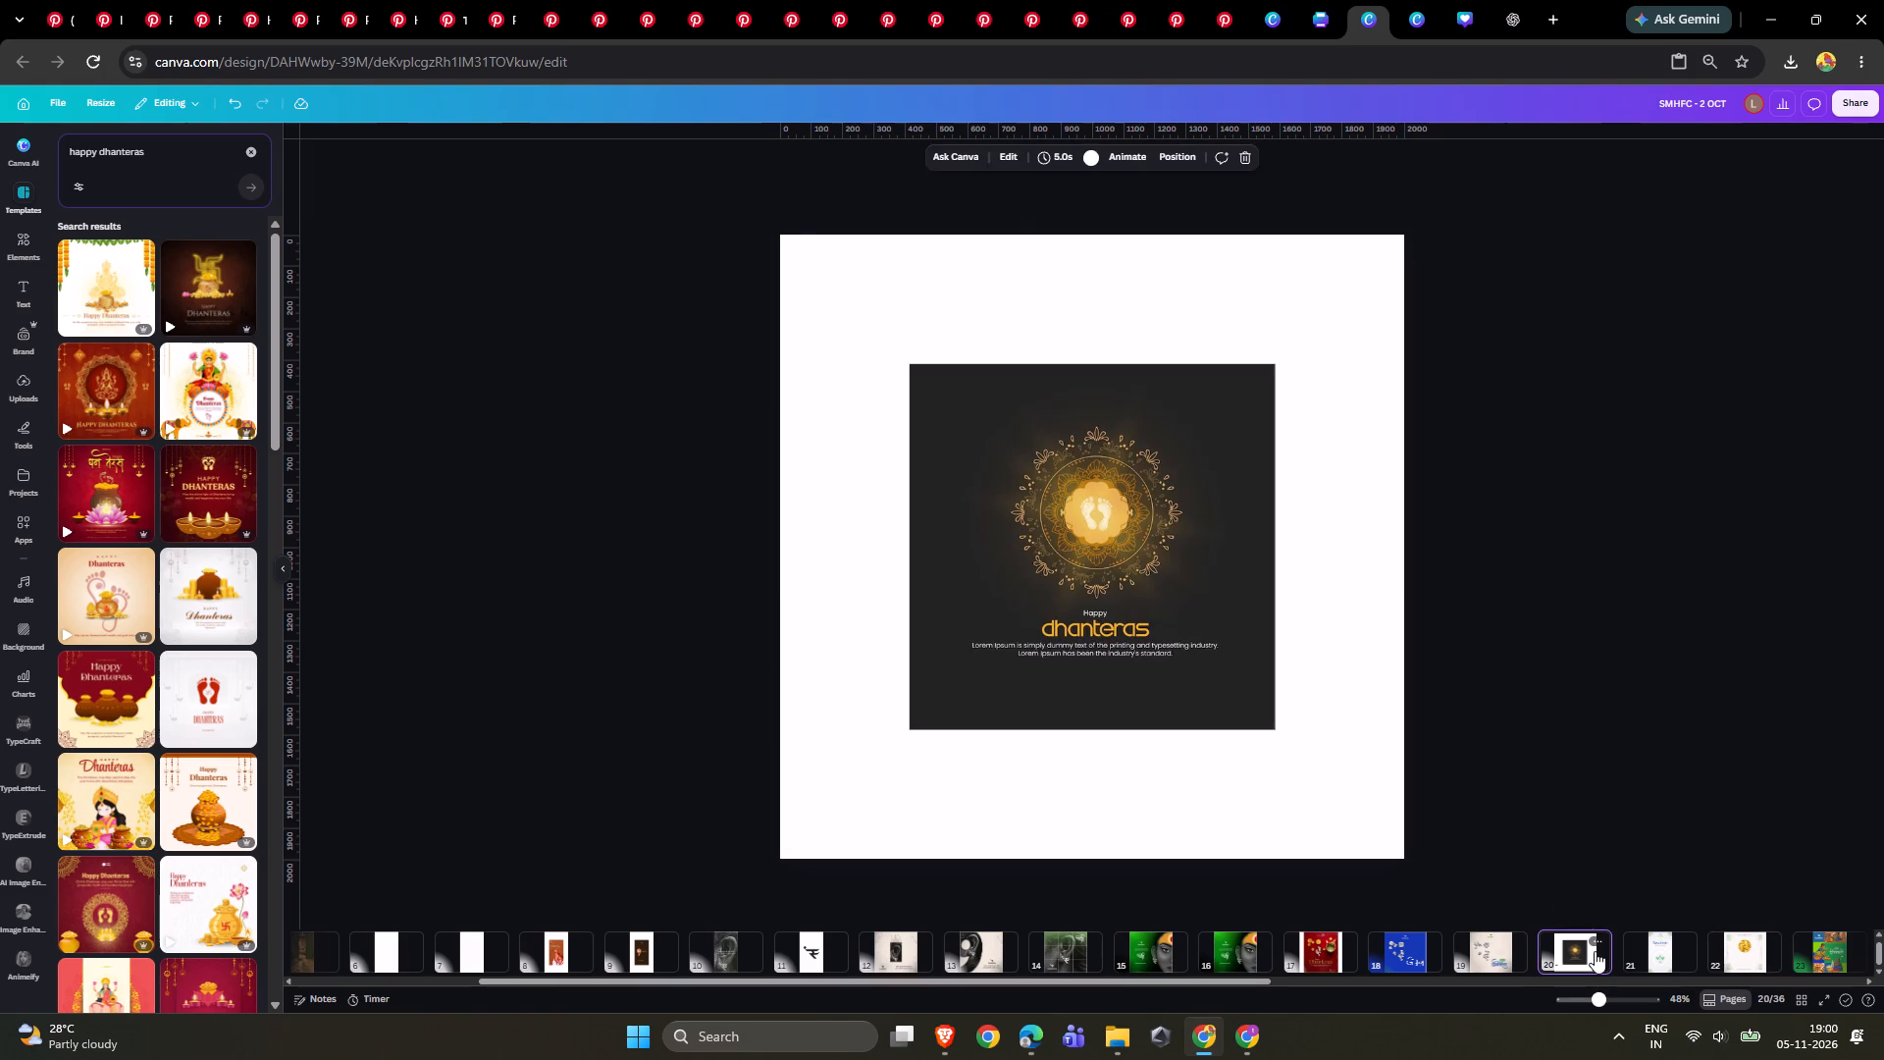
left_click(1755, 961)
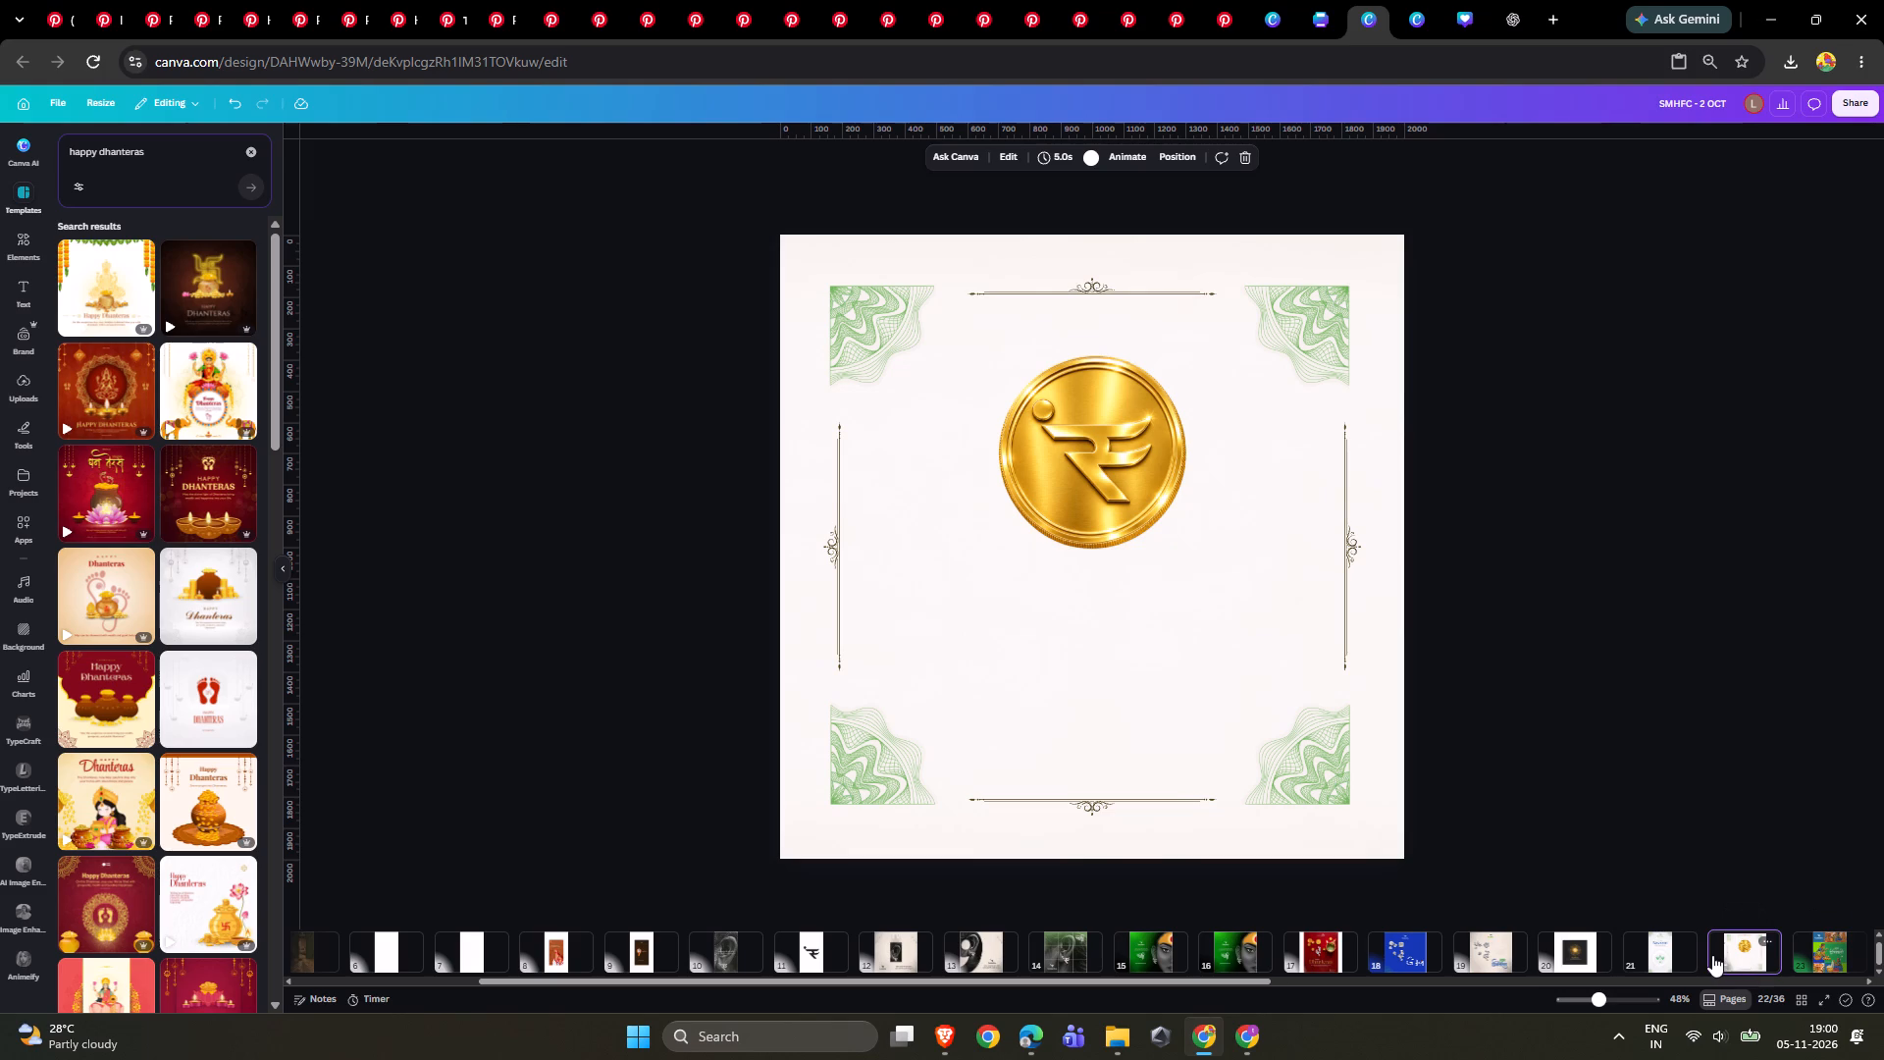
left_click_drag(1716, 950, 1615, 954)
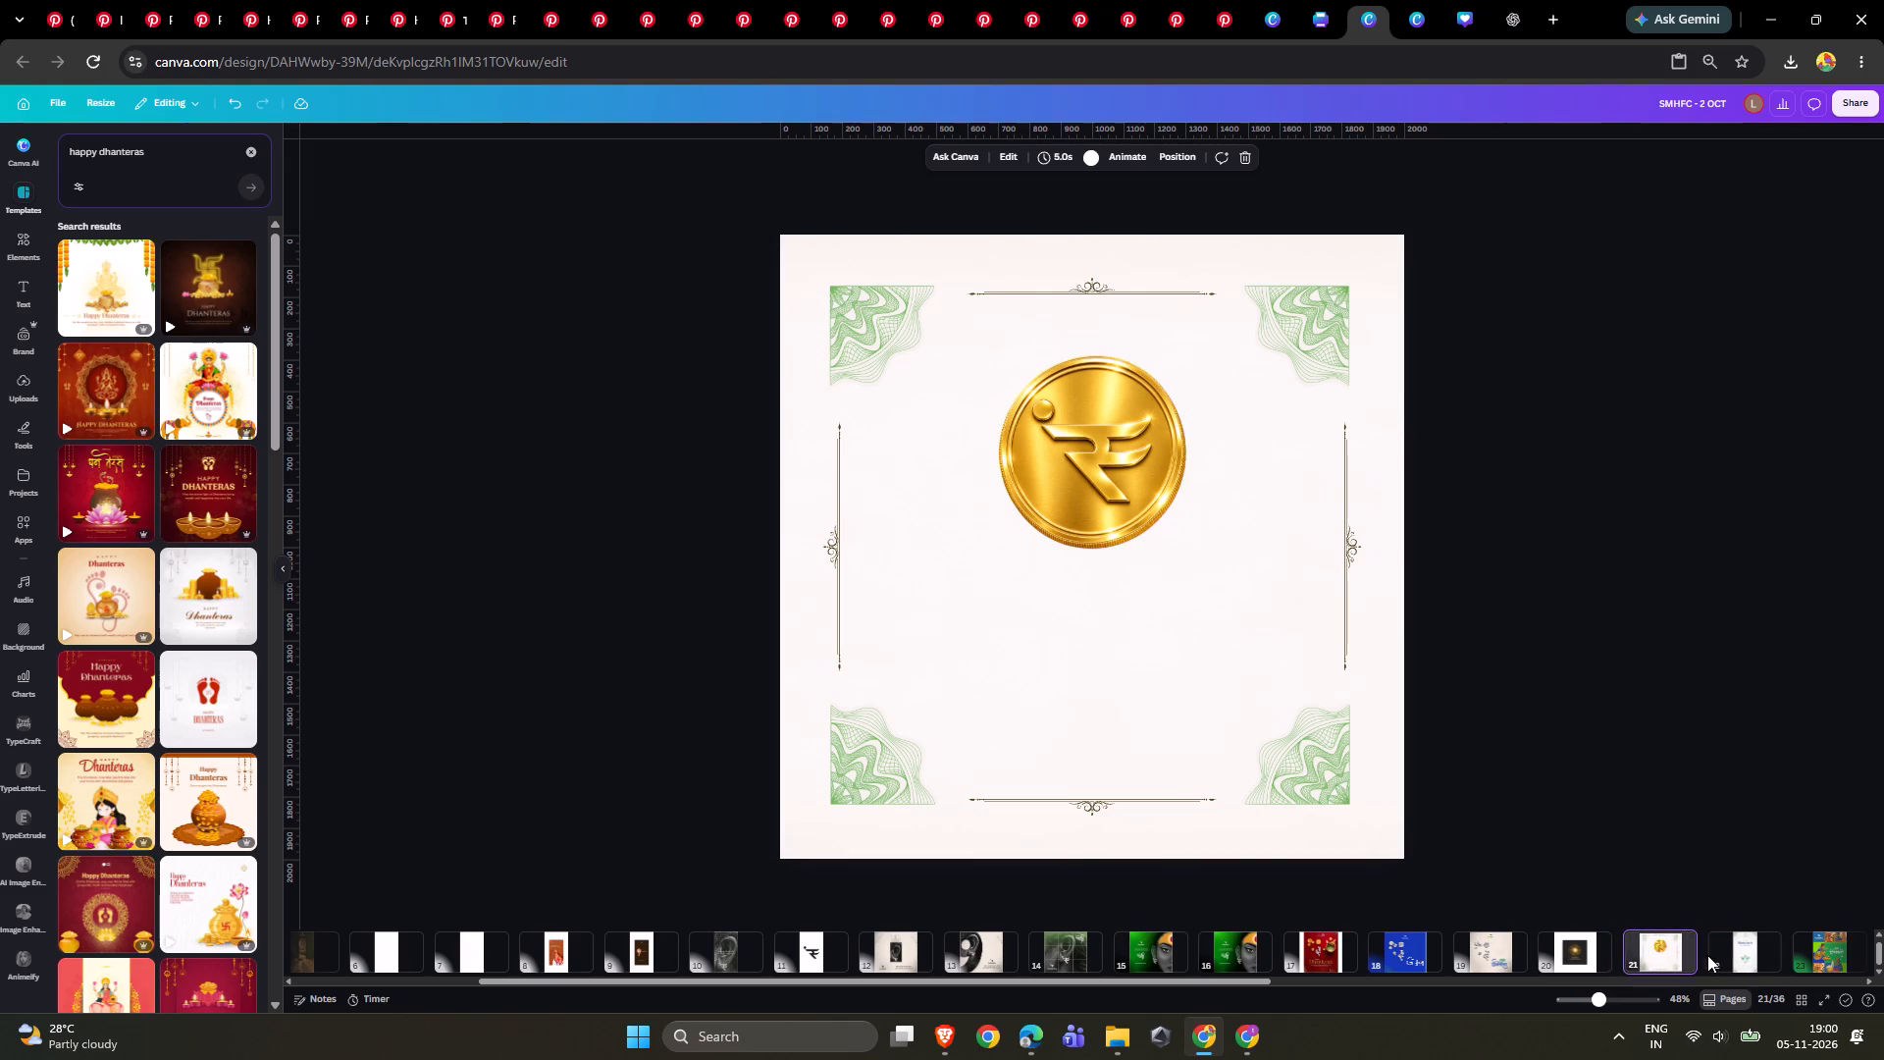
Copy the HAPPY, Navratri and tagline text from the Navratri page and paste it onto the gold coin page.
left_click(1738, 954)
left_click(1102, 375)
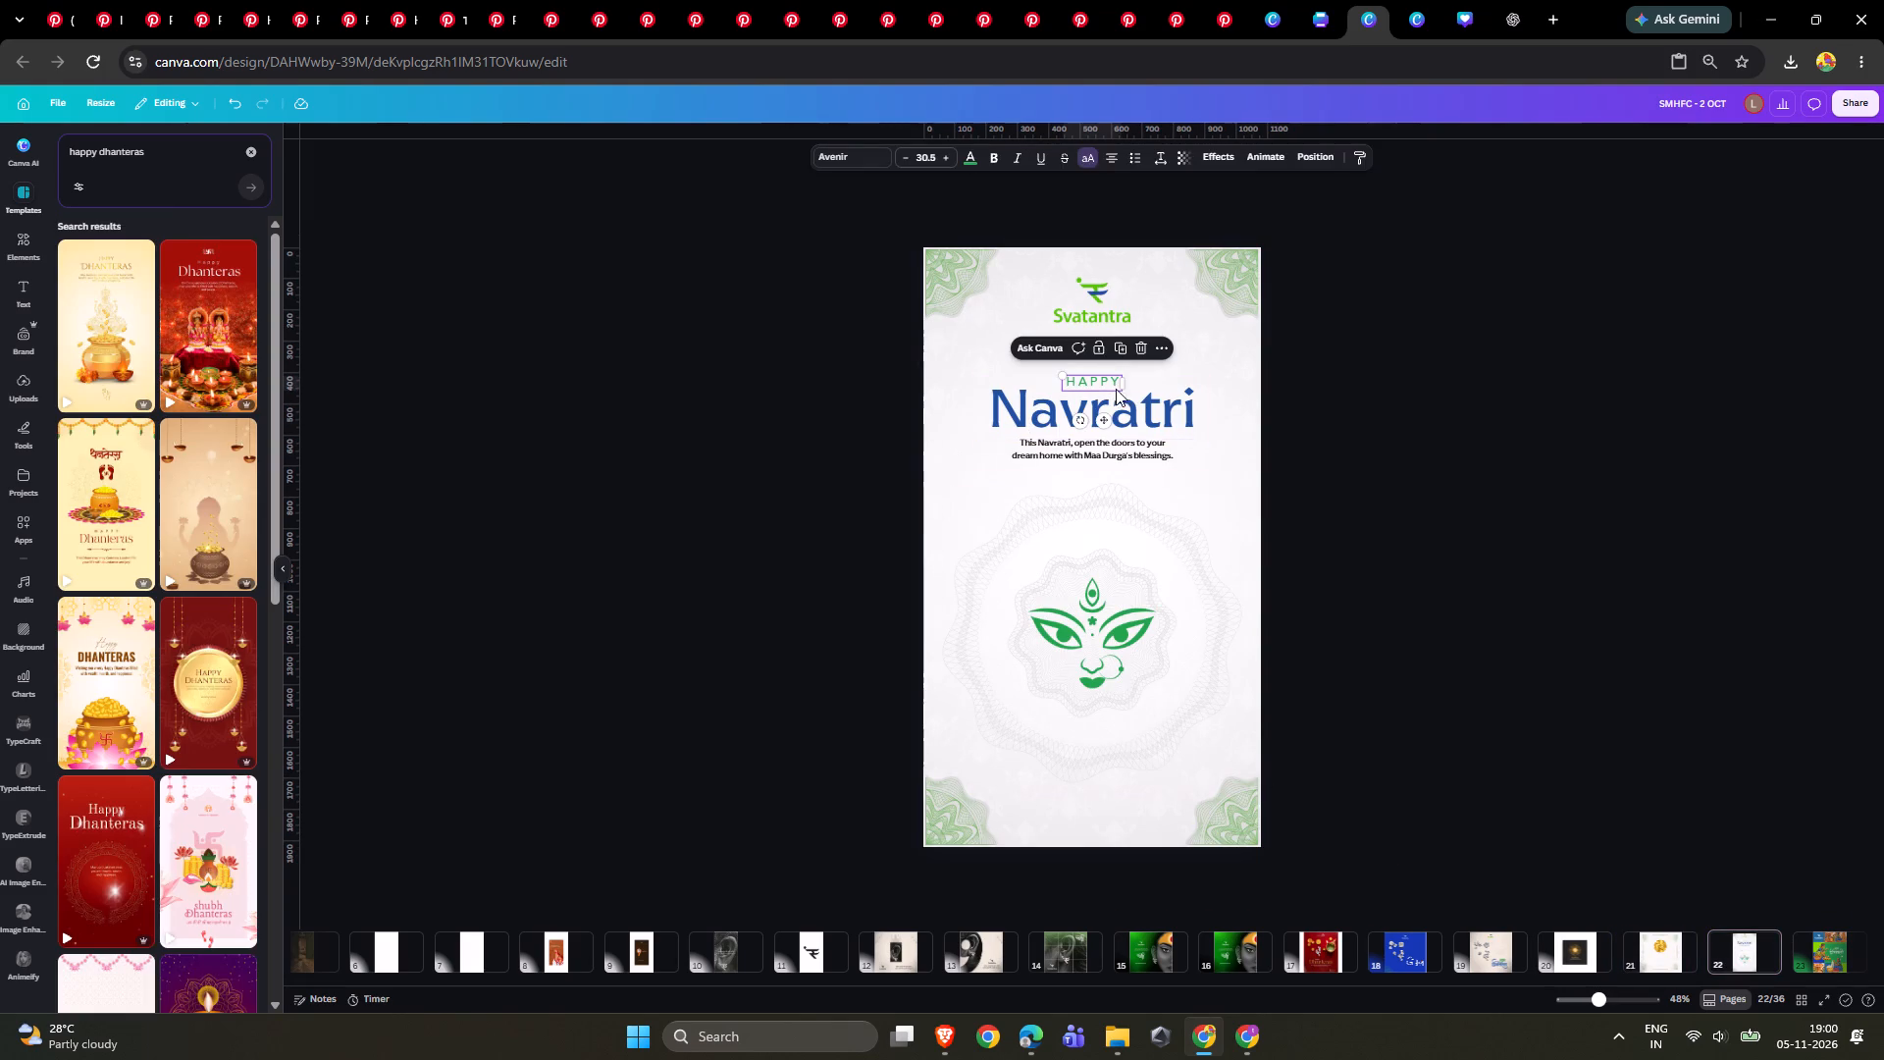
left_click(1147, 407, "shift")
left_click_drag(1439, 391, 1421, 393)
left_click(1083, 383)
left_click(1166, 405, "shift")
left_click(1156, 441, "shift")
key("ctrl+c")
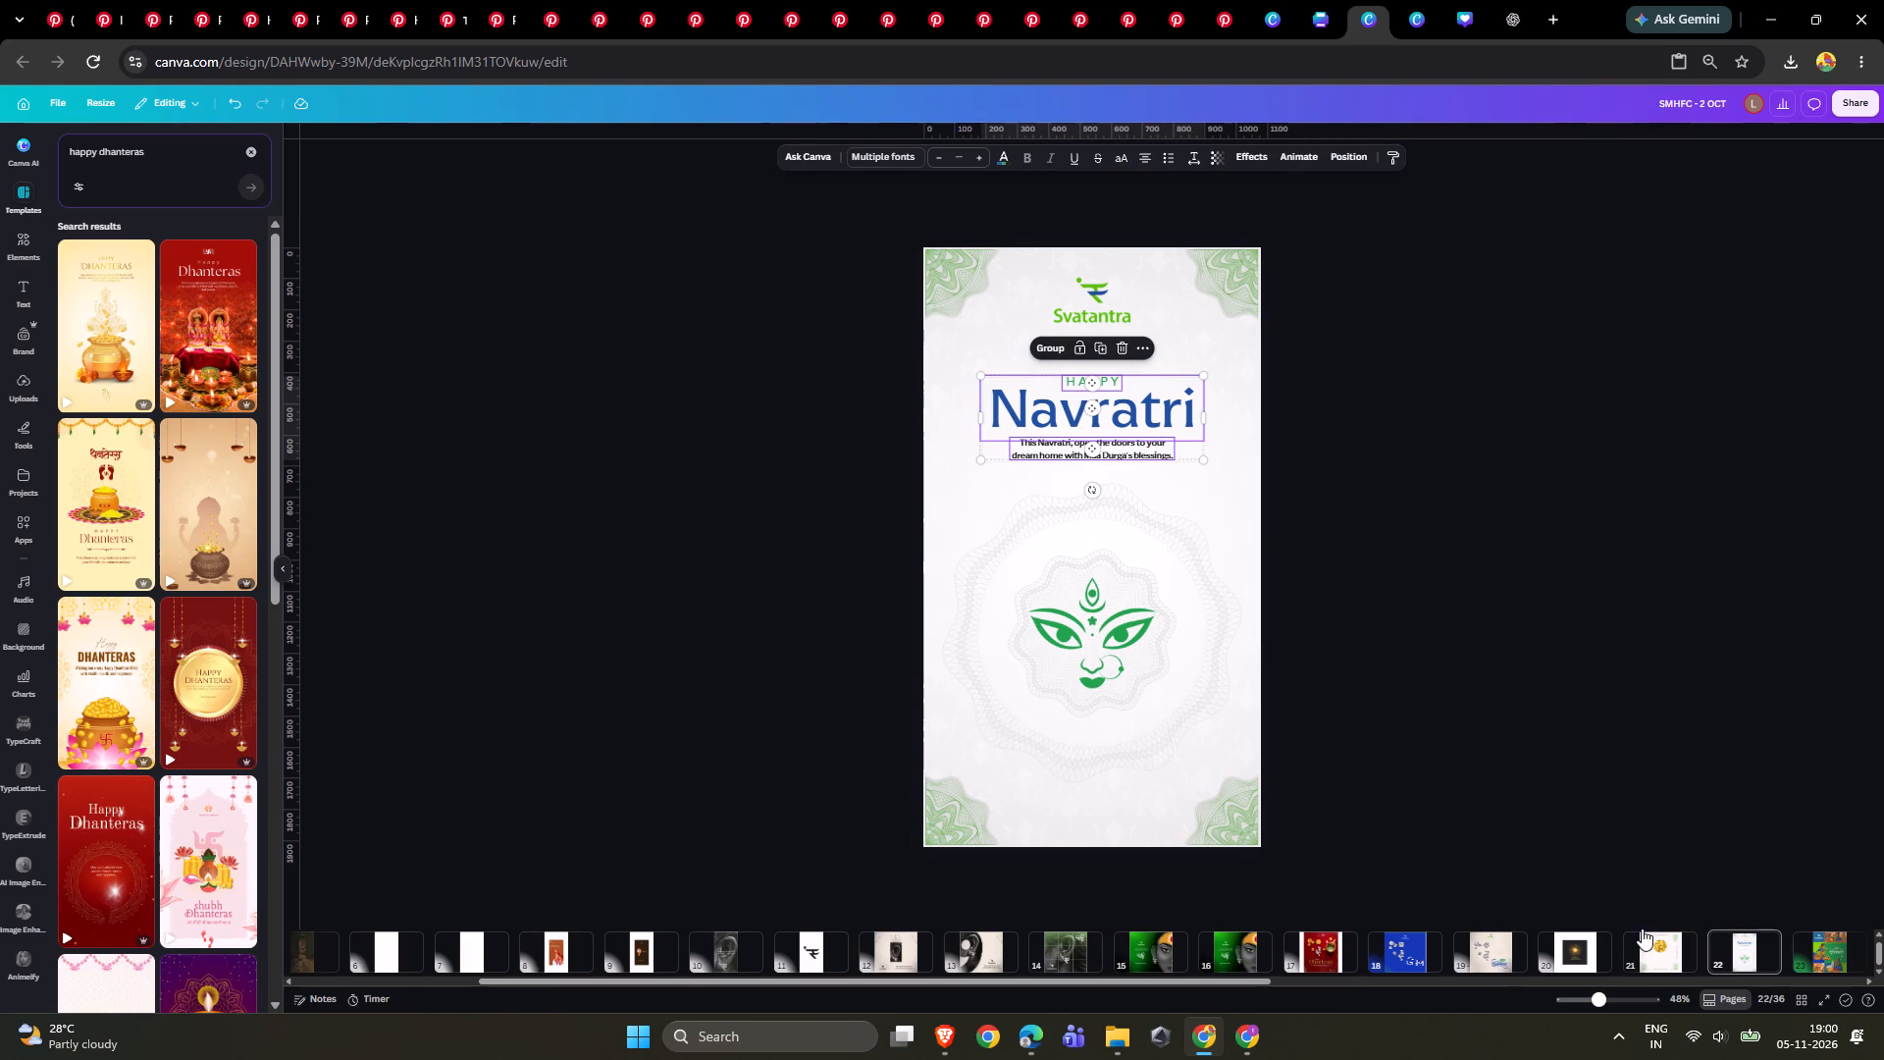
left_click(1673, 945)
key("ctrl+v")
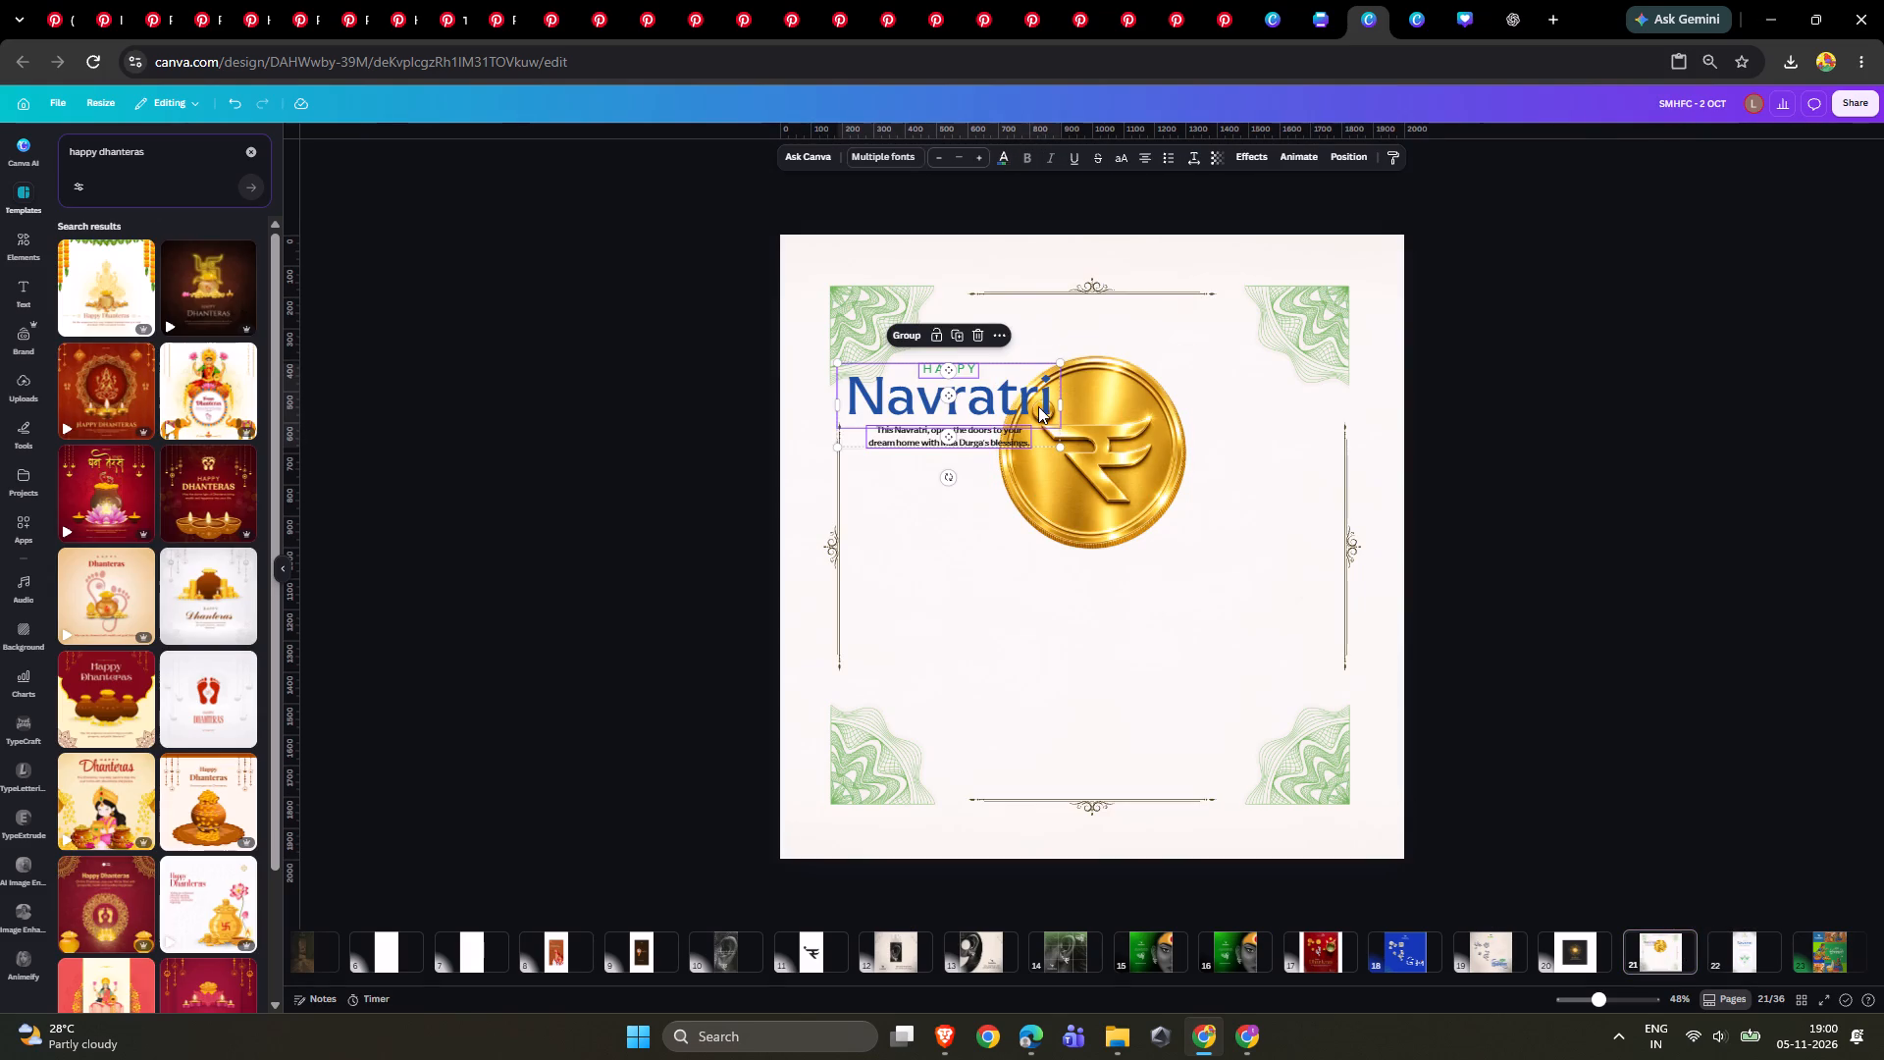
Enlarge the pasted Happy Navratri text block slightly and centre it below the gold coin, checking the layout full screen.
left_click_drag(1026, 398, 1171, 609)
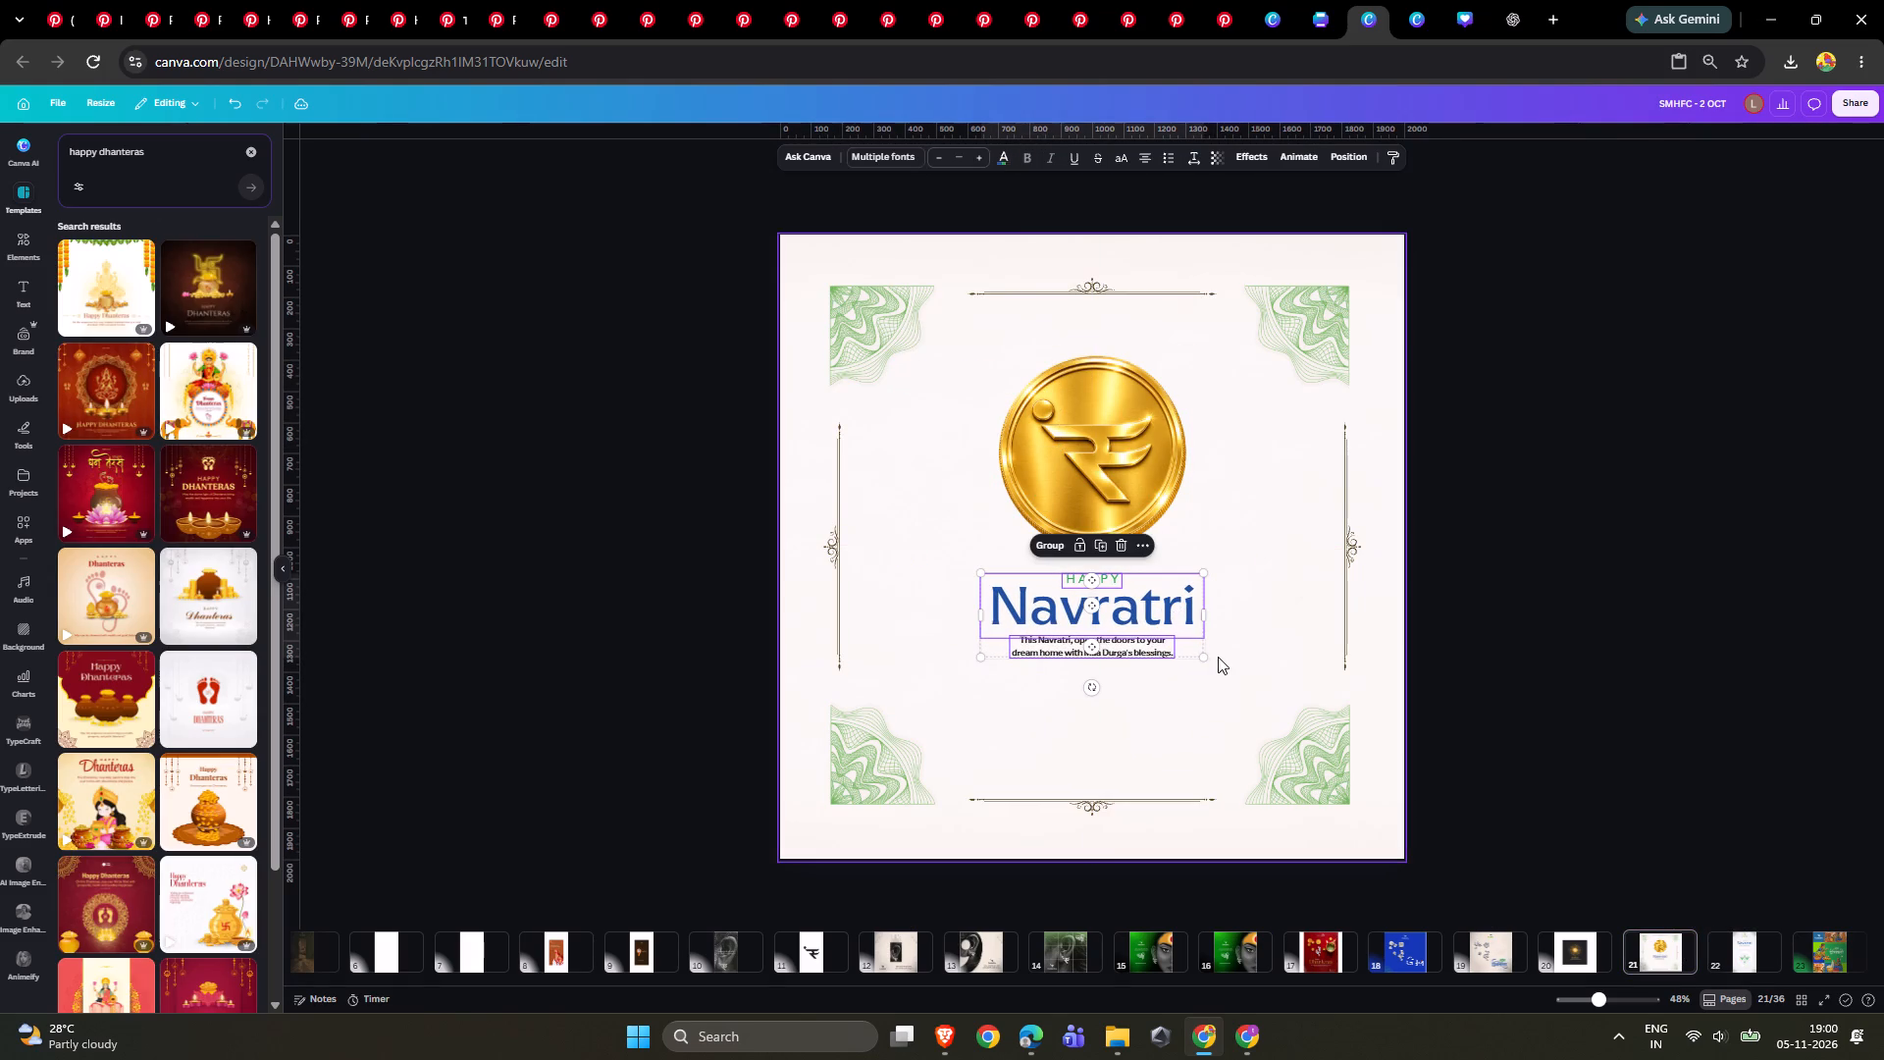
left_click_drag(1203, 654, 1258, 695)
left_click_drag(1221, 647, 1186, 665)
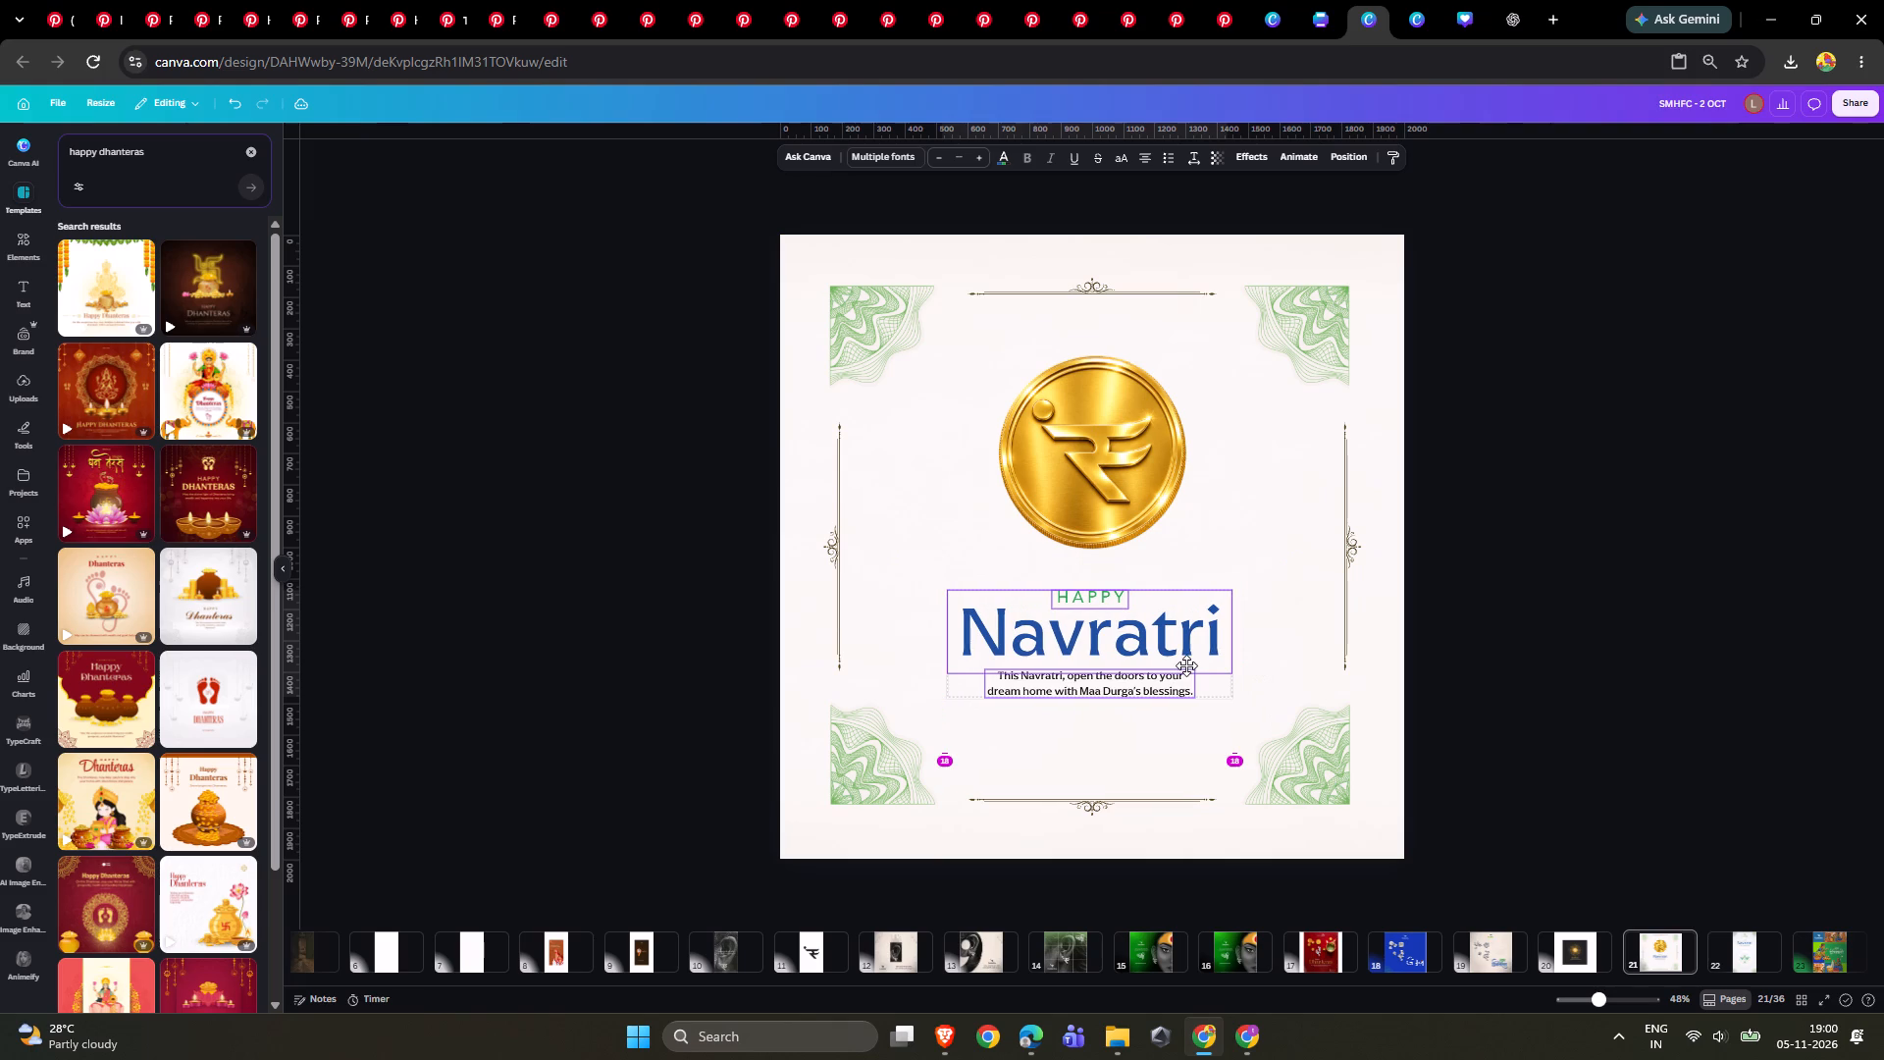
left_click_drag(1186, 665, 1187, 671)
left_click_drag(1231, 707, 1203, 694)
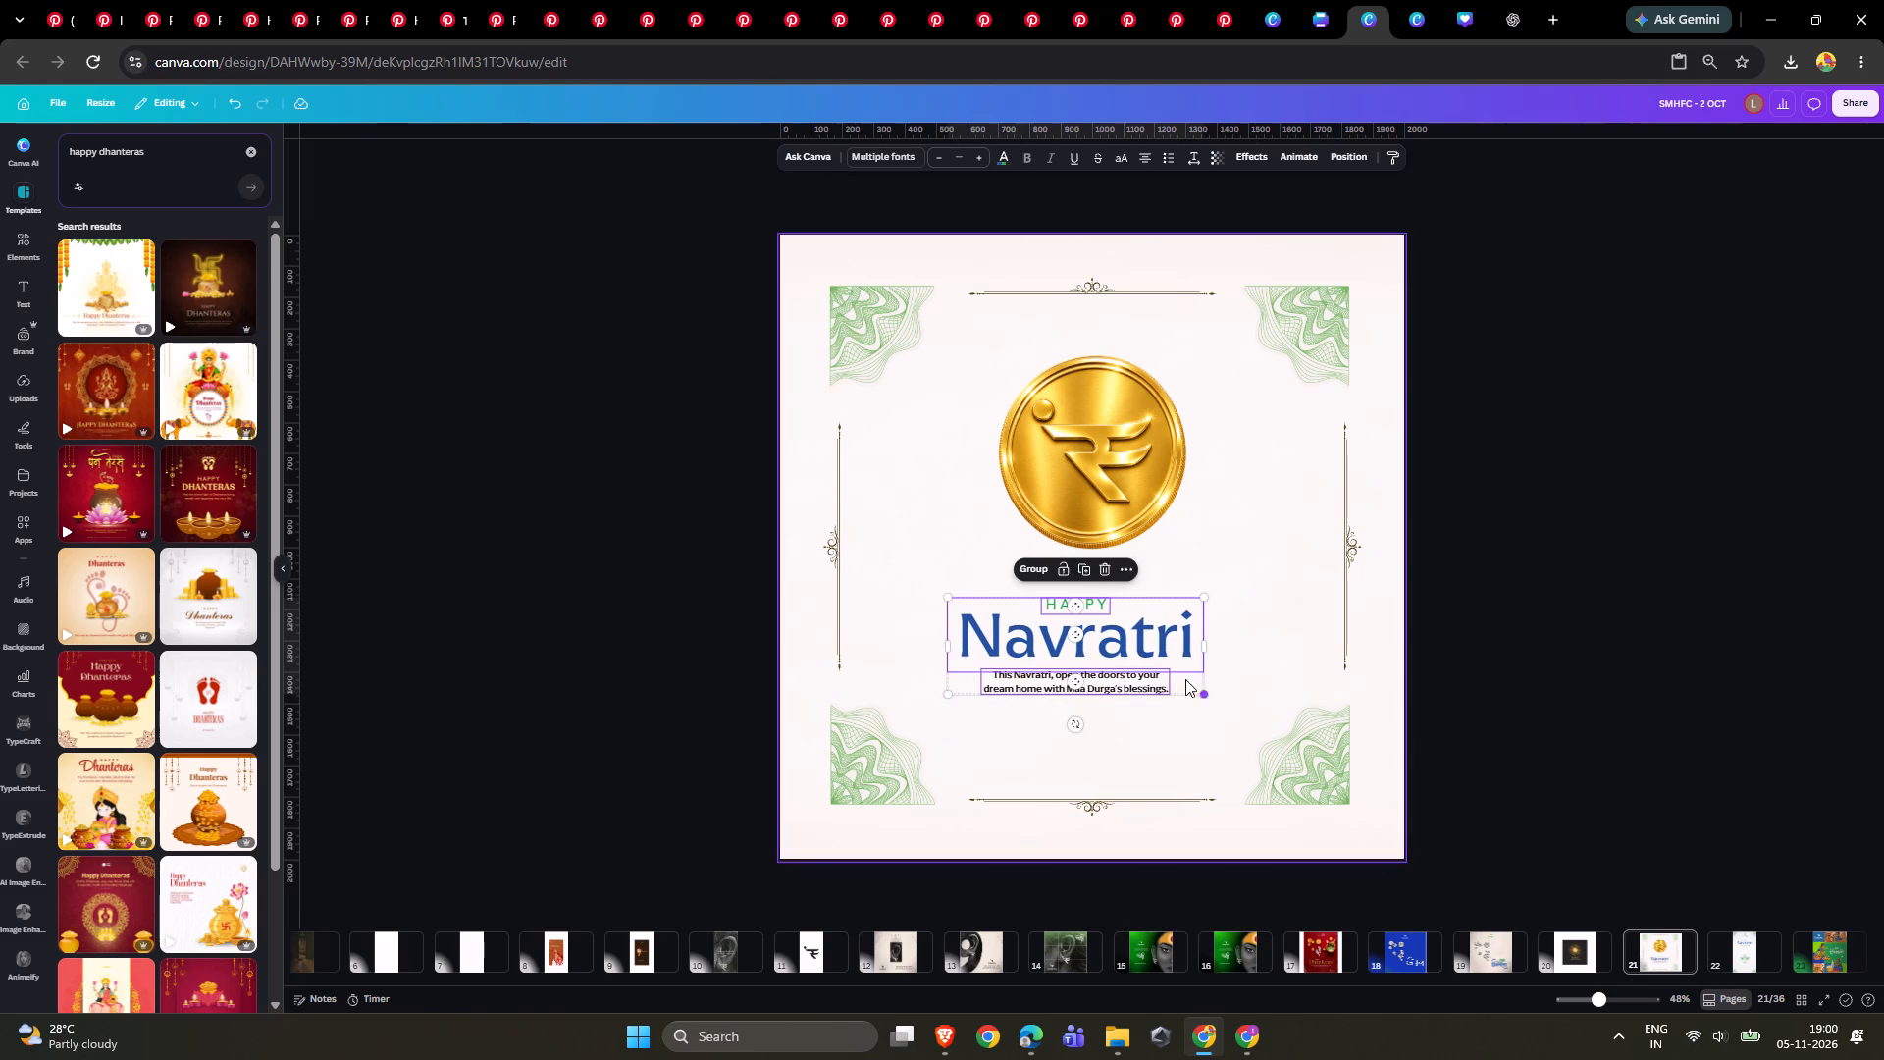
left_click_drag(1147, 660, 1164, 663)
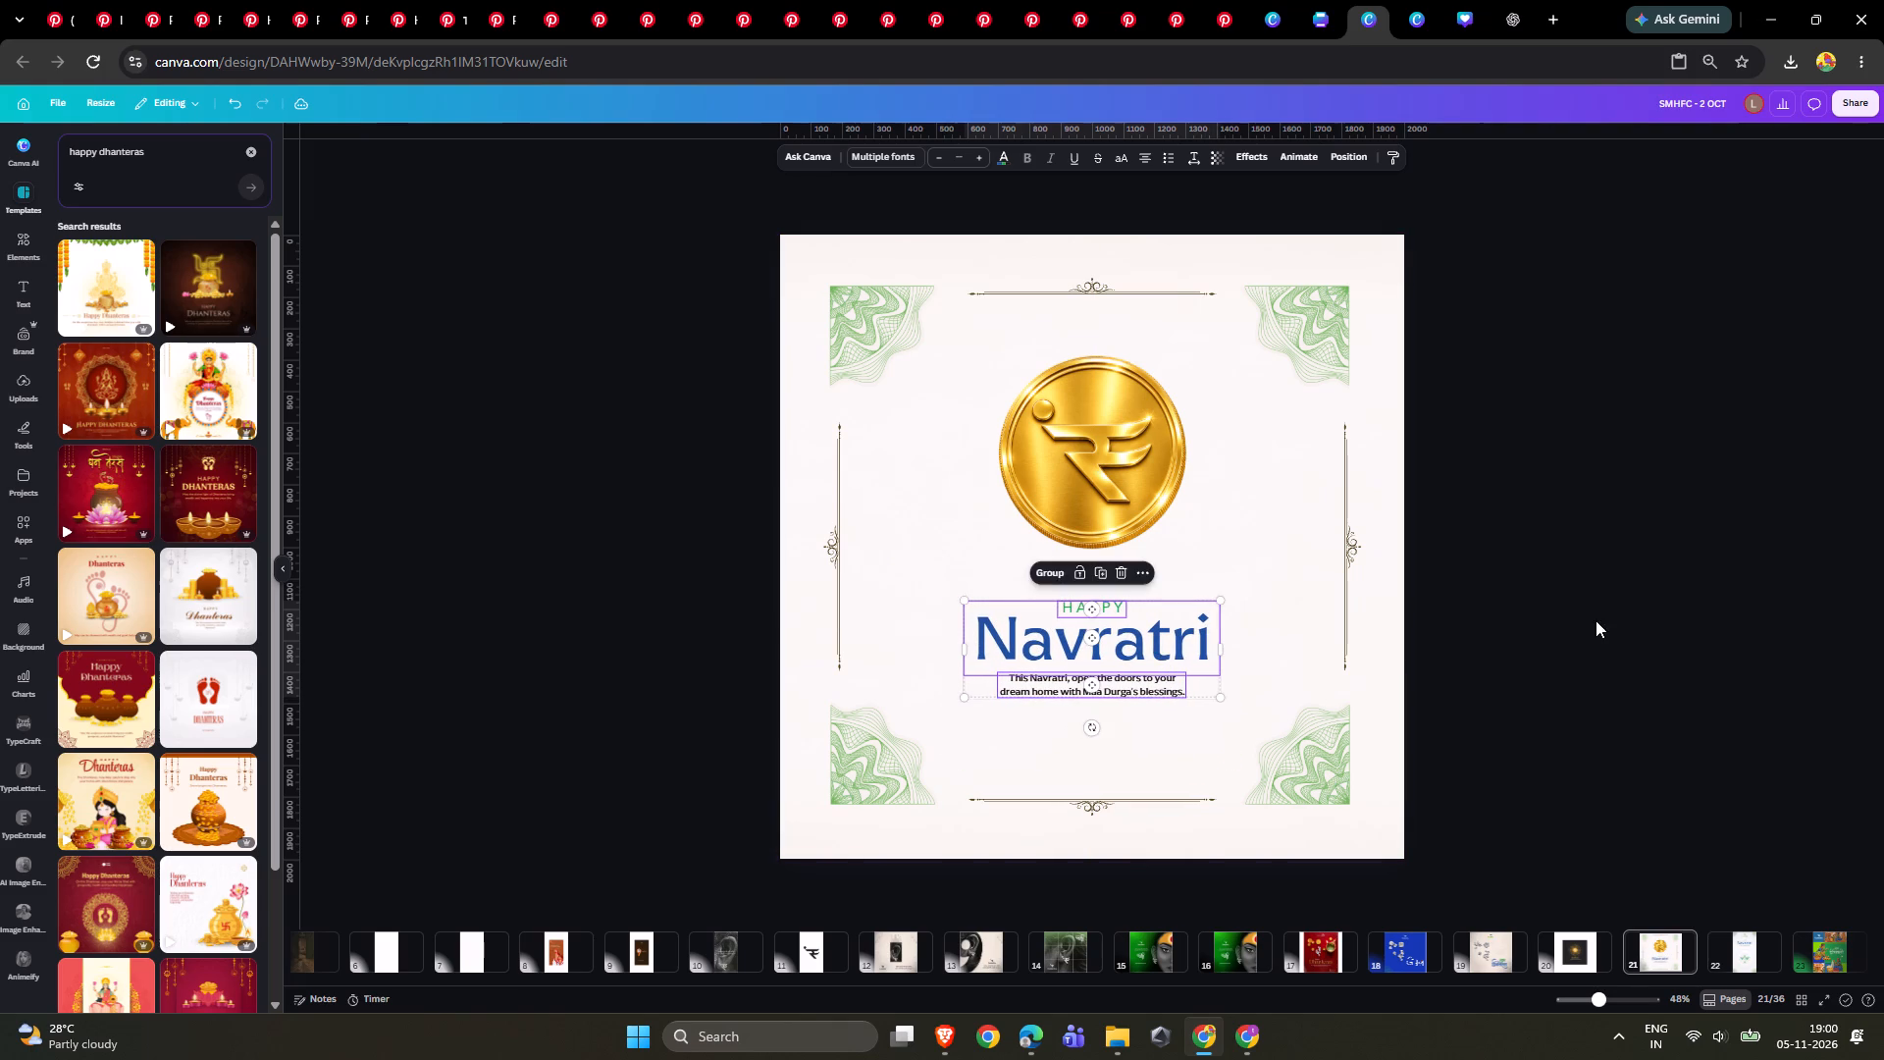
double_click(1684, 581)
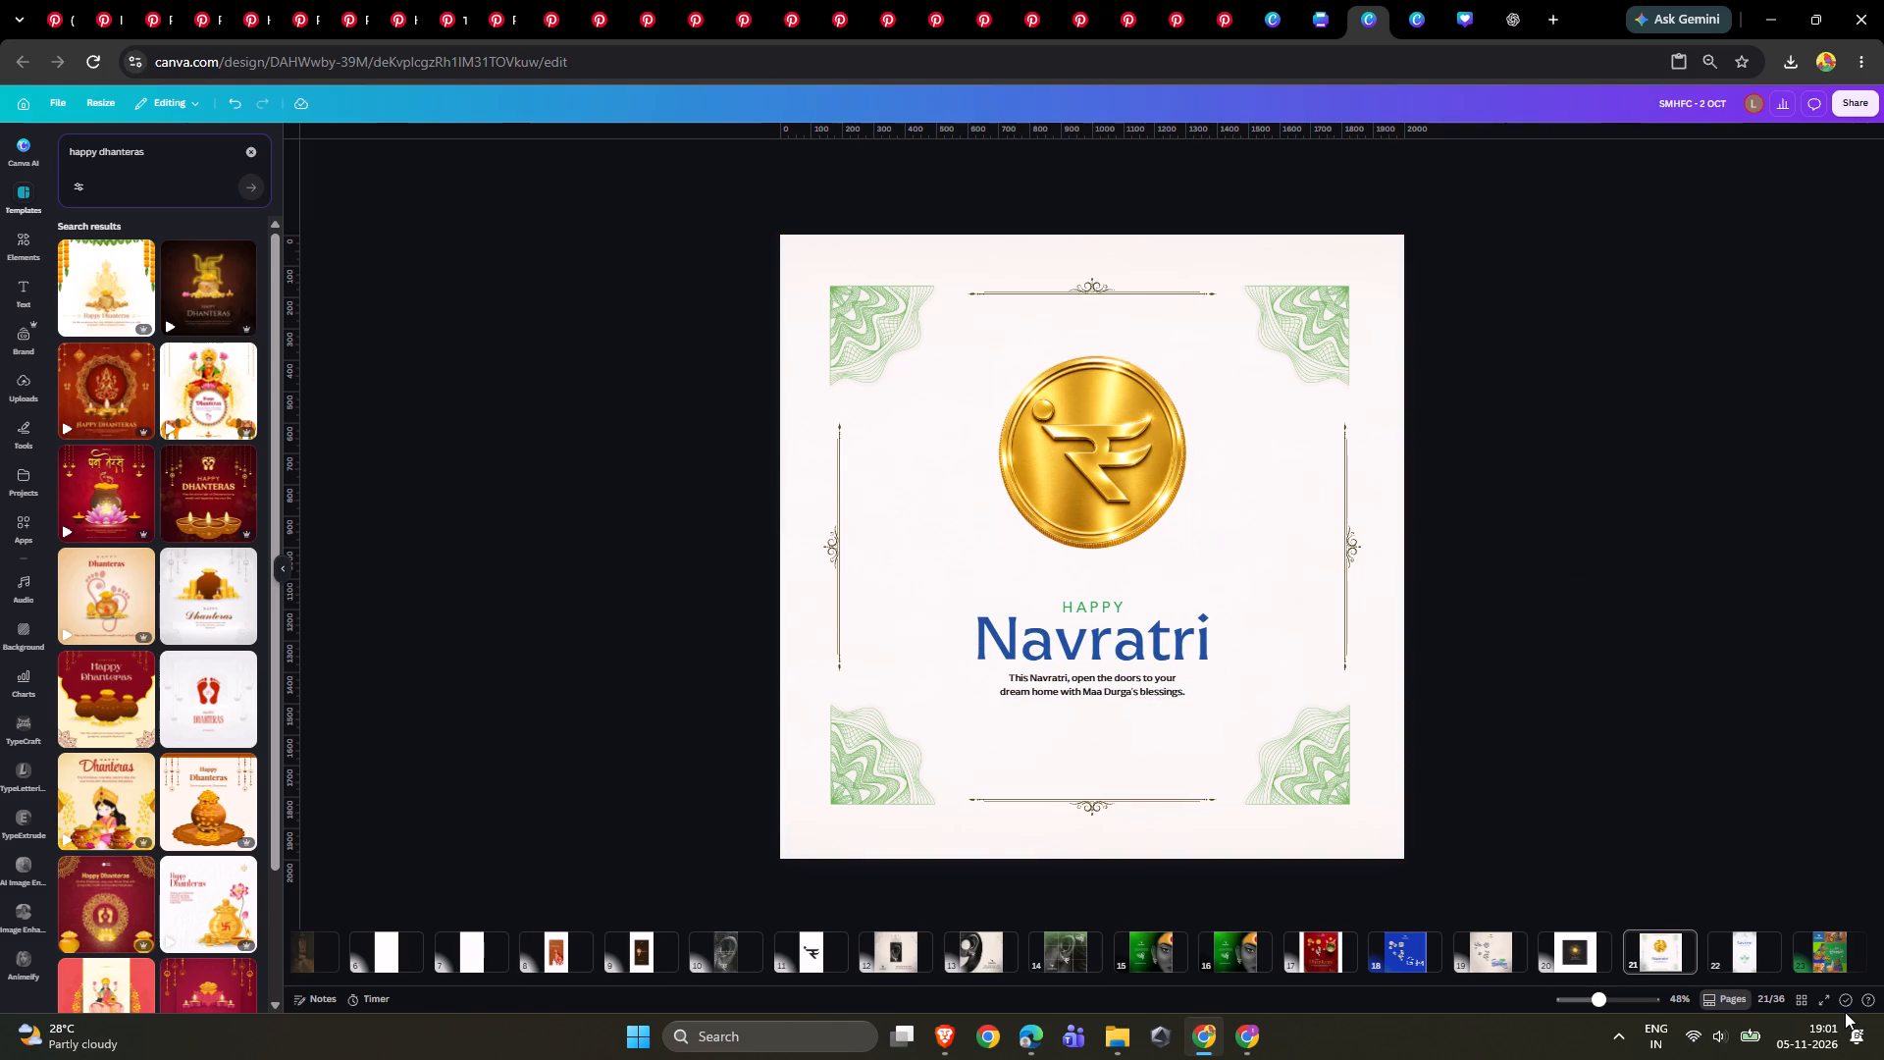
left_click(1823, 997)
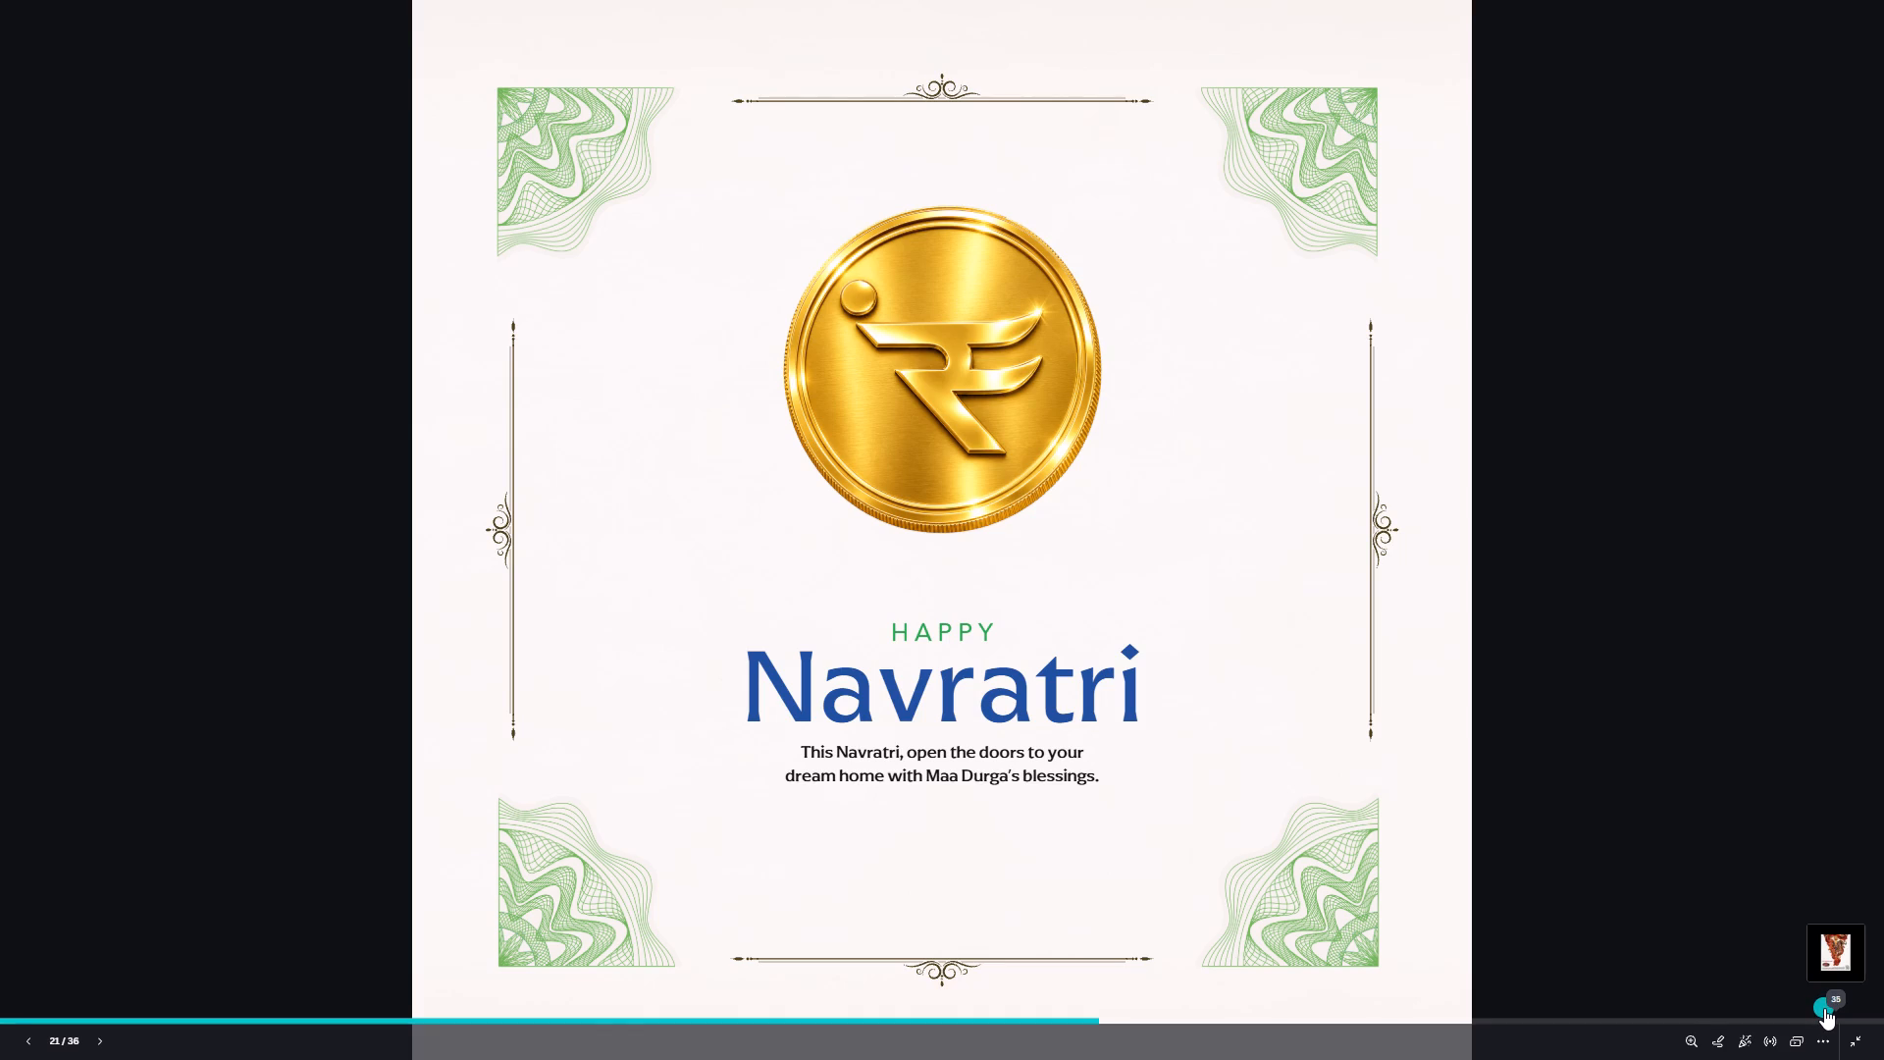
key("Escape")
Delete the blue Navratri heading, keeping the HAPPY text and the tagline.
left_click(1159, 652)
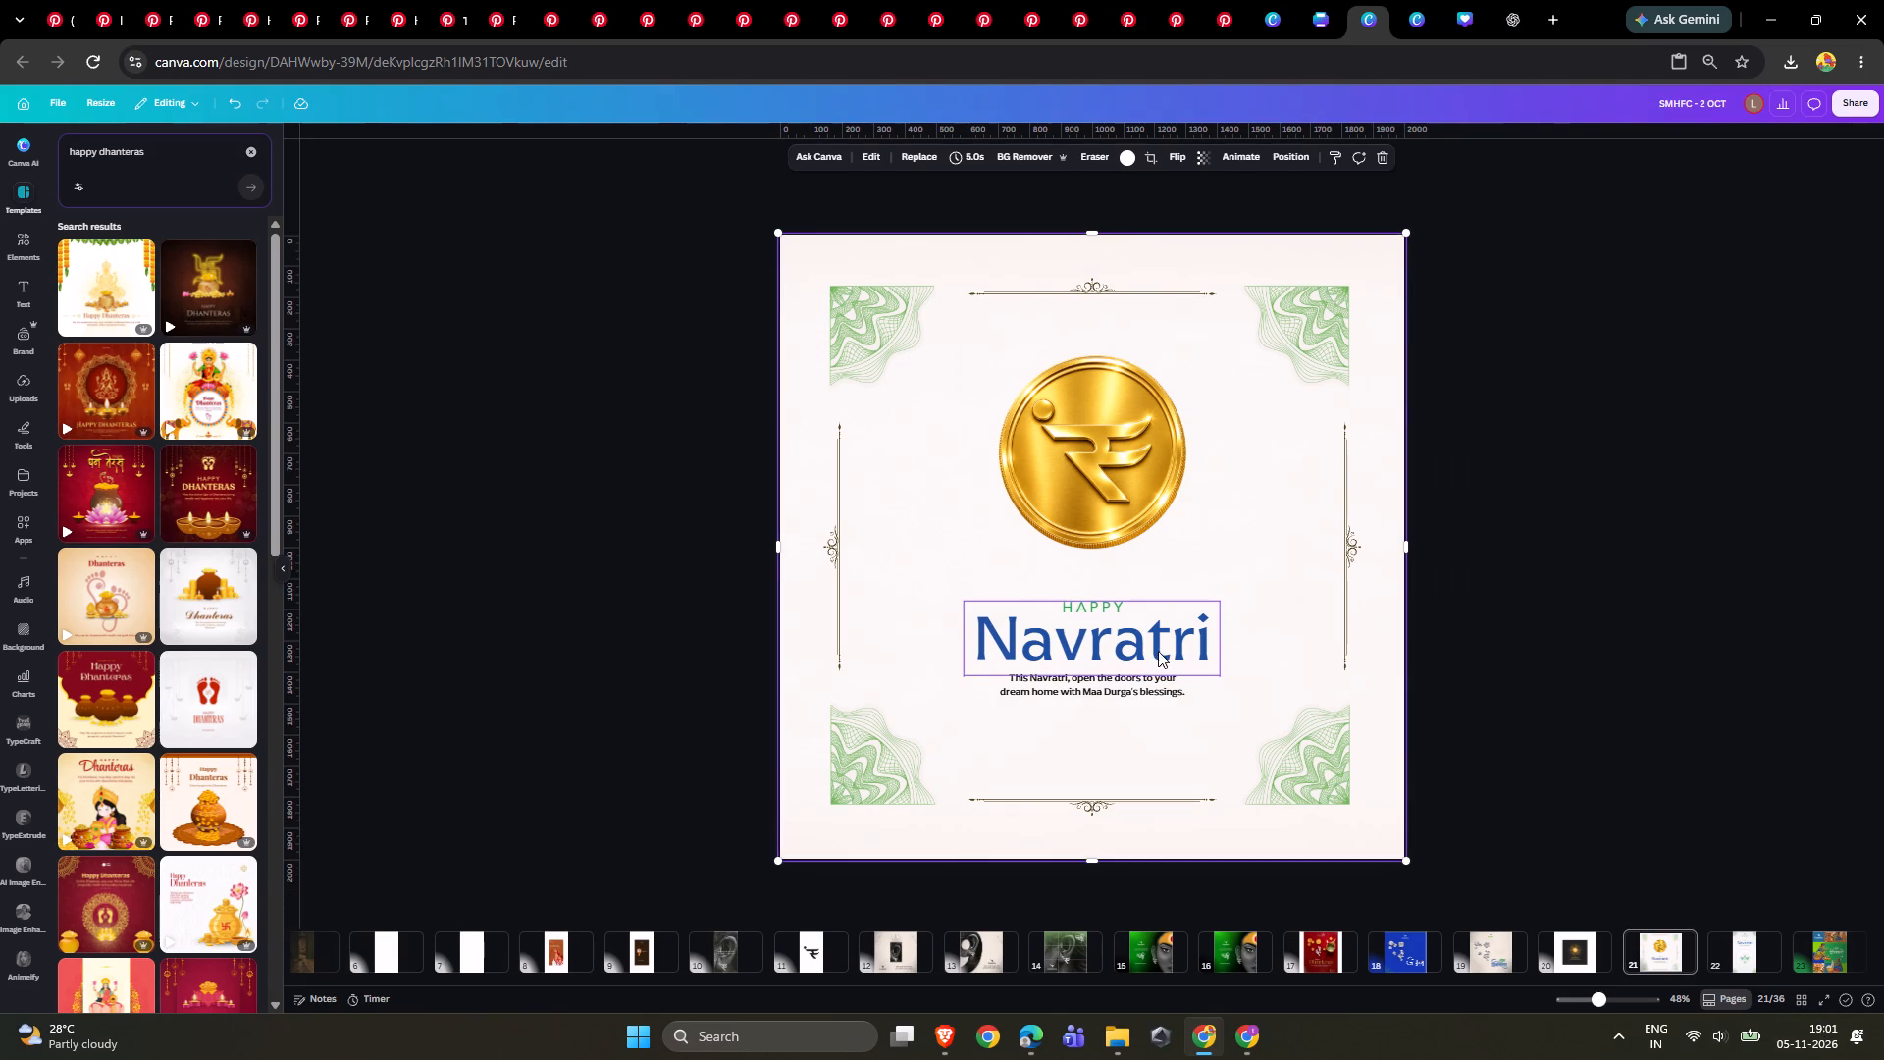
left_click(1146, 575)
left_click(1119, 676)
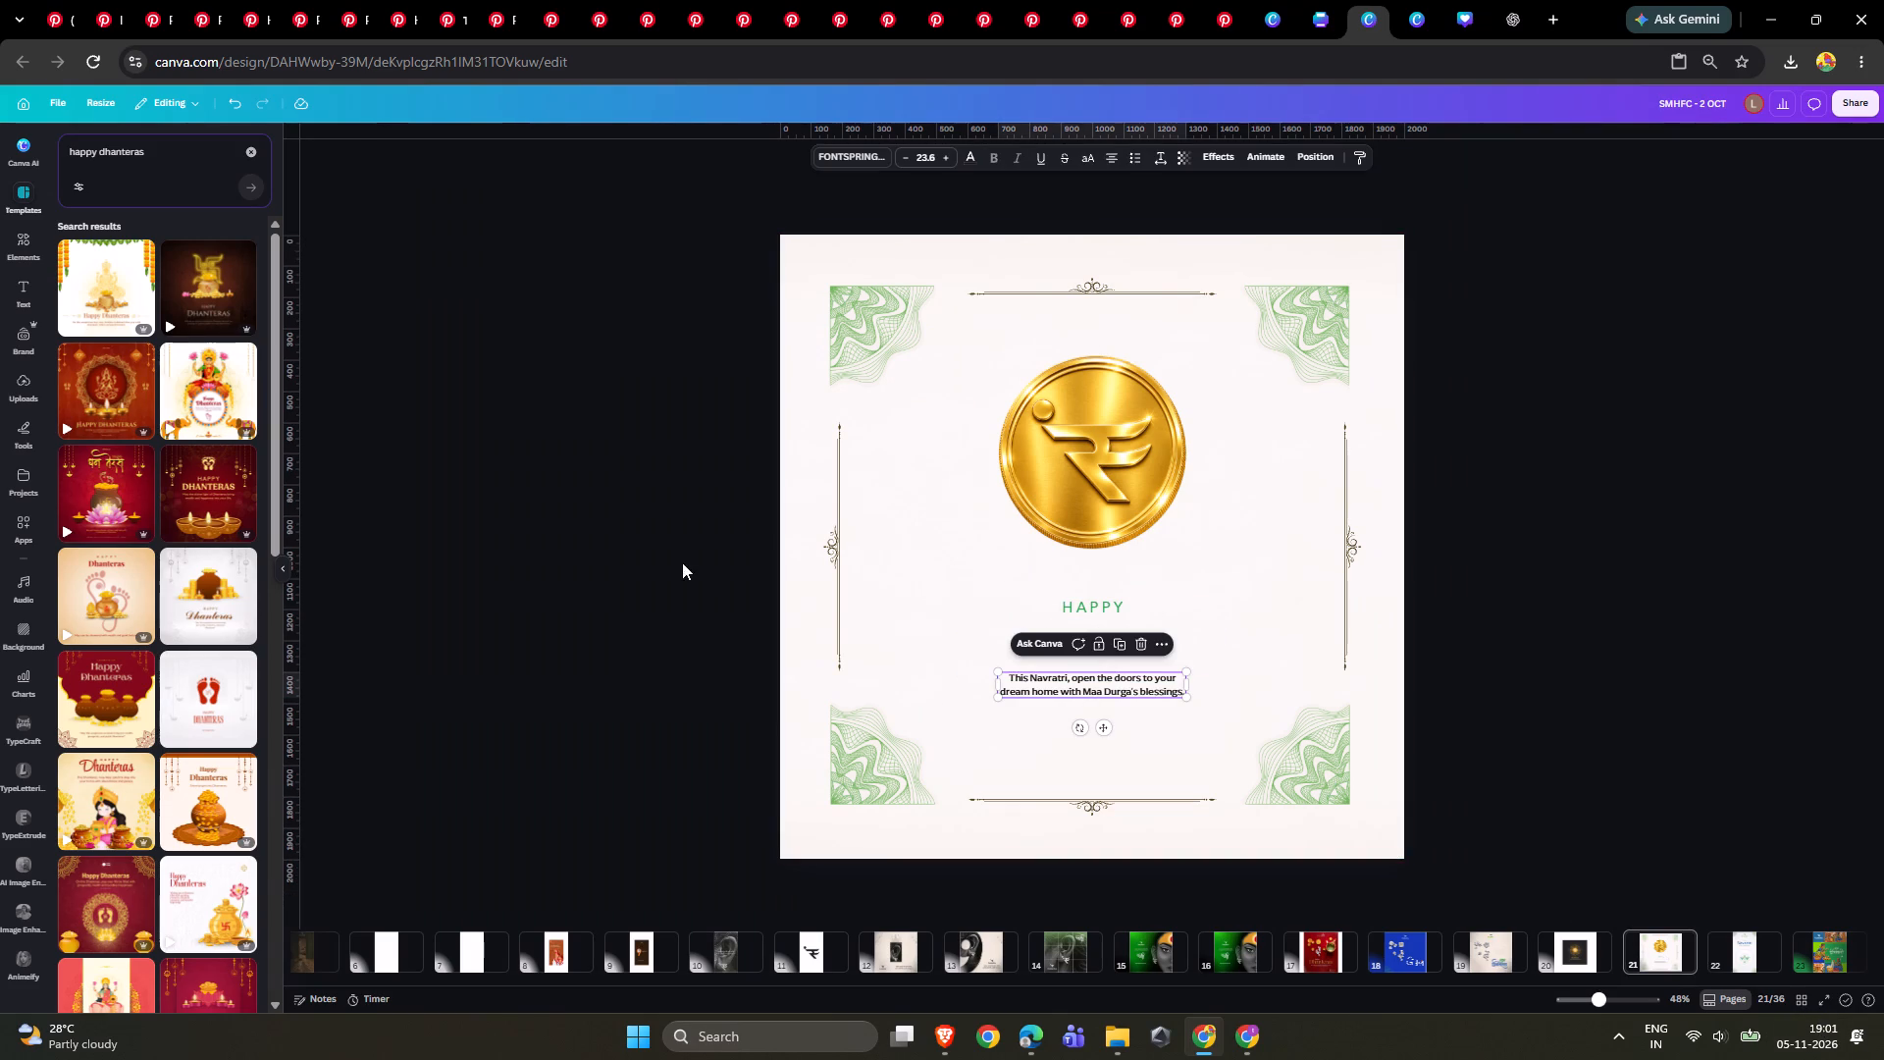
left_click(612, 562)
Insert the Hindi धनतेरस lettering graphic and recolour its orange and yellow parts in the SMHFC brand blue.
left_click(6, 295)
left_click(29, 244)
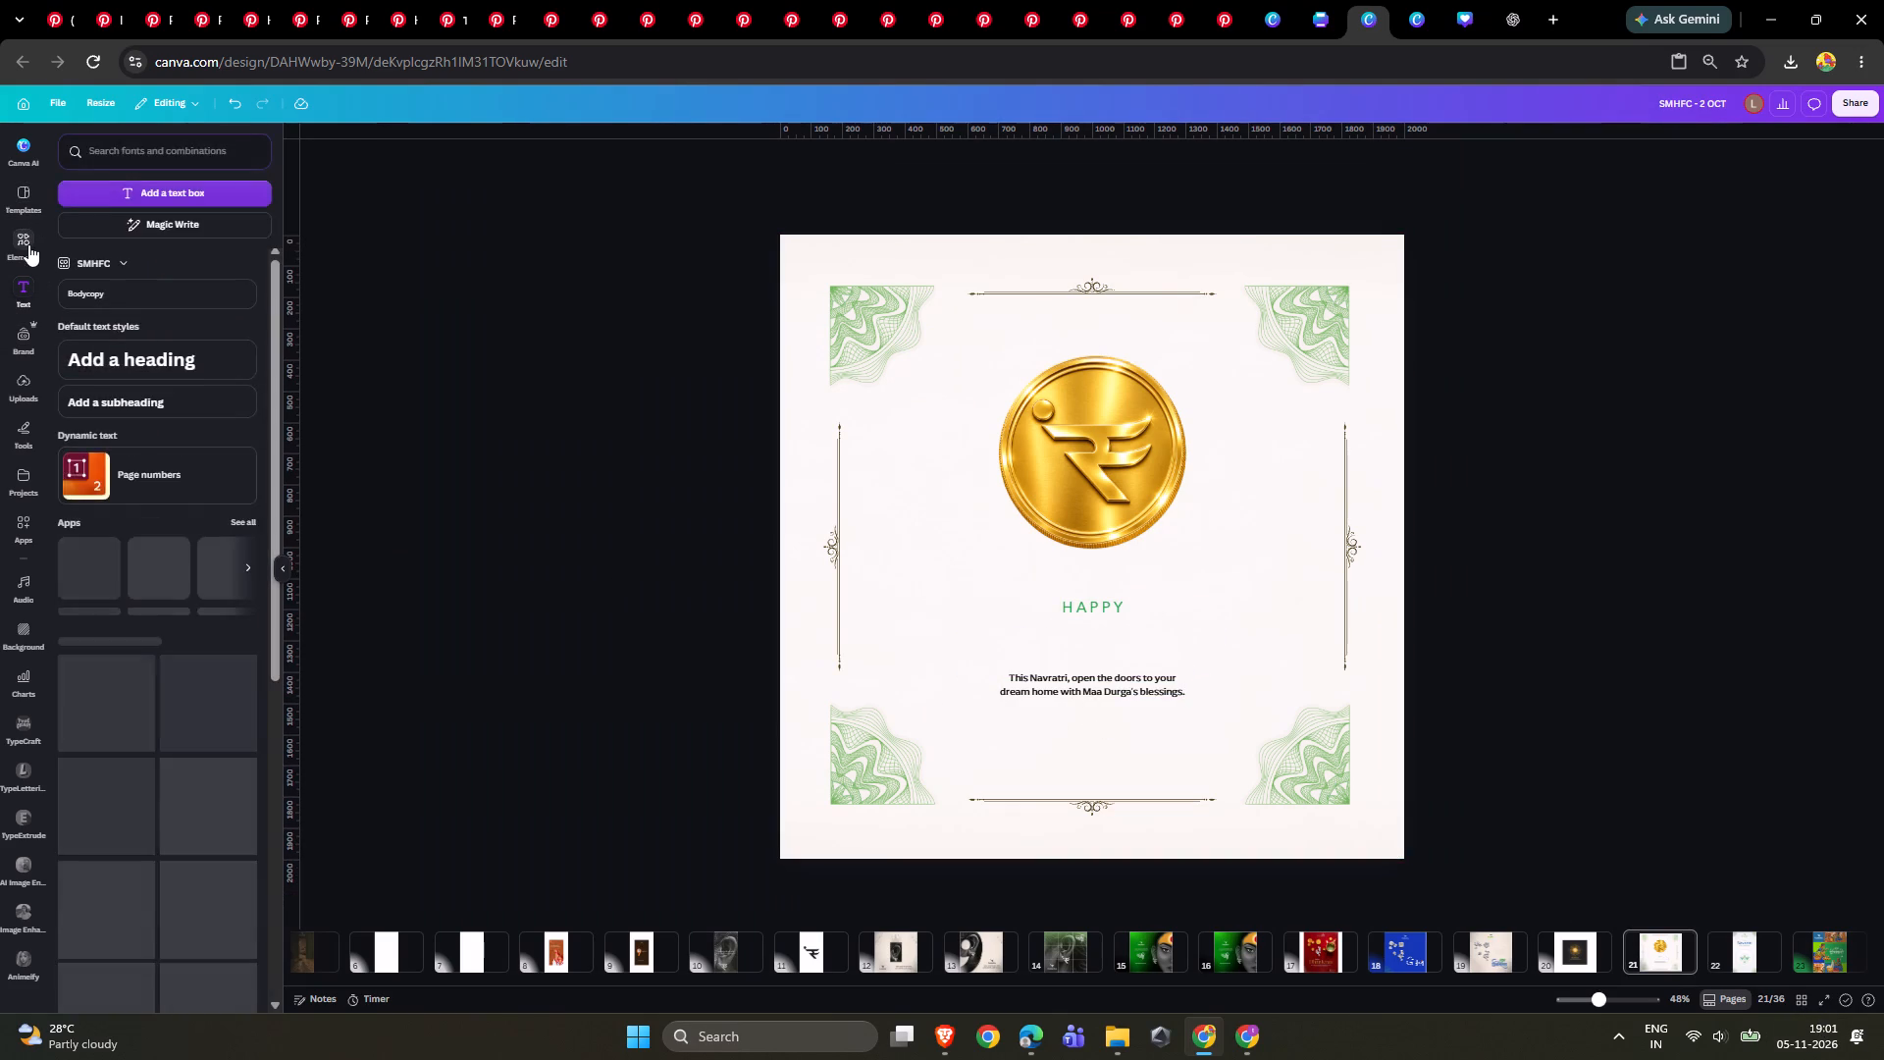
left_click(221, 306)
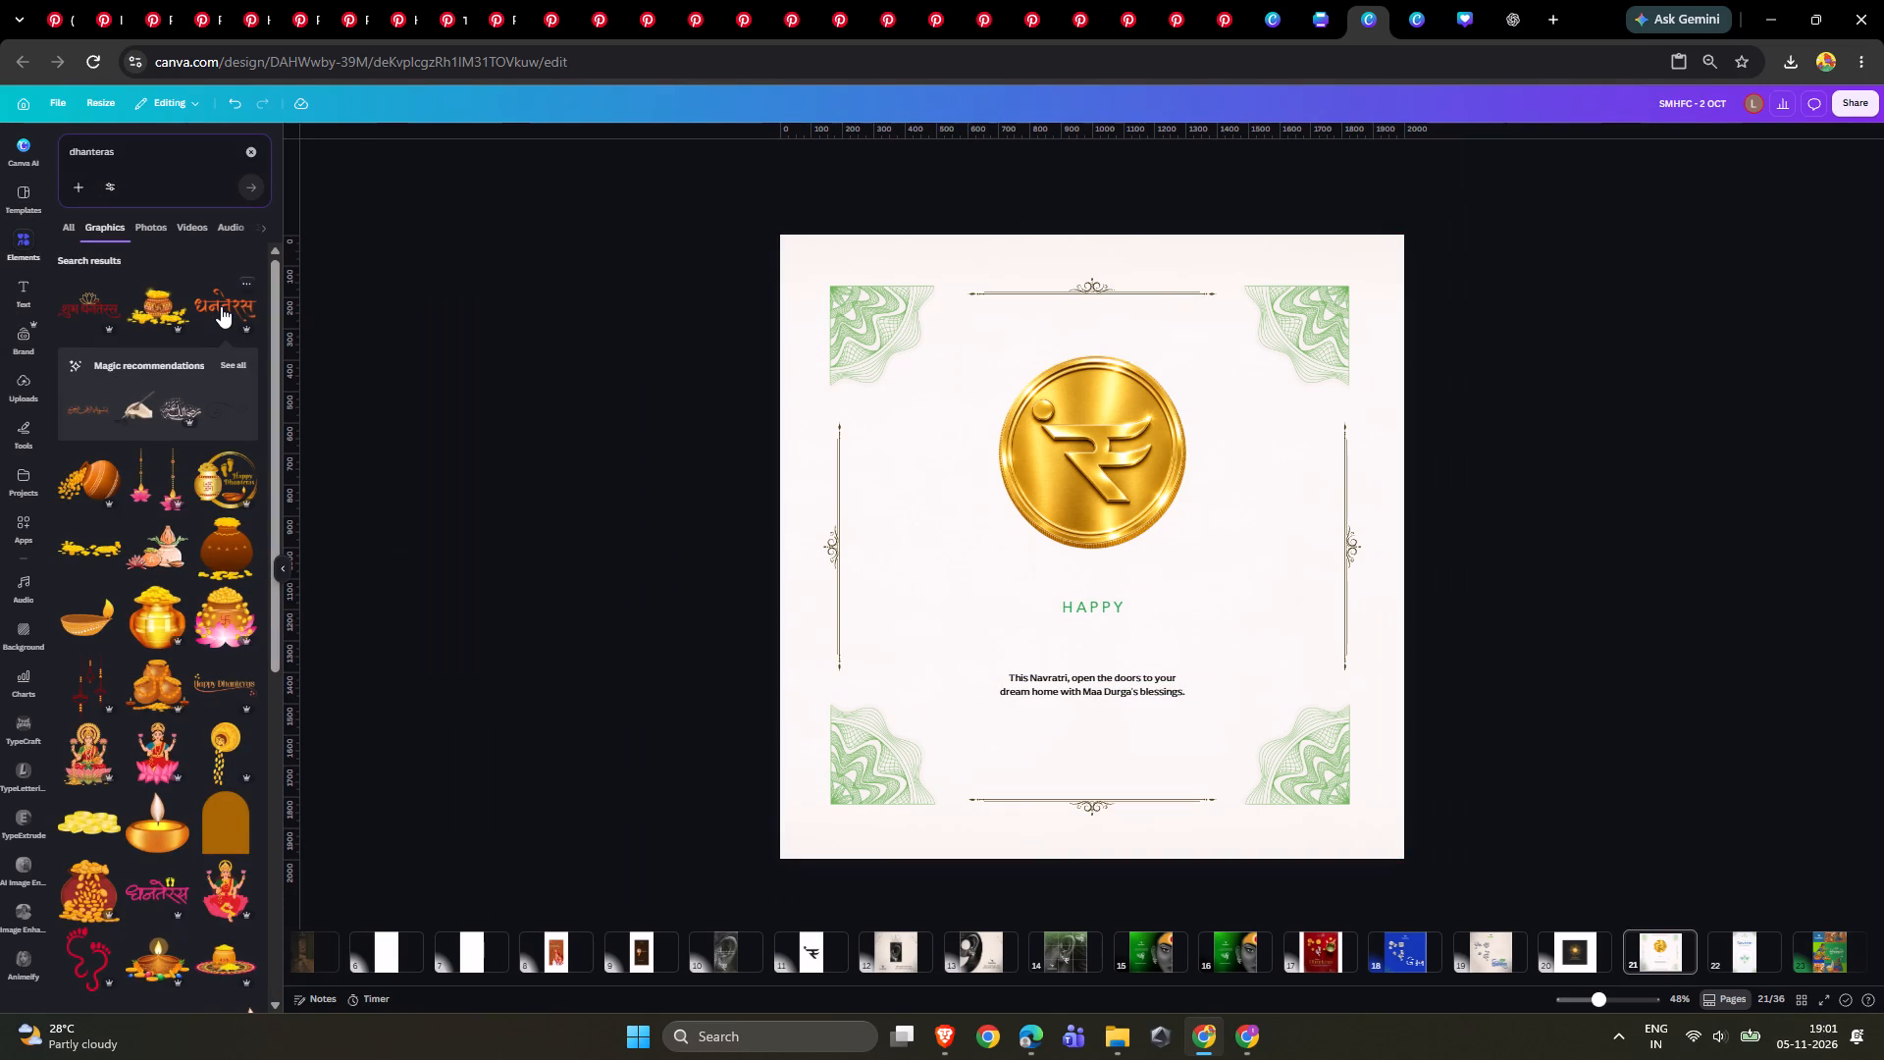
left_click(1013, 152)
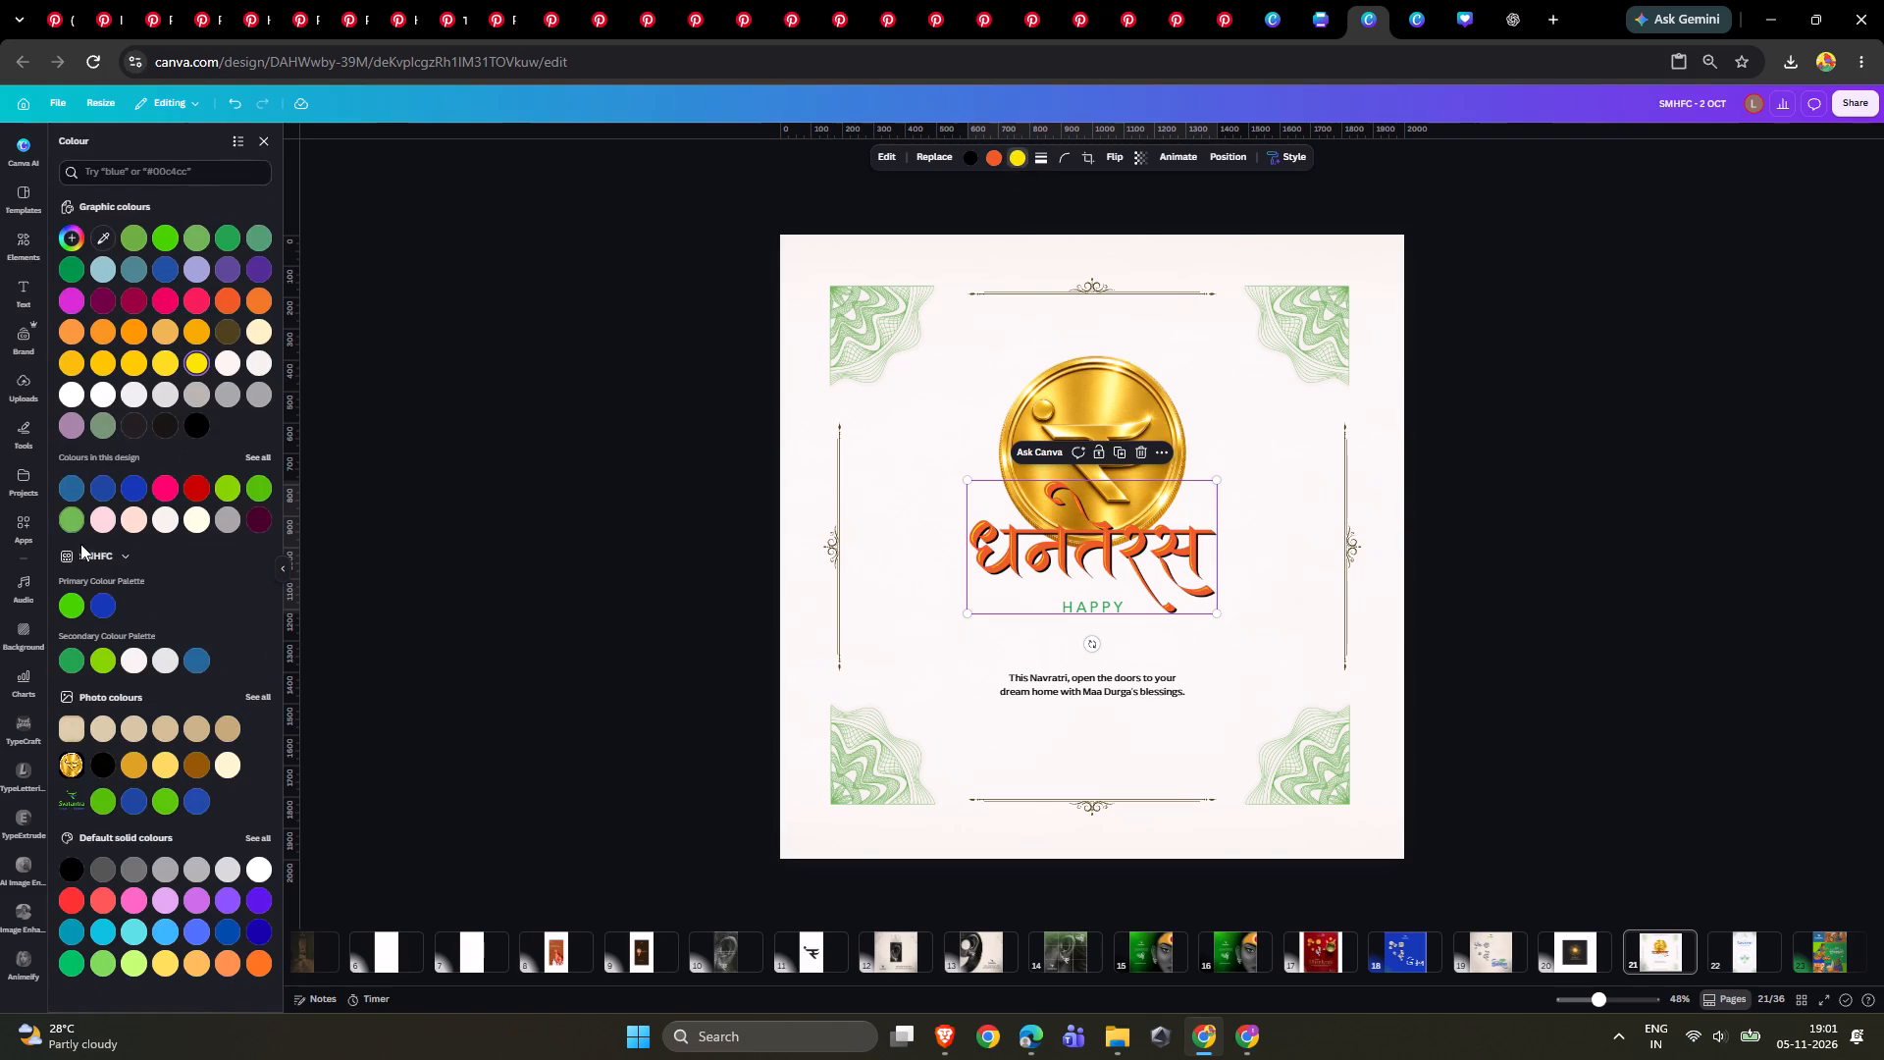
left_click(96, 614)
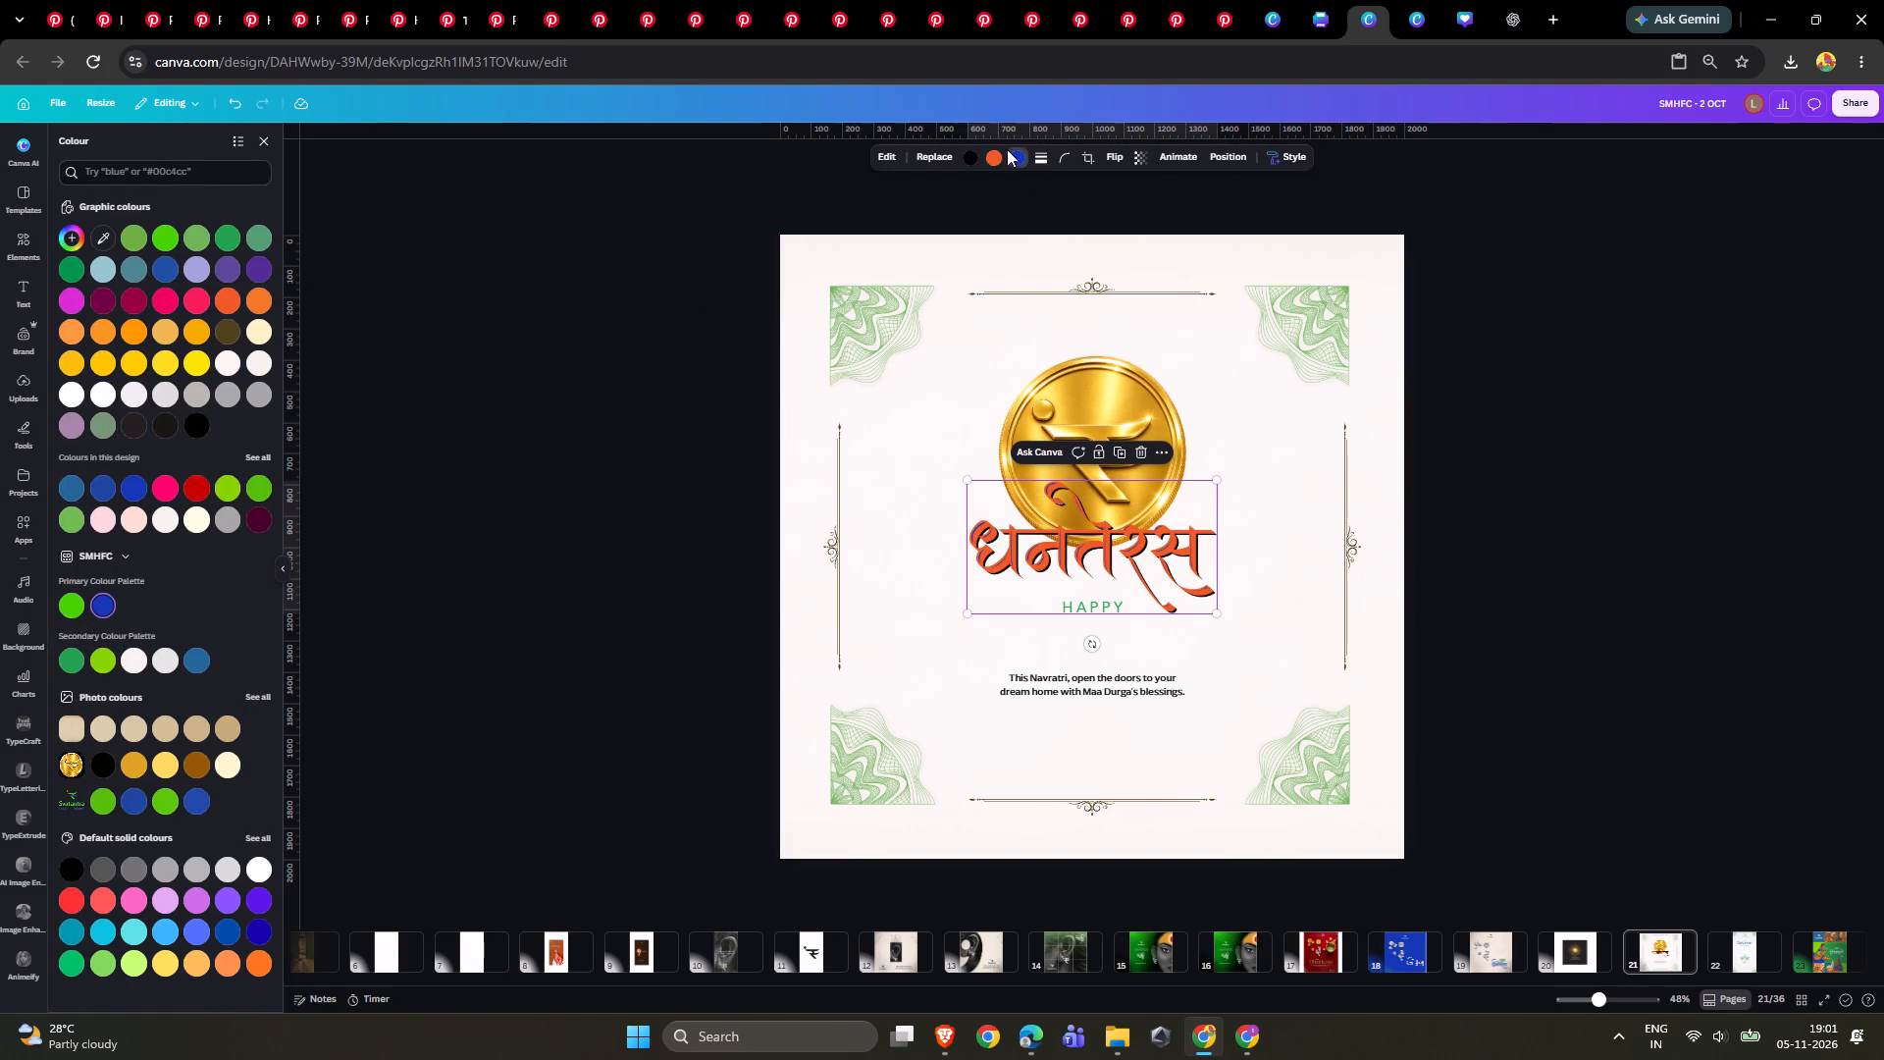
left_click(1001, 152)
left_click(100, 609)
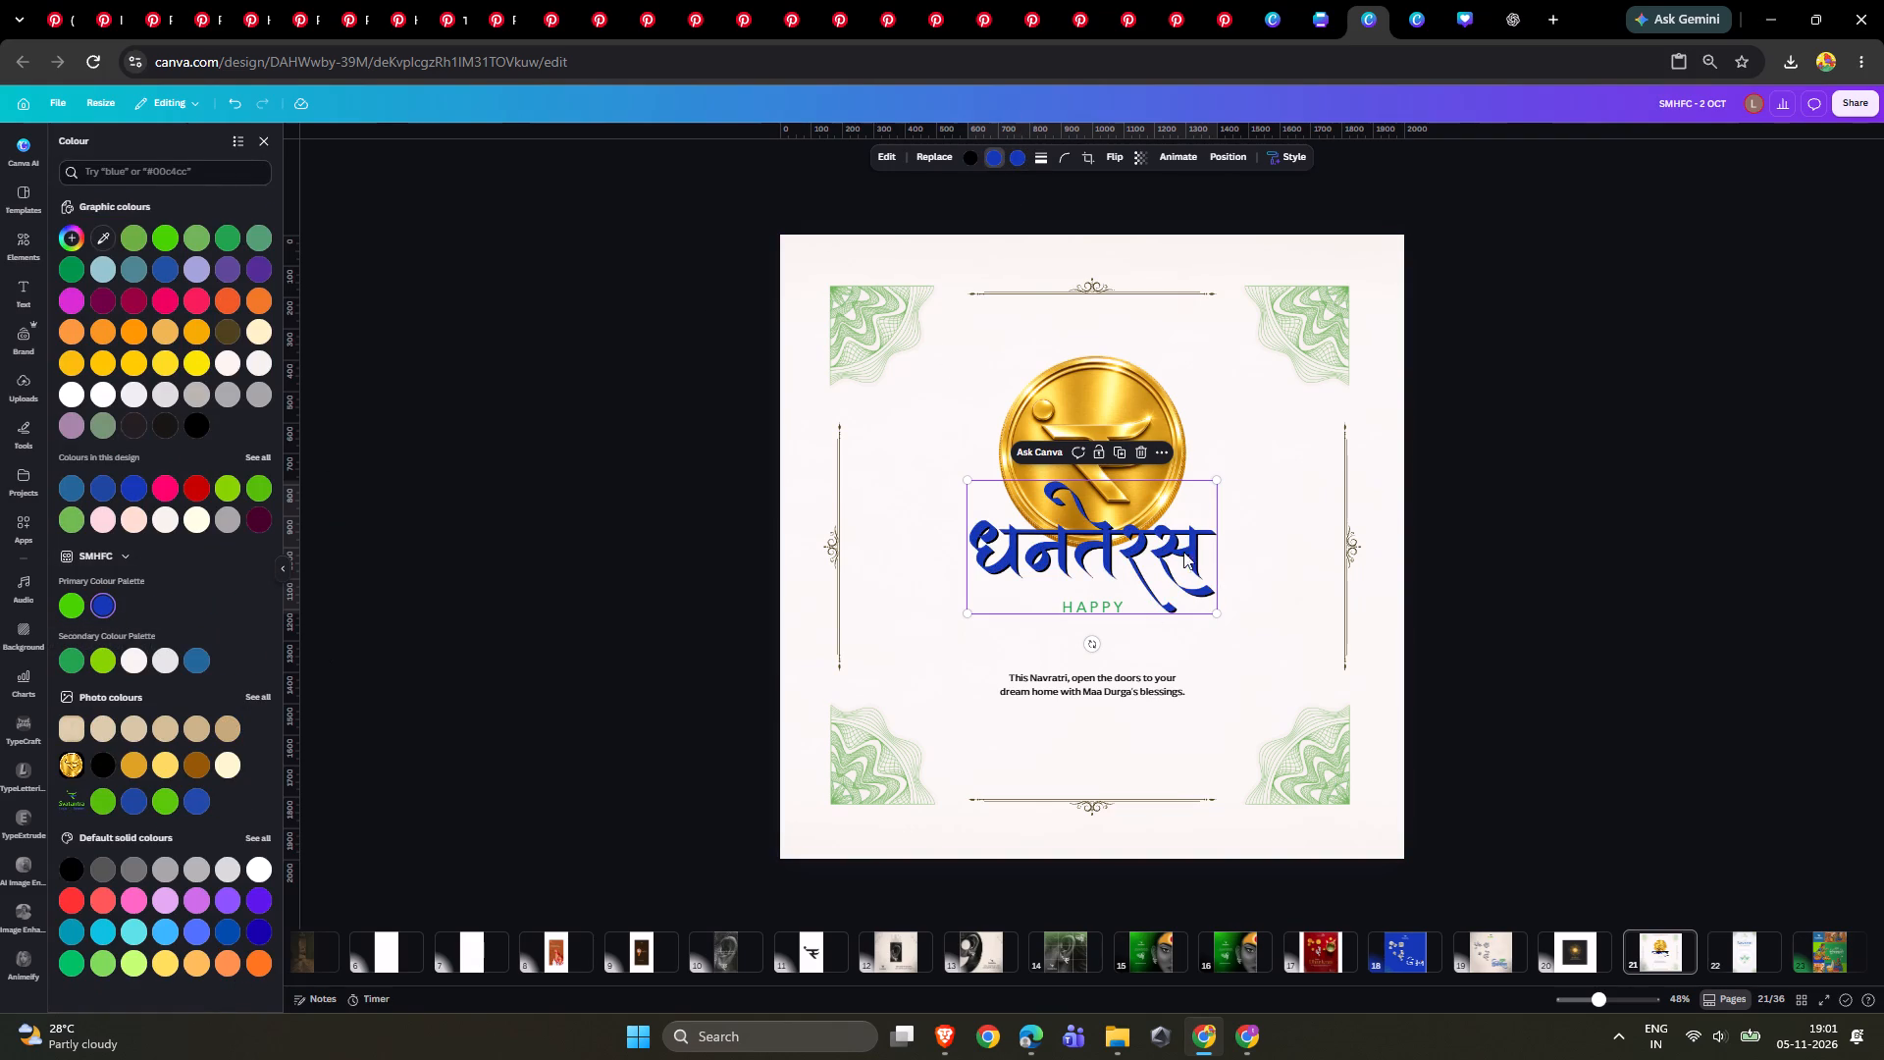
Place the धनतेरस lettering below the coin, with the tagline beneath it and HAPPY above the lettering's right half.
left_click_drag(1172, 553, 1166, 657)
left_click_drag(1541, 663, 1517, 673)
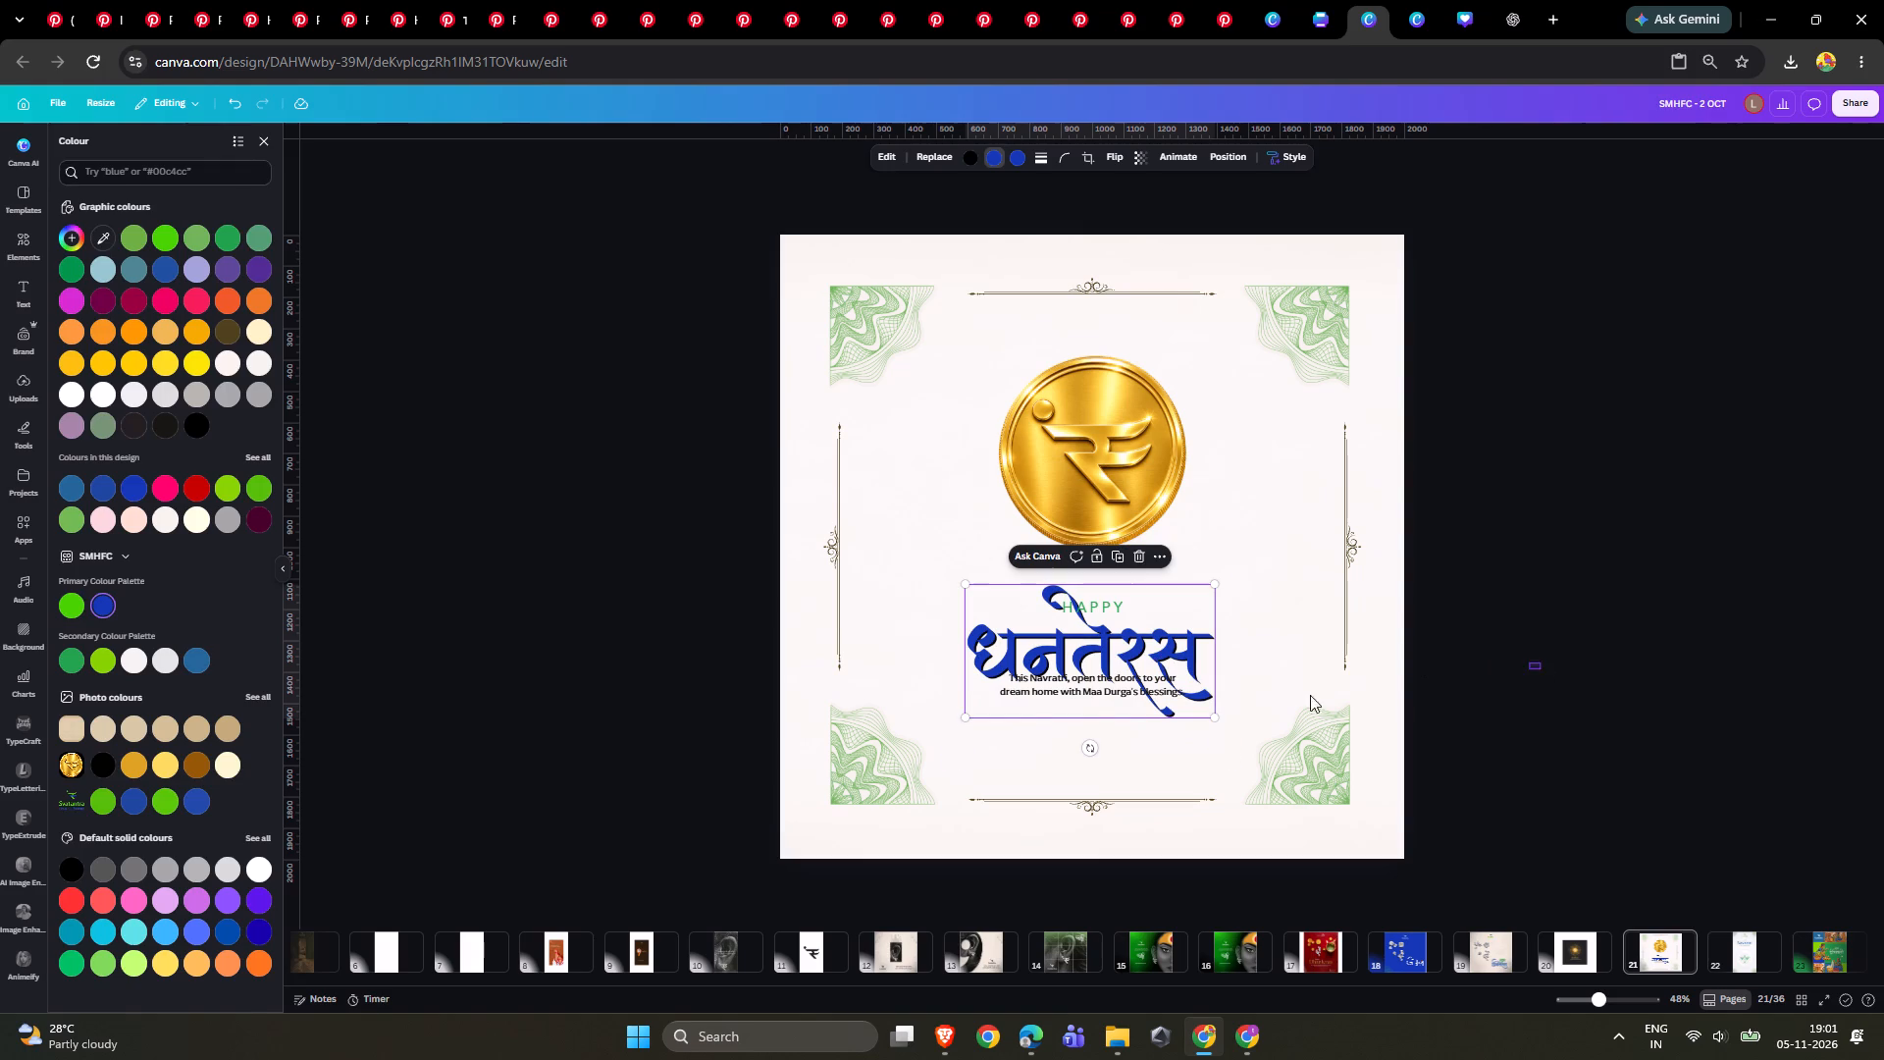
left_click_drag(1094, 687, 1104, 747)
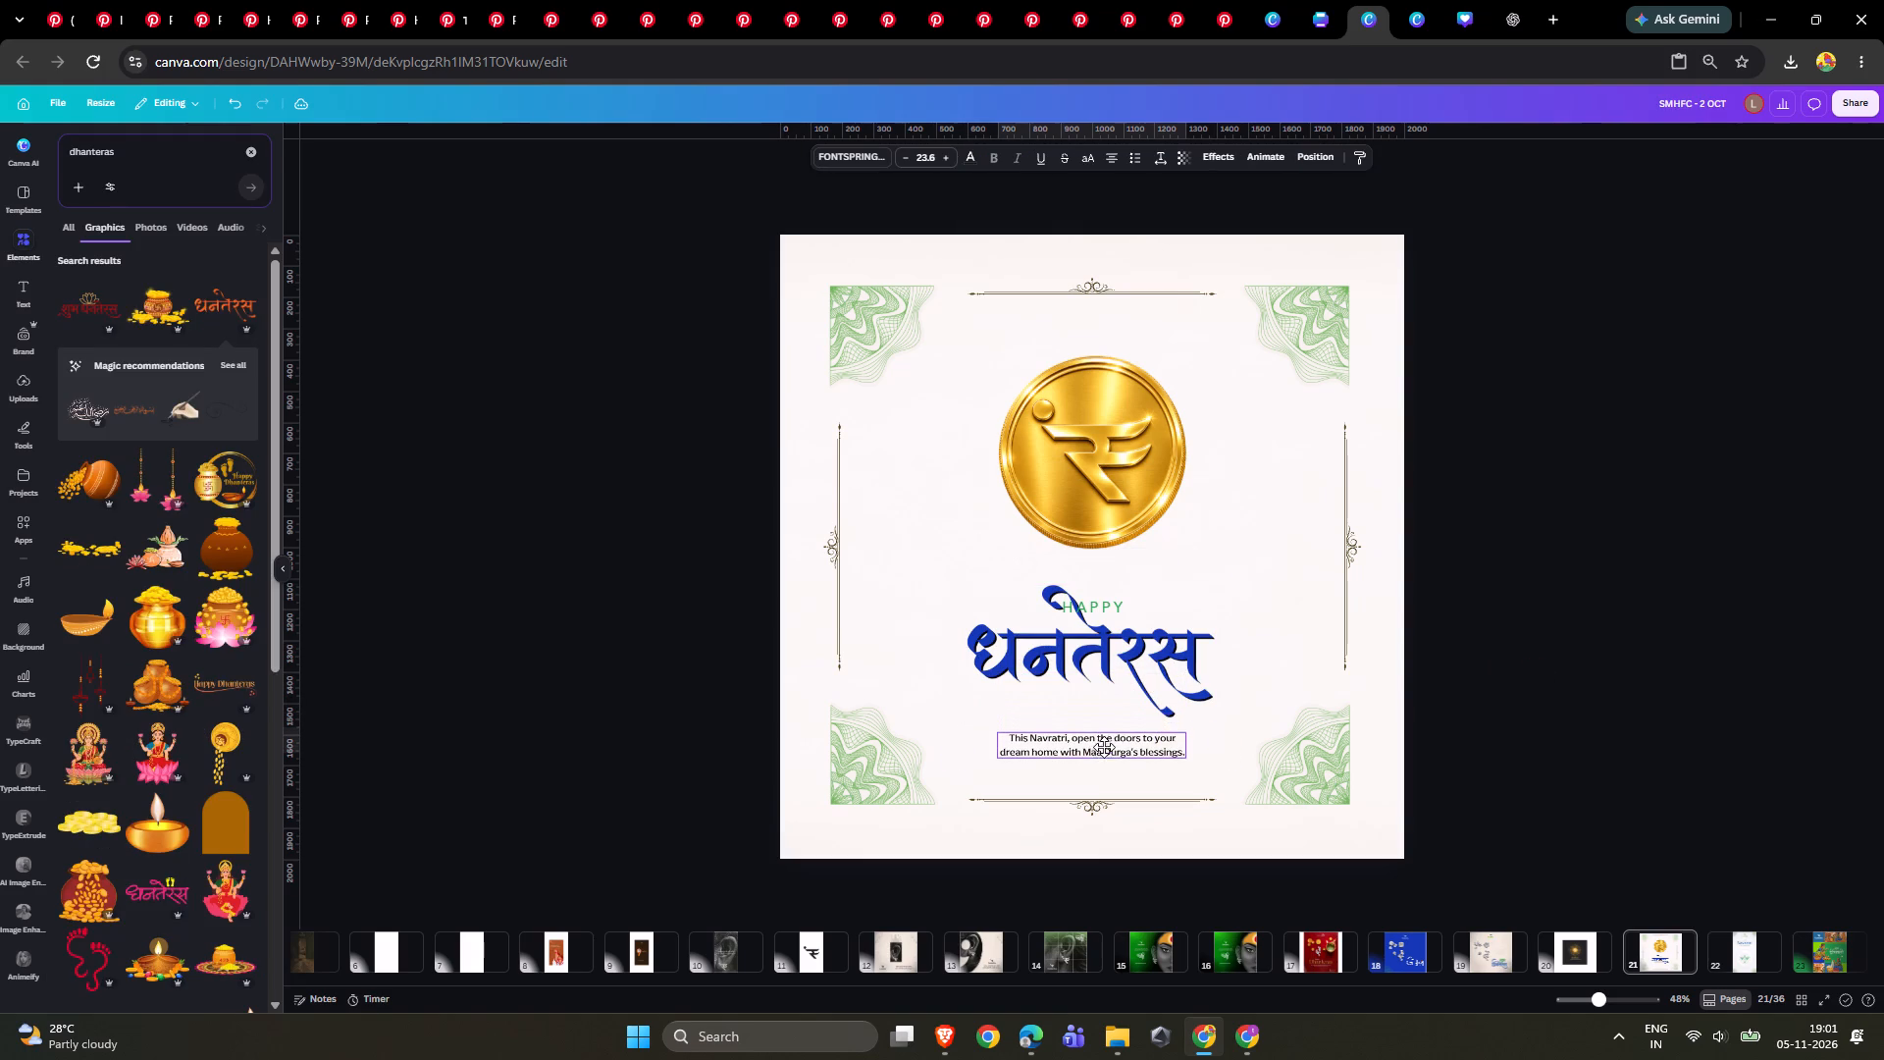
left_click_drag(1104, 747, 1104, 753)
left_click_drag(1108, 604, 1169, 620)
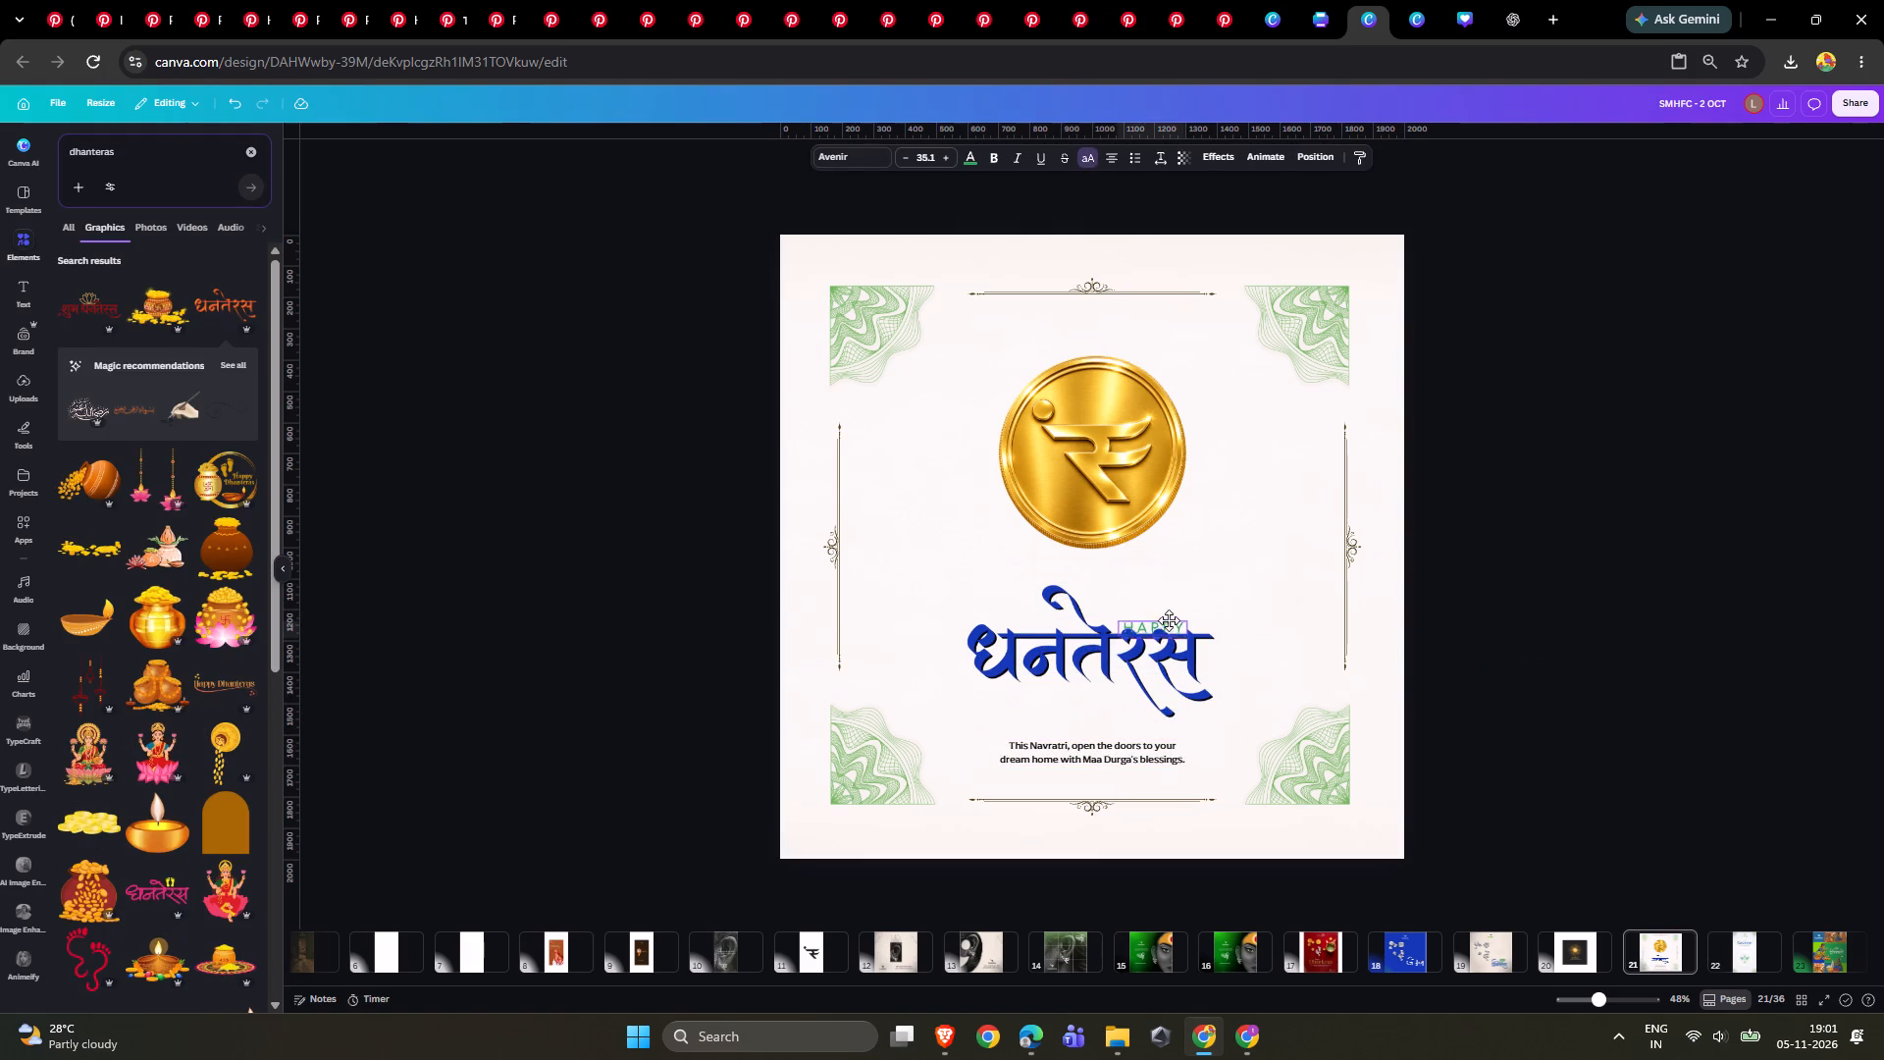
left_click_drag(1169, 620, 1155, 611)
double_click(1533, 605)
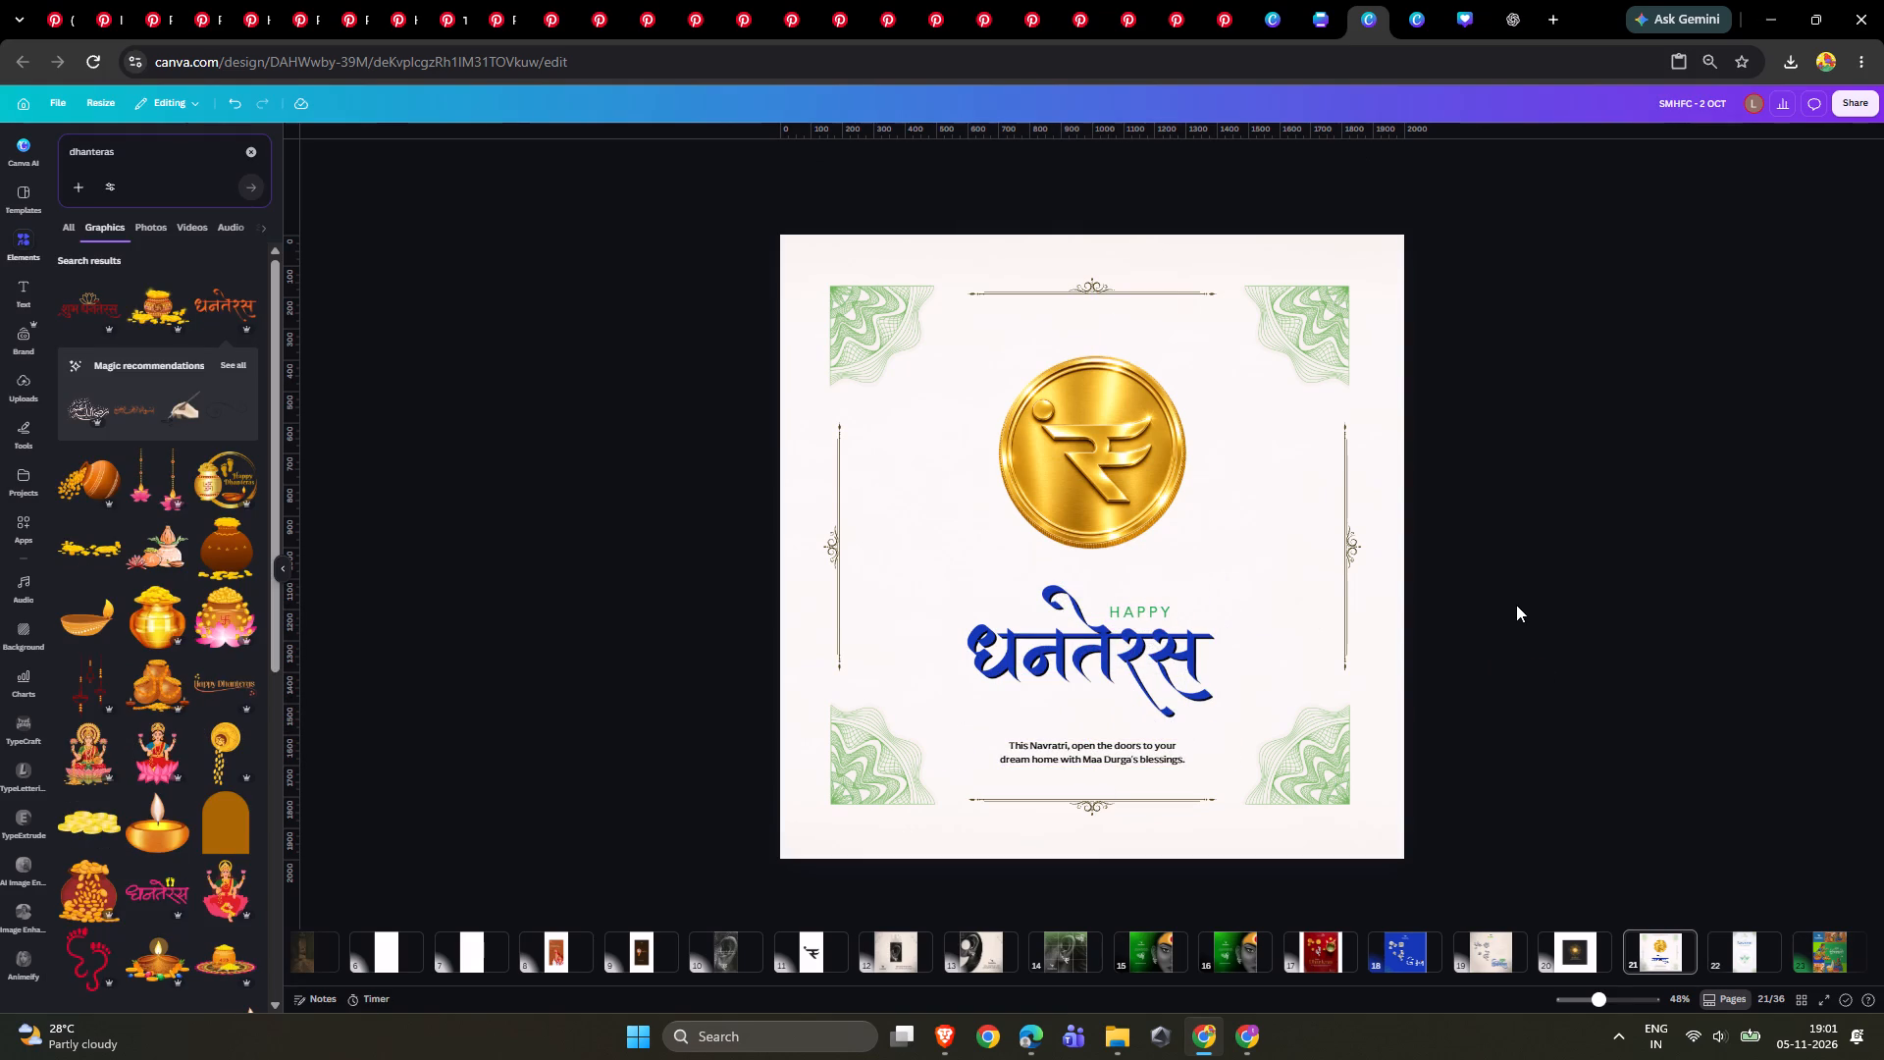
Shift HAPPY and the धनतेरस lettering closer to the coin and raise the tagline, checking the spacing full screen.
scroll(1528, 656, "up", 4, "ctrl")
left_click_drag(1182, 559, 1192, 567)
left_click(1223, 625, "shift")
left_click_drag(1245, 668, 1247, 623)
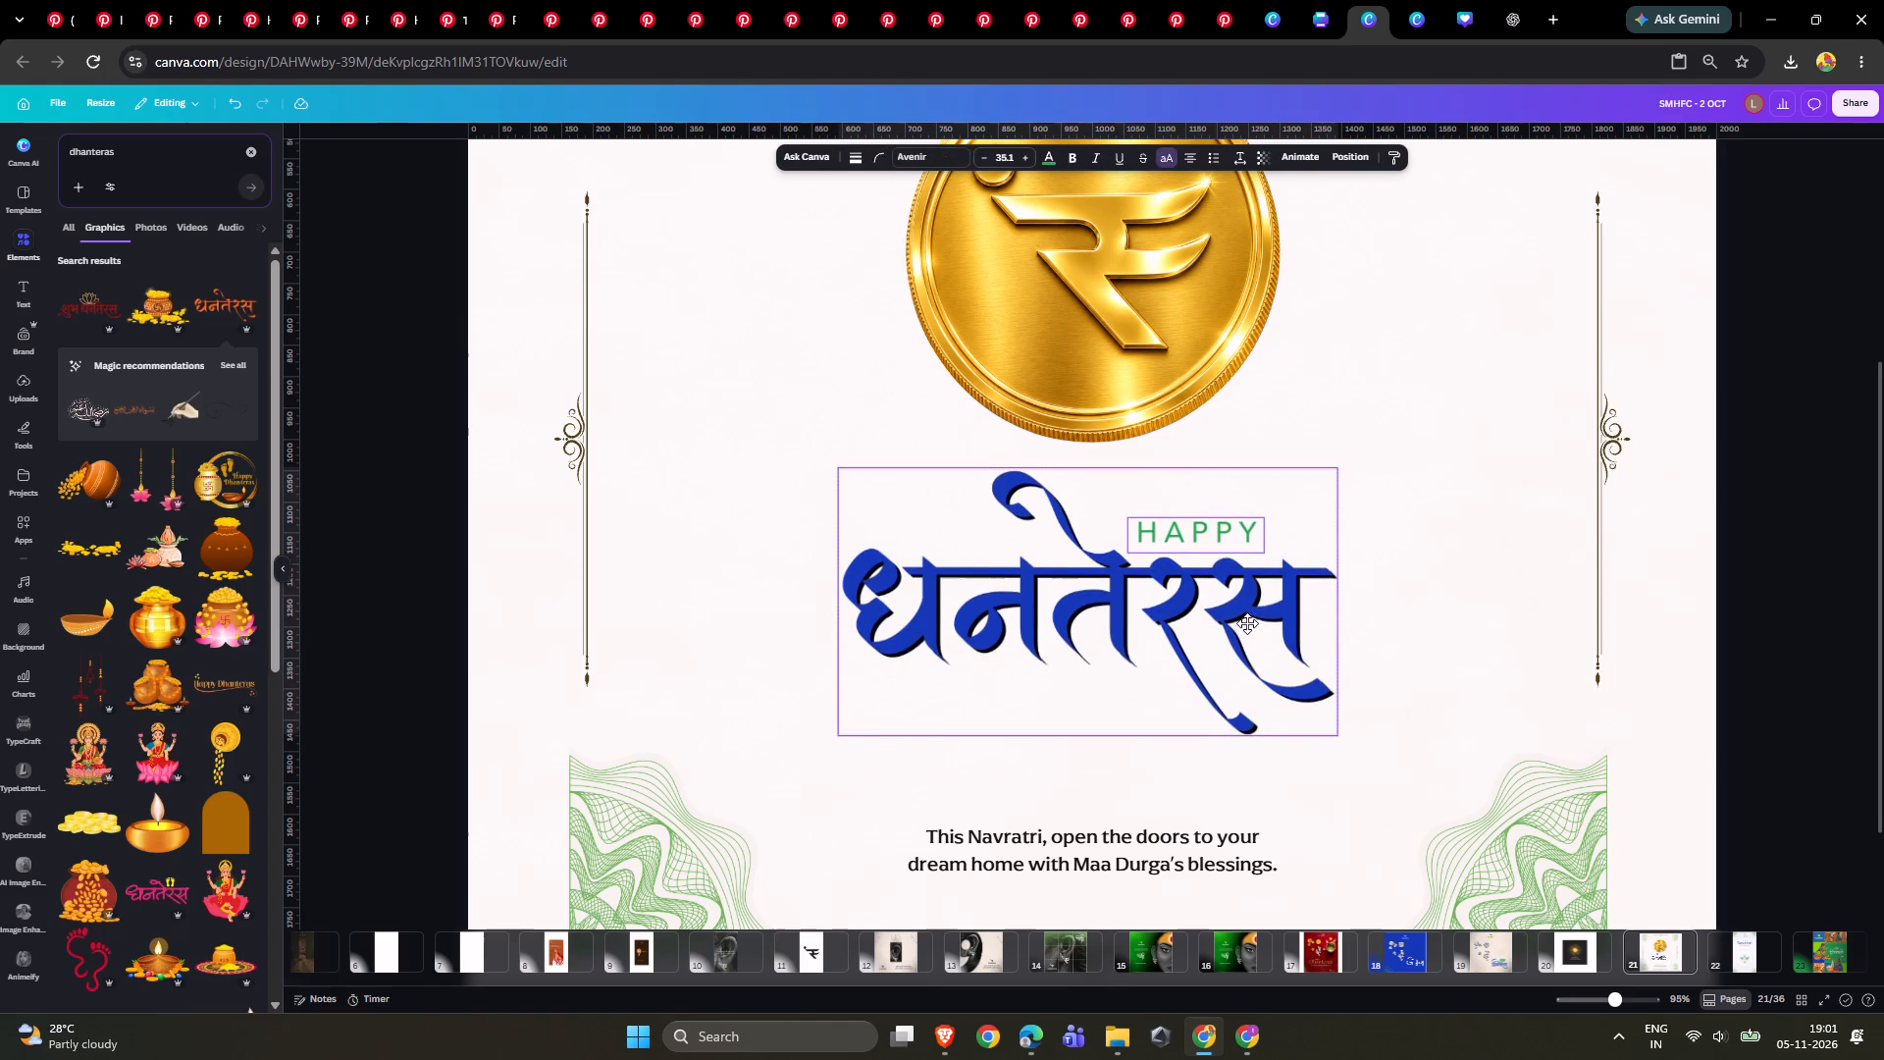
left_click_drag(1247, 623, 1248, 626)
scroll(1249, 628, "down", 3, "ctrl")
double_click(1693, 601)
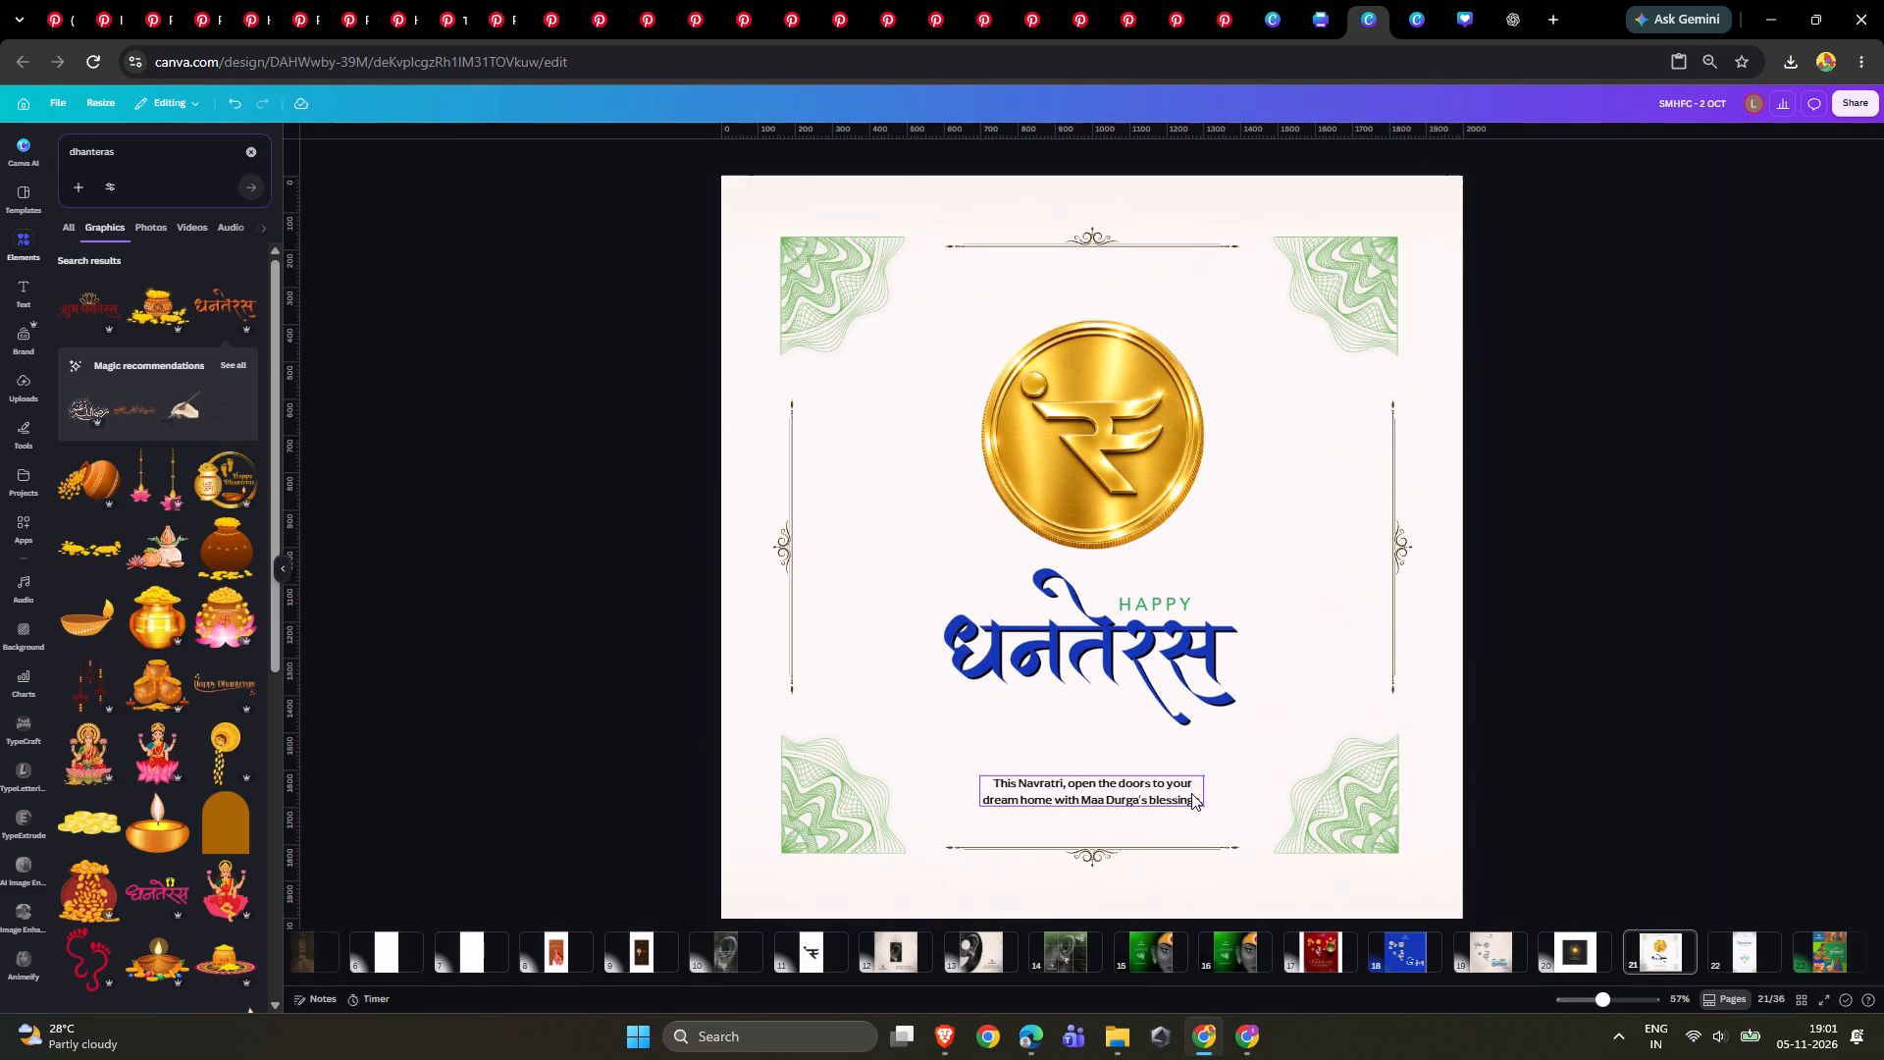
left_click_drag(1158, 800, 1161, 762)
double_click(1739, 608)
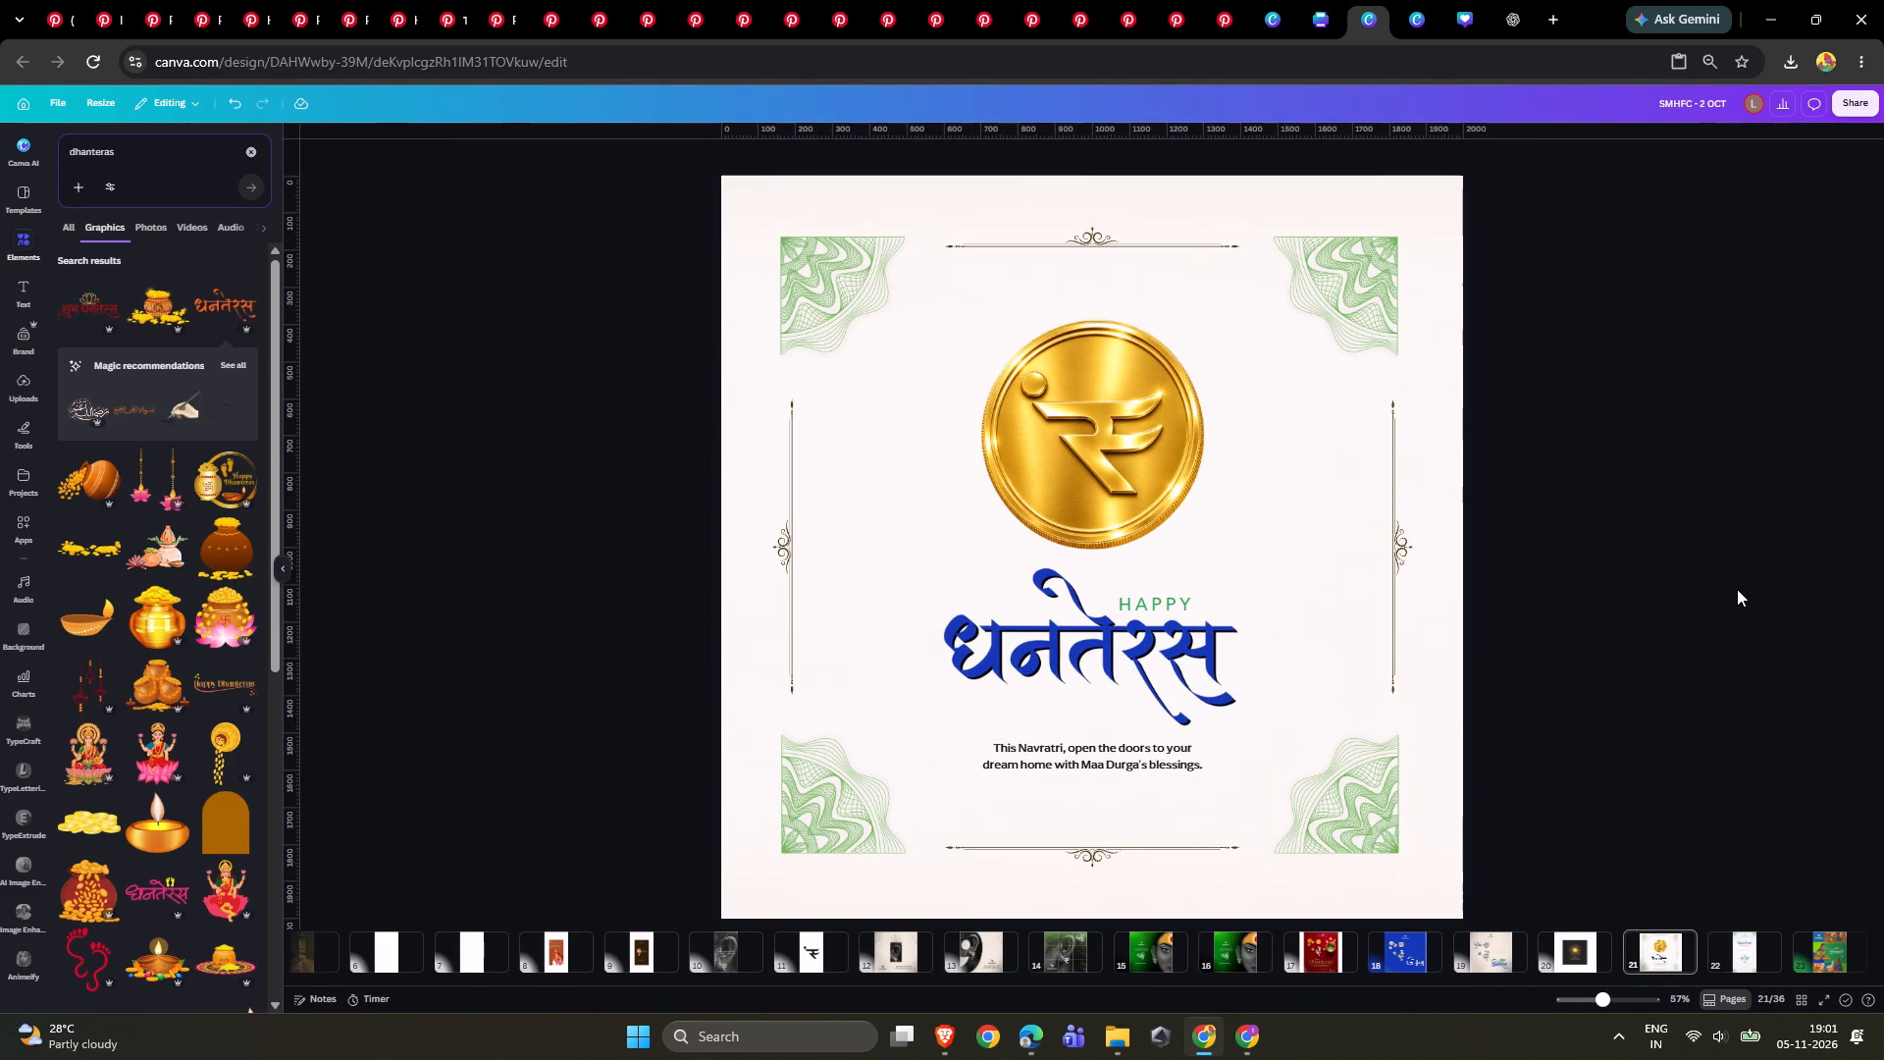
left_click(1831, 999)
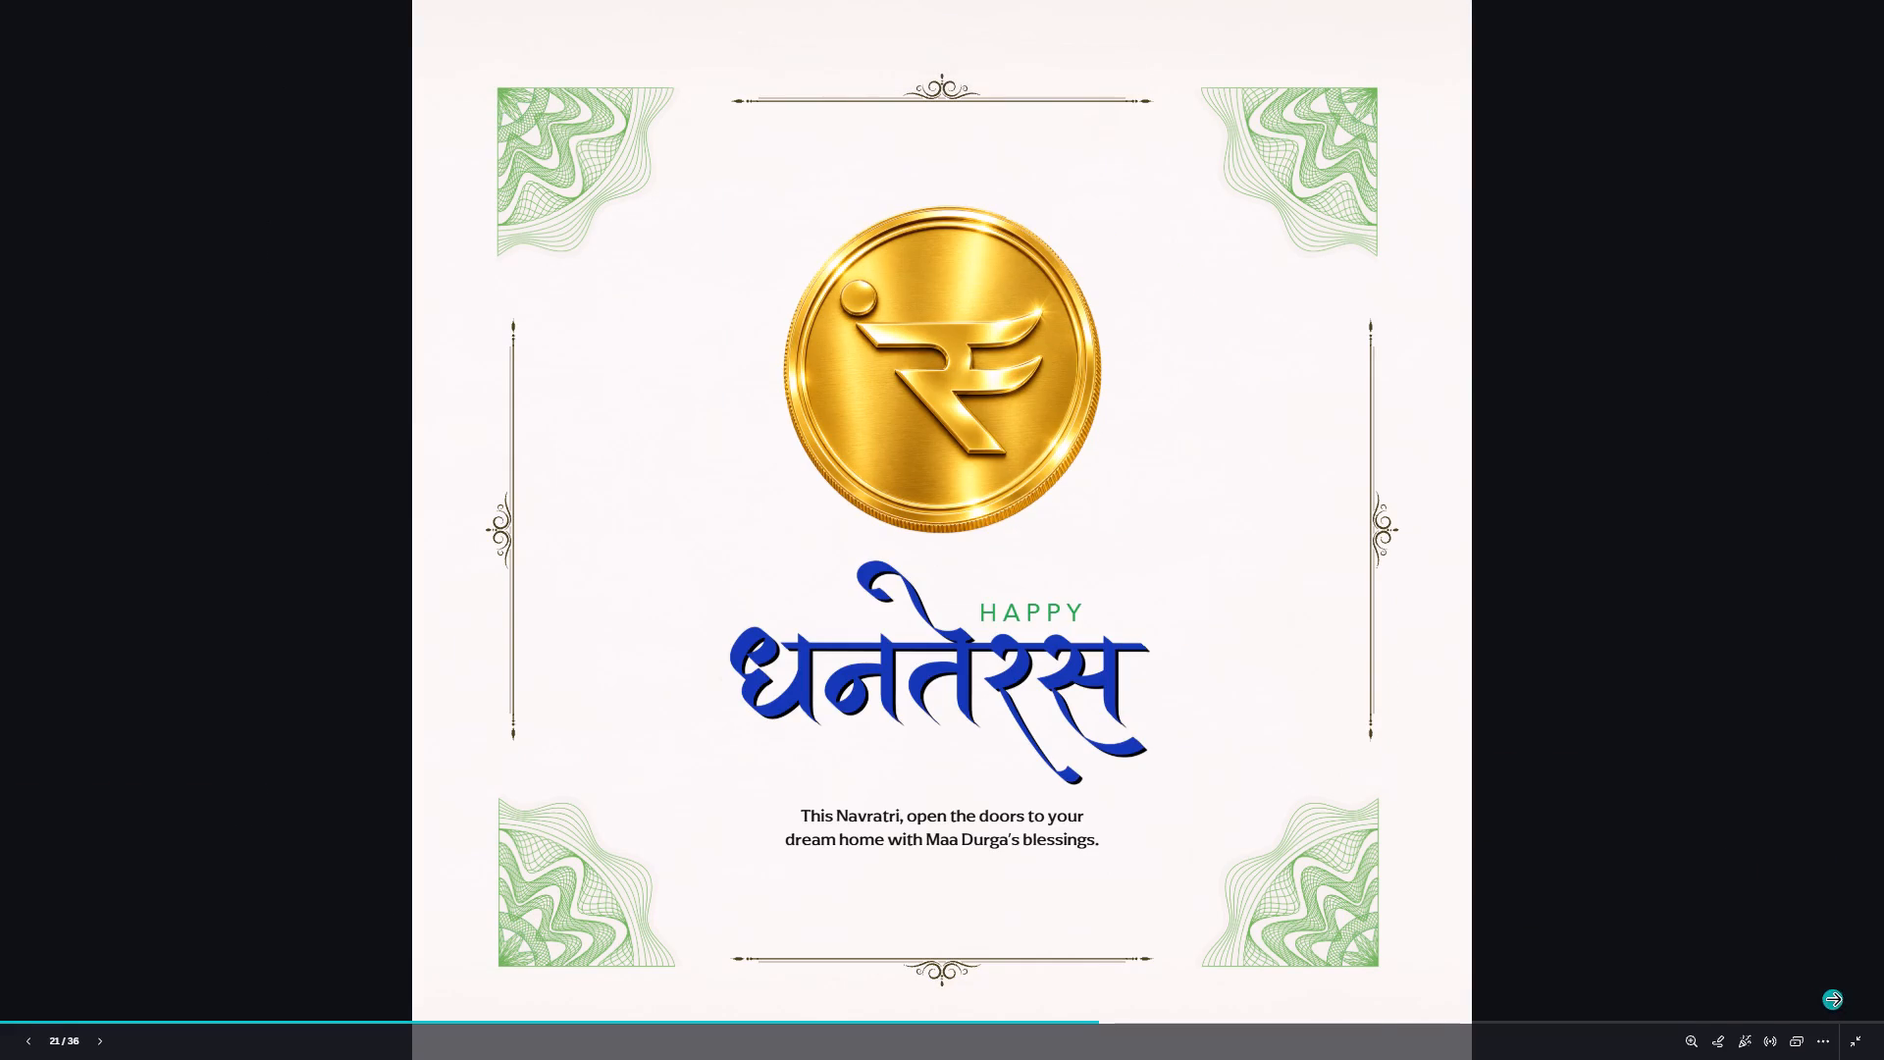
key("Escape")
Enlarge HAPPY to font size 47 and fit it just above the right end of the धनतेरस lettering.
scroll(1138, 653, "up", 5, "ctrl")
left_click_drag(1222, 556, 1234, 556)
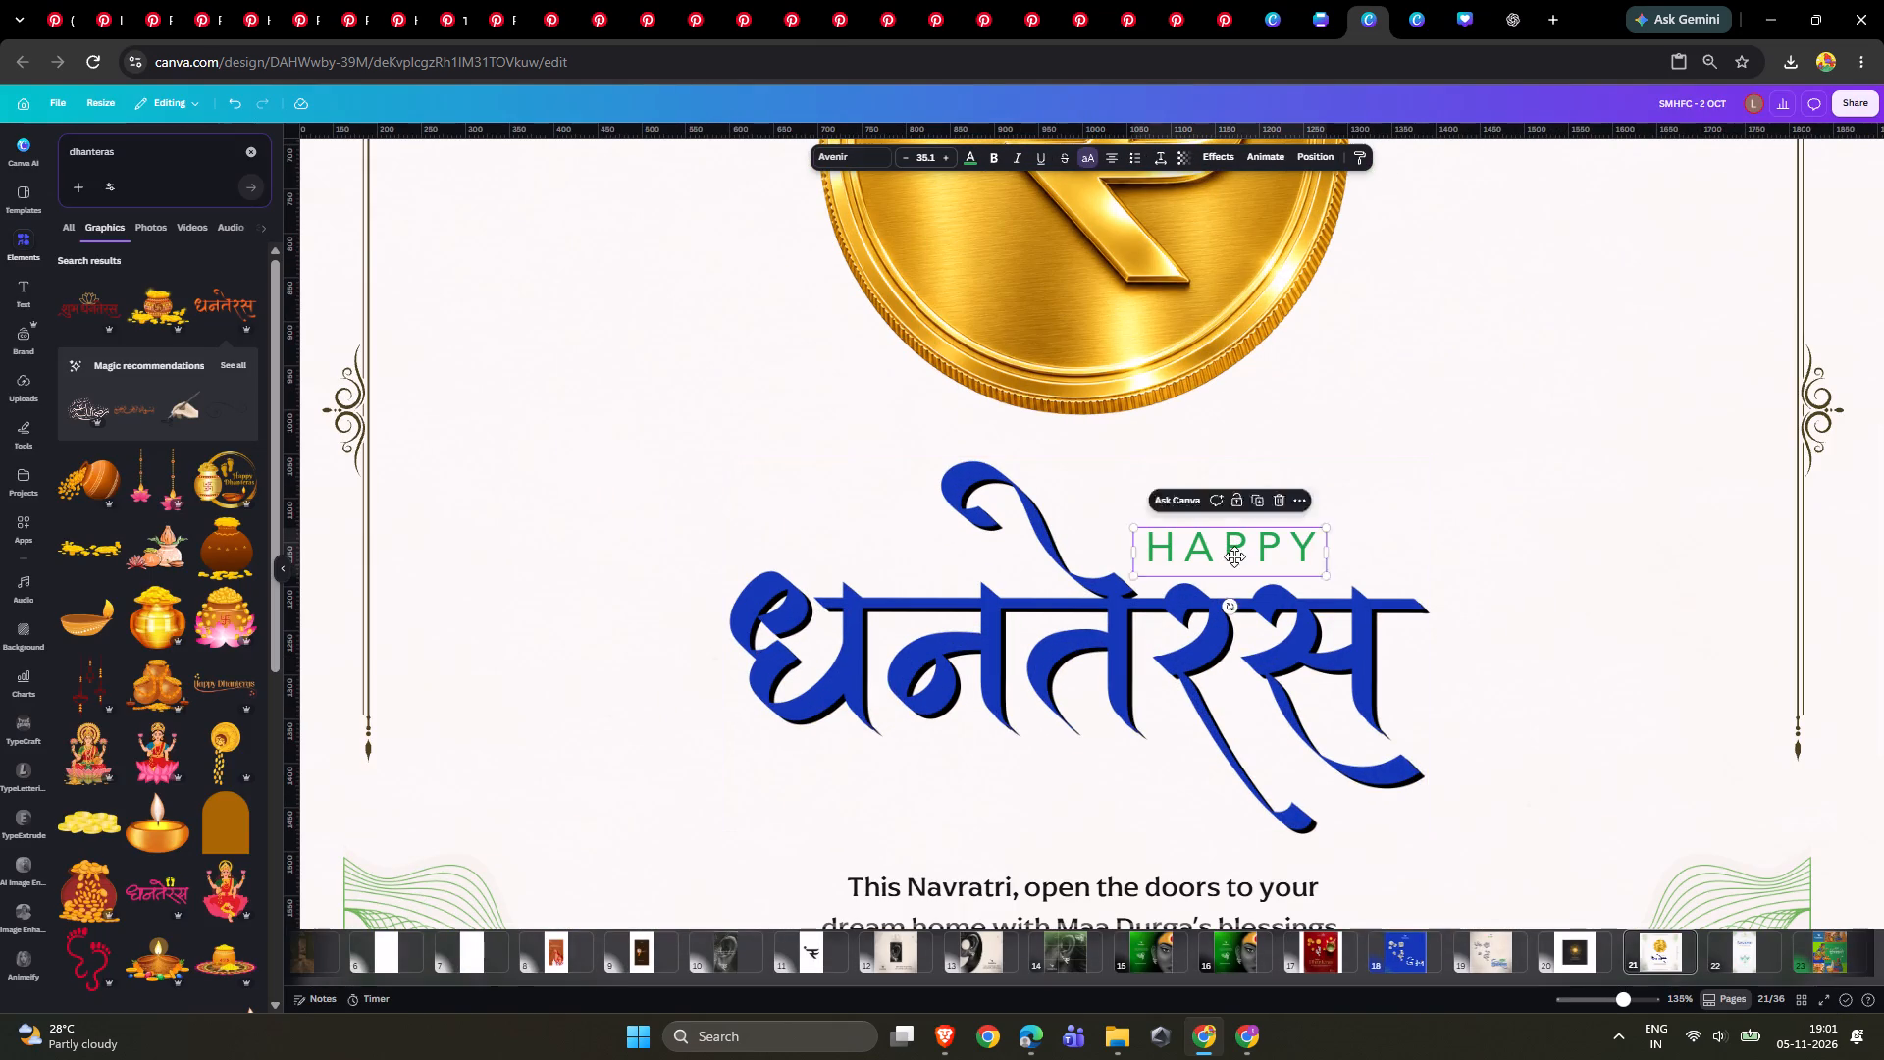
left_click_drag(1234, 556, 1239, 554)
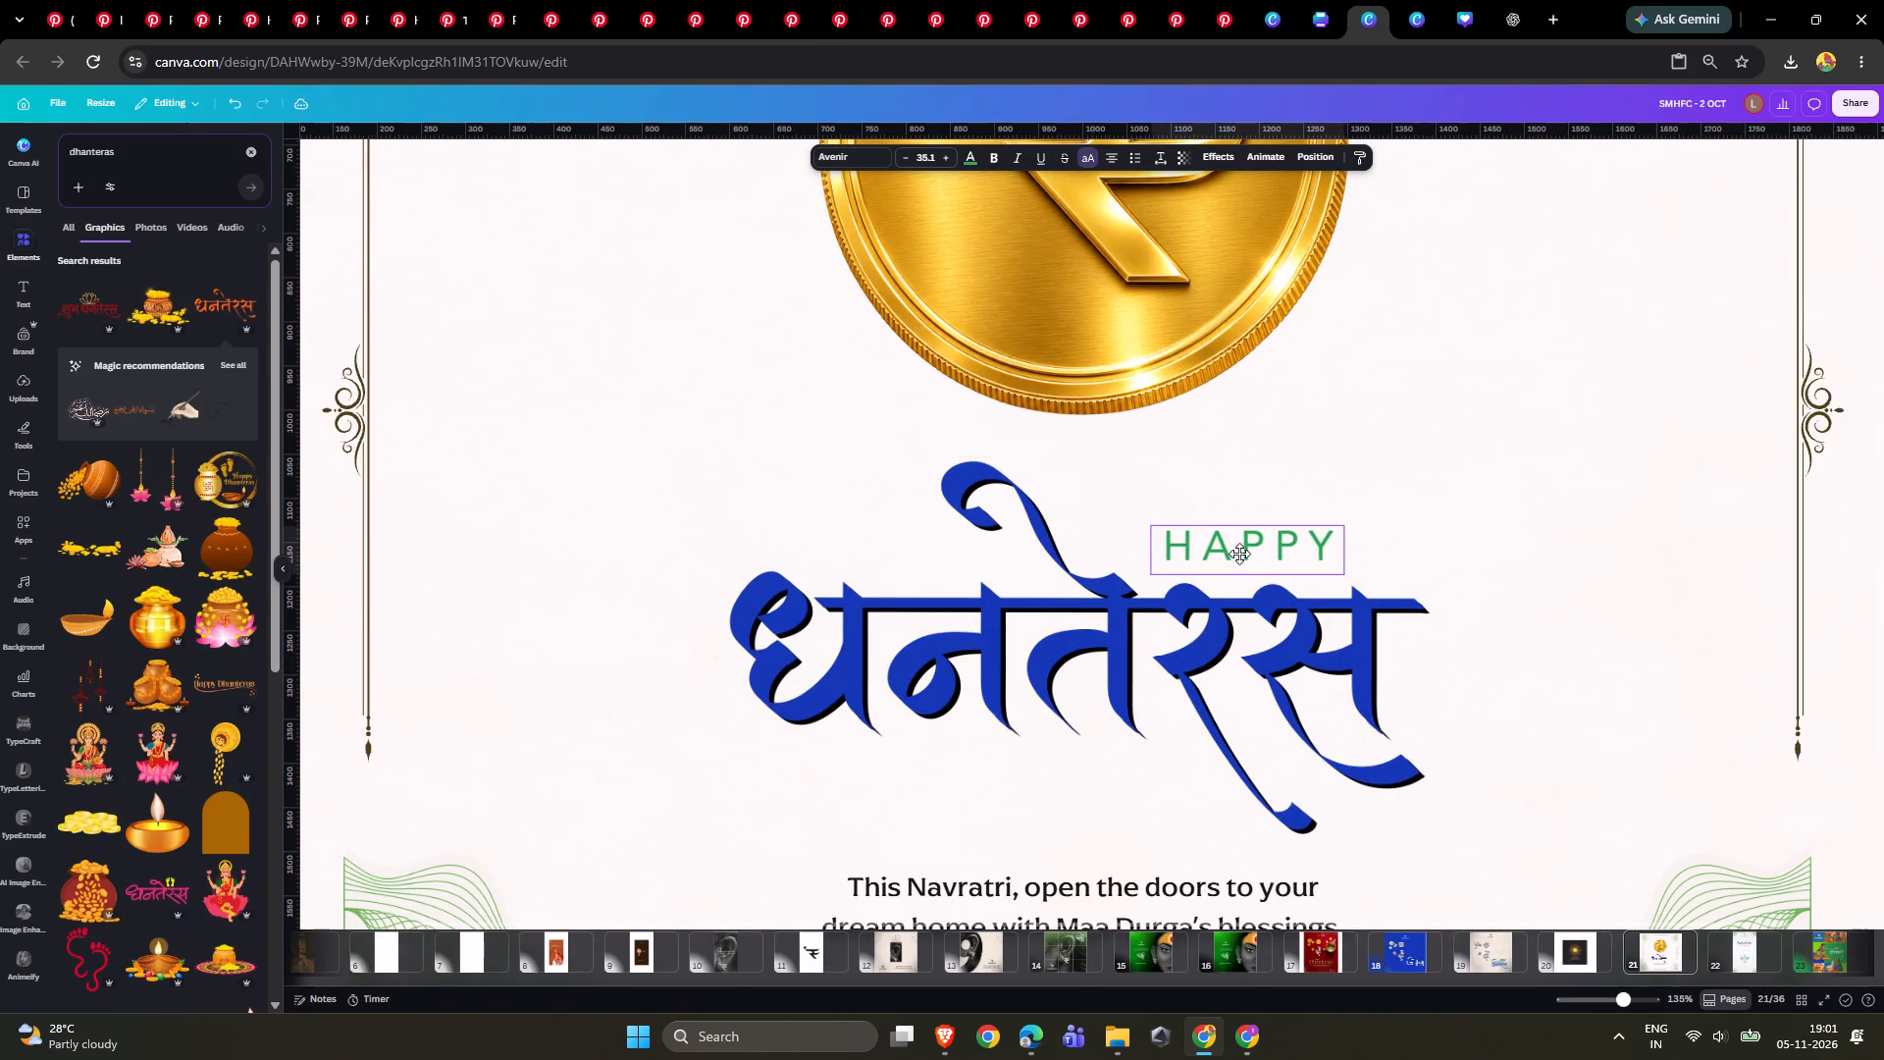
scroll(1239, 556, "down", 4, "ctrl")
left_click(1883, 590)
double_click(1769, 590)
scroll(1139, 594, "up", 3, "ctrl")
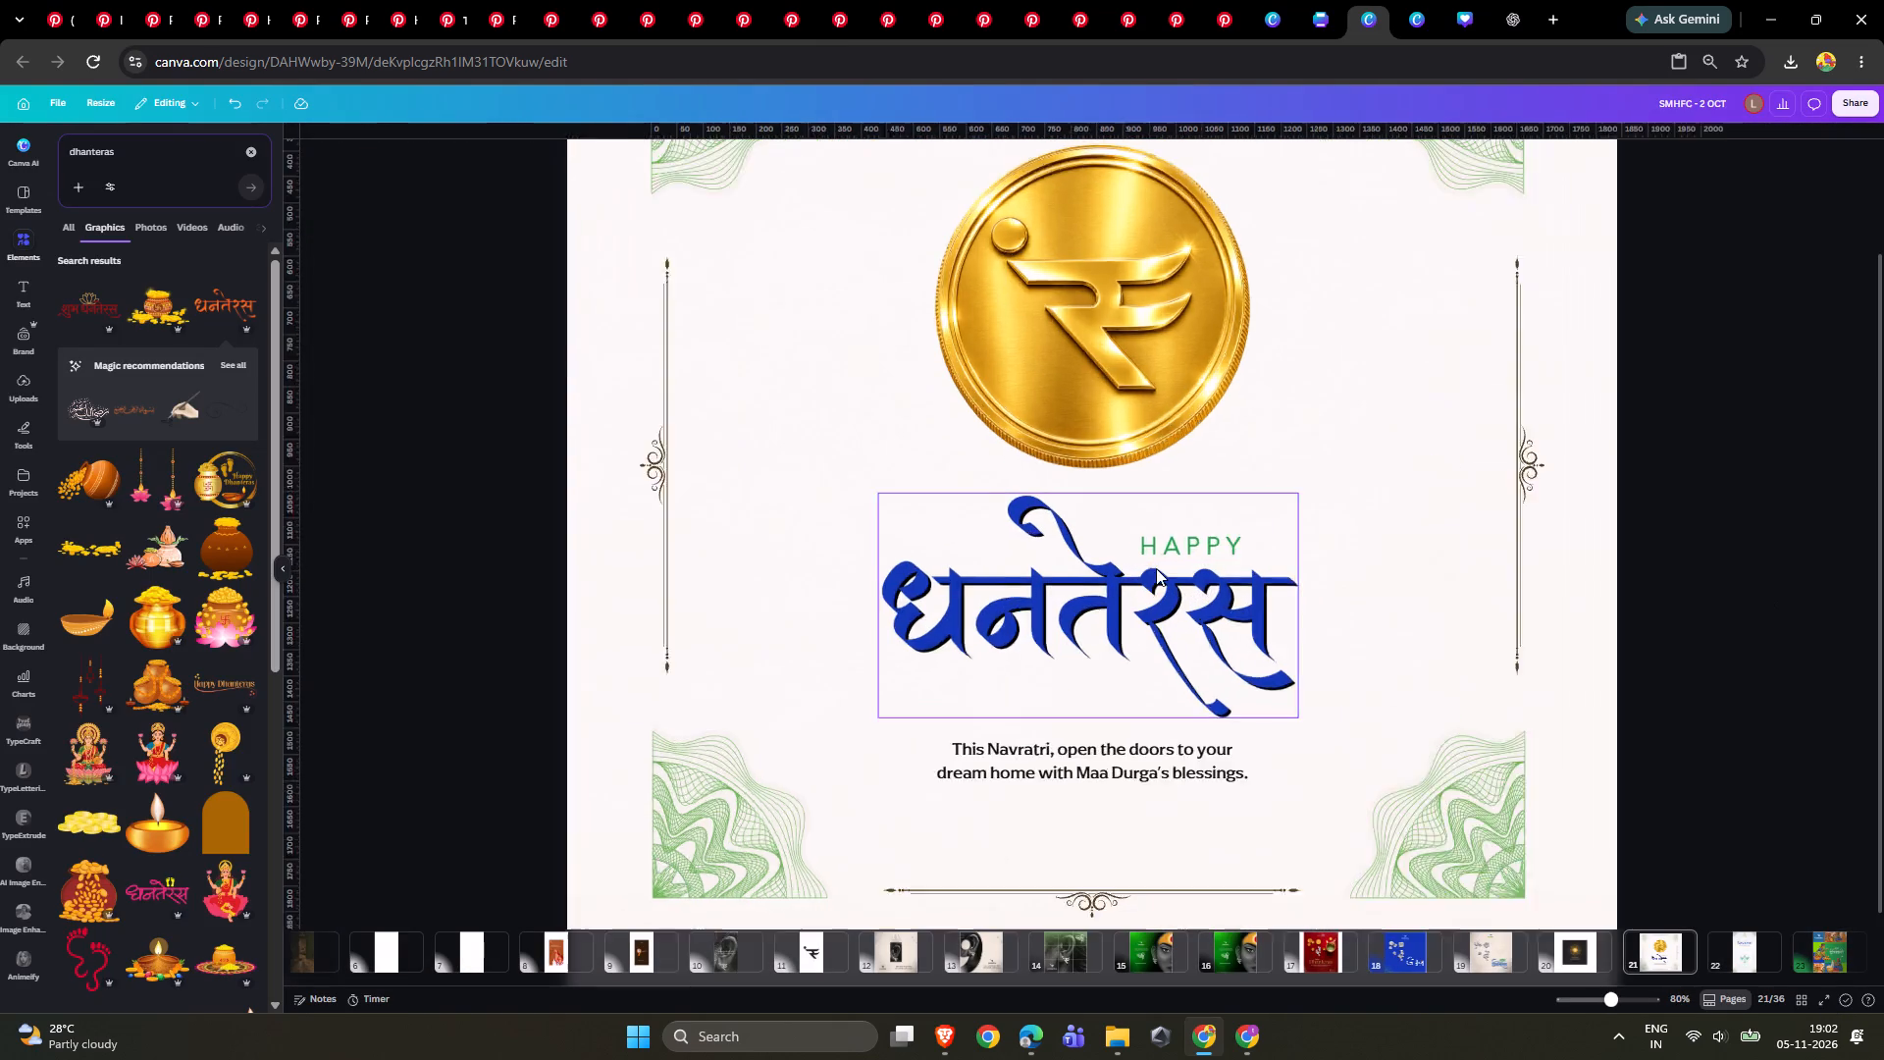
scroll(1156, 568, "up", 2, "ctrl")
left_click(1282, 492)
left_click_drag(1375, 494, 1456, 489)
left_click_drag(1421, 522, 1422, 525)
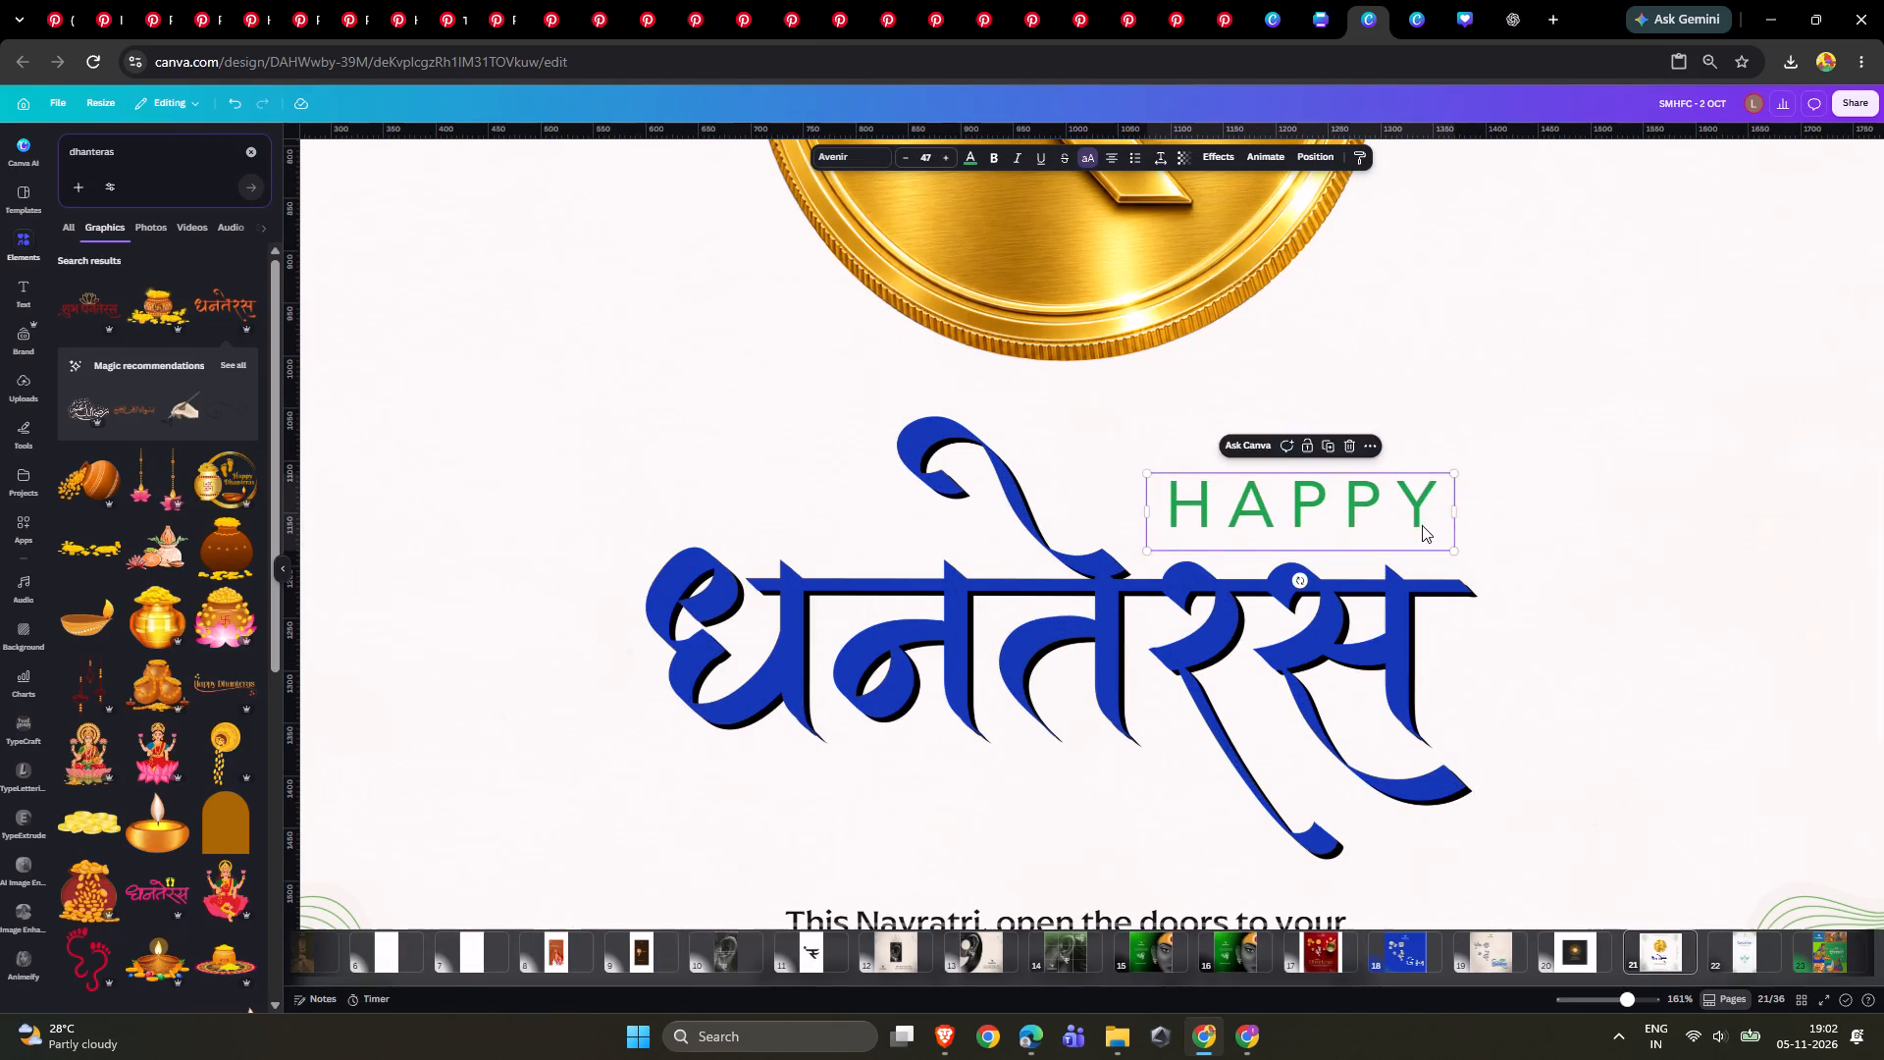
left_click_drag(1422, 525, 1427, 533)
scroll(1427, 533, "down", 5, "ctrl")
left_click(1668, 552, "ctrl")
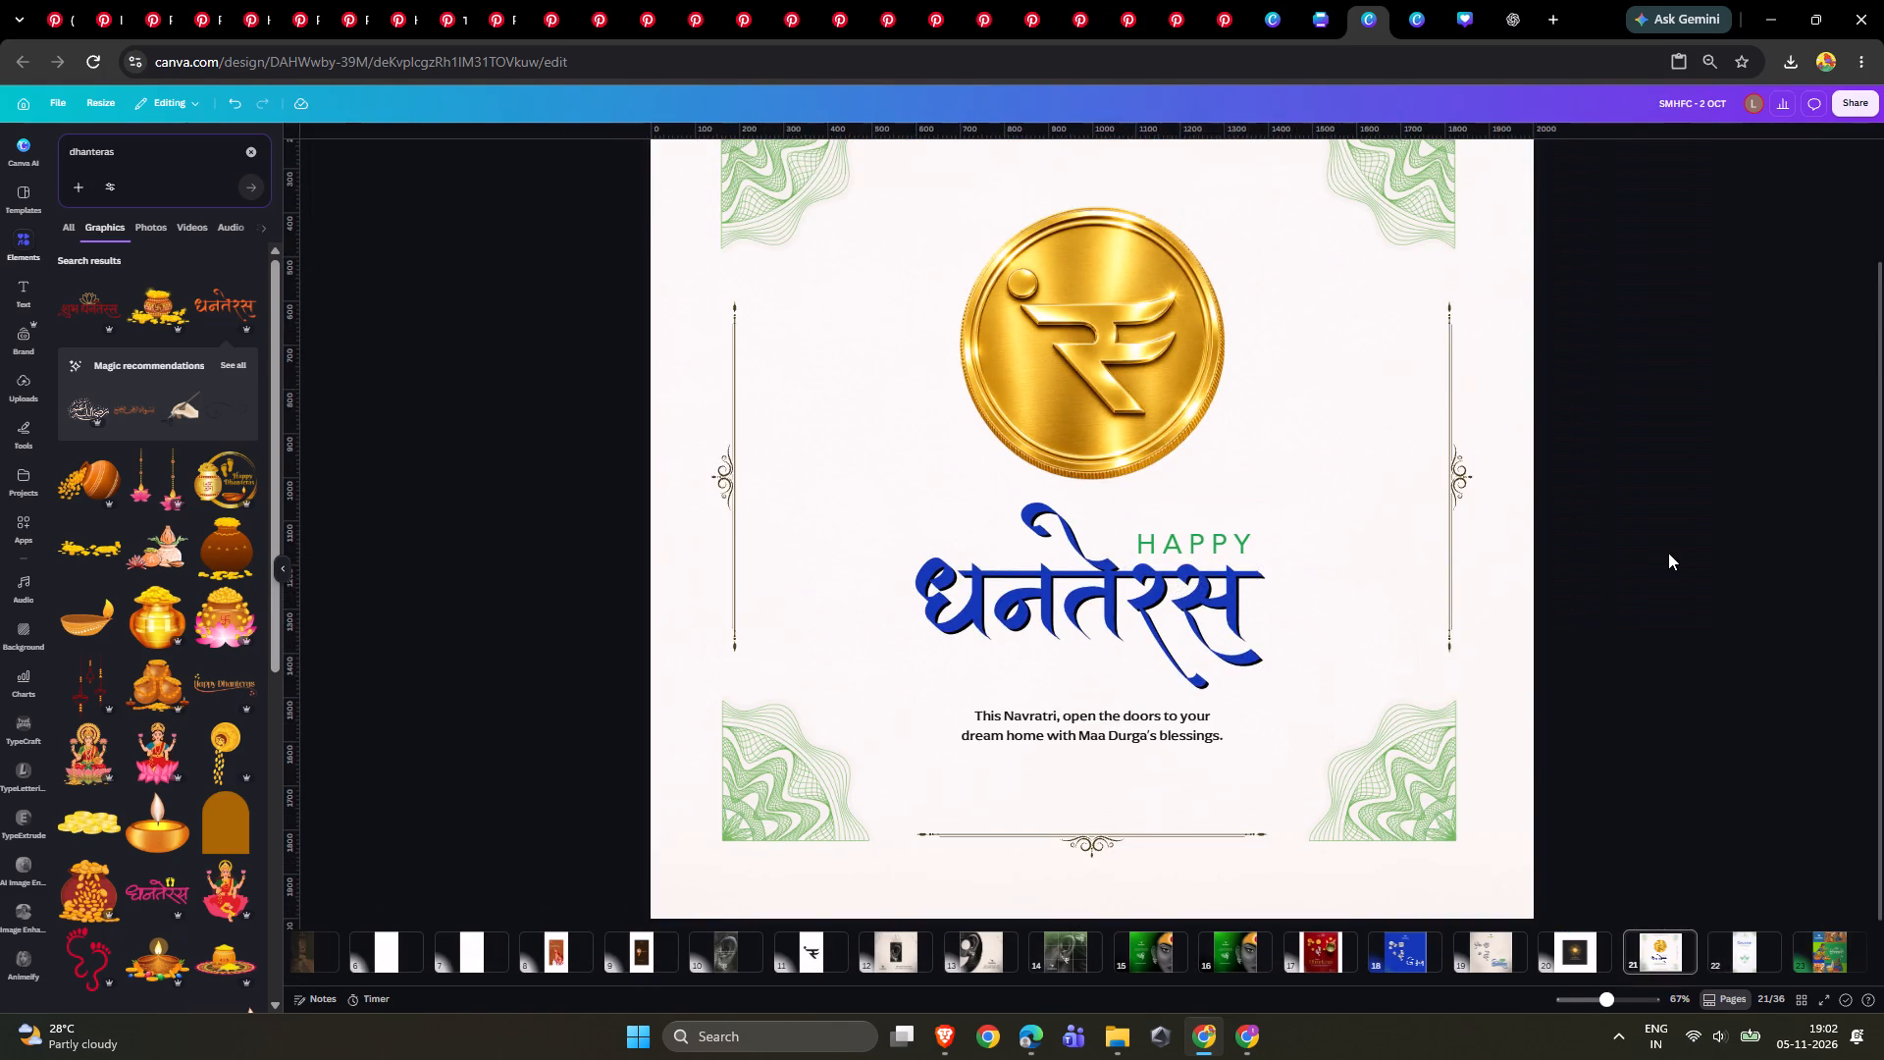
scroll(1668, 553, "down", 2, "ctrl")
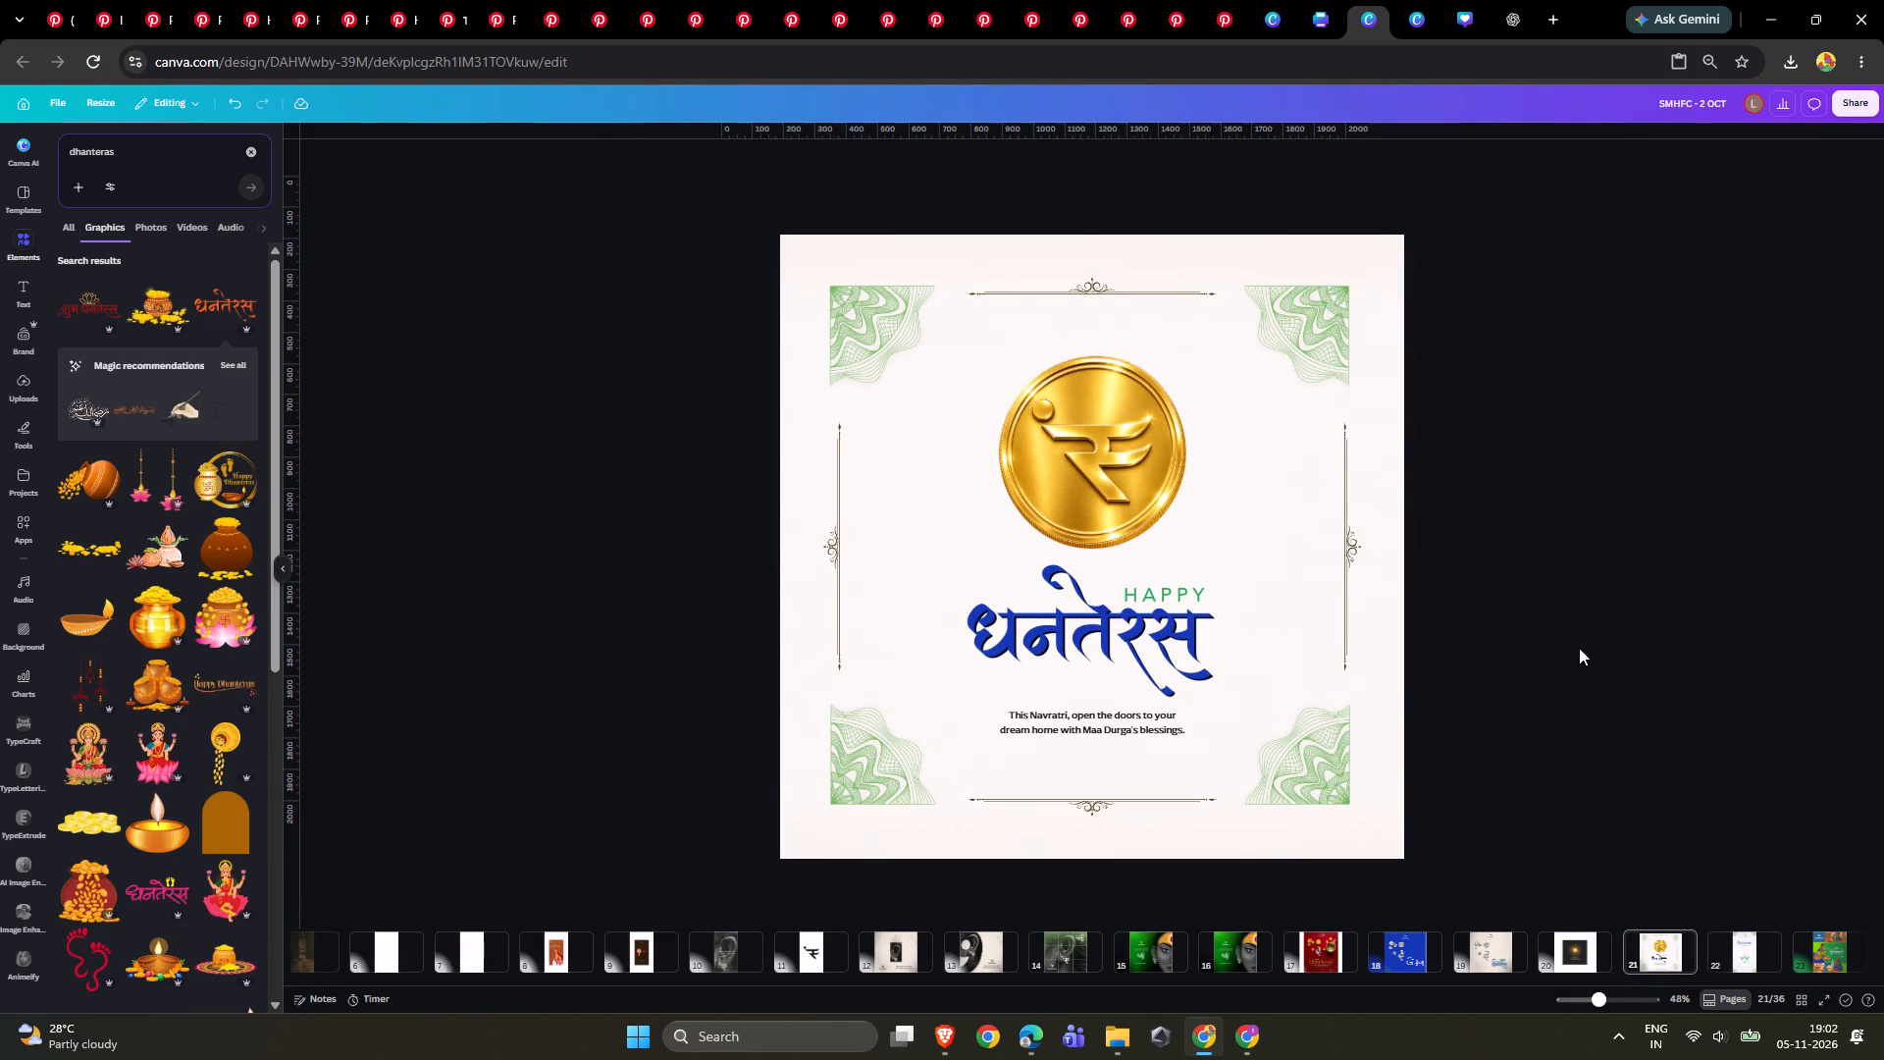
Review the black dhanteras reference on page 20 and browse the open Pinterest Dhanteras references.
left_click(1599, 944)
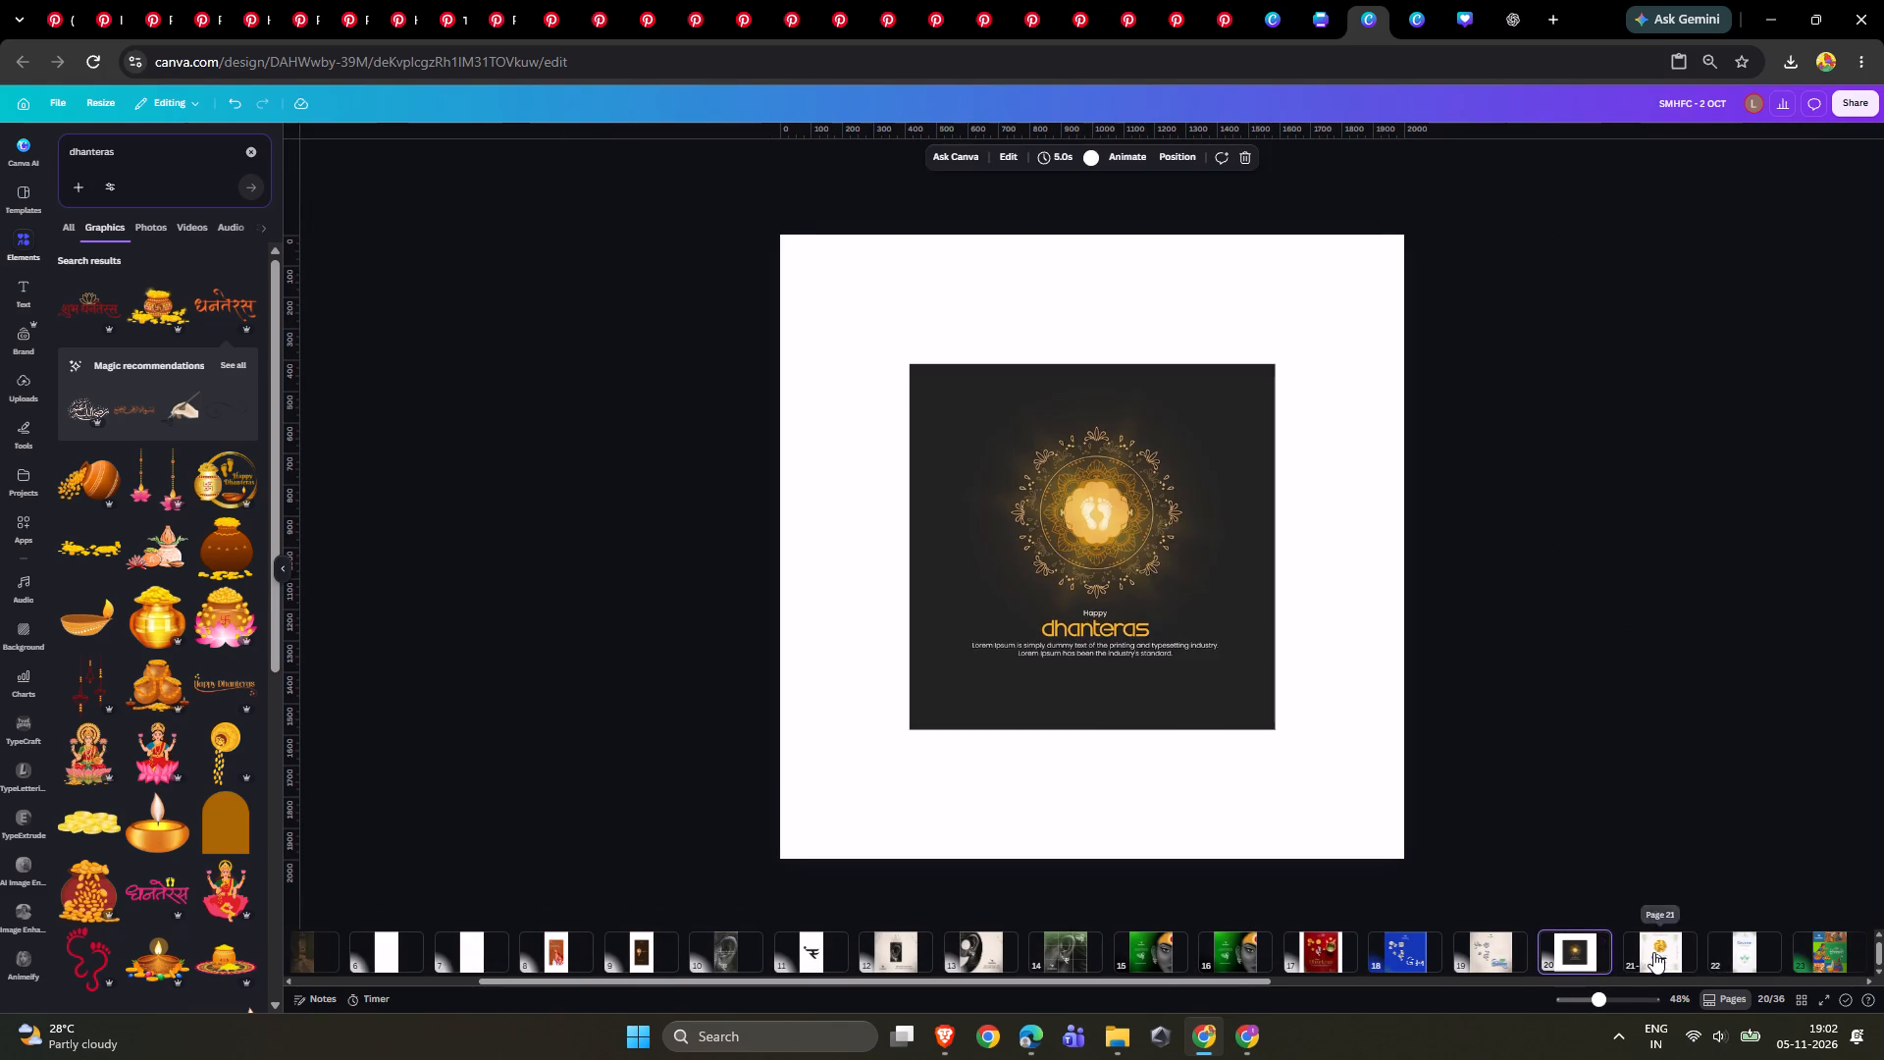
left_click(1653, 952)
left_click(42, 13)
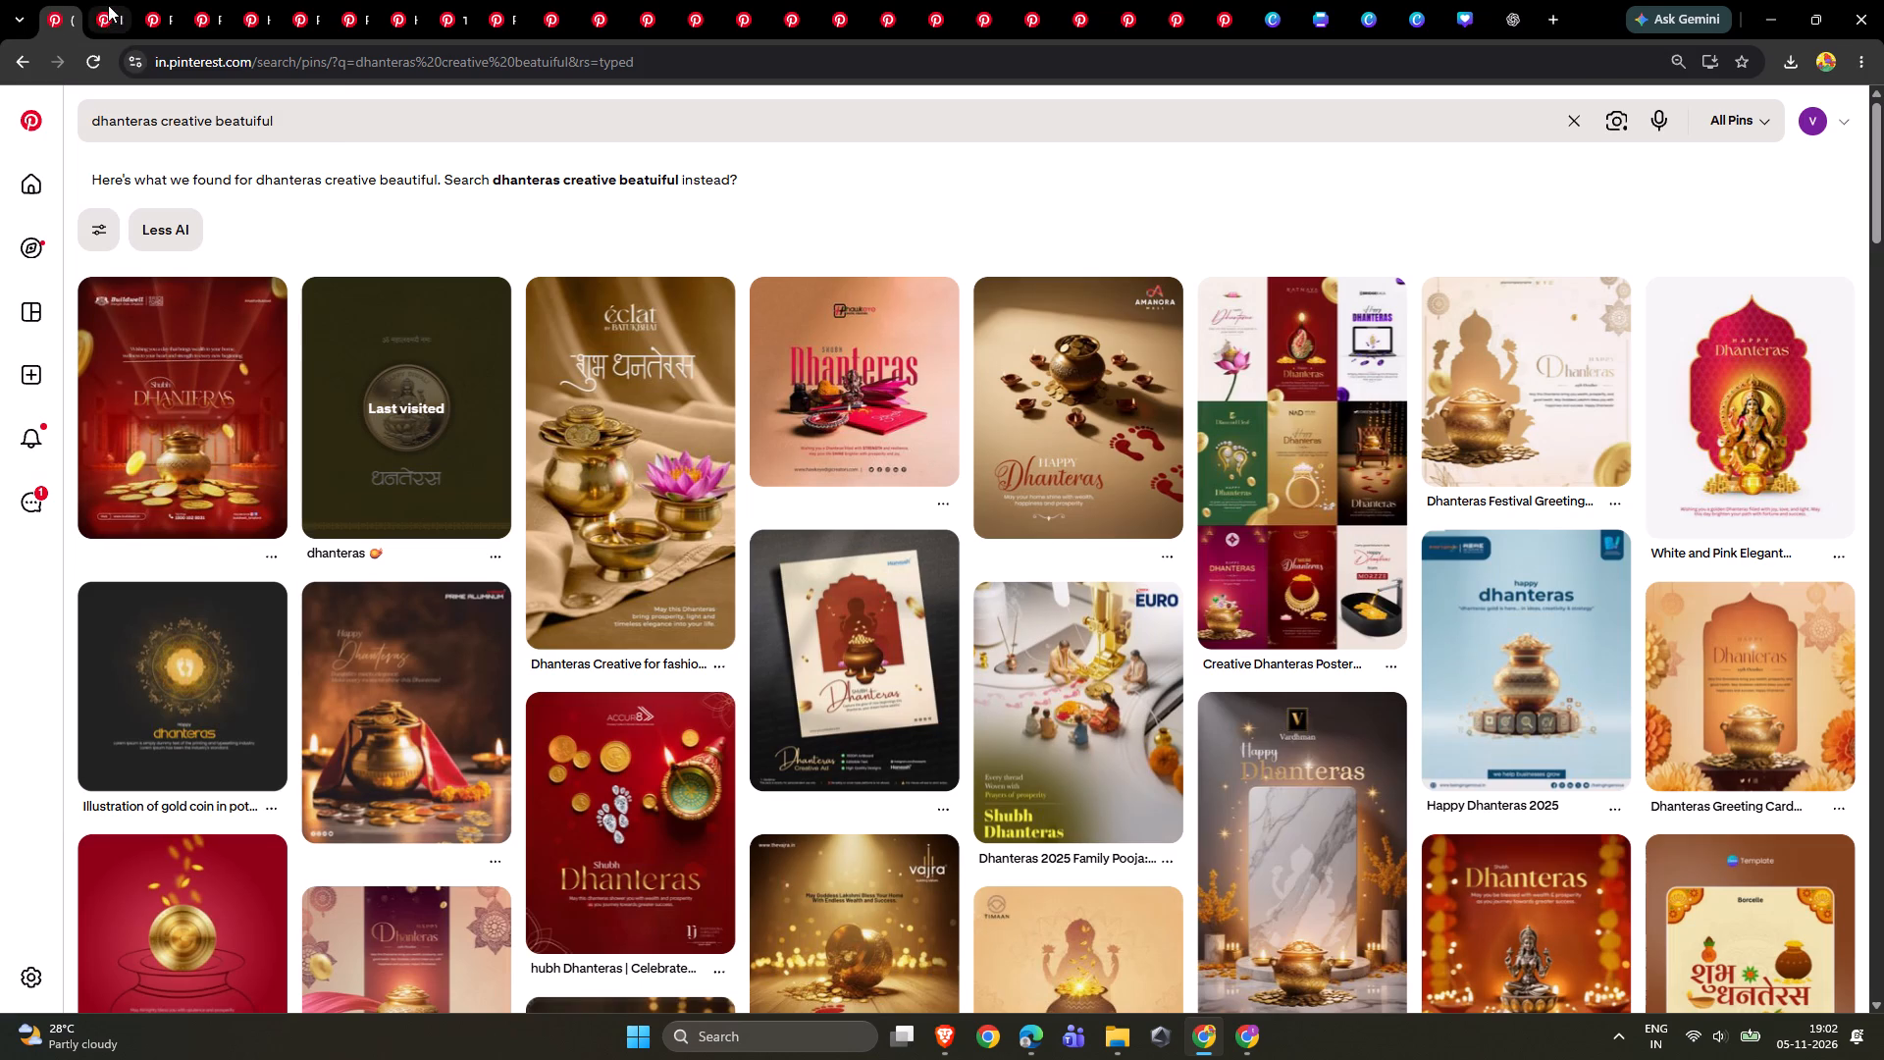
left_click(108, 2)
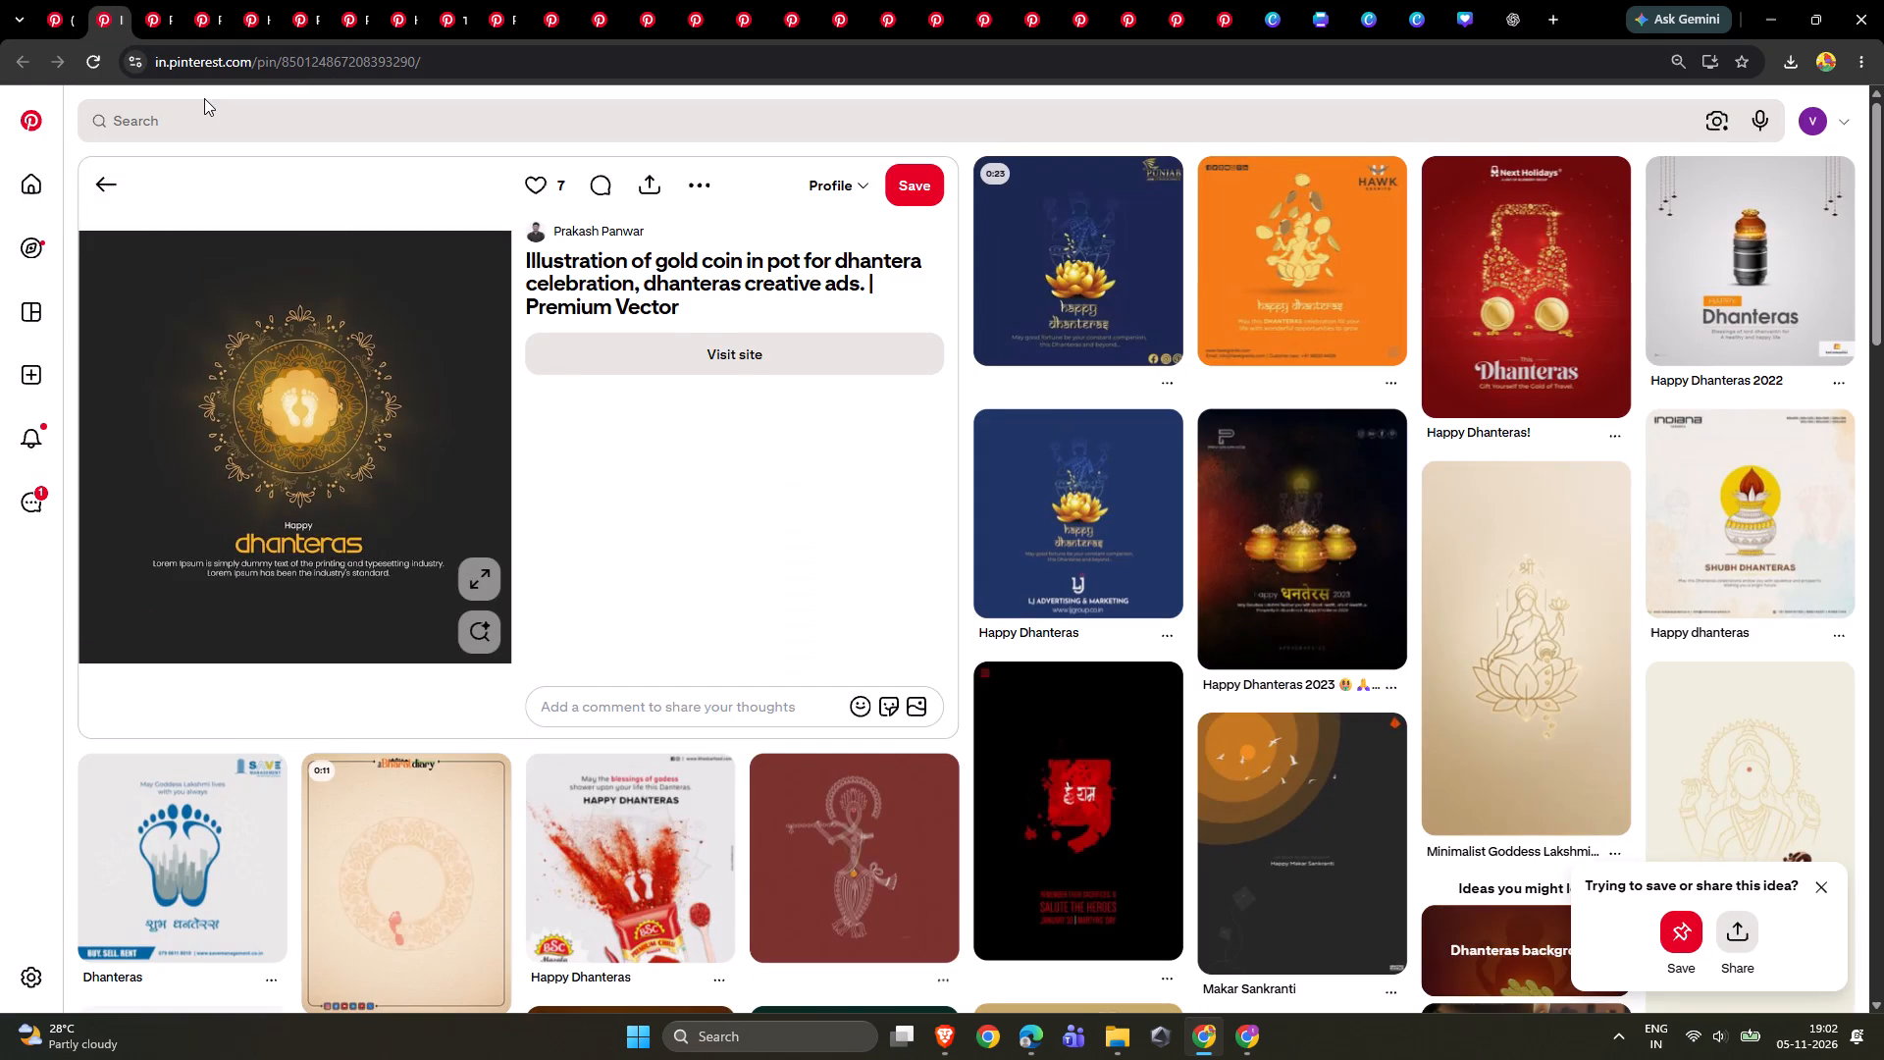
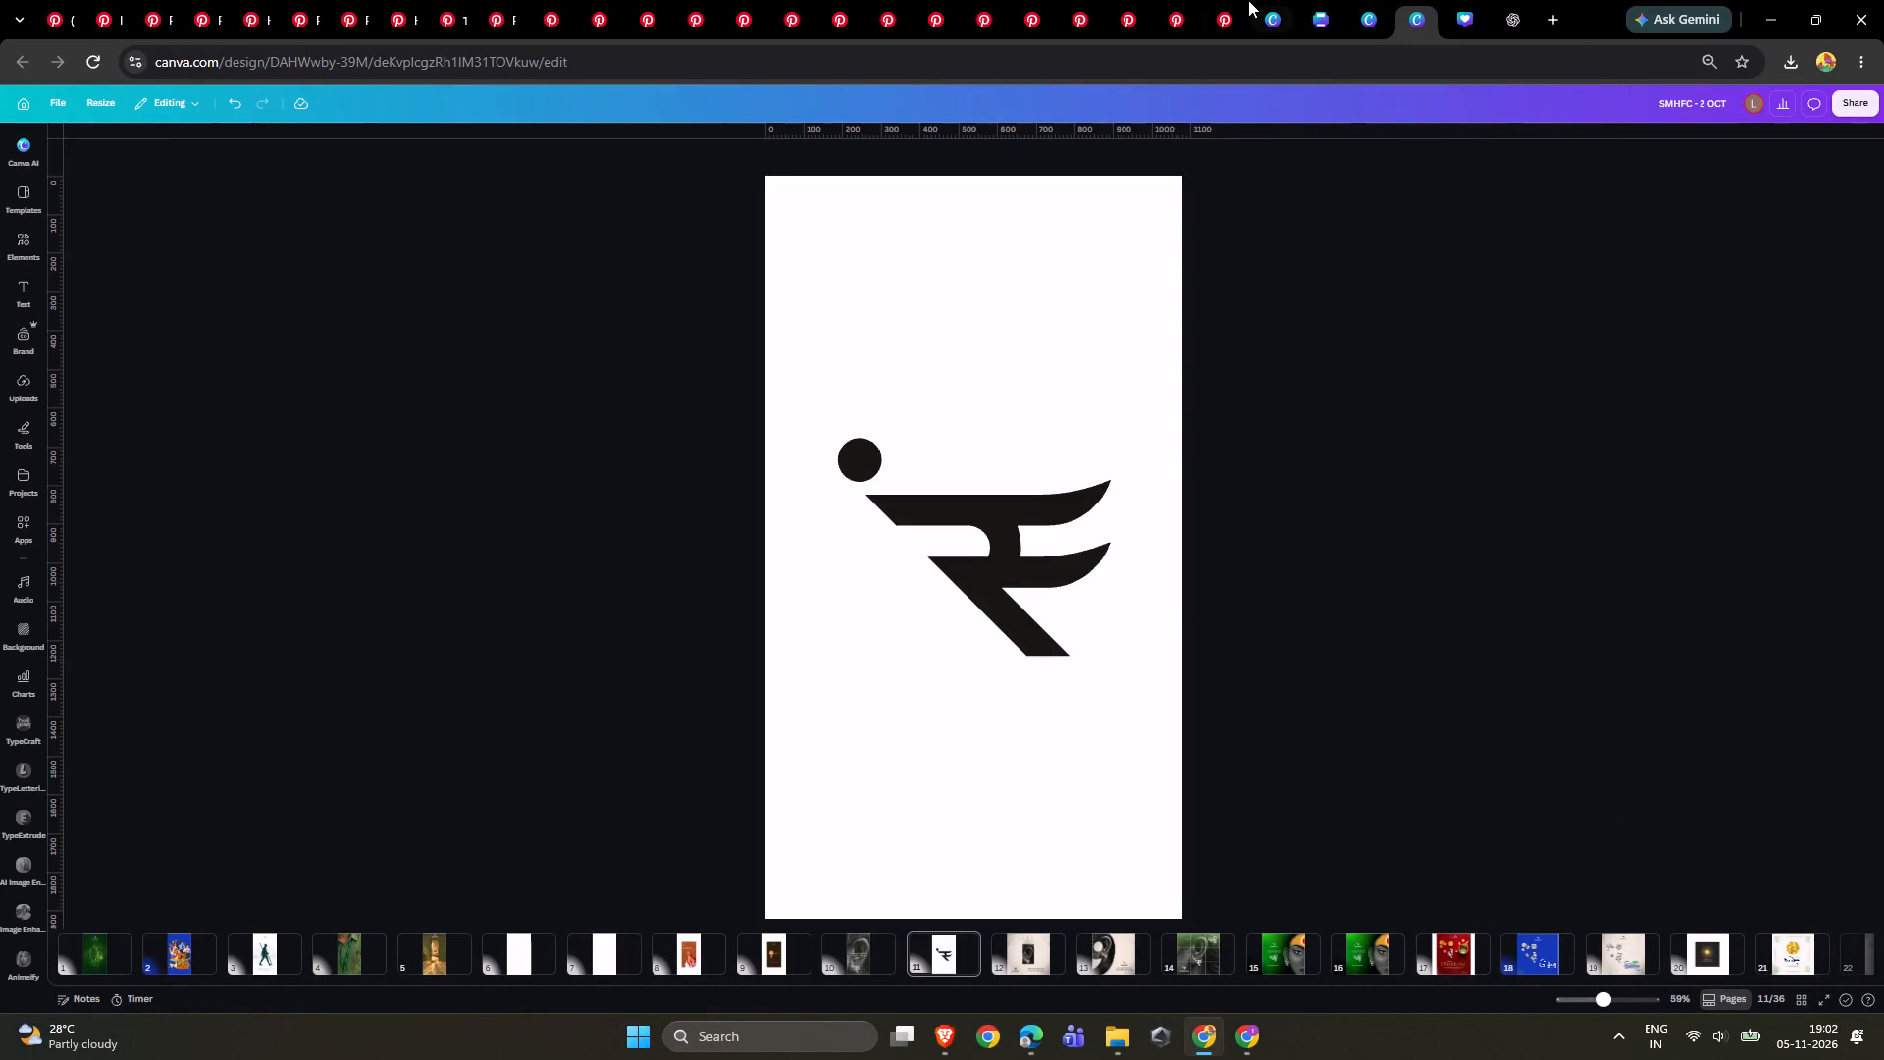
Close the duplicate SMHFC - 2 OCT, Ramsons and ChatGPT tabs and return to the remaining SMHFC - 2 OCT design.
left_click(1366, 3)
left_click(1421, 14)
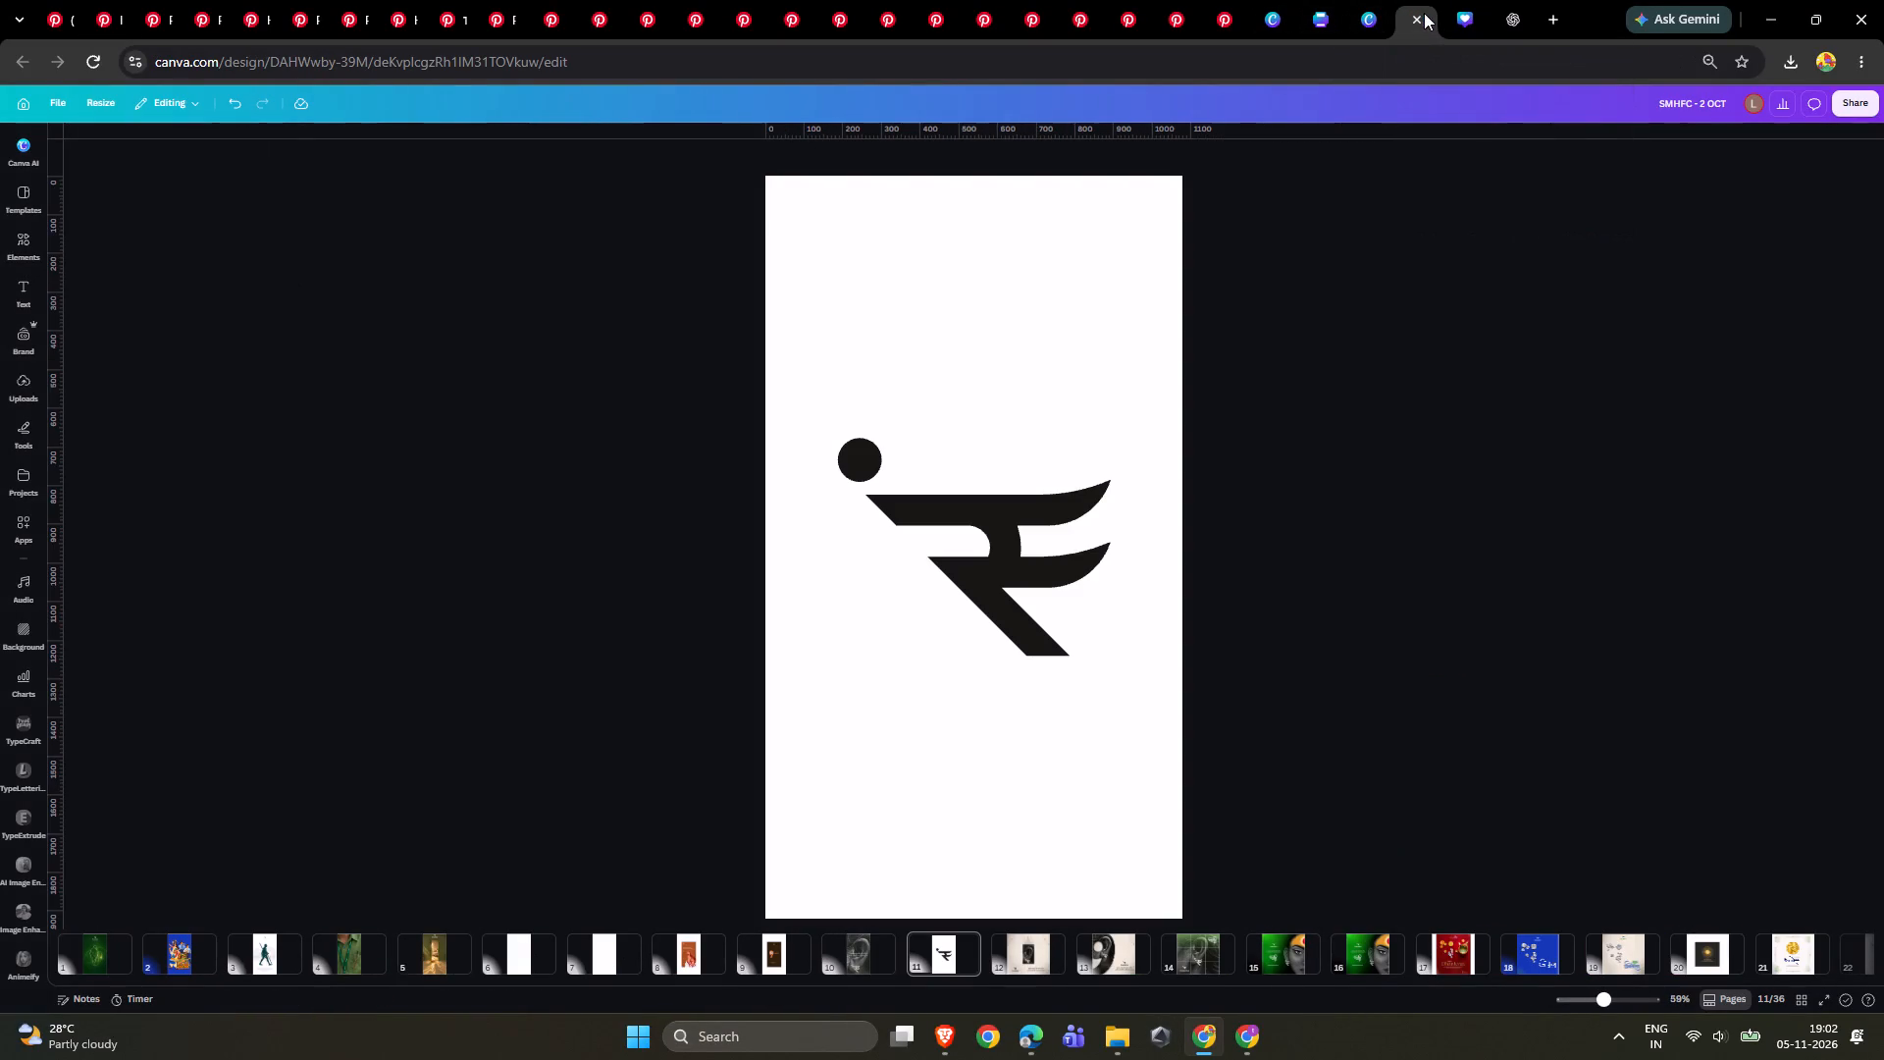
left_click(1423, 20)
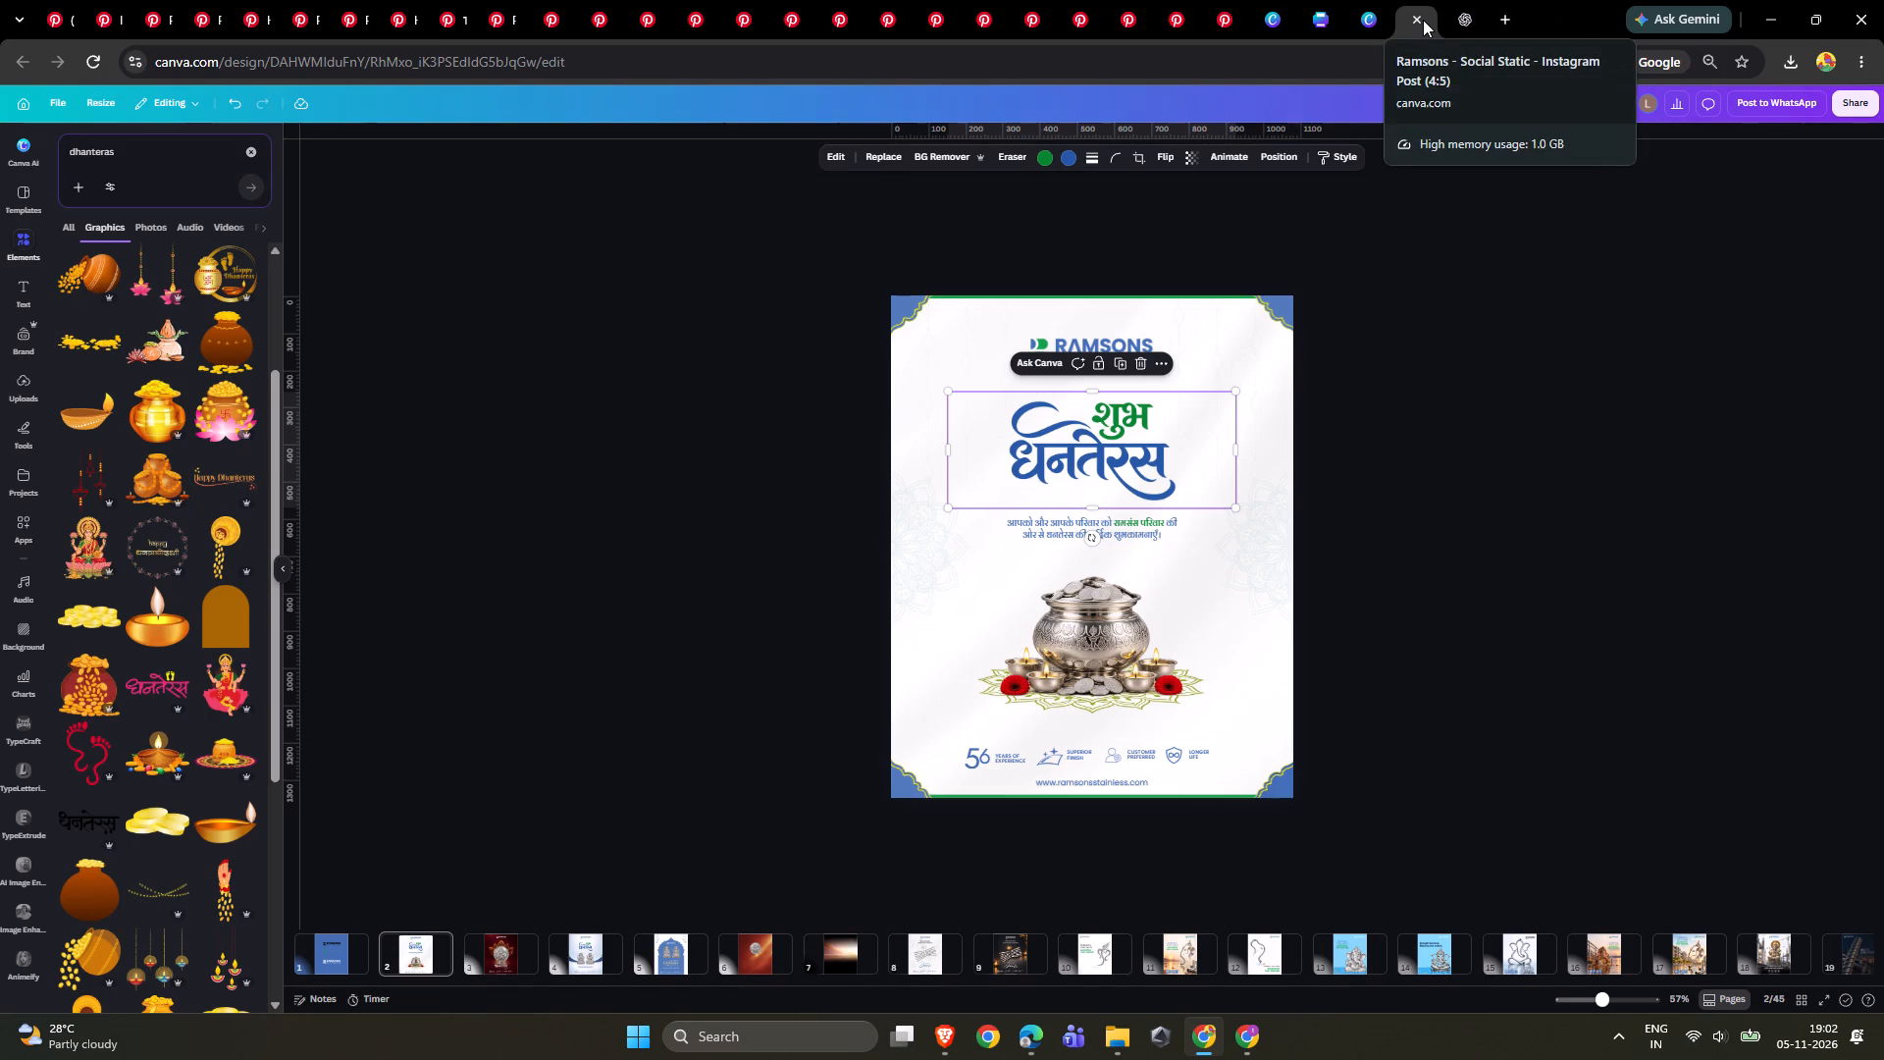
left_click(1423, 20)
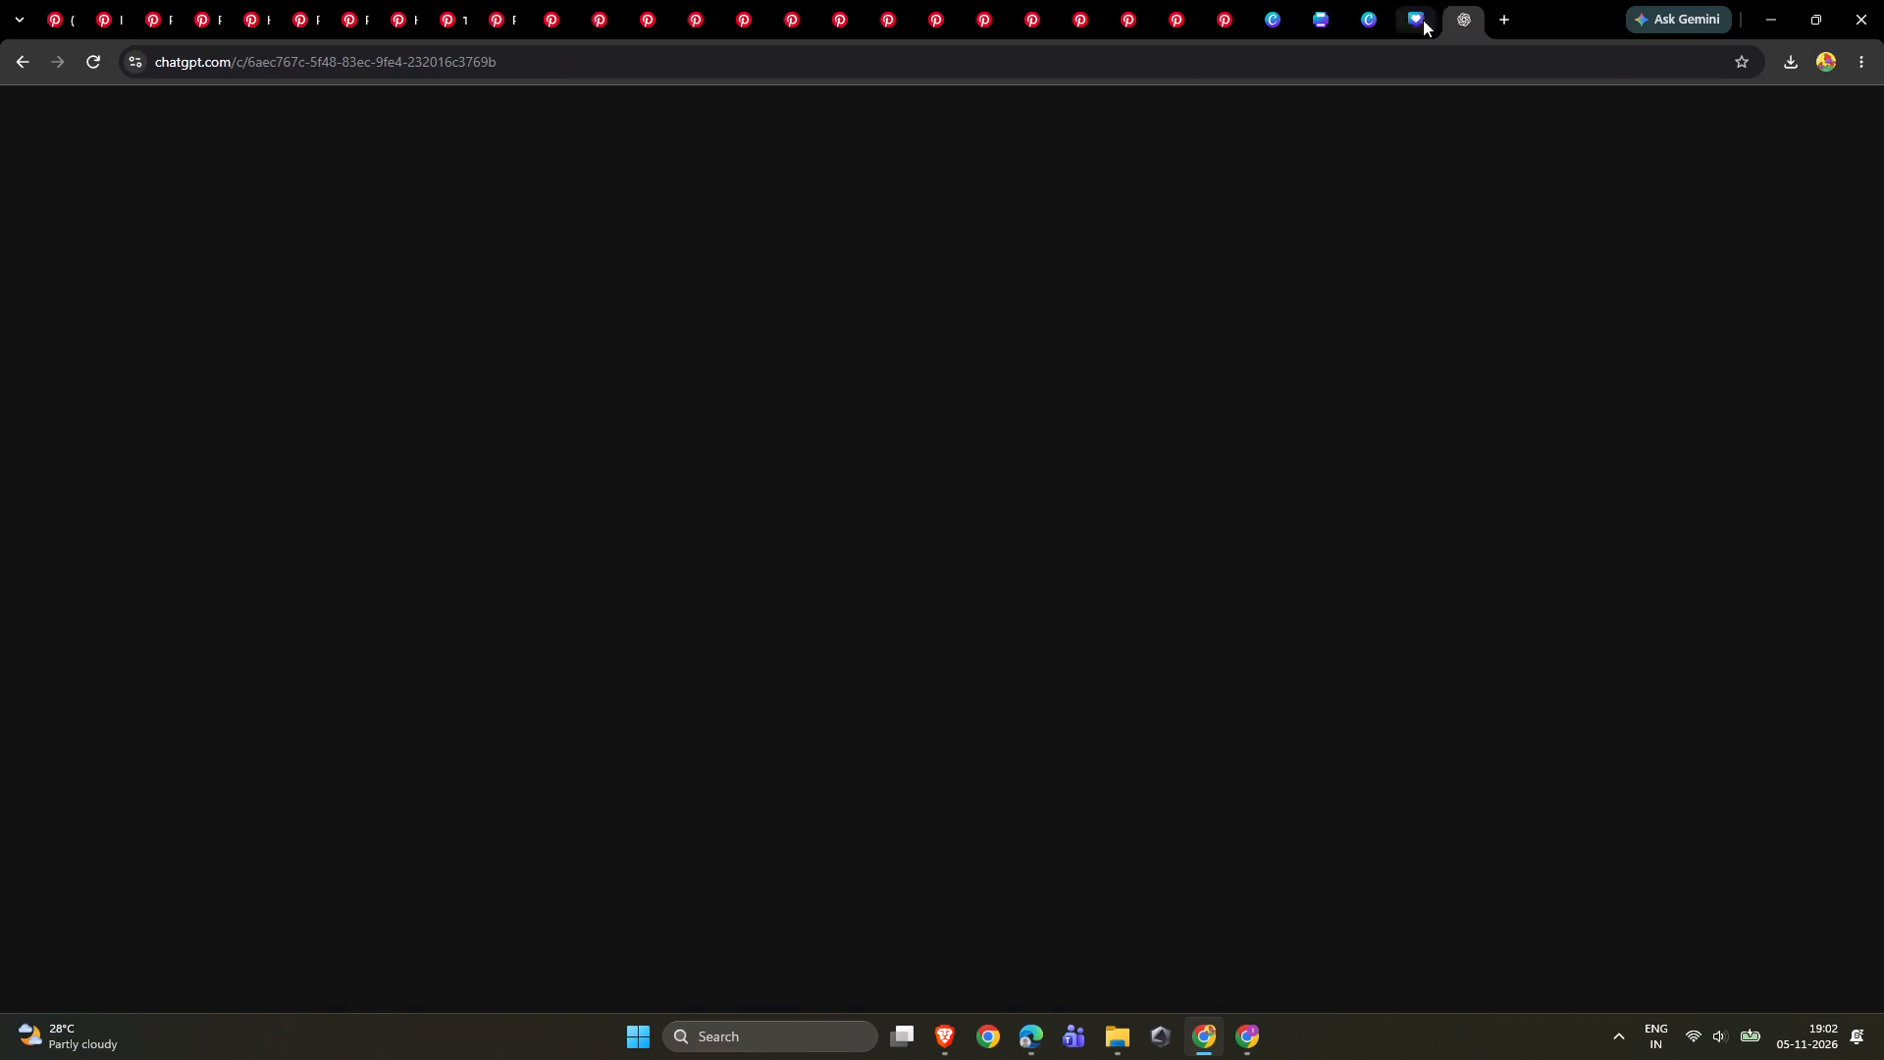
left_click(1423, 20)
left_click(1369, 1)
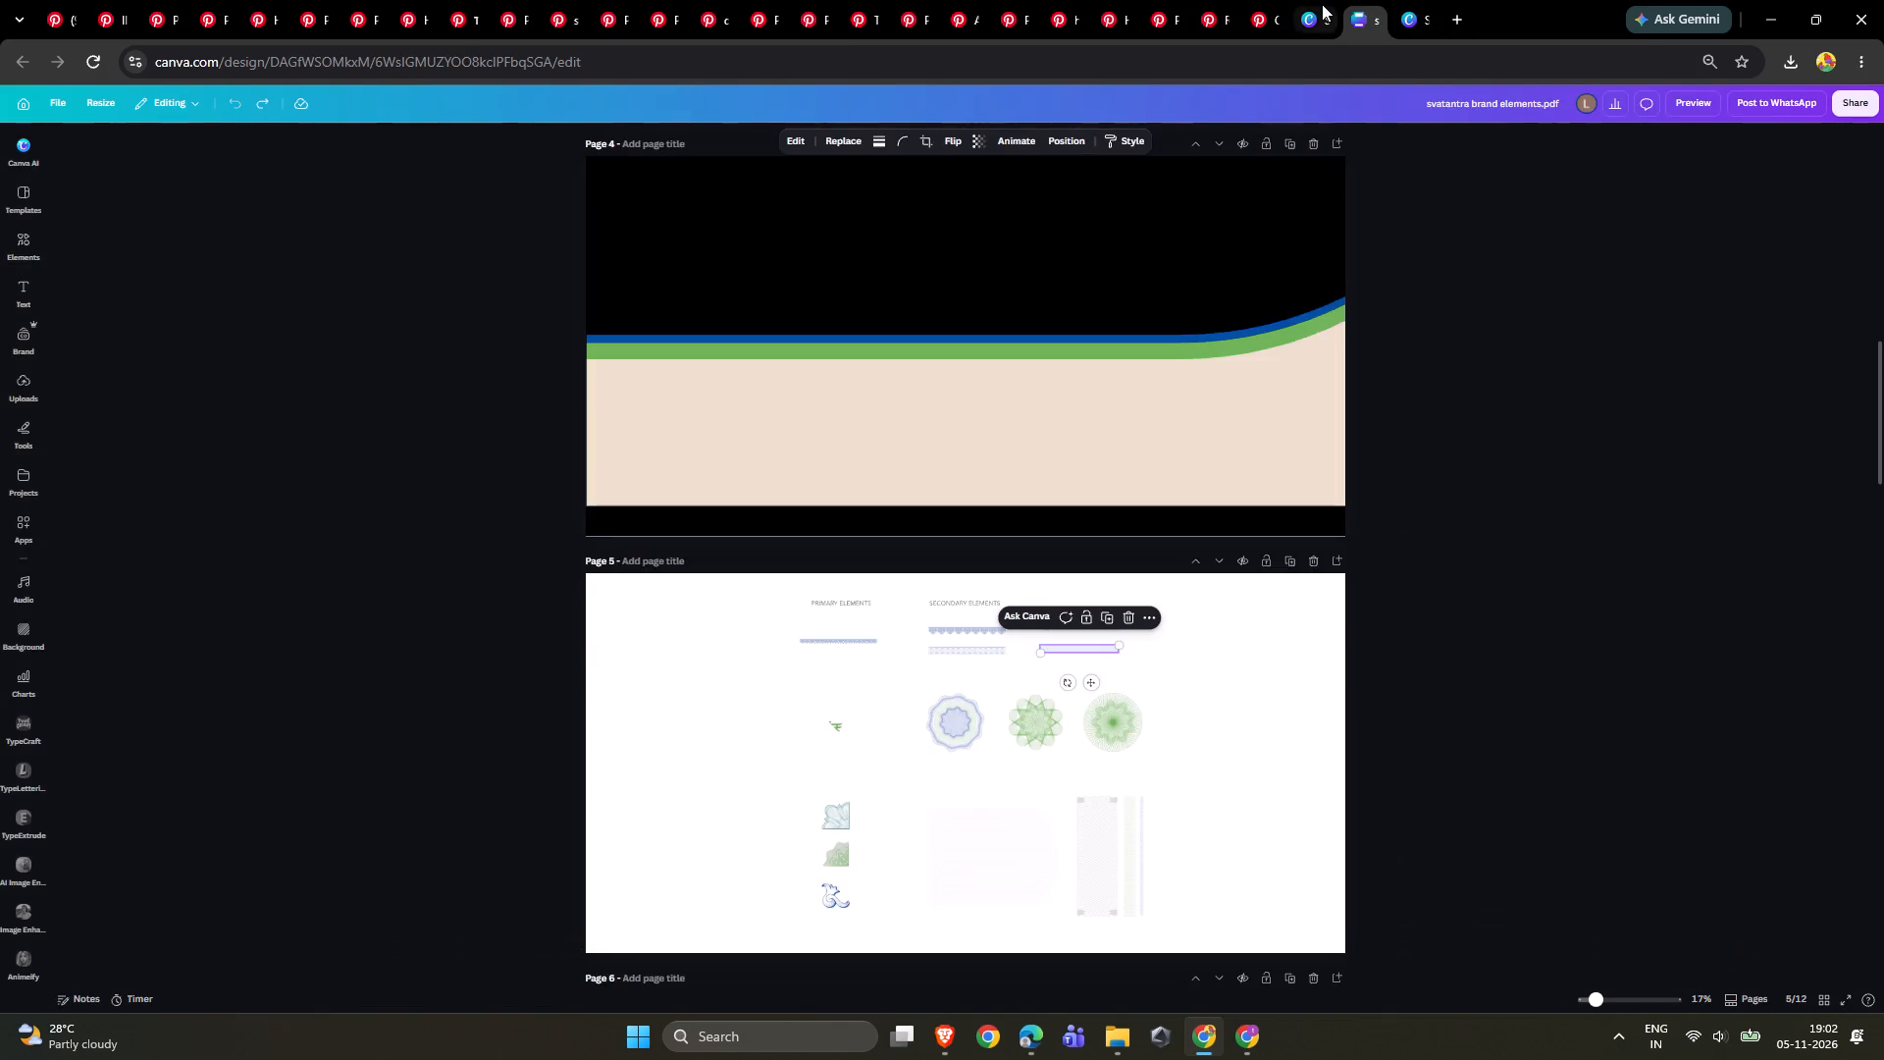
left_click(1322, 4)
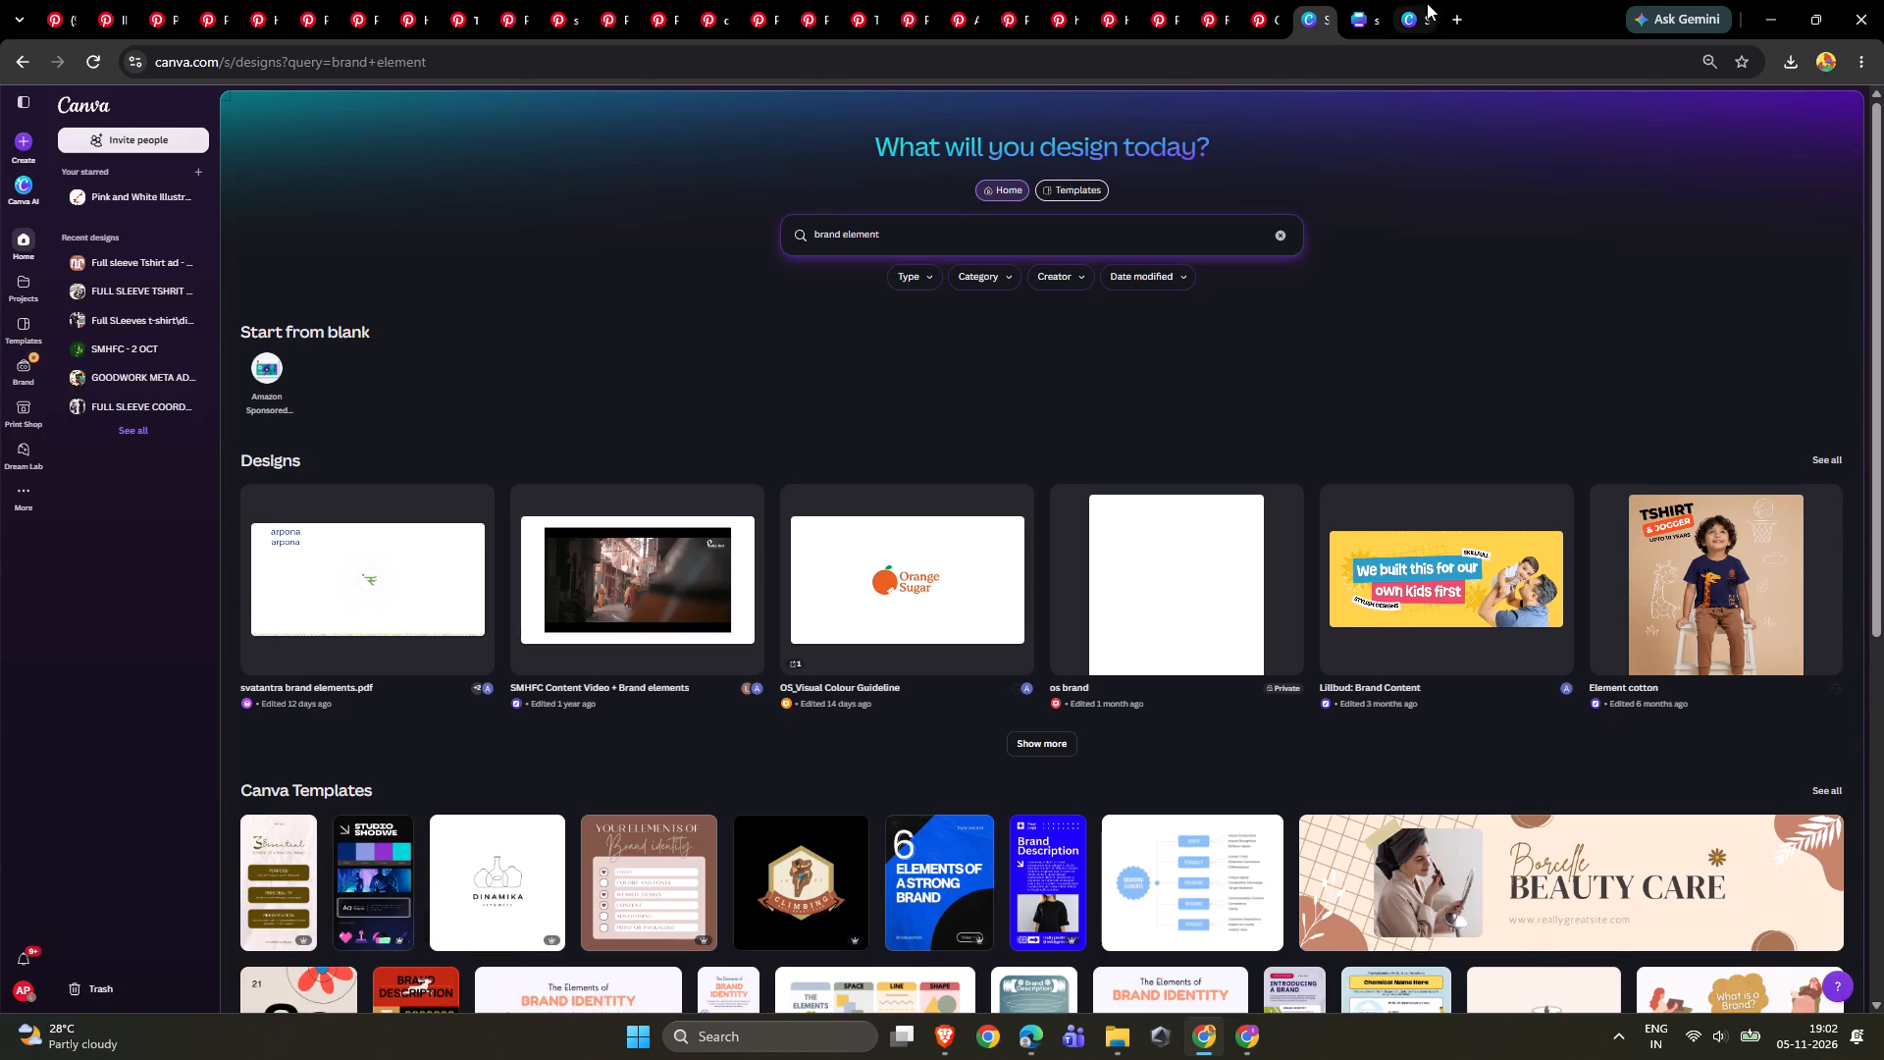
left_click(1427, 3)
Recolour the coin design's background on page 21 to black (#000000).
left_click(1536, 379)
left_click(1287, 264)
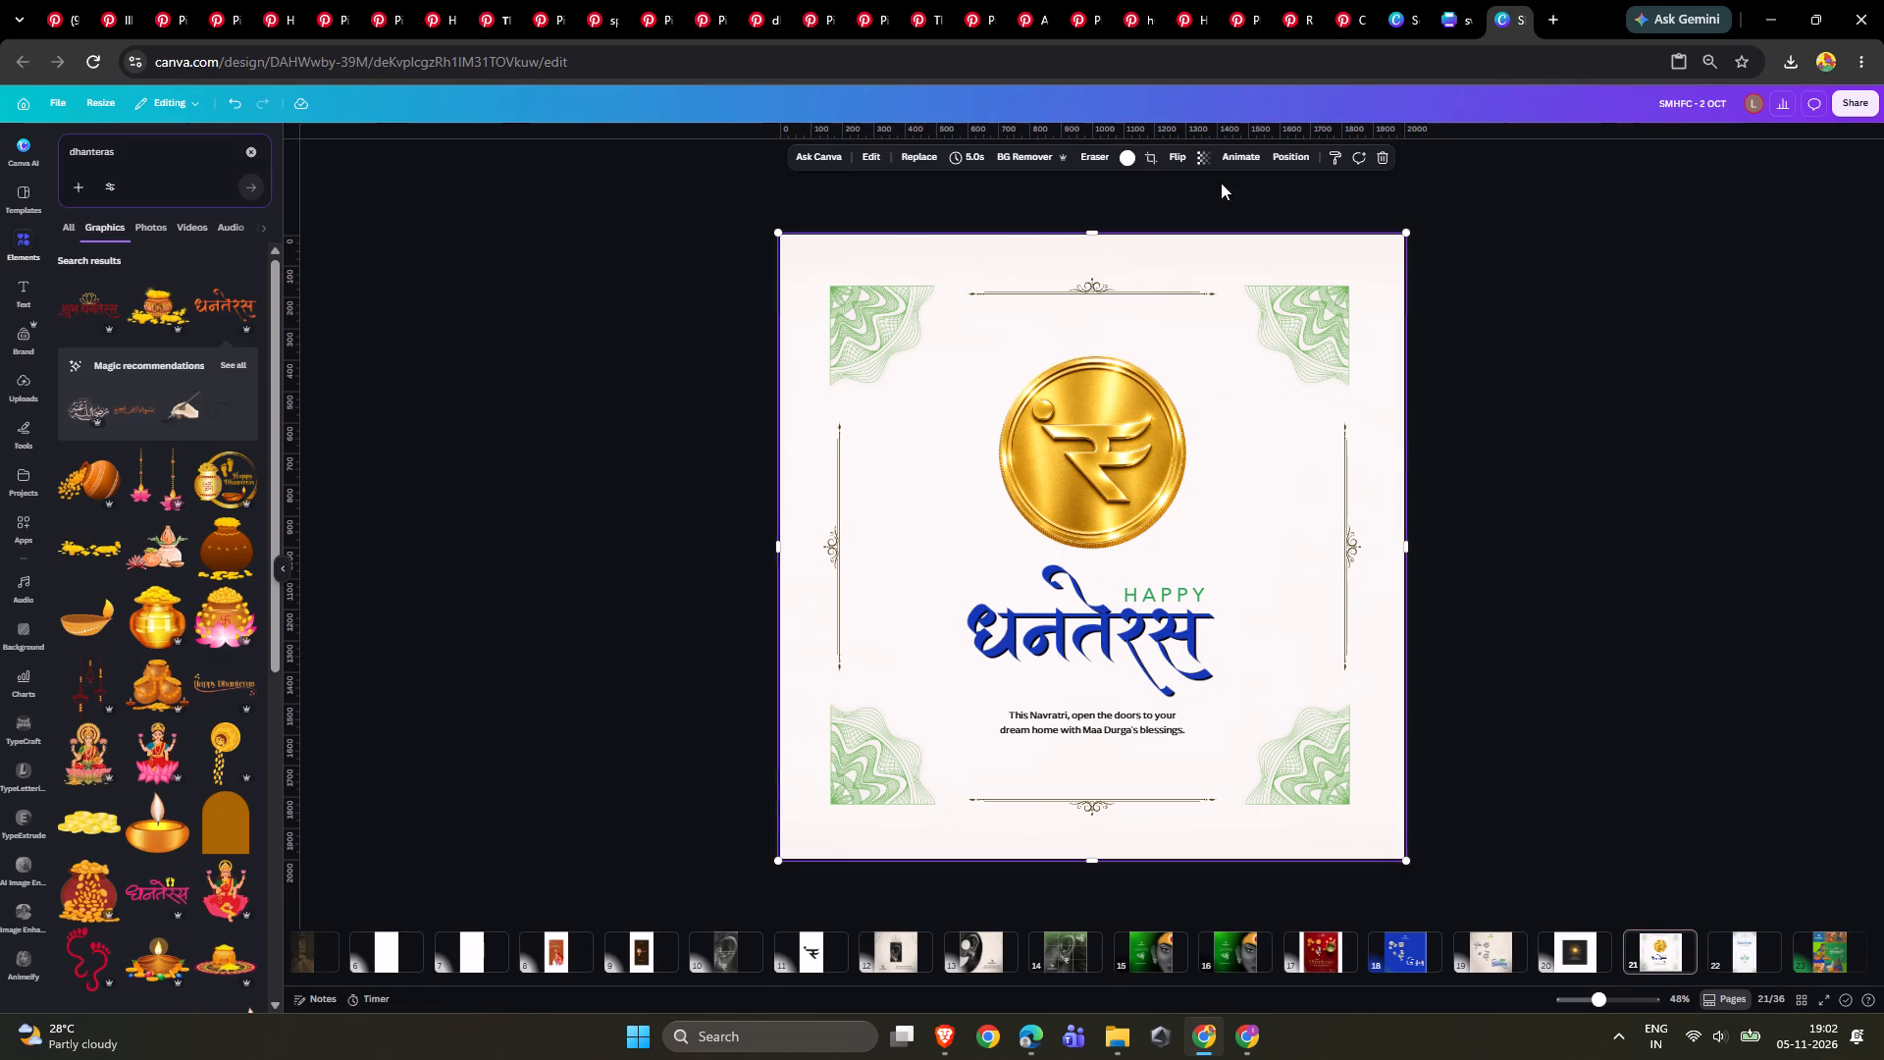
left_click(1128, 153)
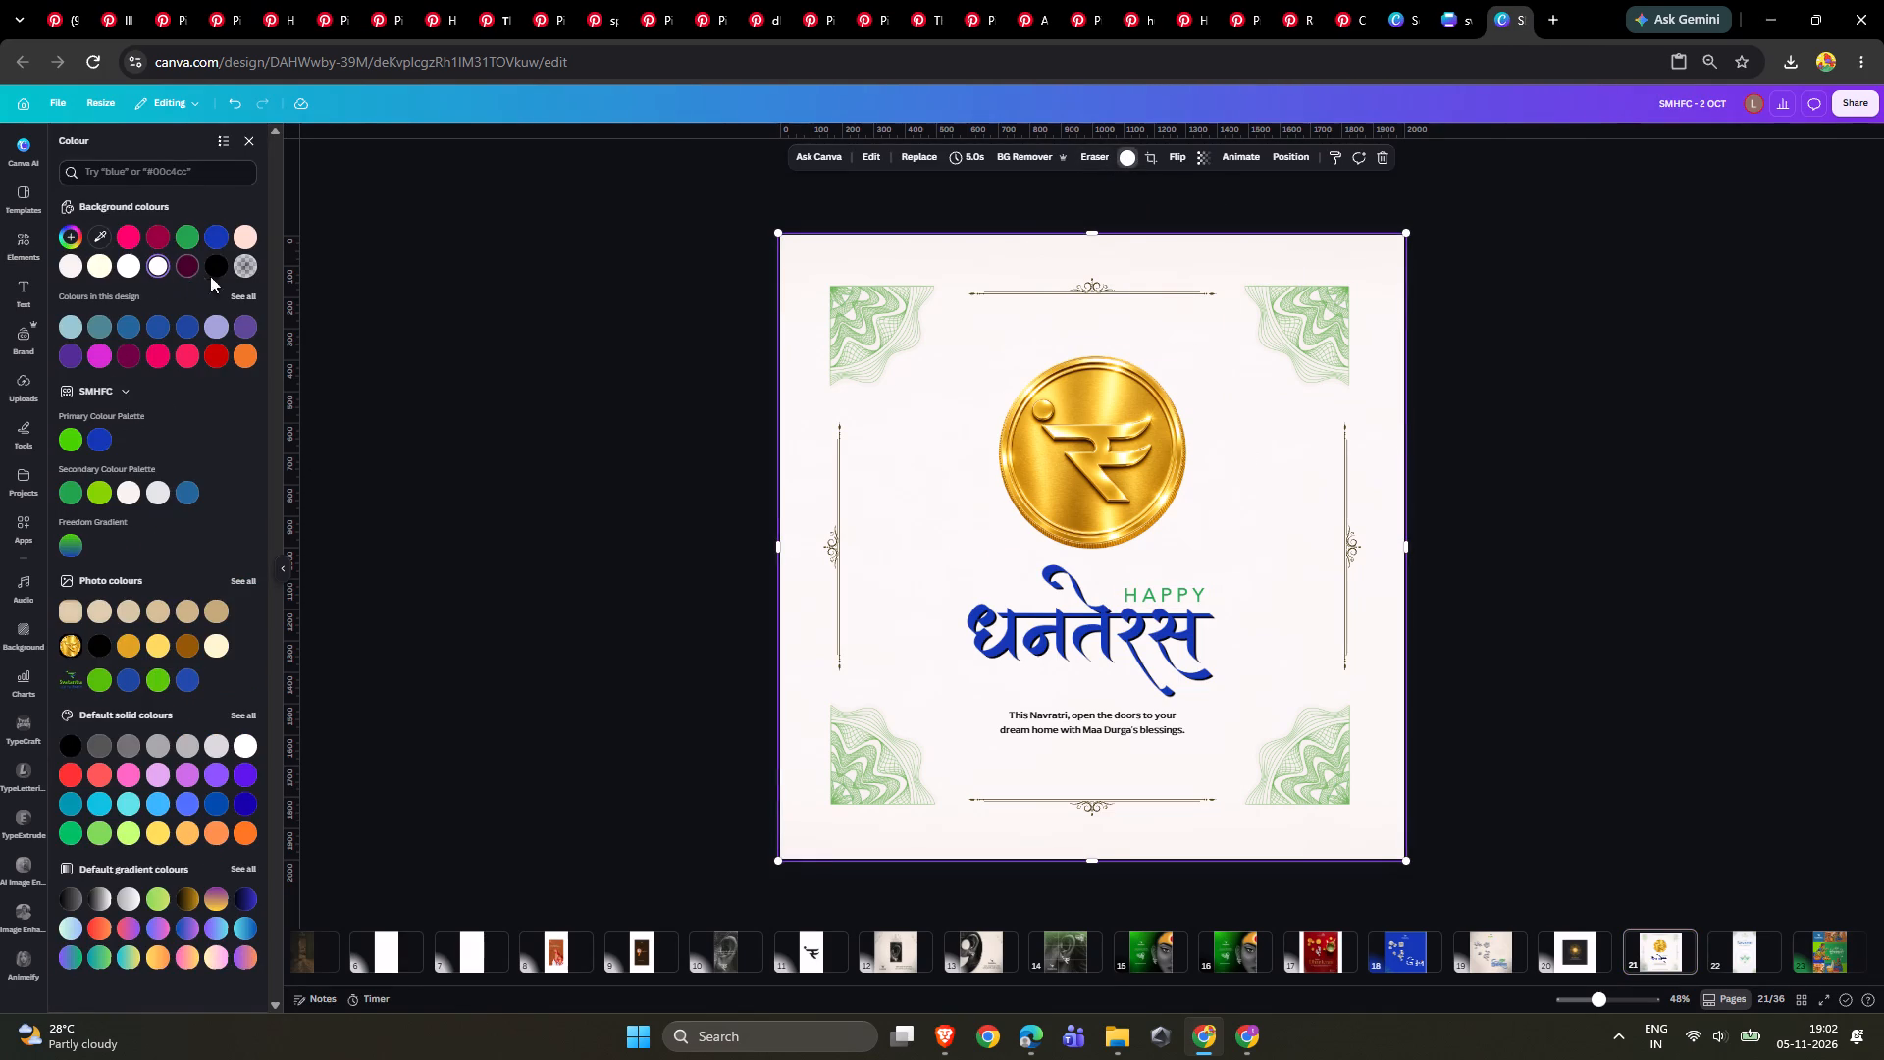
left_click(216, 273)
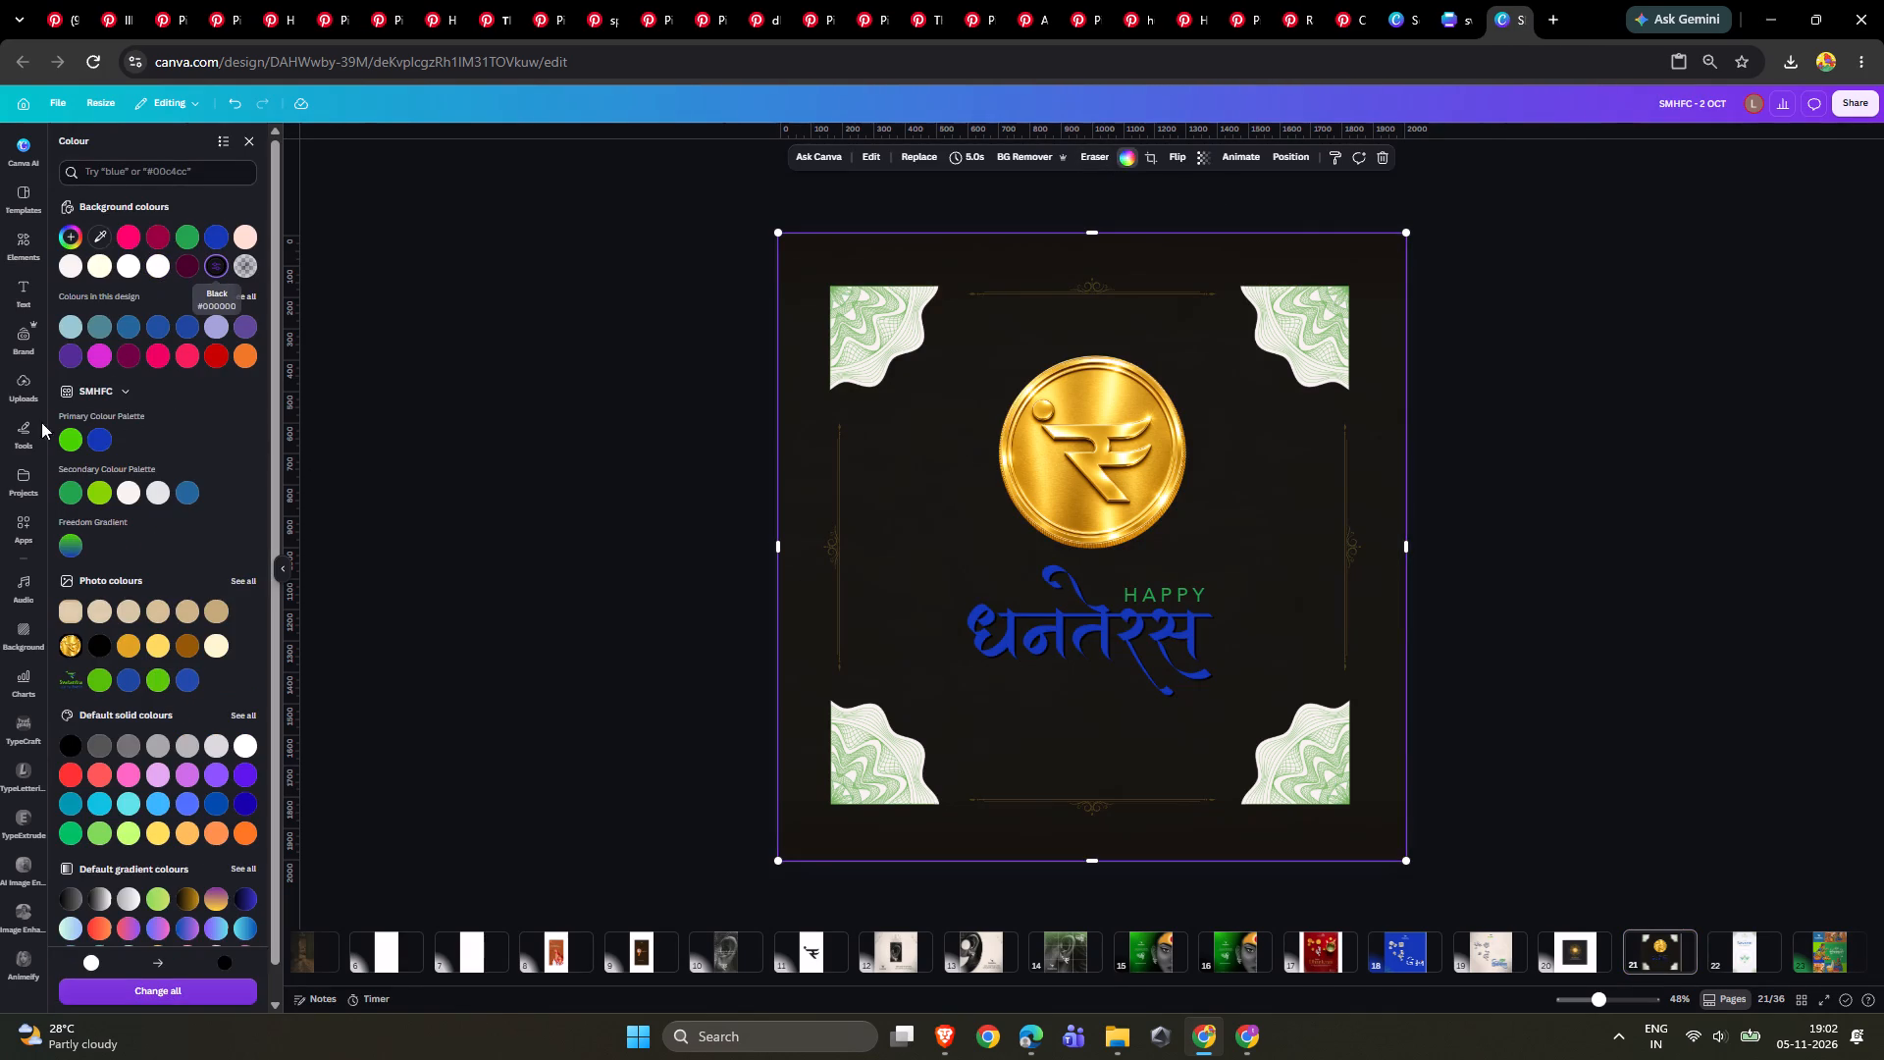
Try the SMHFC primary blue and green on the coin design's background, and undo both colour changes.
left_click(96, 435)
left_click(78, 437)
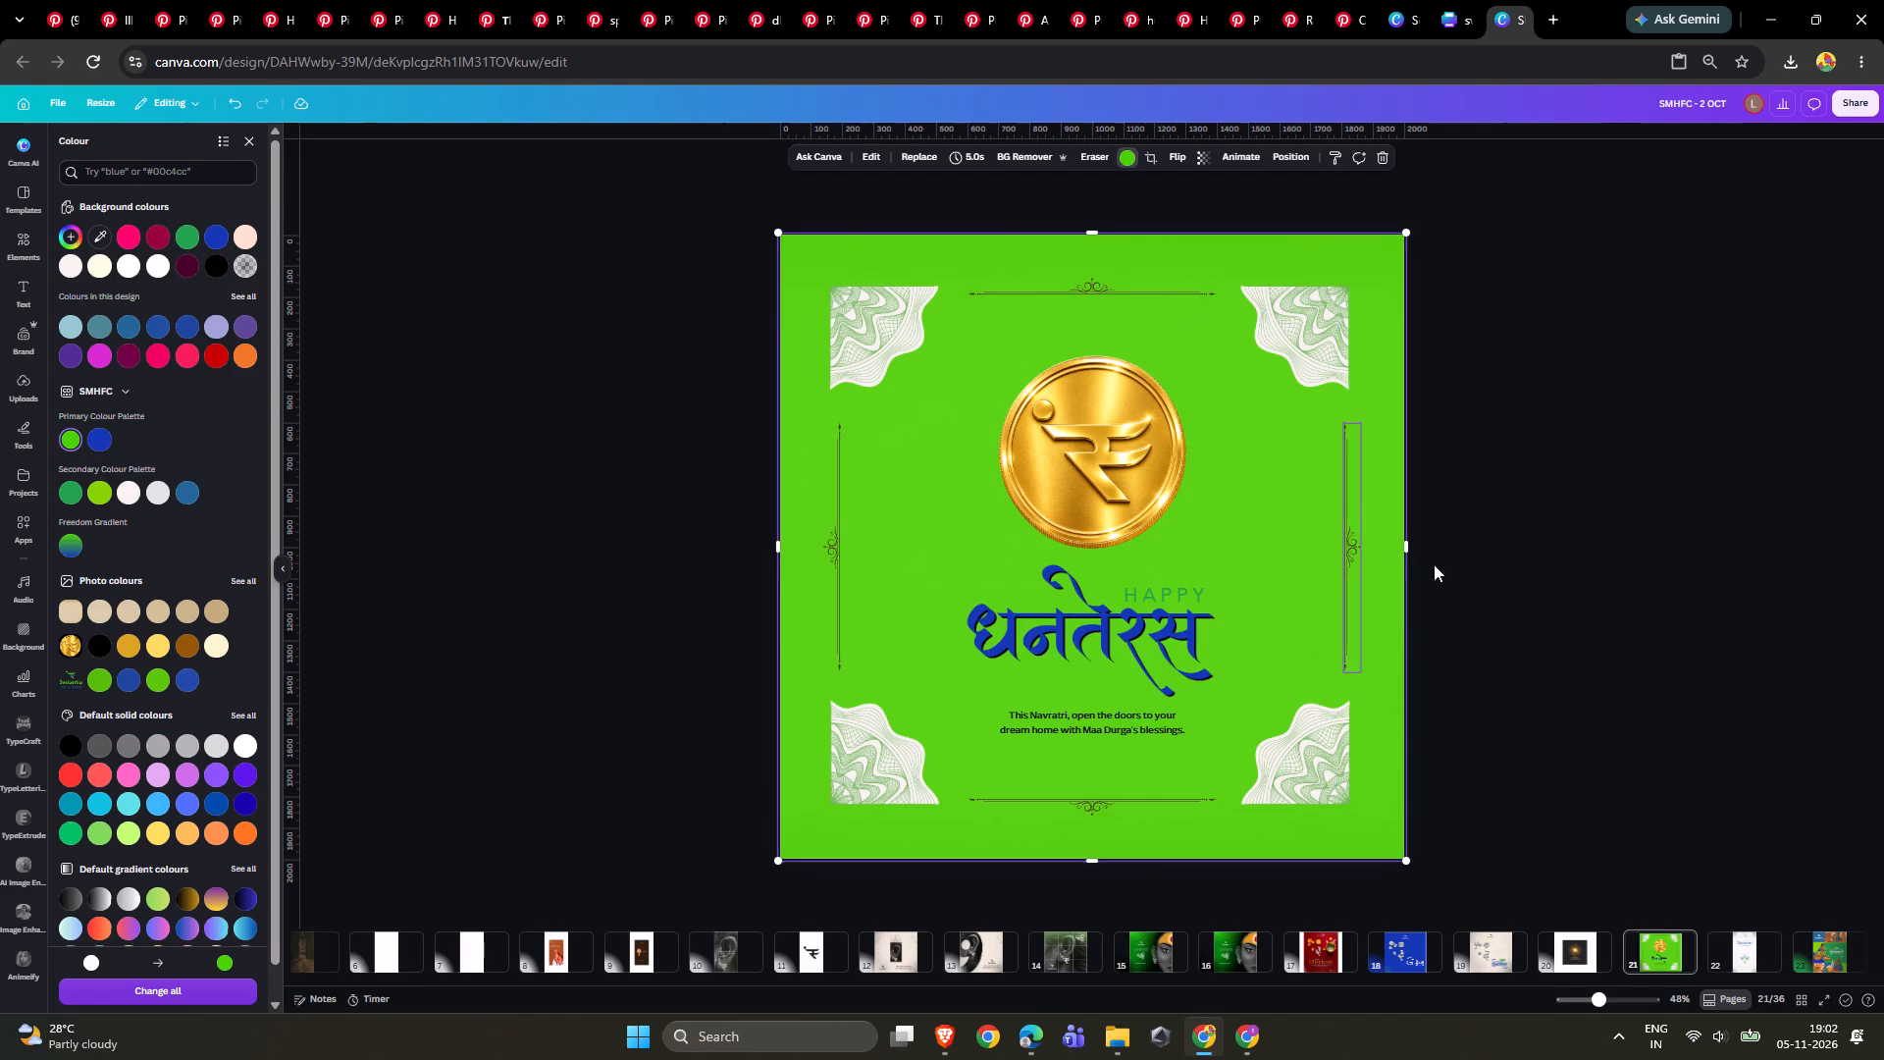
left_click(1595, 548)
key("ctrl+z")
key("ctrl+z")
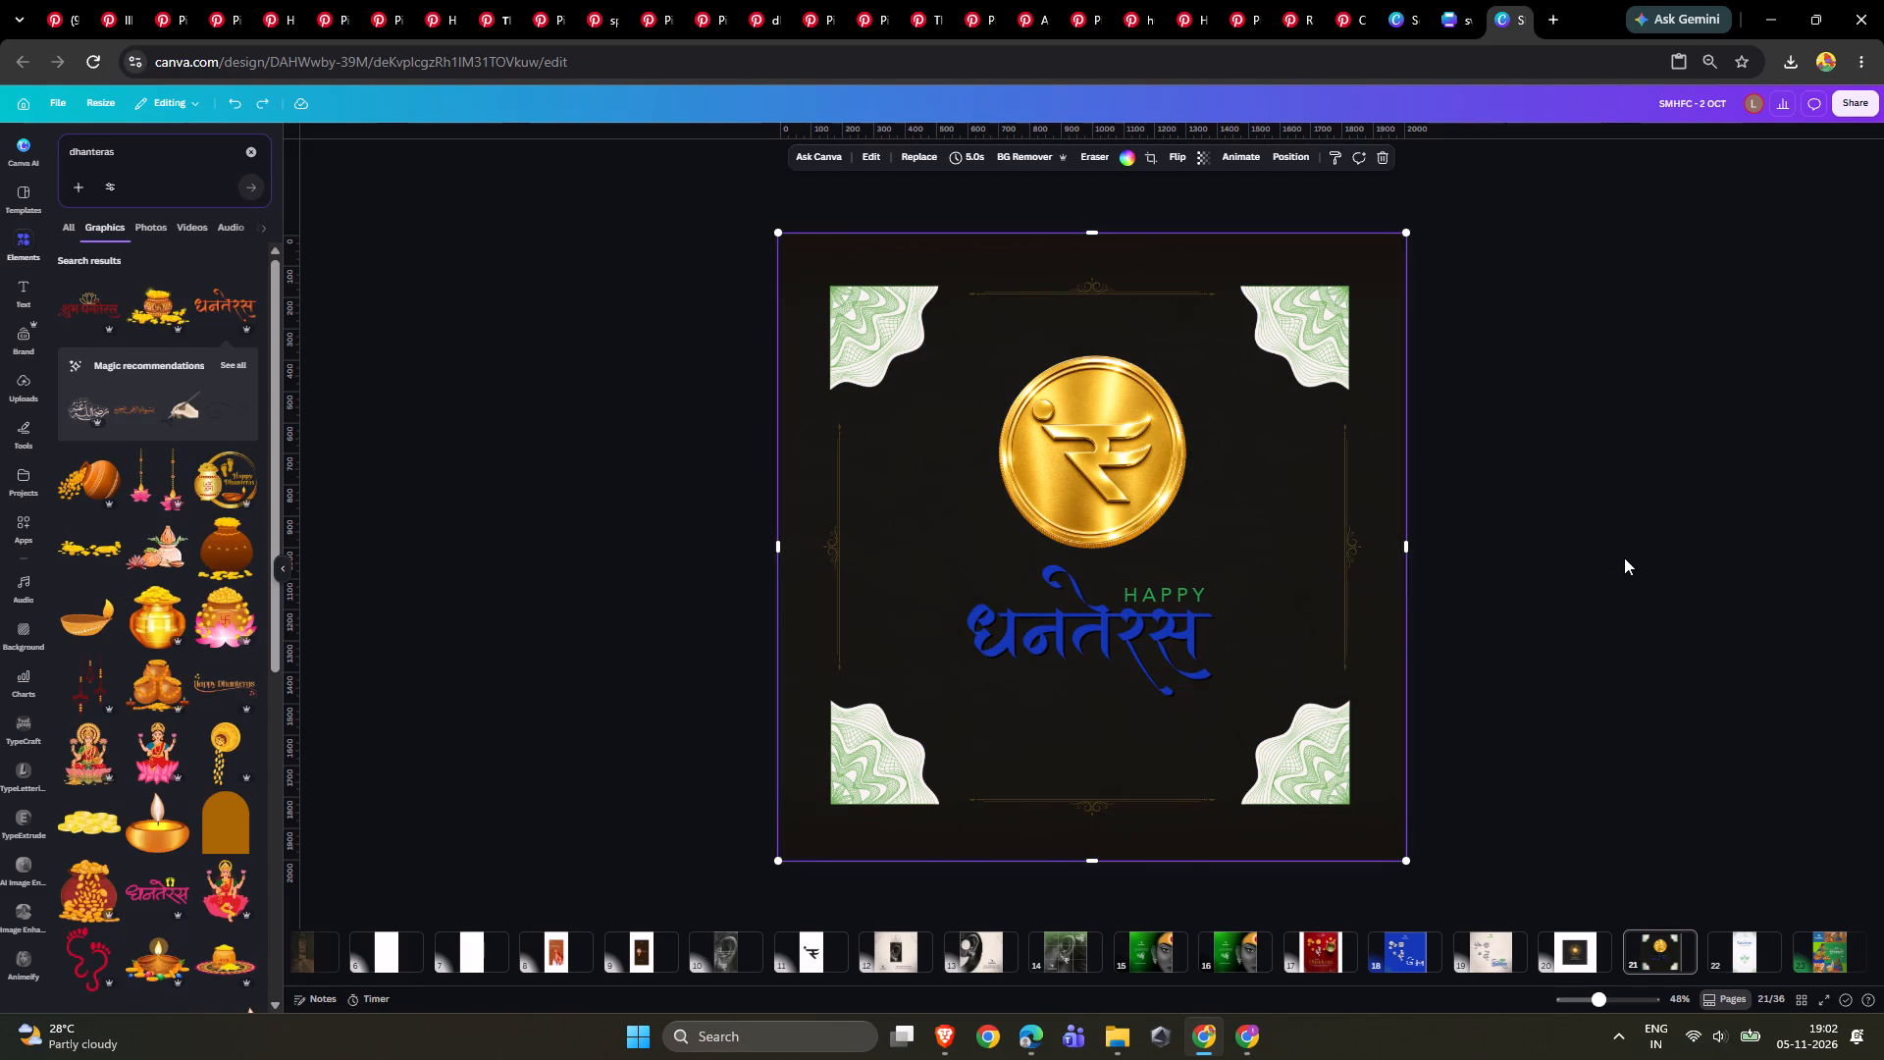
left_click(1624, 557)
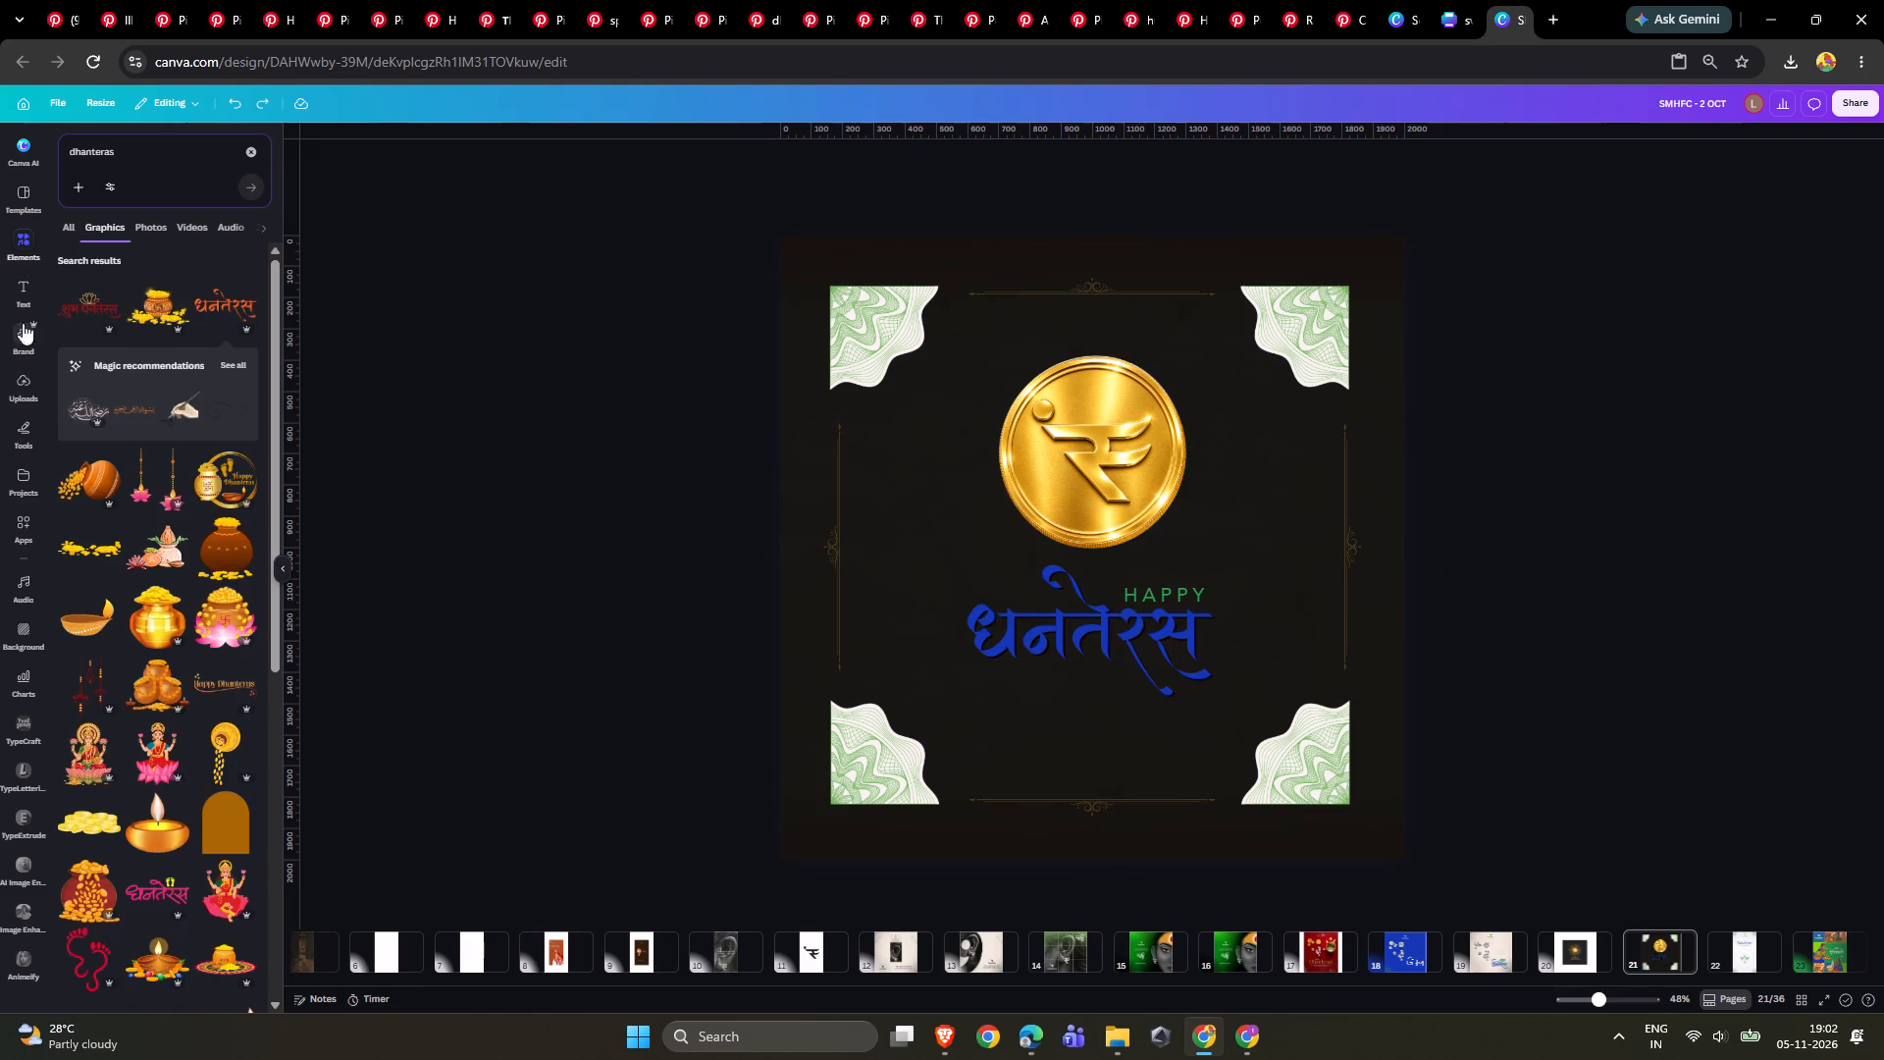
Search the graphics for a black background.
triple_click(95, 157)
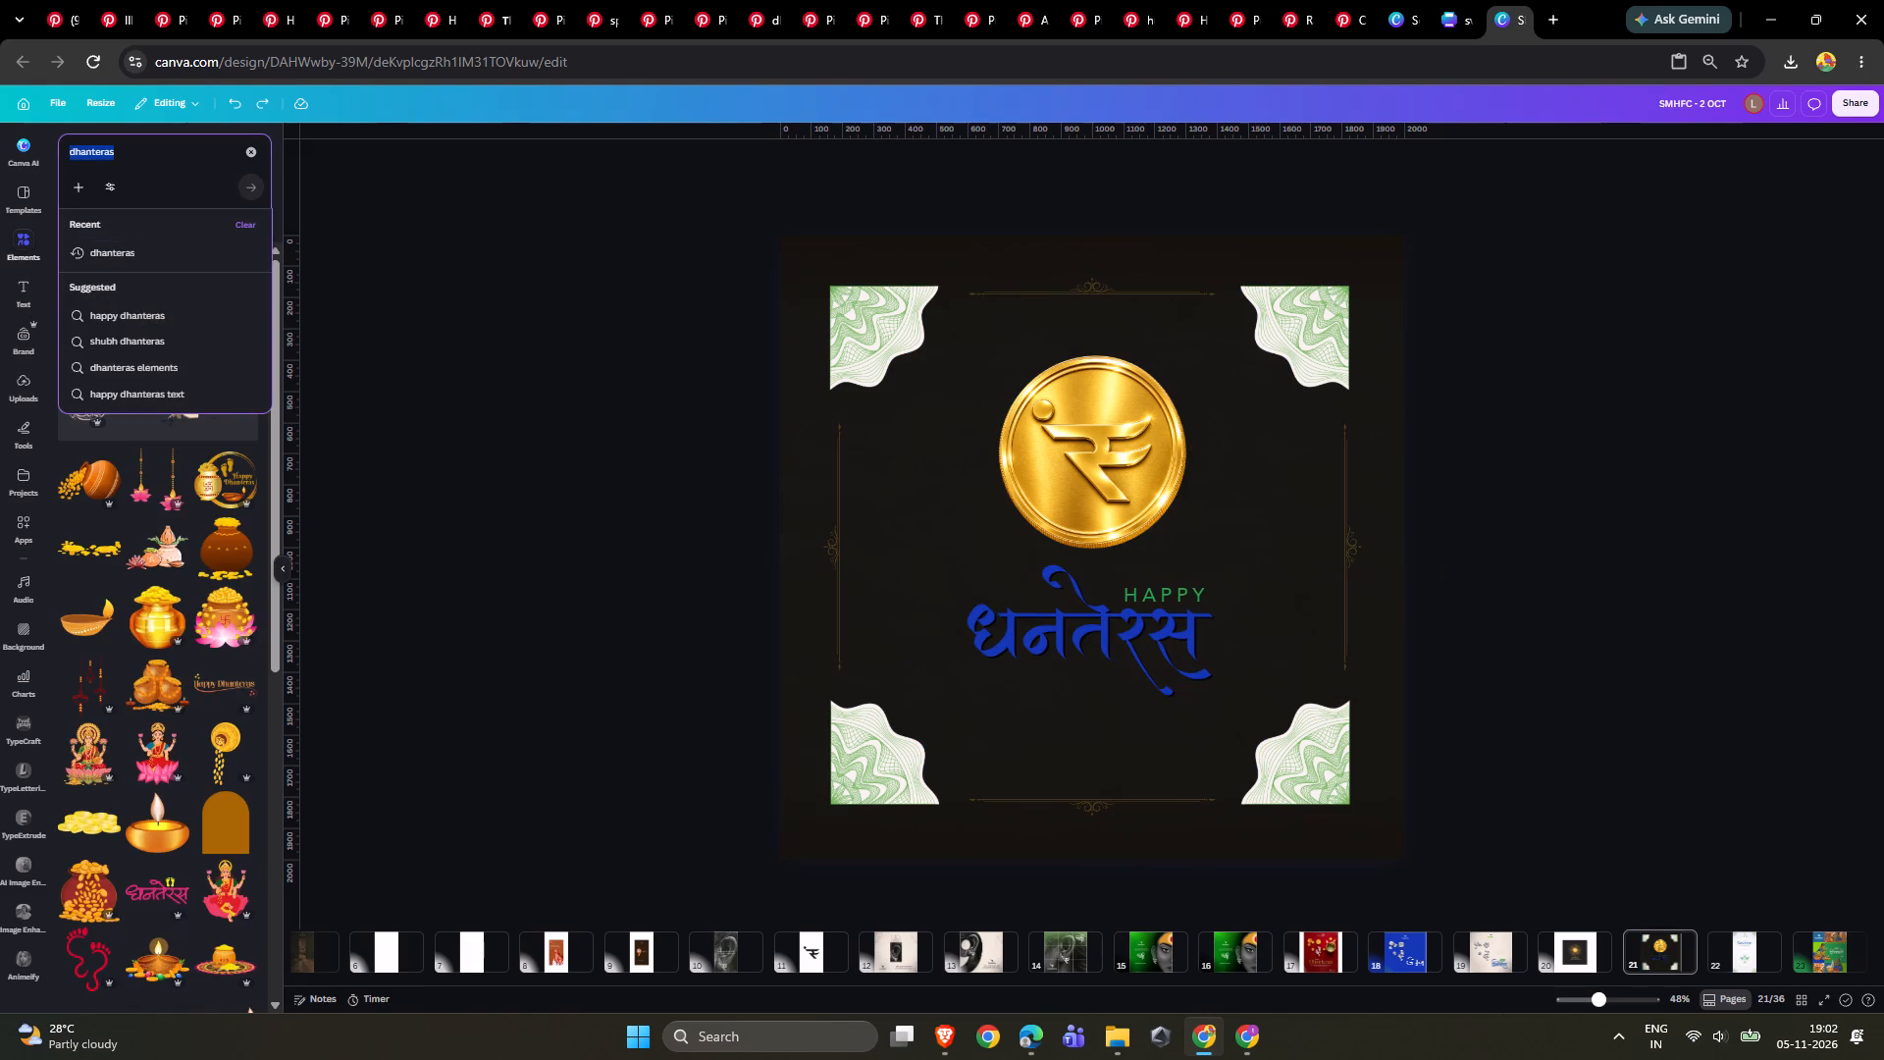
type("black backgorund")
key("Return")
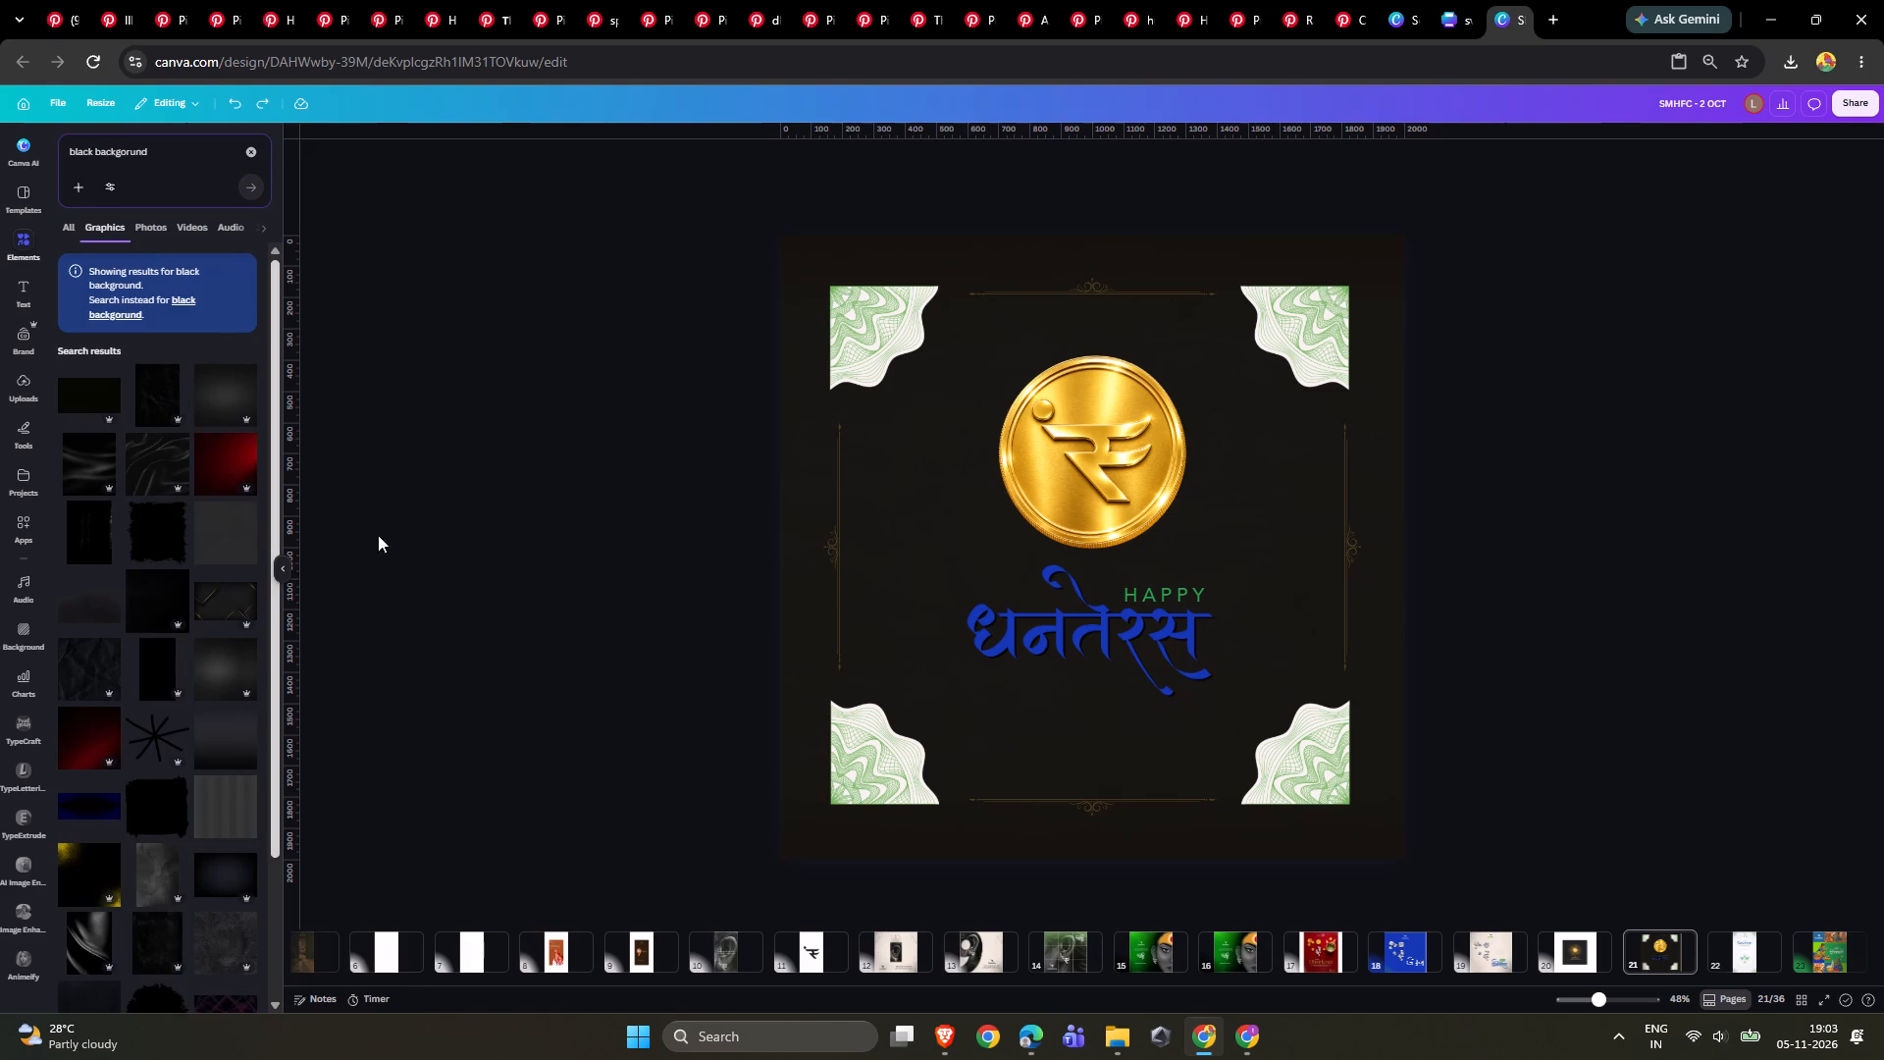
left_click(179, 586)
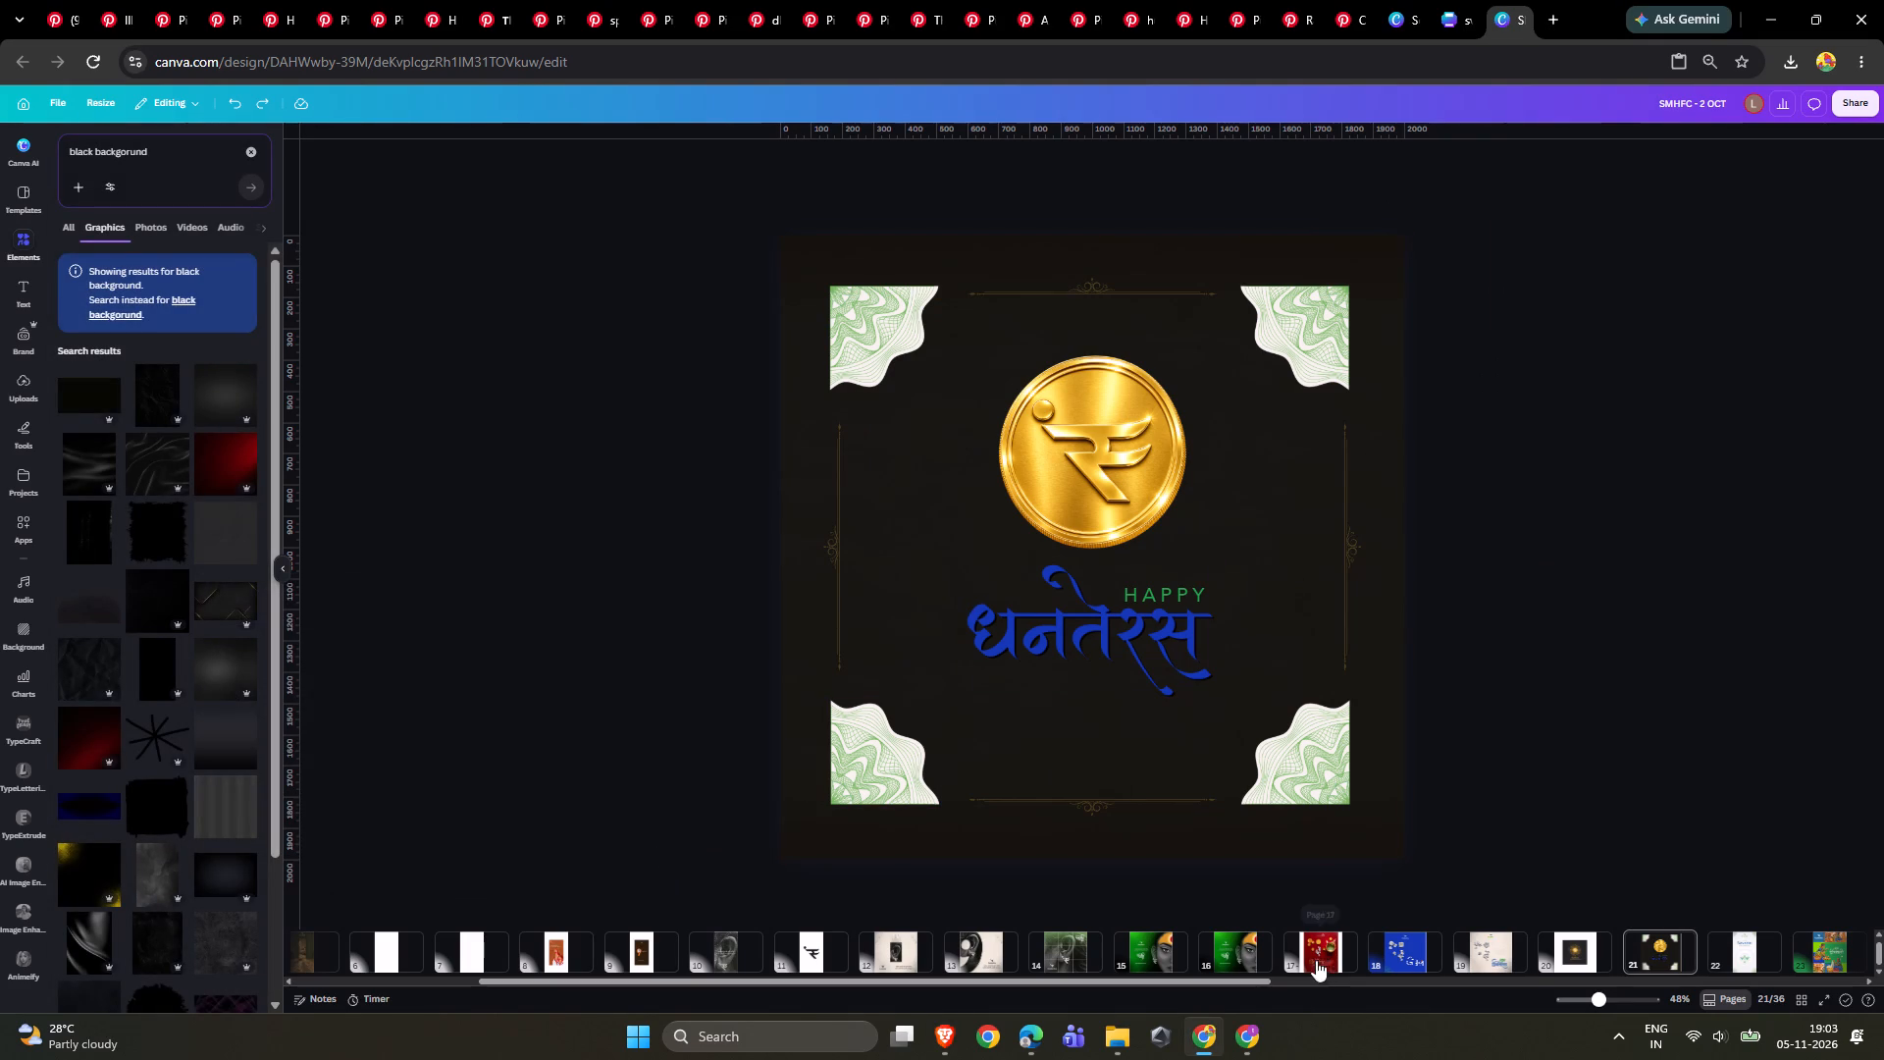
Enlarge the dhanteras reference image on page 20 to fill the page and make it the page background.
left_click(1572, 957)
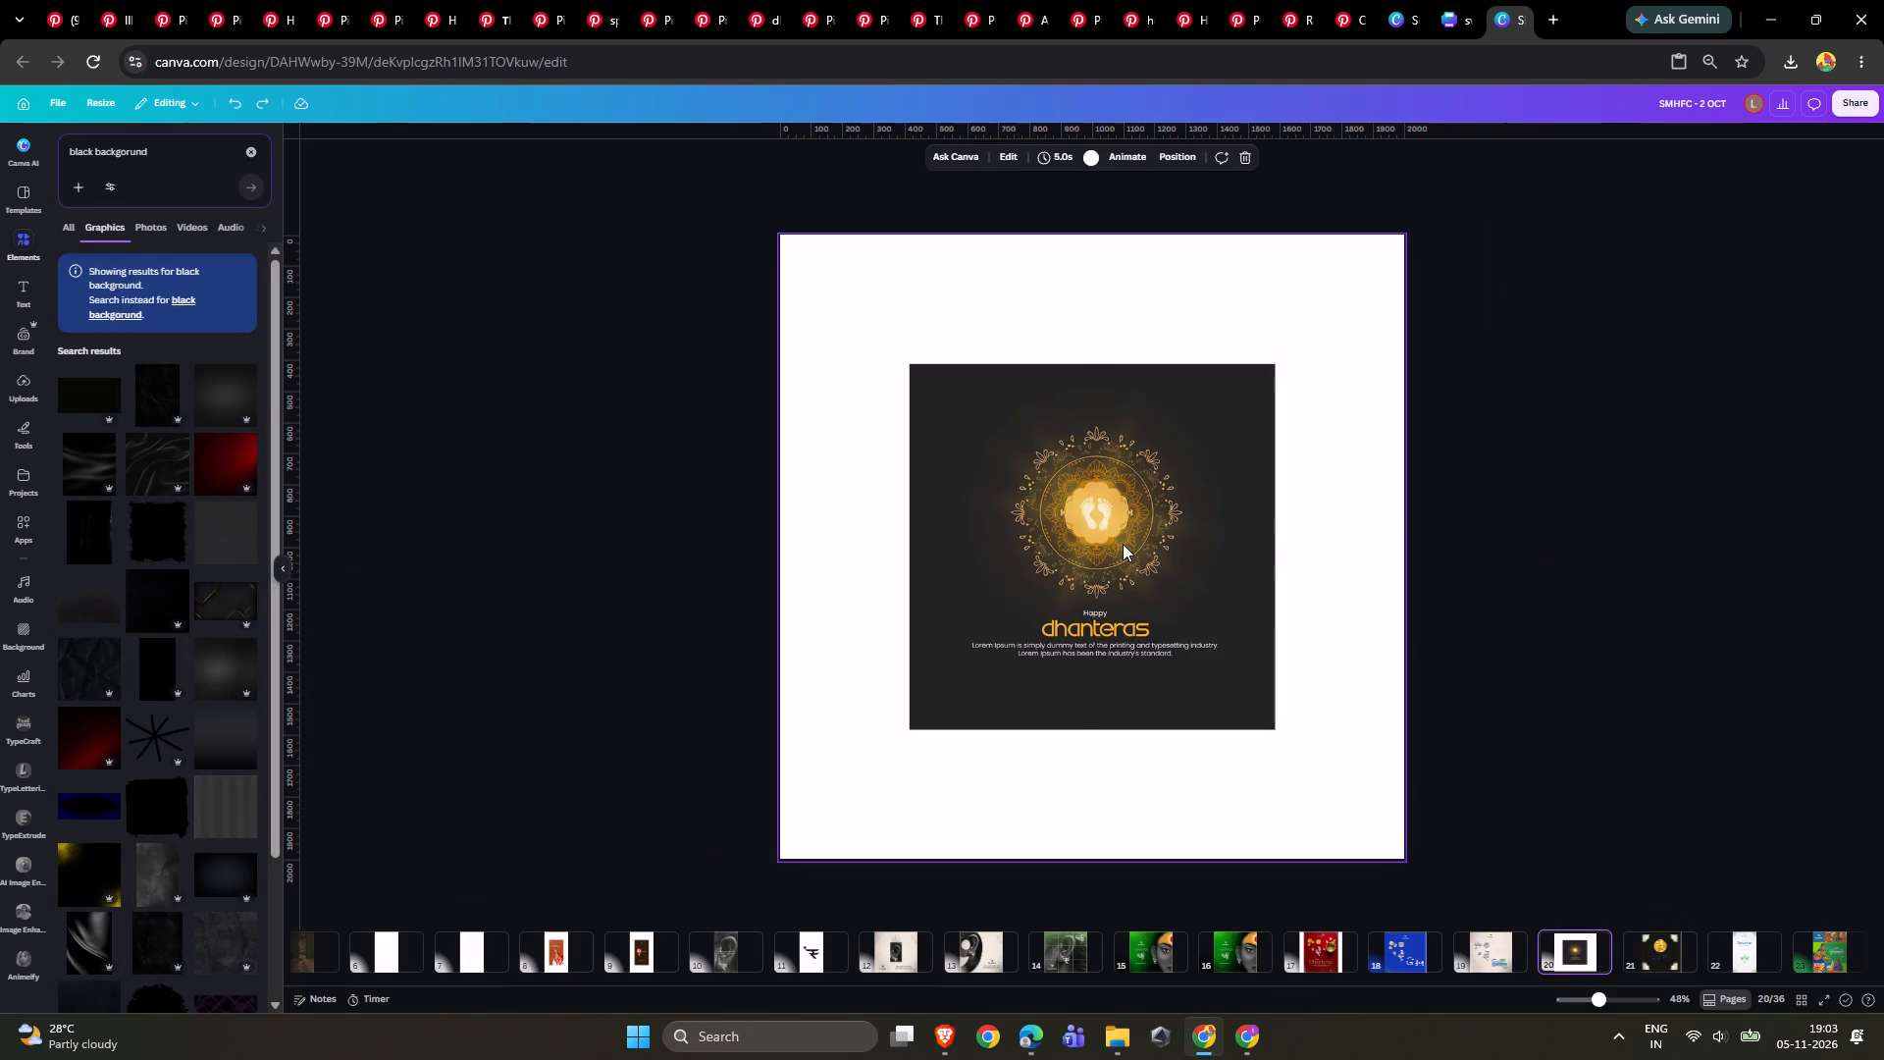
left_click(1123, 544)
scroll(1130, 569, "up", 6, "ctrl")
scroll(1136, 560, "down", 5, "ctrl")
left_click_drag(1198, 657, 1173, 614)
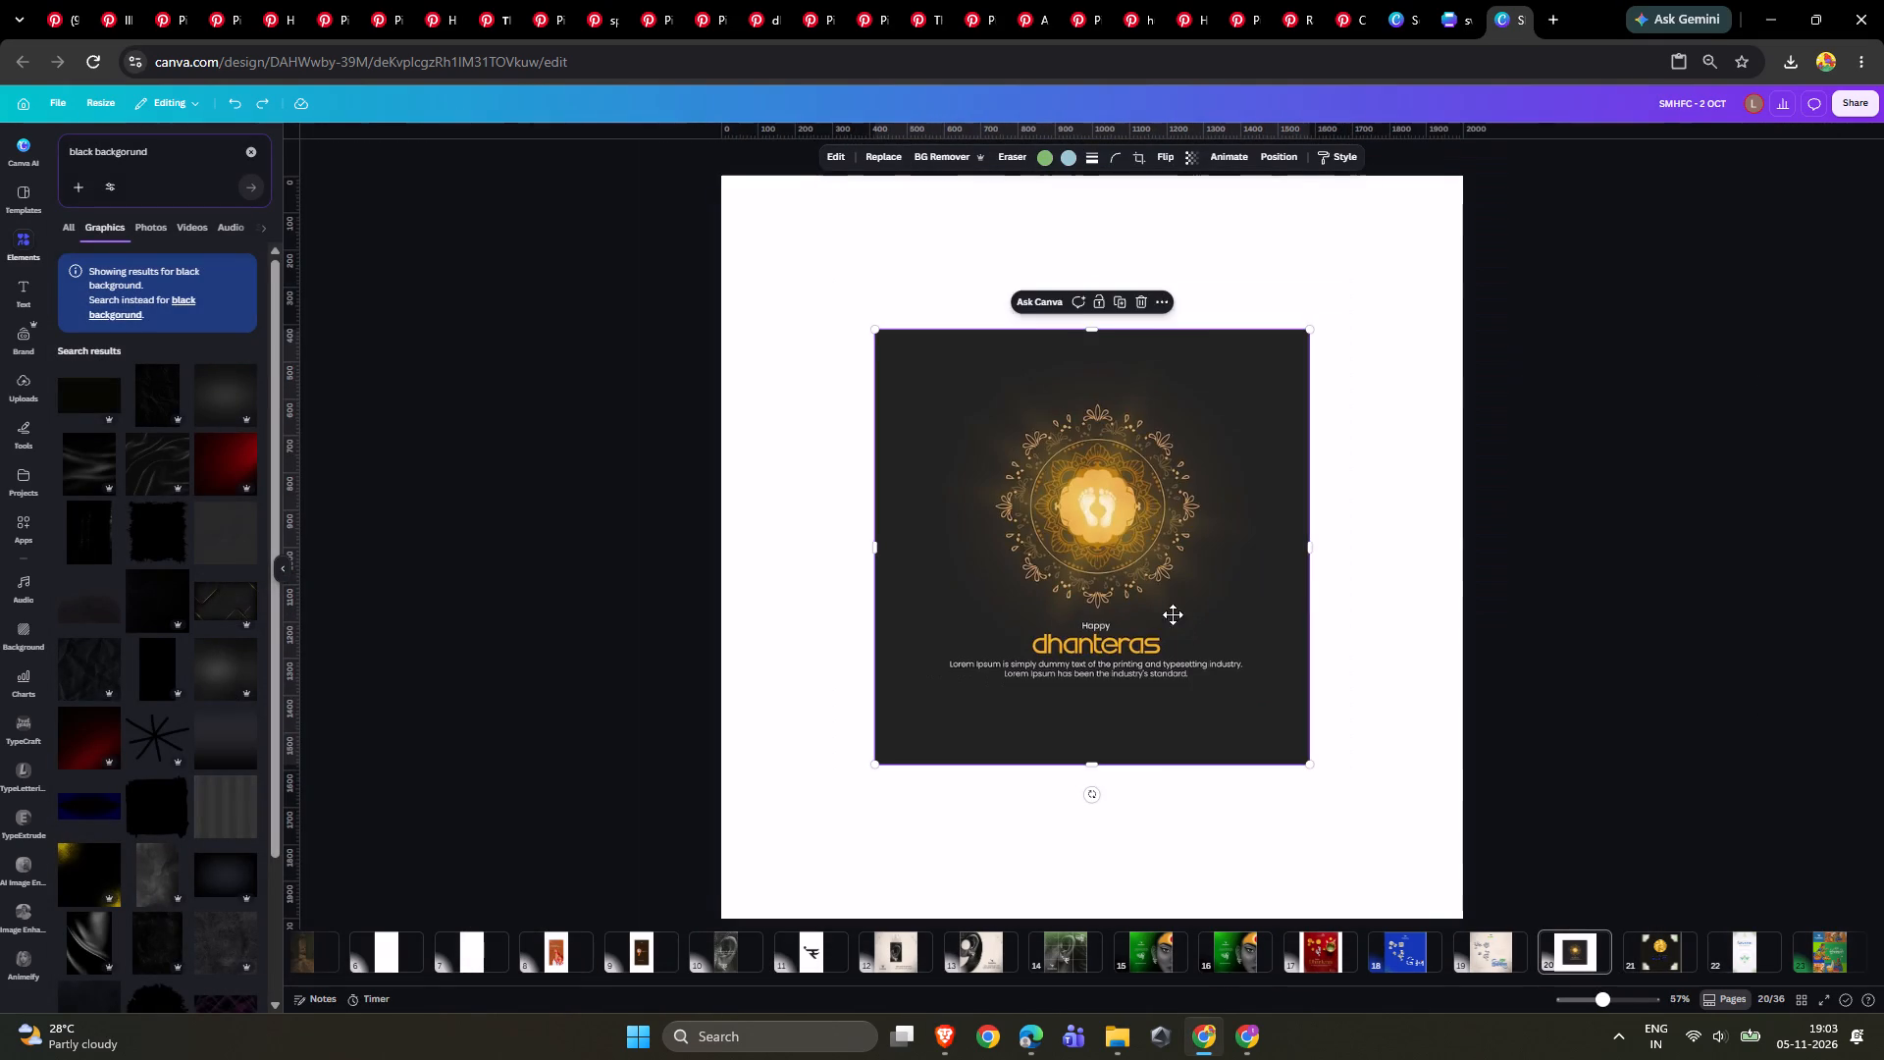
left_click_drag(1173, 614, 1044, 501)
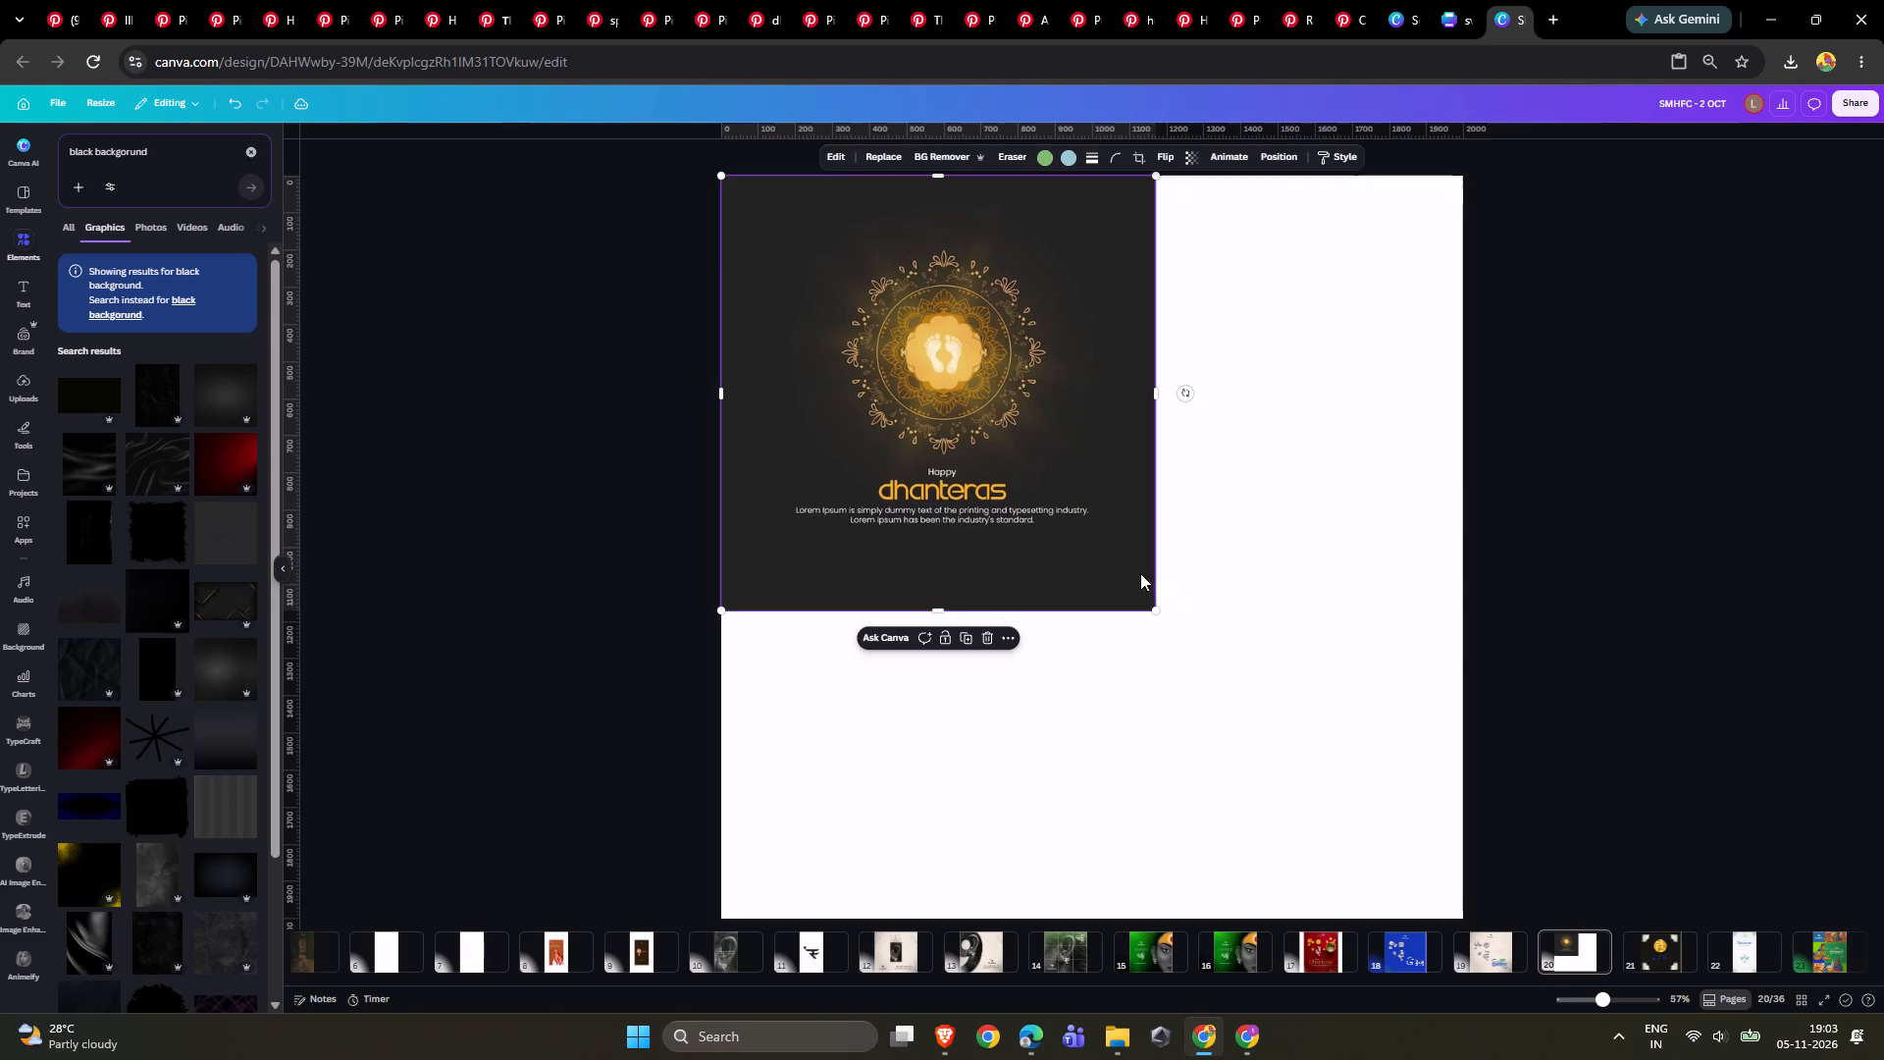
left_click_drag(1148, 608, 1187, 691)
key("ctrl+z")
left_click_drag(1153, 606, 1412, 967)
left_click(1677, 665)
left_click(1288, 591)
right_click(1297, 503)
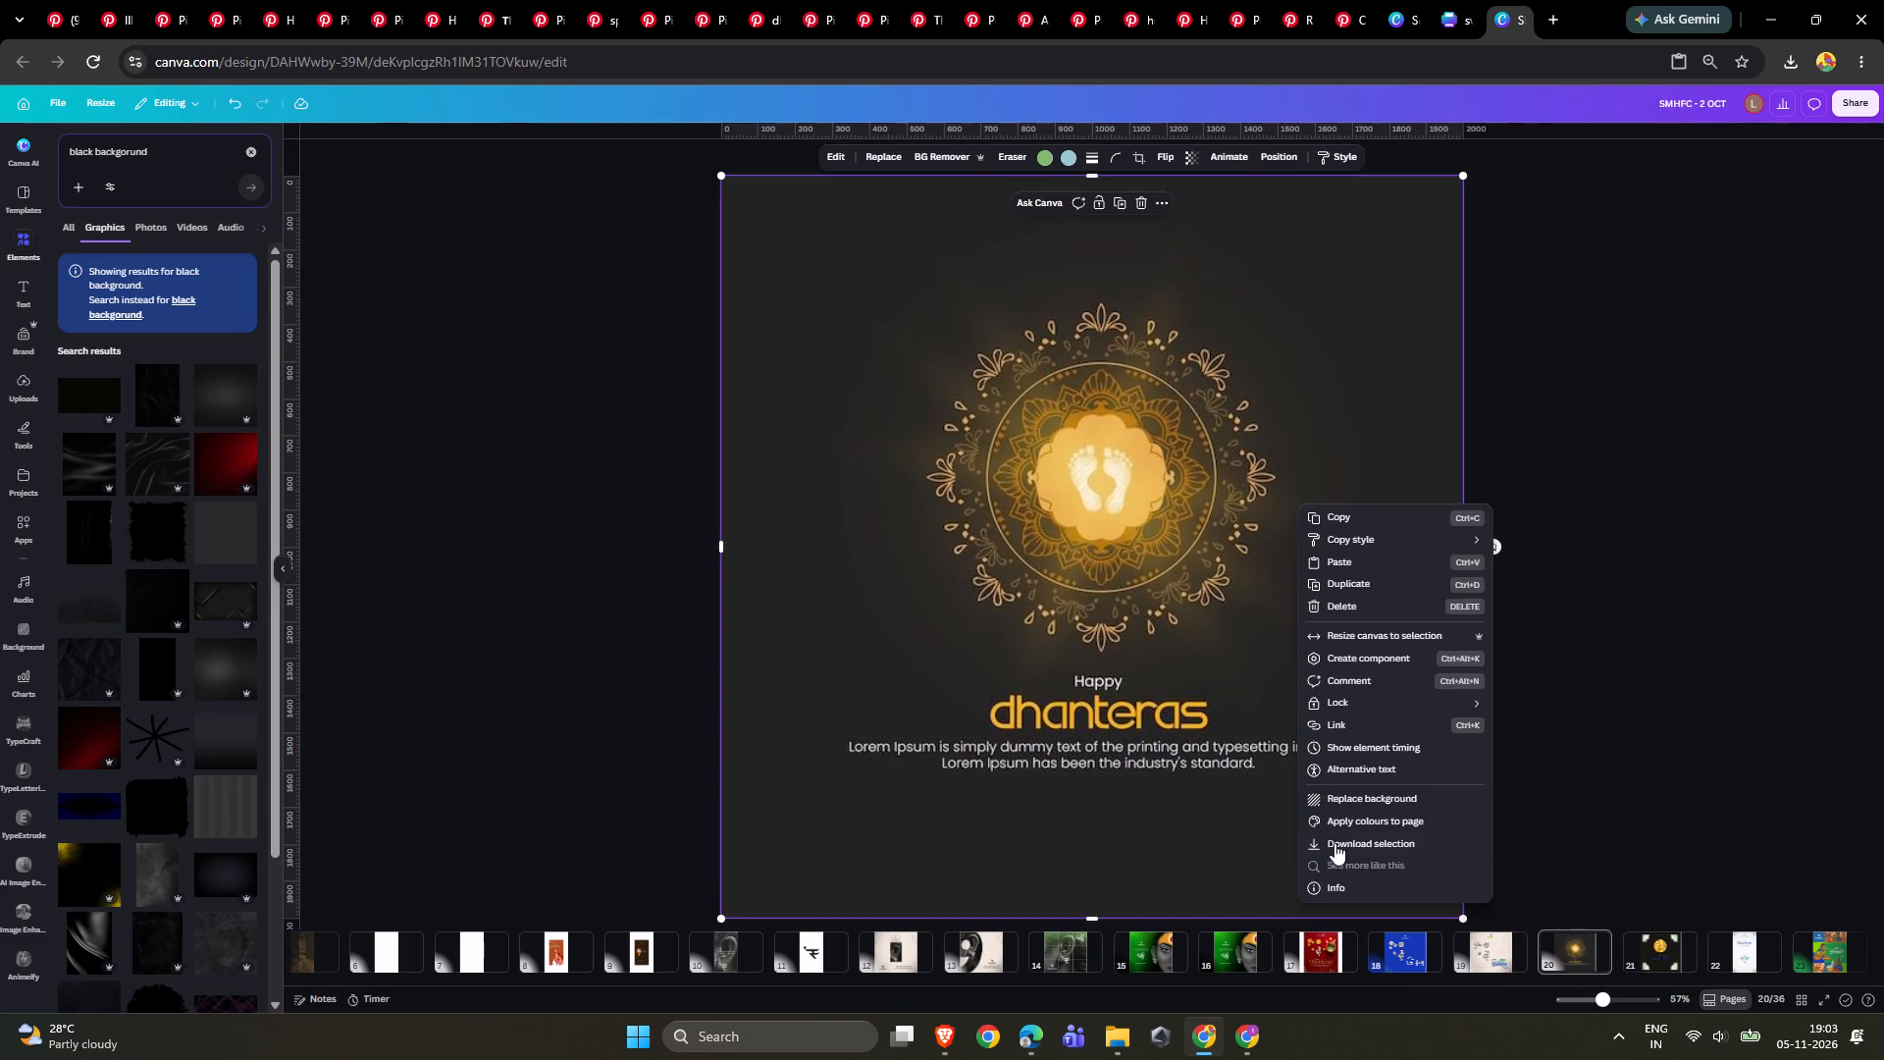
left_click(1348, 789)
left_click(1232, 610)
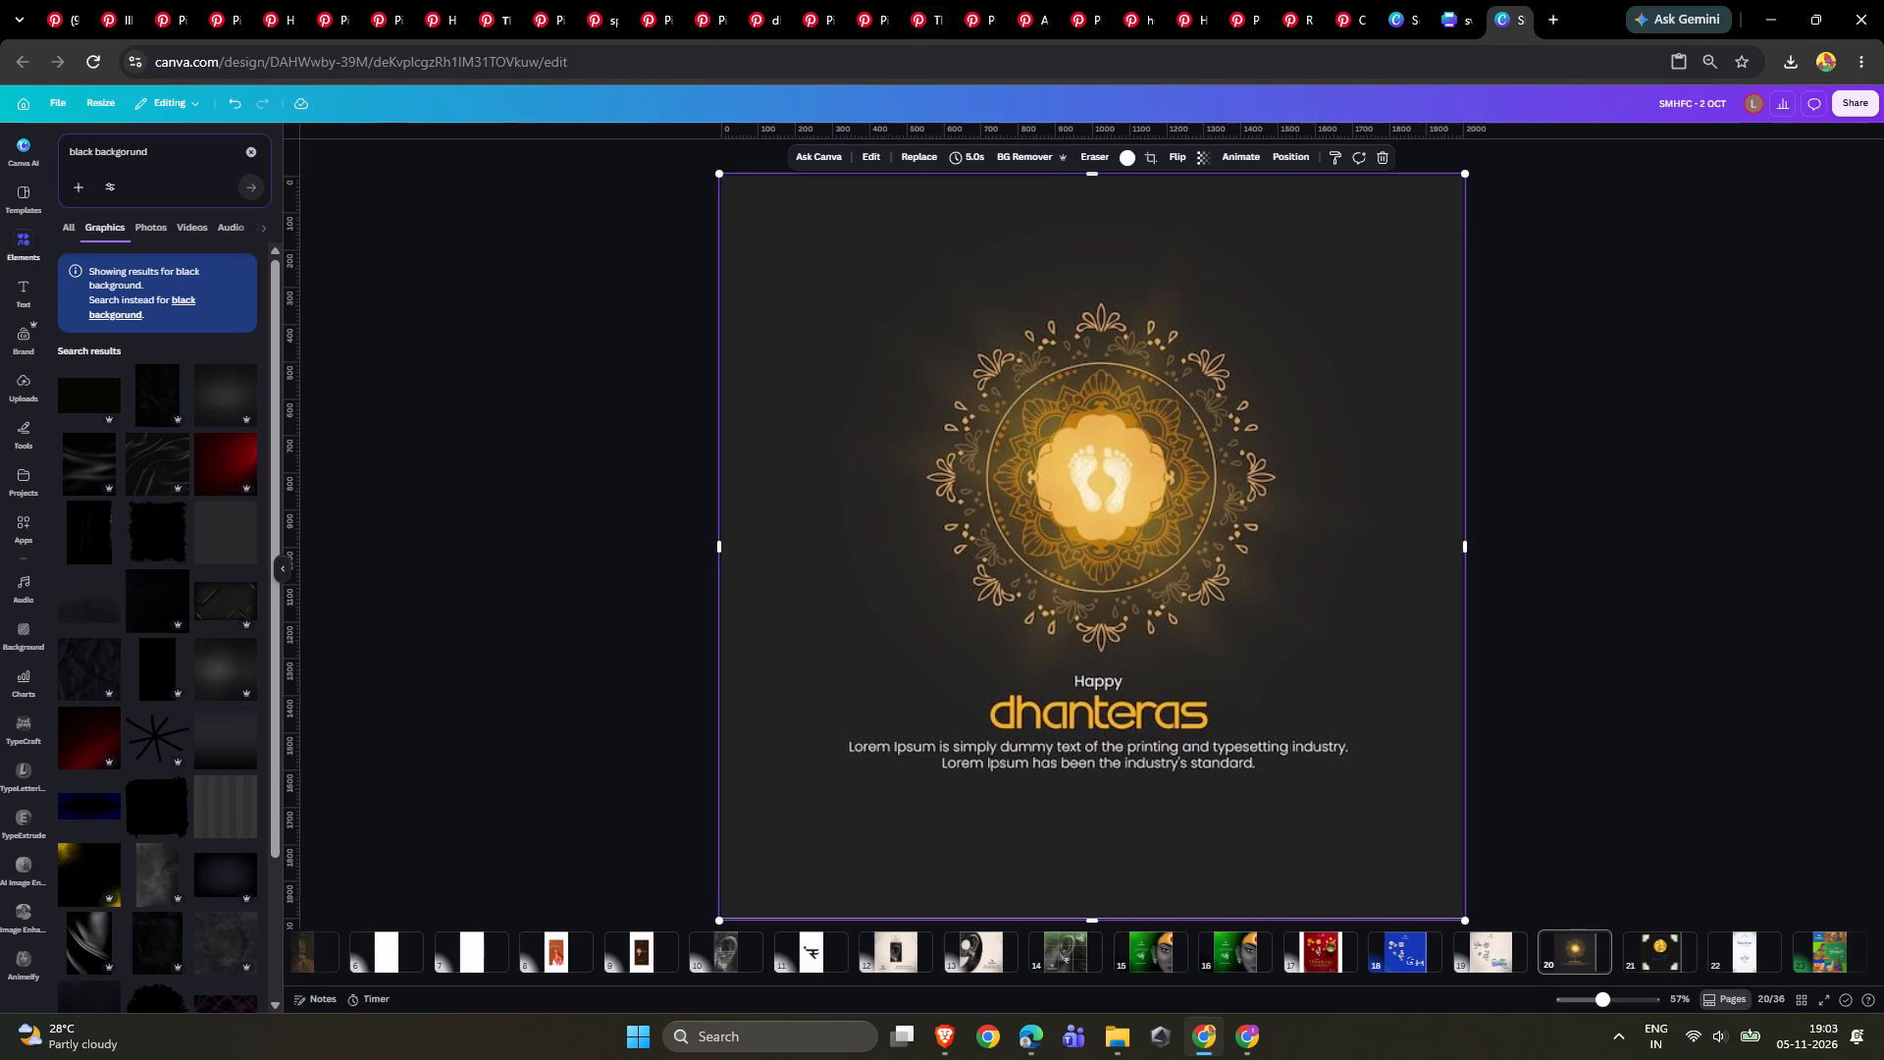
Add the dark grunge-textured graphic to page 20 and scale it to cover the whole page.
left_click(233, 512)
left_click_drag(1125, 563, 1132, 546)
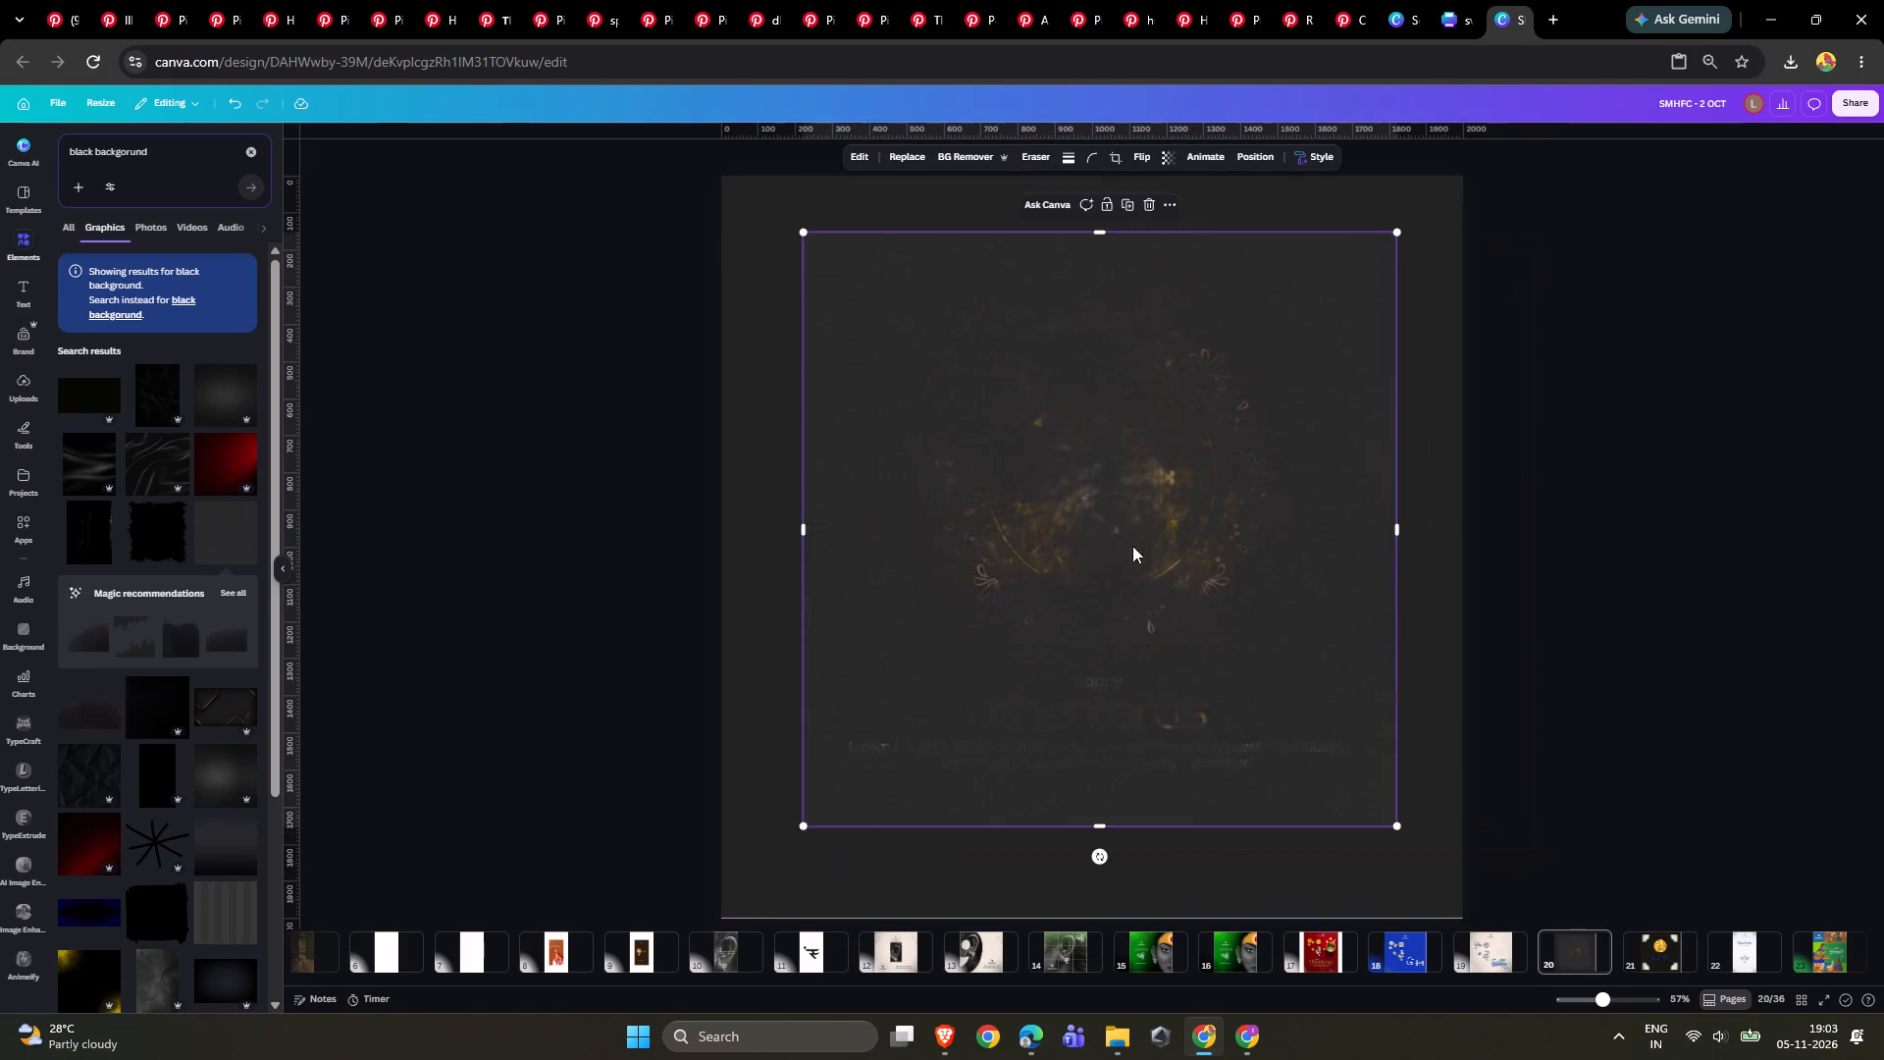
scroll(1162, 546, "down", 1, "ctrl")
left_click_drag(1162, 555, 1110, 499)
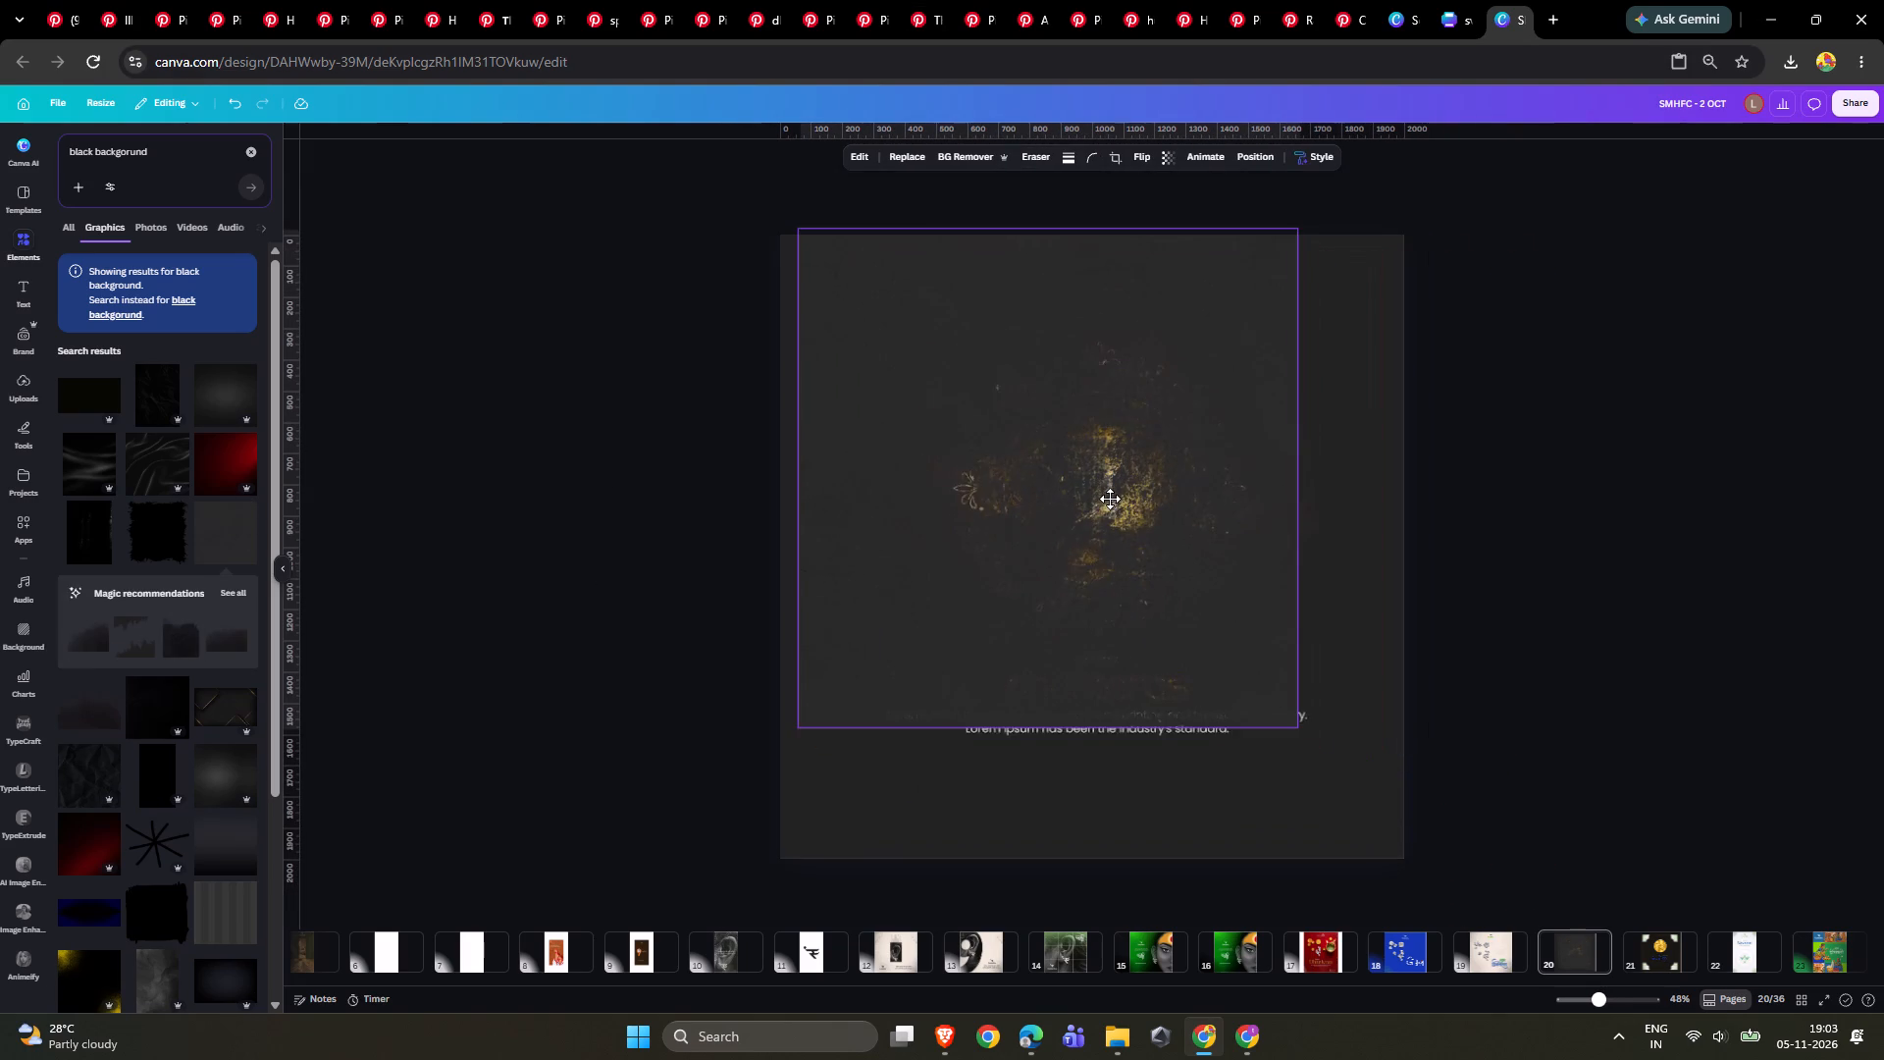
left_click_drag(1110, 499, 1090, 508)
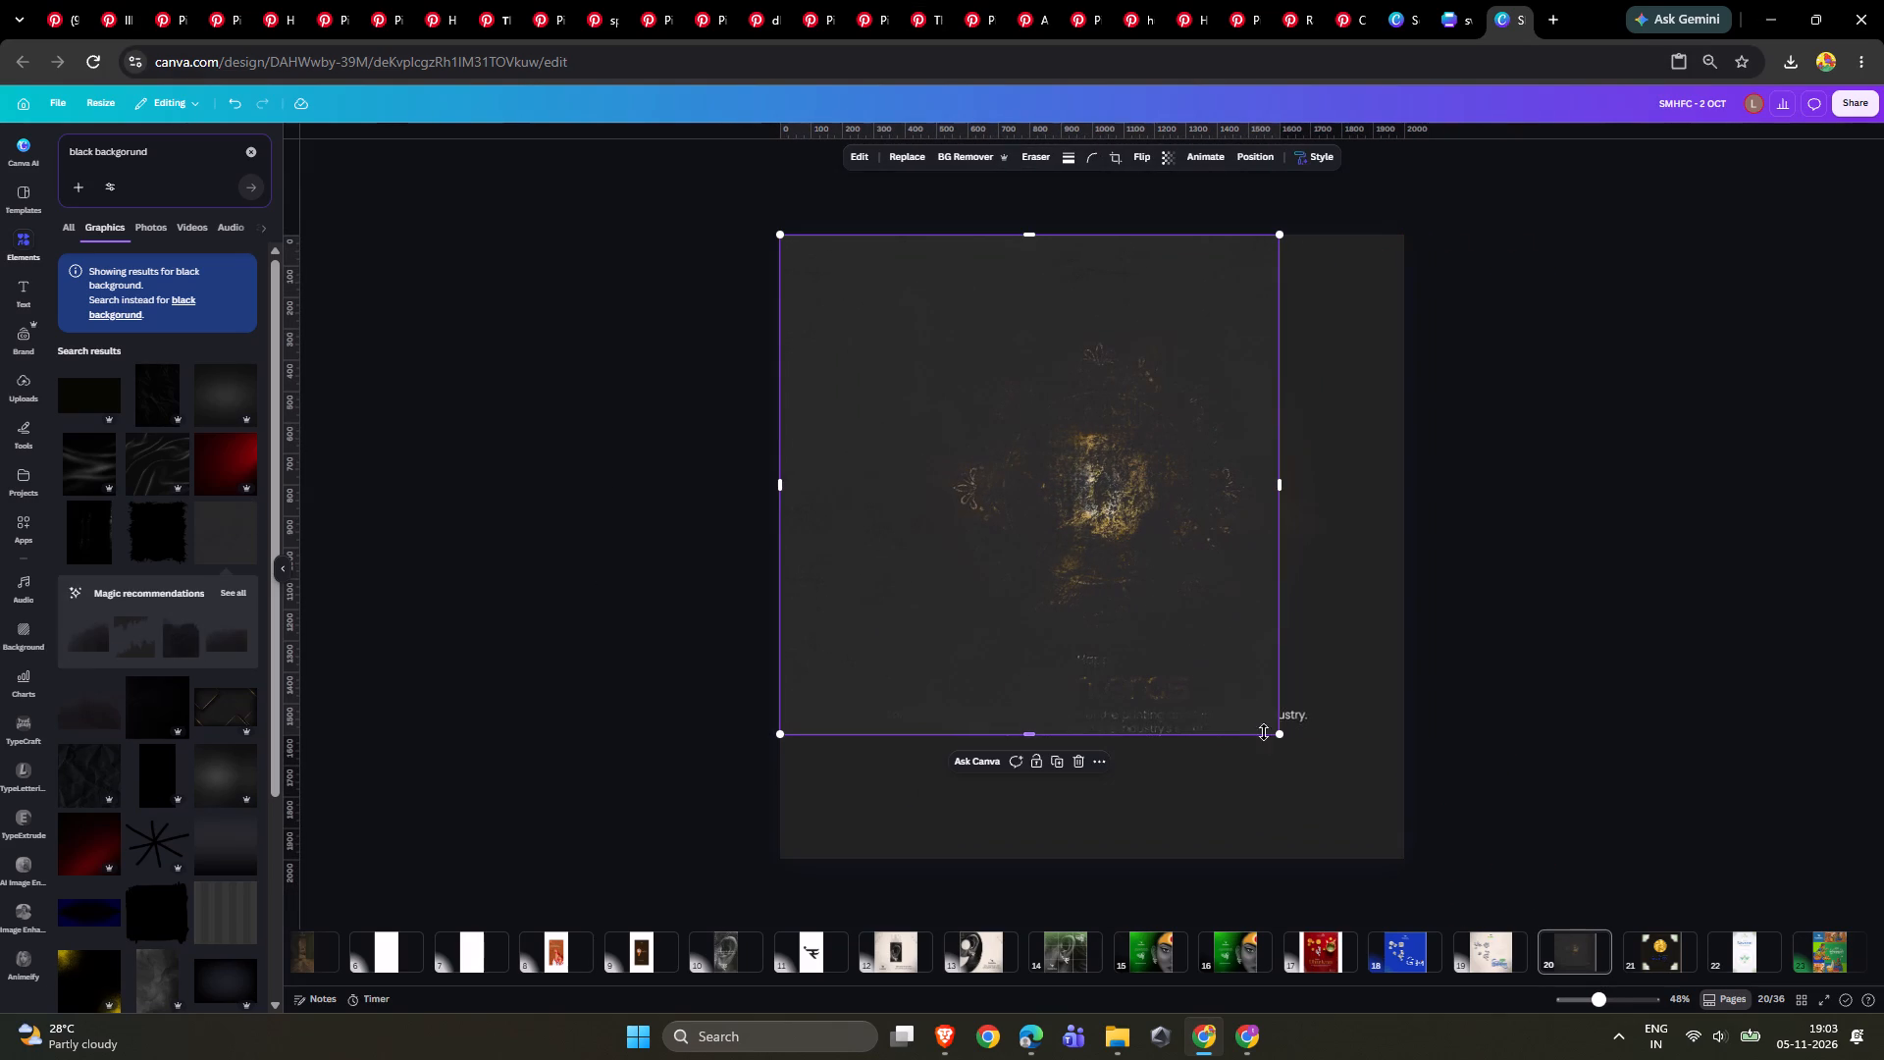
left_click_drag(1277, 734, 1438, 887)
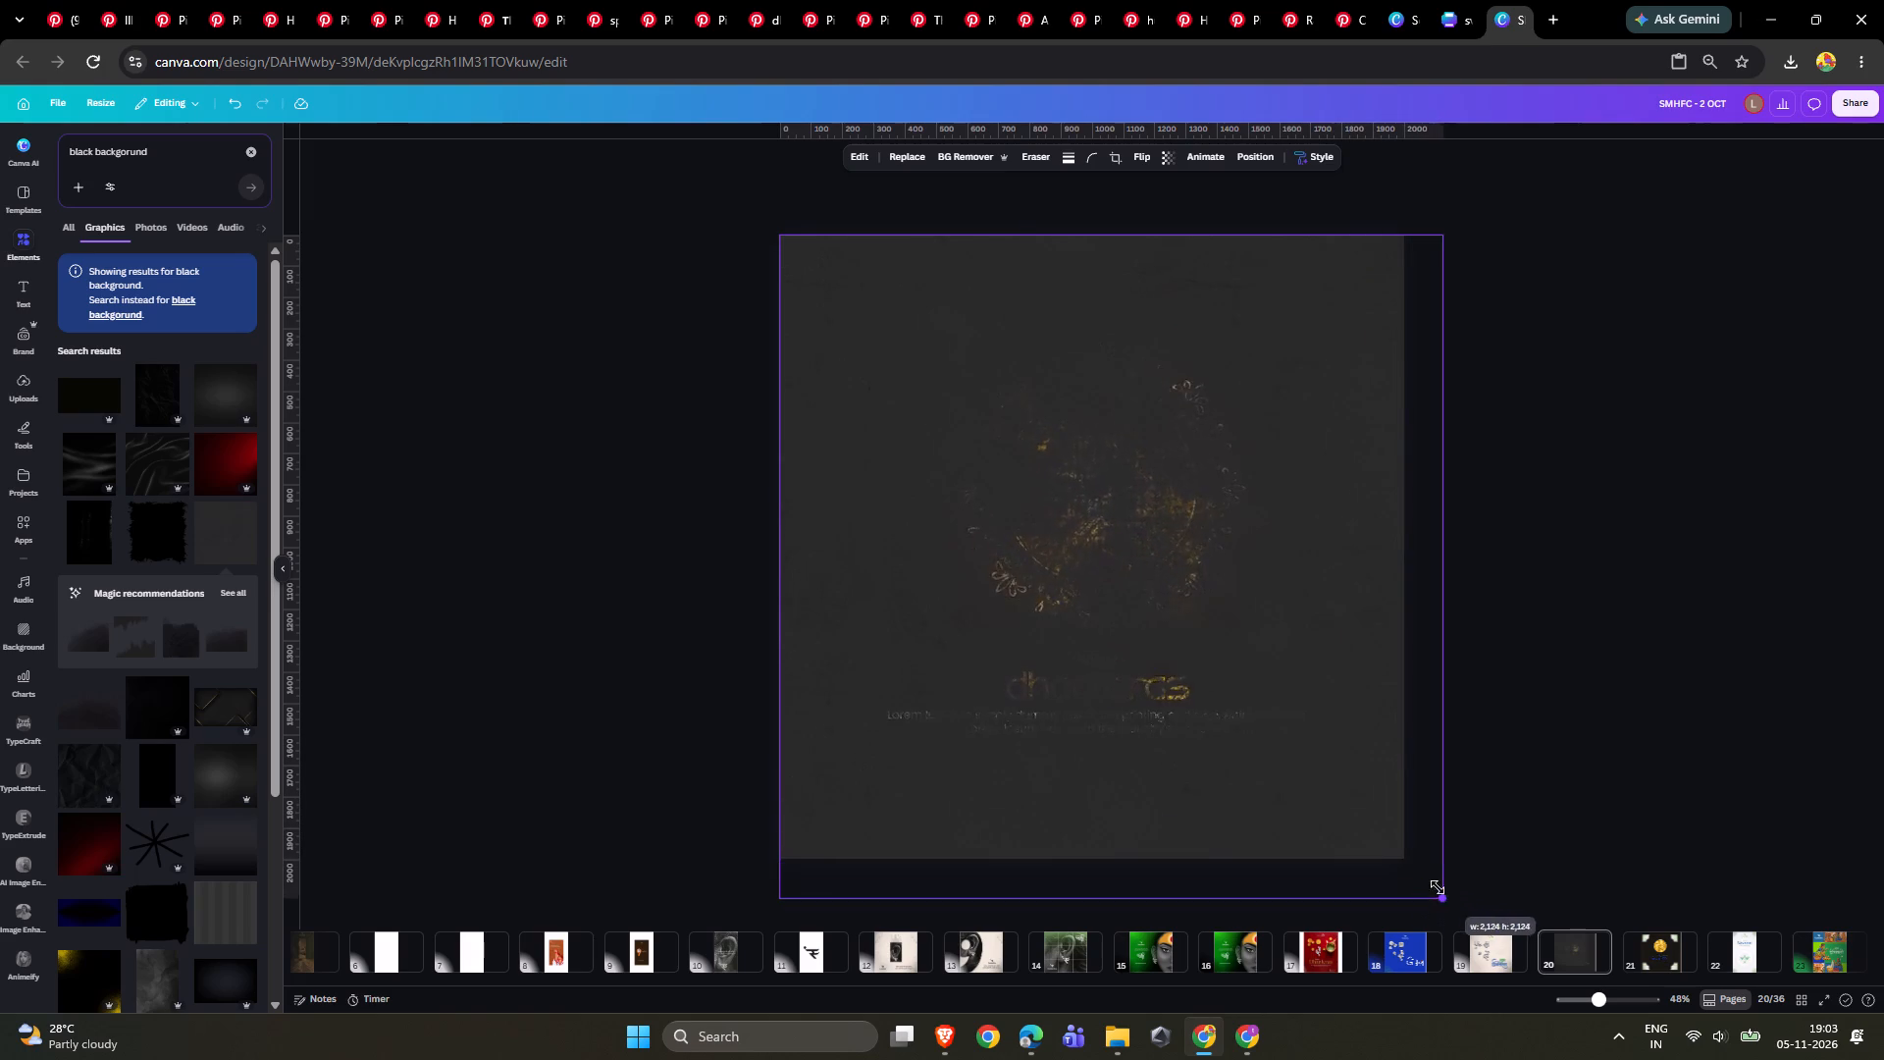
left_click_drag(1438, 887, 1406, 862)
Cut the grunge texture and delete the dhanteras reference background from page 20.
key("ctrl+x")
left_click(1198, 672)
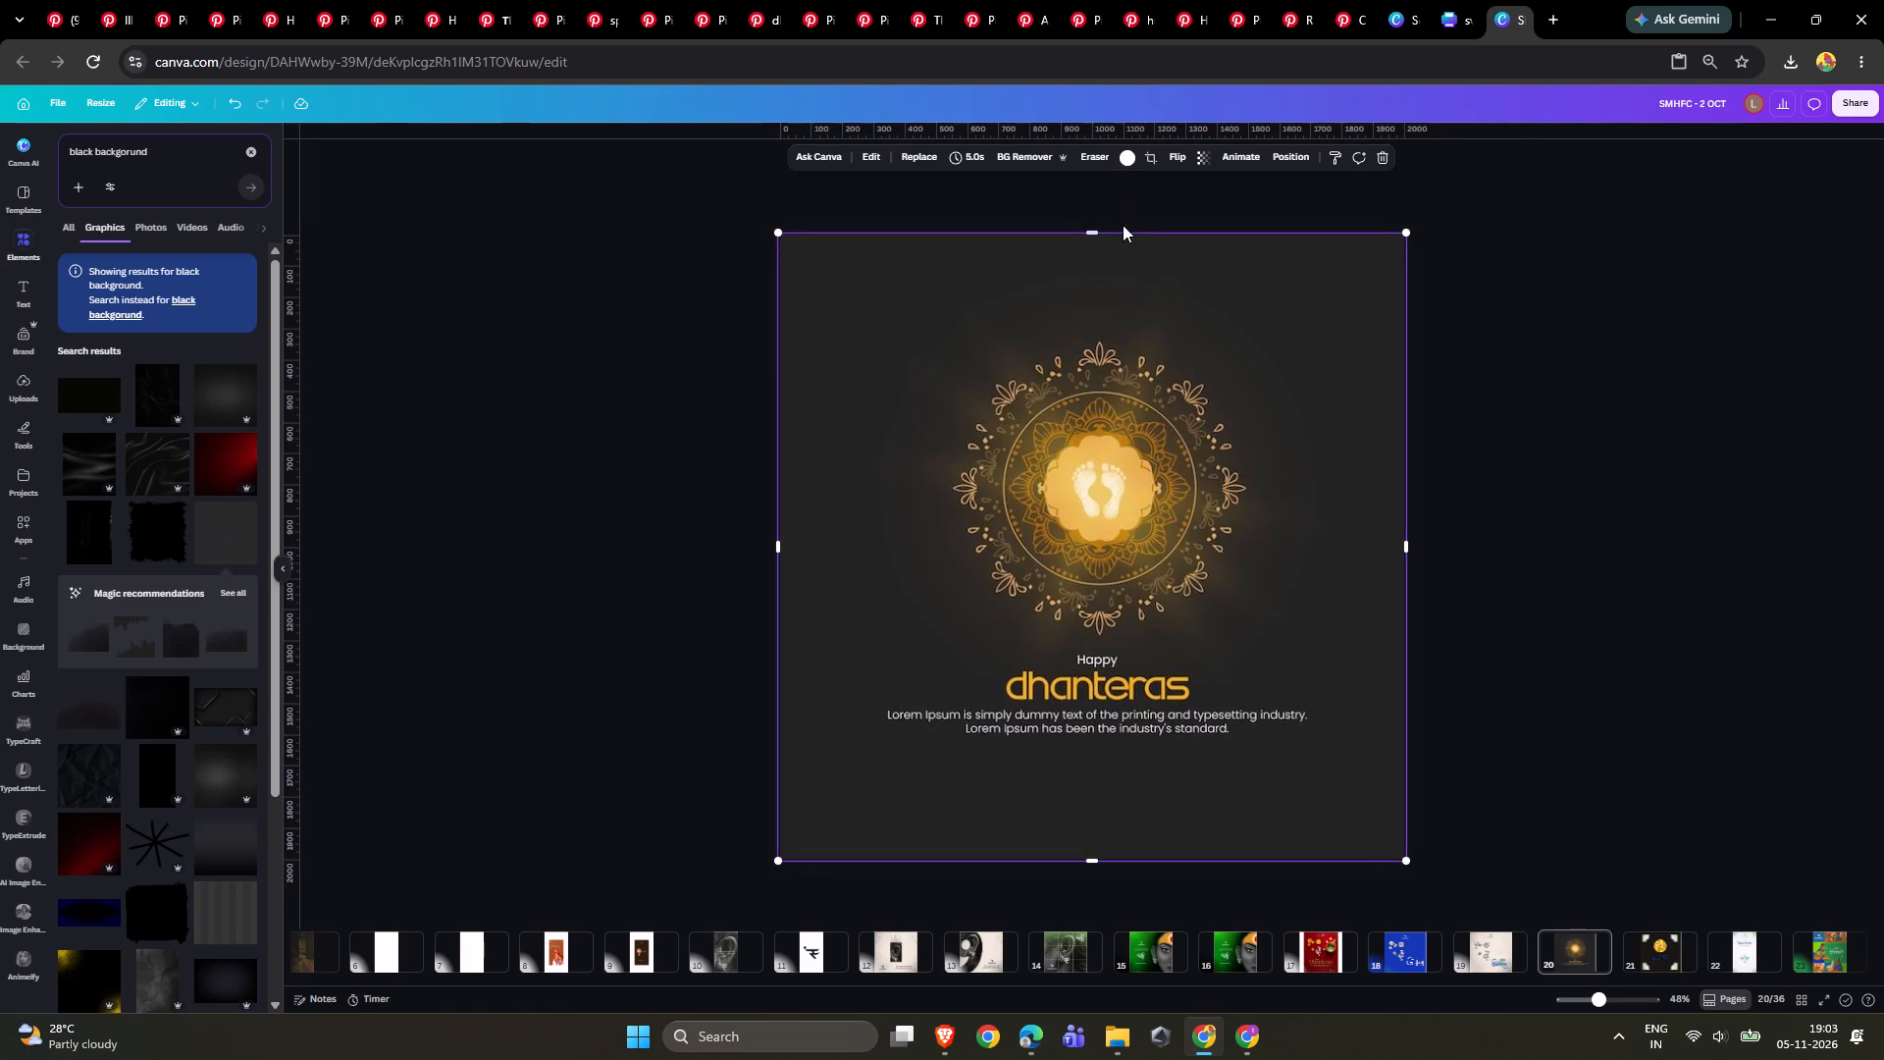
key("Delete")
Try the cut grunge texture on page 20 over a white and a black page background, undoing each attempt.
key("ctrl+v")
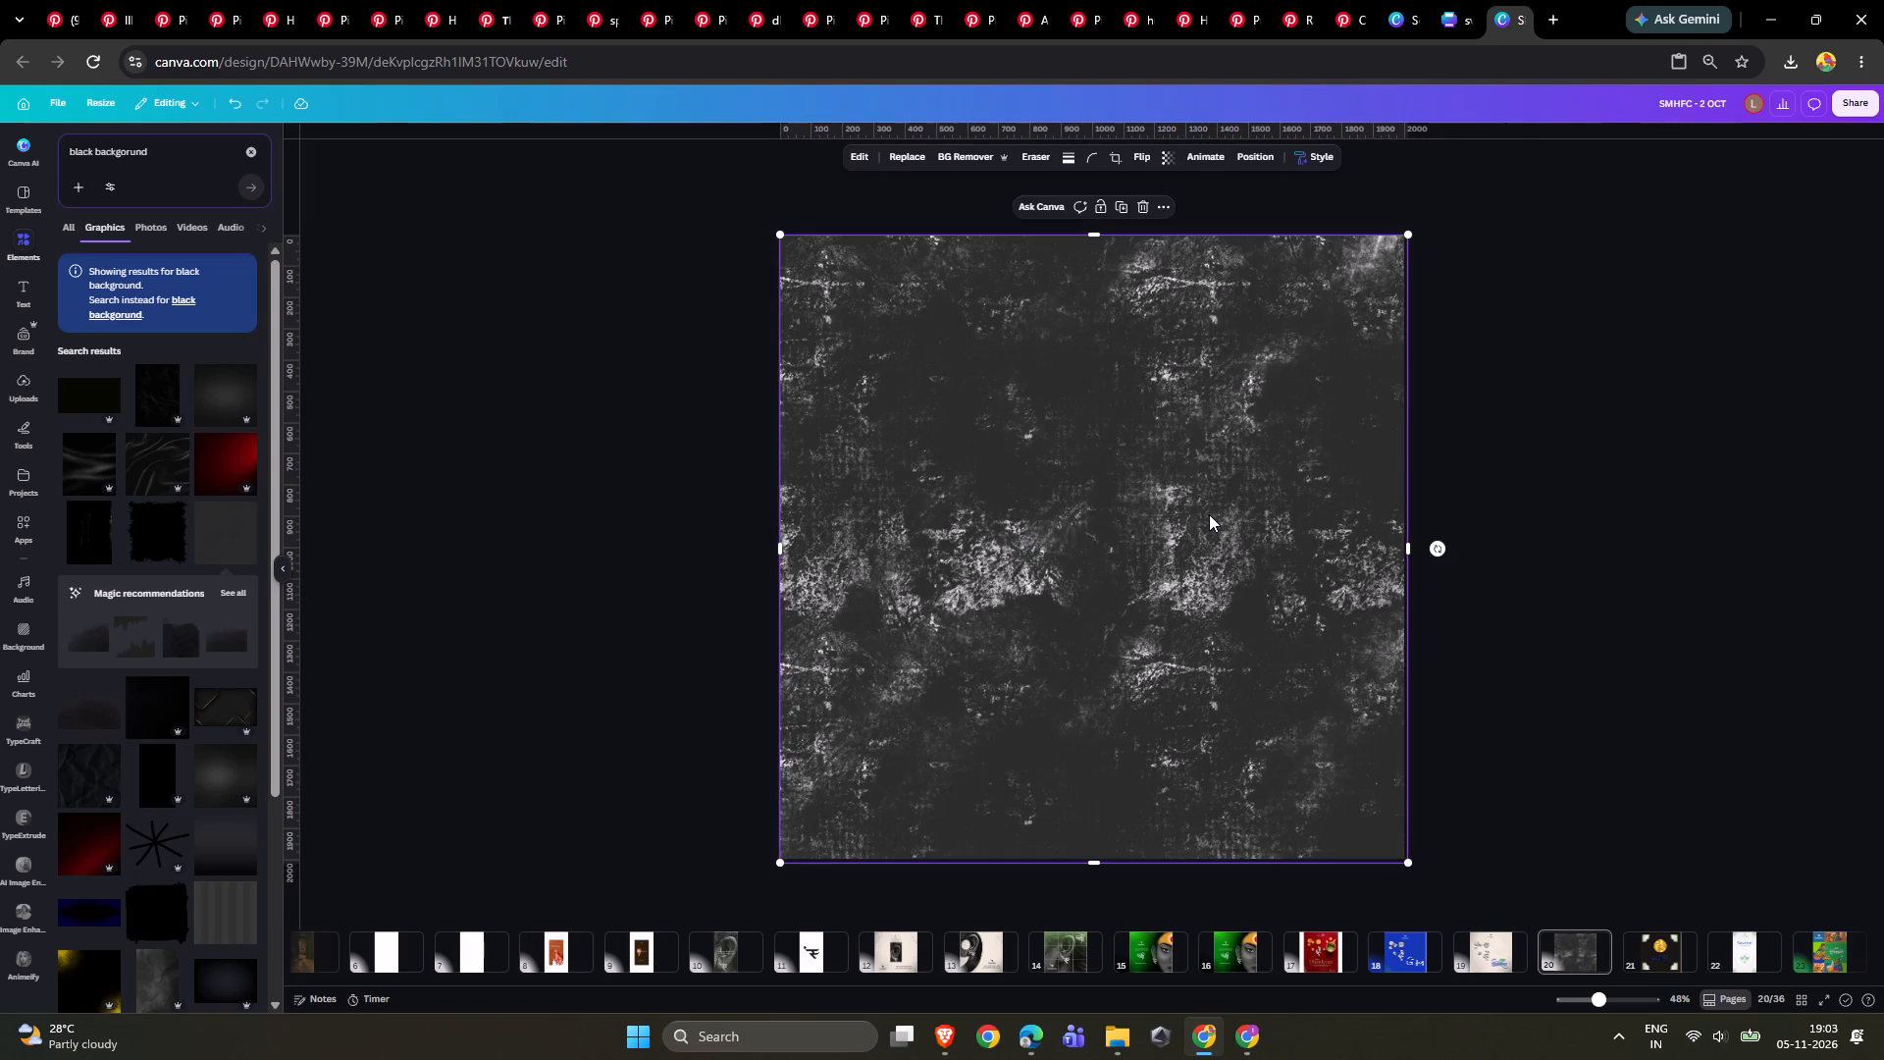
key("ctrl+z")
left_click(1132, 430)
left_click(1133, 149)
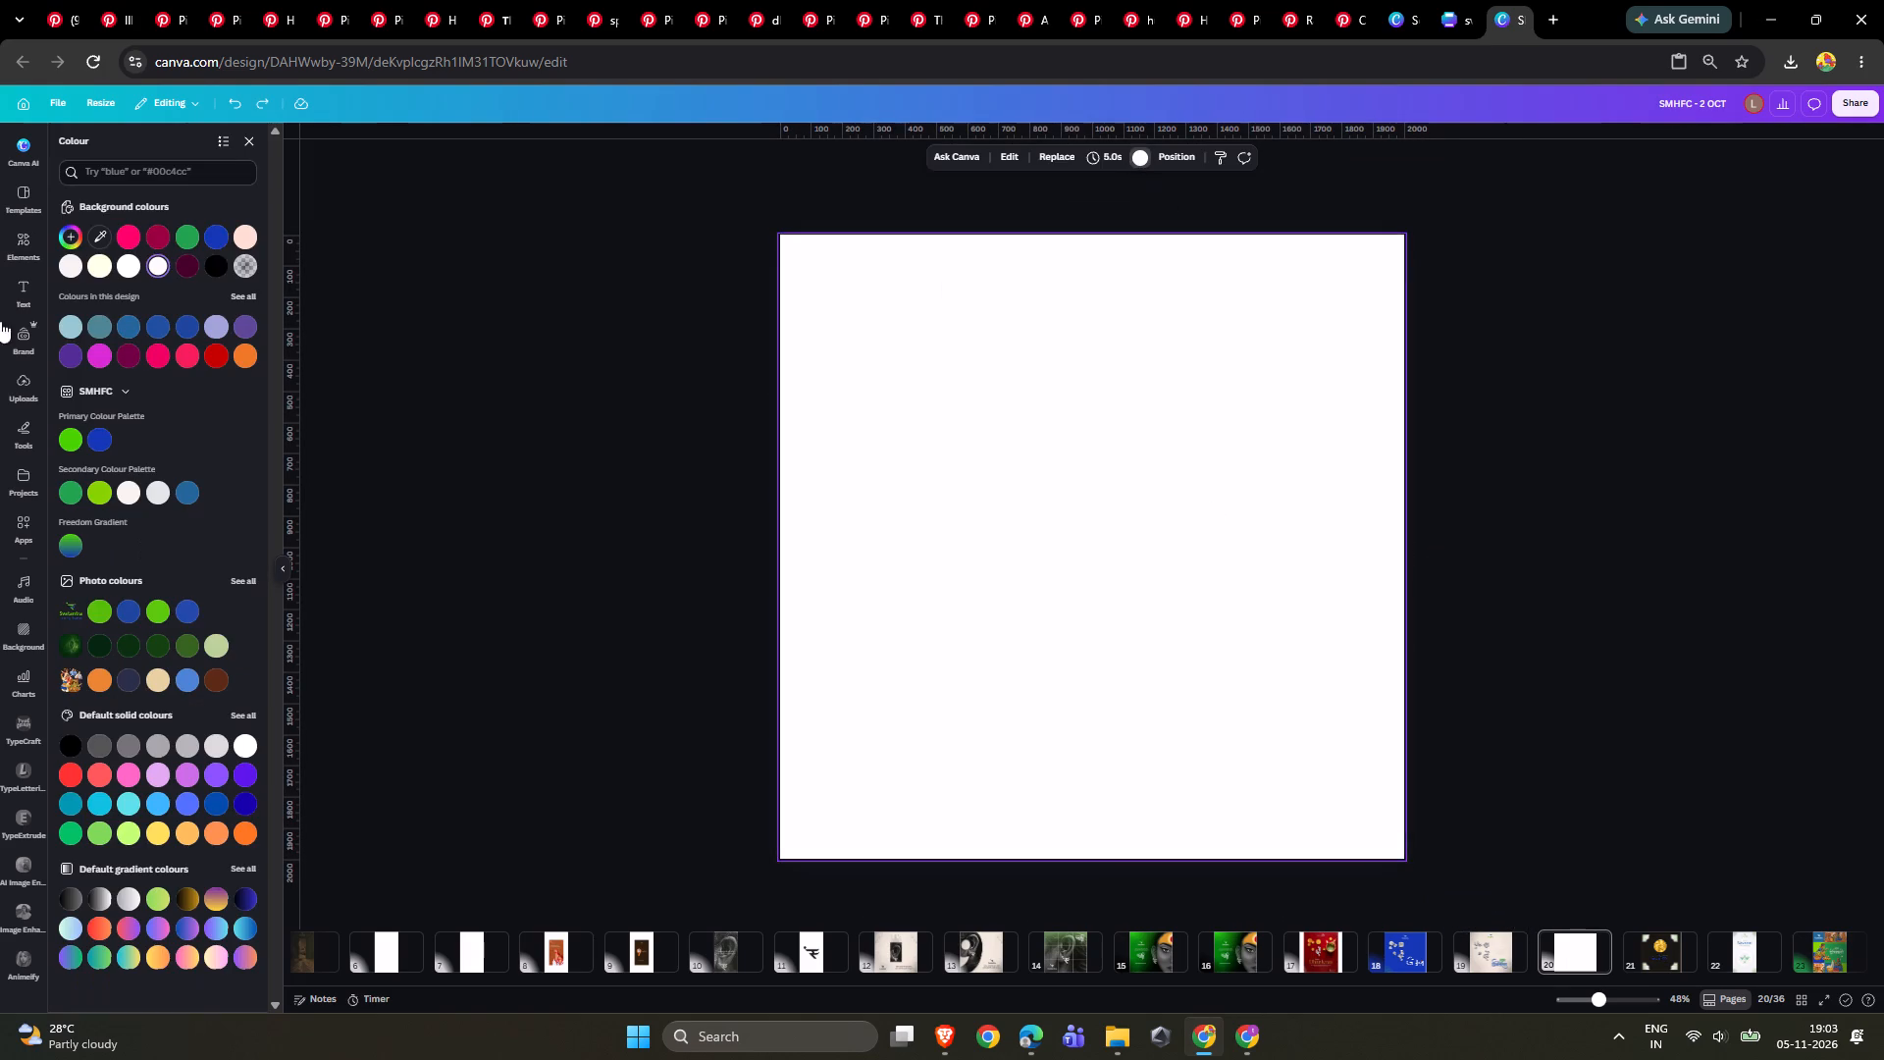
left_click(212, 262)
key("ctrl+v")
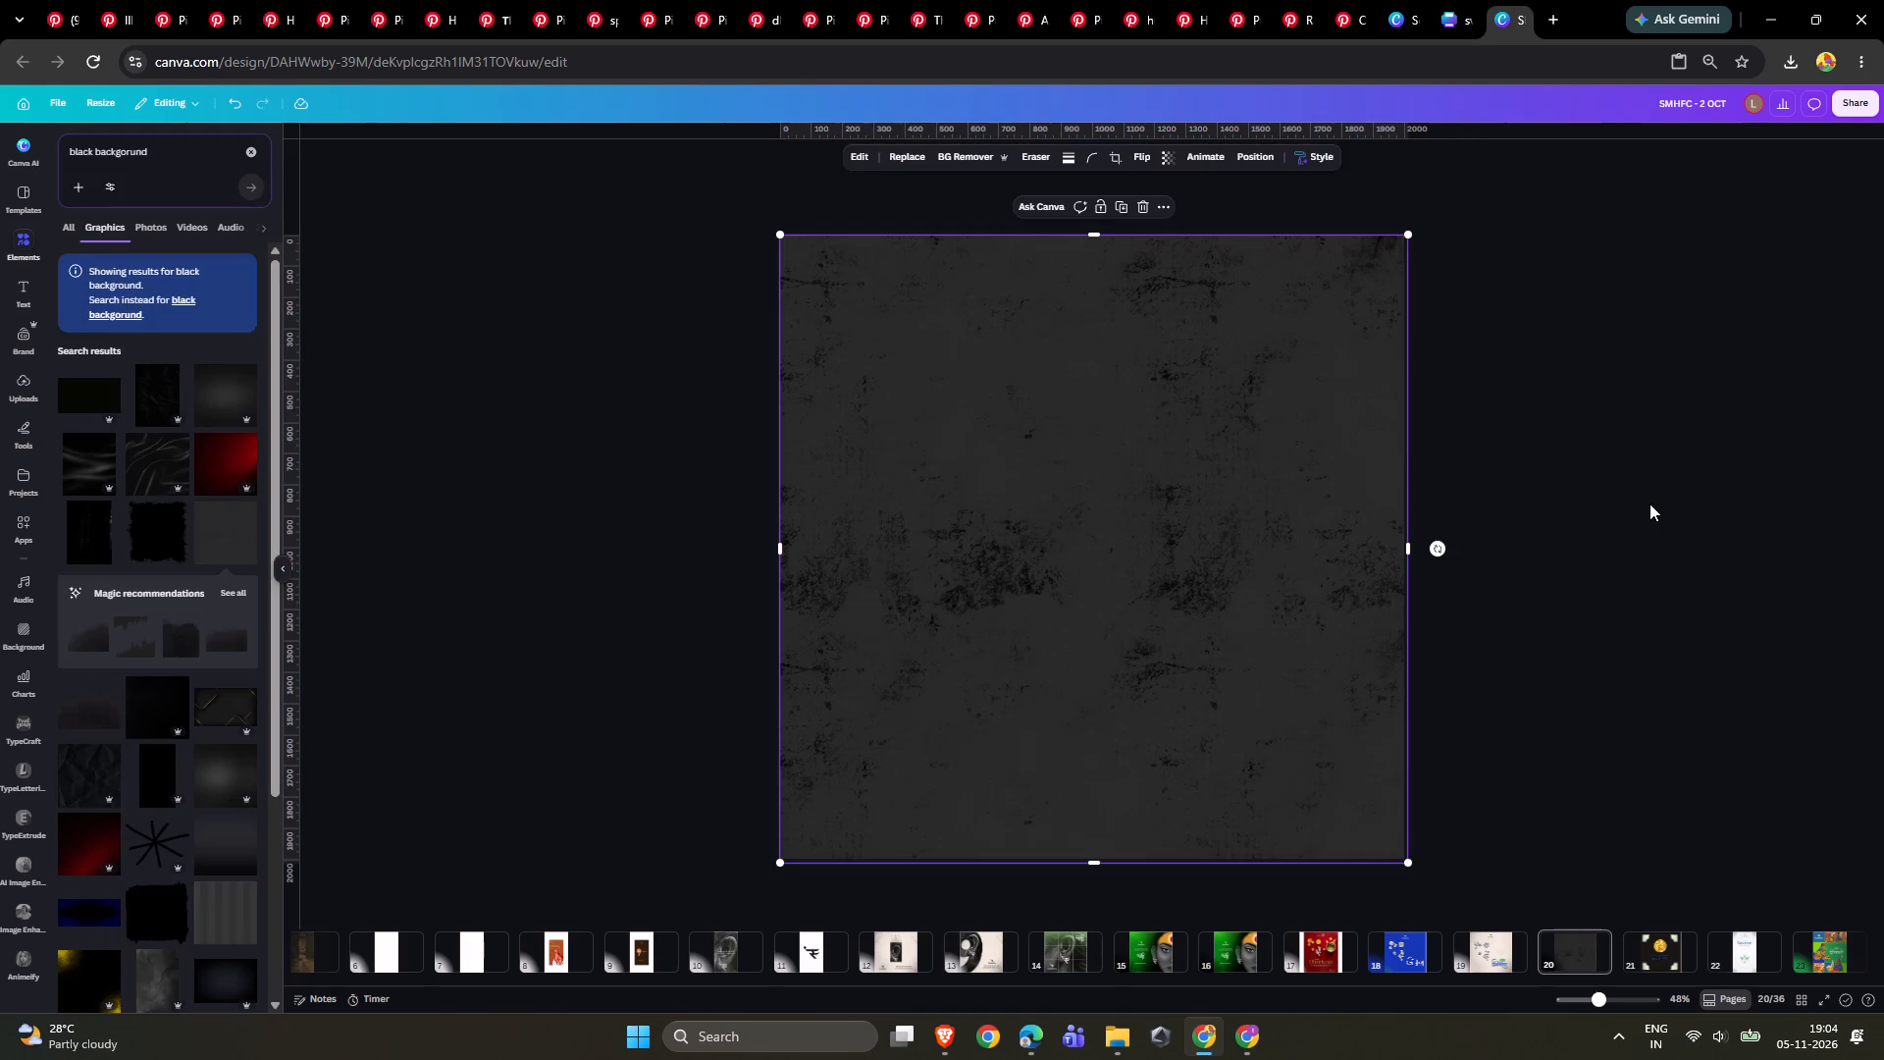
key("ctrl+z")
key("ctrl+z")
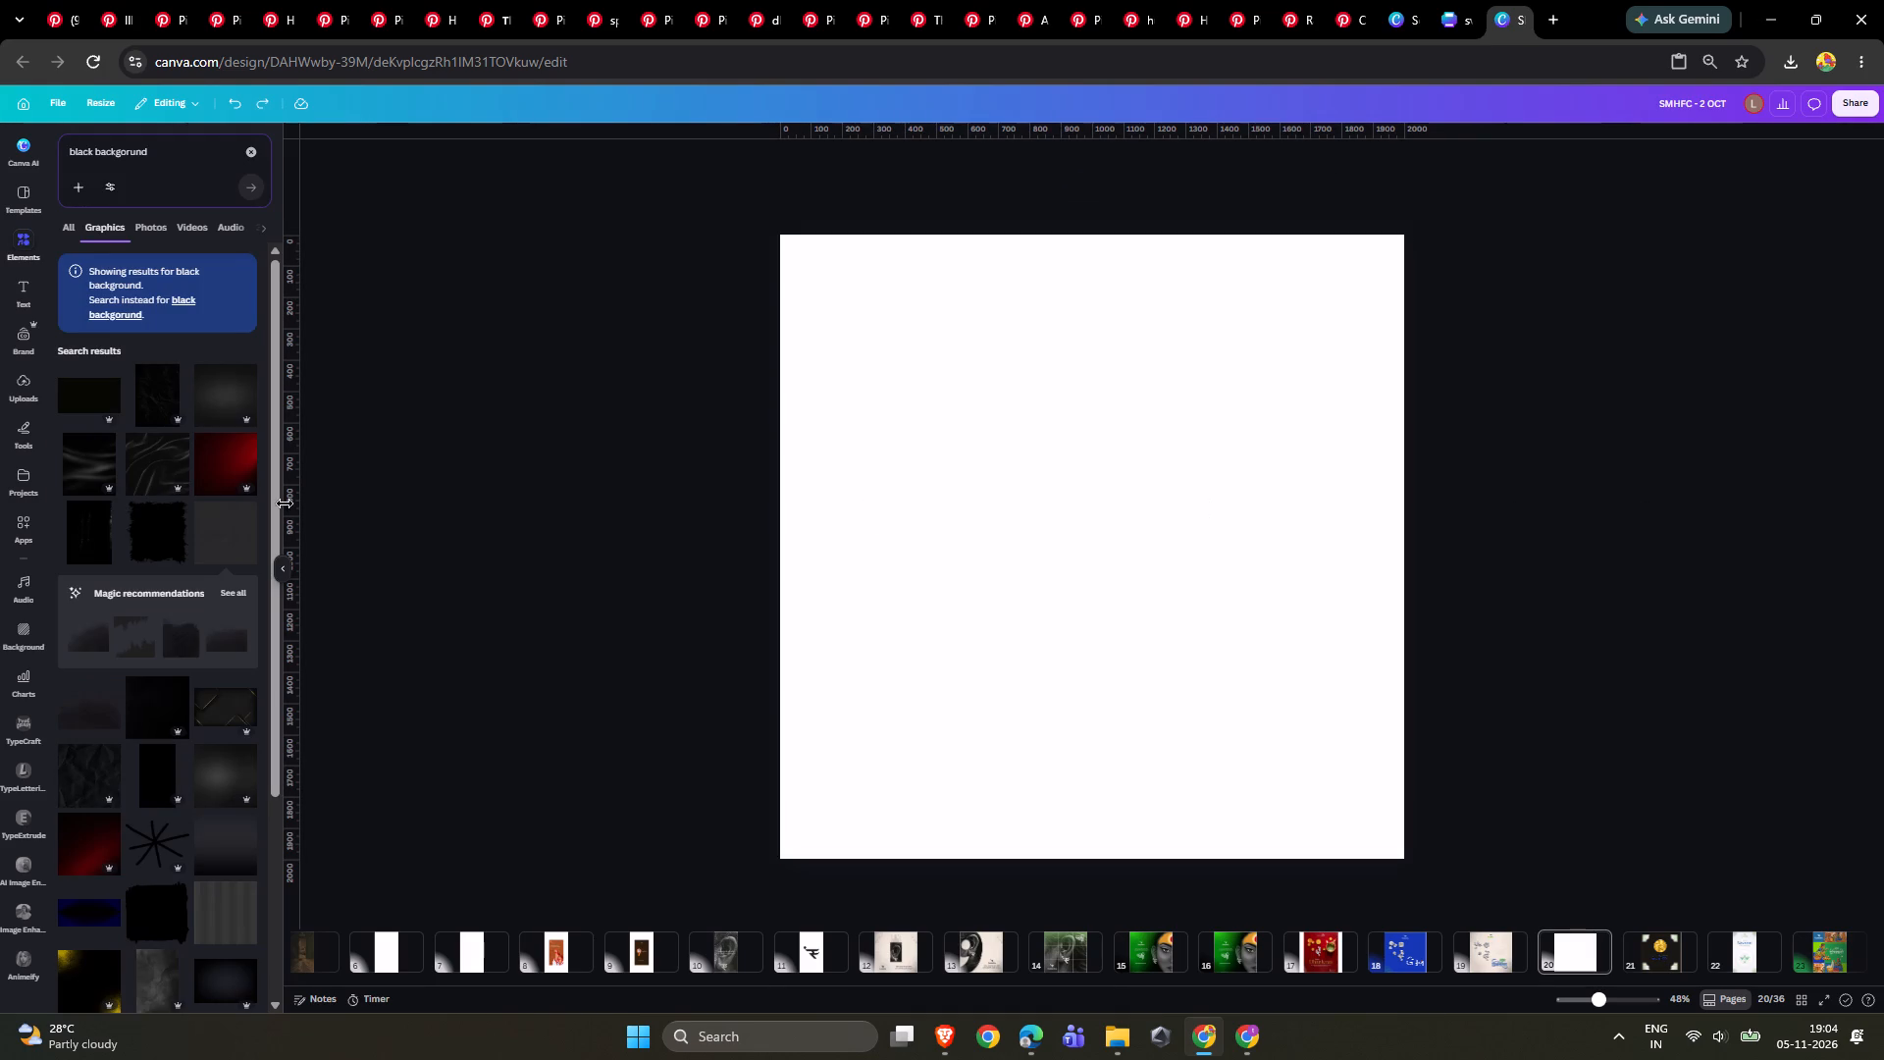
Add the dark grey graphic with the soft radial glow to page 20 and set it as the page background.
left_click(212, 752)
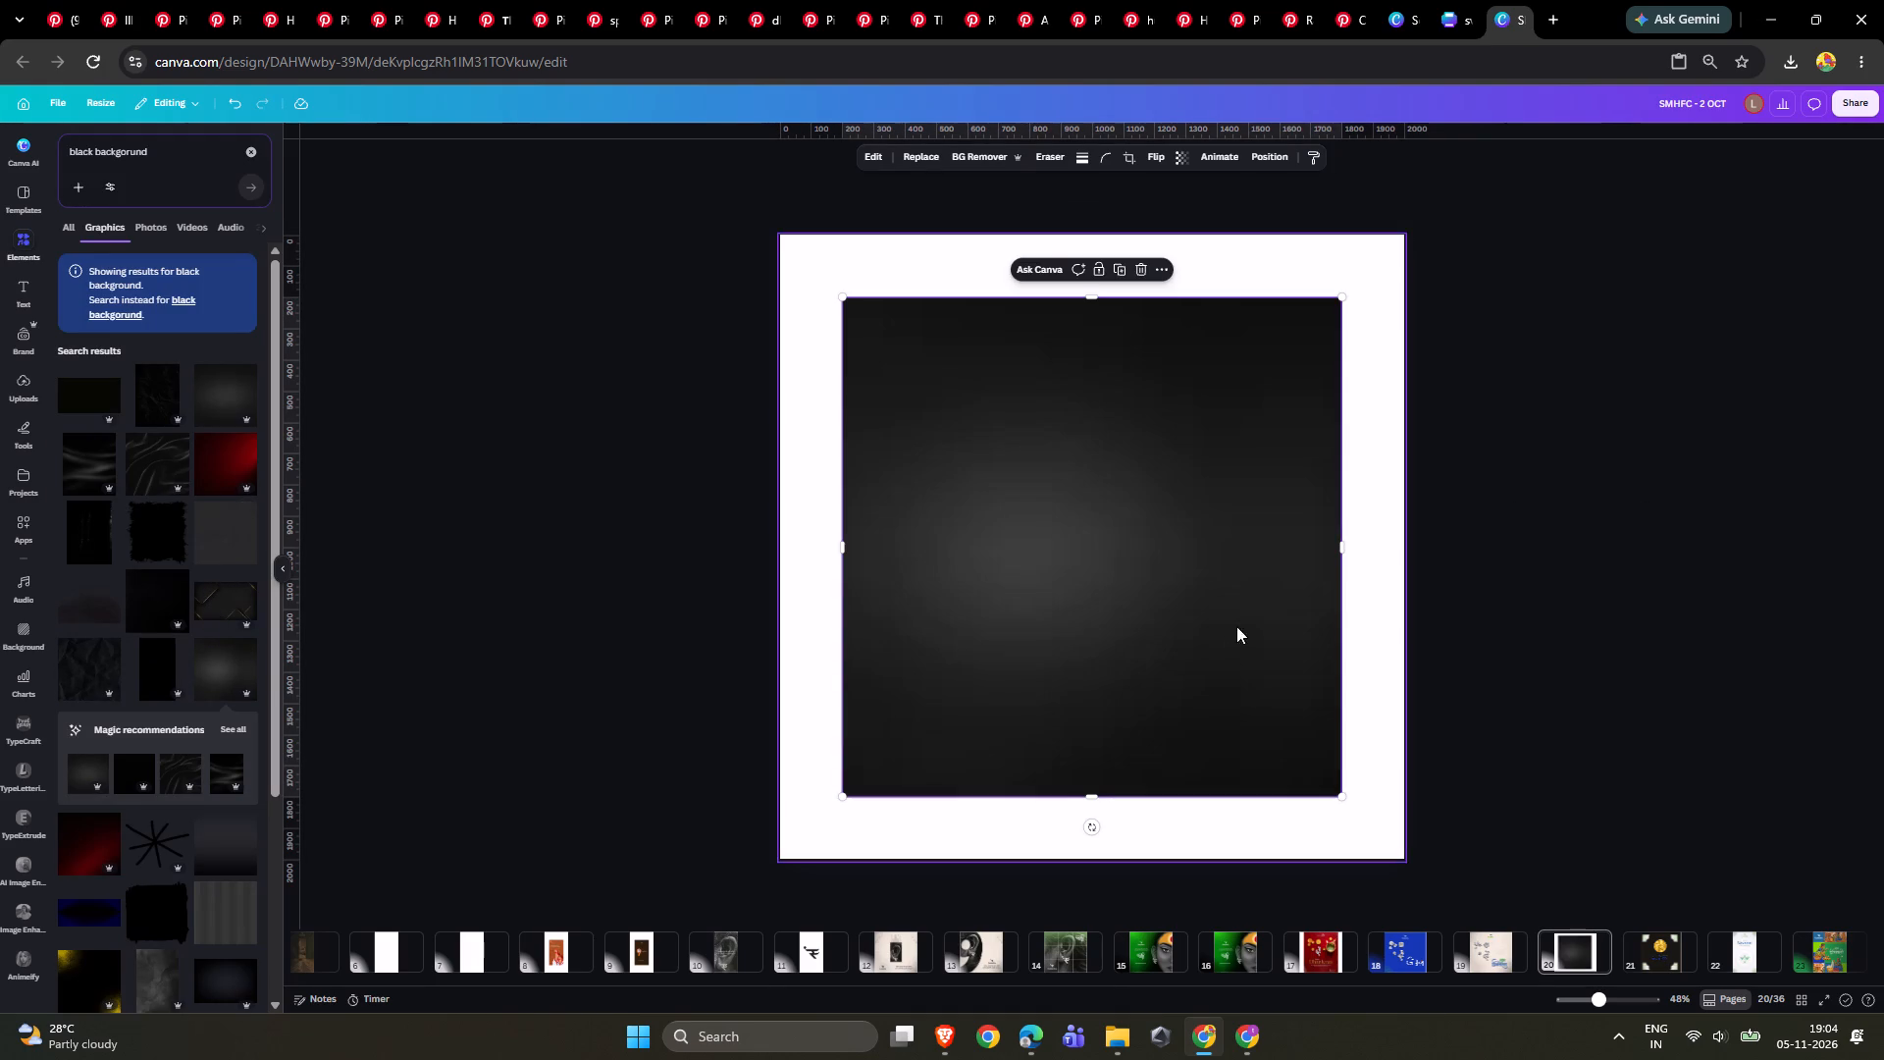
right_click(1164, 611)
left_click(1220, 906)
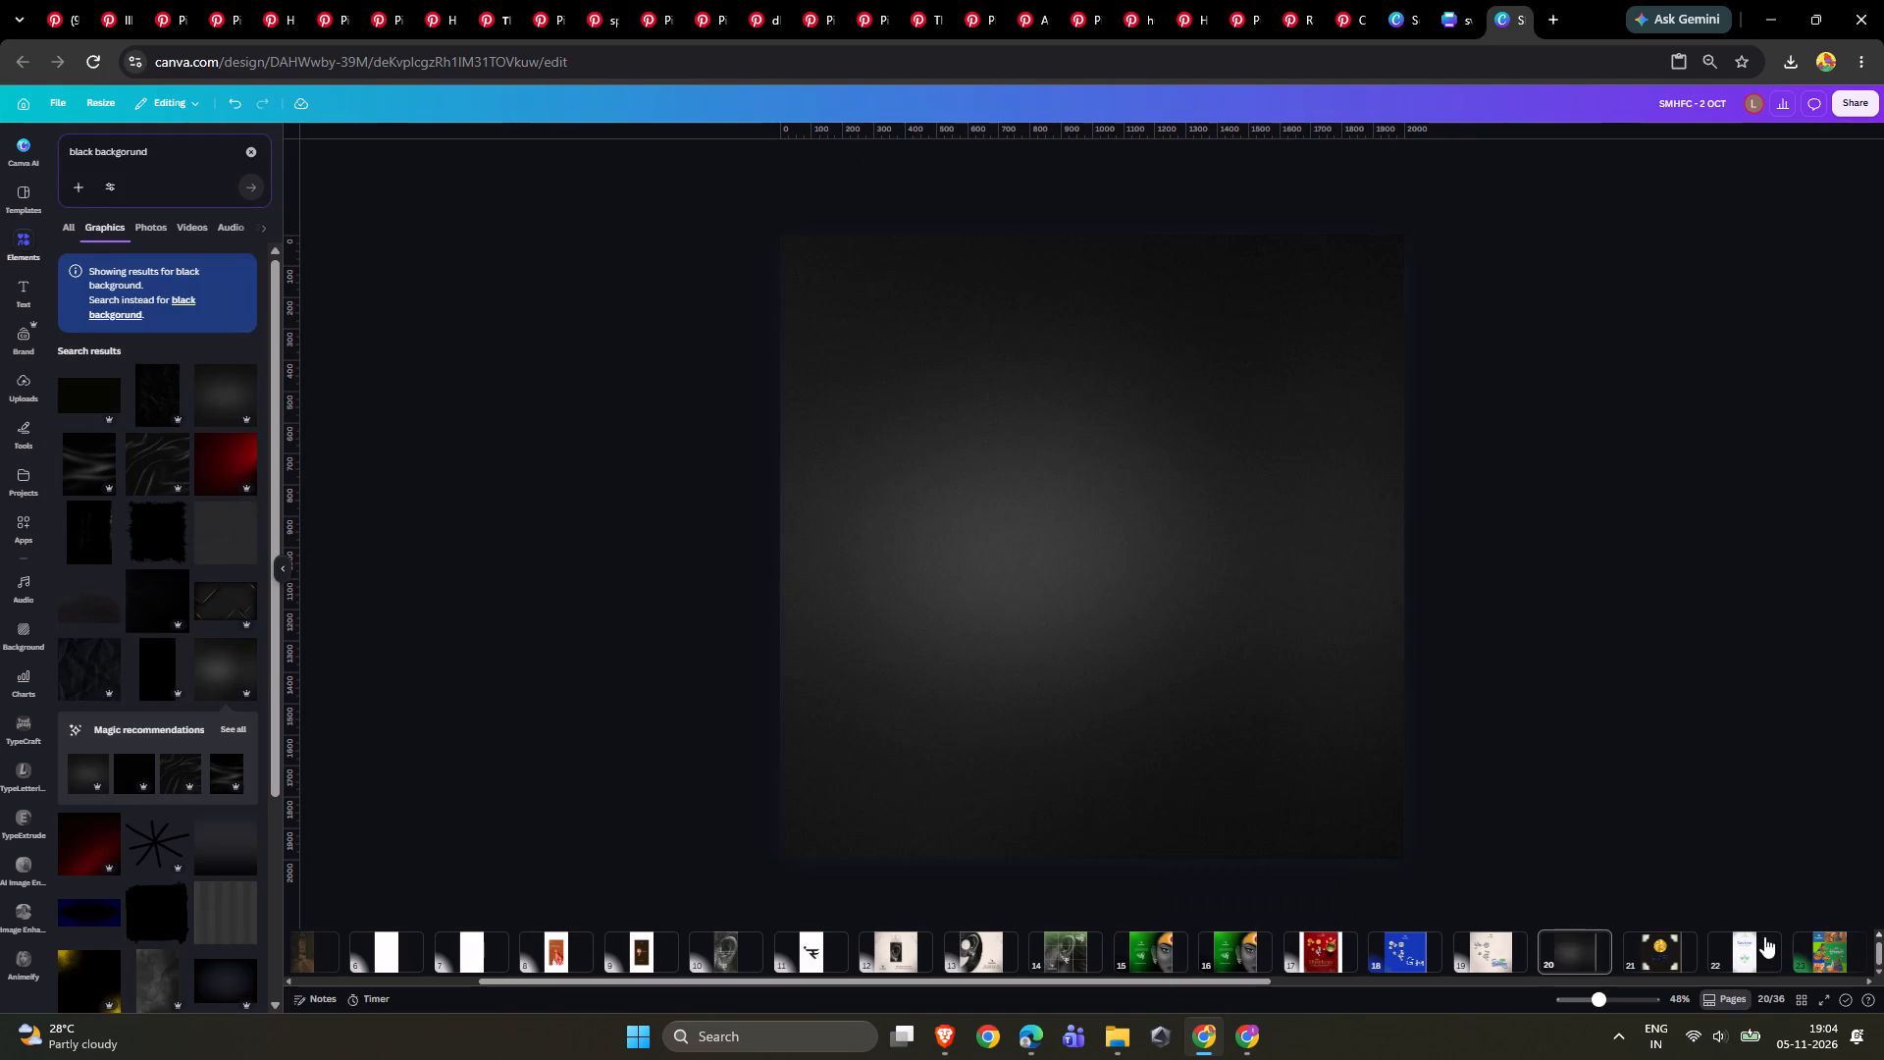
Copy the gold coin, the HAPPY text and the blue धनतेरस lettering from page 21 onto page 20.
left_click(1678, 951)
left_click(1126, 461)
left_click(1168, 590, "shift")
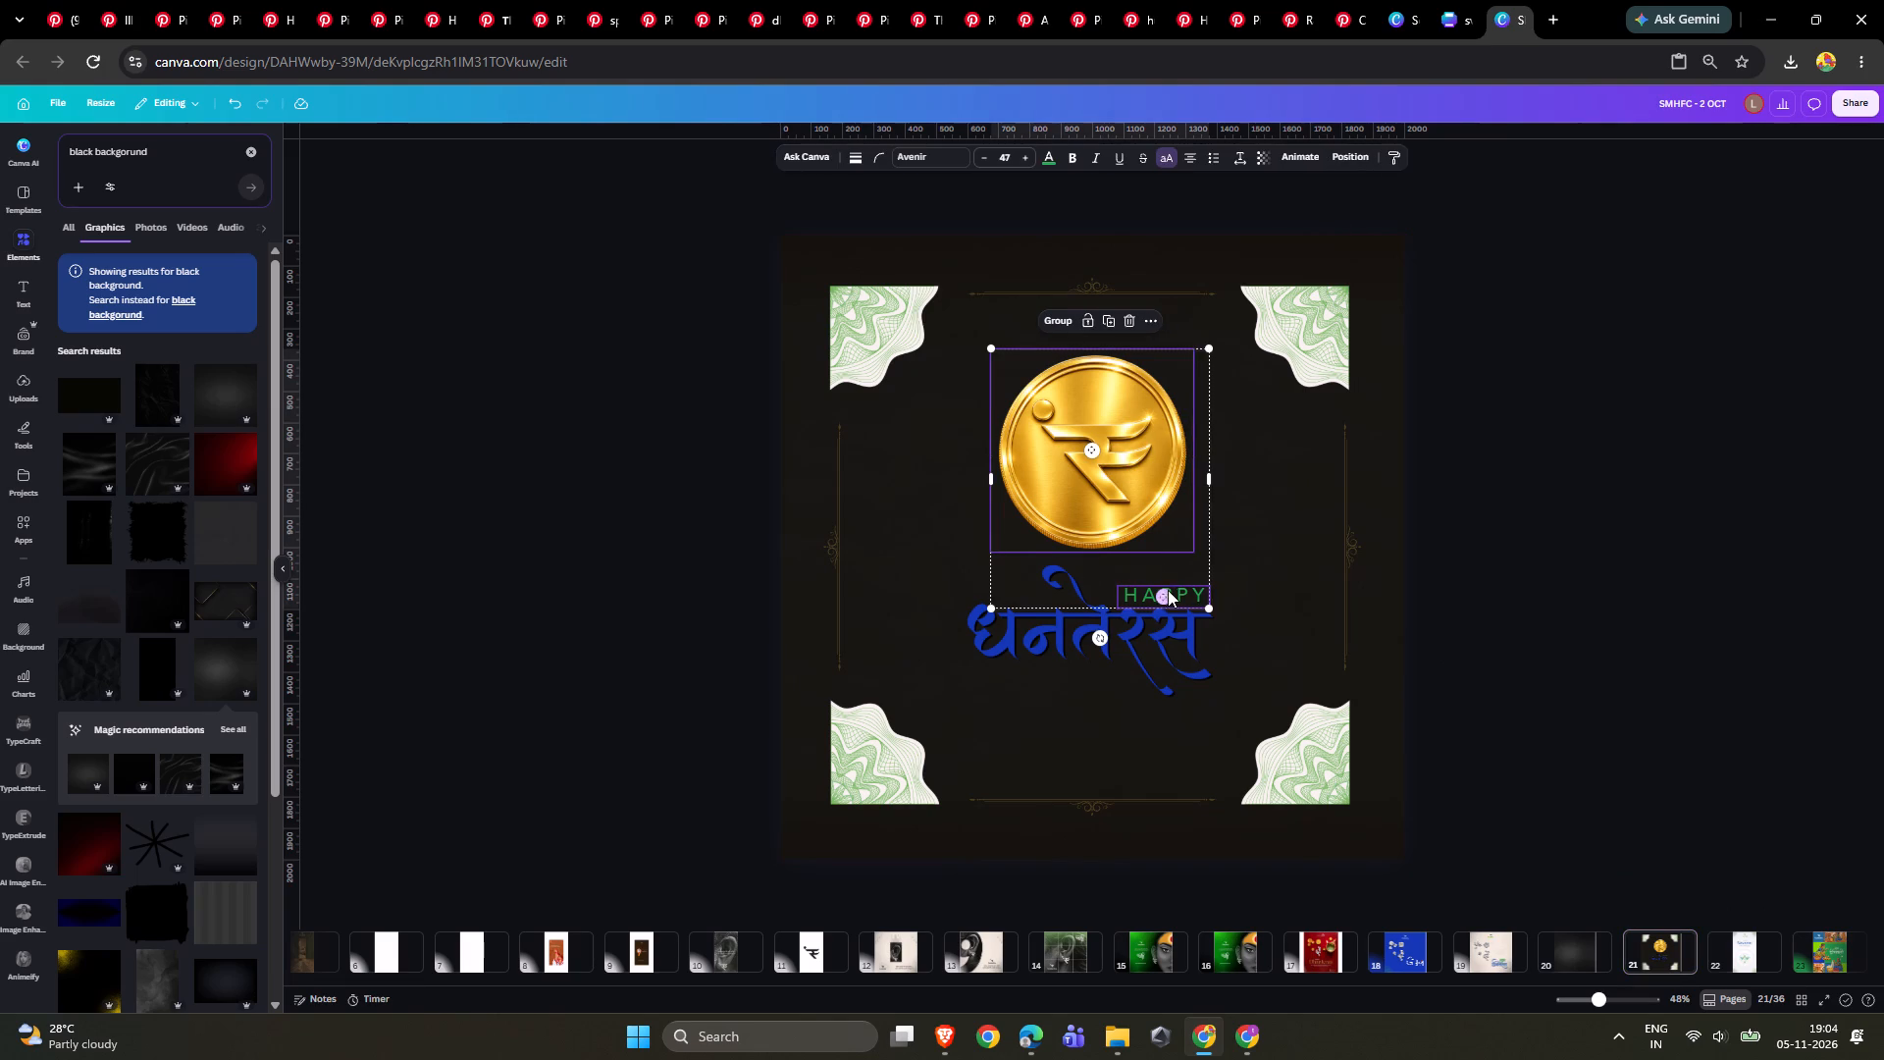
left_click(1171, 631, "shift")
key("ctrl+c")
left_click(1571, 960)
key("ctrl+v")
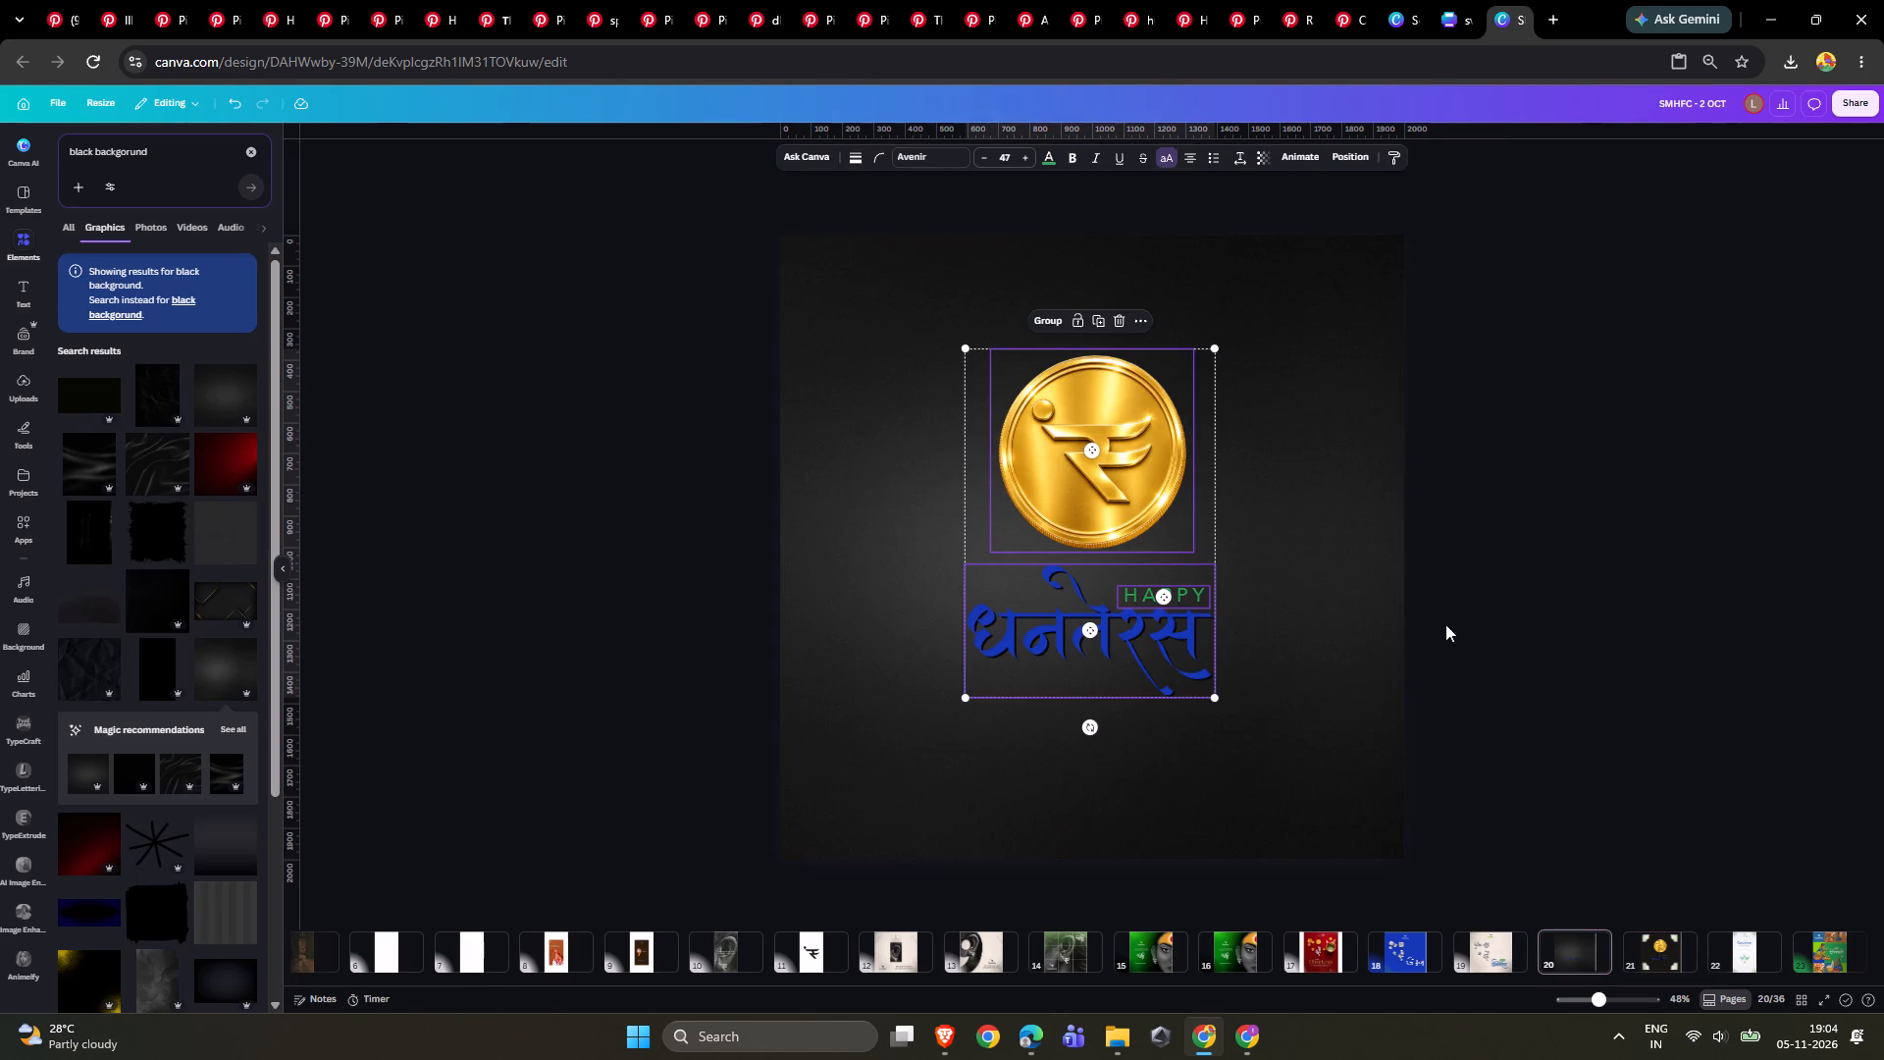
double_click(1623, 511)
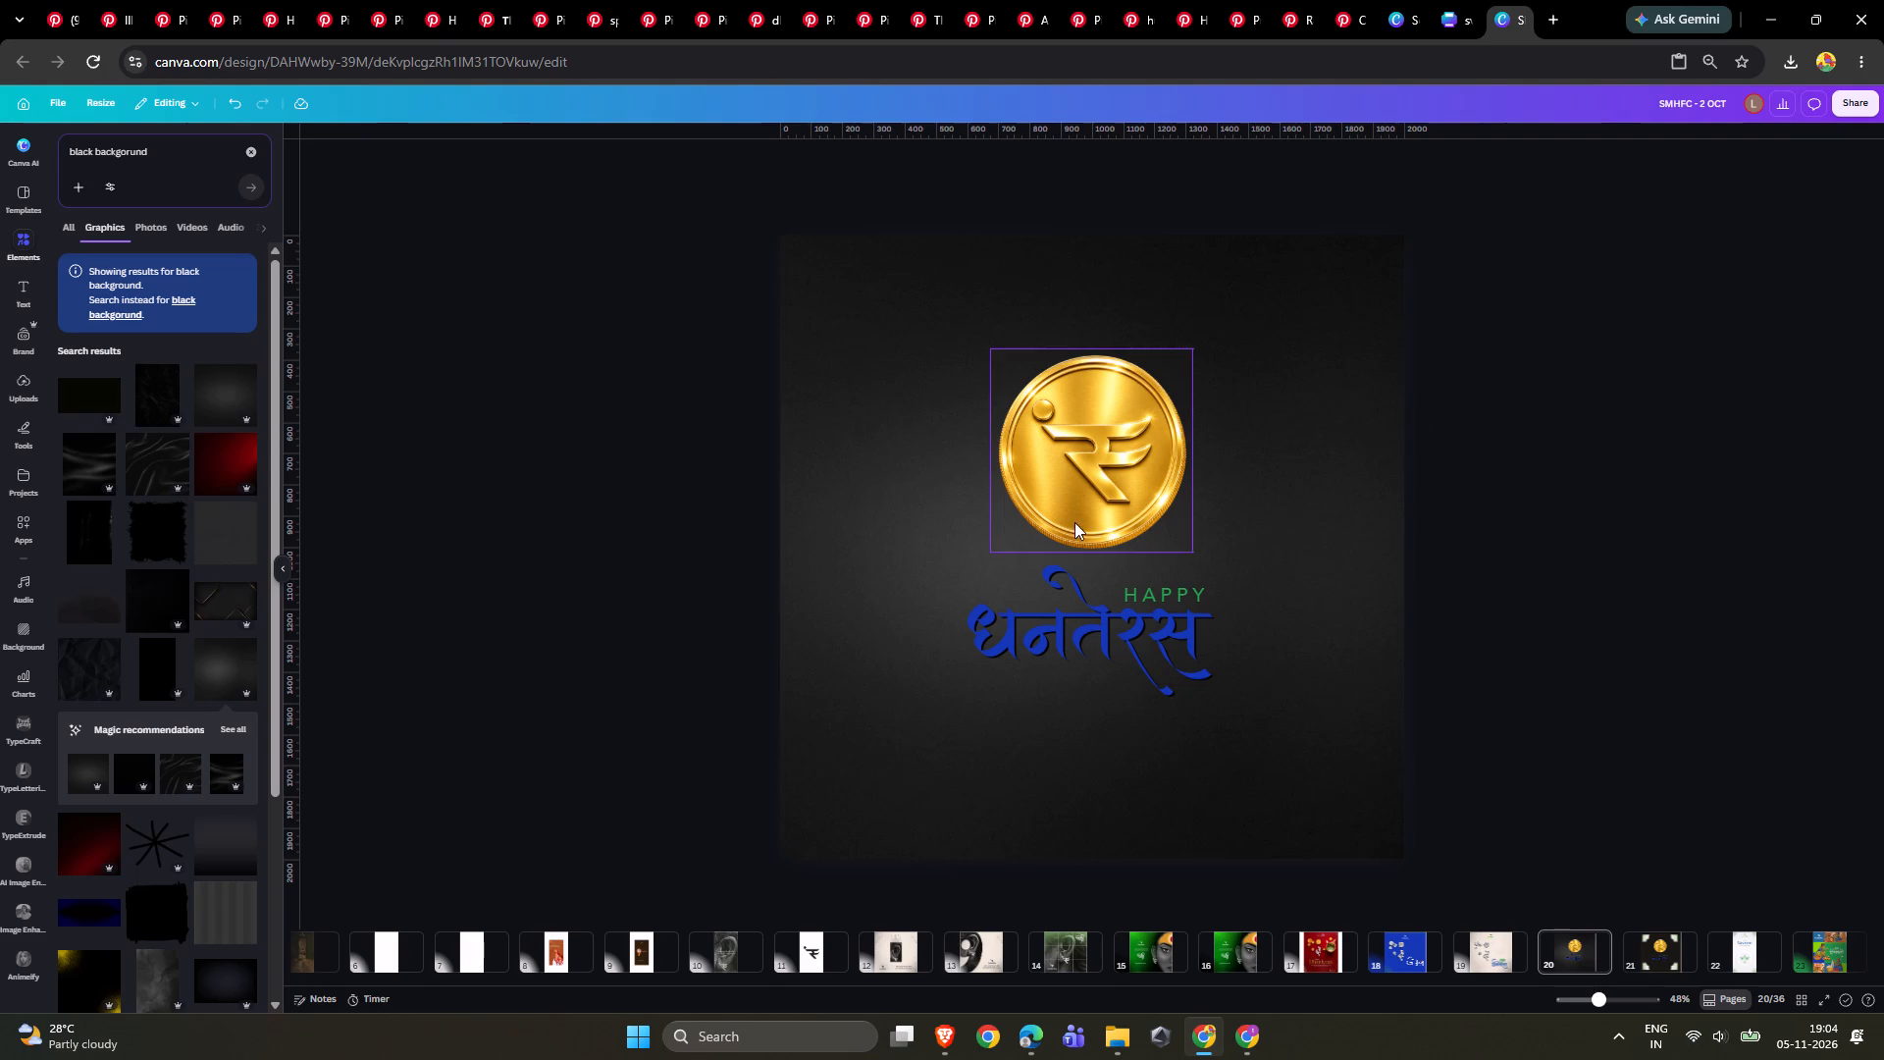
Copy the green spiral-line rosette with the star centre from page 5 of the svatantra brand elements design, then return to the Dhanteras design.
key("alt+Tab")
key("alt+Tab")
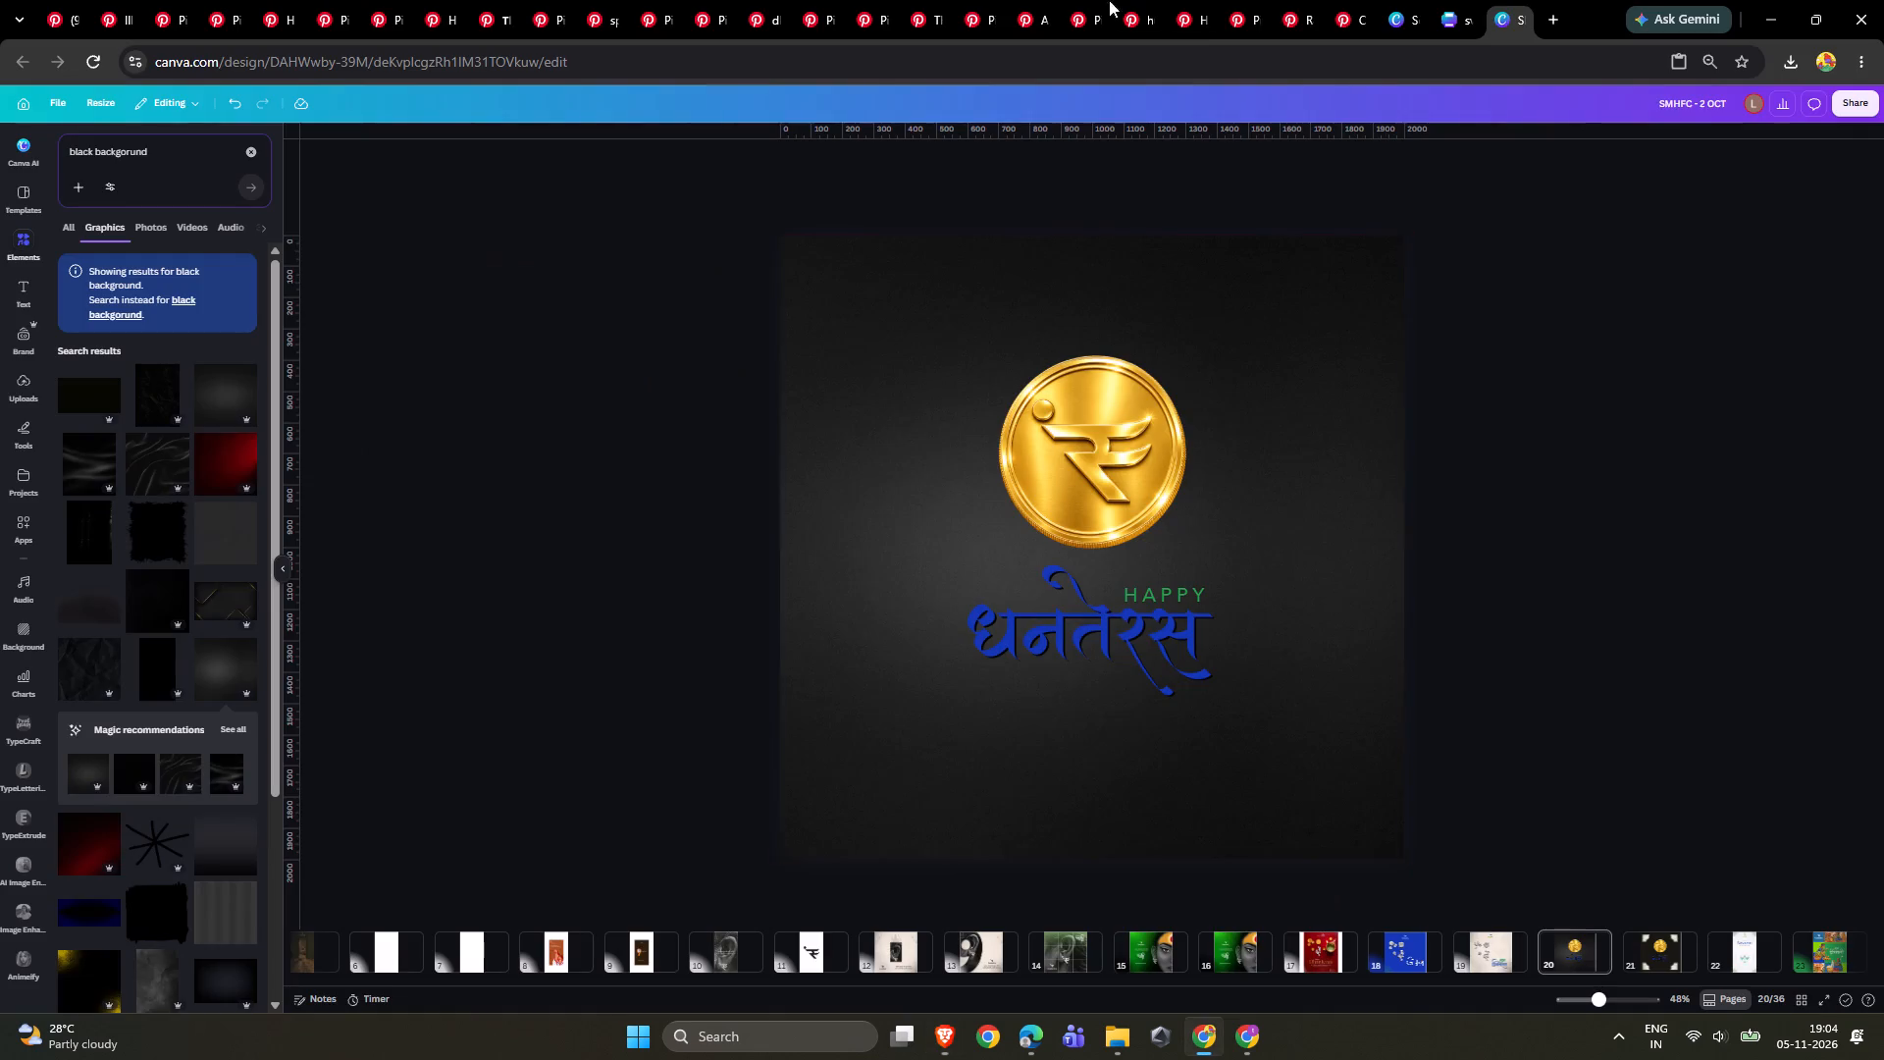
left_click(1353, 10)
left_click(1395, 4)
left_click(1466, 0)
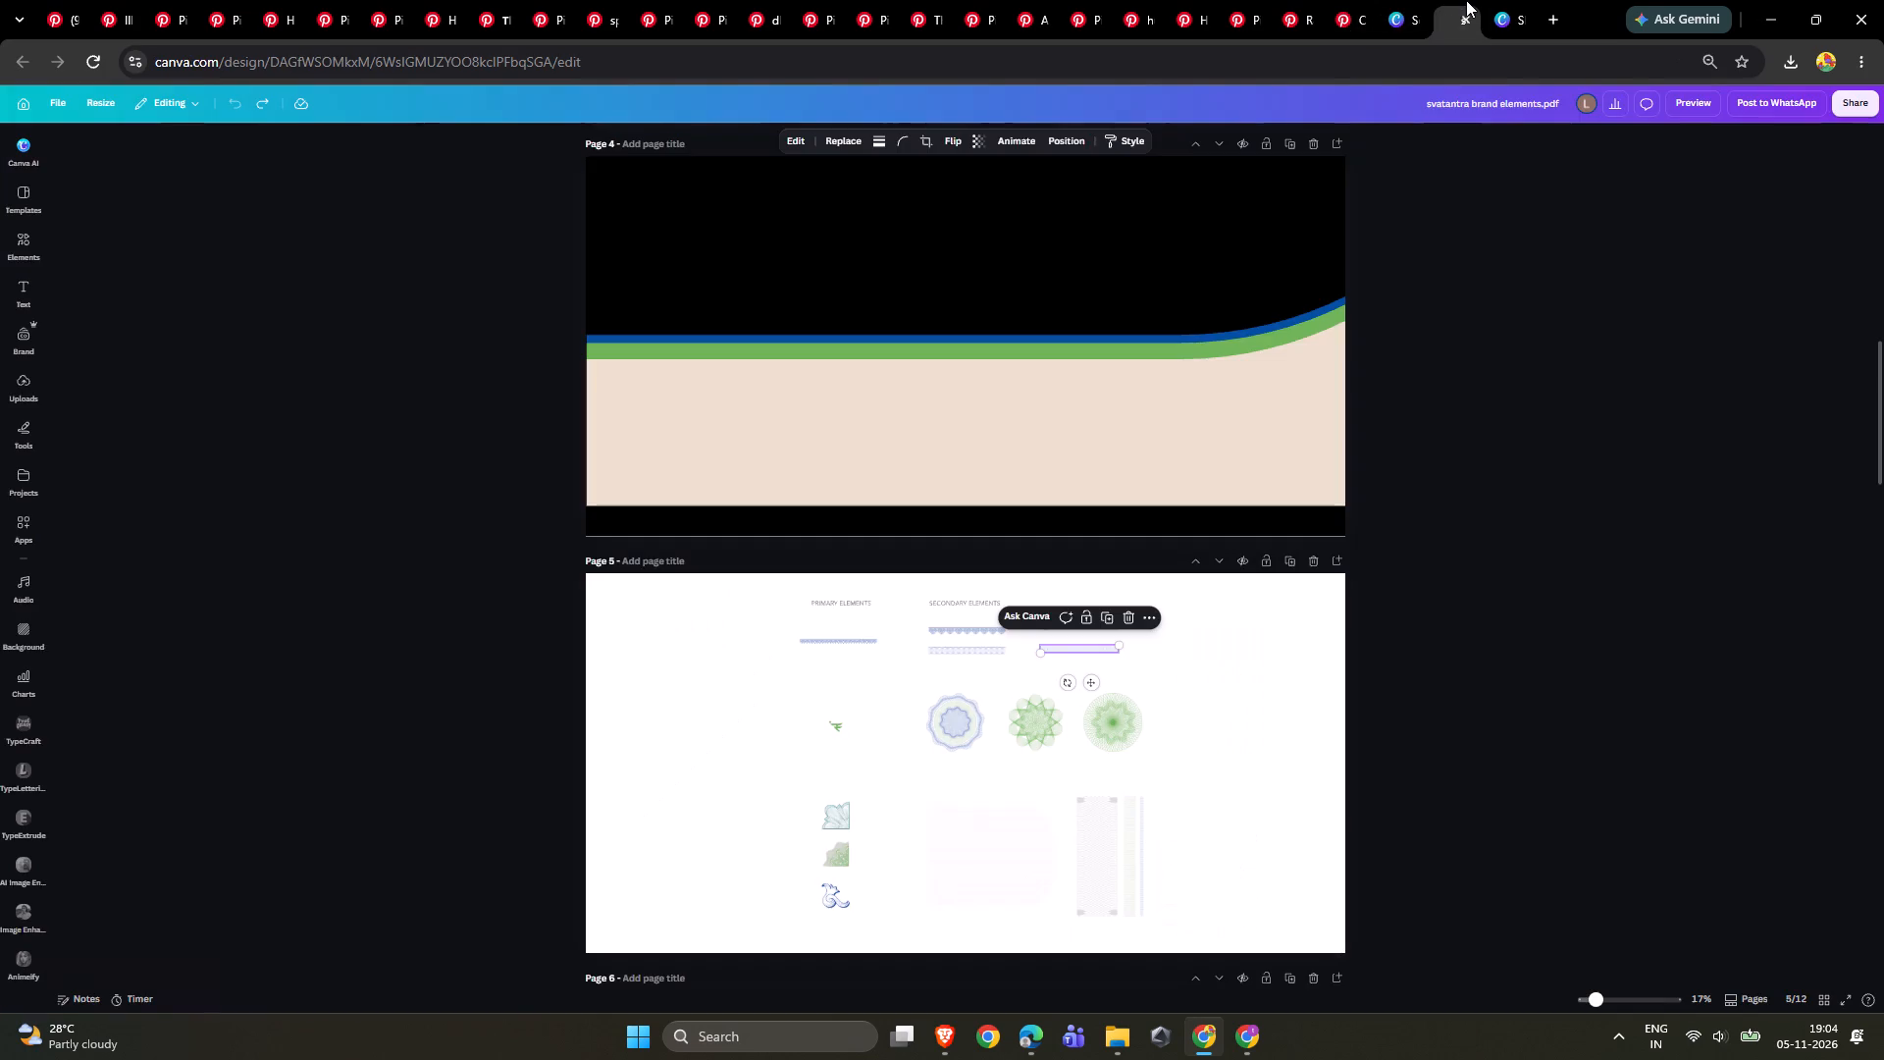
scroll(990, 799, "up", 5, "ctrl")
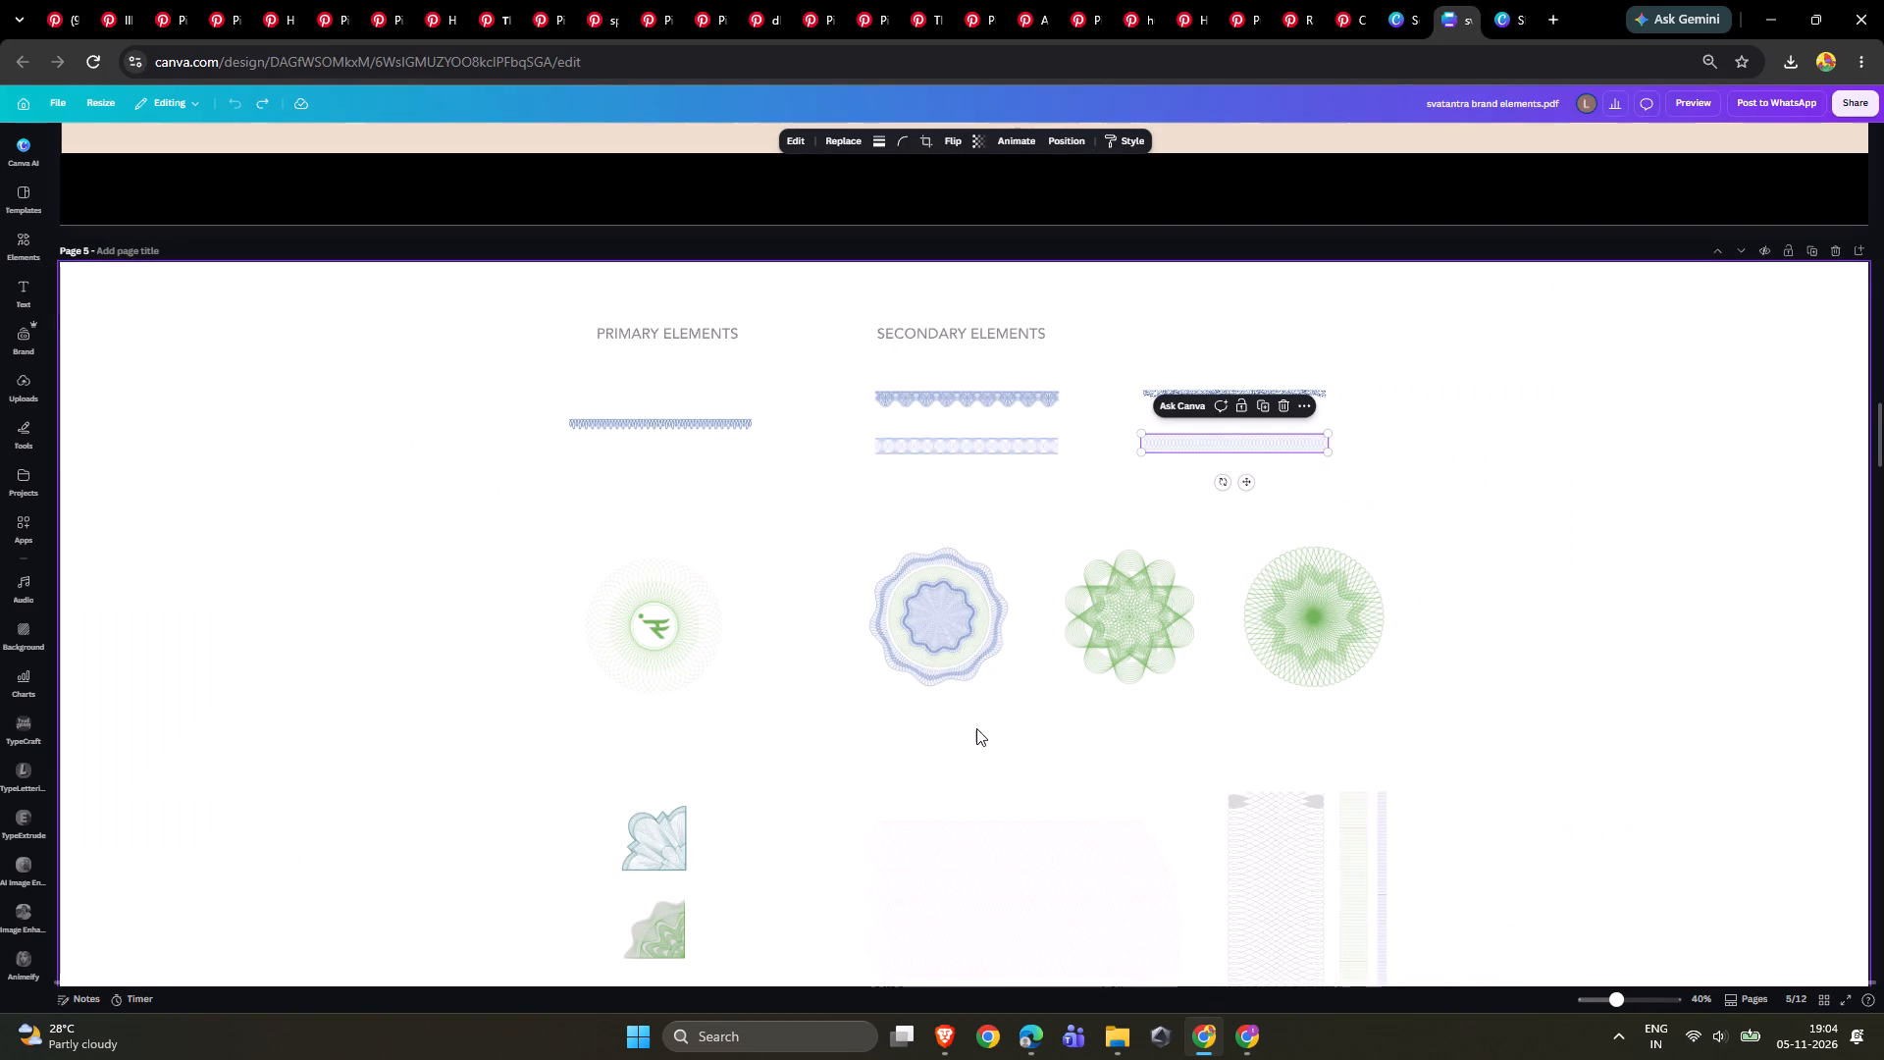
left_click(1303, 628)
key("ctrl+c")
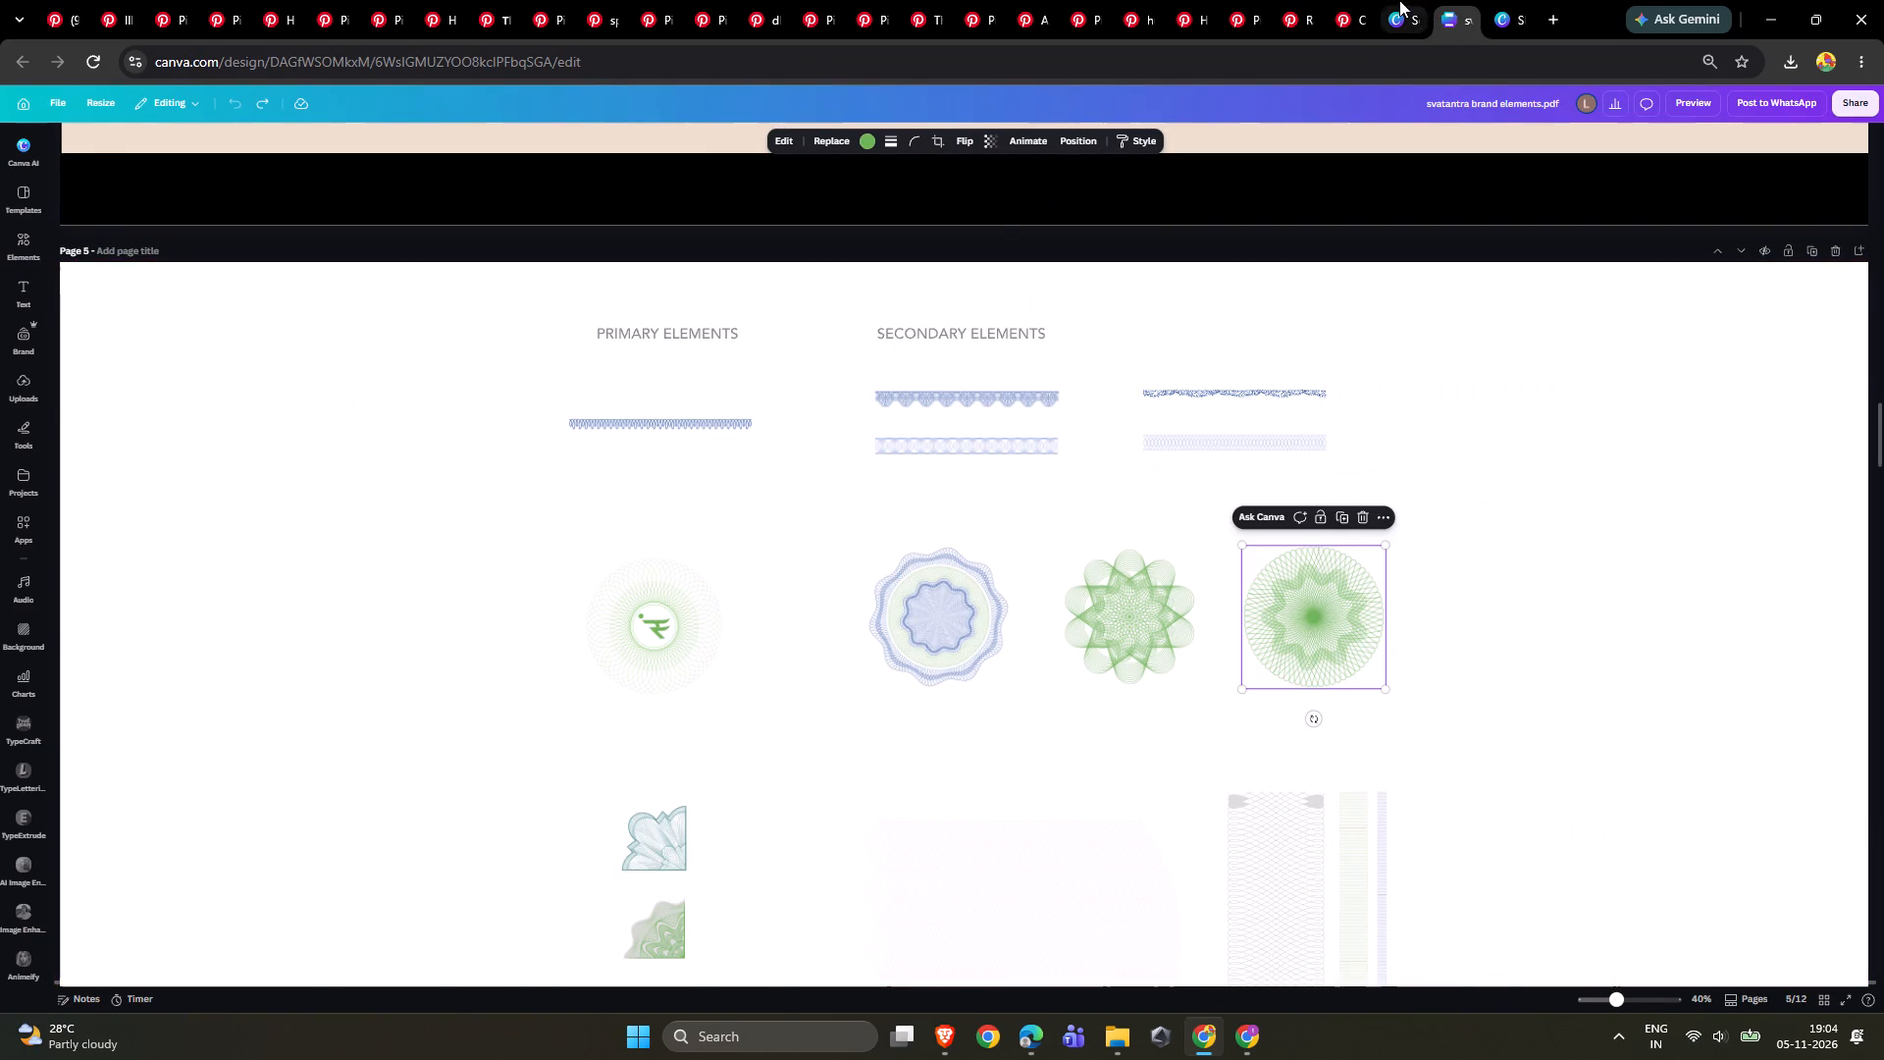
left_click(1399, 0)
left_click(1443, 2)
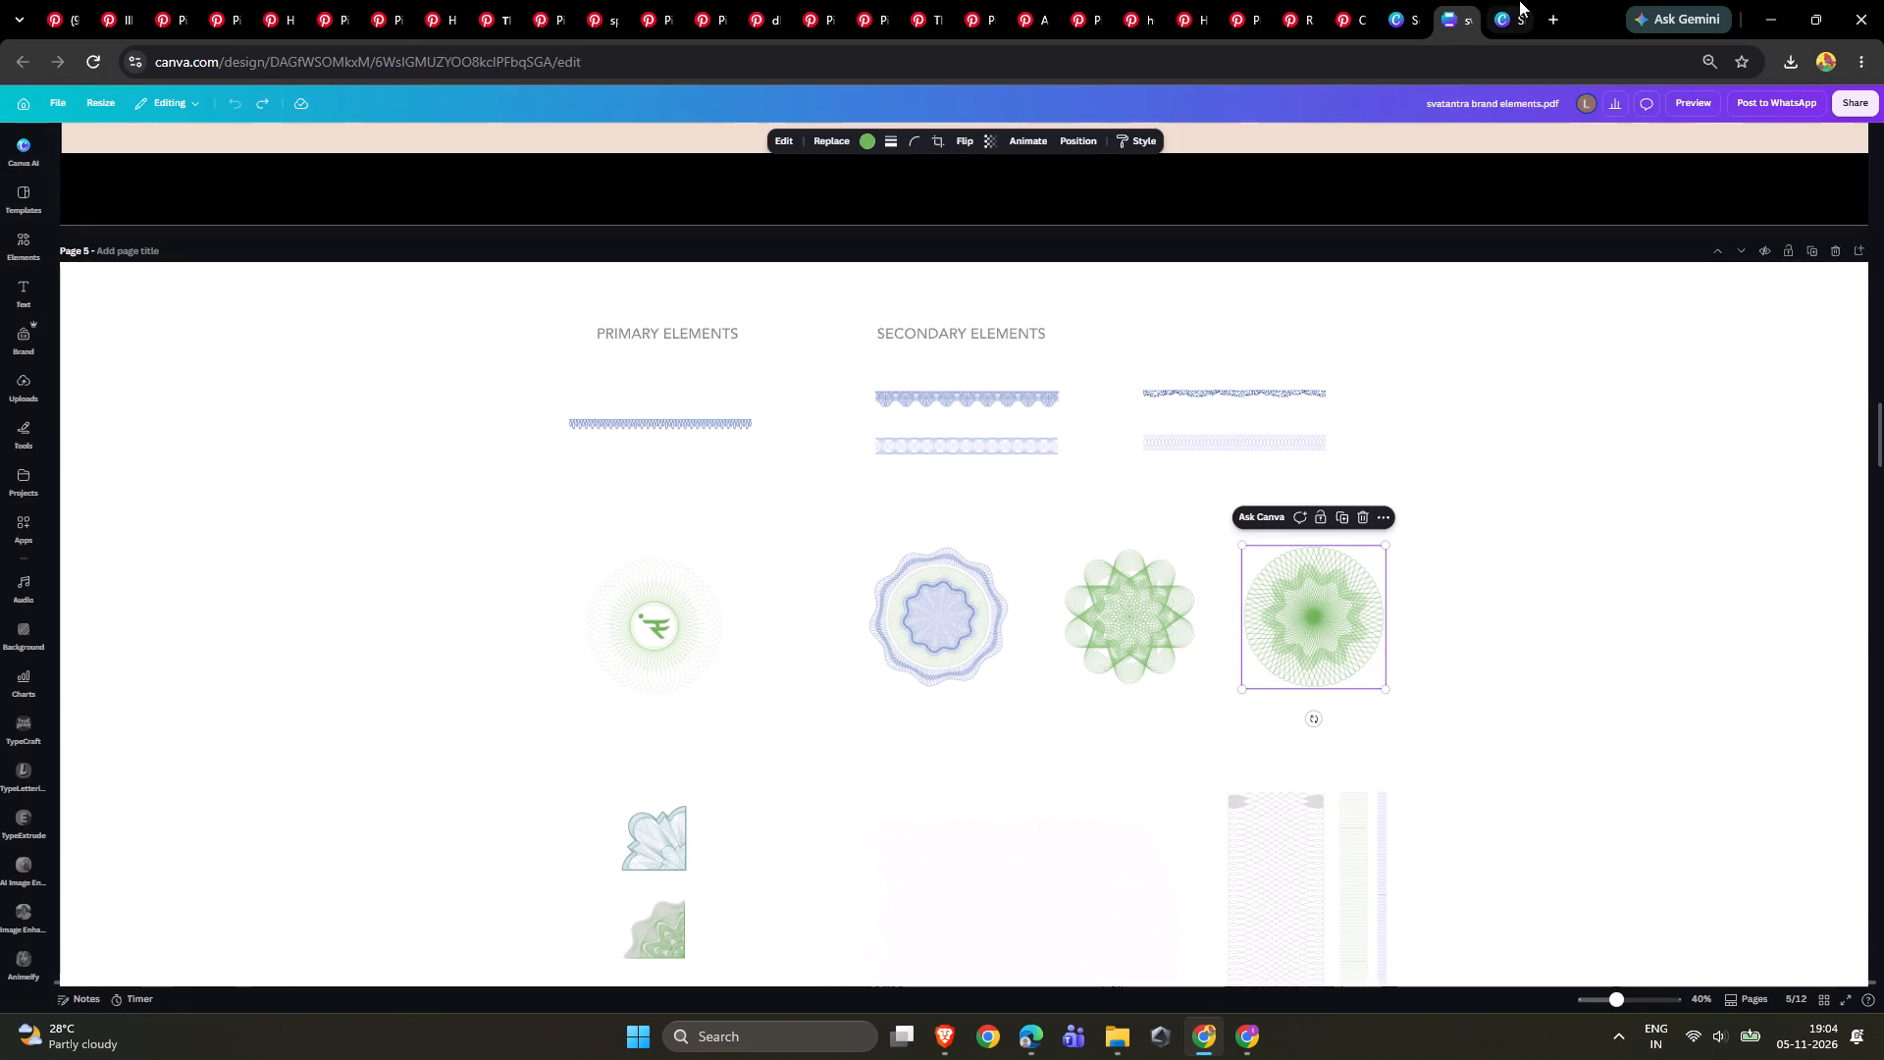
left_click(1512, 4)
scroll(1417, 542, "down", 2, "ctrl")
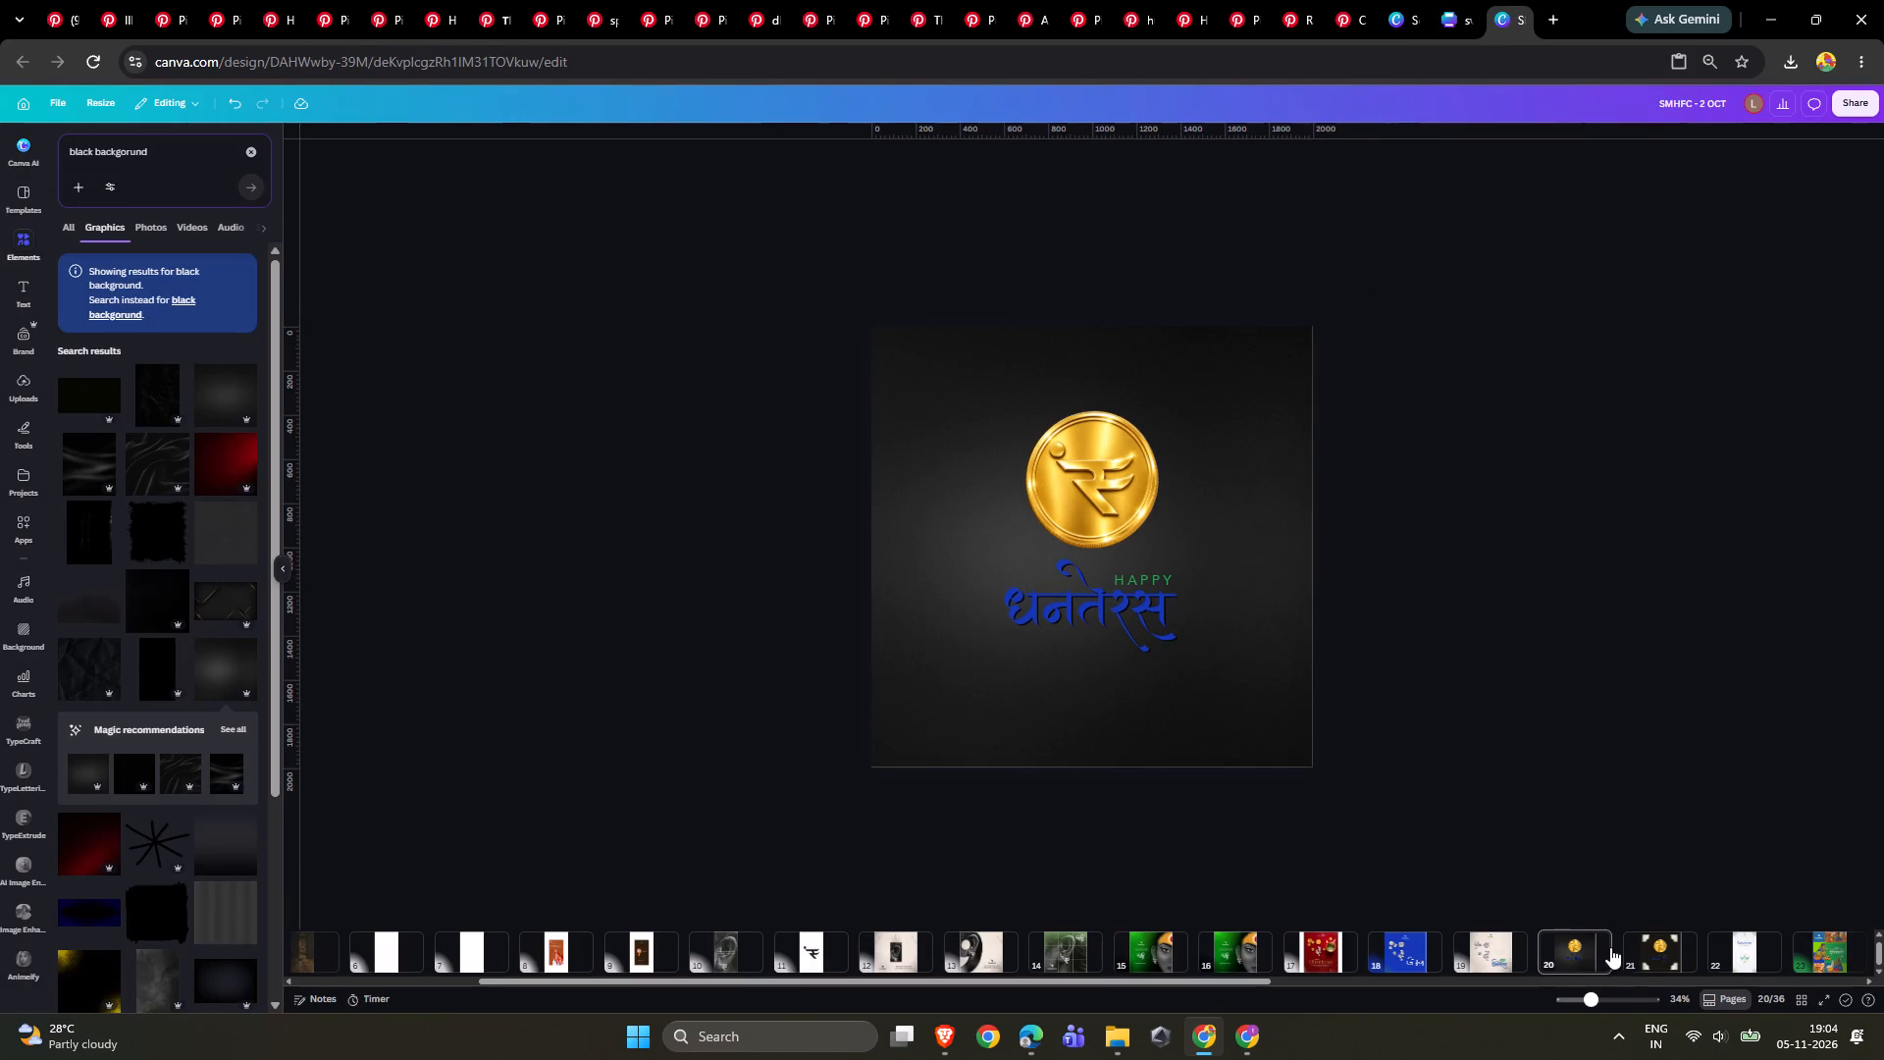
Duplicate page 20 and delete the coin, HAPPY text and धनतेरस lettering from the duplicate.
left_click(1594, 945)
left_click(1644, 626)
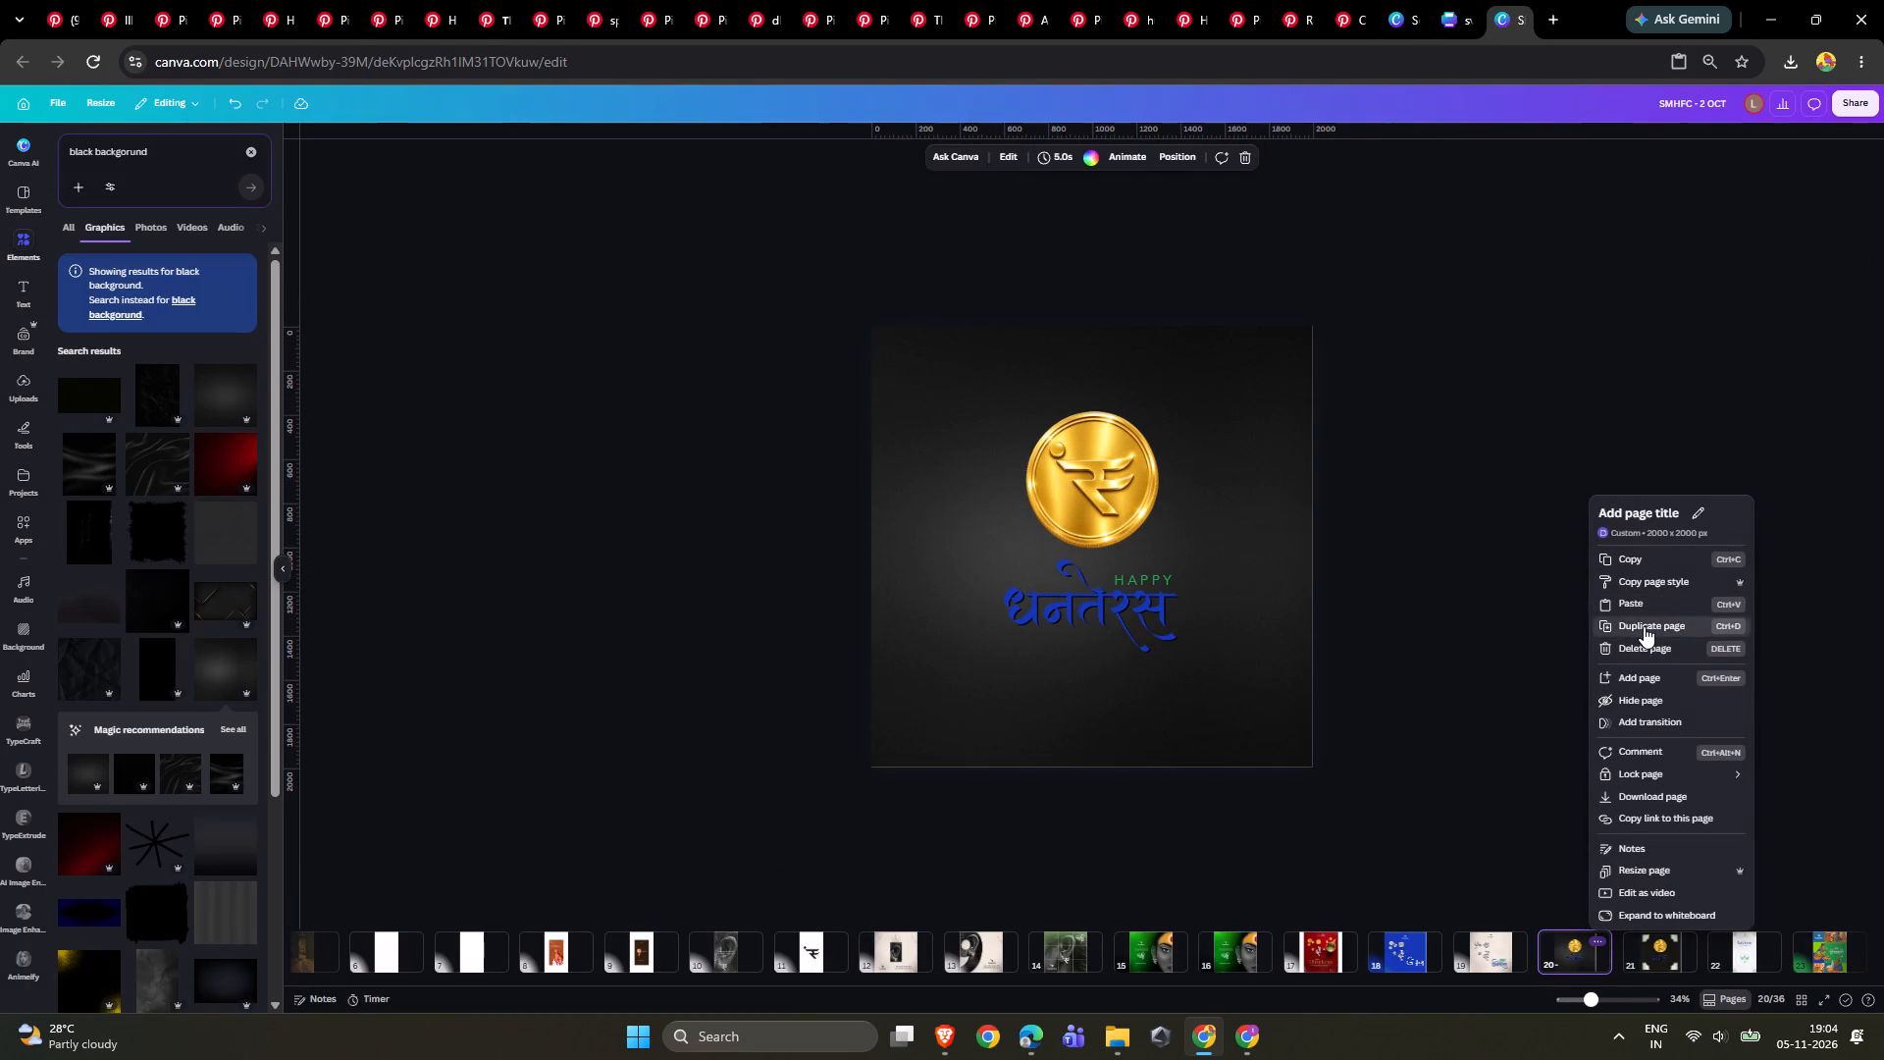
left_click_drag(1458, 337, 705, 714)
left_click(1114, 375)
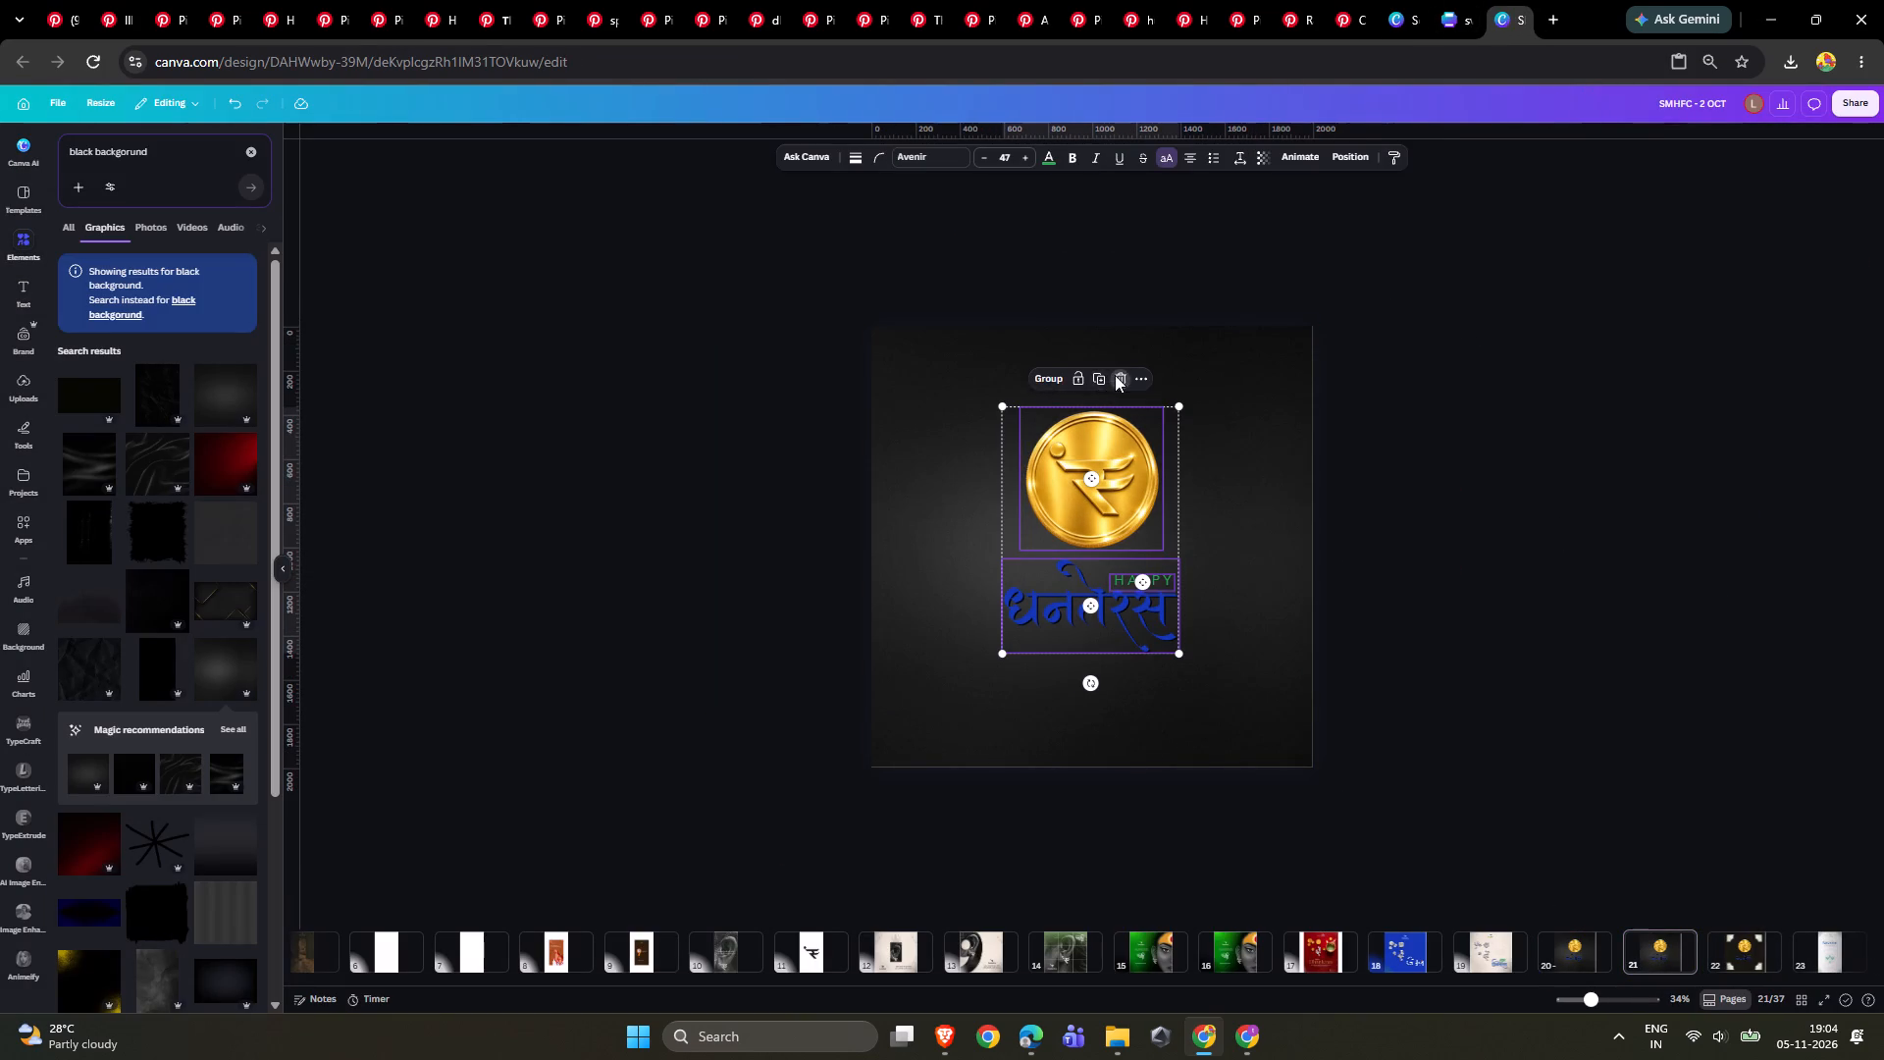
Paste the green rosette onto page 21, enlarge it and centre it horizontally in the page's upper half.
key("ctrl+v")
left_click_drag(995, 447, 1116, 574)
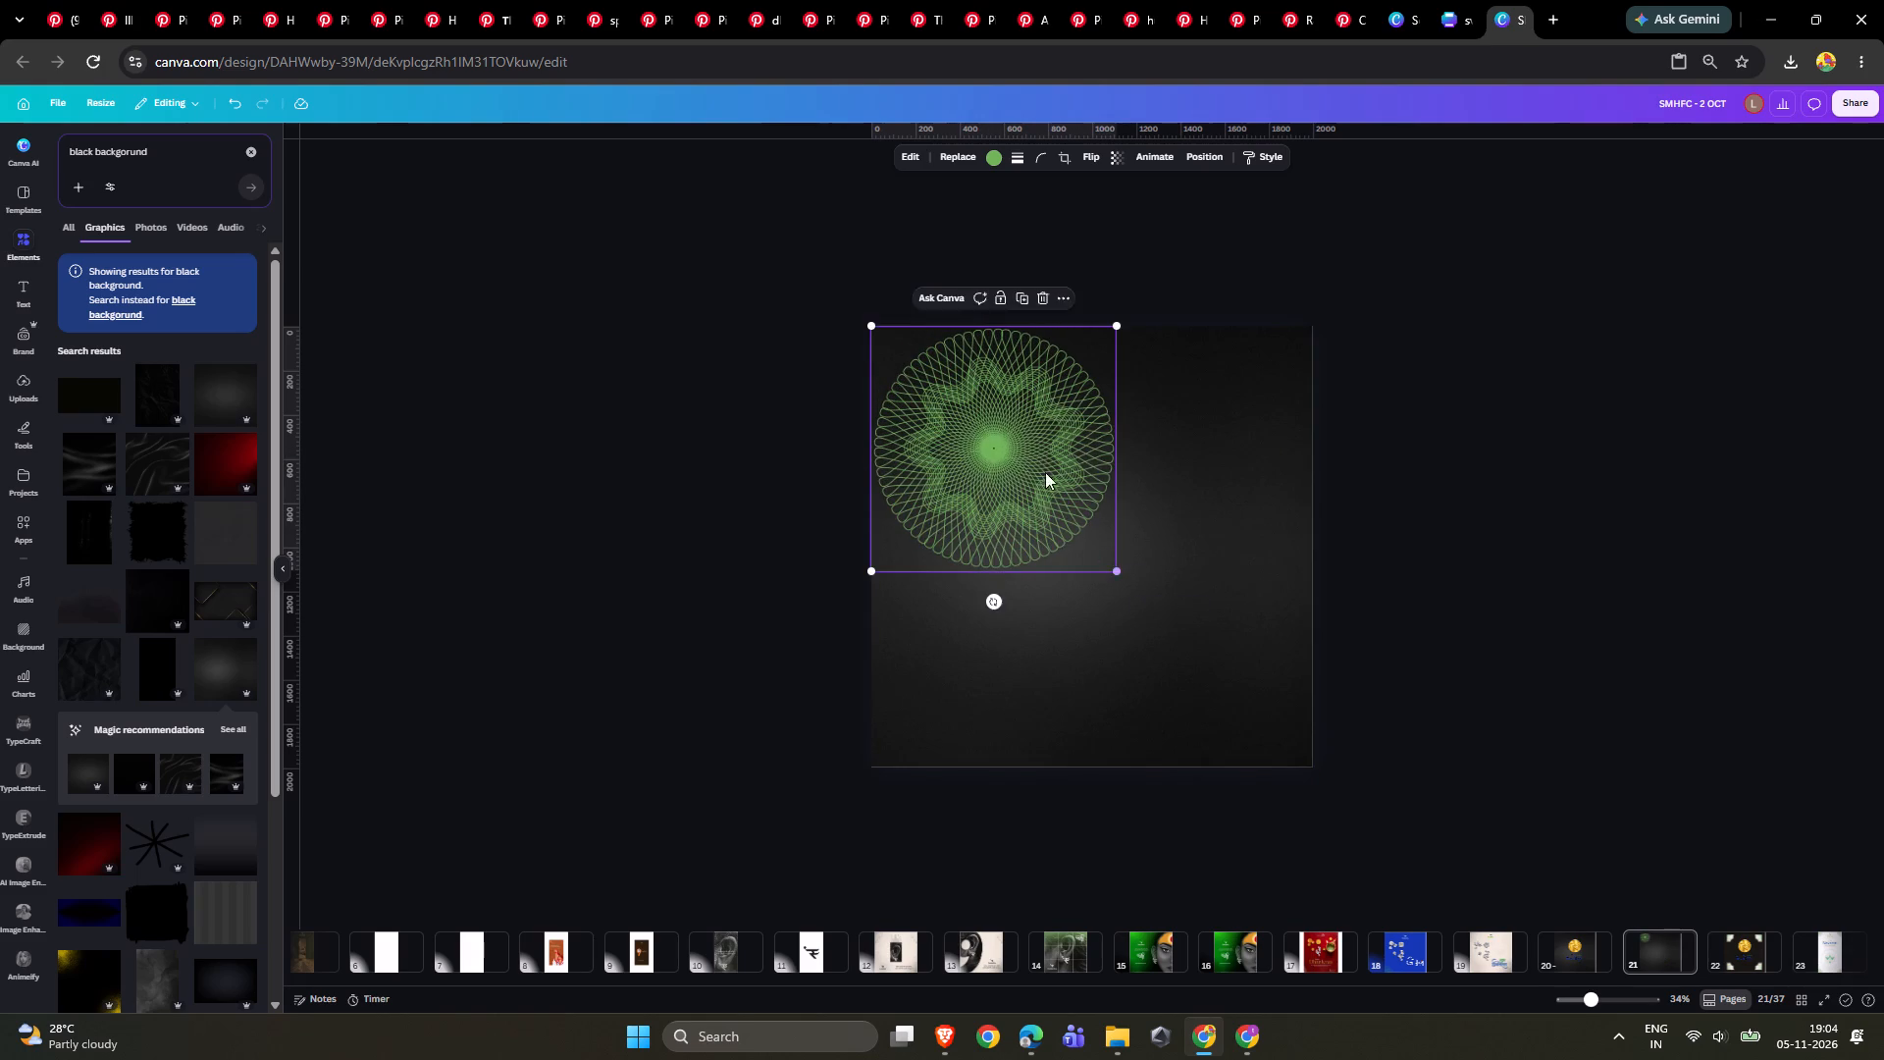
left_click_drag(1036, 463, 1136, 491)
Set the rosette's transparency to 14 and recolour it white.
left_click(1118, 161)
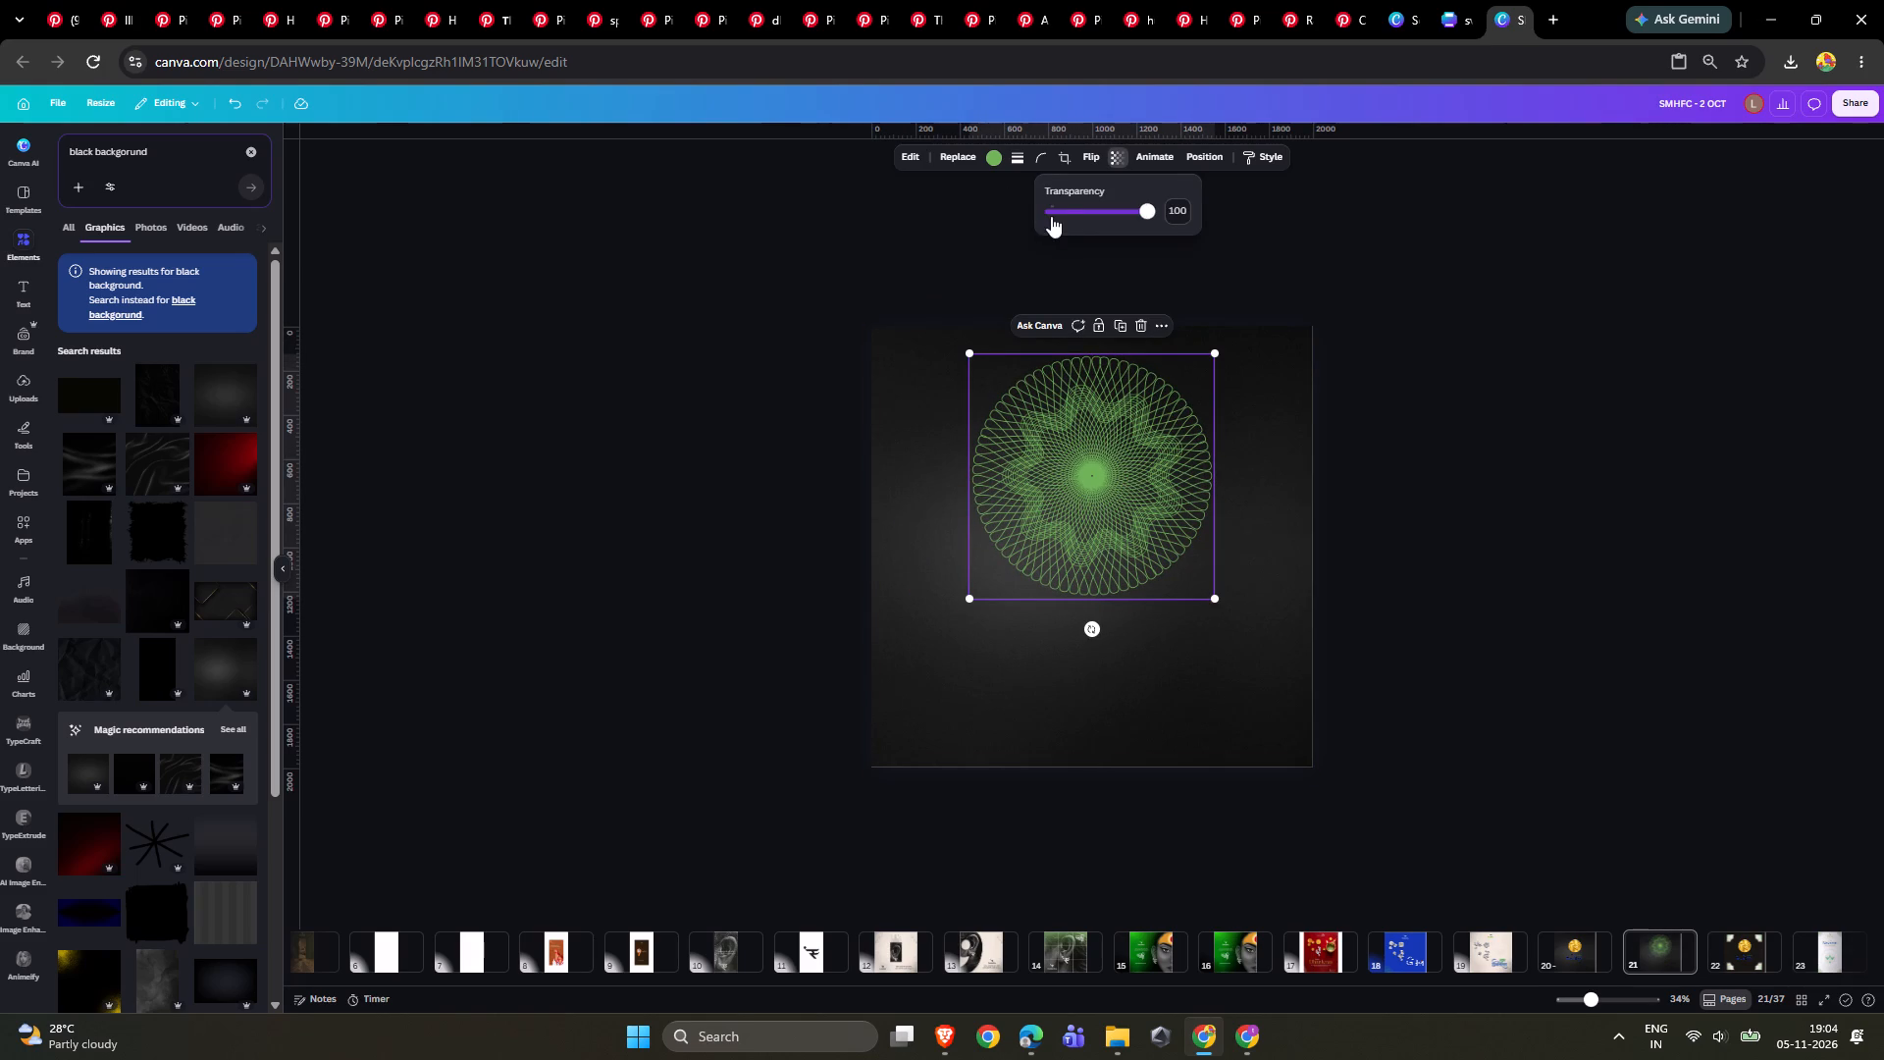
left_click_drag(1053, 210, 1064, 215)
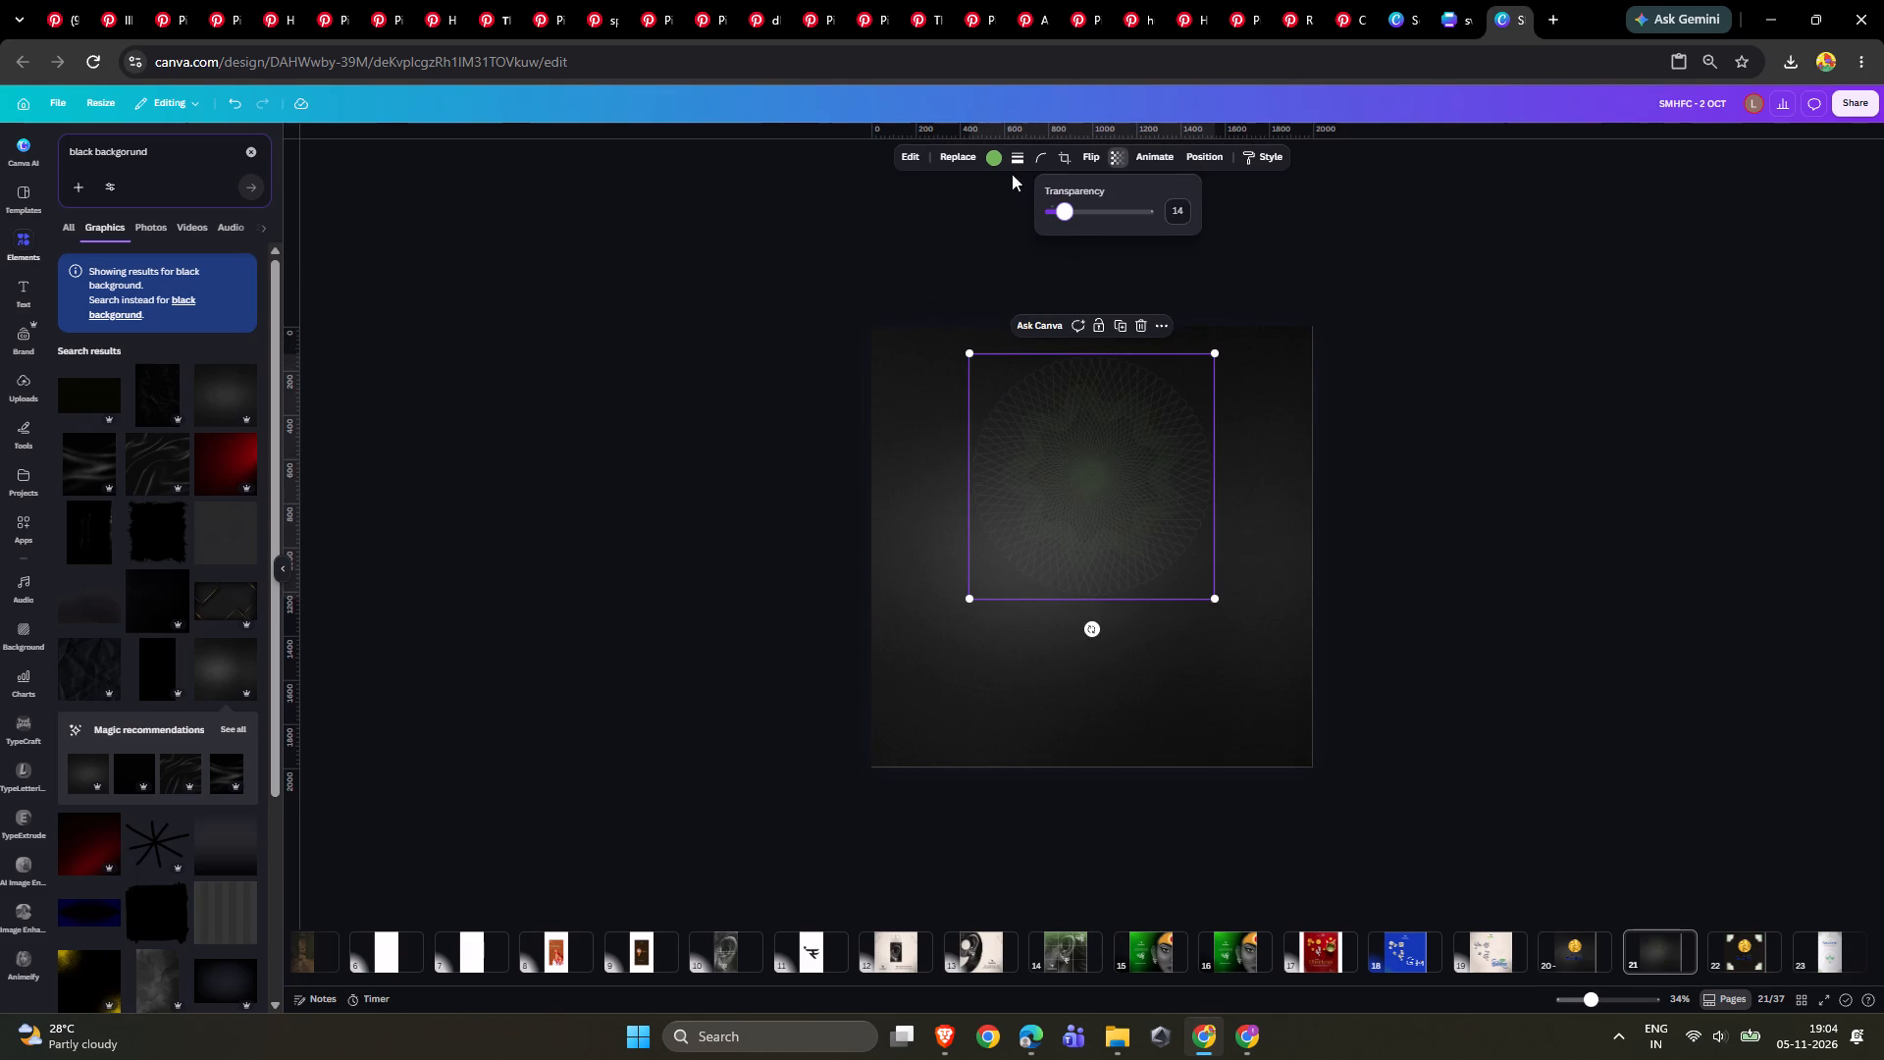
left_click(985, 159)
left_click(68, 395)
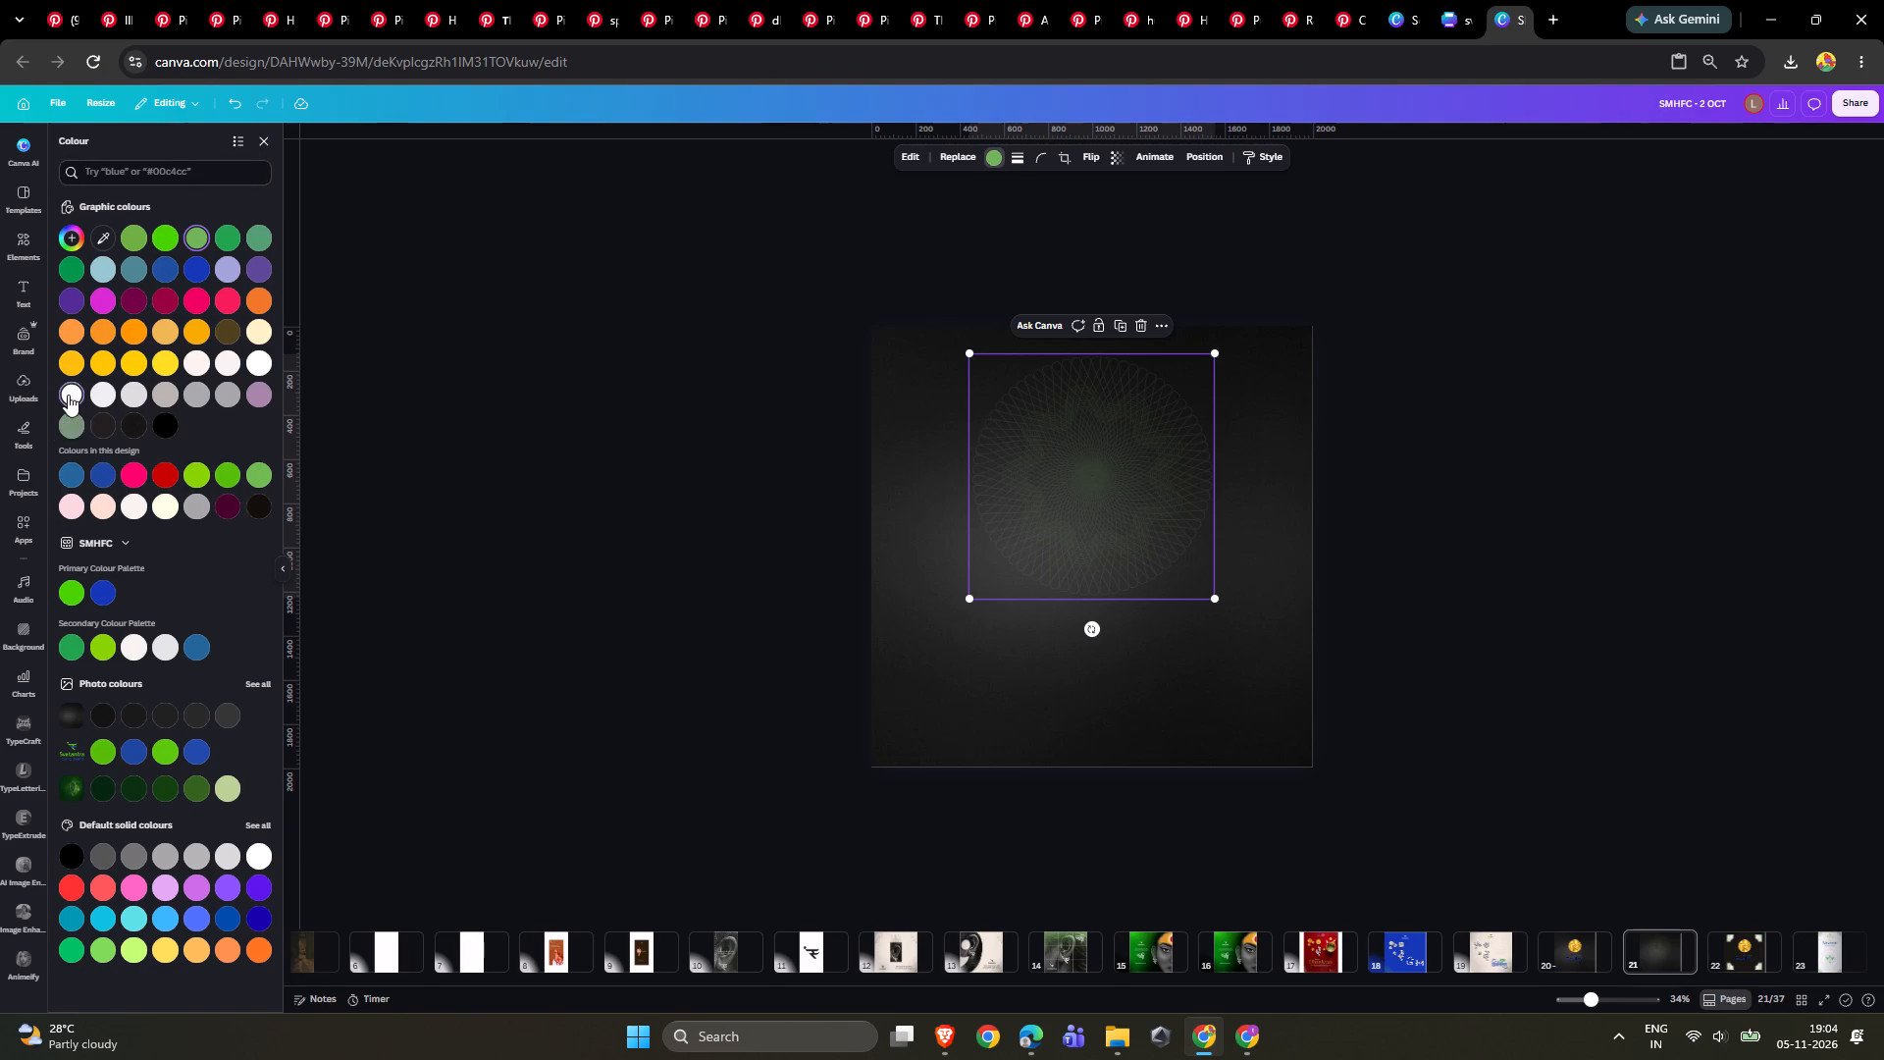
triple_click(1744, 373)
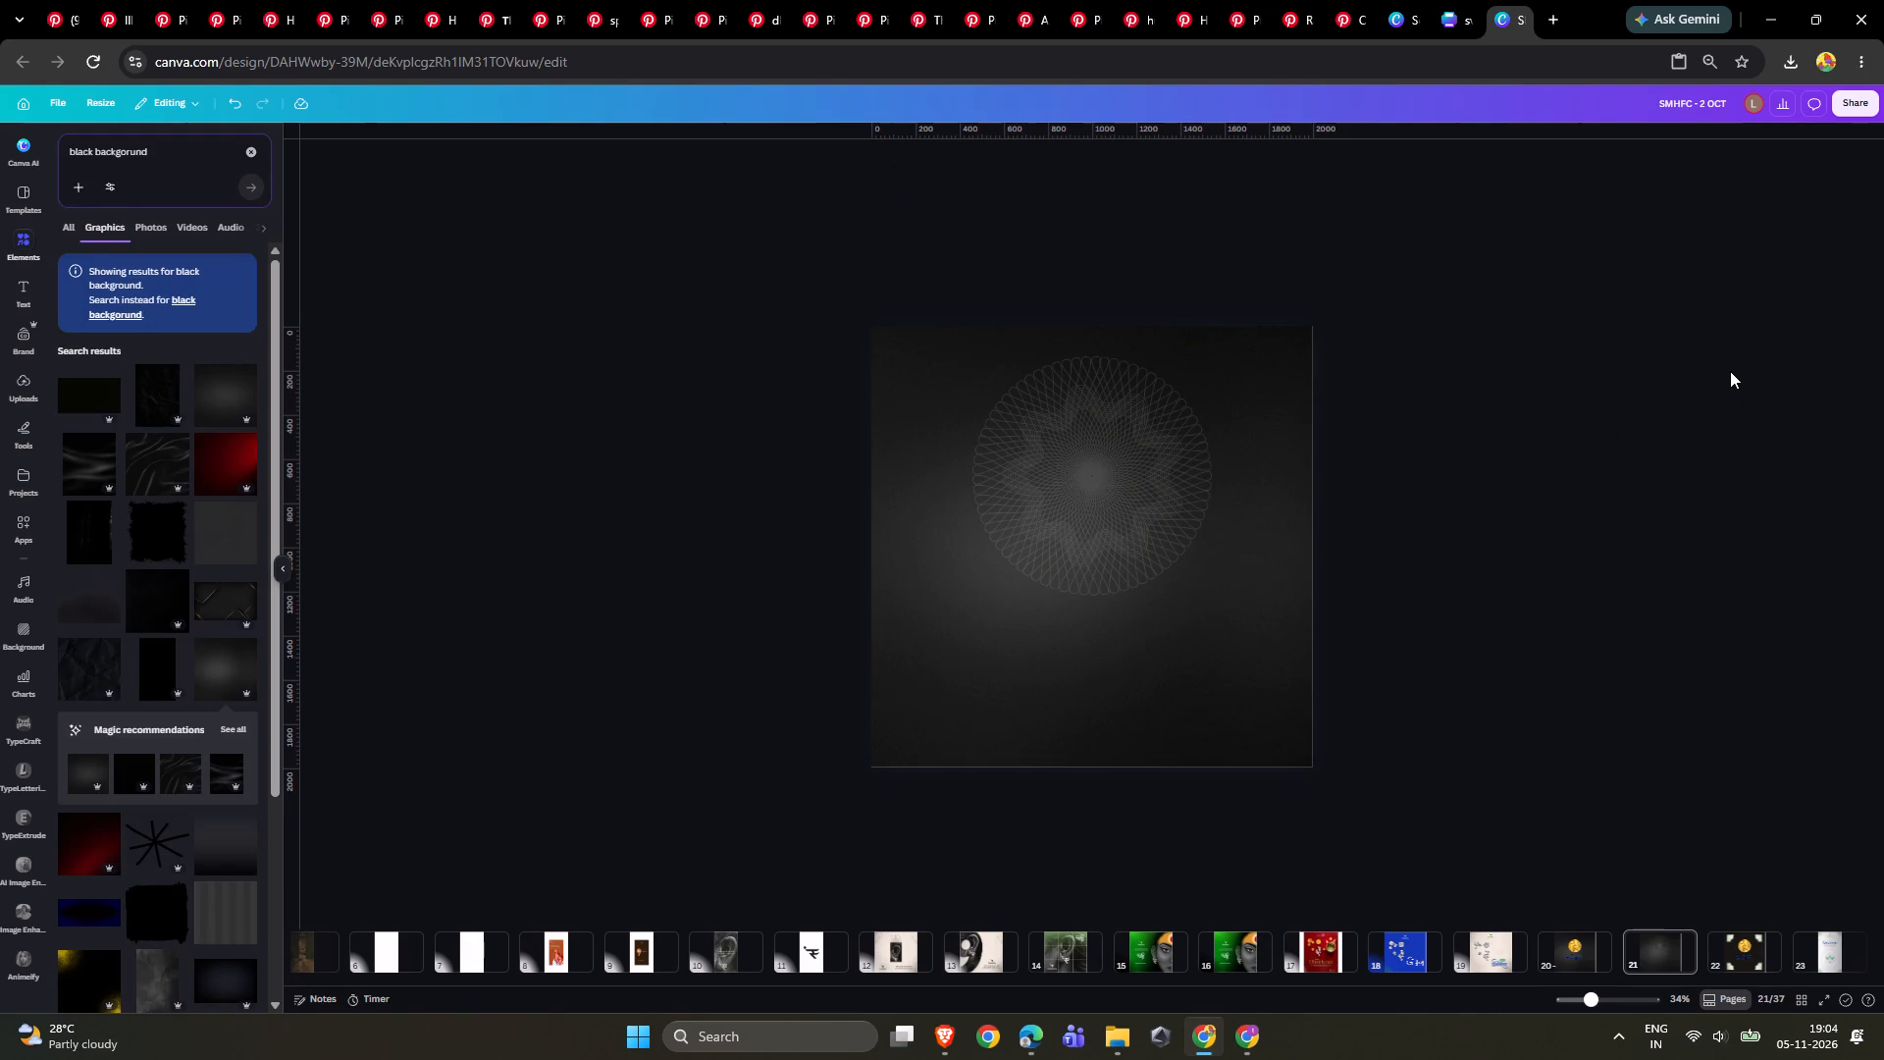
left_click(1689, 807)
Copy the gold coin from page 20 onto page 21, enlarge it and centre it on the rosette.
left_click(1580, 963)
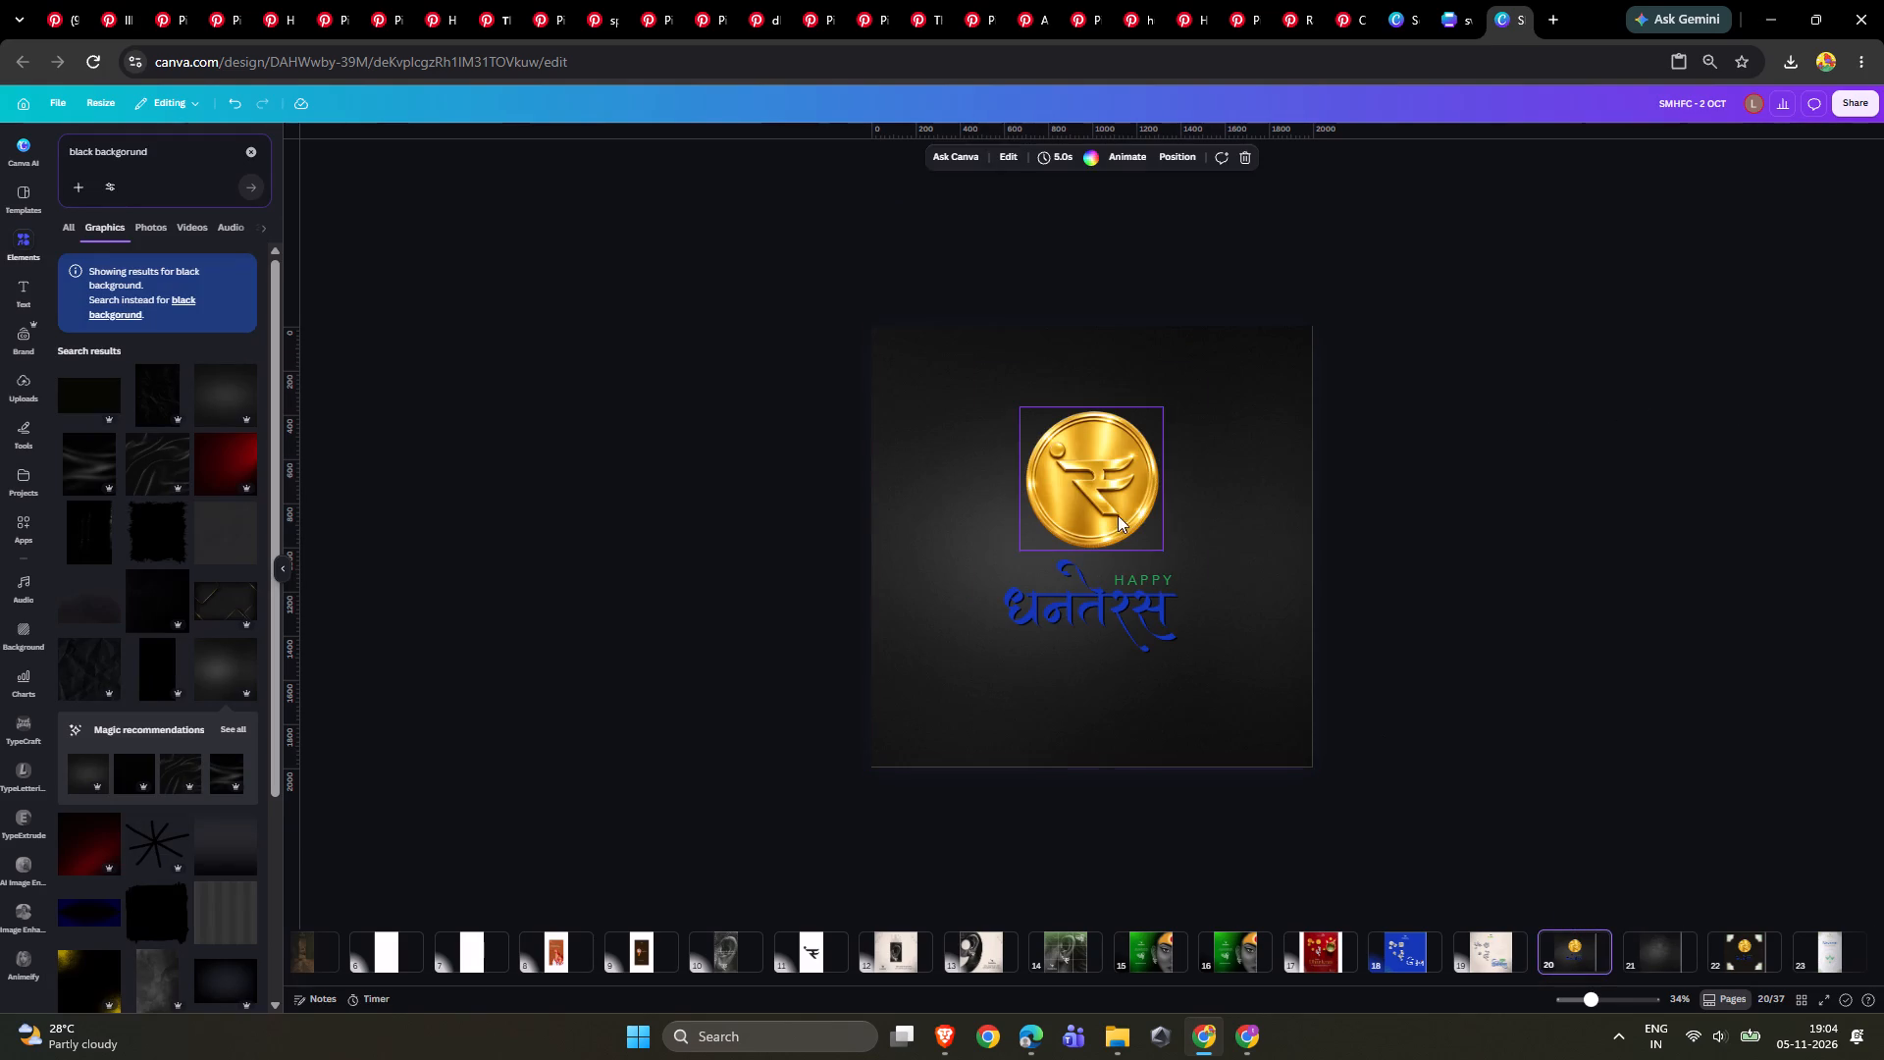
left_click(1099, 481)
key("ctrl+c")
left_click(1660, 950)
key("ctrl+v")
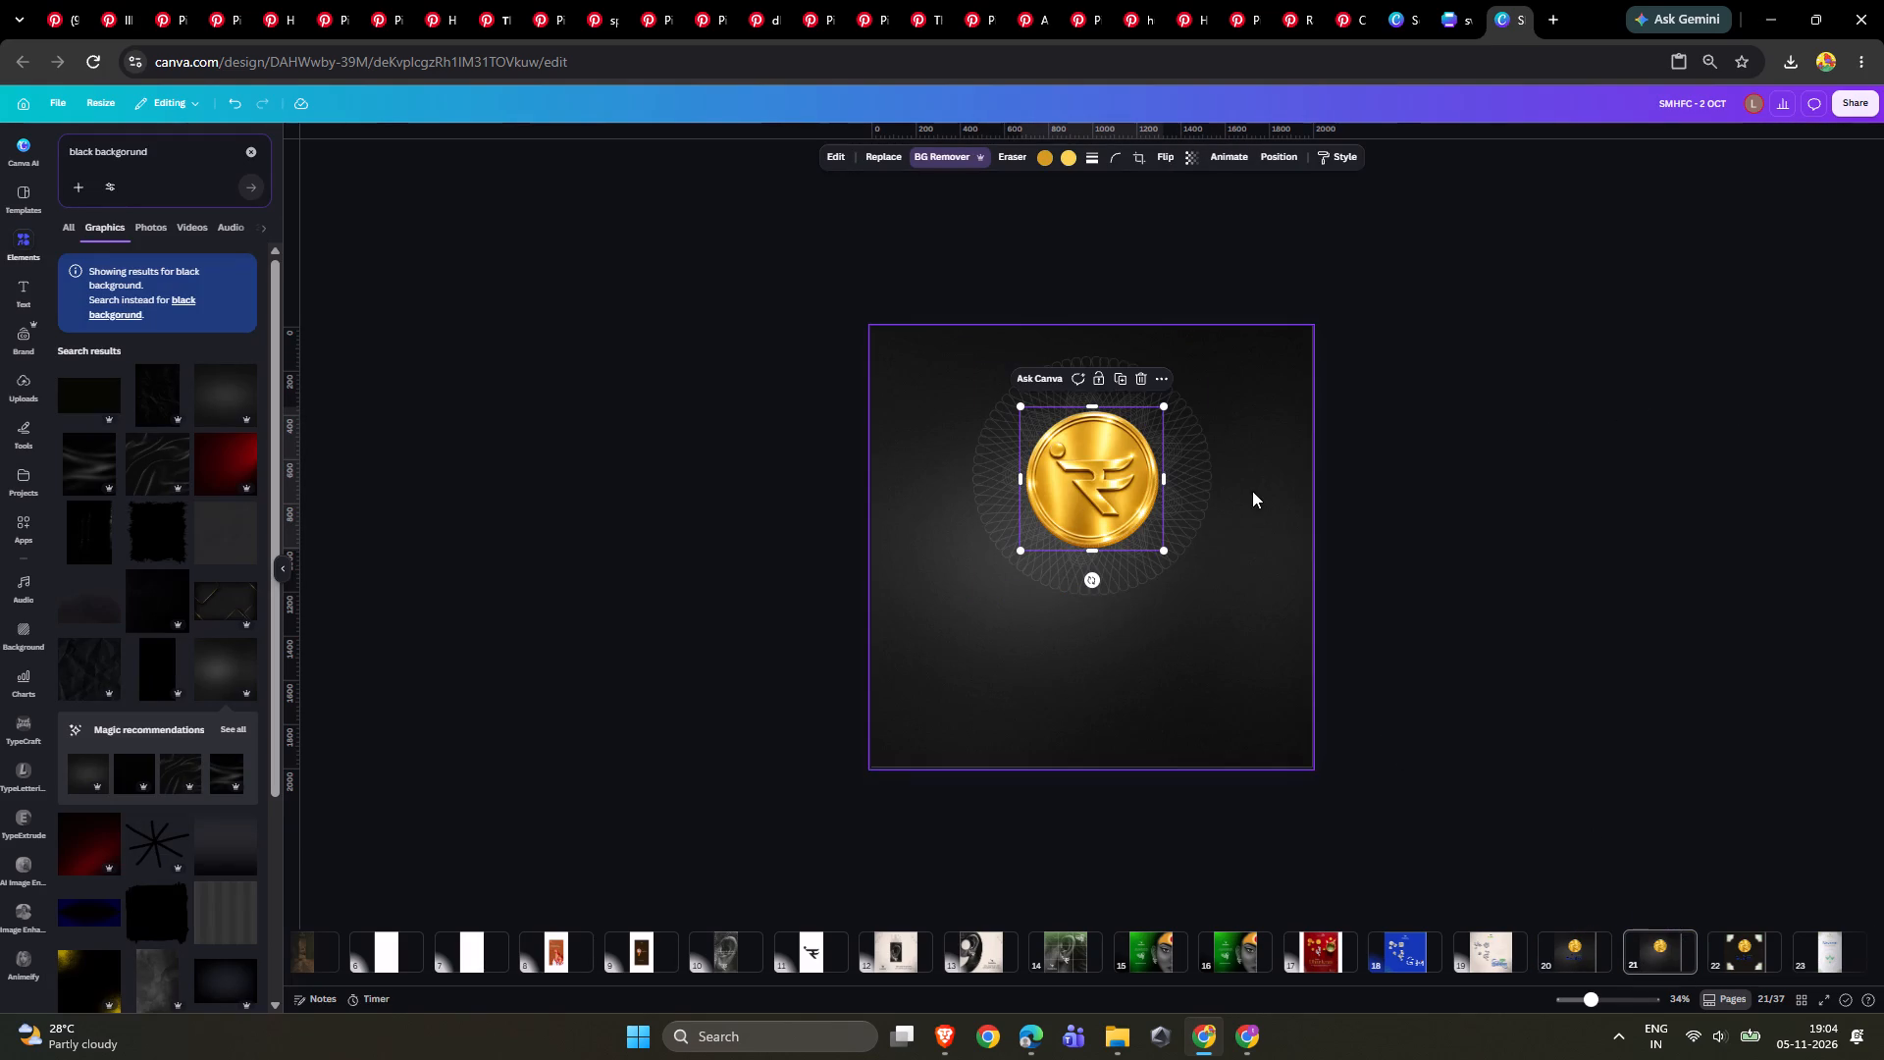
left_click_drag(1158, 546, 1202, 571)
left_click_drag(1166, 542, 1154, 533)
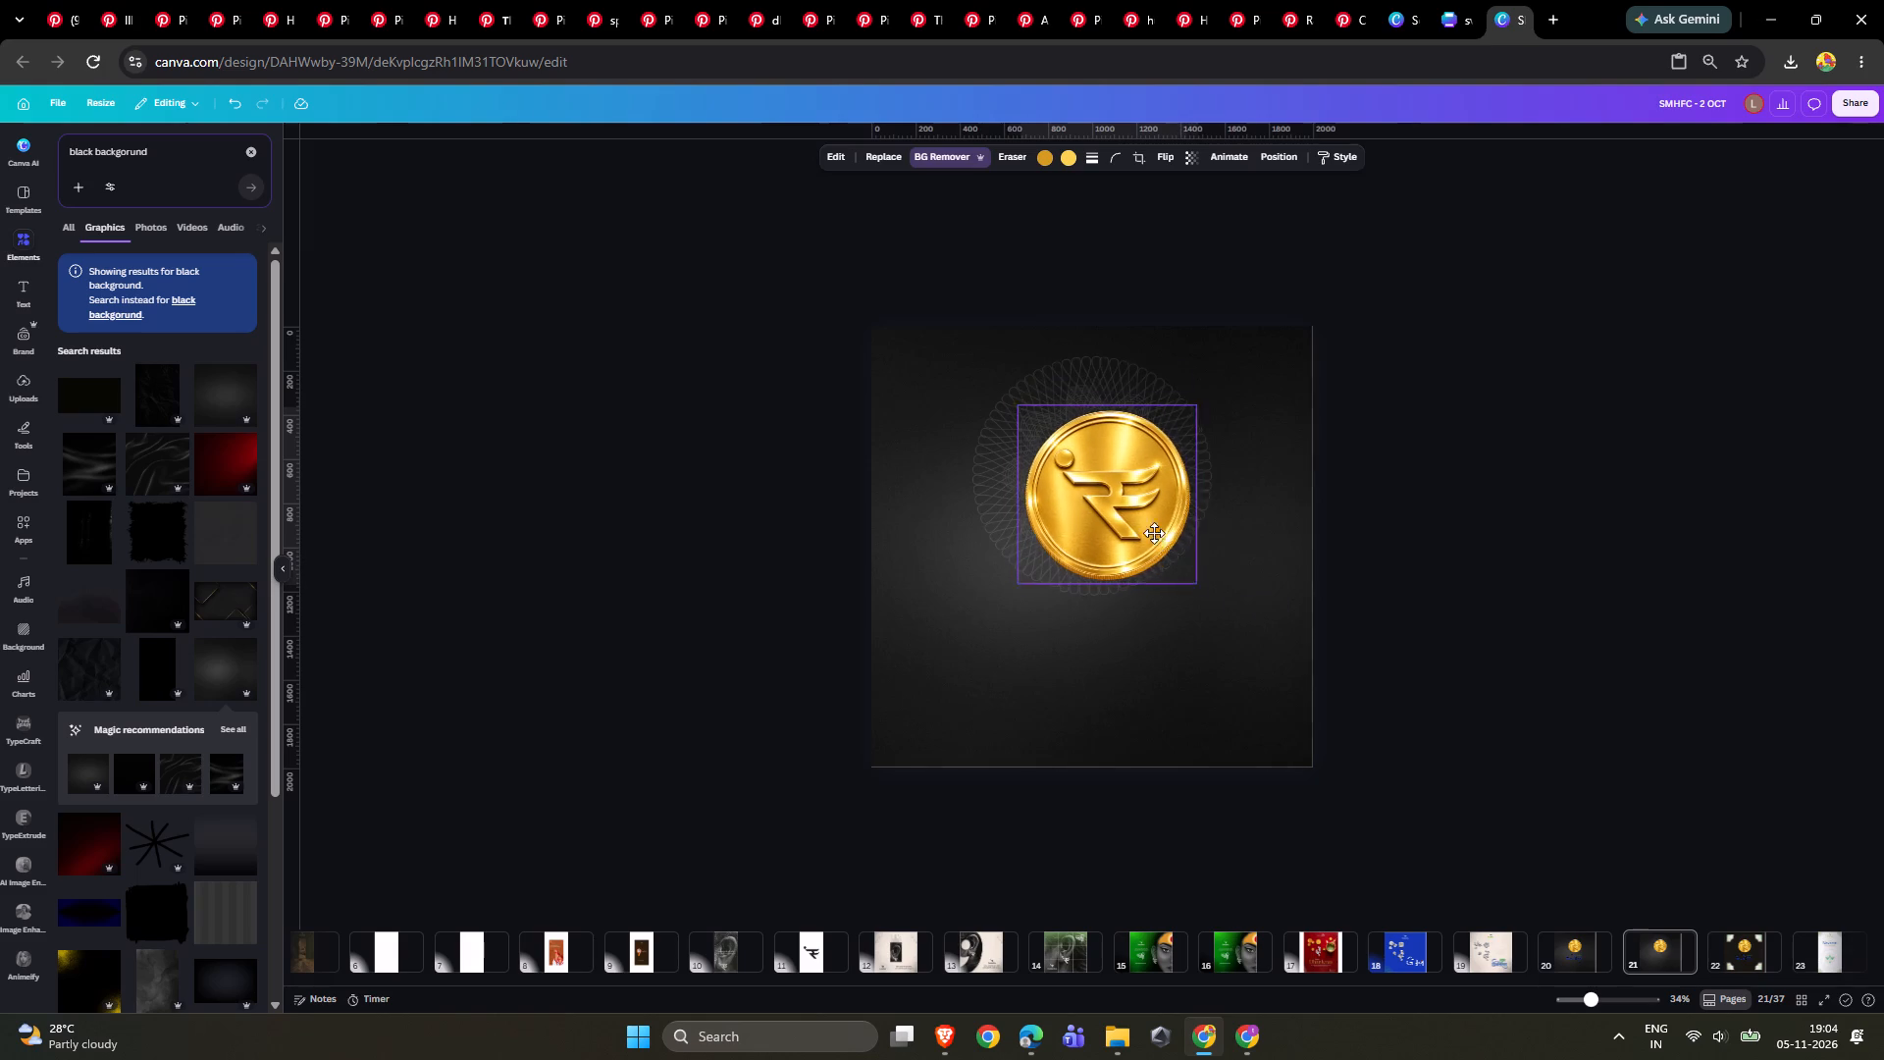
left_click_drag(1154, 533, 1151, 521)
double_click(1408, 474)
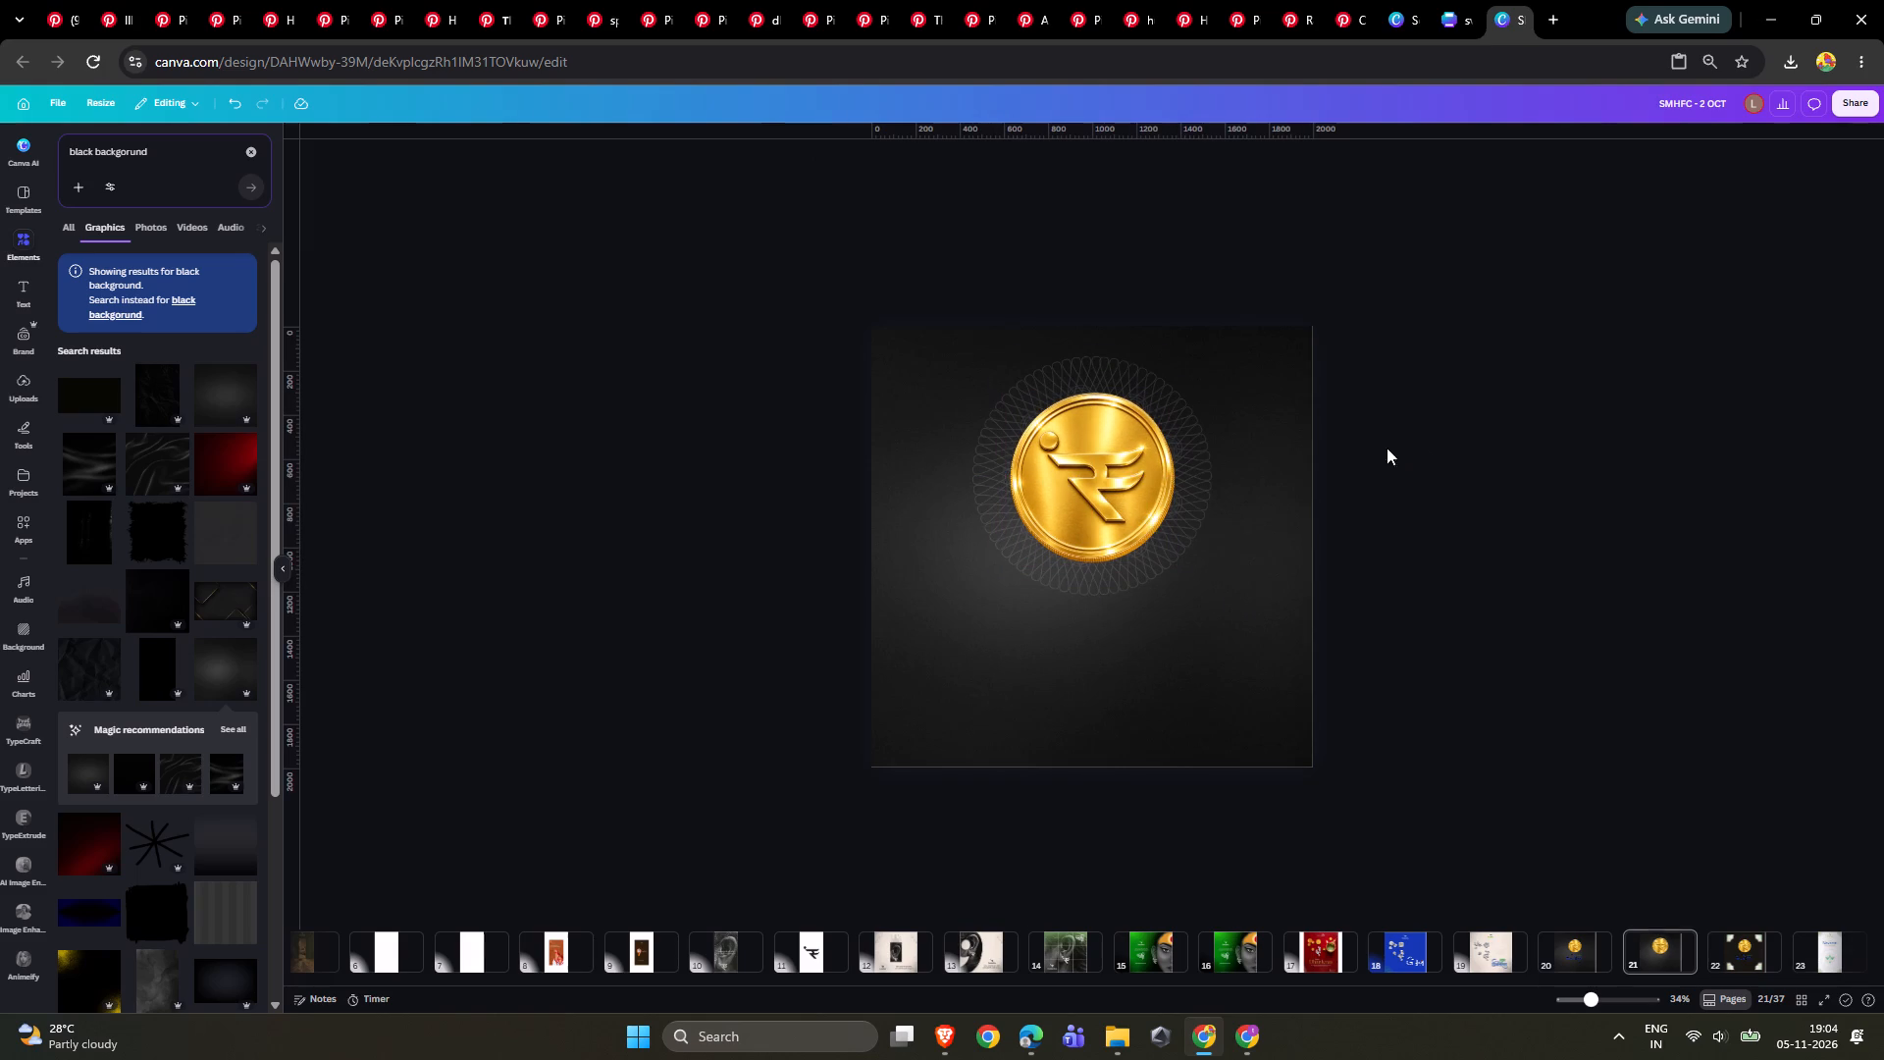
Set the transparency of the rosette behind the coin to 6.
left_click(1168, 379)
left_click(1119, 158)
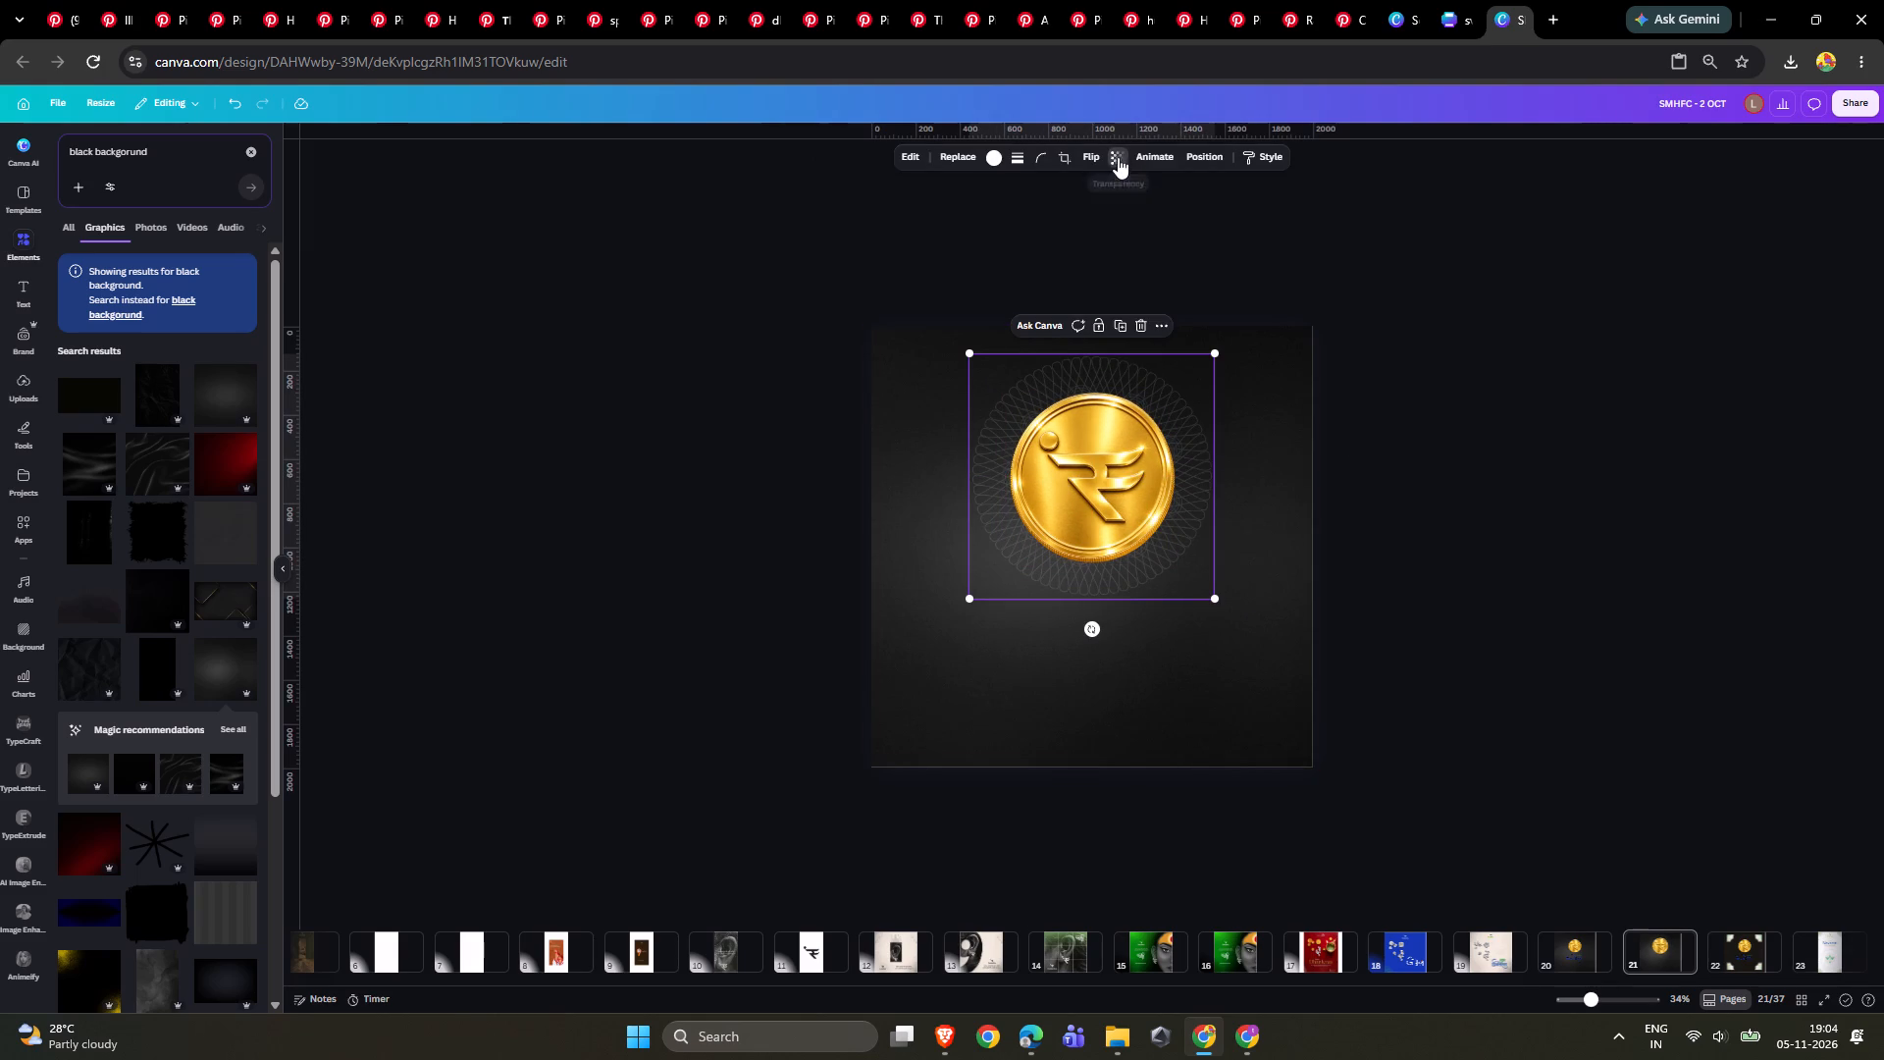
left_click(1064, 212)
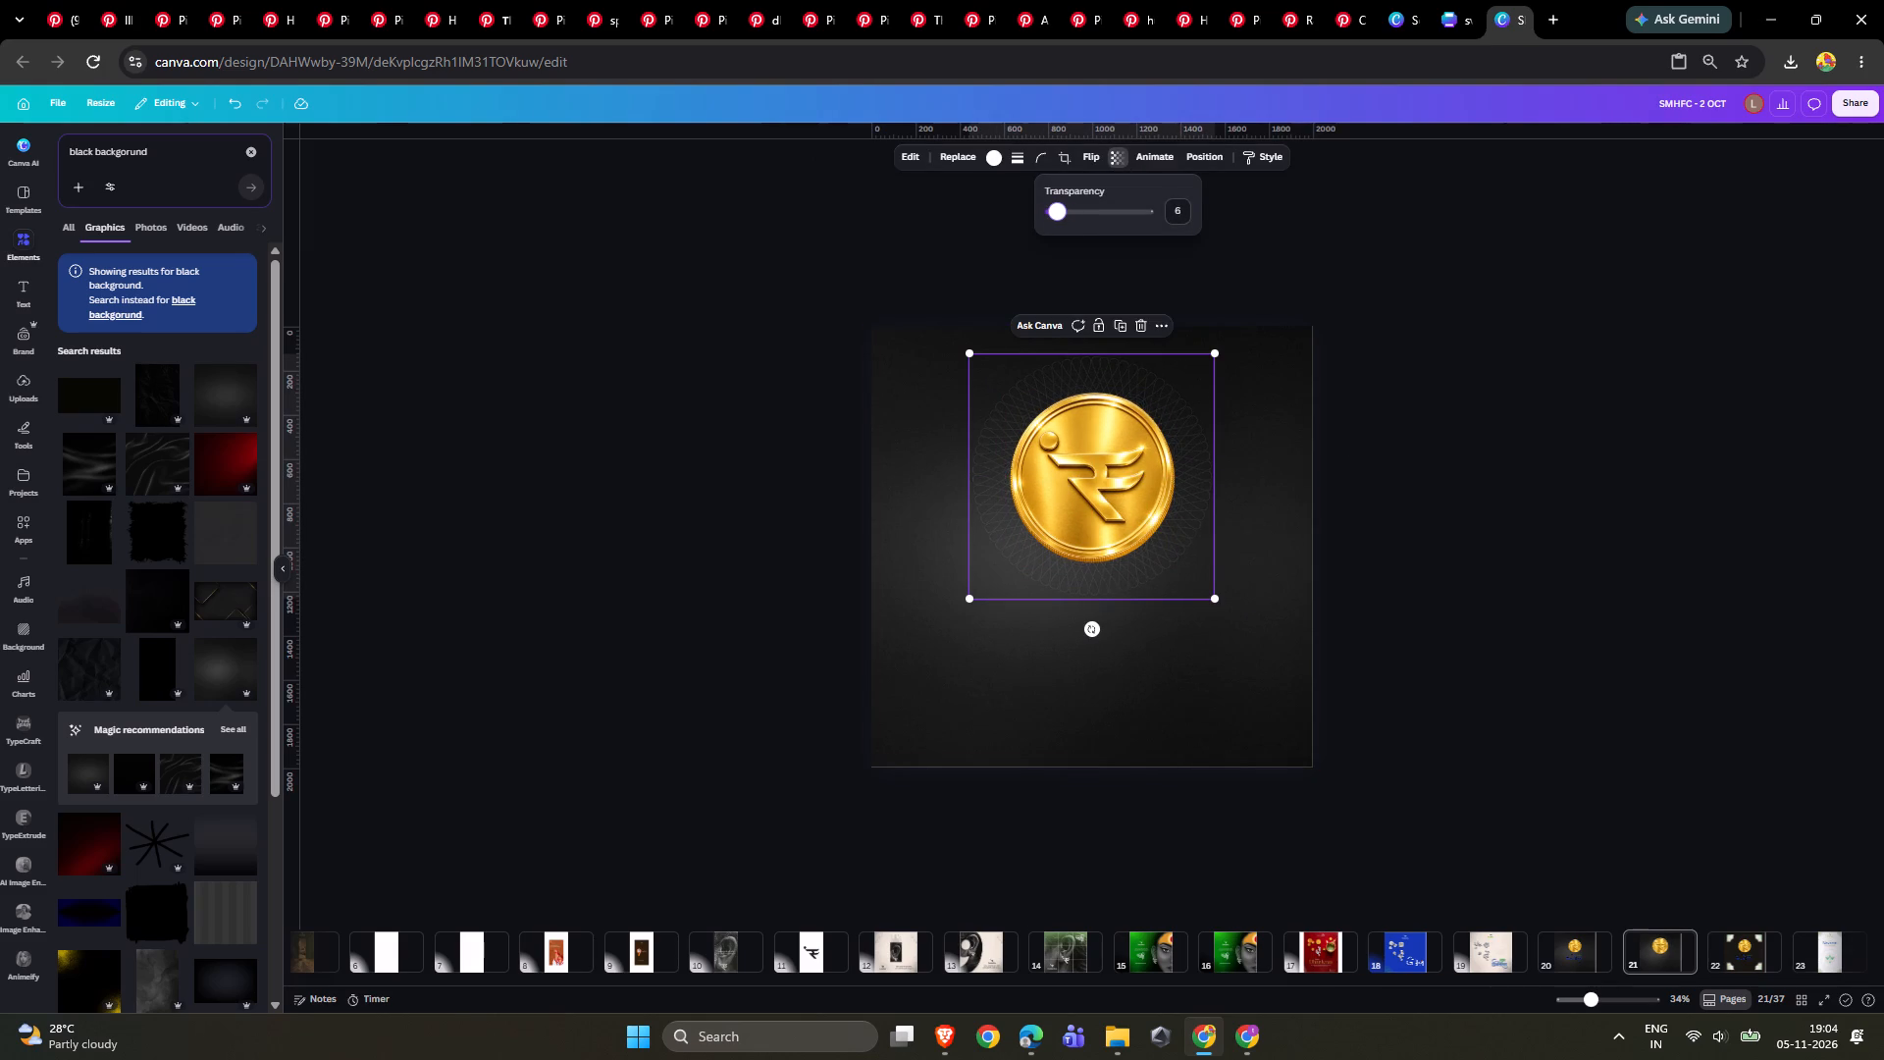
triple_click(1759, 496)
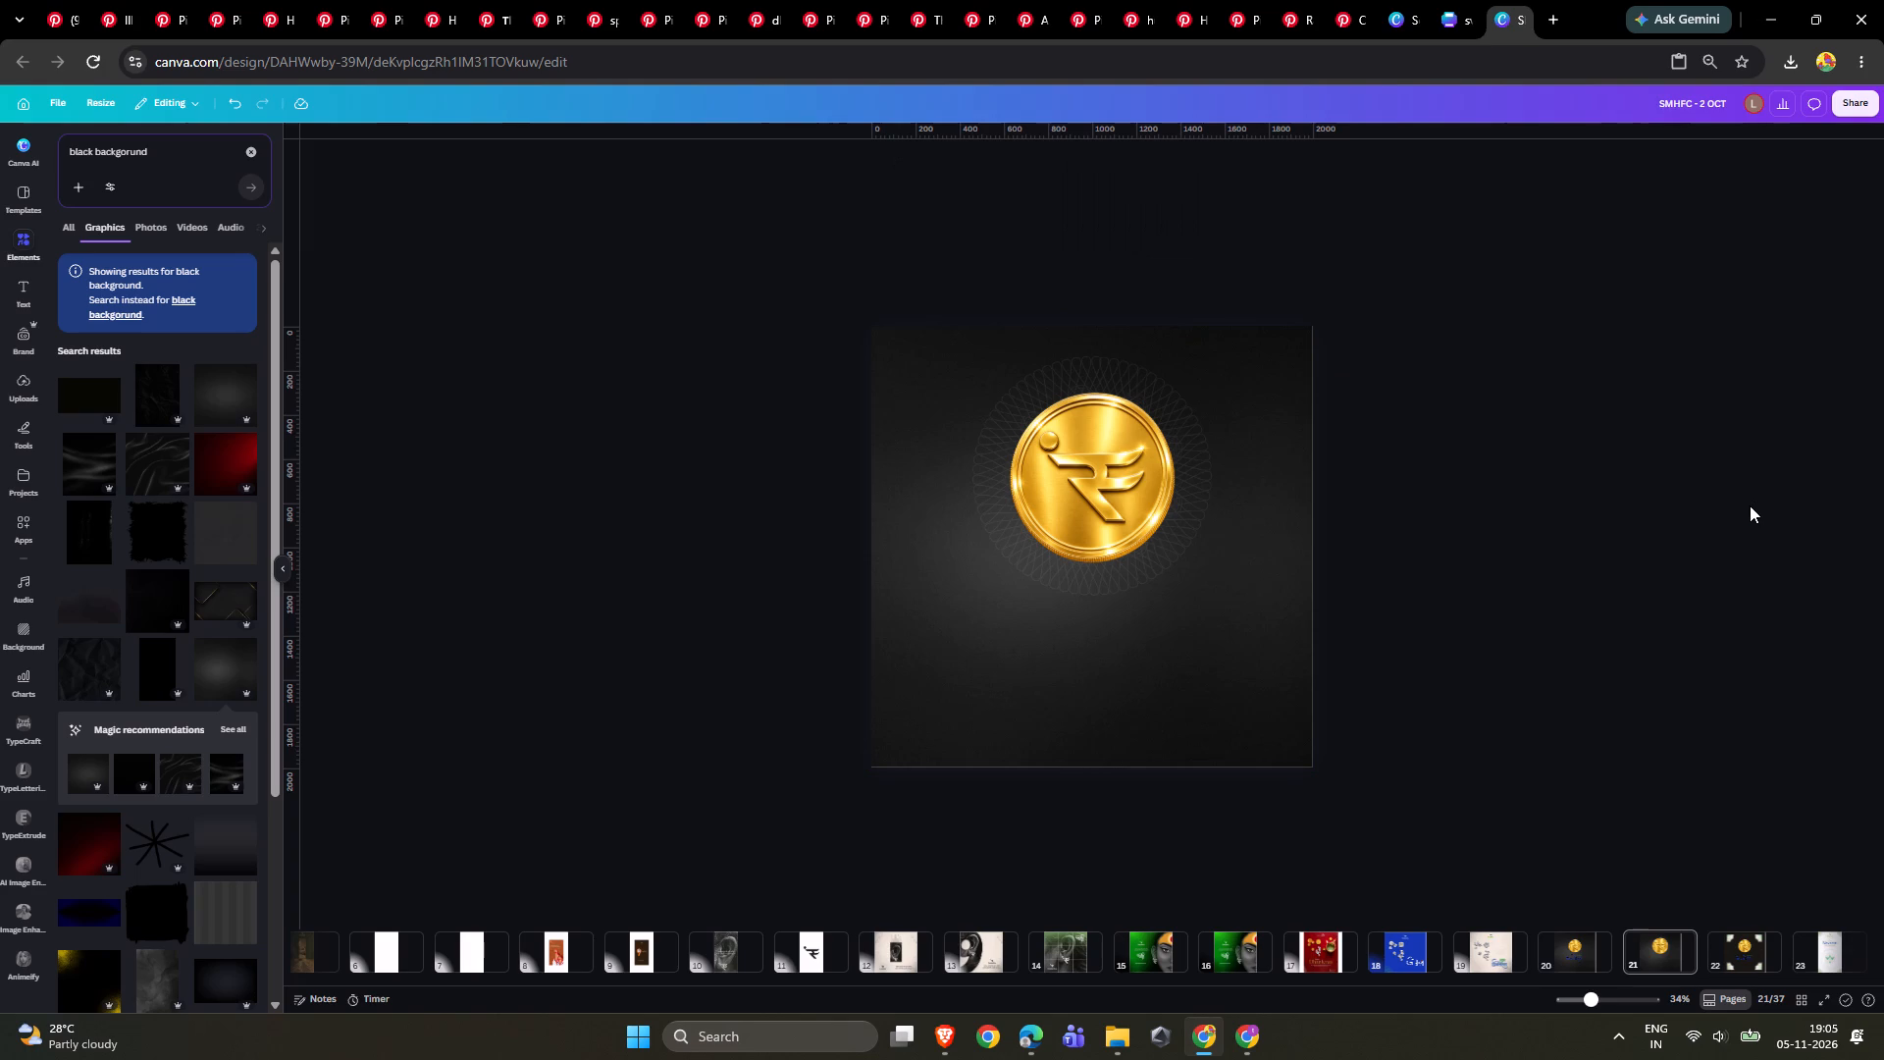
Copy the HAPPY text and धनतेरस lettering from page 22 onto page 21 and position them below the coin.
left_click(1710, 956)
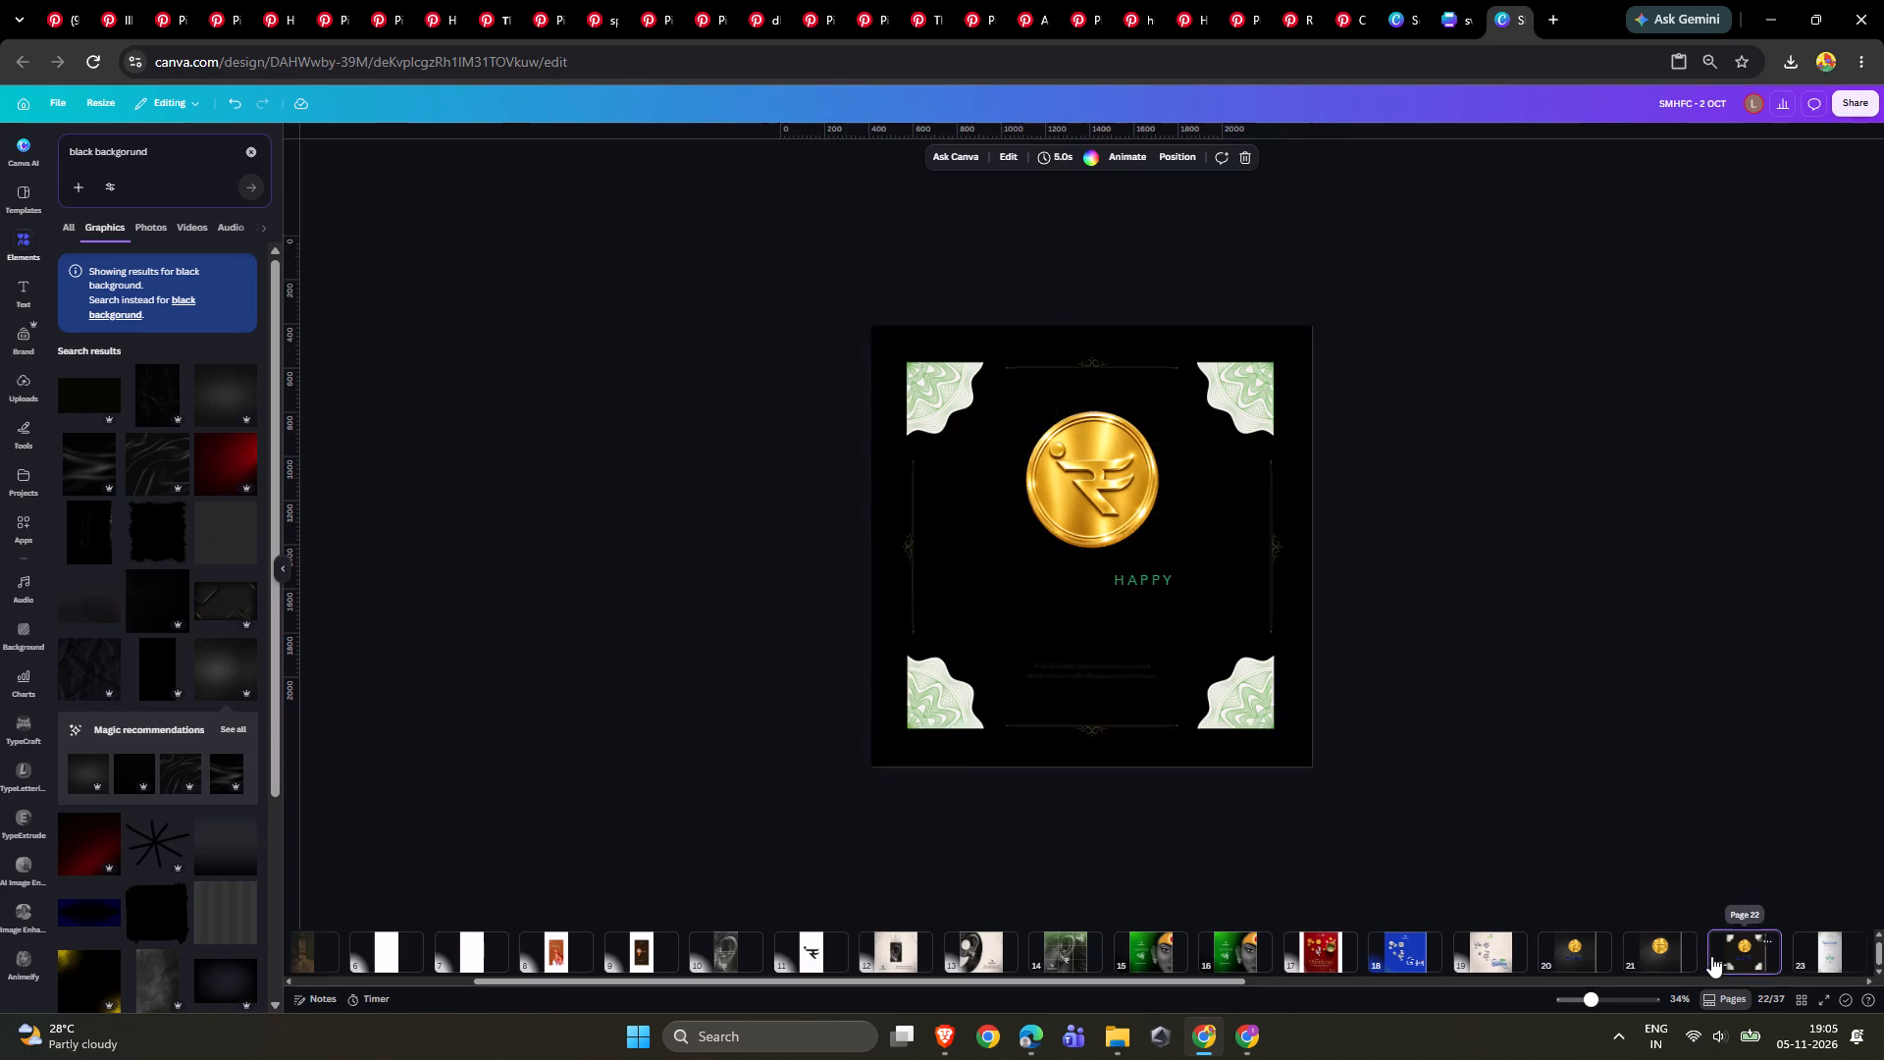
left_click(1127, 577)
left_click(1138, 616, "shift")
key("ctrl+c")
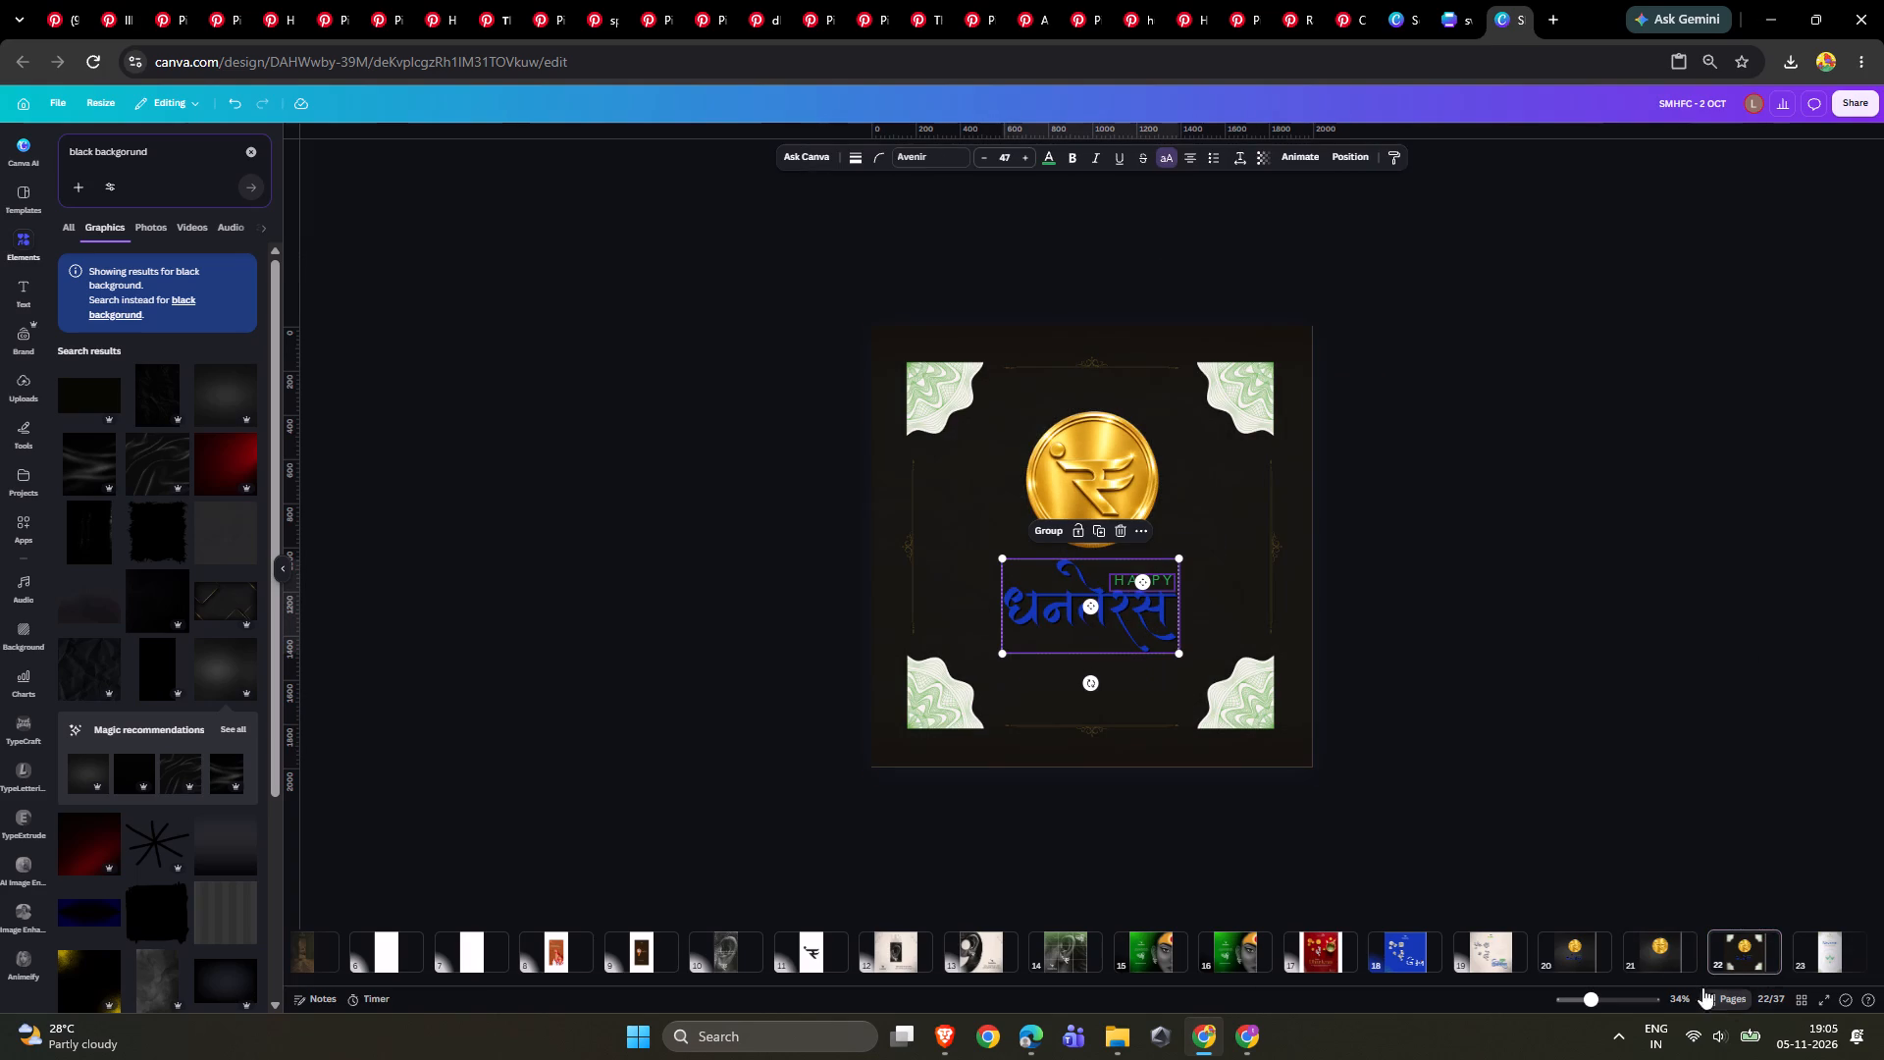
left_click(1663, 959)
key("ctrl+v")
left_click_drag(1145, 593, 1139, 639)
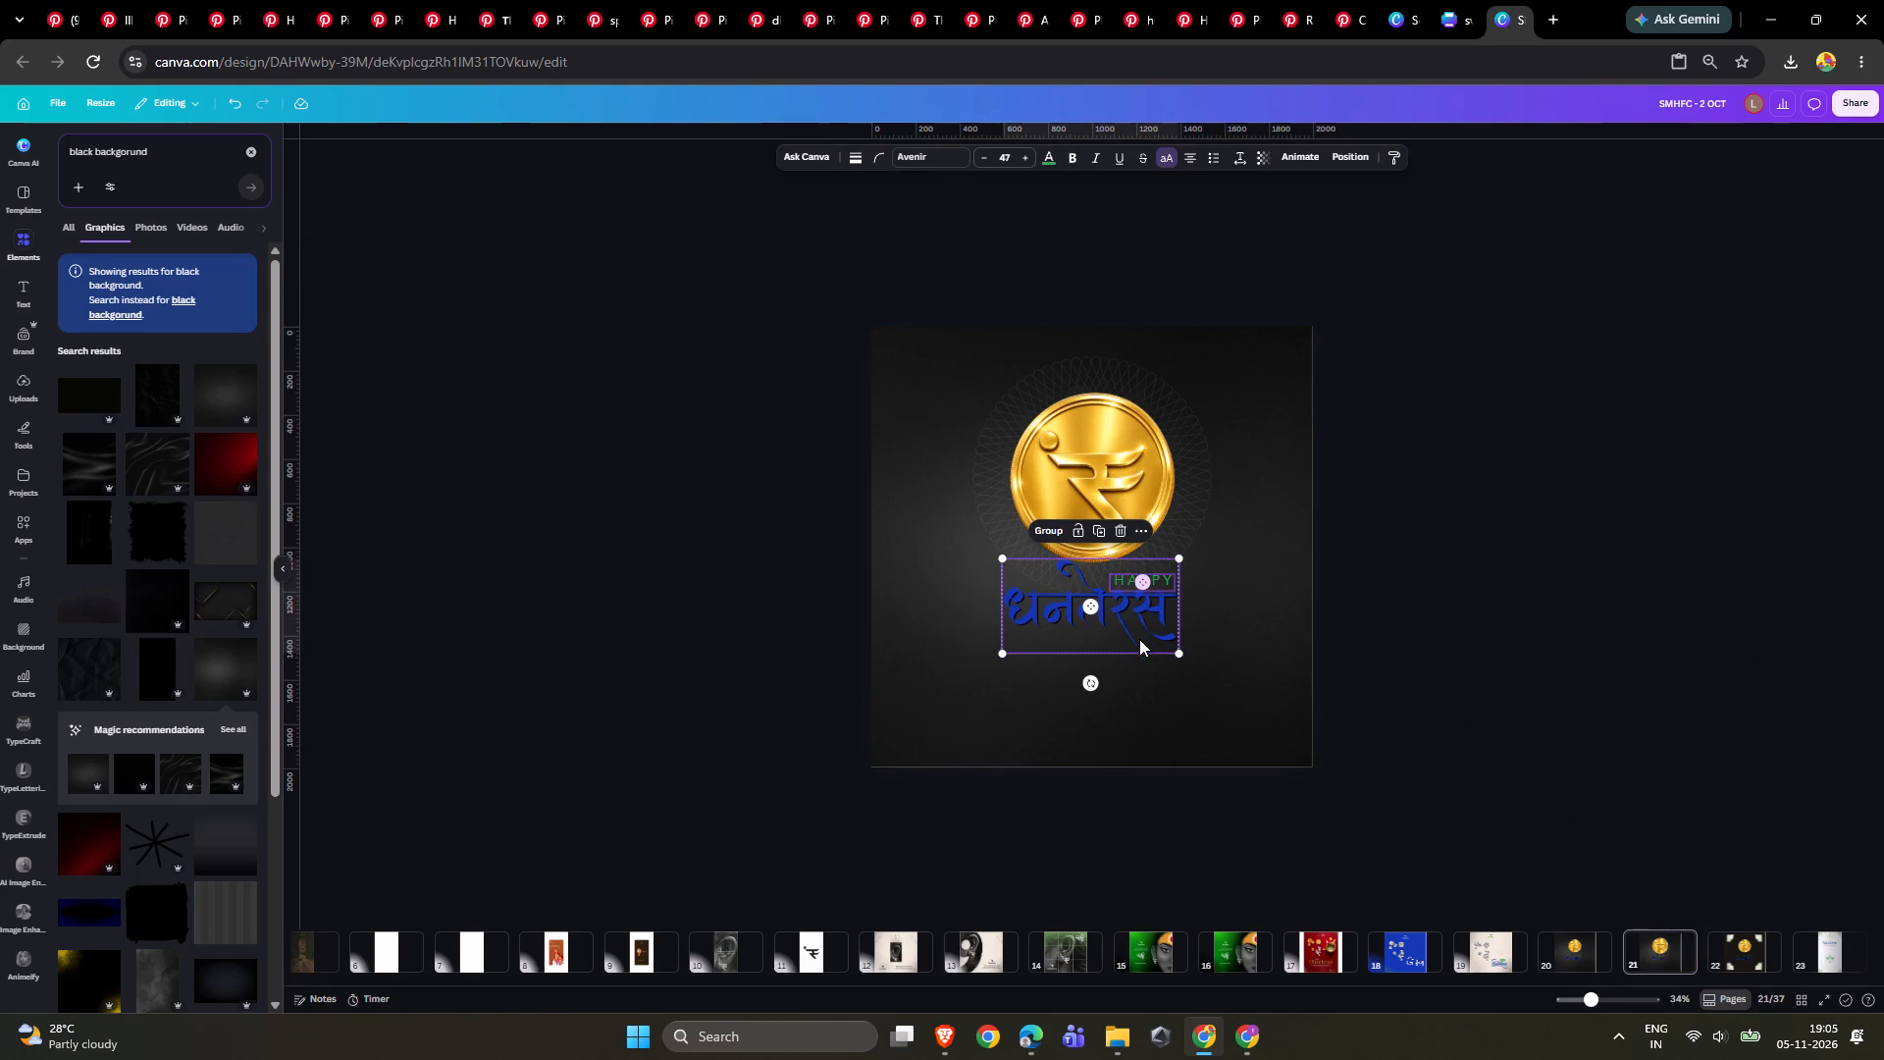
left_click_drag(1139, 639, 1132, 629)
left_click_drag(1132, 616, 1128, 667)
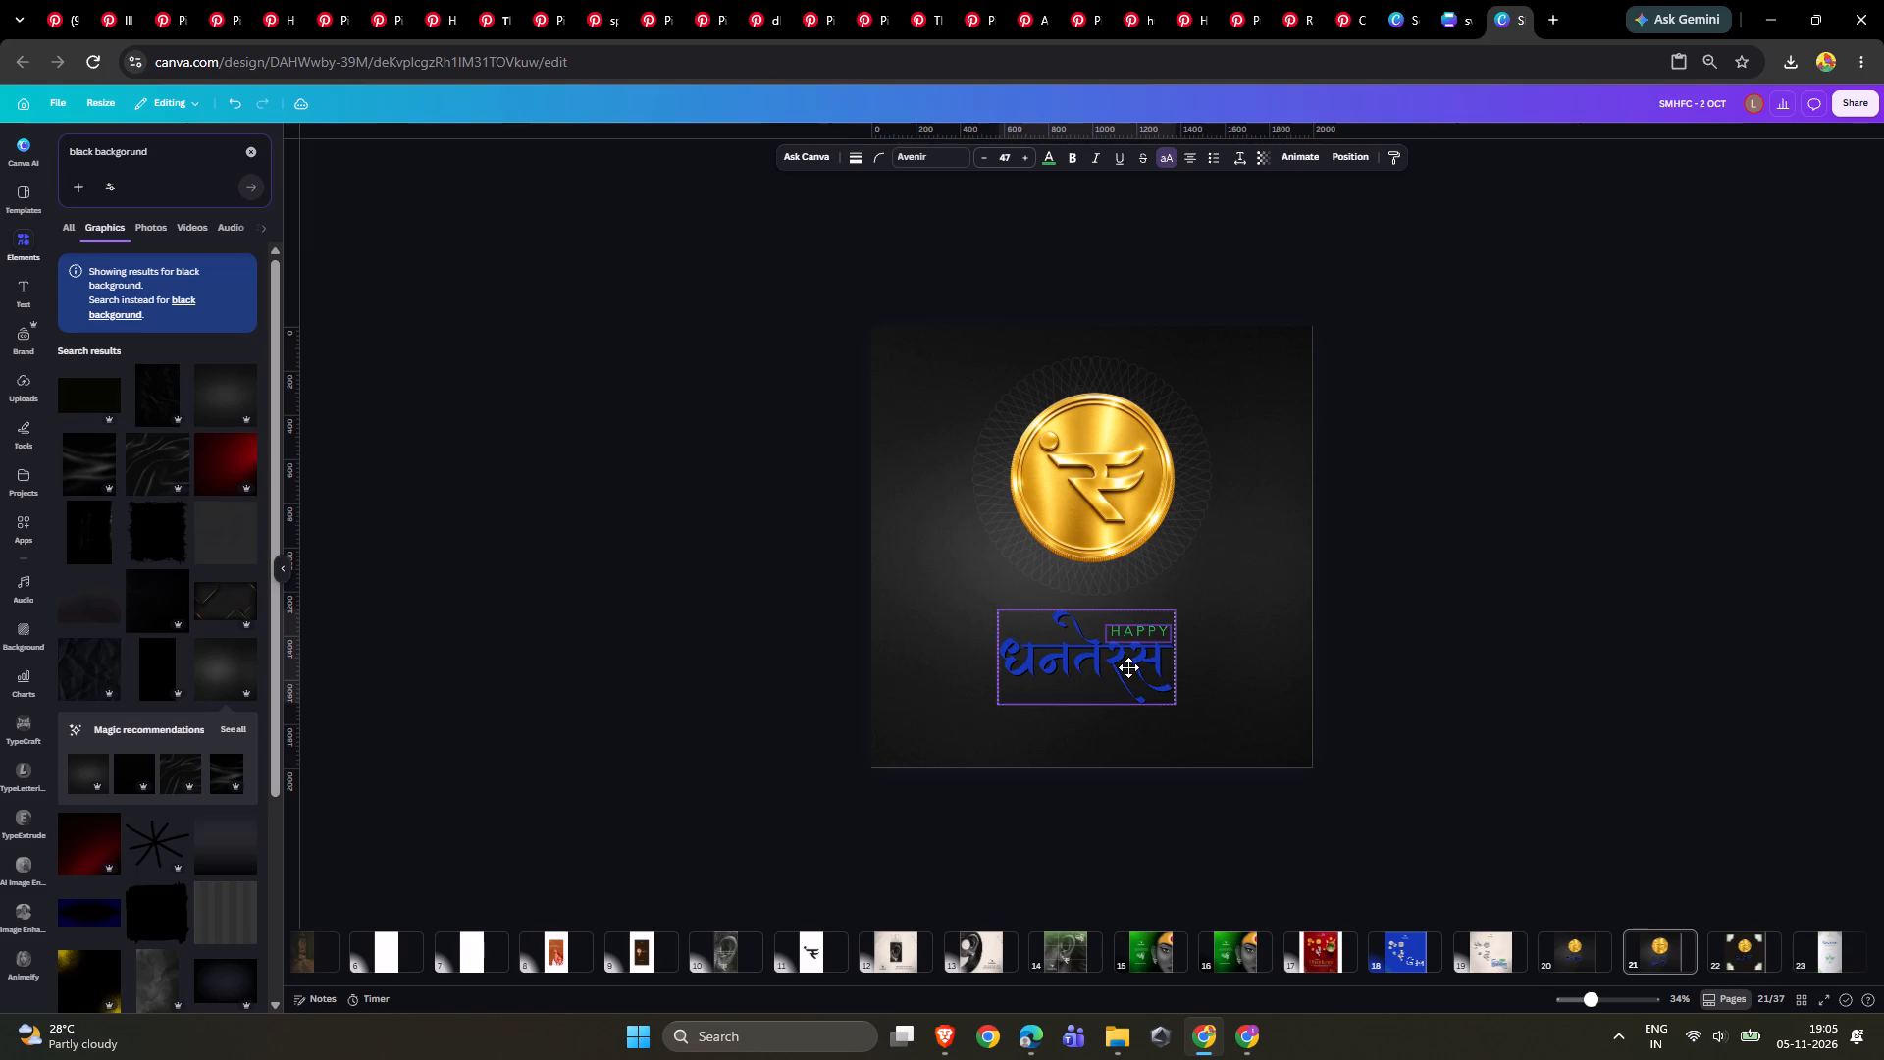
left_click_drag(1128, 667, 1128, 668)
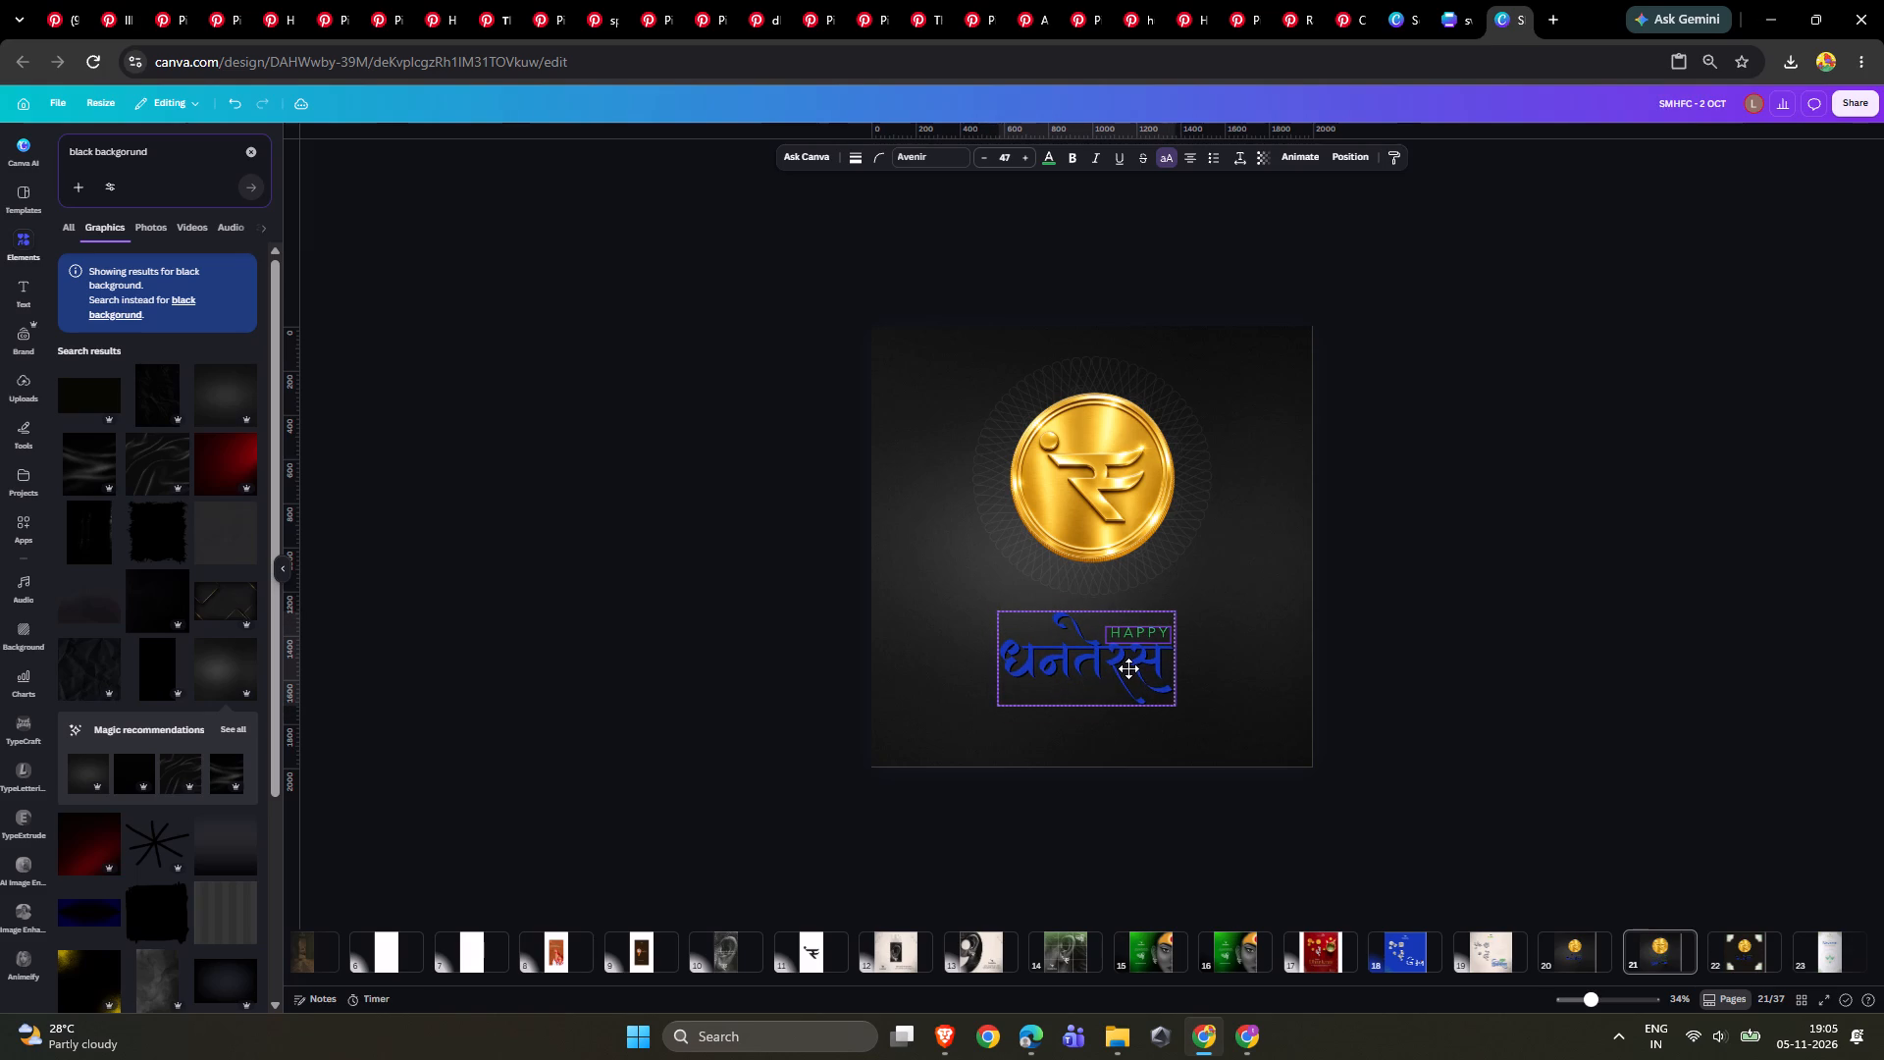
left_click_drag(1128, 668, 1130, 670)
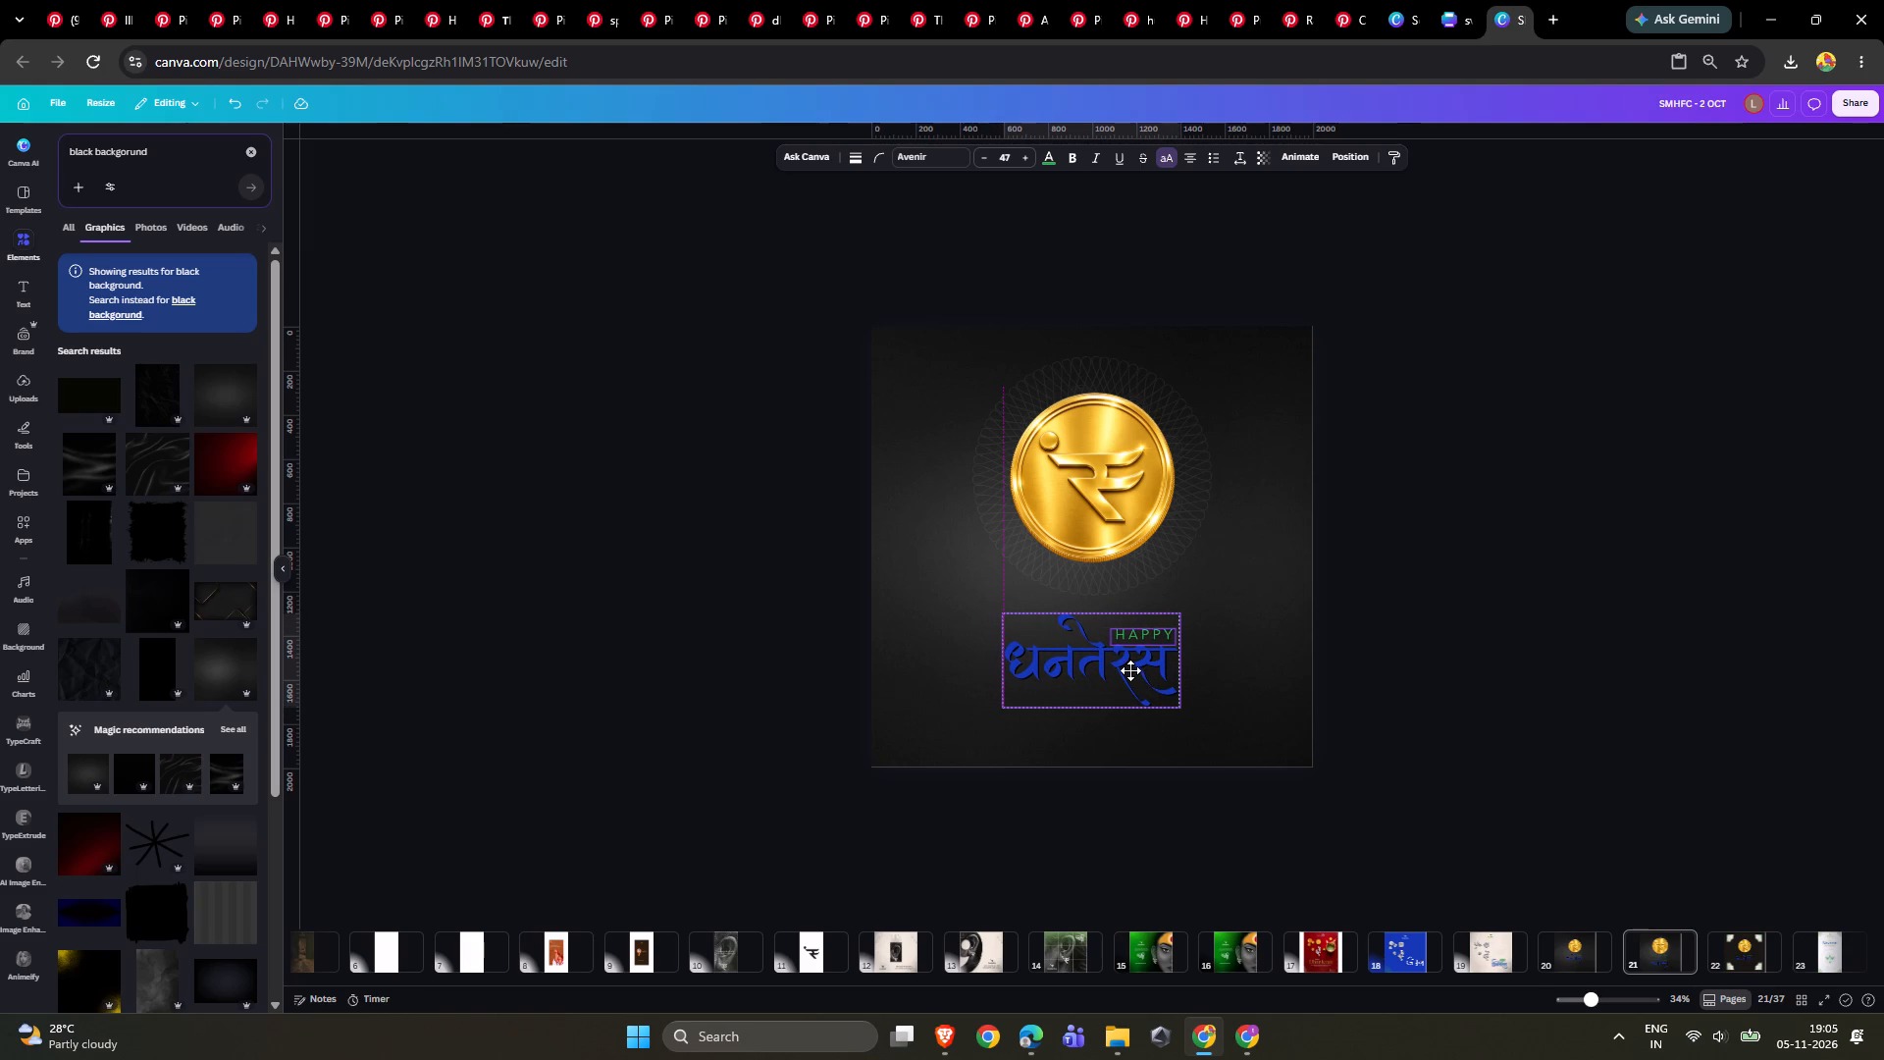
left_click_drag(1130, 670, 1129, 670)
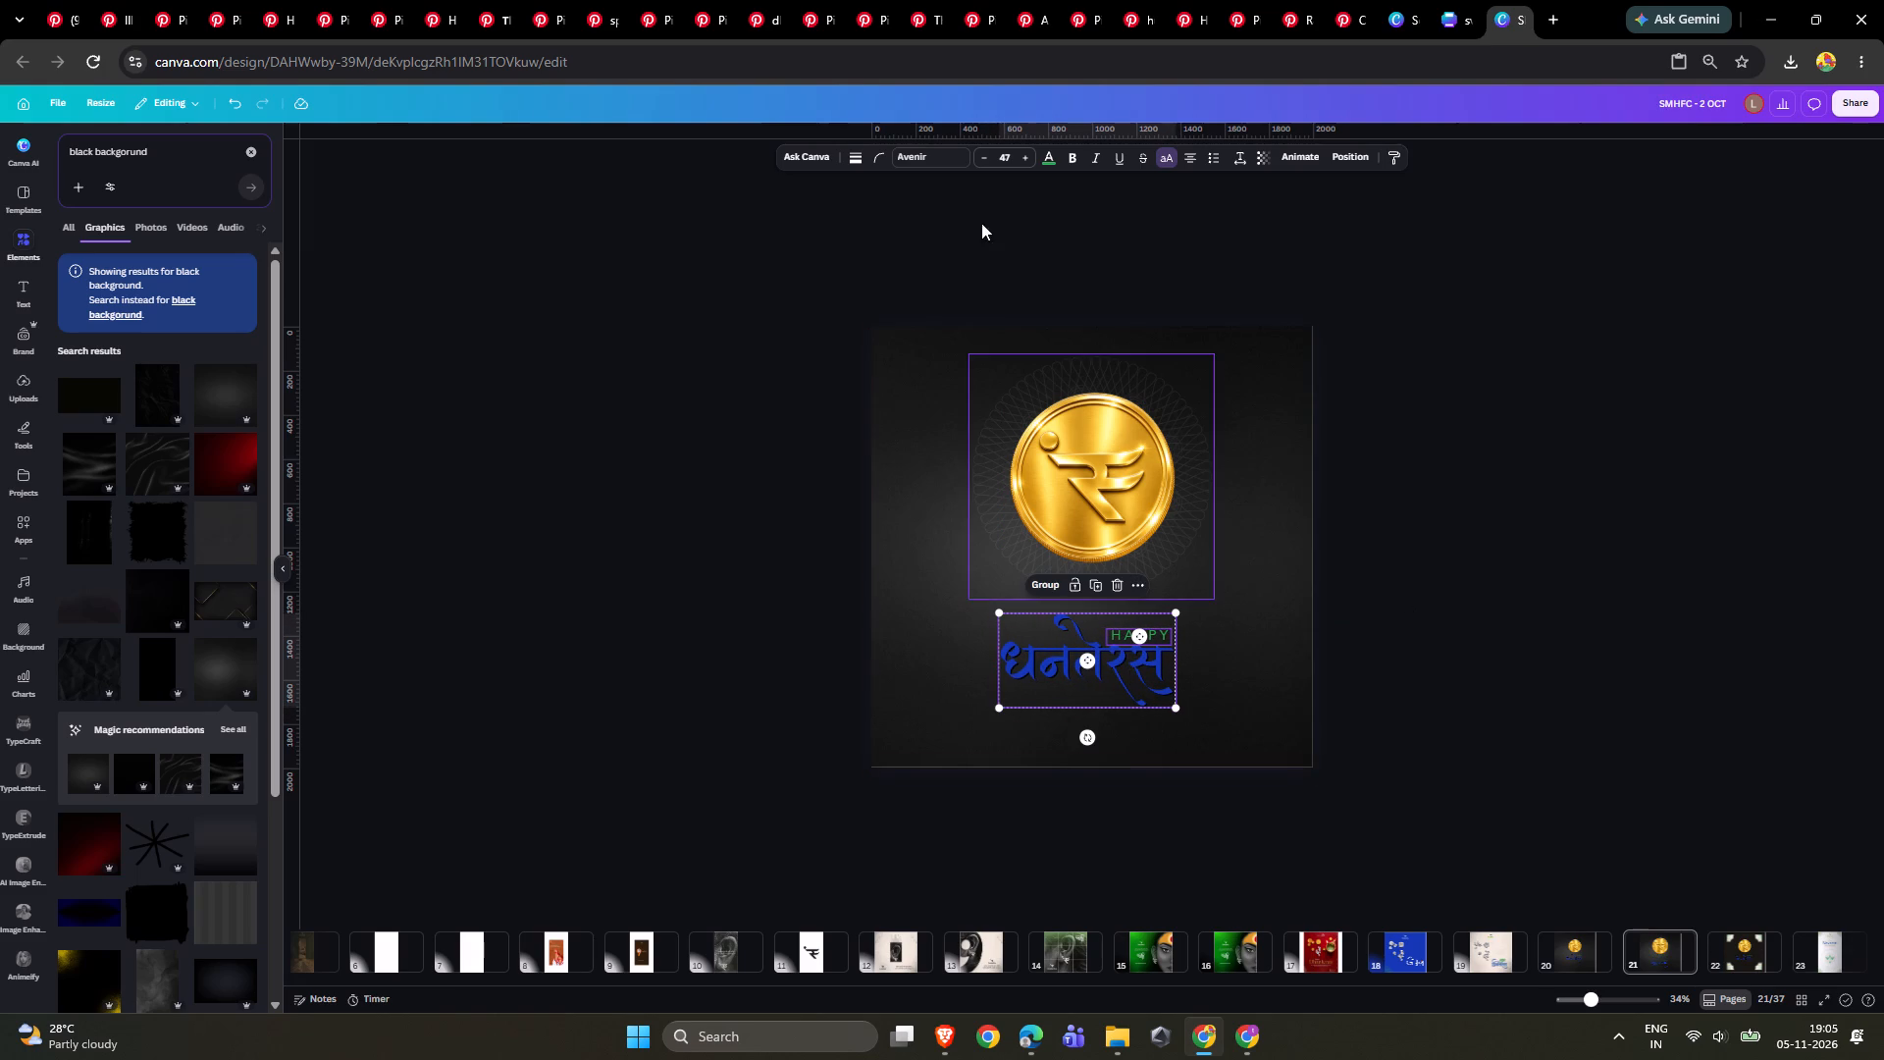
double_click(642, 334)
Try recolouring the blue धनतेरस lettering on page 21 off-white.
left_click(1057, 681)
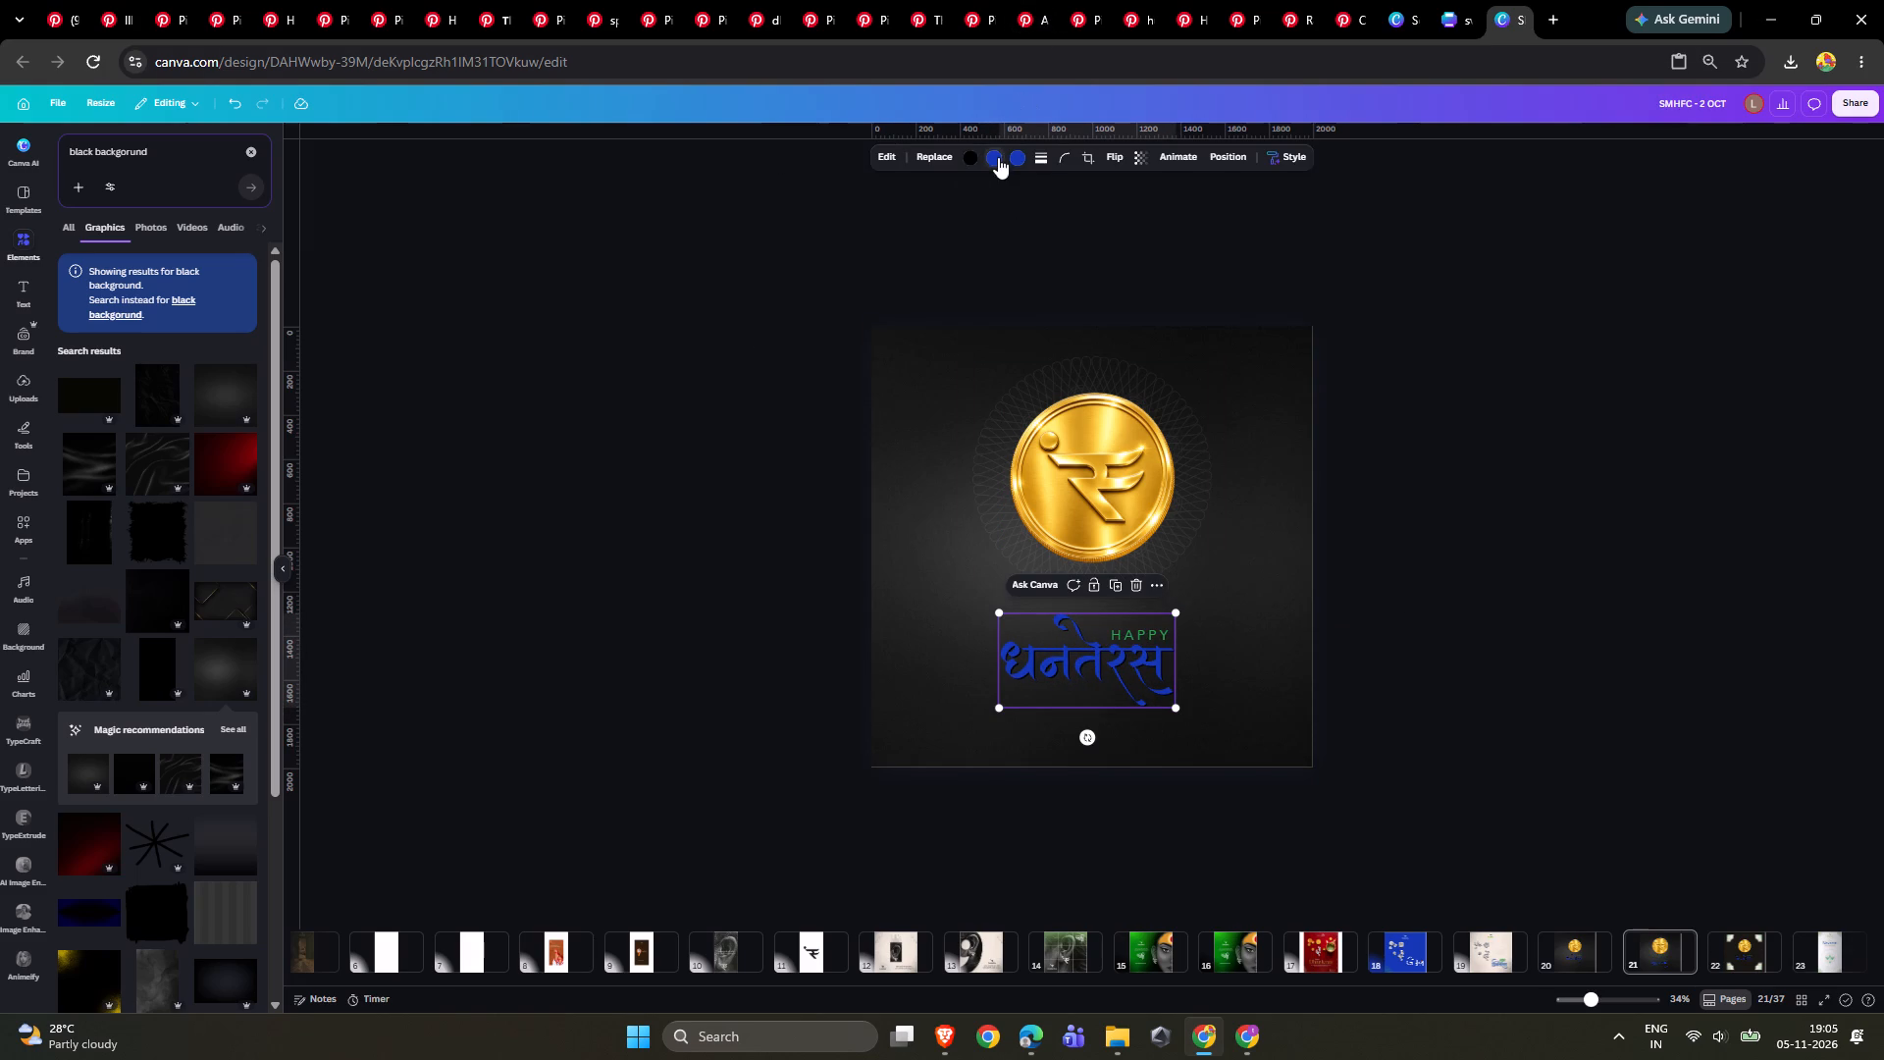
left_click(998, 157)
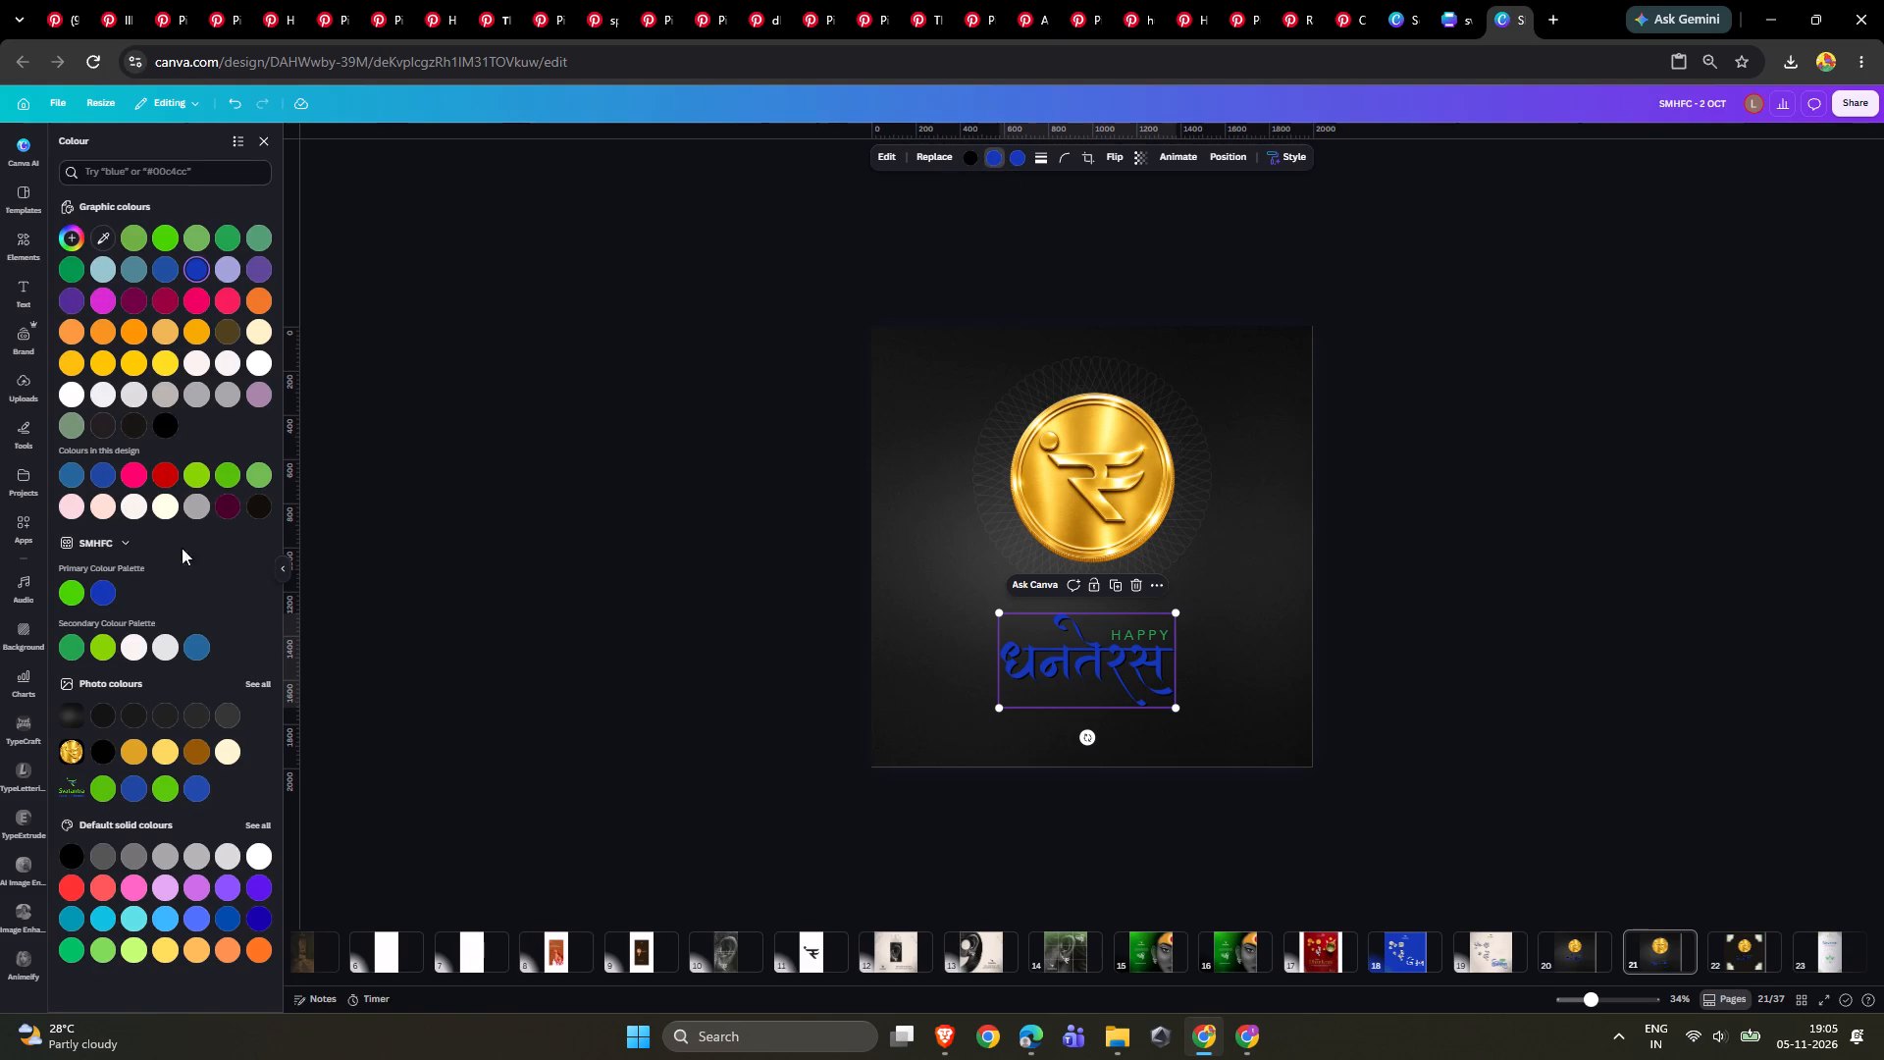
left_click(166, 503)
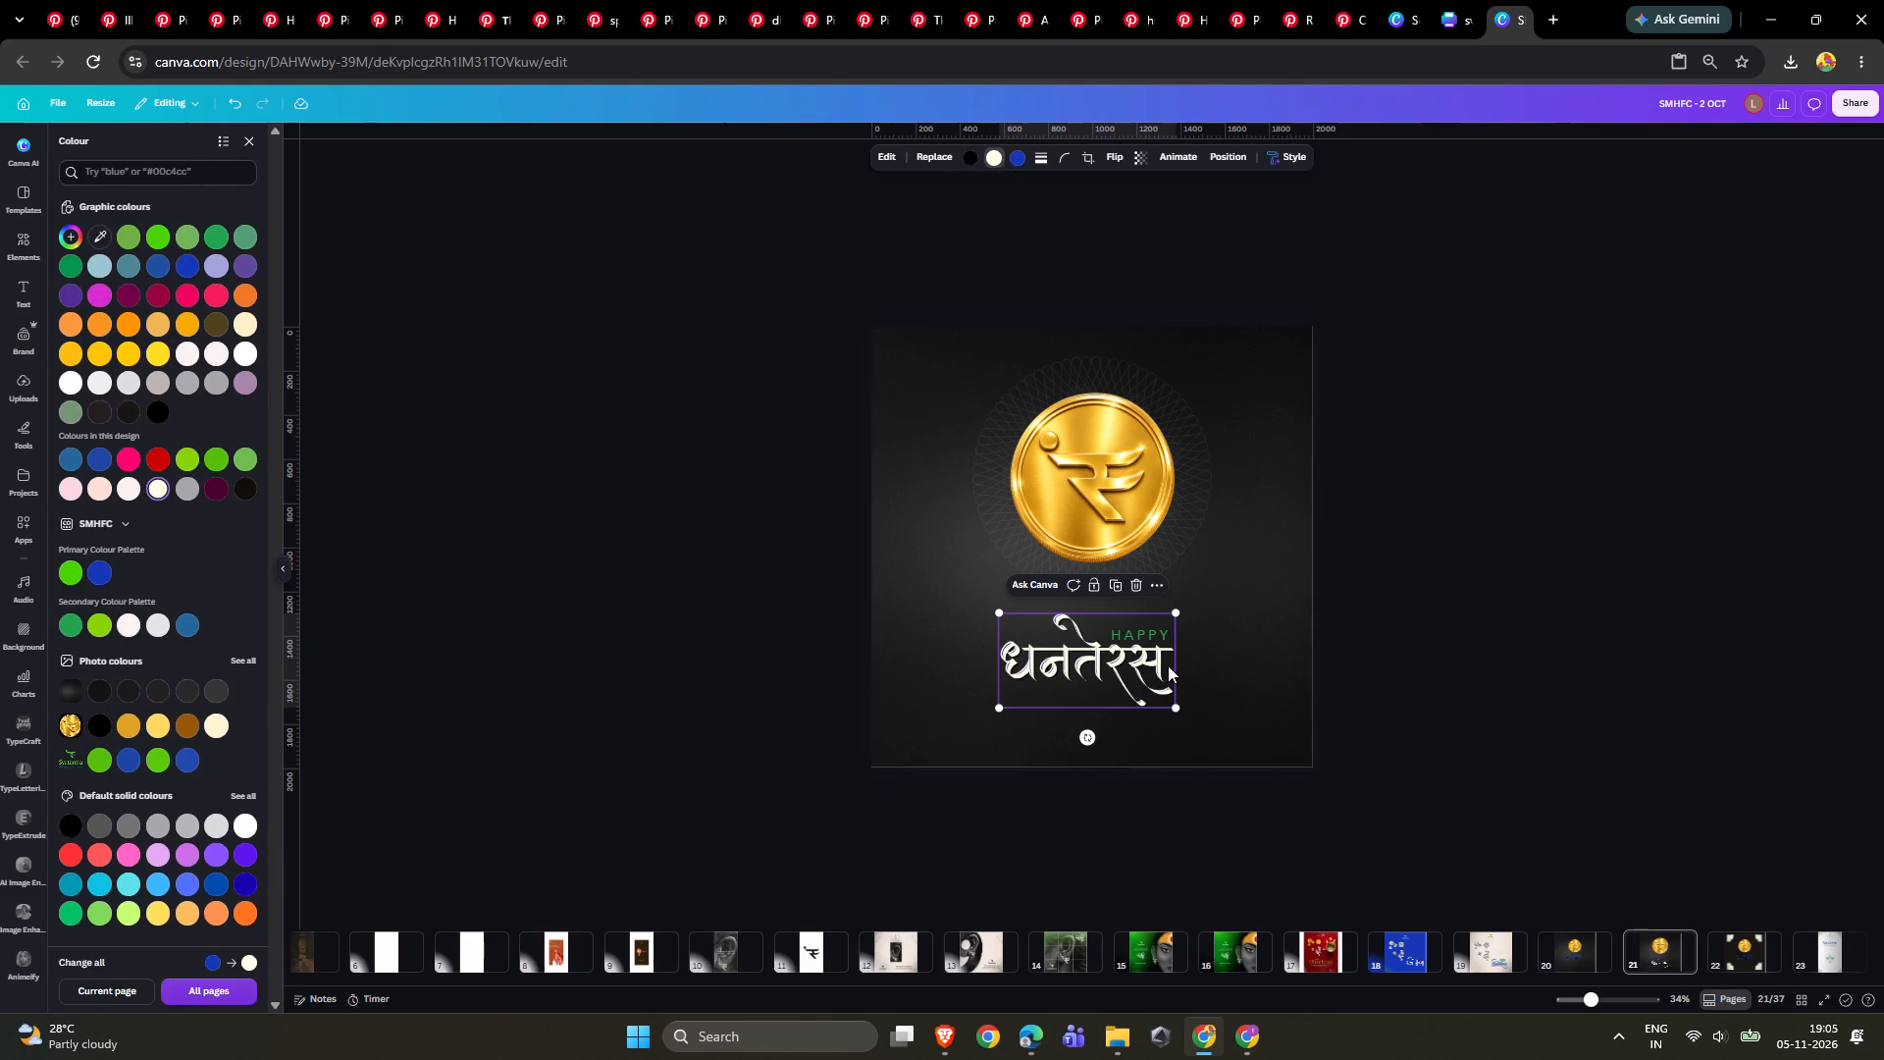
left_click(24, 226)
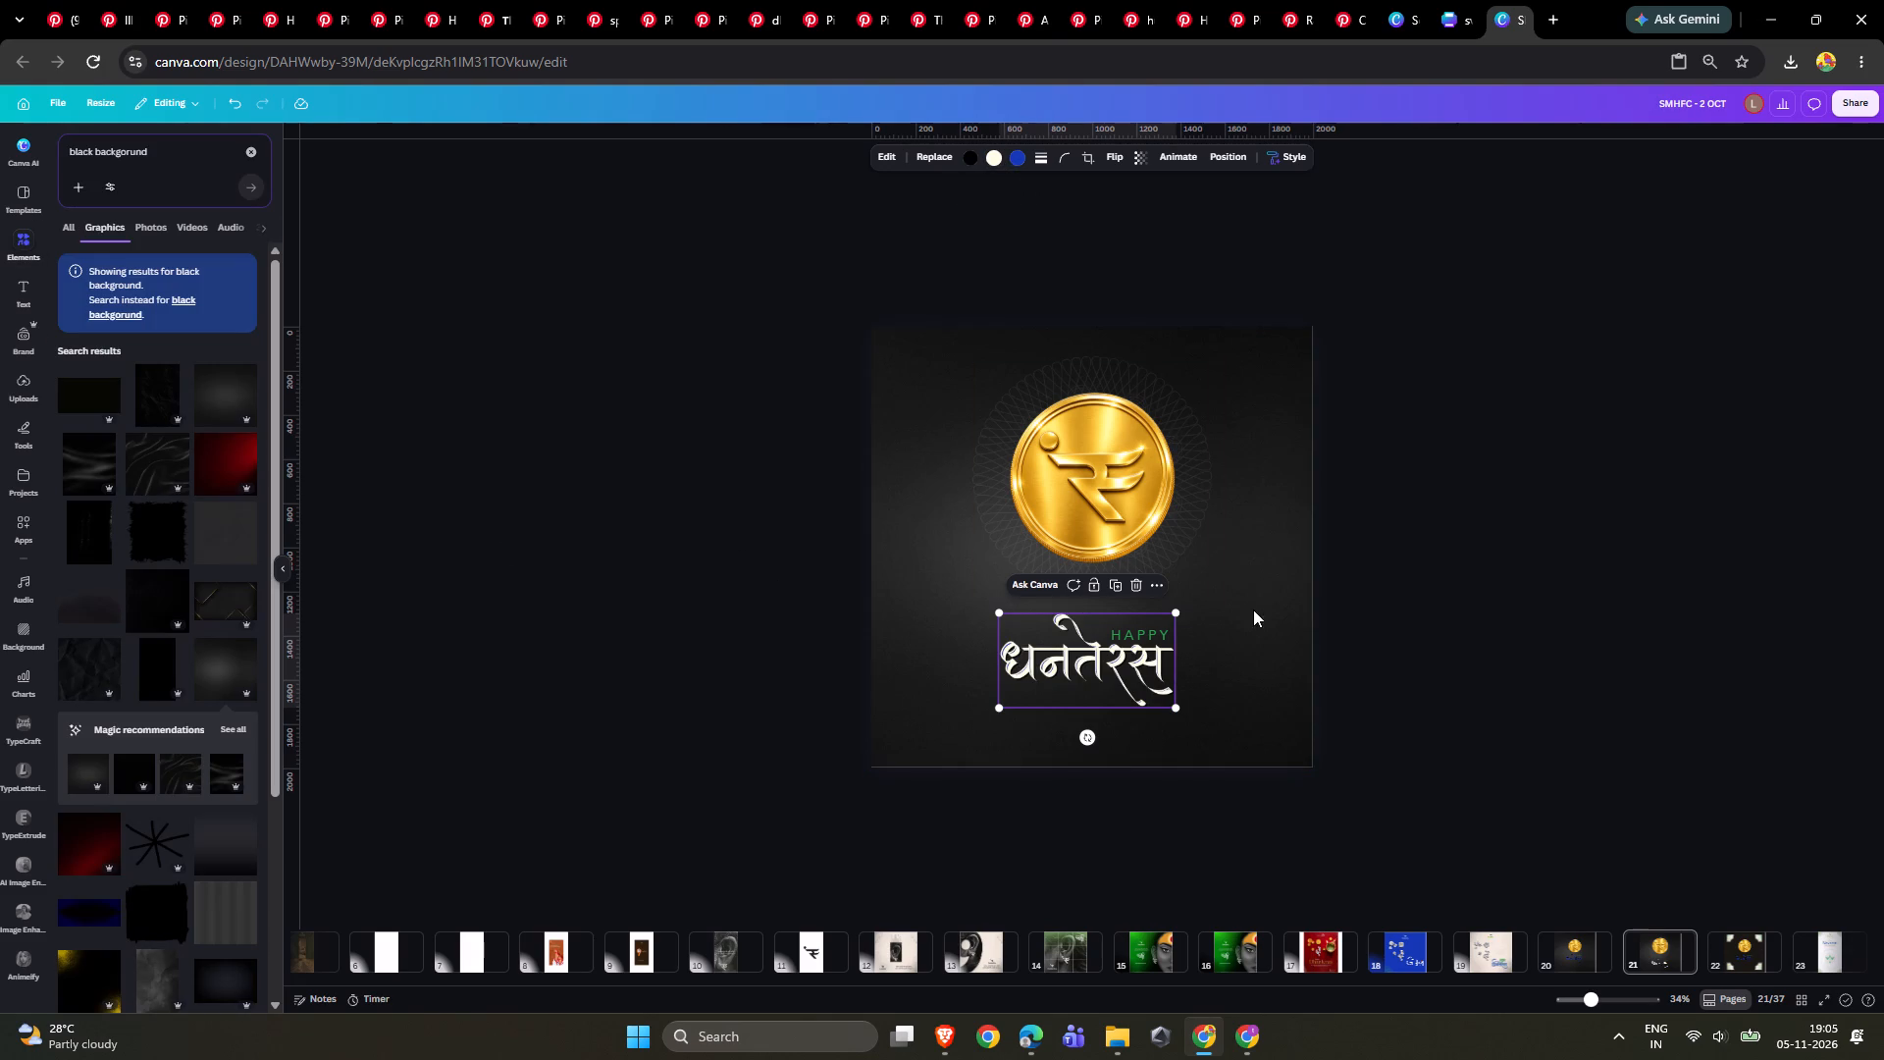
Delete the धनतेरस lettering from page 21, keeping the HAPPY text.
left_click(1135, 587)
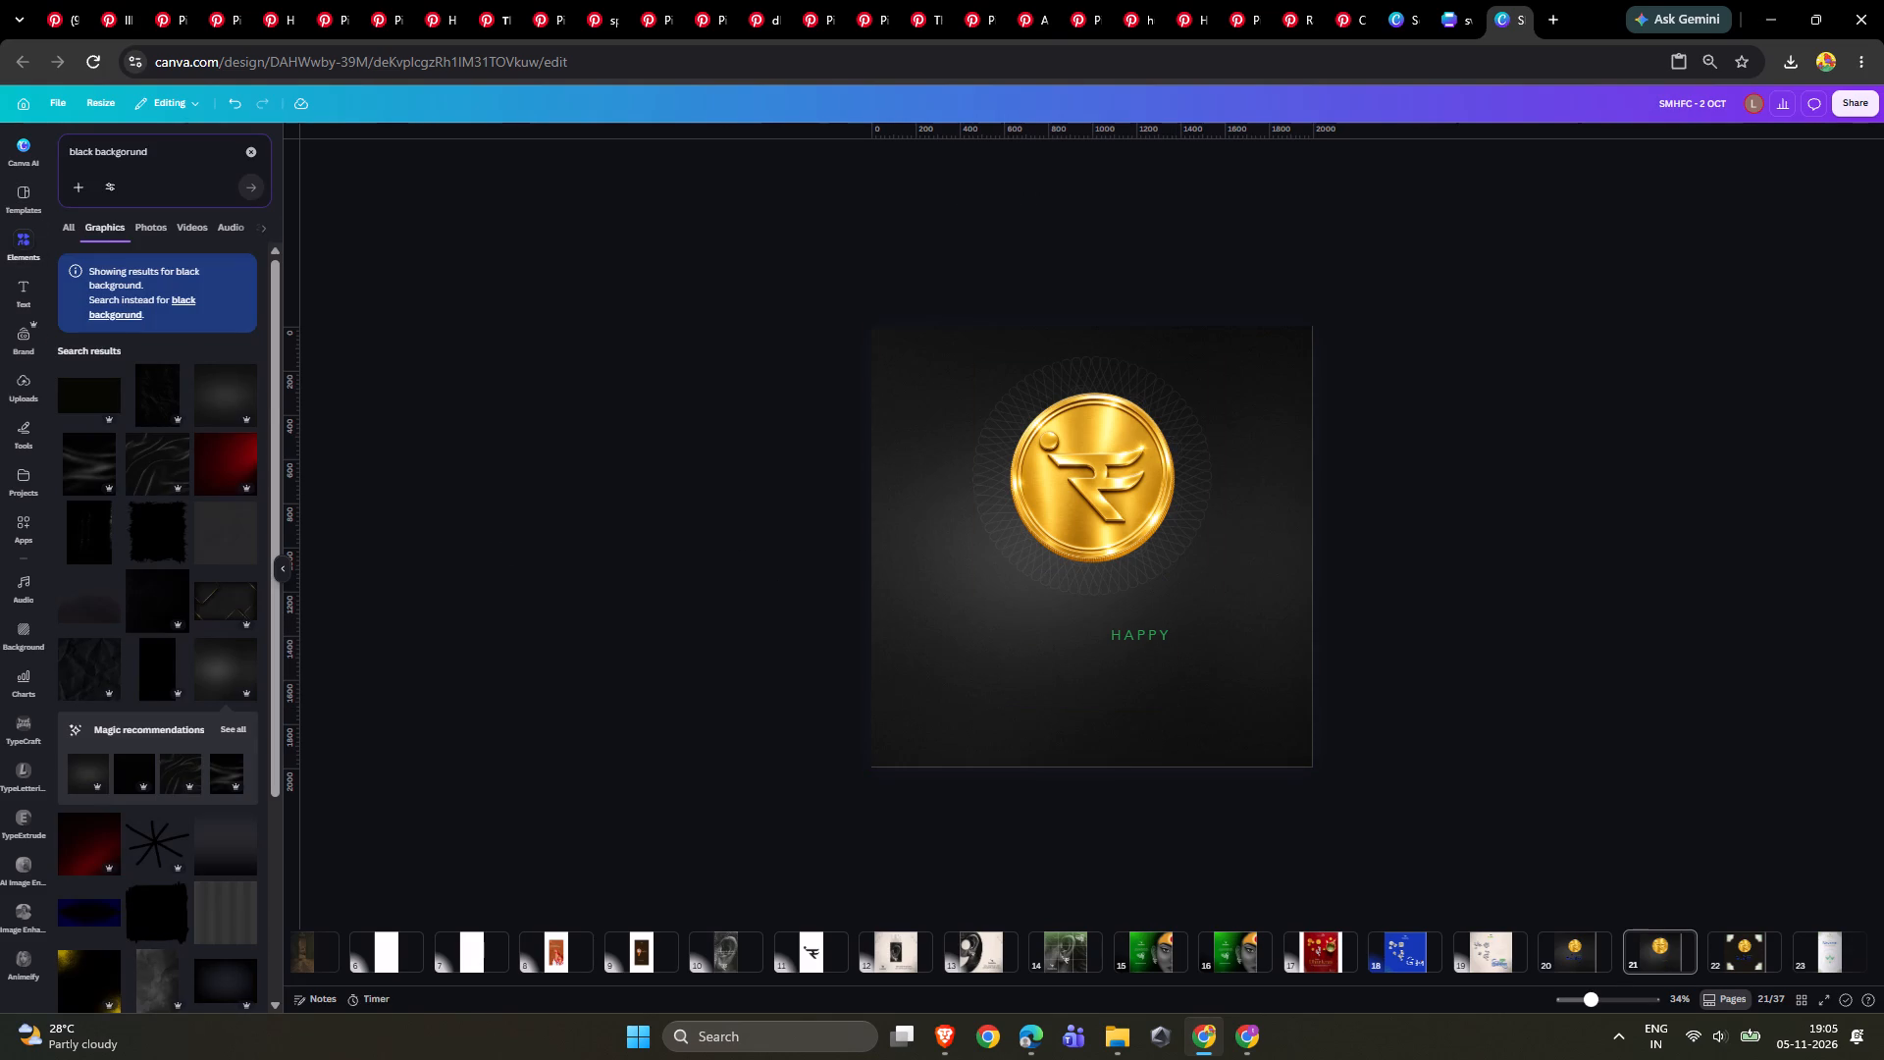
Search the graphics for dhanteras and place the black धनतेरस lettering below the coin on page 21.
triple_click(195, 155)
type("dhanteras")
key("Return")
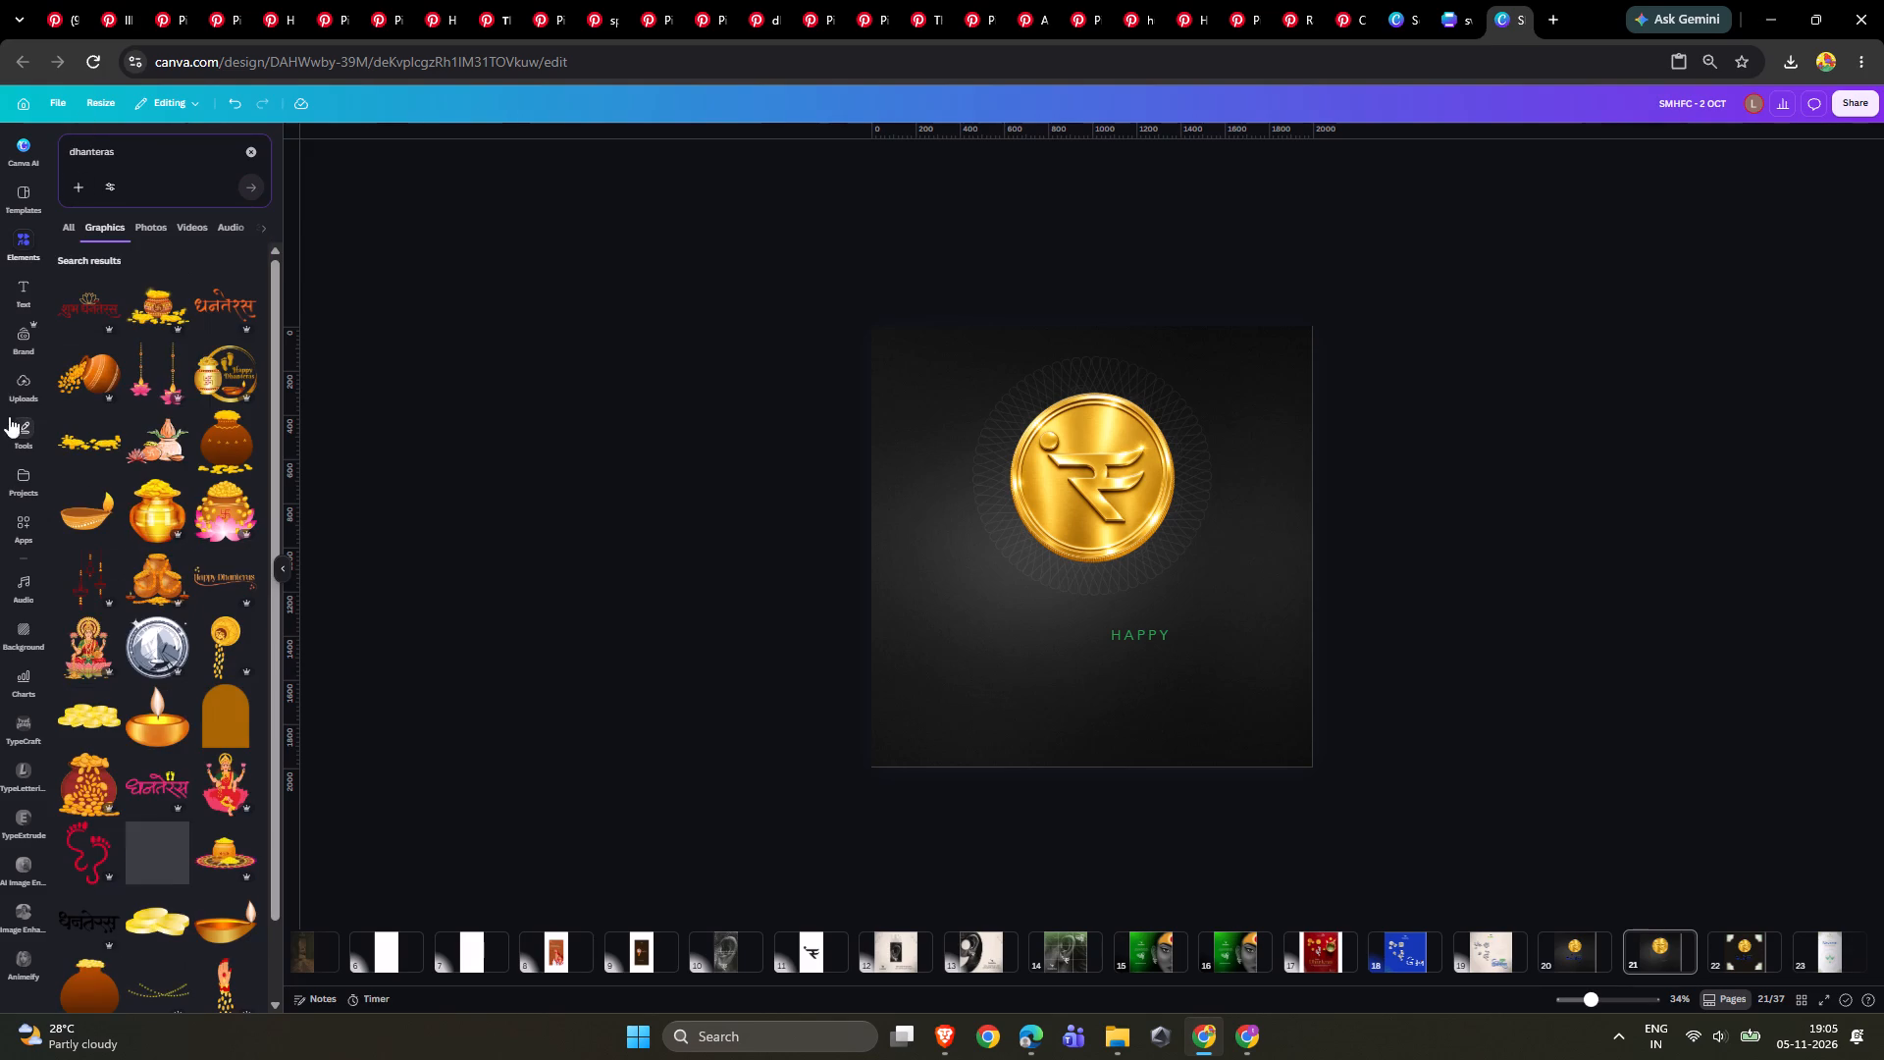
scroll(163, 497, "down", 2)
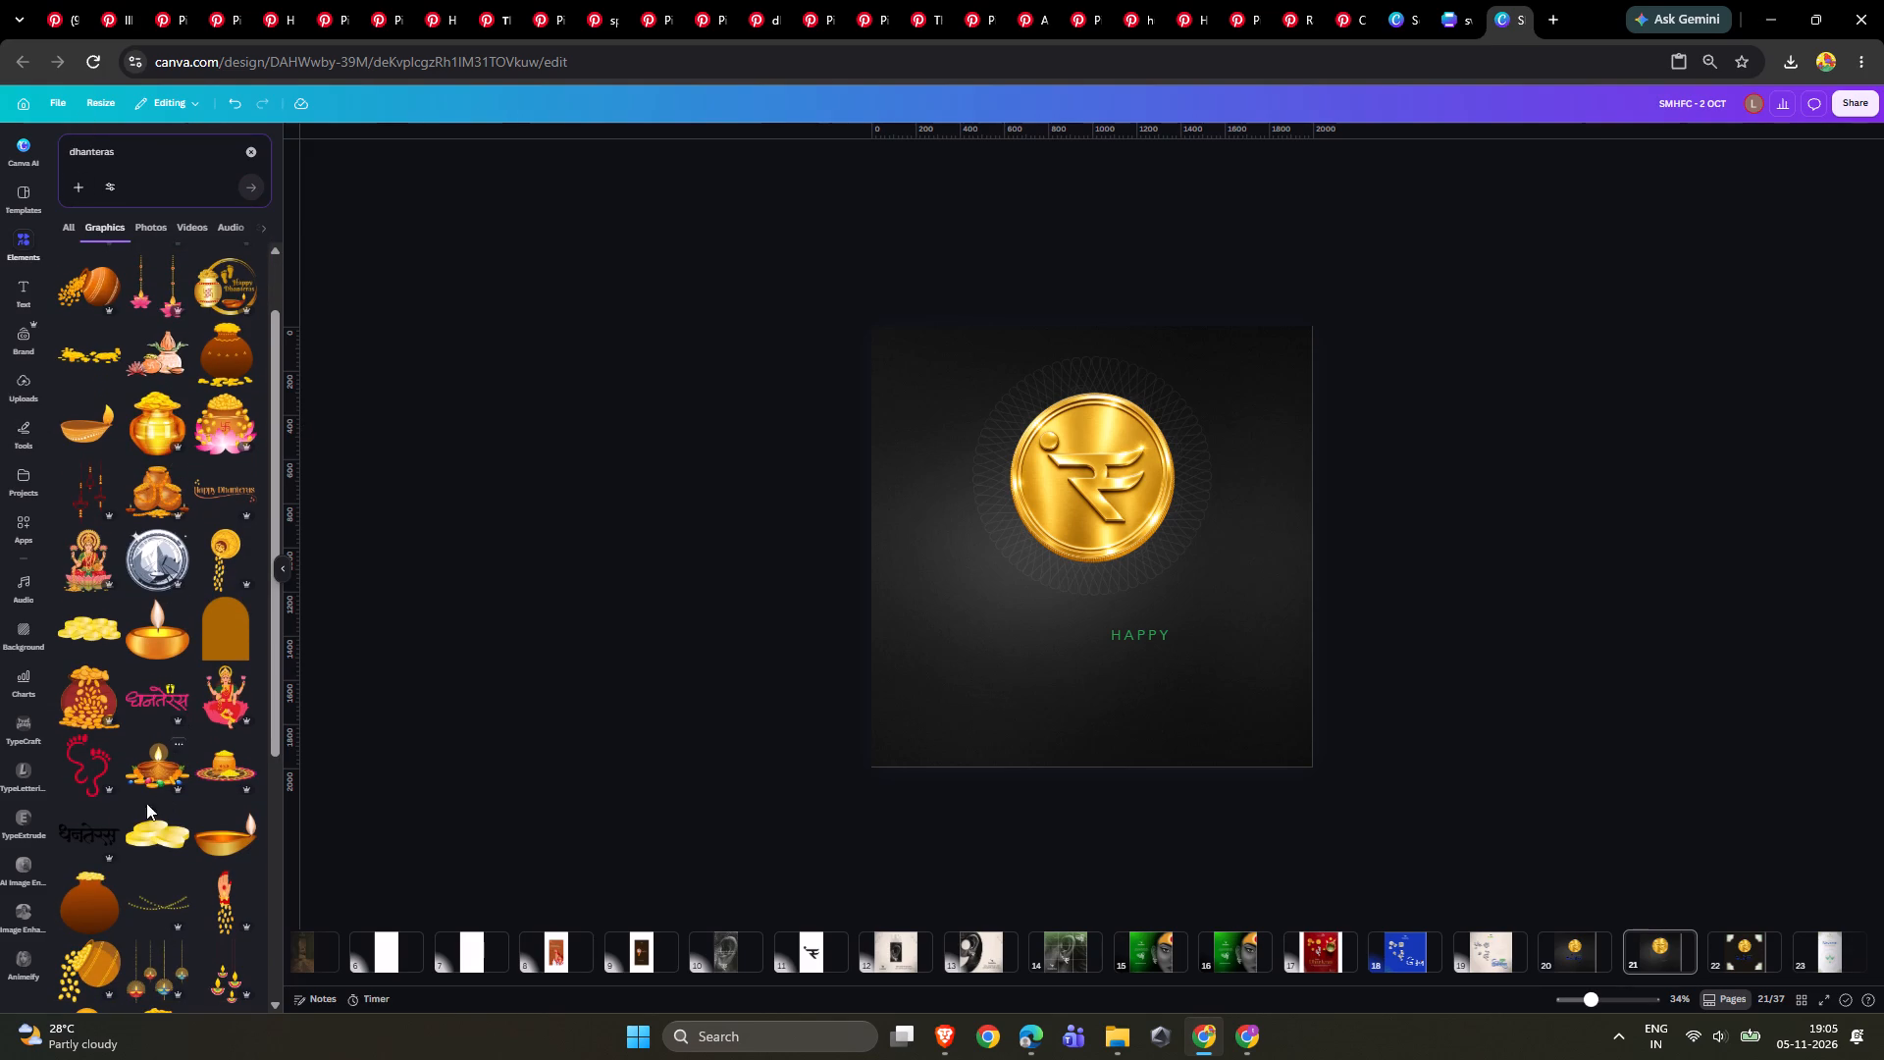
left_click(104, 817)
left_click(78, 825)
left_click(75, 836)
left_click_drag(1092, 554, 1088, 683)
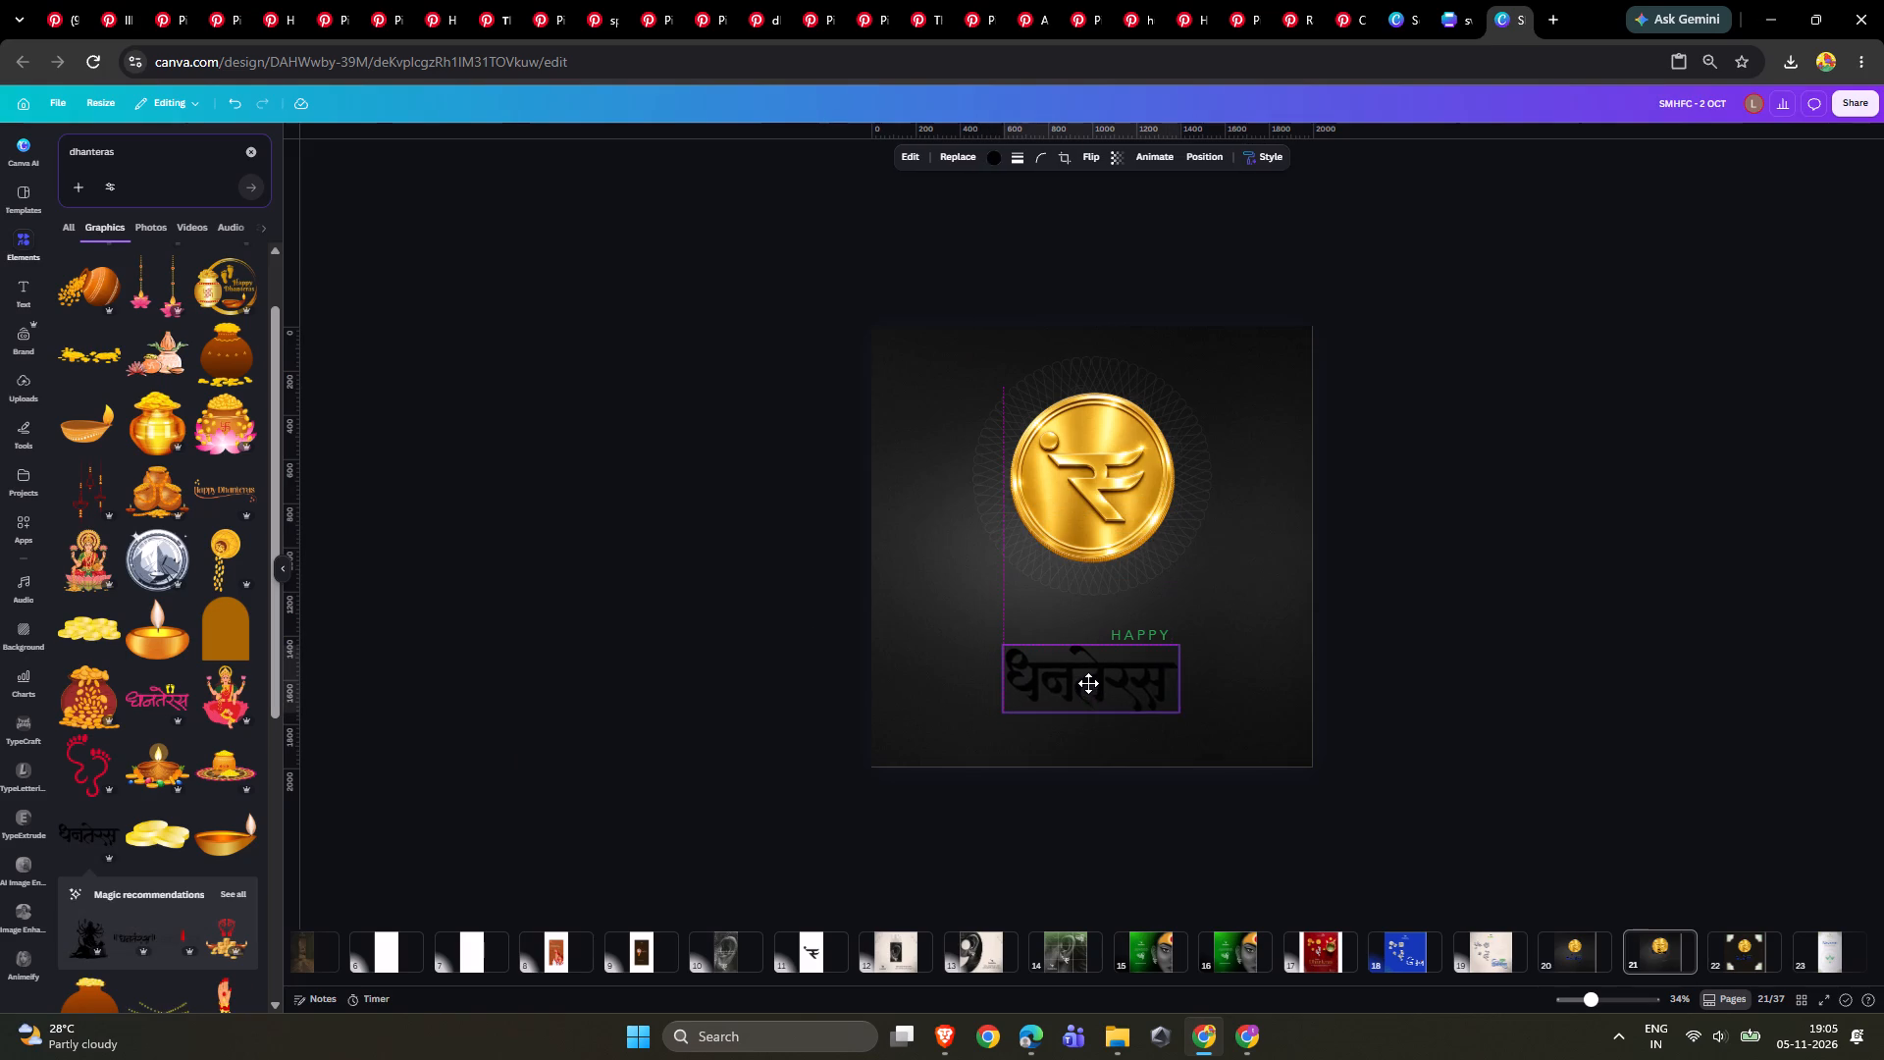
left_click_drag(1088, 683, 1088, 681)
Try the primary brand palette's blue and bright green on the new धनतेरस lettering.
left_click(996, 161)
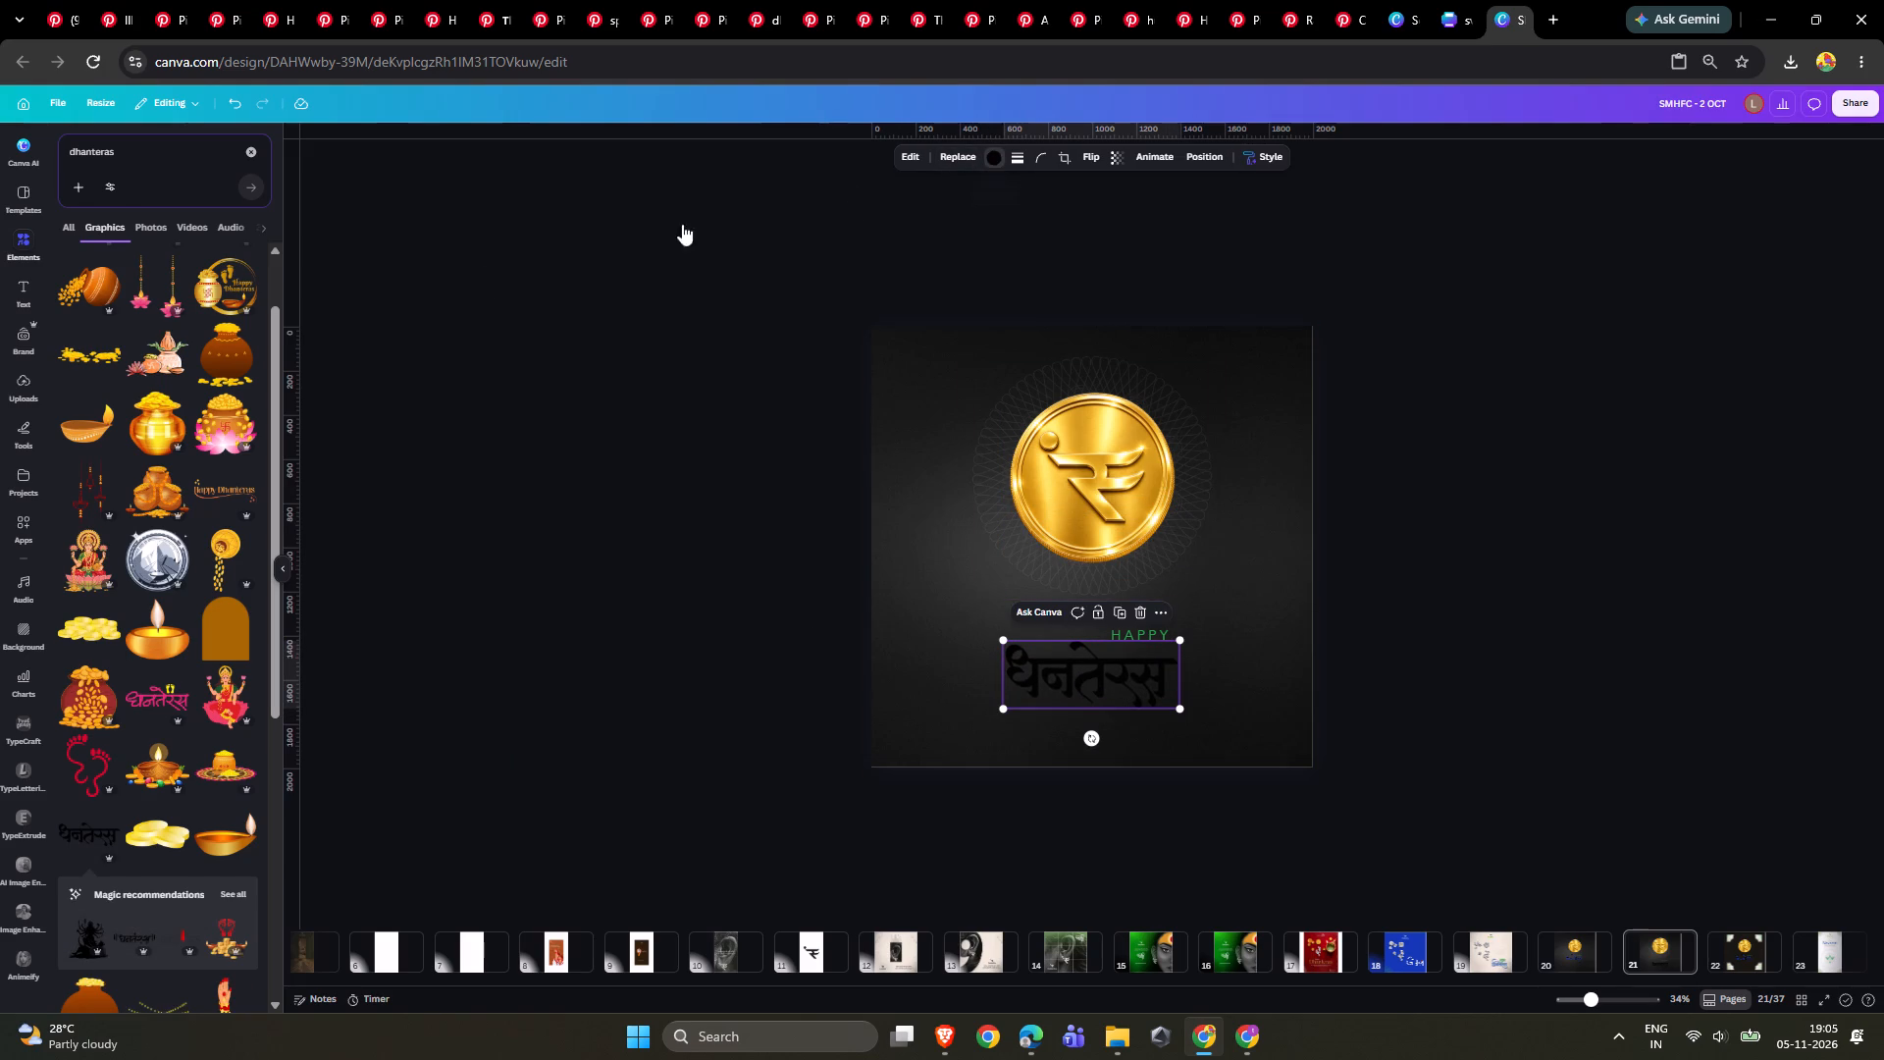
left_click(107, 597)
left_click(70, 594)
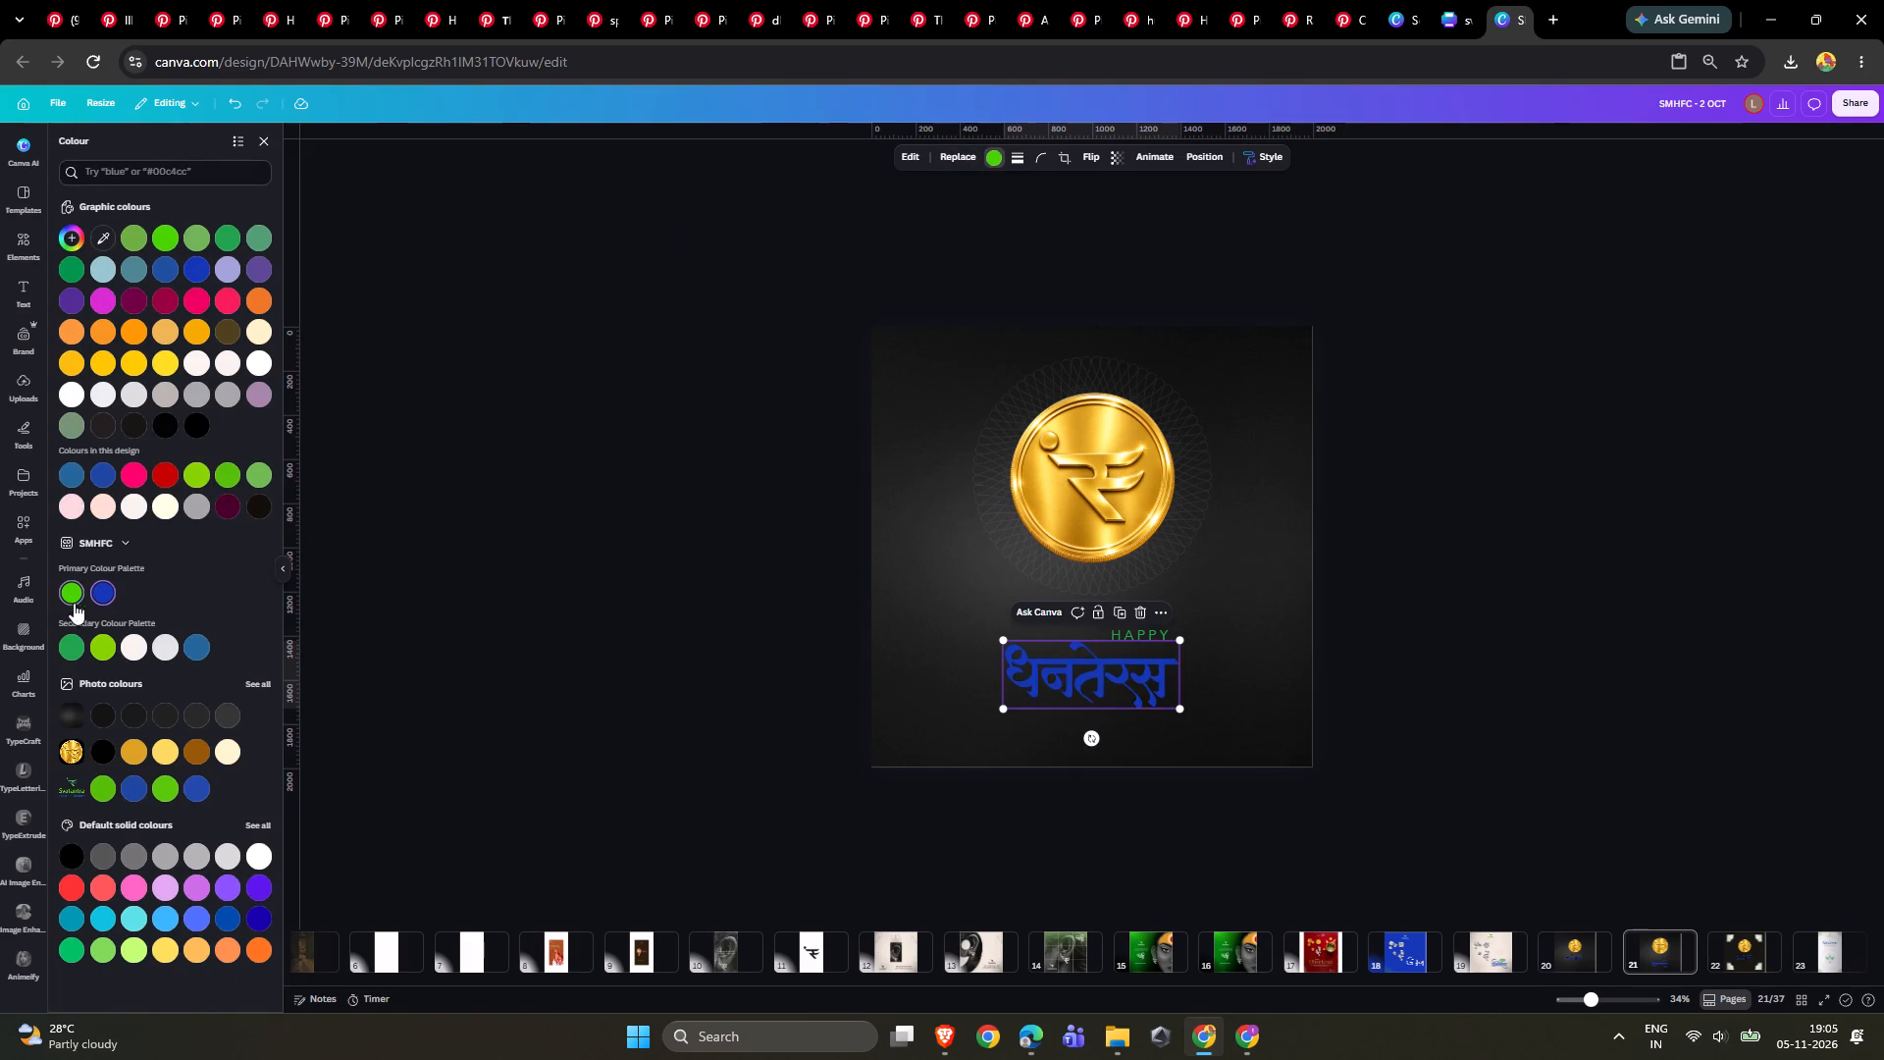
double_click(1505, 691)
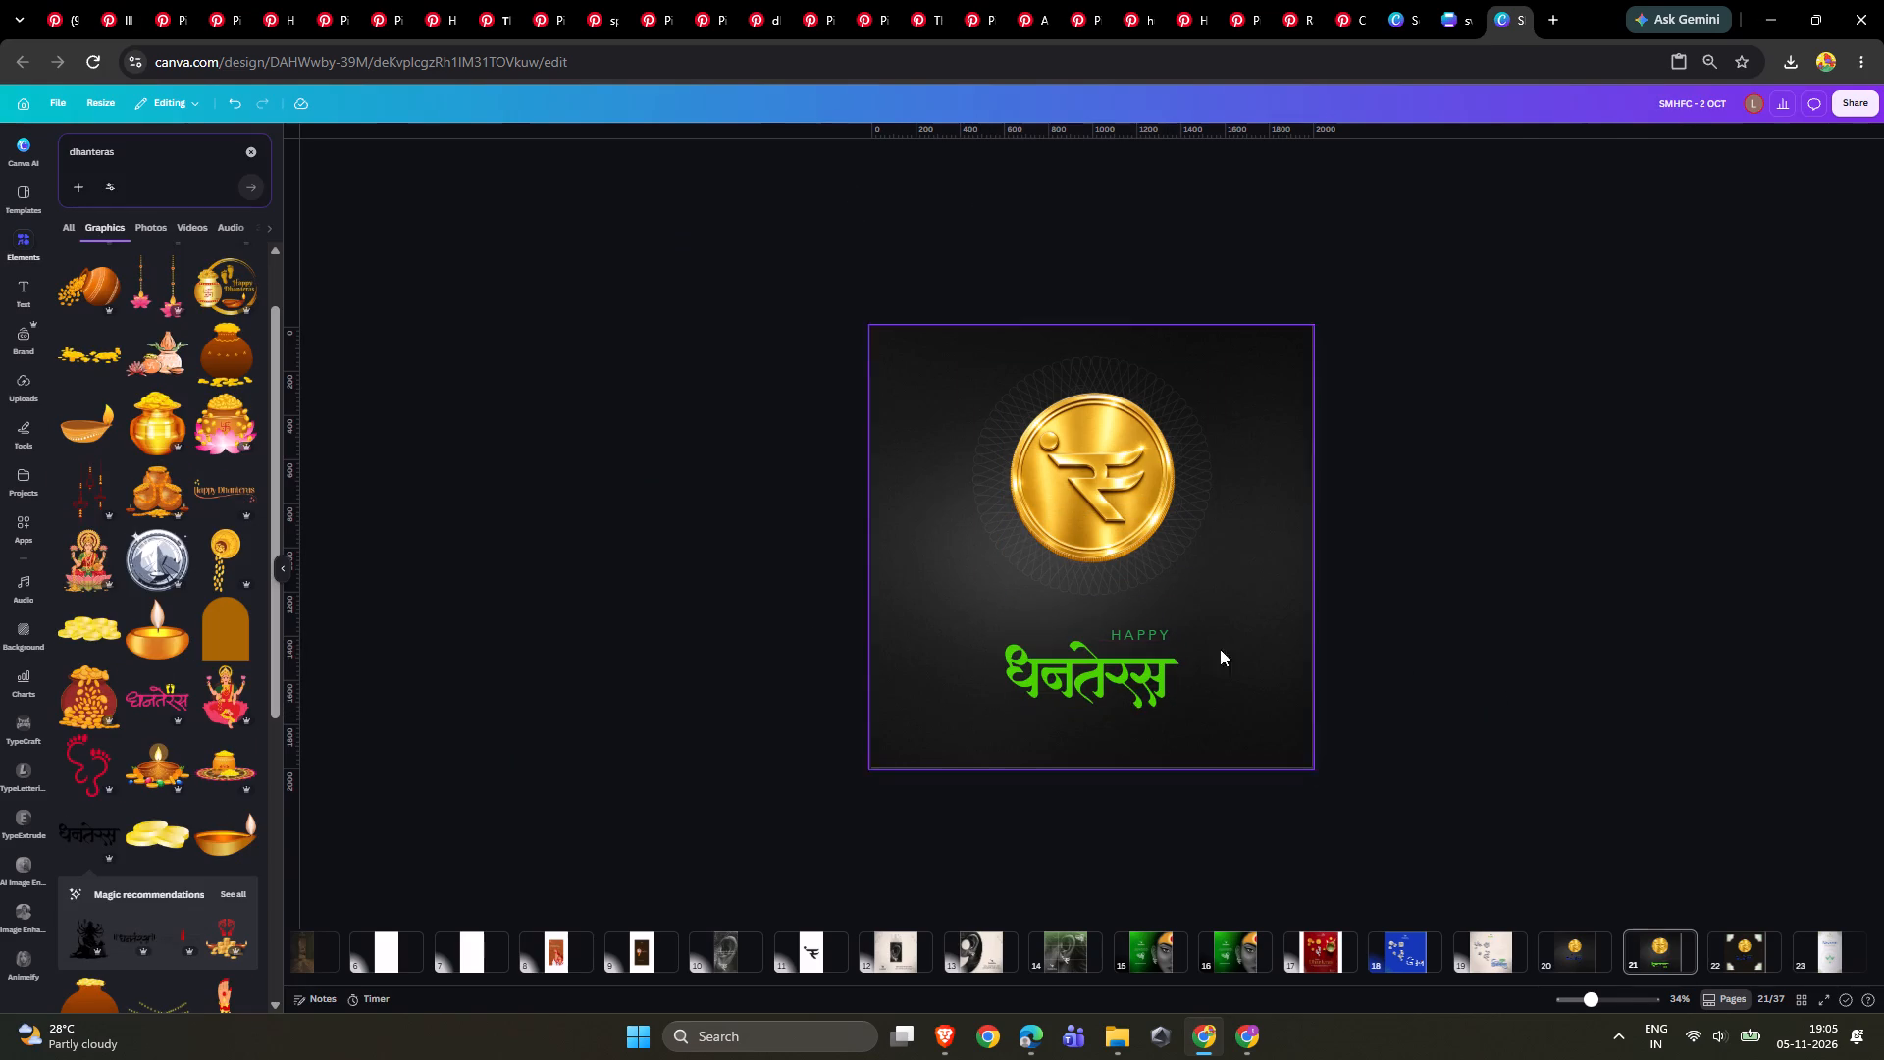
Enlarge the धनतेरस lettering and keep it centred beneath the coin.
scroll(1114, 661, "up", 4, "ctrl")
left_click_drag(1180, 798, 1180, 755)
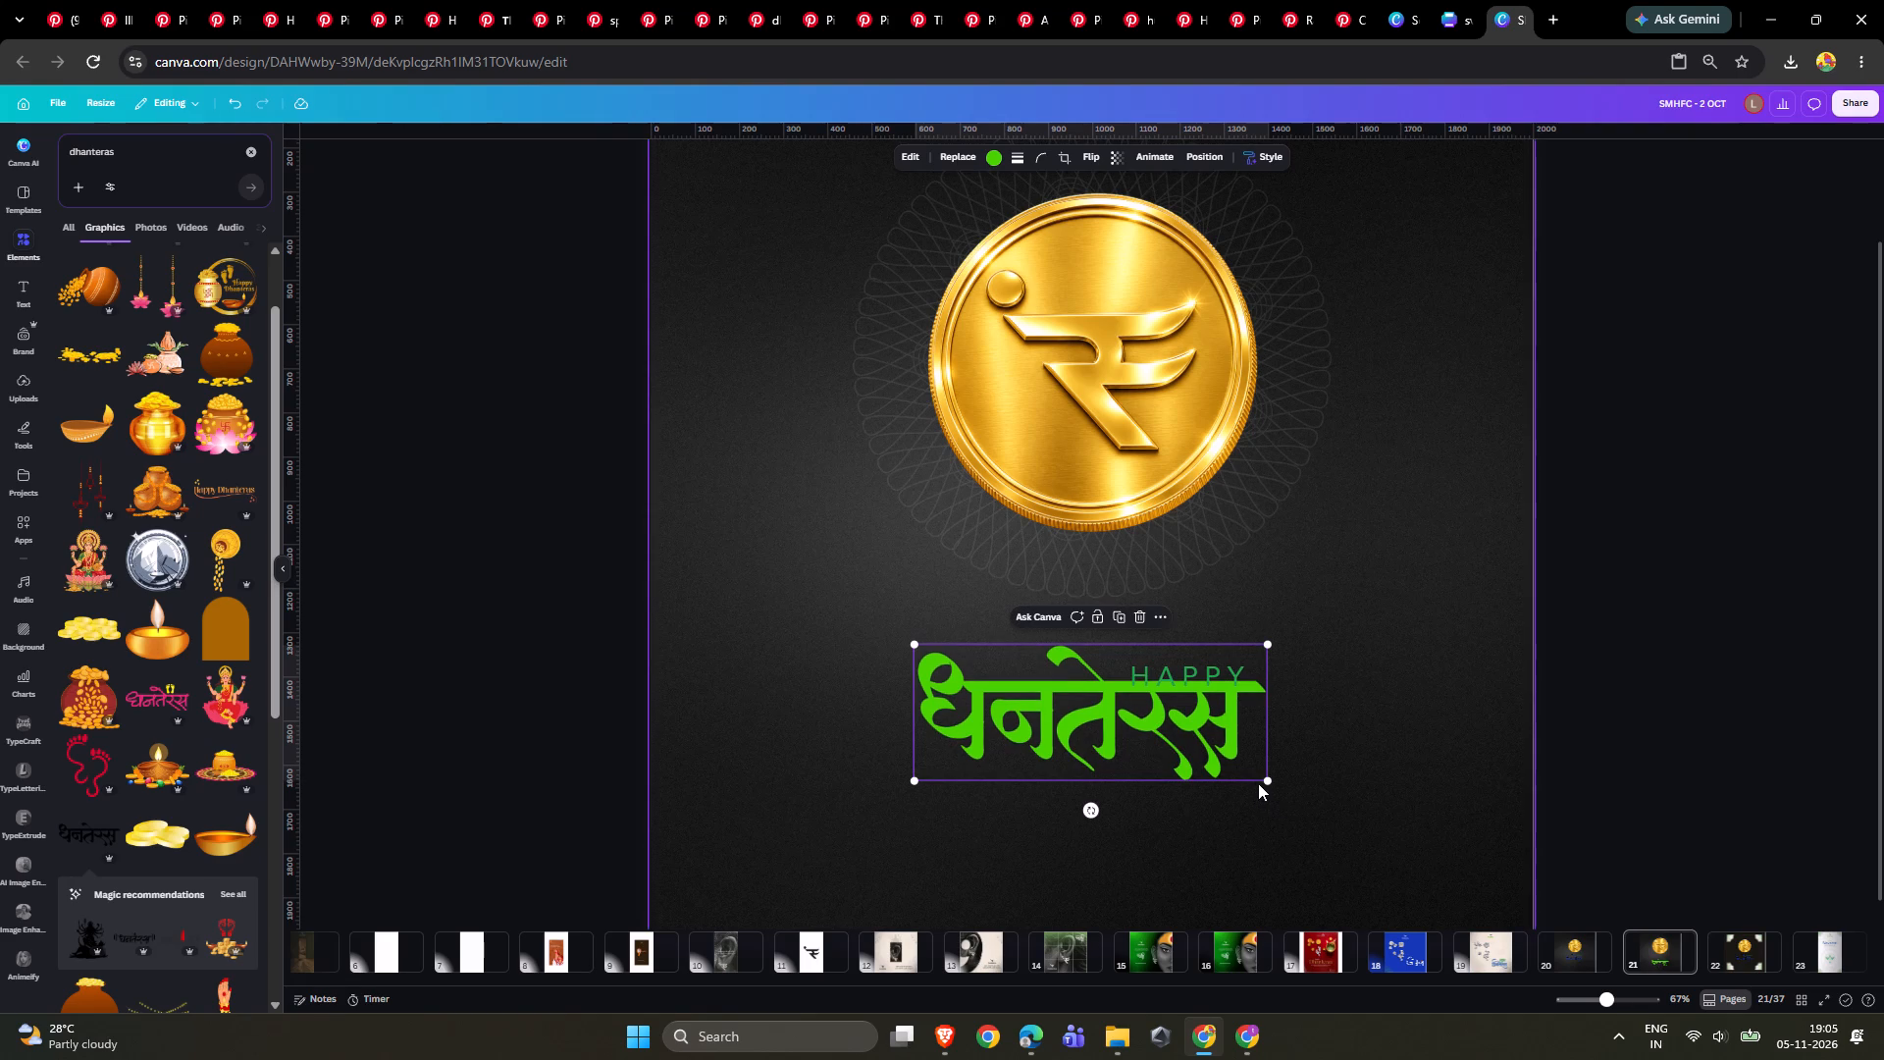
left_click_drag(1268, 779, 1314, 800)
left_click_drag(1260, 779, 1234, 782)
Recolour the धनतेरस lettering off-white from the secondary brand palette.
left_click(1000, 153)
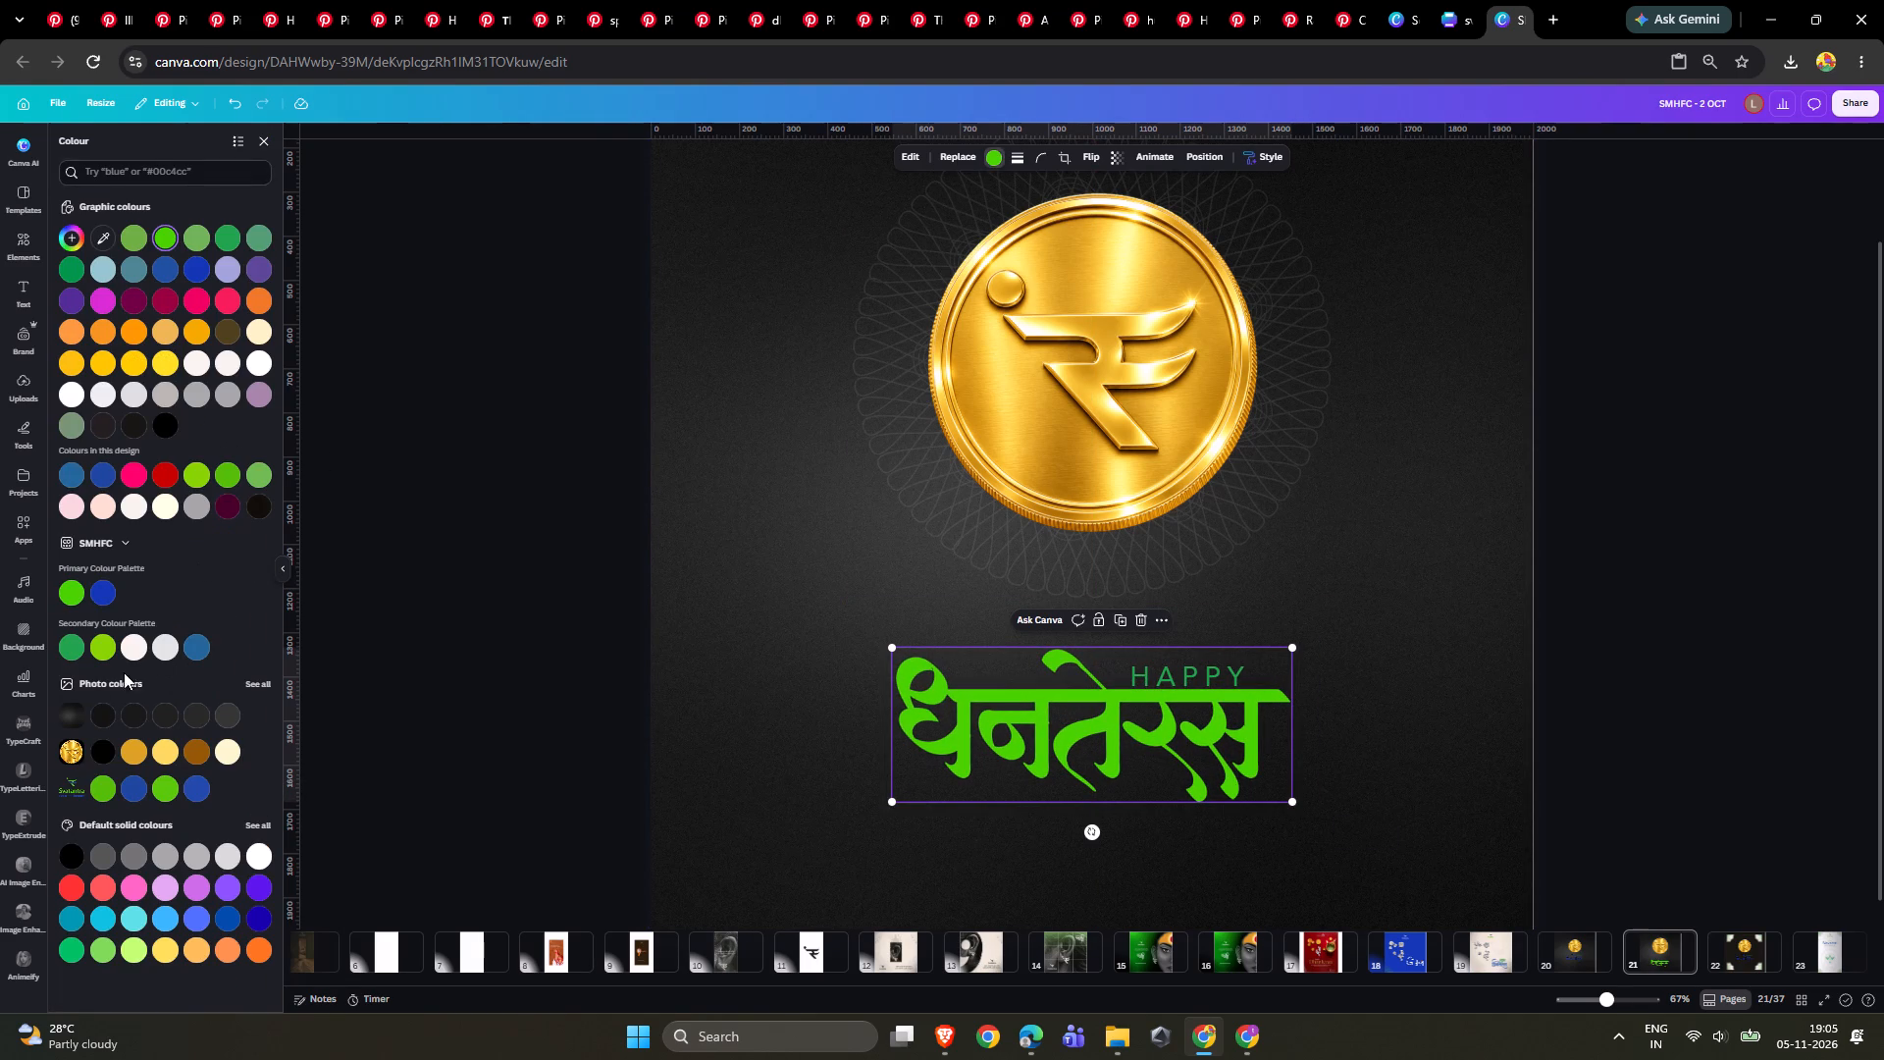
left_click(136, 647)
triple_click(1776, 652)
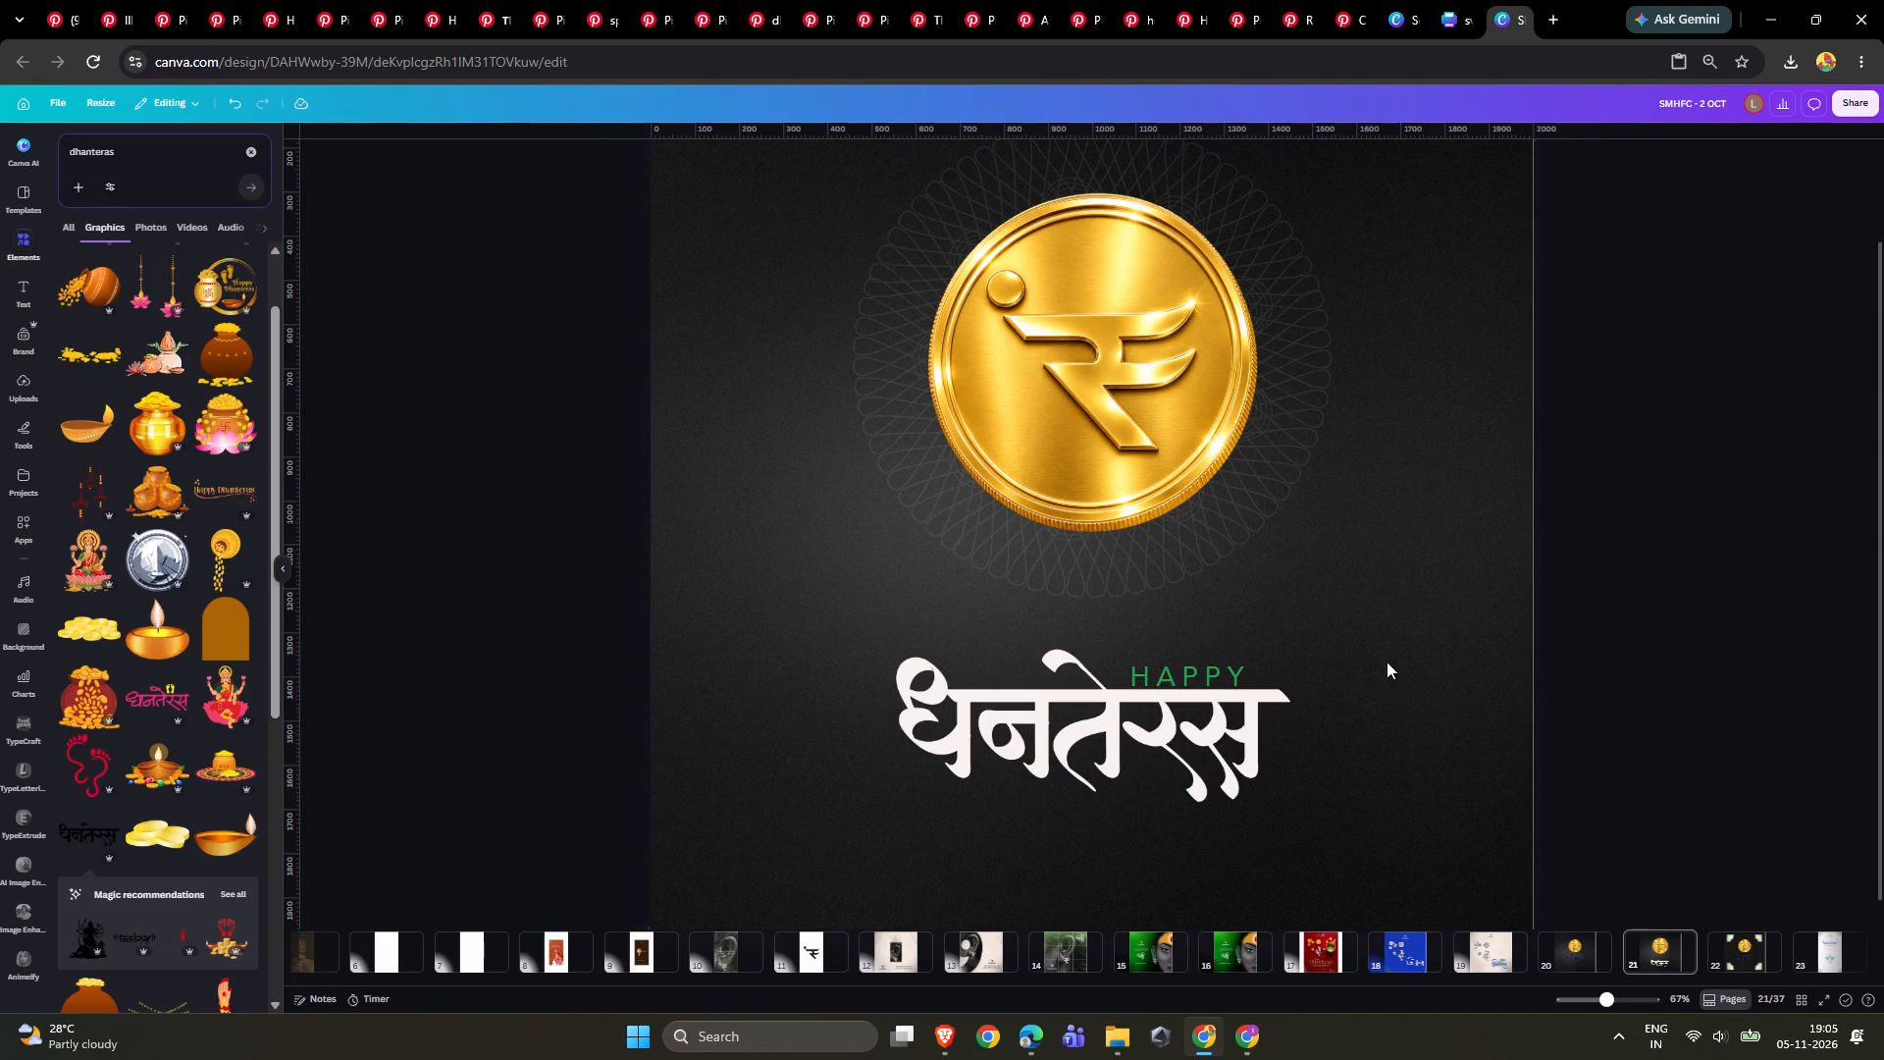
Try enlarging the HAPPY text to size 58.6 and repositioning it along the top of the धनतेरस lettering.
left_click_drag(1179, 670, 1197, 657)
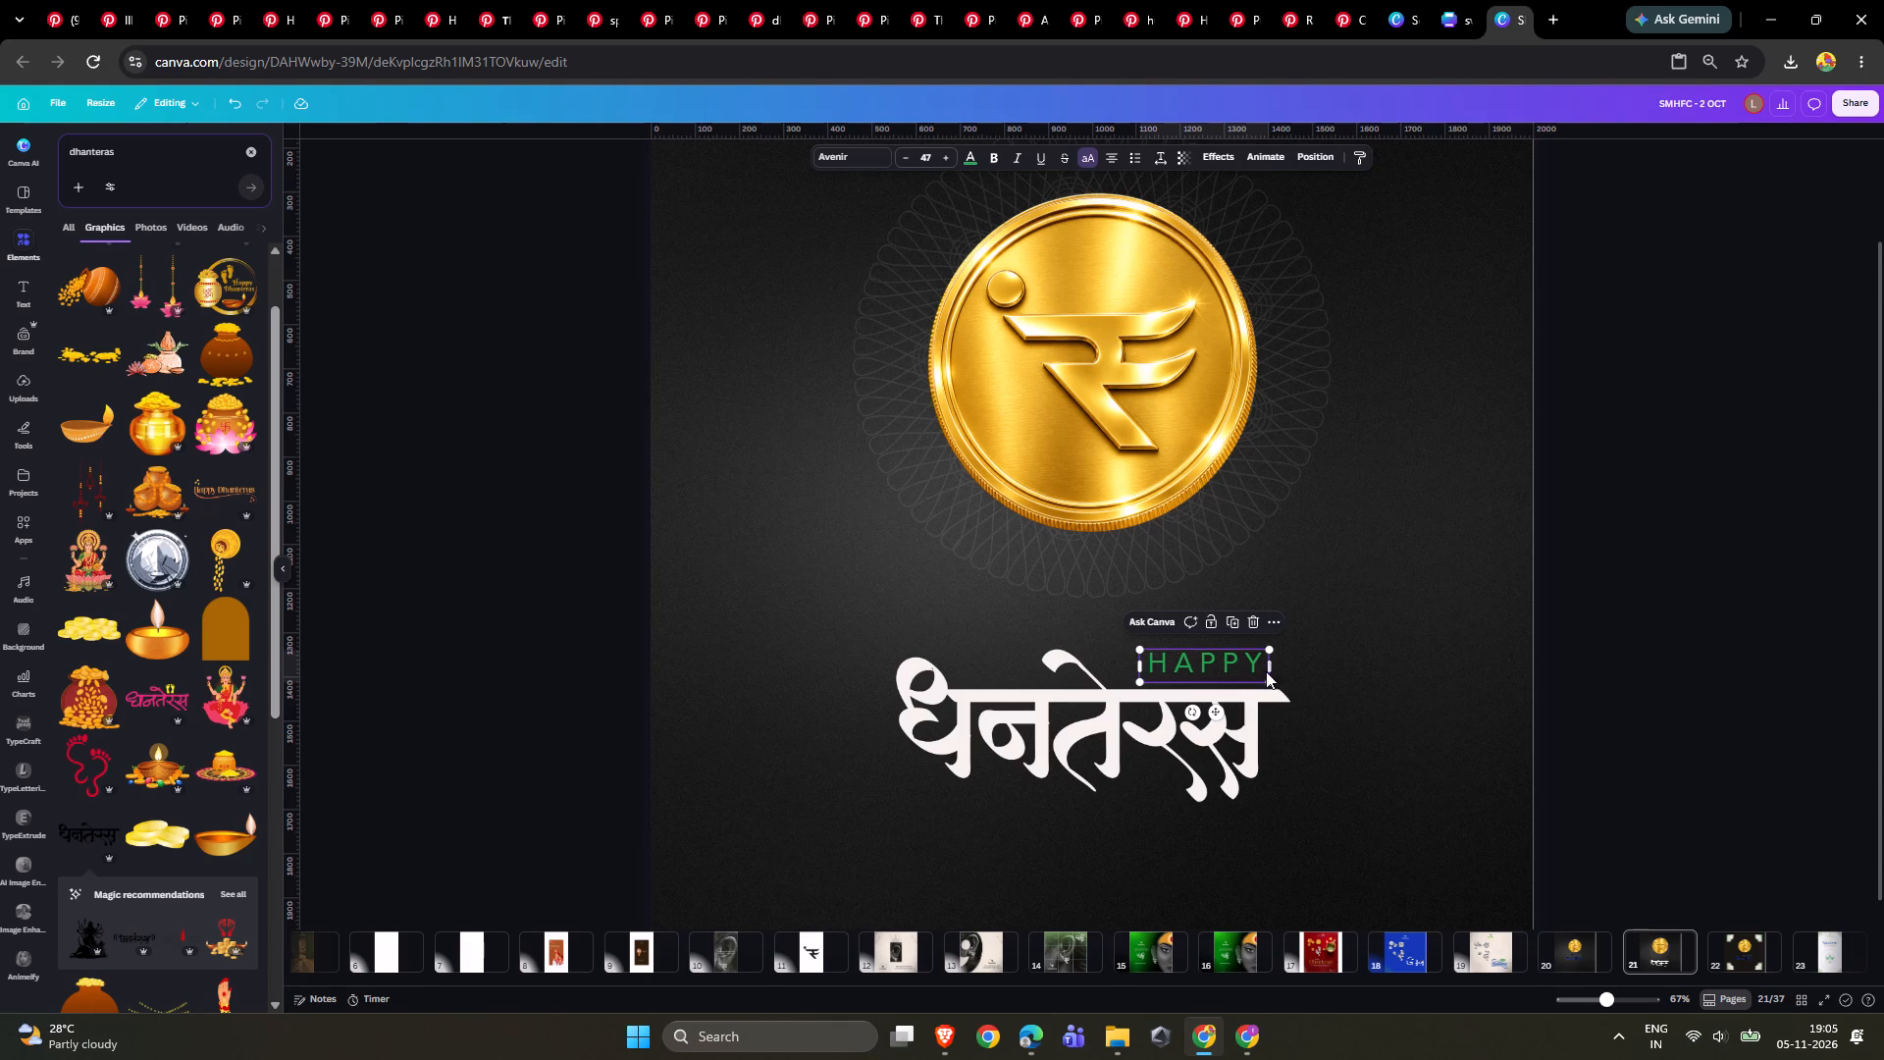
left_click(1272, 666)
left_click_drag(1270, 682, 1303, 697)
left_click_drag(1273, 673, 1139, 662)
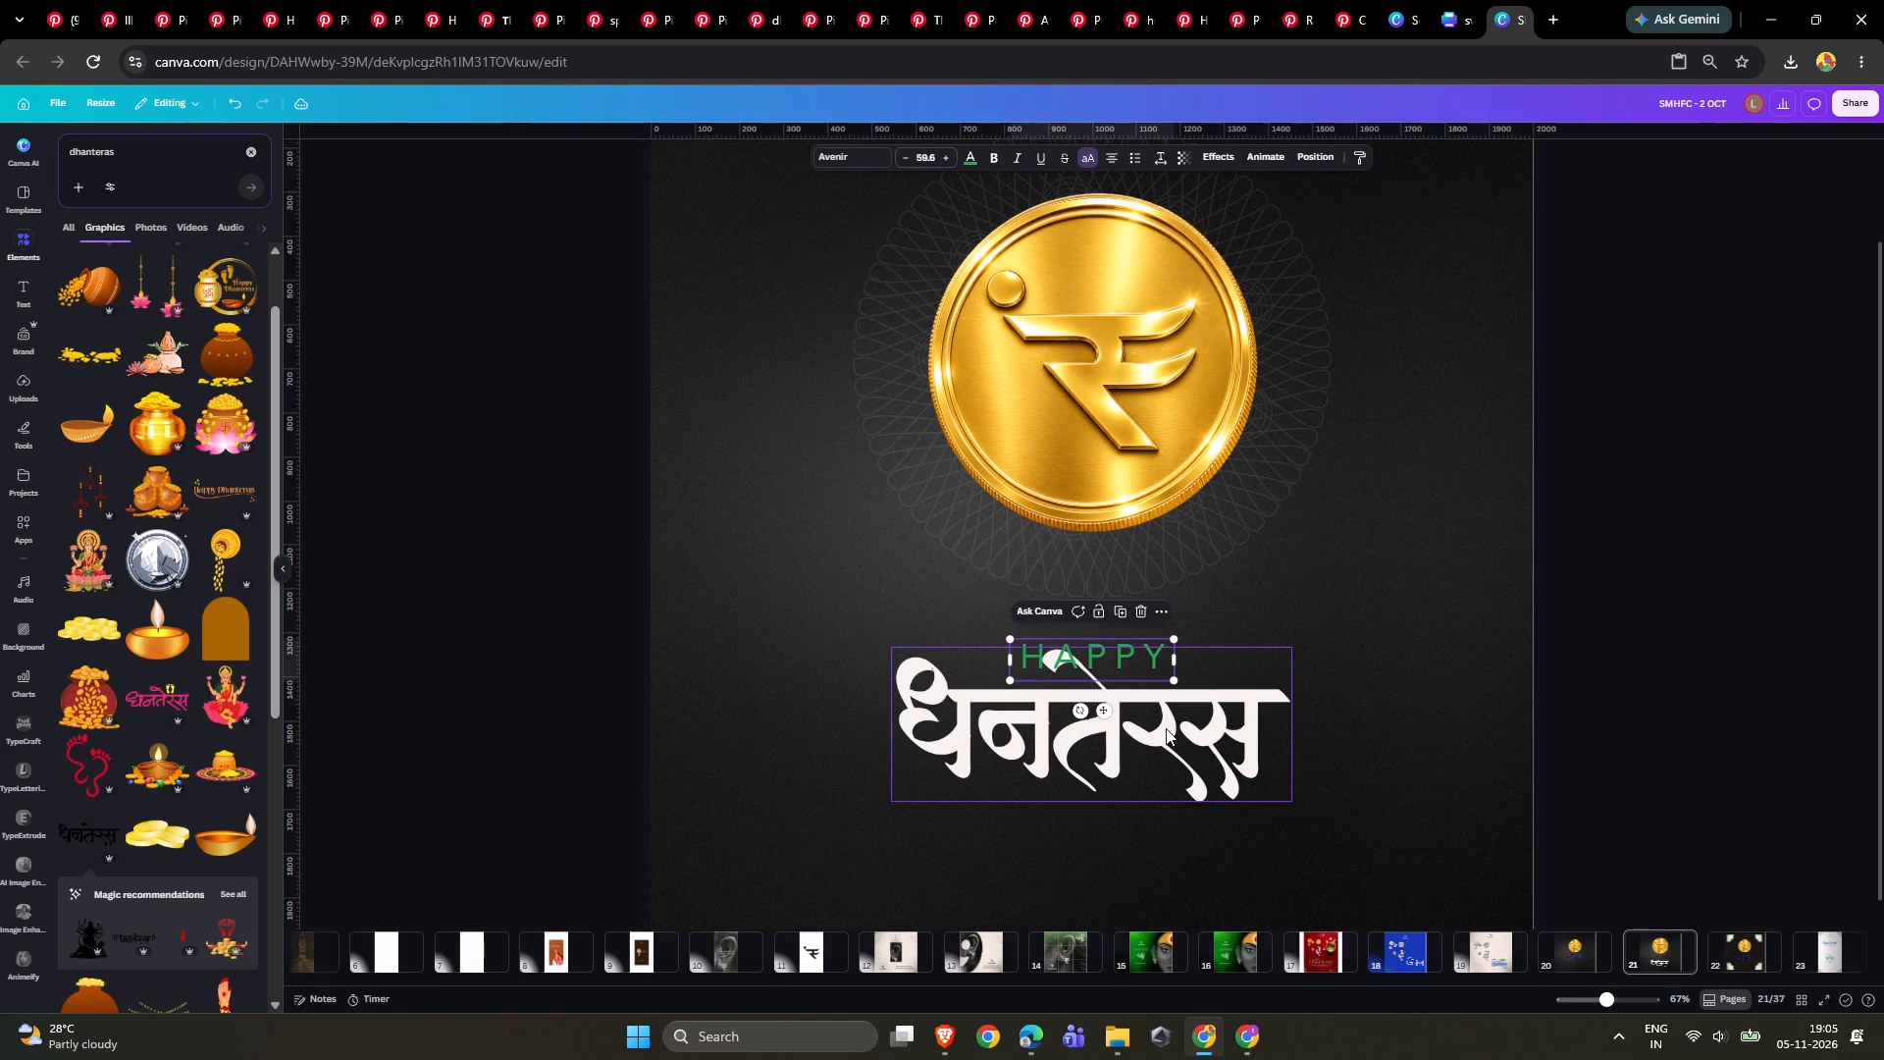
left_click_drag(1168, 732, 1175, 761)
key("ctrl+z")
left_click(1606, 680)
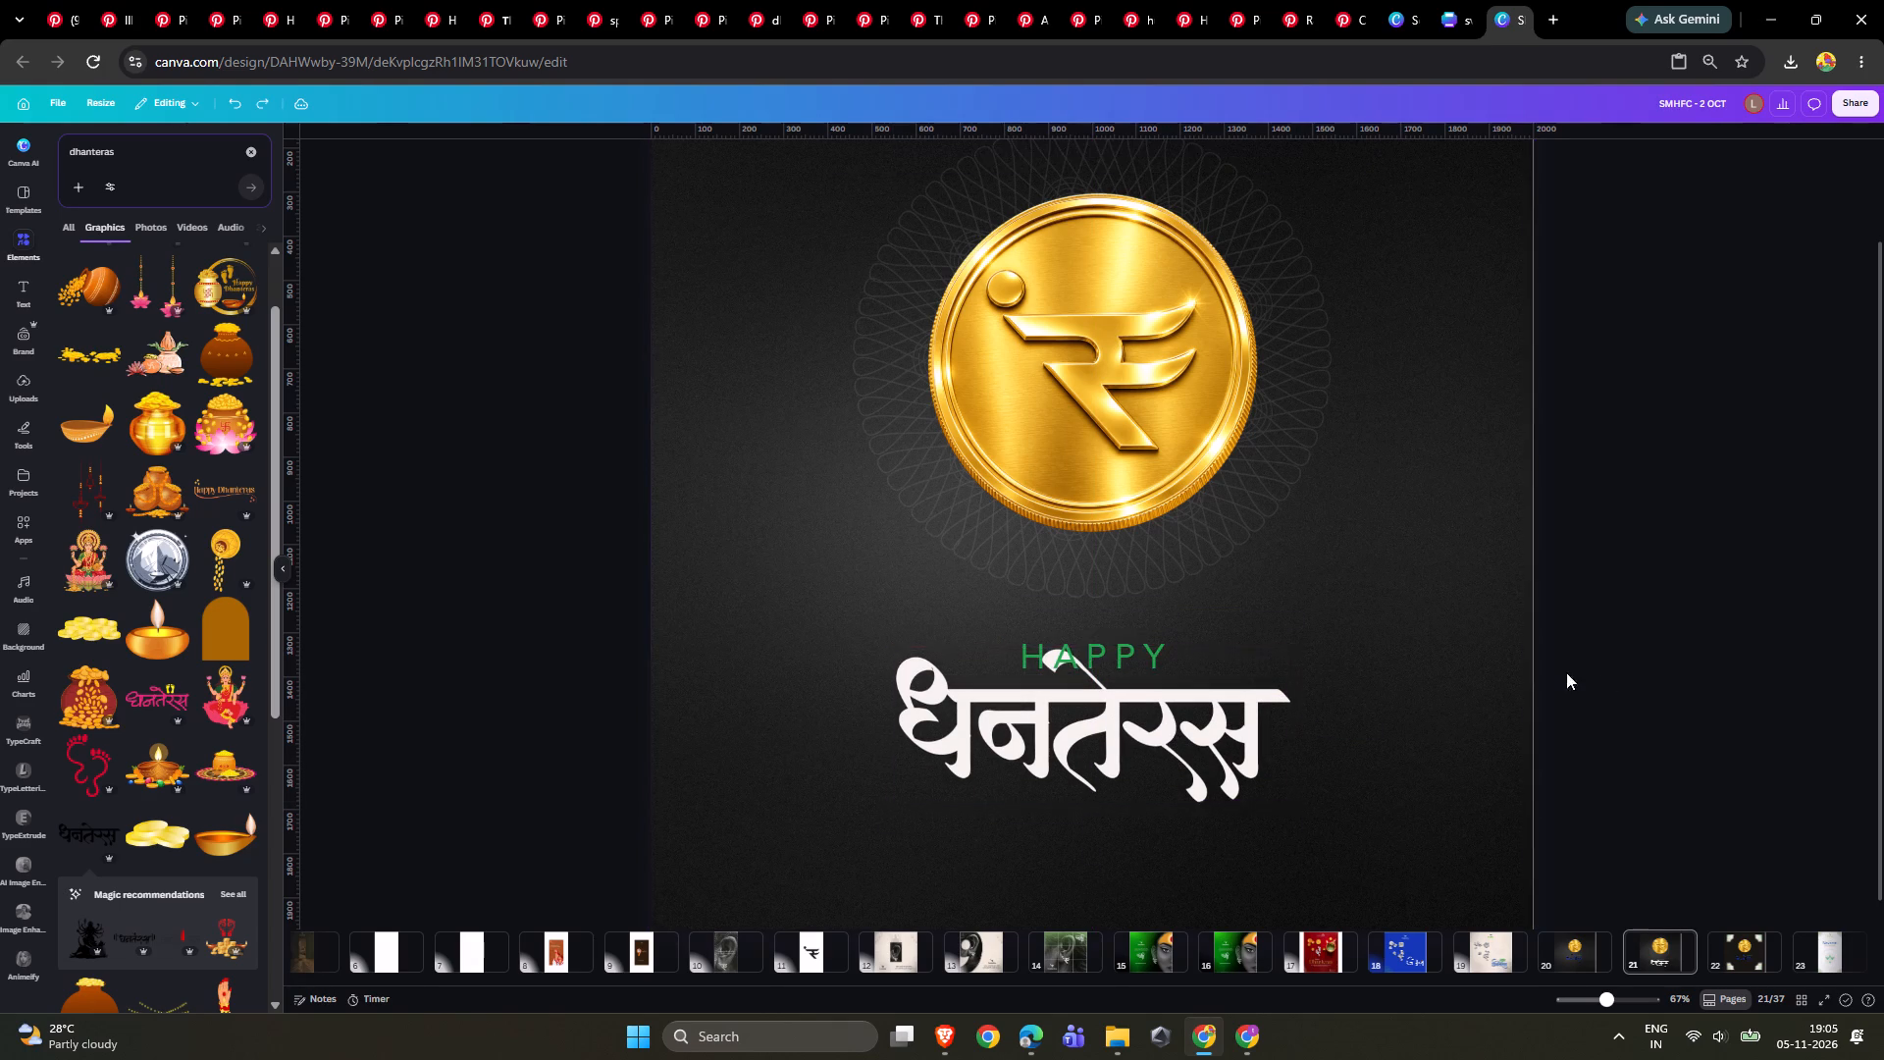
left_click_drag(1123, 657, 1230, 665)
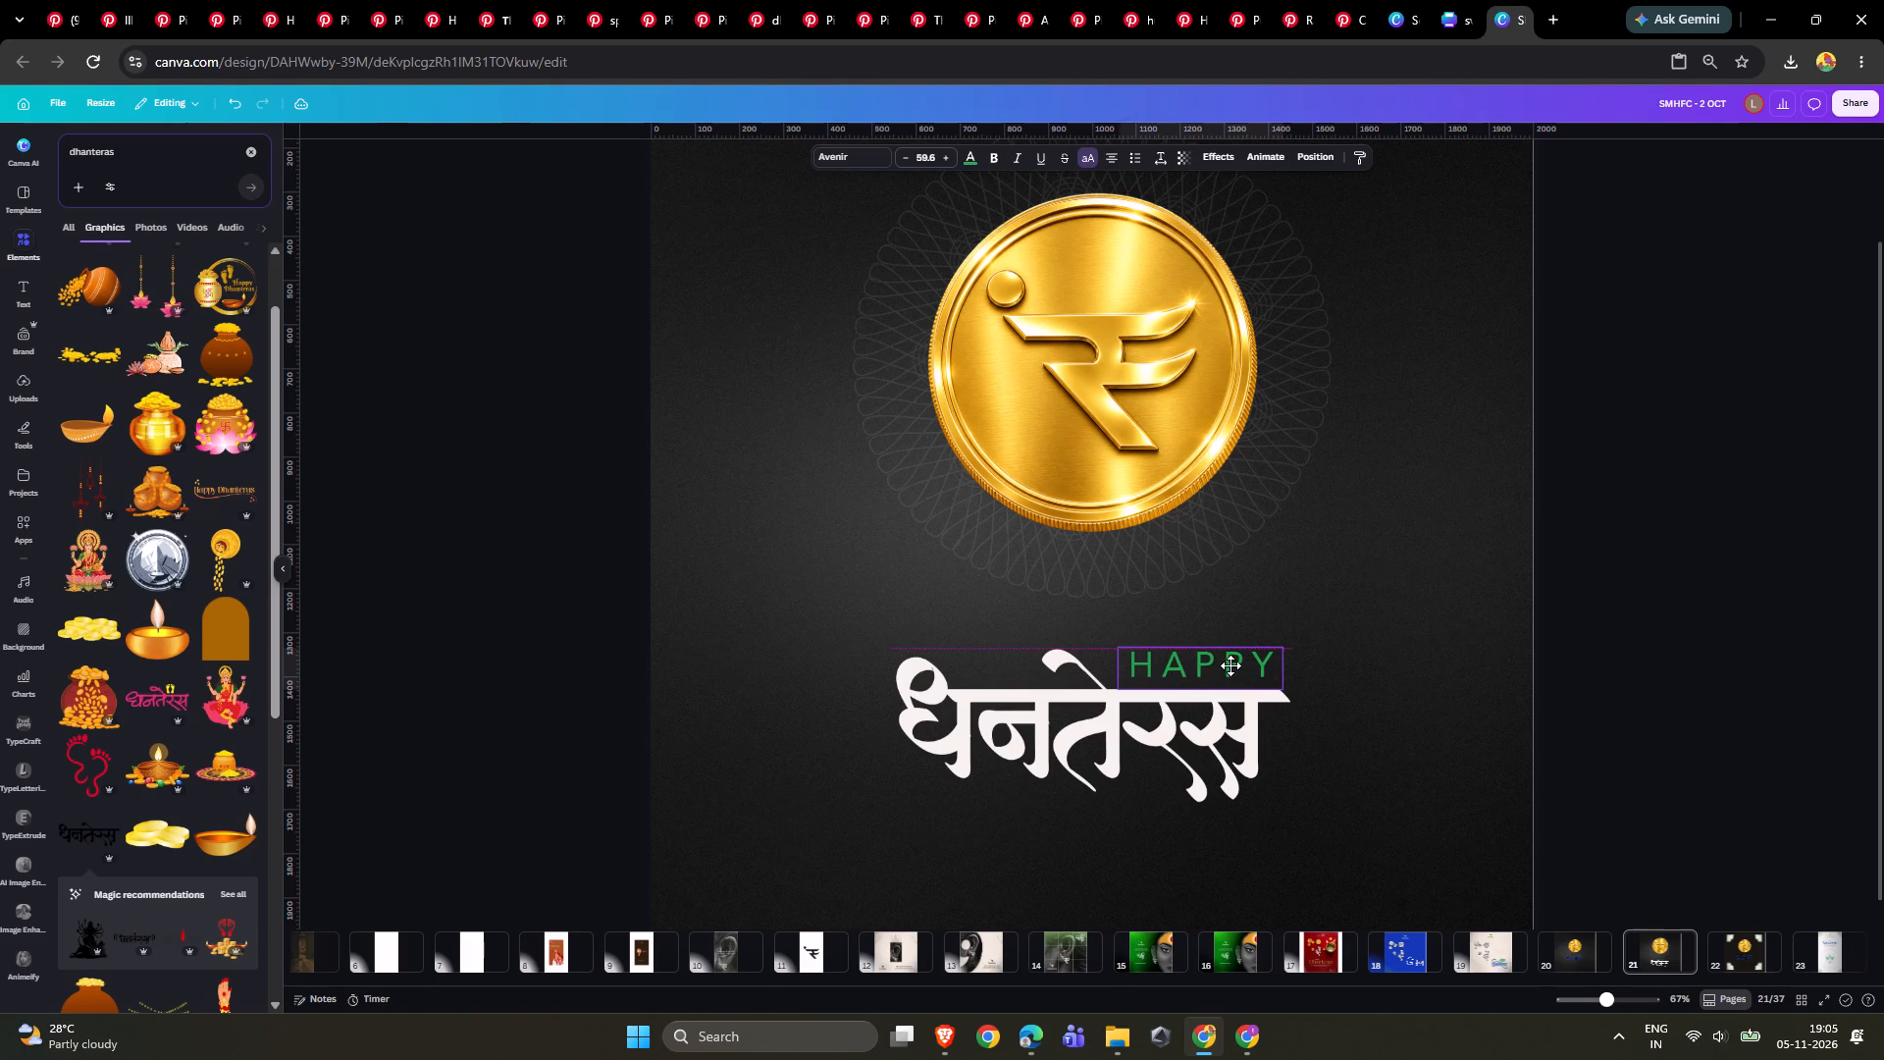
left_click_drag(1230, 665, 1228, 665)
Delete the HAPPY text from page 21.
left_click(1243, 620)
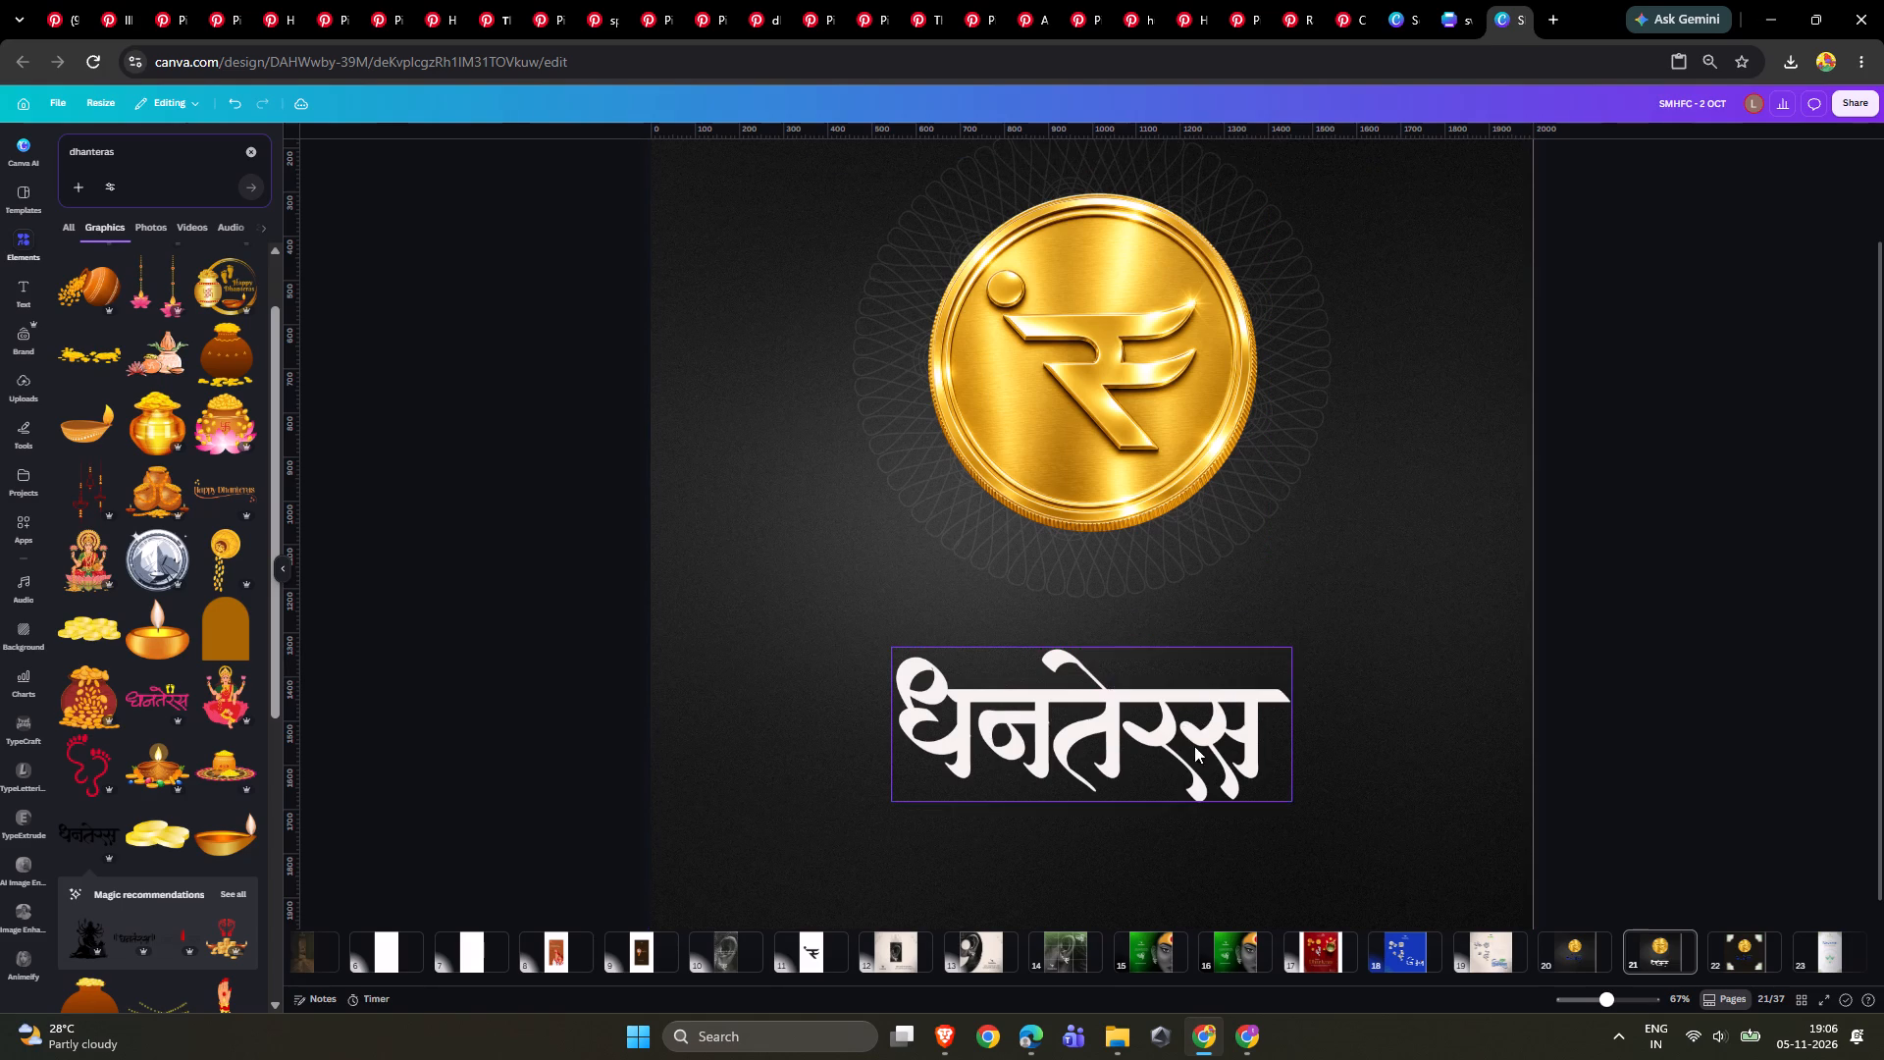
left_click(1194, 746)
scroll(1197, 739, "down", 3, "ctrl")
double_click(1507, 670)
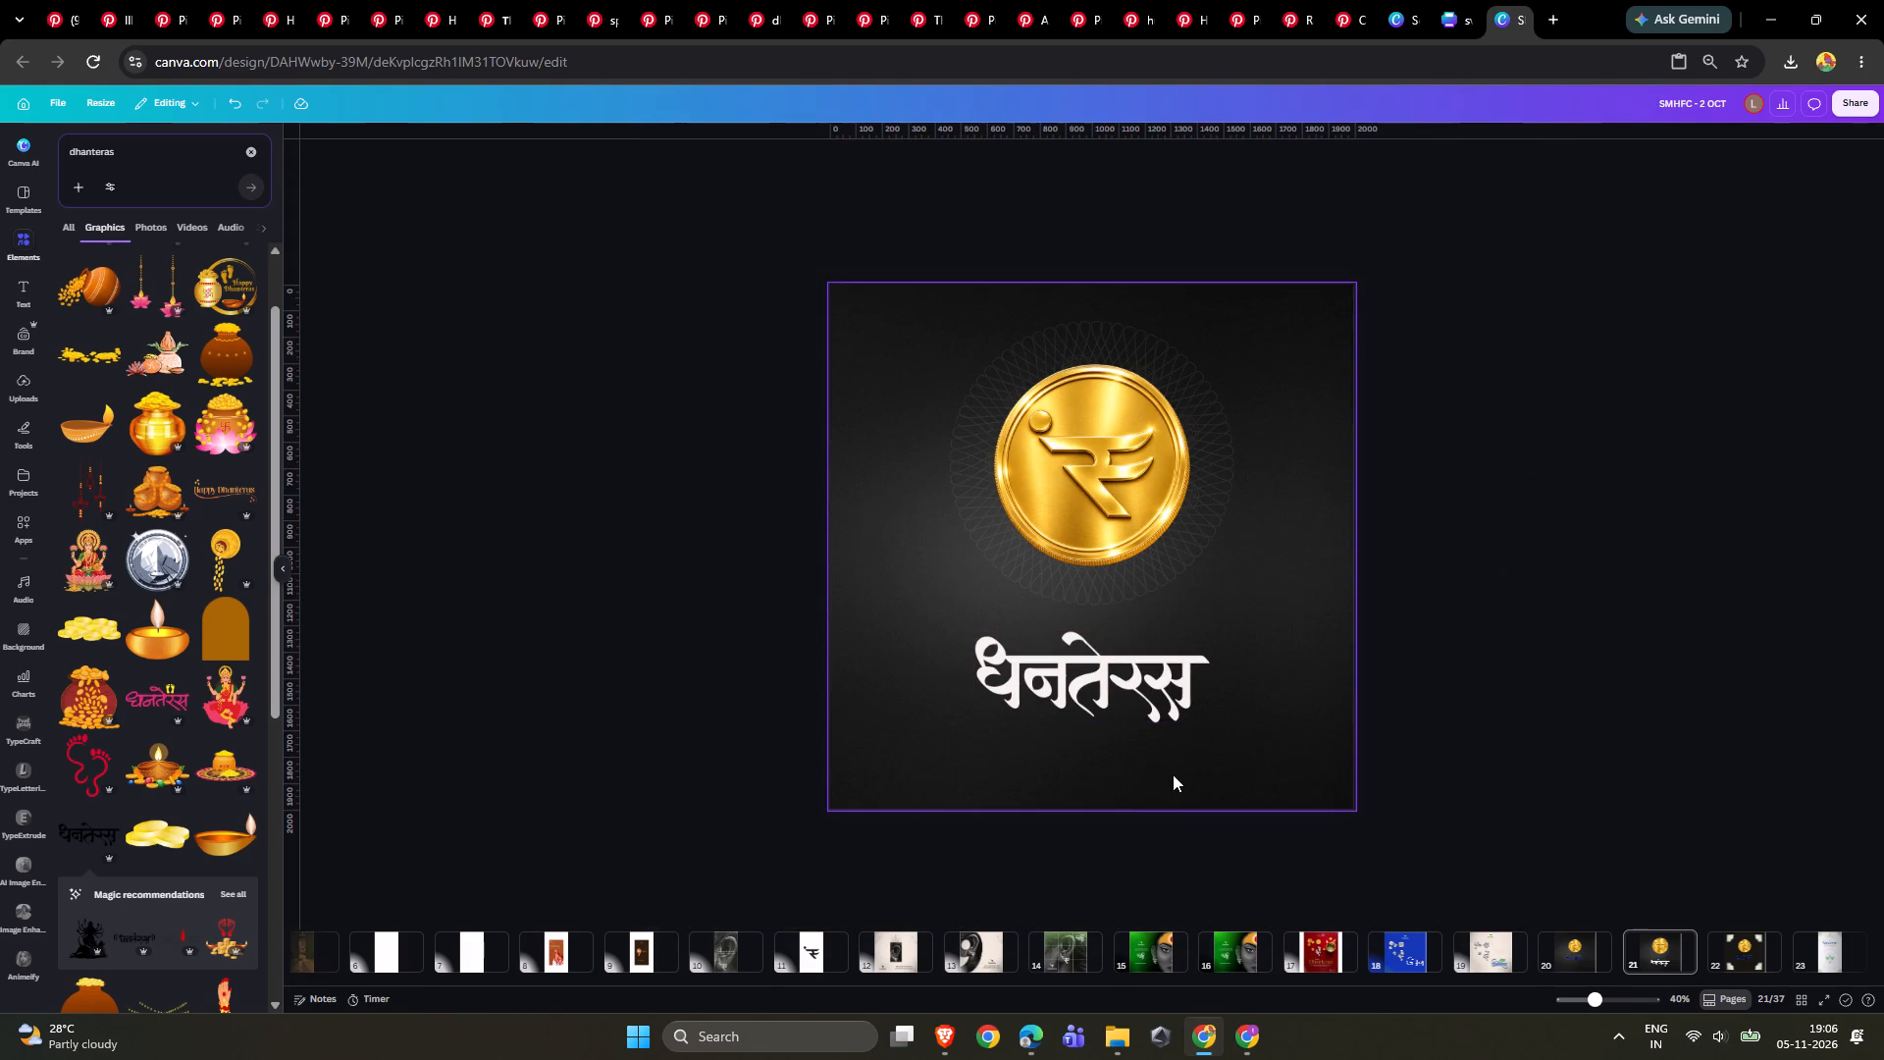
Copy the four green-and-white corner ornaments from page 22 onto page 21.
left_click(1726, 947)
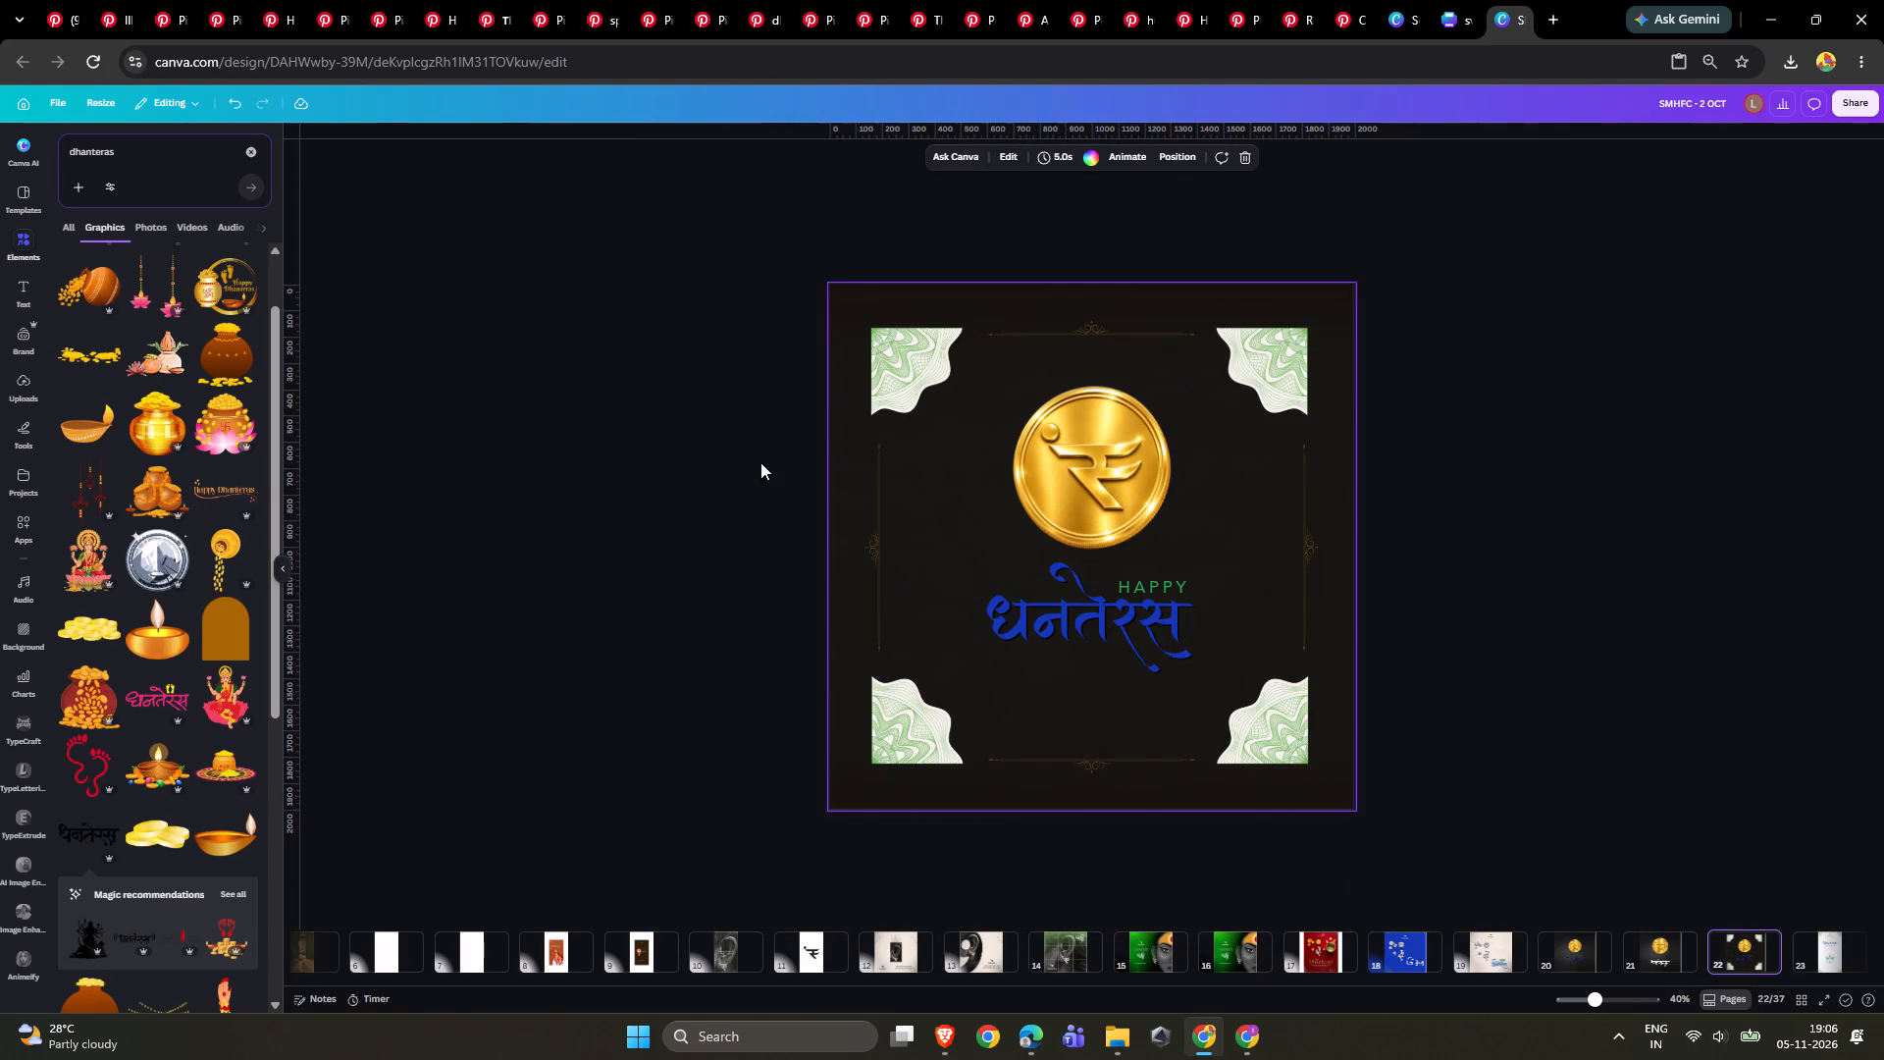
left_click(910, 353)
left_click(1281, 371, "shift")
left_click(1251, 706, "shift")
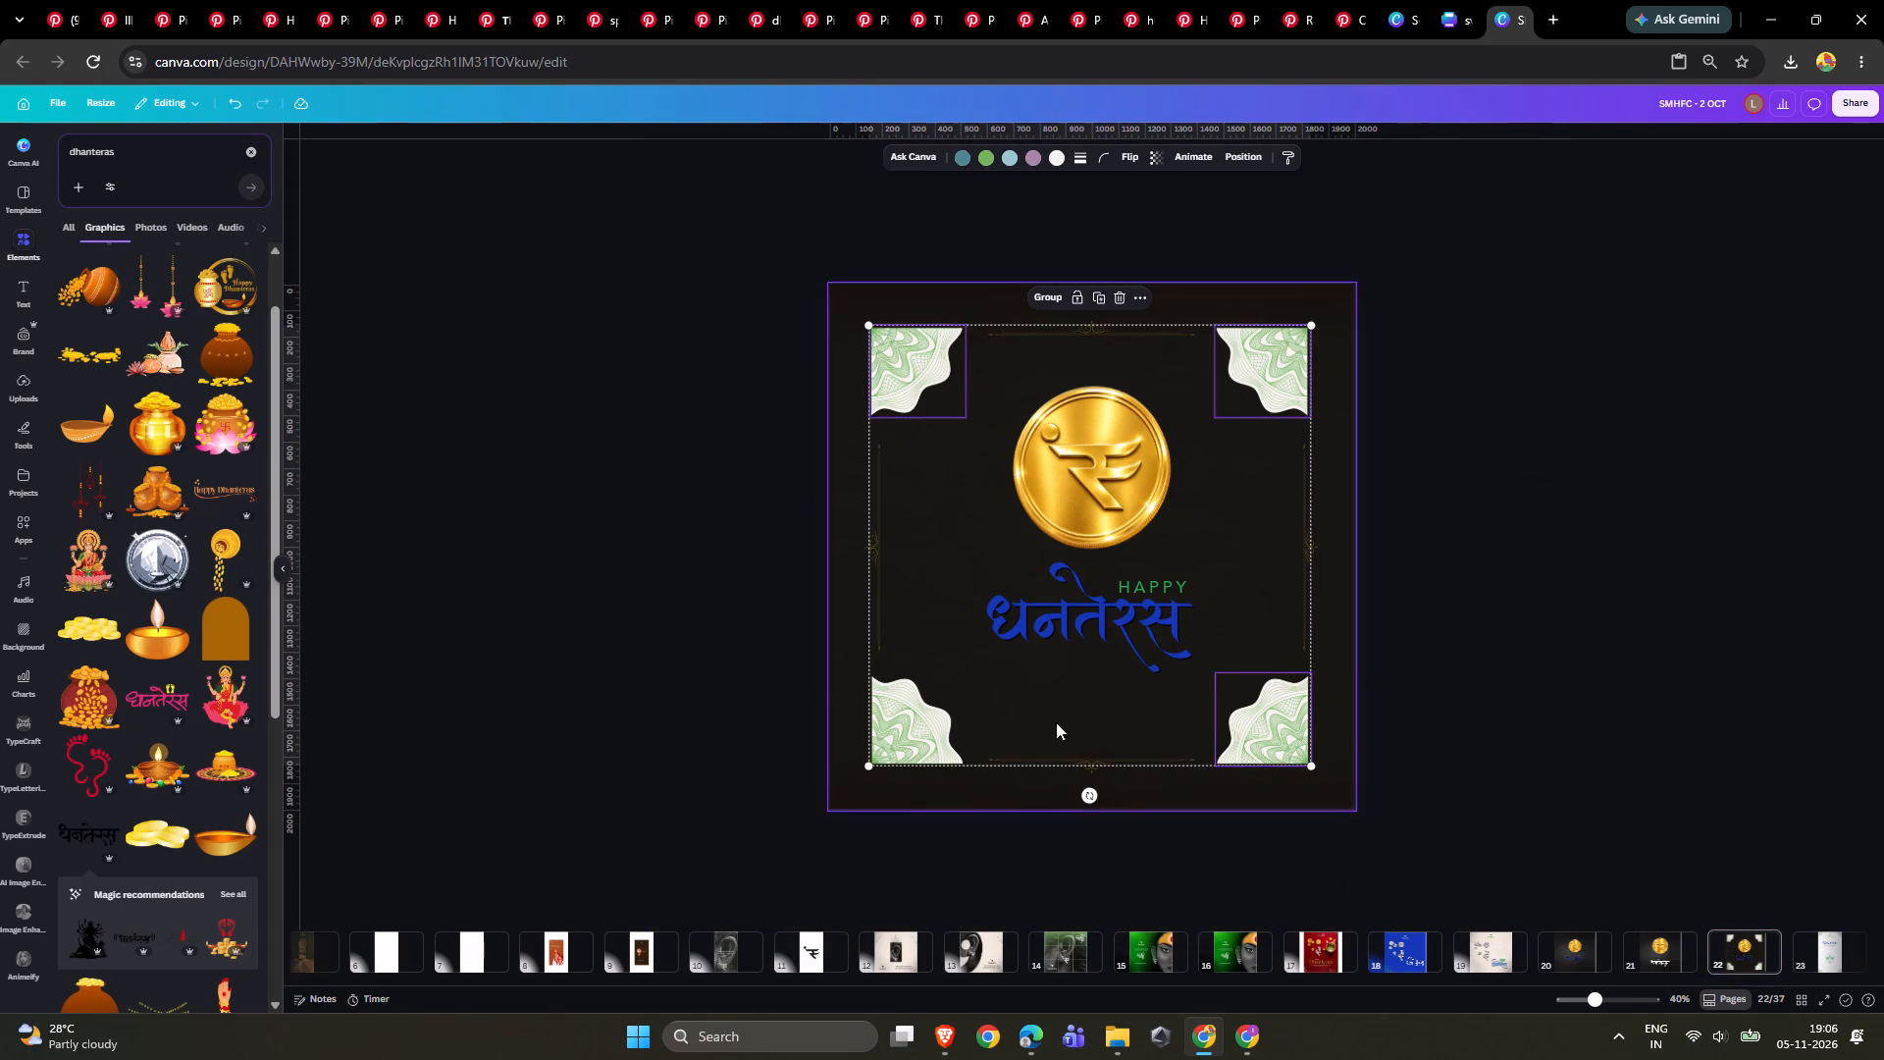
left_click(951, 727, "shift")
key("ctrl+c")
left_click(1648, 949)
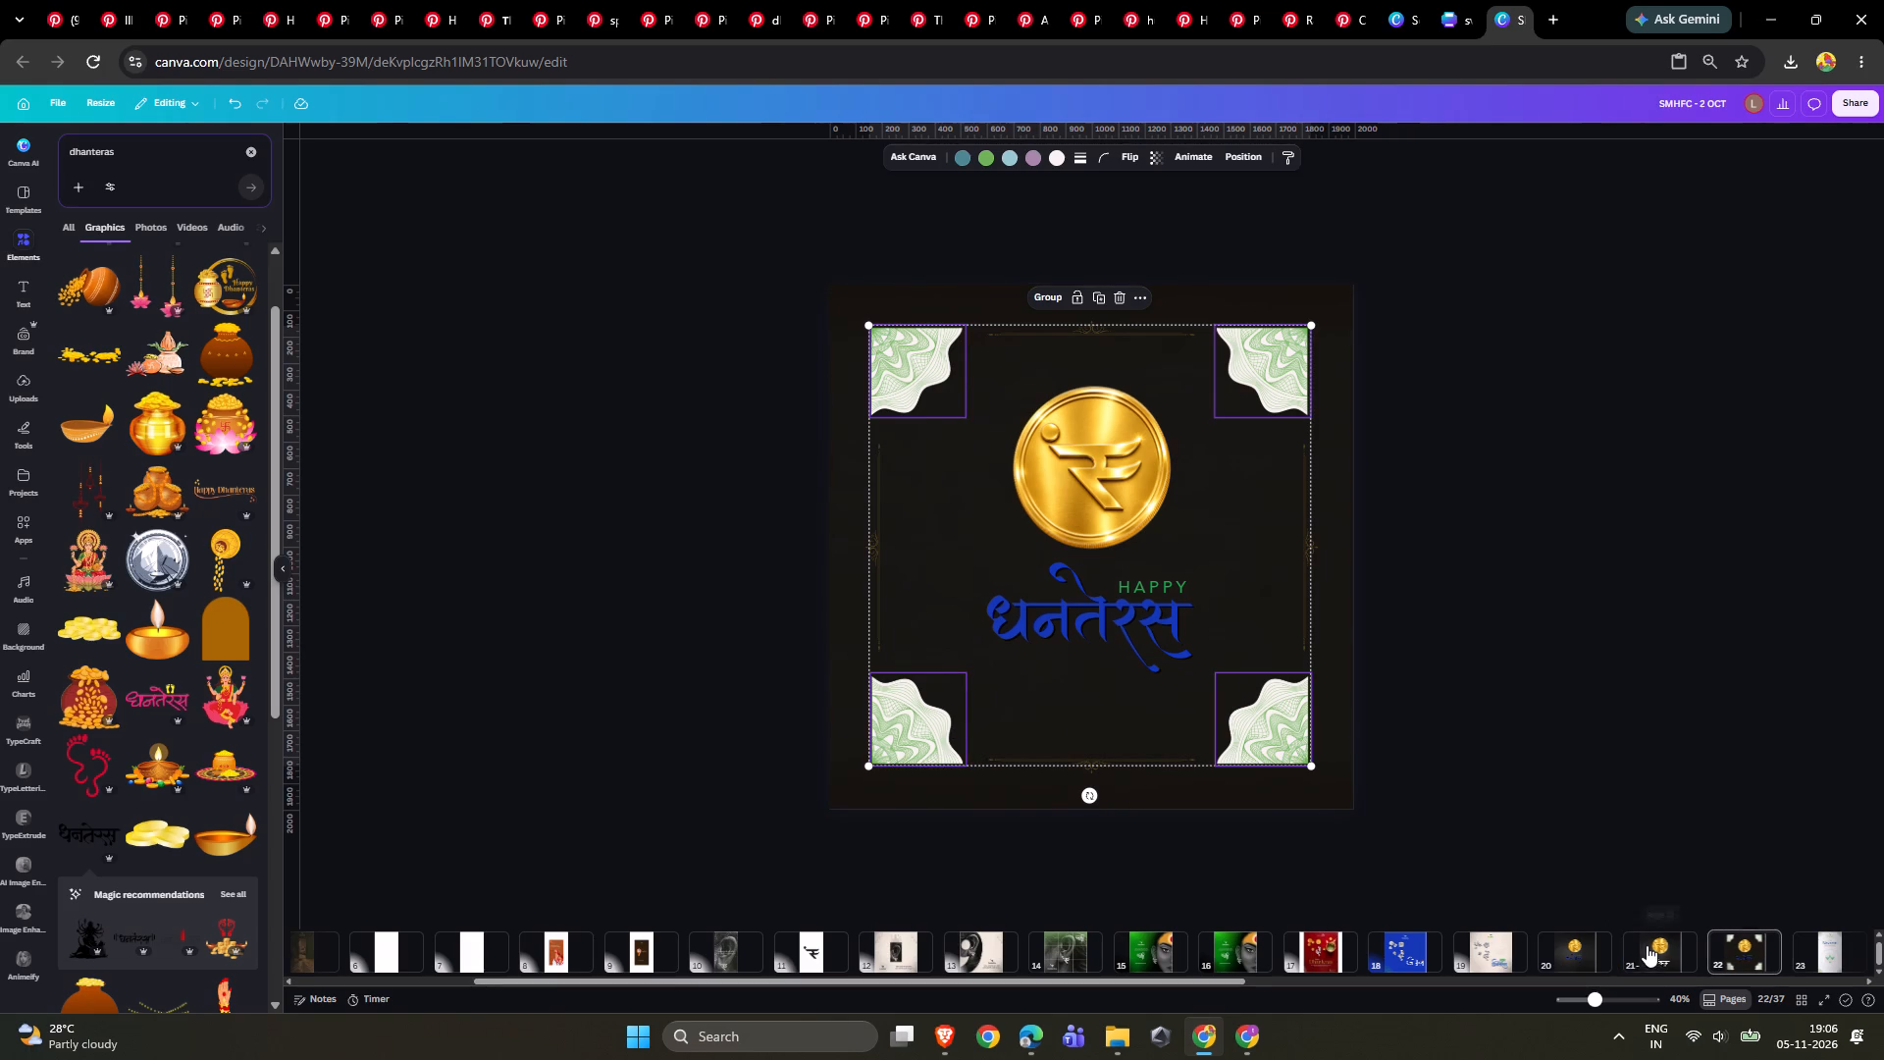
left_click(1571, 955)
left_click(1668, 954)
key("ctrl+v")
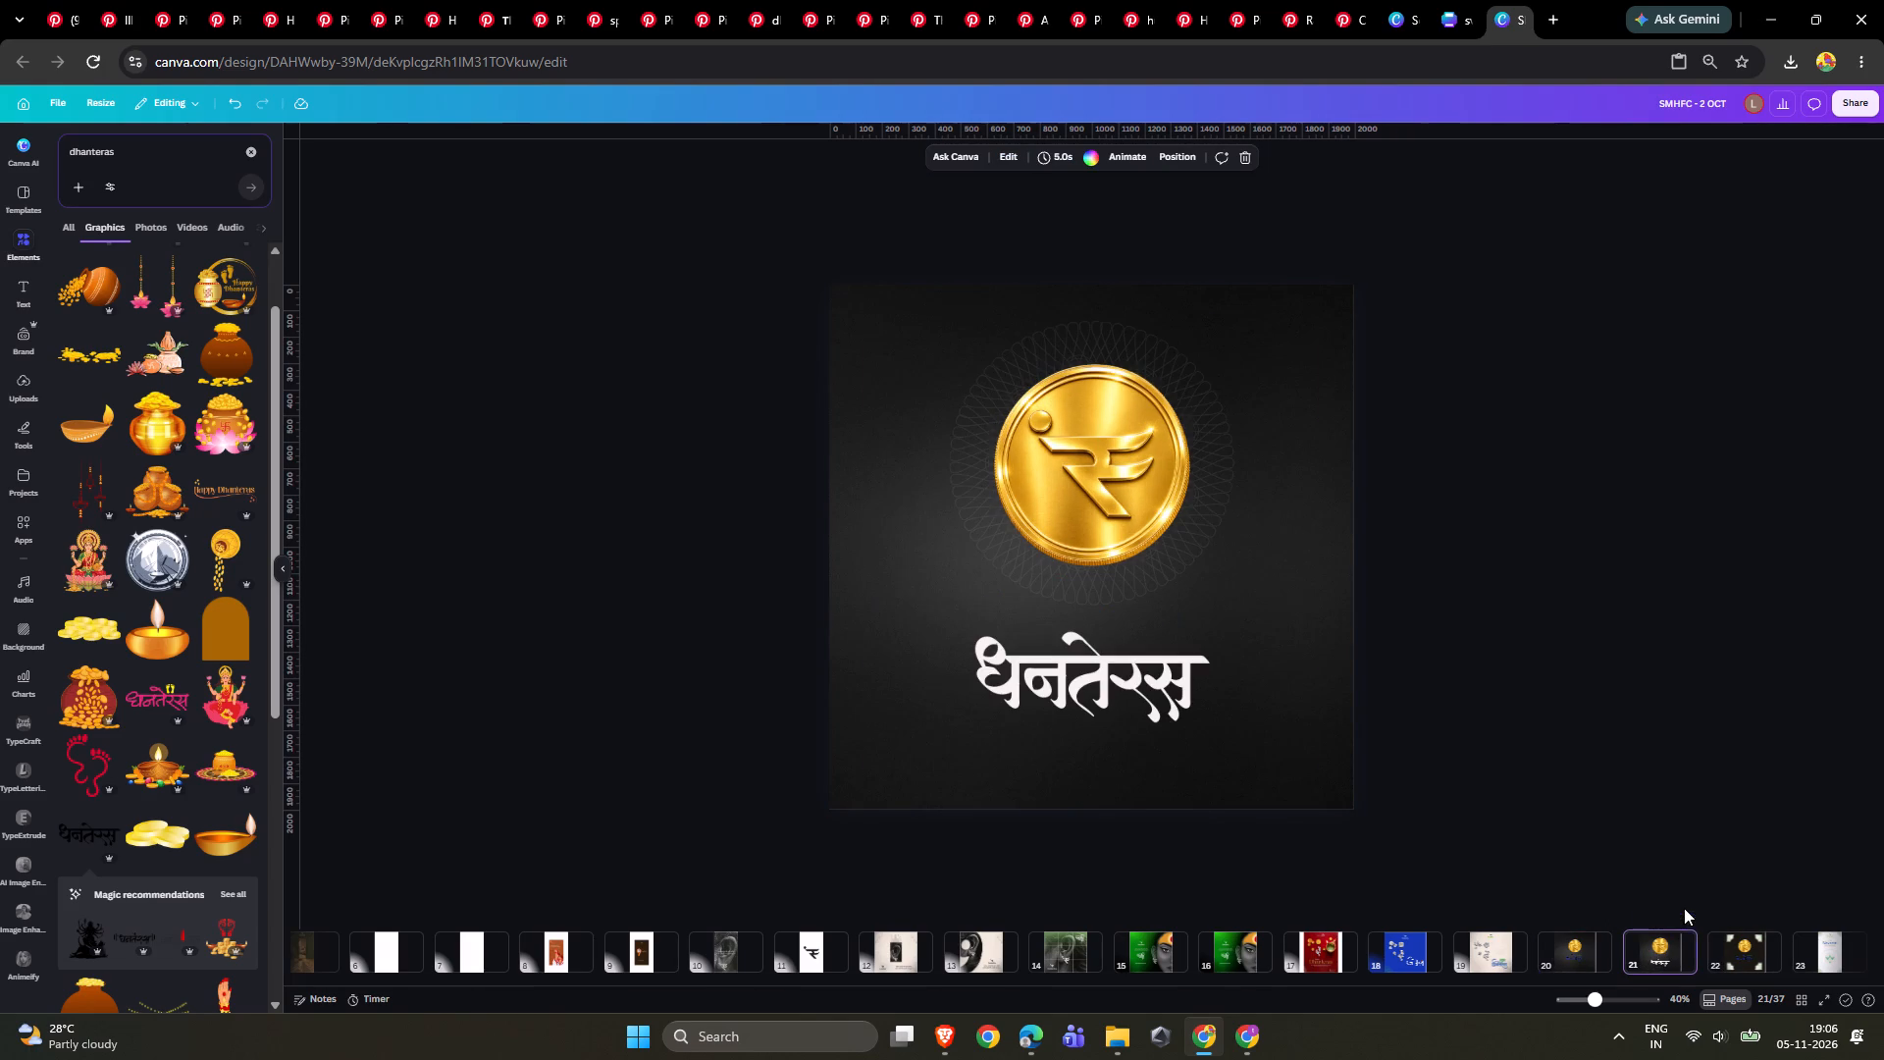
Recolour the white fill of the four corner ornaments near-black.
left_click(1051, 162)
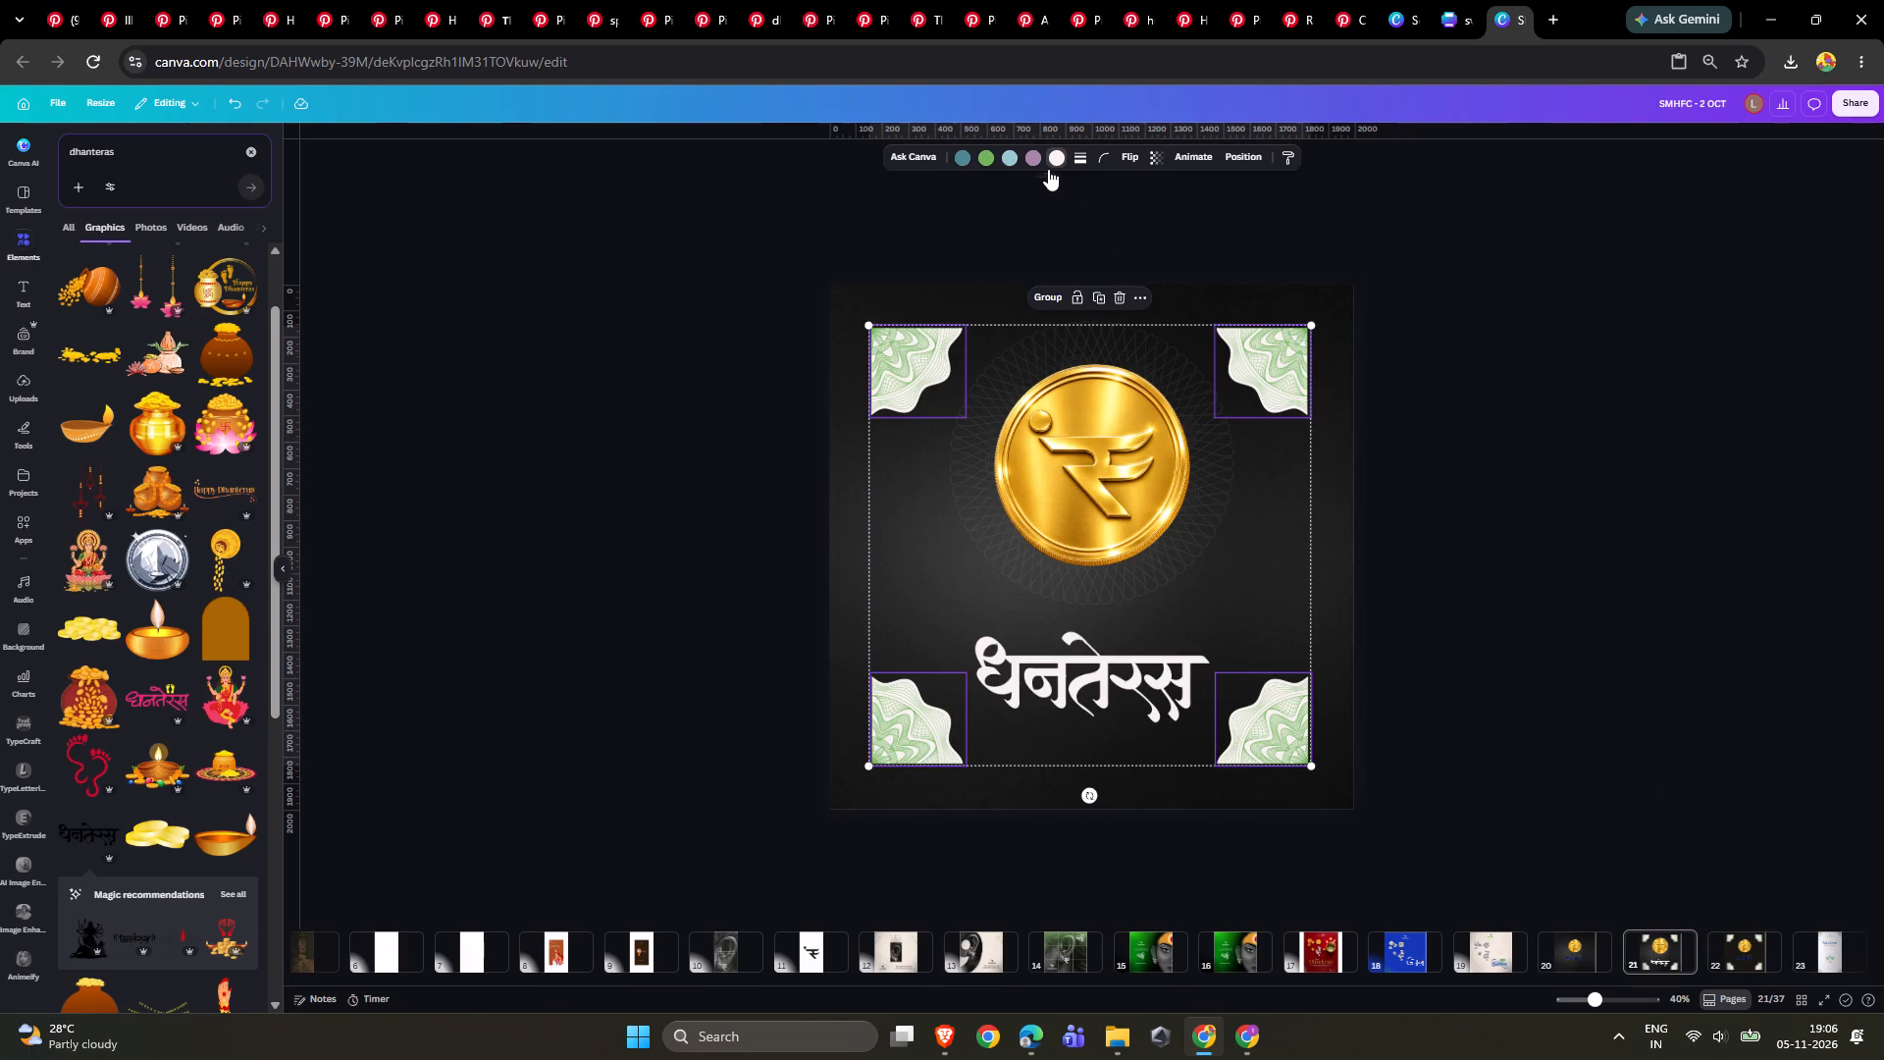
left_click(106, 429)
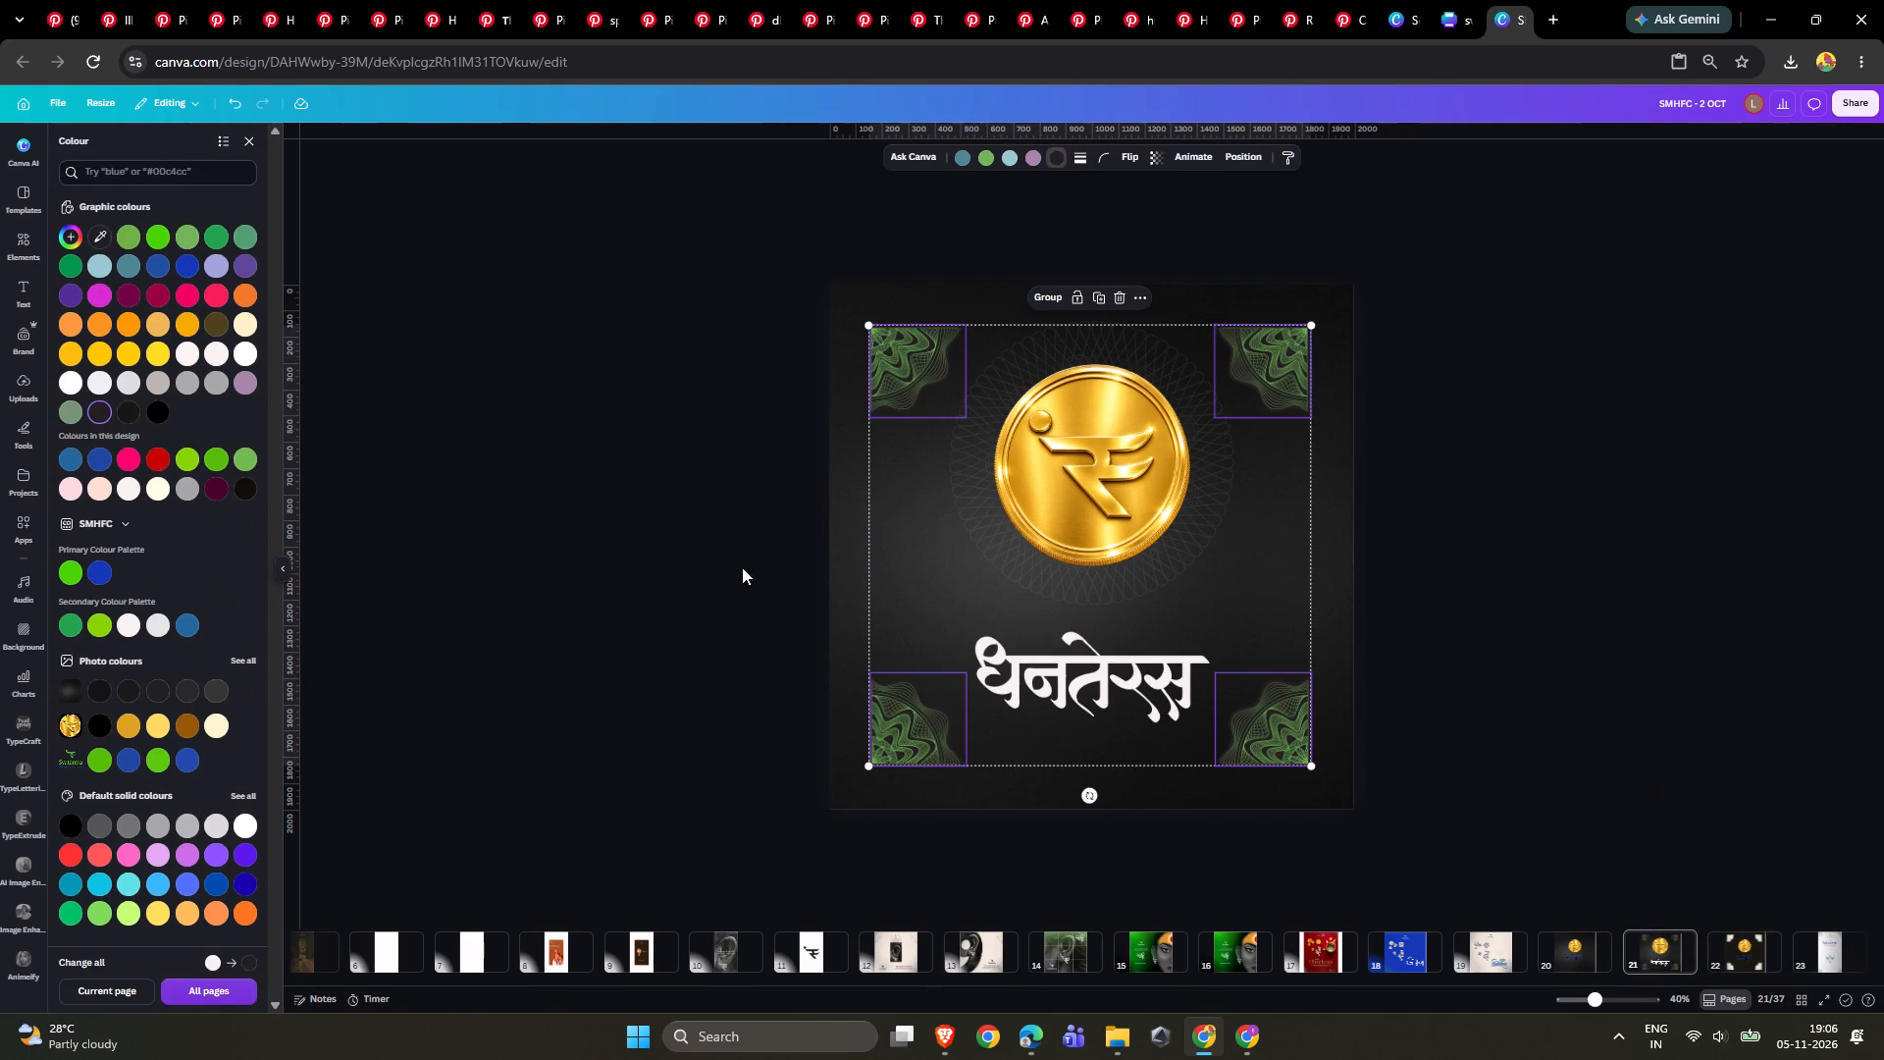
Enlarge the four corner ornaments together until they reach the corners of page 21.
left_click_drag(870, 765, 838, 812)
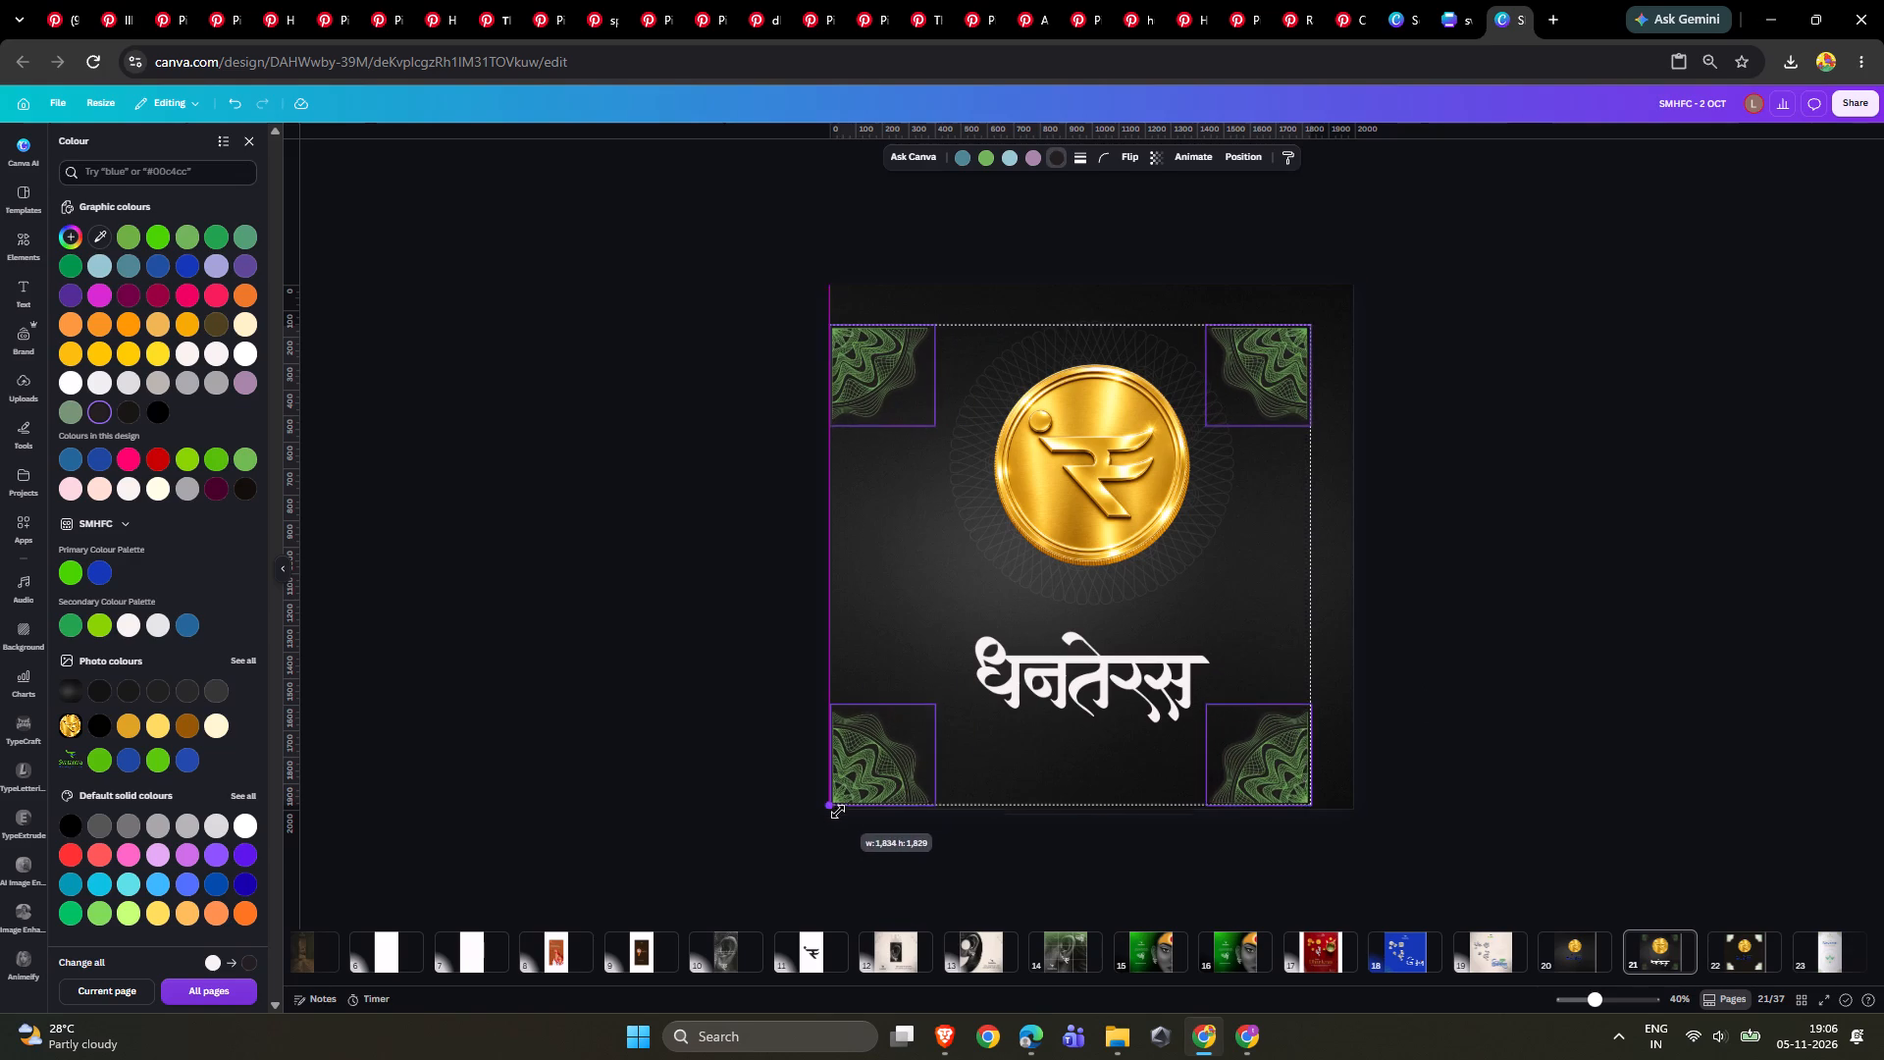
left_click_drag(838, 812, 835, 816)
left_click_drag(1309, 324, 1319, 303)
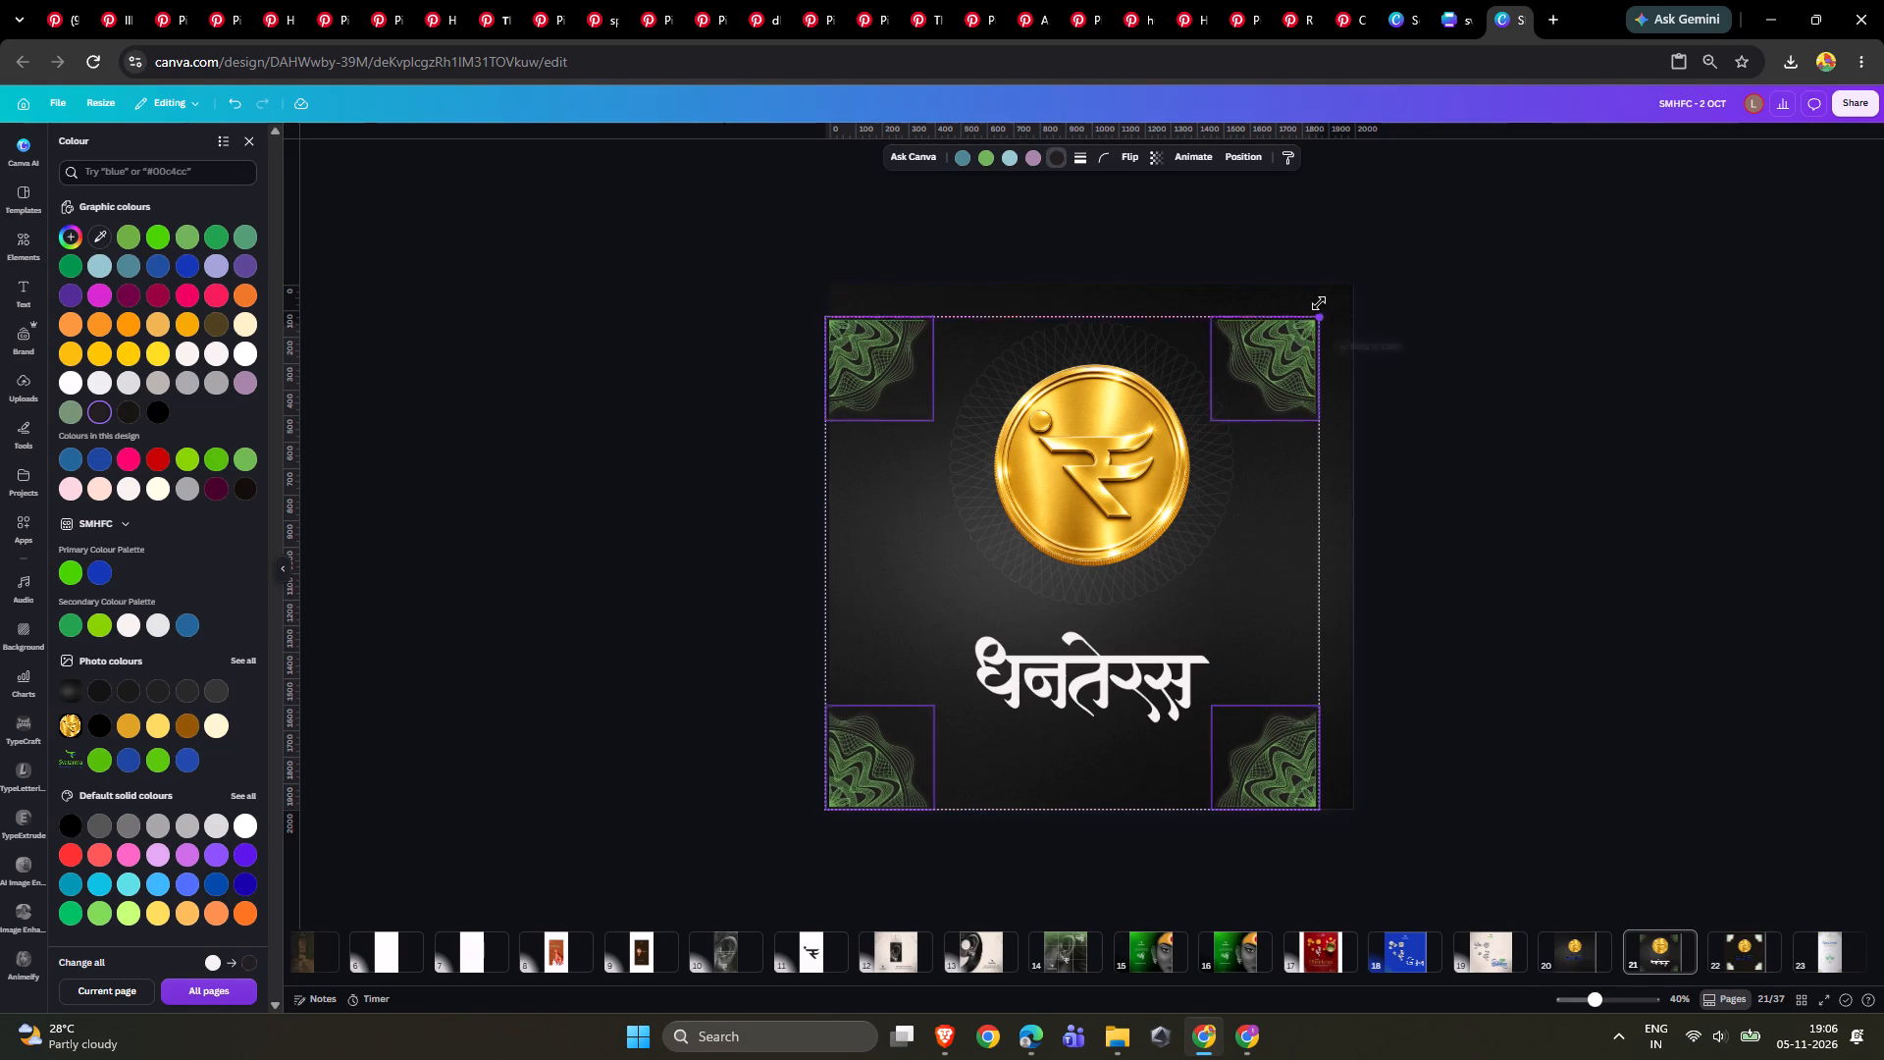
left_click_drag(1319, 303, 1343, 291)
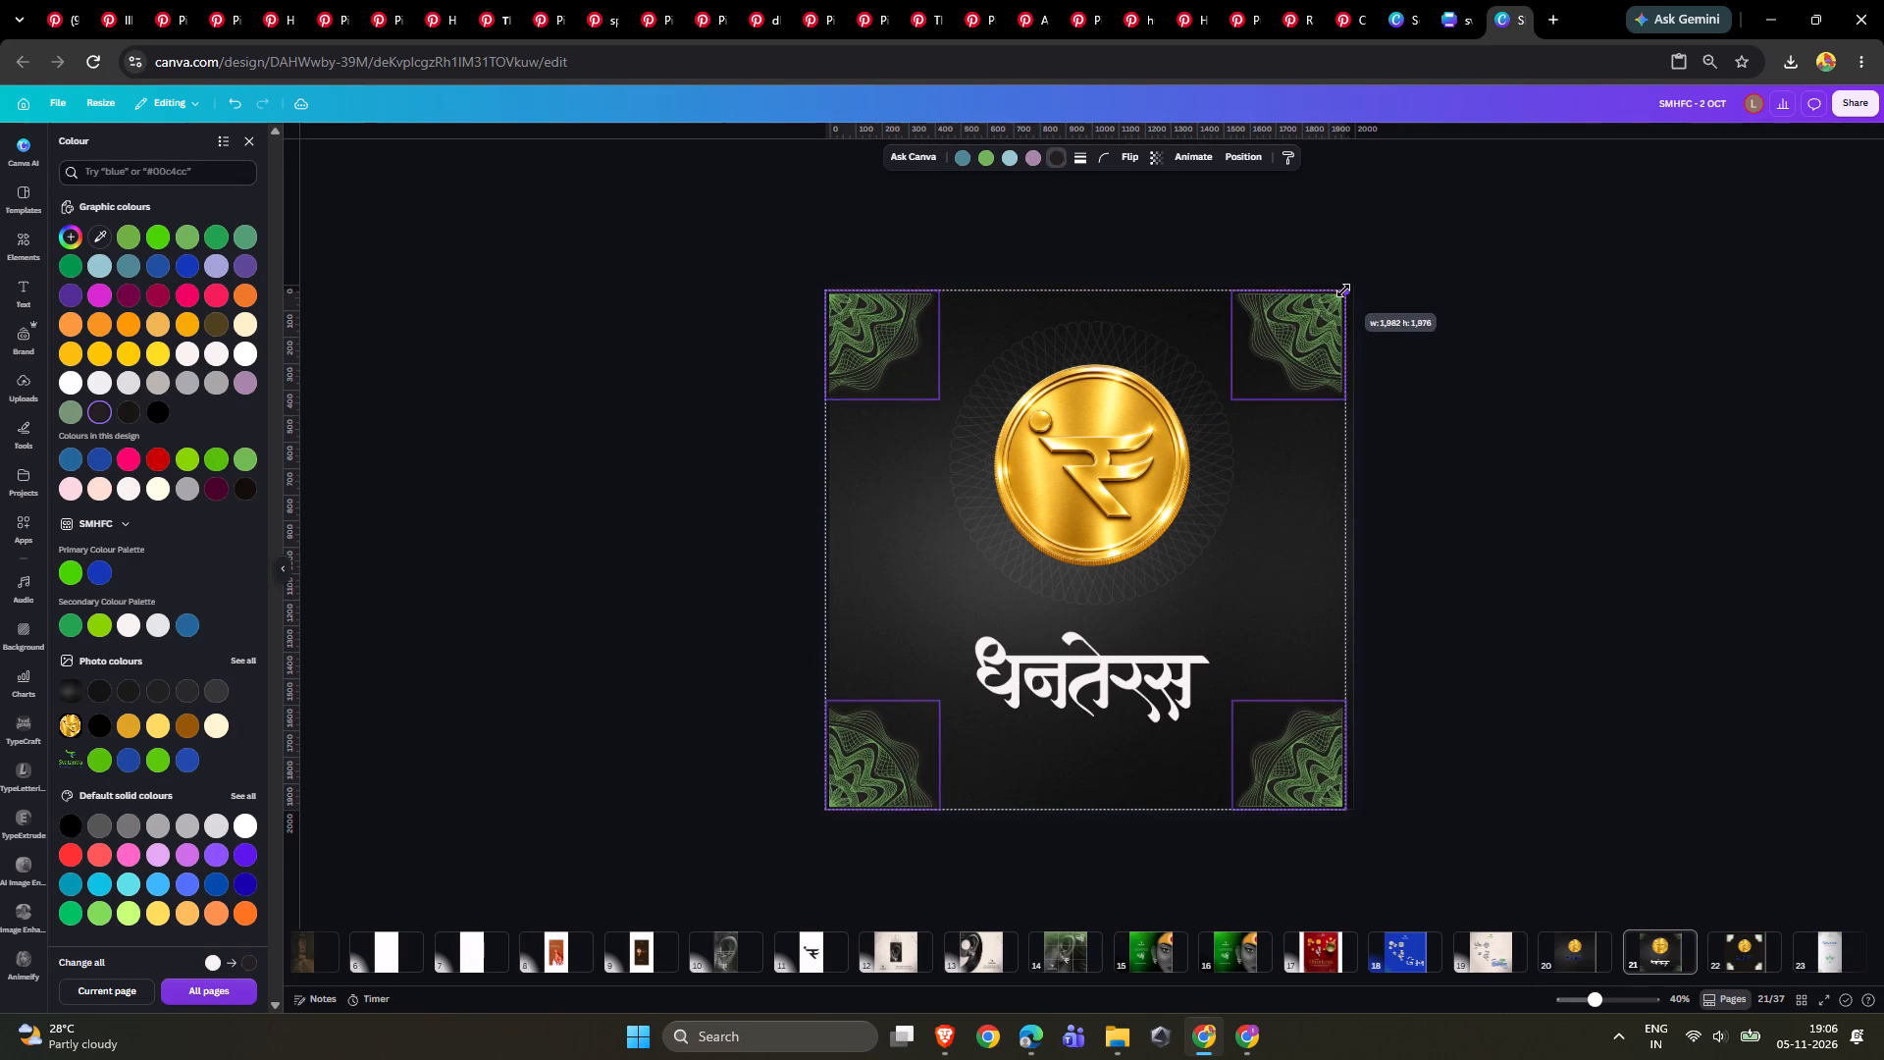
left_click_drag(1343, 291, 1356, 286)
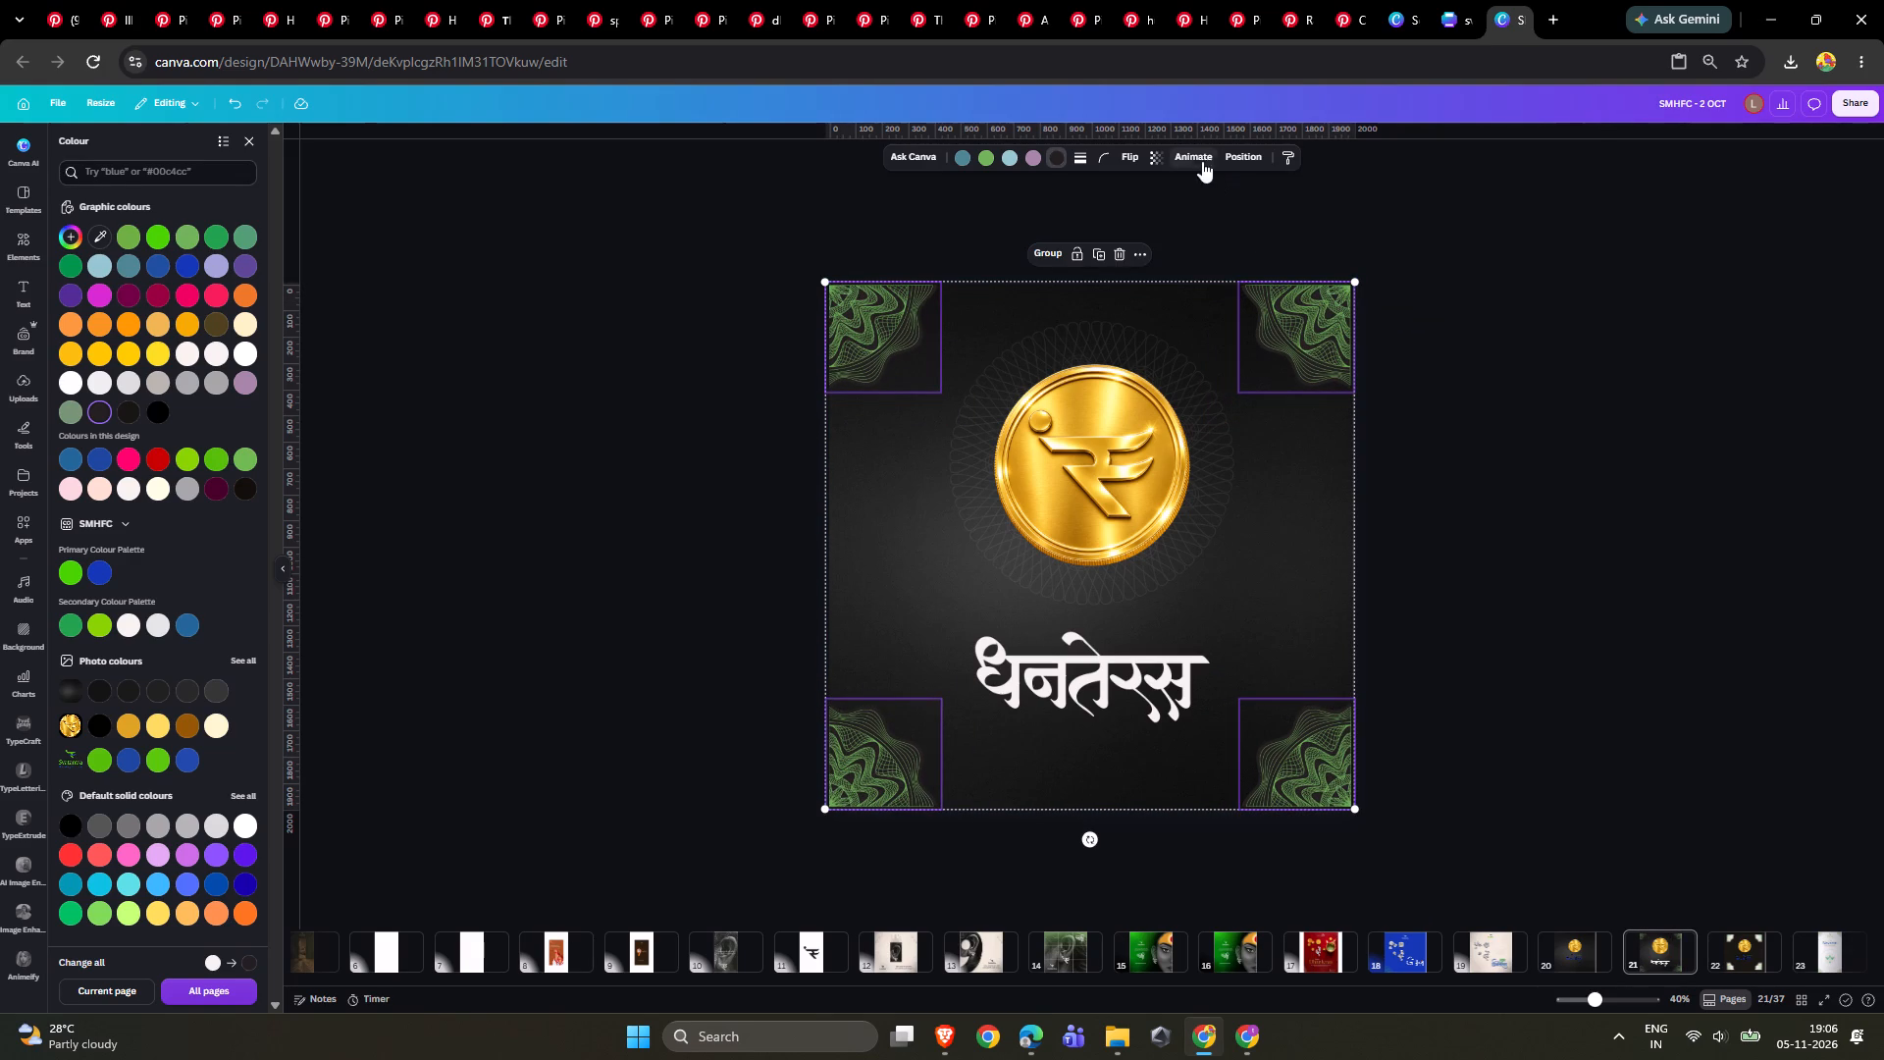
Set the transparency of the four corner ornaments to 11.
left_click(1153, 159)
left_click(1097, 213)
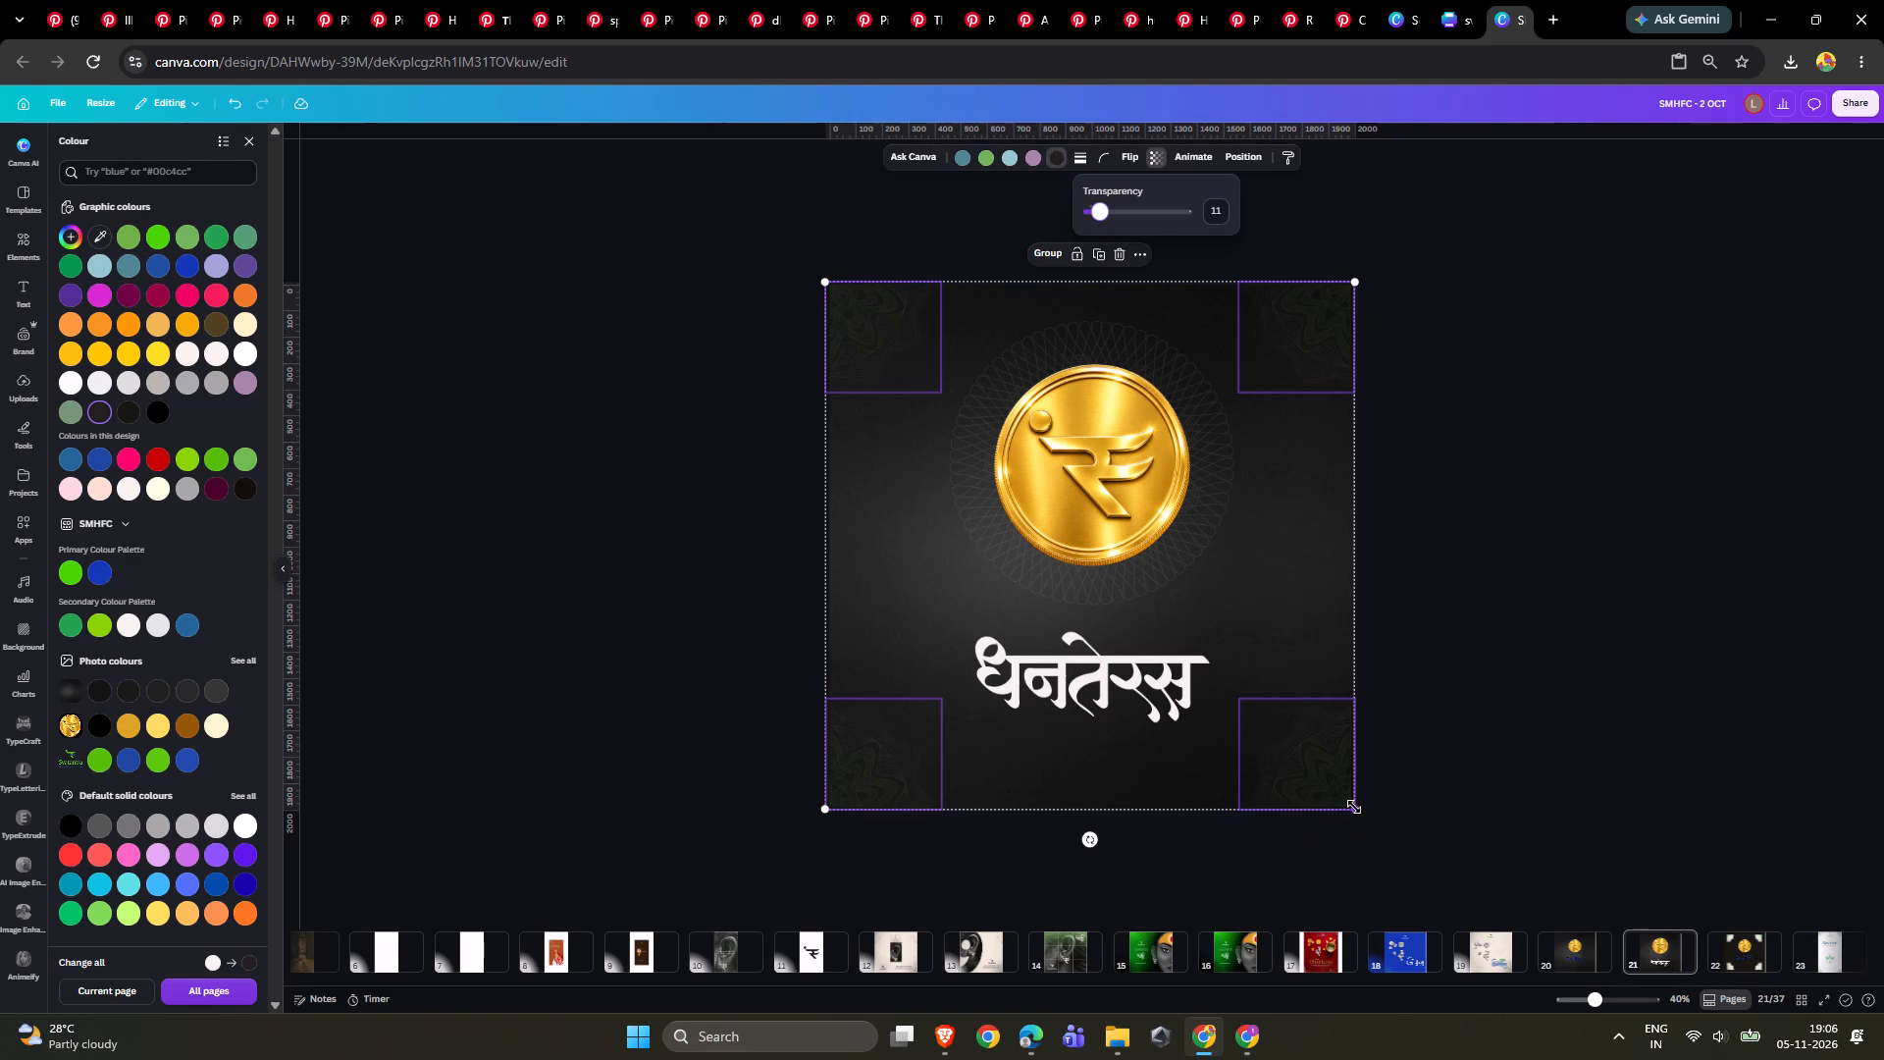
Group the corner ornaments, enlarge the group to about 2067 by 2061 px, and centre it on the page both ways.
left_click(1045, 246)
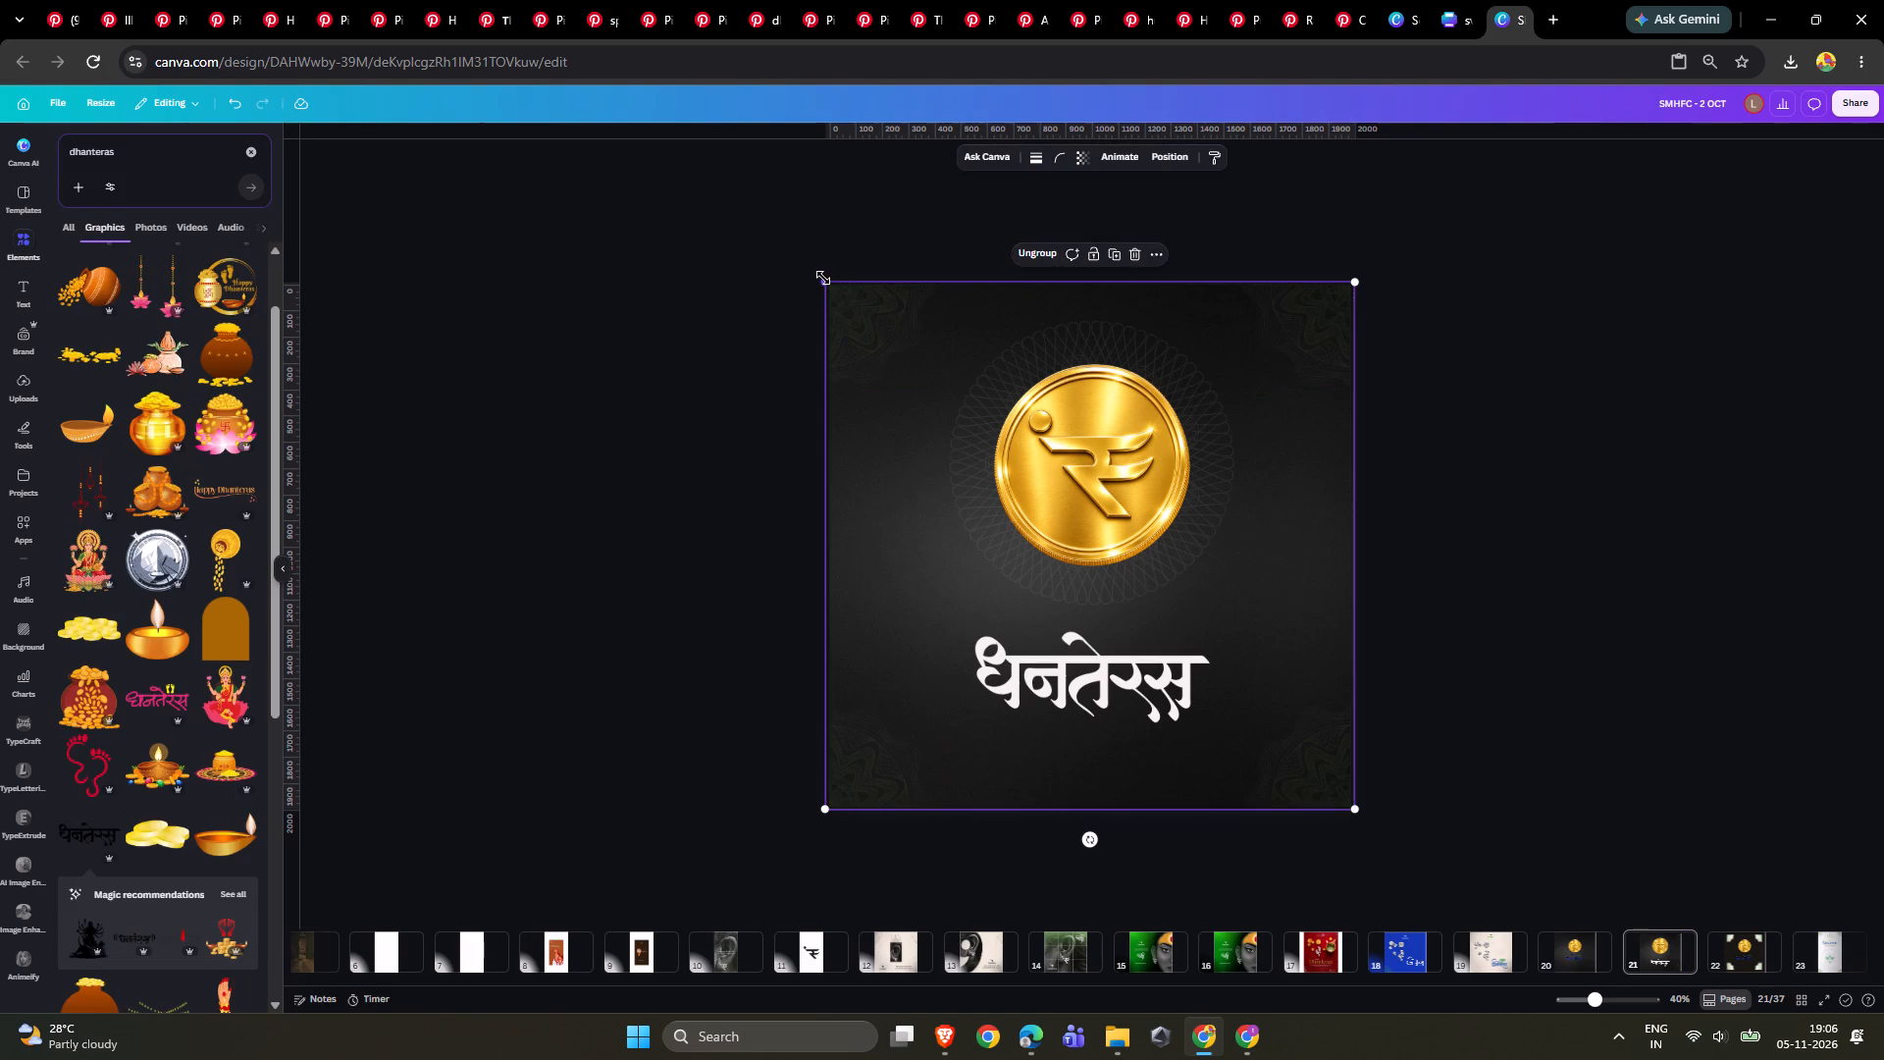
left_click_drag(823, 278, 728, 240)
key("ctrl+z")
left_click_drag(824, 283, 804, 277)
left_click(1181, 158)
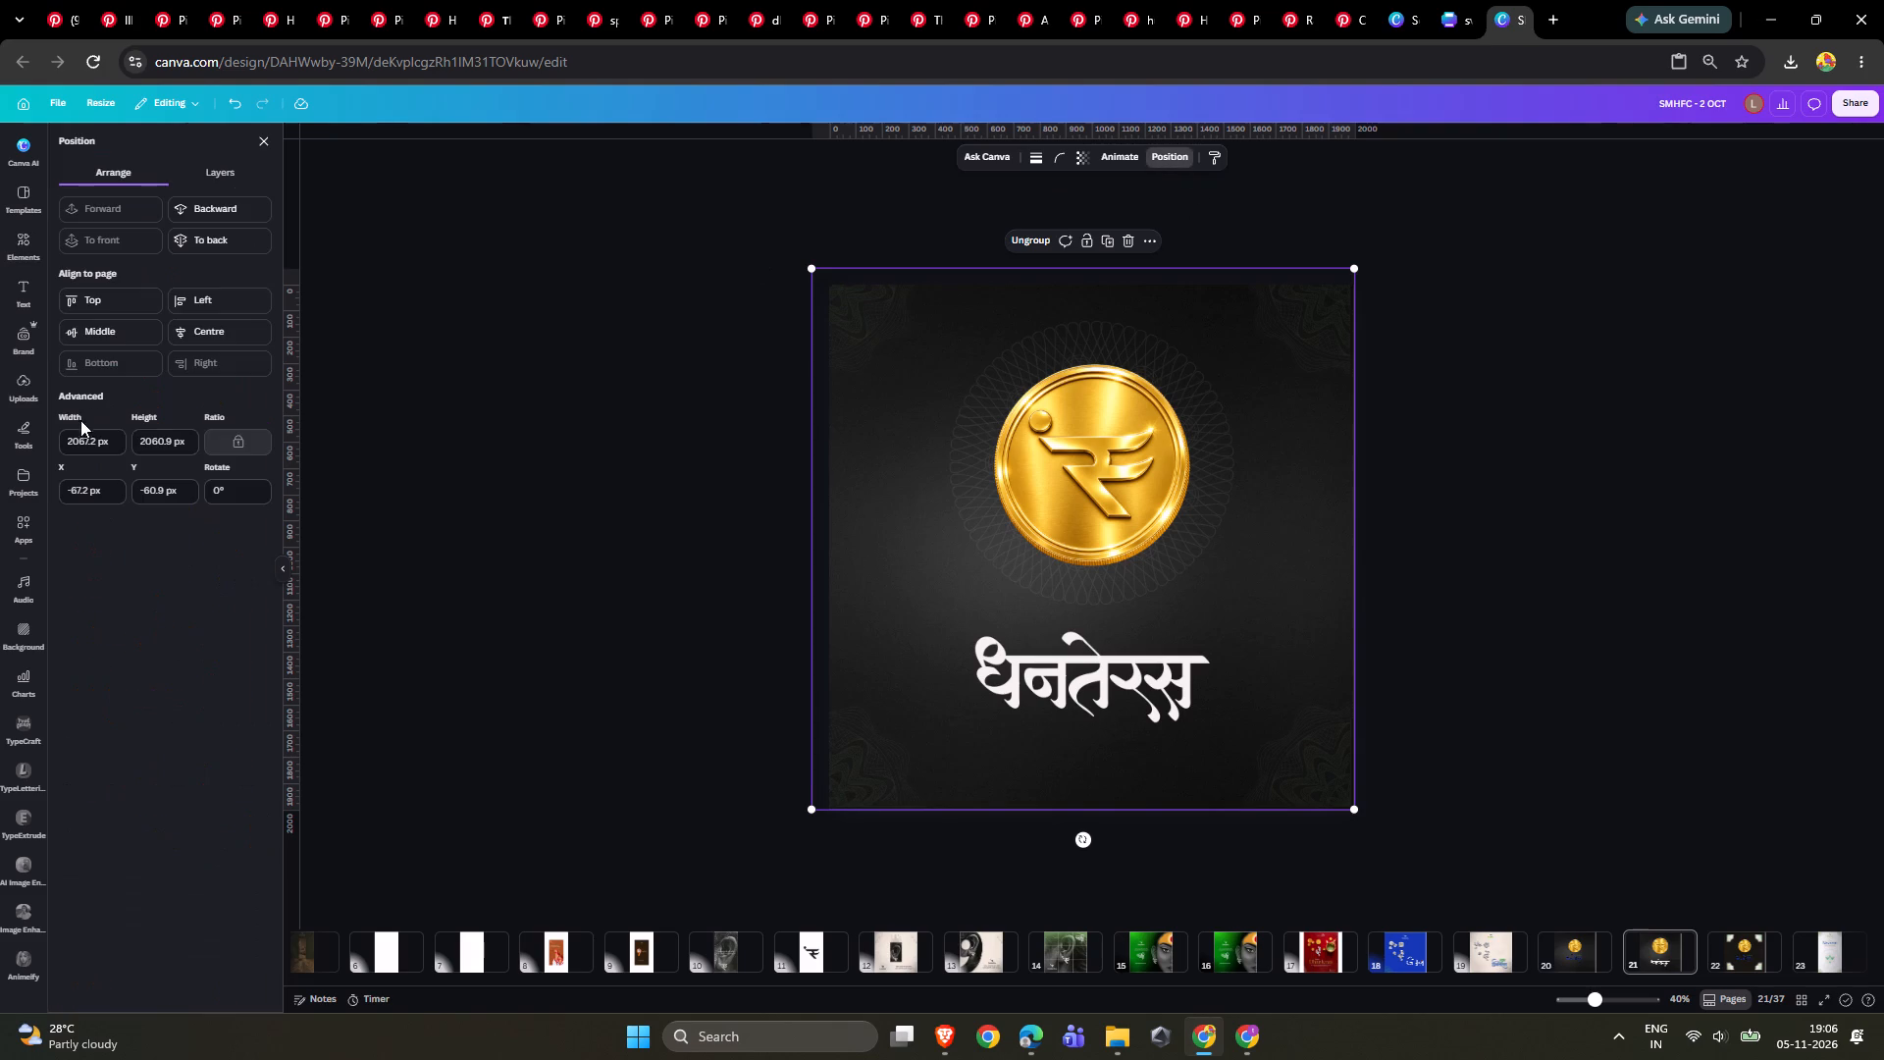
left_click(108, 342)
left_click(221, 325)
triple_click(1703, 498)
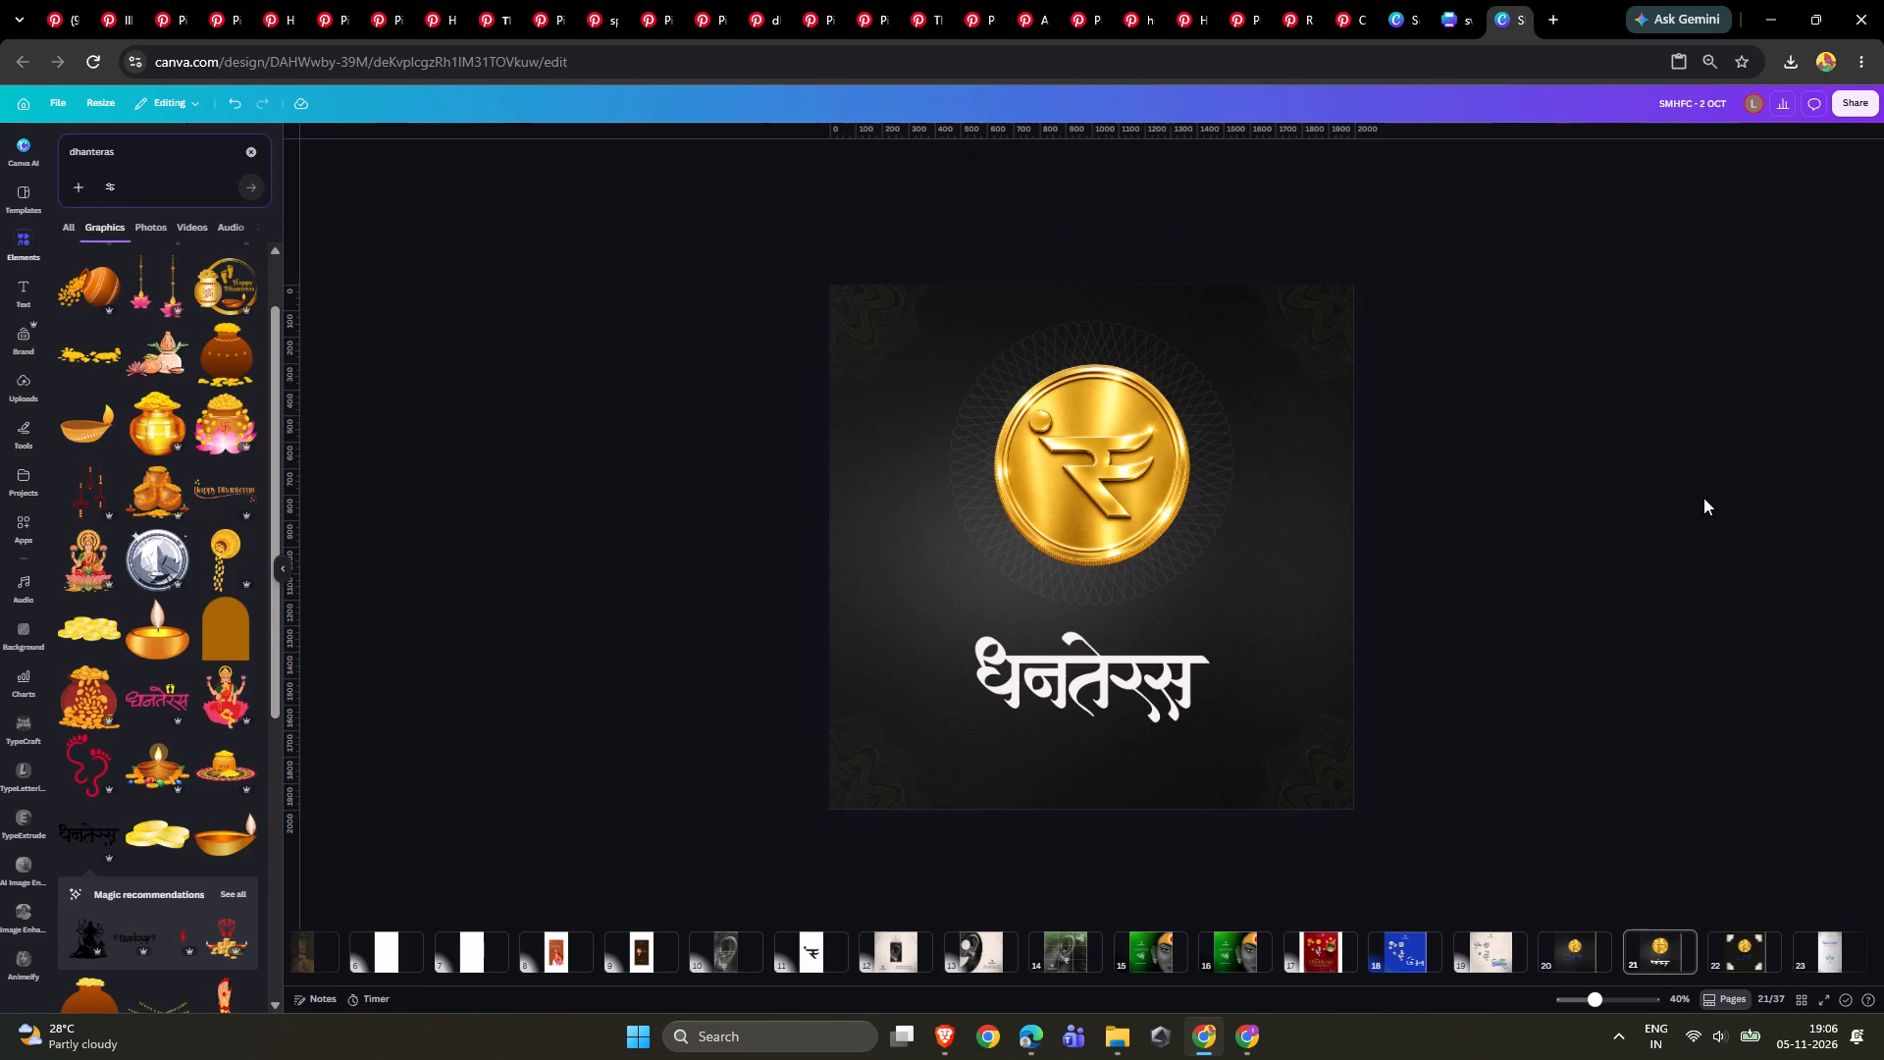
Preview page 21 in full screen to check the coin, lettering and faint corner ornaments.
left_click(1826, 999)
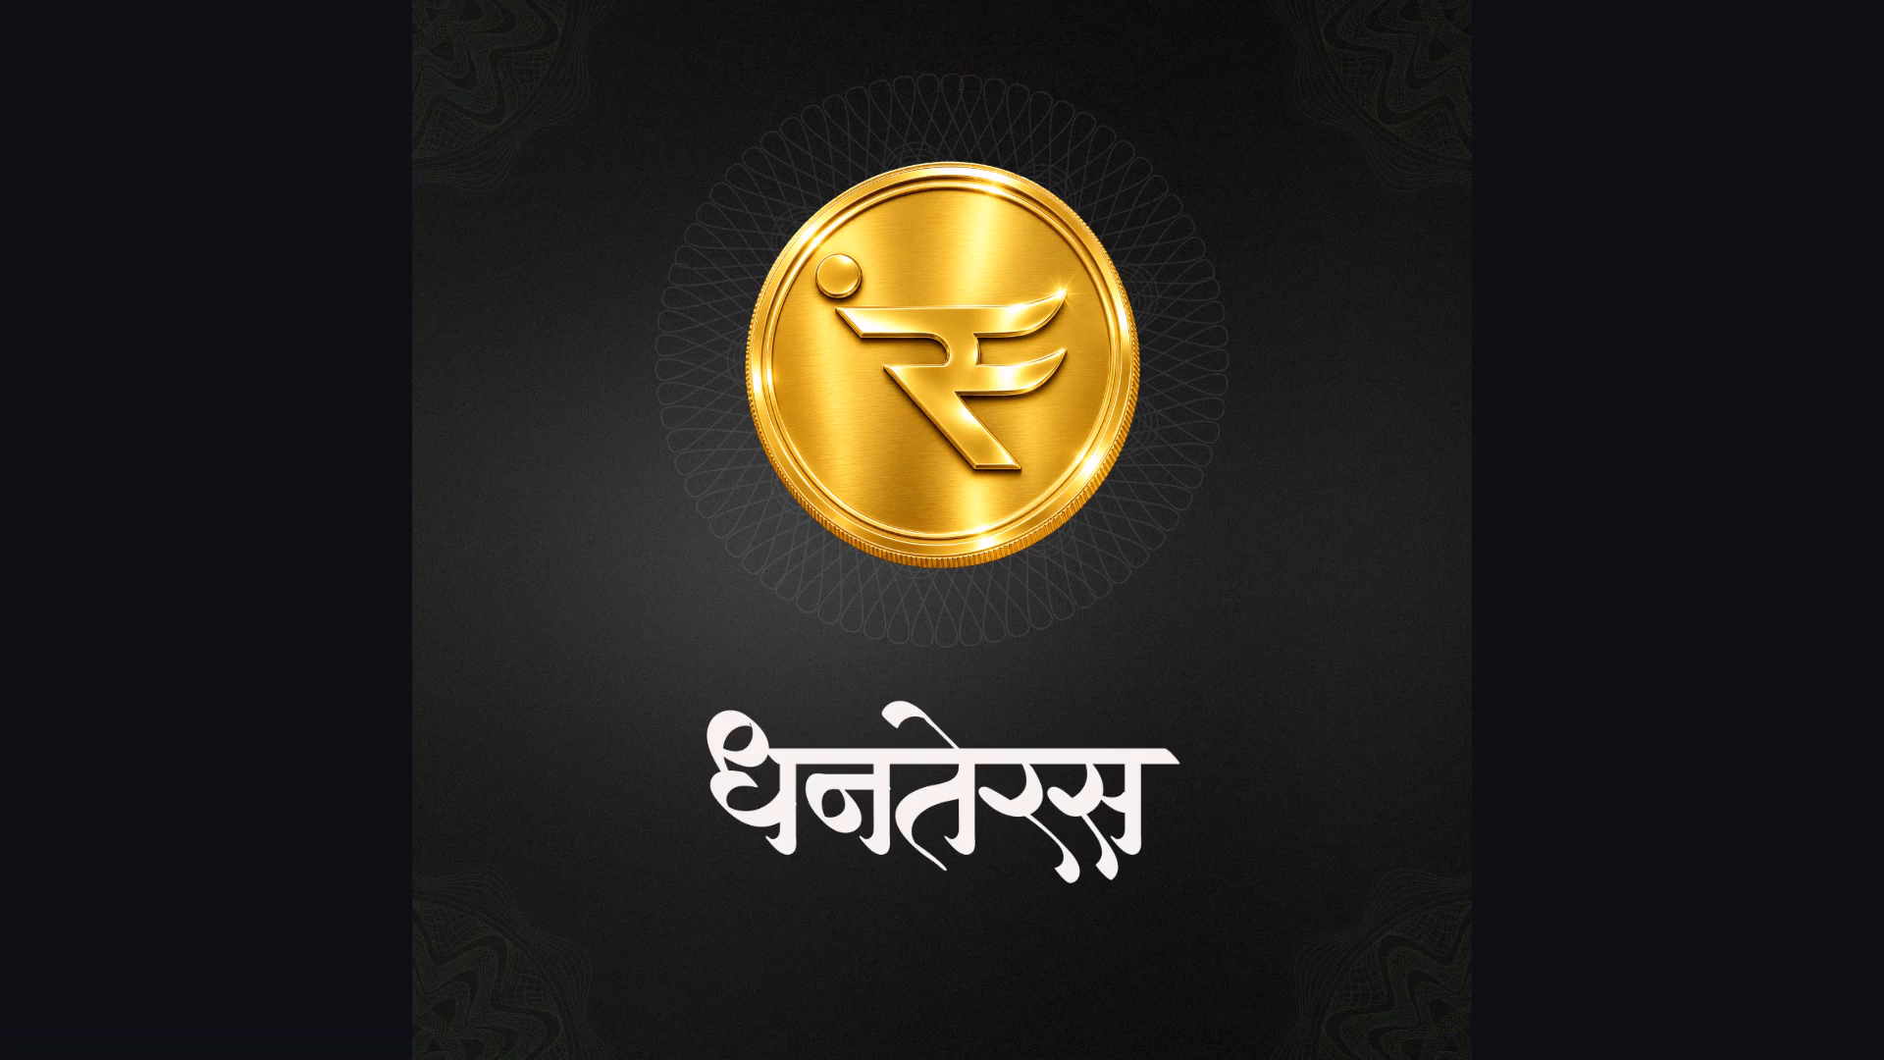
key("Escape")
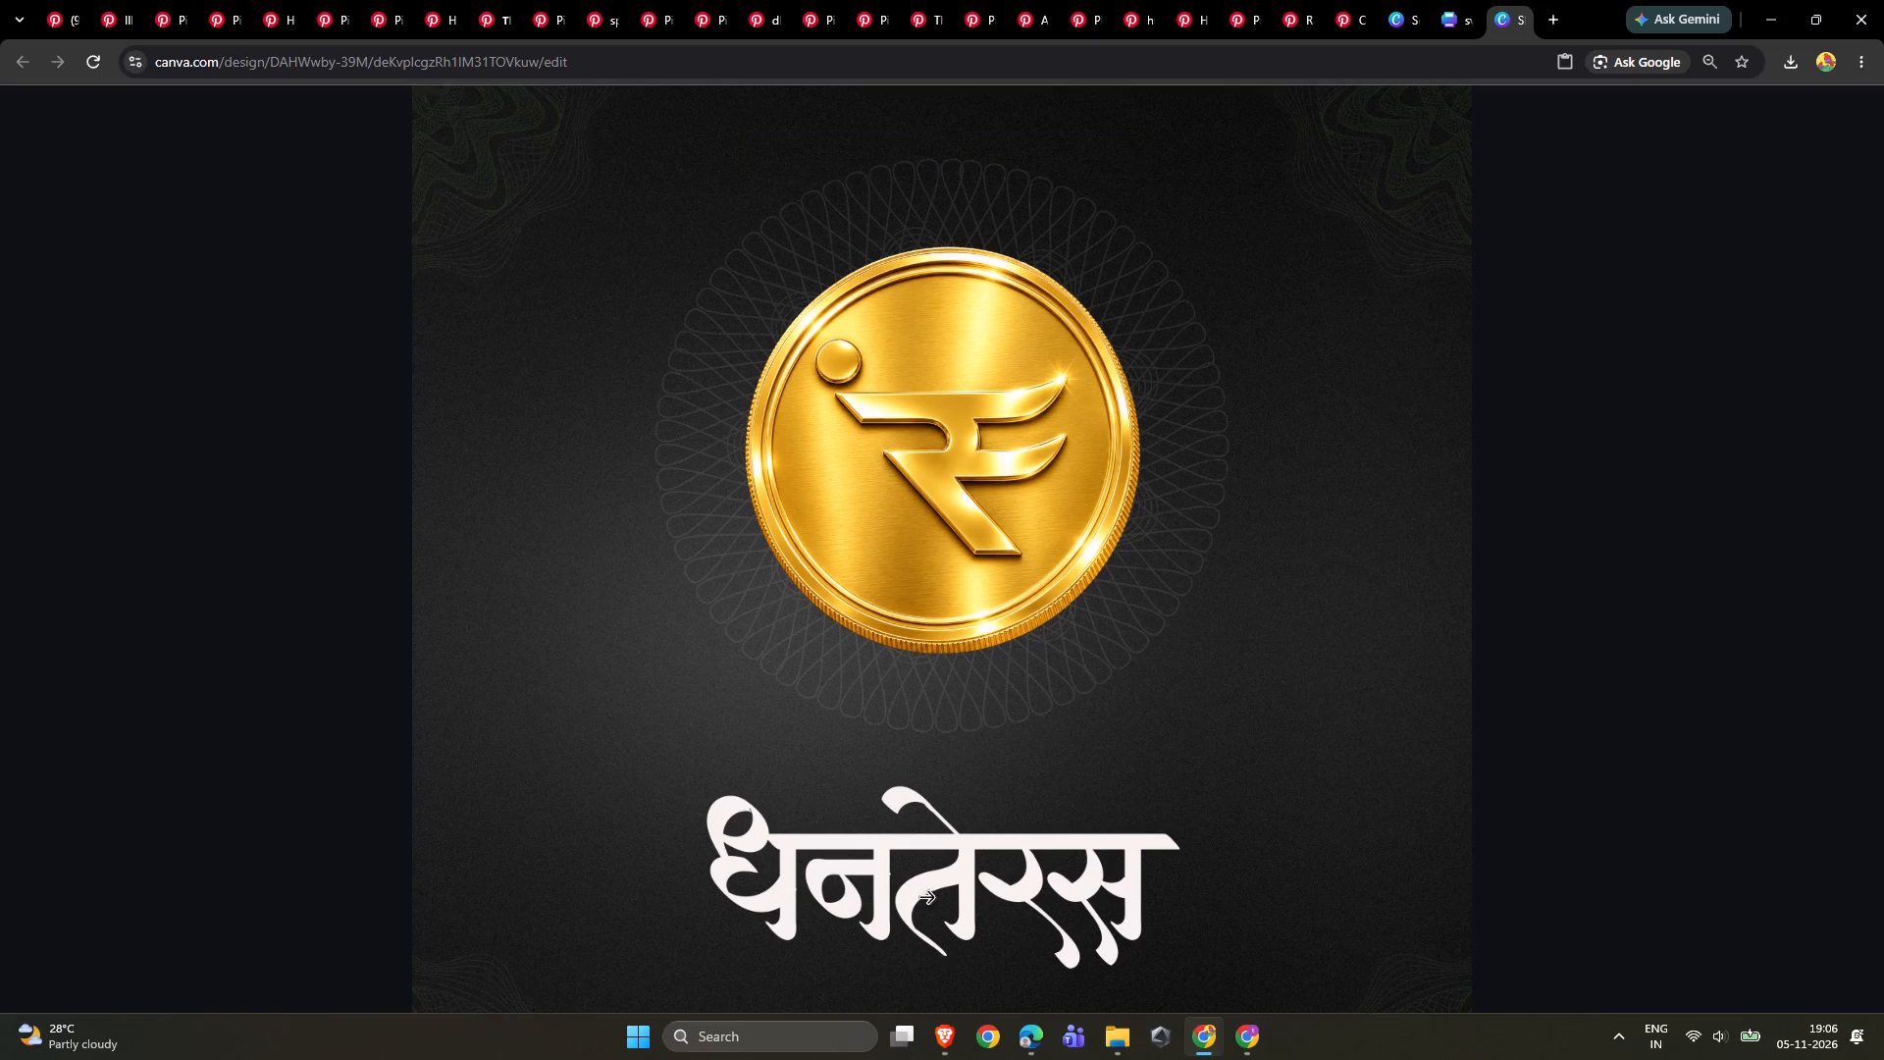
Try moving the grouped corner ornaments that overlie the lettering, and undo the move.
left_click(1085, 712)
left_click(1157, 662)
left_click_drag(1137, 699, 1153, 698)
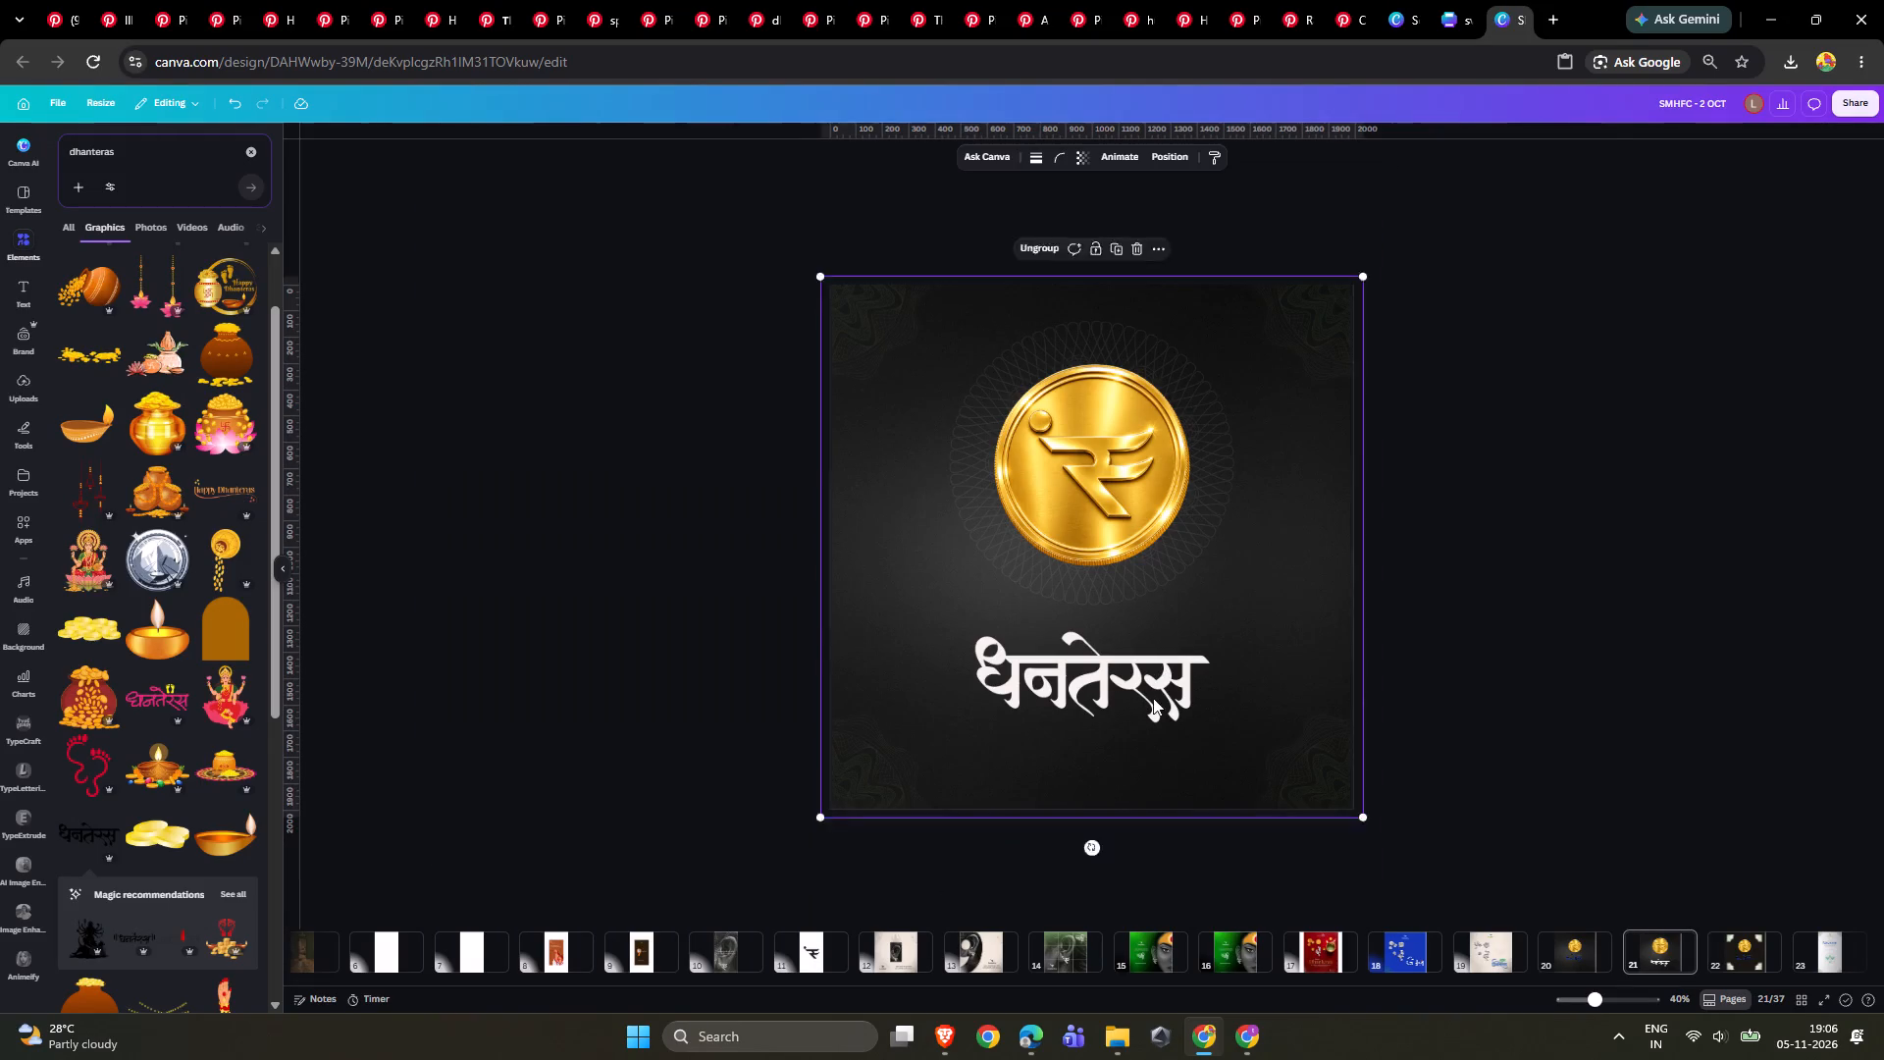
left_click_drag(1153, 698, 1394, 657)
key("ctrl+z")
Move the grouped corner ornaments down the layer order, below the lettering, coin and rosette and just above the background.
right_click(1101, 661)
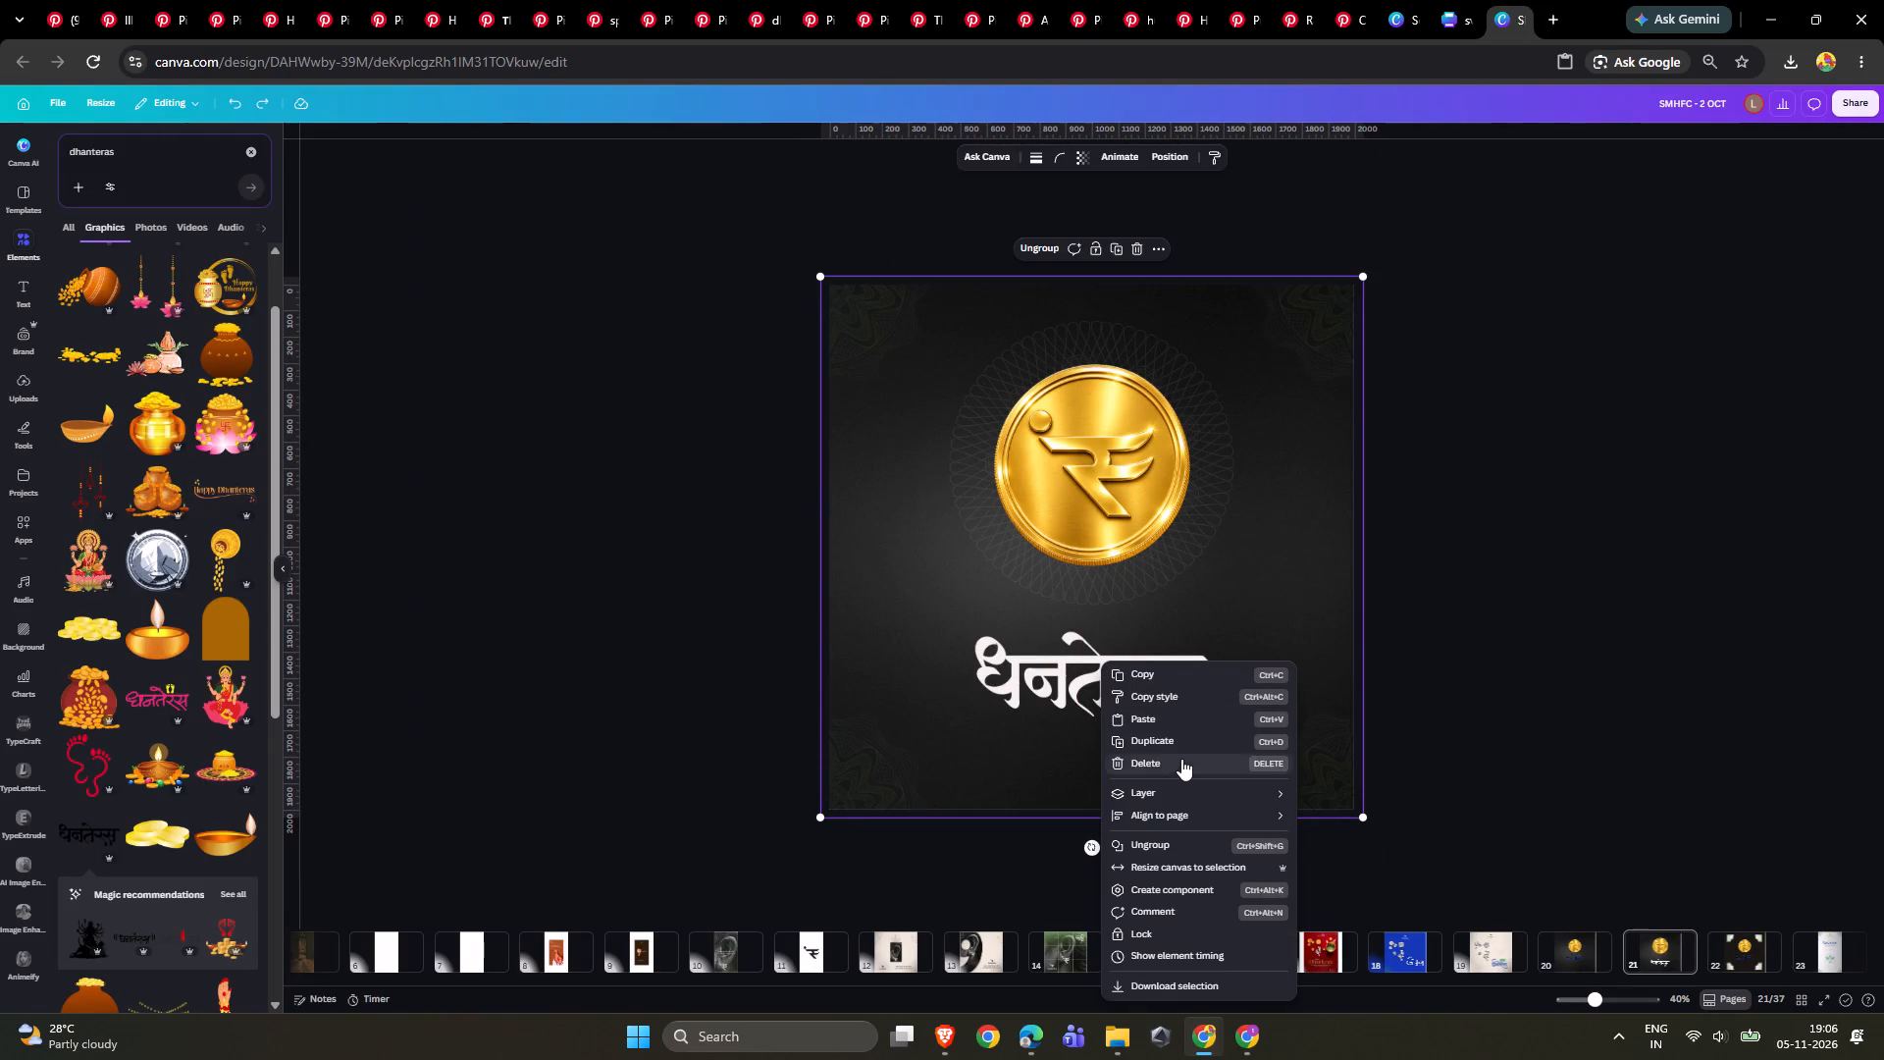
left_click(1180, 785)
left_click(1375, 885)
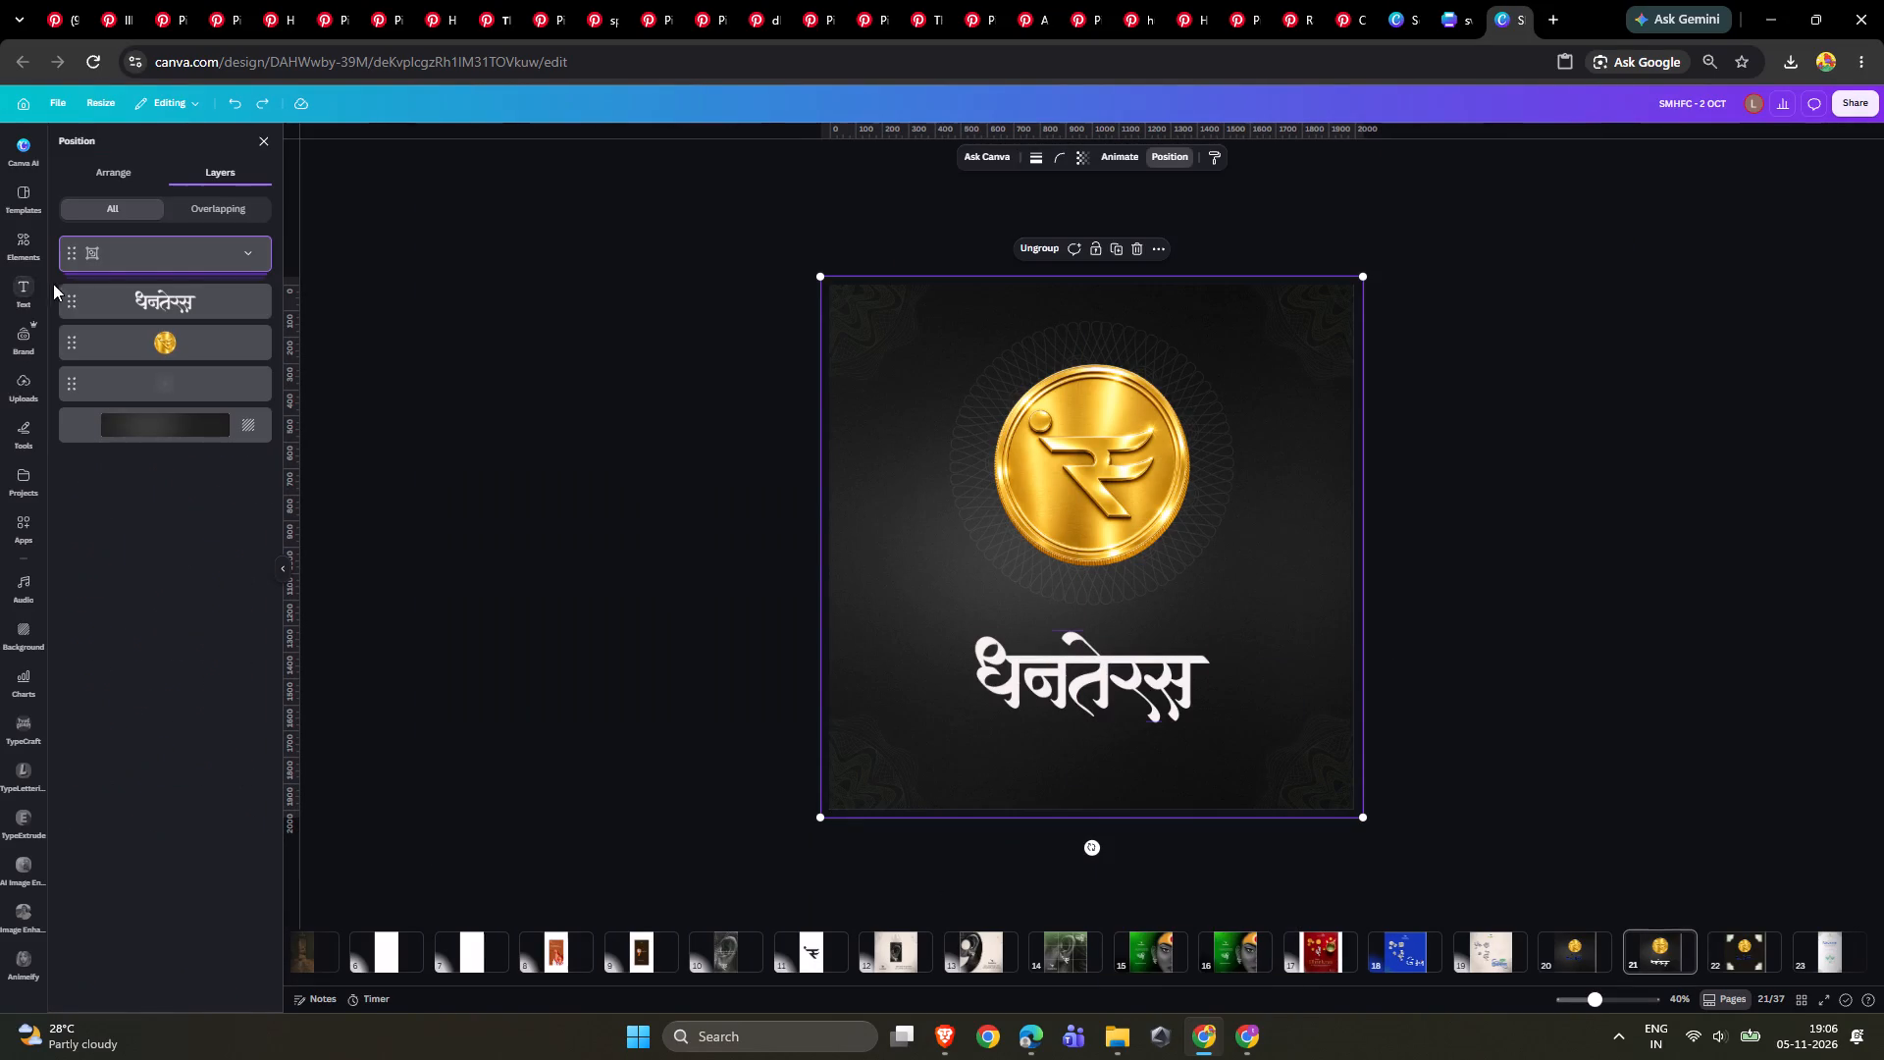
left_click_drag(154, 244, 199, 397)
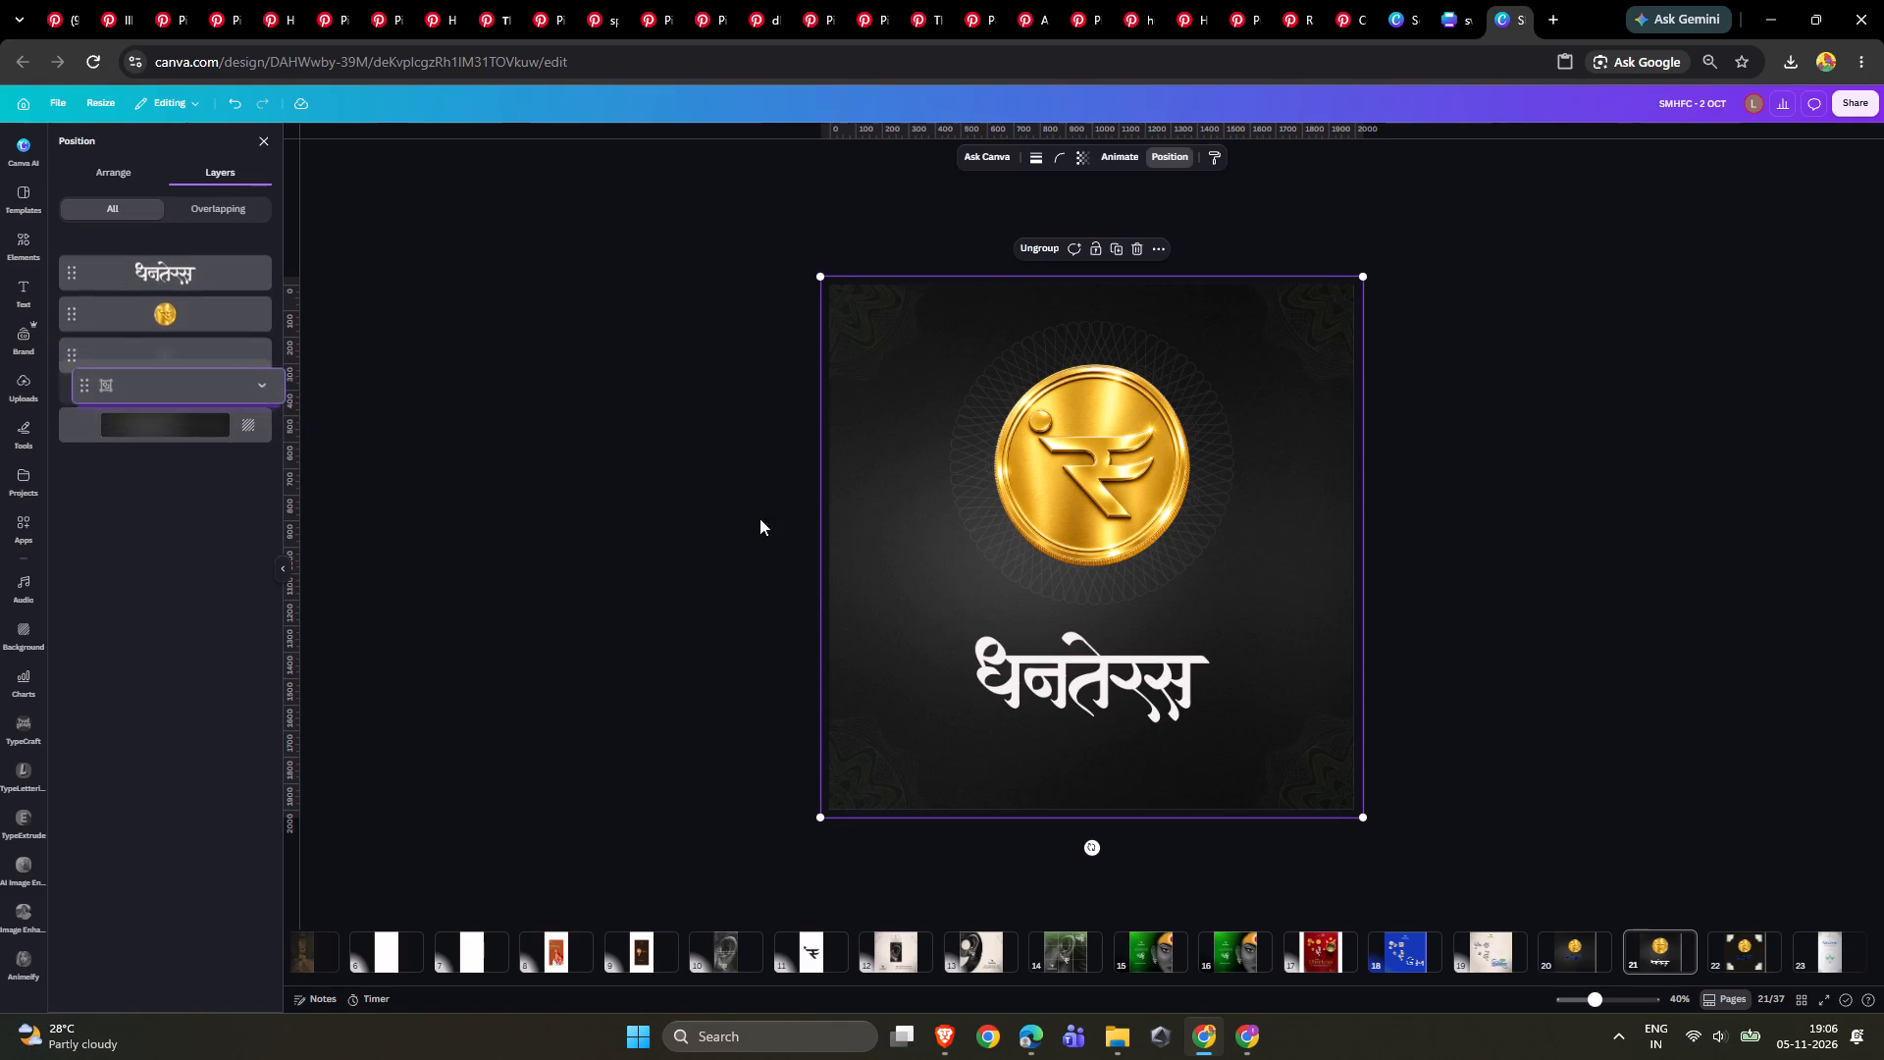
triple_click(1544, 647)
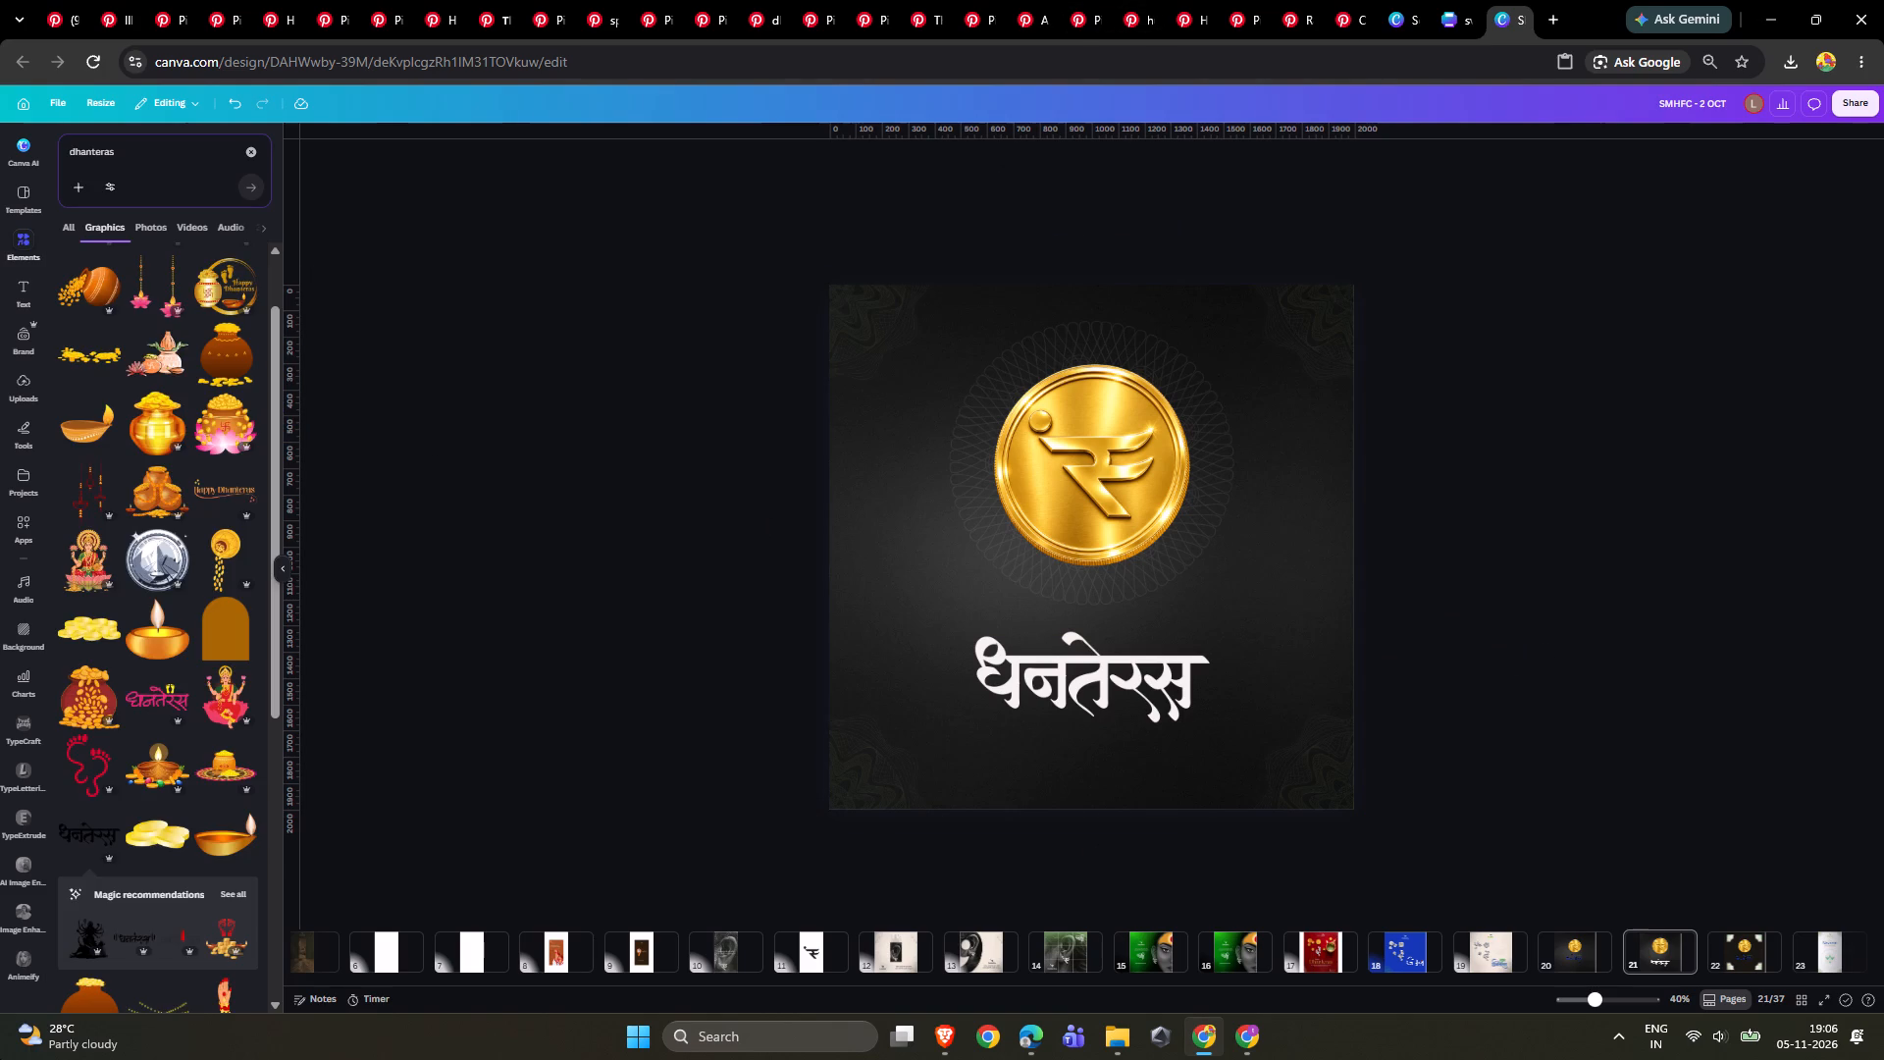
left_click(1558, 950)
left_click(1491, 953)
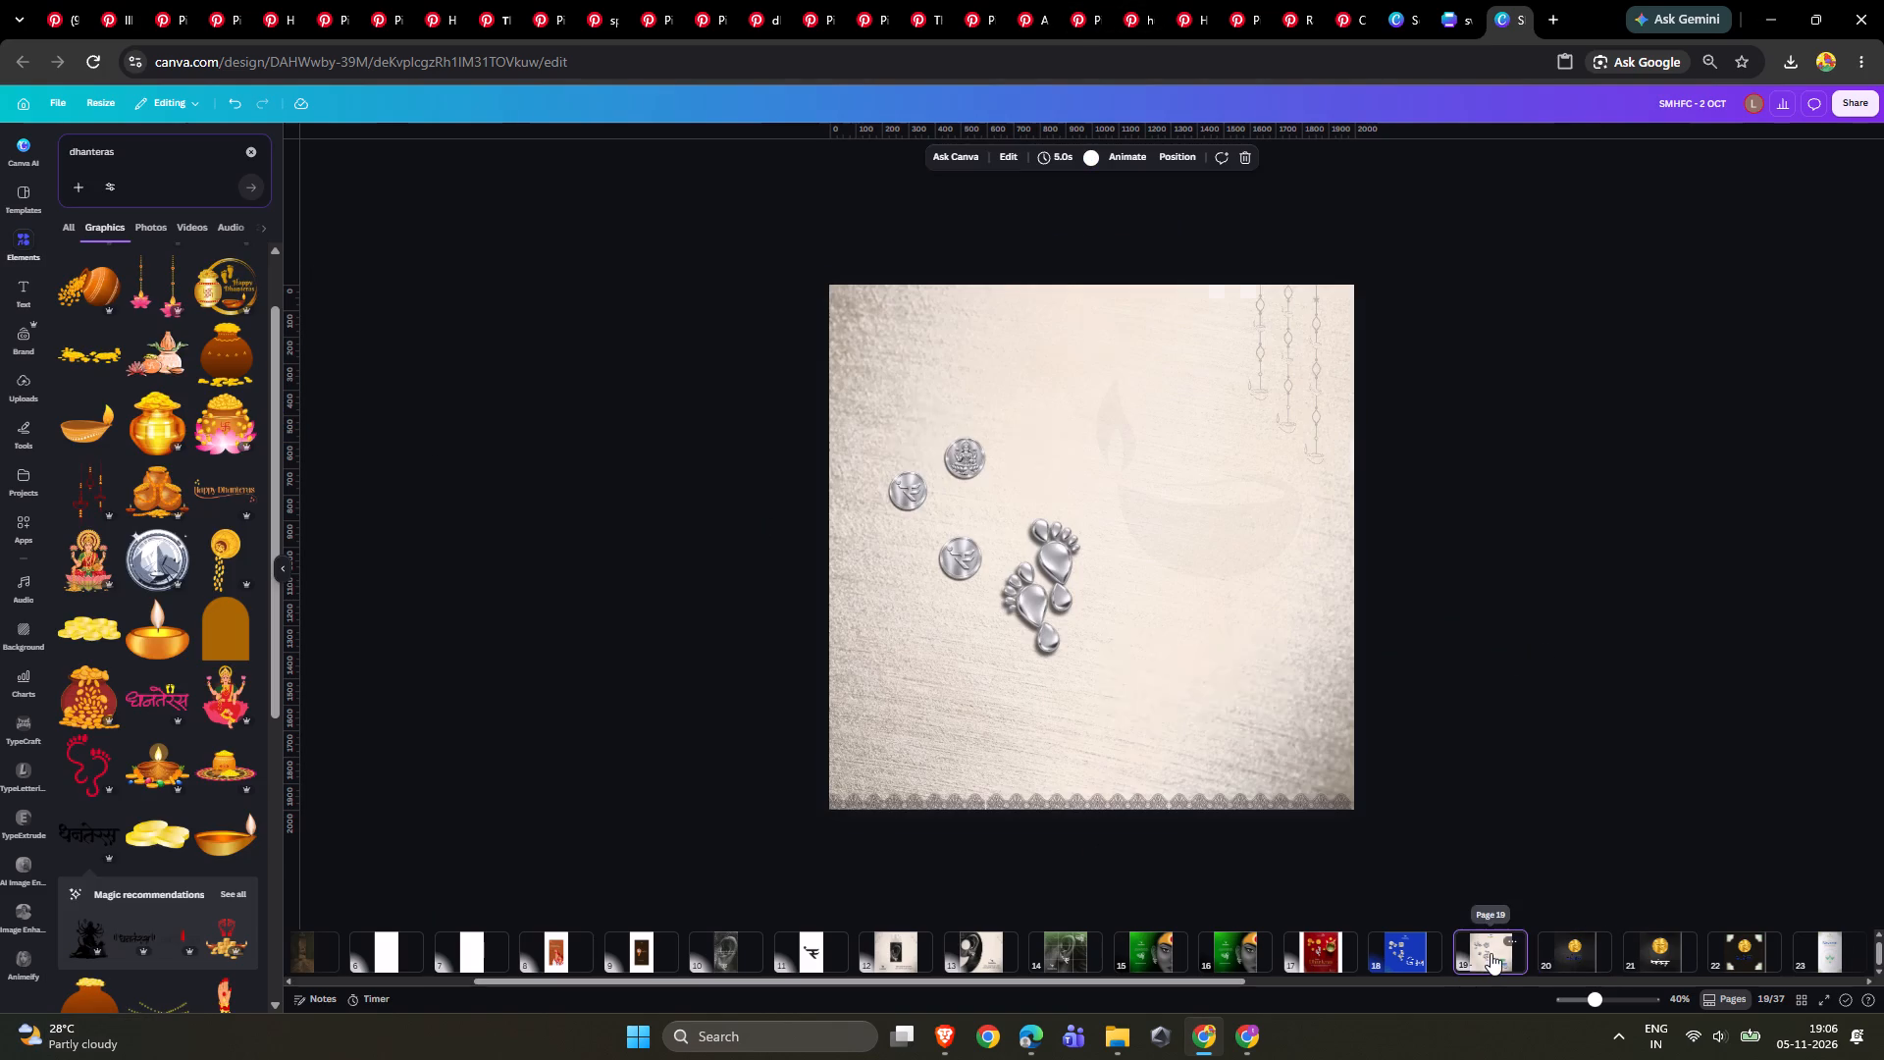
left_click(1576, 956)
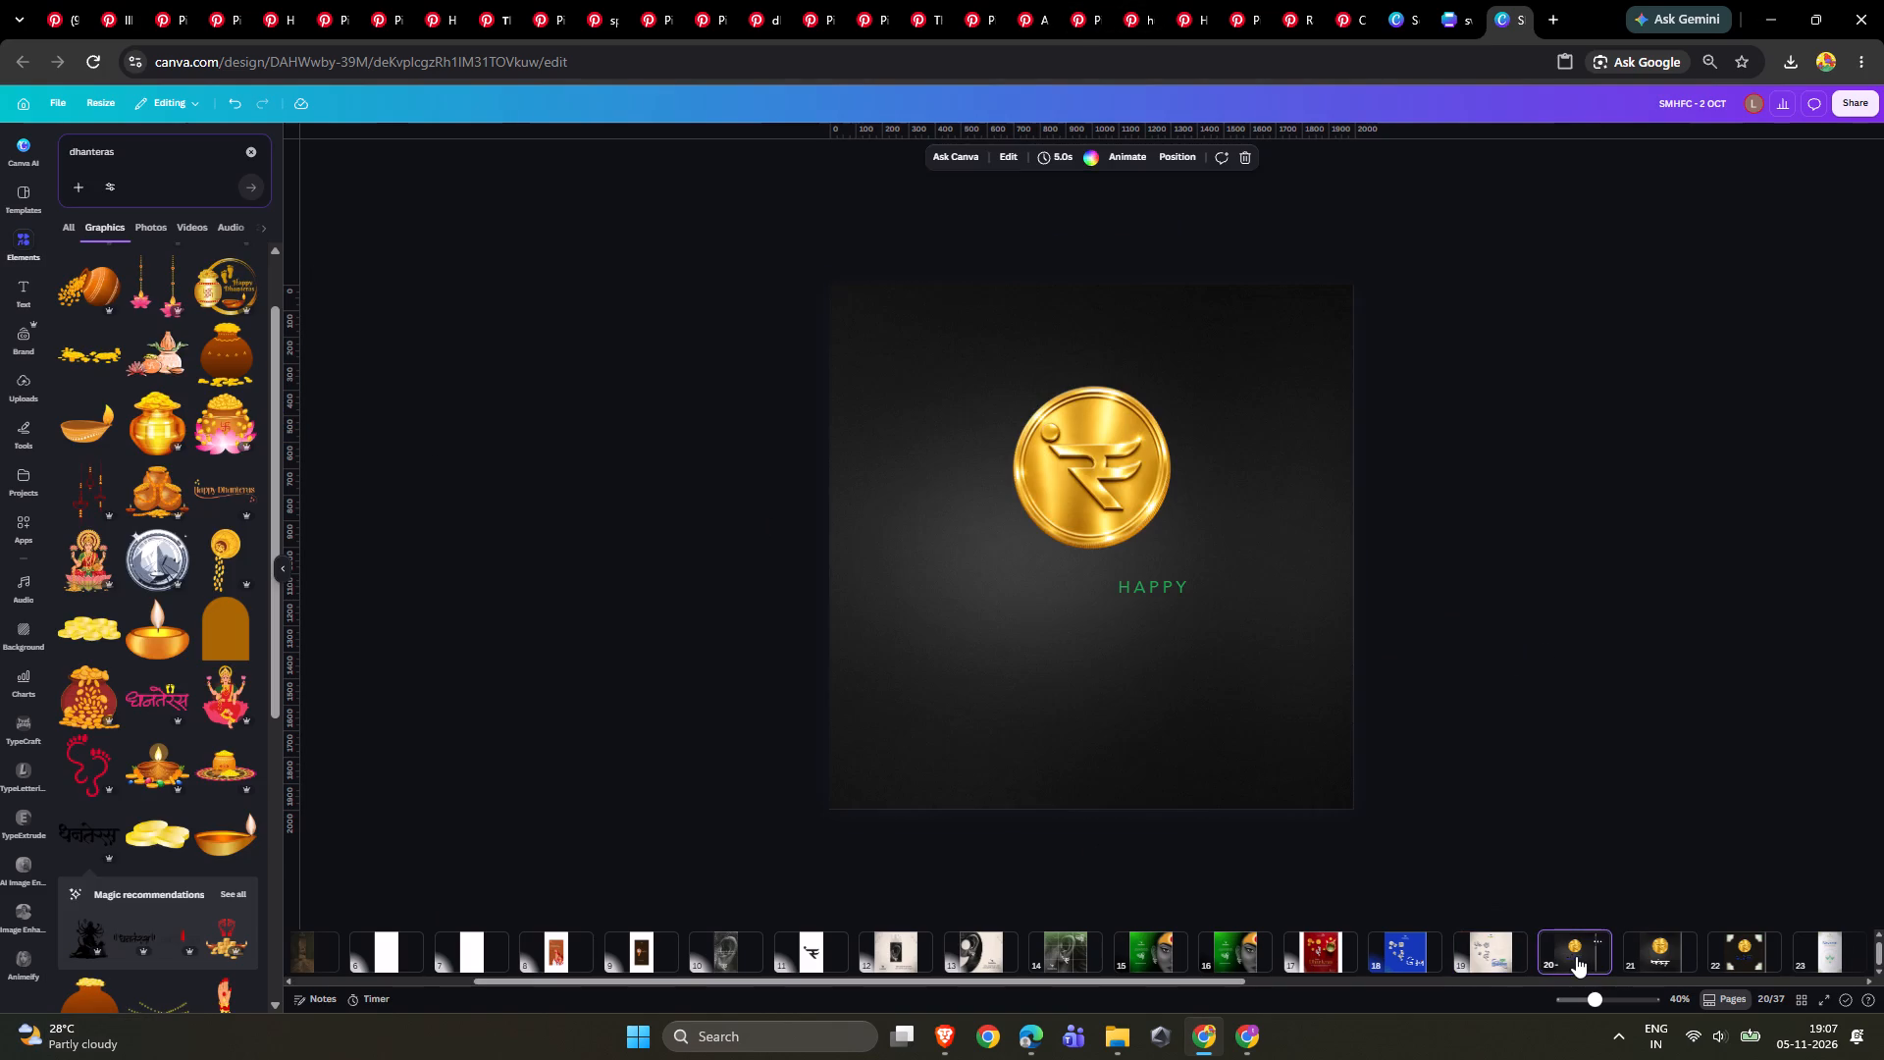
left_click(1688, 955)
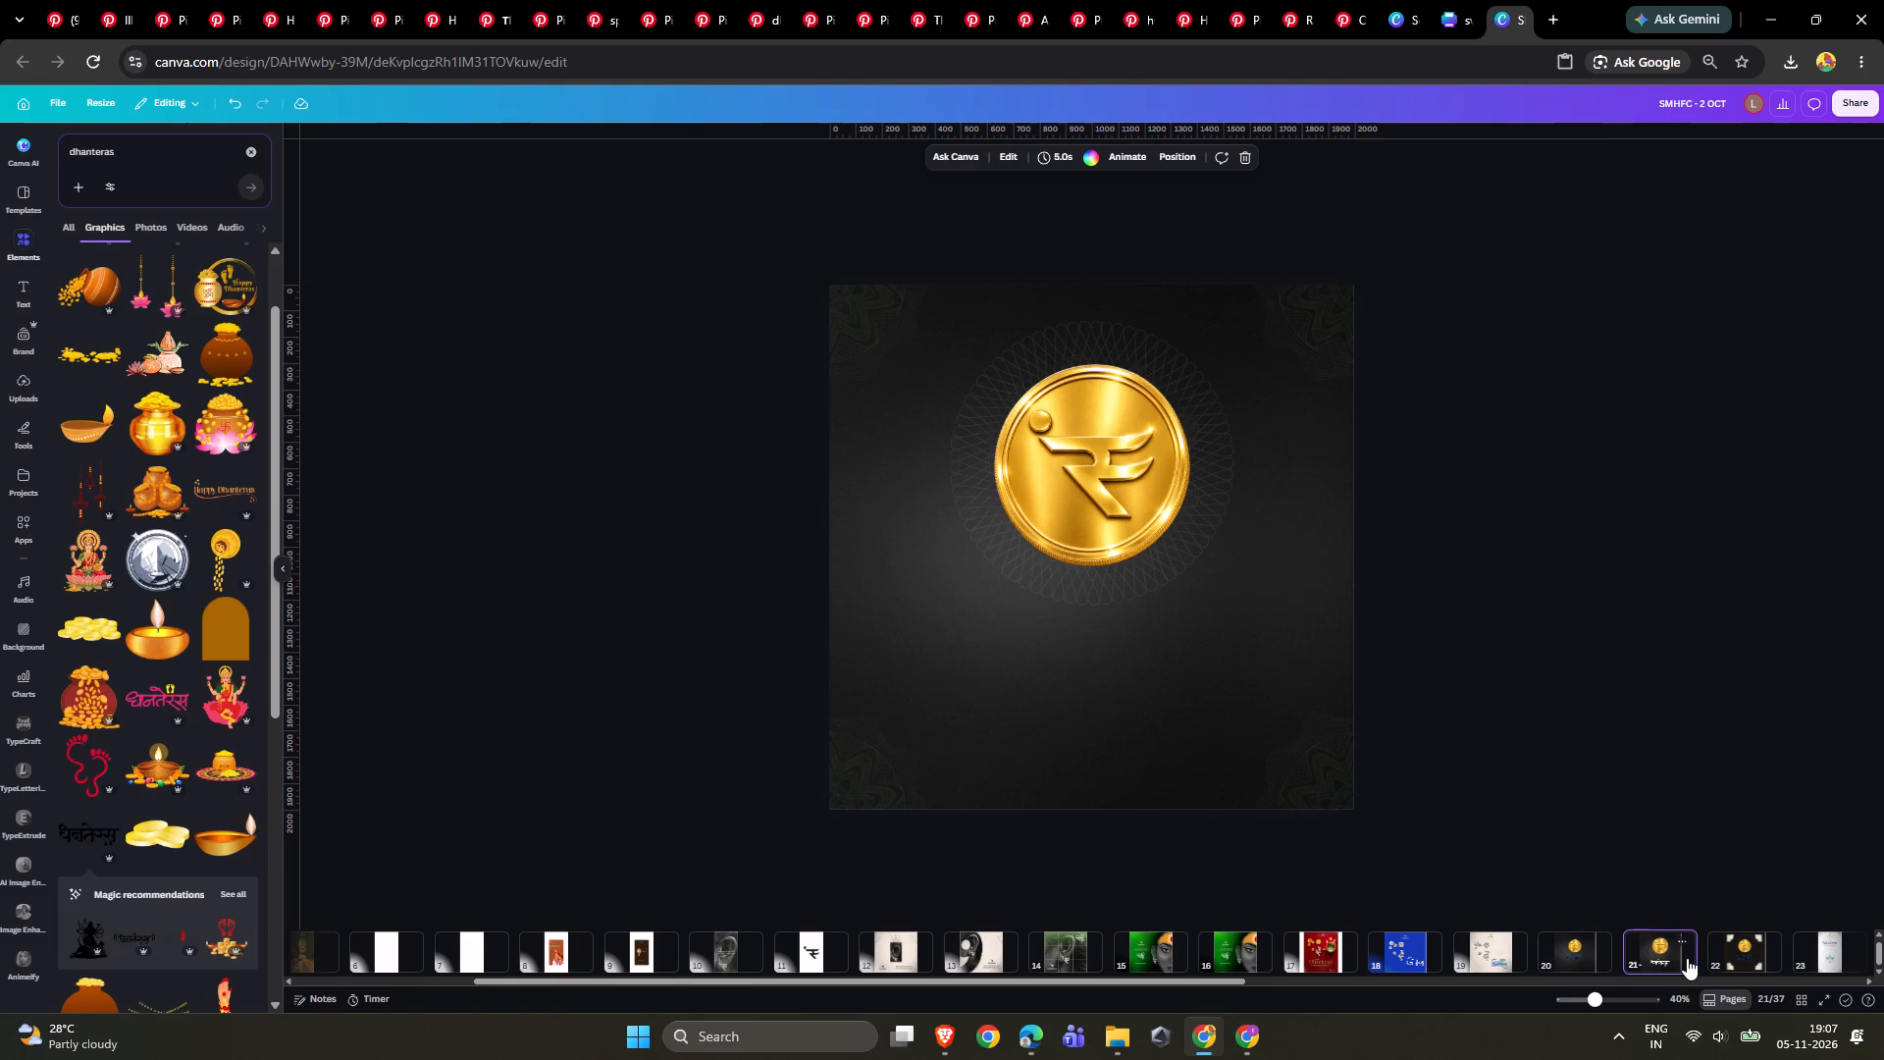
Ungroup the corner ornaments on page 21 and change their green colour to white.
left_click(1299, 763)
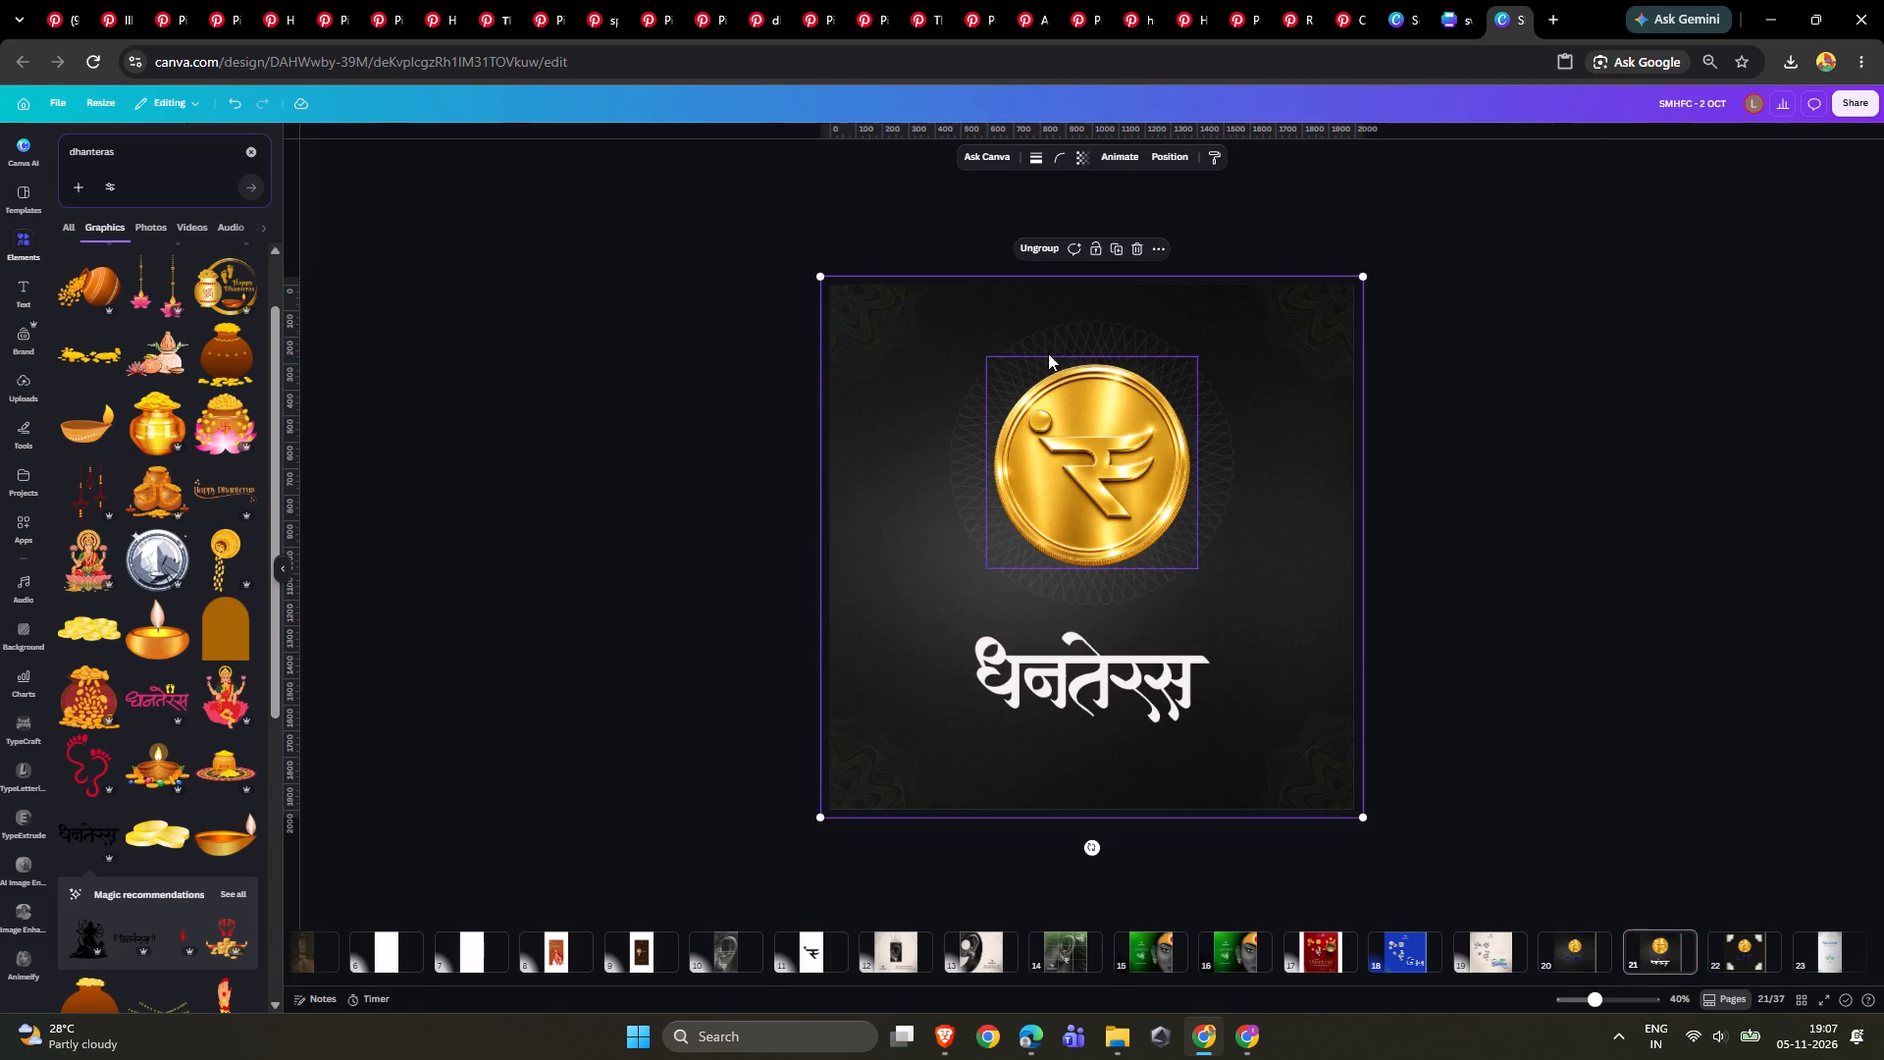
left_click_drag(854, 344, 914, 328)
key("ctrl+z")
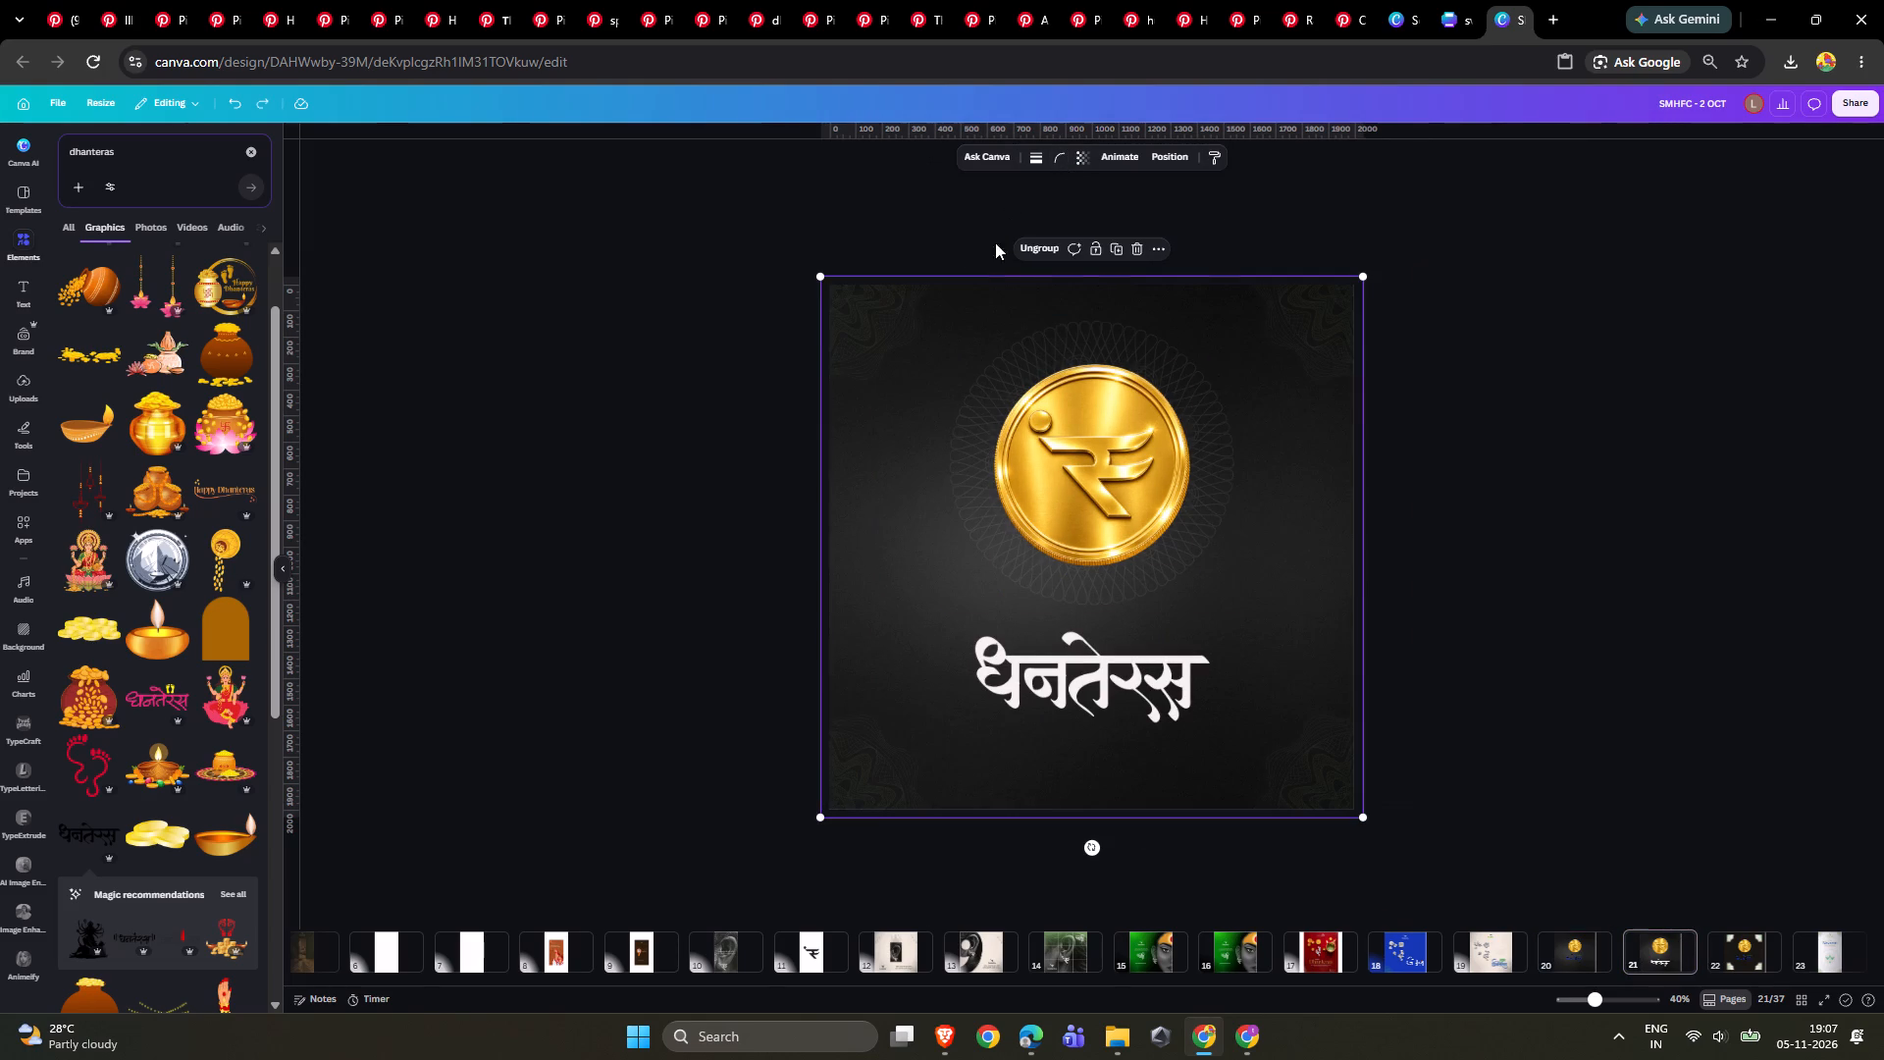
left_click(1050, 238)
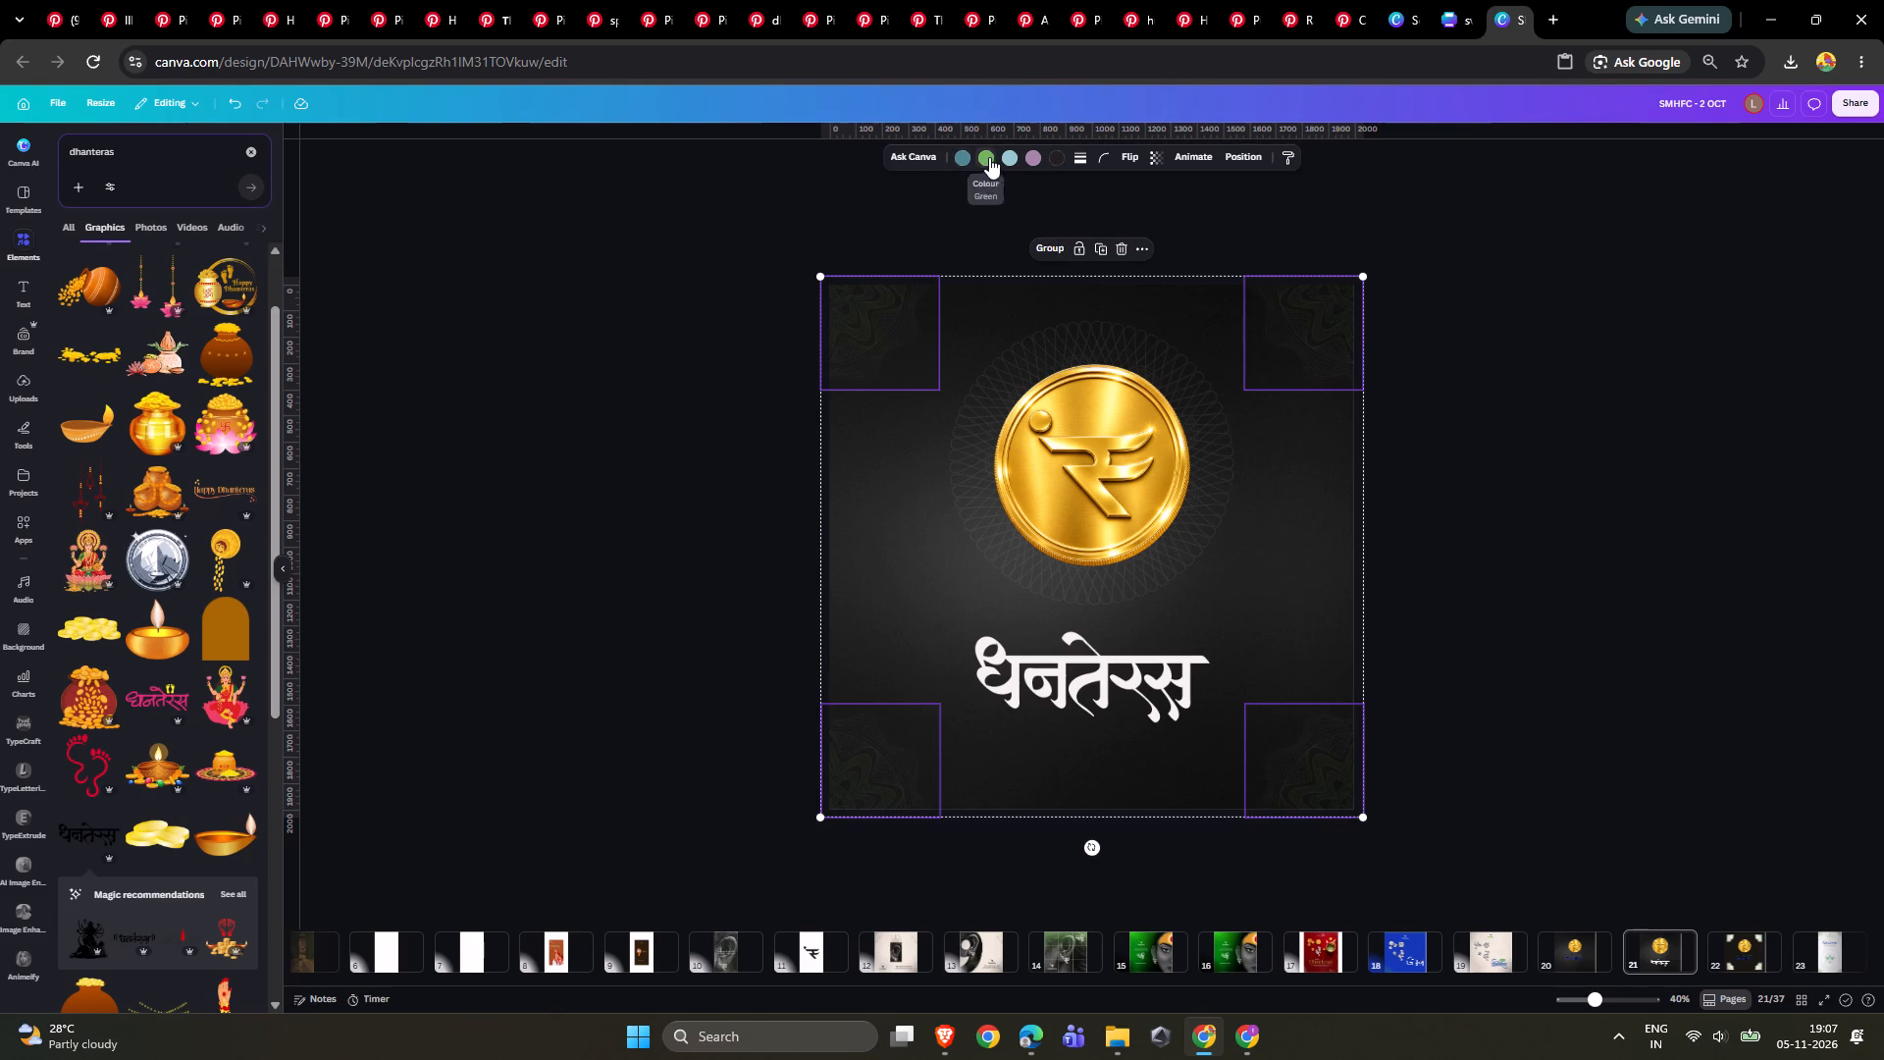
left_click(989, 157)
left_click(95, 392)
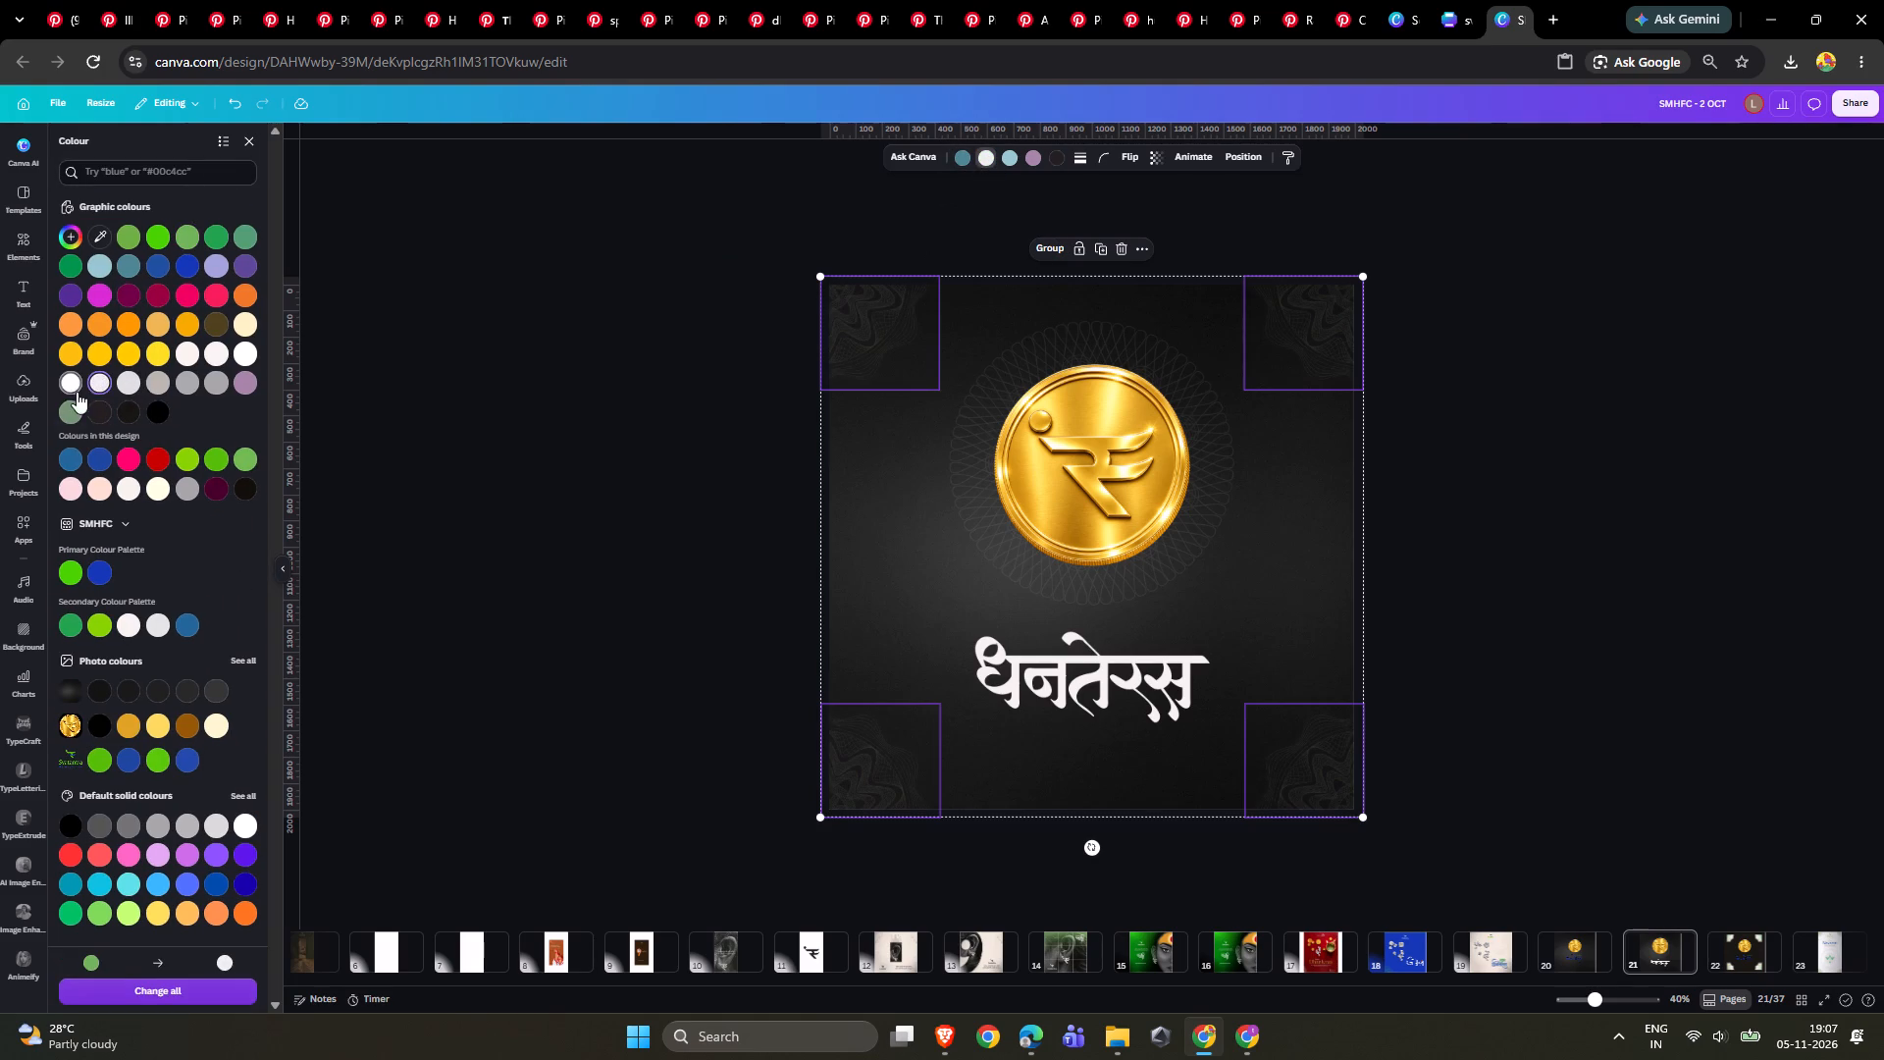
left_click(71, 393)
Set the transparency of the four corner ornaments to 14.
left_click(1162, 148)
left_click(1109, 213)
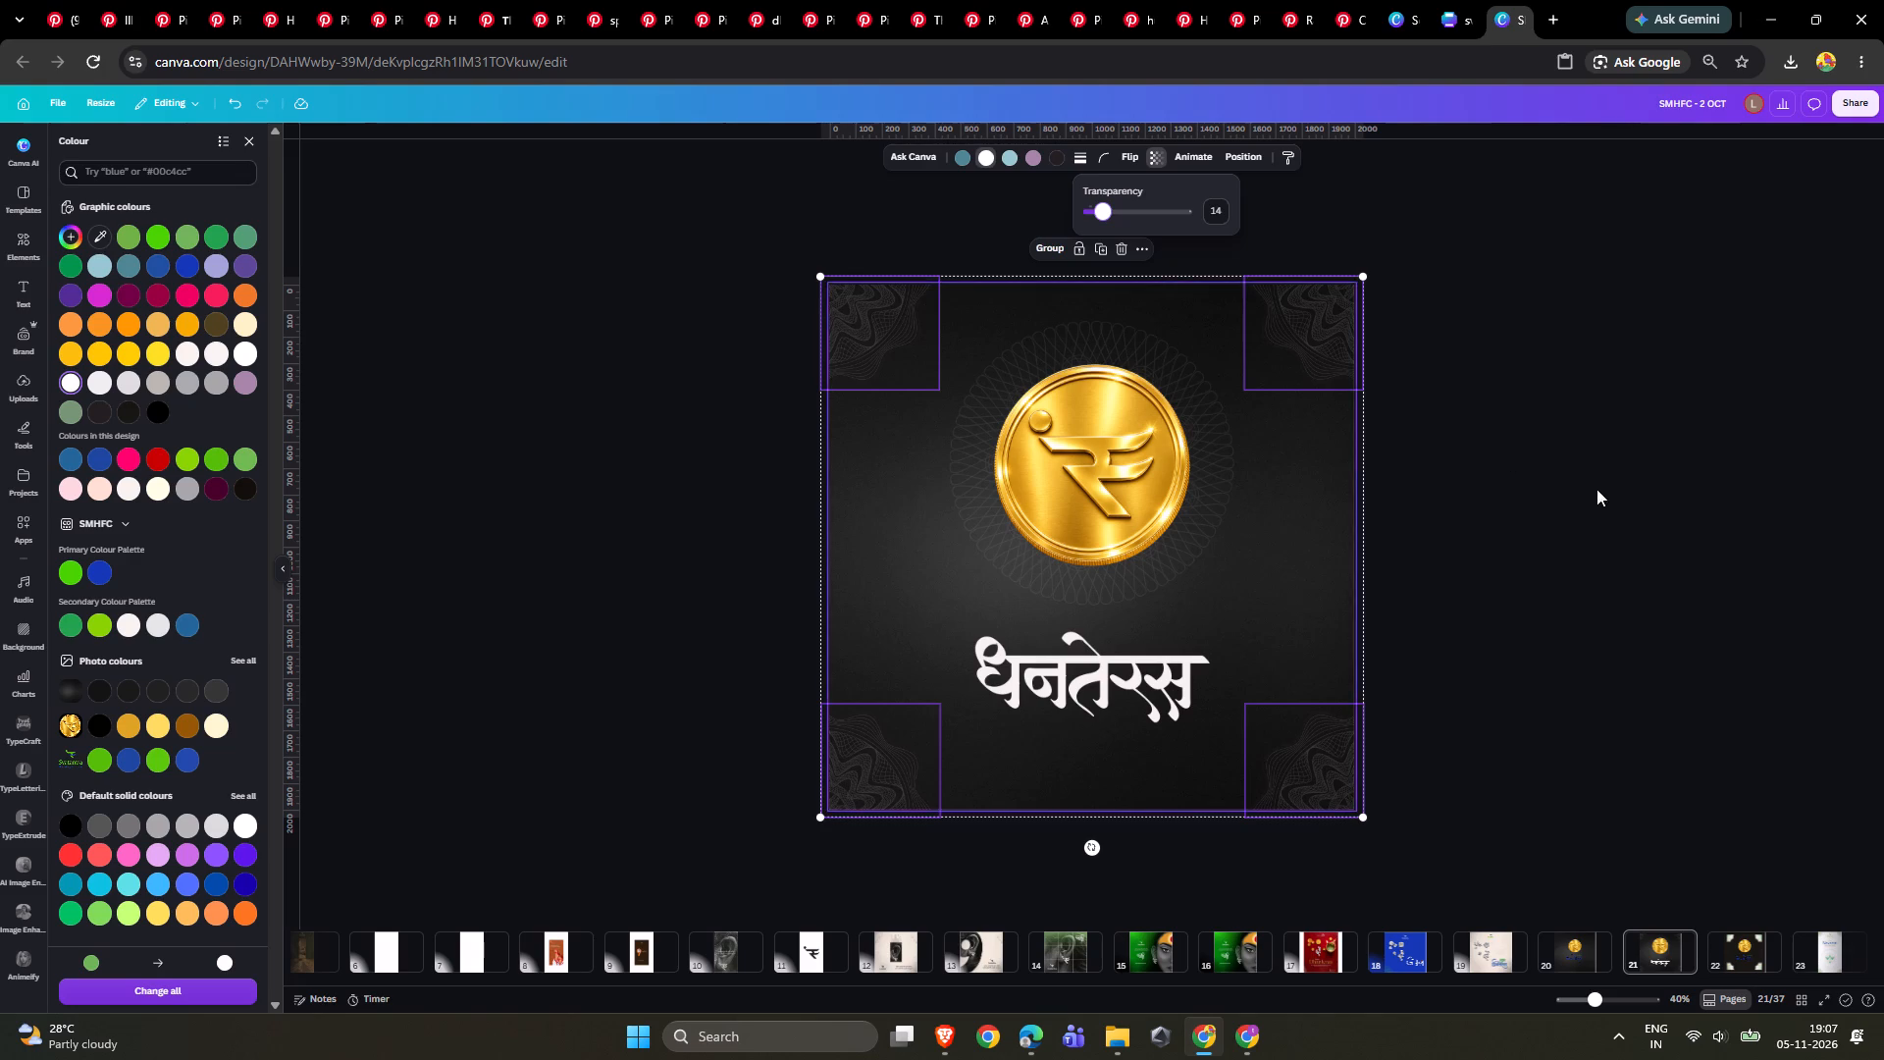
triple_click(1630, 506)
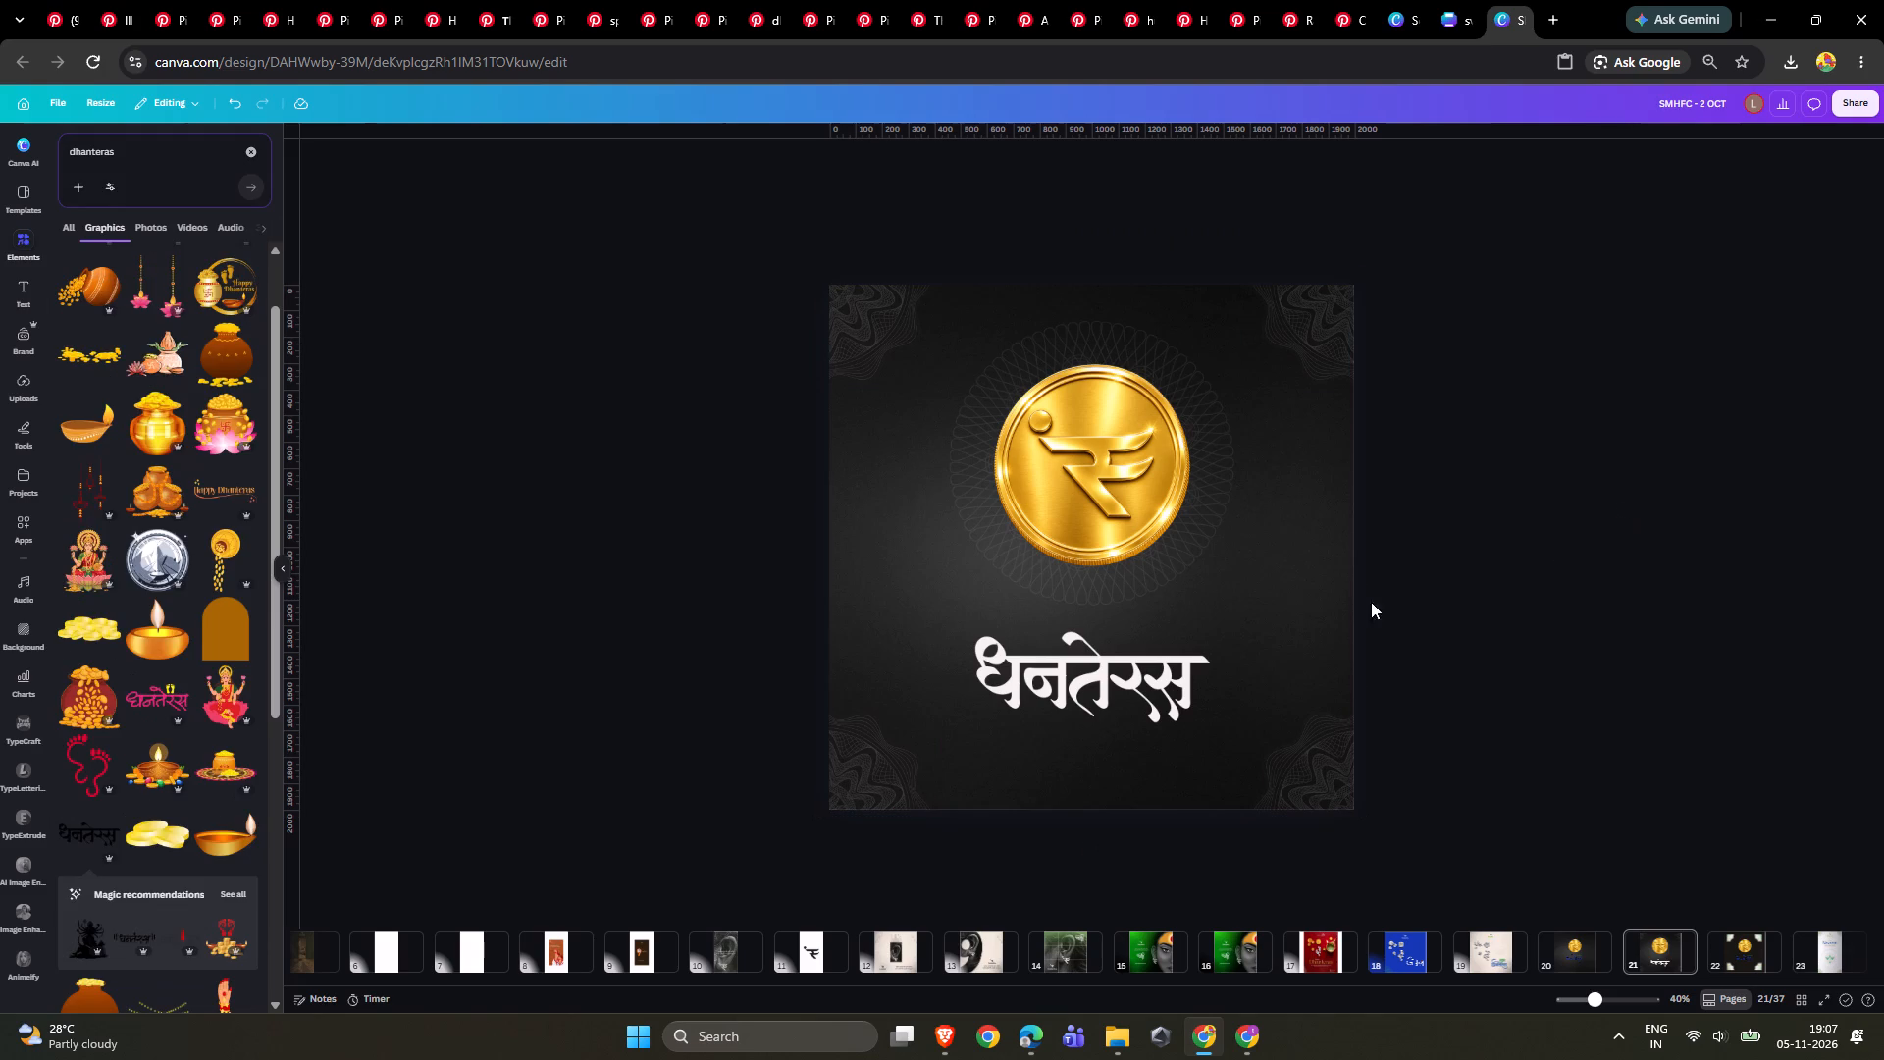
Group the two lower corner ornaments with the upper-right one.
left_click(900, 778)
left_click(1292, 772, "shift")
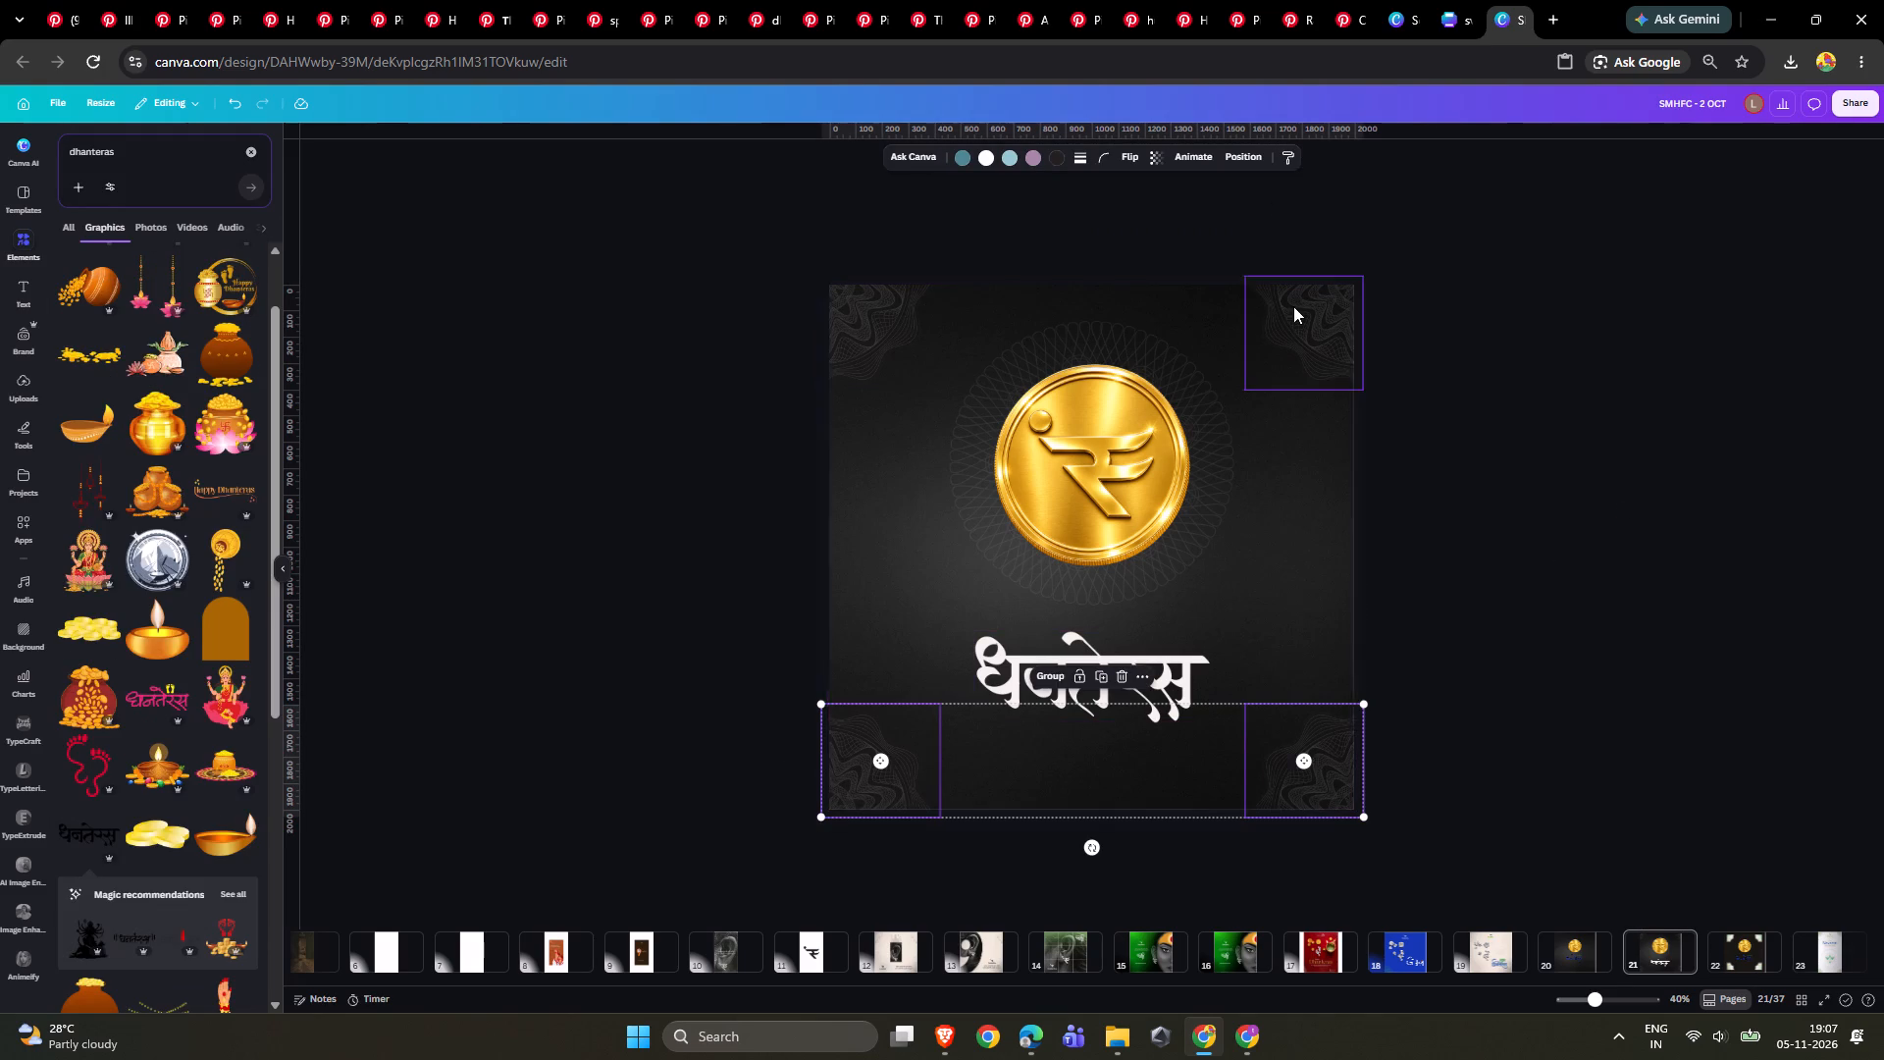
left_click(1293, 306, "shift")
left_click(866, 319, "shift")
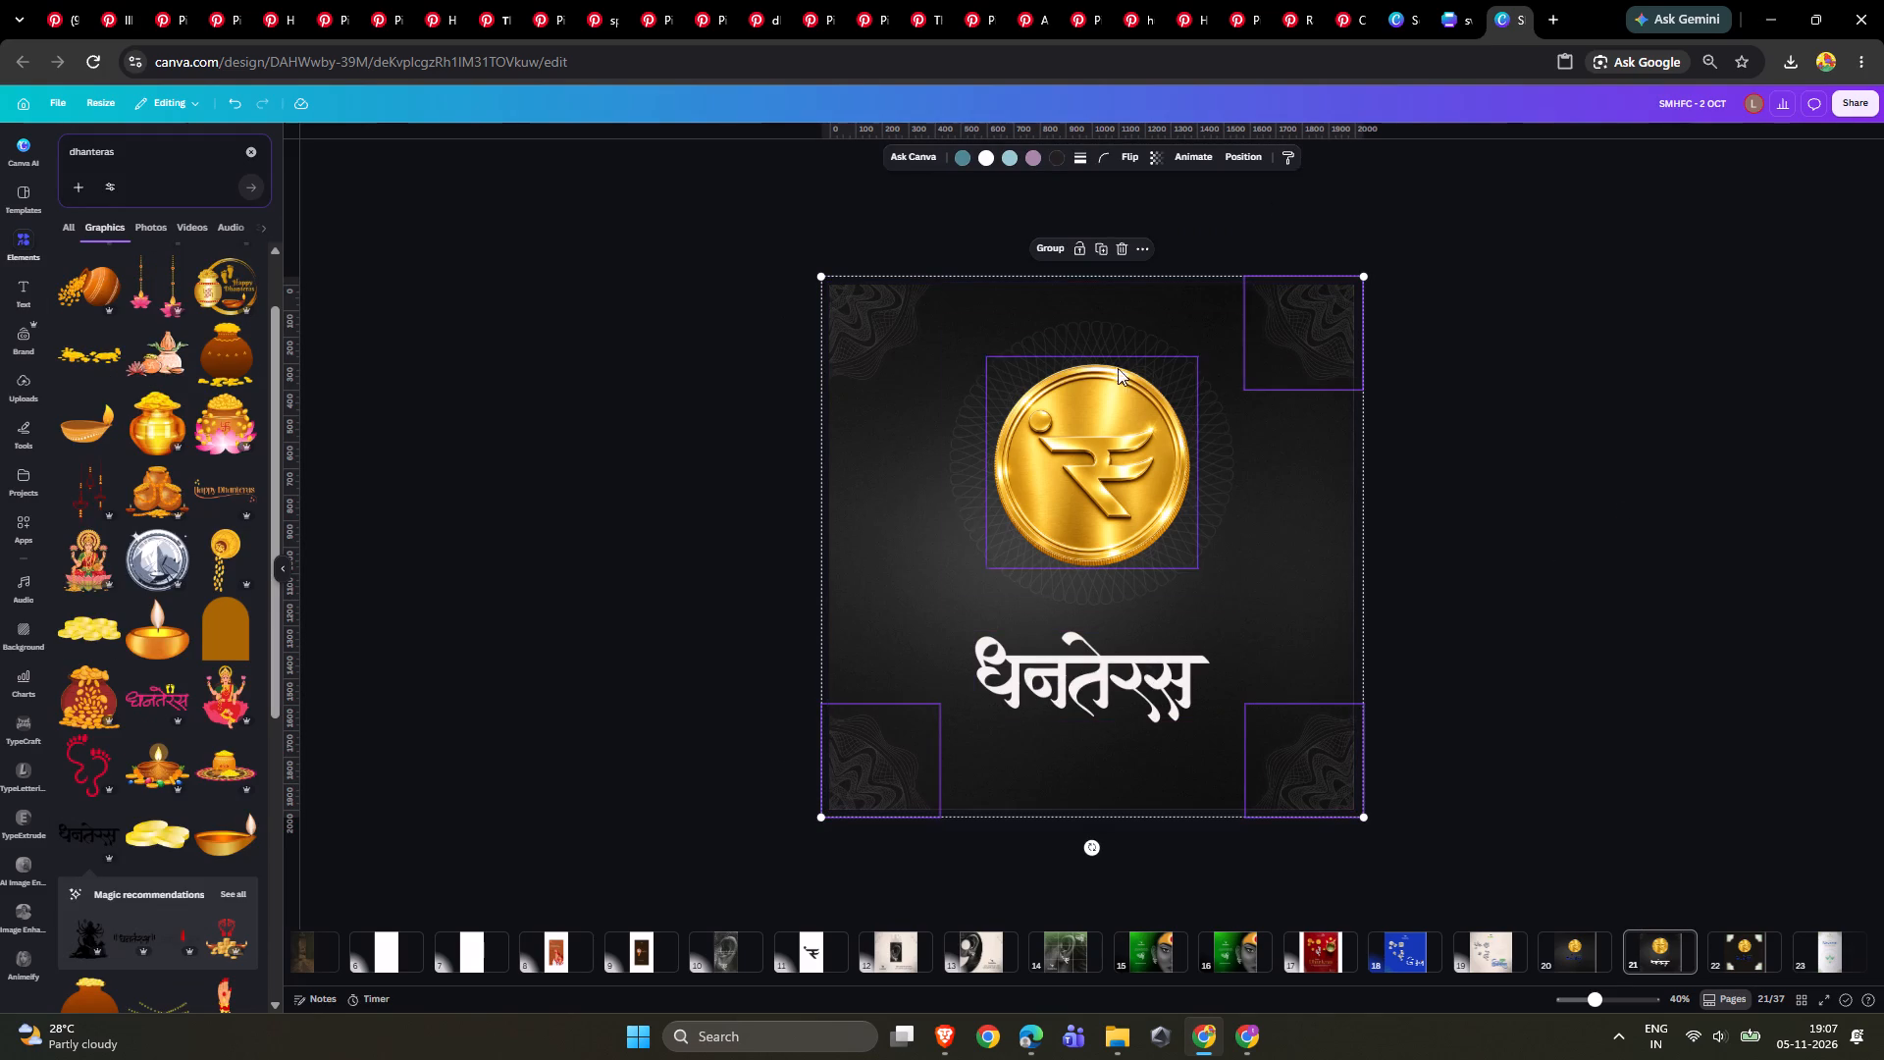
left_click(1053, 253)
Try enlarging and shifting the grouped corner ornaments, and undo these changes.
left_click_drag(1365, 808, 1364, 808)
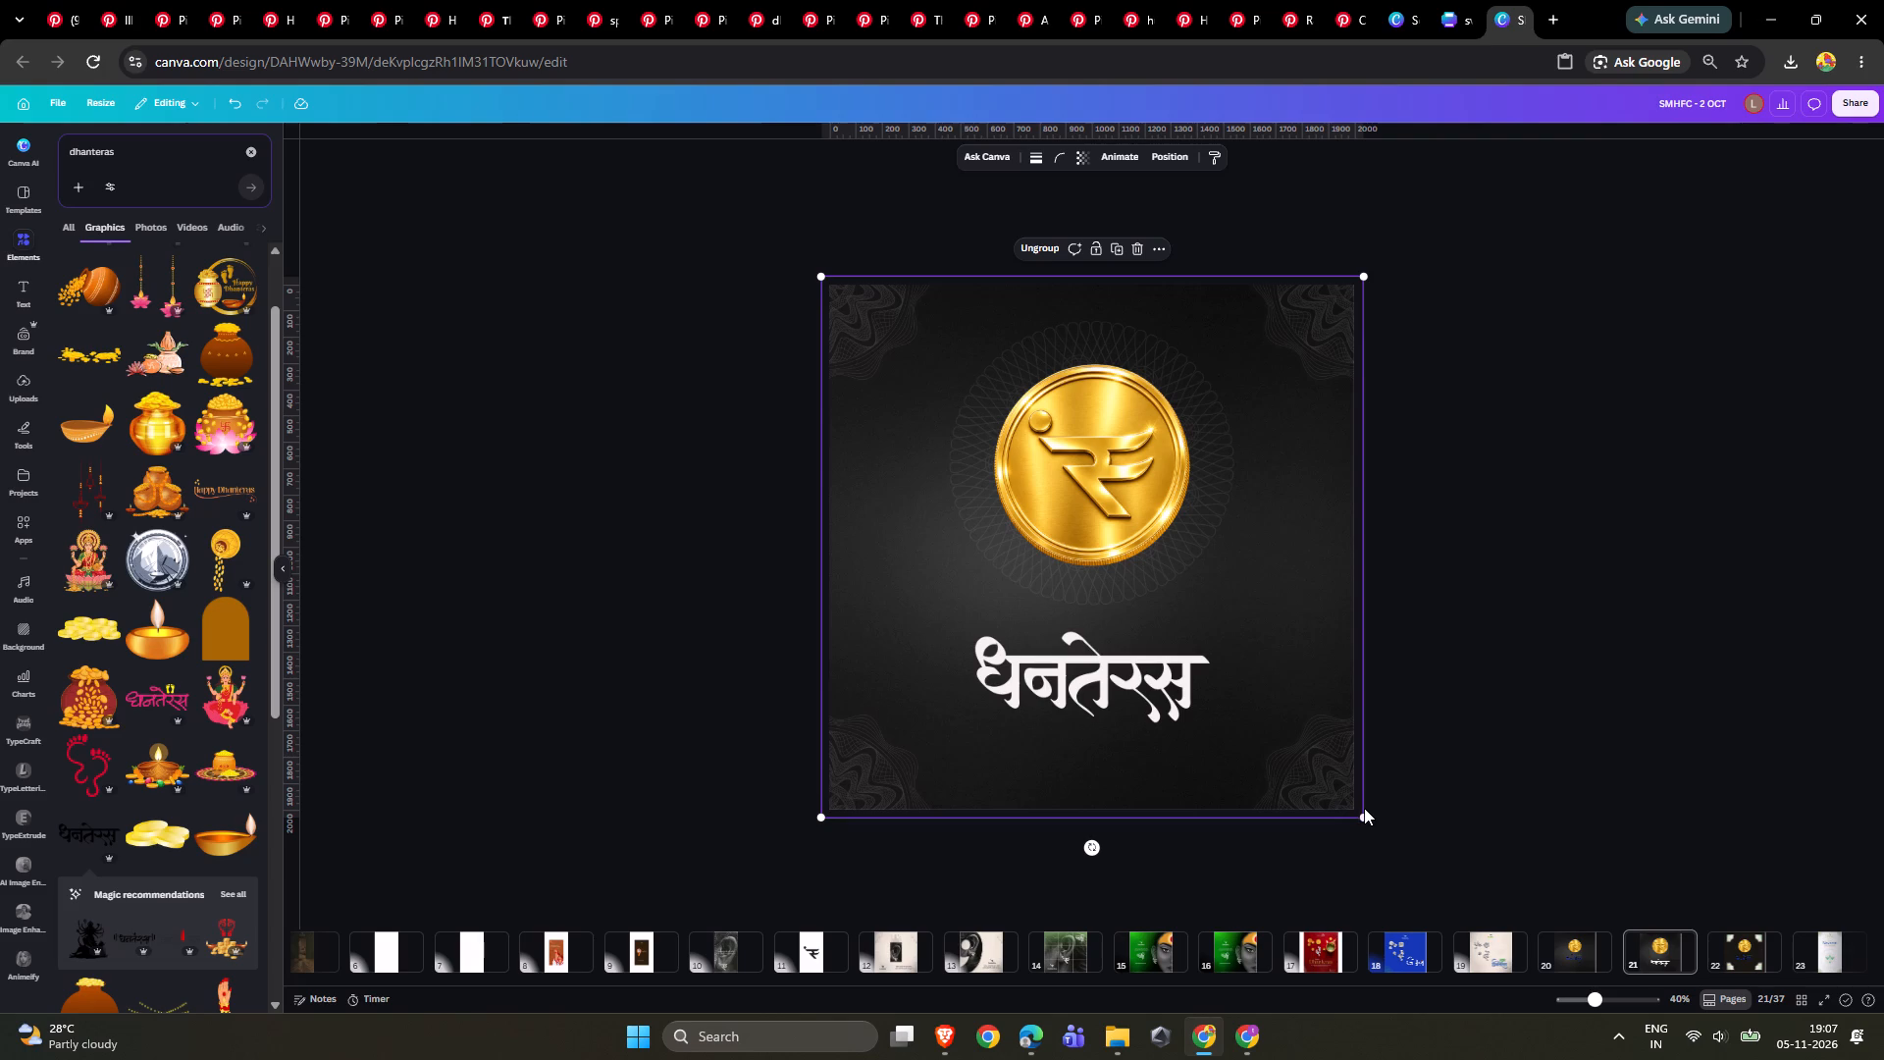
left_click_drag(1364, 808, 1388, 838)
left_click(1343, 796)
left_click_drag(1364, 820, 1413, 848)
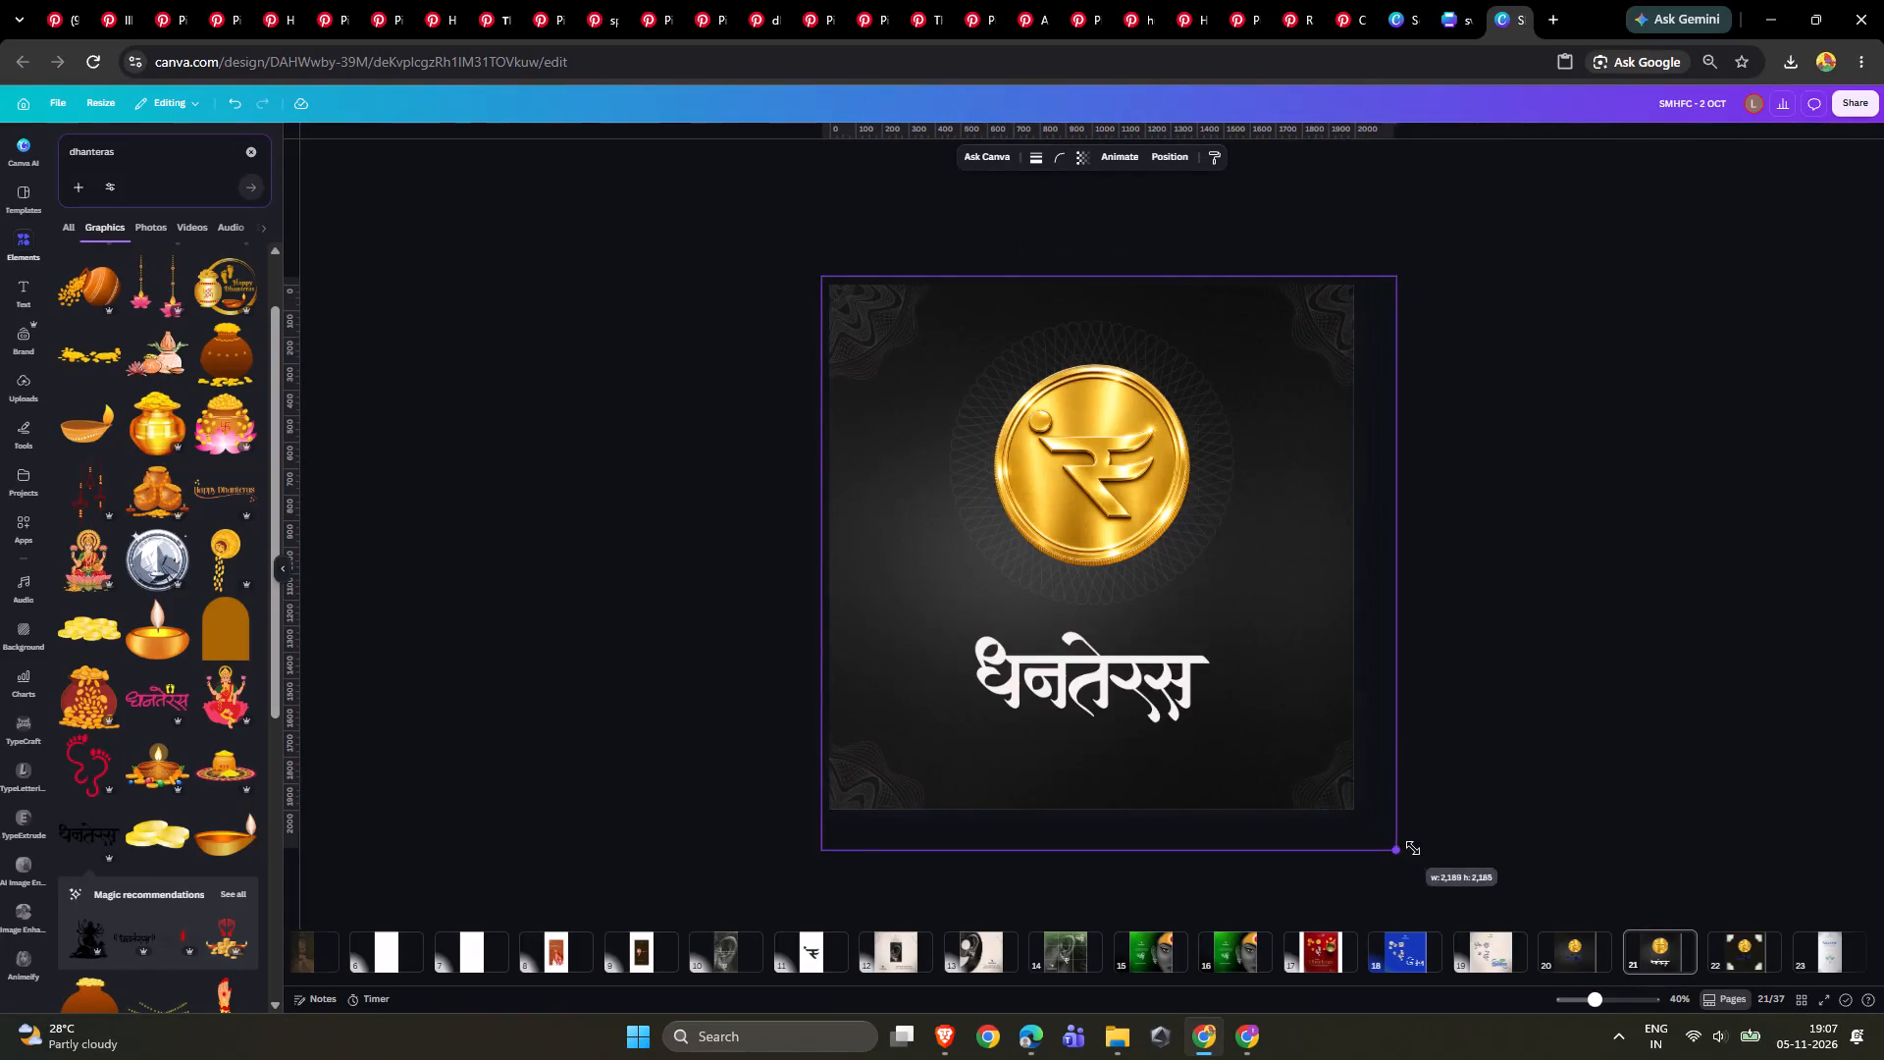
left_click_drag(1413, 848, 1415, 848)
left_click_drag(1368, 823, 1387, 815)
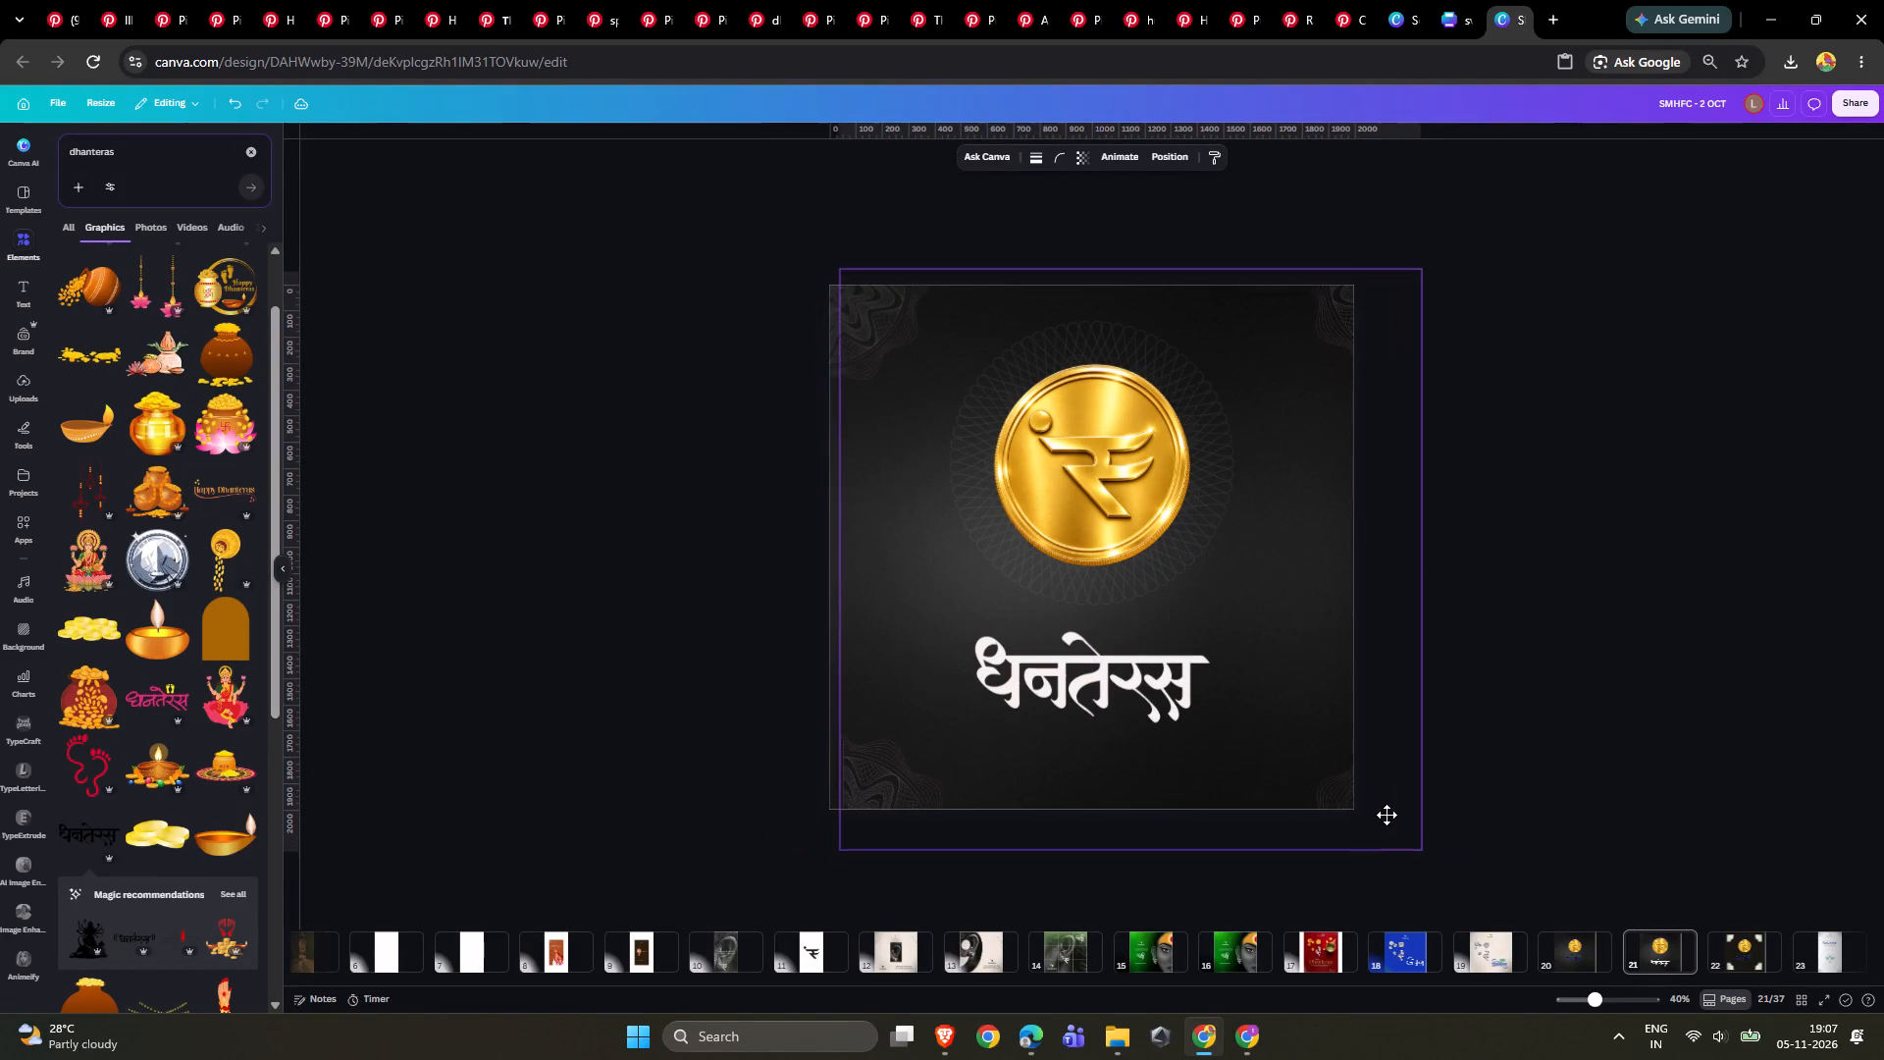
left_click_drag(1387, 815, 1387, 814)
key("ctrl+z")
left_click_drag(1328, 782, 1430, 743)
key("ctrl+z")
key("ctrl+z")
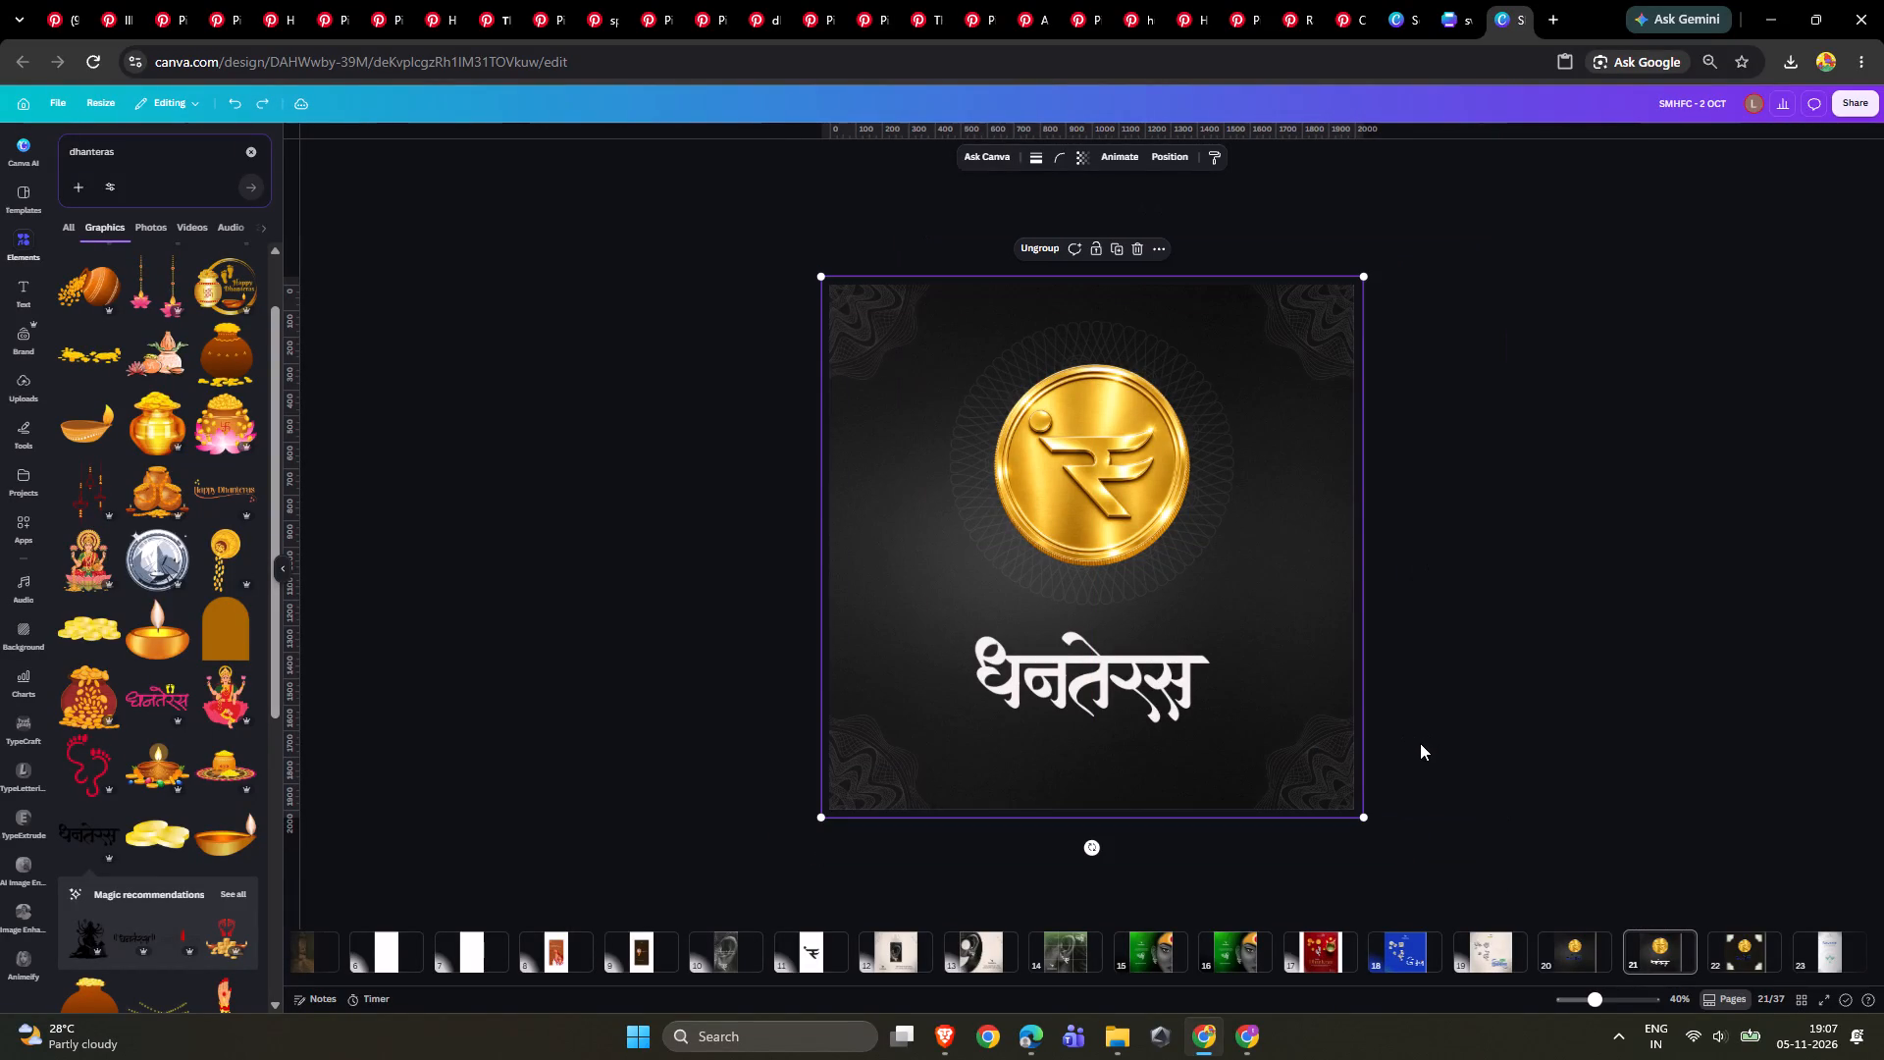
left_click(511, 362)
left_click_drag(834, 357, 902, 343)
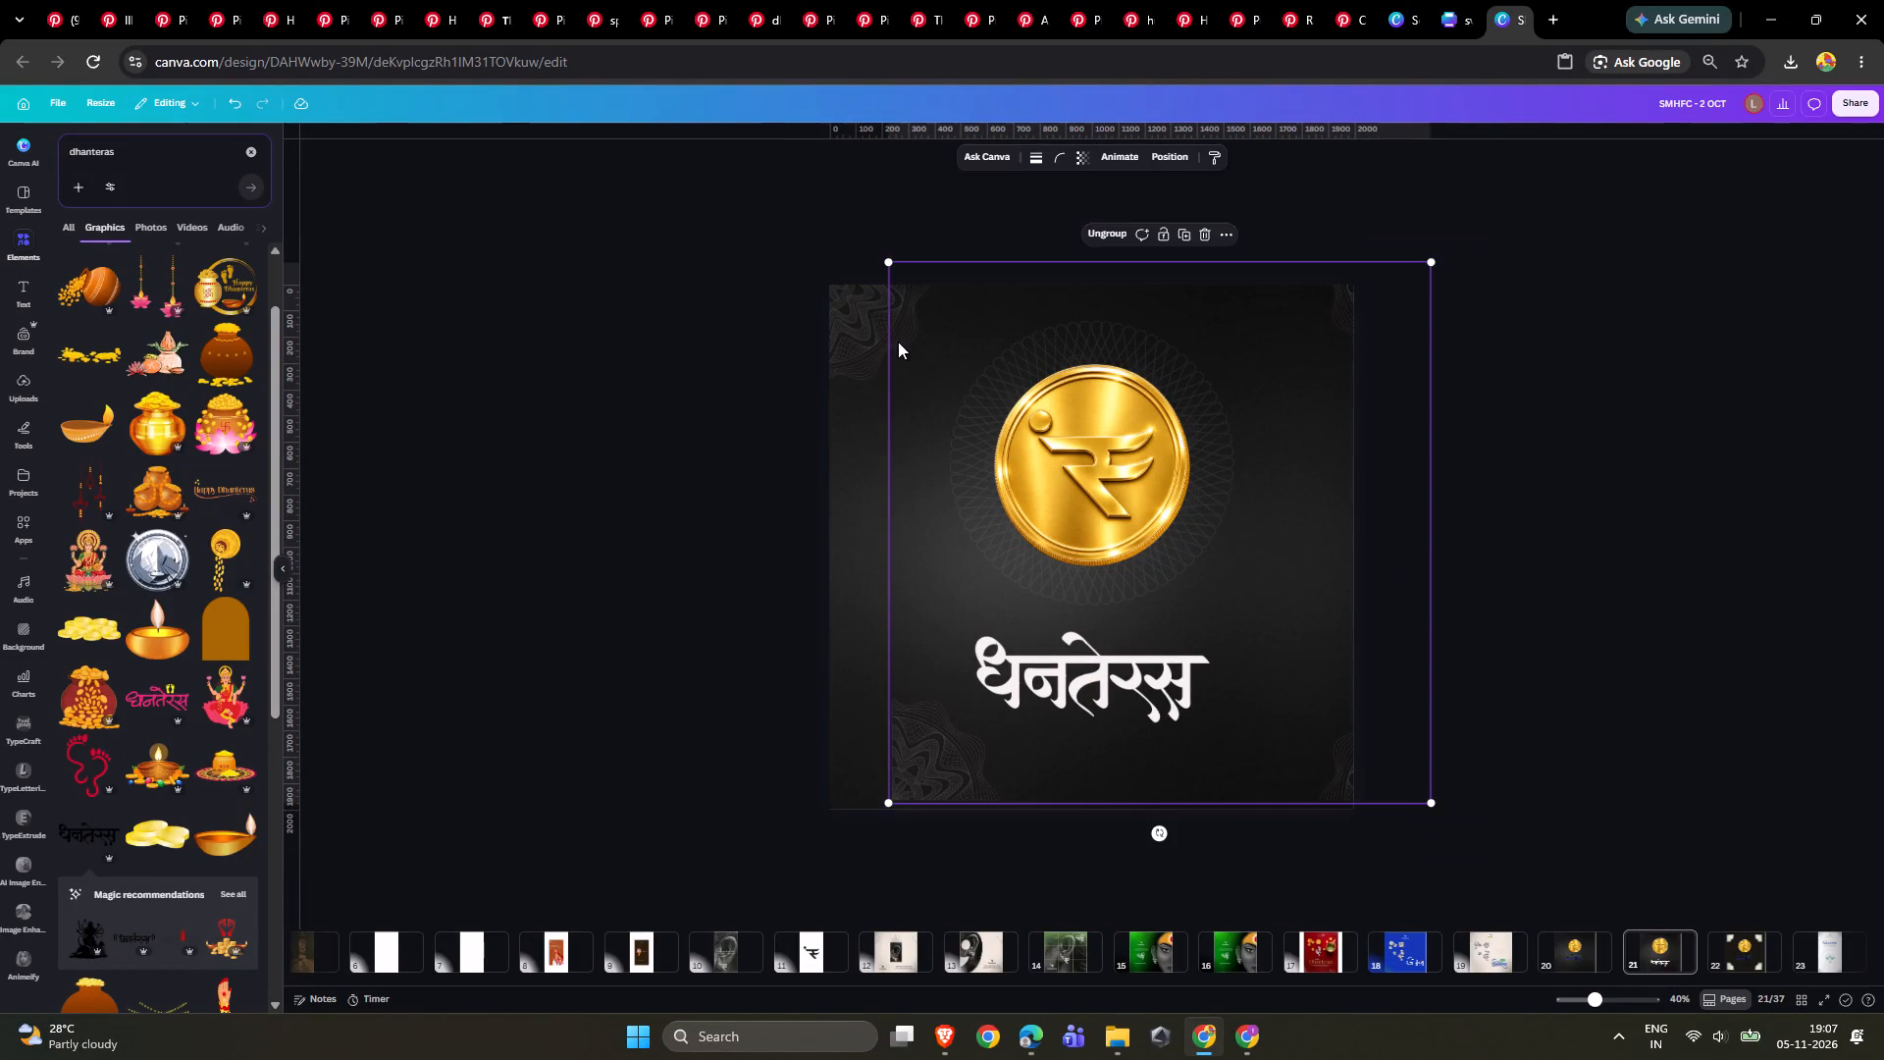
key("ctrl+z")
Group the upper-left ornament with the other corner ornaments and enlarge the group beyond the page edges.
left_click_drag(762, 345, 896, 336, "shift")
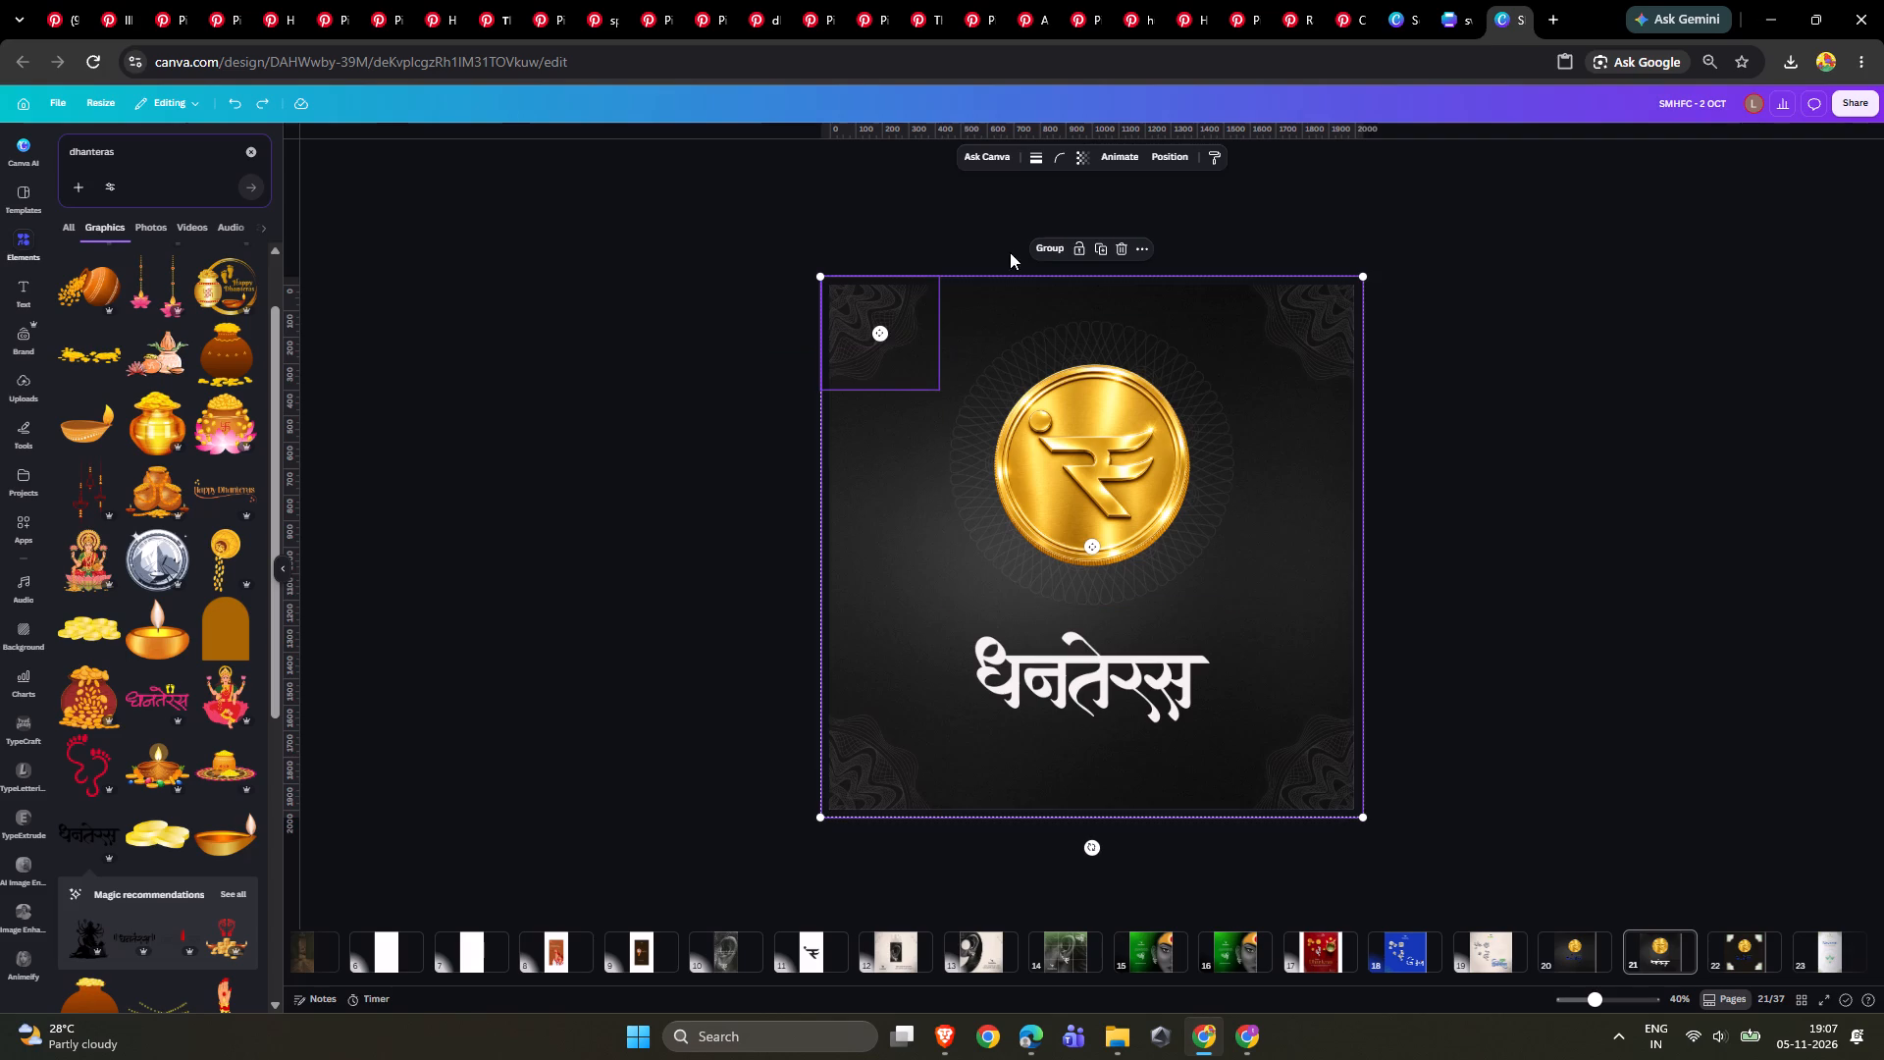
left_click(1046, 249)
left_click_drag(1364, 278, 1423, 250)
left_click_drag(1315, 335, 1300, 344)
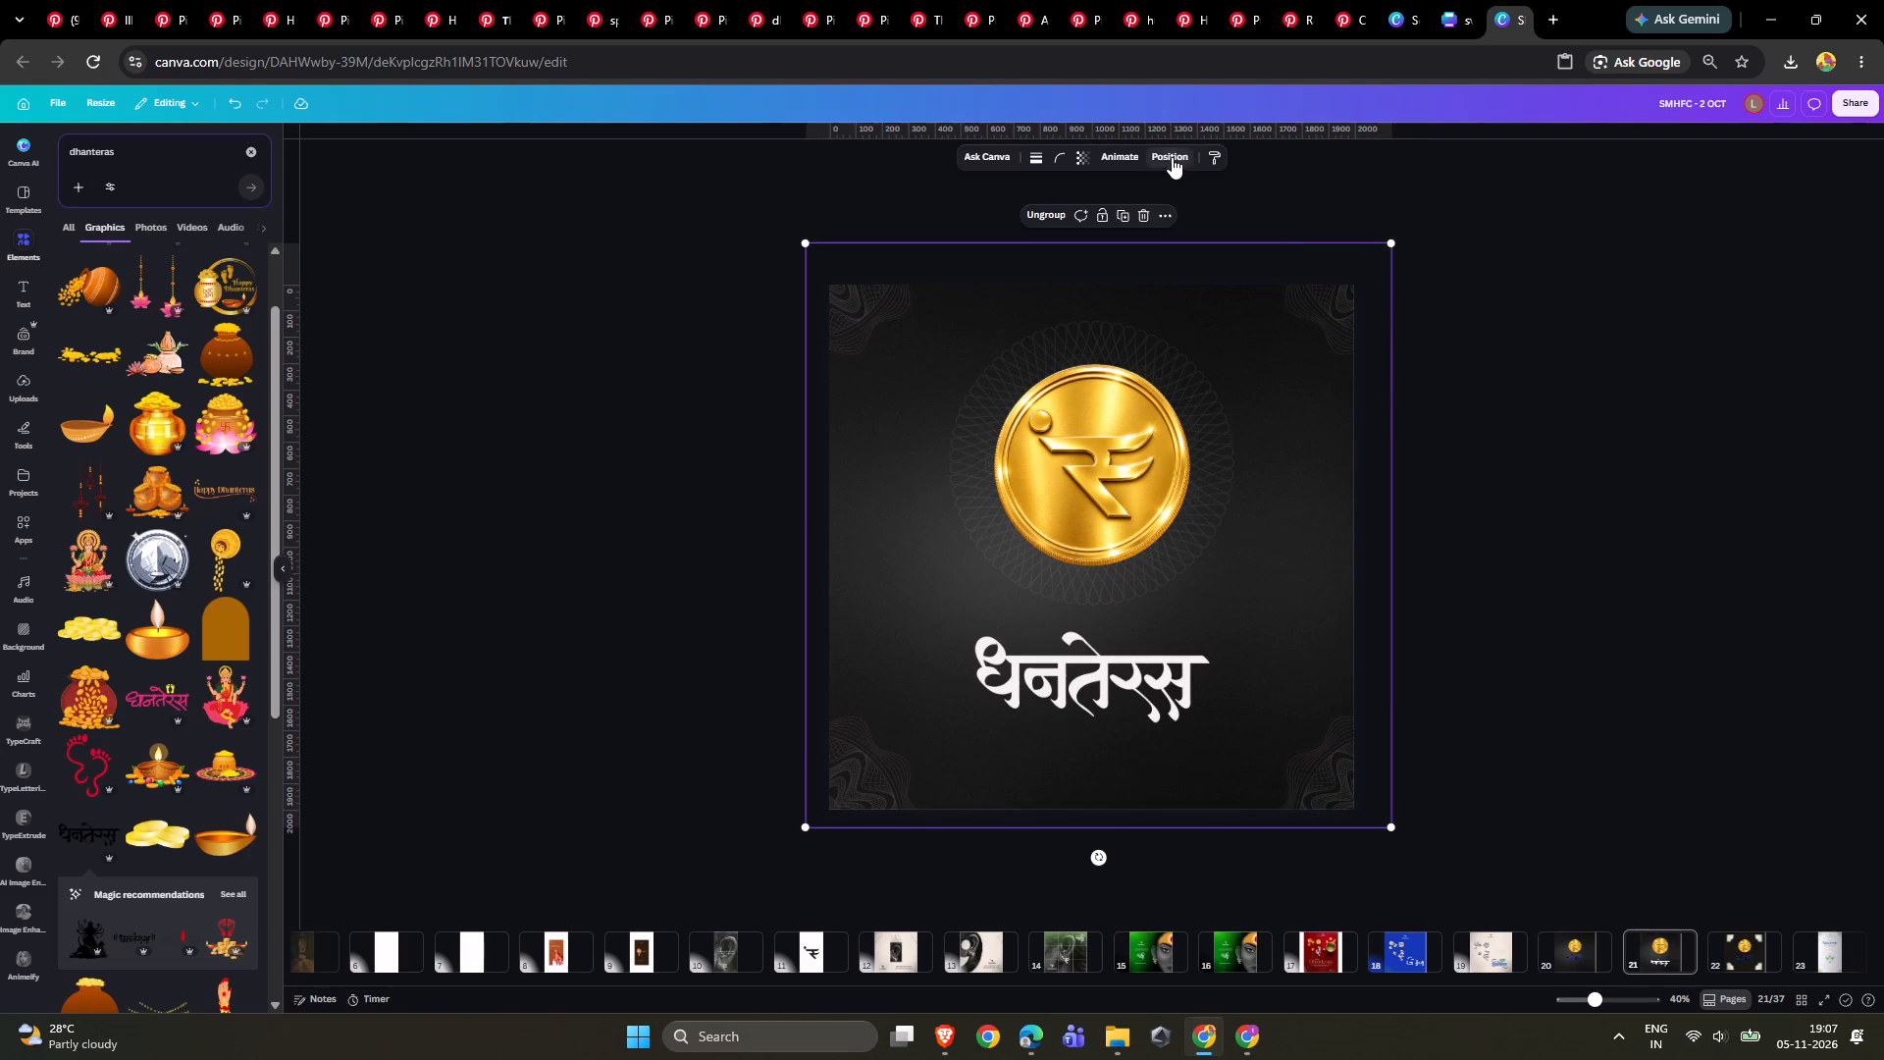
Centre the enlarged corner ornament group on the page both vertically and horizontally.
left_click(1170, 158)
left_click(129, 189)
left_click(129, 173)
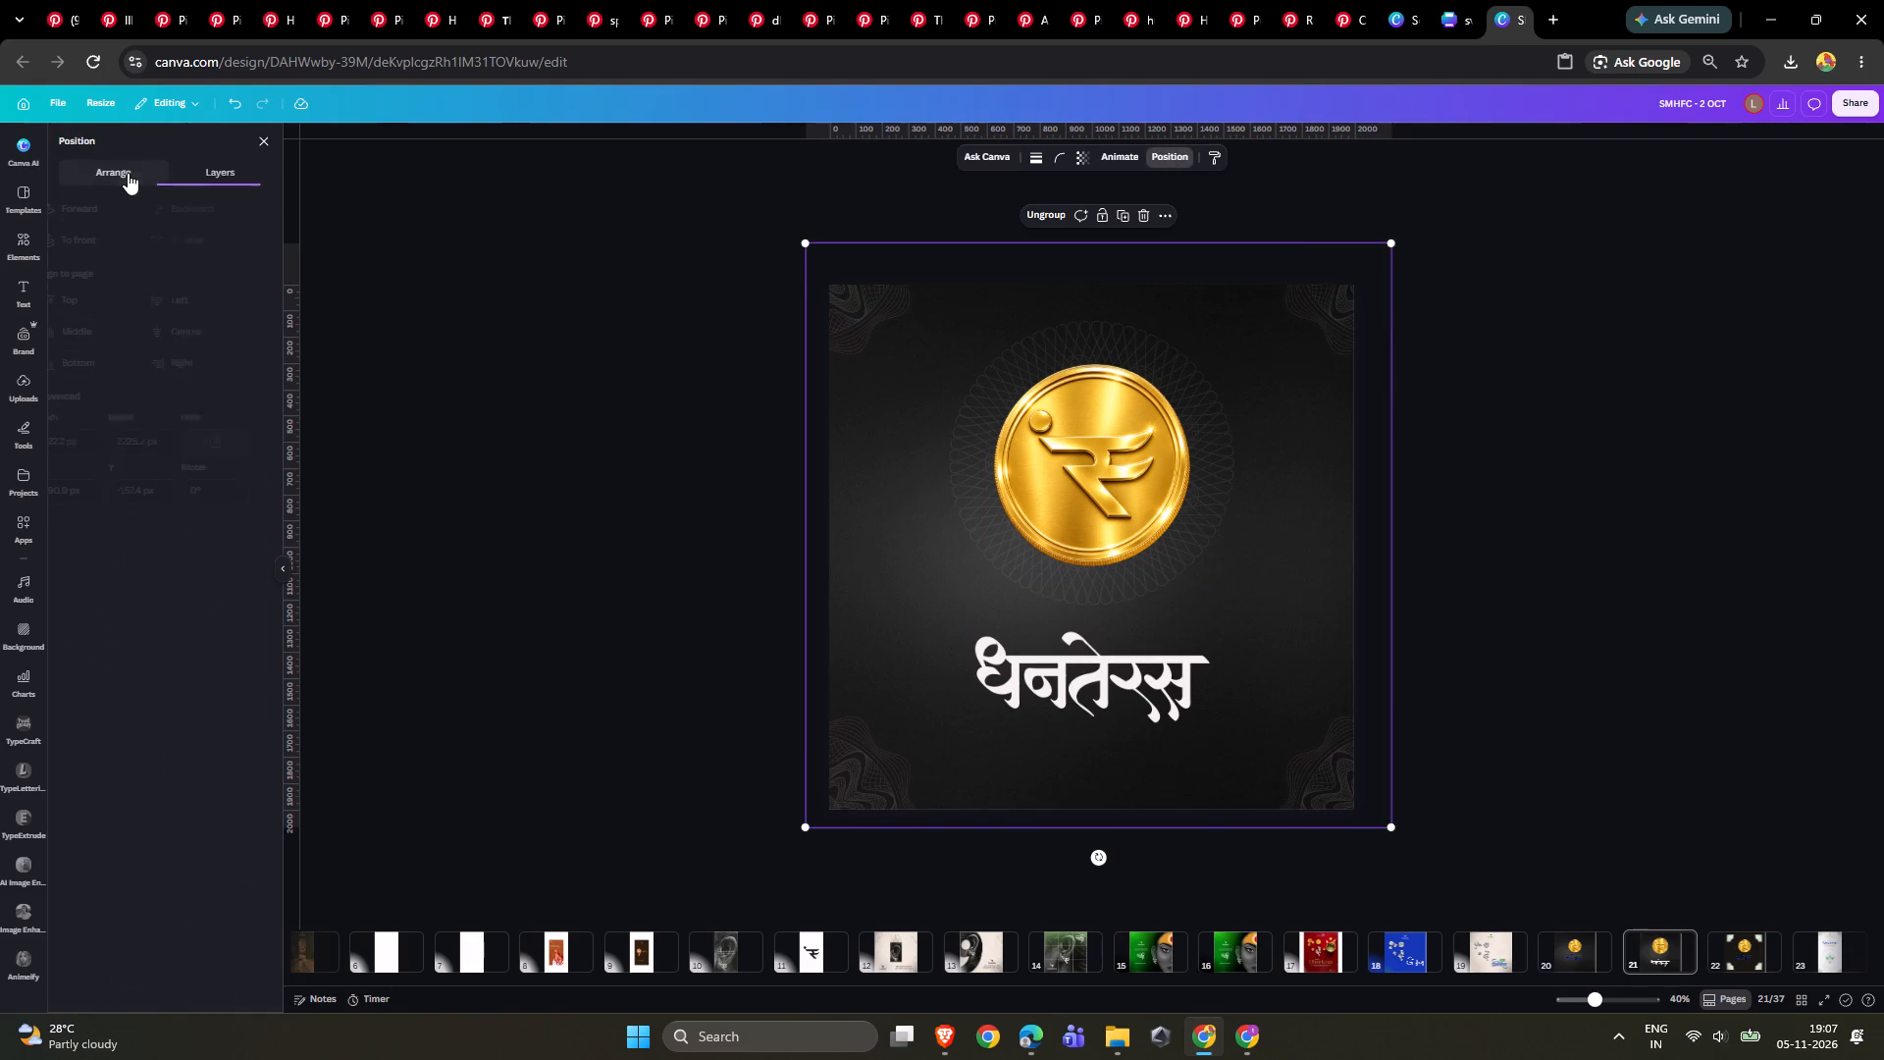
left_click(109, 338)
left_click(209, 334)
left_click(1495, 340)
double_click(1504, 340)
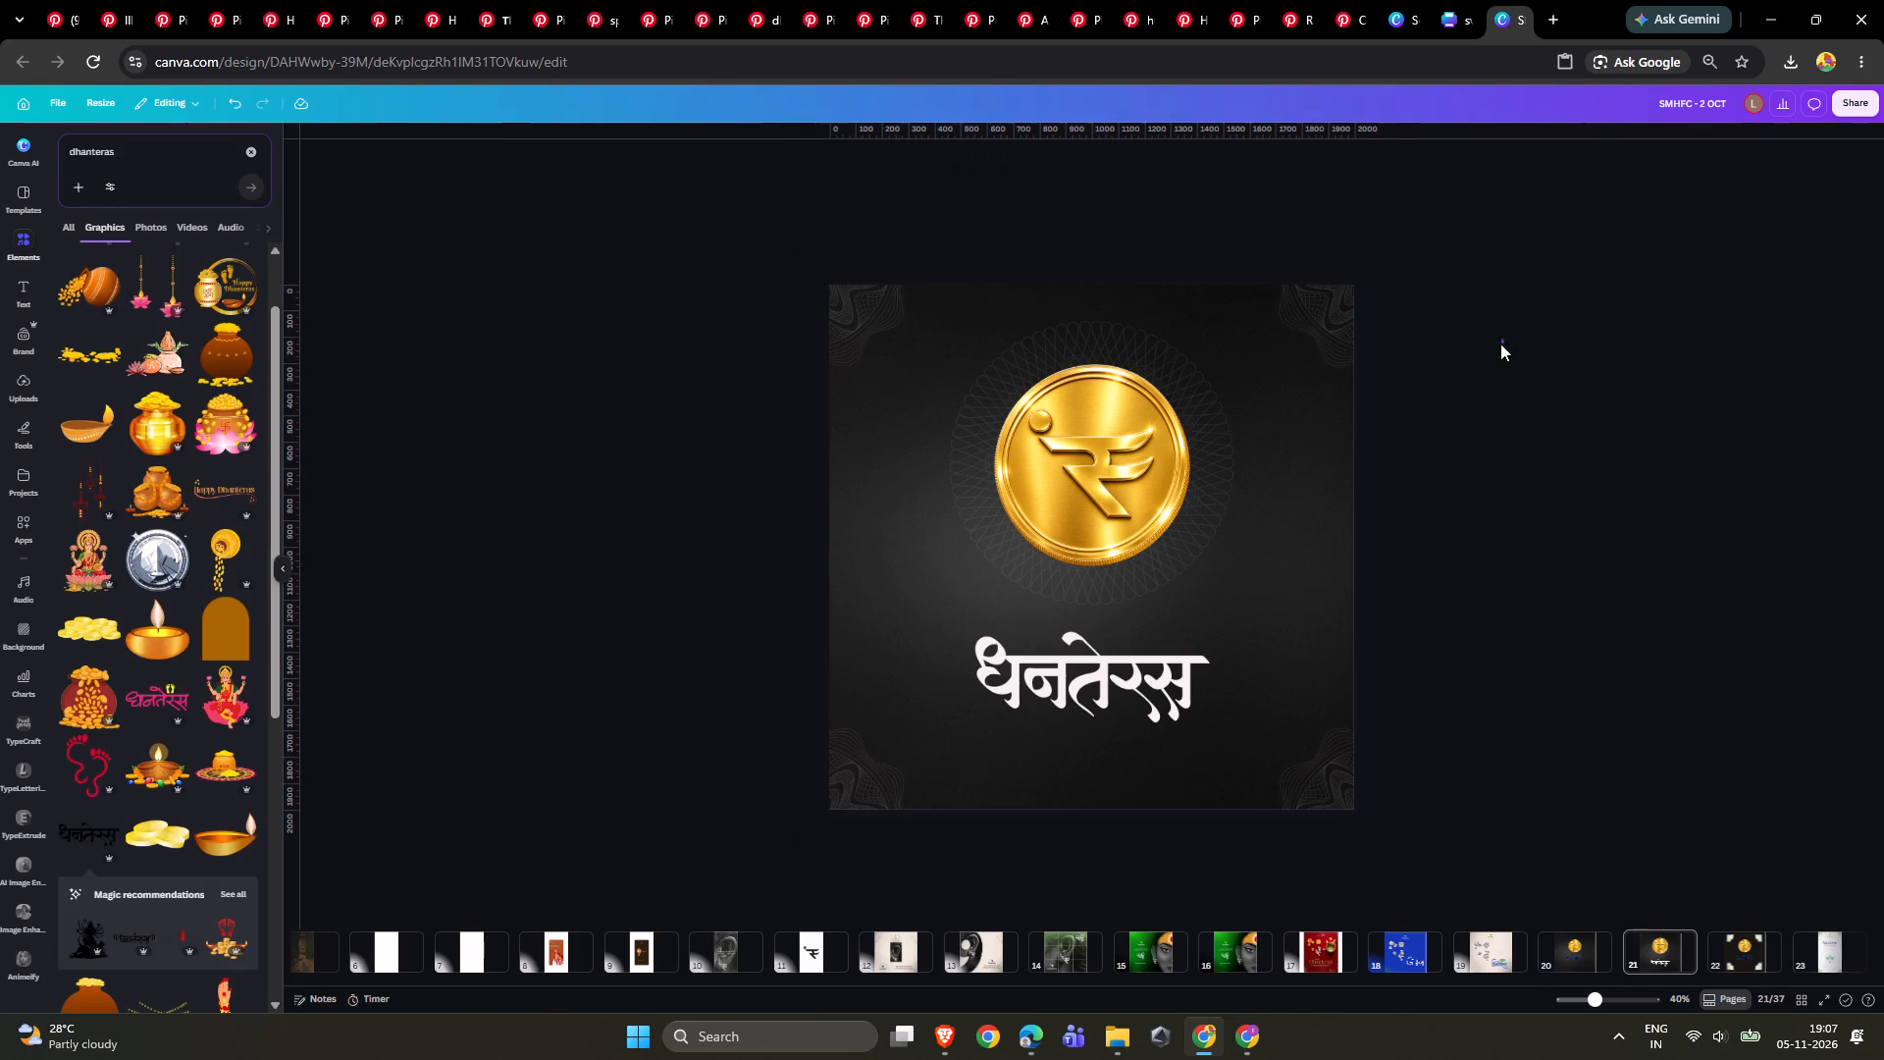
Preview page 21 in full screen to check the white corner ornaments around the coin and lettering.
left_click(1822, 1000)
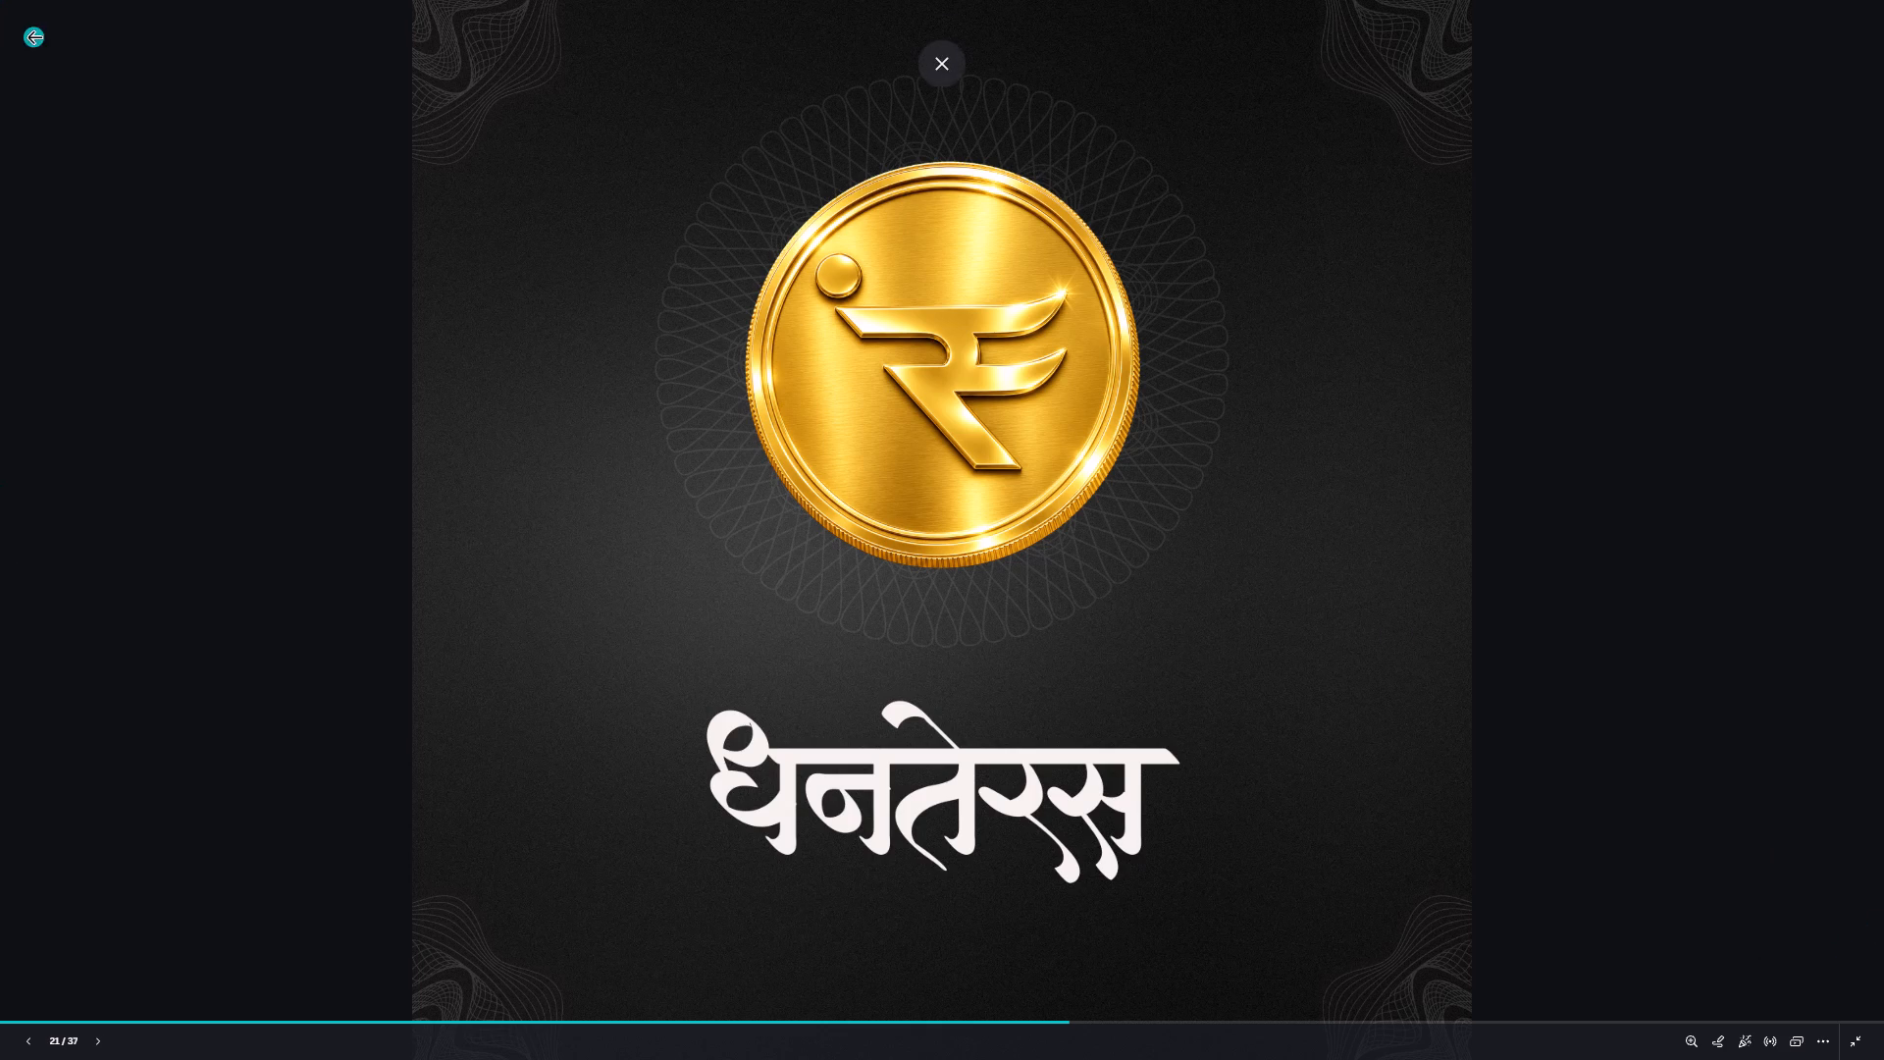
key("Escape")
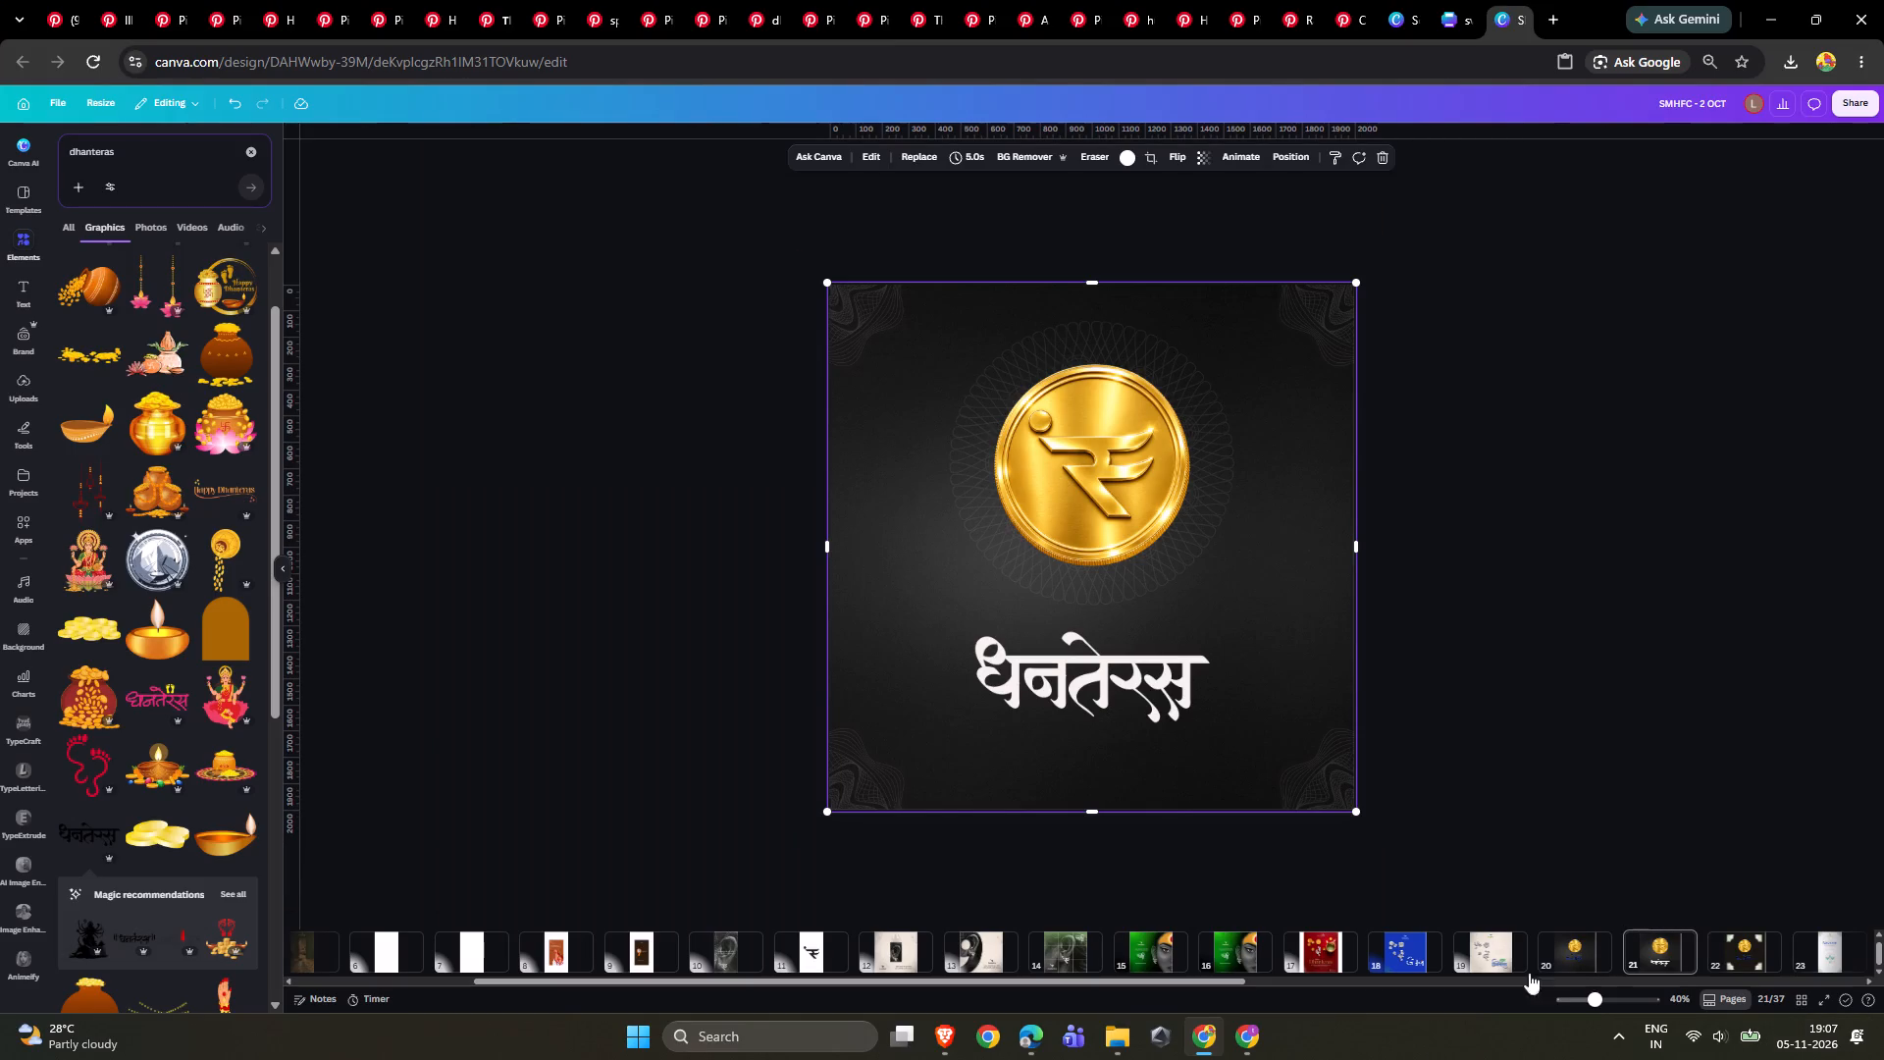
Add a new page after page 21.
left_click(1680, 943)
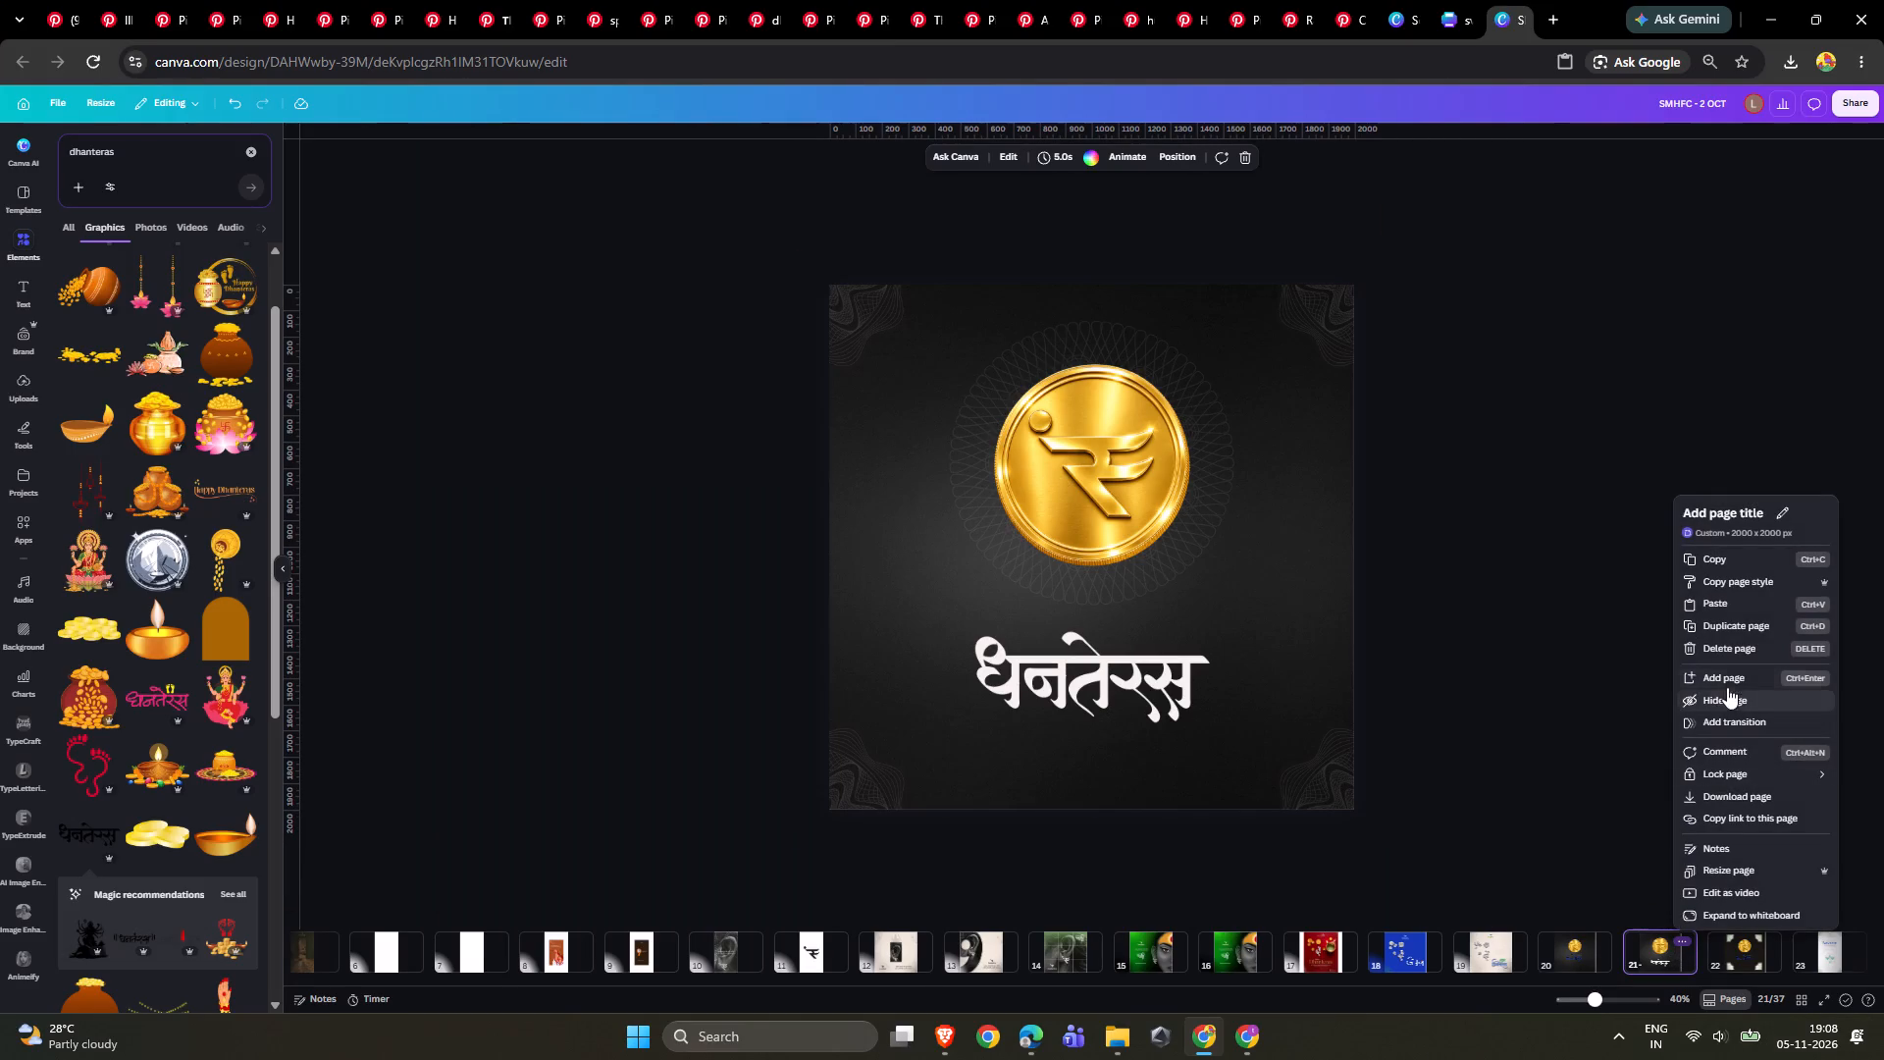
left_click(1727, 672)
Switch to Pinterest and open the "dhanteras" pin with the Lakshmi coin from the search results as a reference.
left_click(61, 3)
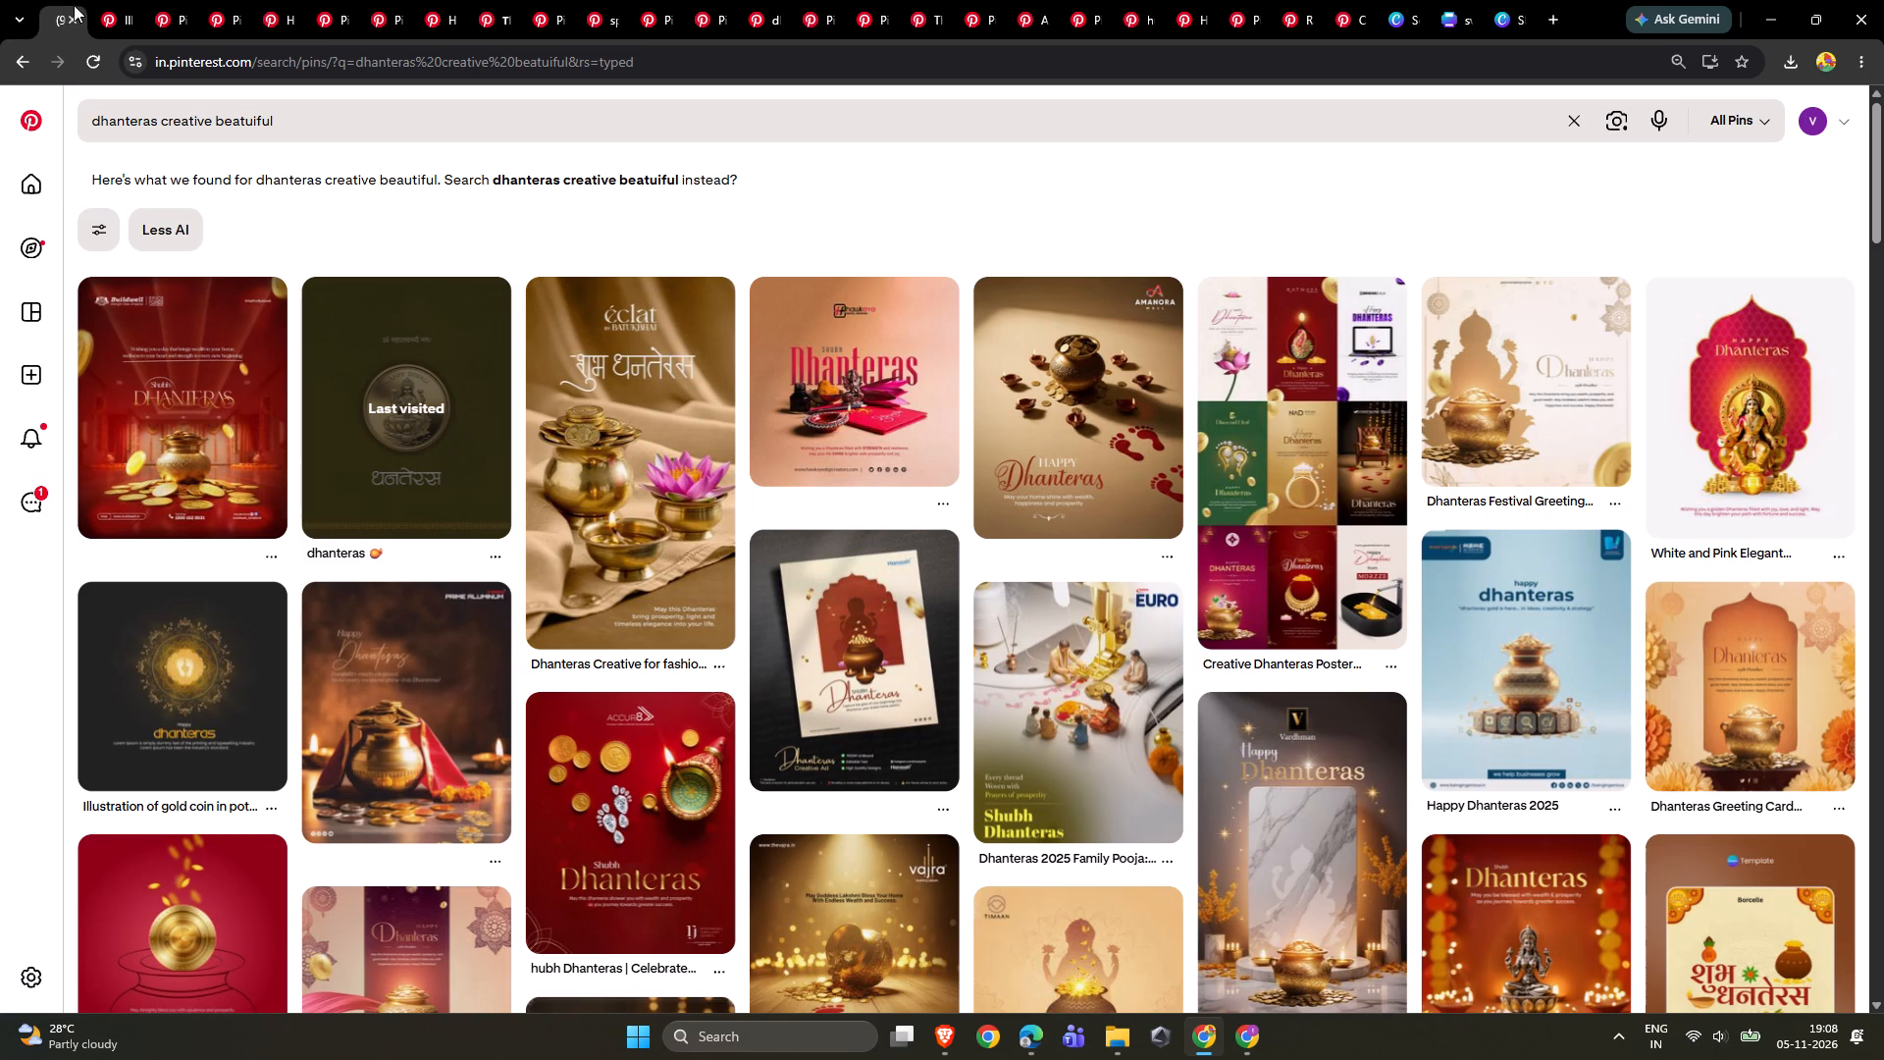
left_click(86, 5)
left_click(451, 433)
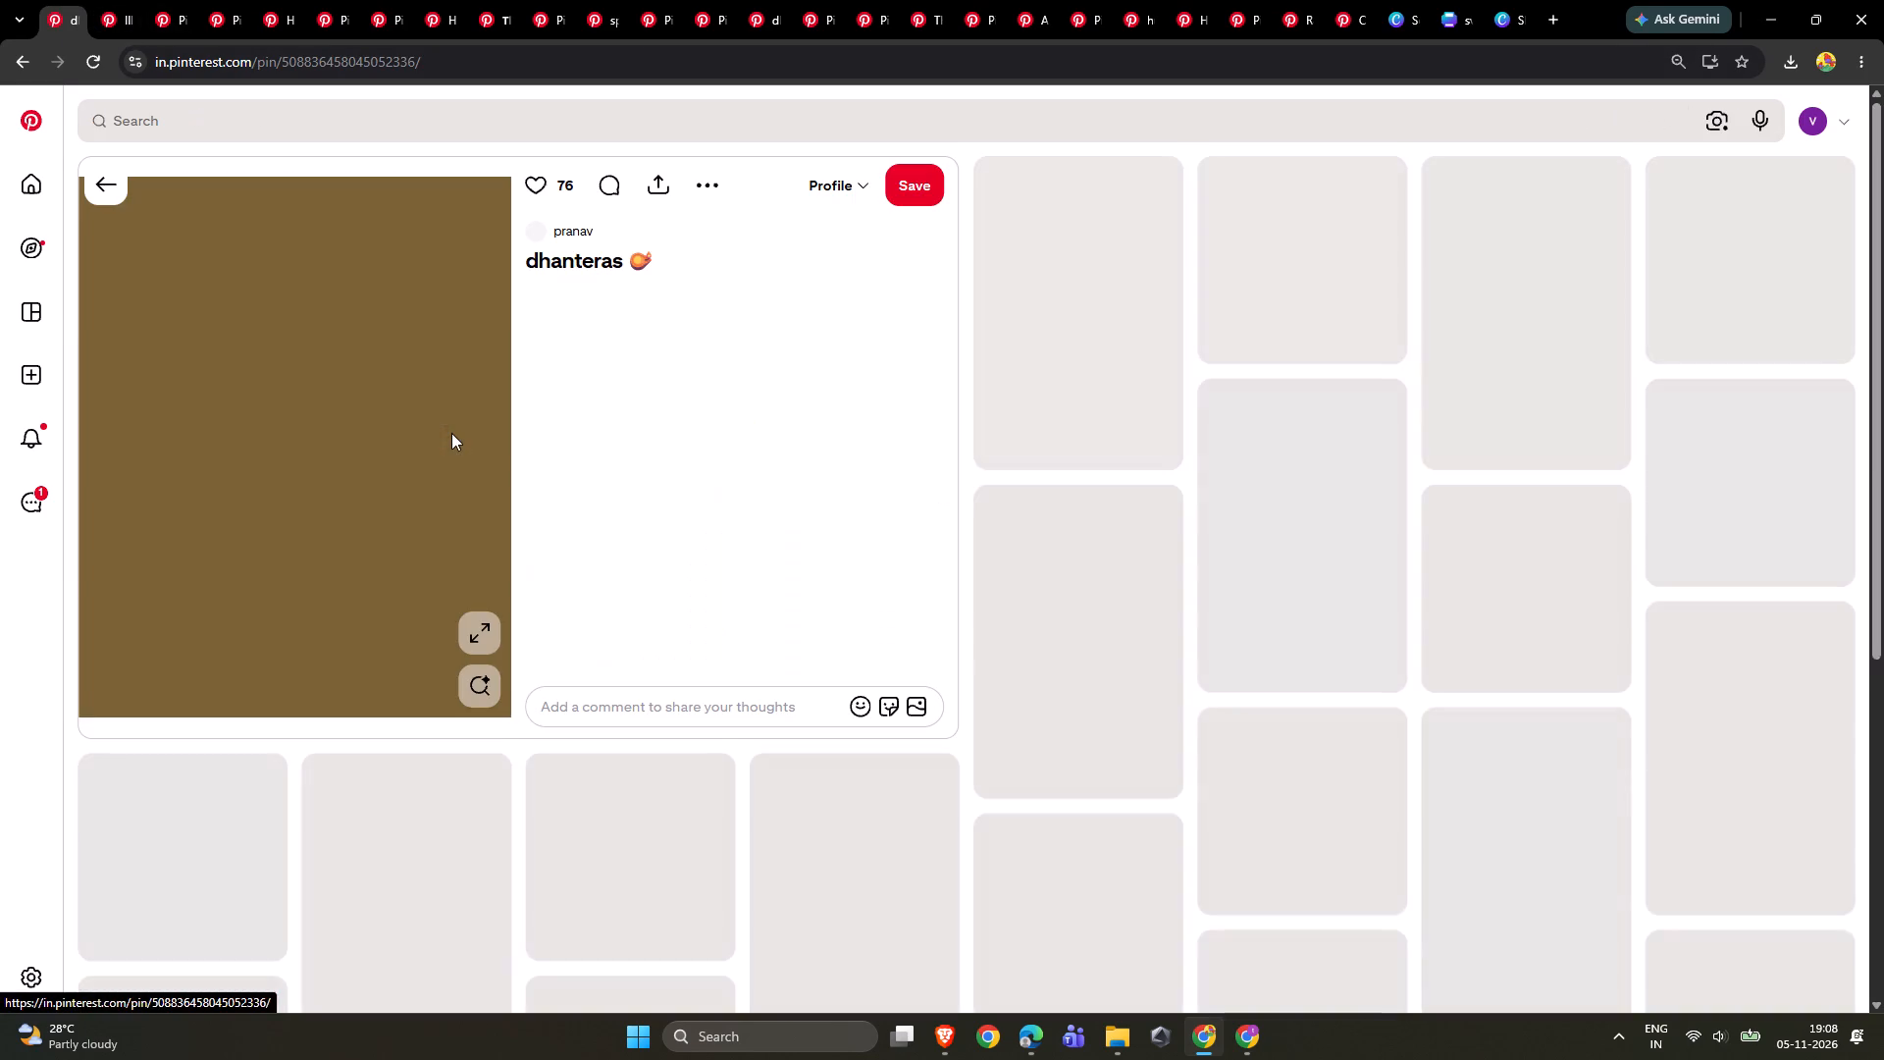
right_click(280, 364)
left_click(341, 444)
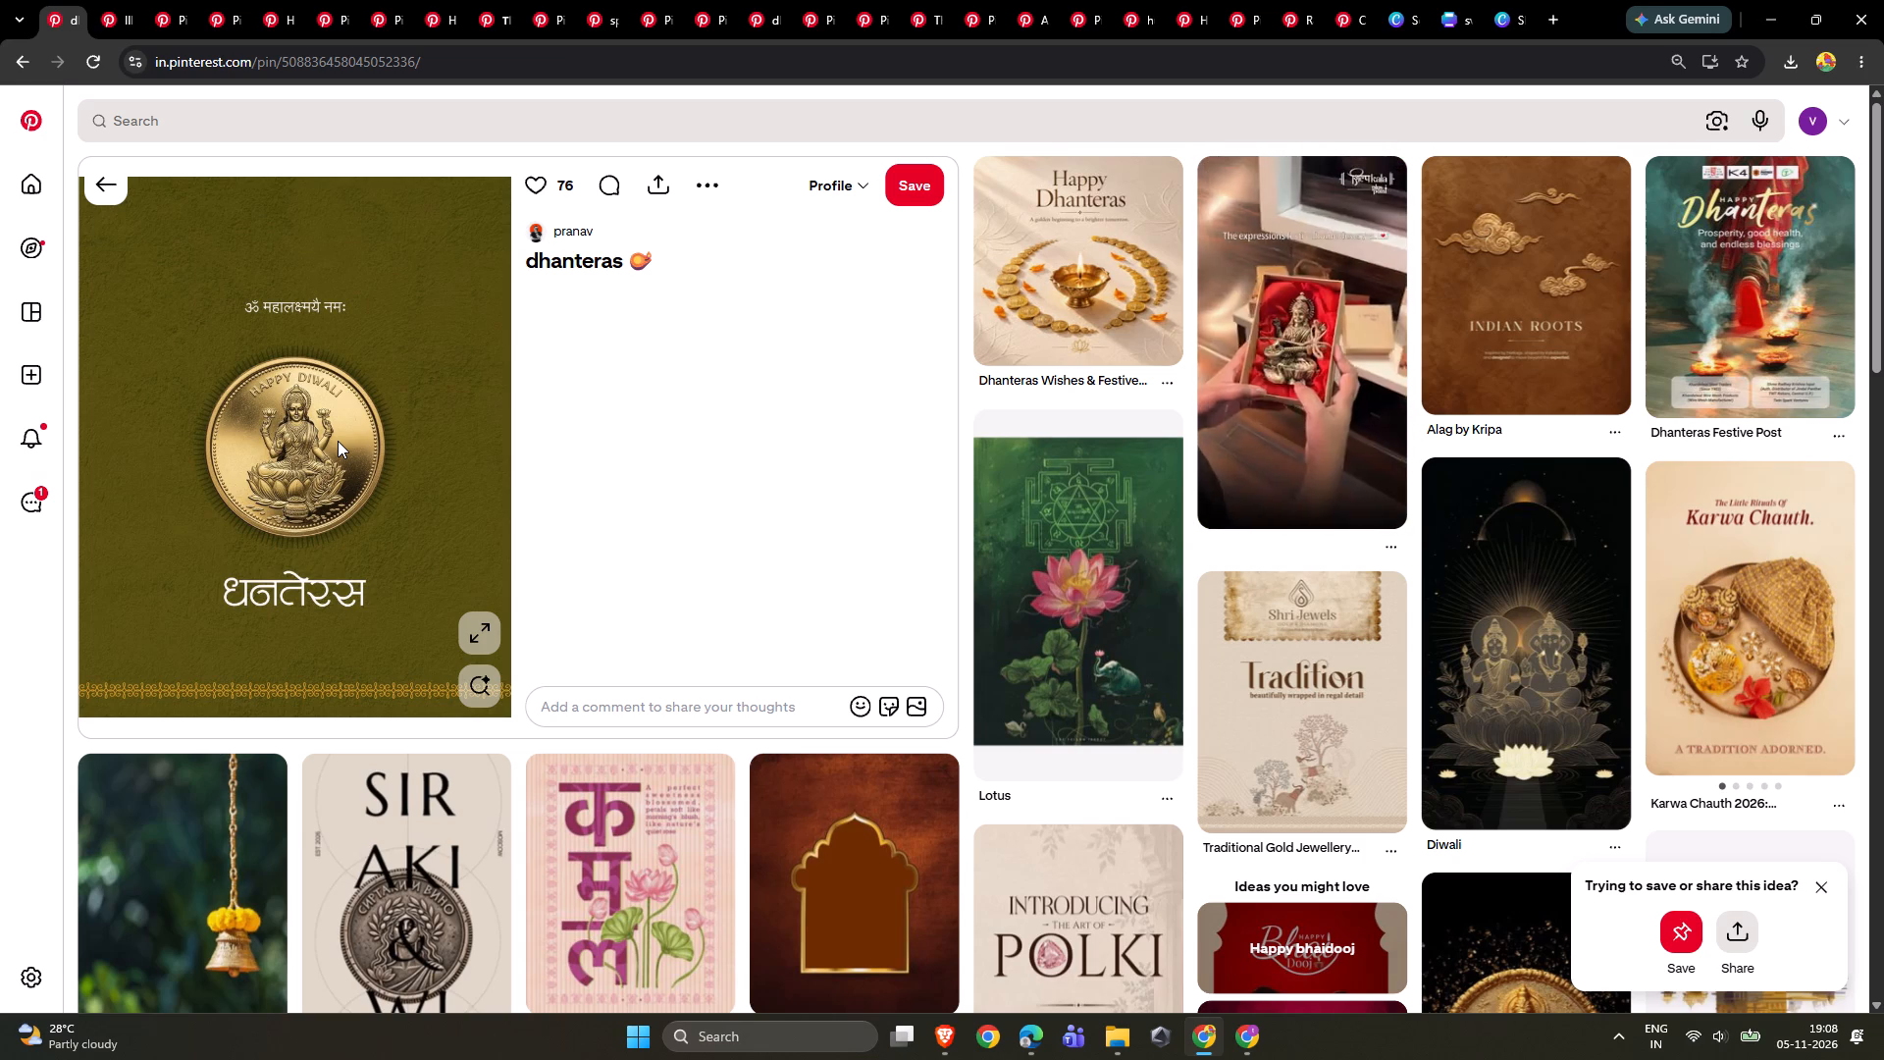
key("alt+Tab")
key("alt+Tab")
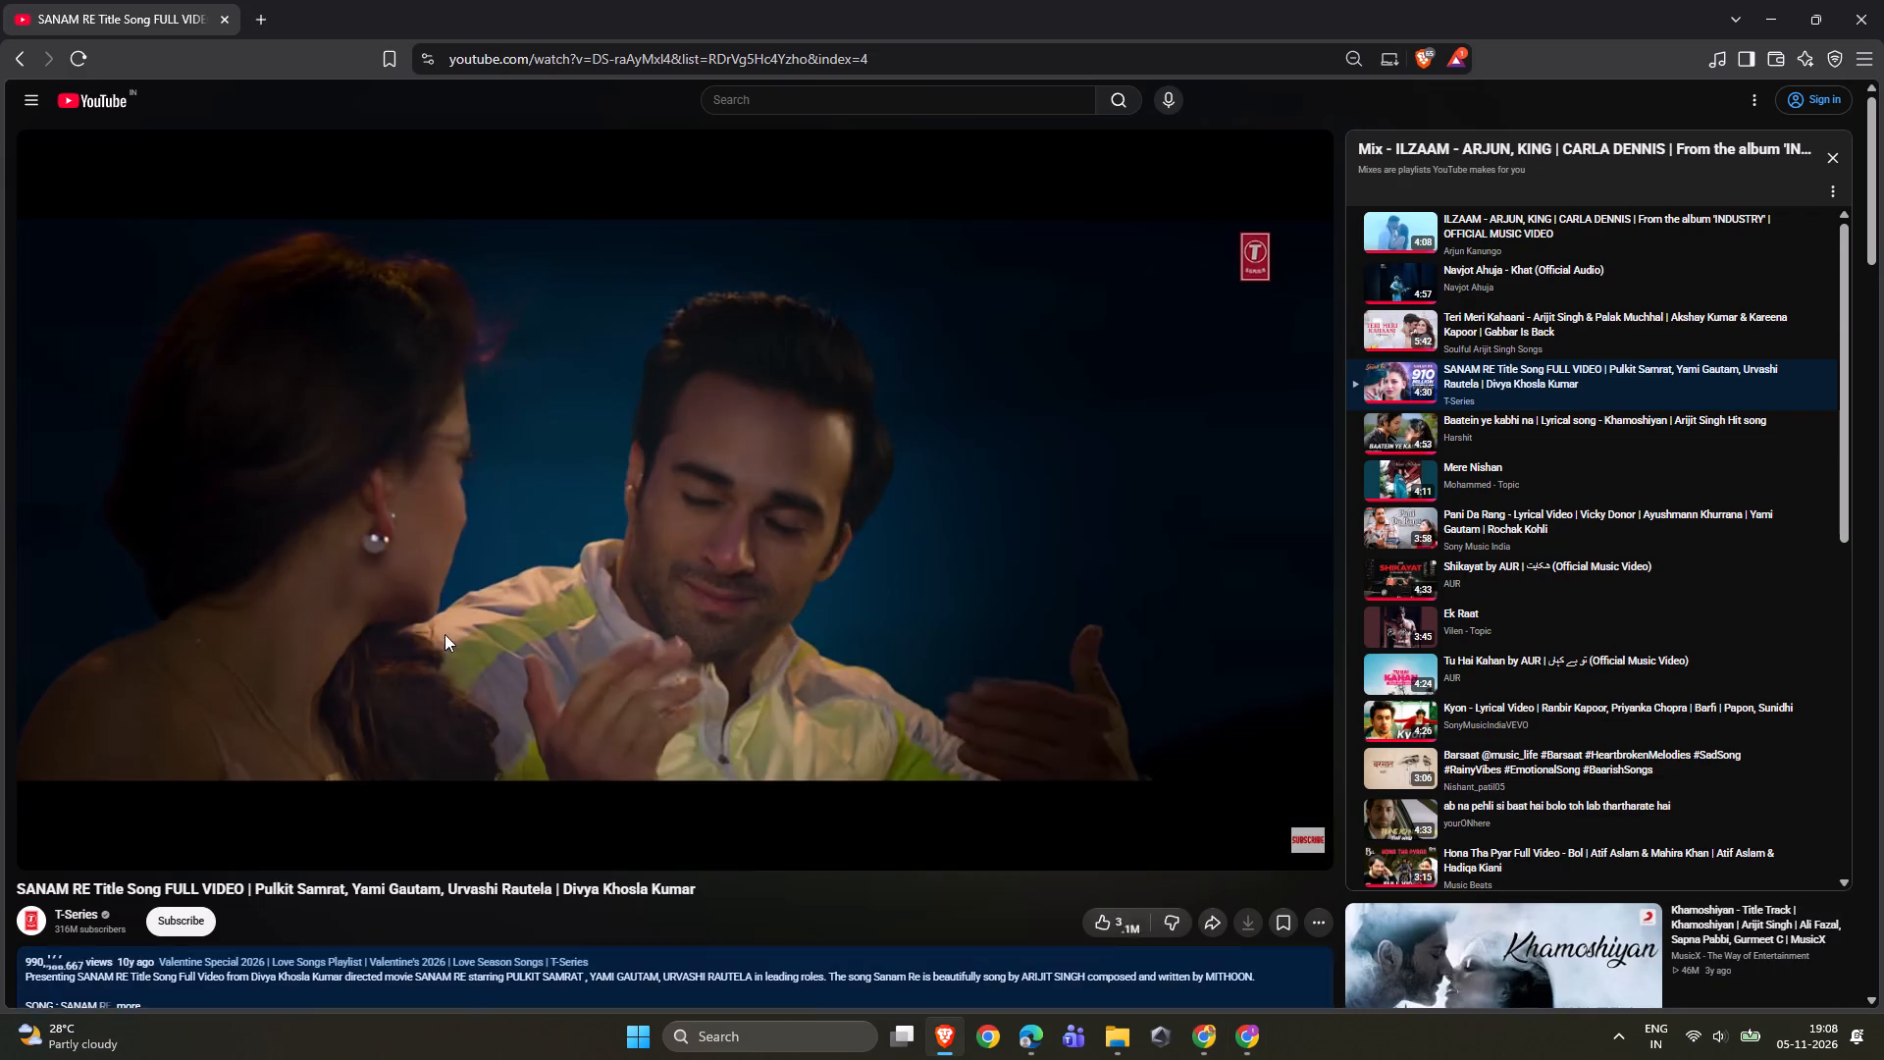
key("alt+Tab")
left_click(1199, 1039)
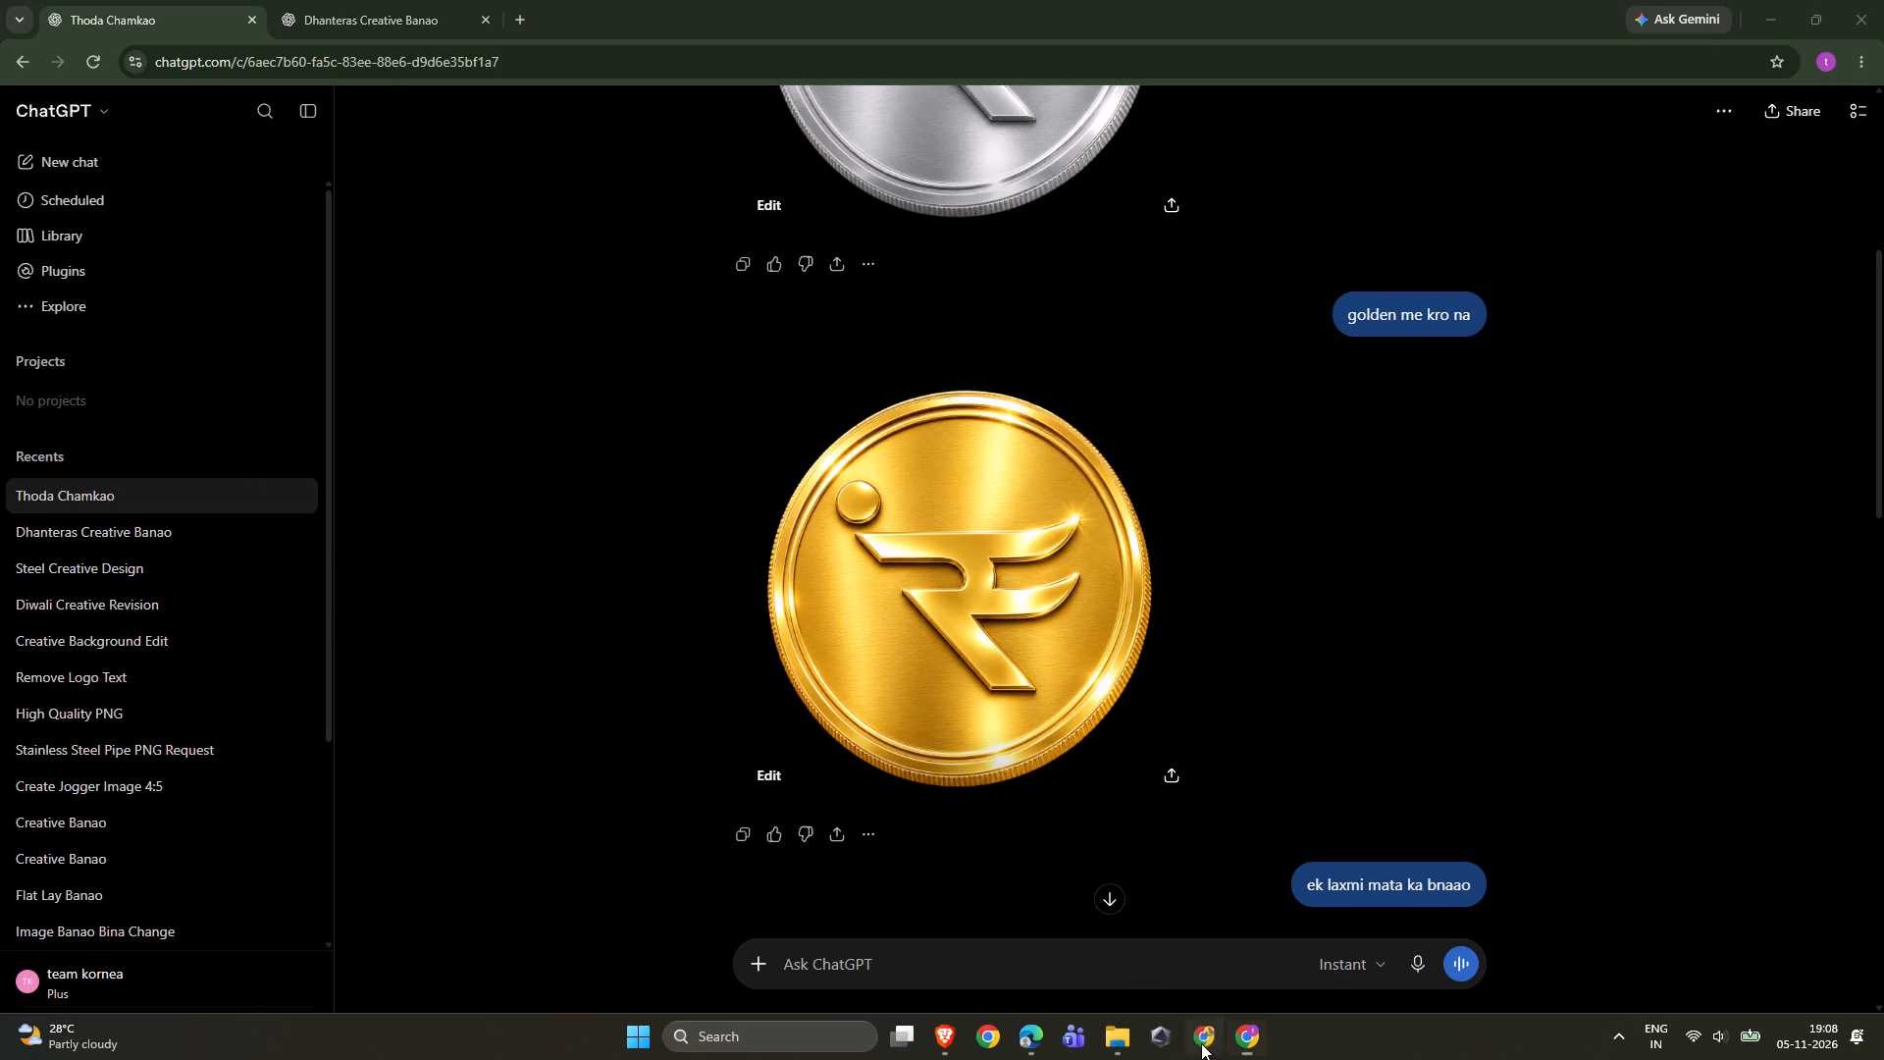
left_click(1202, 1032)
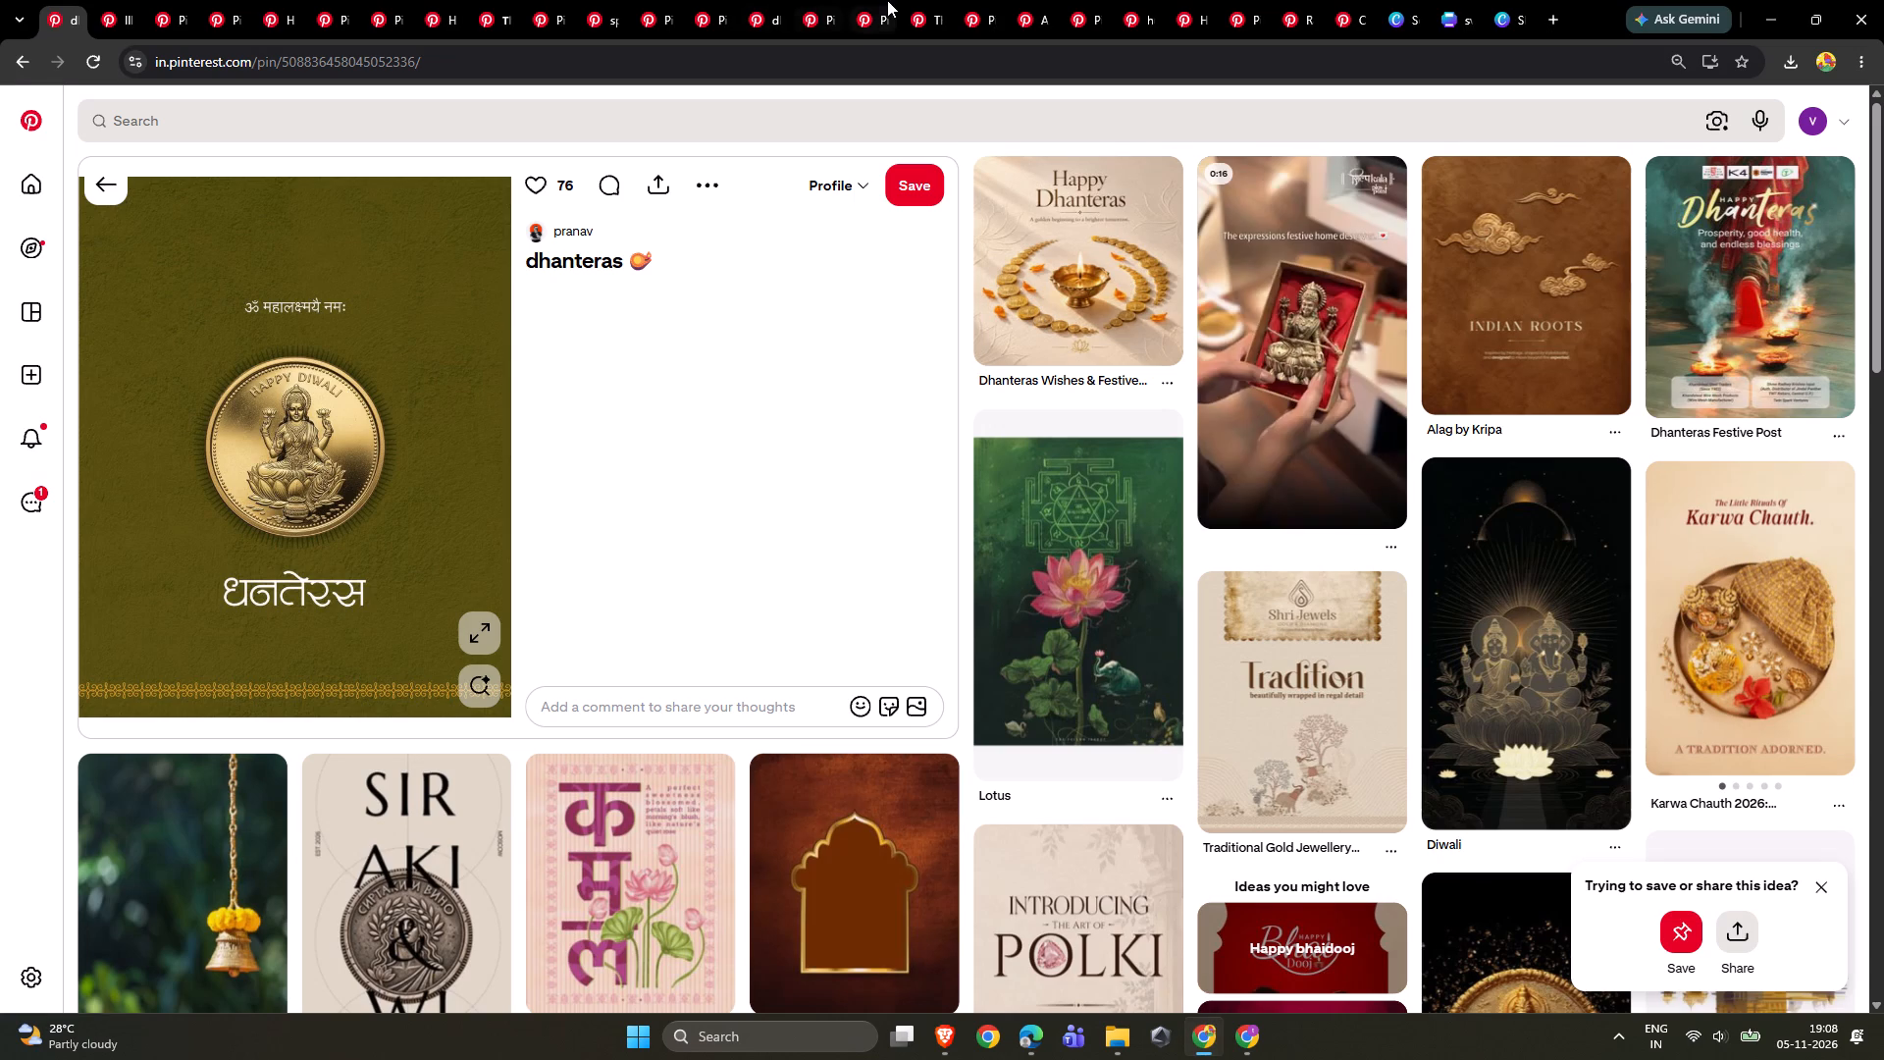
Switch back to the Canva design "SMHFC - 2 OCT" and add a new page after blank page 22.
left_click(889, 0)
left_click(1422, 1)
left_click(1457, 1)
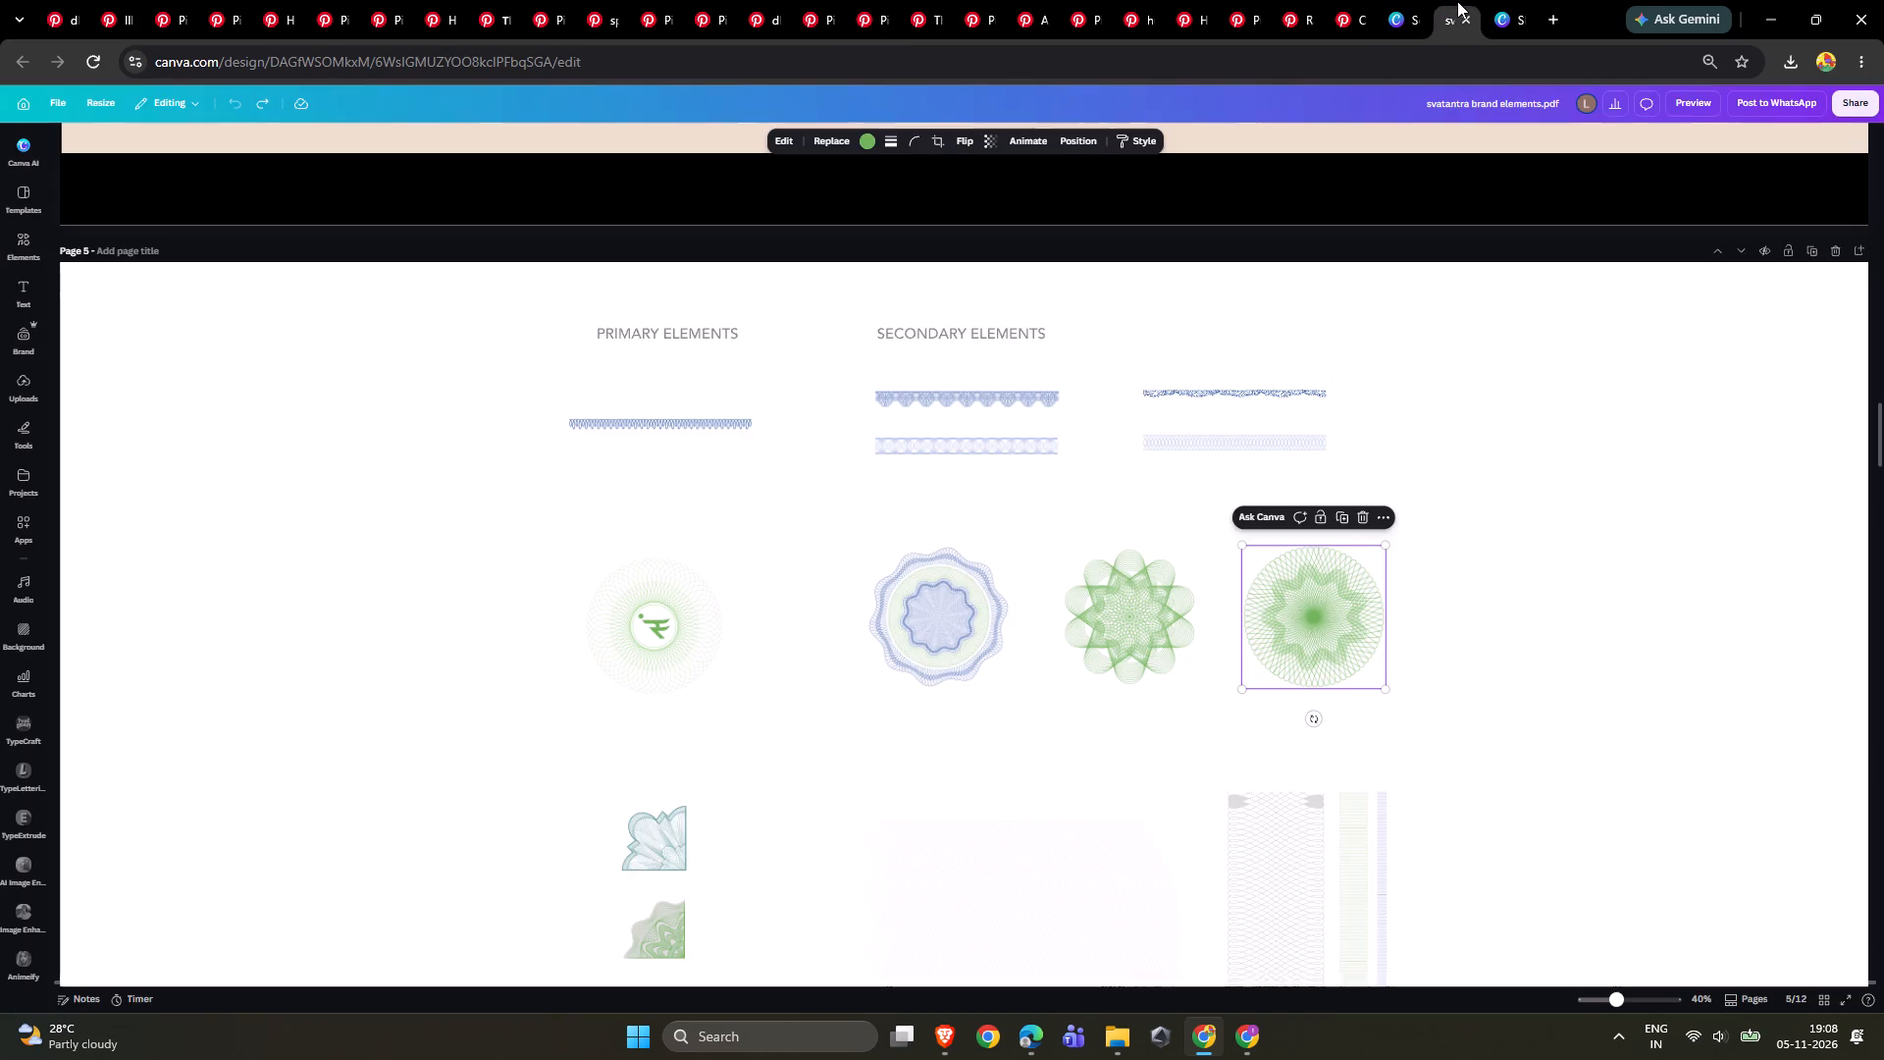
left_click(1500, 0)
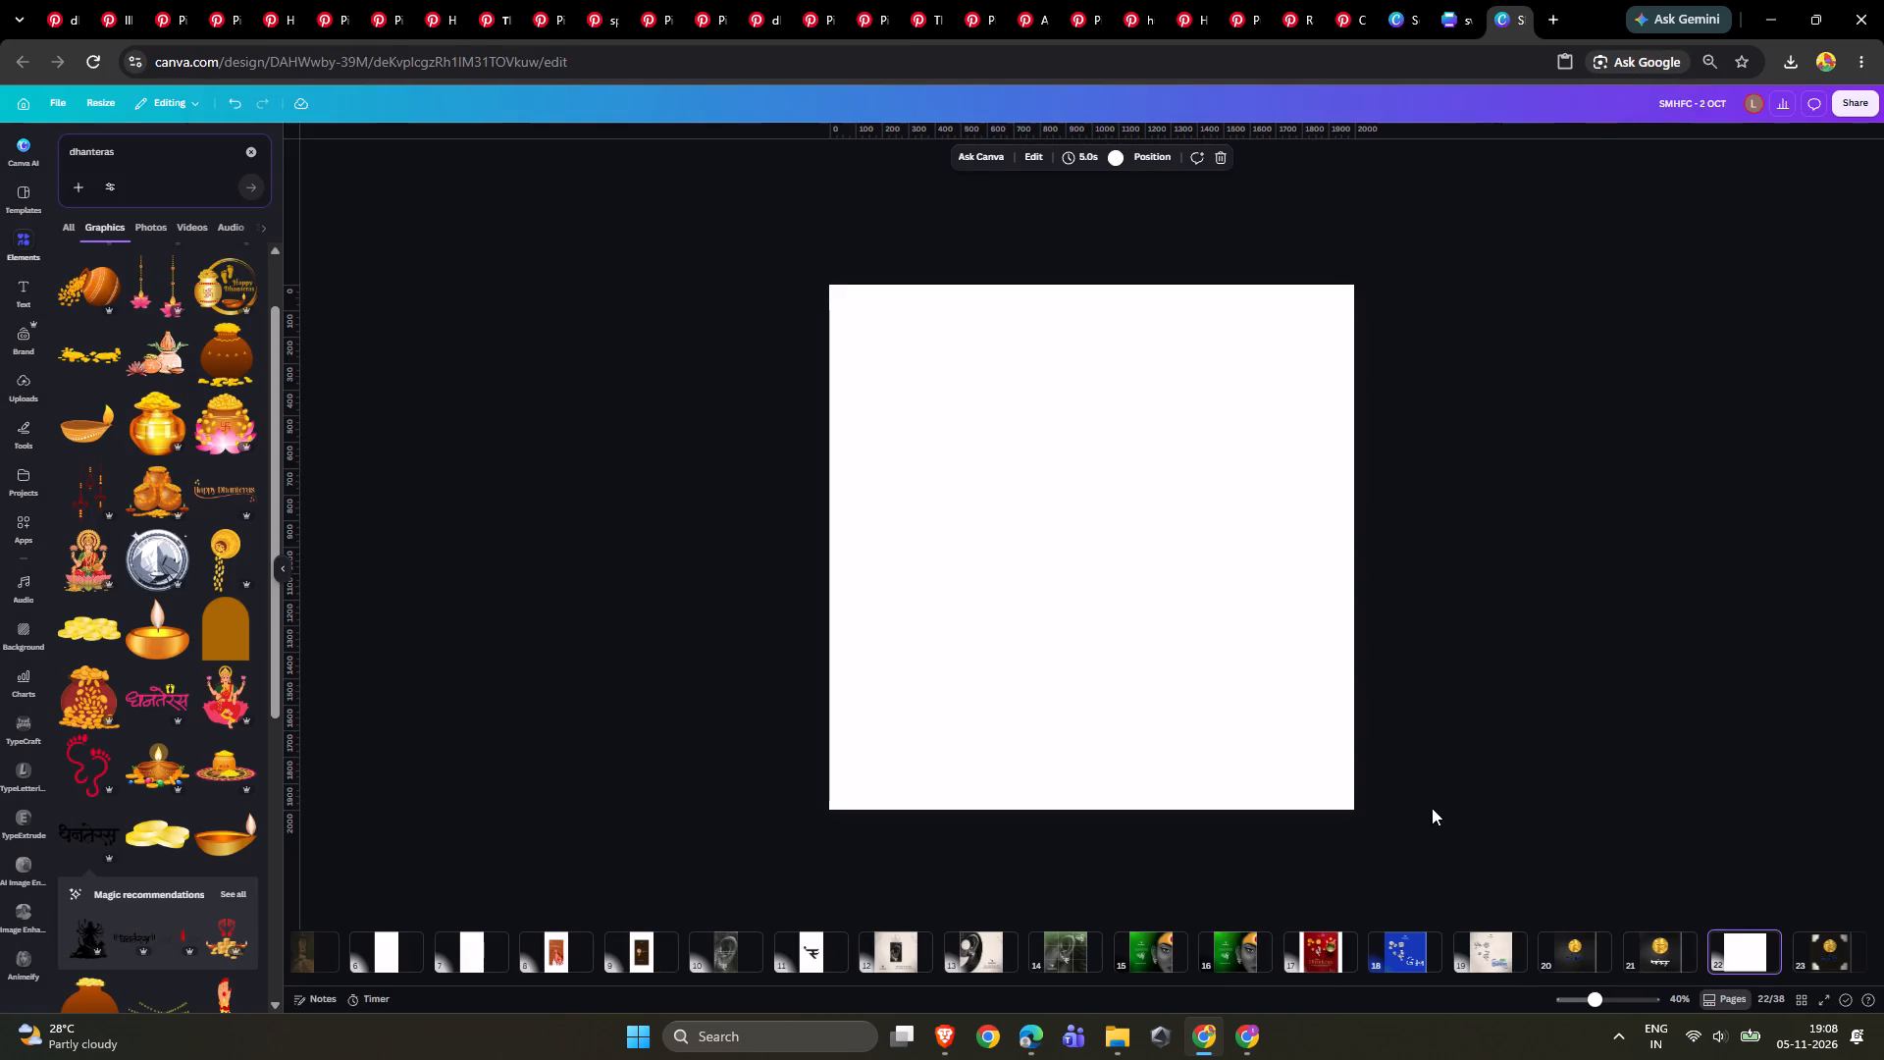
right_click(1056, 542)
left_click(1169, 641)
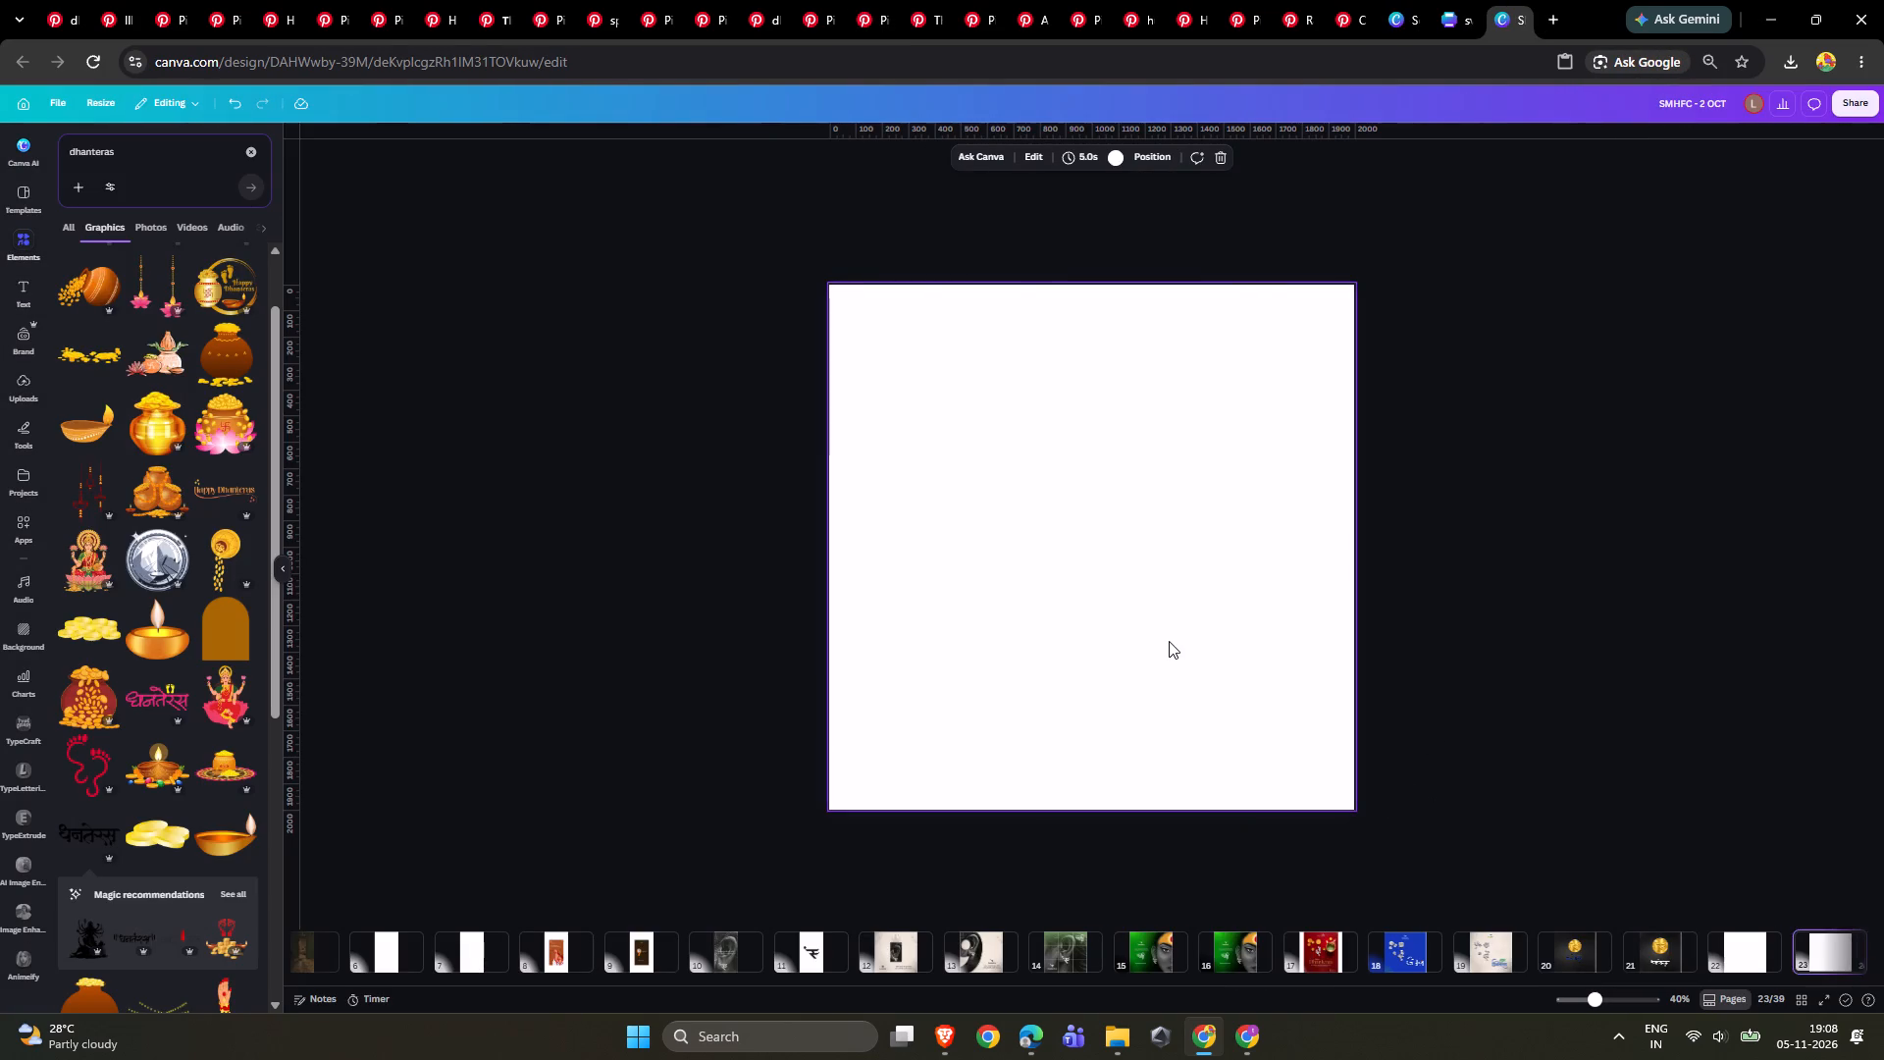
Paste the olive Lakshmi coin image onto page 23 and enlarge it to span the page's full width, keeping its bottom border strip visible.
right_click(1144, 485)
left_click(1197, 568)
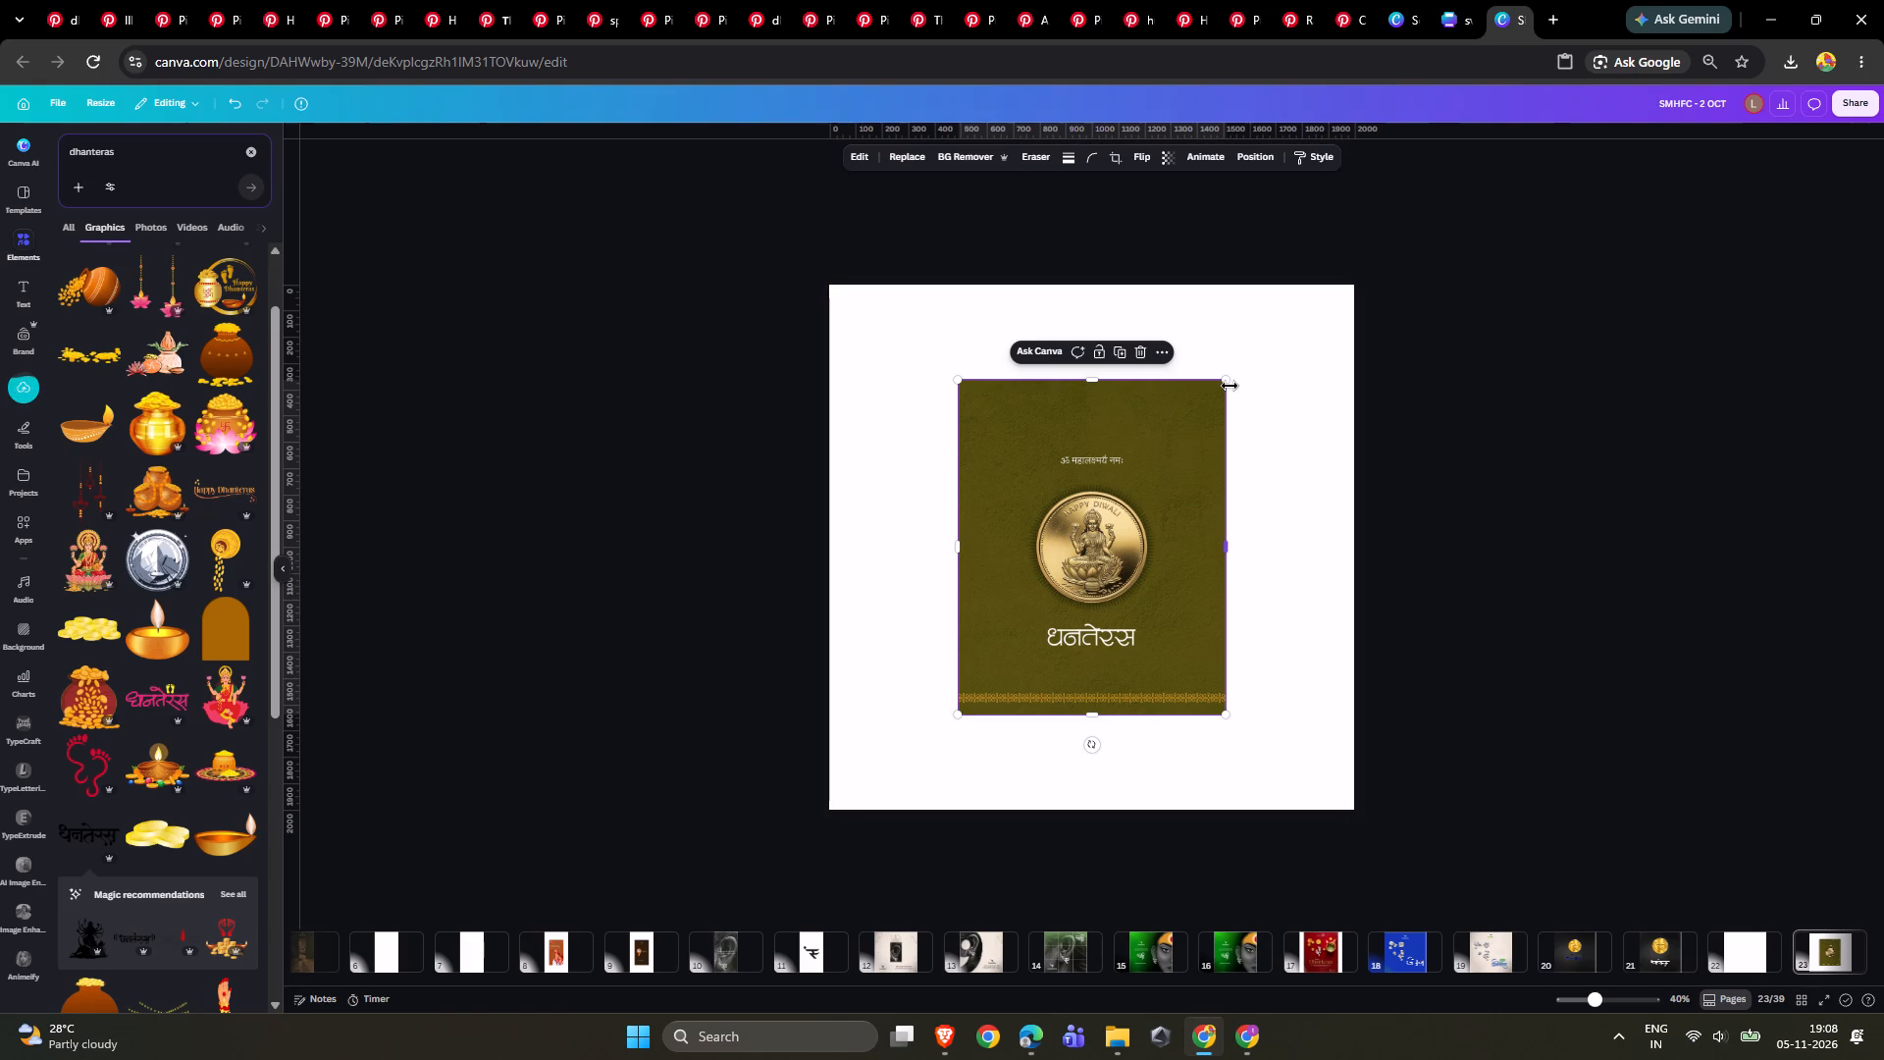
left_click_drag(1228, 383, 1621, 193)
left_click_drag(1391, 361, 1292, 475)
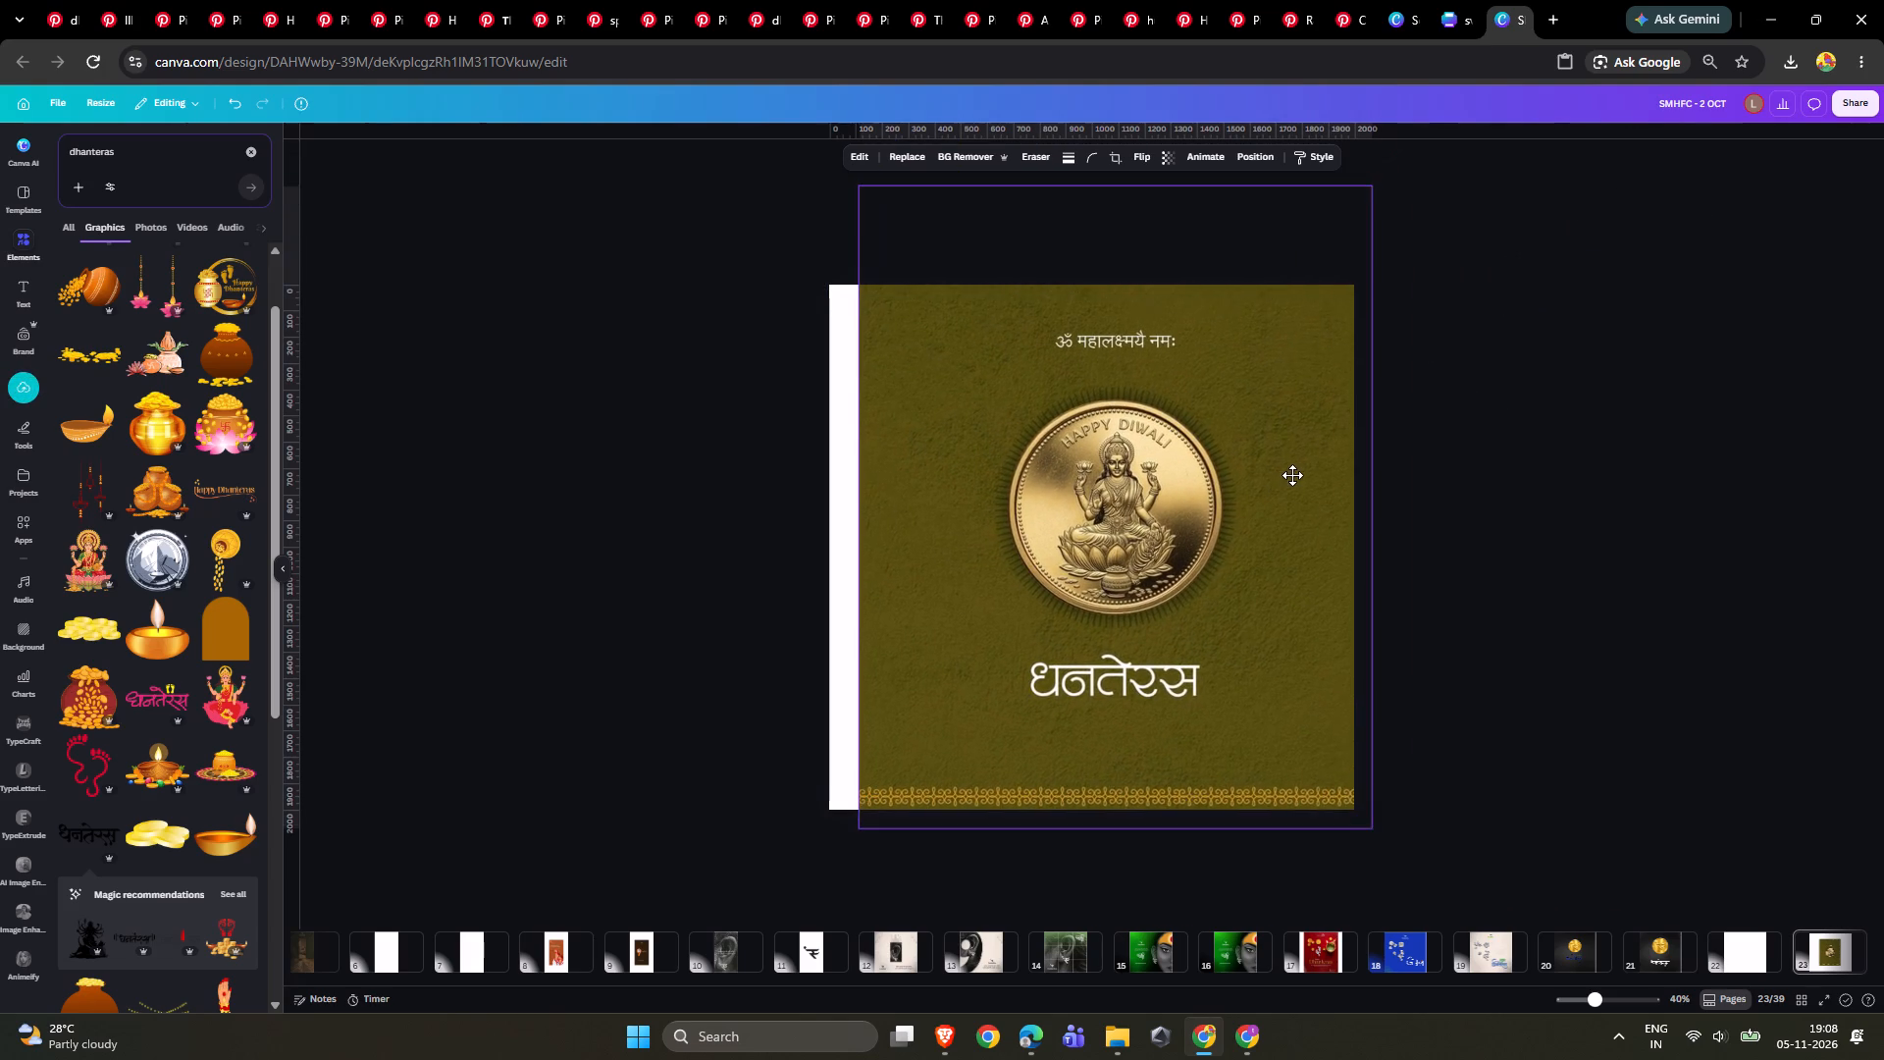
left_click_drag(1292, 475, 1260, 462)
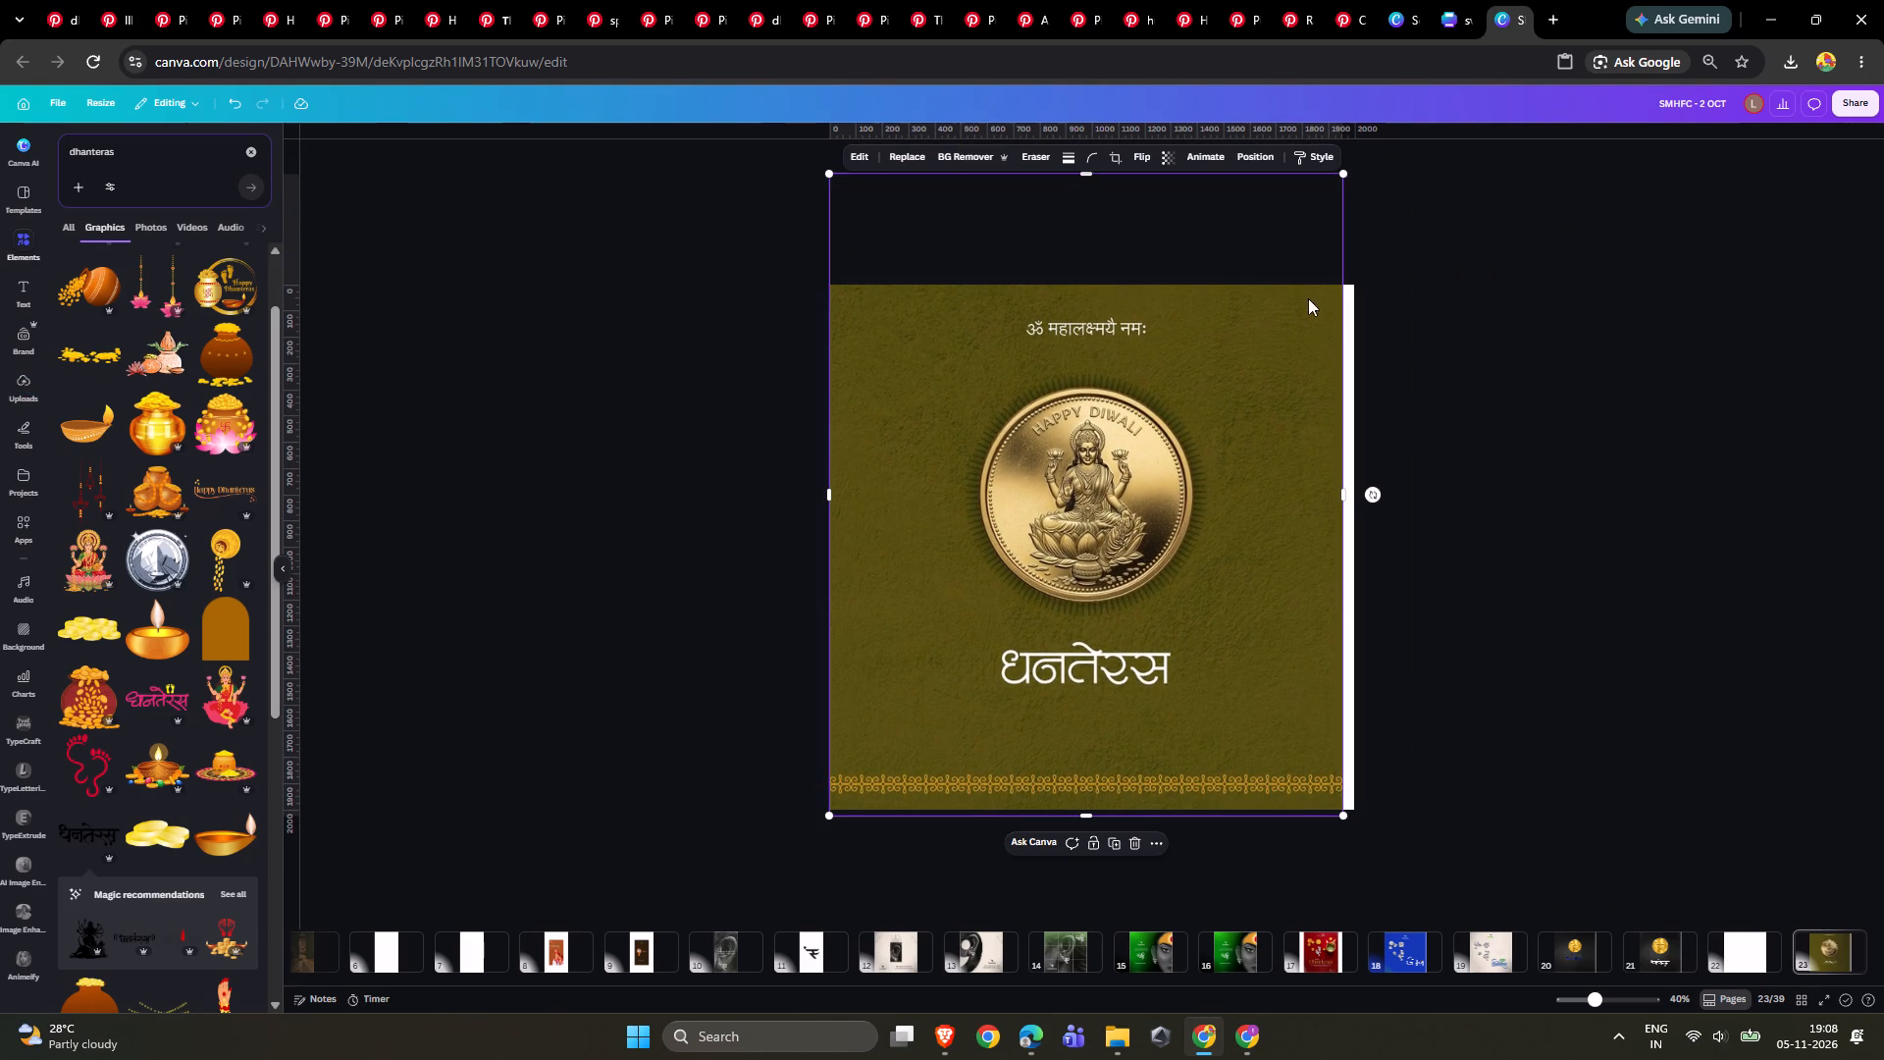
left_click_drag(1342, 174, 1357, 155)
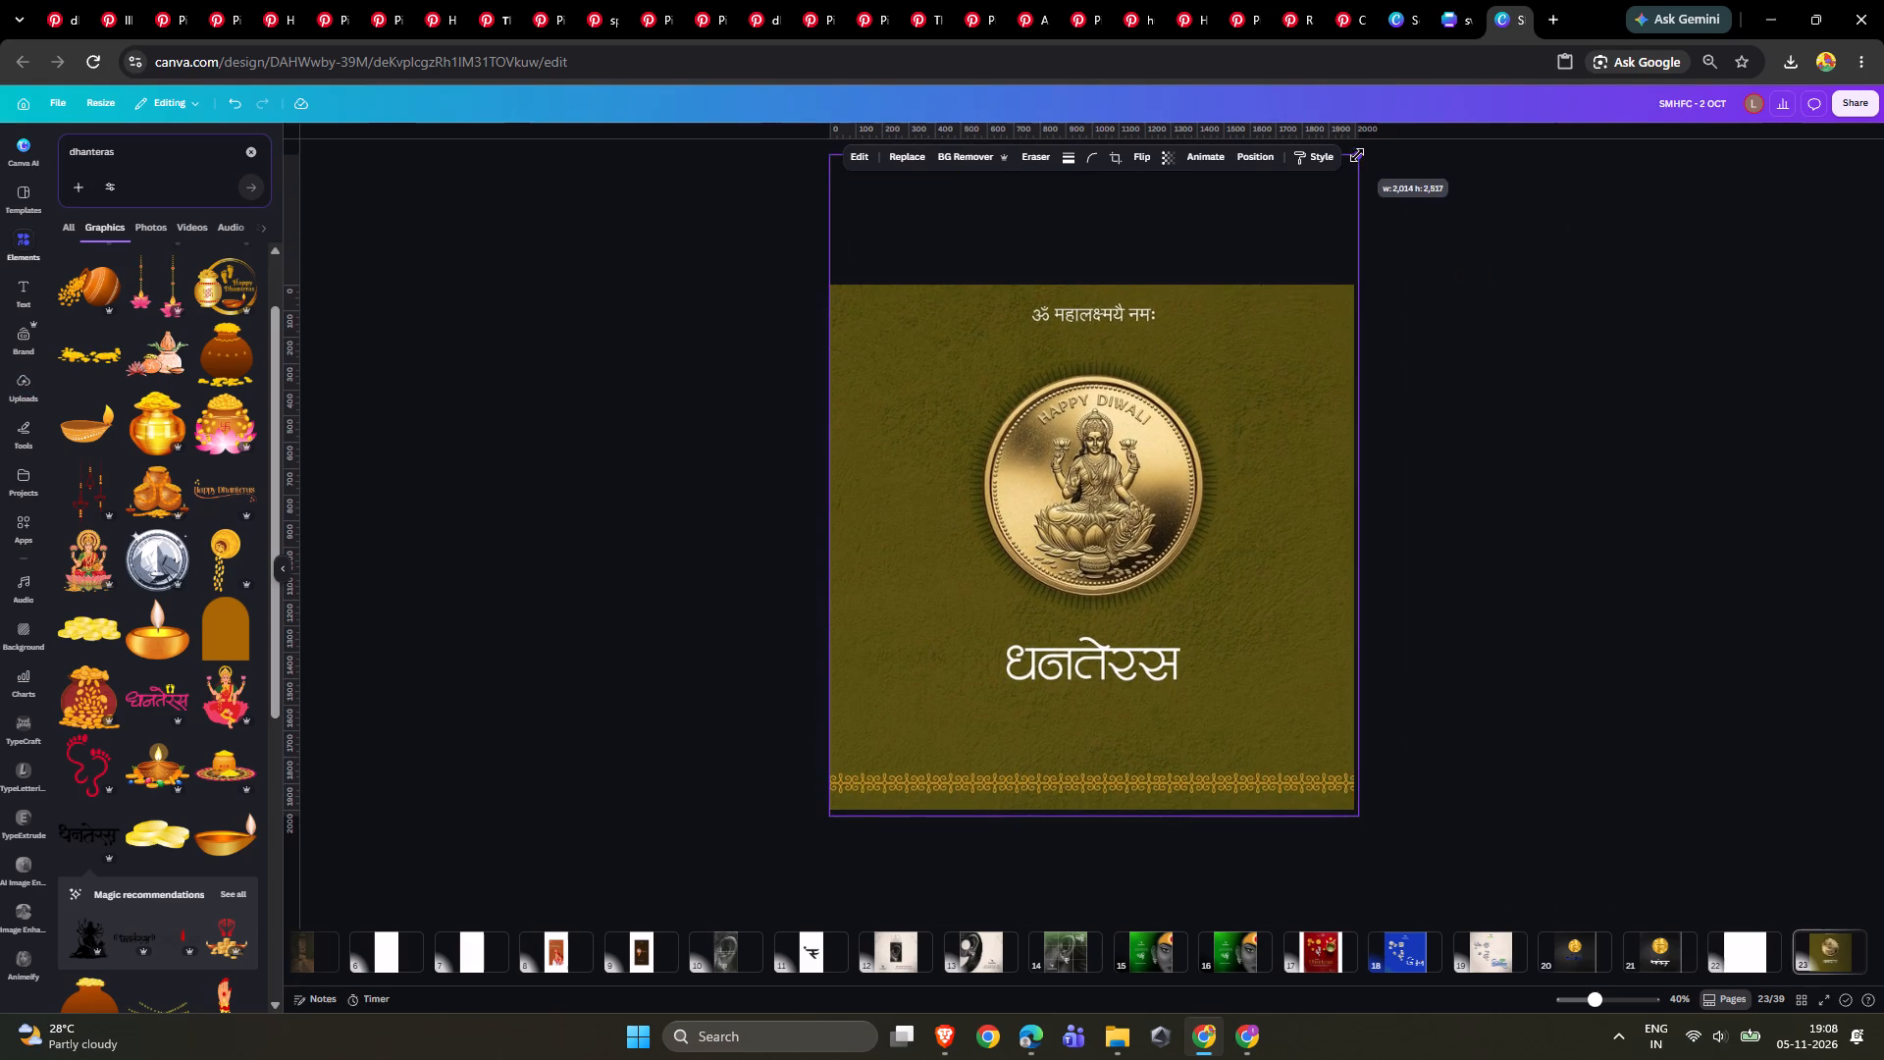
left_click_drag(1357, 155, 1354, 155)
left_click(1269, 369)
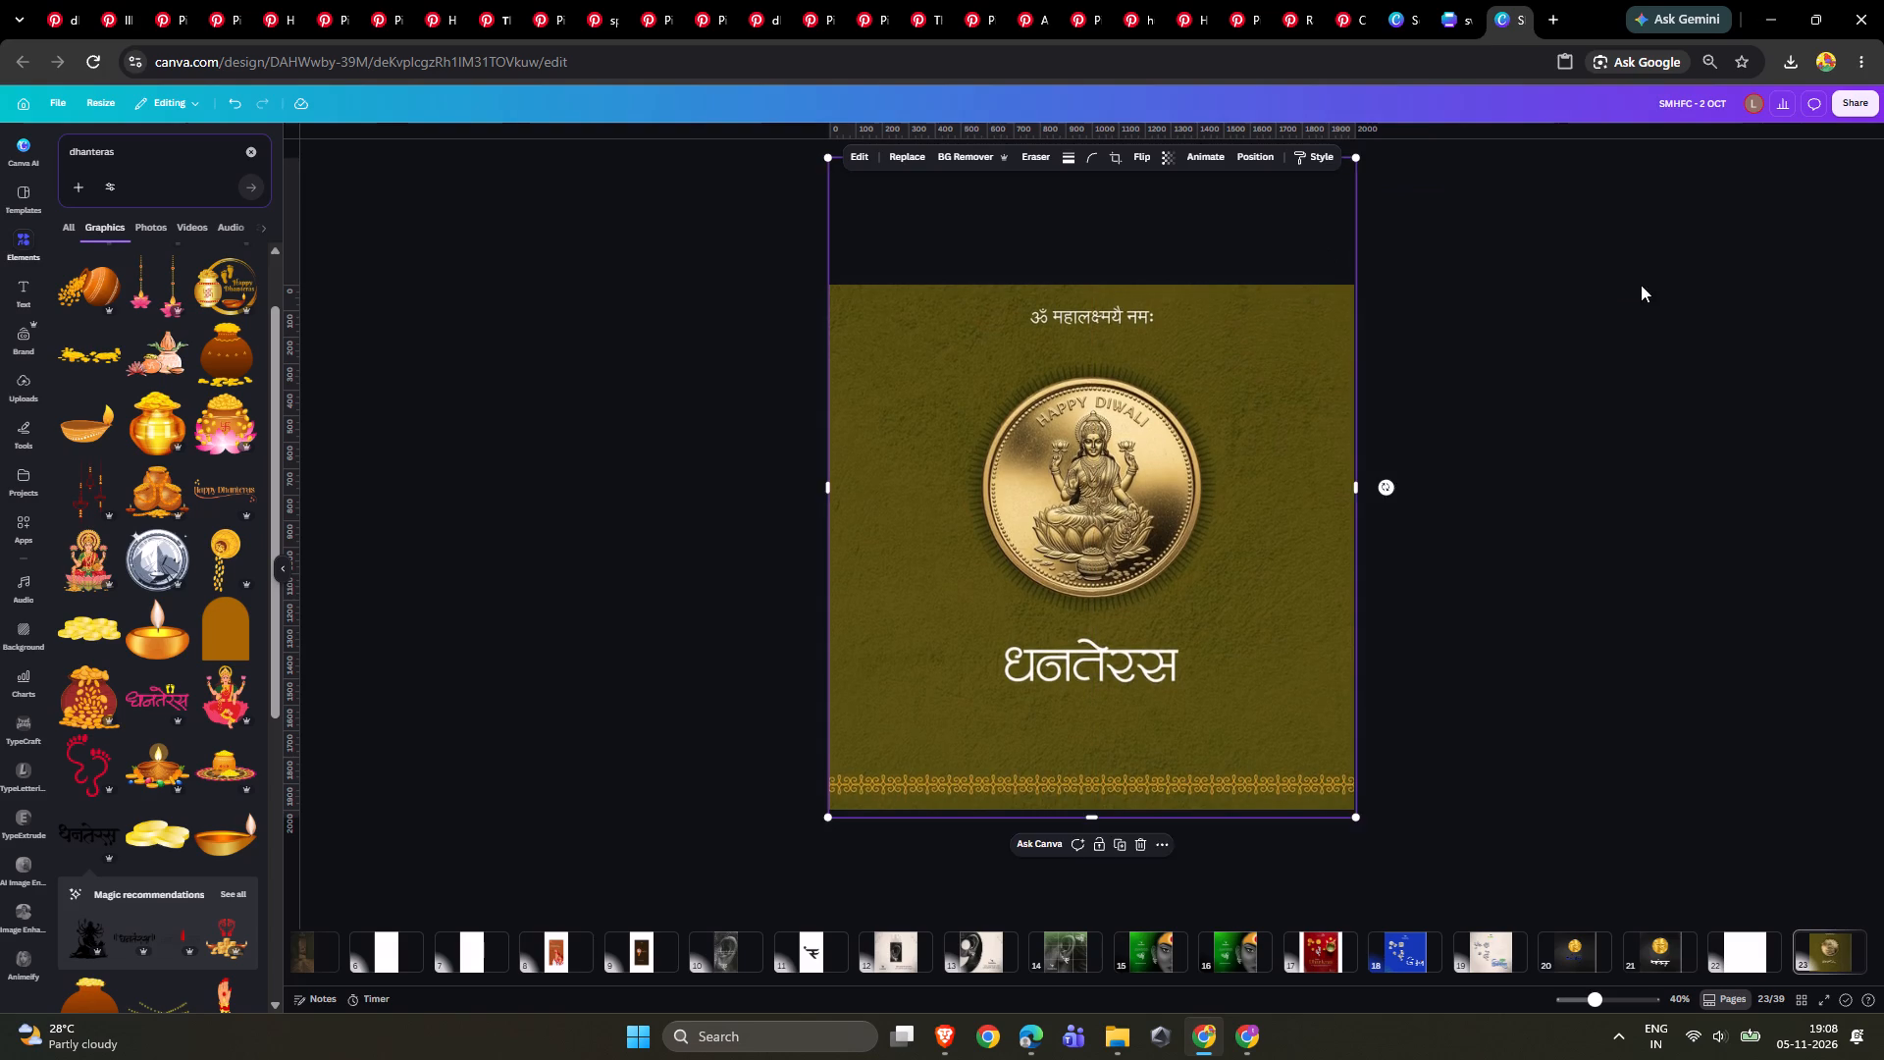
left_click(1641, 285)
Use Magic Eraser to remove the Sanskrit line, the Lakshmi coin and the धनतेरस lettering from the olive image.
left_click(1069, 555)
left_click(1039, 157)
left_click(1035, 192)
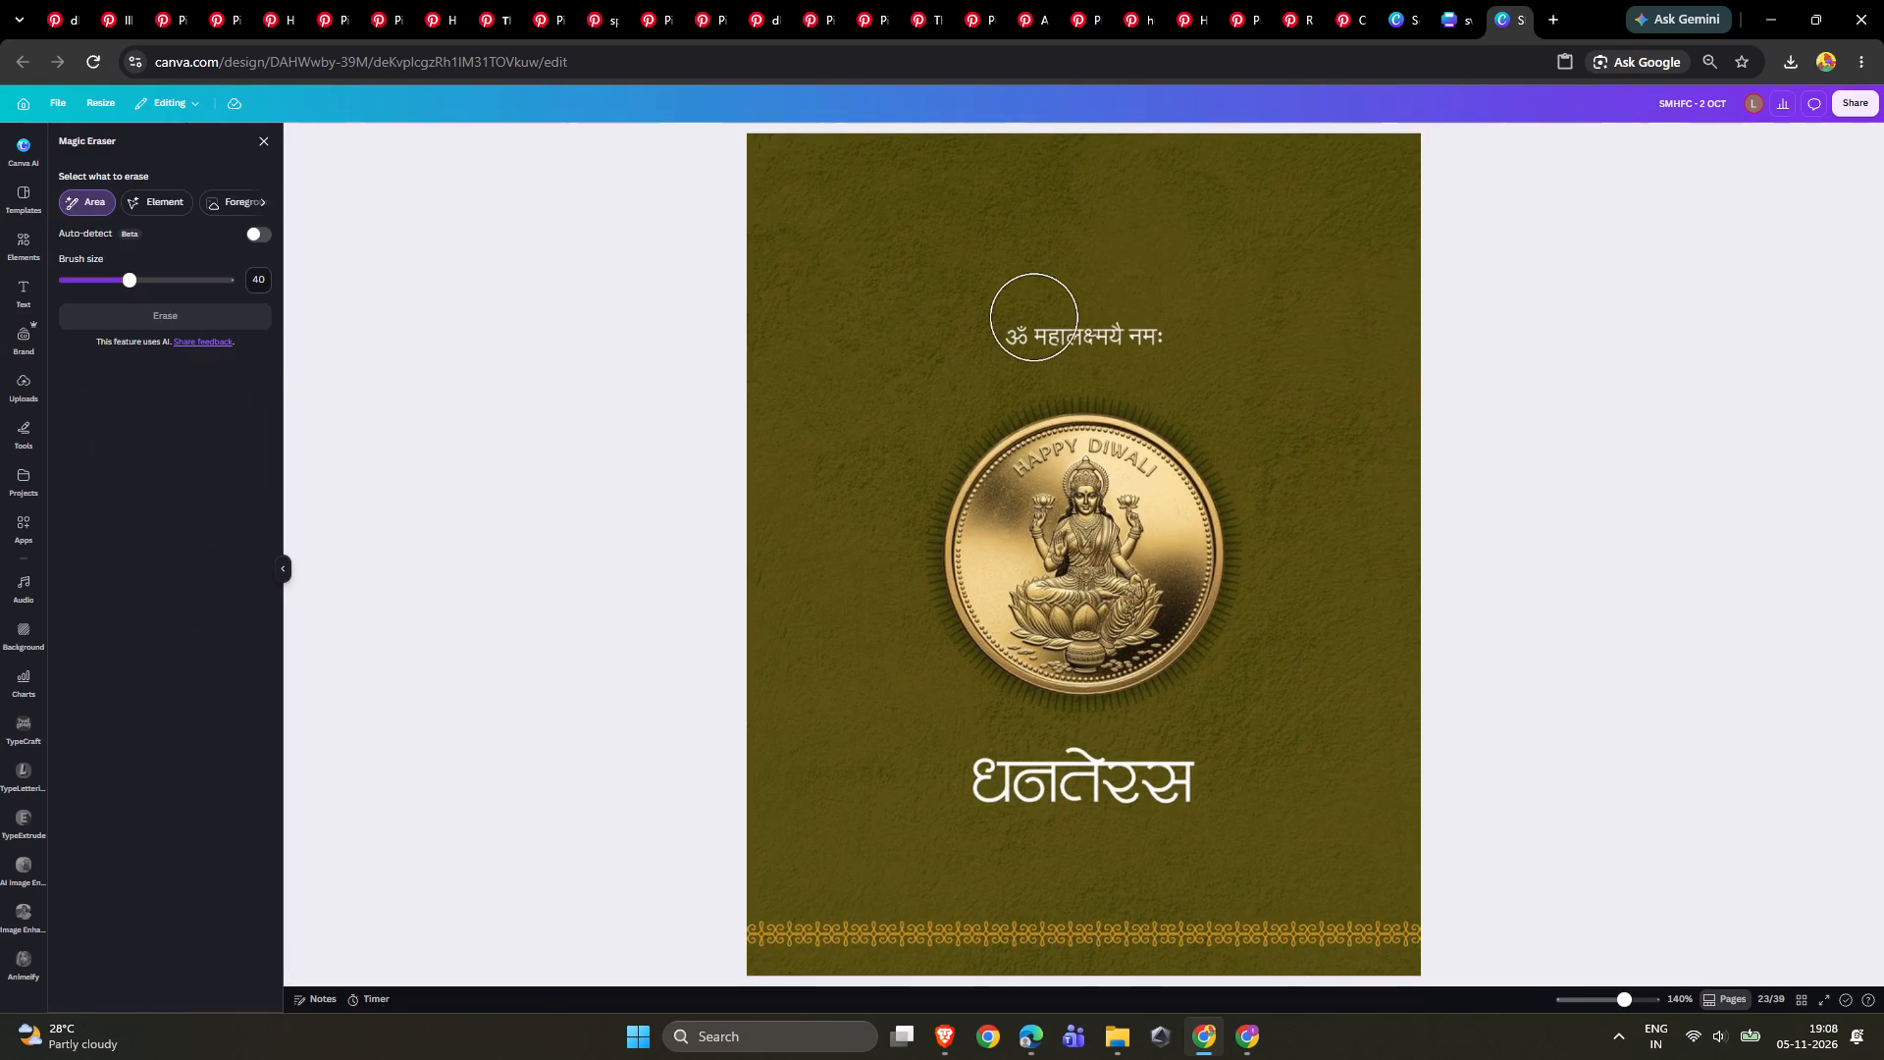
left_click_drag(1027, 324, 1147, 326)
left_click_drag(1017, 452, 1065, 419)
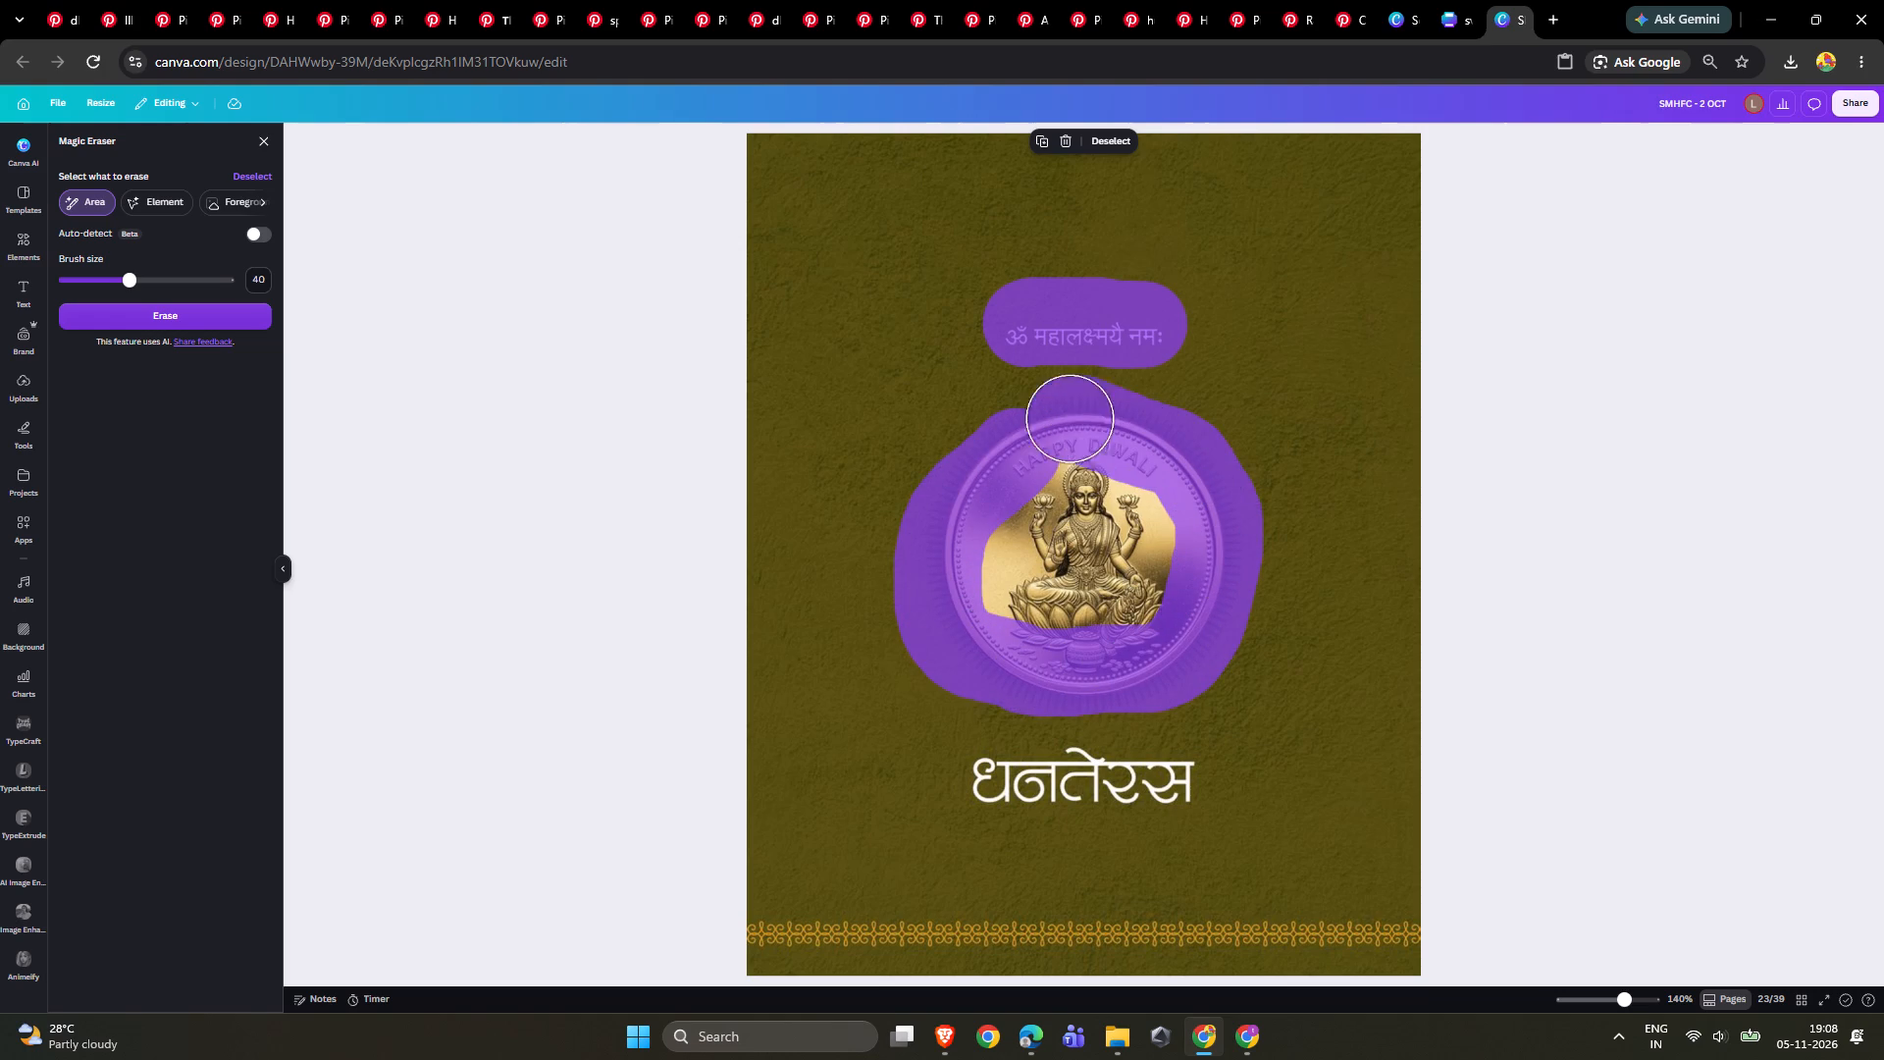
left_click_drag(1065, 419, 1067, 590)
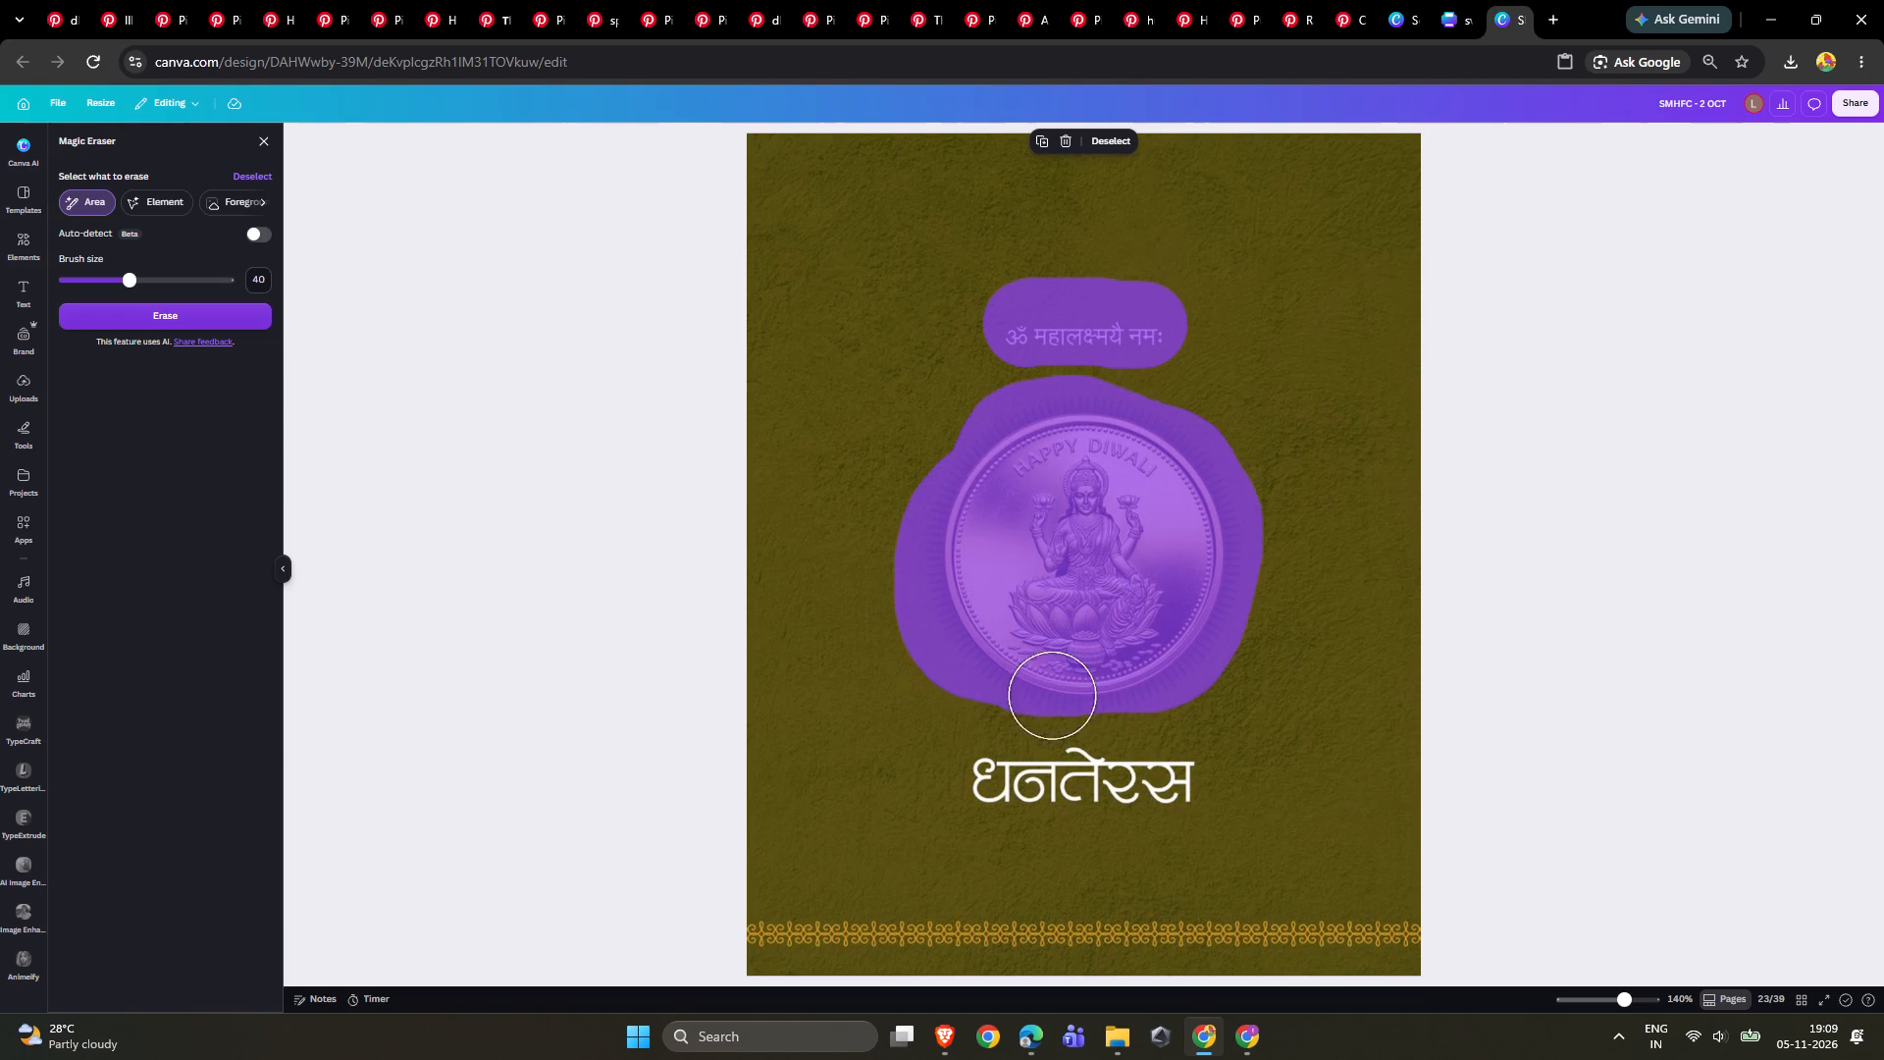
left_click_drag(992, 793, 1167, 773)
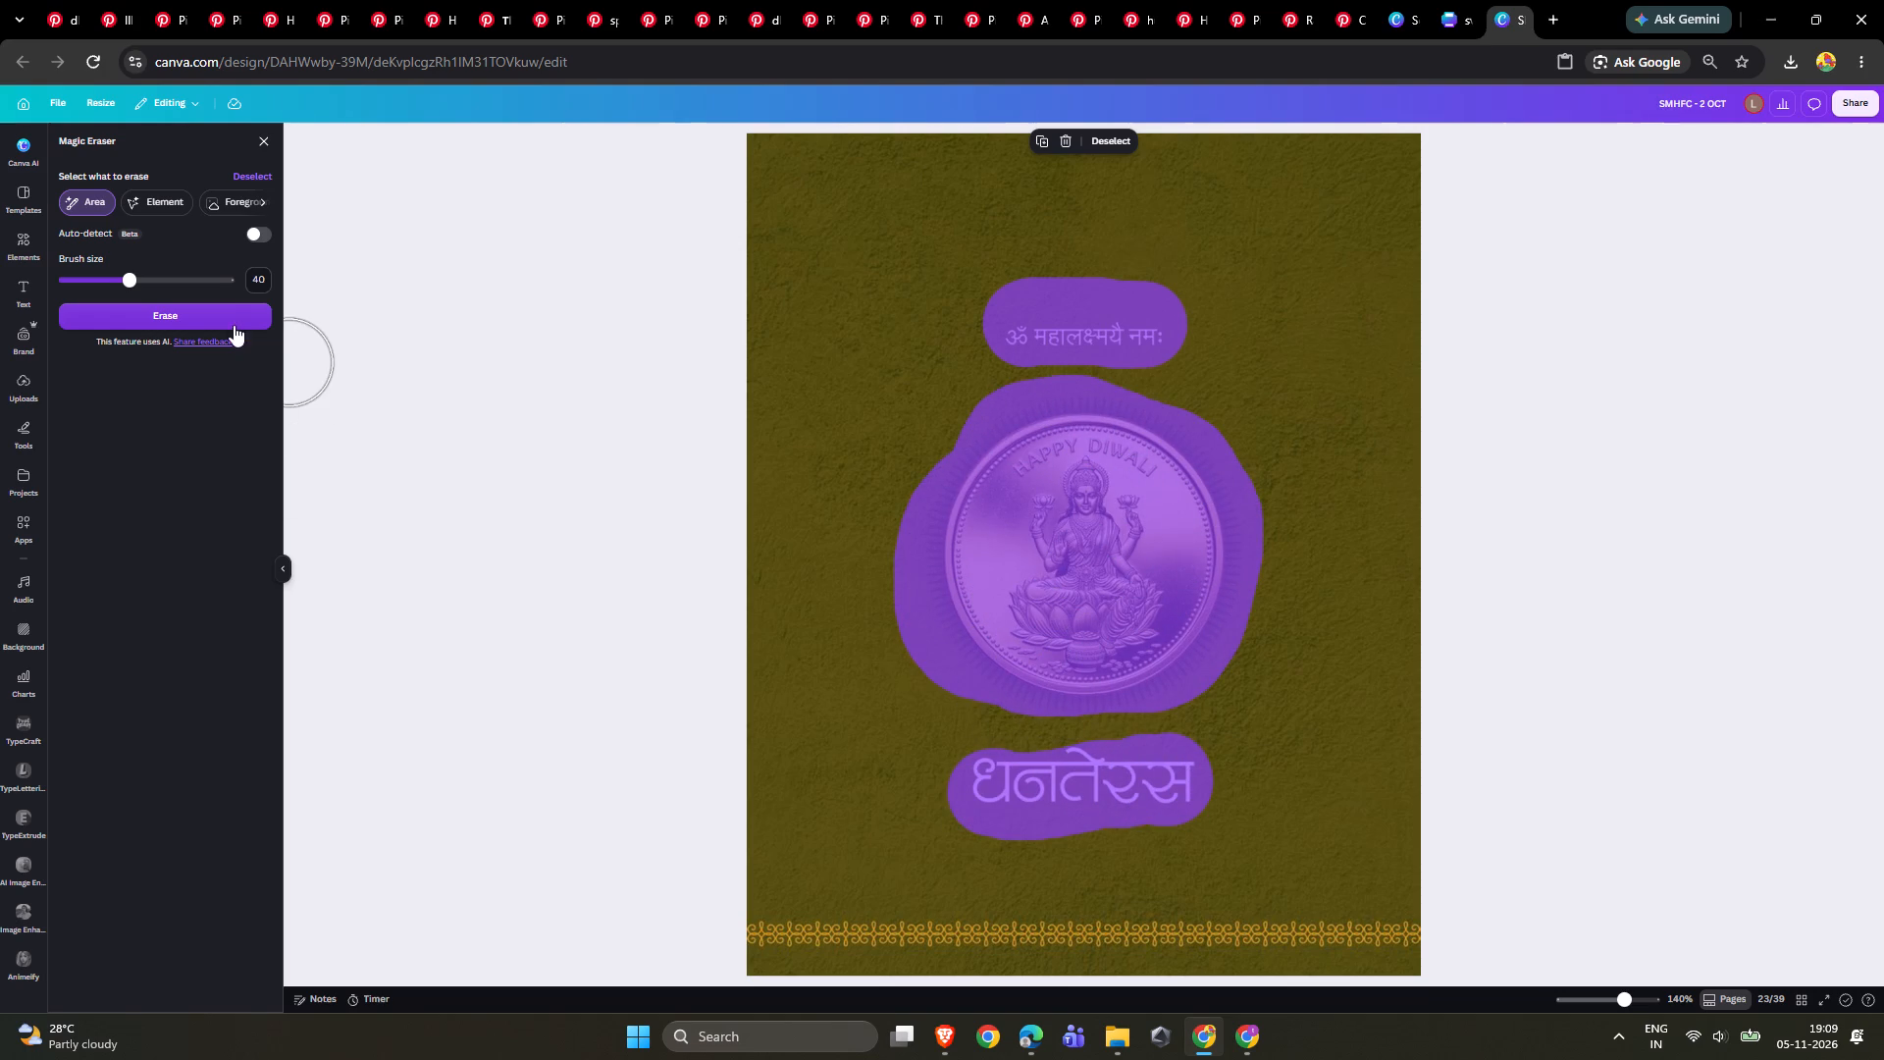
left_click(234, 309)
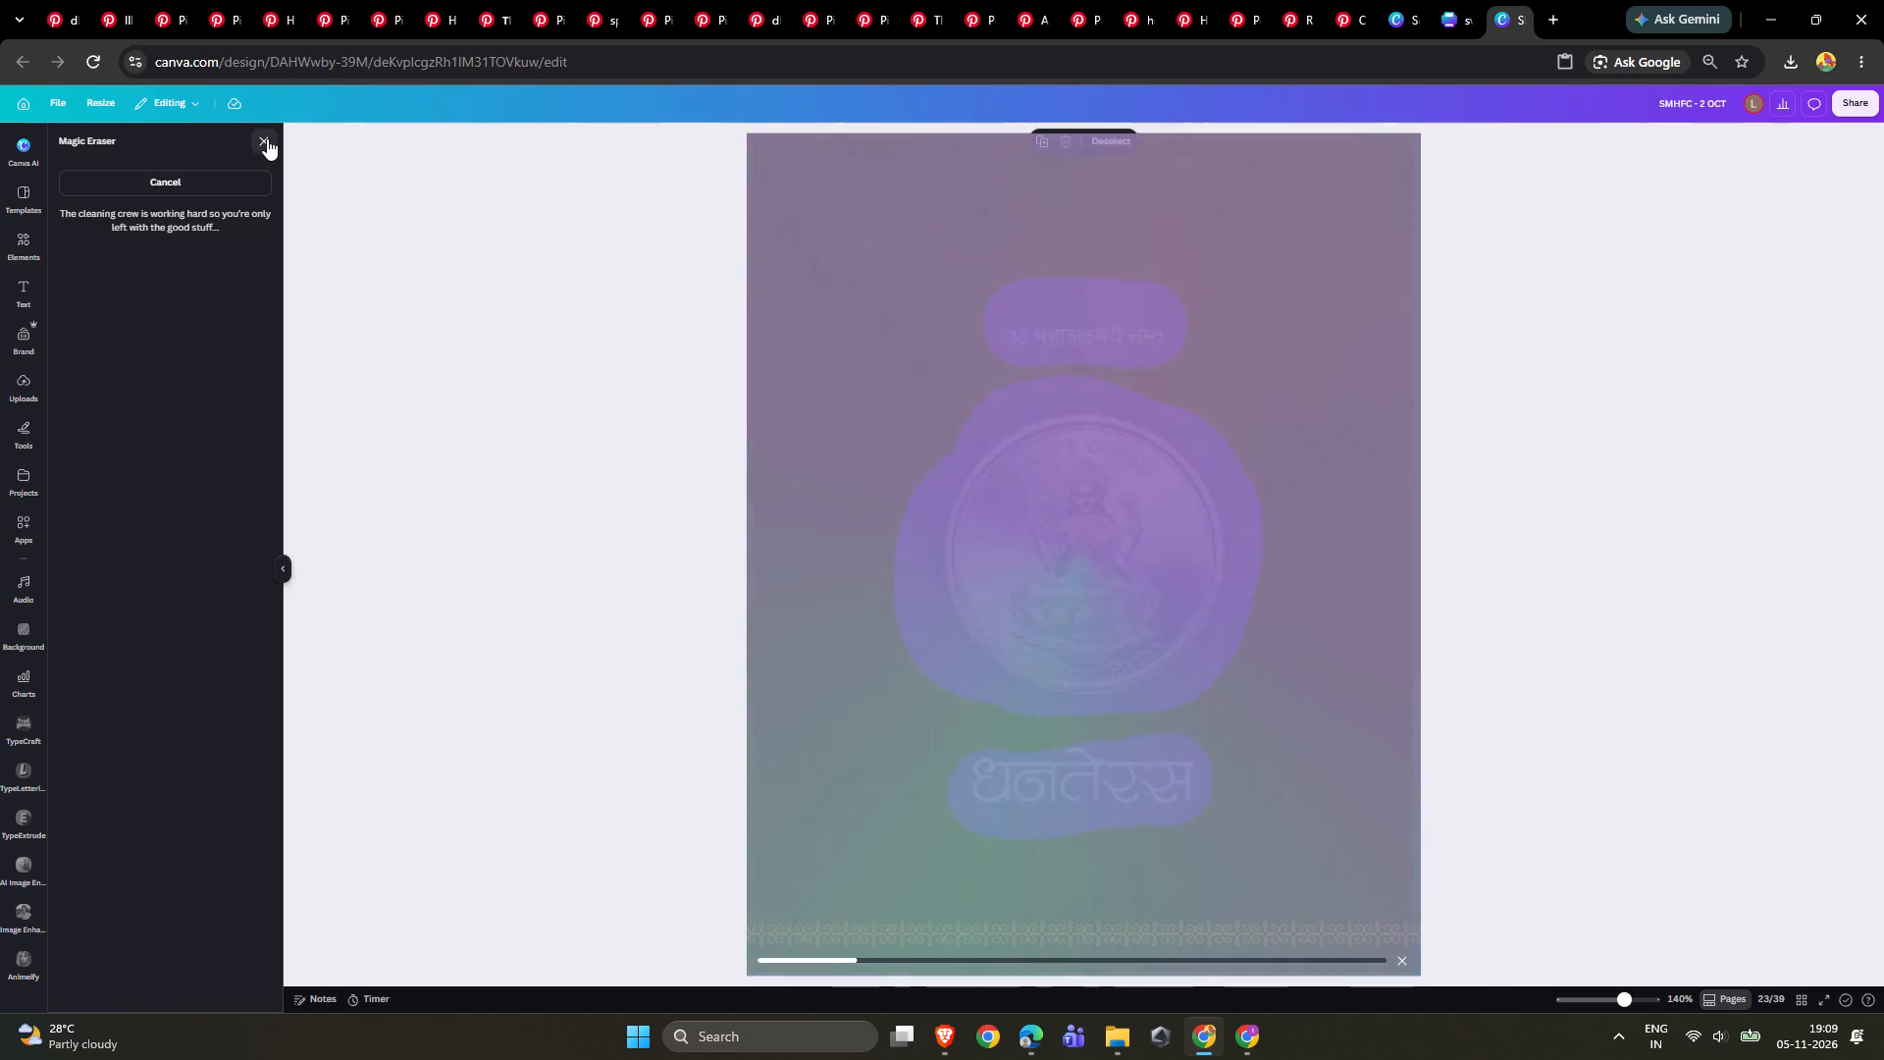
left_click(267, 138)
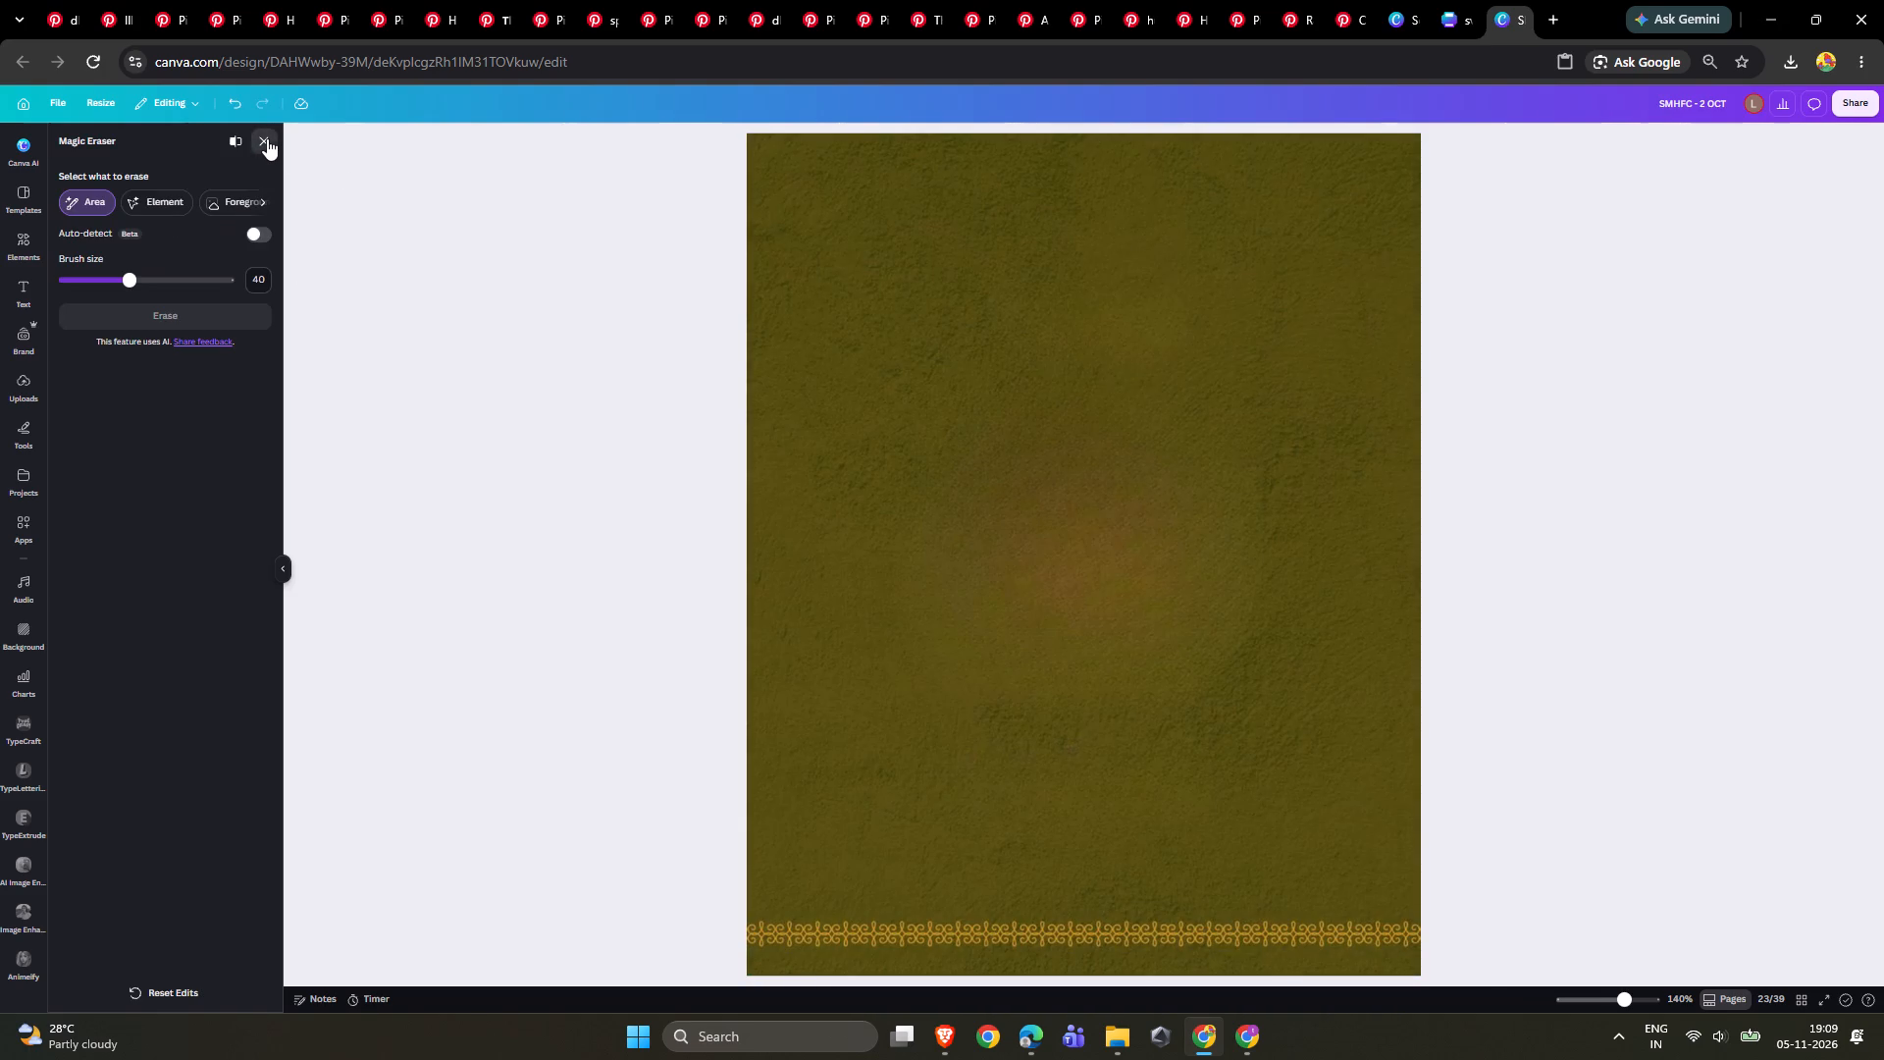
left_click(1667, 481)
Copy the gold Svatantra coin and its circular line pattern from page 21 onto the olive background of page 23.
left_click(1637, 947)
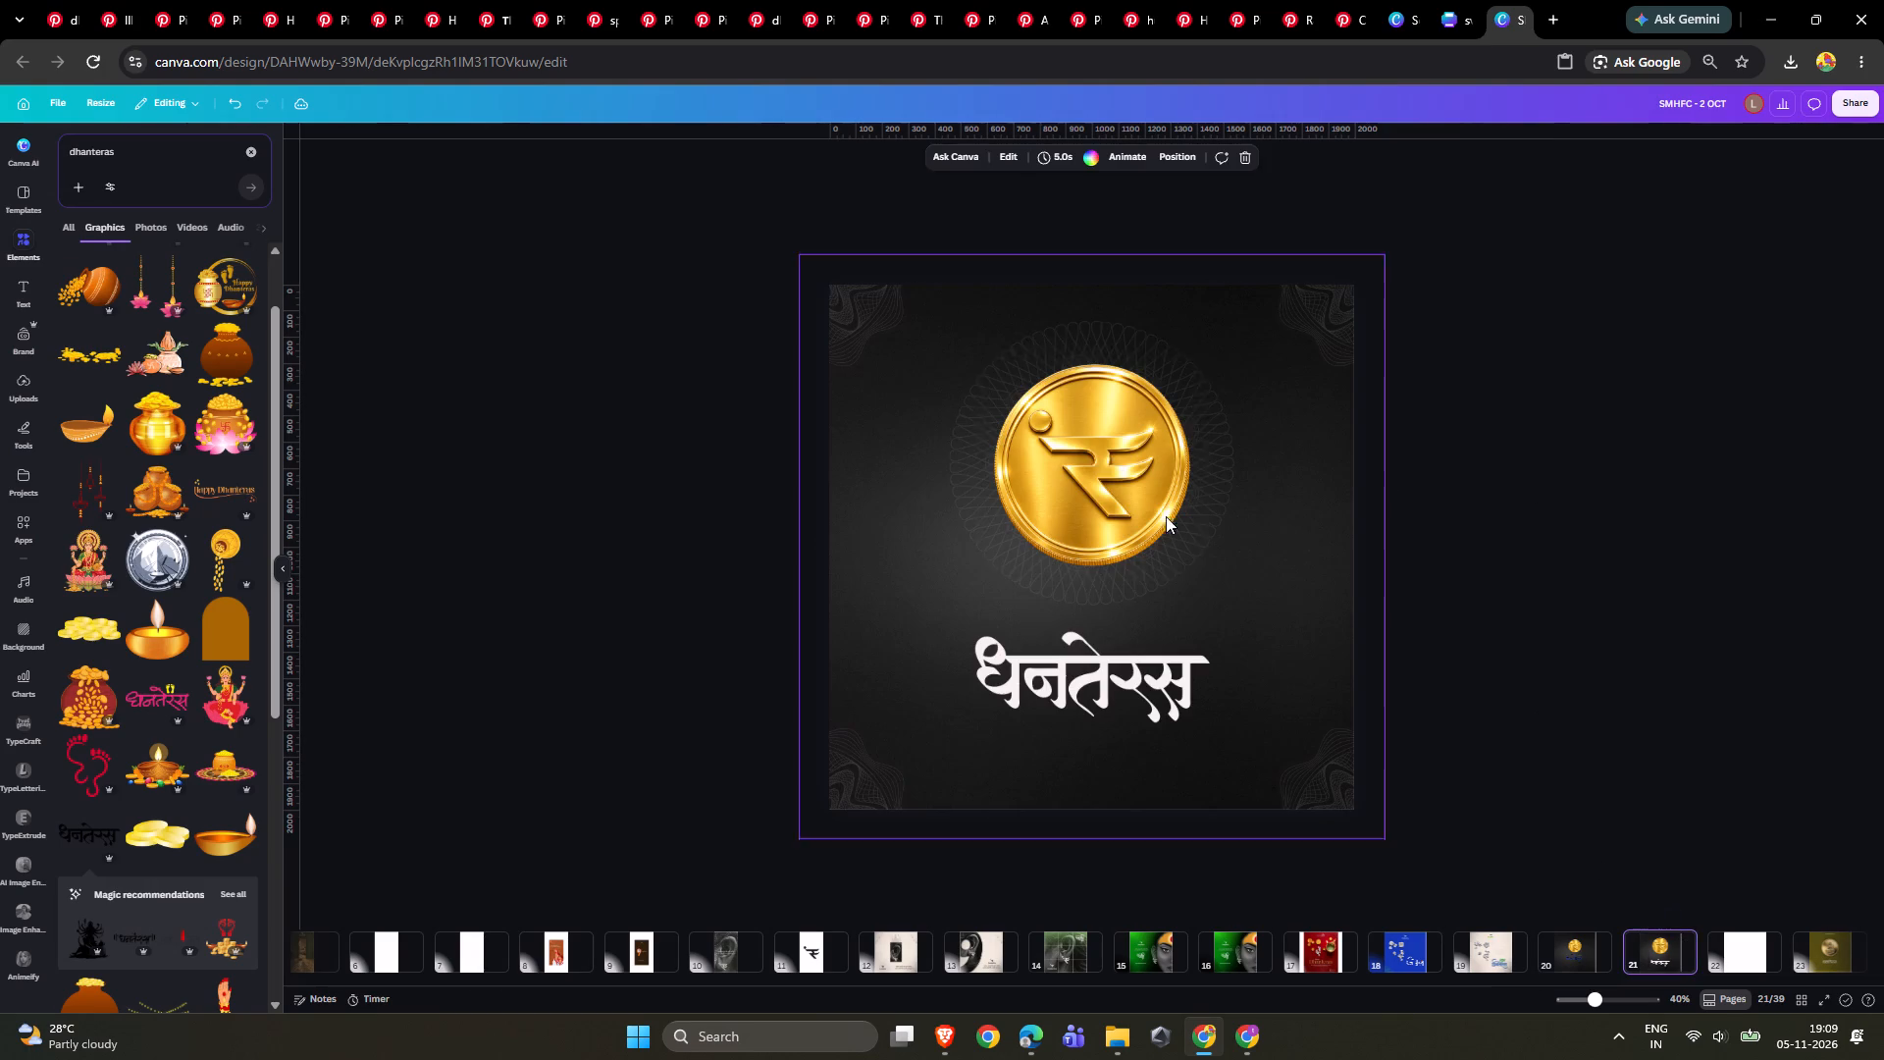
left_click(1084, 443)
left_click(972, 389, "shift")
key("ctrl+c")
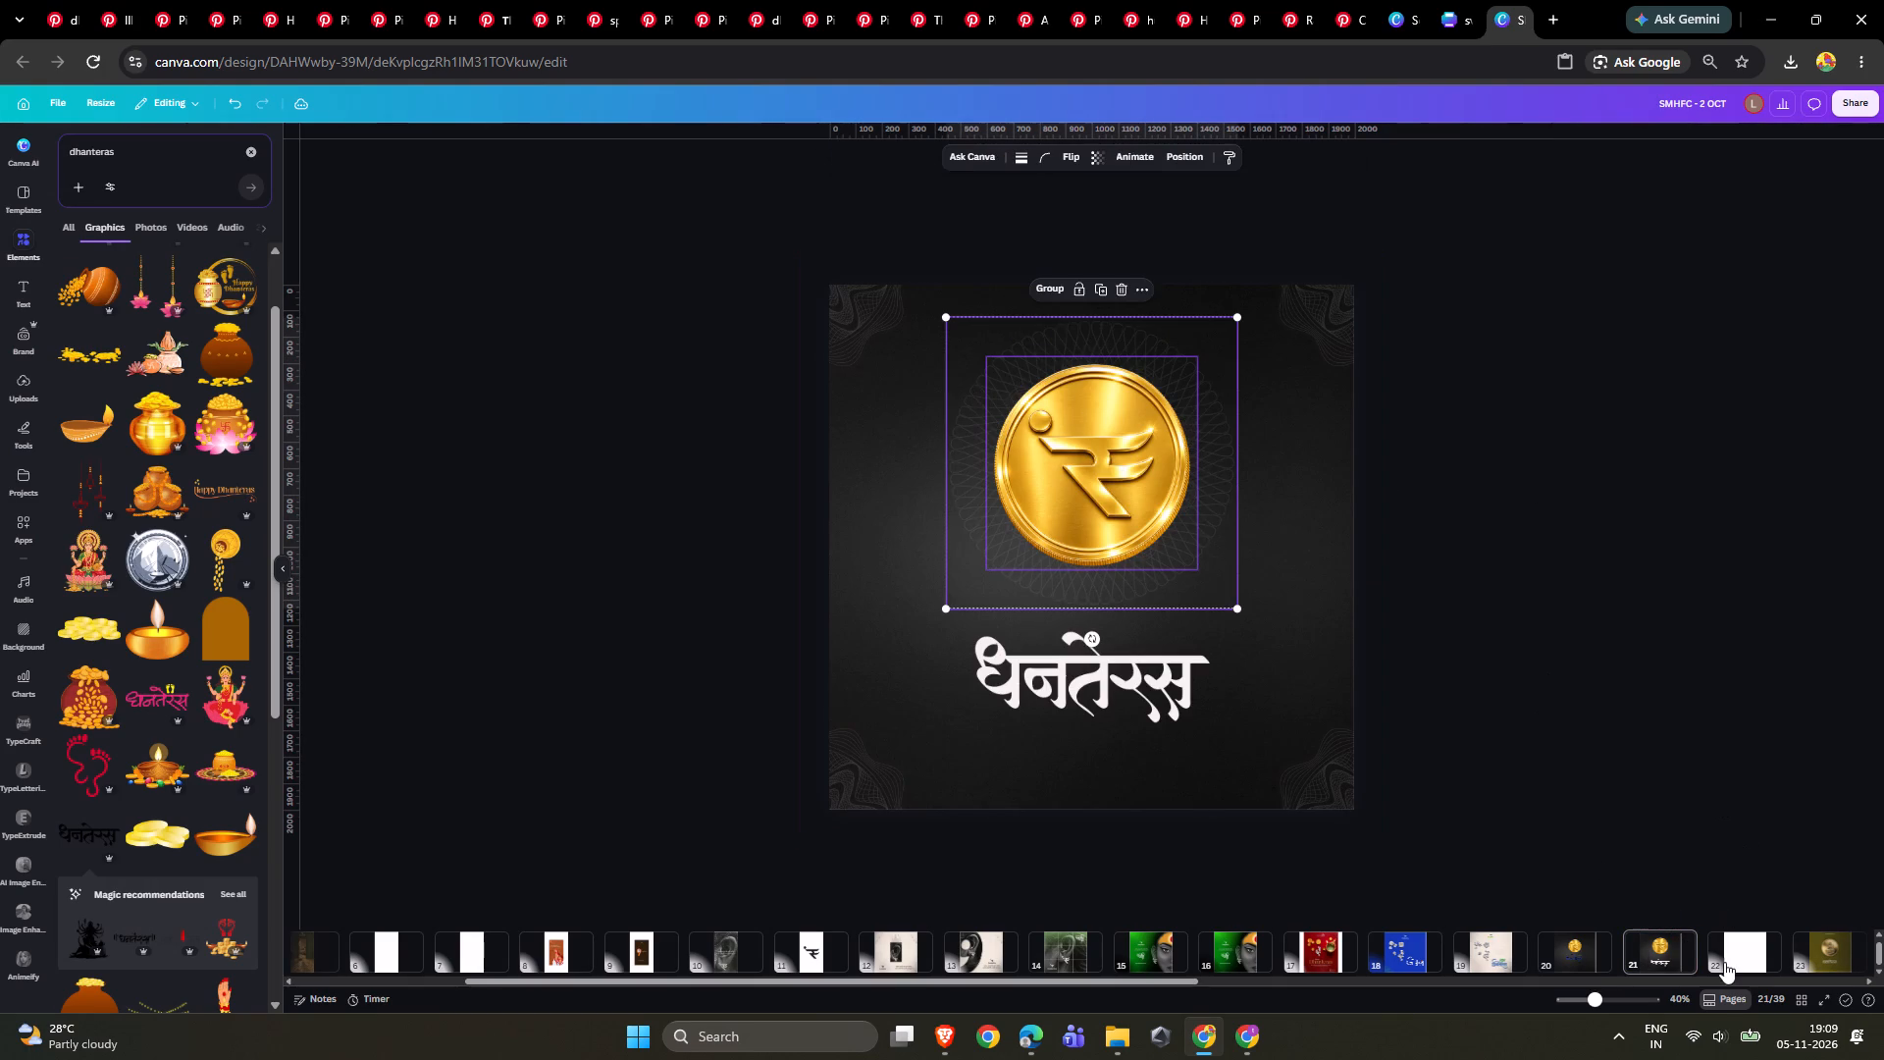
left_click(1725, 967)
left_click(1805, 969)
key("ctrl+v")
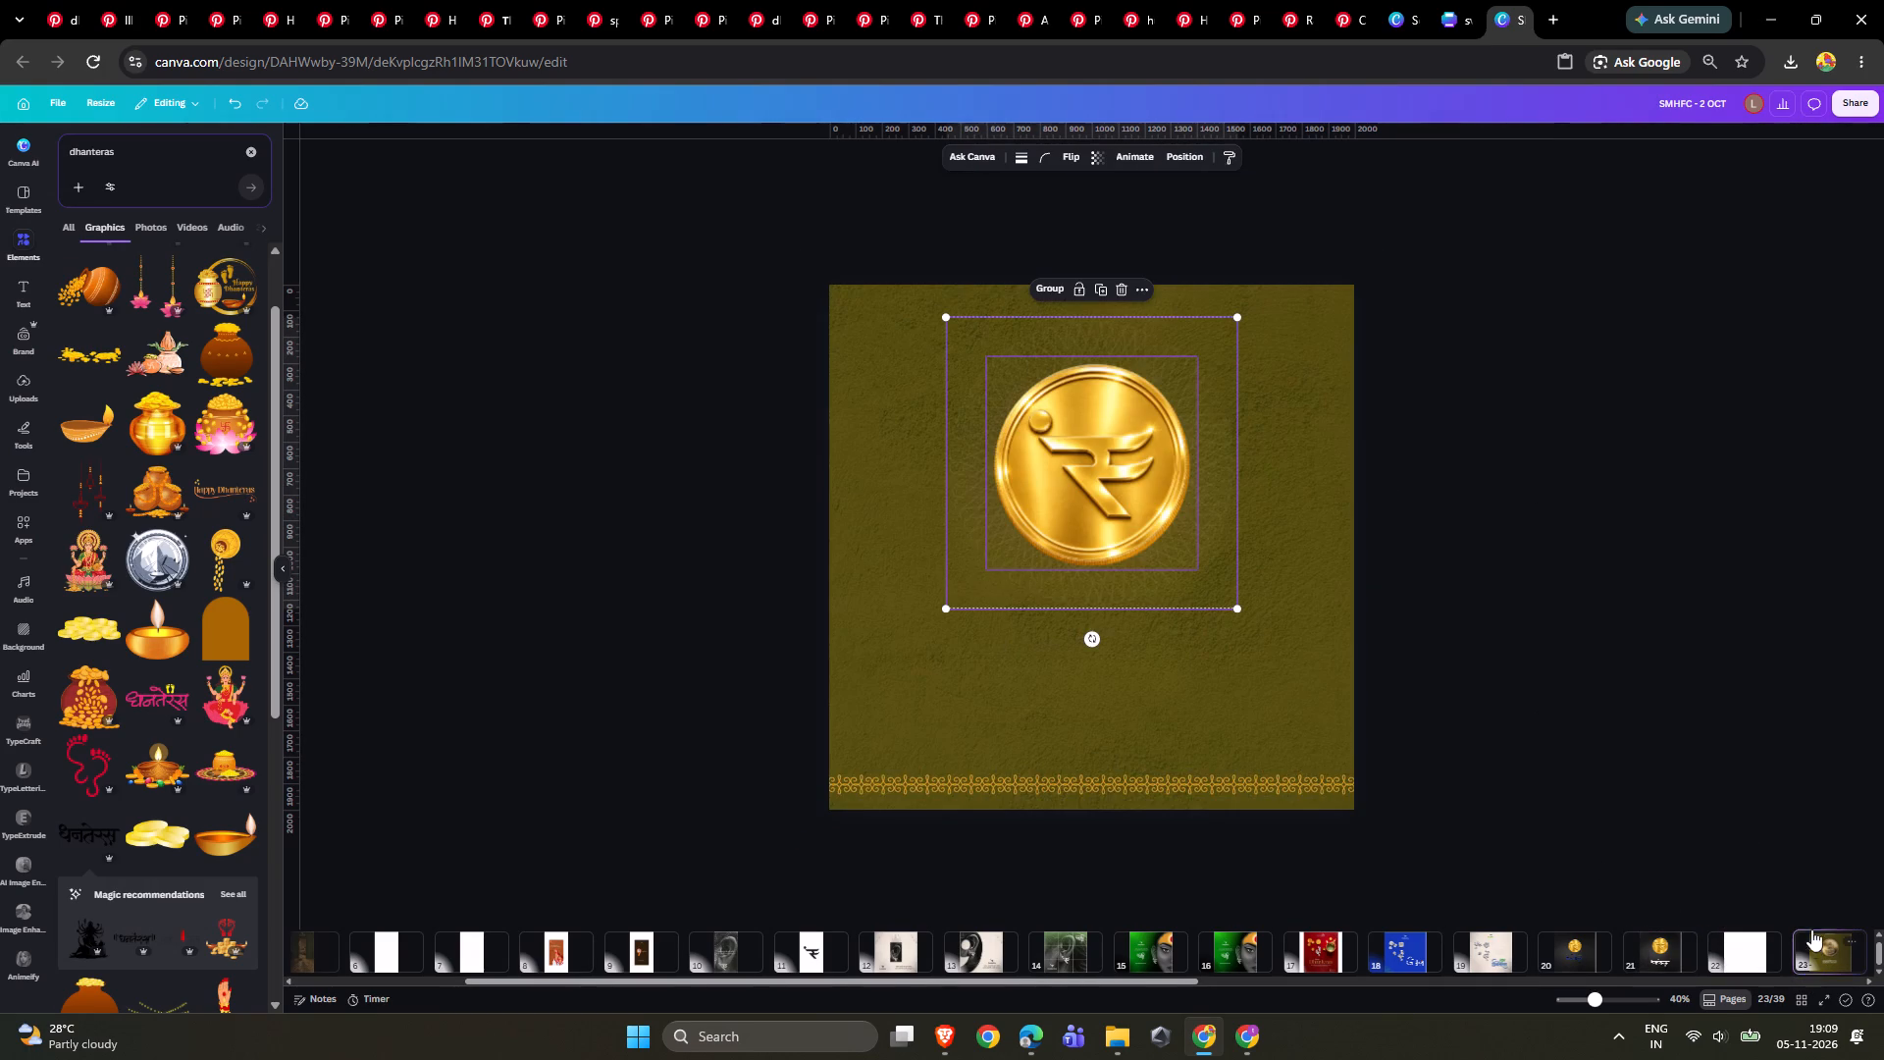
left_click(1475, 458)
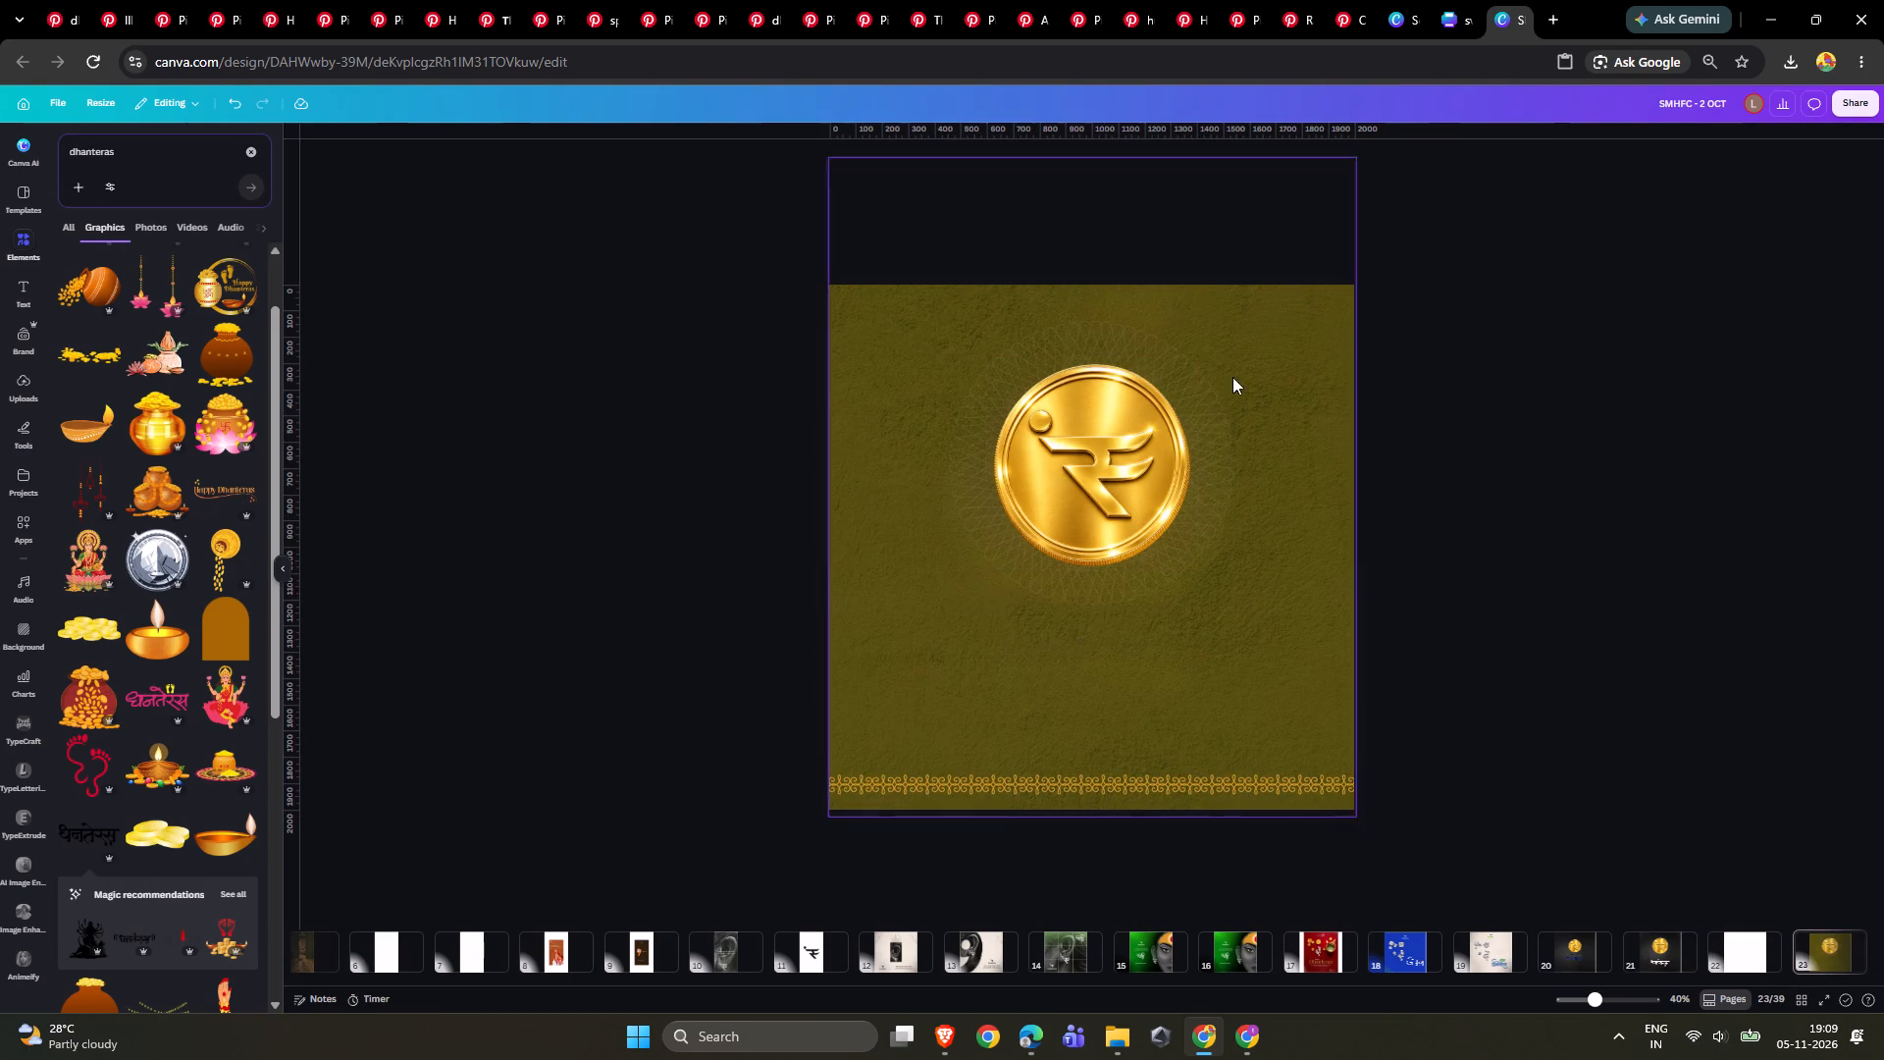
Shrink the circular line pattern behind the gold coin and align the two to each other by middle and centre.
left_click(1173, 344)
left_click_drag(1238, 319, 1215, 345)
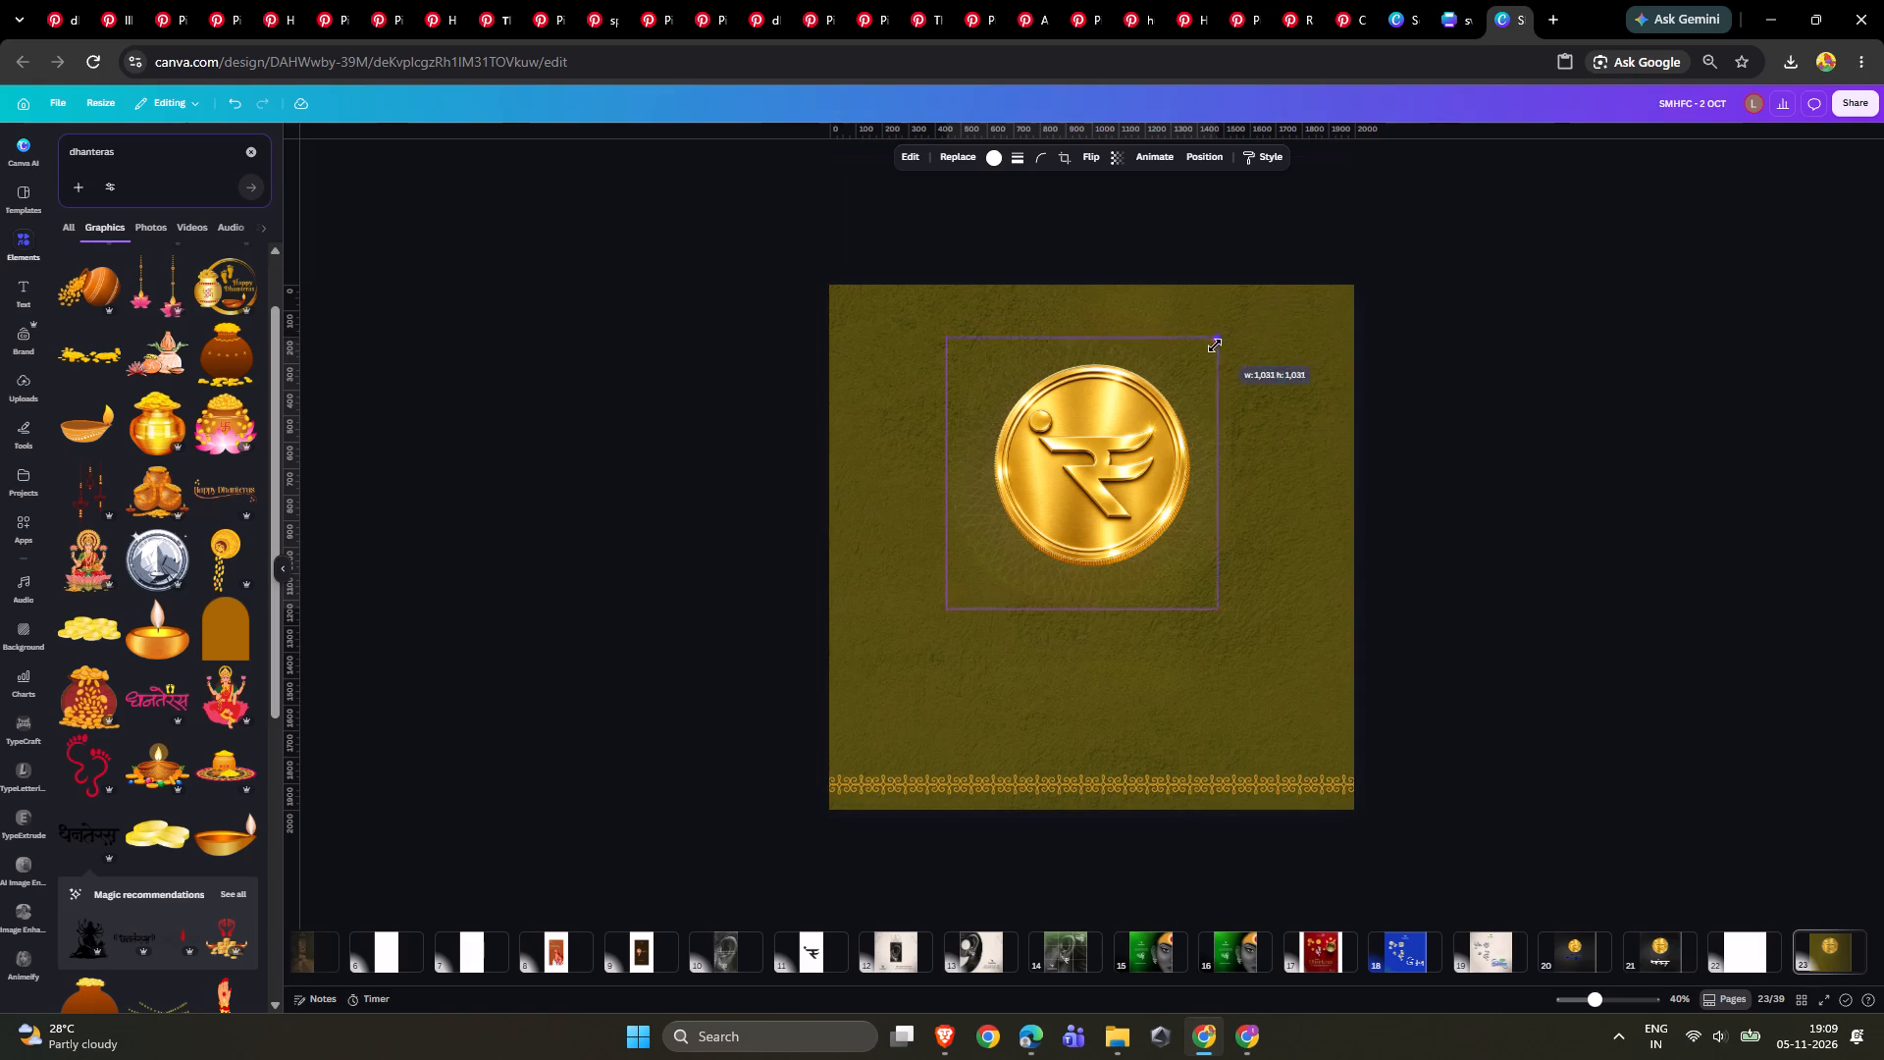
left_click_drag(1215, 345, 1195, 386)
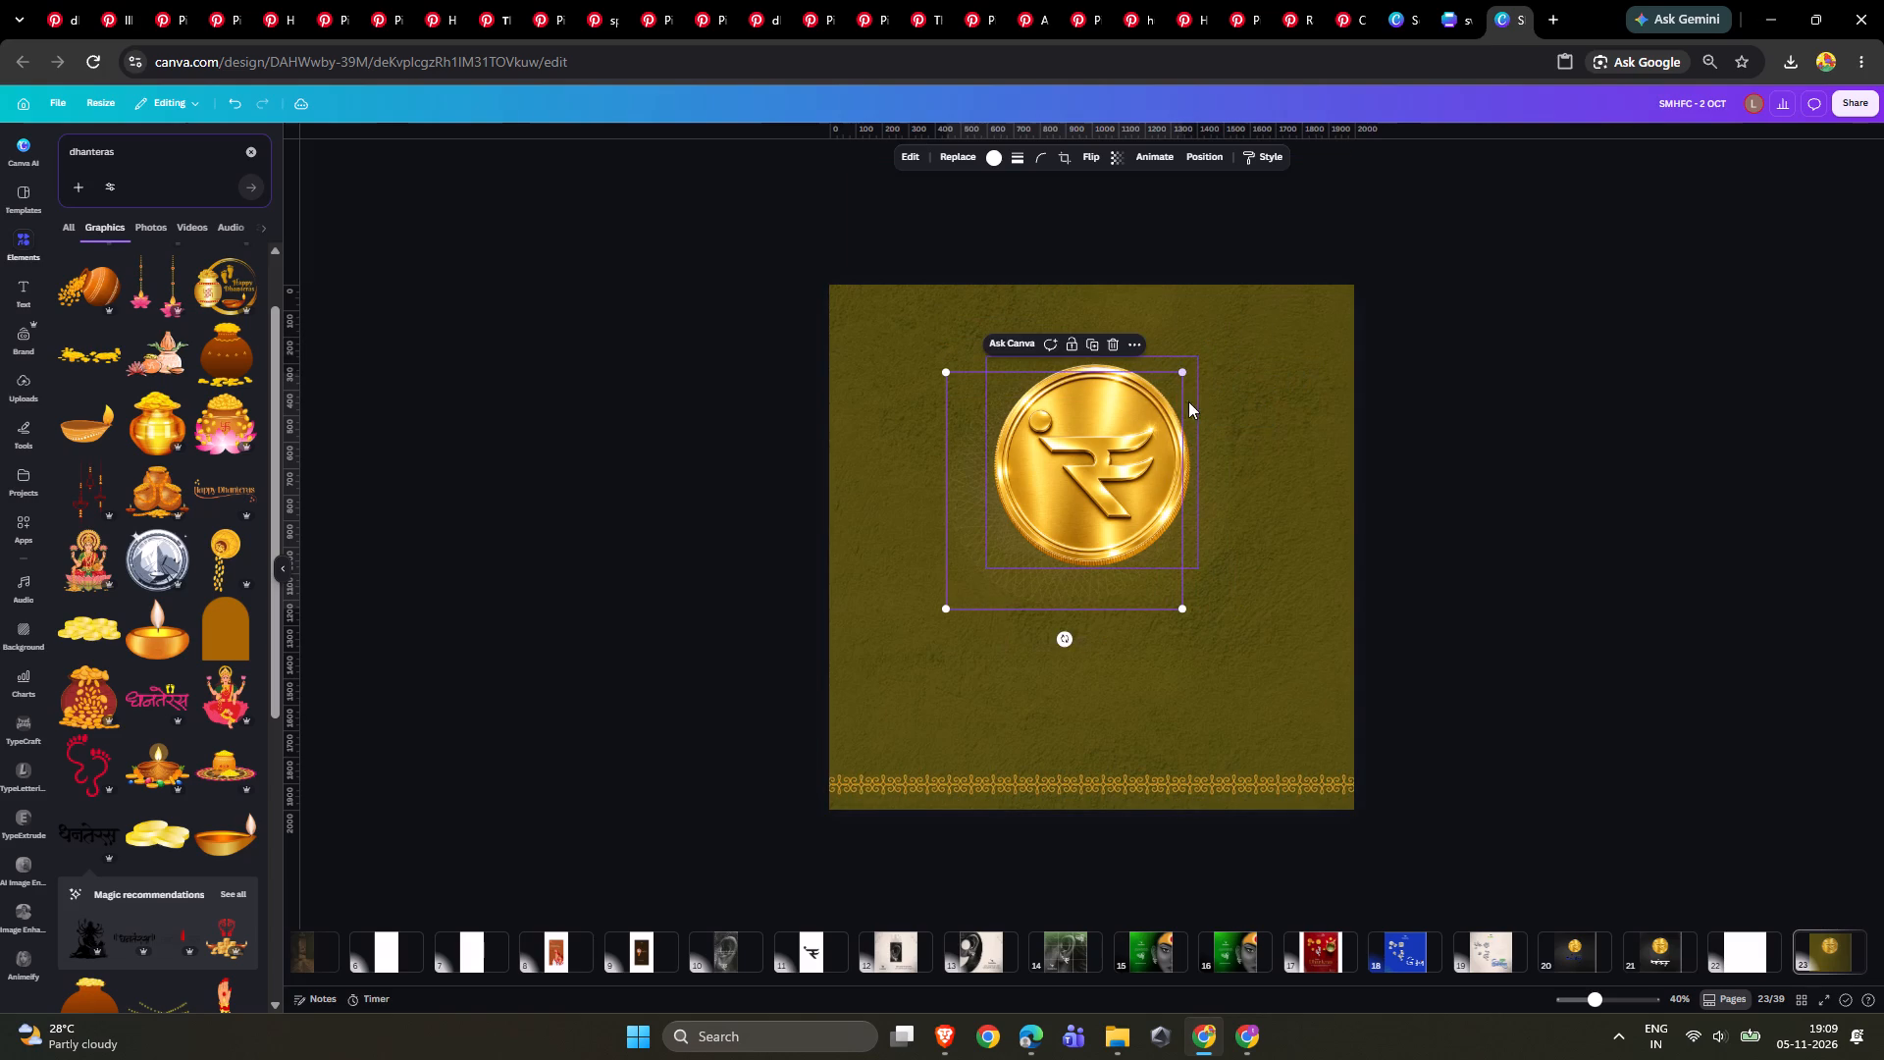
left_click(1120, 450, "shift")
left_click(1182, 149)
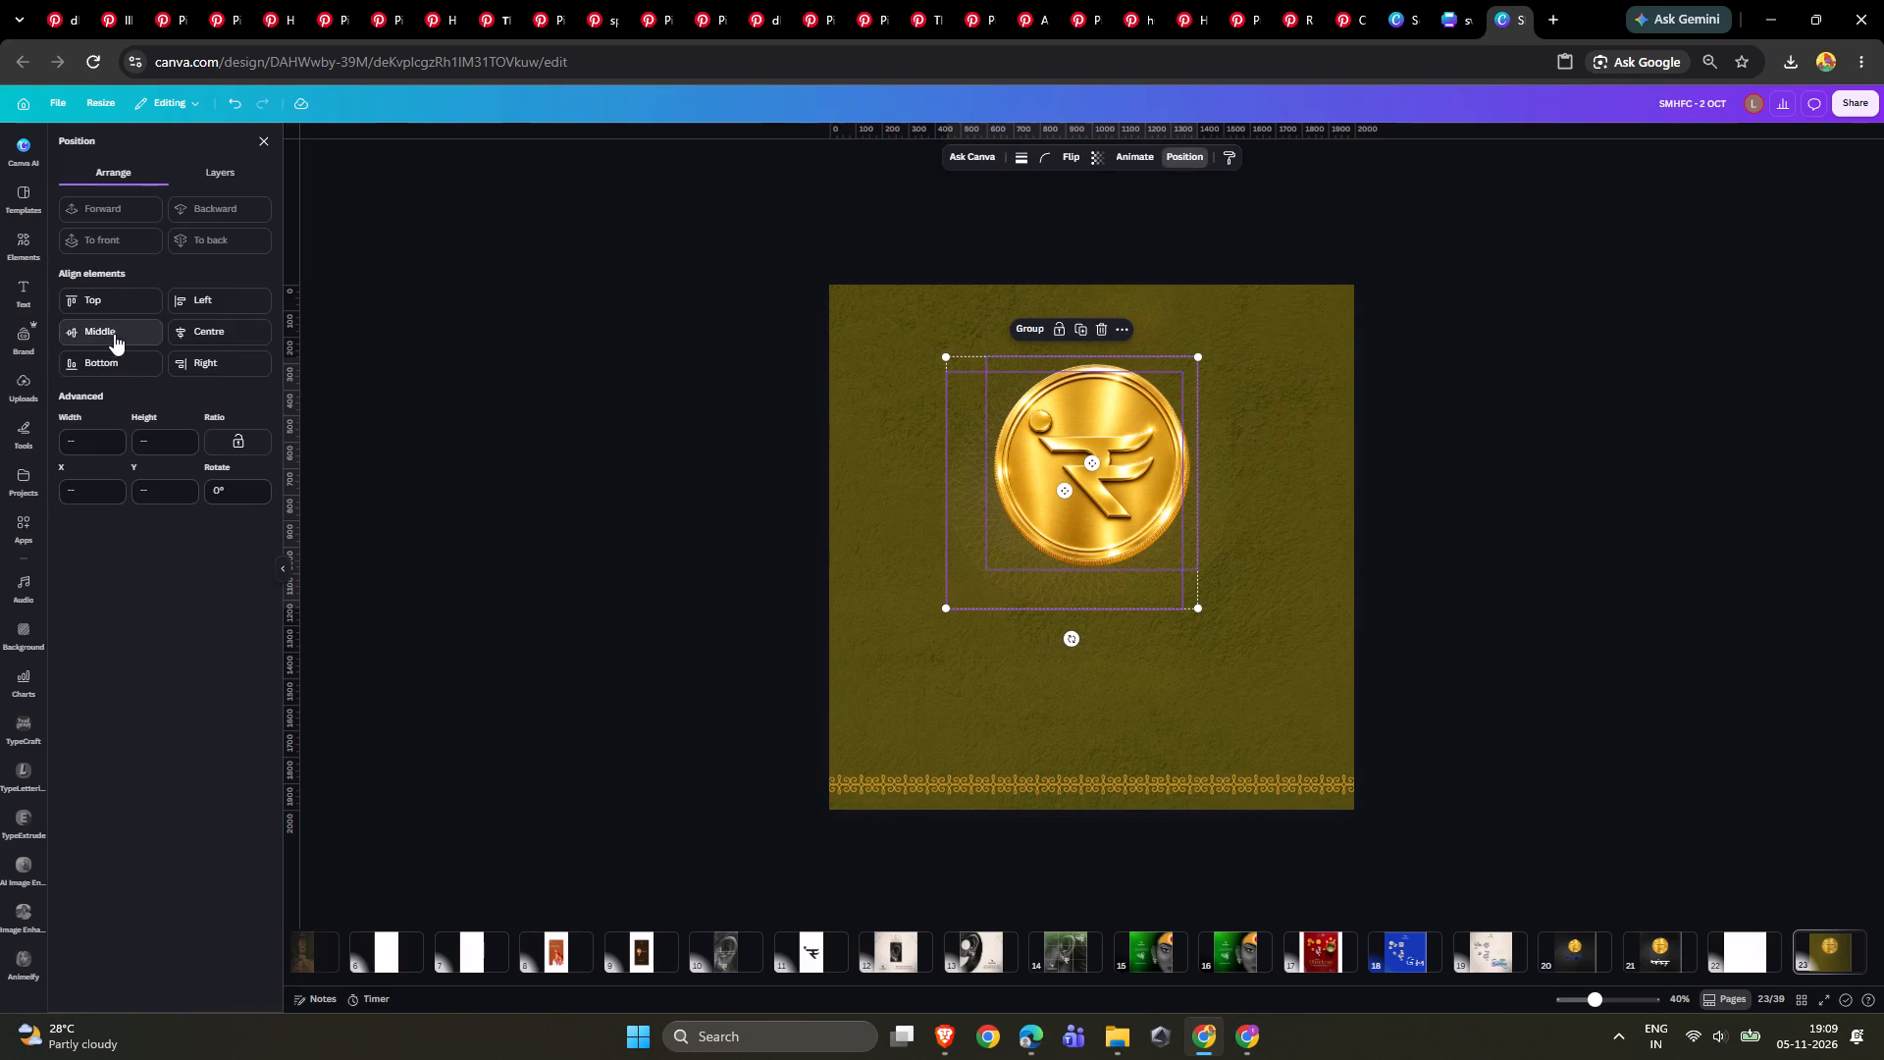
left_click(114, 334)
left_click(195, 332)
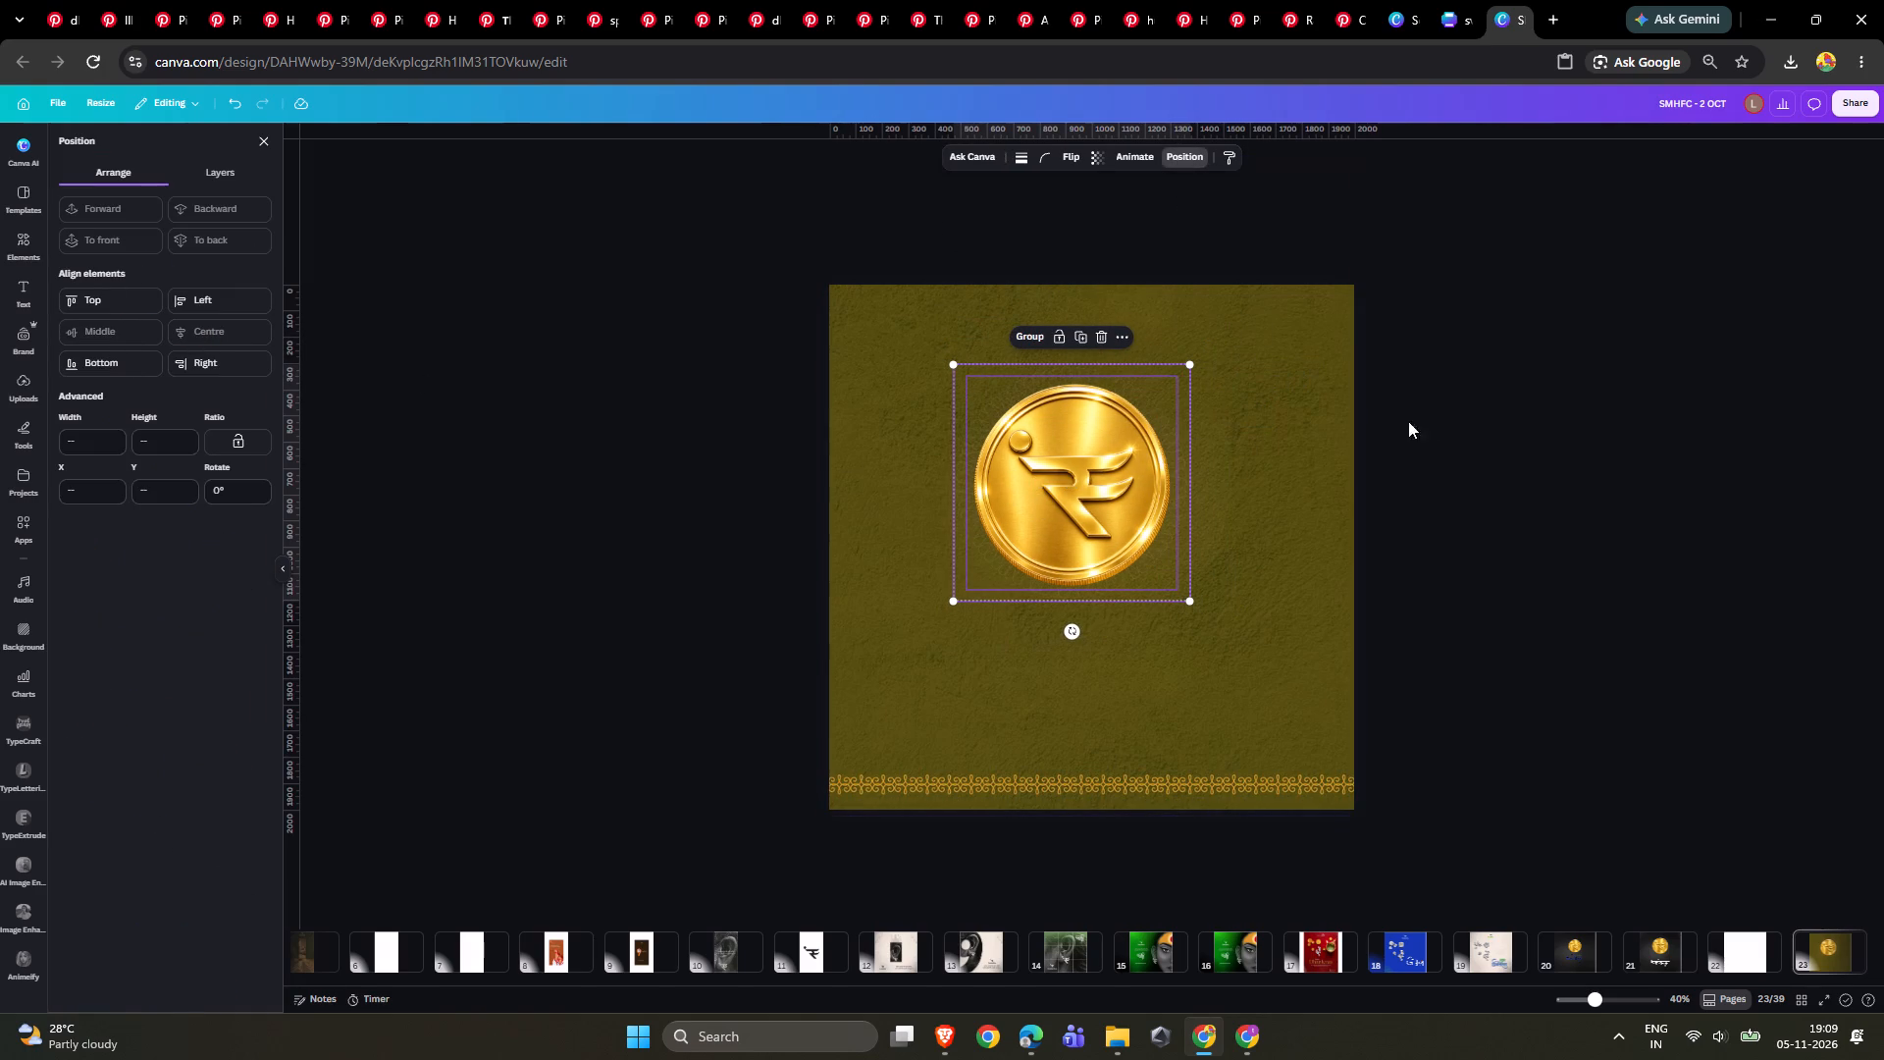
double_click(1427, 411)
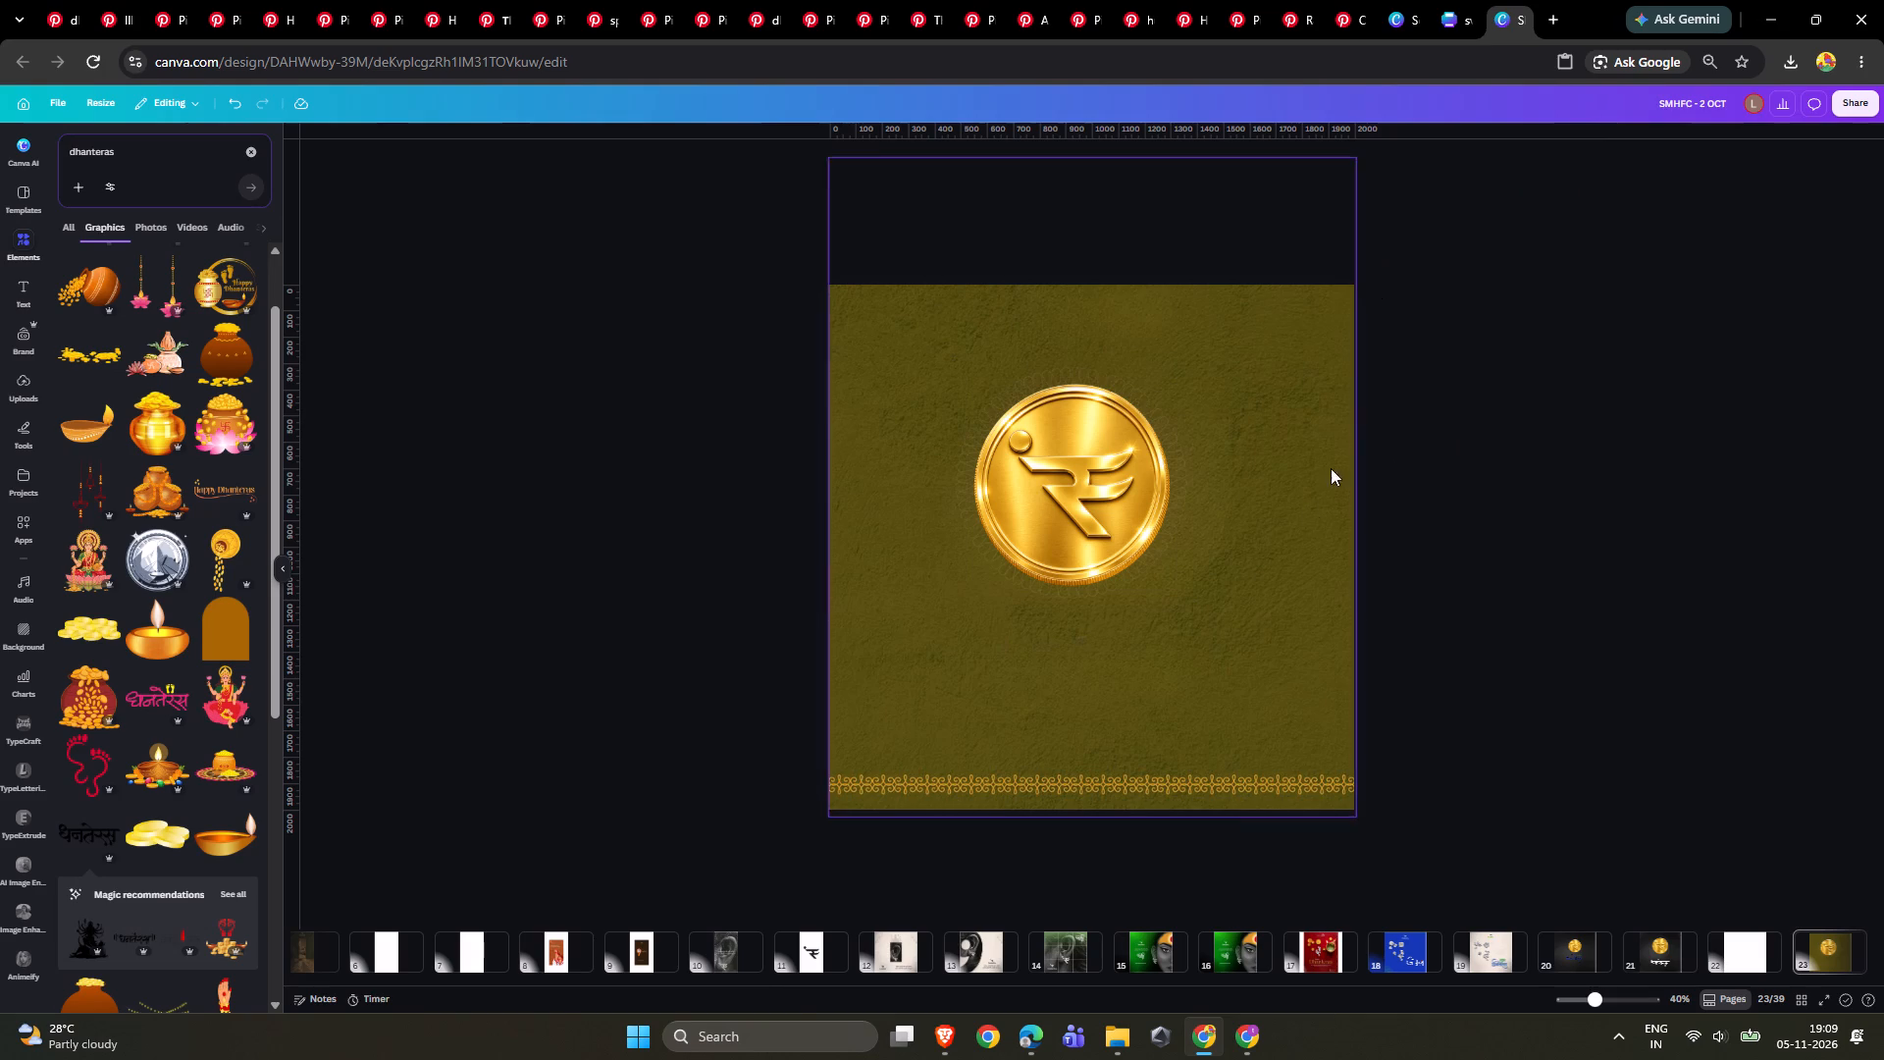
Resize the coin and line pattern together to be slightly larger, and centre them horizontally just above the middle of the page.
left_click_drag(1112, 219, 1068, 608)
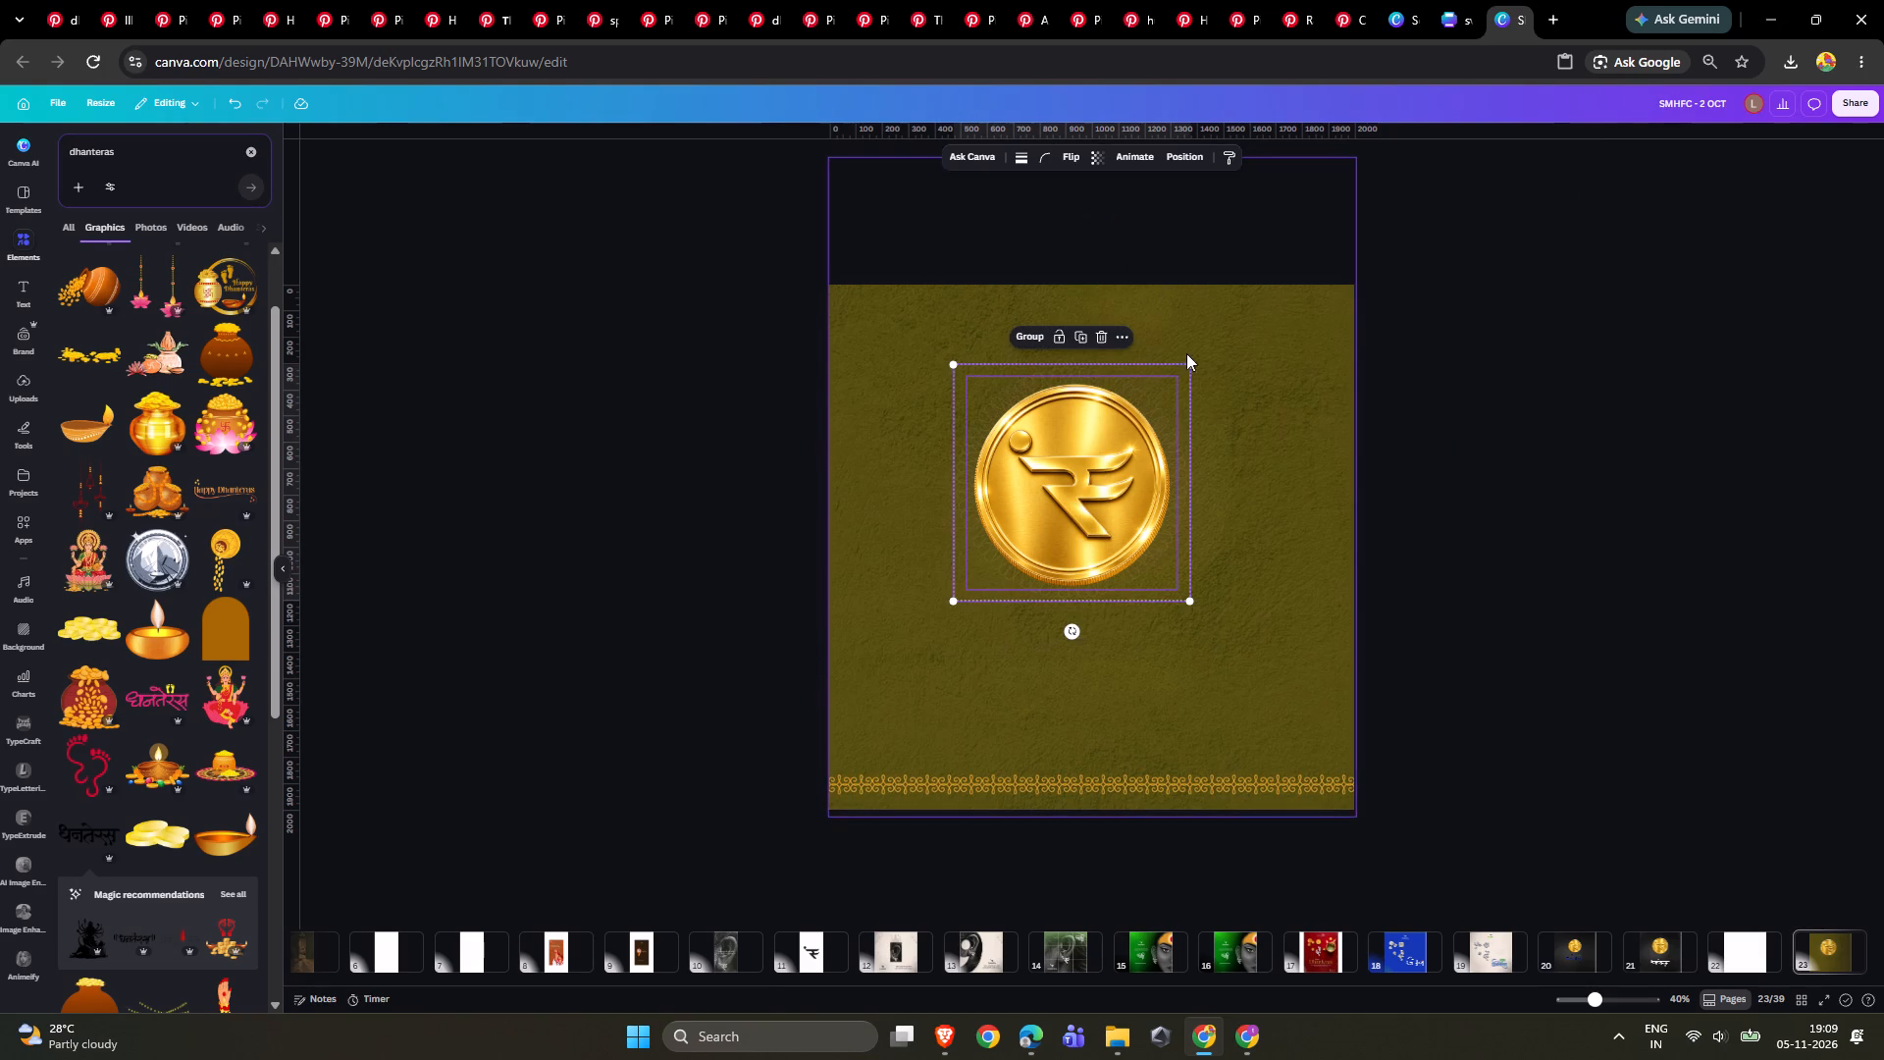
left_click_drag(1188, 362, 1233, 340)
left_click_drag(1166, 441, 1171, 434)
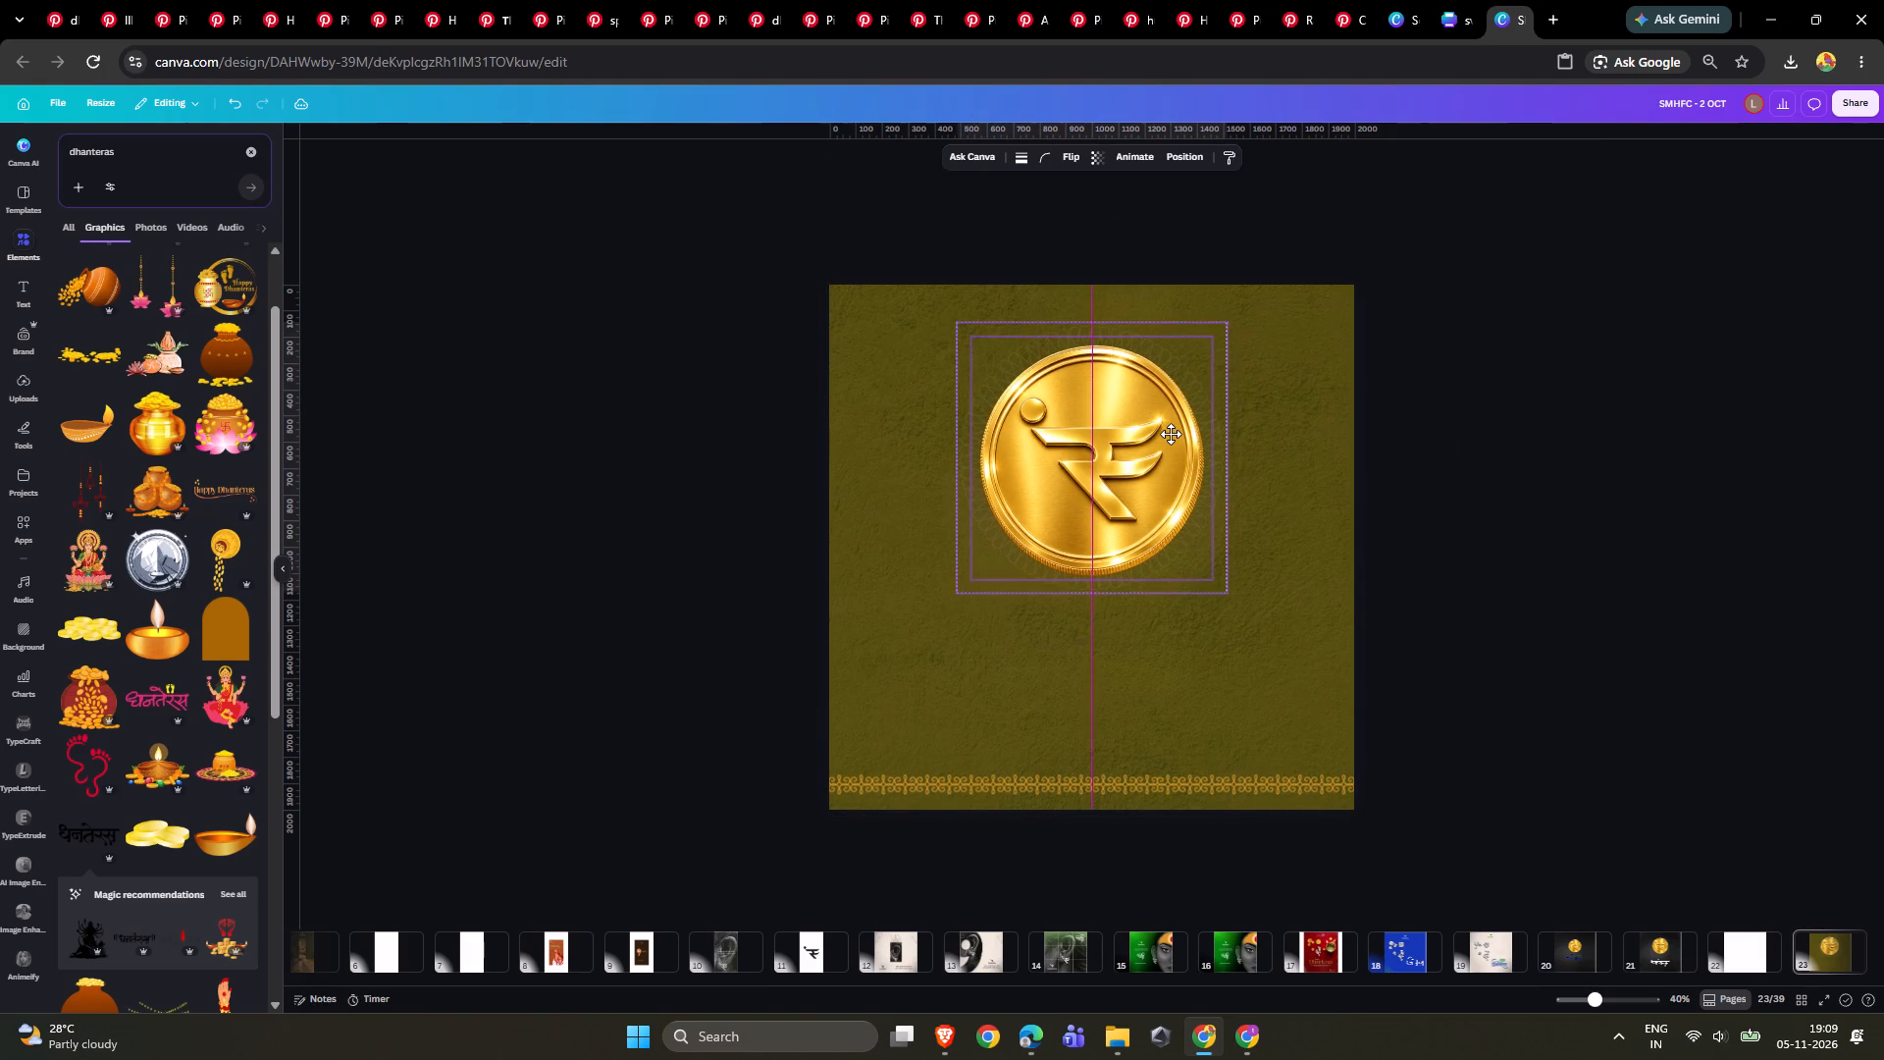
left_click_drag(1171, 434, 1167, 464)
left_click_drag(1226, 623, 1220, 617)
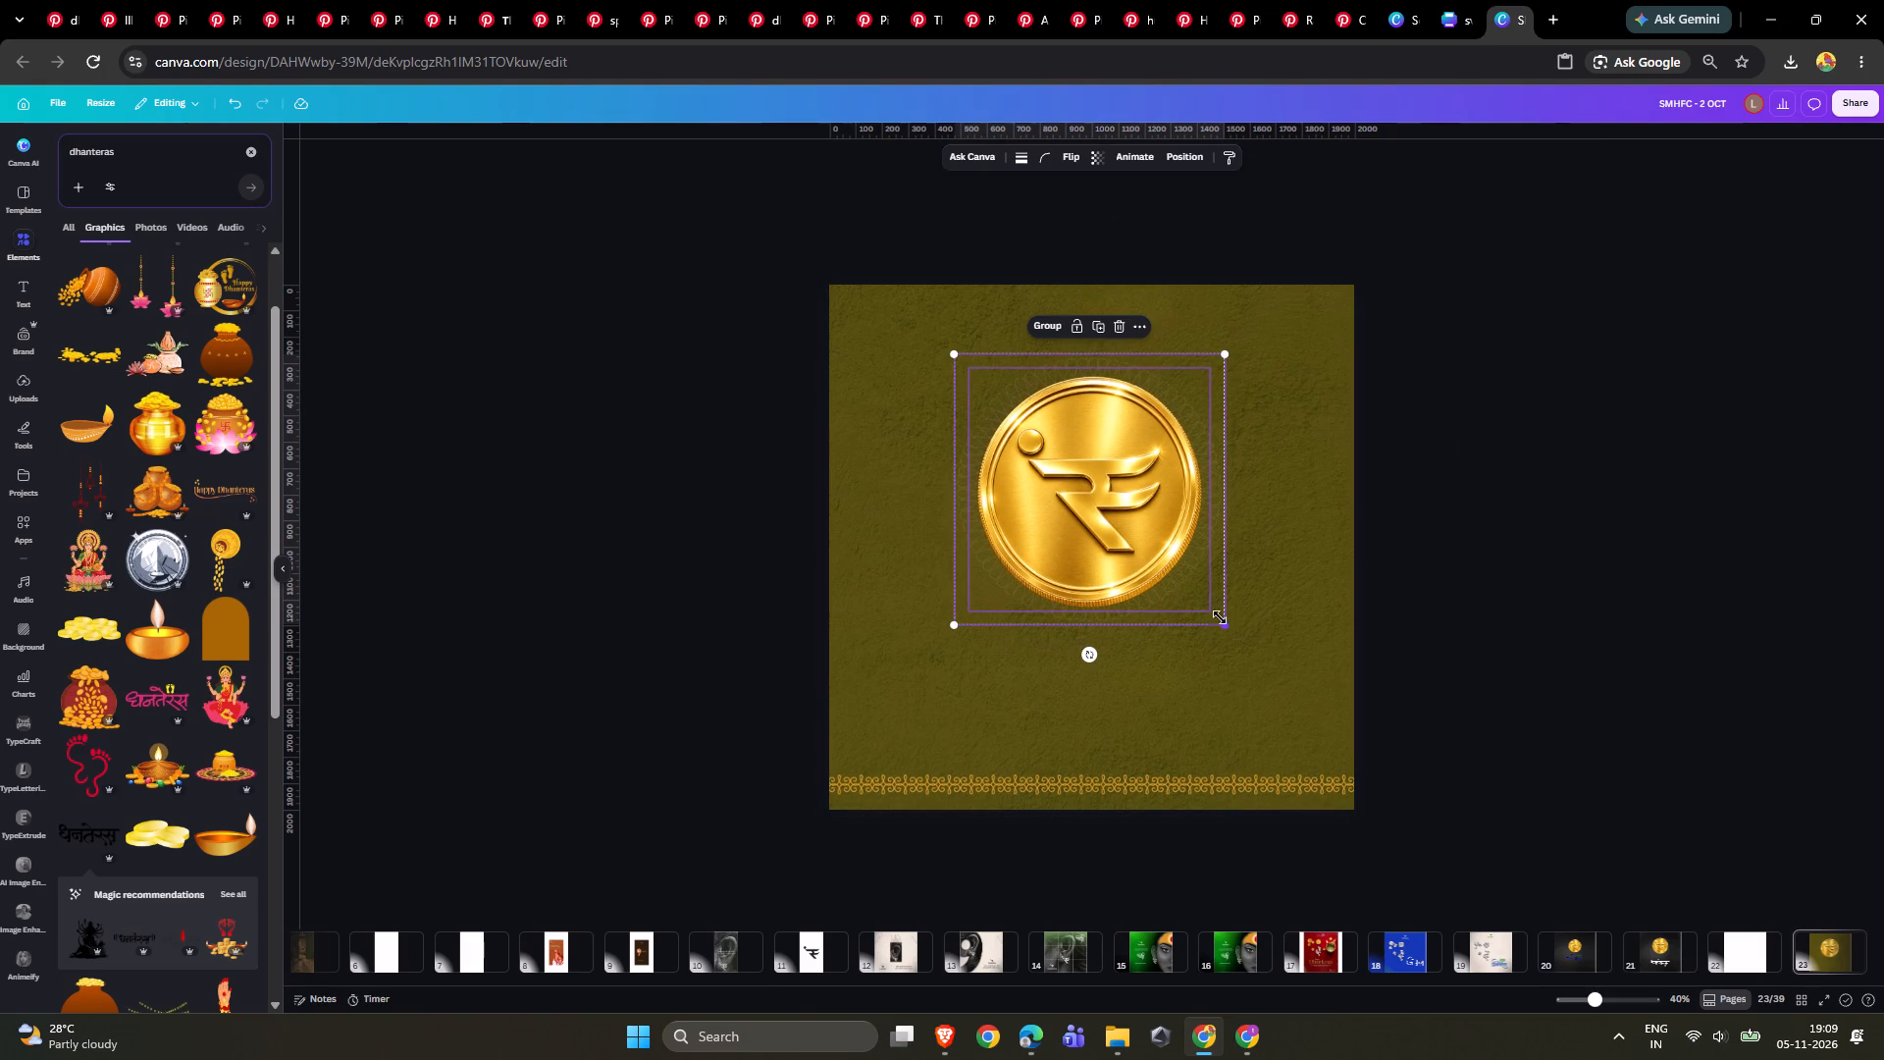
left_click_drag(1220, 617, 1201, 598)
left_click_drag(1141, 519, 1158, 518)
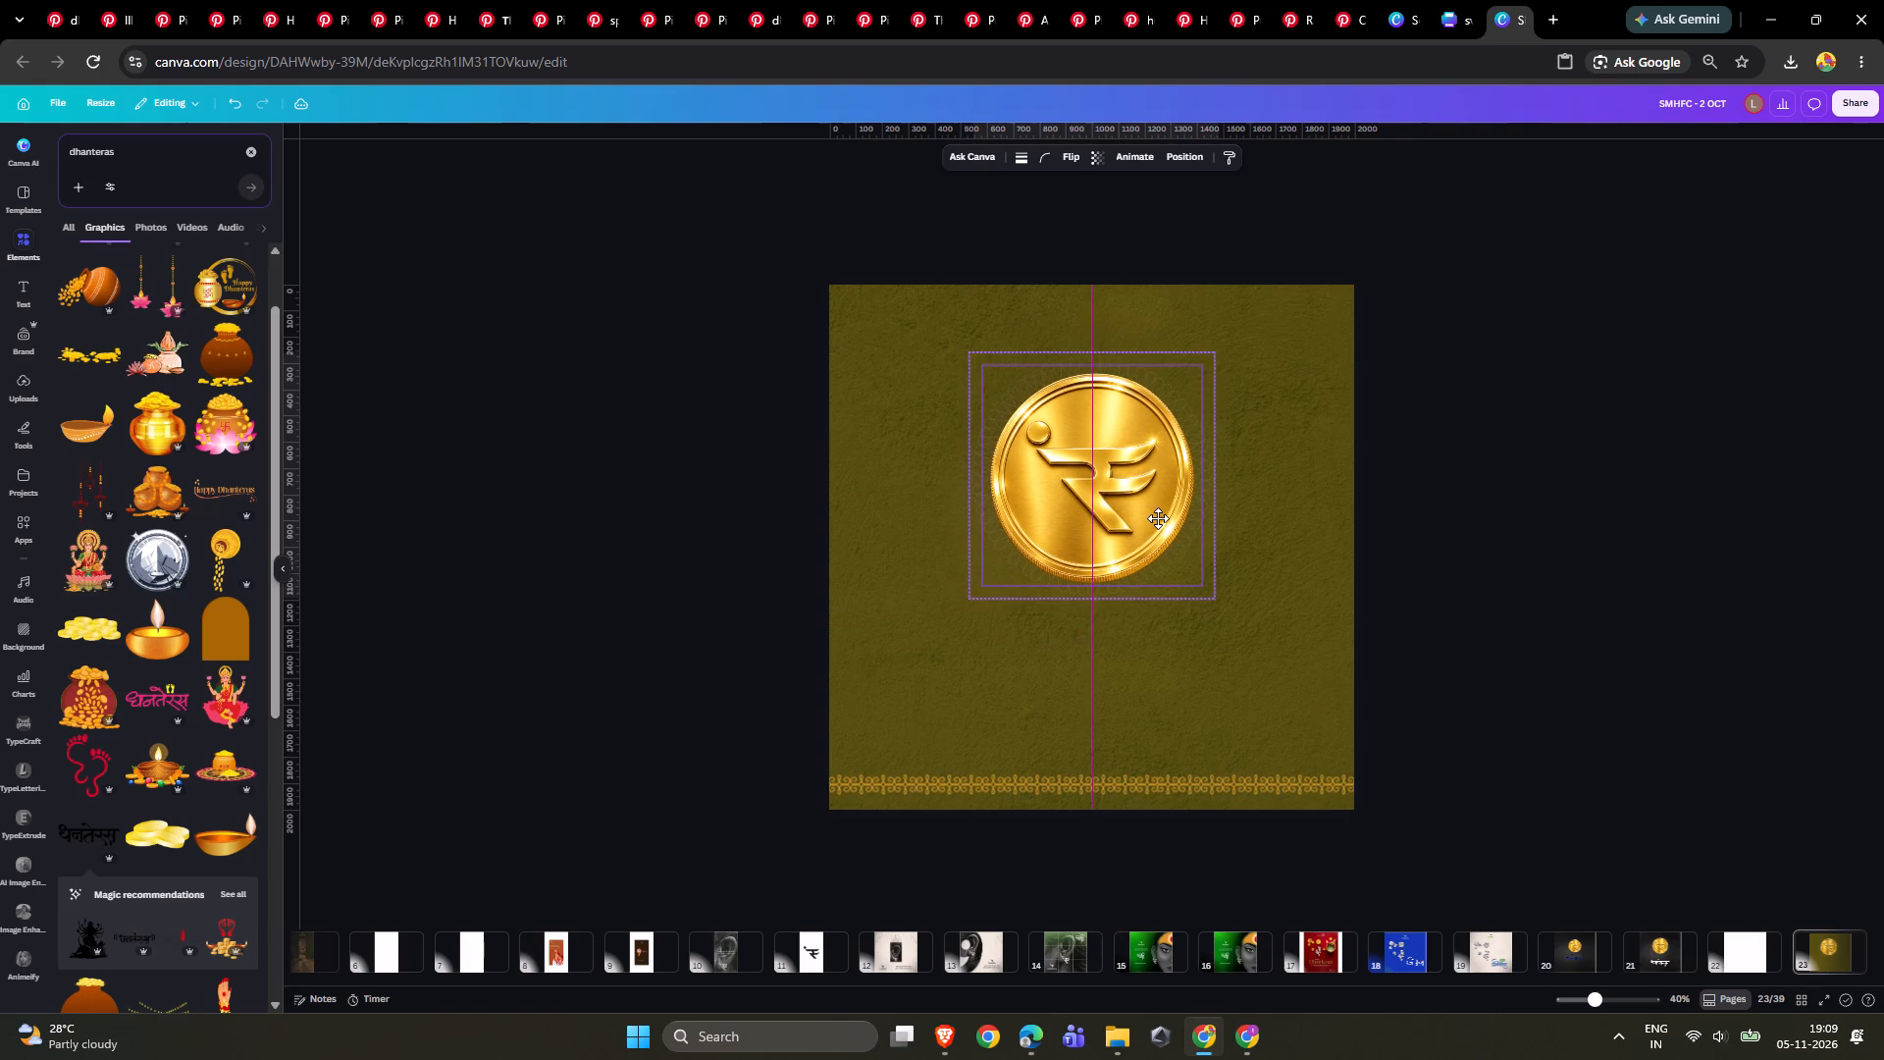
left_click_drag(1158, 518, 1157, 527)
double_click(1690, 497)
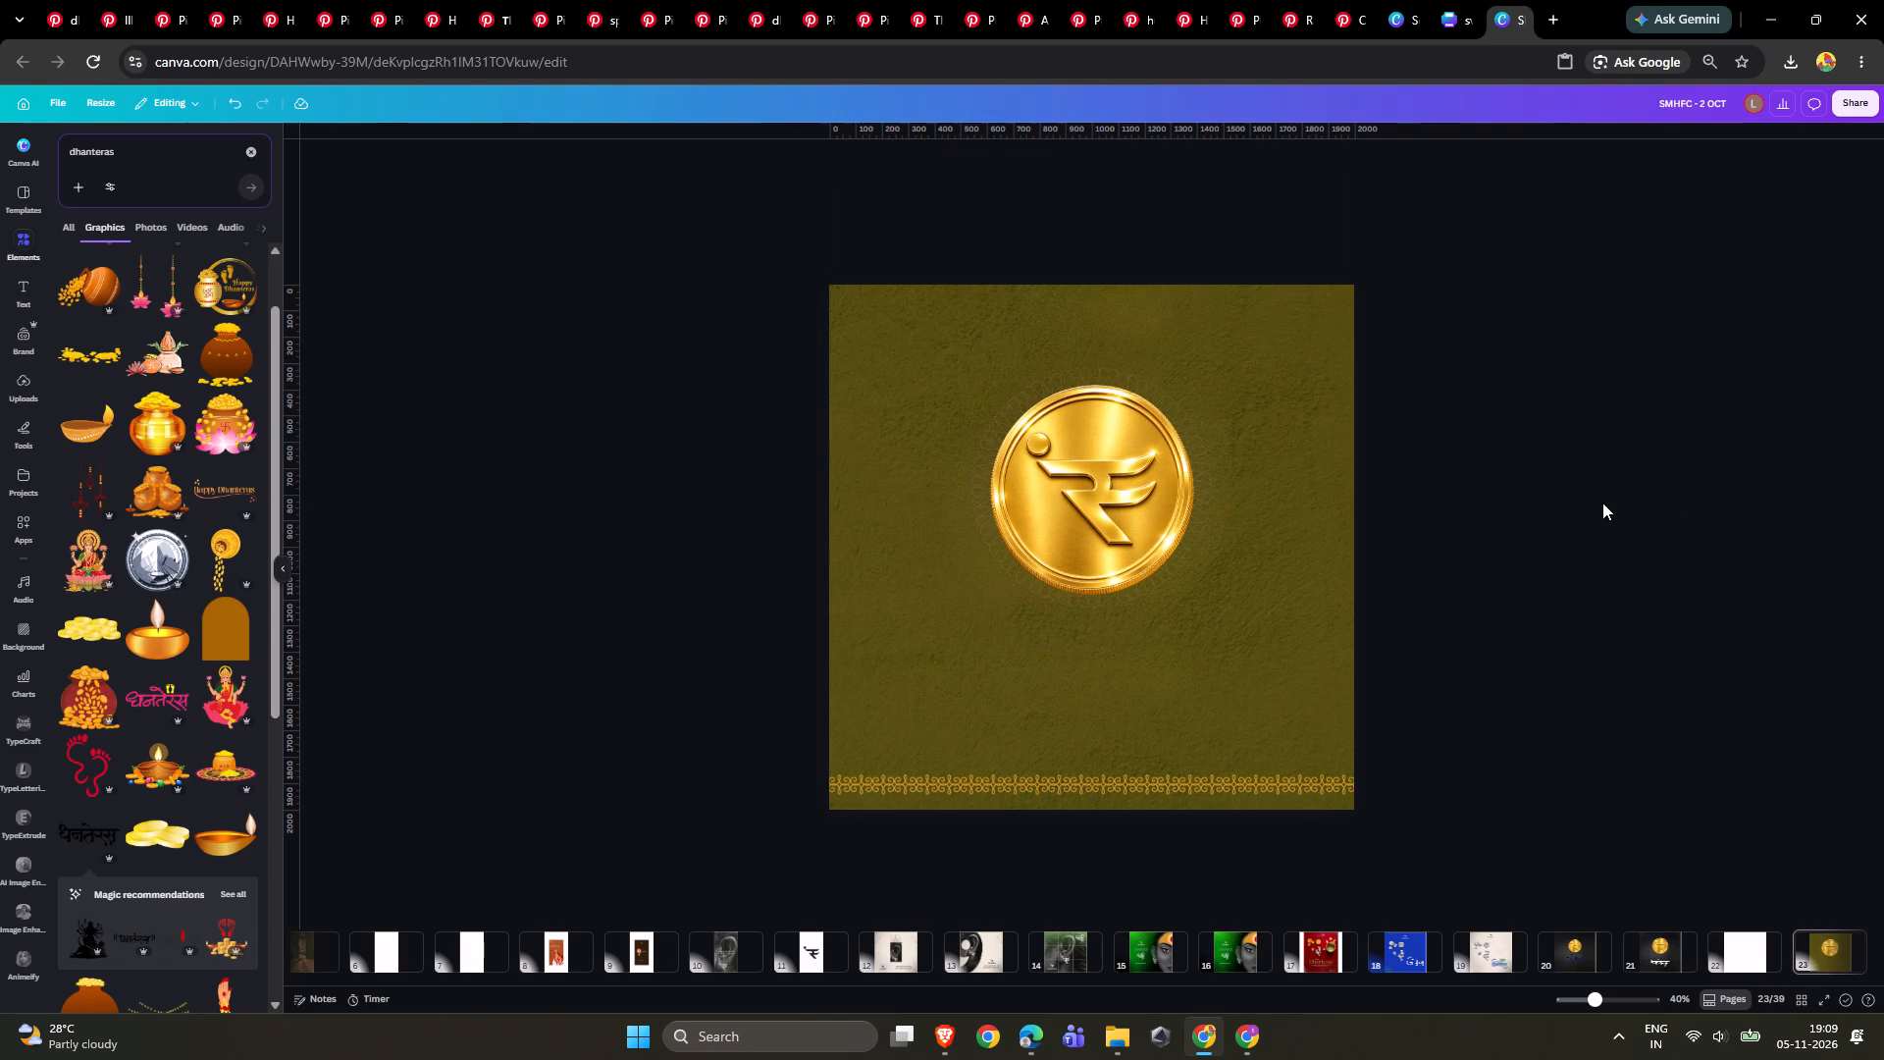
Use Magic Eraser to remove the gold ornamental border strip along the bottom of the olive background image.
left_click(1165, 779)
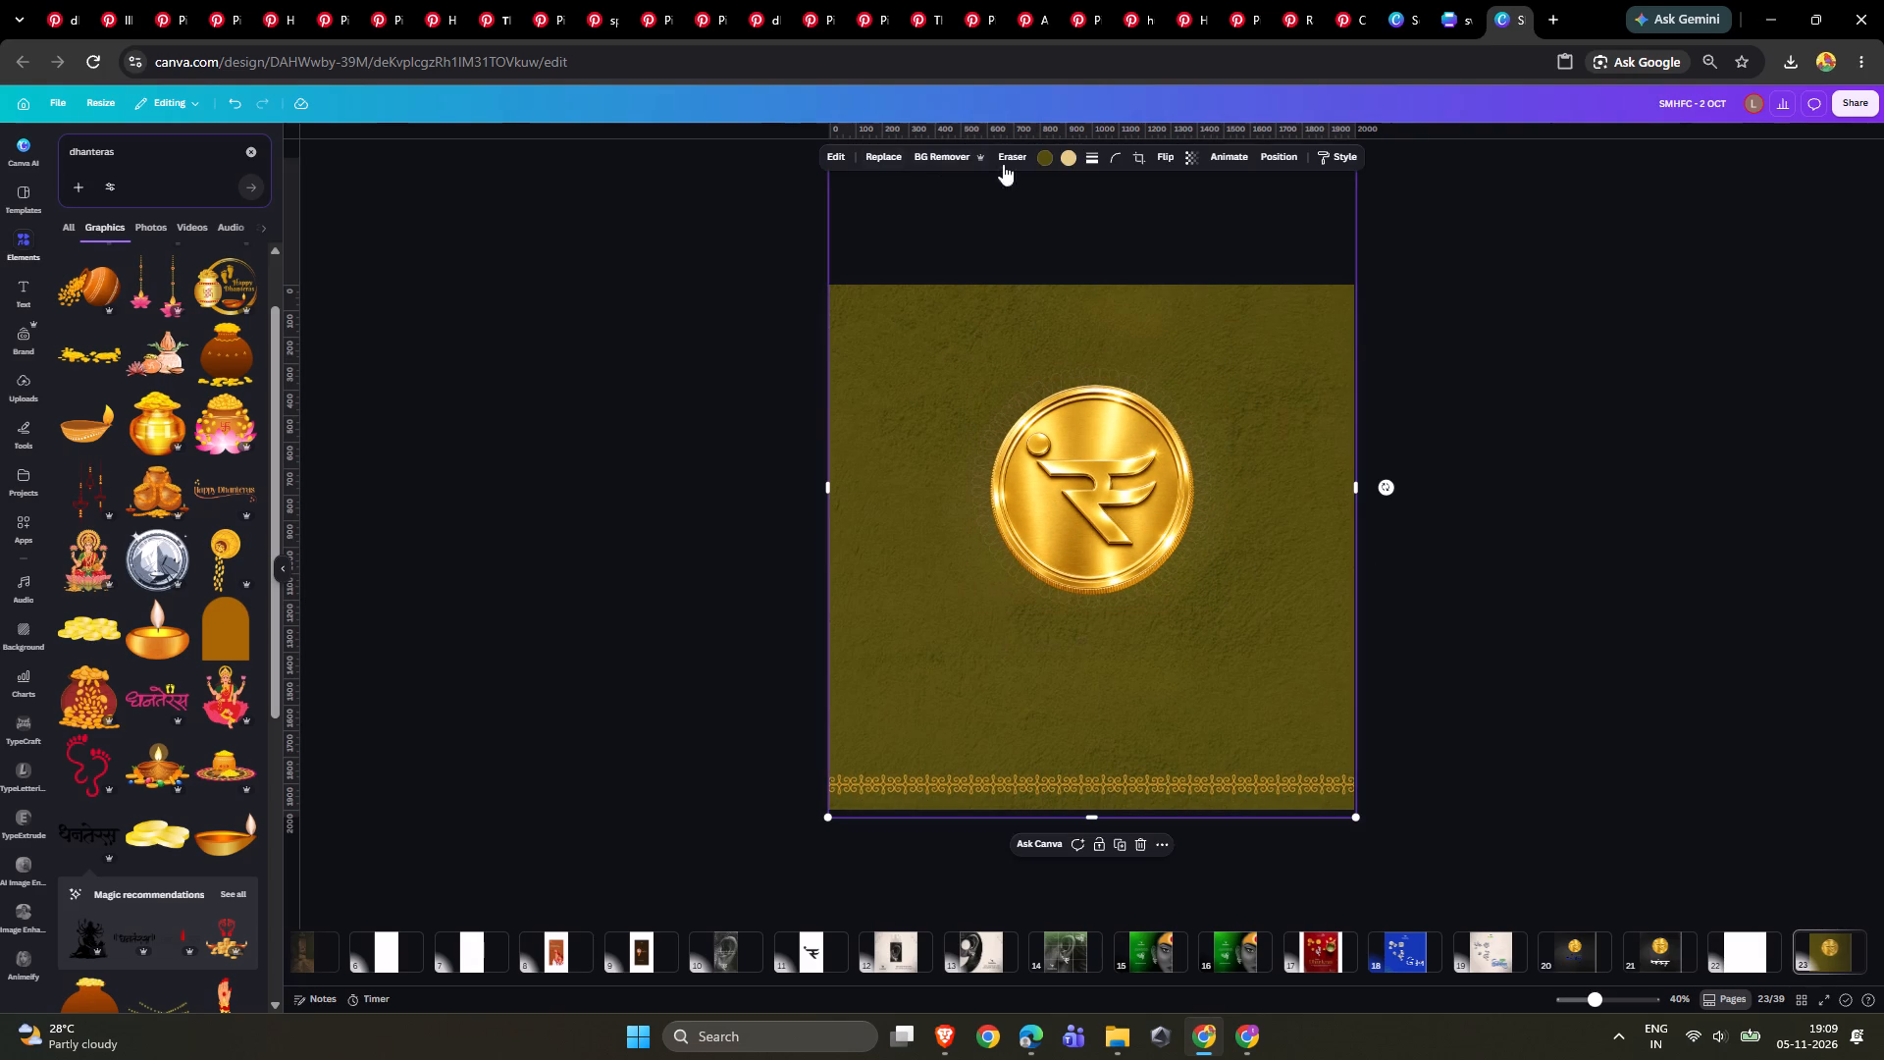
left_click(1008, 158)
left_click(1004, 190)
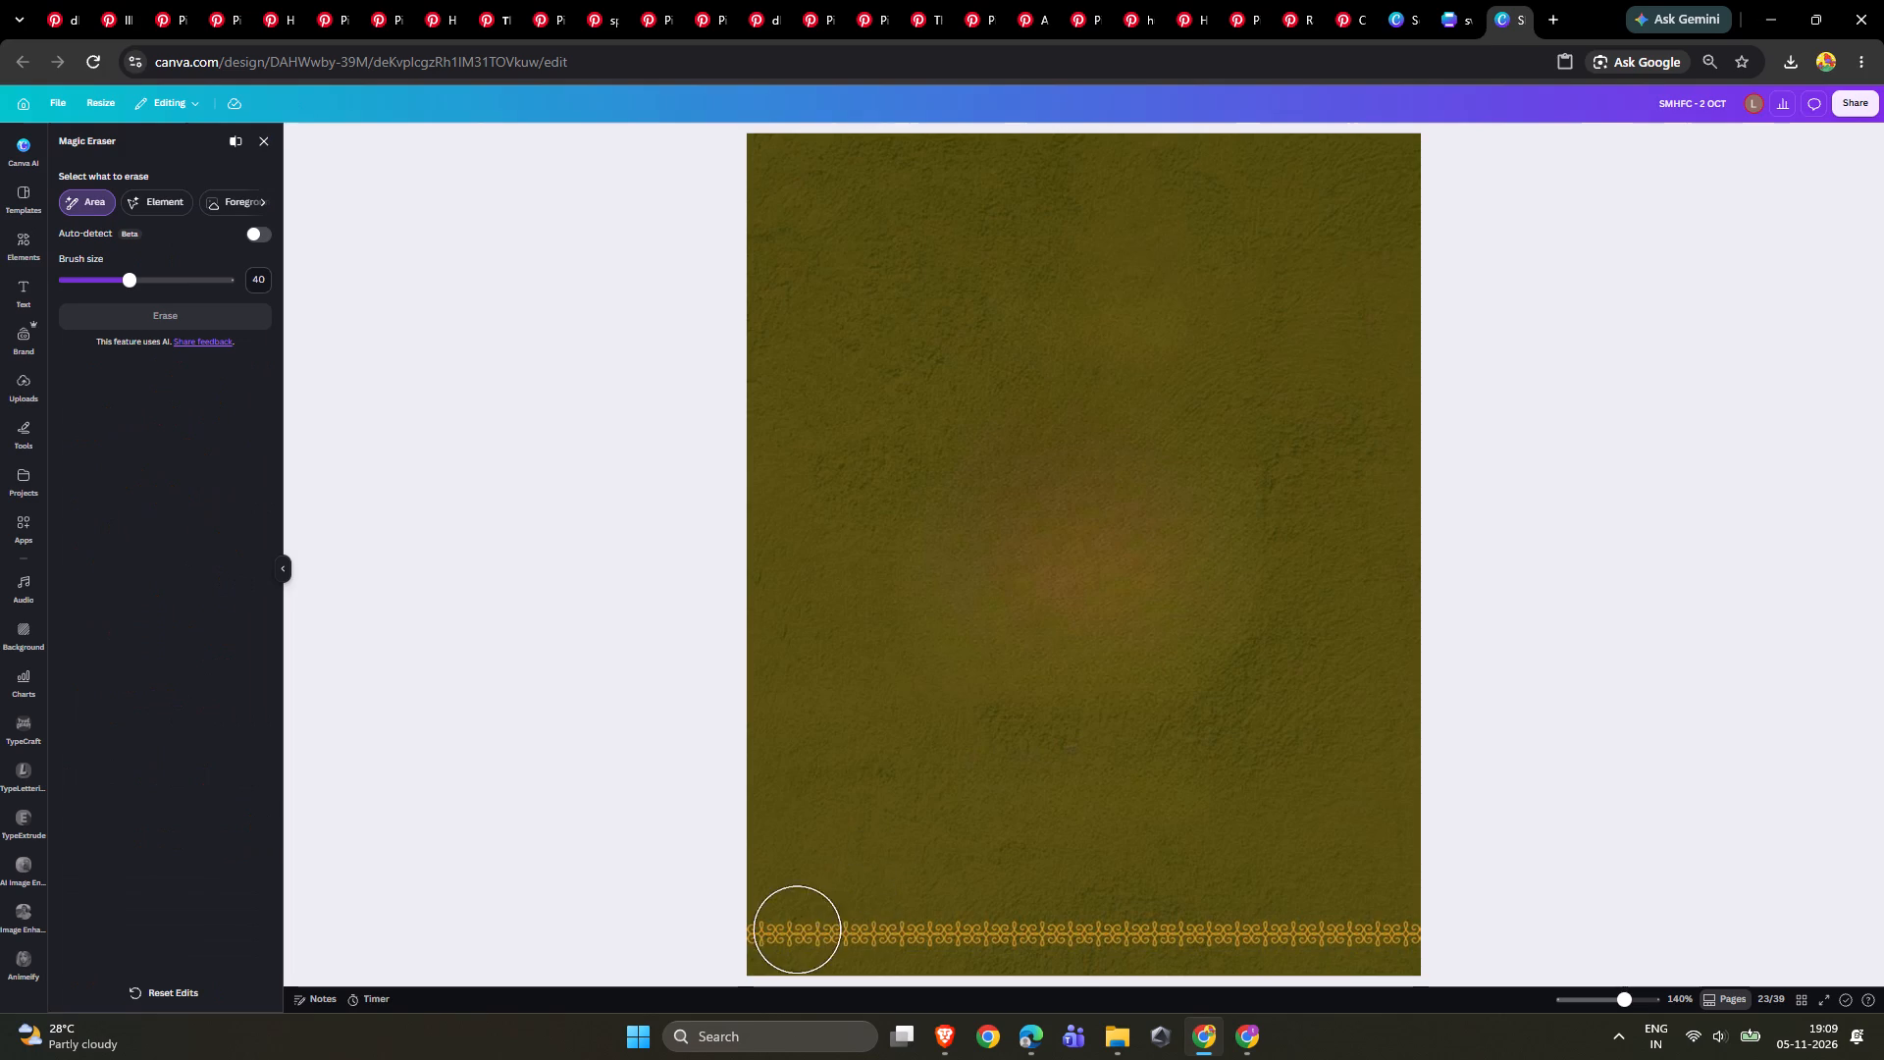
left_click_drag(759, 939, 1461, 938)
left_click(187, 310)
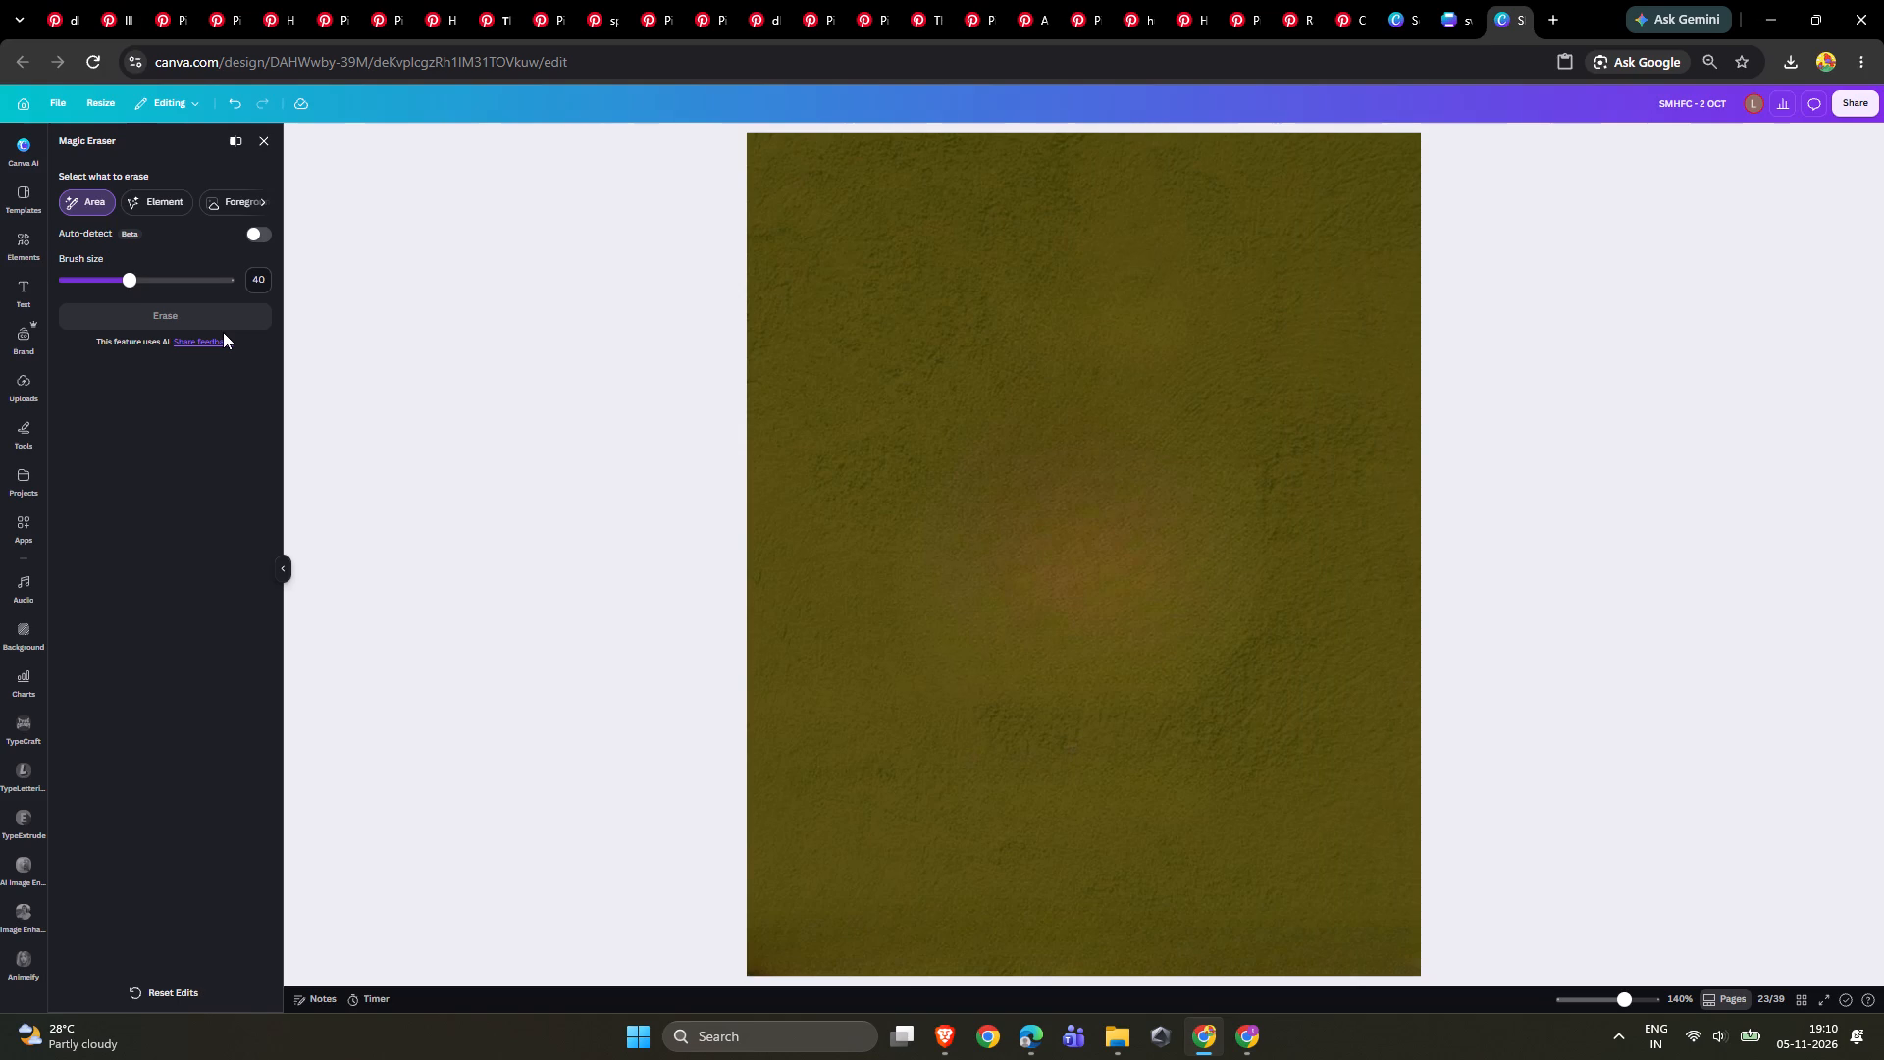
left_click(269, 142)
double_click(1468, 506)
left_click(1550, 488)
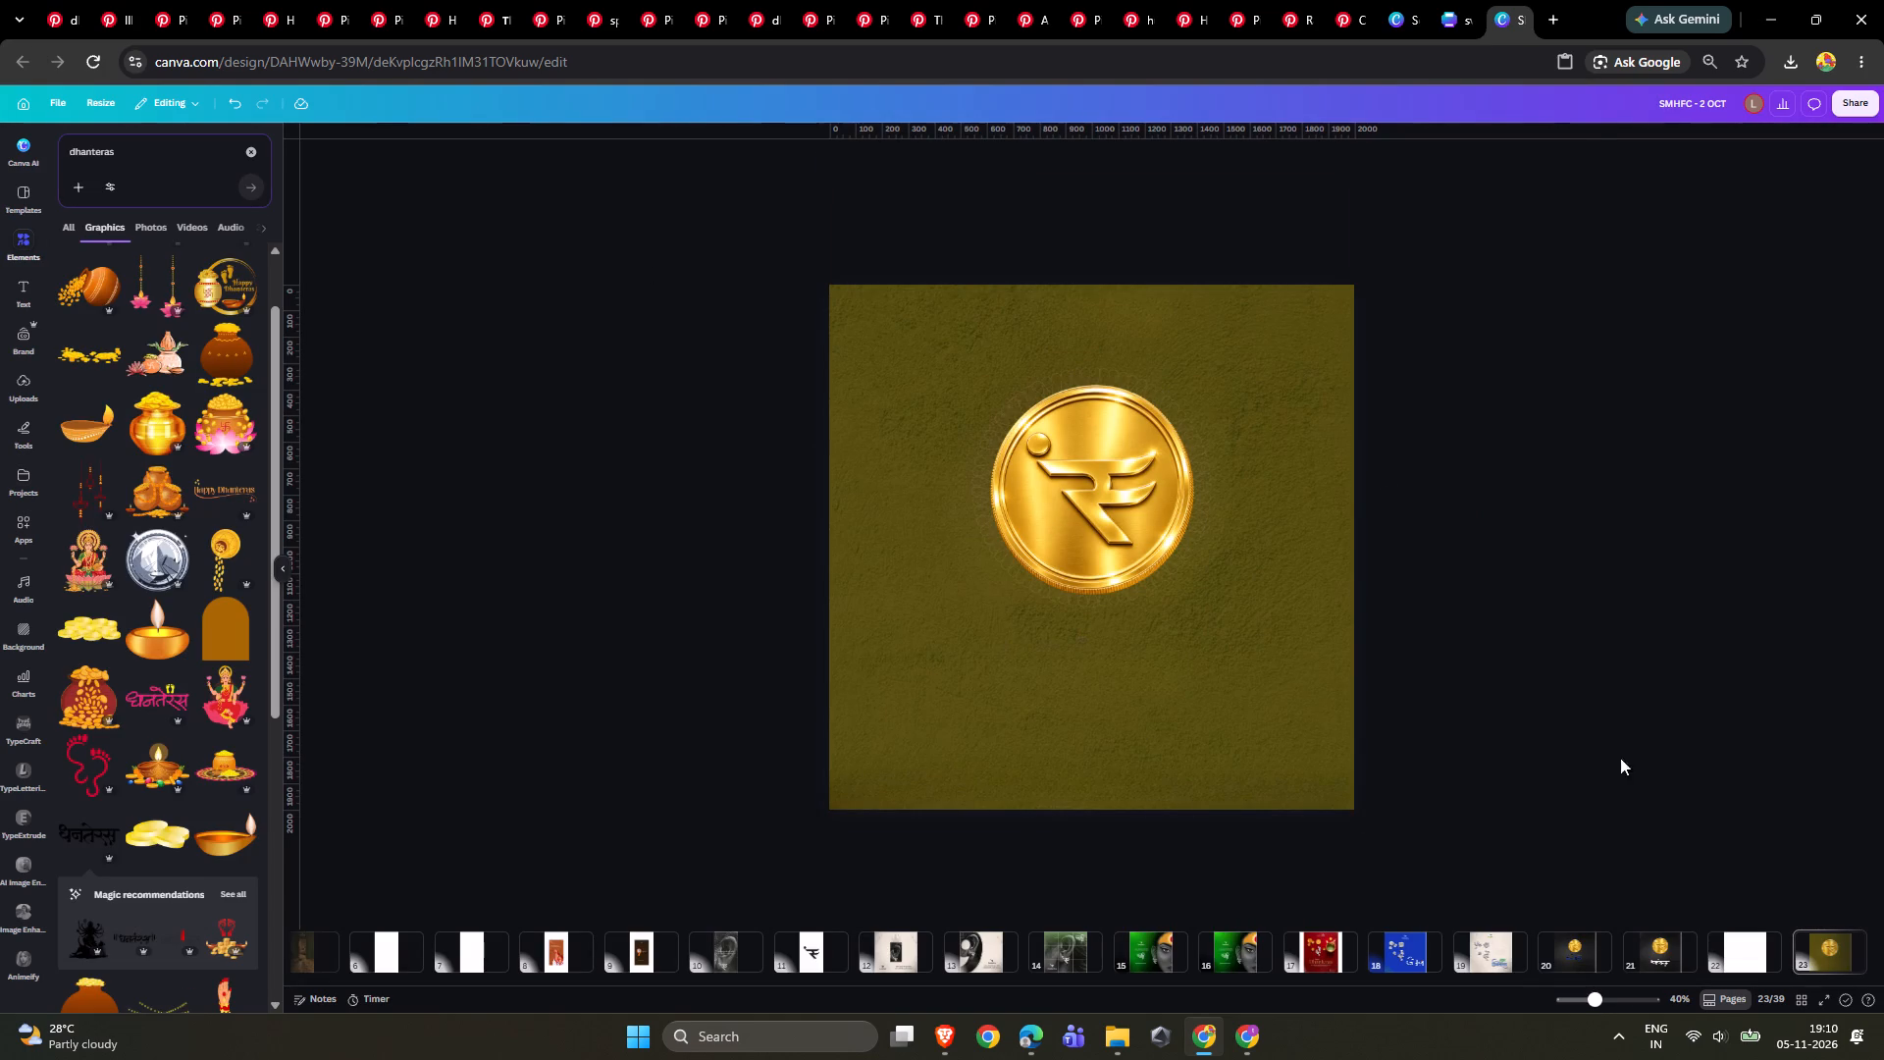
Copy the group of four corner ornaments from page 21 onto page 23.
scroll(1757, 954, "down", 1)
left_click(1728, 949)
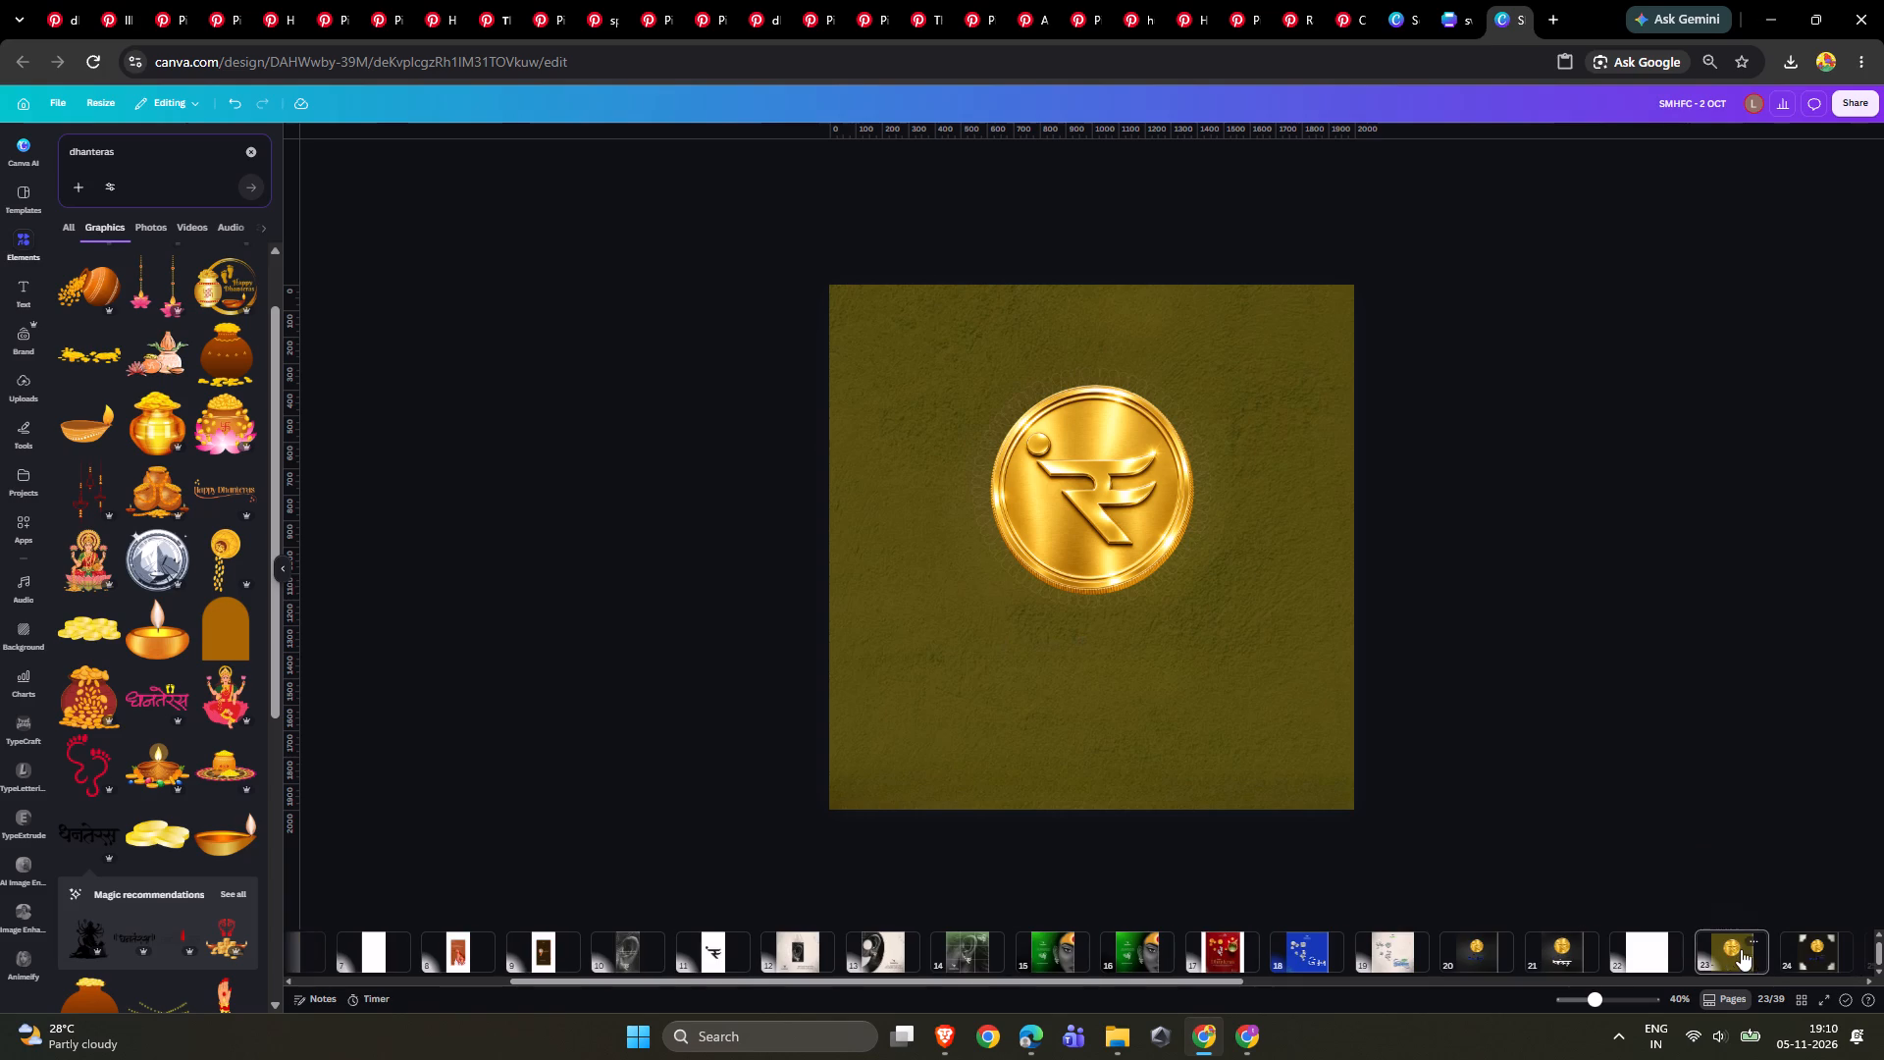
left_click(1821, 946)
left_click(1559, 962)
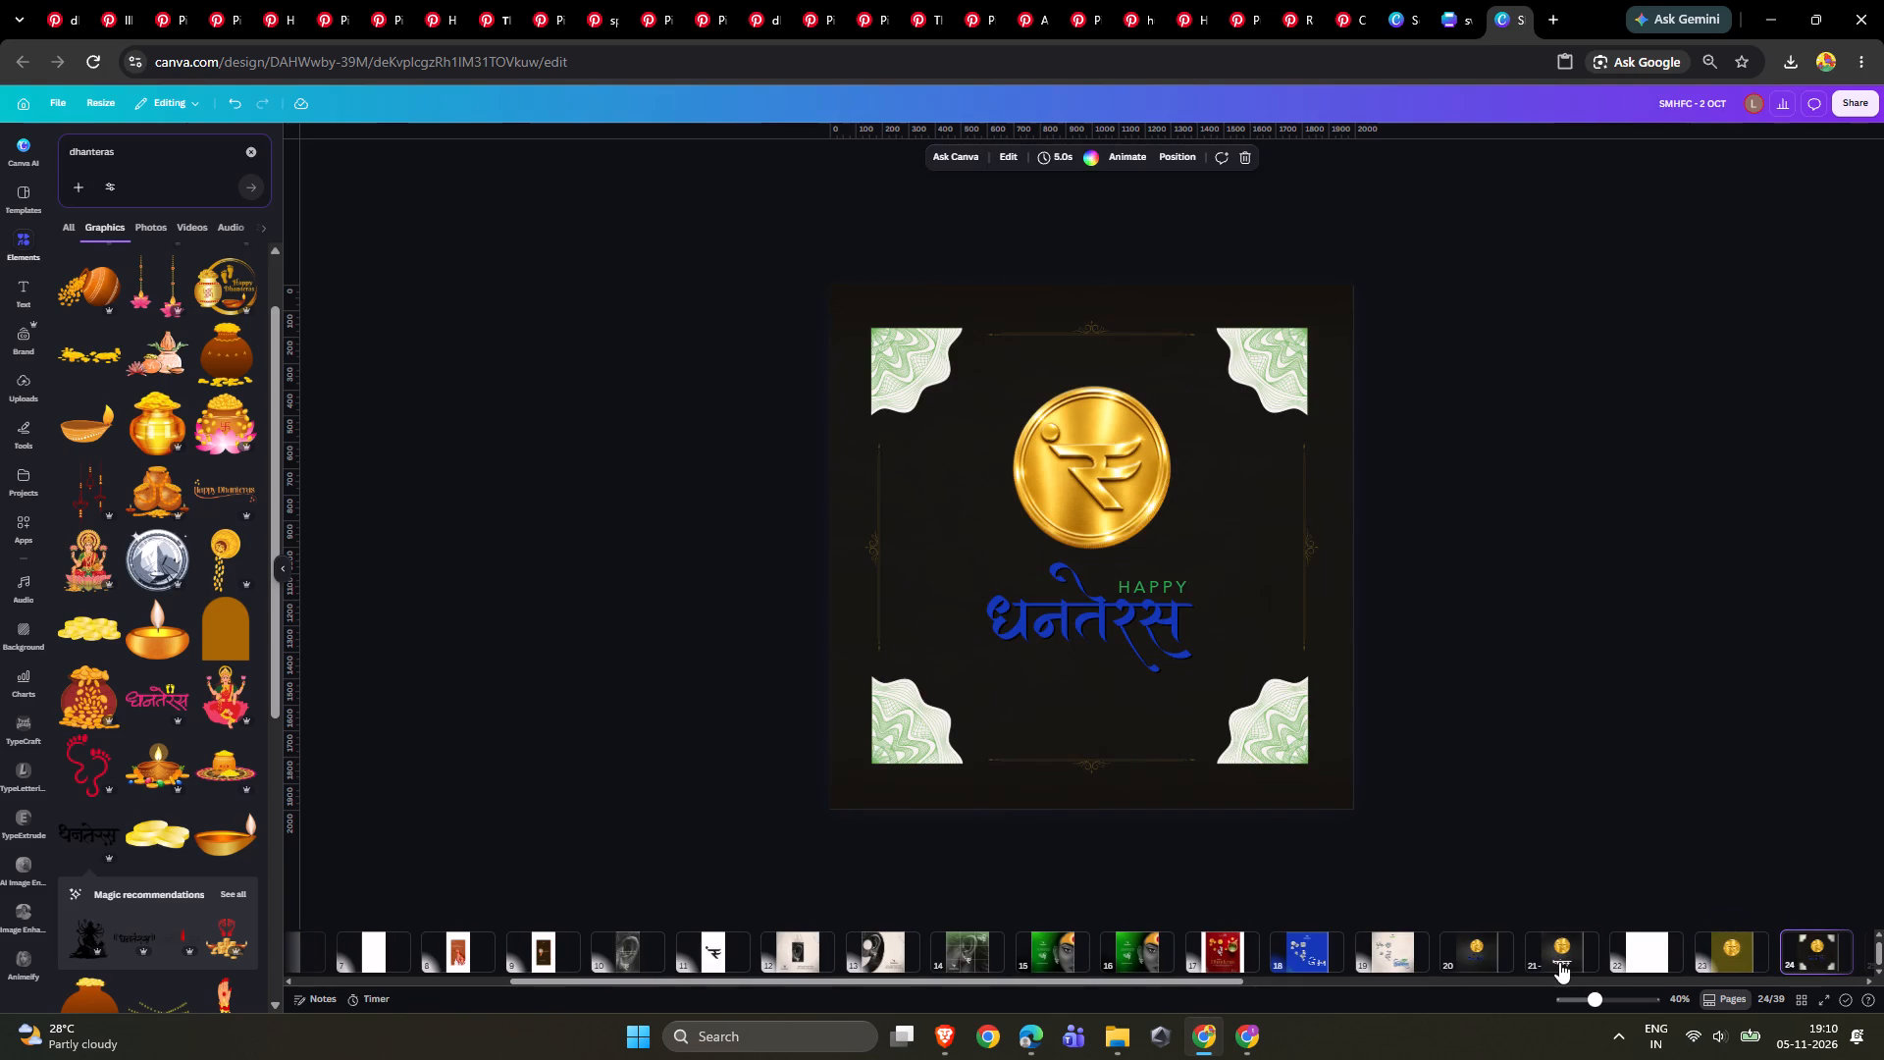
left_click(828, 761)
left_click(860, 761)
left_click_drag(860, 756, 901, 756)
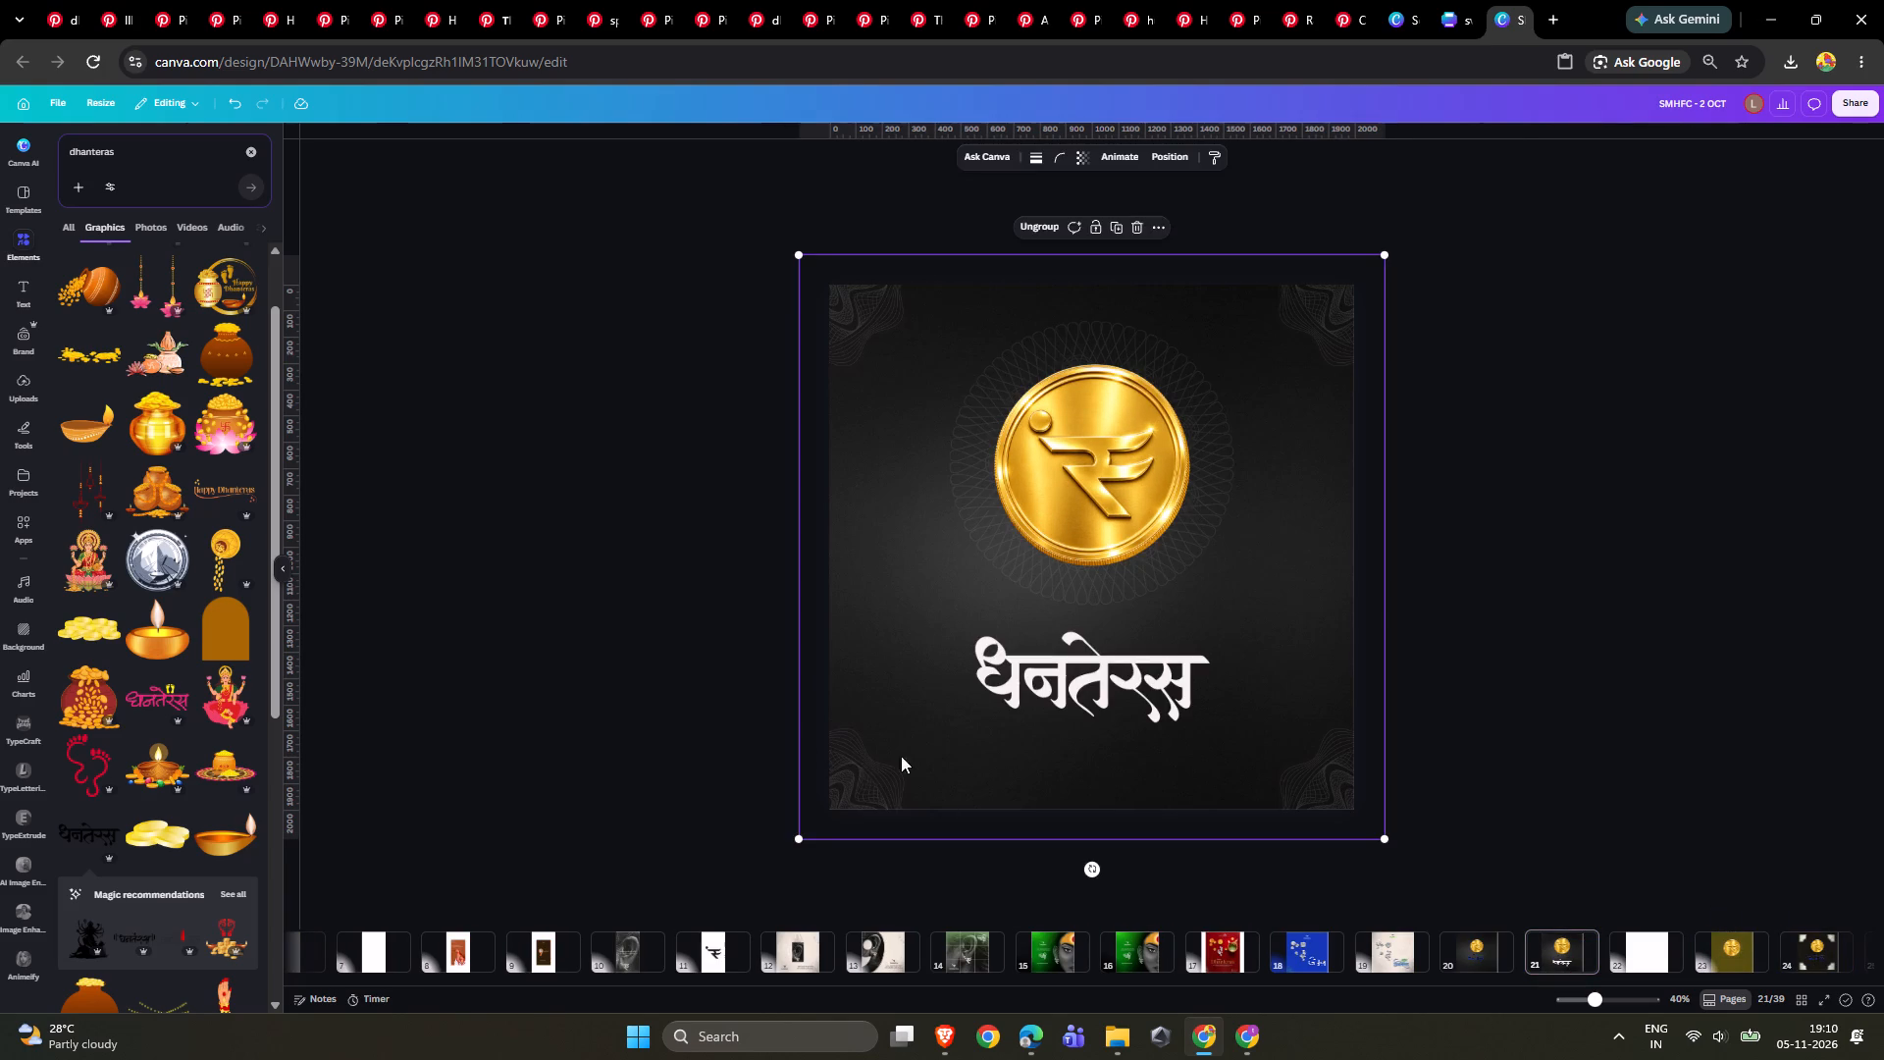
left_click_drag(901, 756, 997, 749)
key("ctrl+z")
key("ctrl+c")
left_click(1717, 950)
key("ctrl+v")
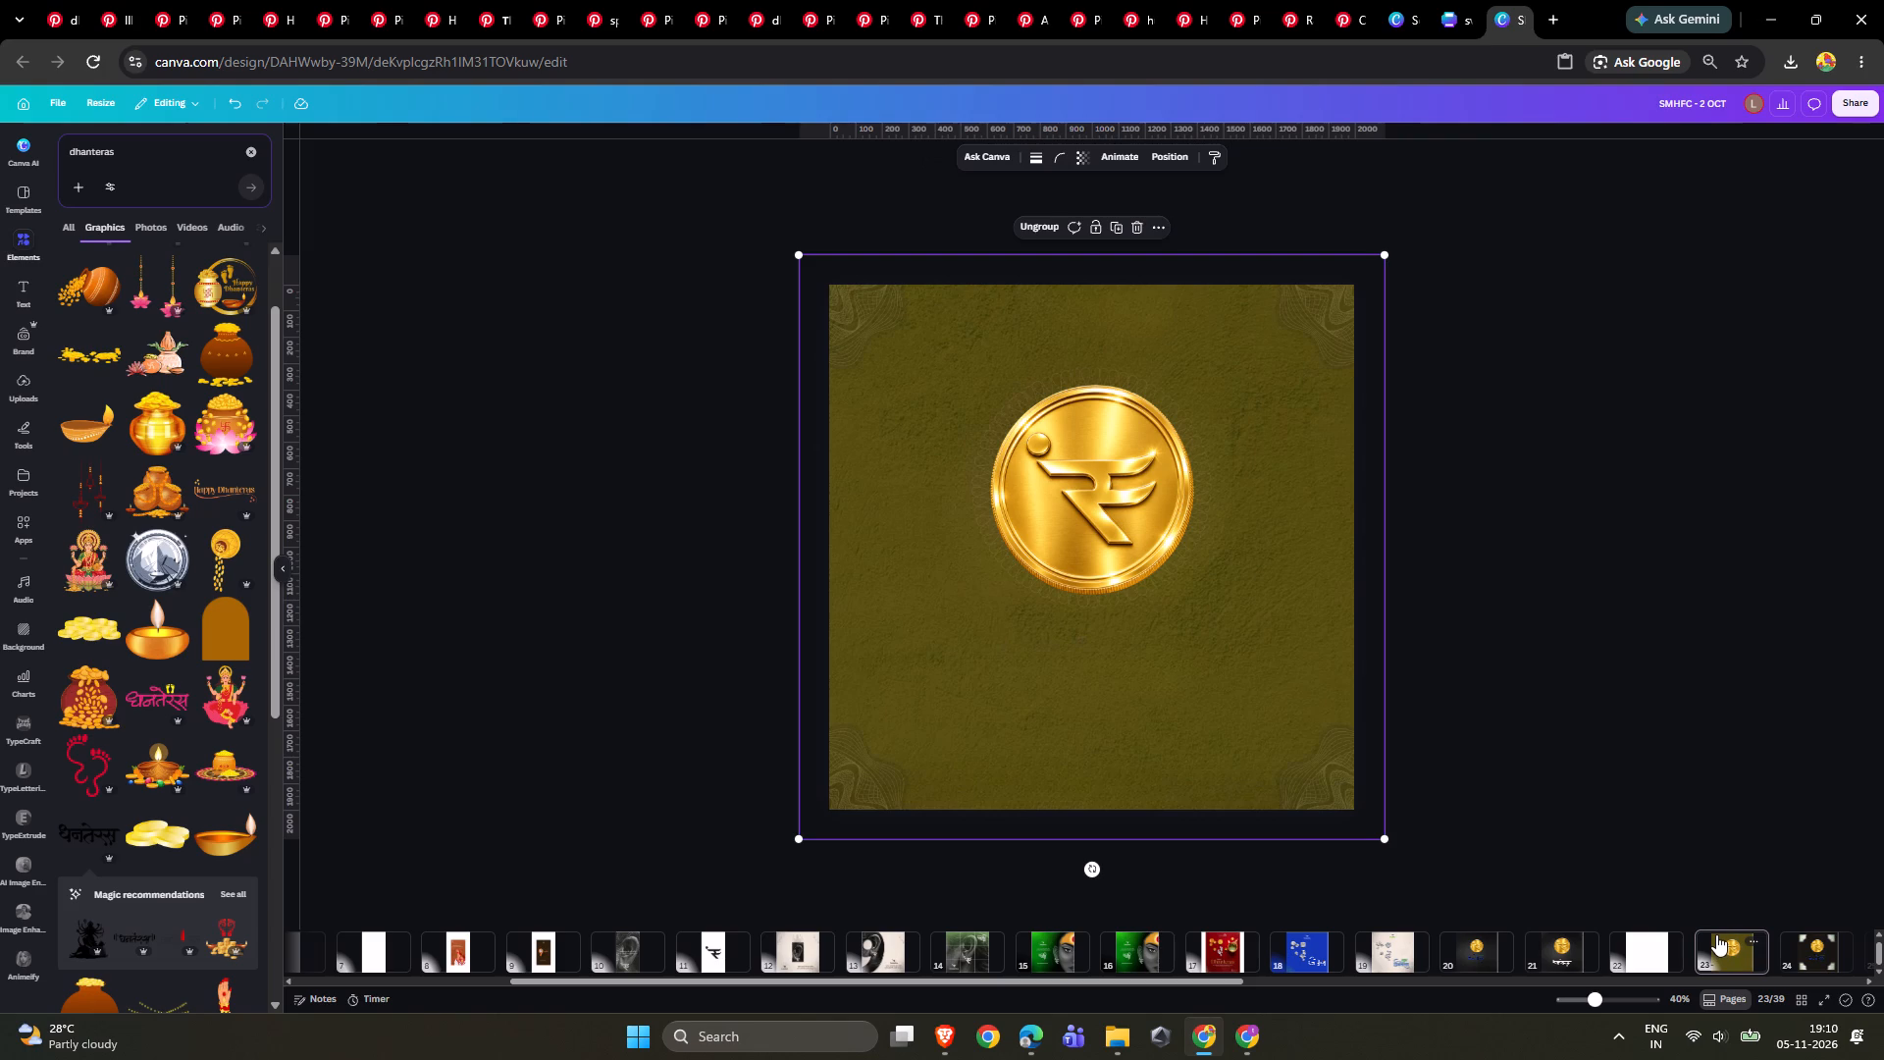
double_click(1665, 751)
Move the corner ornament group below the gold coin and its circular line pattern in the layer order.
left_click_drag(1455, 503, 889, 527)
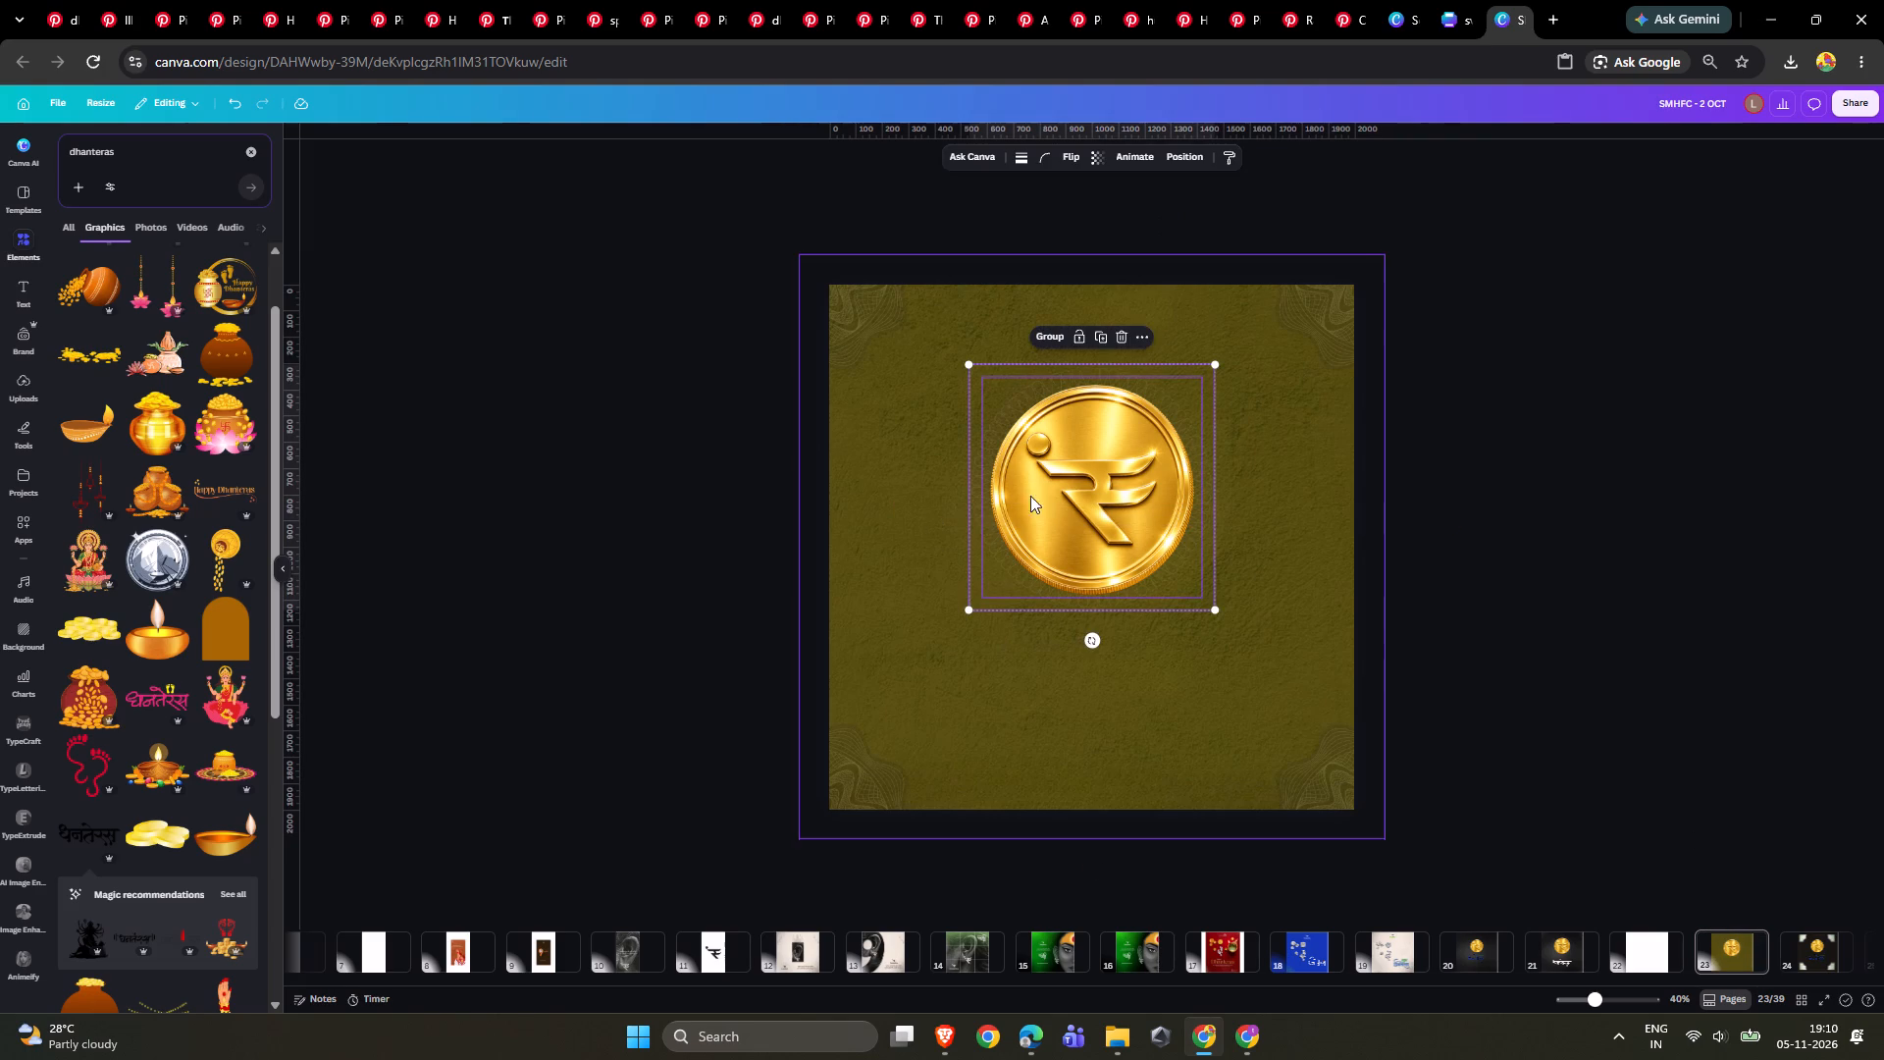
left_click(1128, 482)
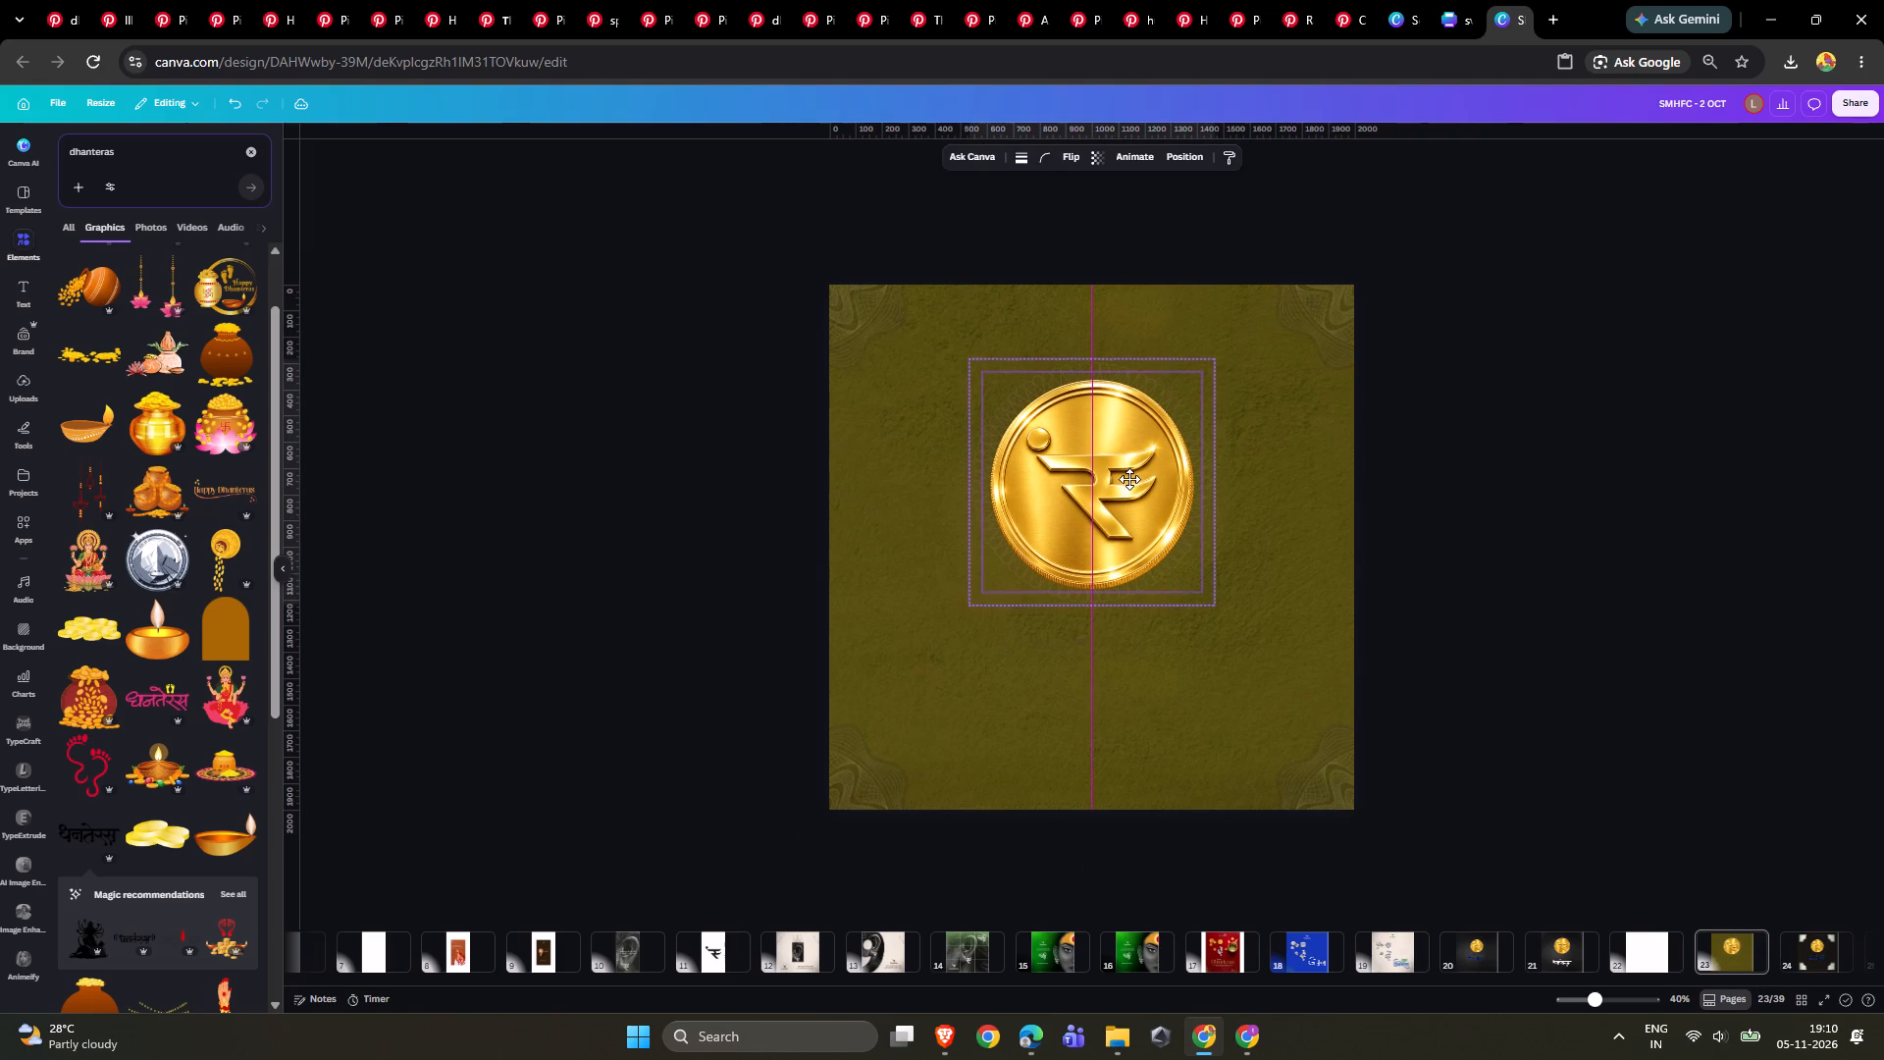
double_click(1579, 433)
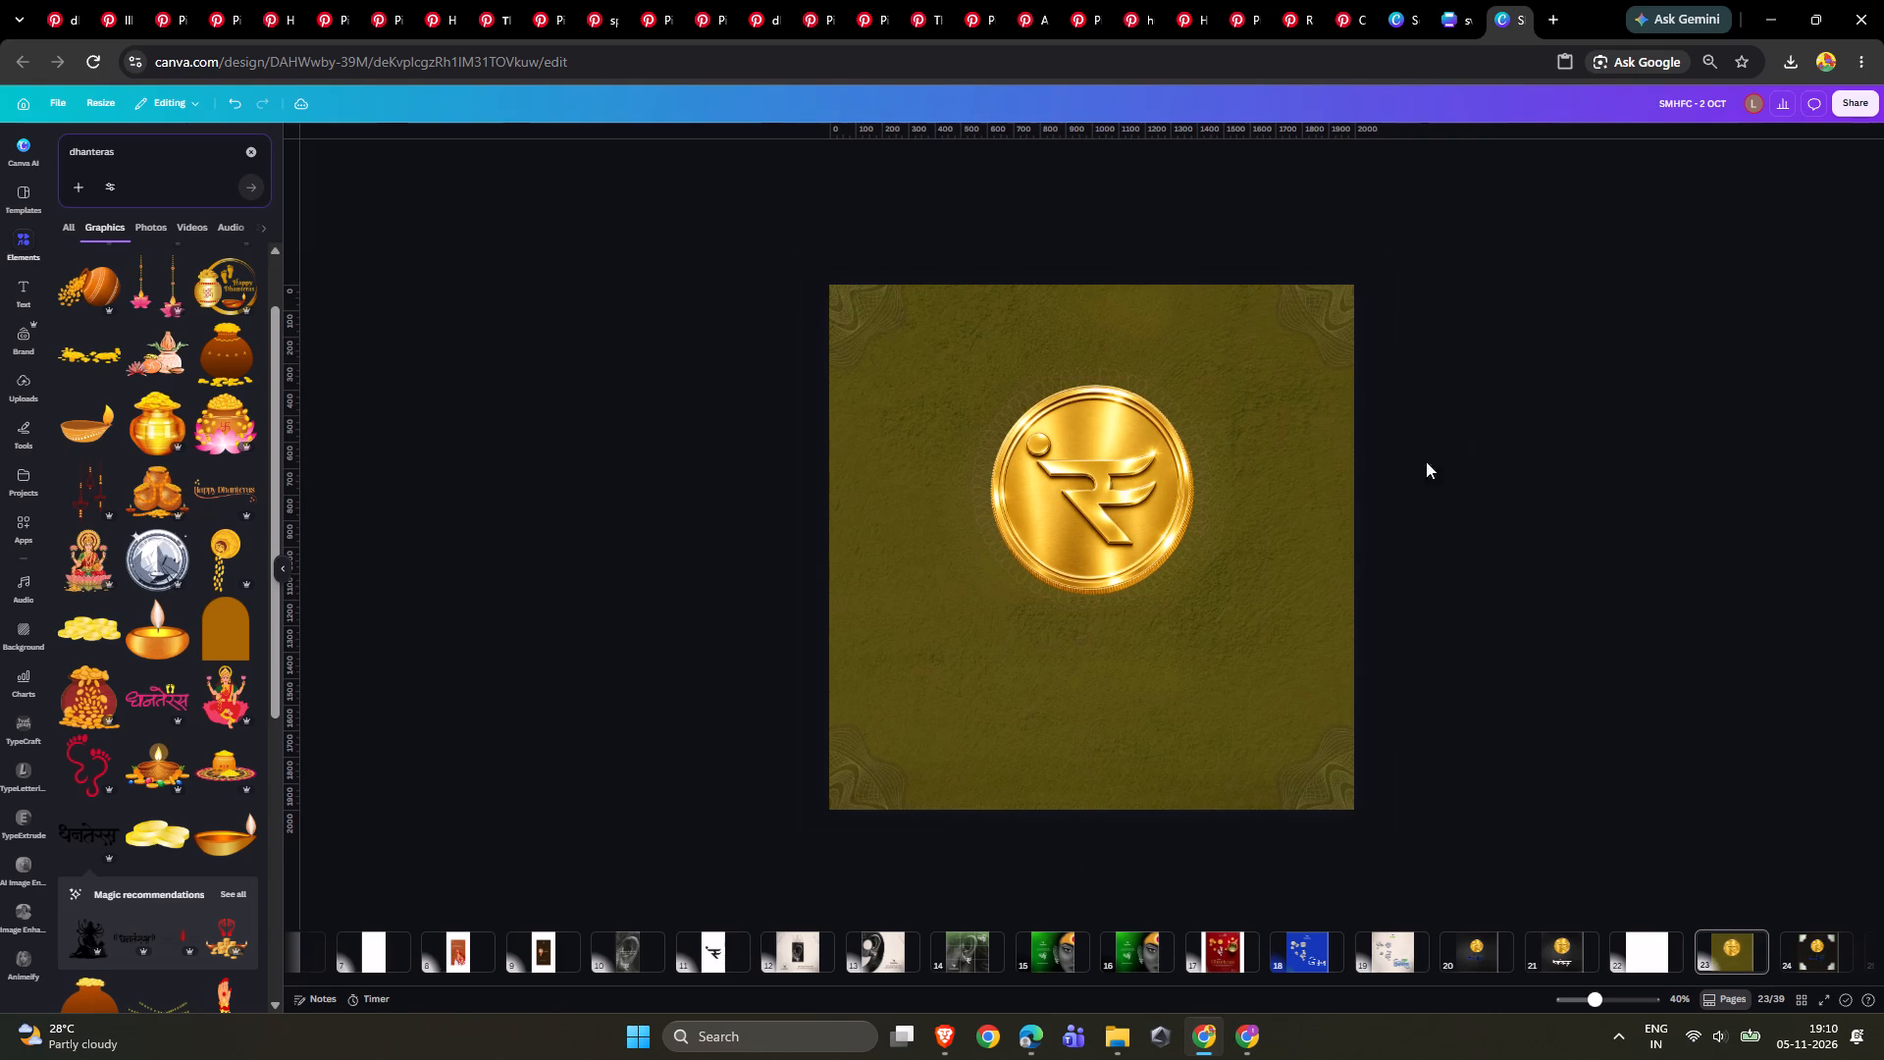
left_click(1263, 550)
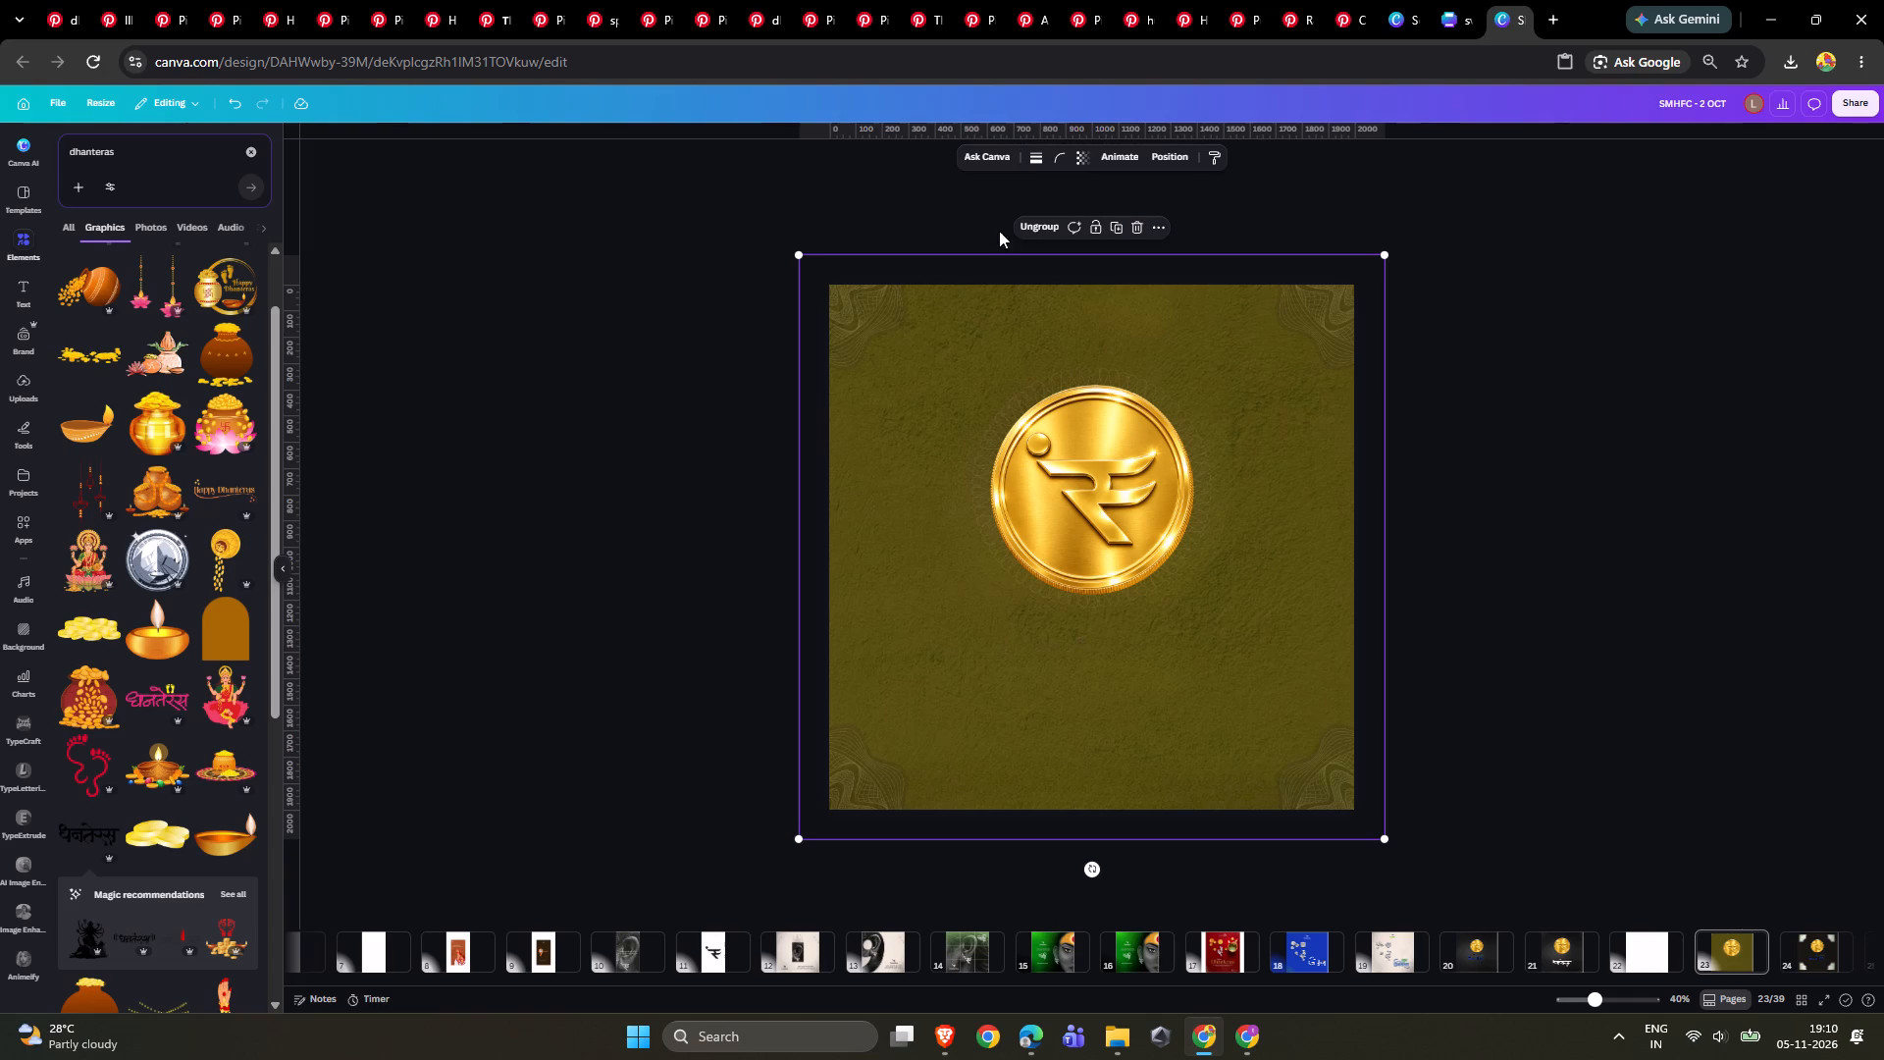
left_click_drag(954, 346, 1035, 330)
key("ctrl+z")
right_click(1189, 334)
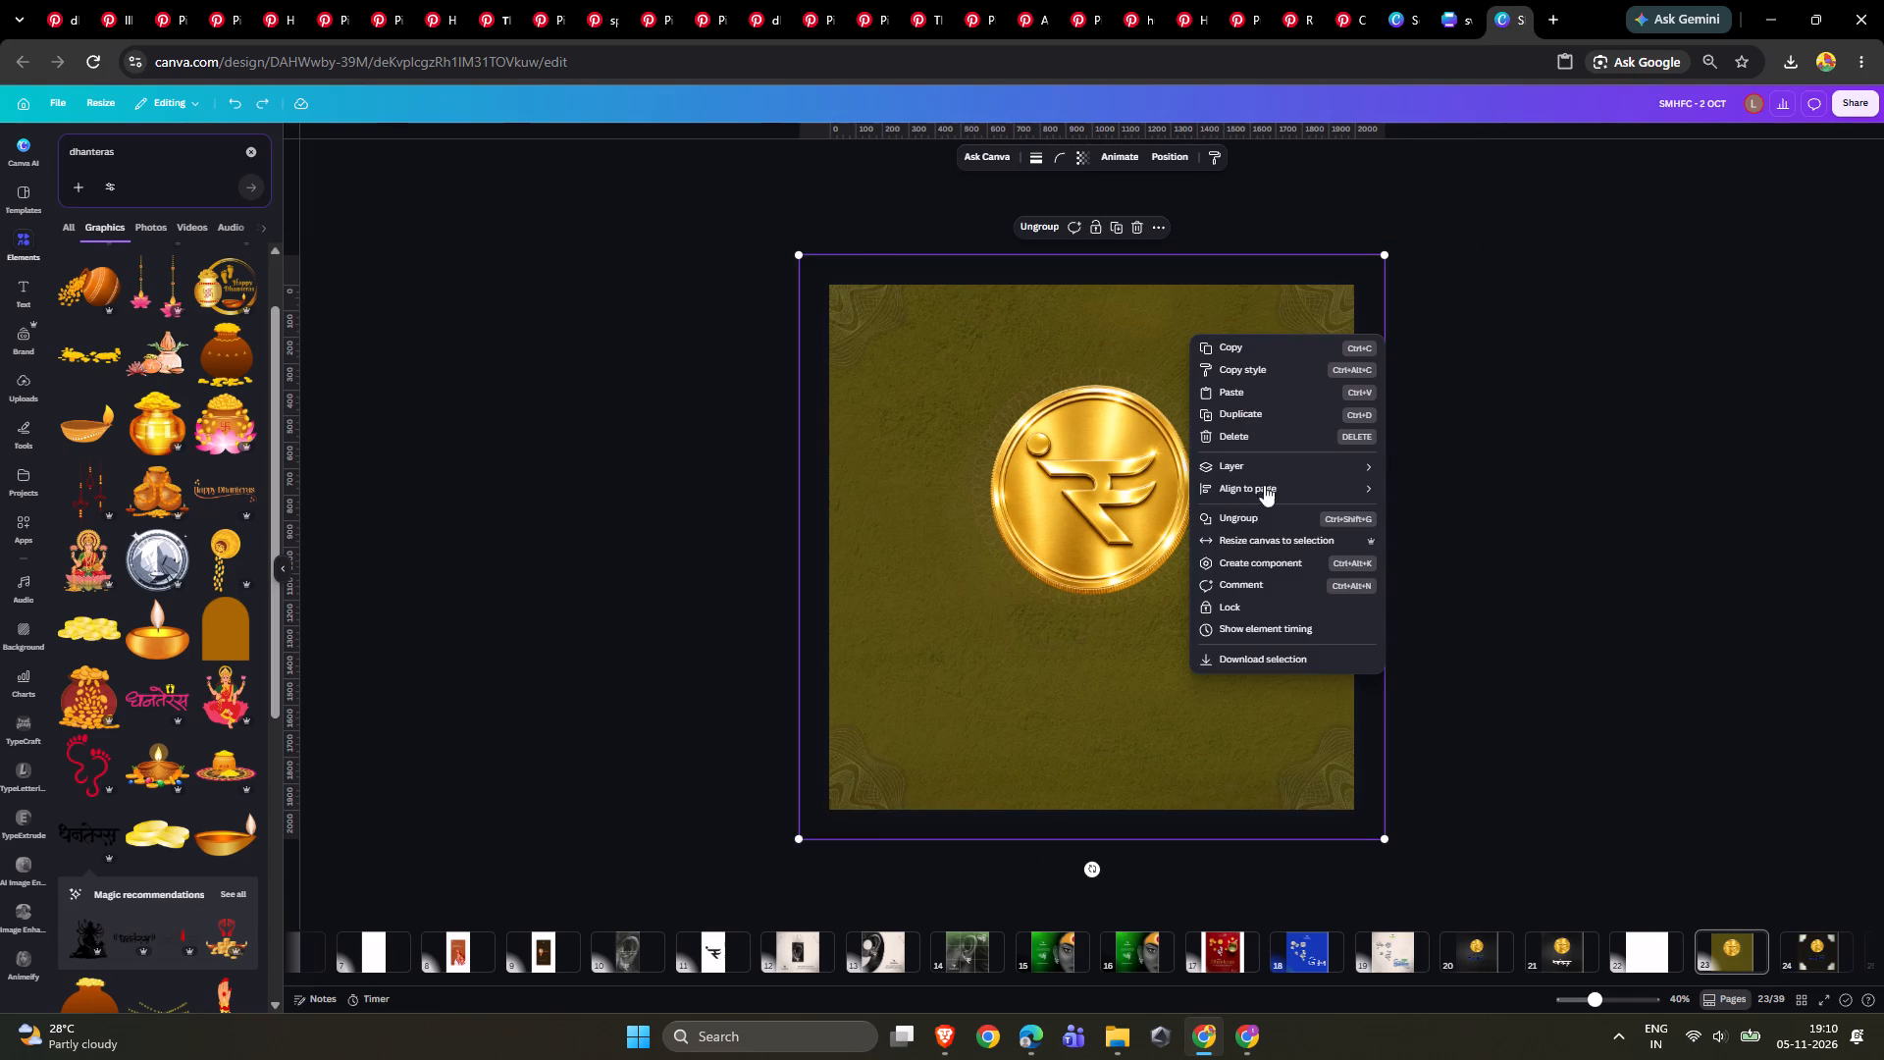
left_click(1262, 468)
left_click(1469, 561)
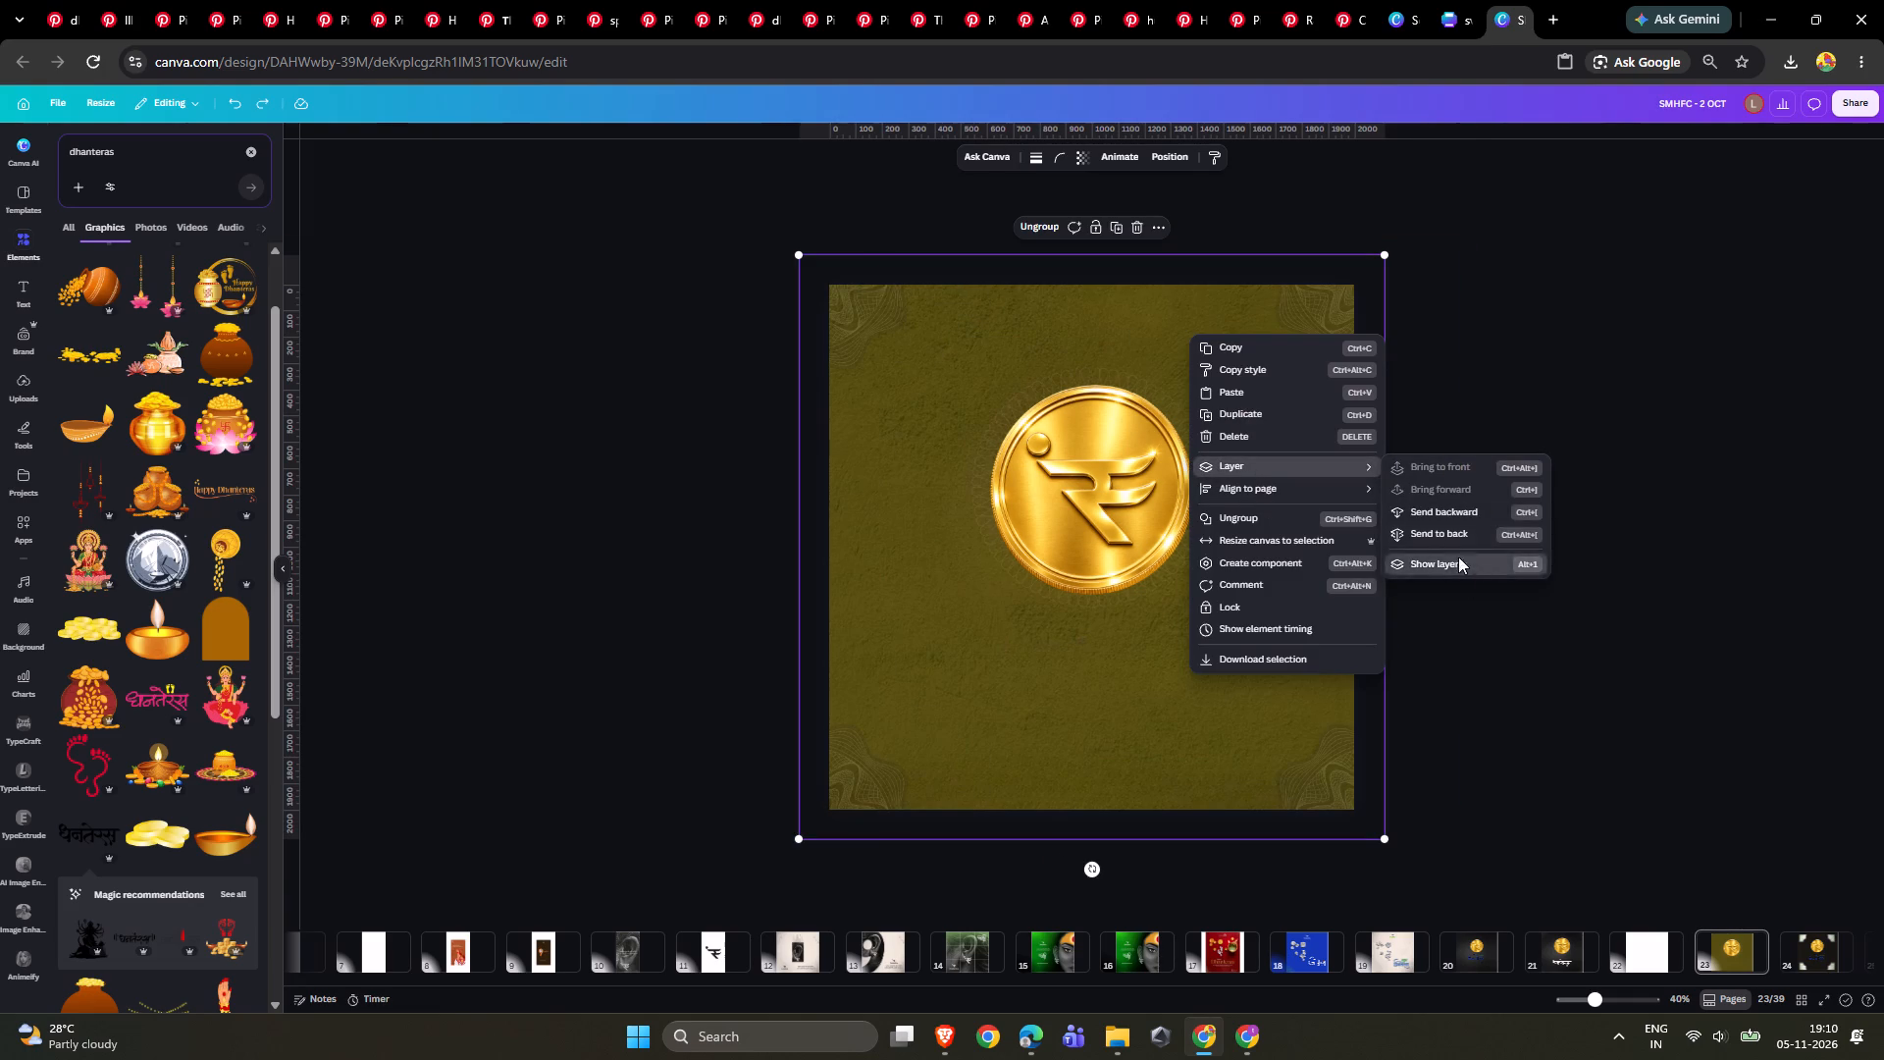
left_click_drag(195, 253, 203, 371)
double_click(1664, 492)
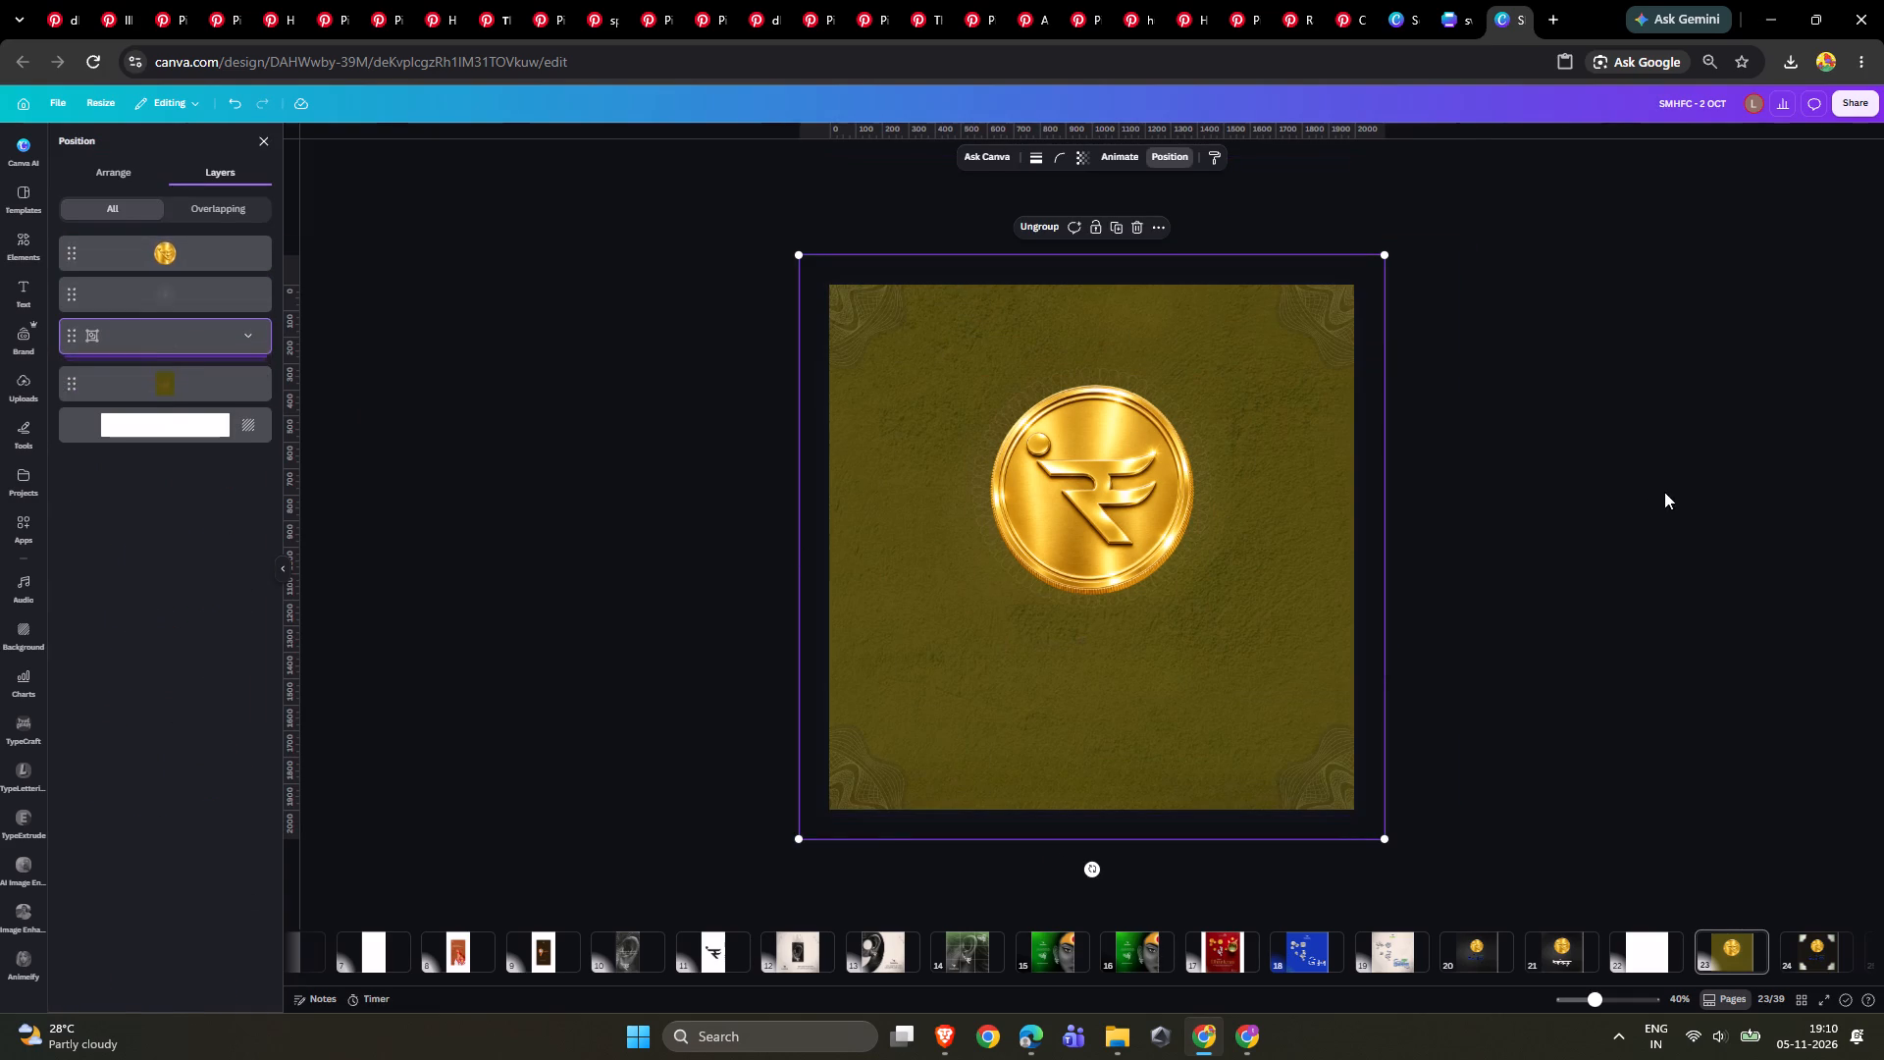
Ungroup the four corner ornaments on page 23.
left_click(894, 663)
left_click(899, 635)
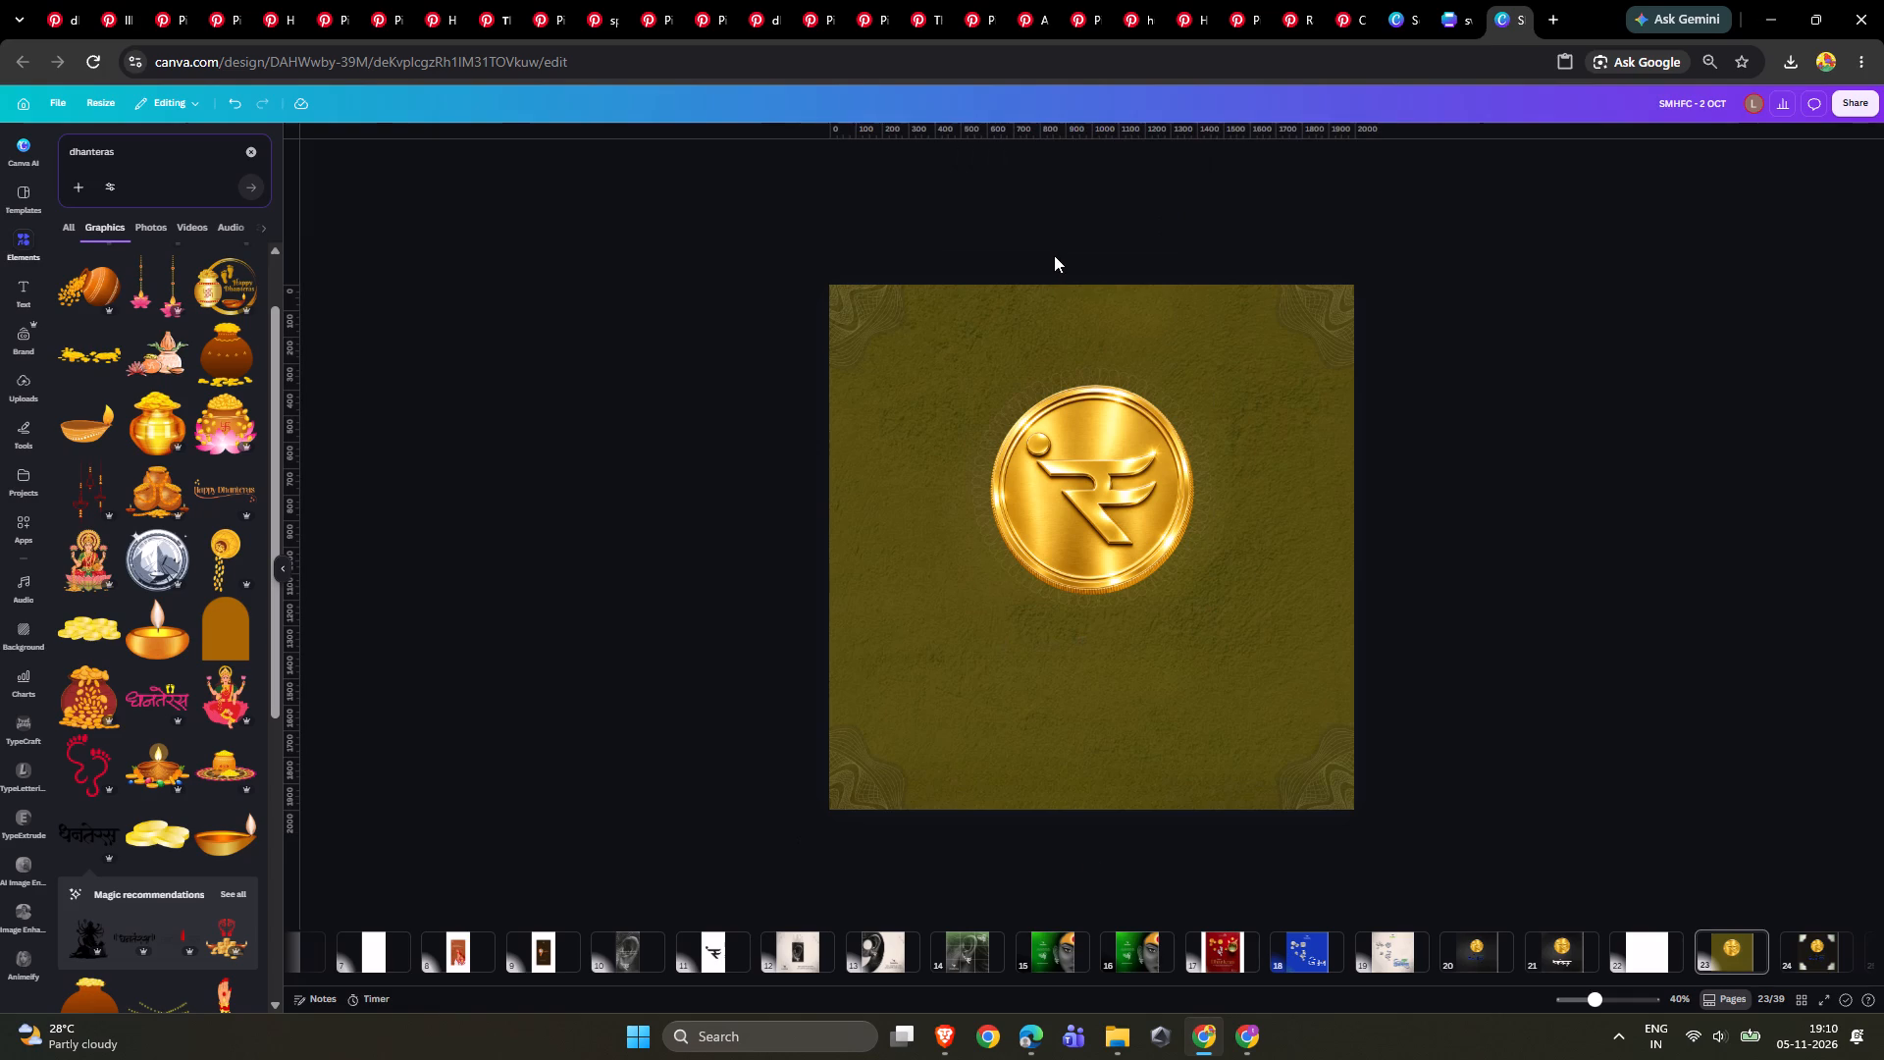
left_click(968, 310)
left_click(1031, 221)
left_click(725, 283)
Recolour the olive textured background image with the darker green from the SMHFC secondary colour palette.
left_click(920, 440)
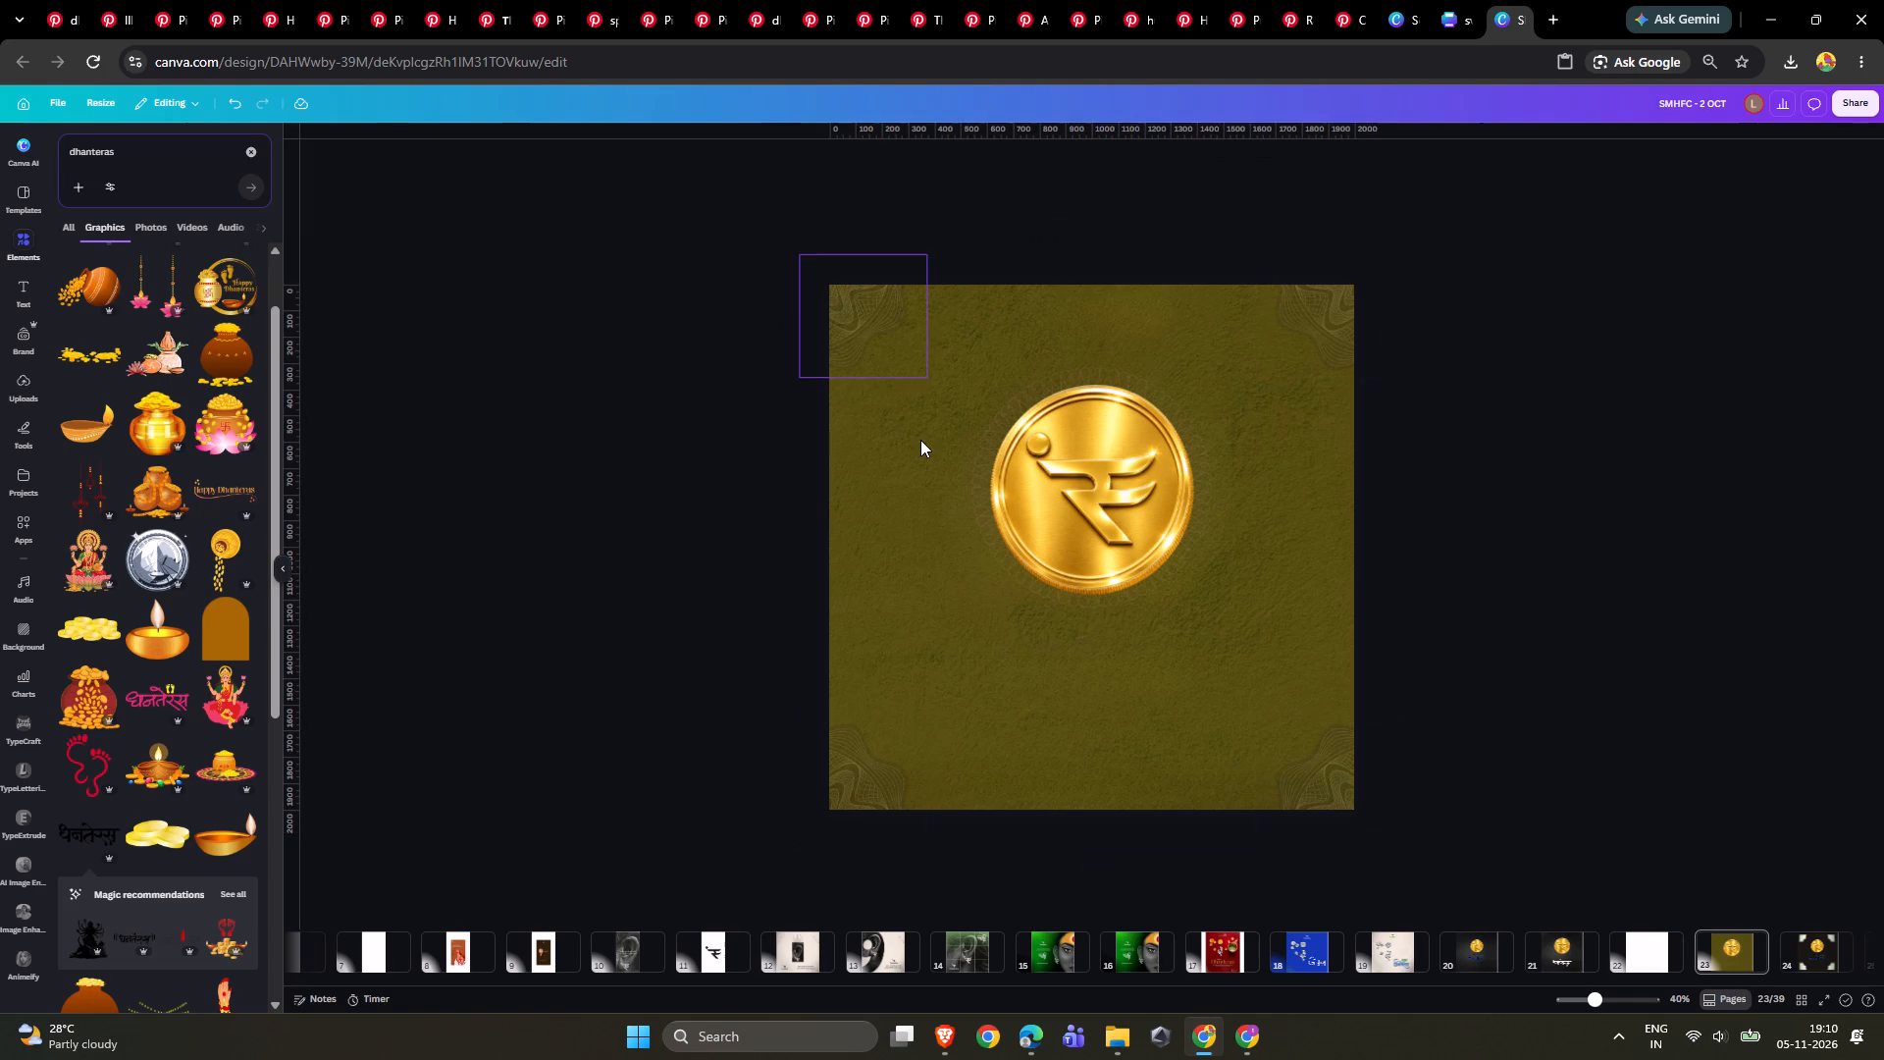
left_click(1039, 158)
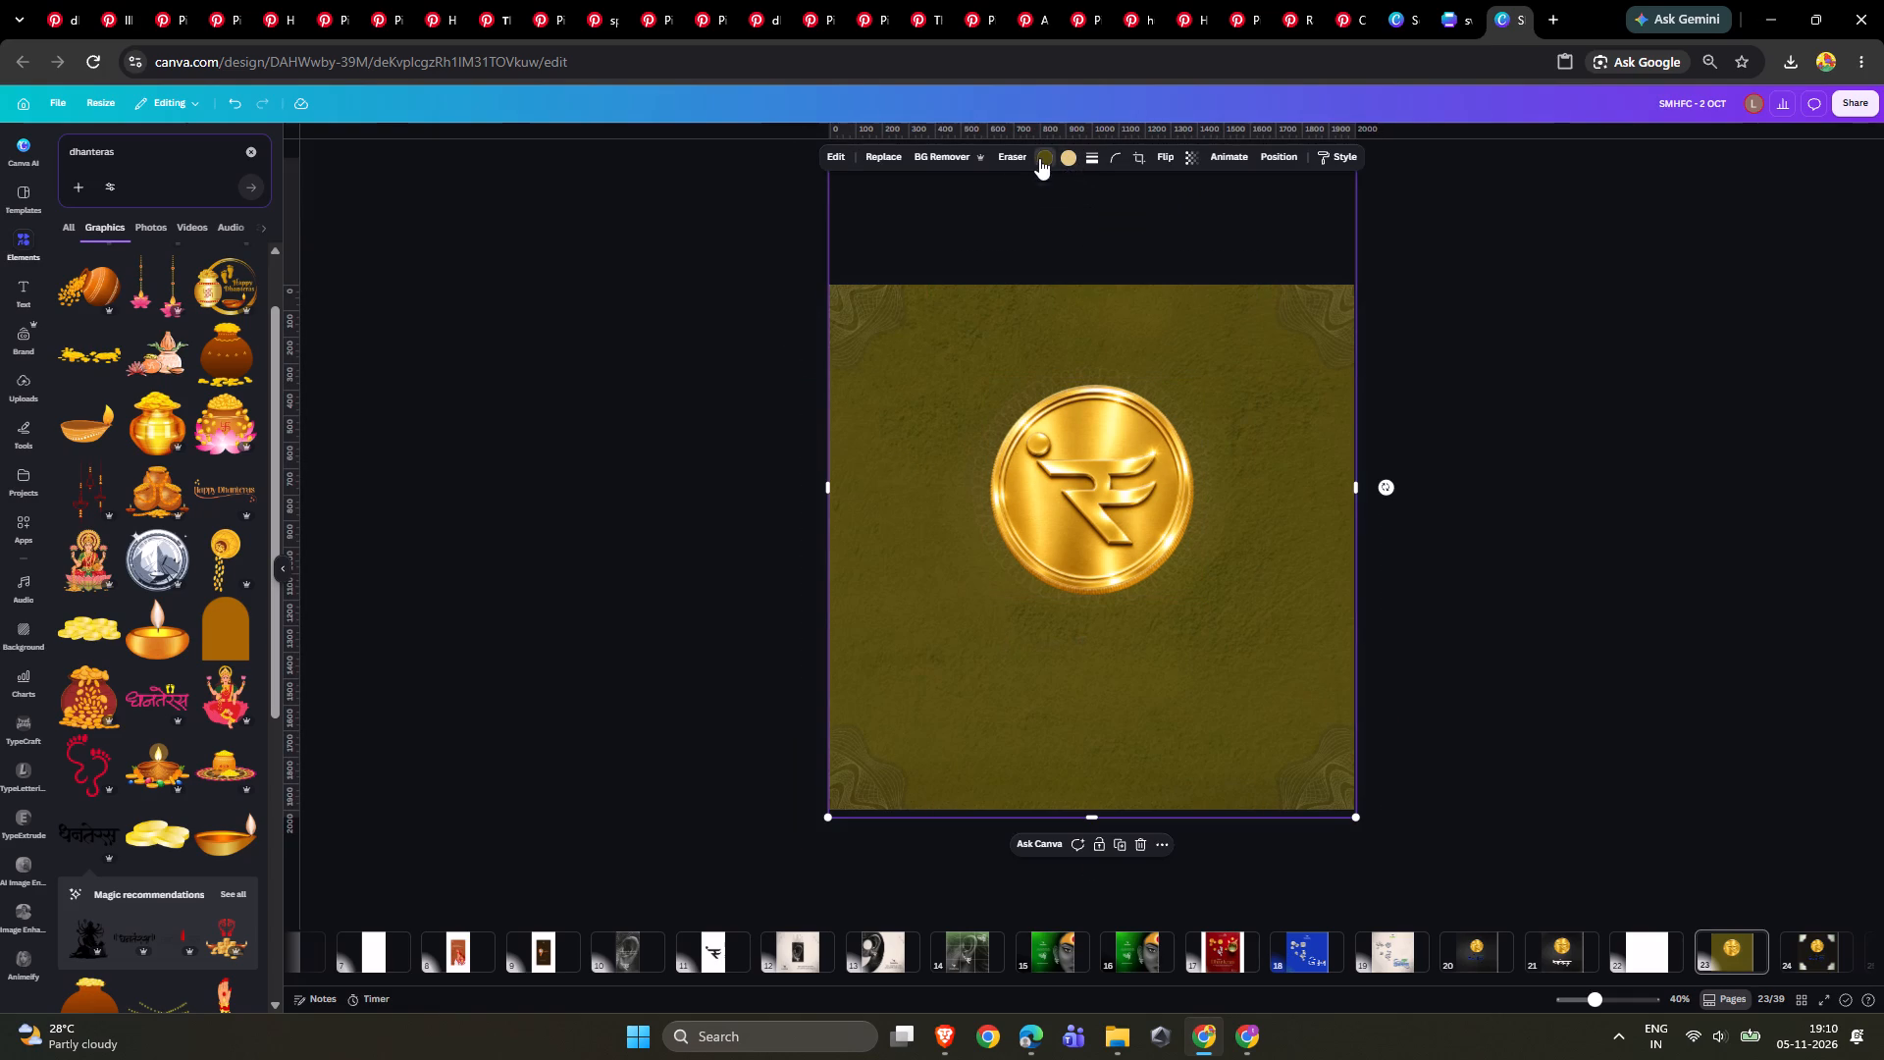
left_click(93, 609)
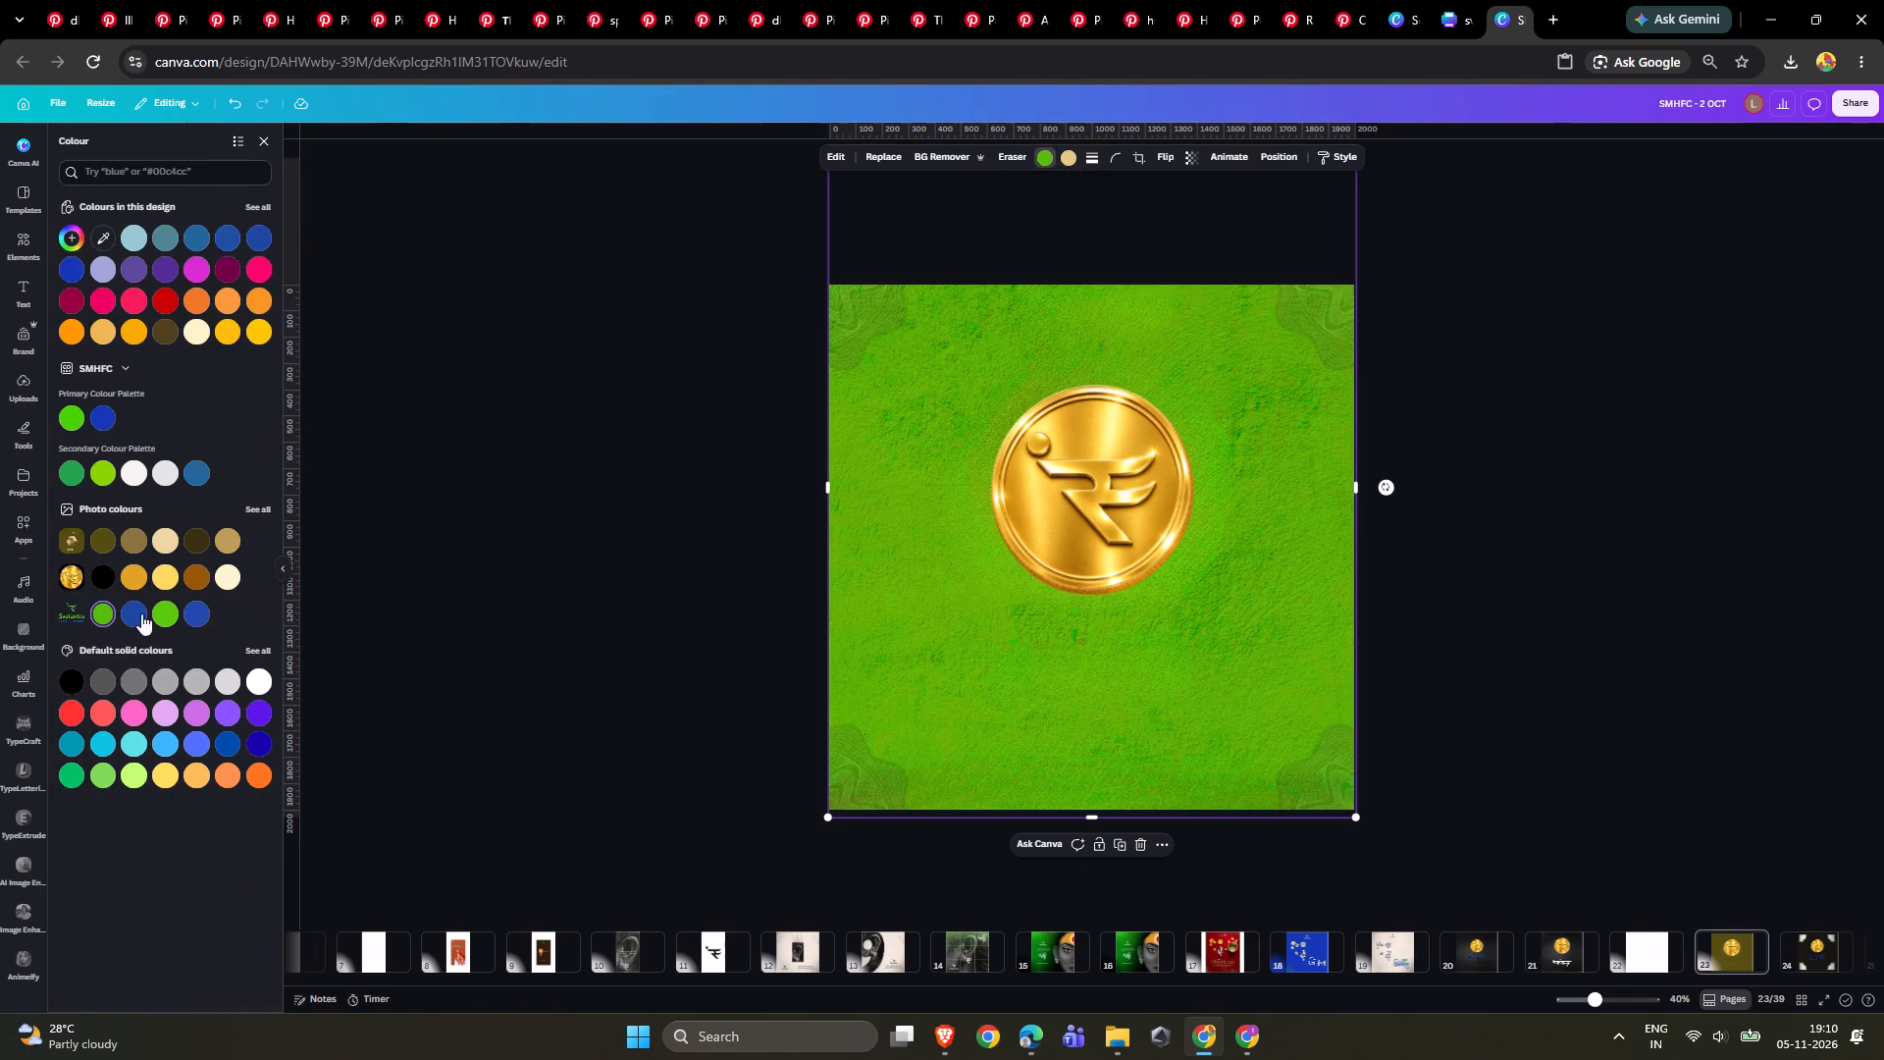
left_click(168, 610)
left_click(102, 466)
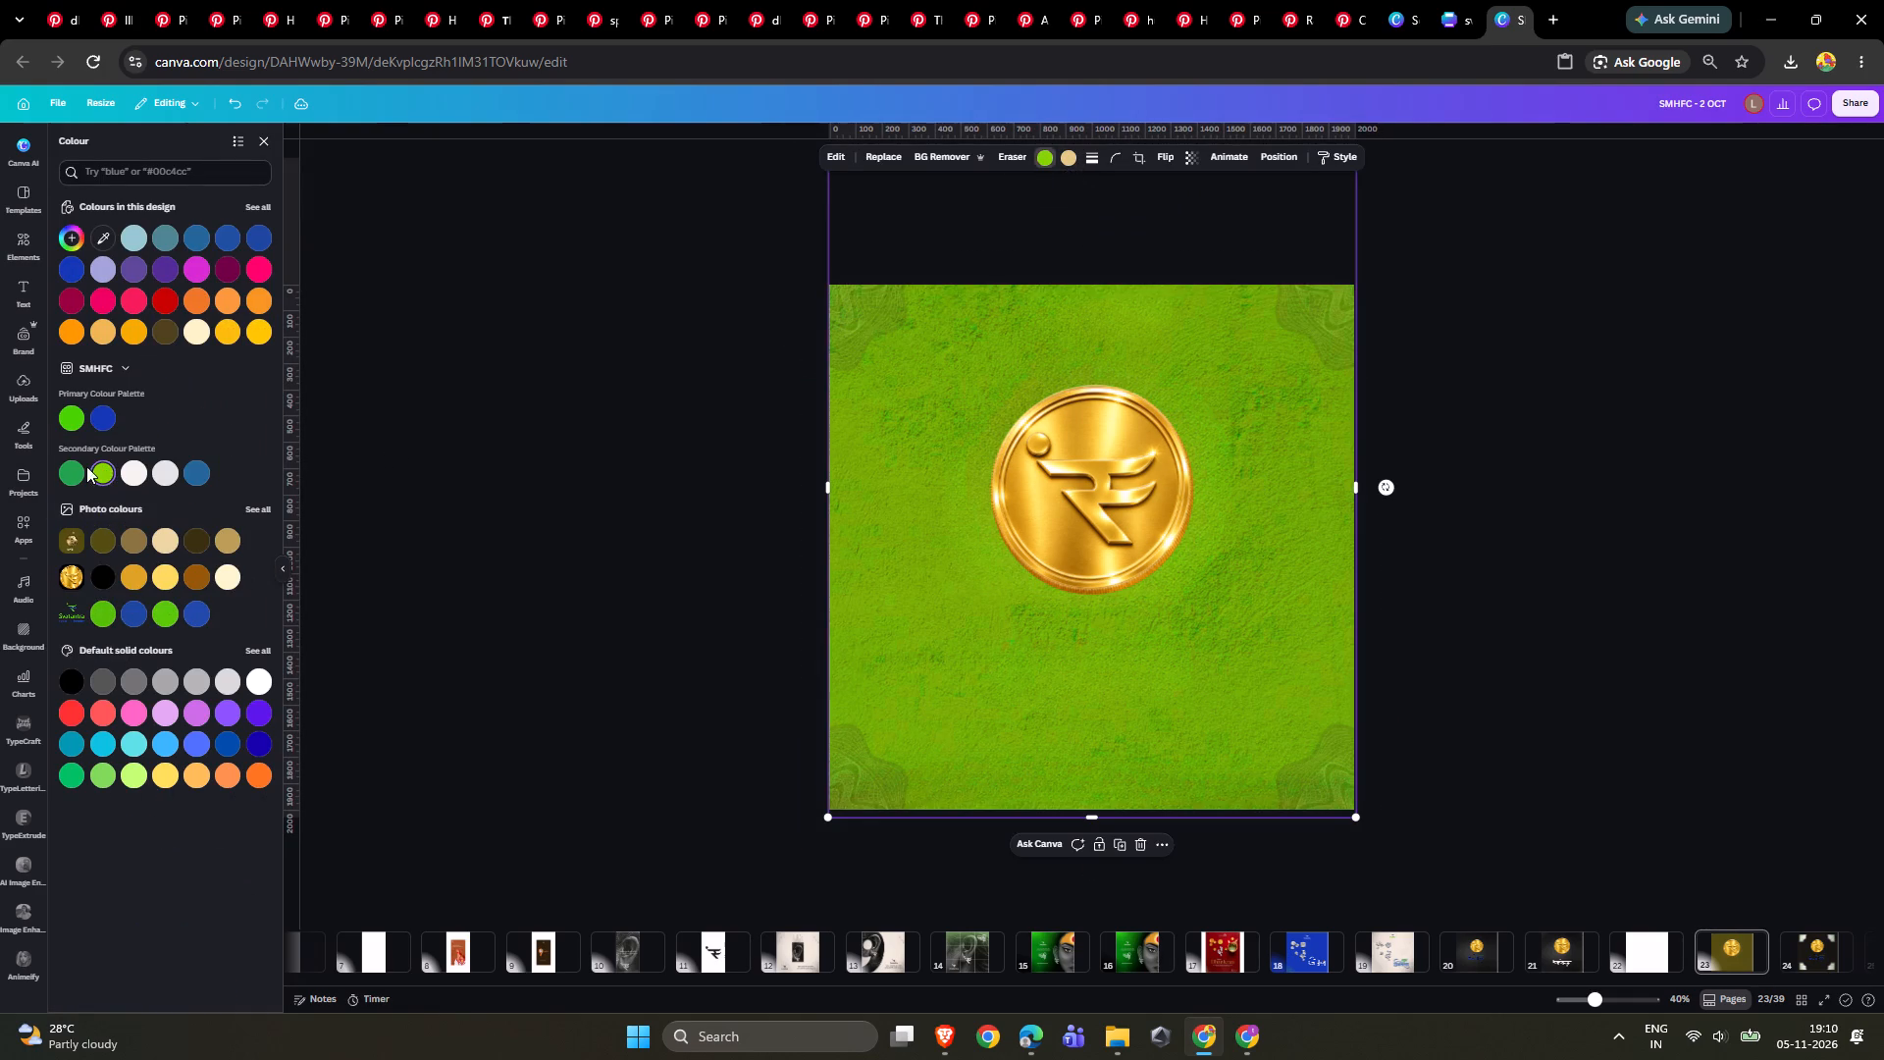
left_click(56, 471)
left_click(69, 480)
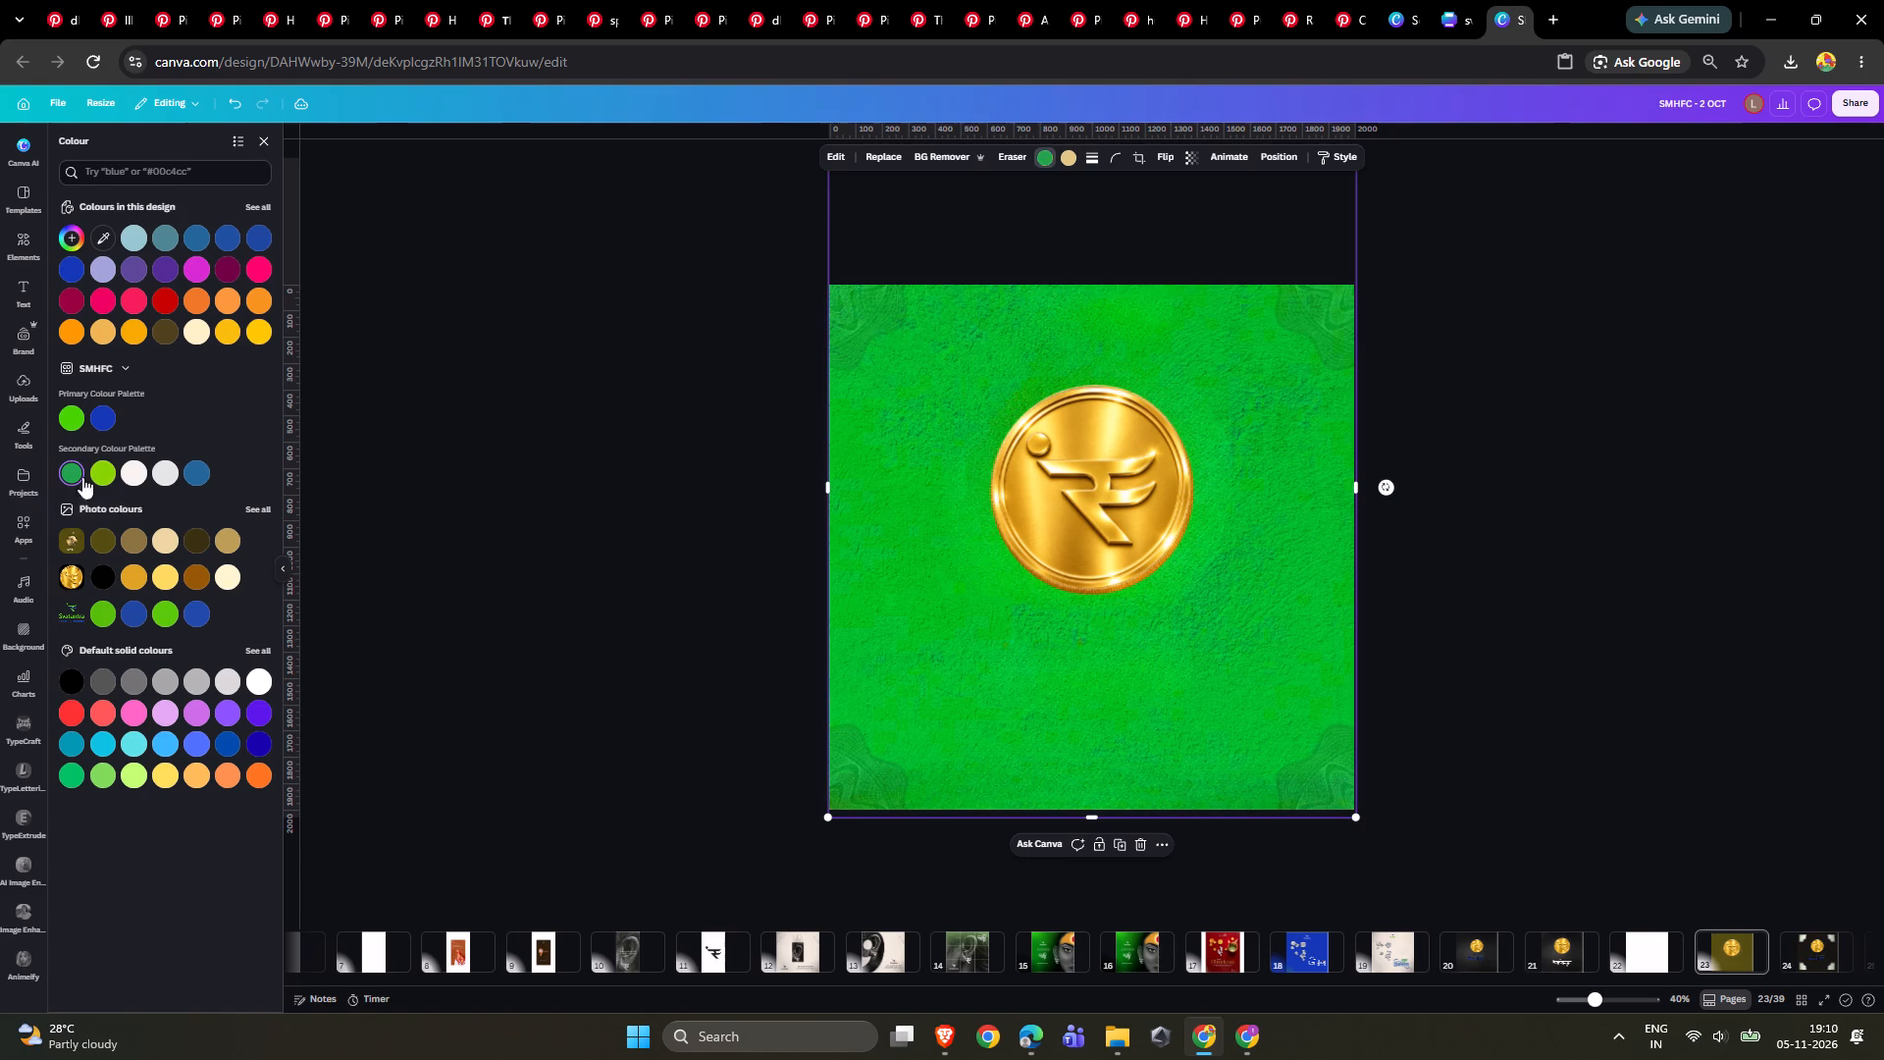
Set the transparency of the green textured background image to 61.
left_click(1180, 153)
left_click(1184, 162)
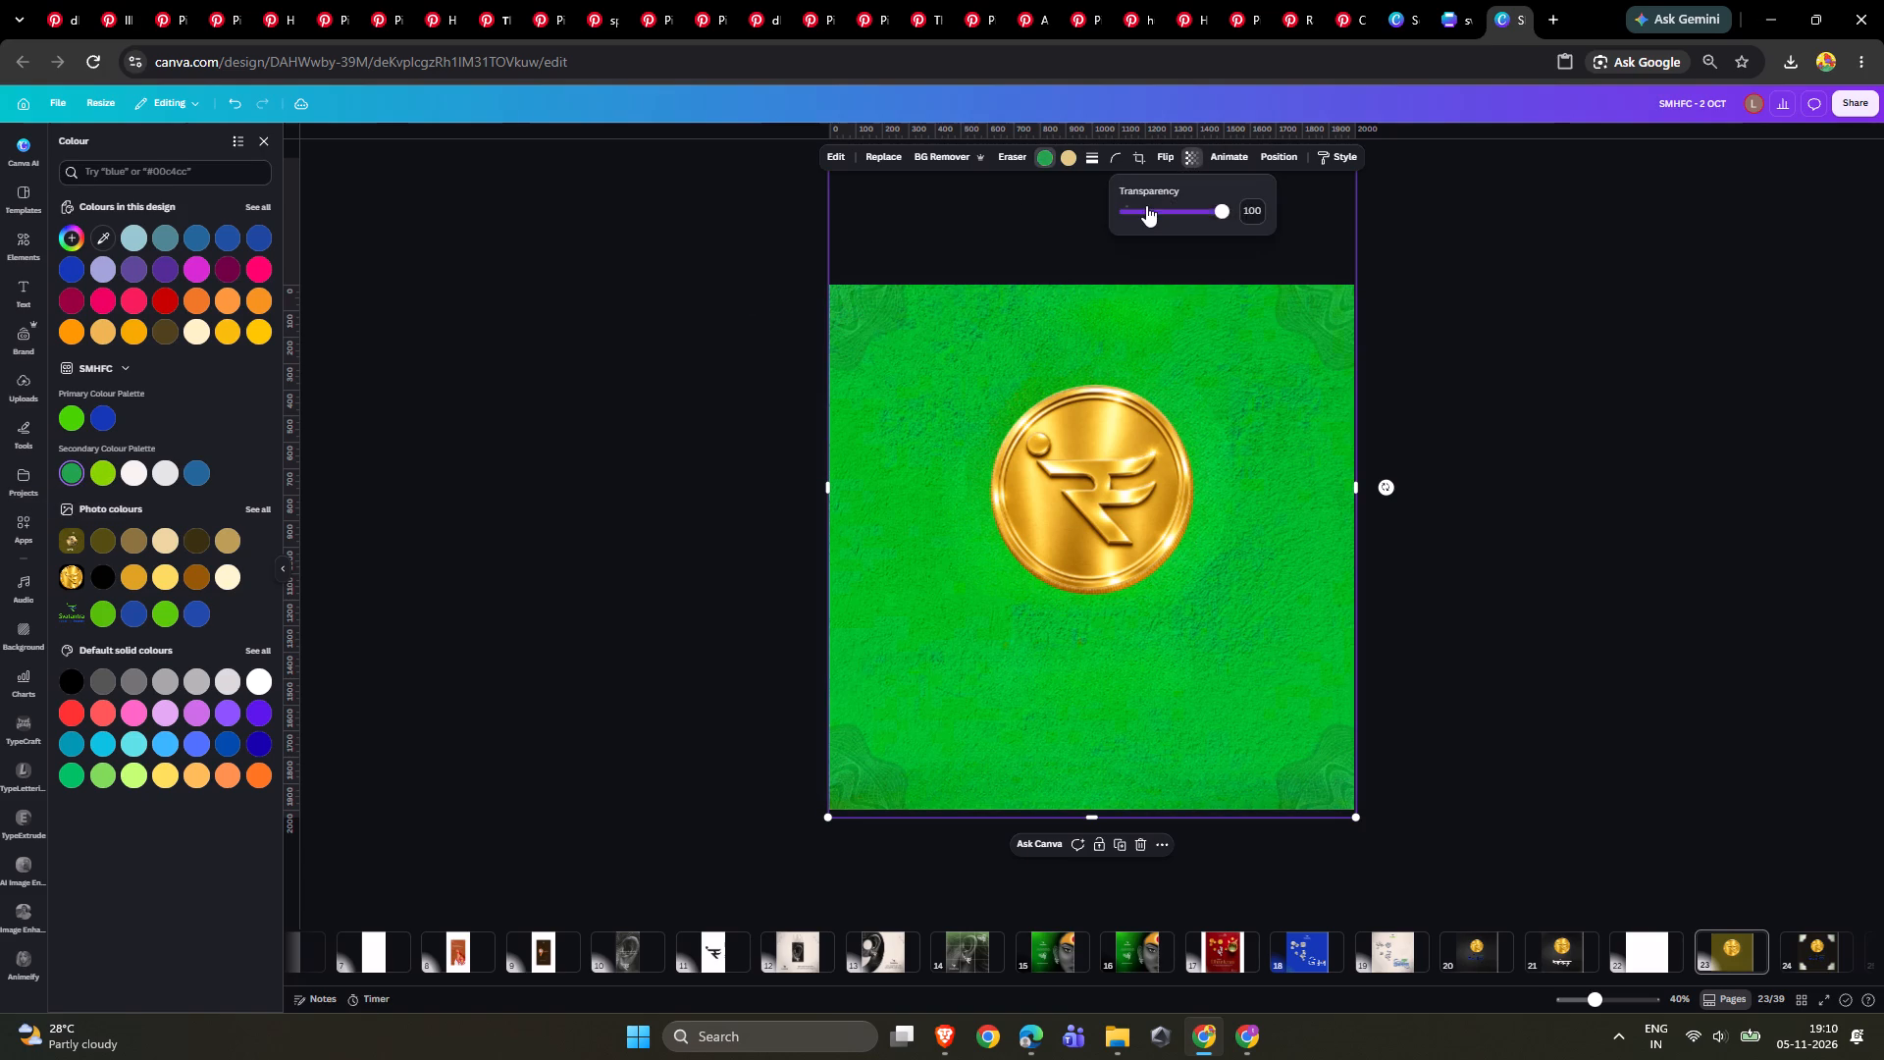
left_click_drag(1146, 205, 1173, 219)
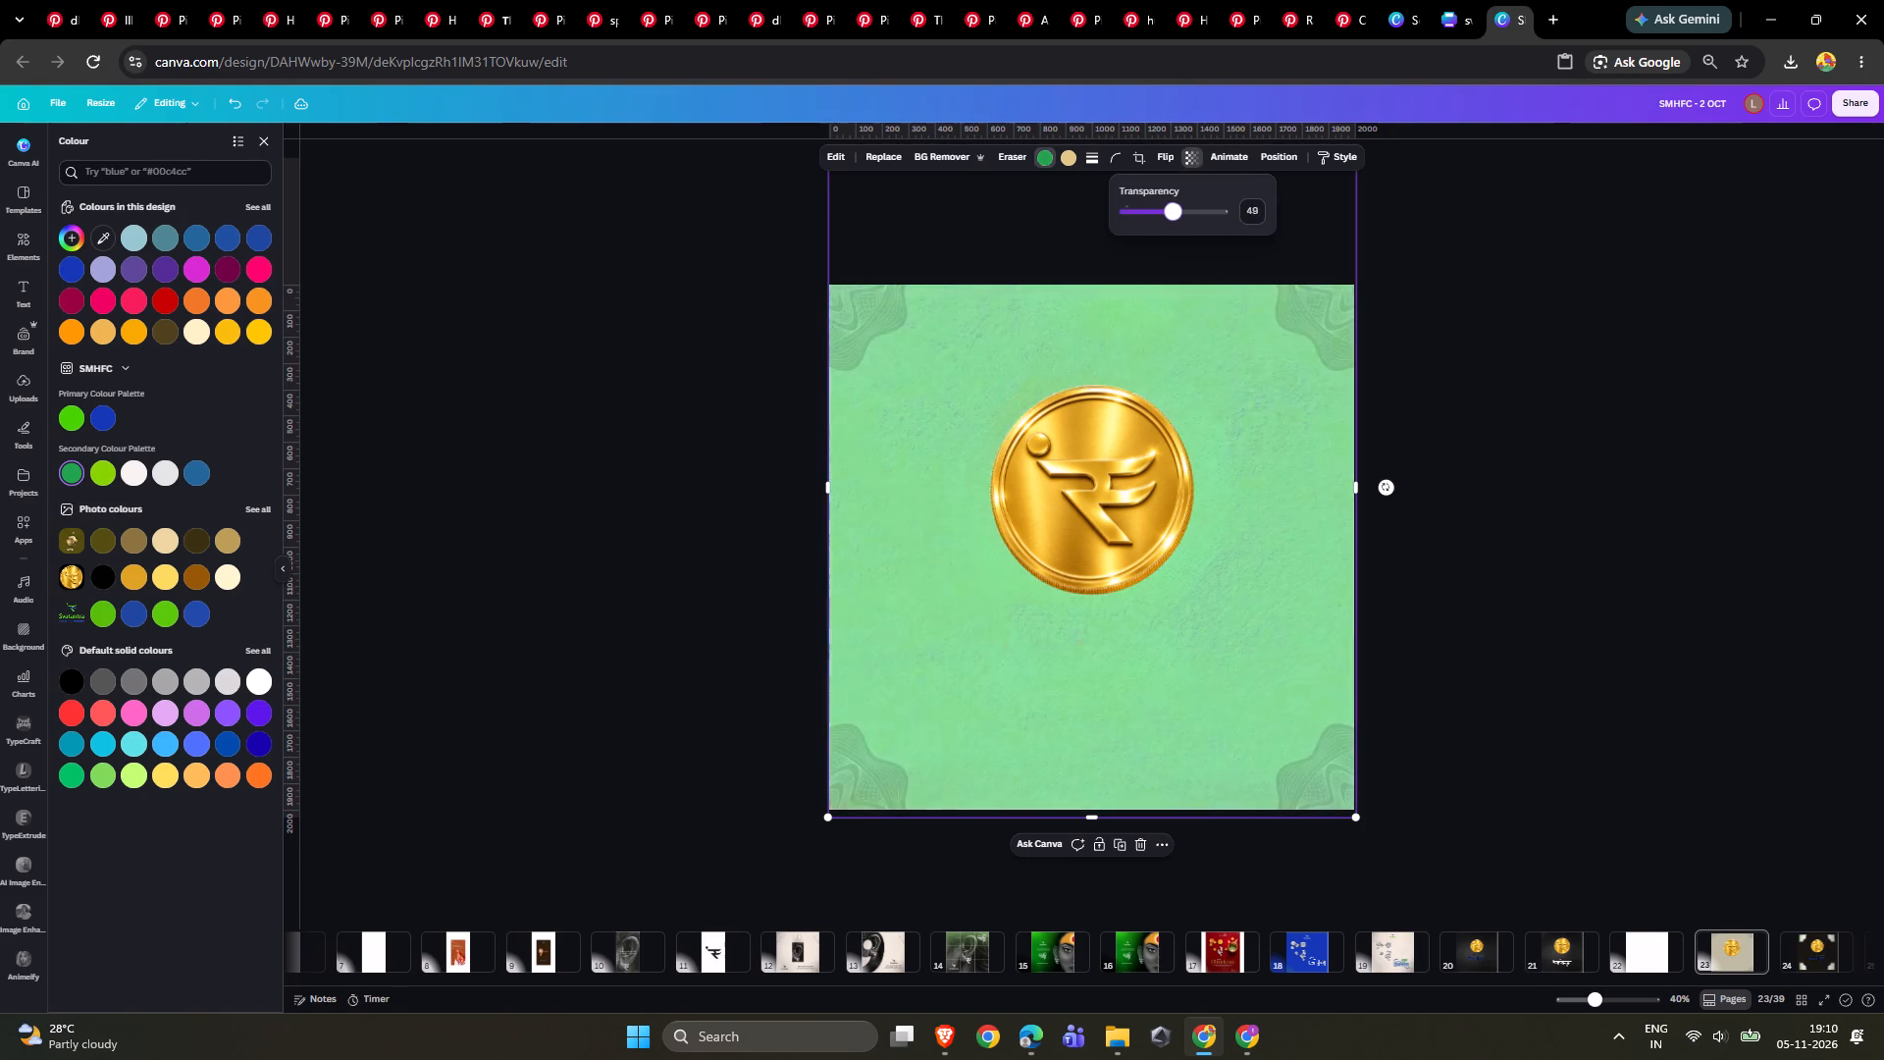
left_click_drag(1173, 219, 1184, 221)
Delete the textured background image from page 23, leaving the coin and corner ornaments in place.
key("Delete")
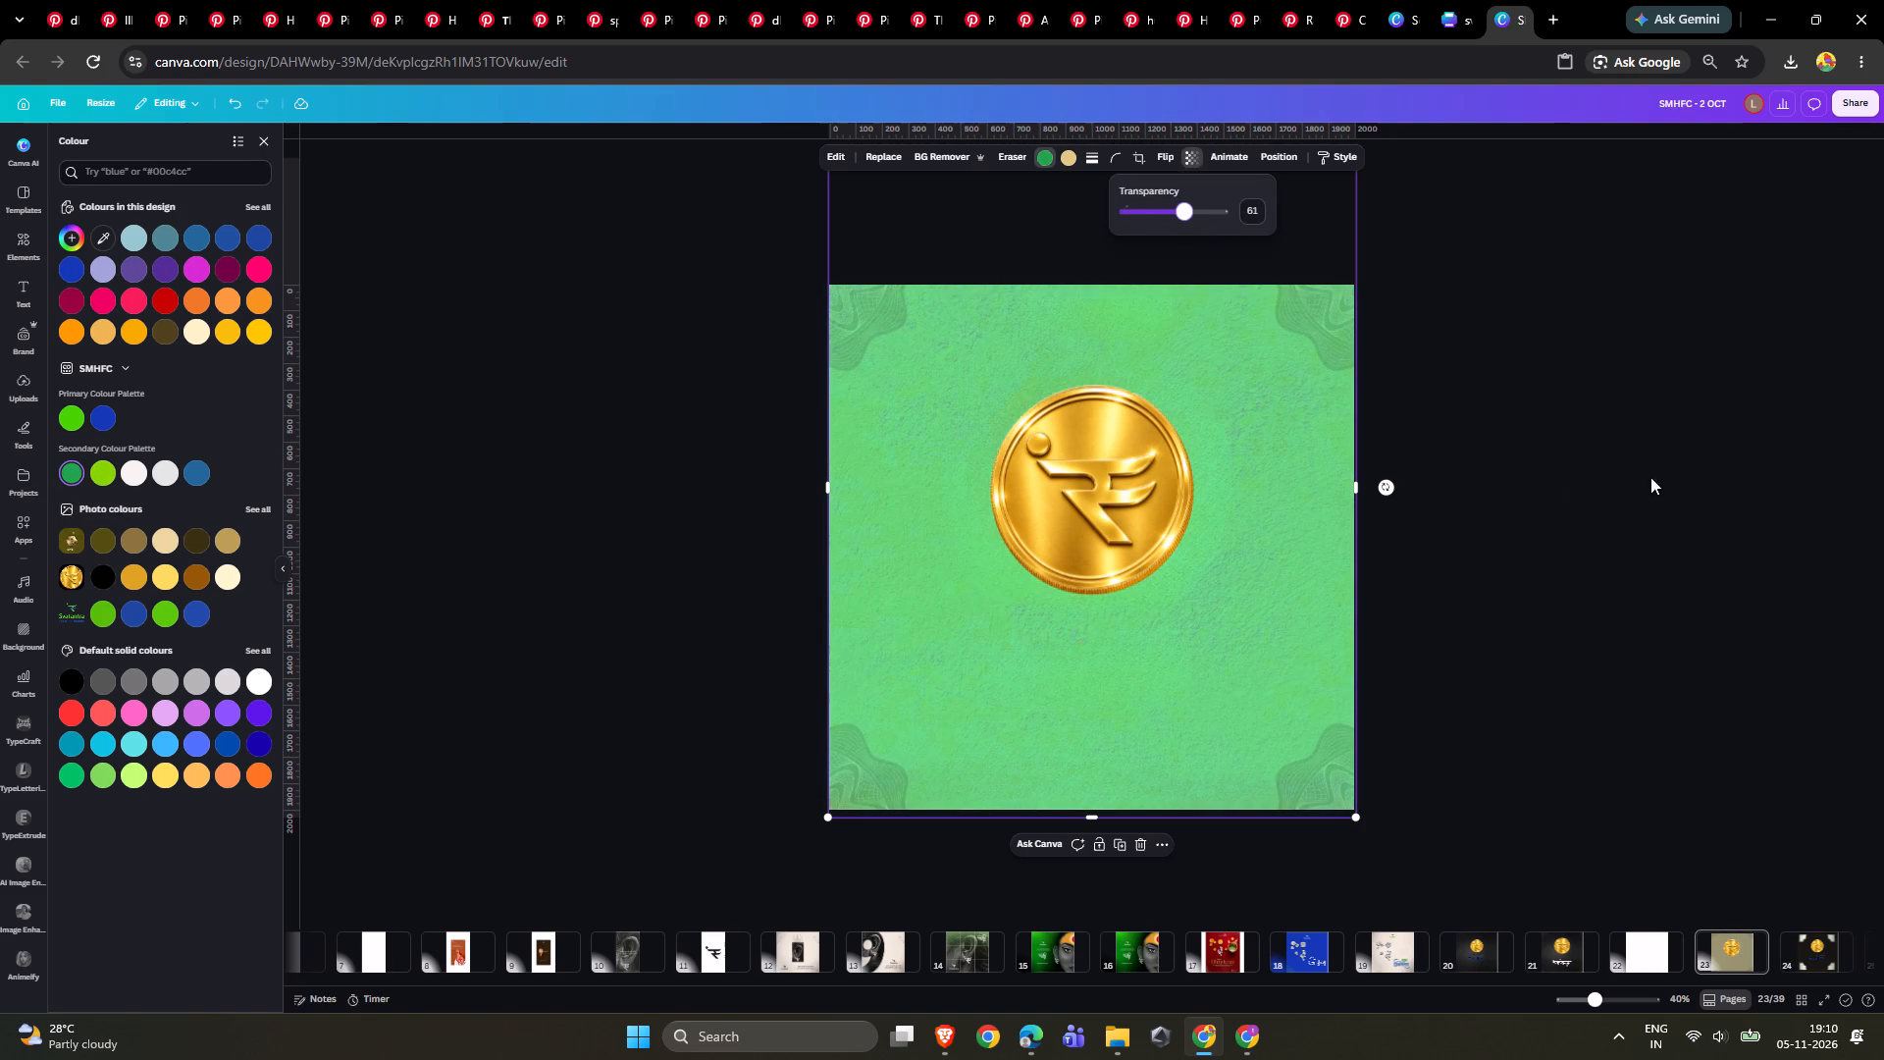
left_click(1665, 472)
key("Delete")
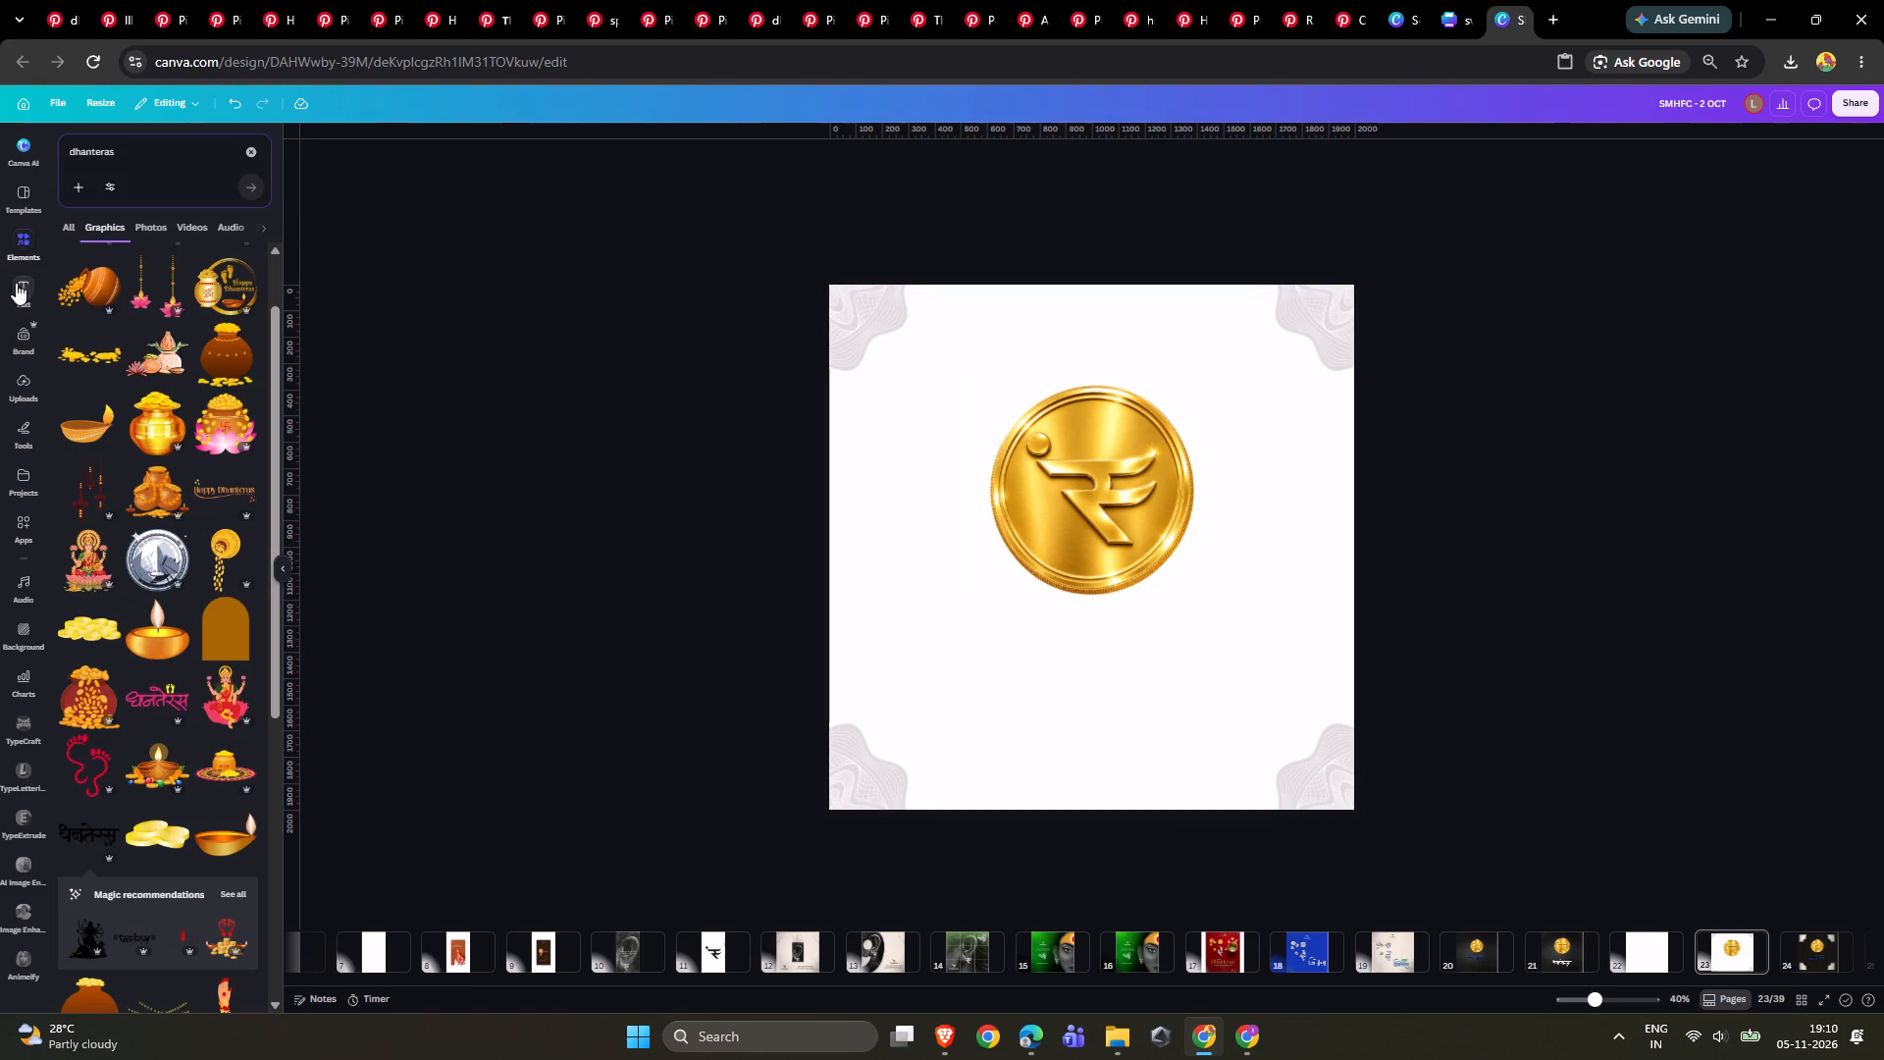
Search the graphics library for "green texture".
triple_click(178, 167)
double_click(178, 162)
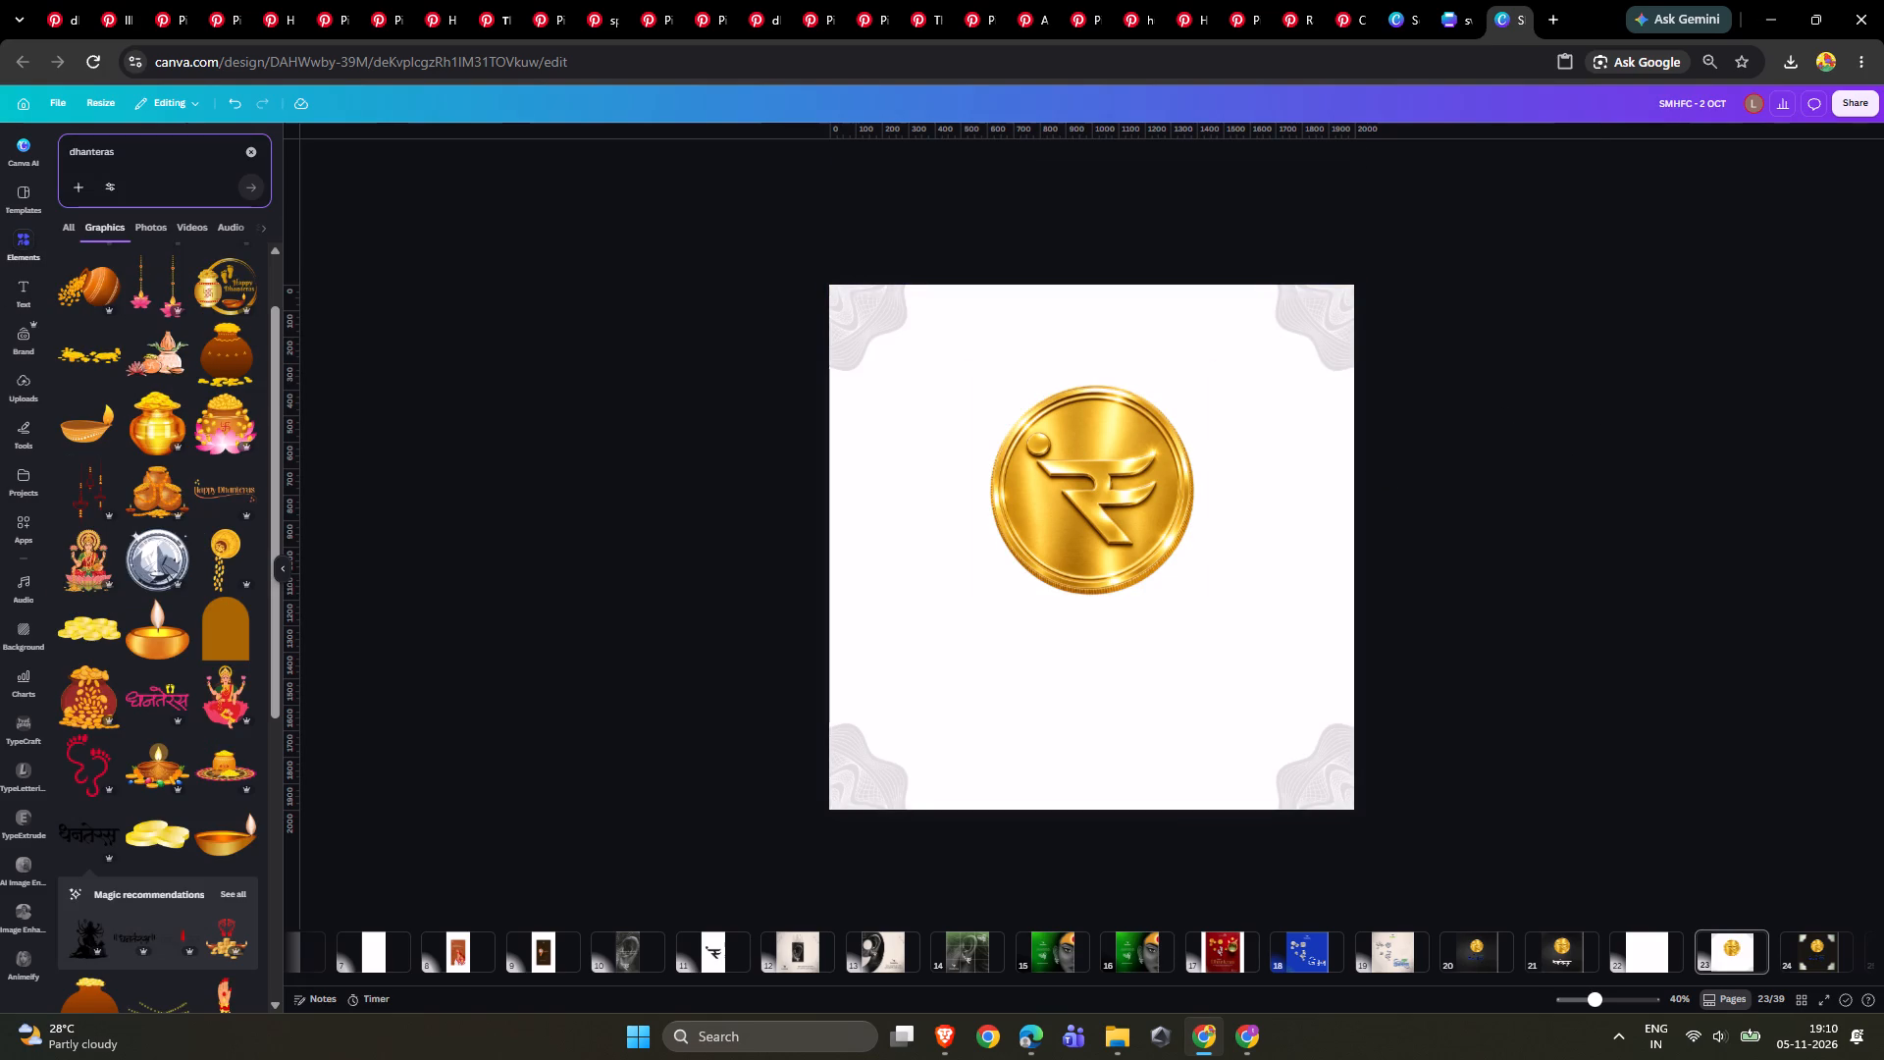
triple_click(177, 148)
key("g")
key("r")
key("e")
type("en texture")
key("Return")
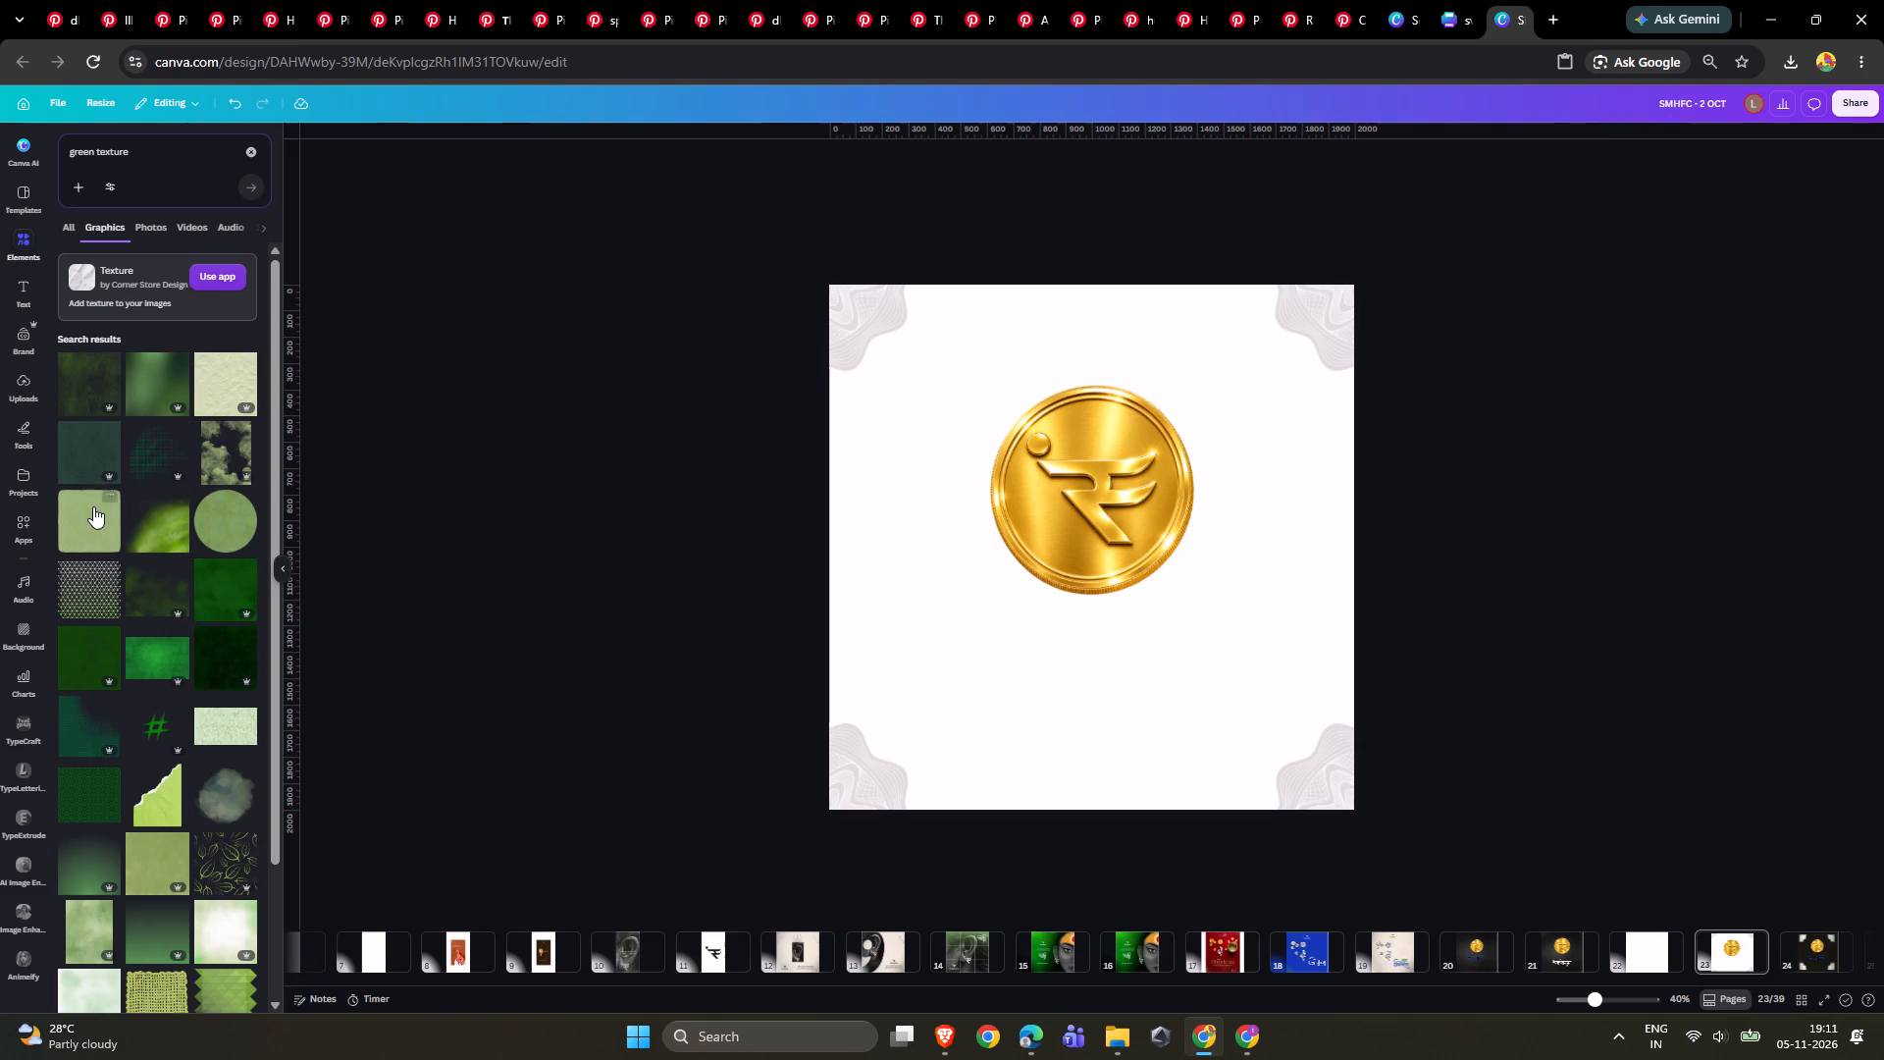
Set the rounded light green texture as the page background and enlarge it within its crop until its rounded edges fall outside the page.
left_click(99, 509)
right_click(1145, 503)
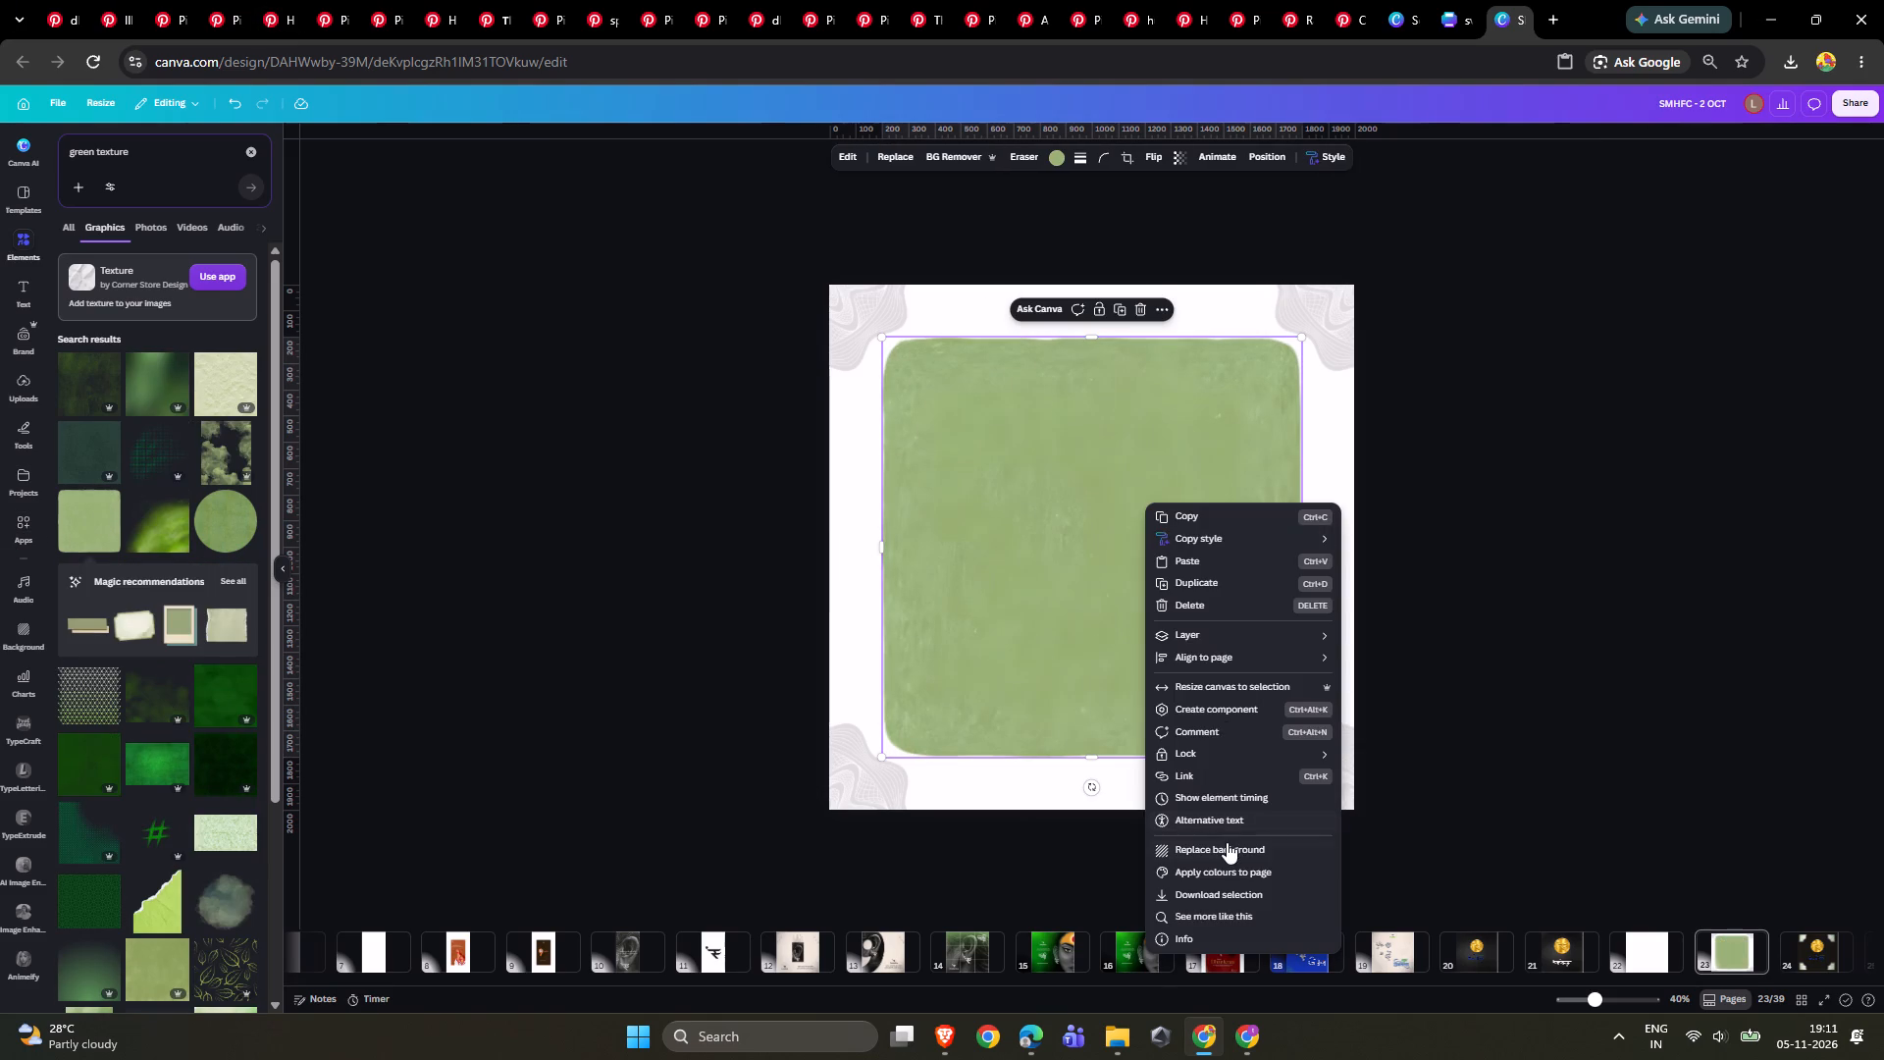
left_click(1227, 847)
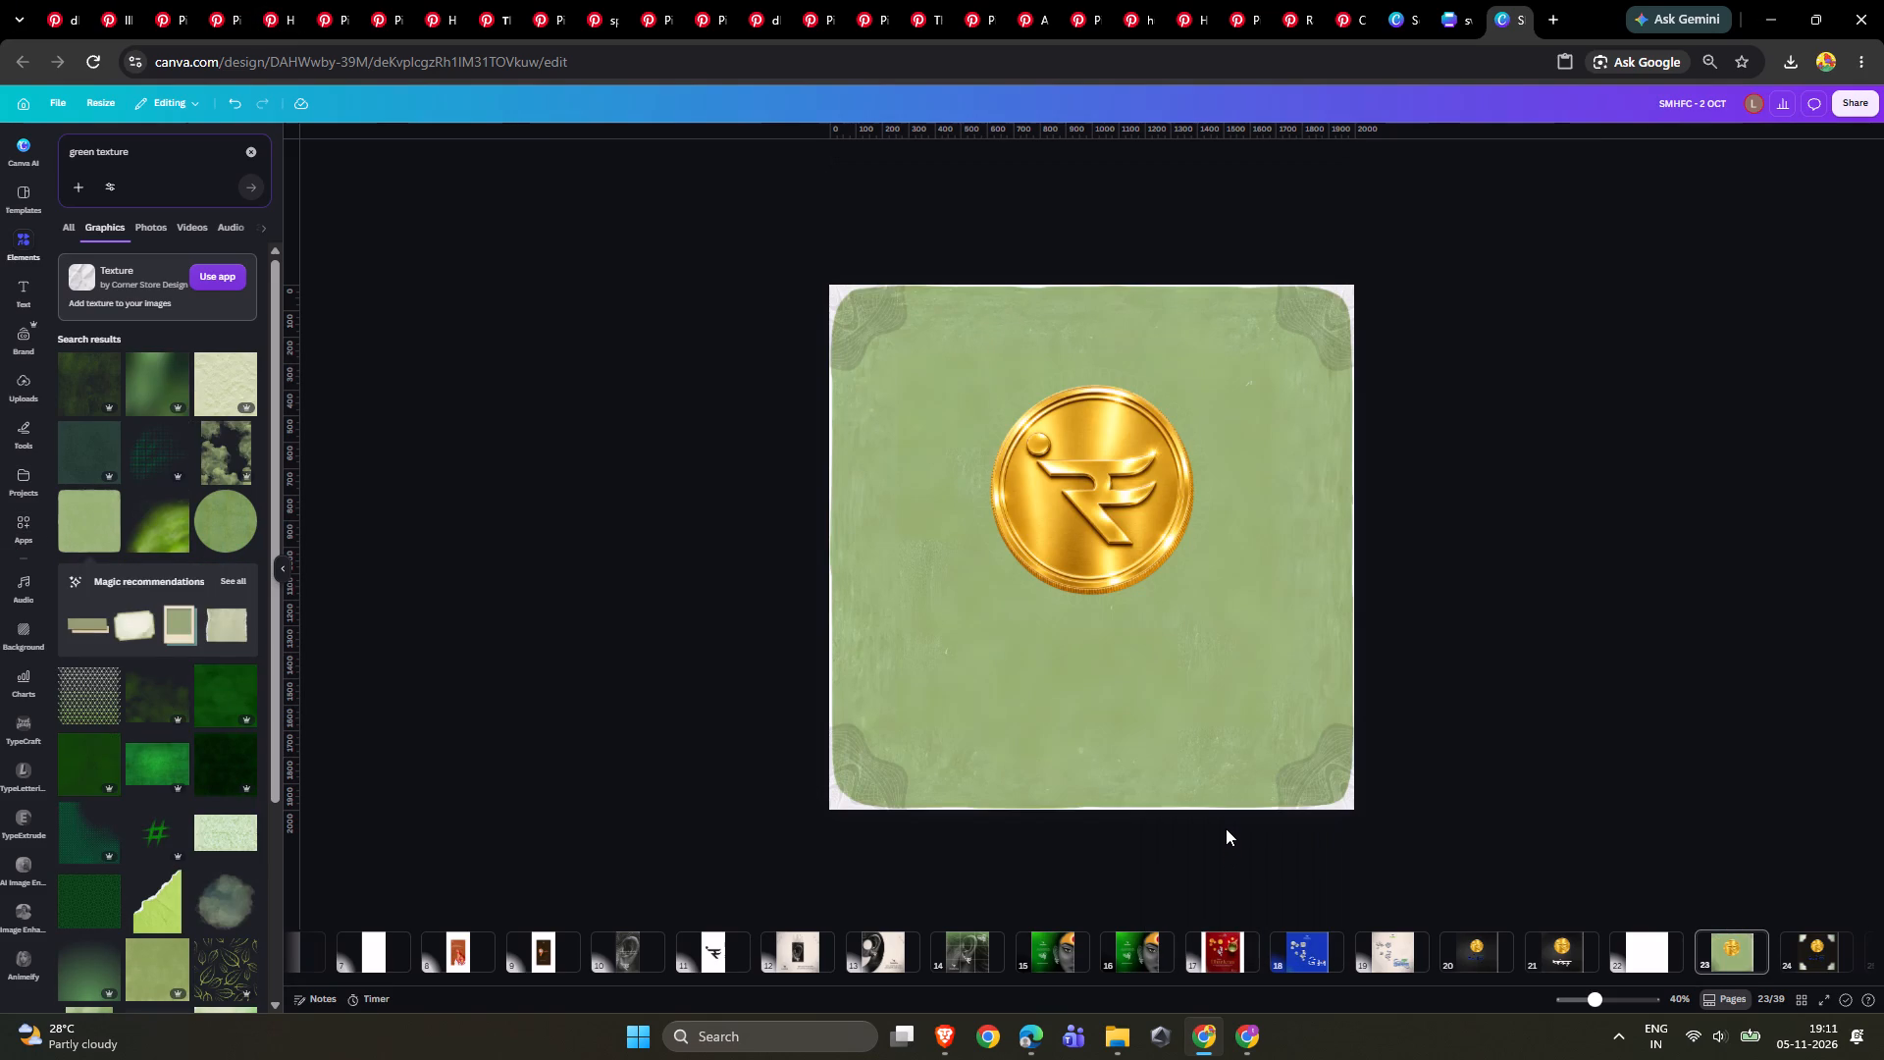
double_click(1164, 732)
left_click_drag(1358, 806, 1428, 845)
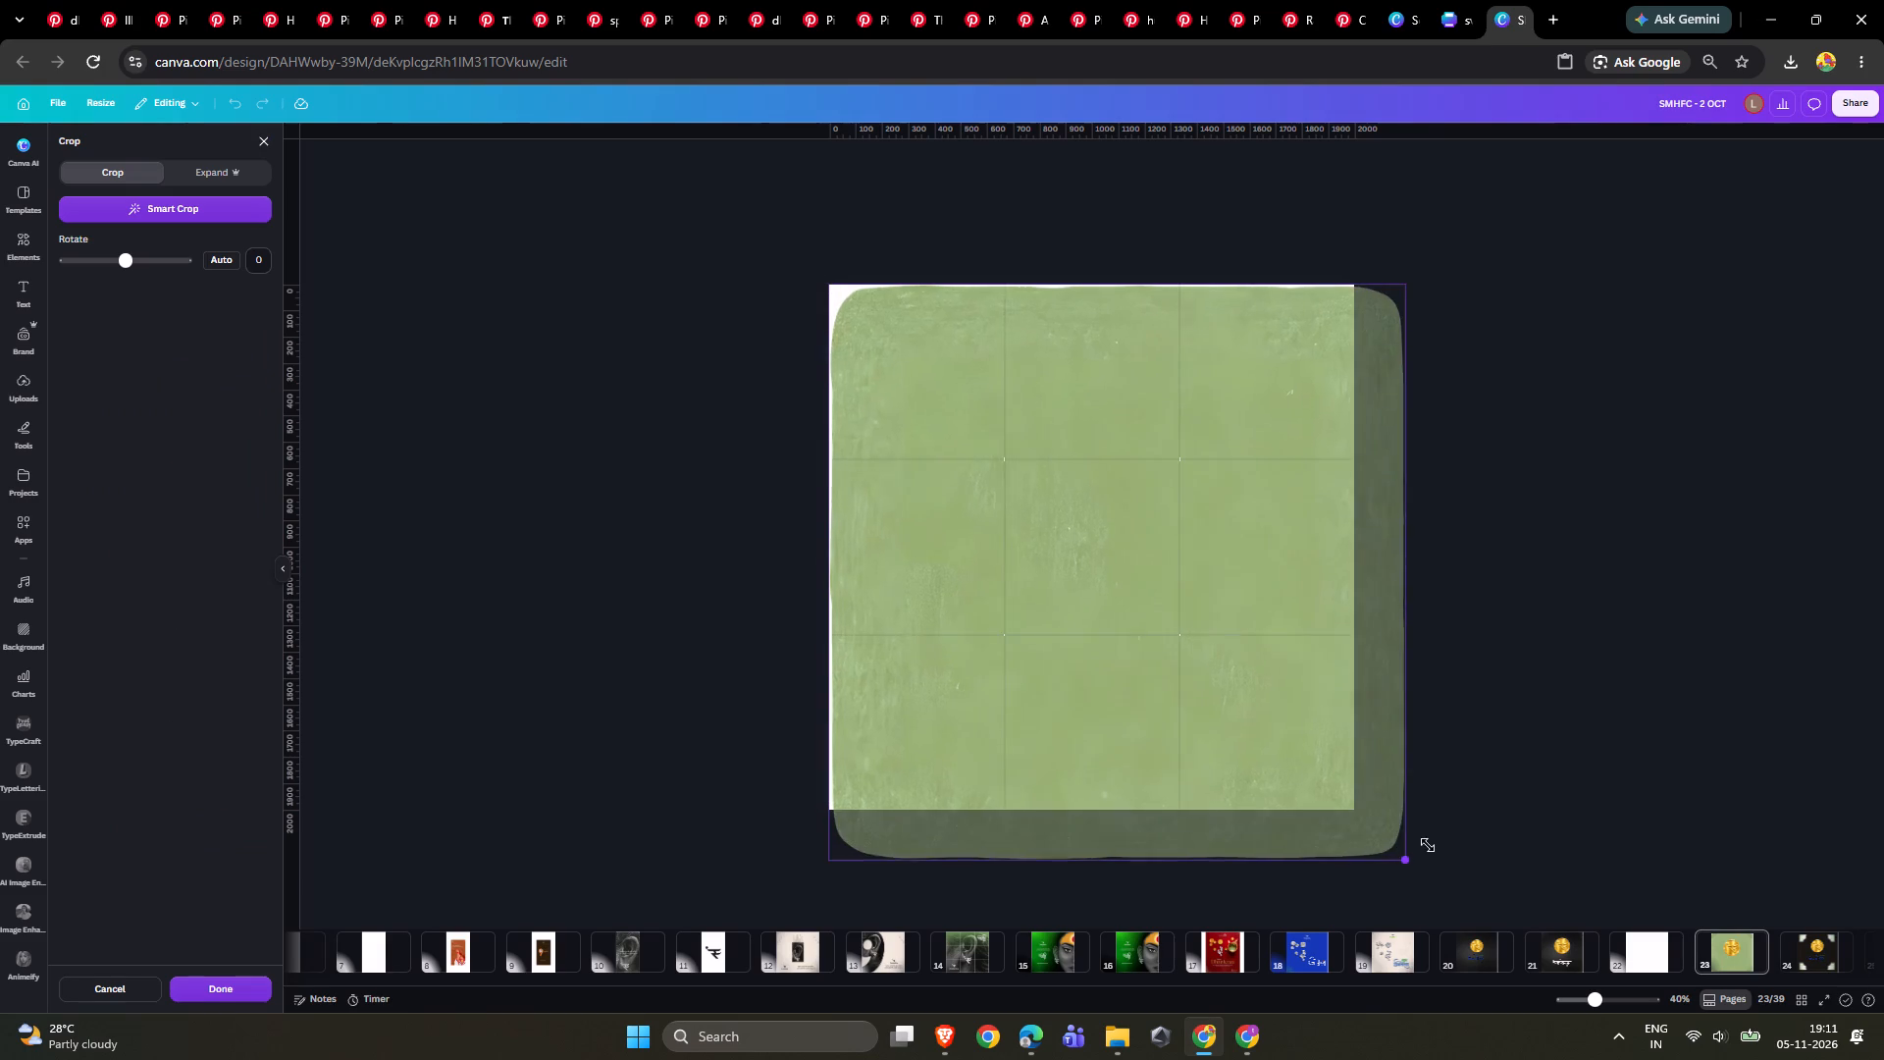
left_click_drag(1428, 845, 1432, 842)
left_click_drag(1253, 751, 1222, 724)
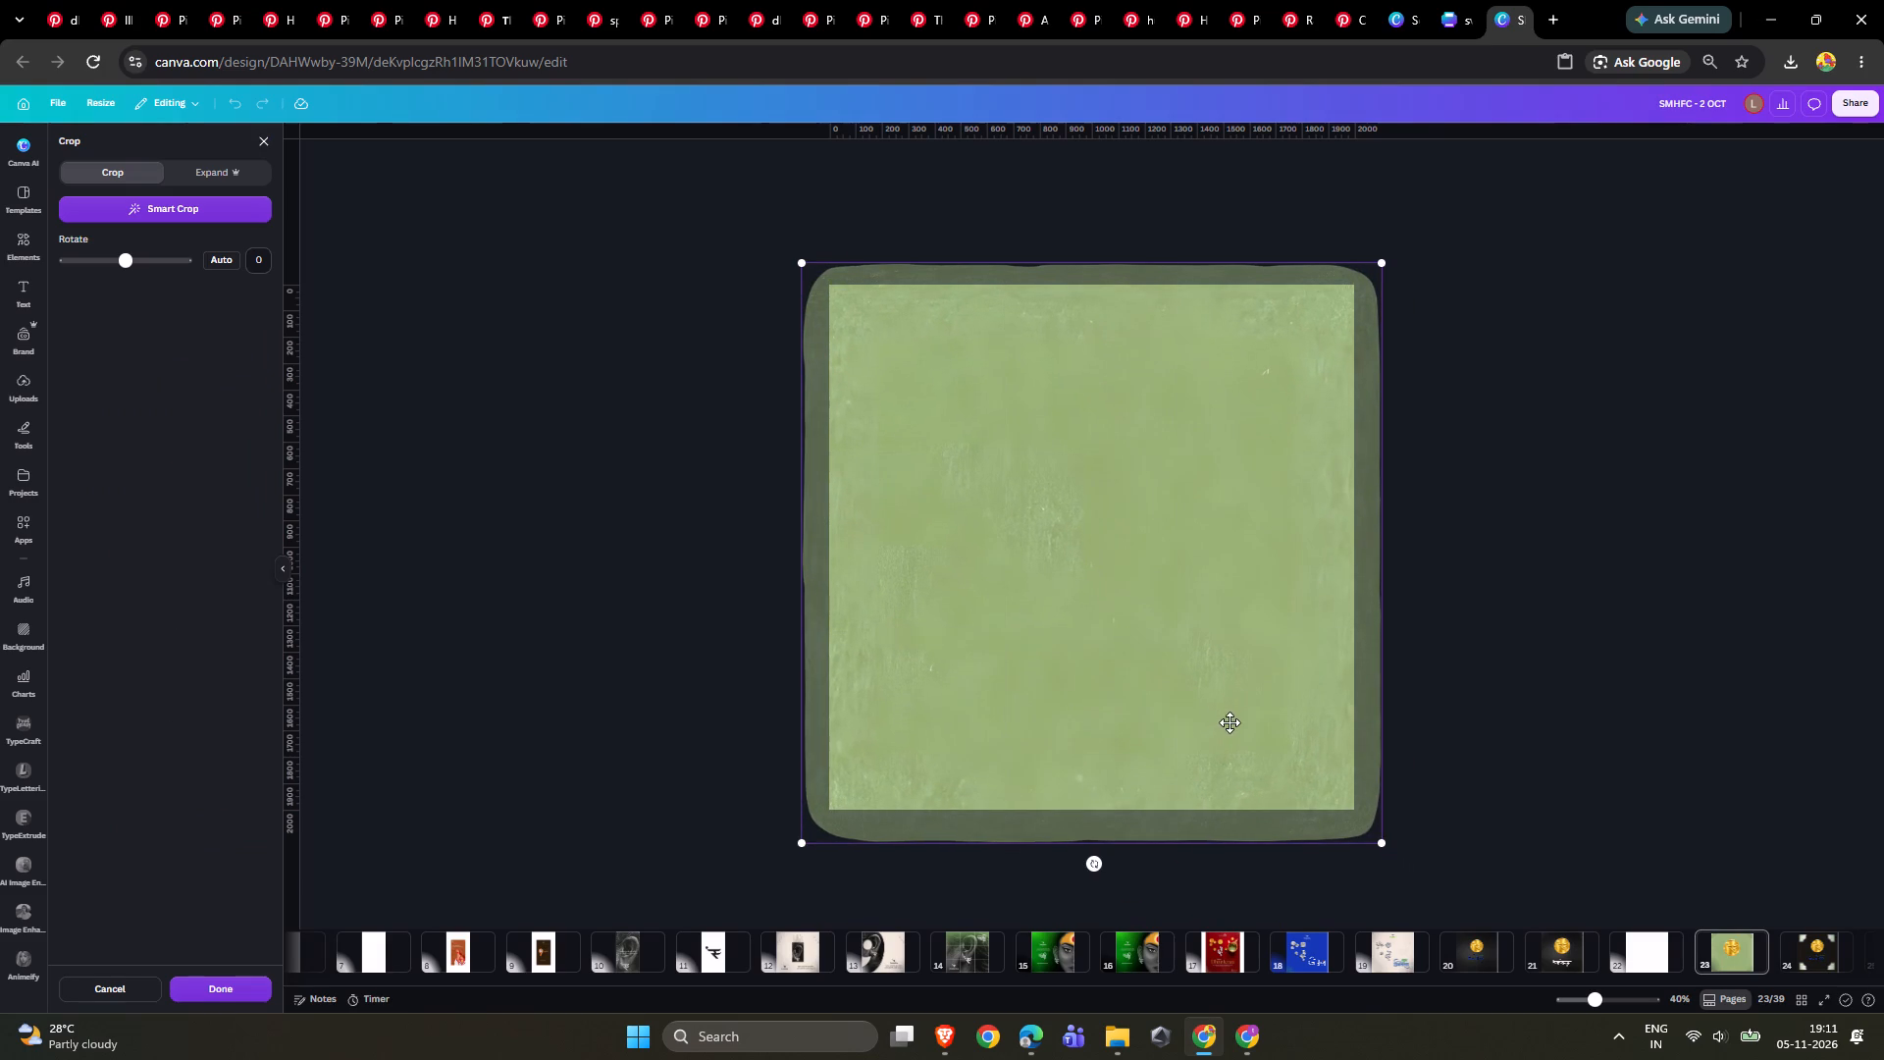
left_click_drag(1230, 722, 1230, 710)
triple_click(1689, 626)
Replace the page background with the dark green cloudy texture from the search results.
left_click(1147, 611)
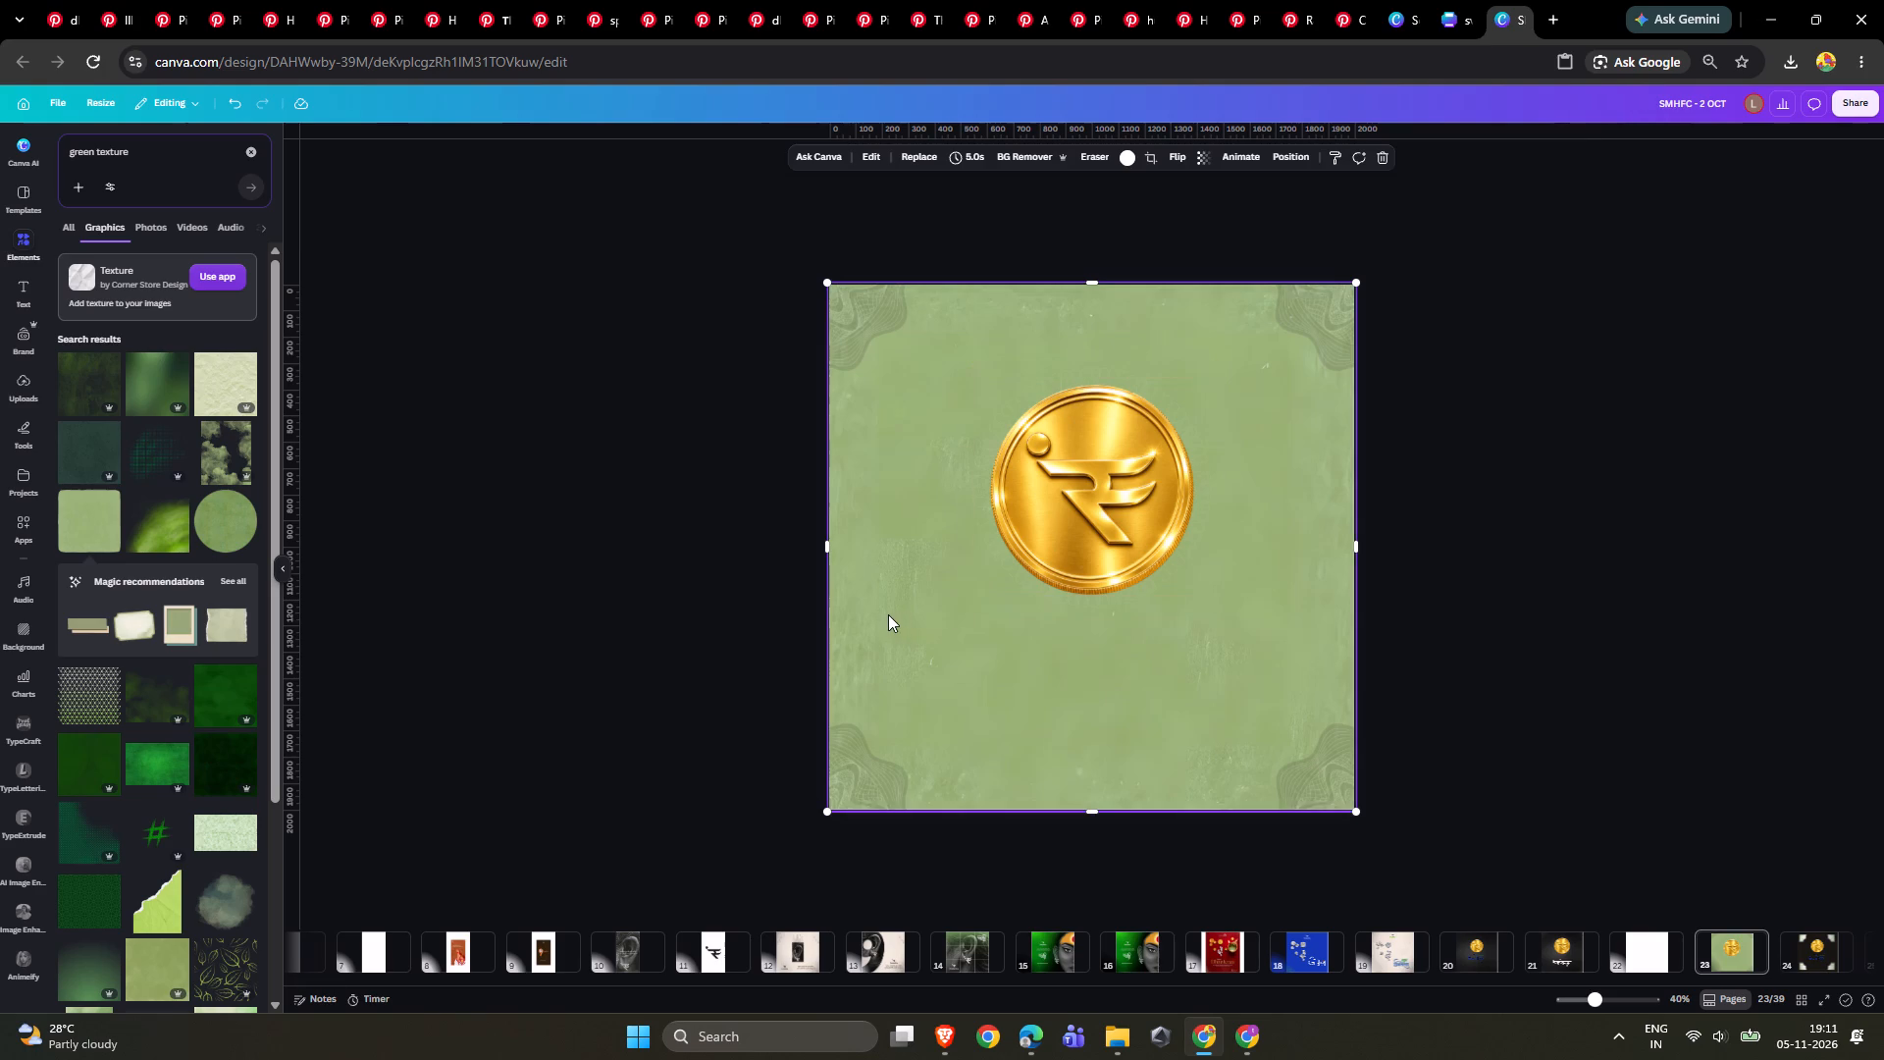
left_click(235, 701)
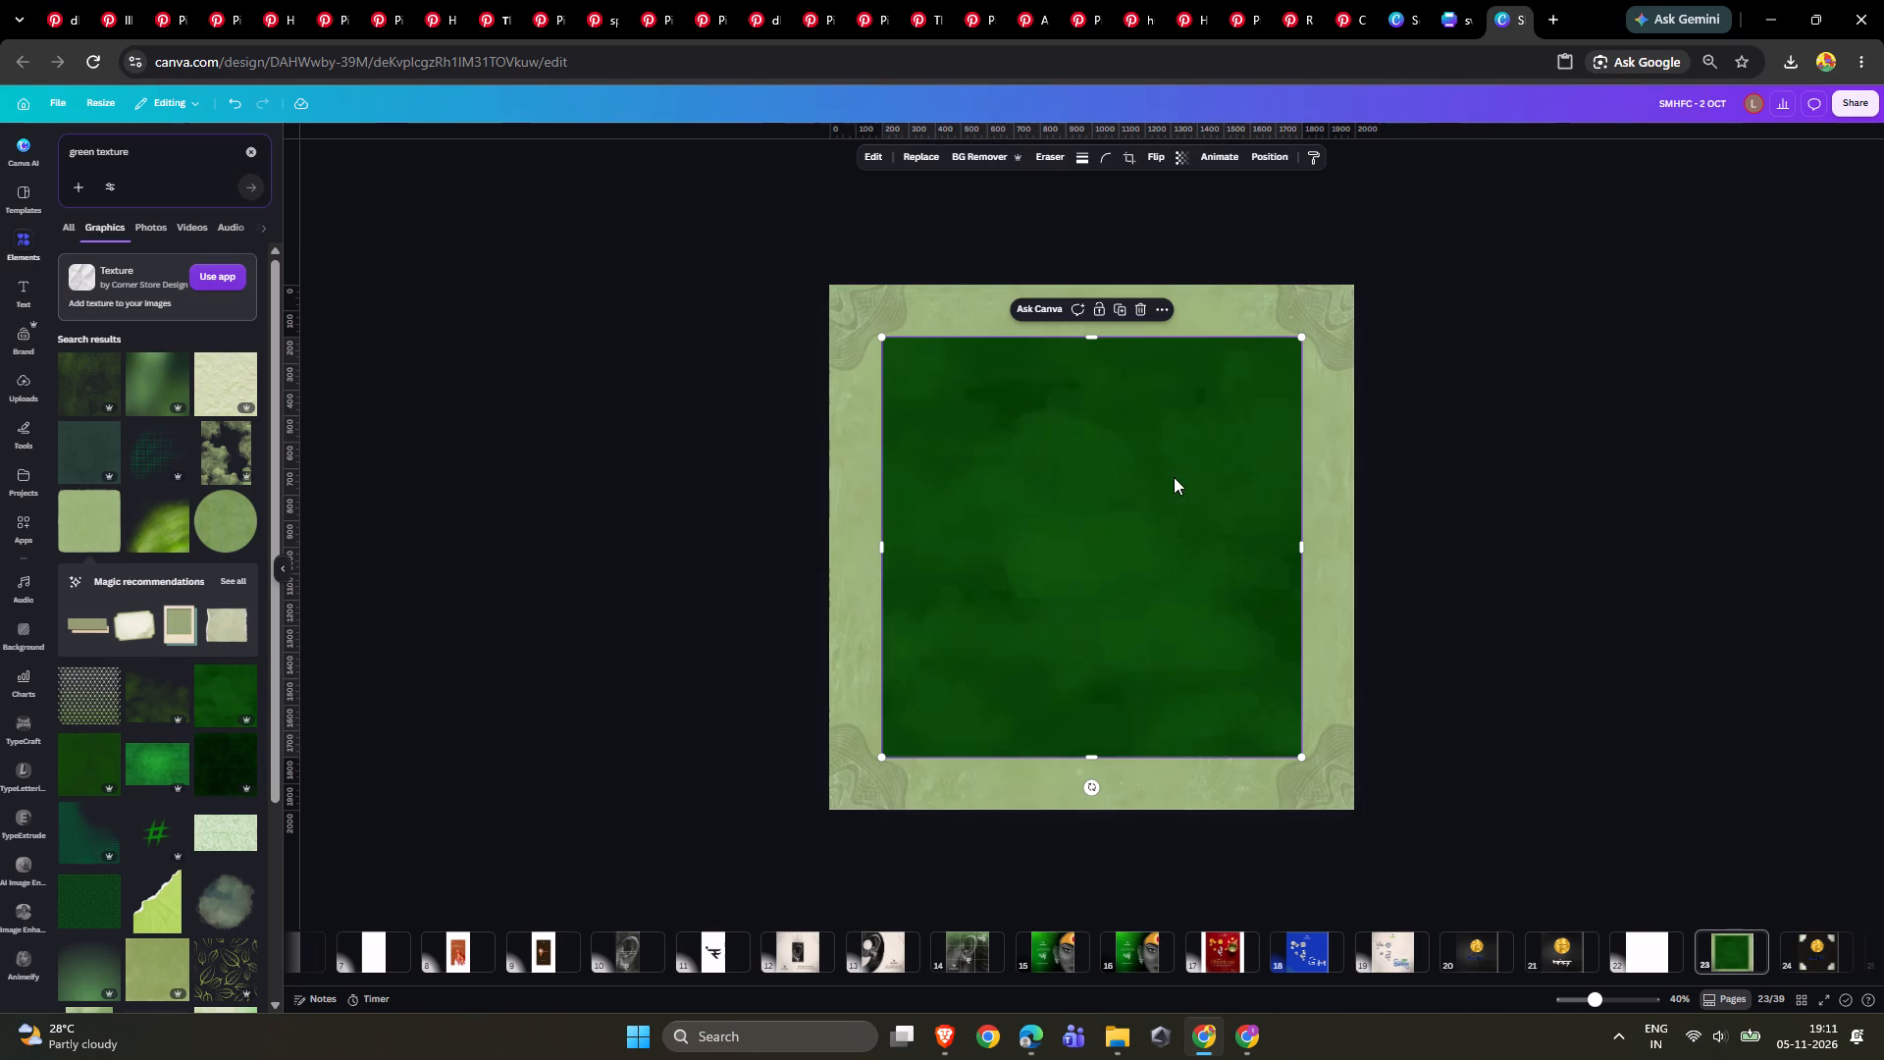
right_click(1174, 477)
left_click(1232, 822)
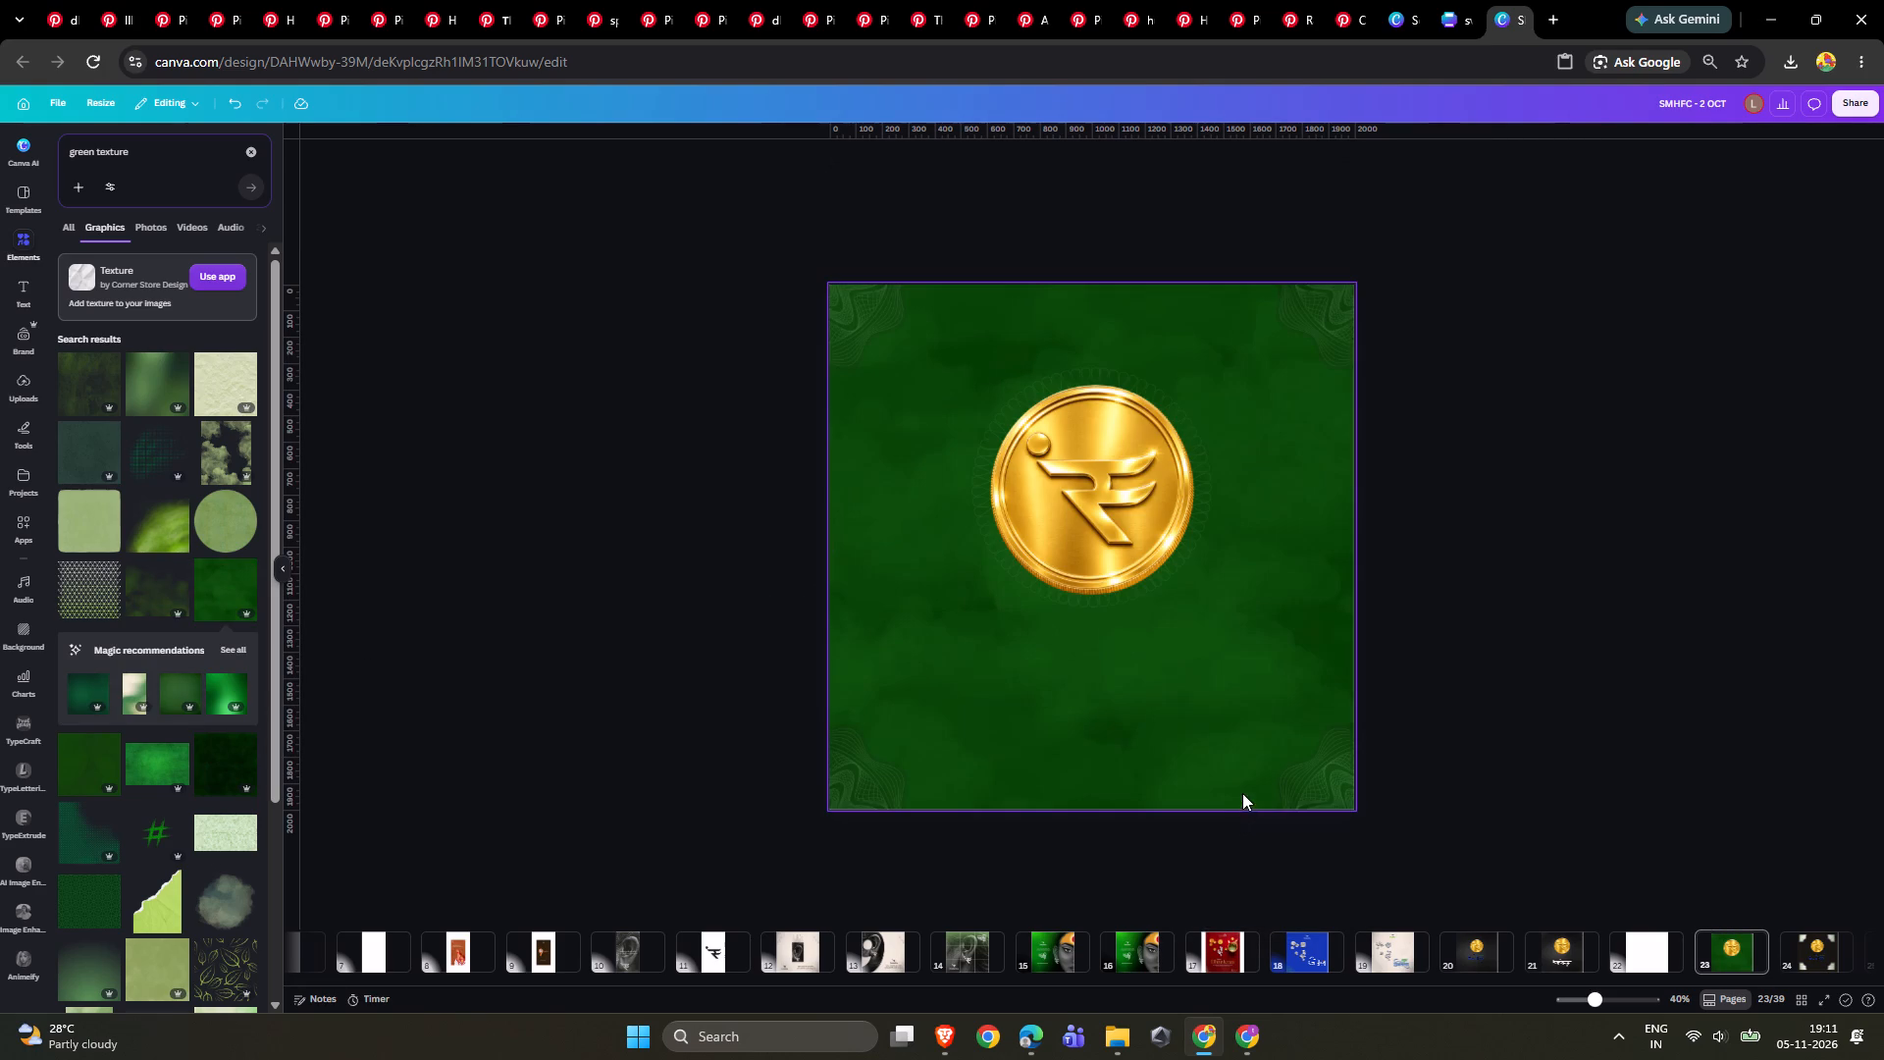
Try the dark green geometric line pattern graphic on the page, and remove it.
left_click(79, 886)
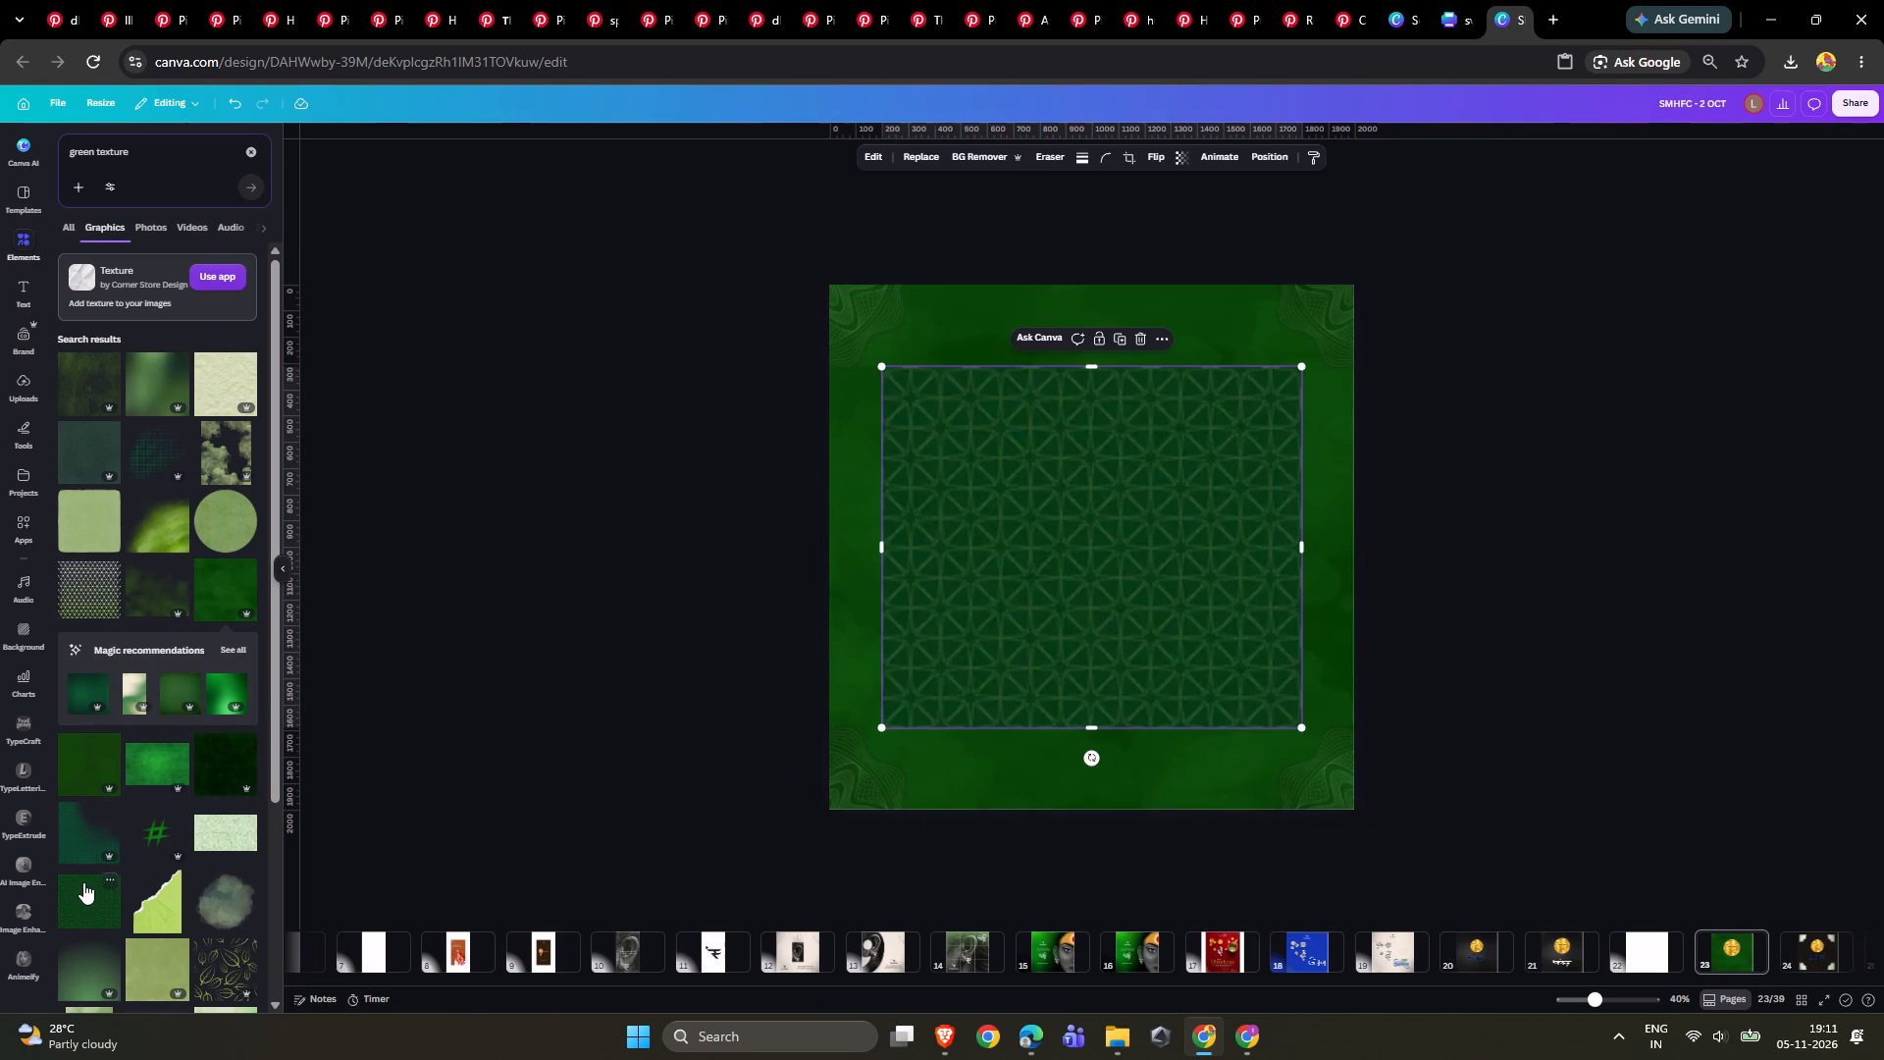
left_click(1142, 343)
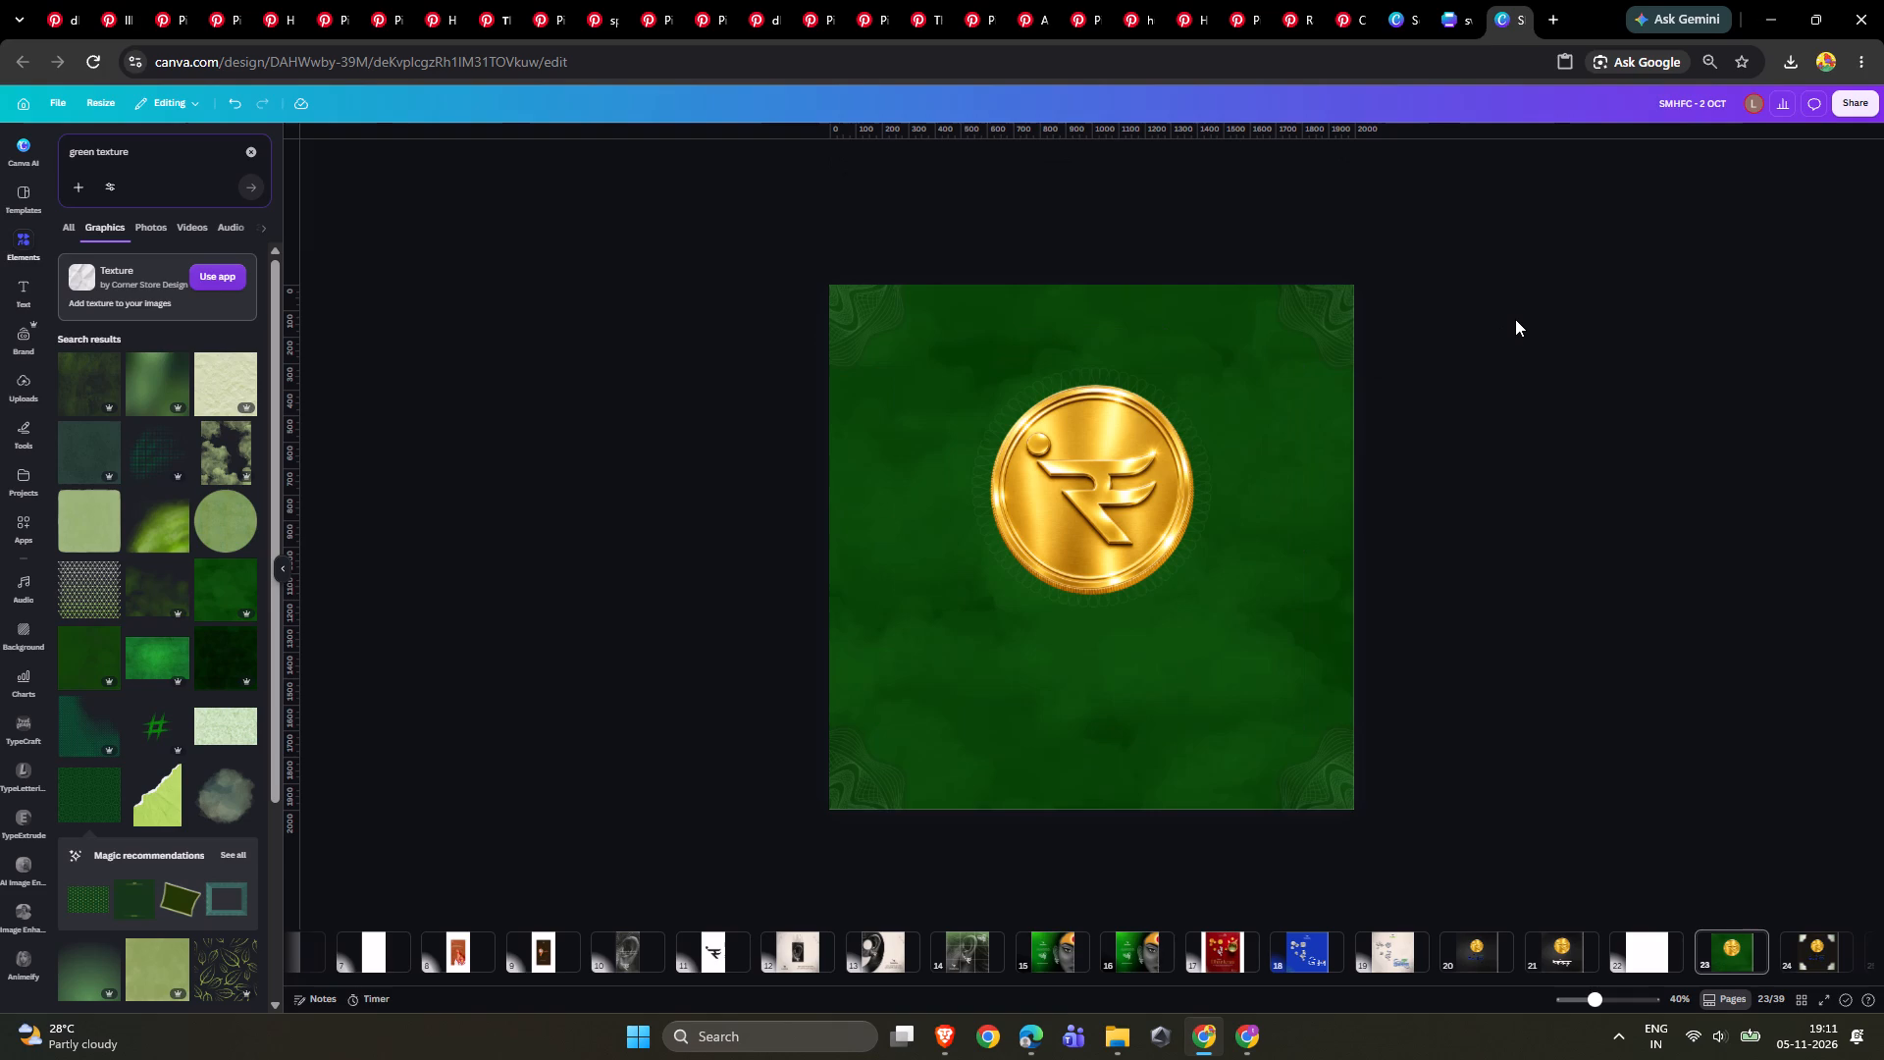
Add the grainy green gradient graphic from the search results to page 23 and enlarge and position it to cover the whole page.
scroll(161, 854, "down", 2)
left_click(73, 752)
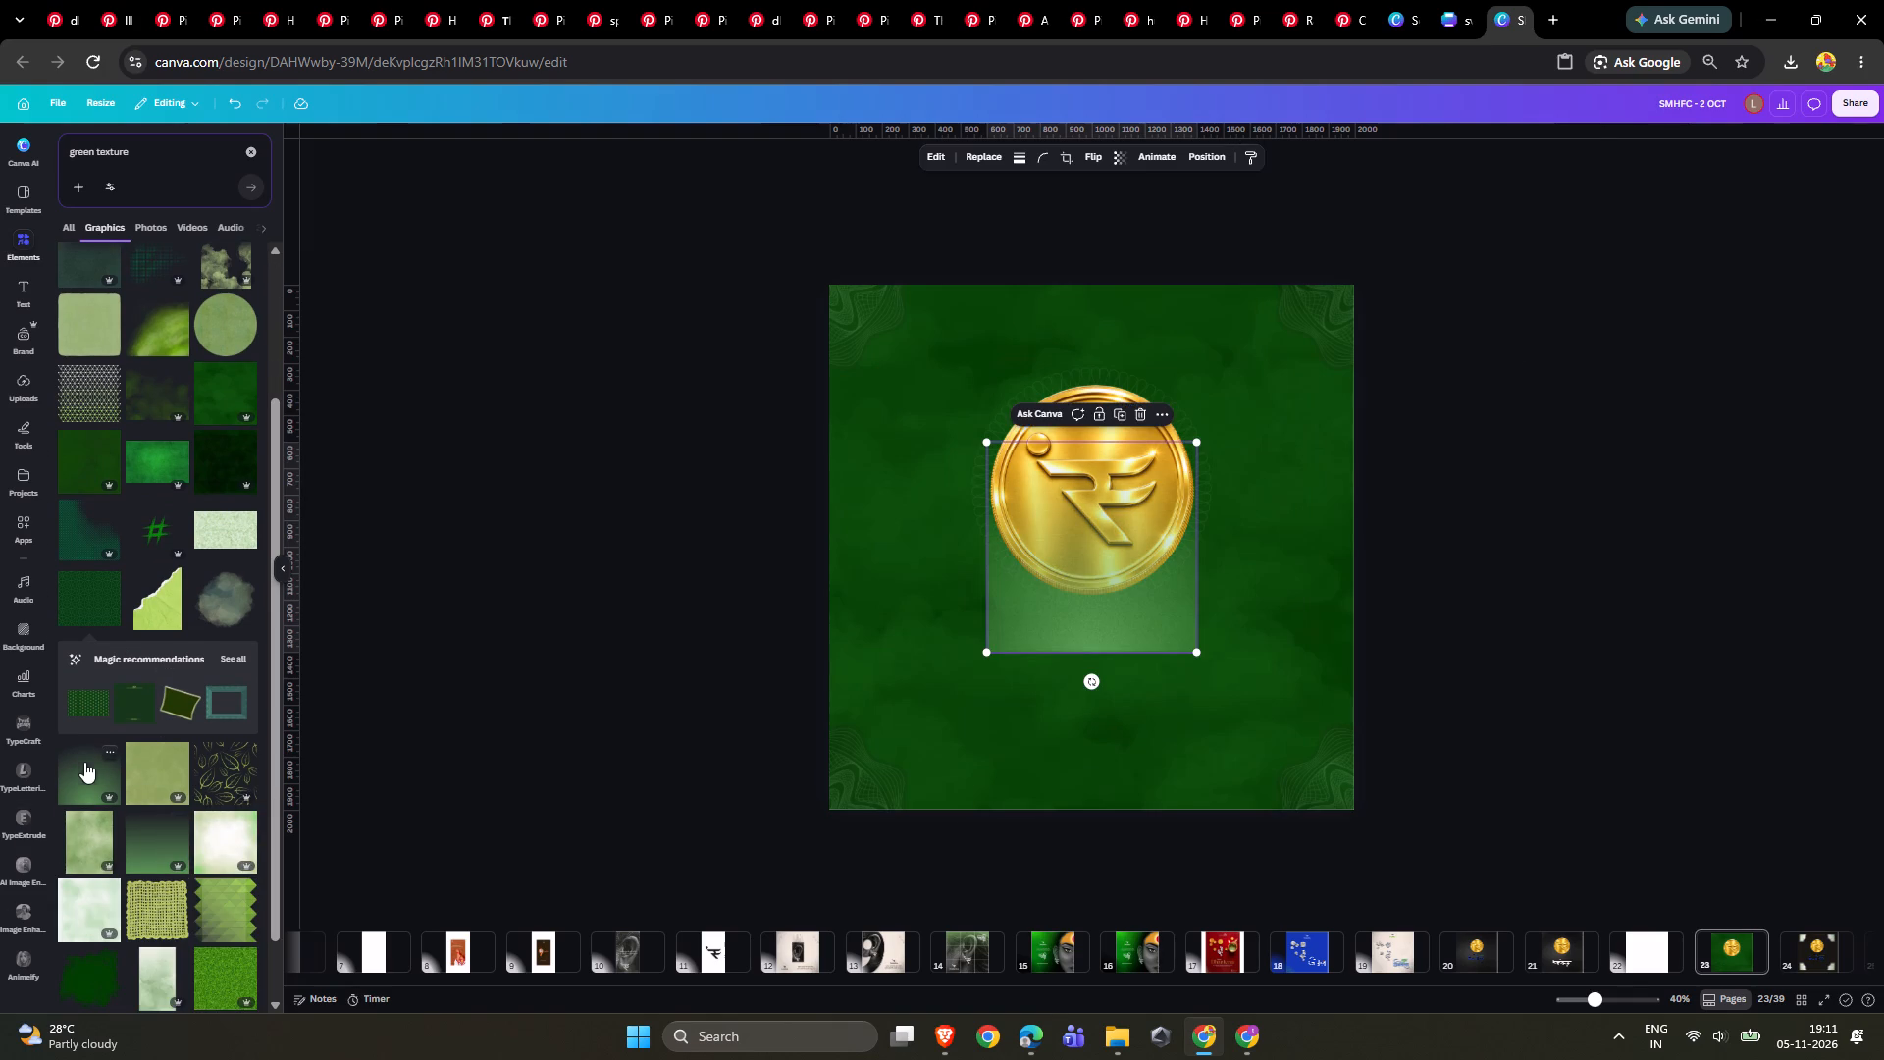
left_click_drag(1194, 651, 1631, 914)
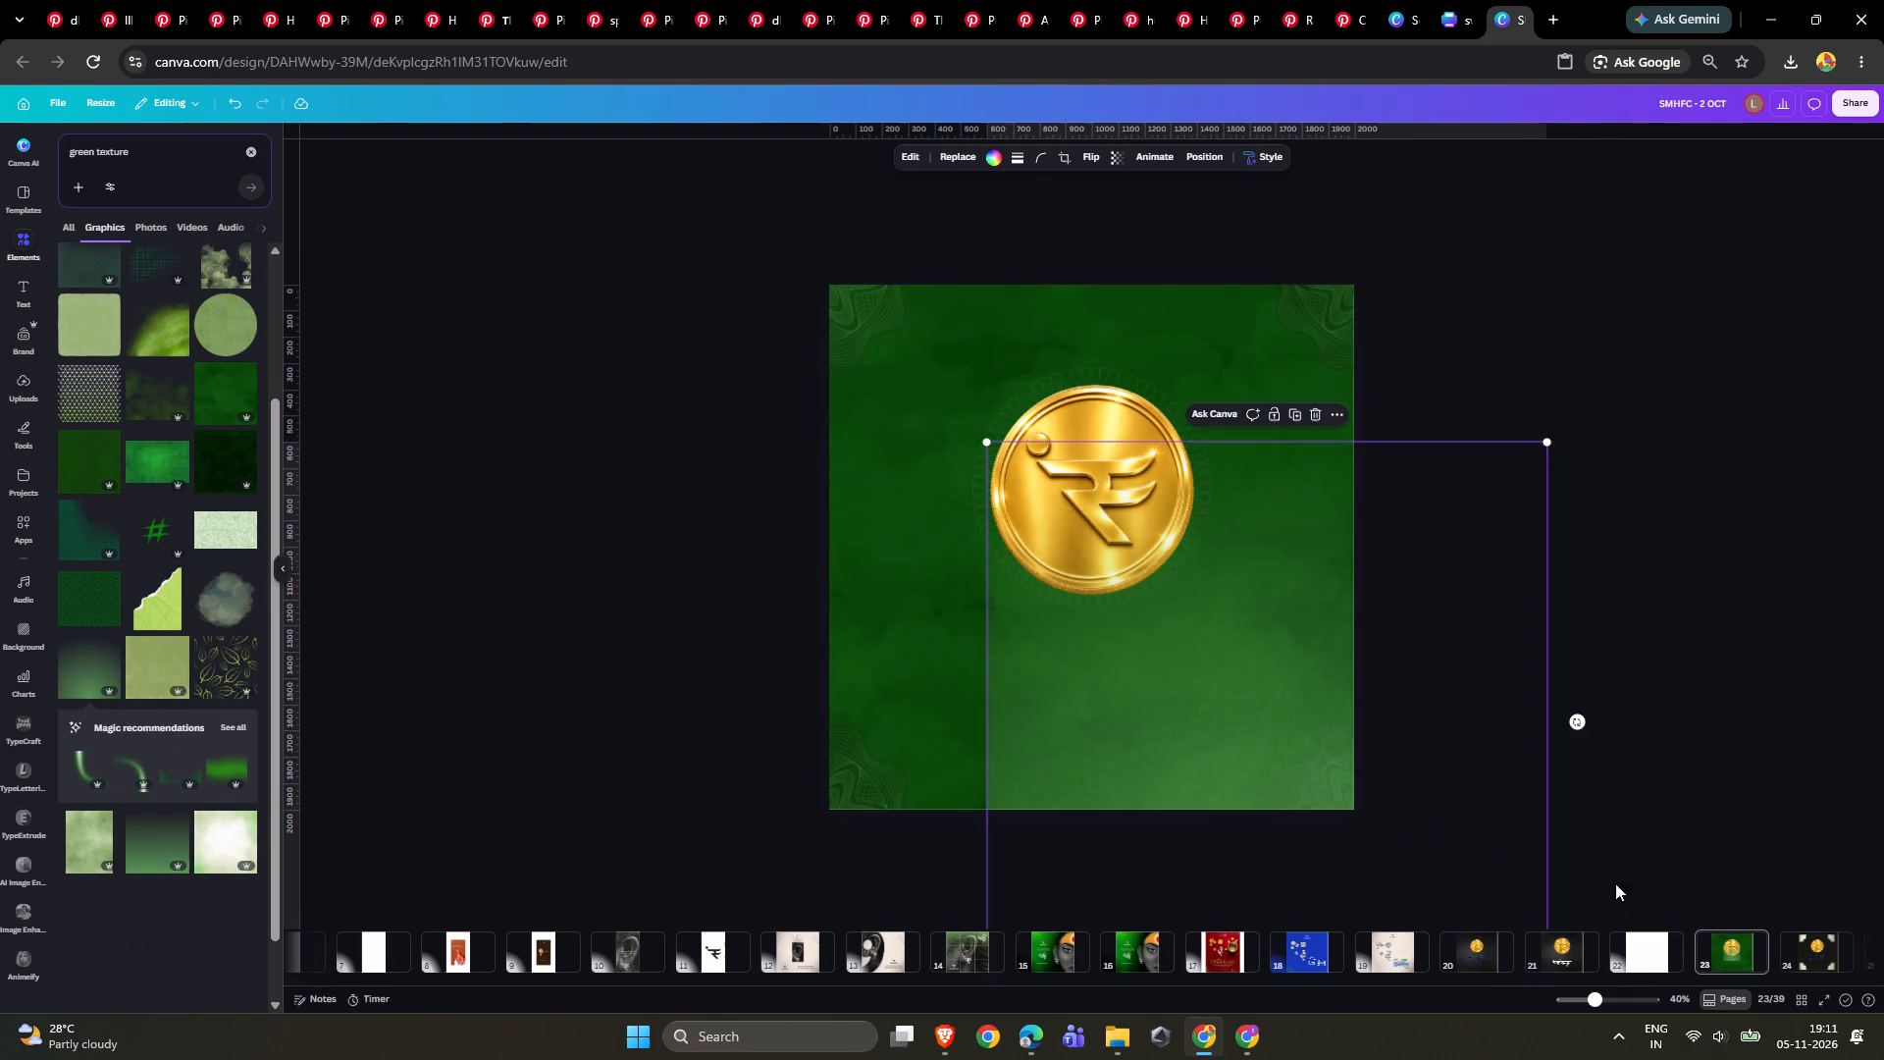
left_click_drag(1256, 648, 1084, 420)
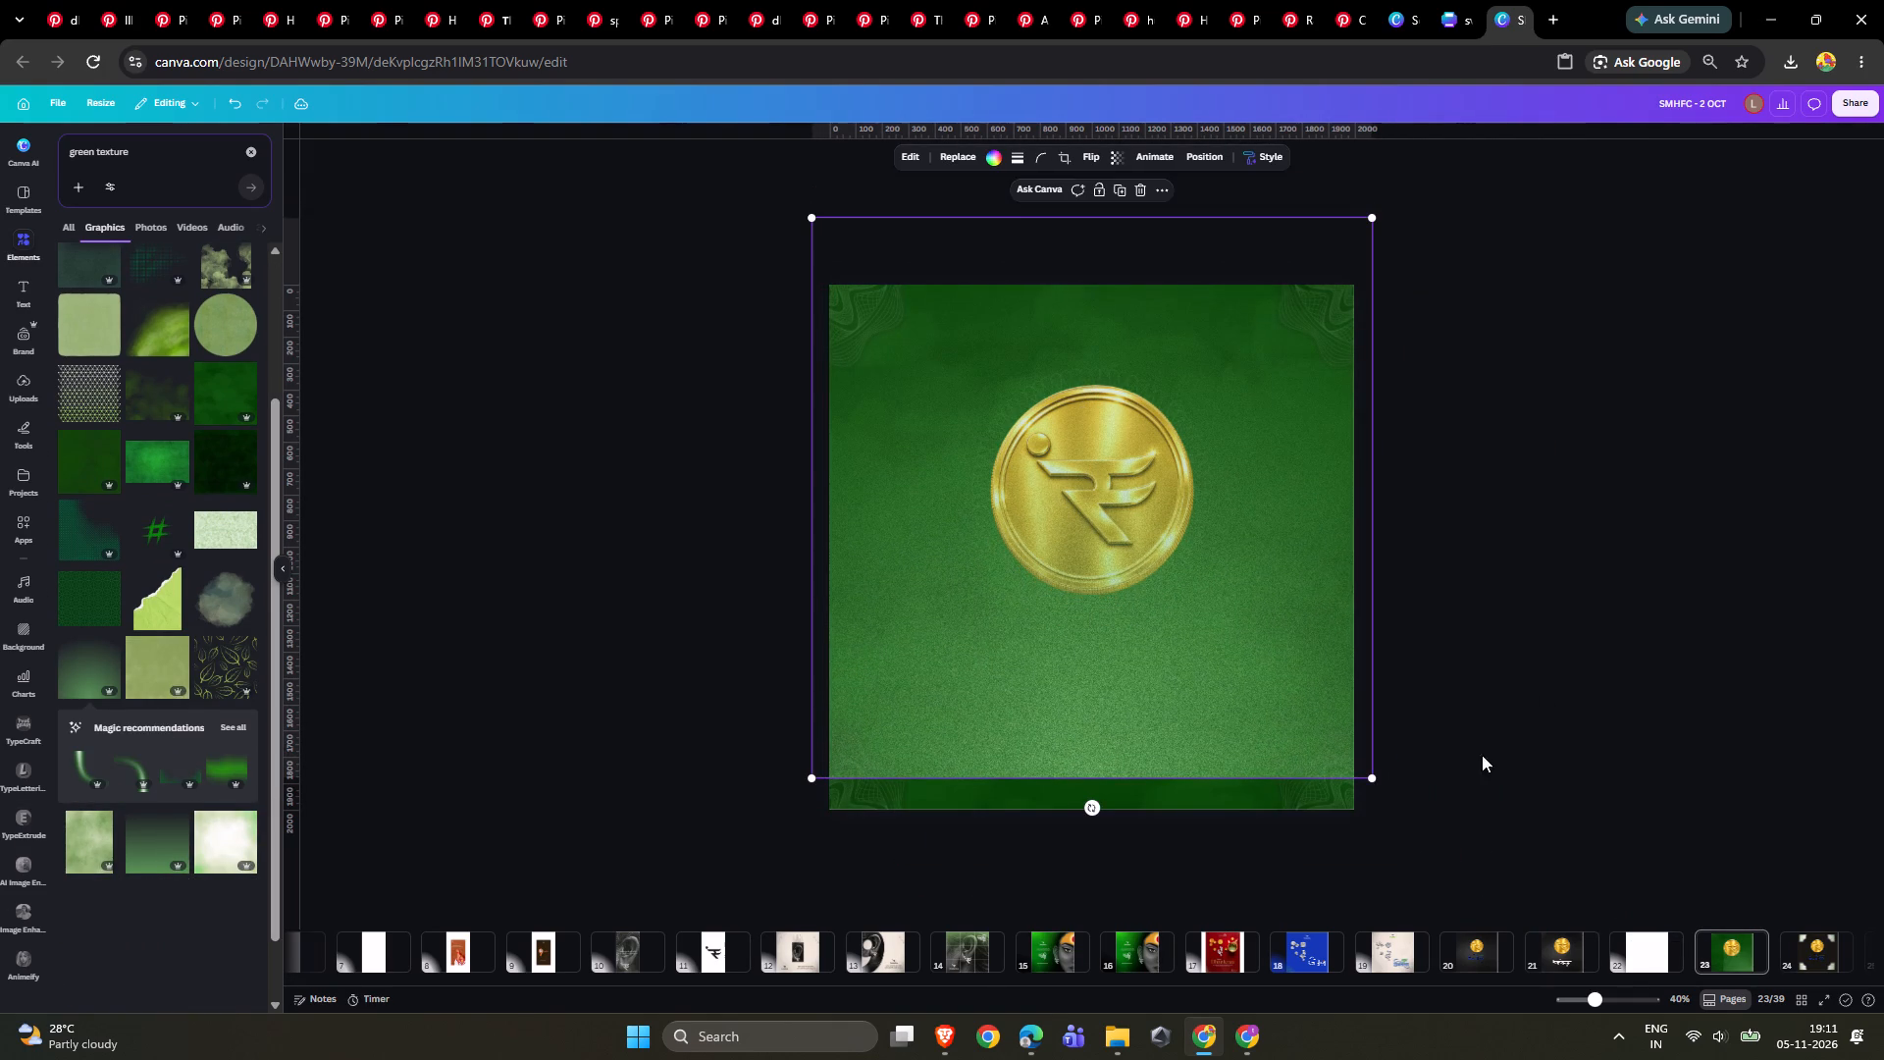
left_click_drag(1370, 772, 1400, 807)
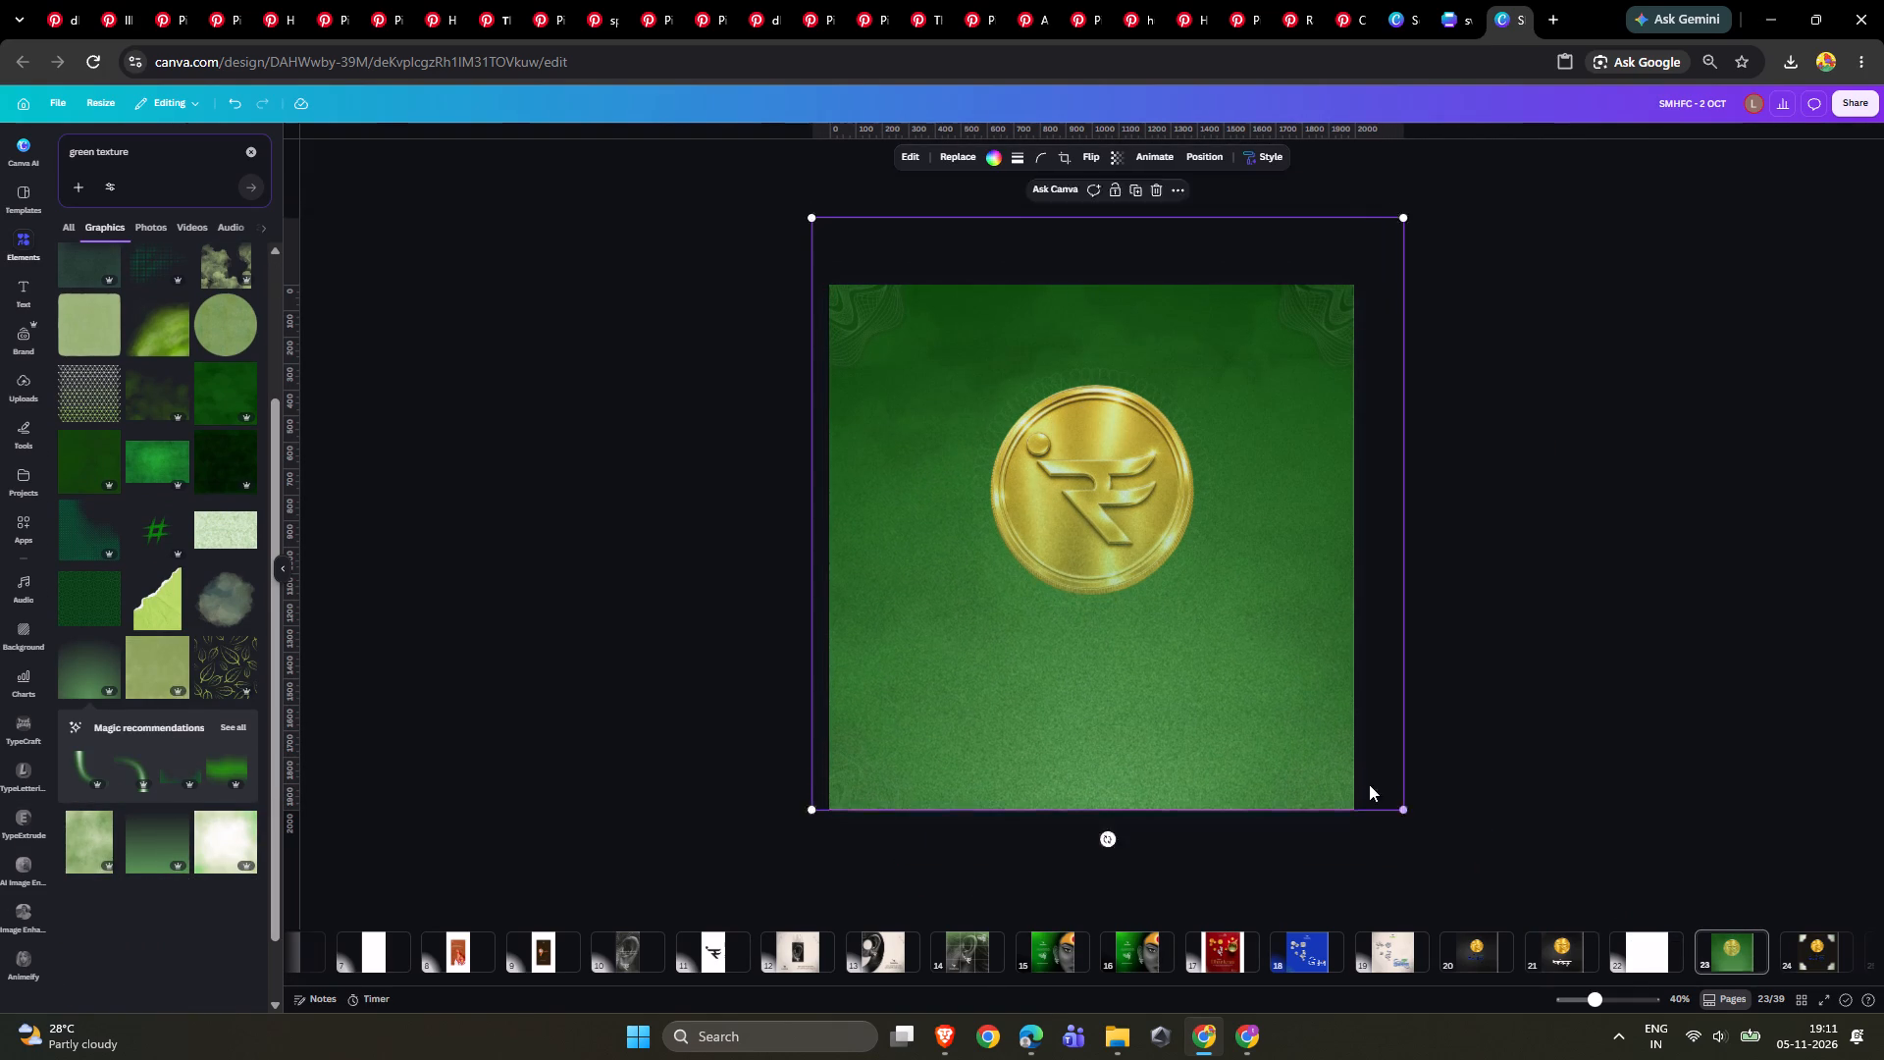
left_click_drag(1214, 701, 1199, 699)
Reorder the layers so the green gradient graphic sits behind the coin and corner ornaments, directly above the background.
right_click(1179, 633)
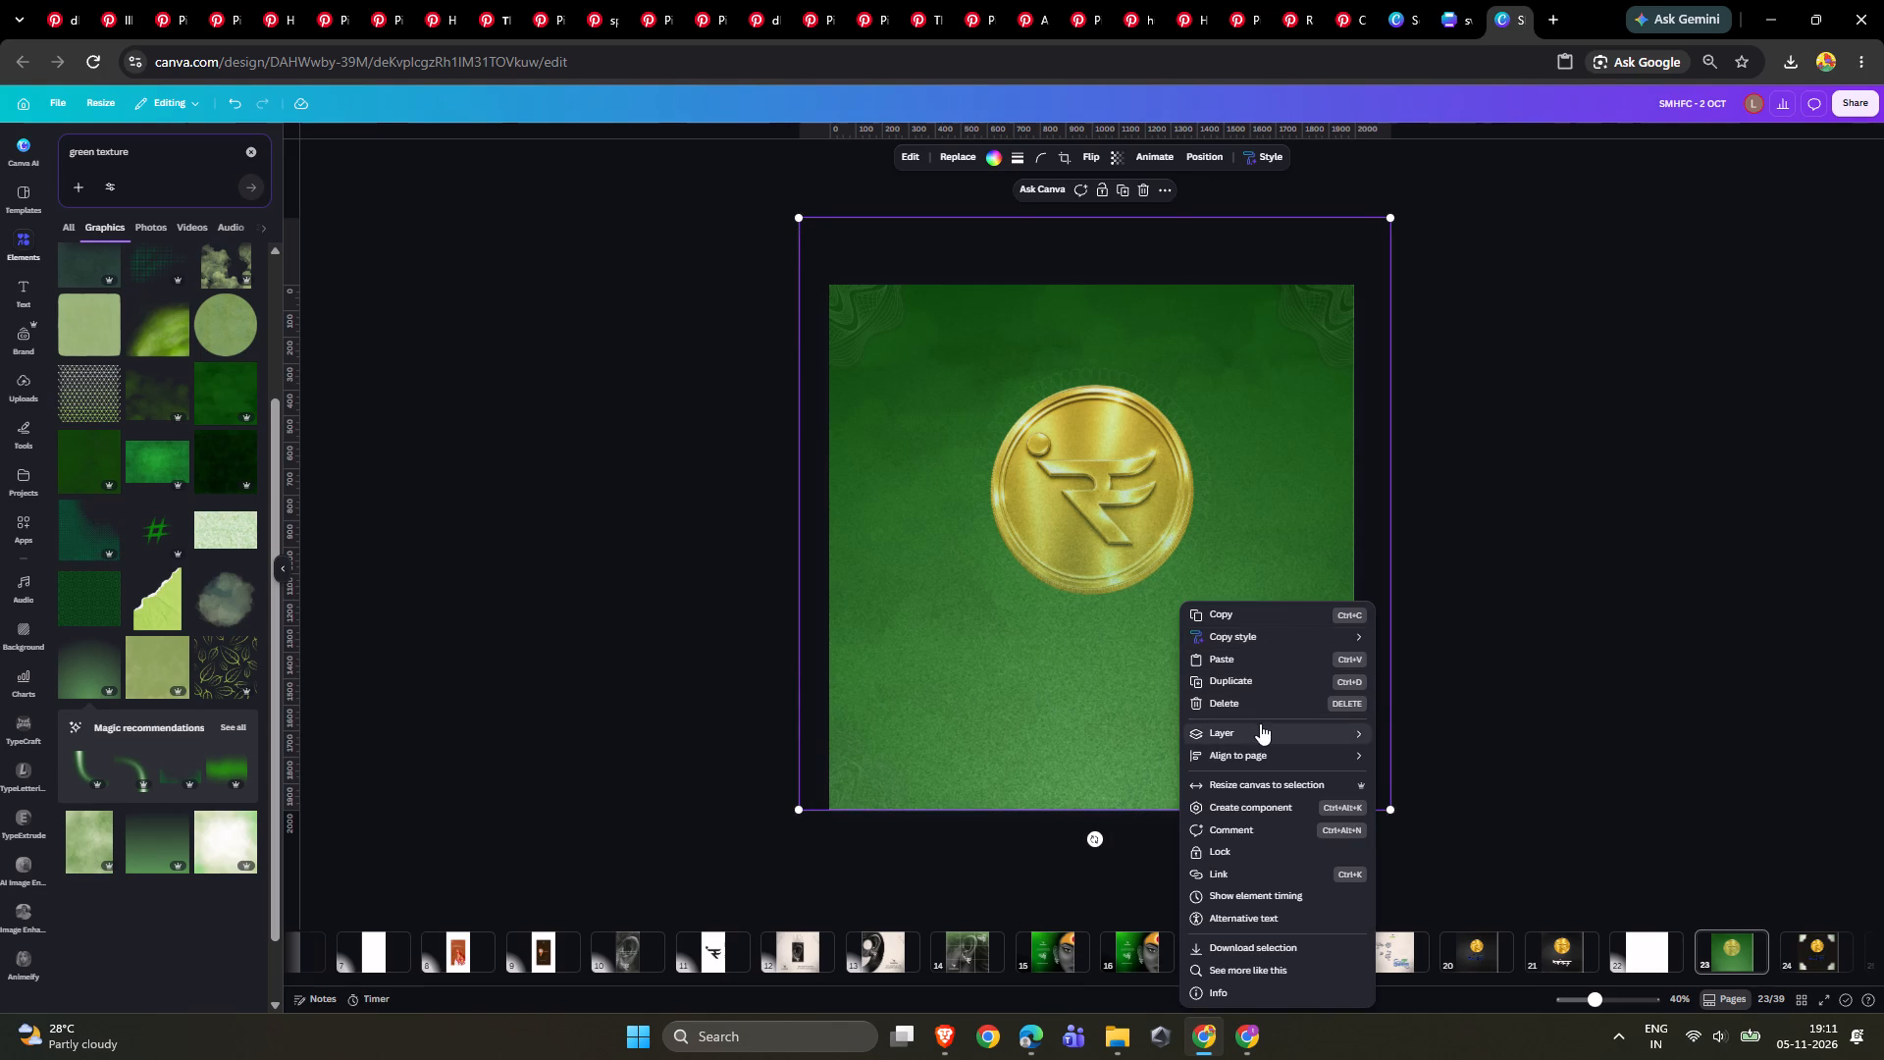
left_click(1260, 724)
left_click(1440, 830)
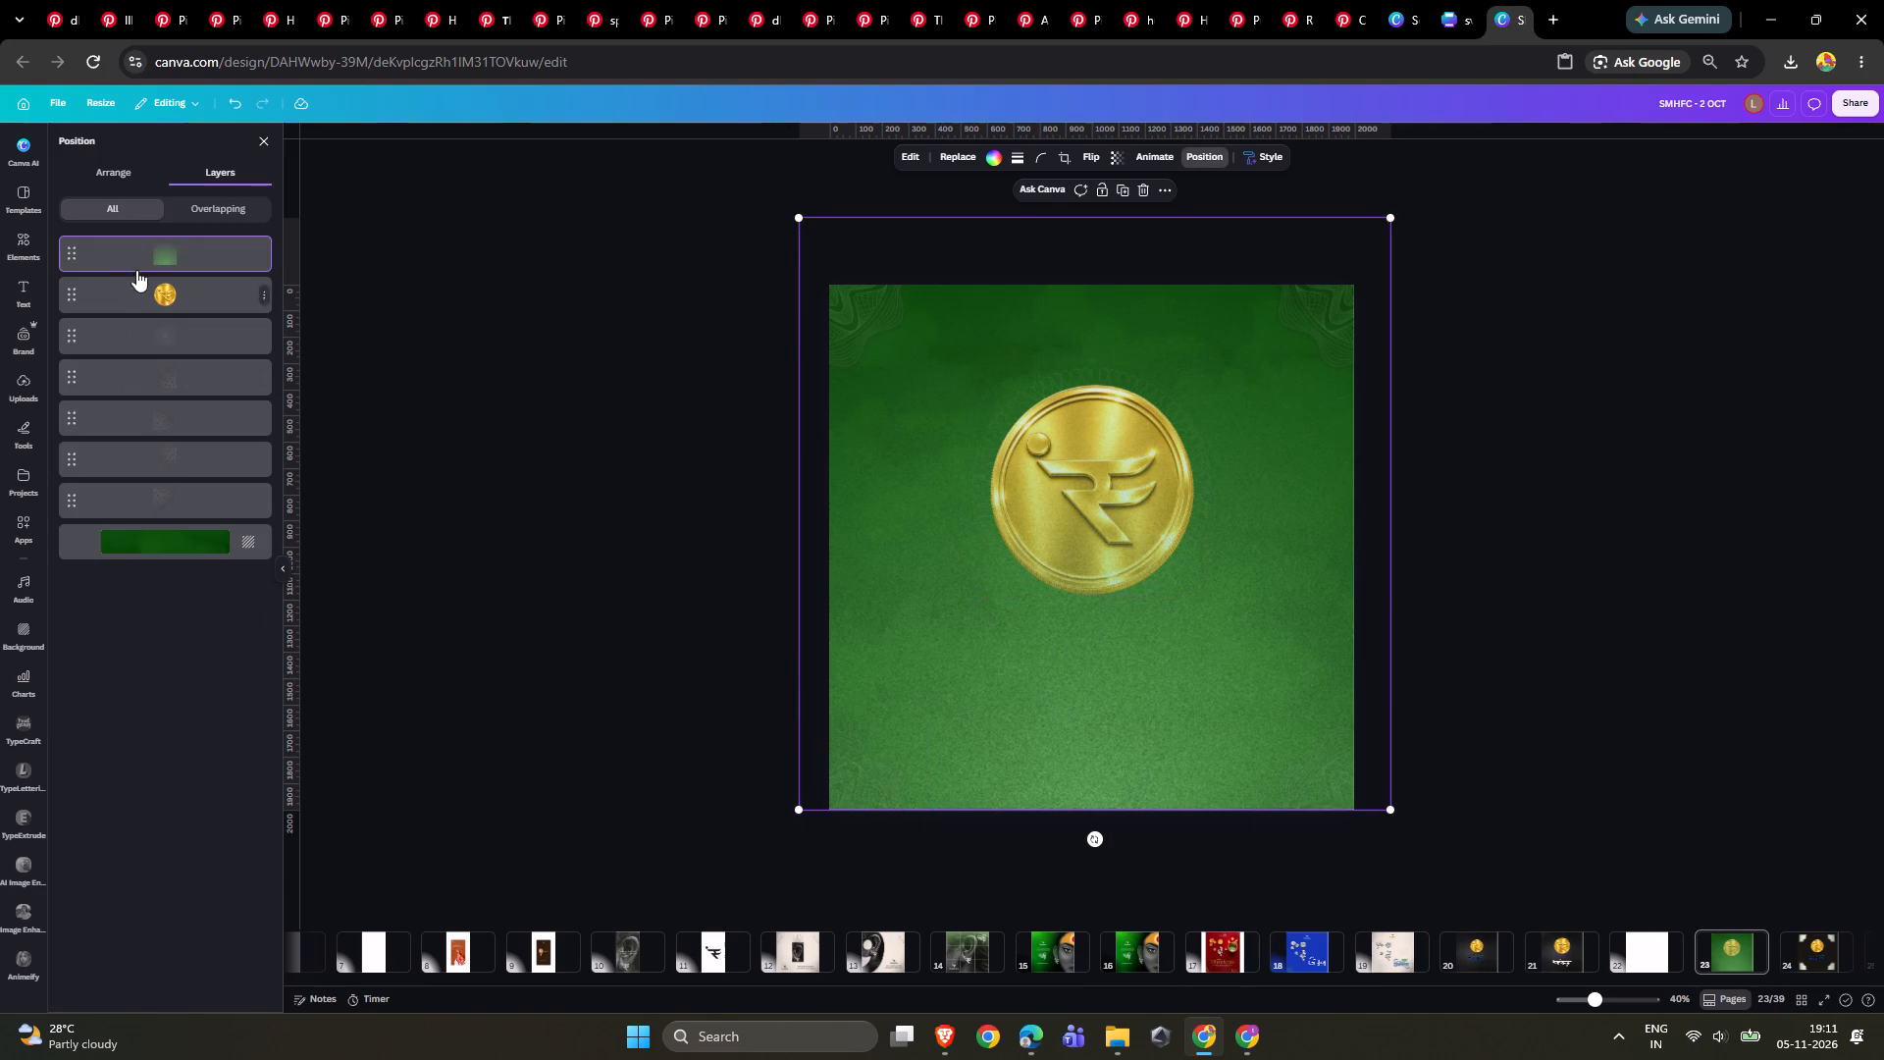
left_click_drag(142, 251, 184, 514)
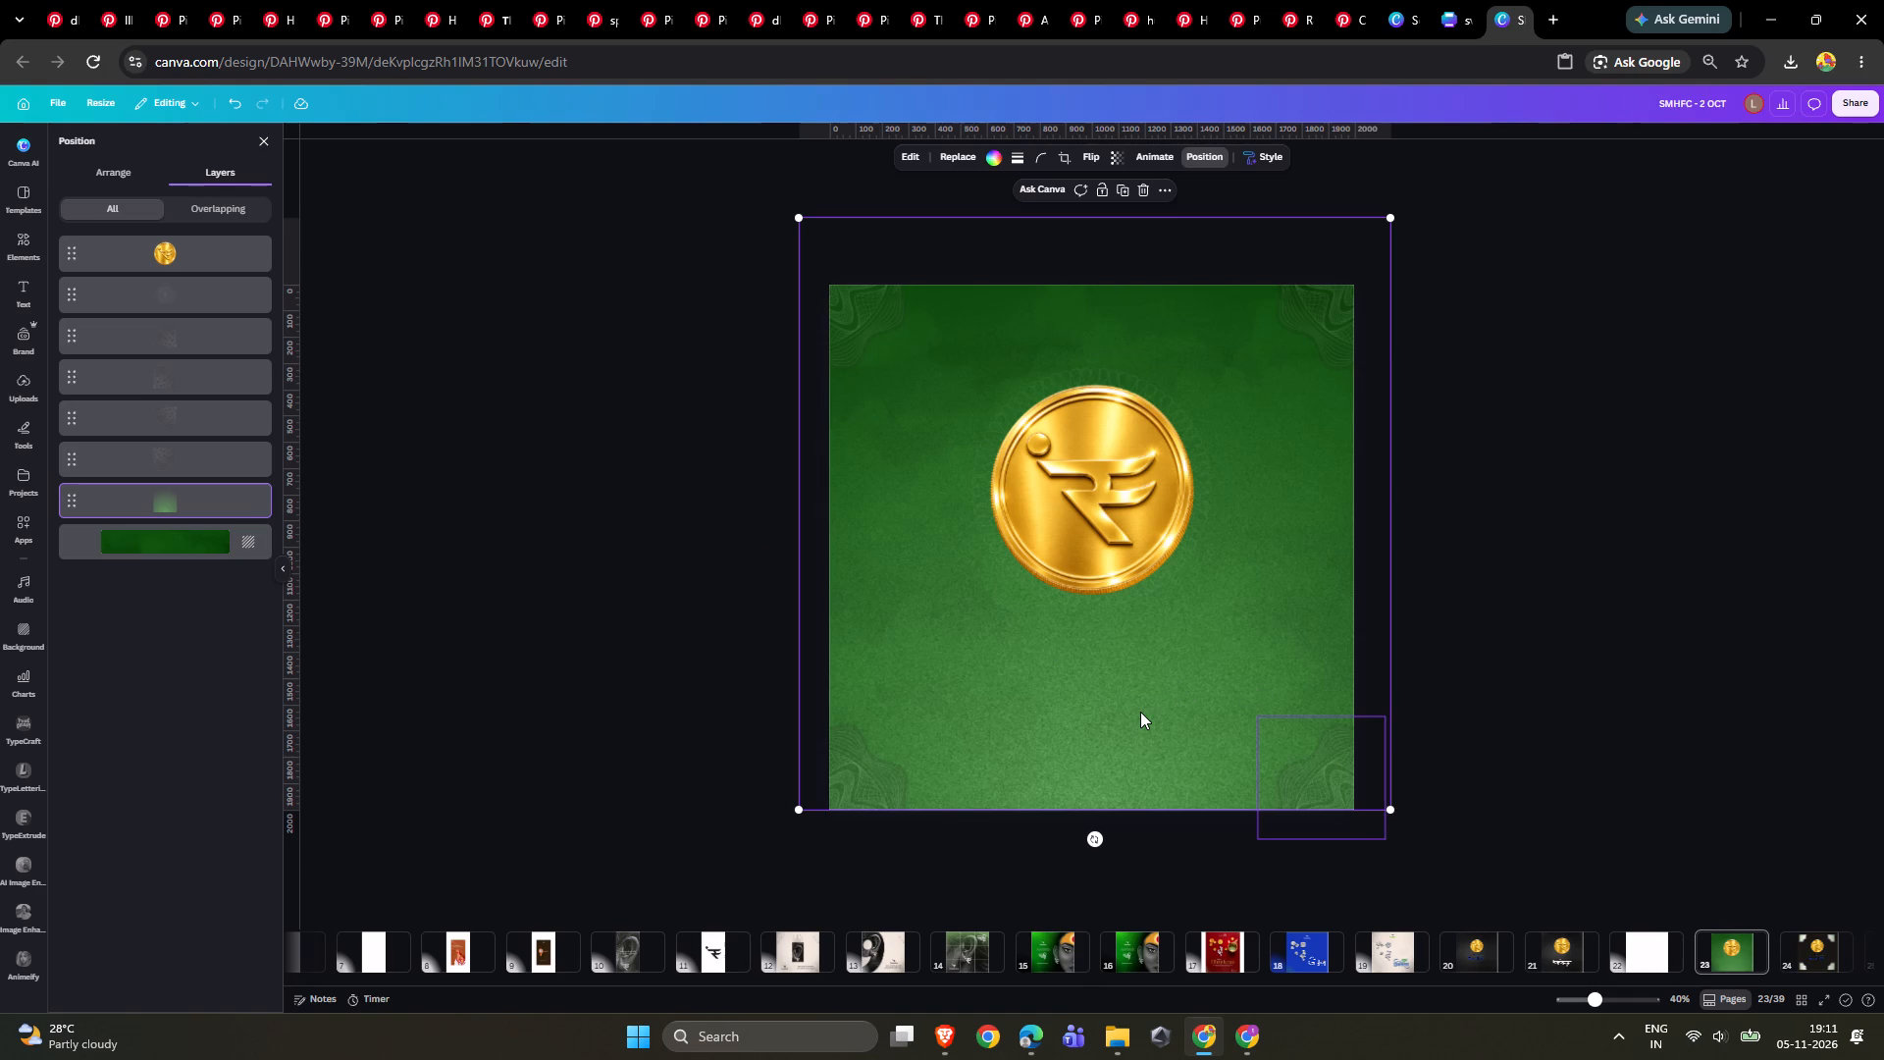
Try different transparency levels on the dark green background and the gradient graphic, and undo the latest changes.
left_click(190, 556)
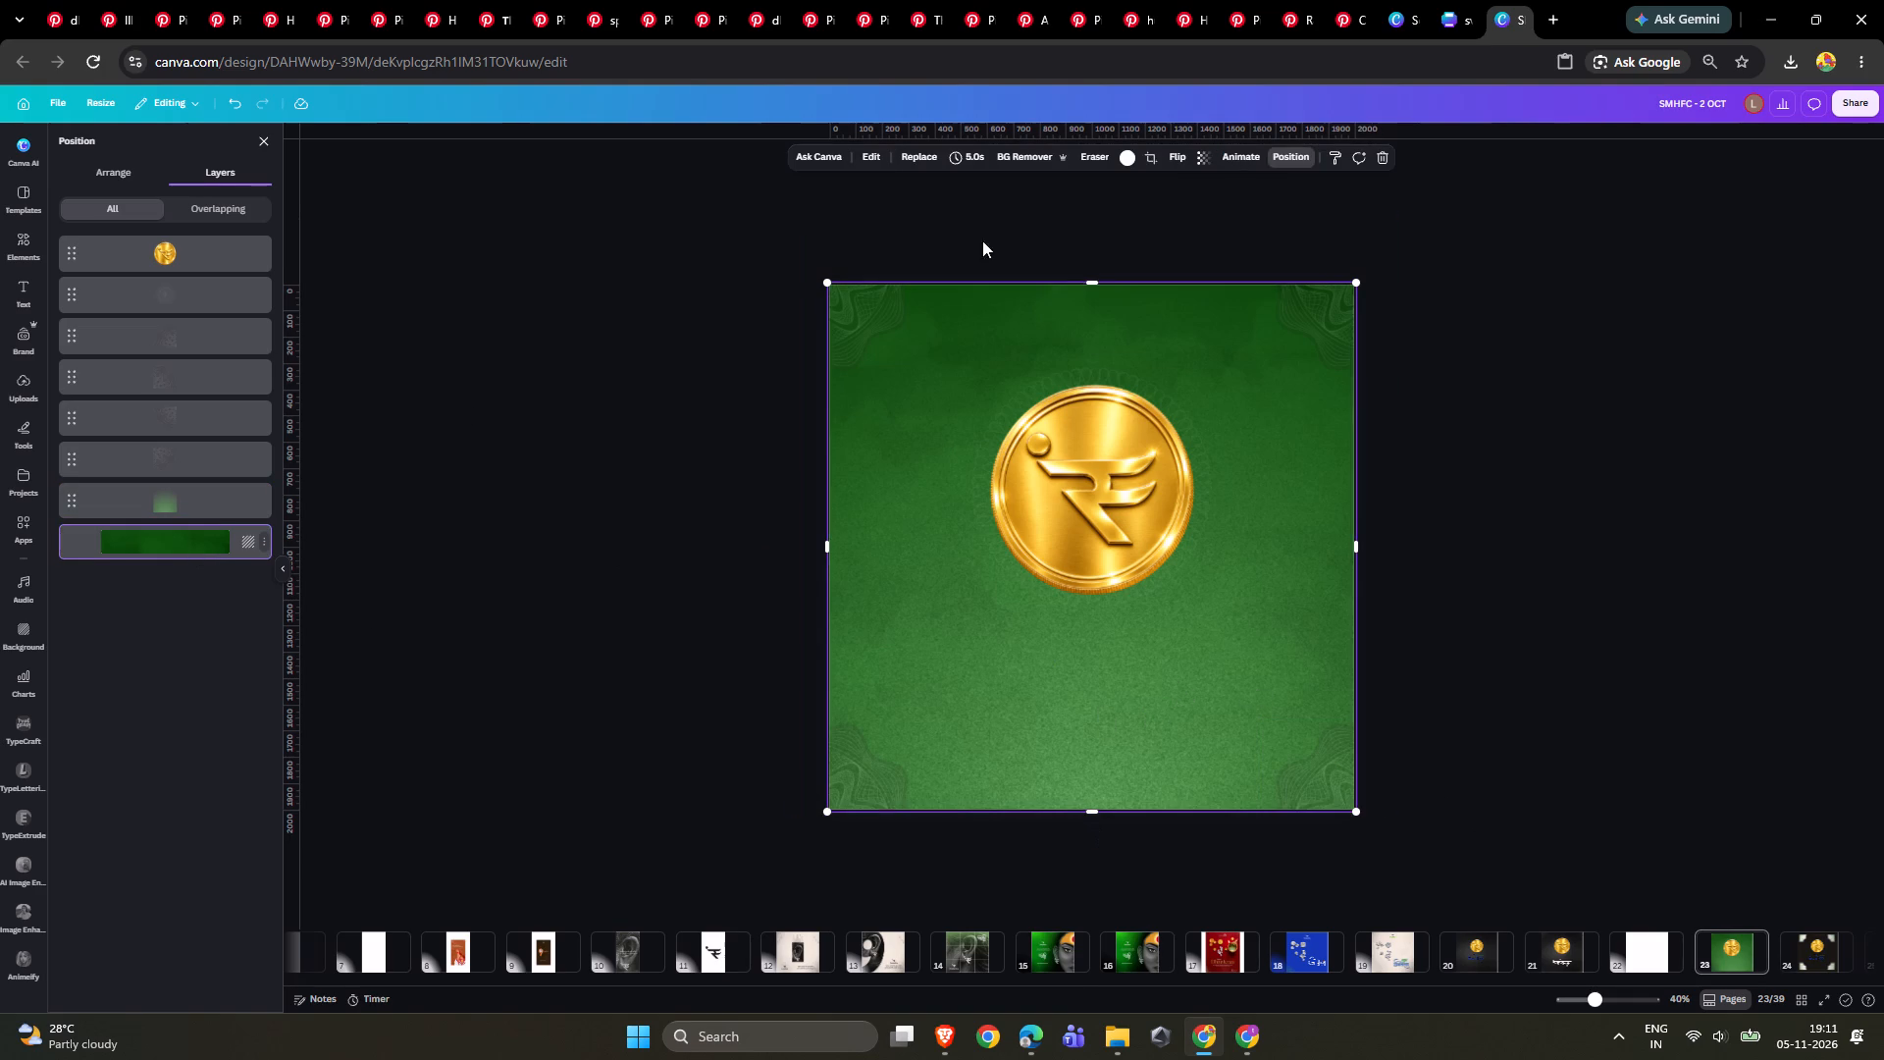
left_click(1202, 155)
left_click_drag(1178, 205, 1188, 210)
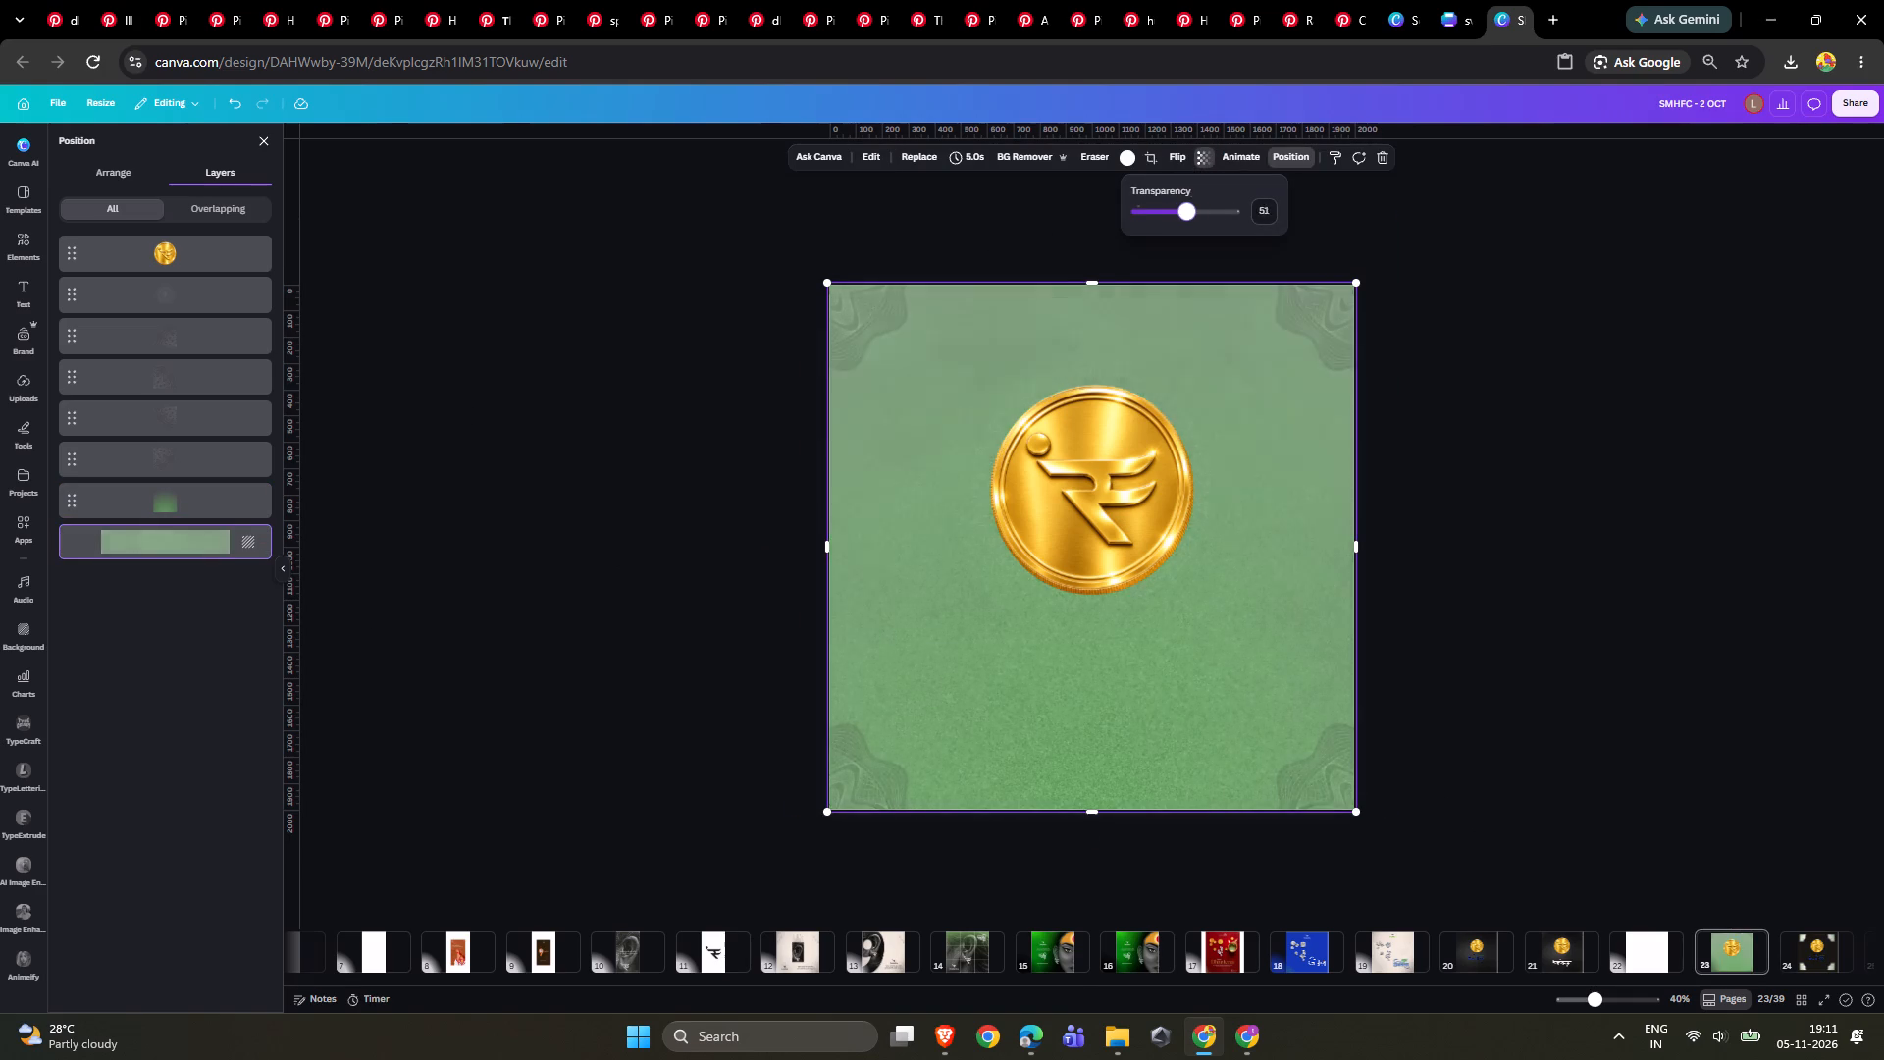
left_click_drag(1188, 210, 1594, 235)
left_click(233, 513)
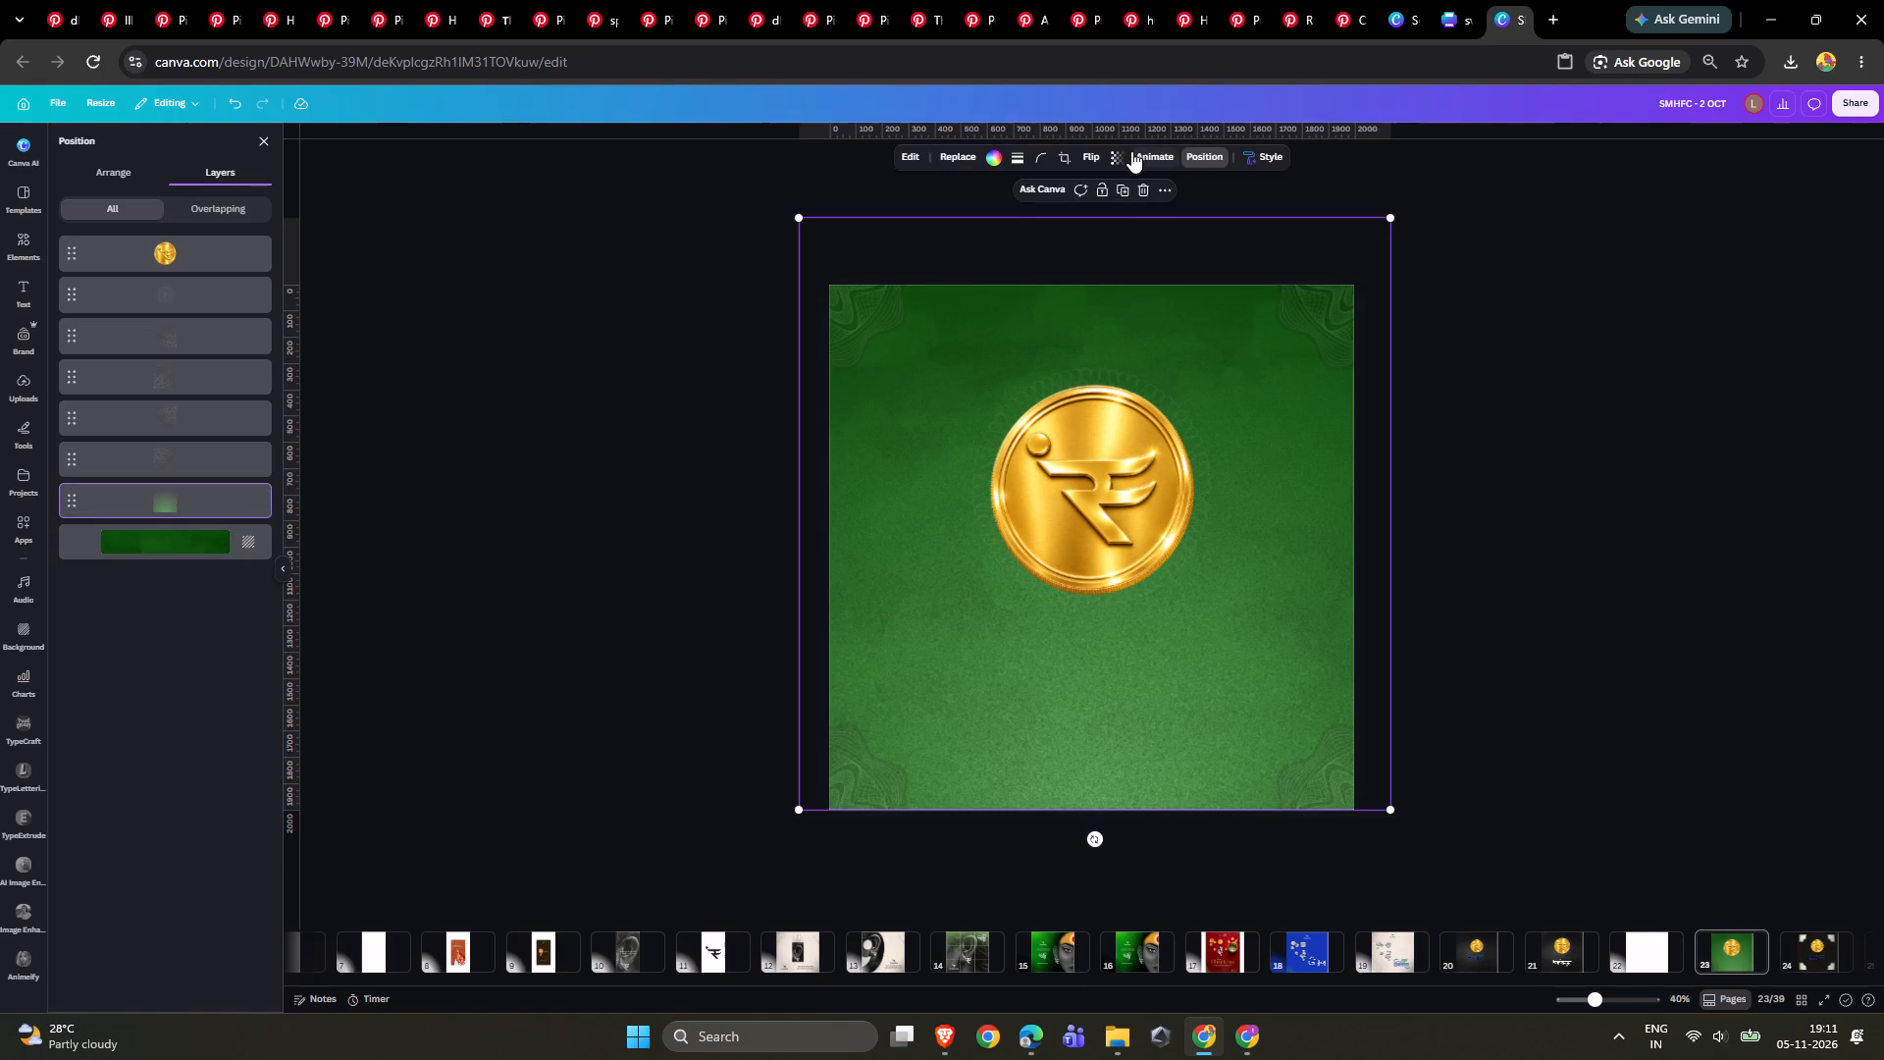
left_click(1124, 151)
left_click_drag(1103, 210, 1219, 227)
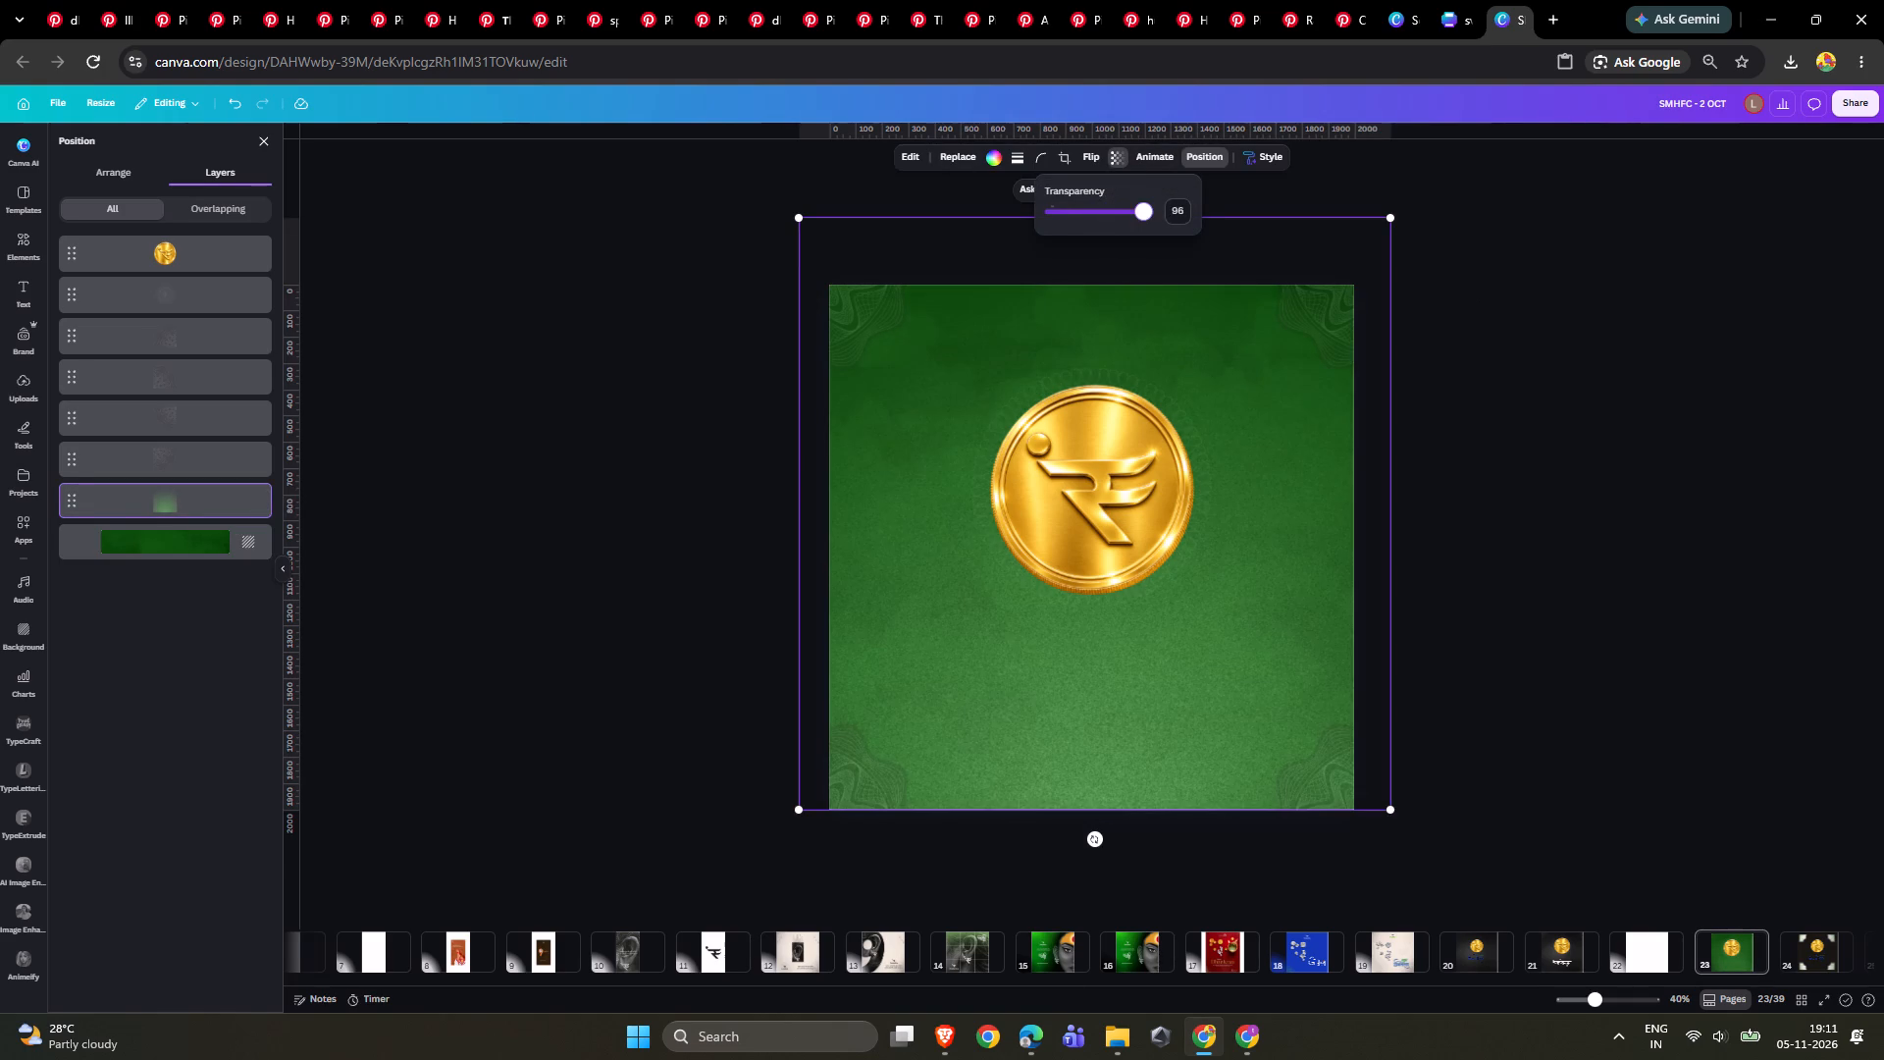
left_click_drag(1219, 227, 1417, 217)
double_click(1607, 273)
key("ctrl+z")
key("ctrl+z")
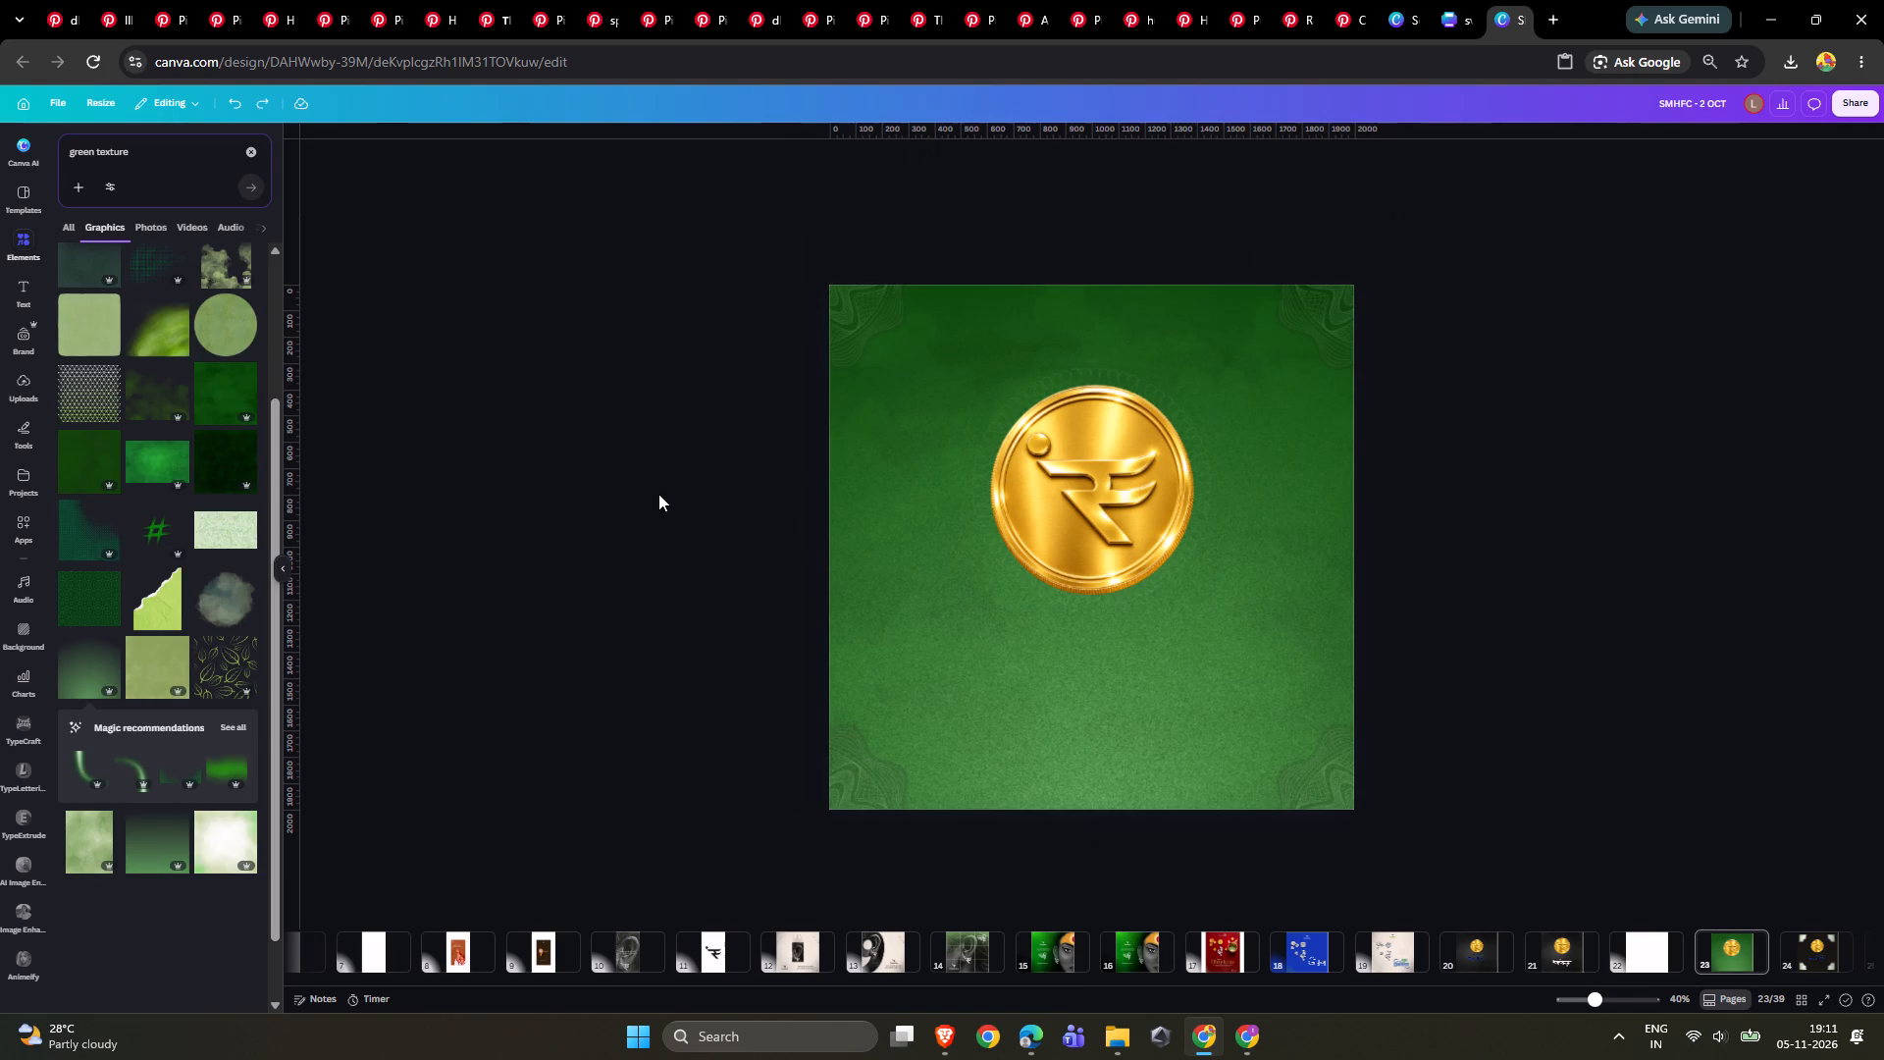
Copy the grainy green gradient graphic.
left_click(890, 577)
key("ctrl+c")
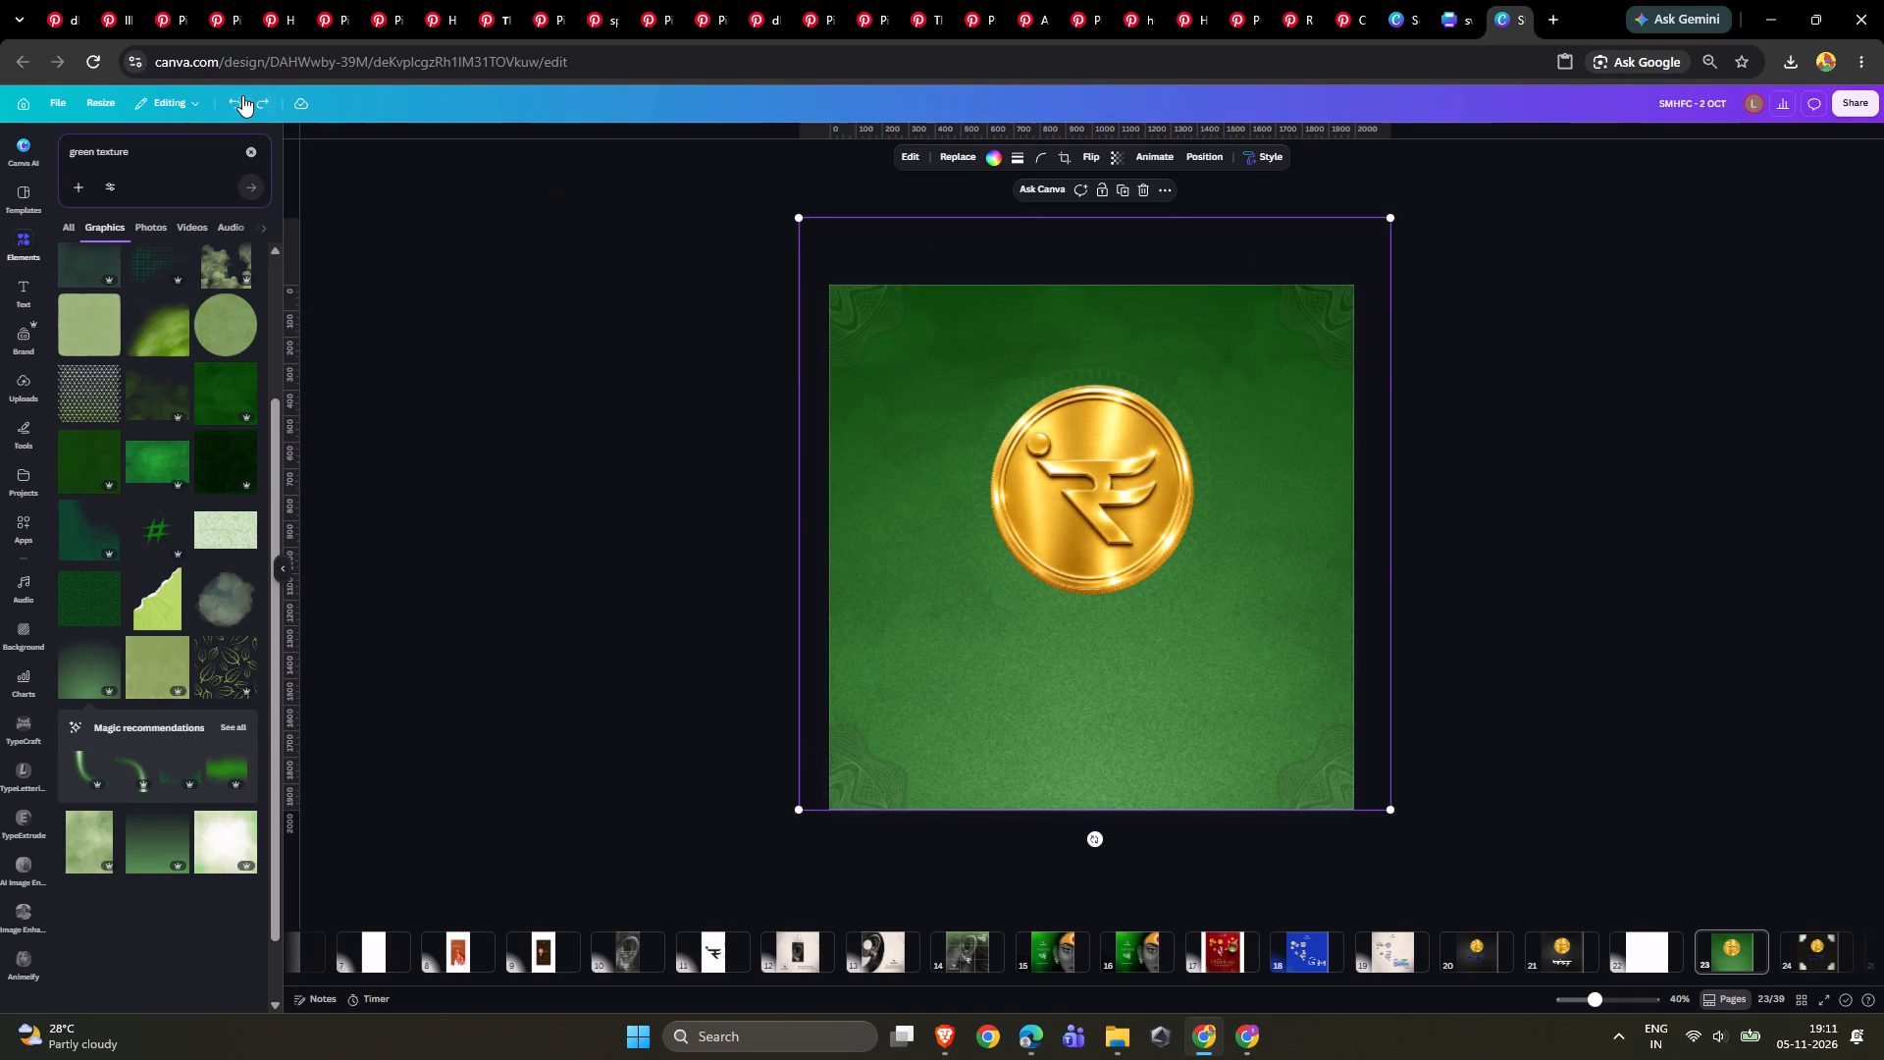
Undo the edits on page 23 back through the green backgrounds, corner ornaments and gold coin placement.
triple_click(234, 96)
triple_click(234, 96)
triple_click(234, 96)
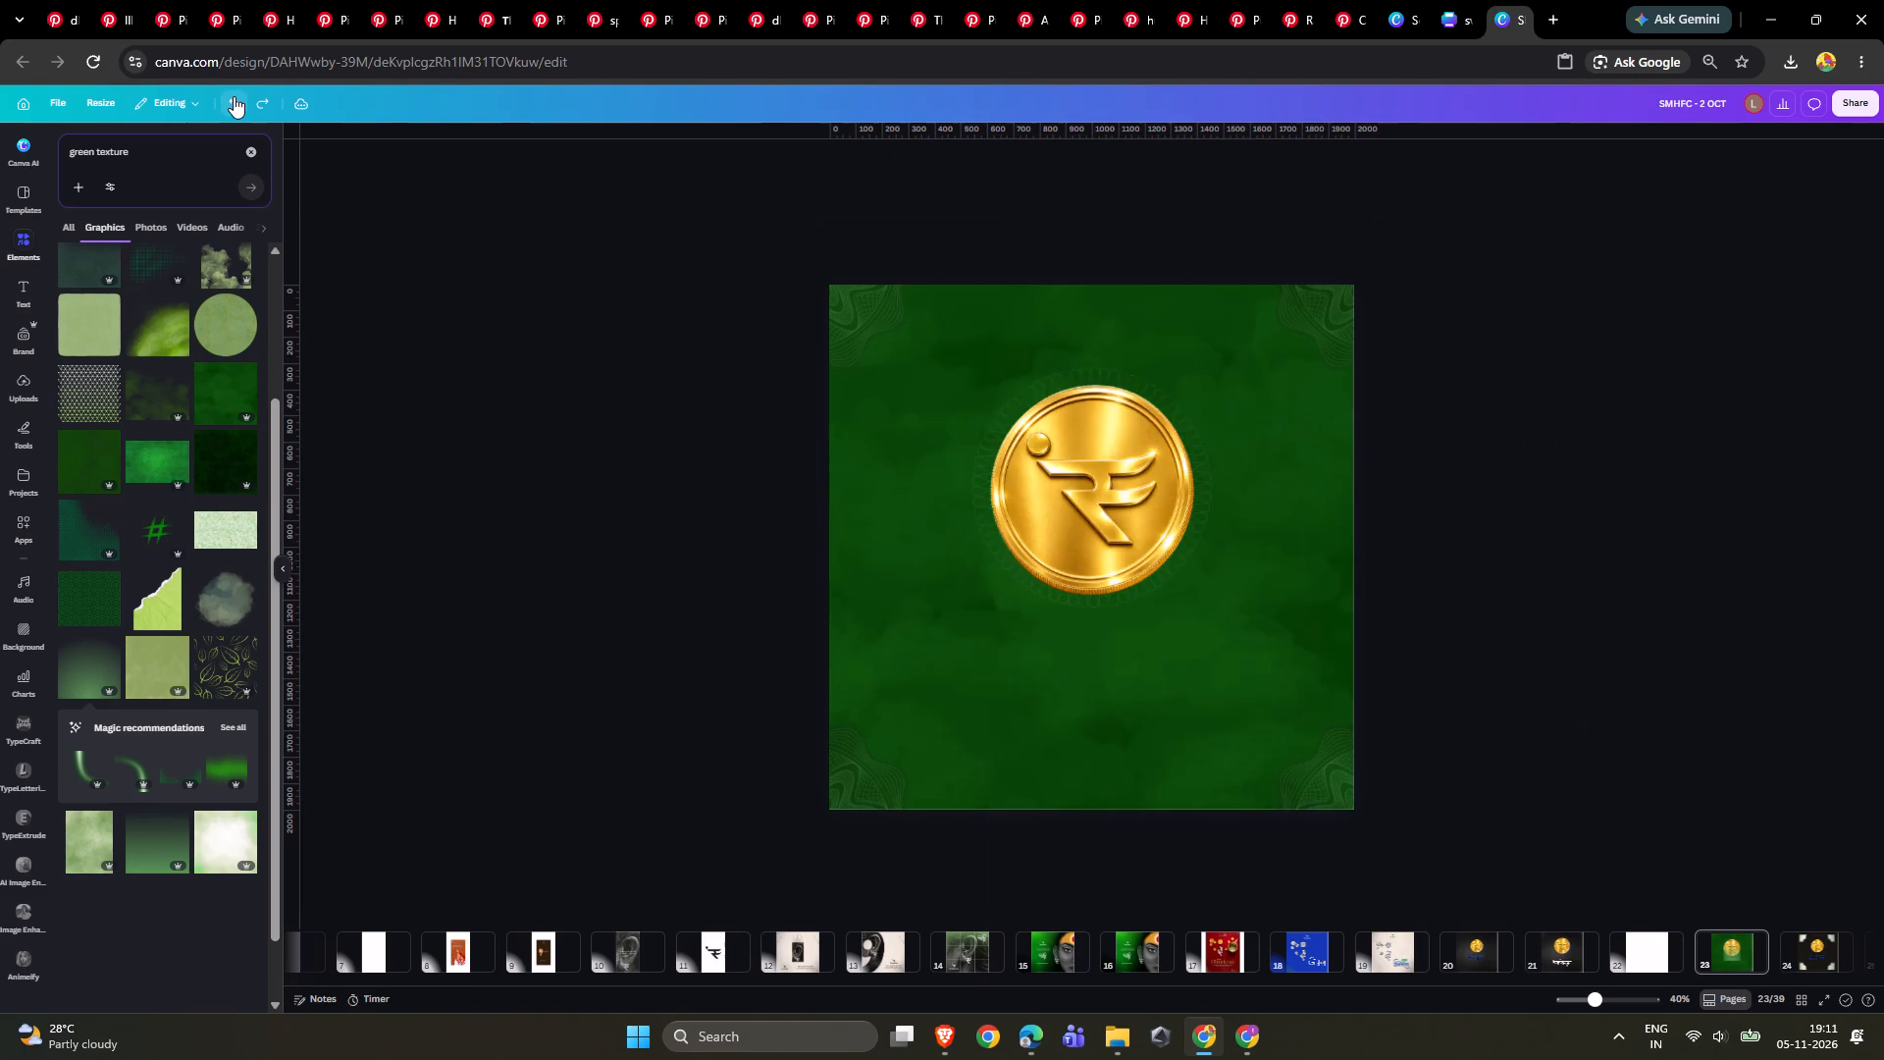
left_click(234, 96)
left_click(234, 96)
left_click(234, 96)
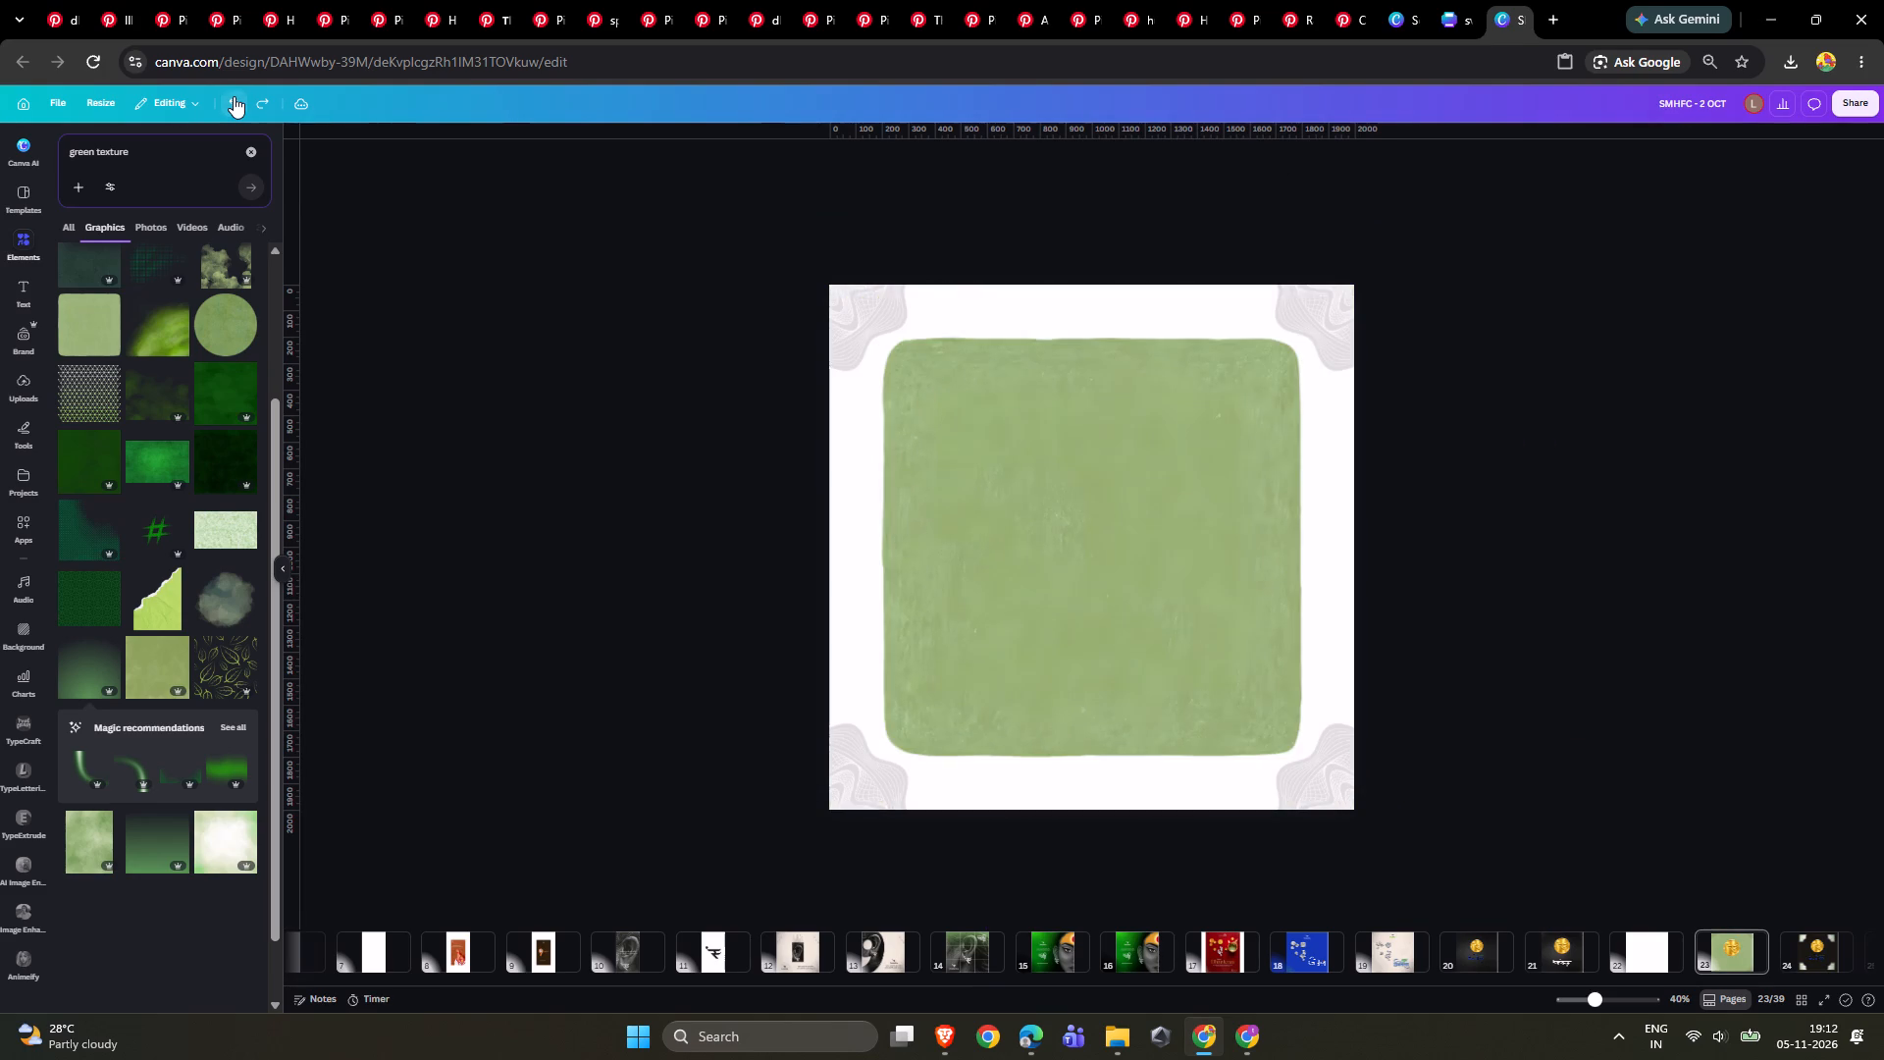
left_click(234, 96)
left_click(234, 96)
left_click(234, 96)
left_click(234, 96)
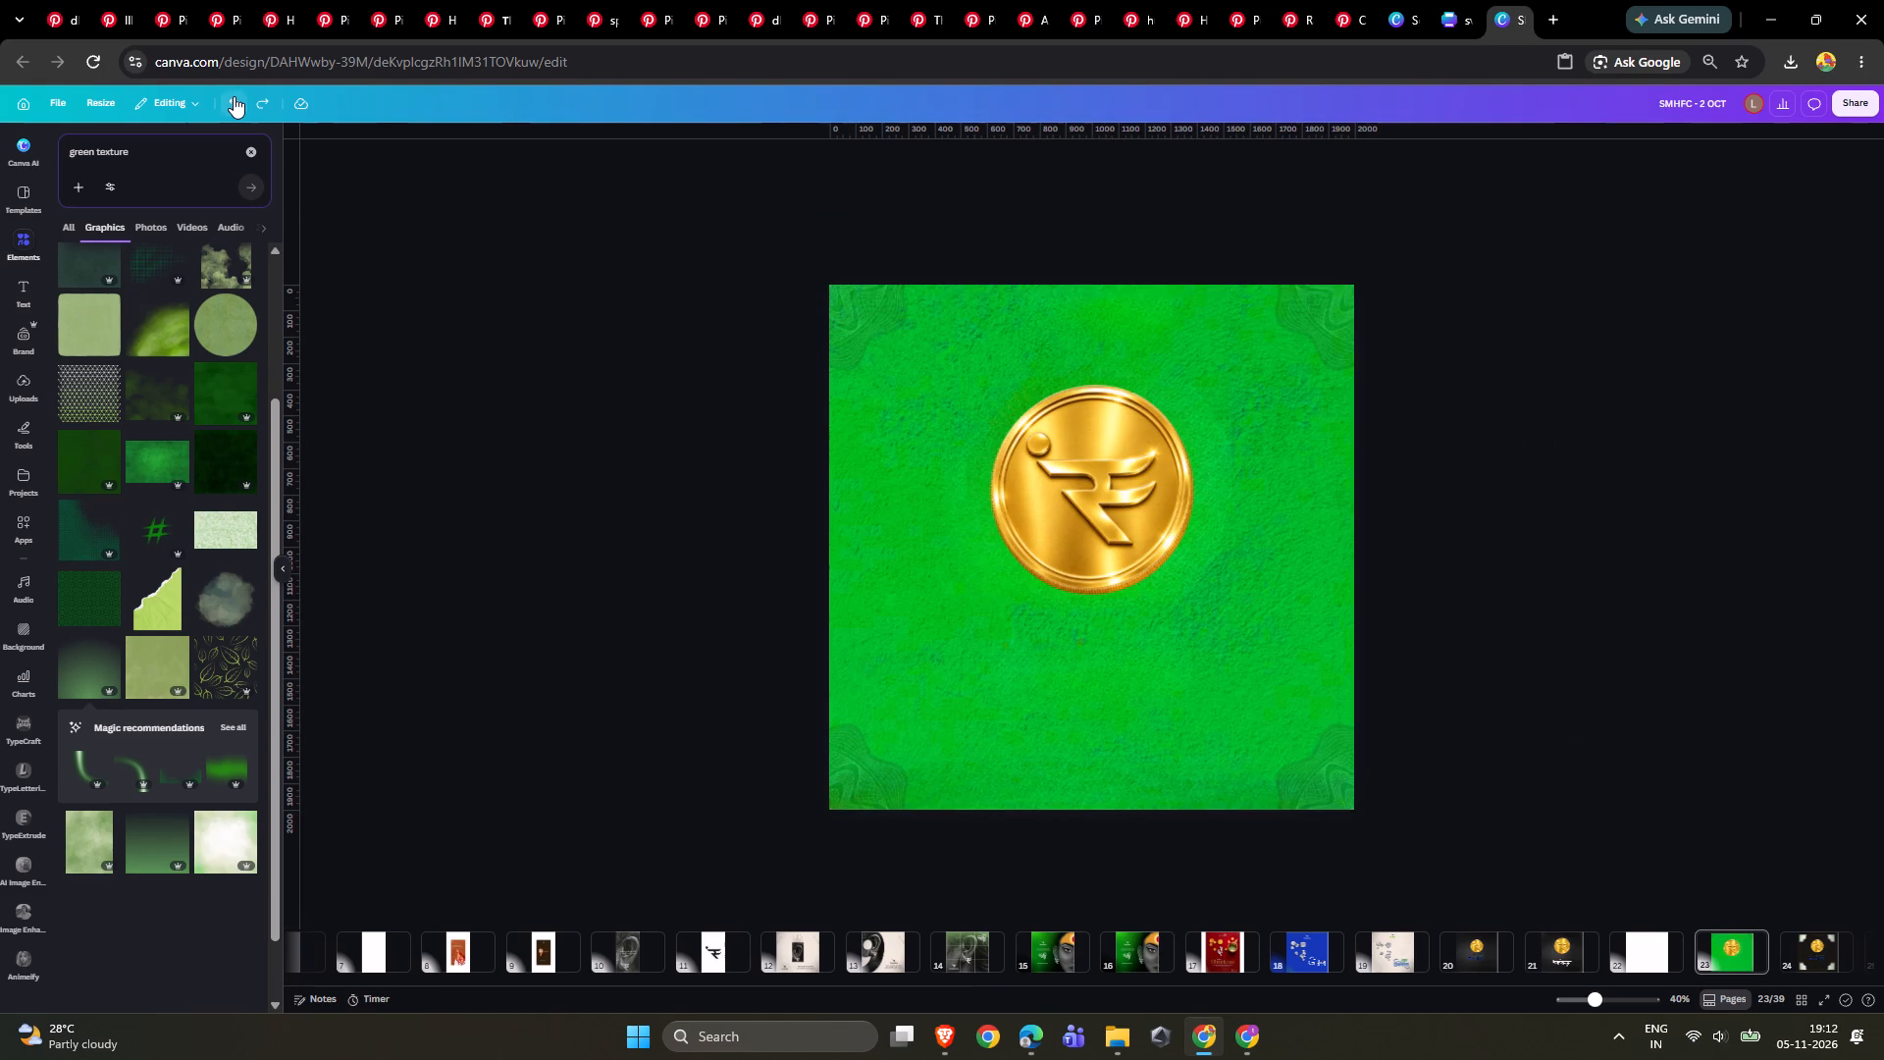
left_click(234, 96)
left_click(236, 97)
triple_click(235, 104)
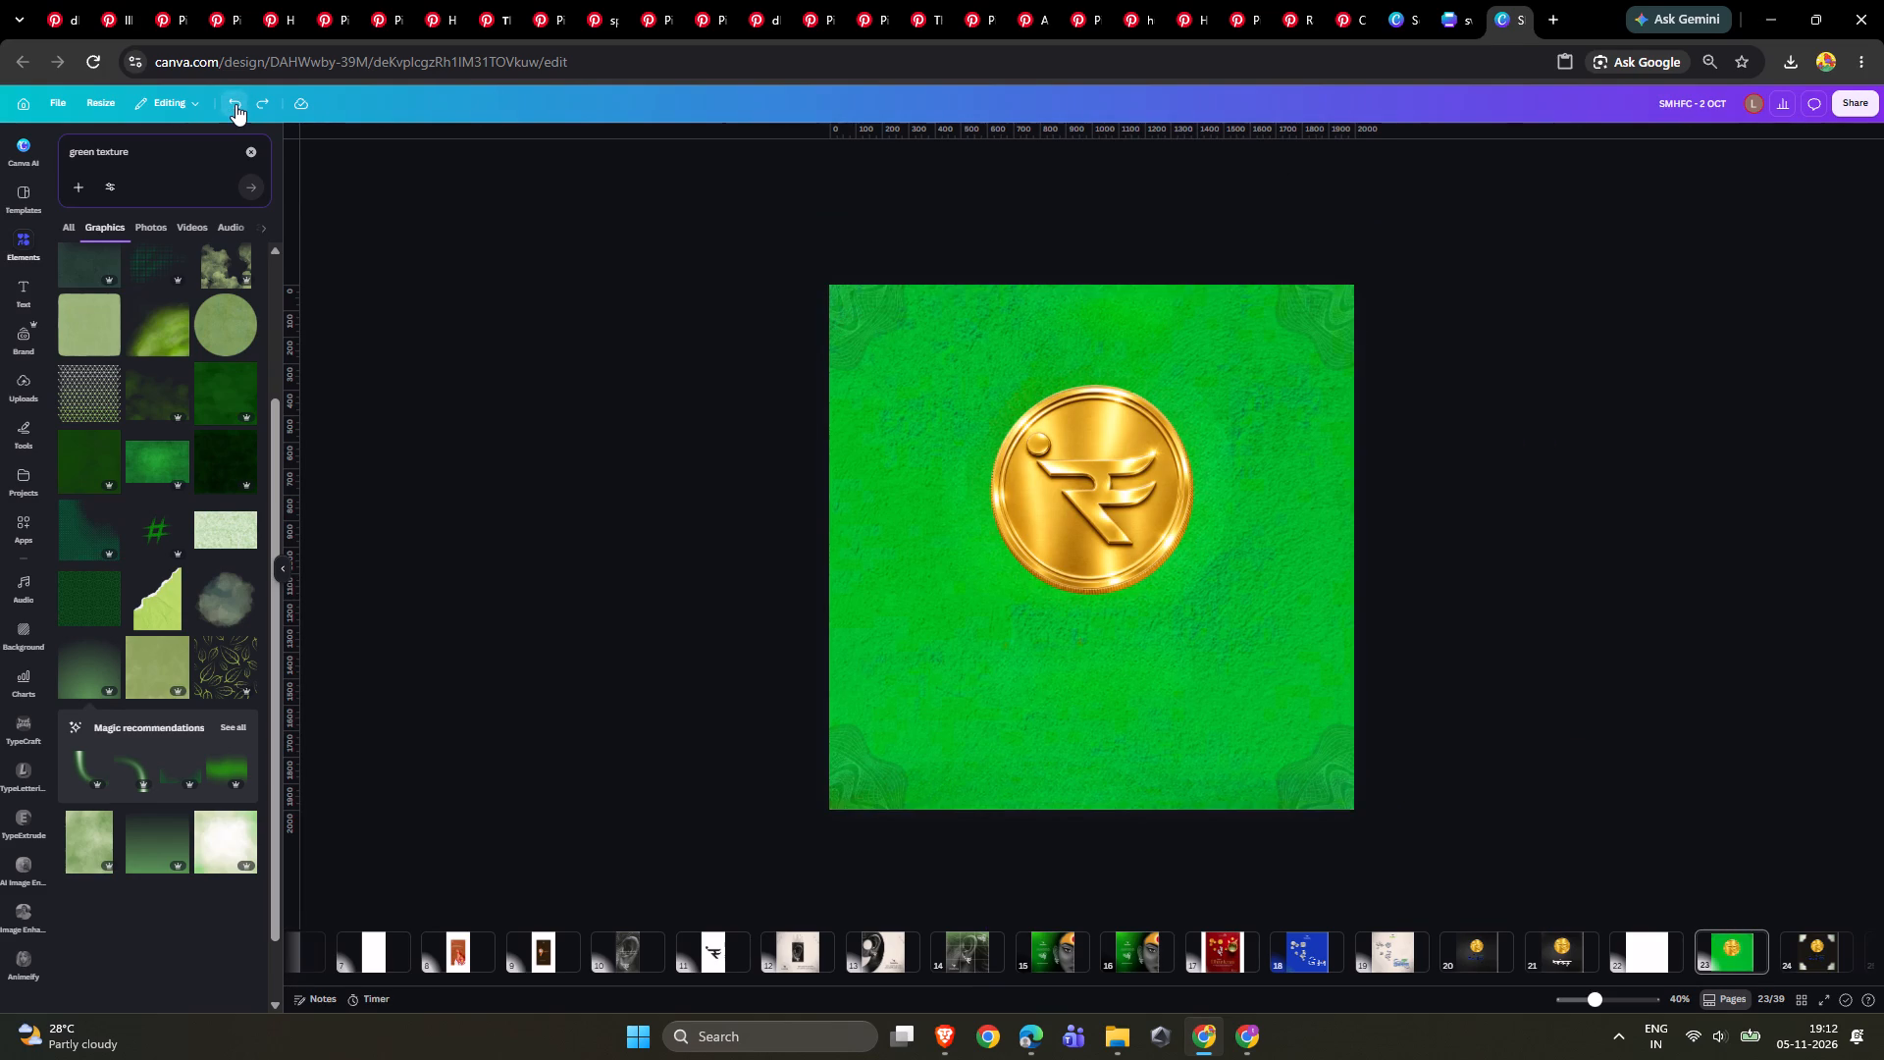
triple_click(235, 104)
triple_click(235, 104)
triple_click(235, 104)
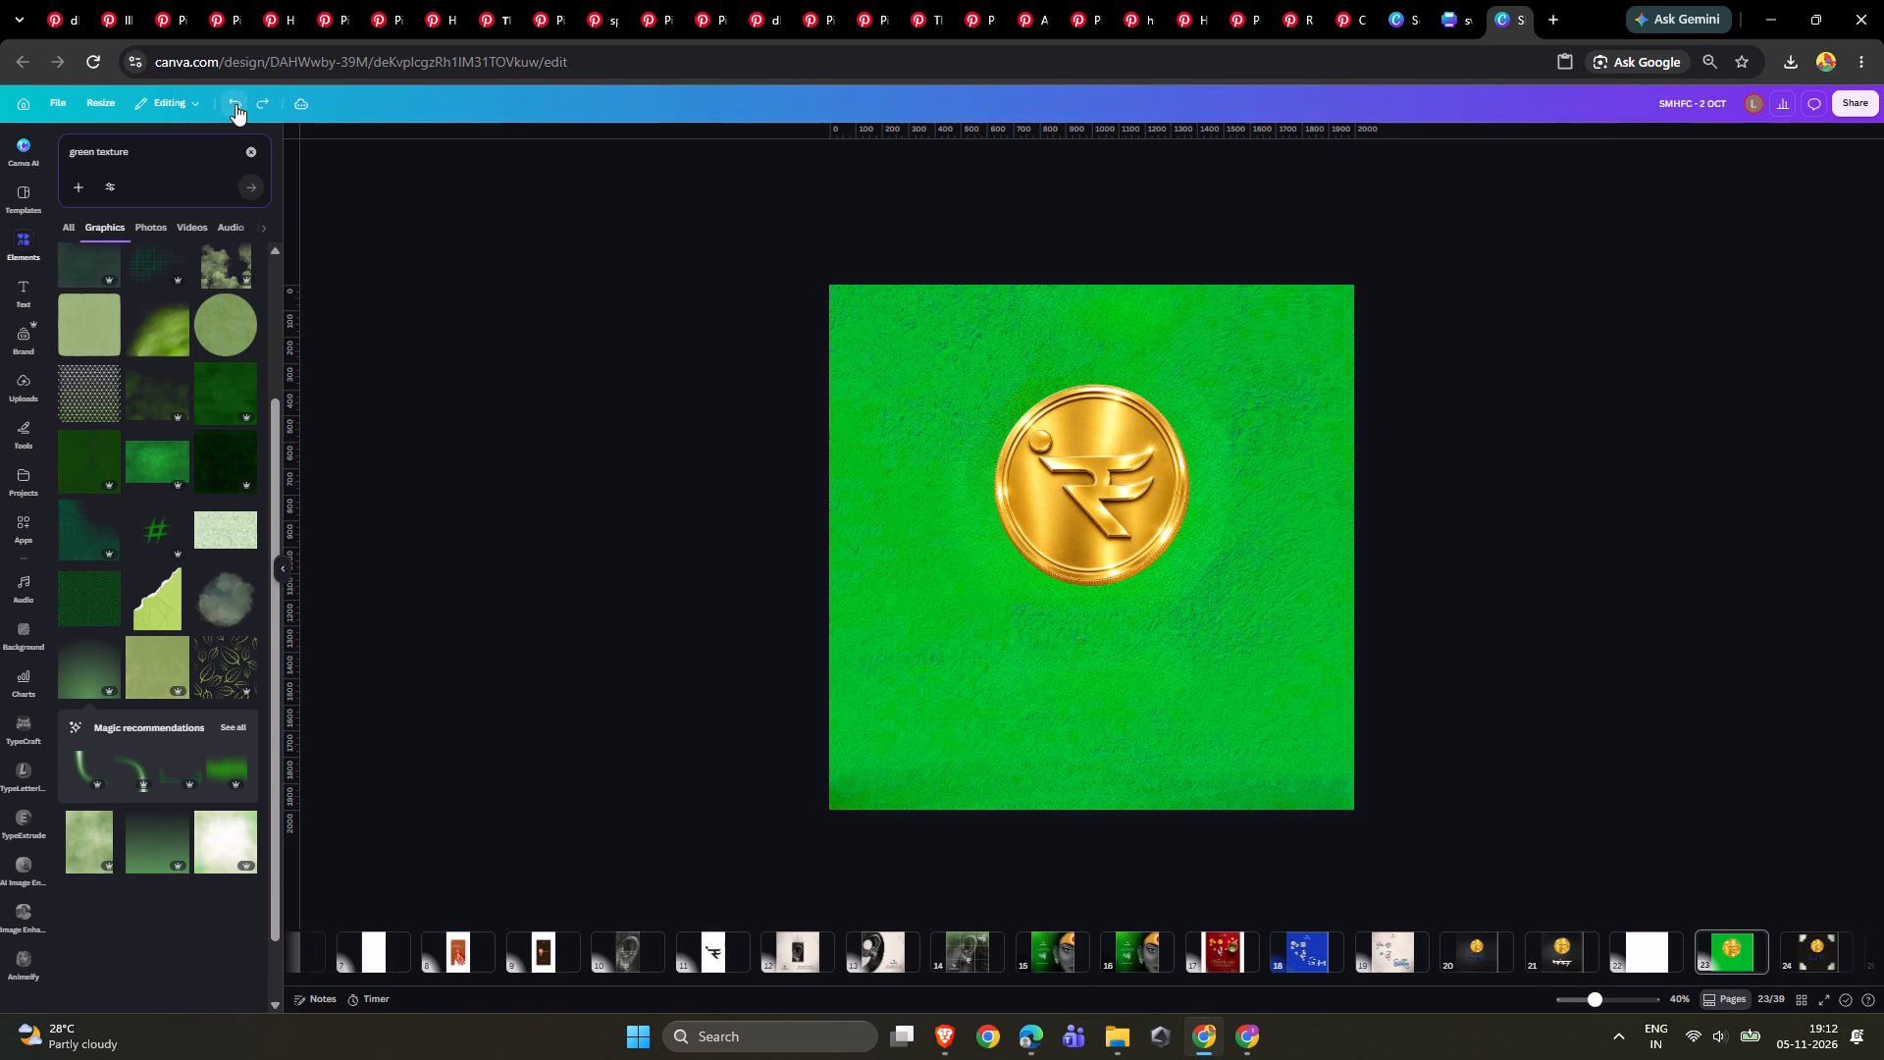
triple_click(235, 104)
left_click(235, 104)
triple_click(235, 104)
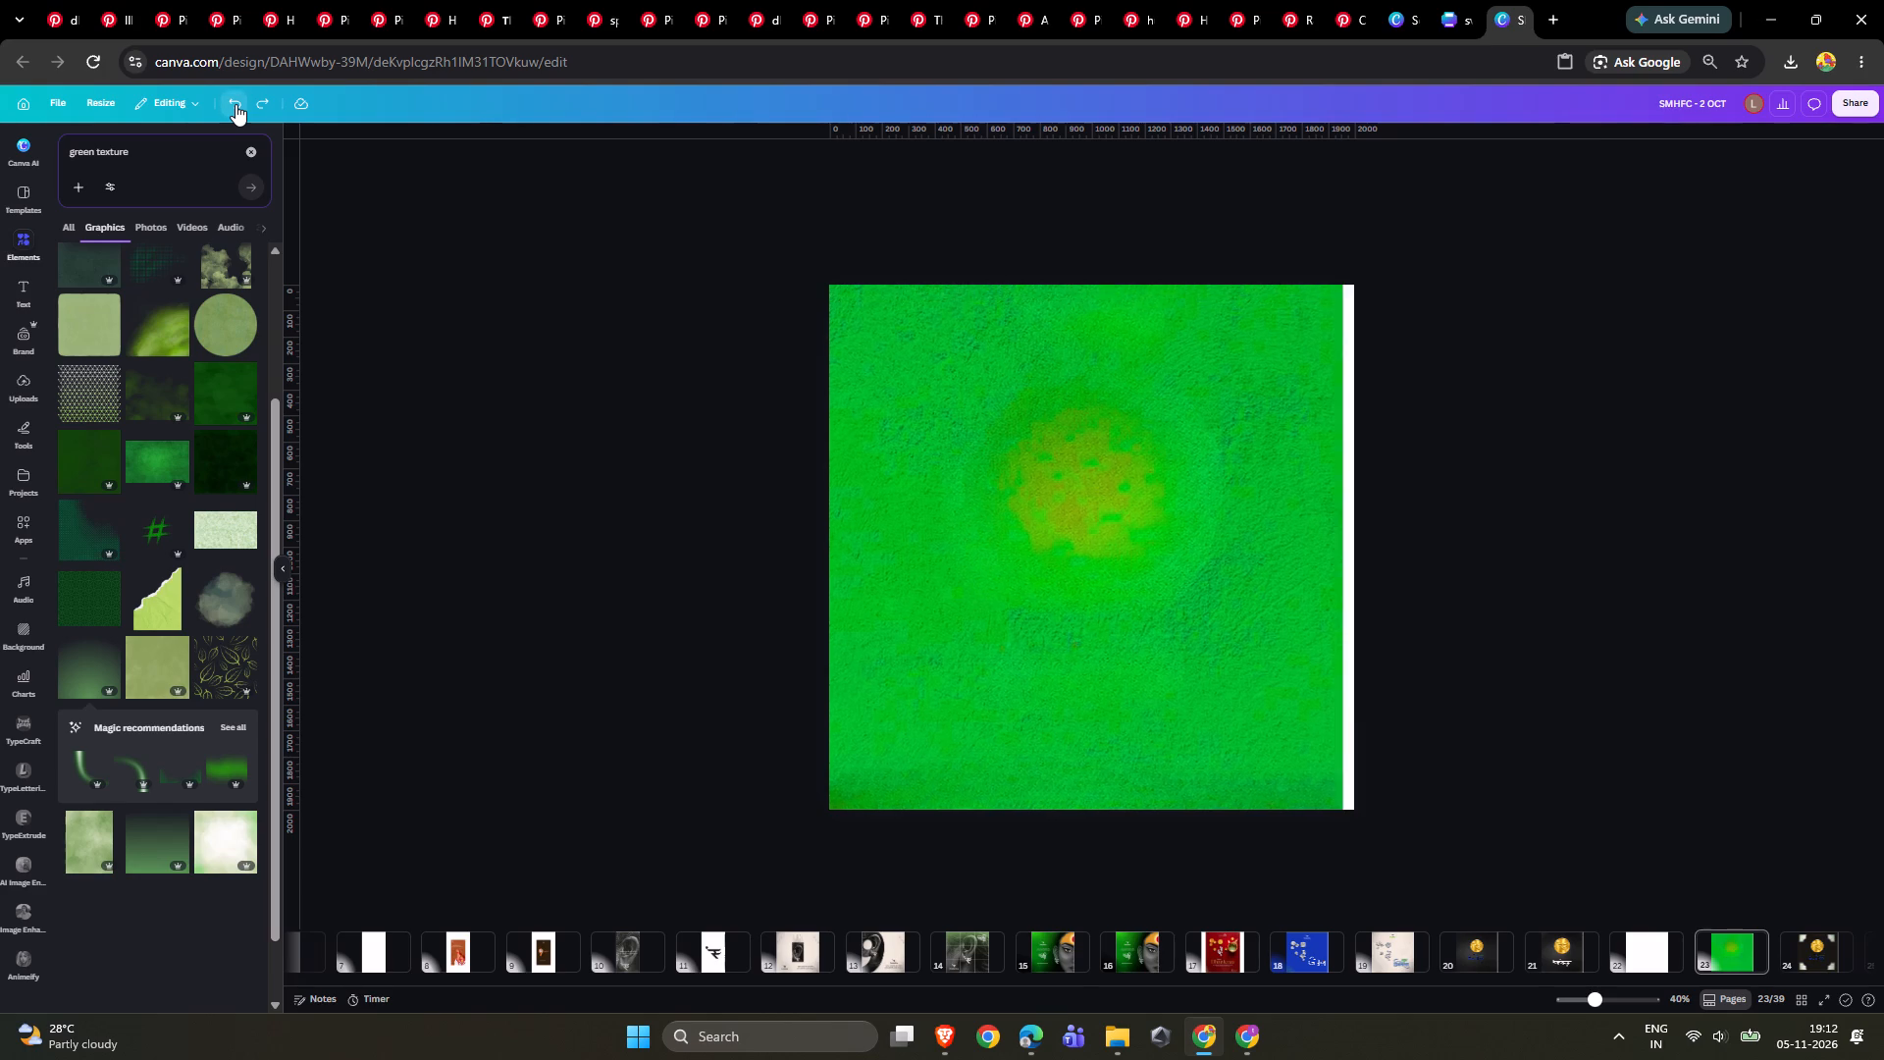
left_click(235, 104)
Restore page 23 to the bright green texture version with the gold coin and four corner ornaments, without the rounded light green texture.
triple_click(264, 102)
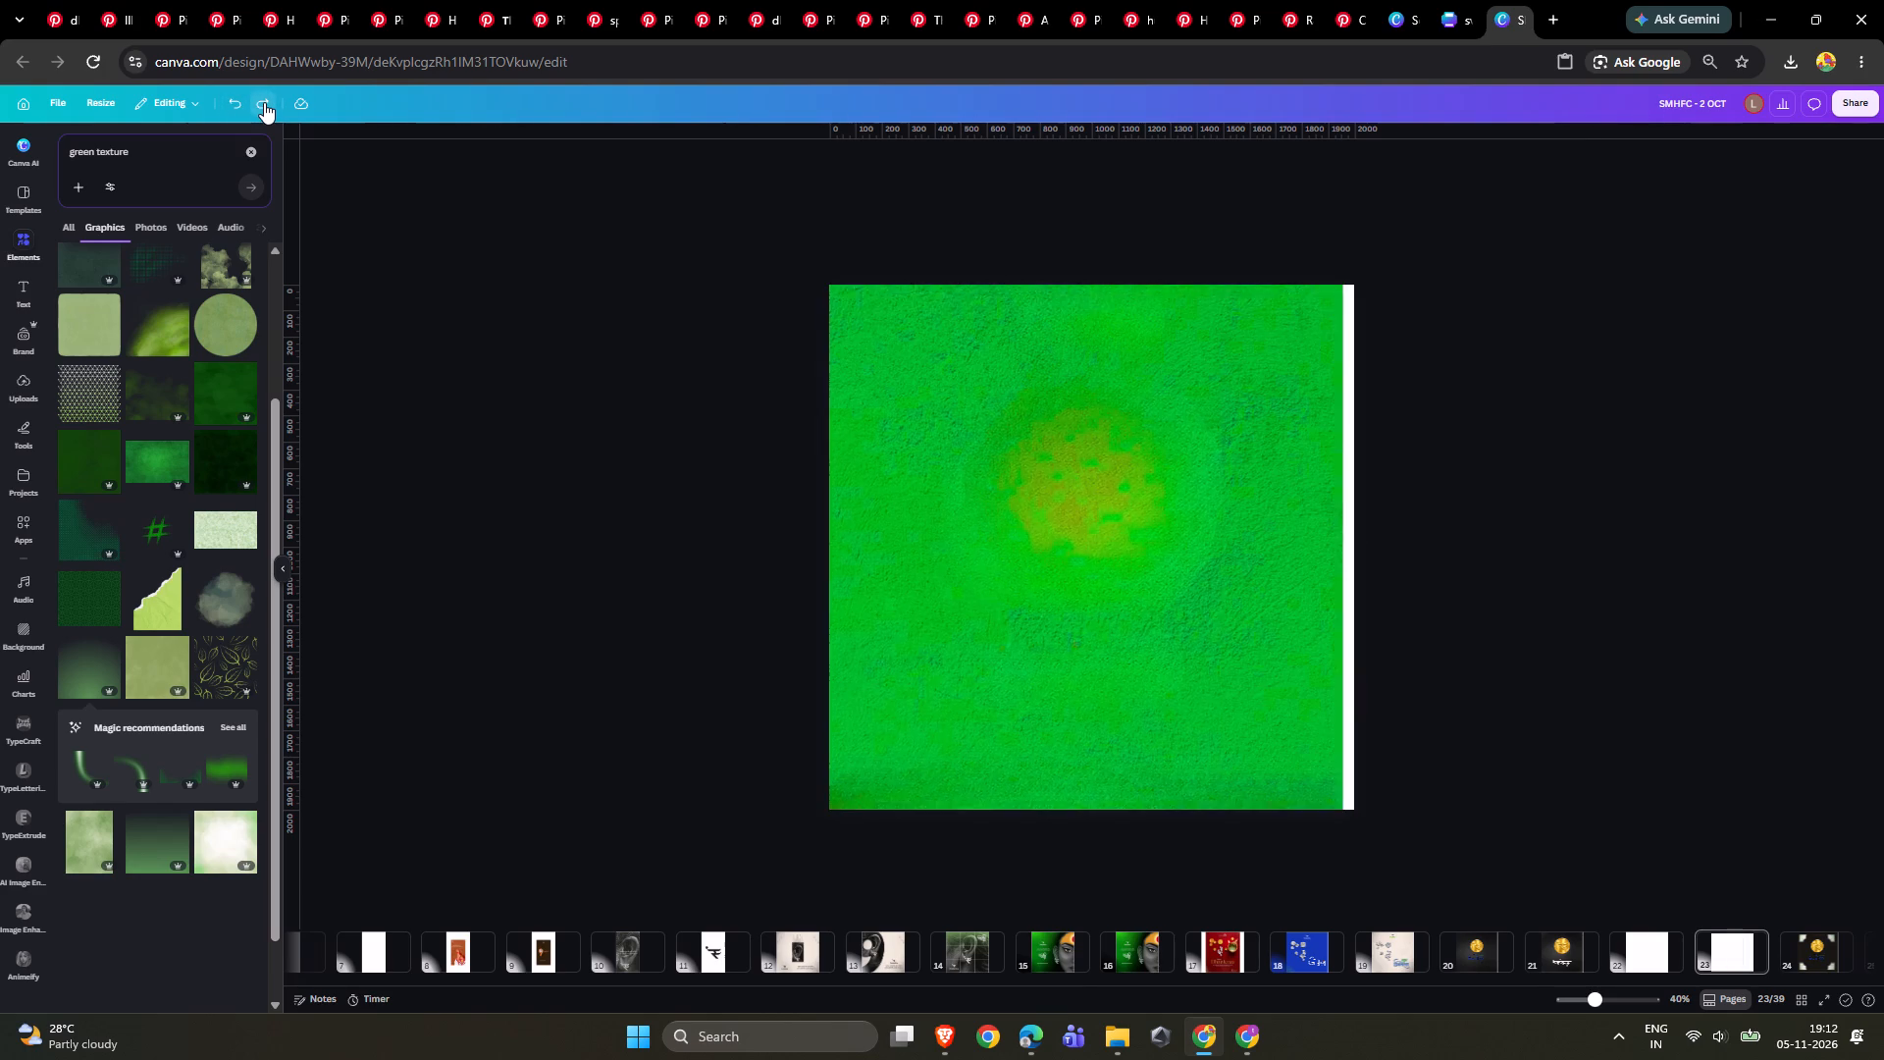
triple_click(264, 102)
triple_click(264, 102)
triple_click(264, 102)
triple_click(264, 102)
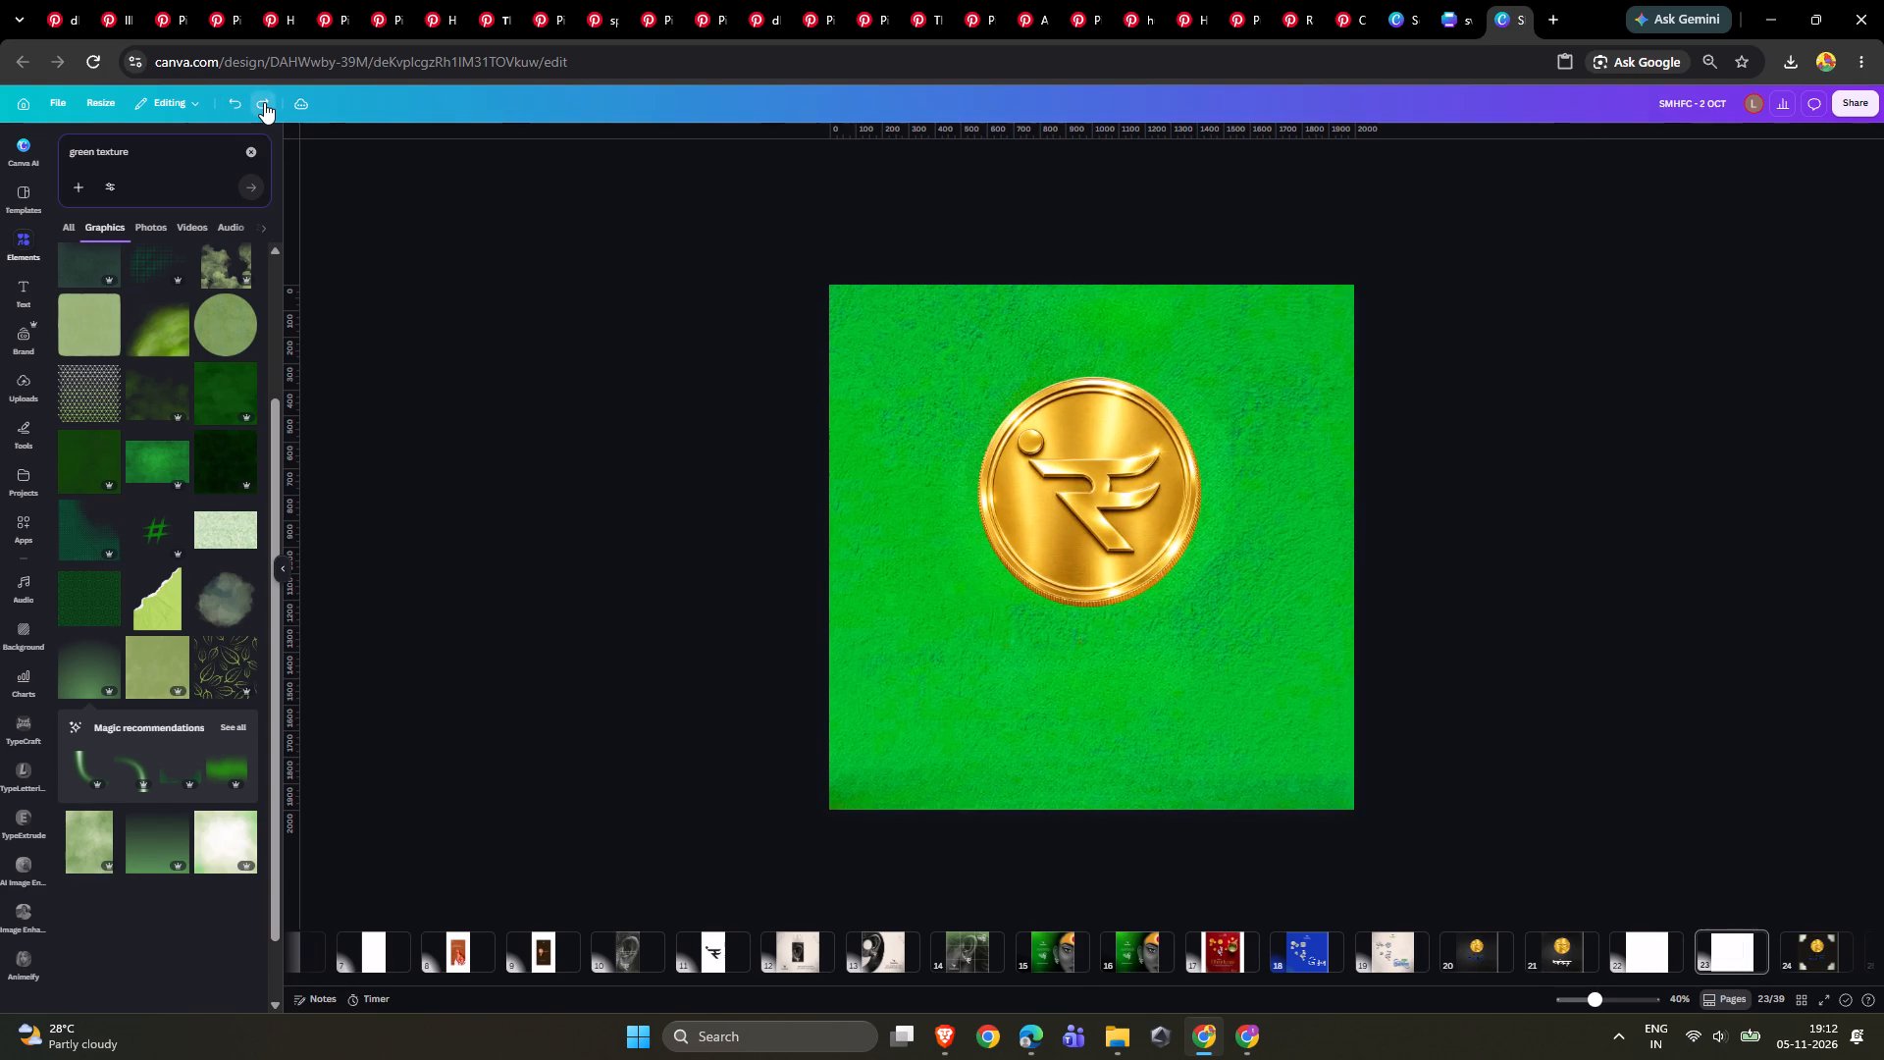
triple_click(264, 102)
triple_click(264, 102)
triple_click(264, 102)
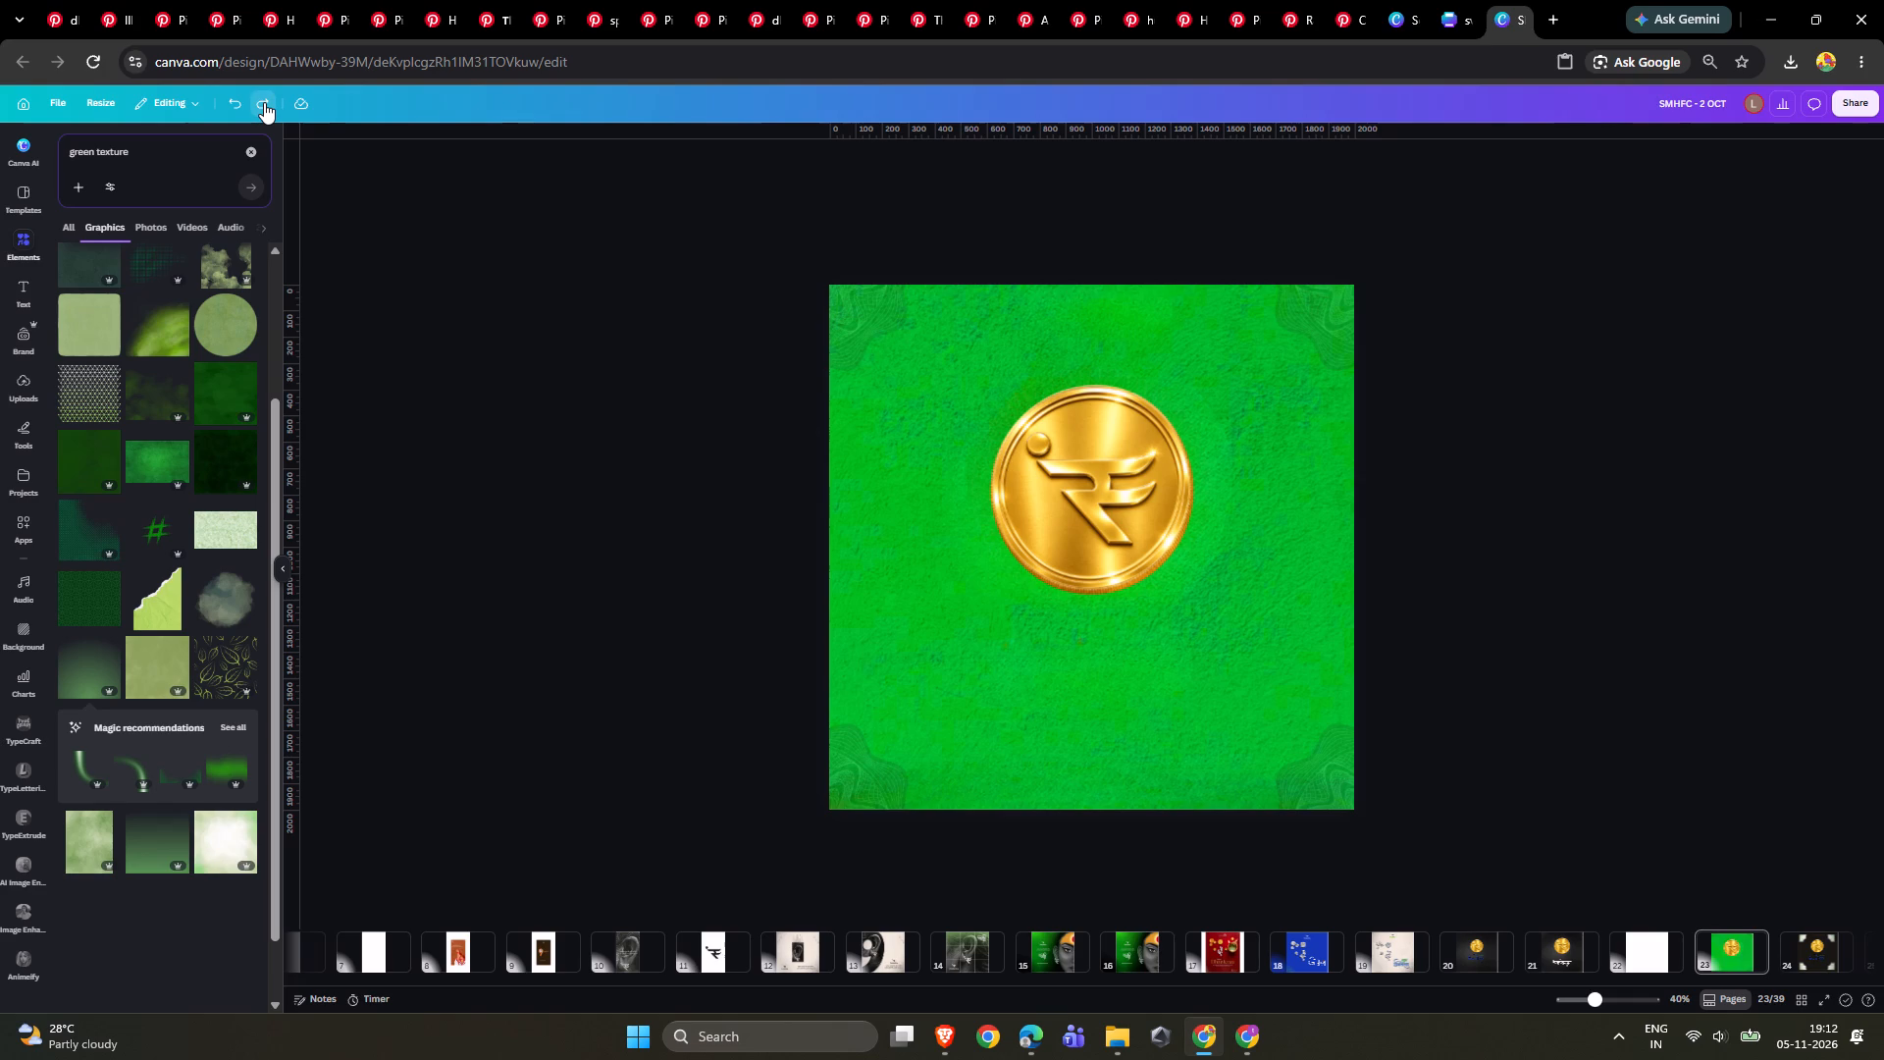
left_click(264, 102)
left_click(265, 102)
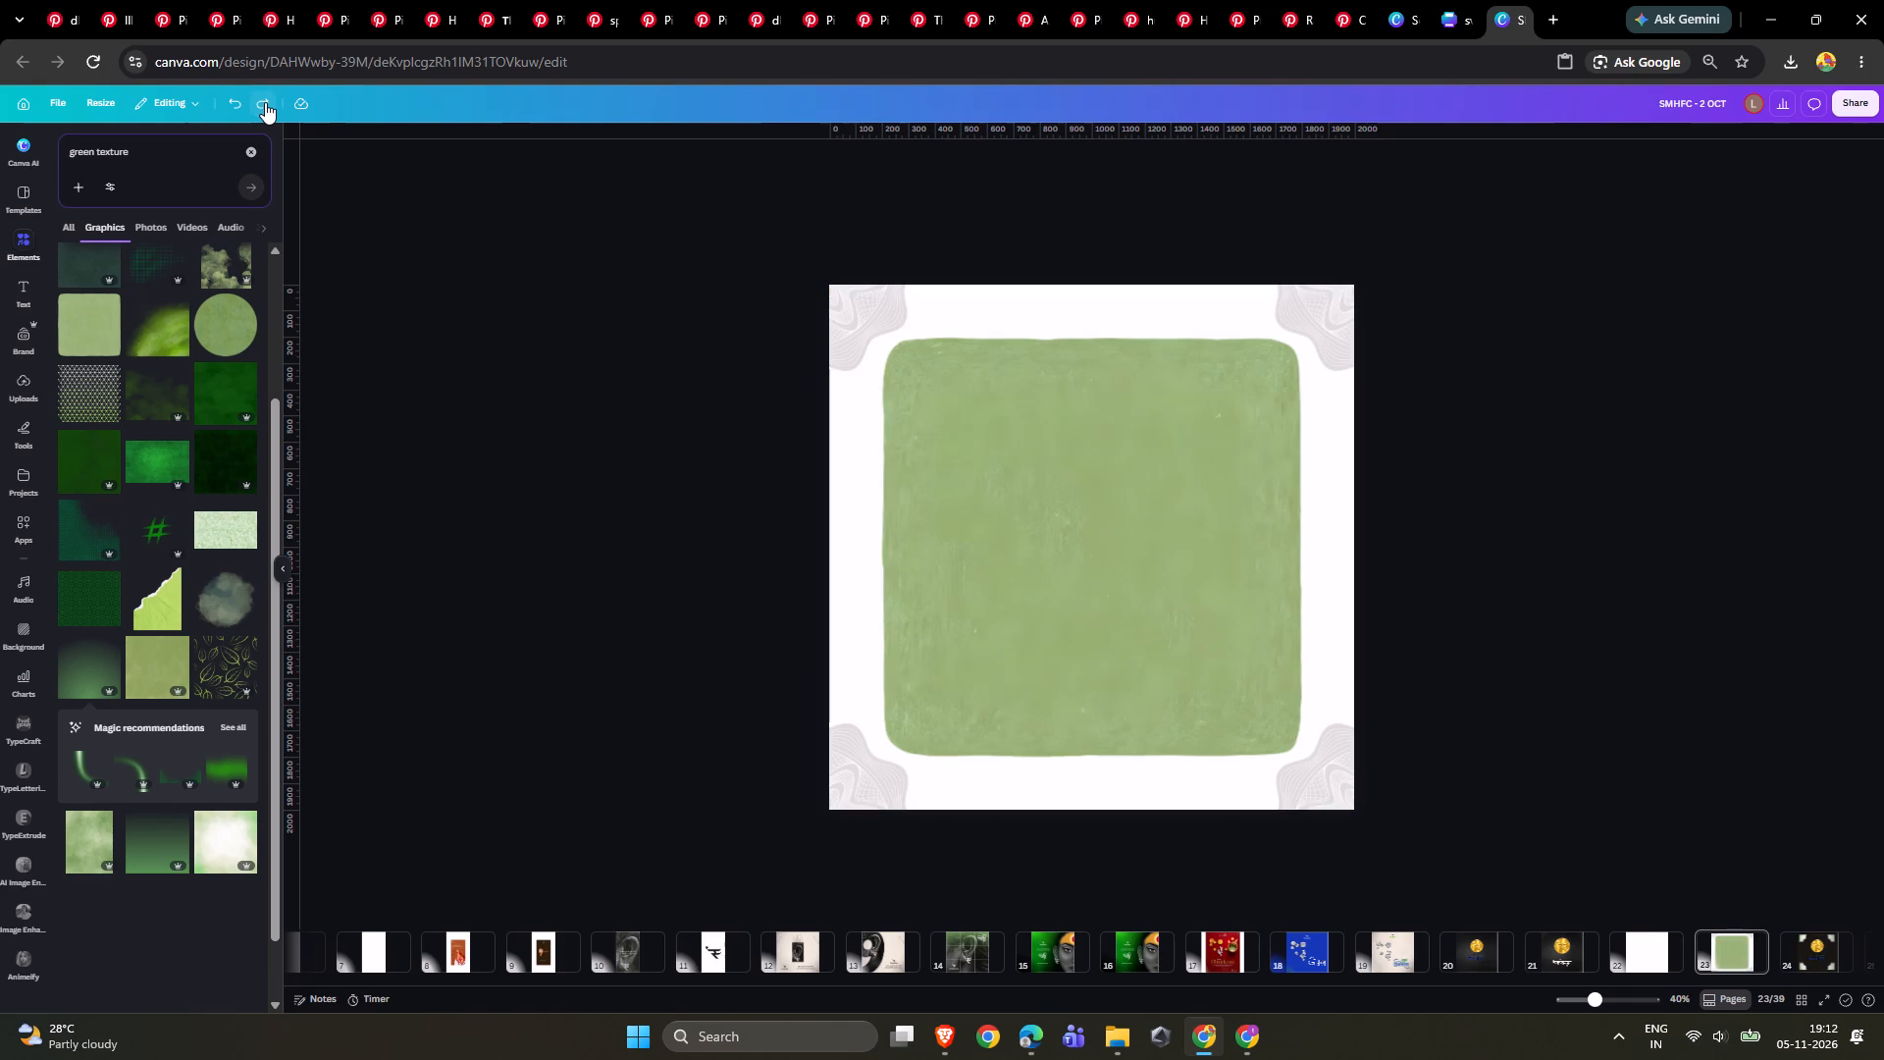
left_click(233, 110)
left_click(233, 110)
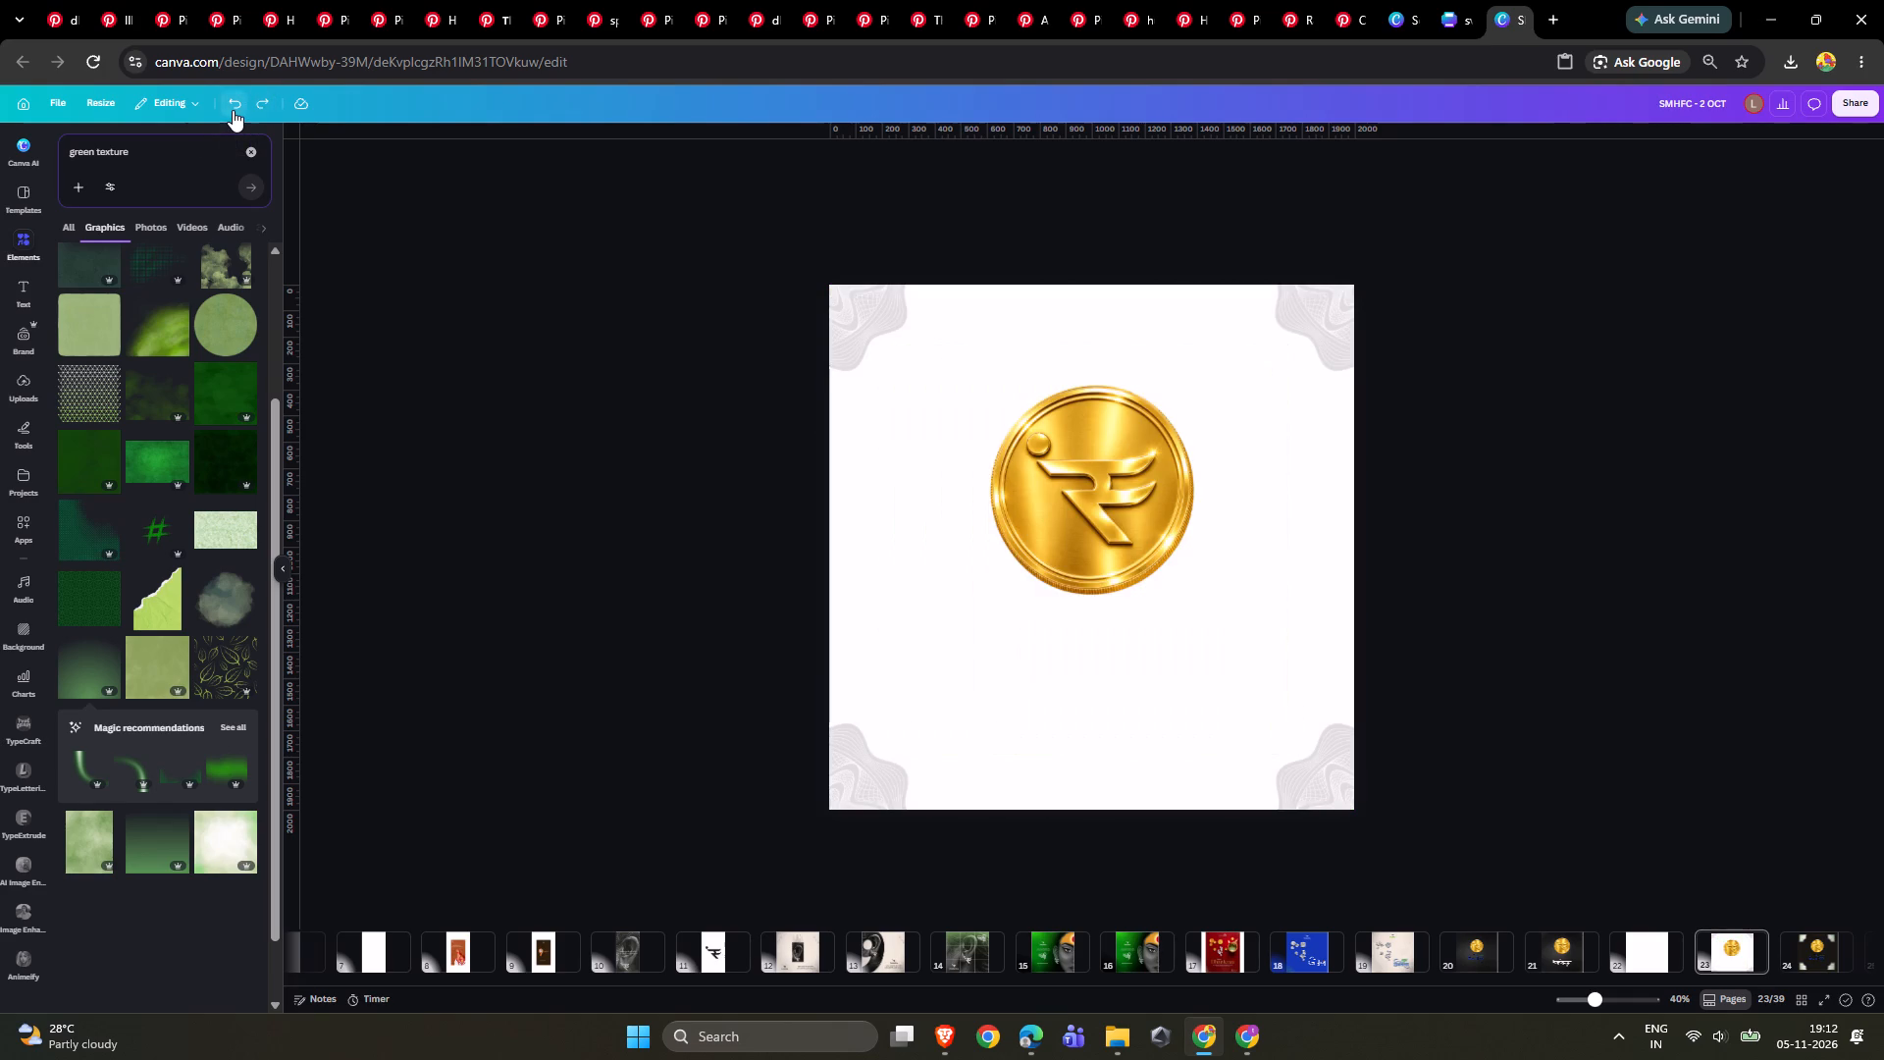
Set the transparency value of the green texture behind the coin to 100.
left_click(1006, 318)
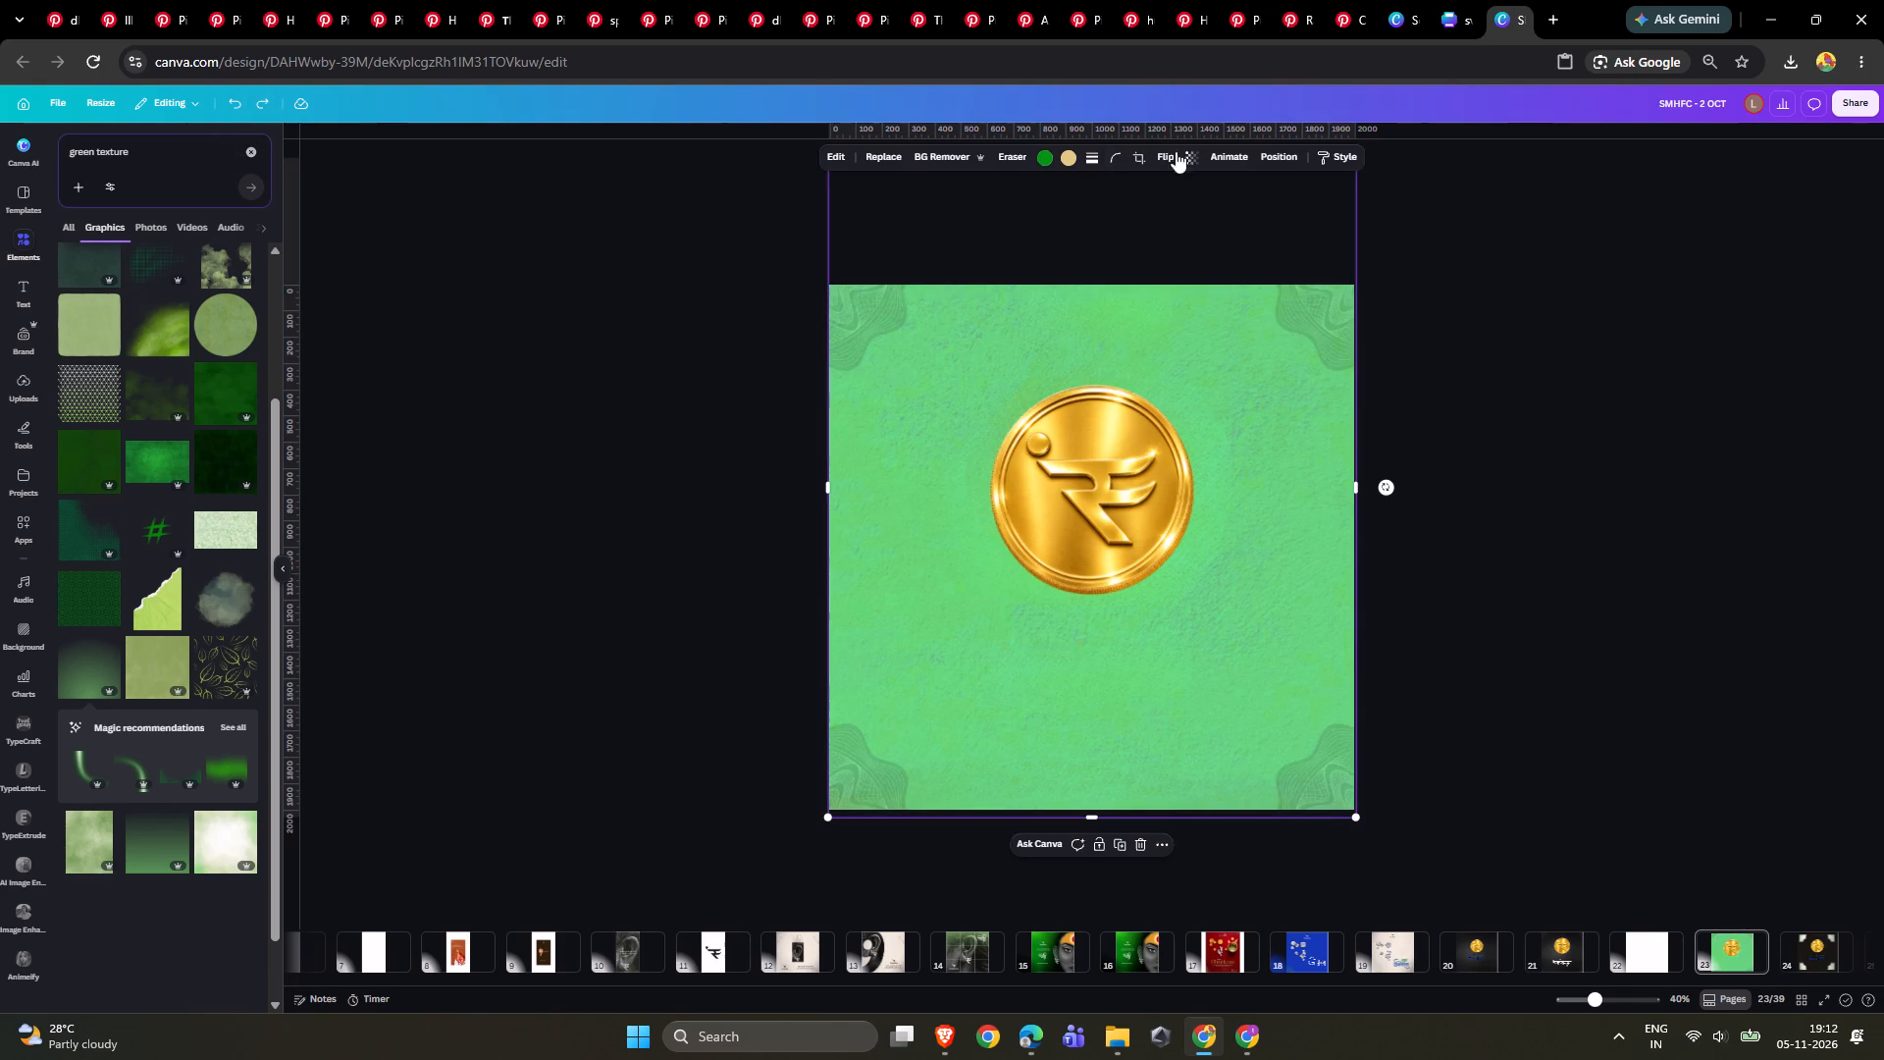
left_click(1185, 161)
left_click_drag(1158, 216, 1424, 235)
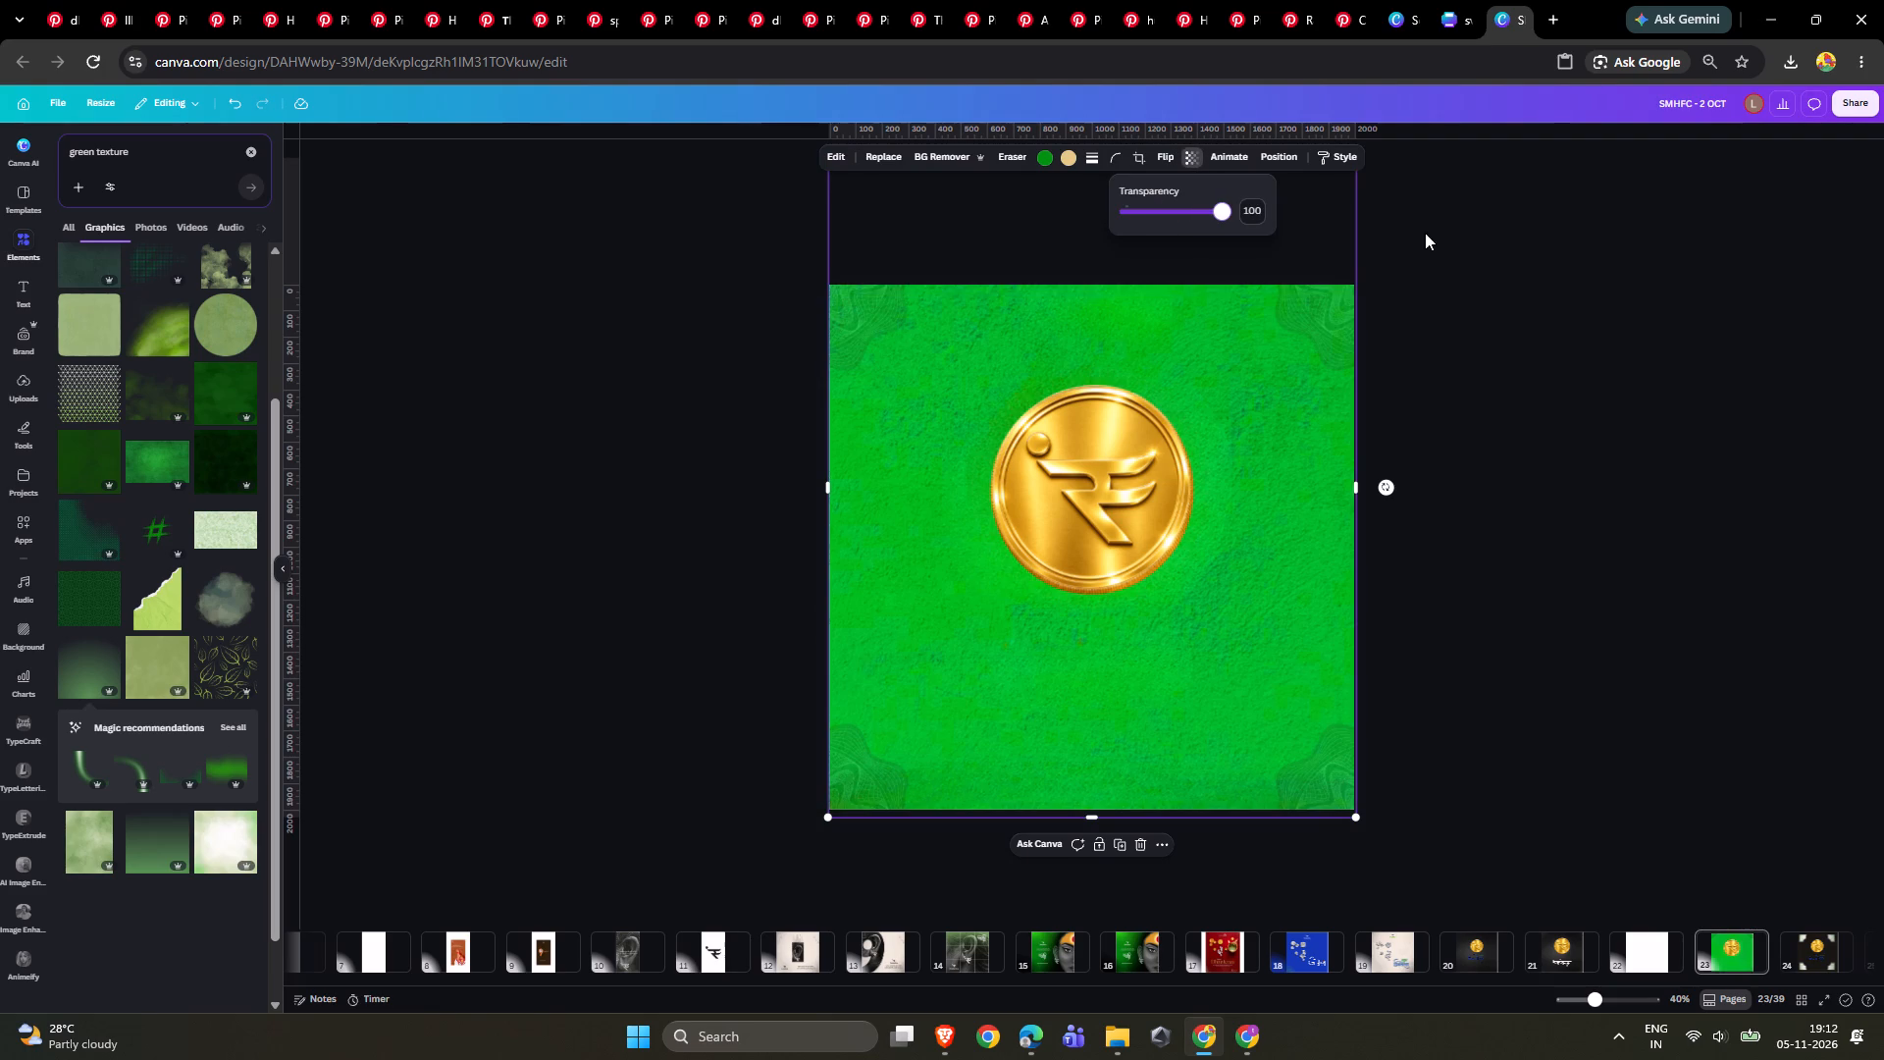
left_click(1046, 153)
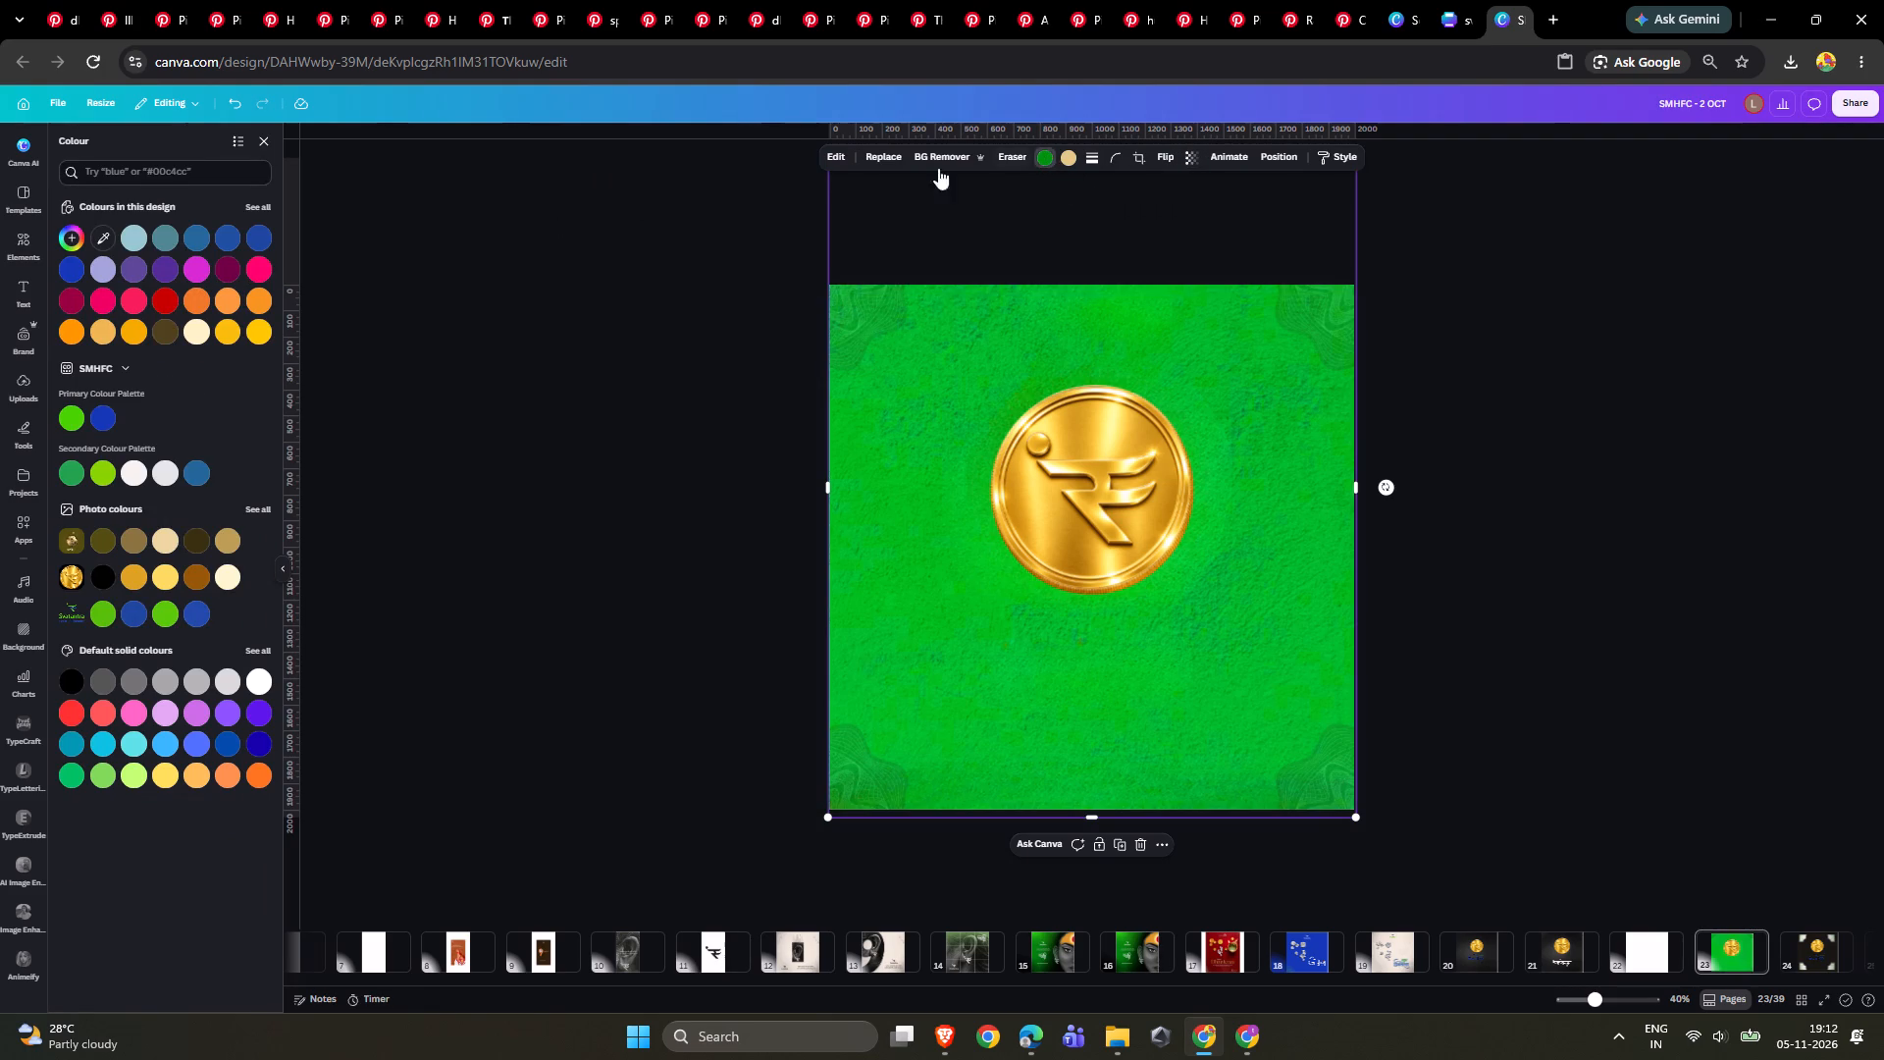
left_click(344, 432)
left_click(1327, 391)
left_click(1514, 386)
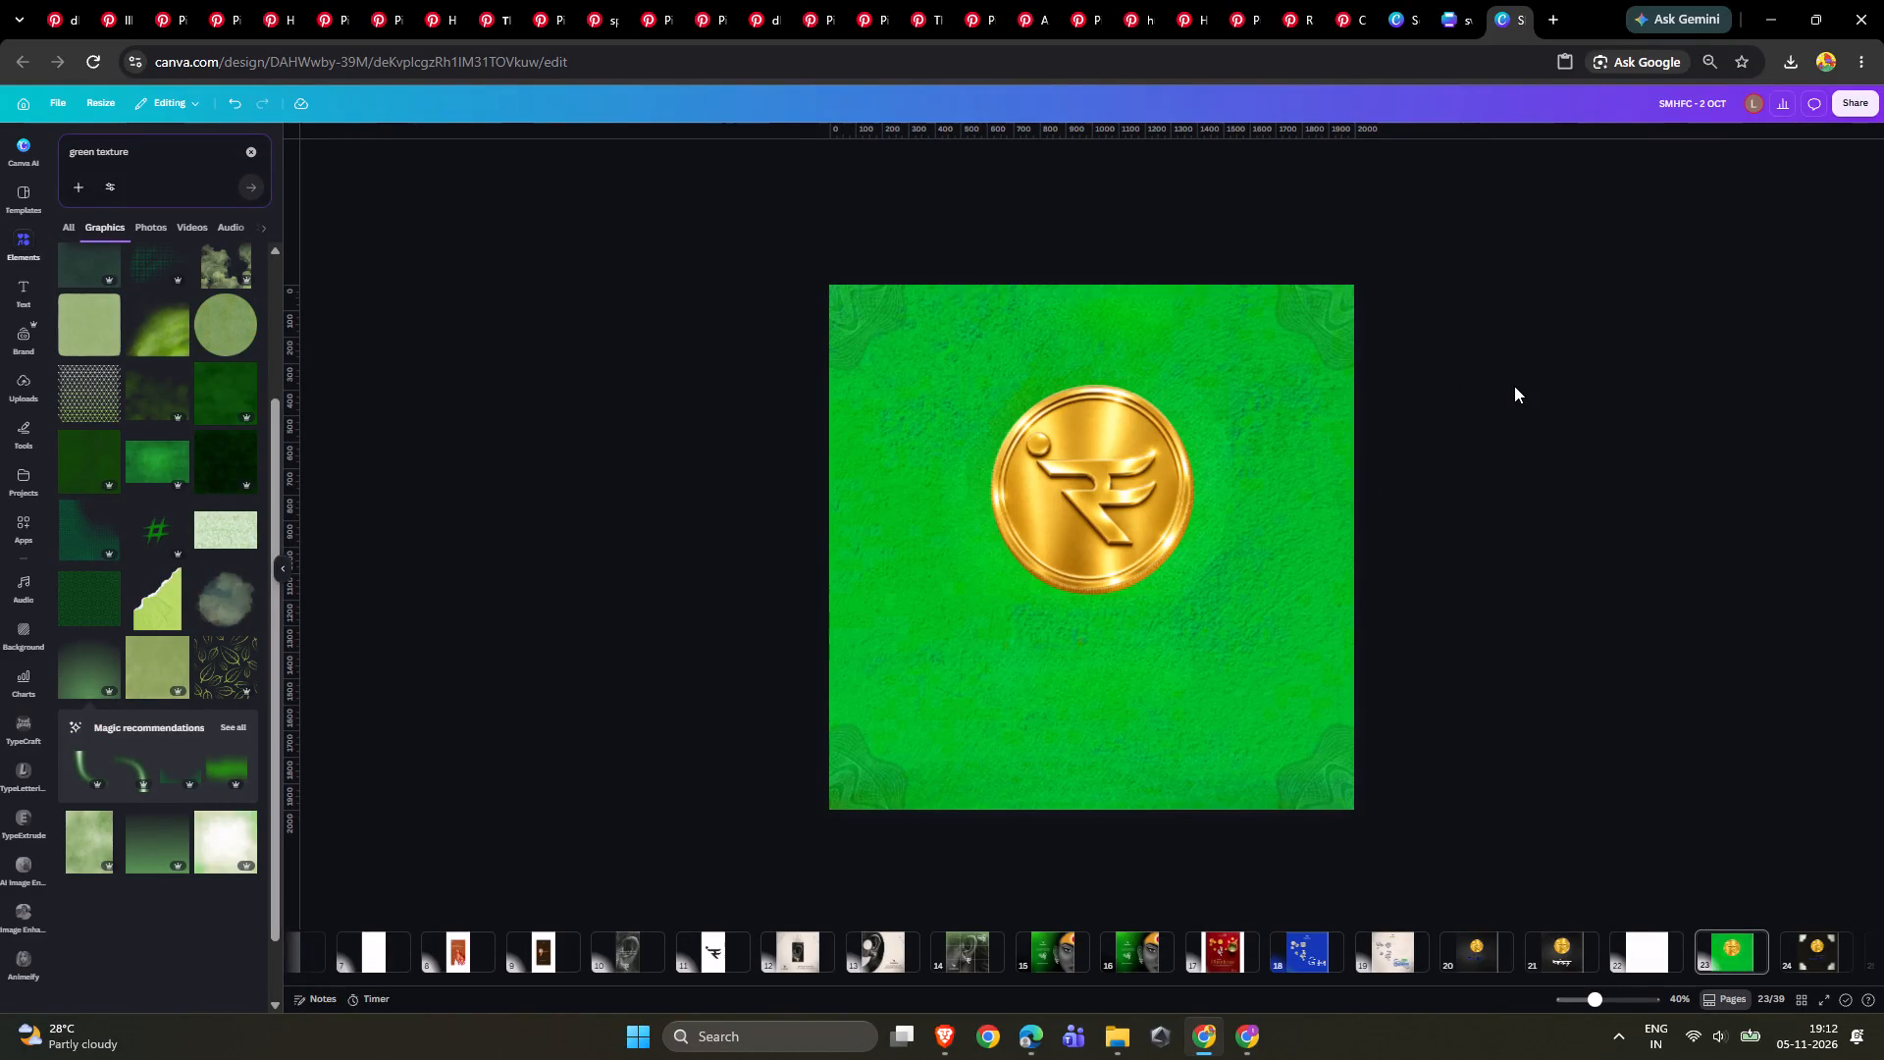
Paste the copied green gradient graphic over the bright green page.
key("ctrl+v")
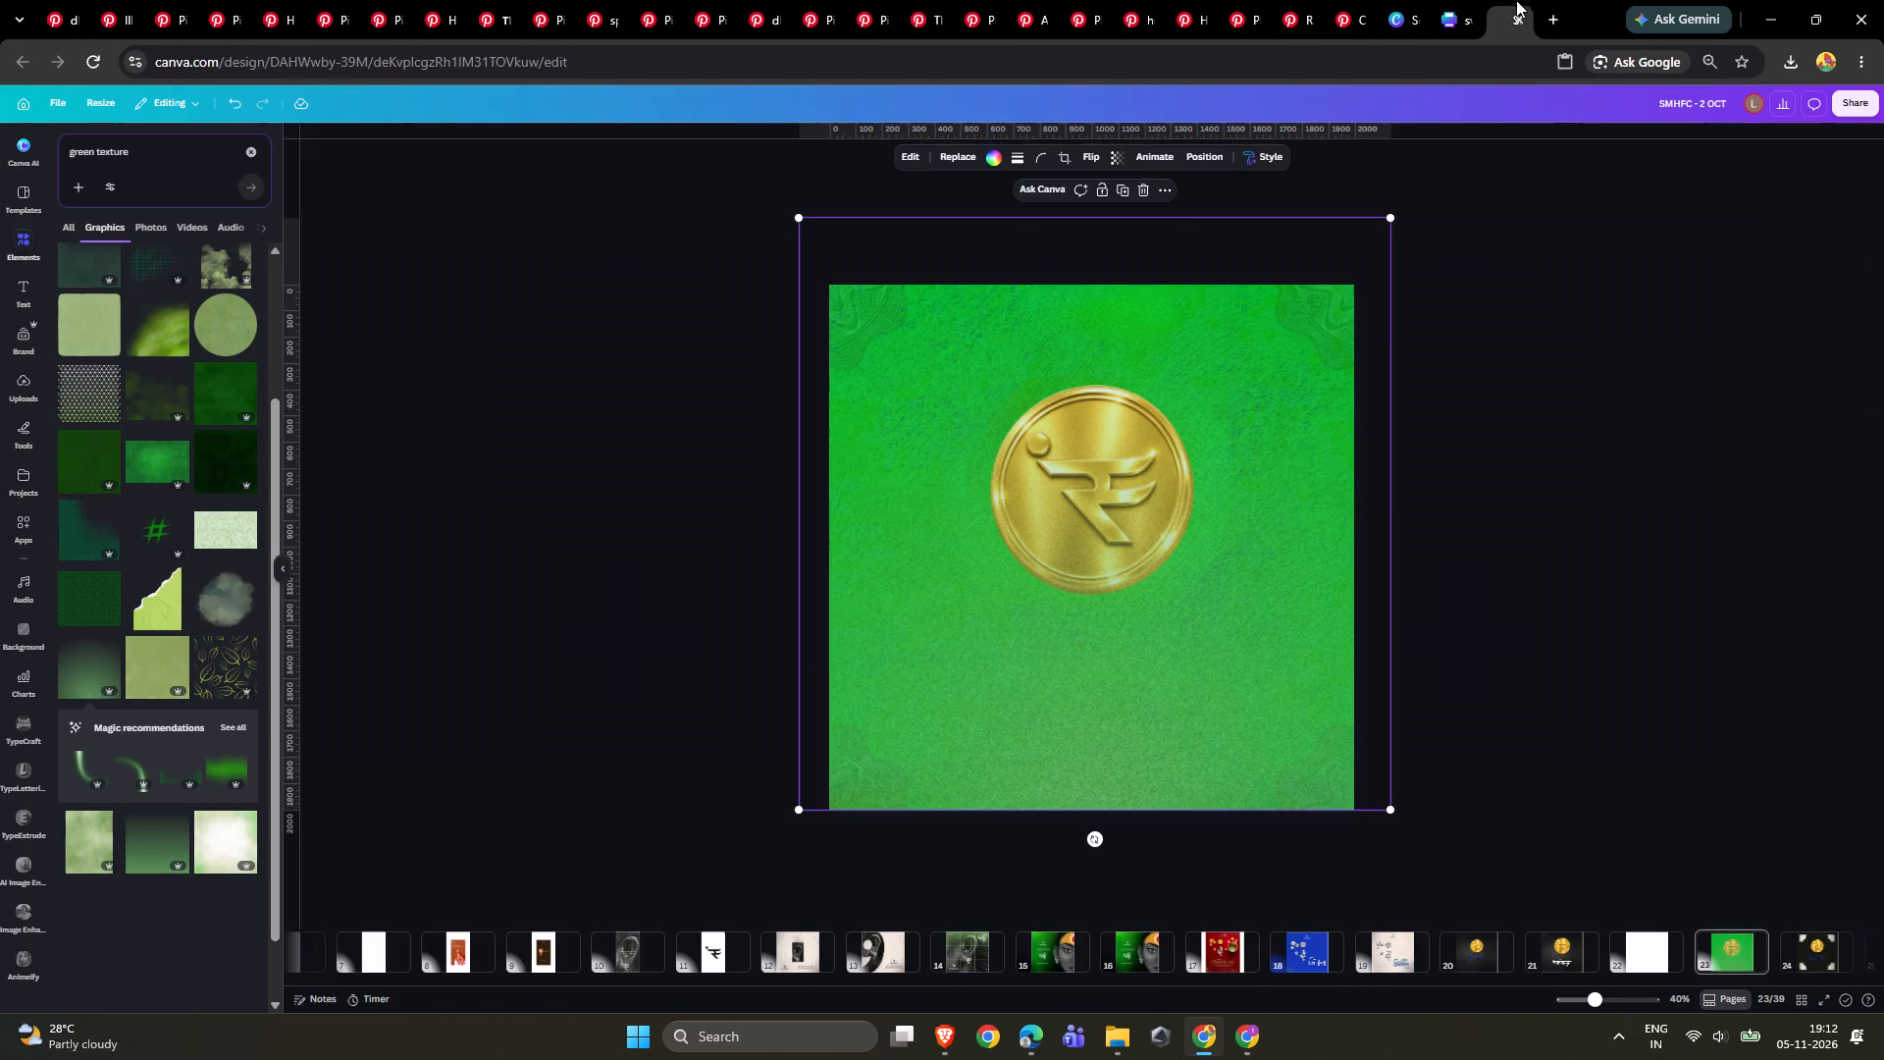
key("ctrl+v")
left_click(1564, 352)
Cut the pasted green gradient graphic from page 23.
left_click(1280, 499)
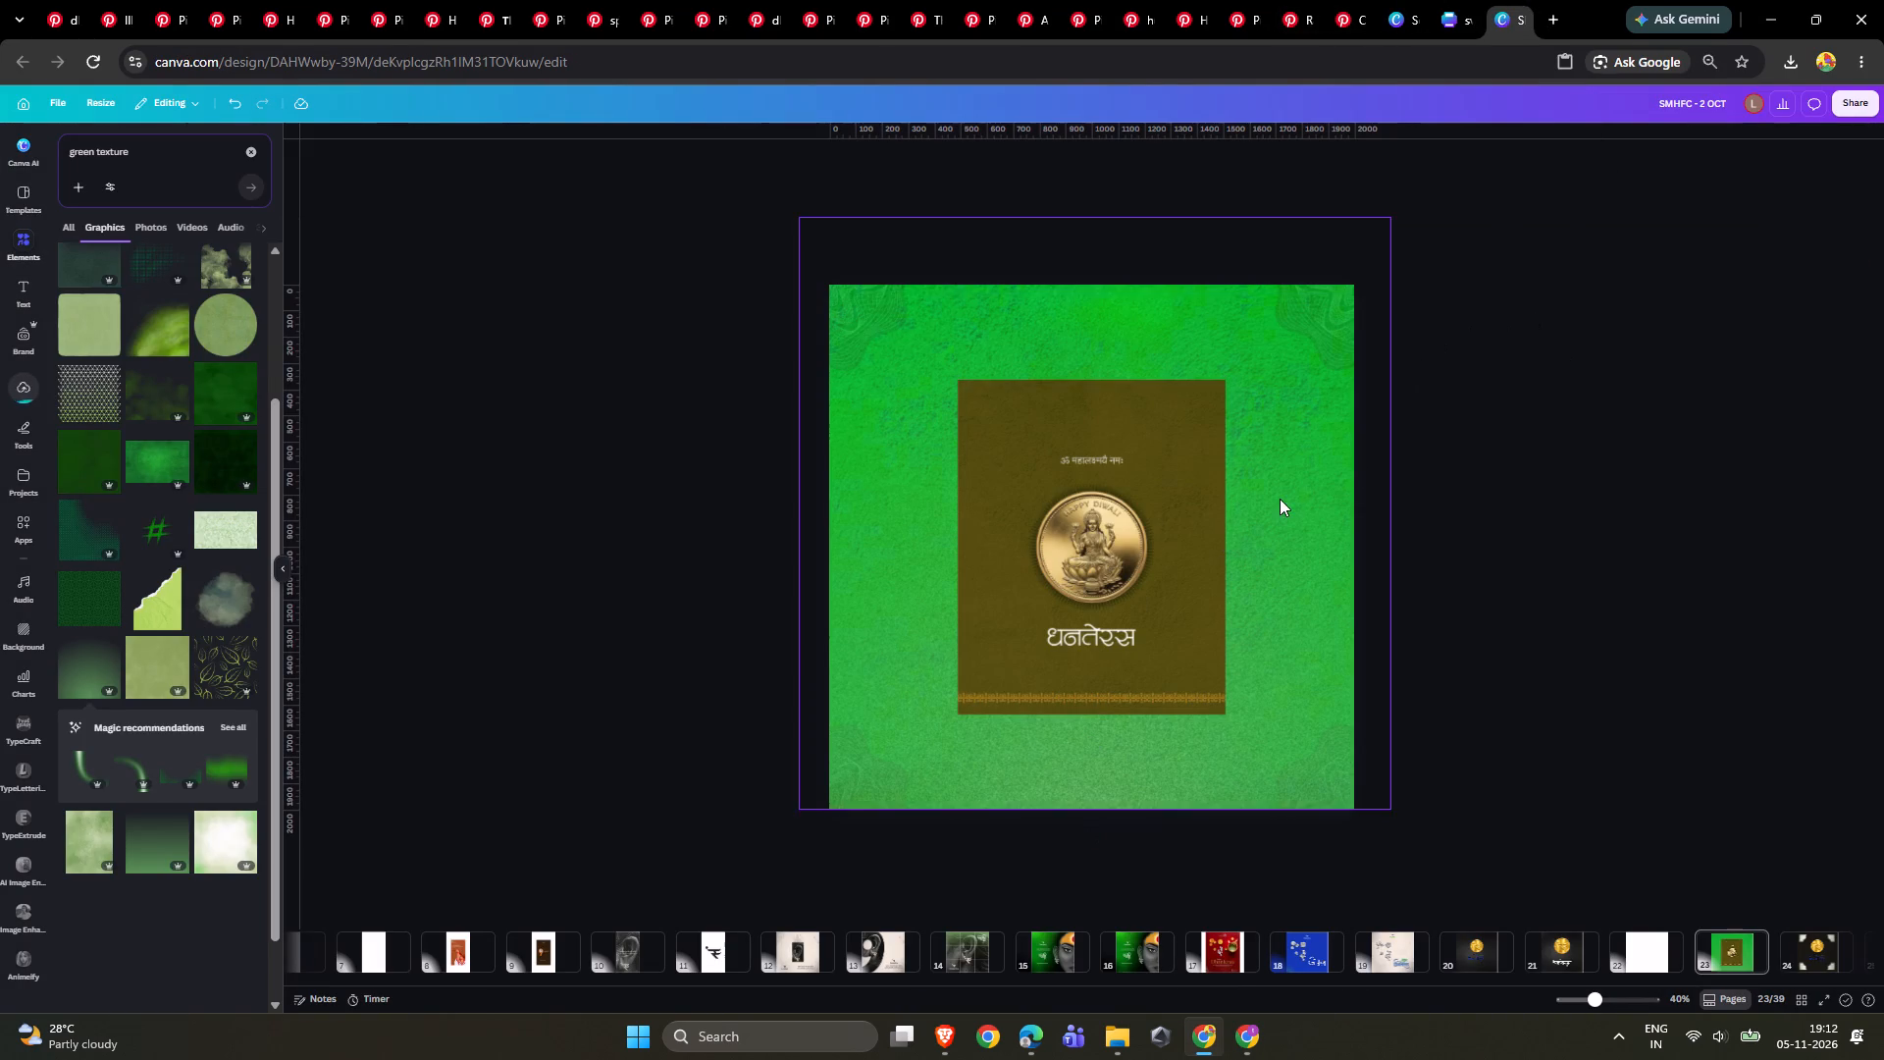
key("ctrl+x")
Recolour page 23's bright green texture with the olive colour sampled from the Pinterest reference image.
left_click(1177, 321)
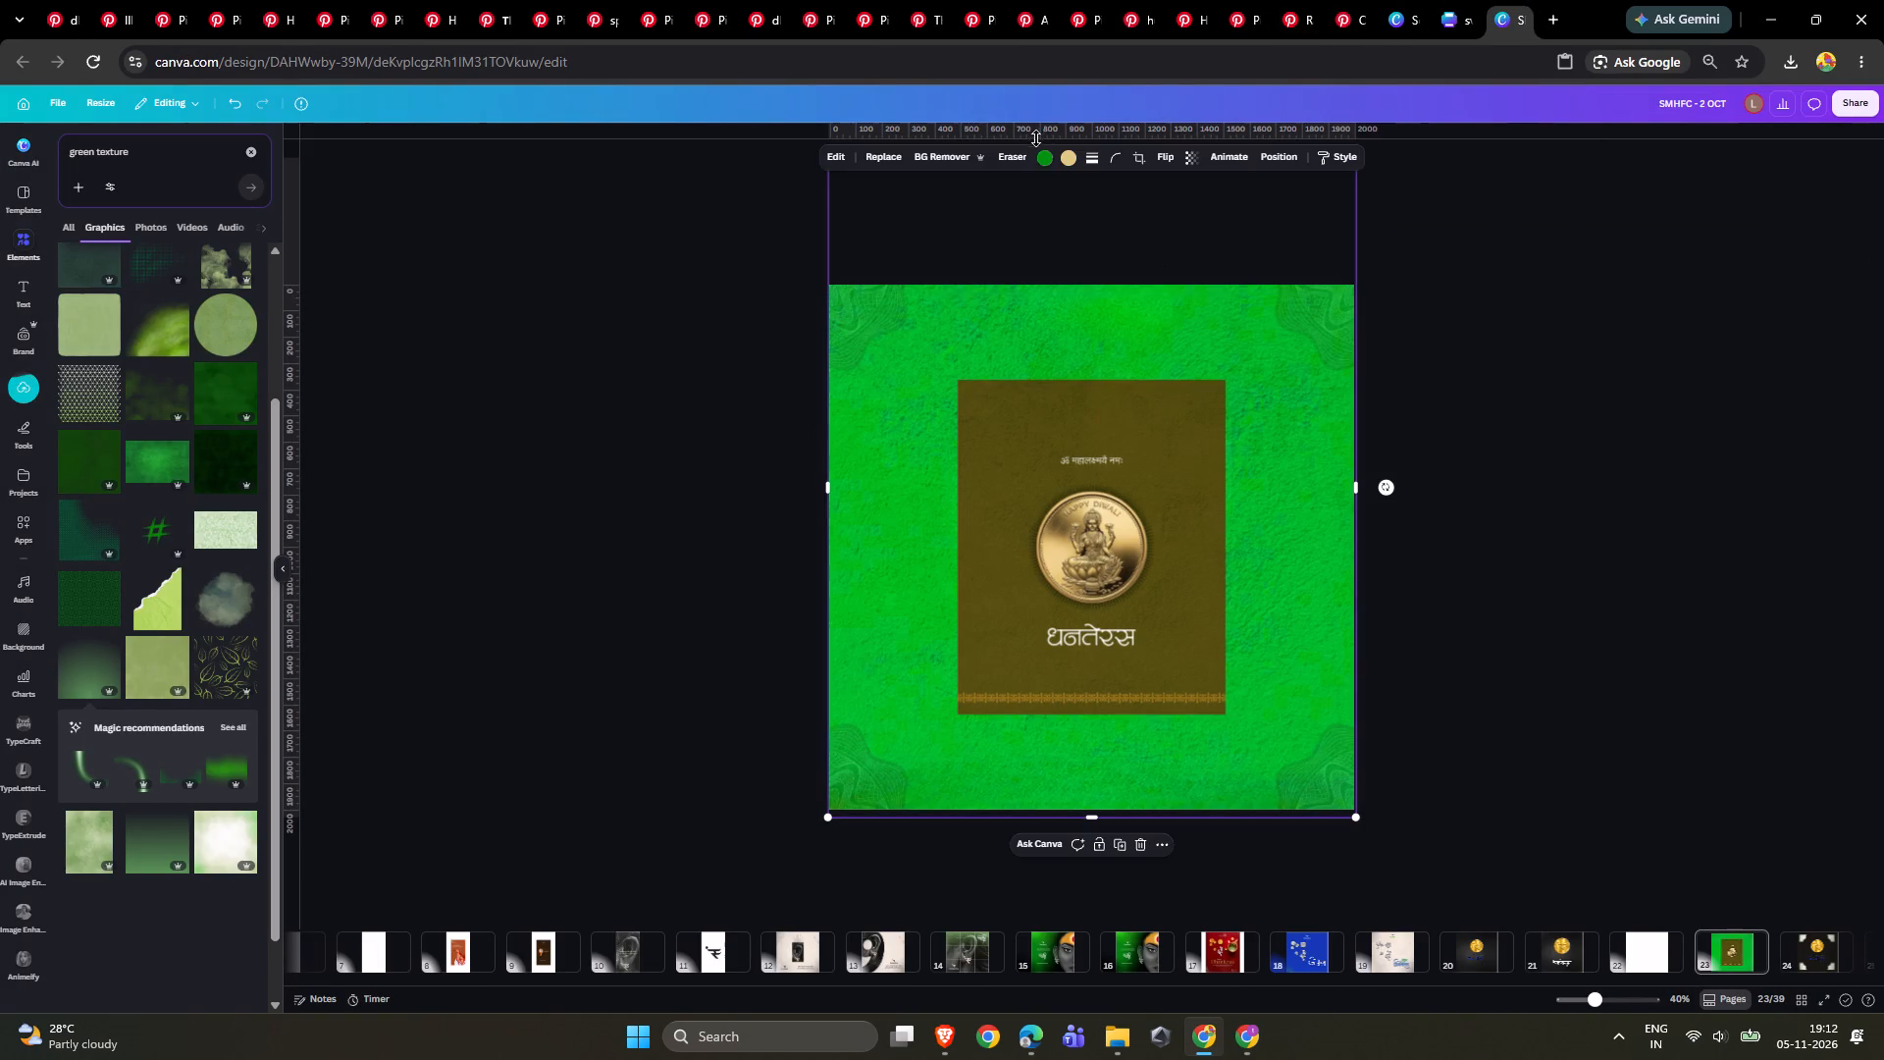
left_click(1047, 158)
left_click(97, 238)
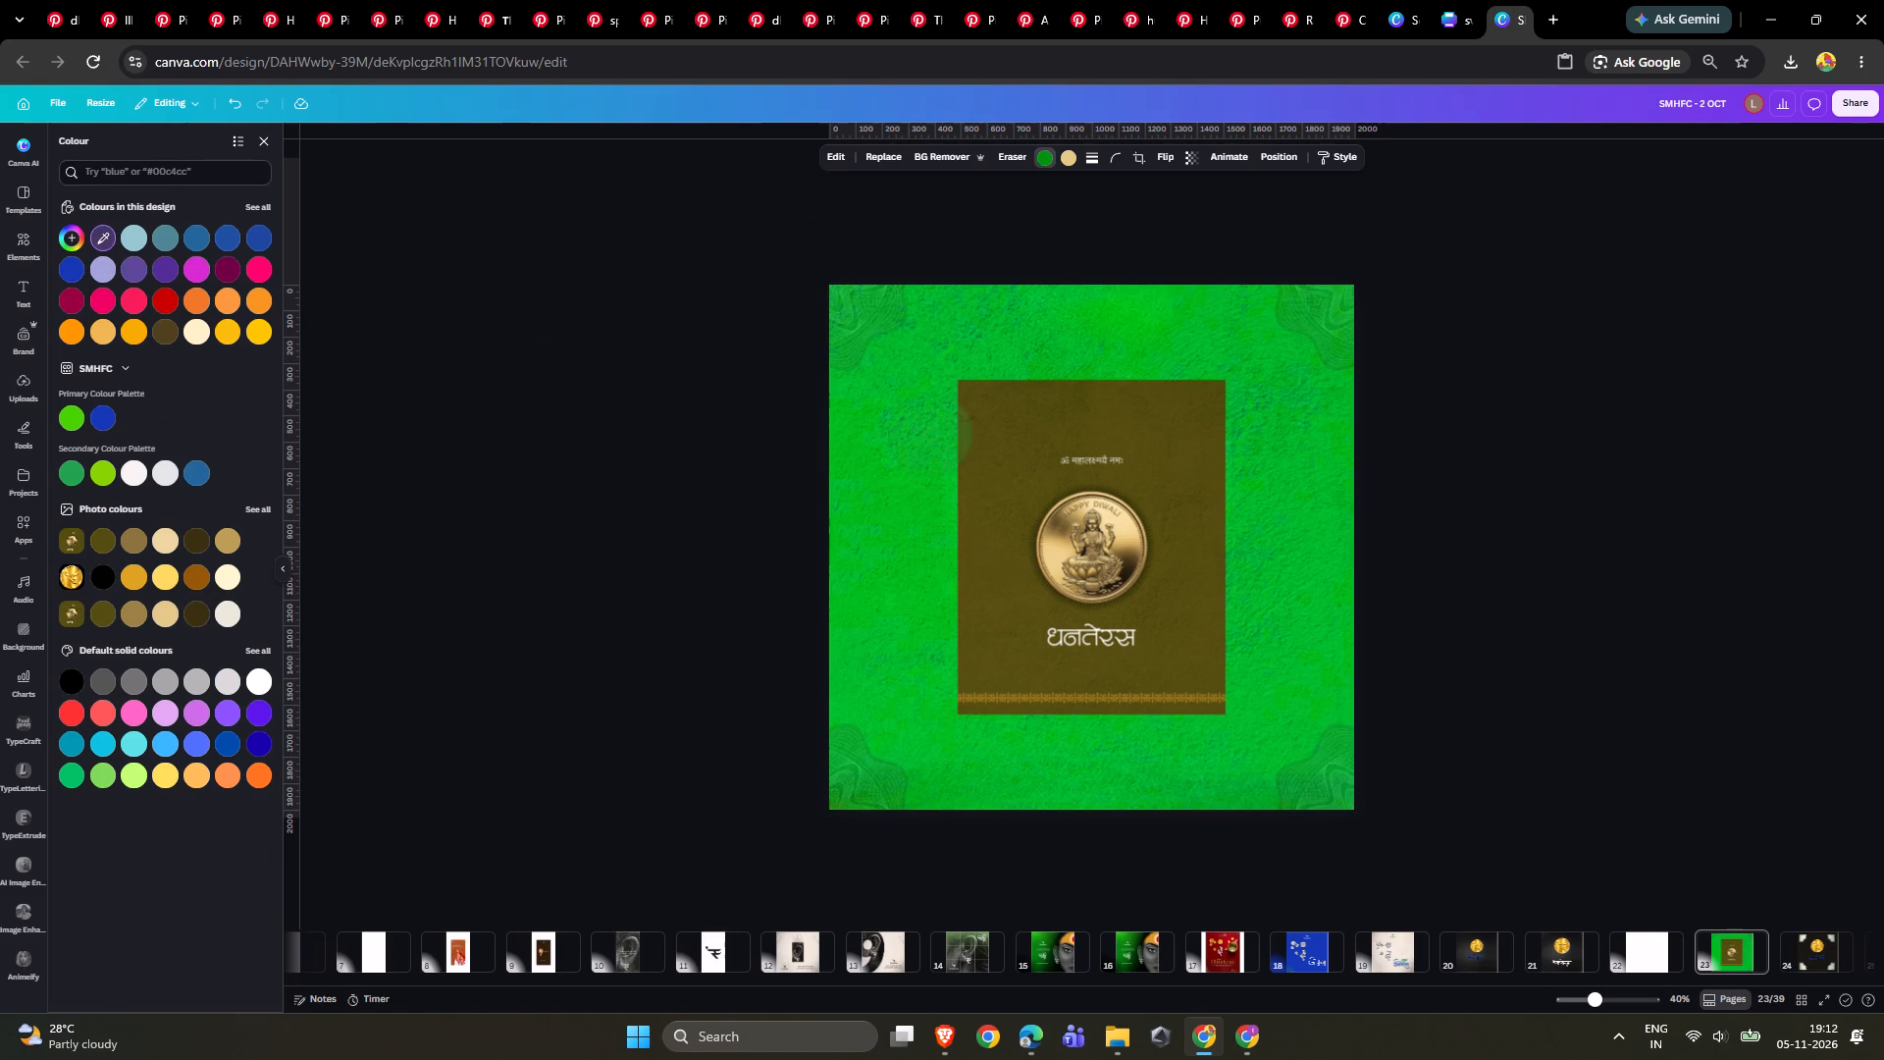
left_click(1009, 410)
left_click(1555, 407)
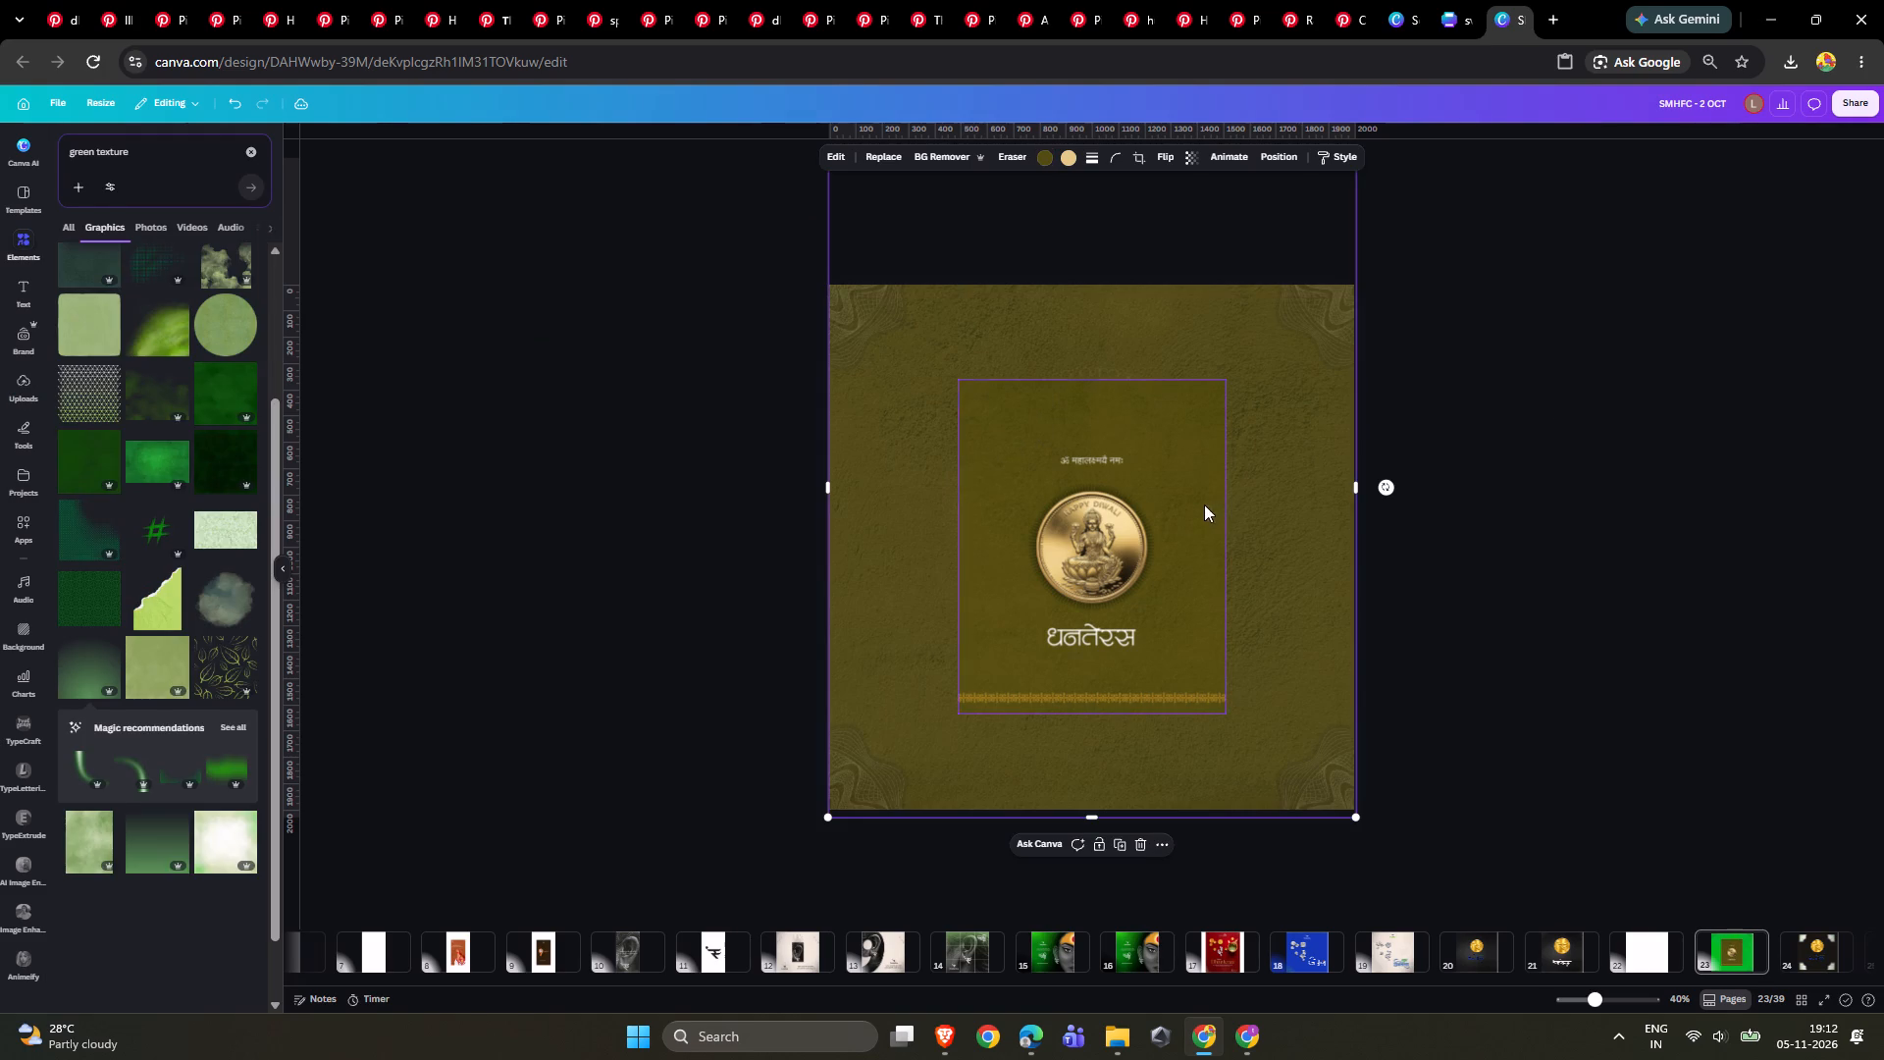
Delete the olive Dhanteras reference image from page 23.
left_click_drag(1174, 507, 1127, 502)
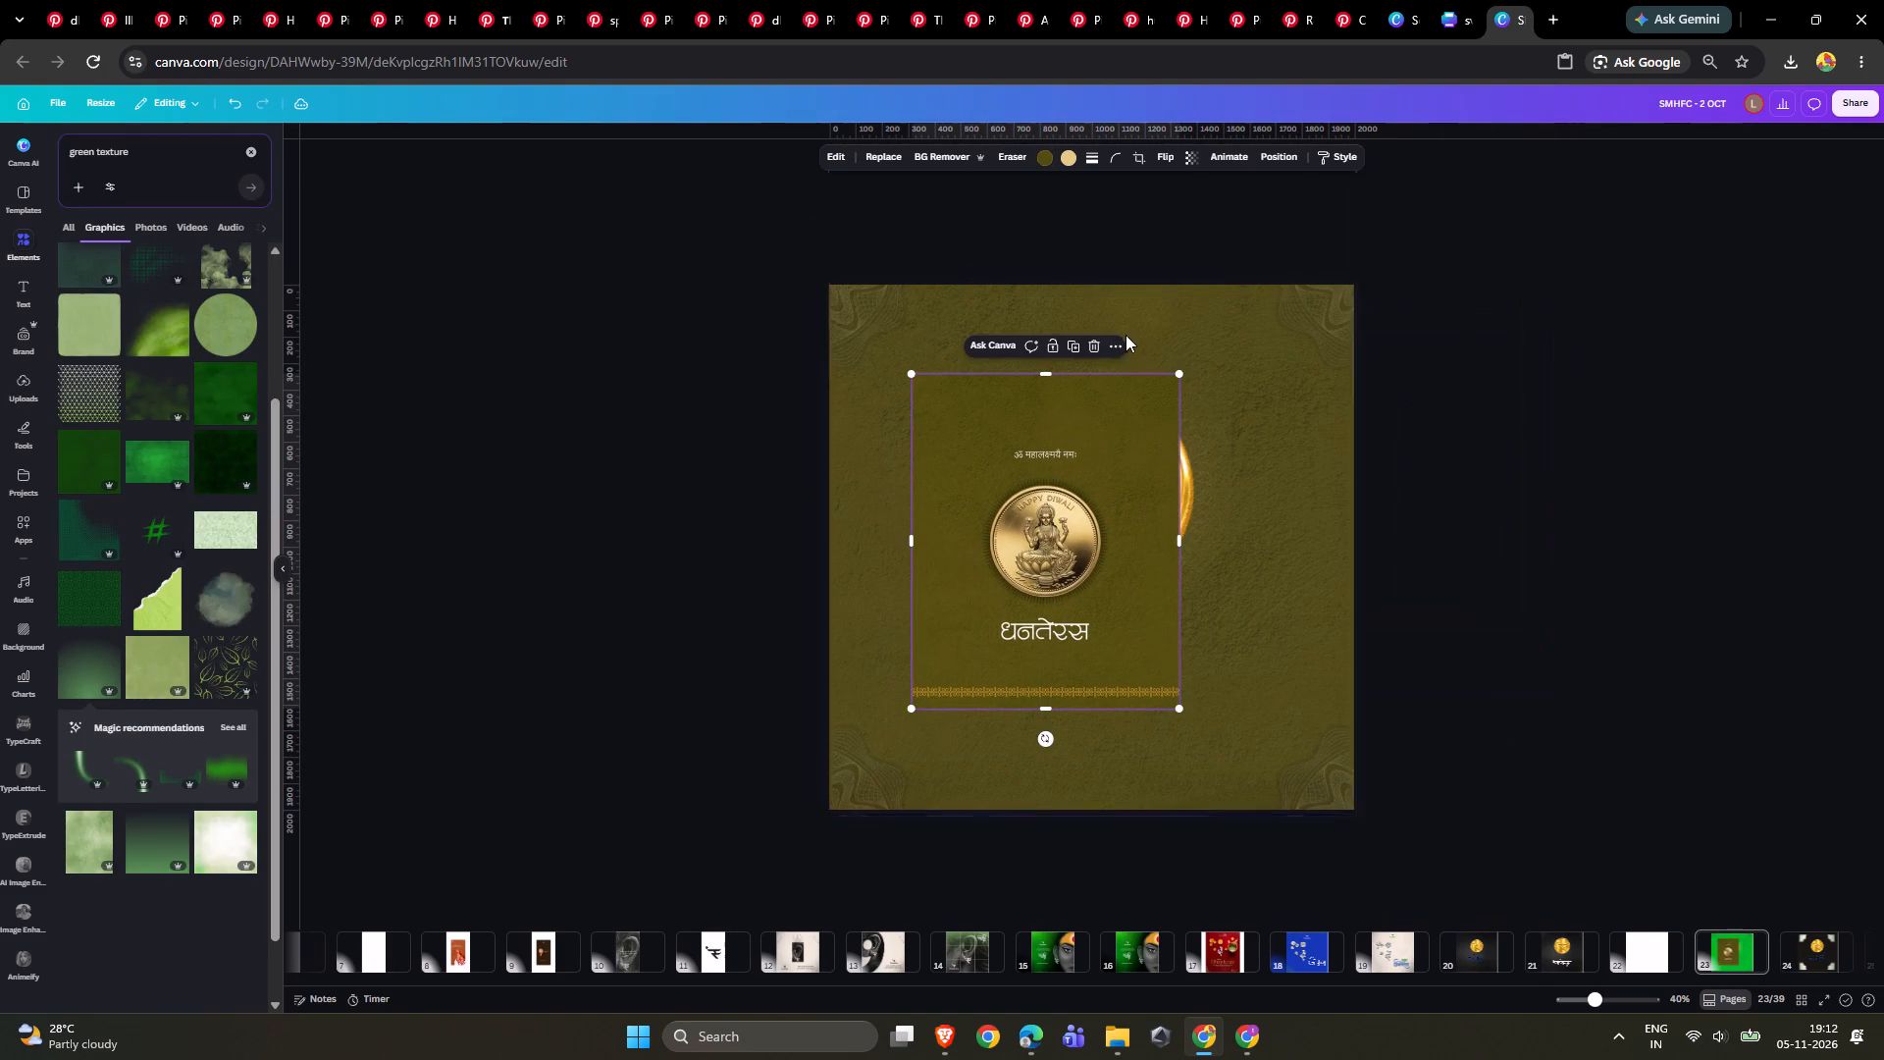
left_click(1094, 346)
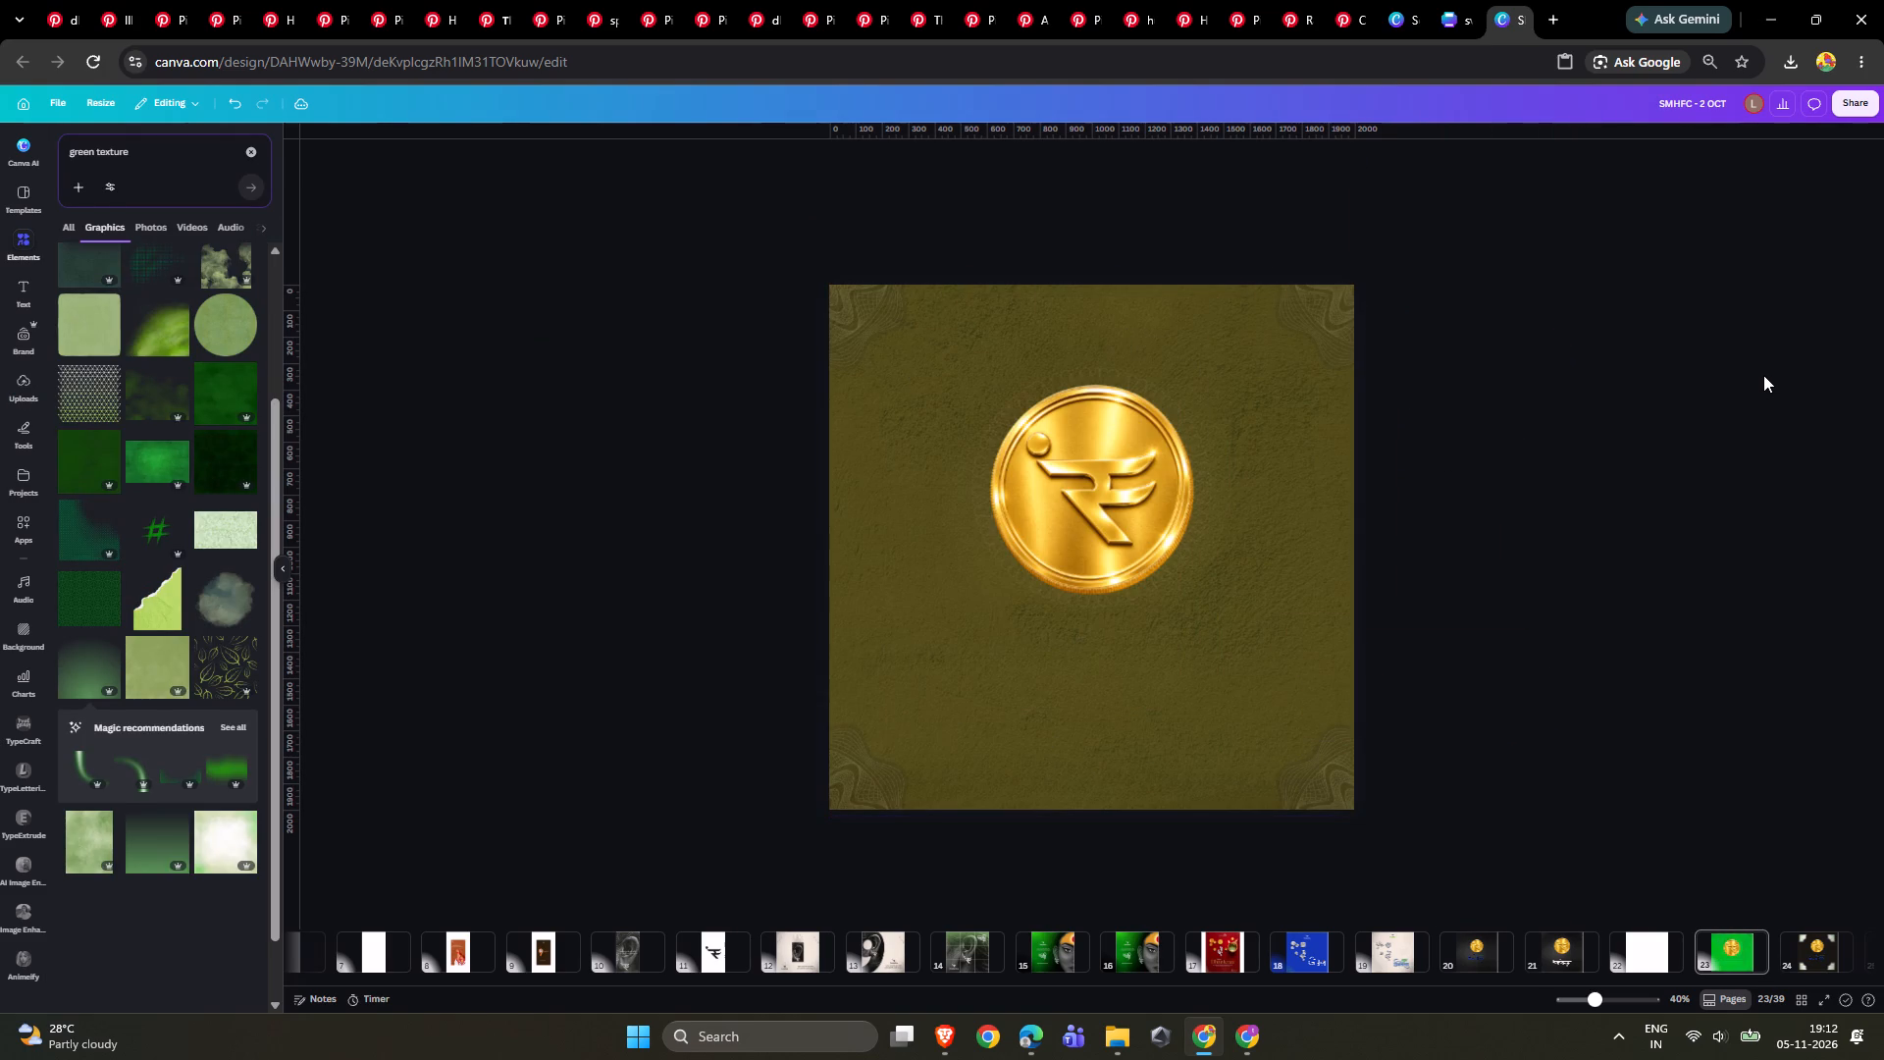
Paste the cut green gradient graphic onto page 23 and move its layer below the coin and corner ornaments, just above the lowest graphic layer.
key("ctrl+v")
right_click(1133, 461)
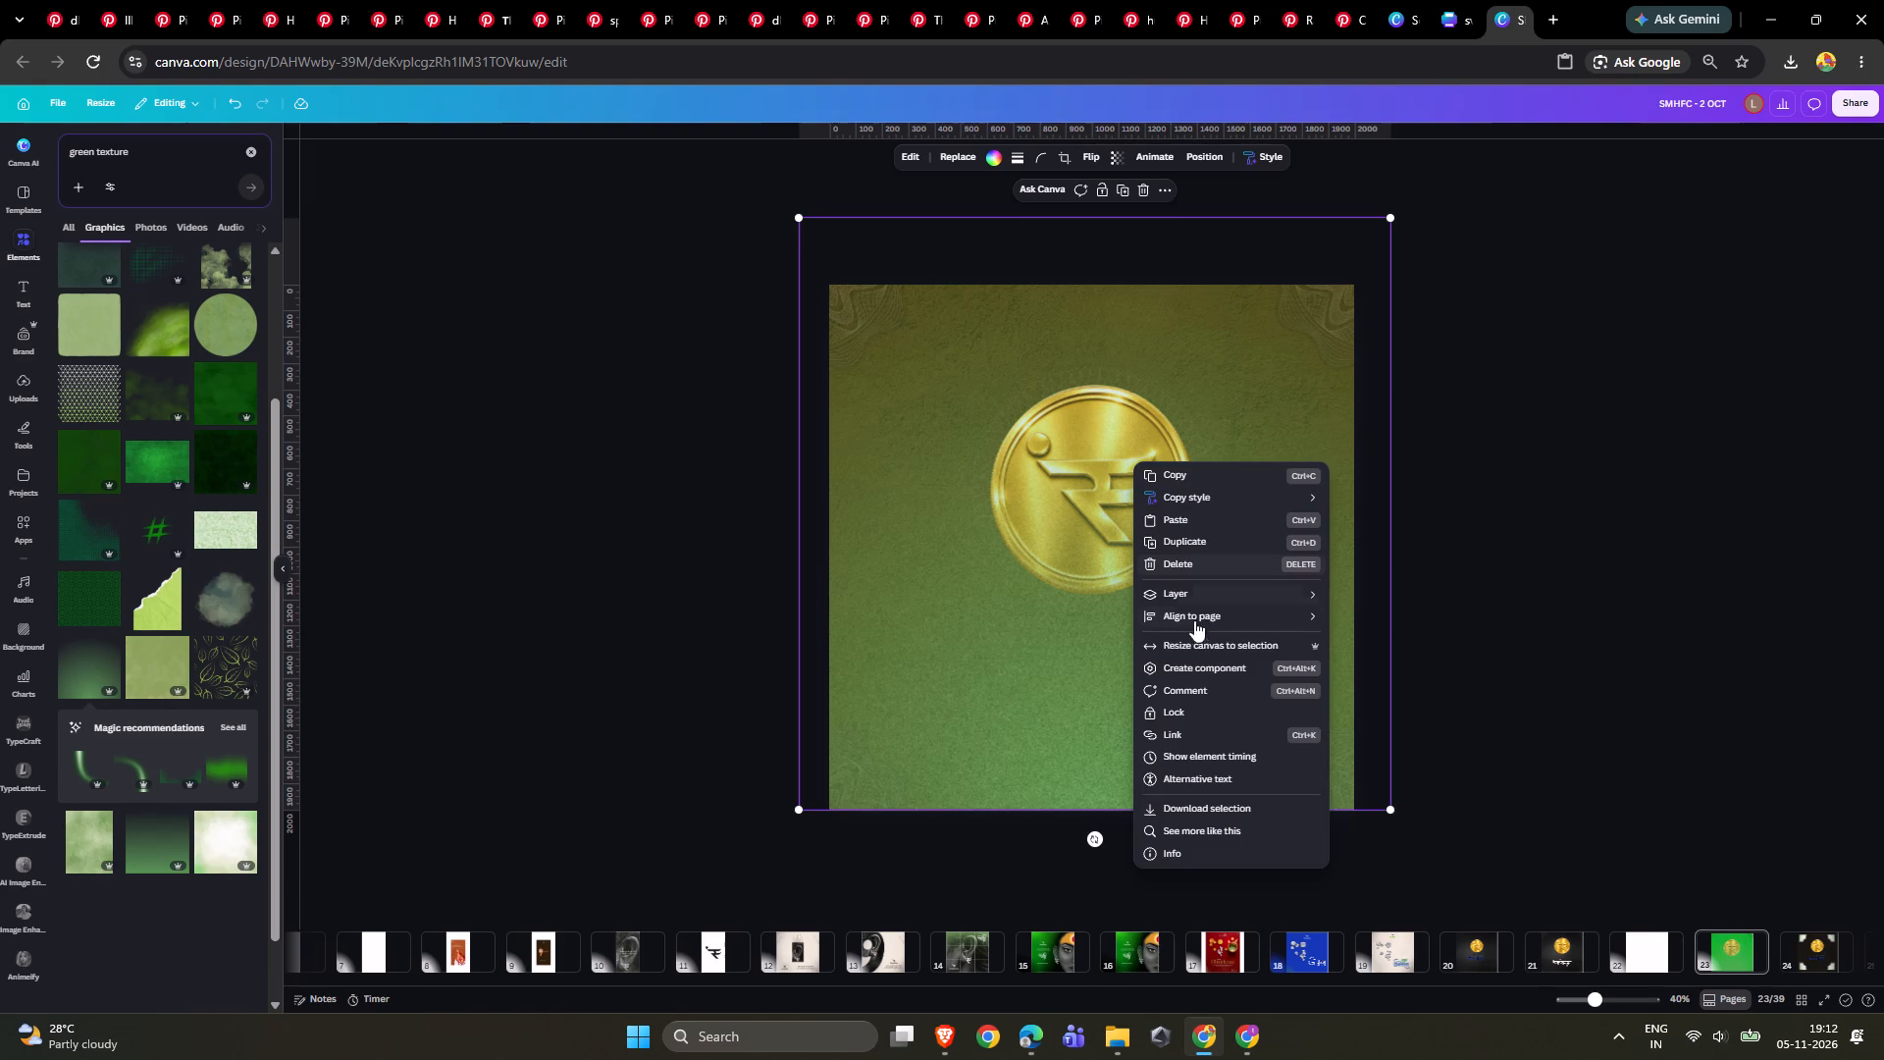
left_click(1209, 590)
left_click(1440, 697)
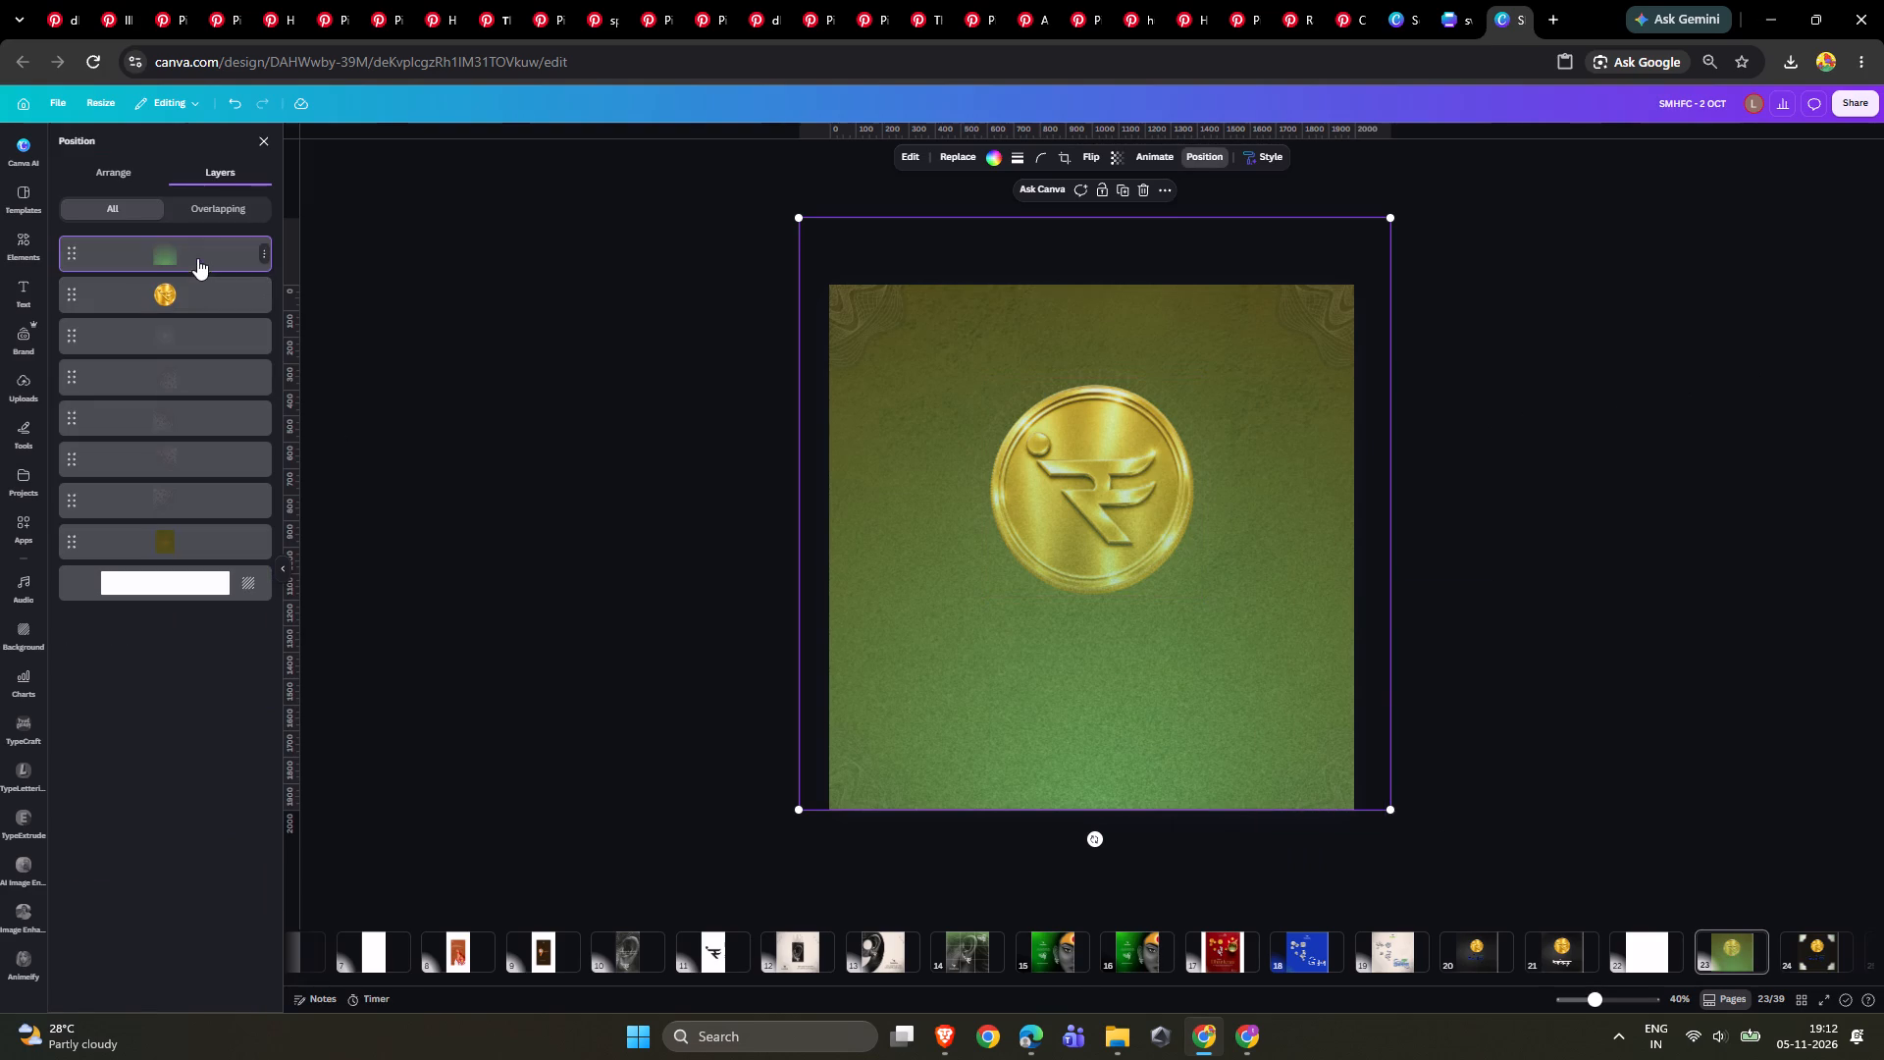
left_click_drag(197, 257, 195, 532)
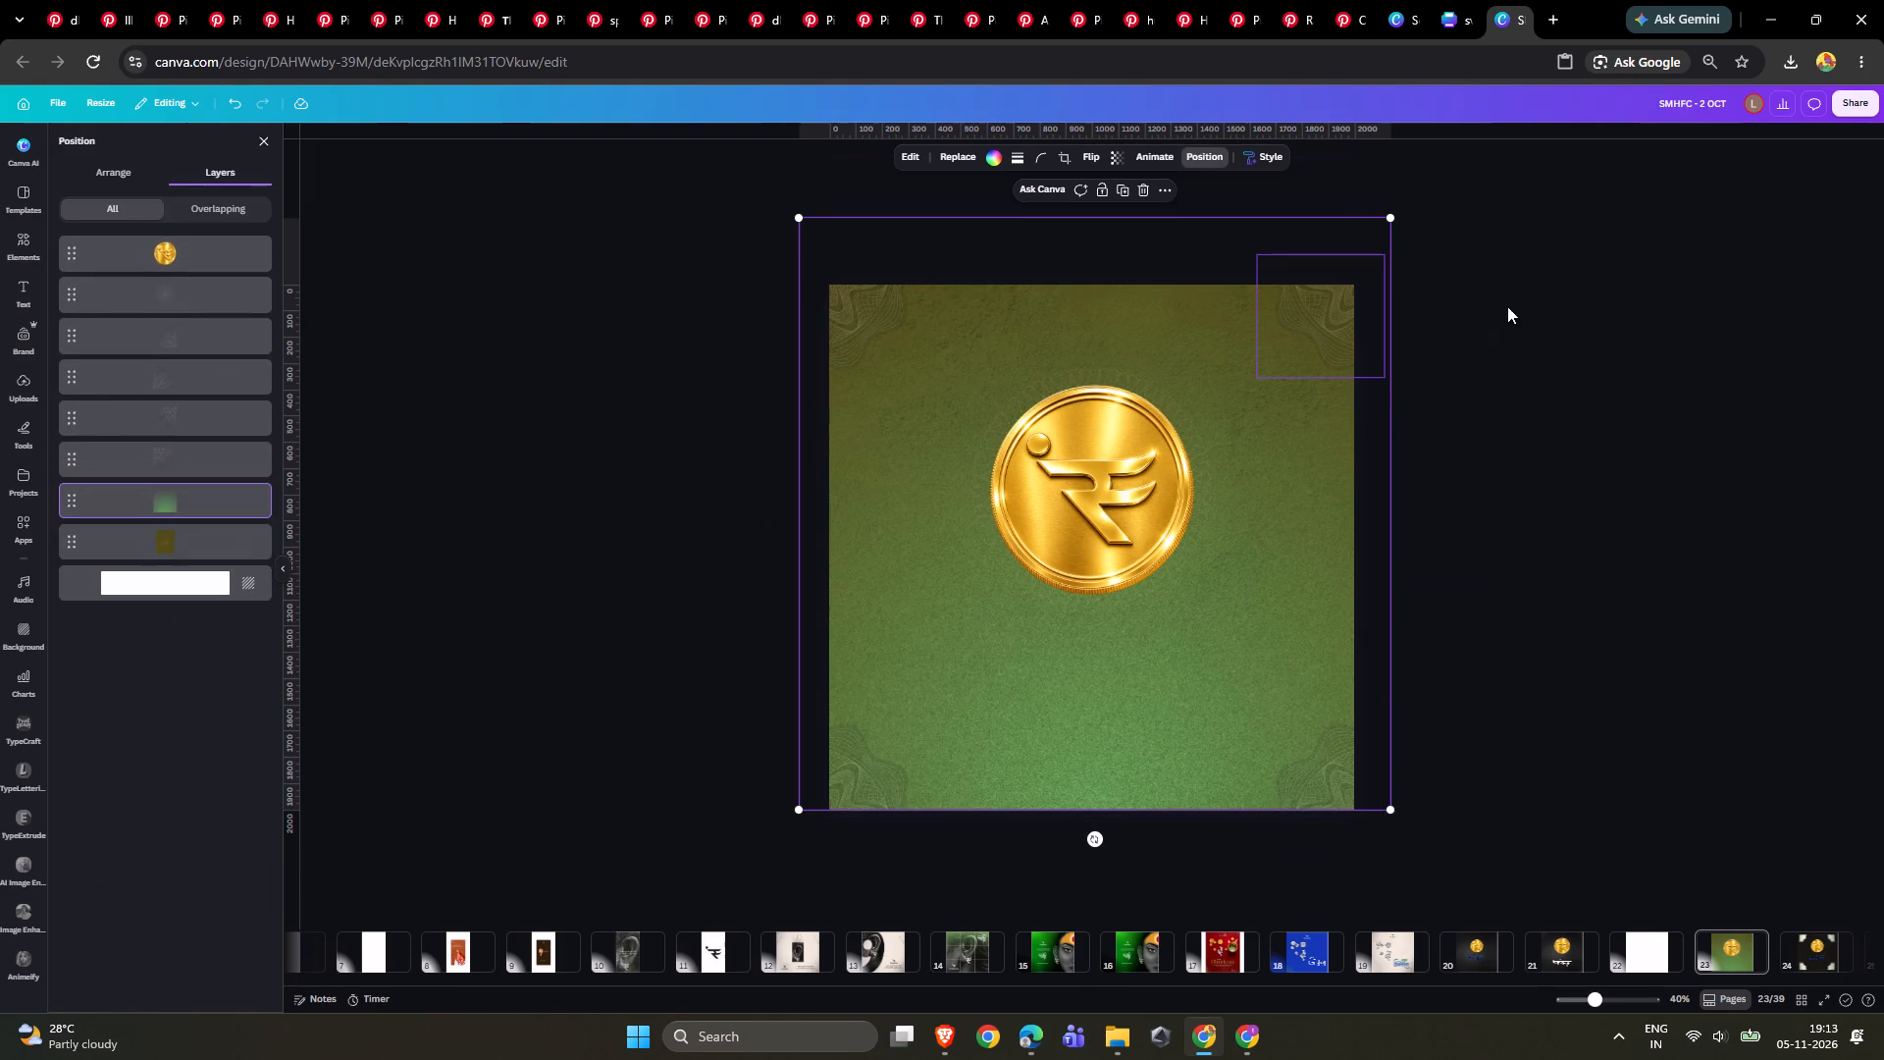
double_click(1512, 292)
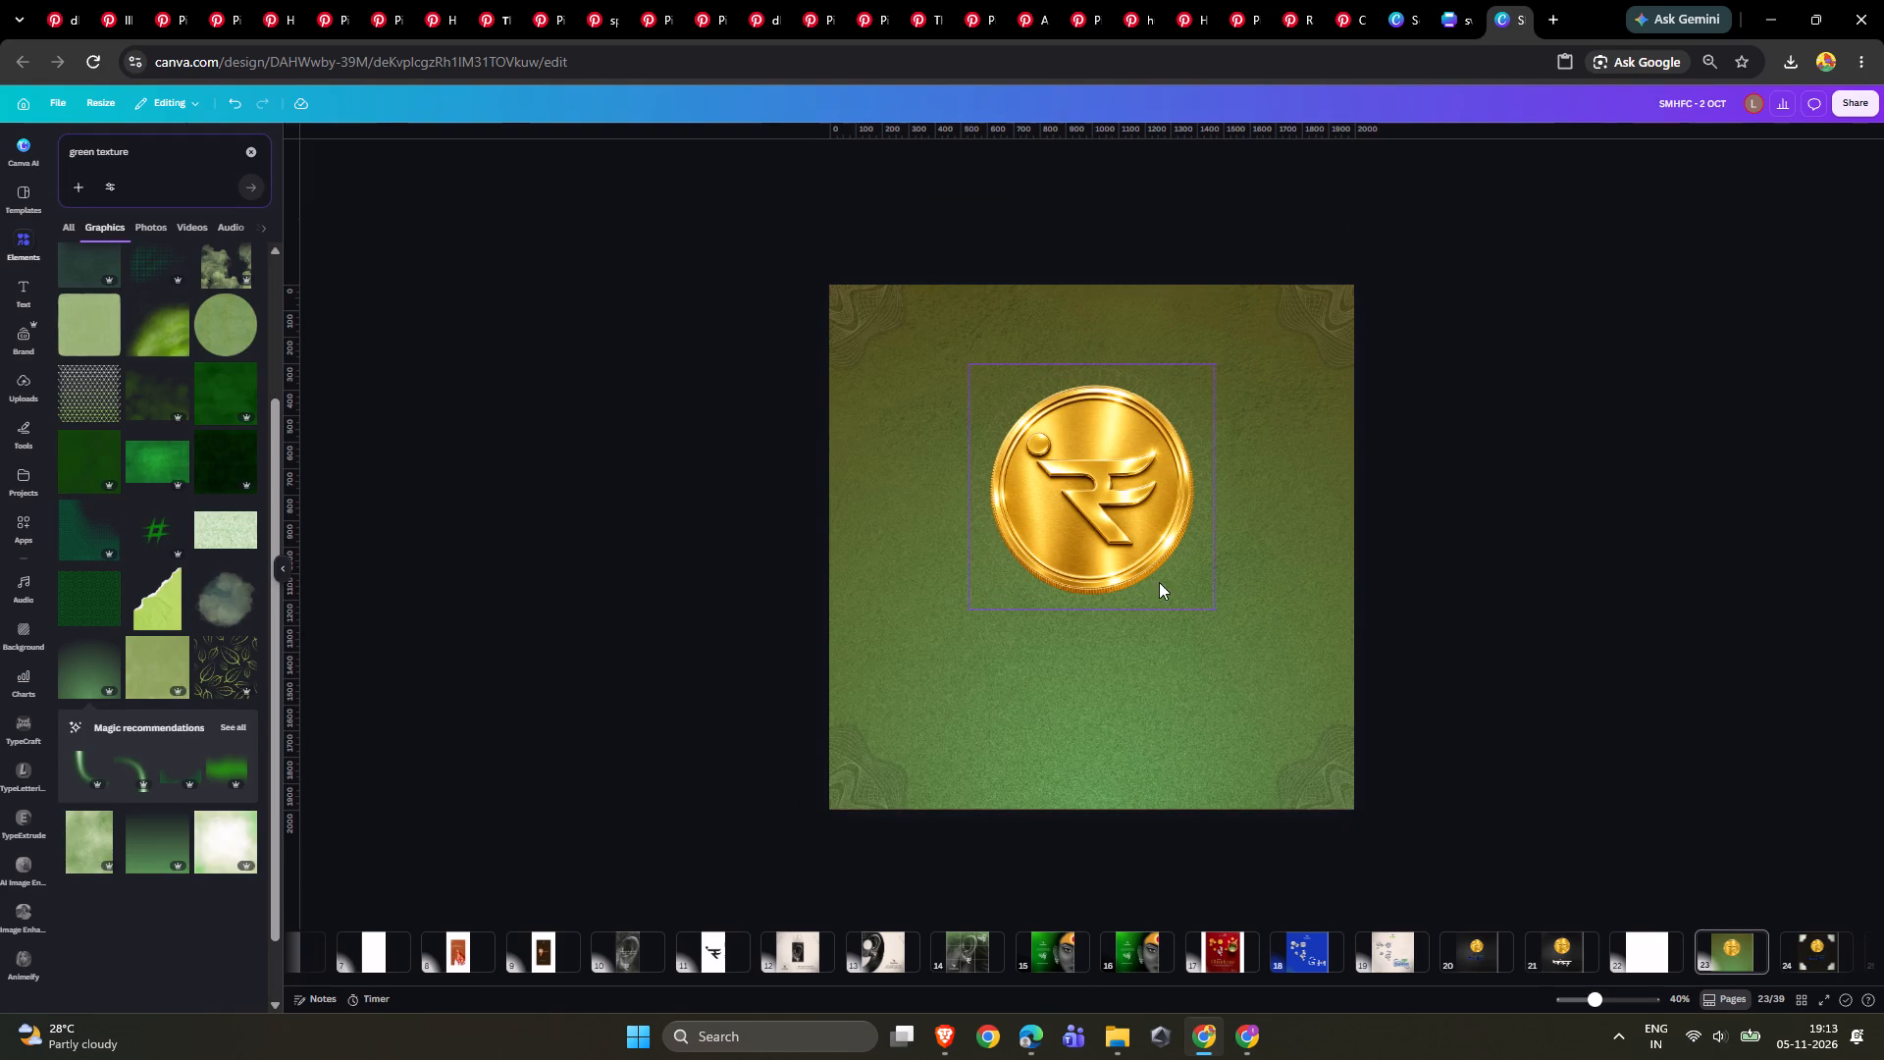
Set the transparency value of the circular line pattern around the coin to 23.
left_click(1101, 365)
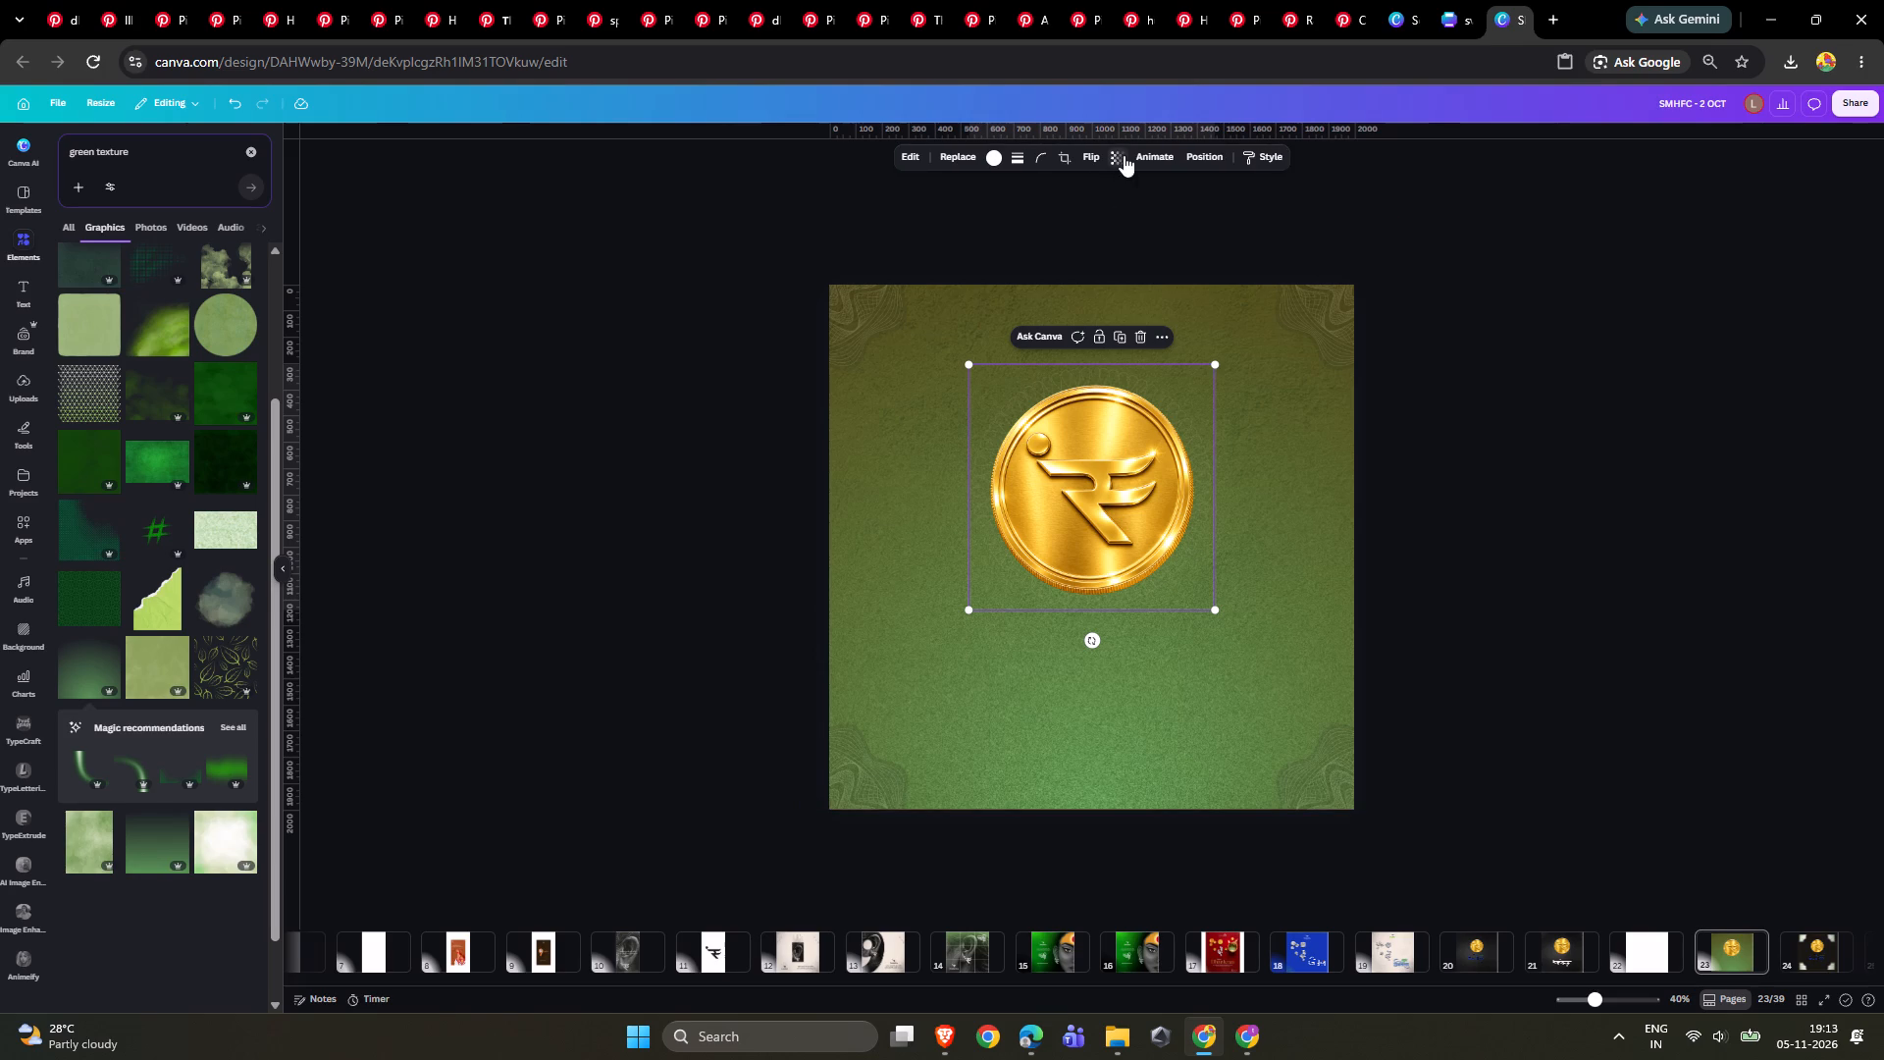
left_click(1127, 154)
left_click(1062, 218)
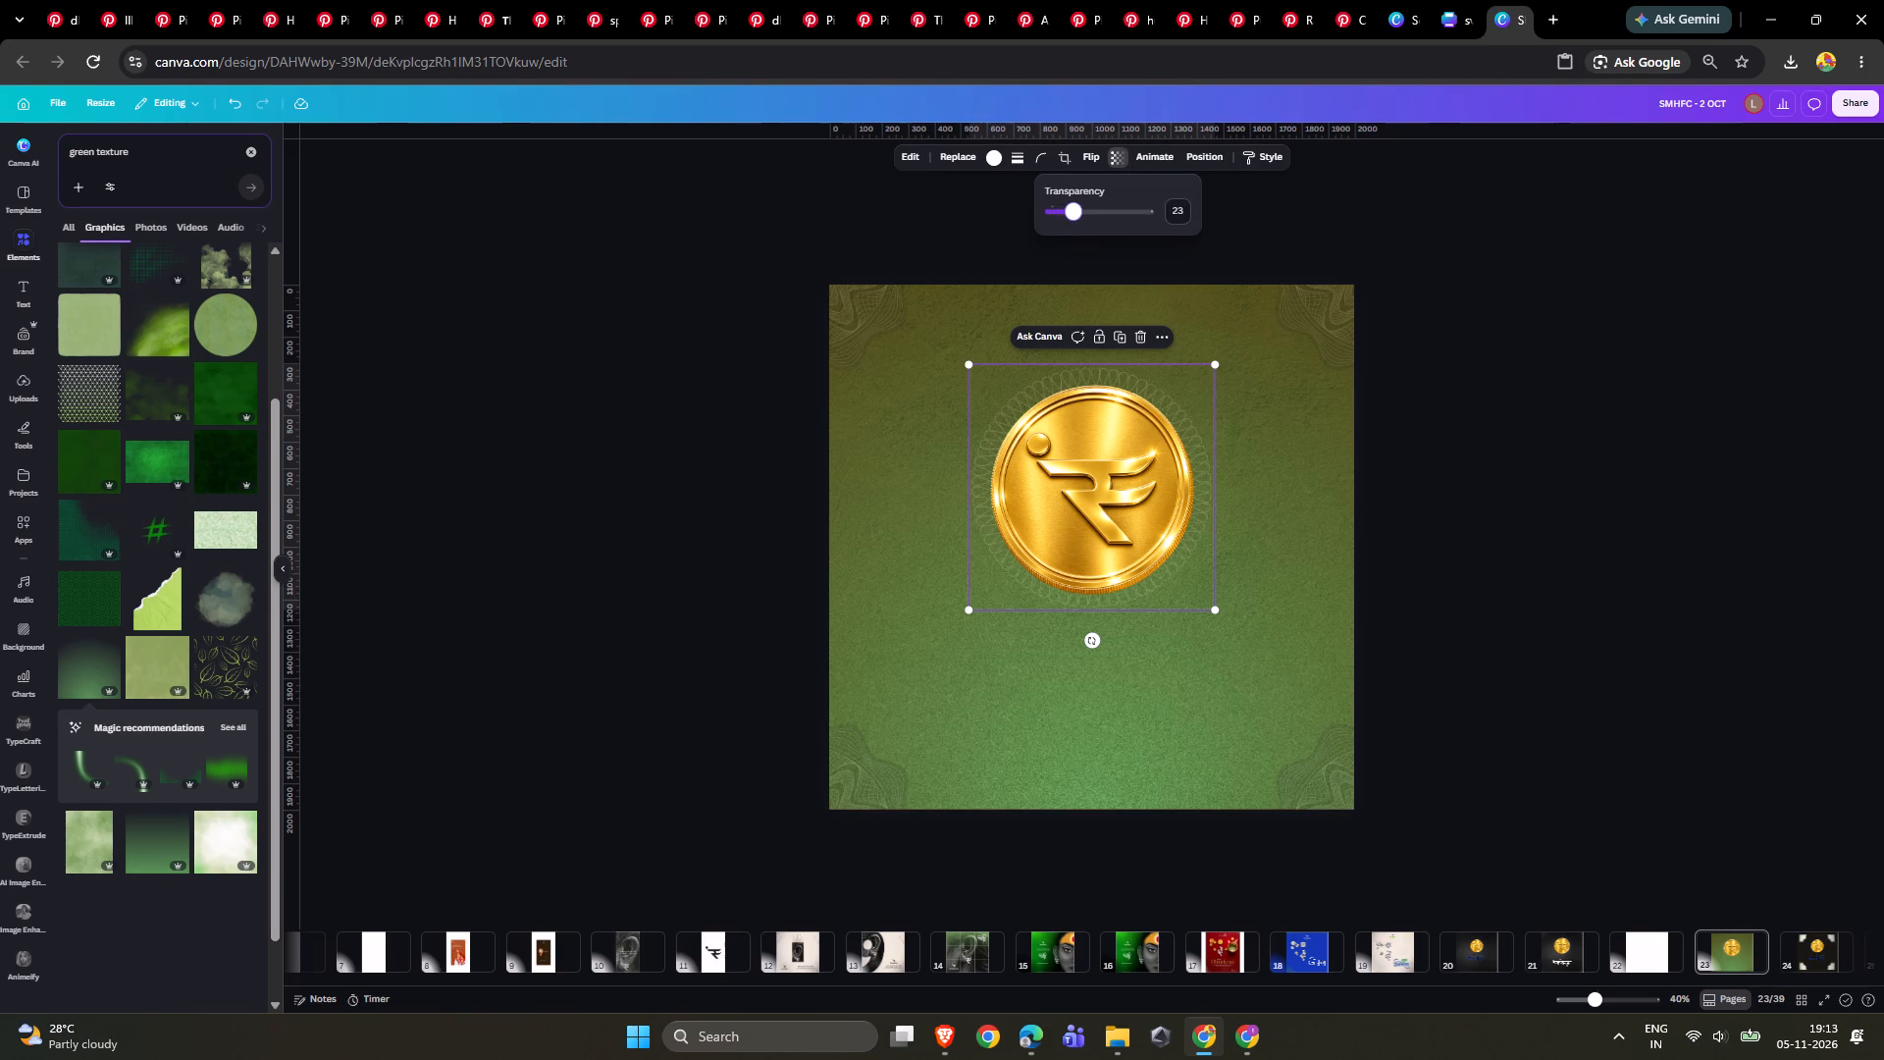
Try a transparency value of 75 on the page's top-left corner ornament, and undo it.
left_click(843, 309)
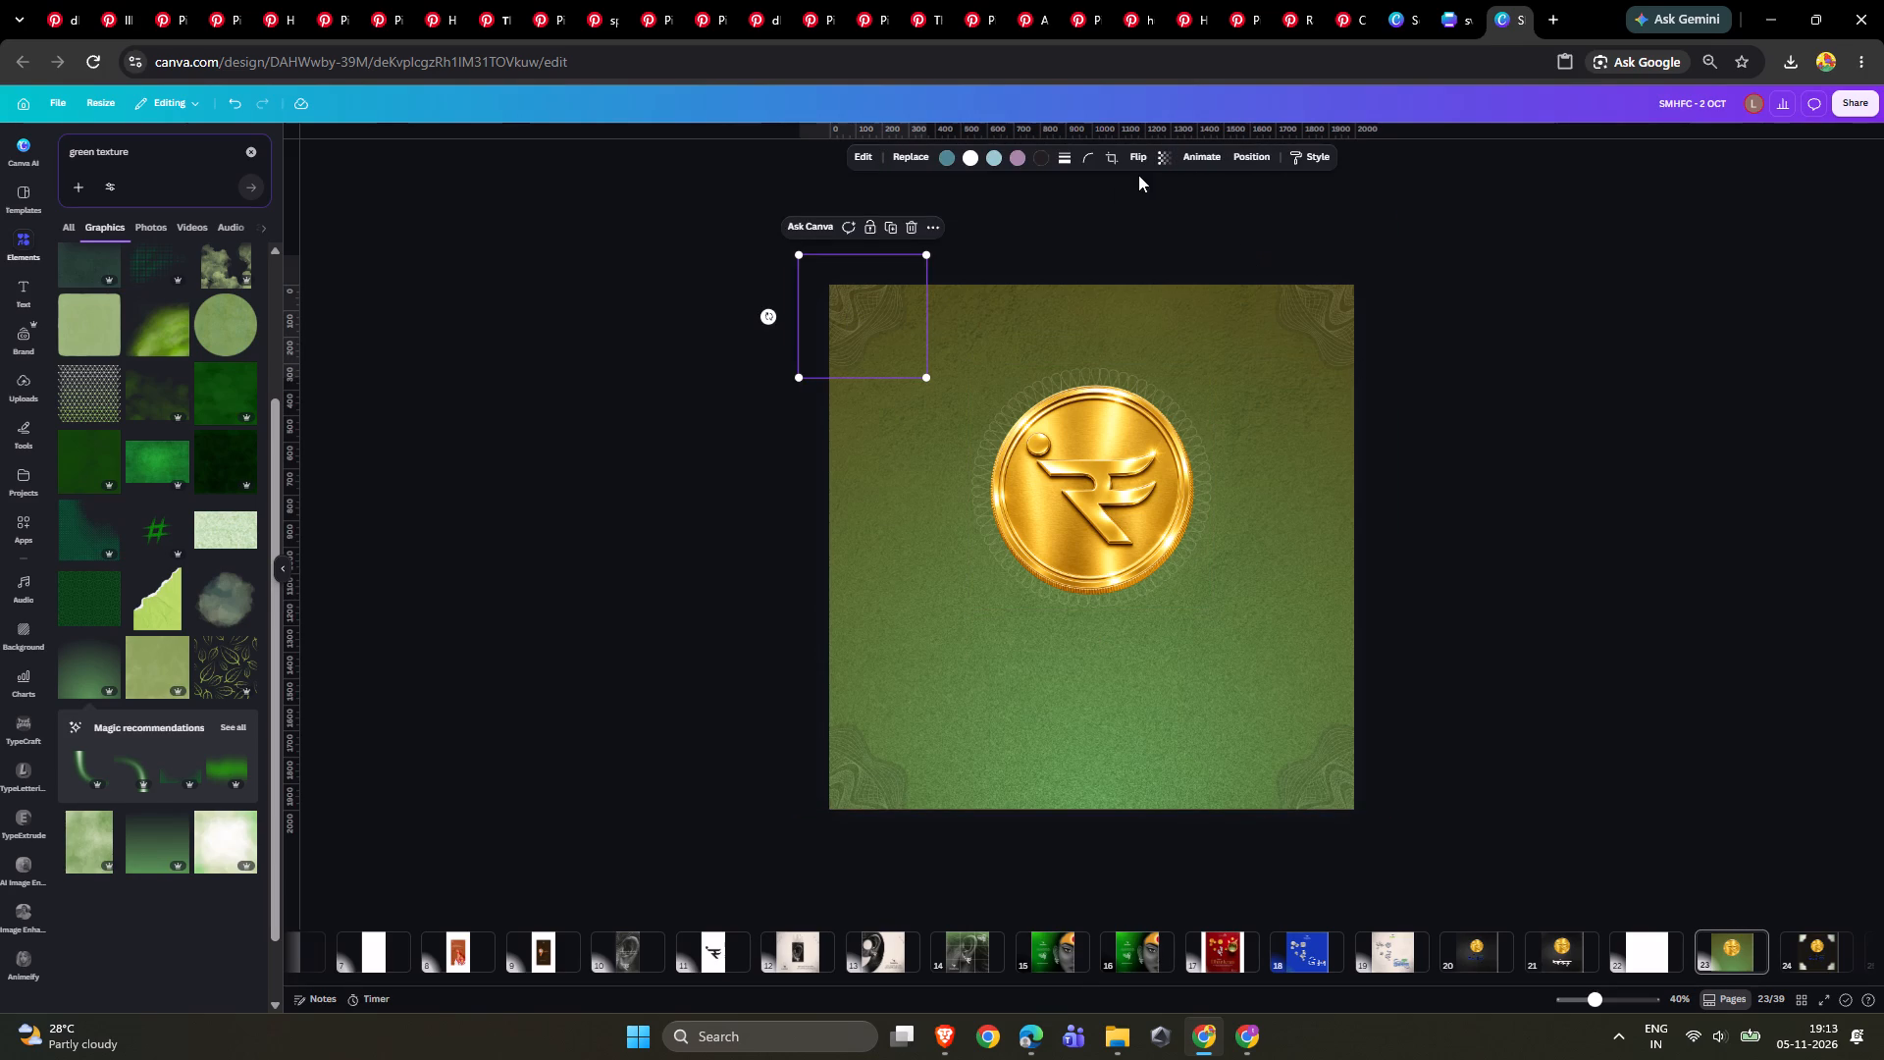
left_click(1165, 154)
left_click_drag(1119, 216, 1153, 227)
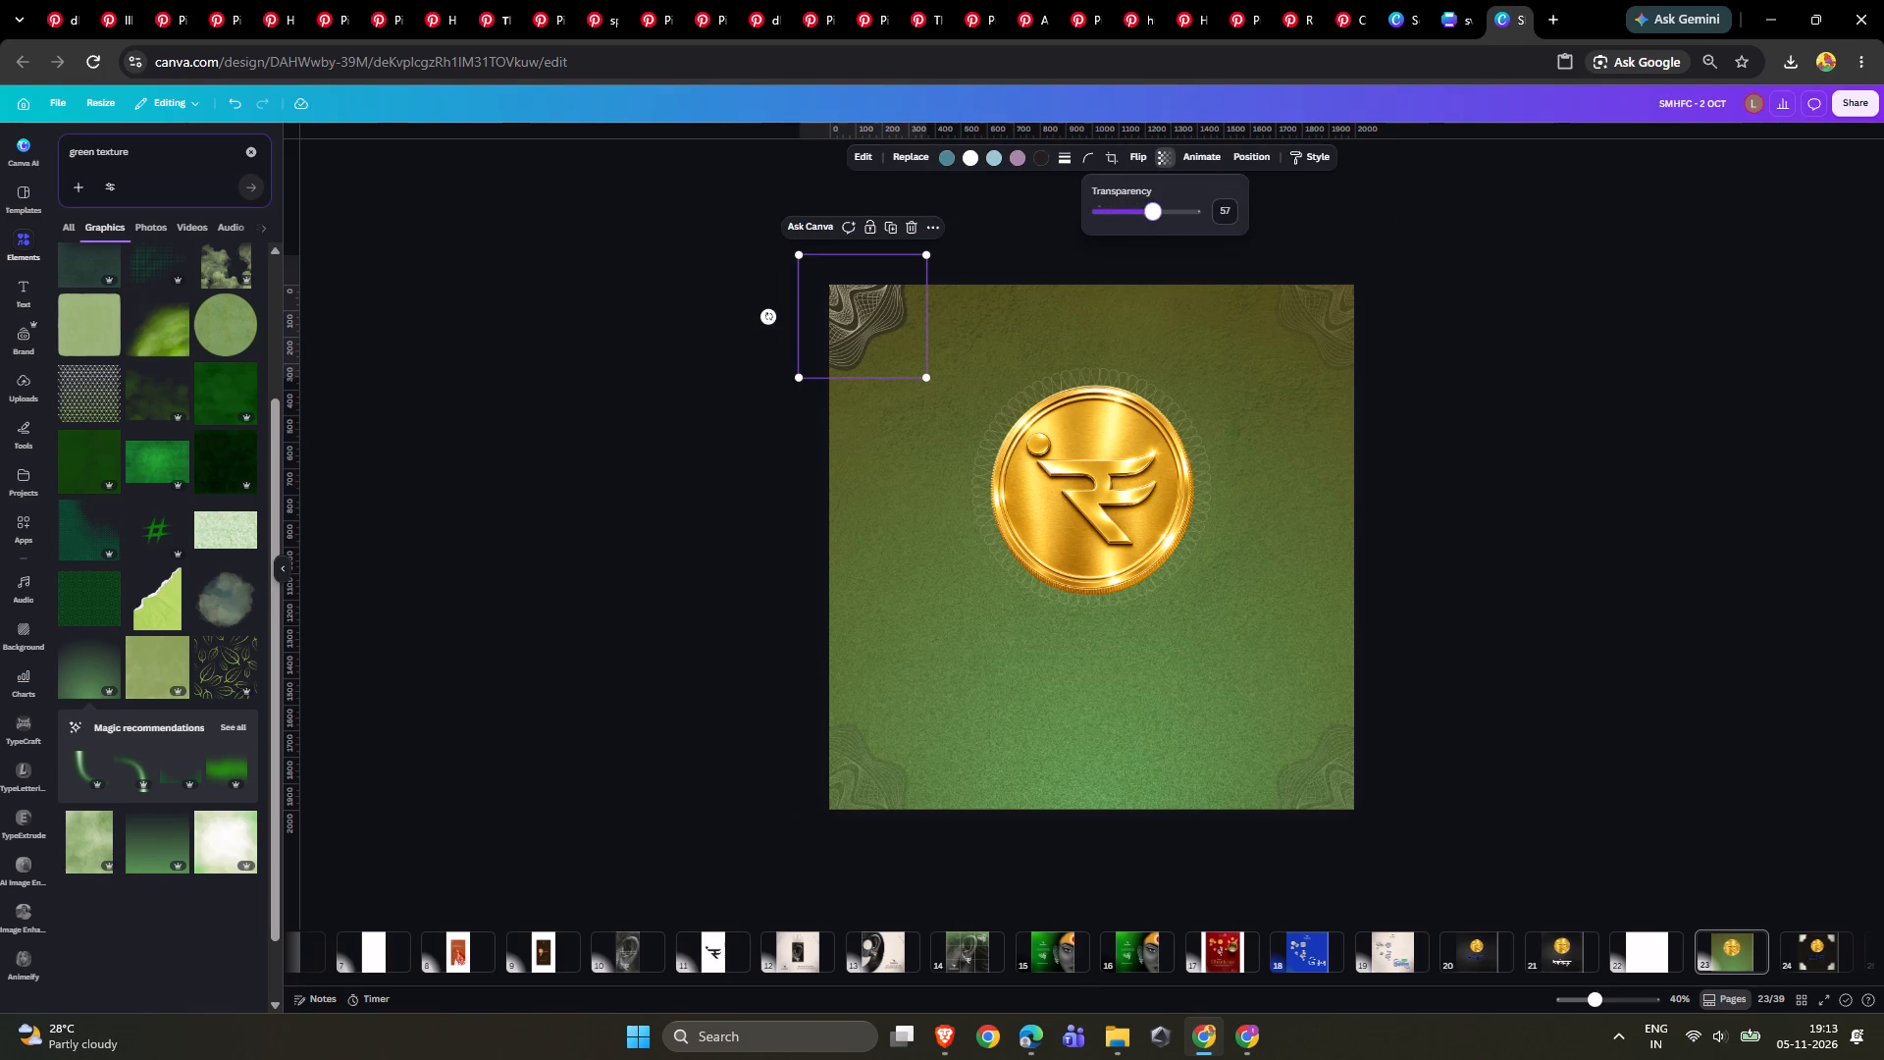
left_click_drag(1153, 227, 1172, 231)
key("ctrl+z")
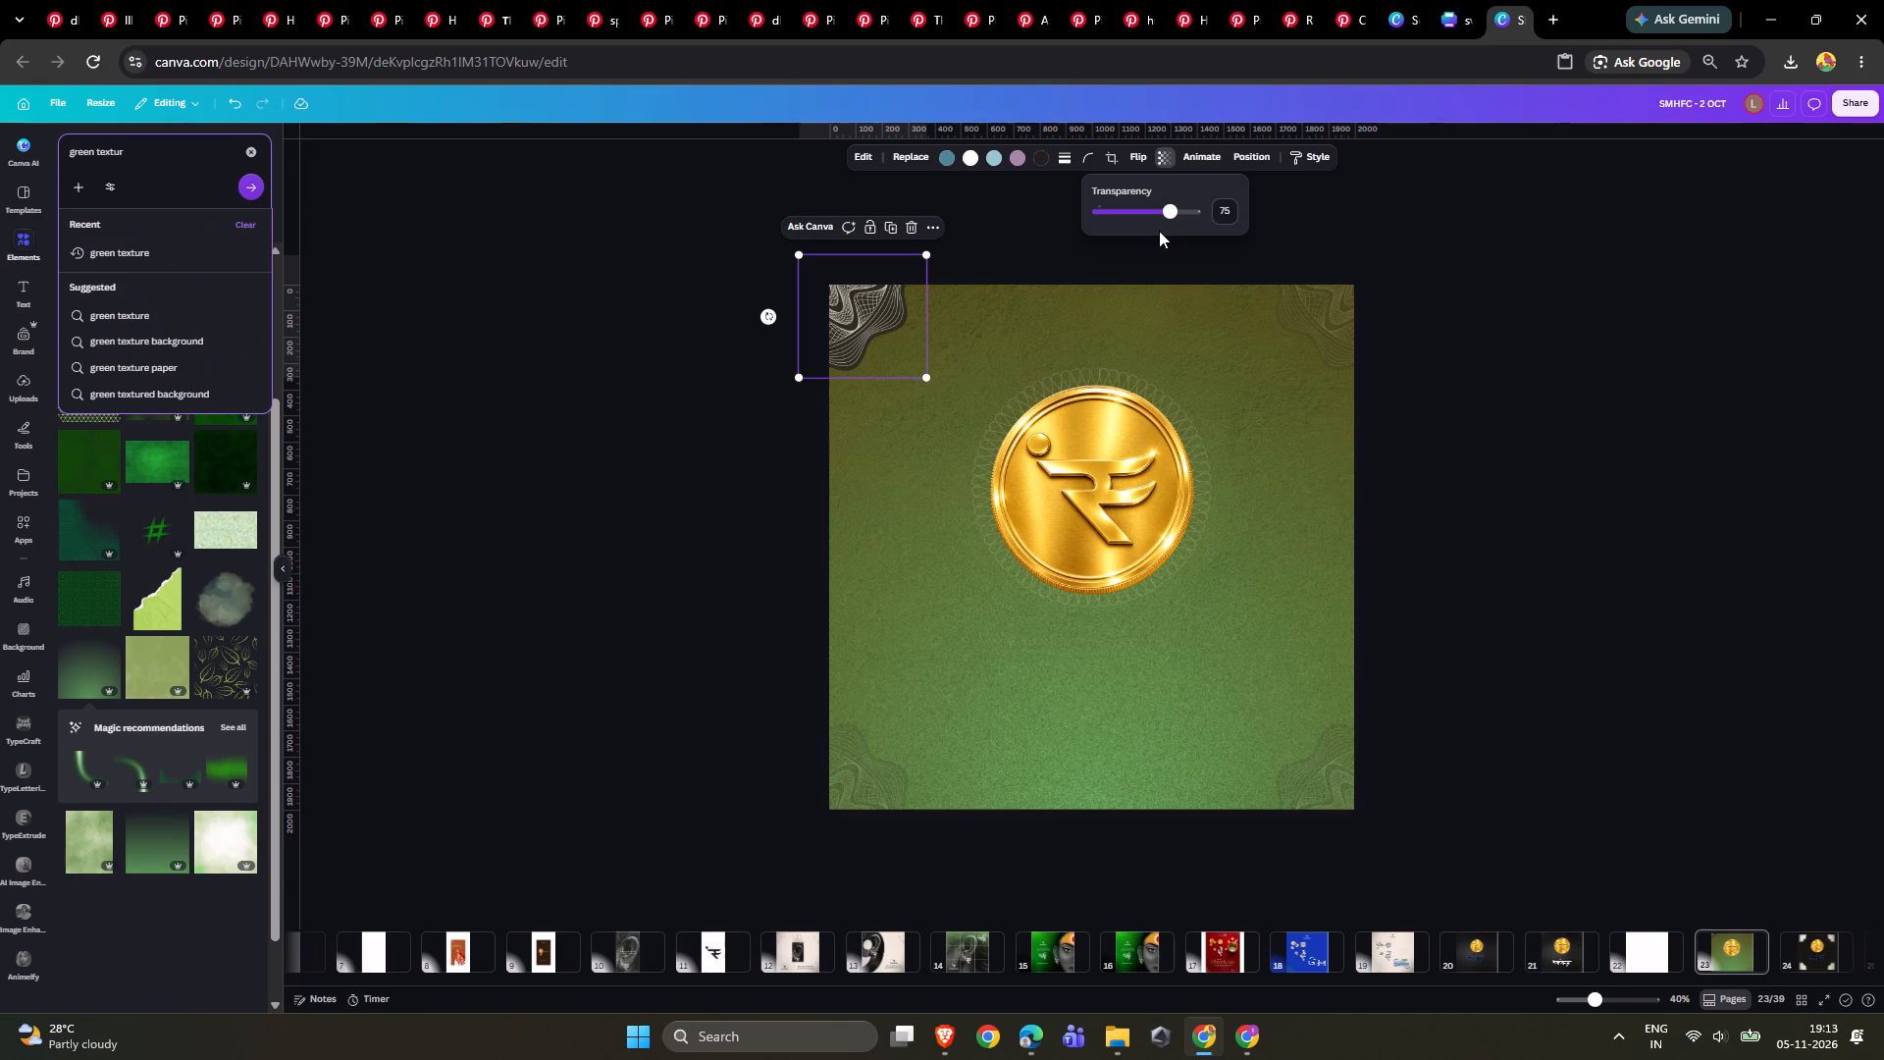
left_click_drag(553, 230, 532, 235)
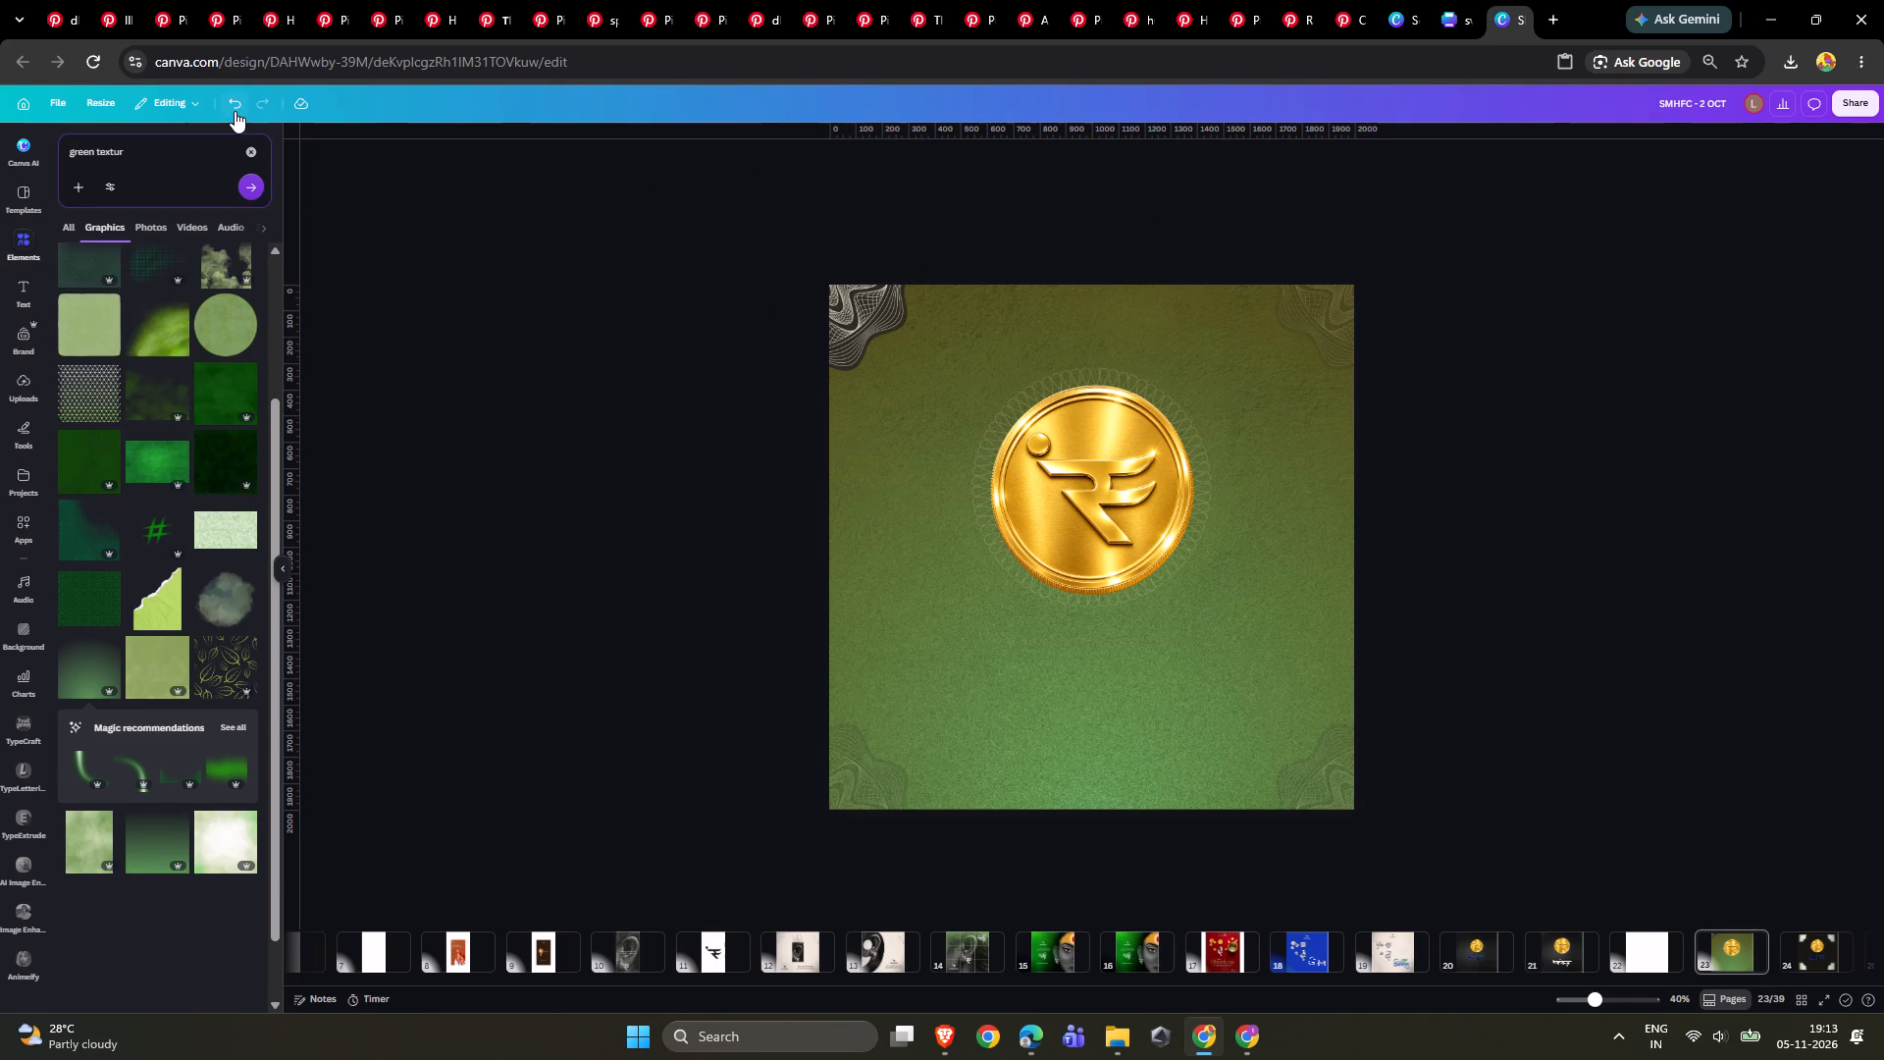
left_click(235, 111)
Recolour the dark colour of the page's top-left corner ornament, trying several green shades from the graphic colours.
left_click(869, 315)
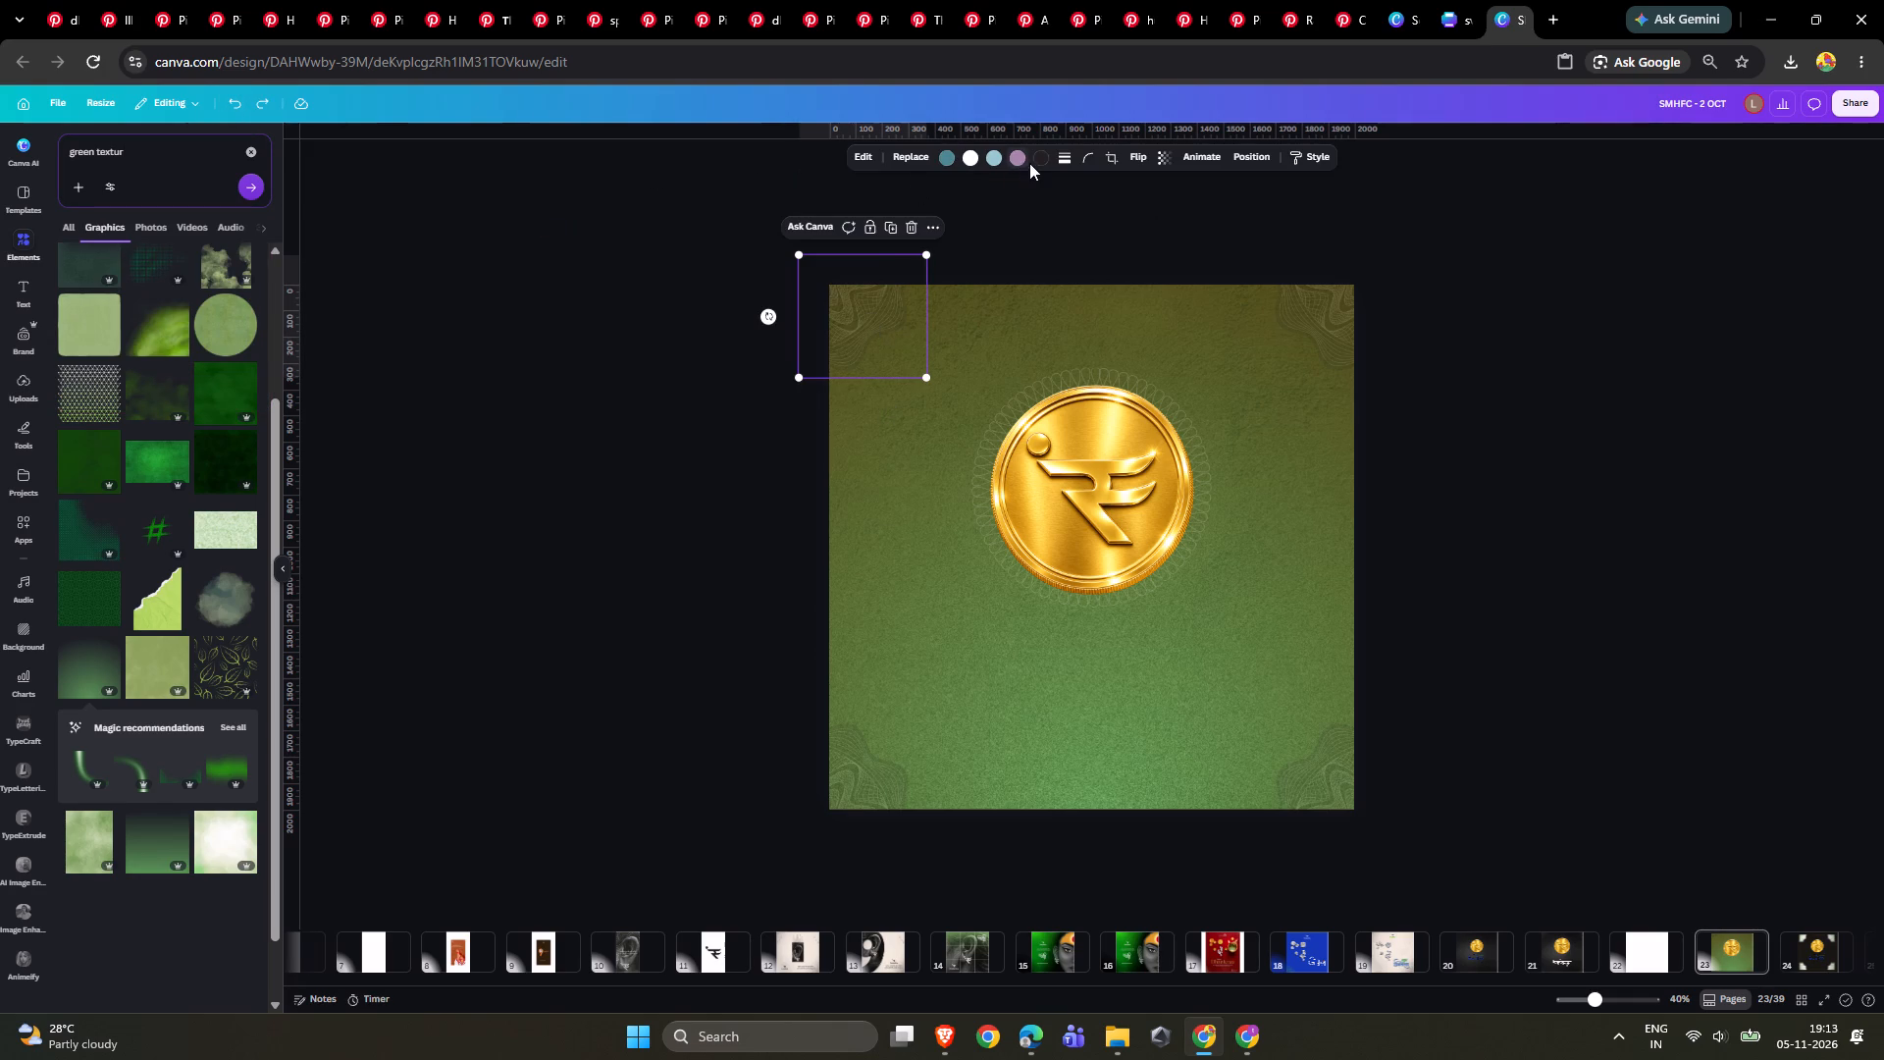
left_click(1032, 159)
left_click(136, 237)
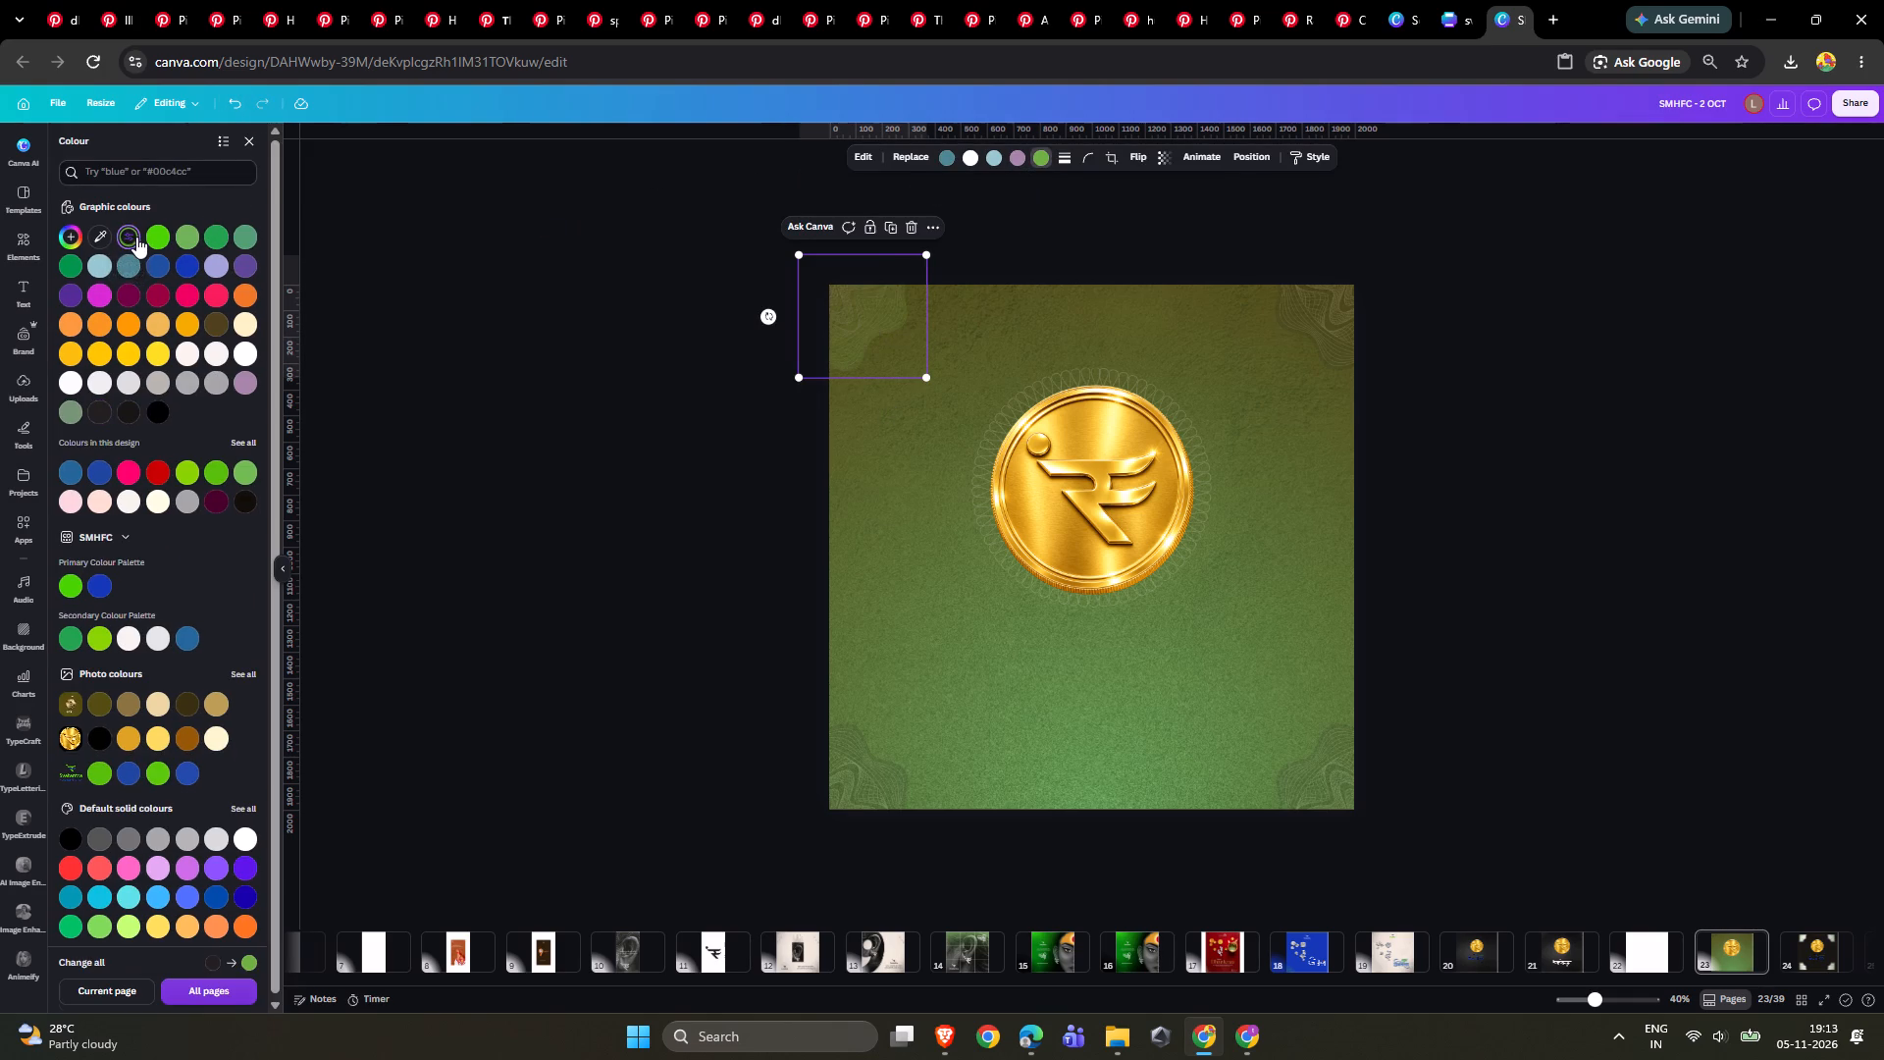
left_click(180, 234)
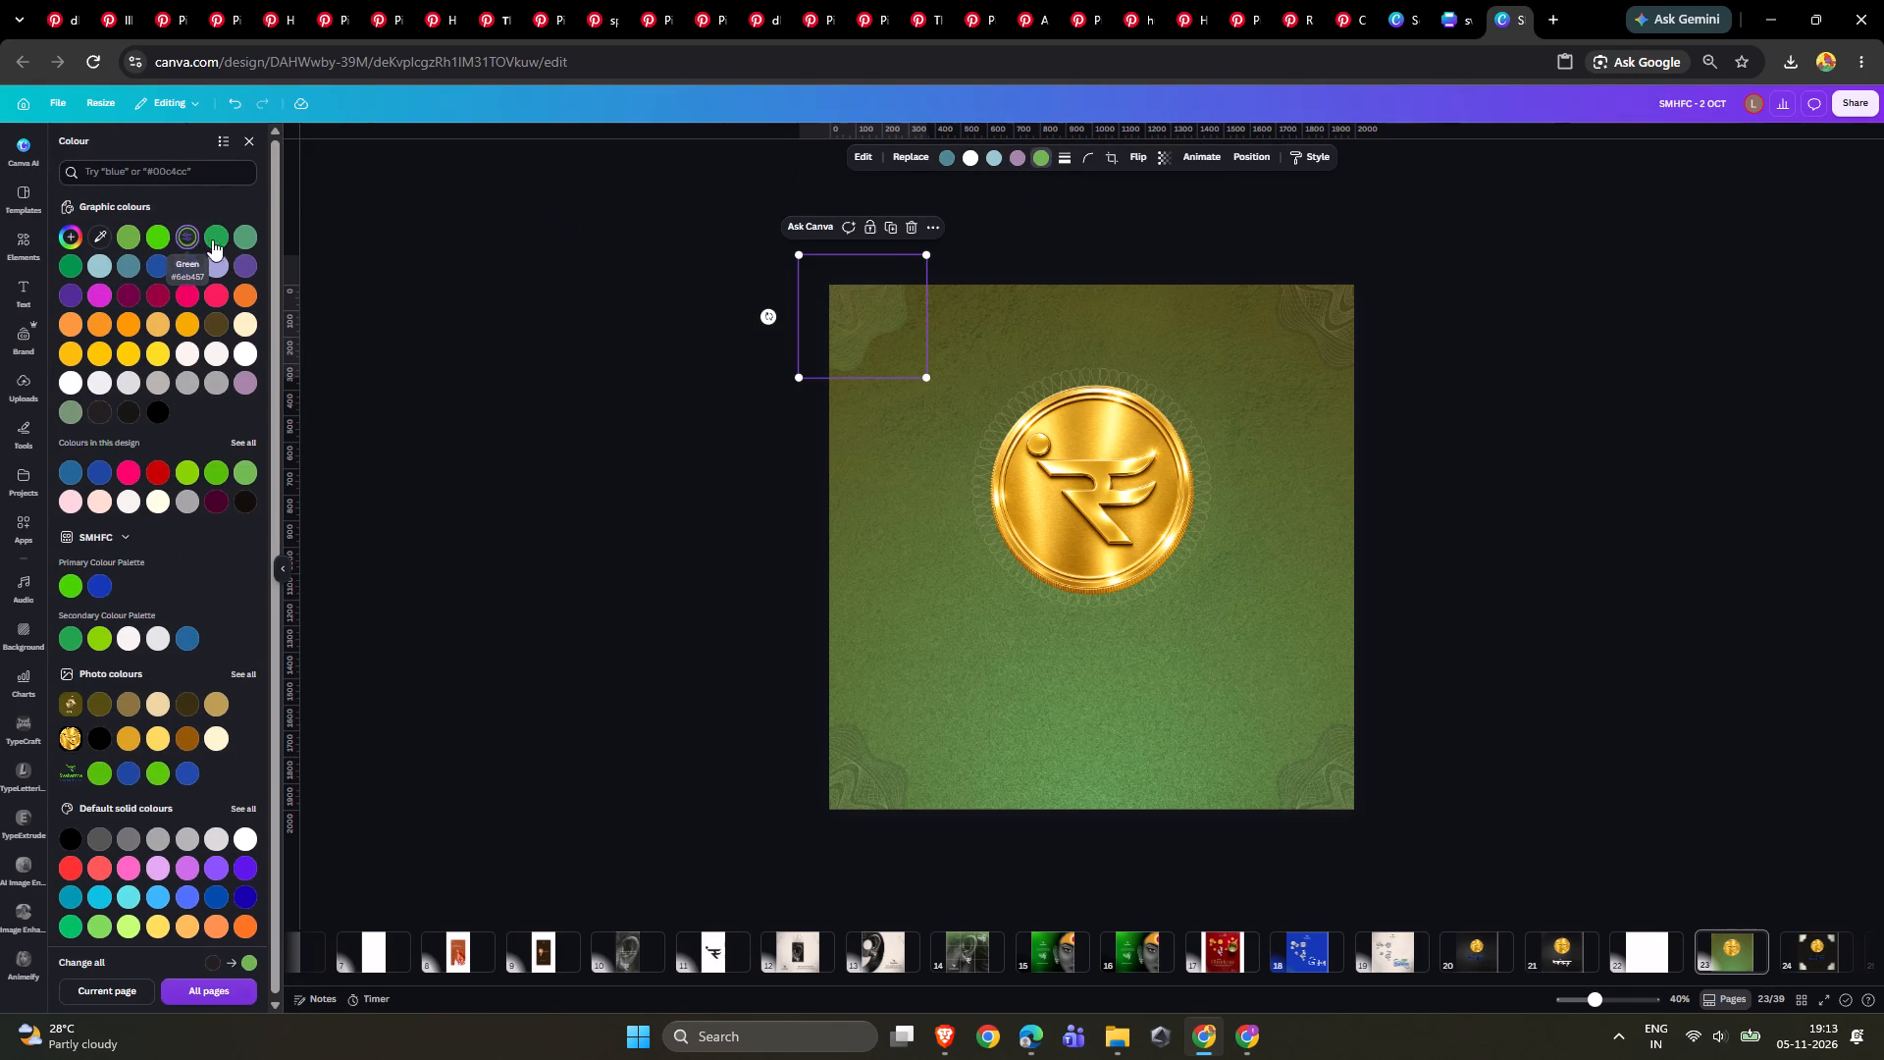
left_click(222, 239)
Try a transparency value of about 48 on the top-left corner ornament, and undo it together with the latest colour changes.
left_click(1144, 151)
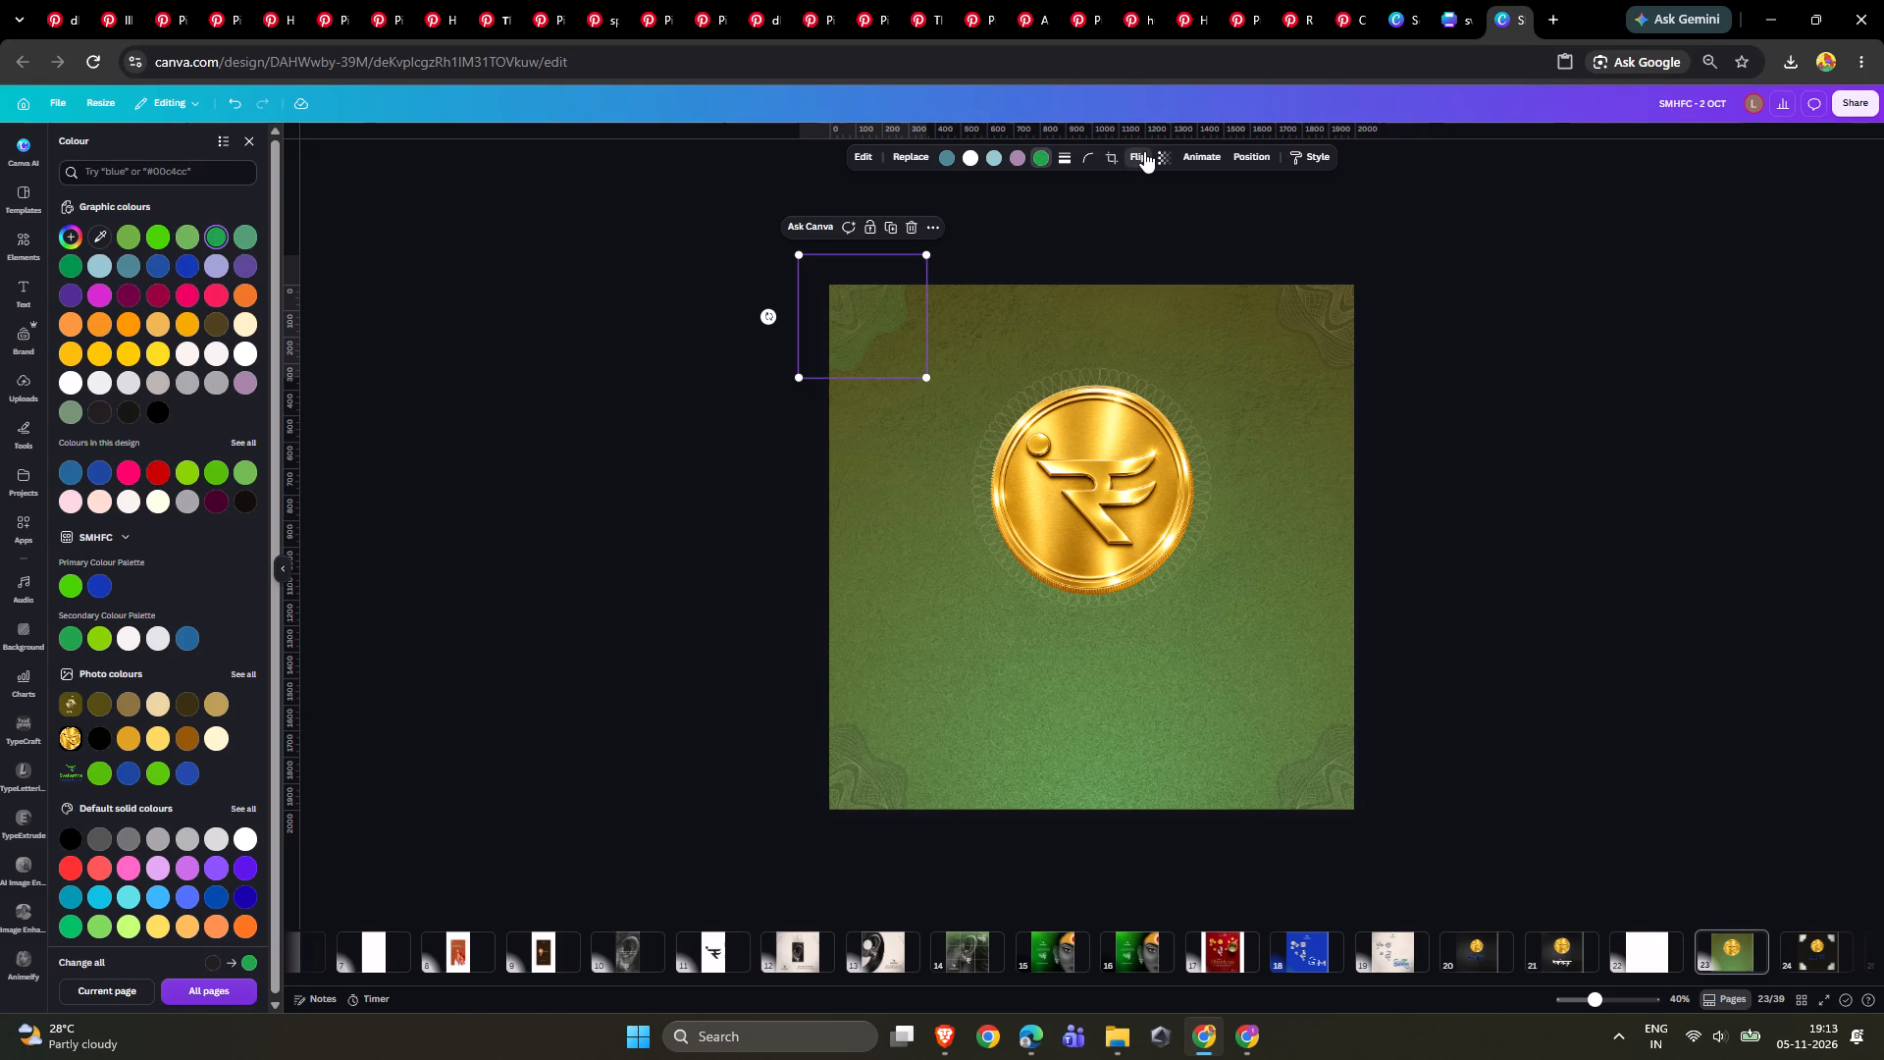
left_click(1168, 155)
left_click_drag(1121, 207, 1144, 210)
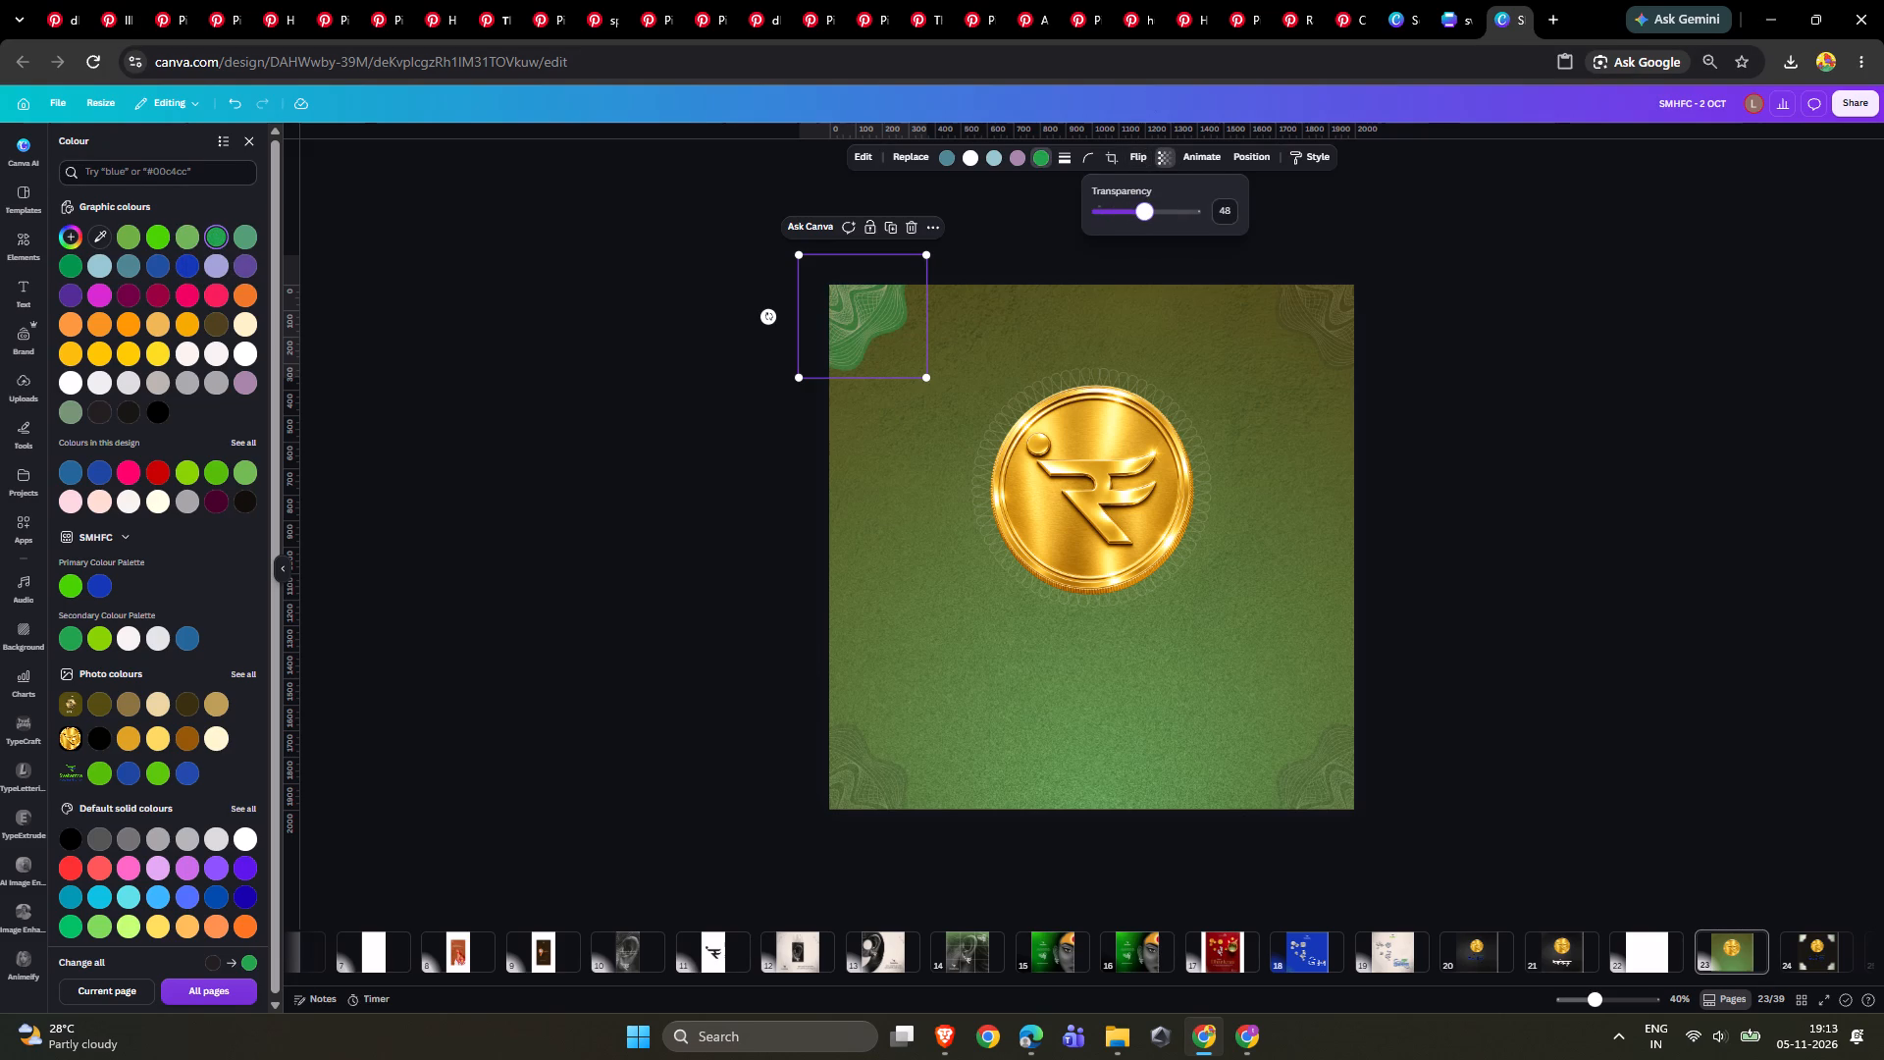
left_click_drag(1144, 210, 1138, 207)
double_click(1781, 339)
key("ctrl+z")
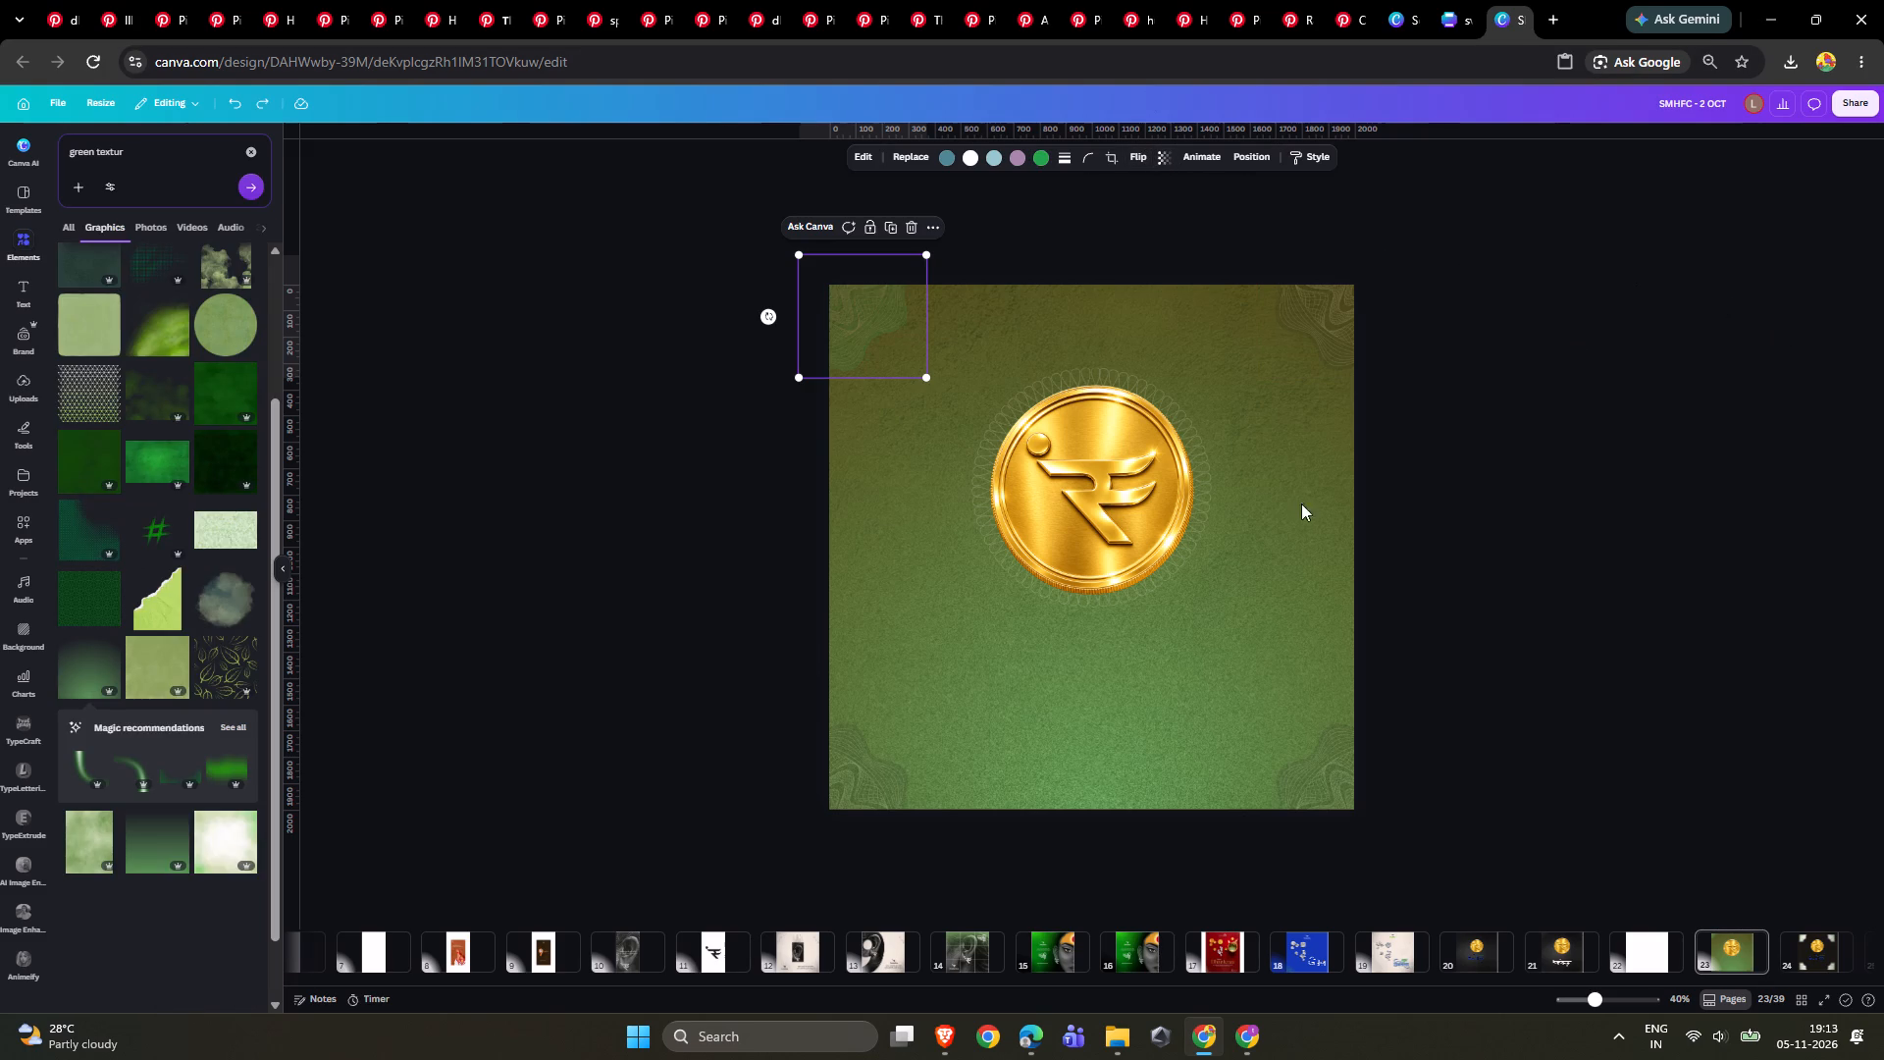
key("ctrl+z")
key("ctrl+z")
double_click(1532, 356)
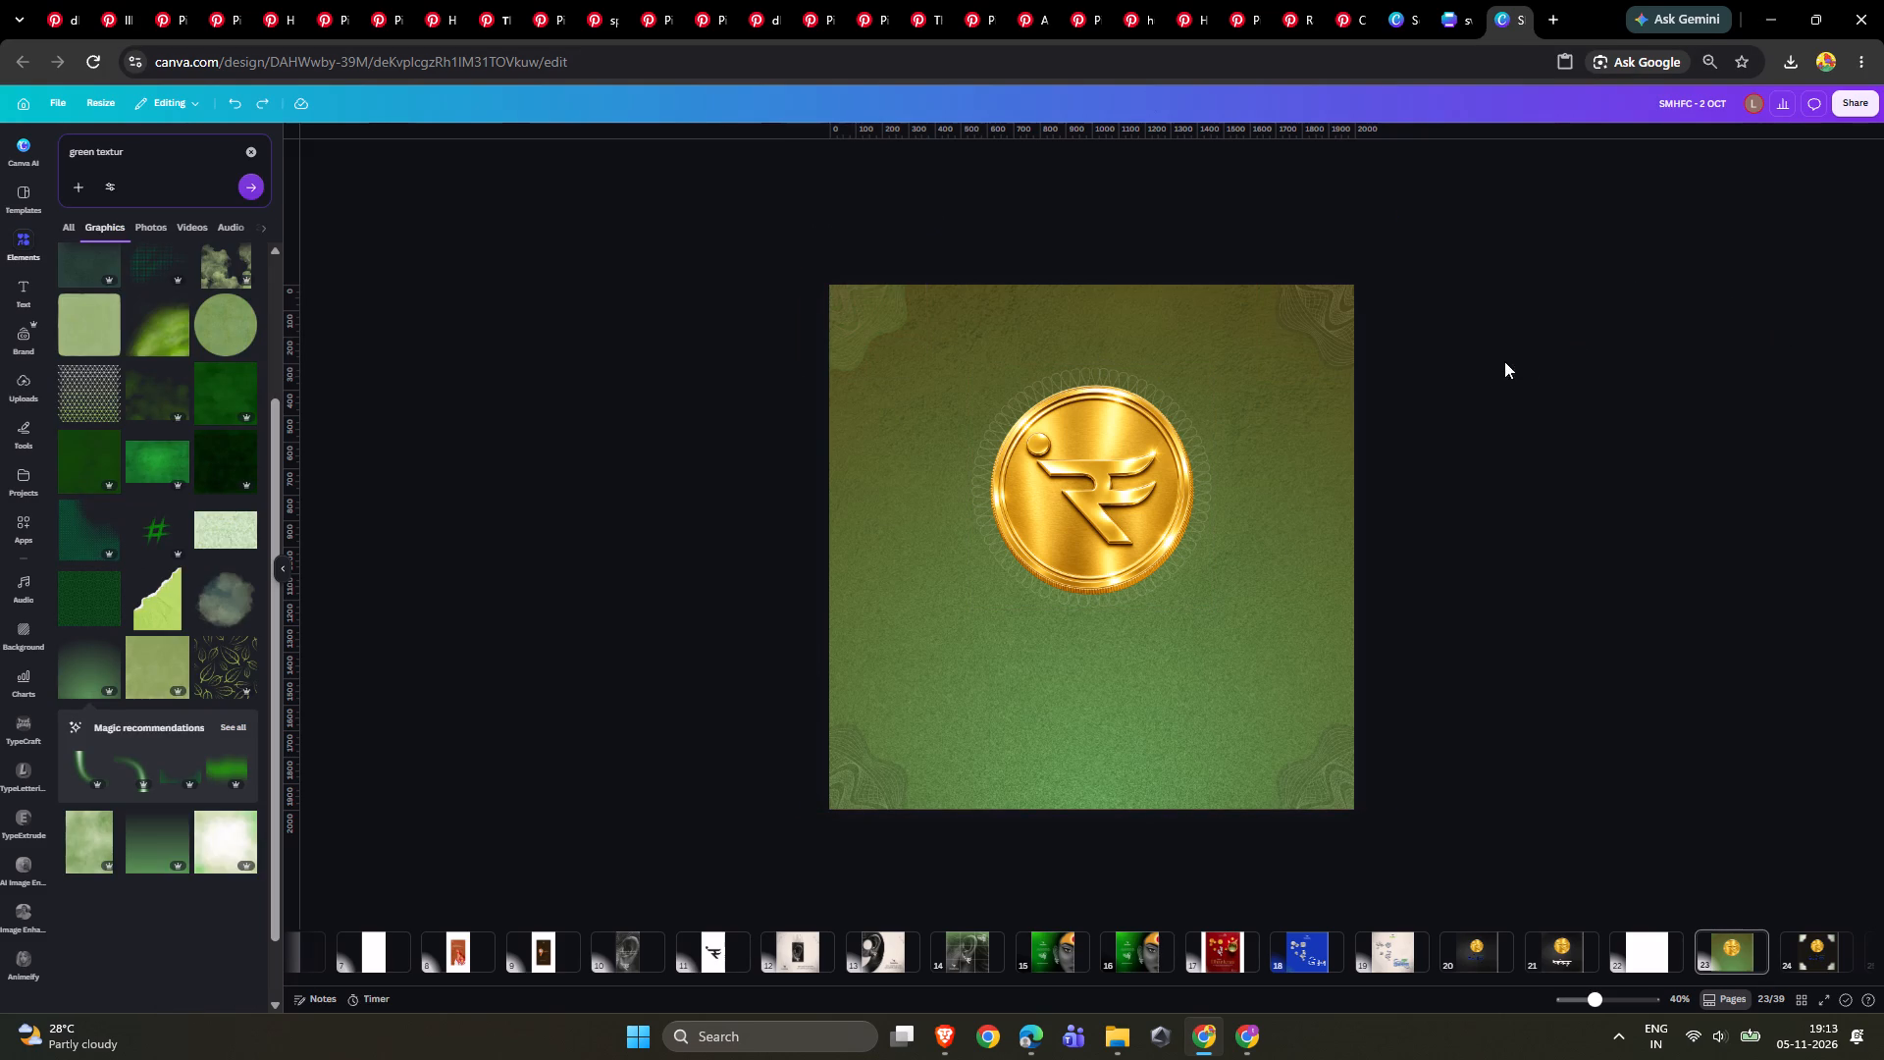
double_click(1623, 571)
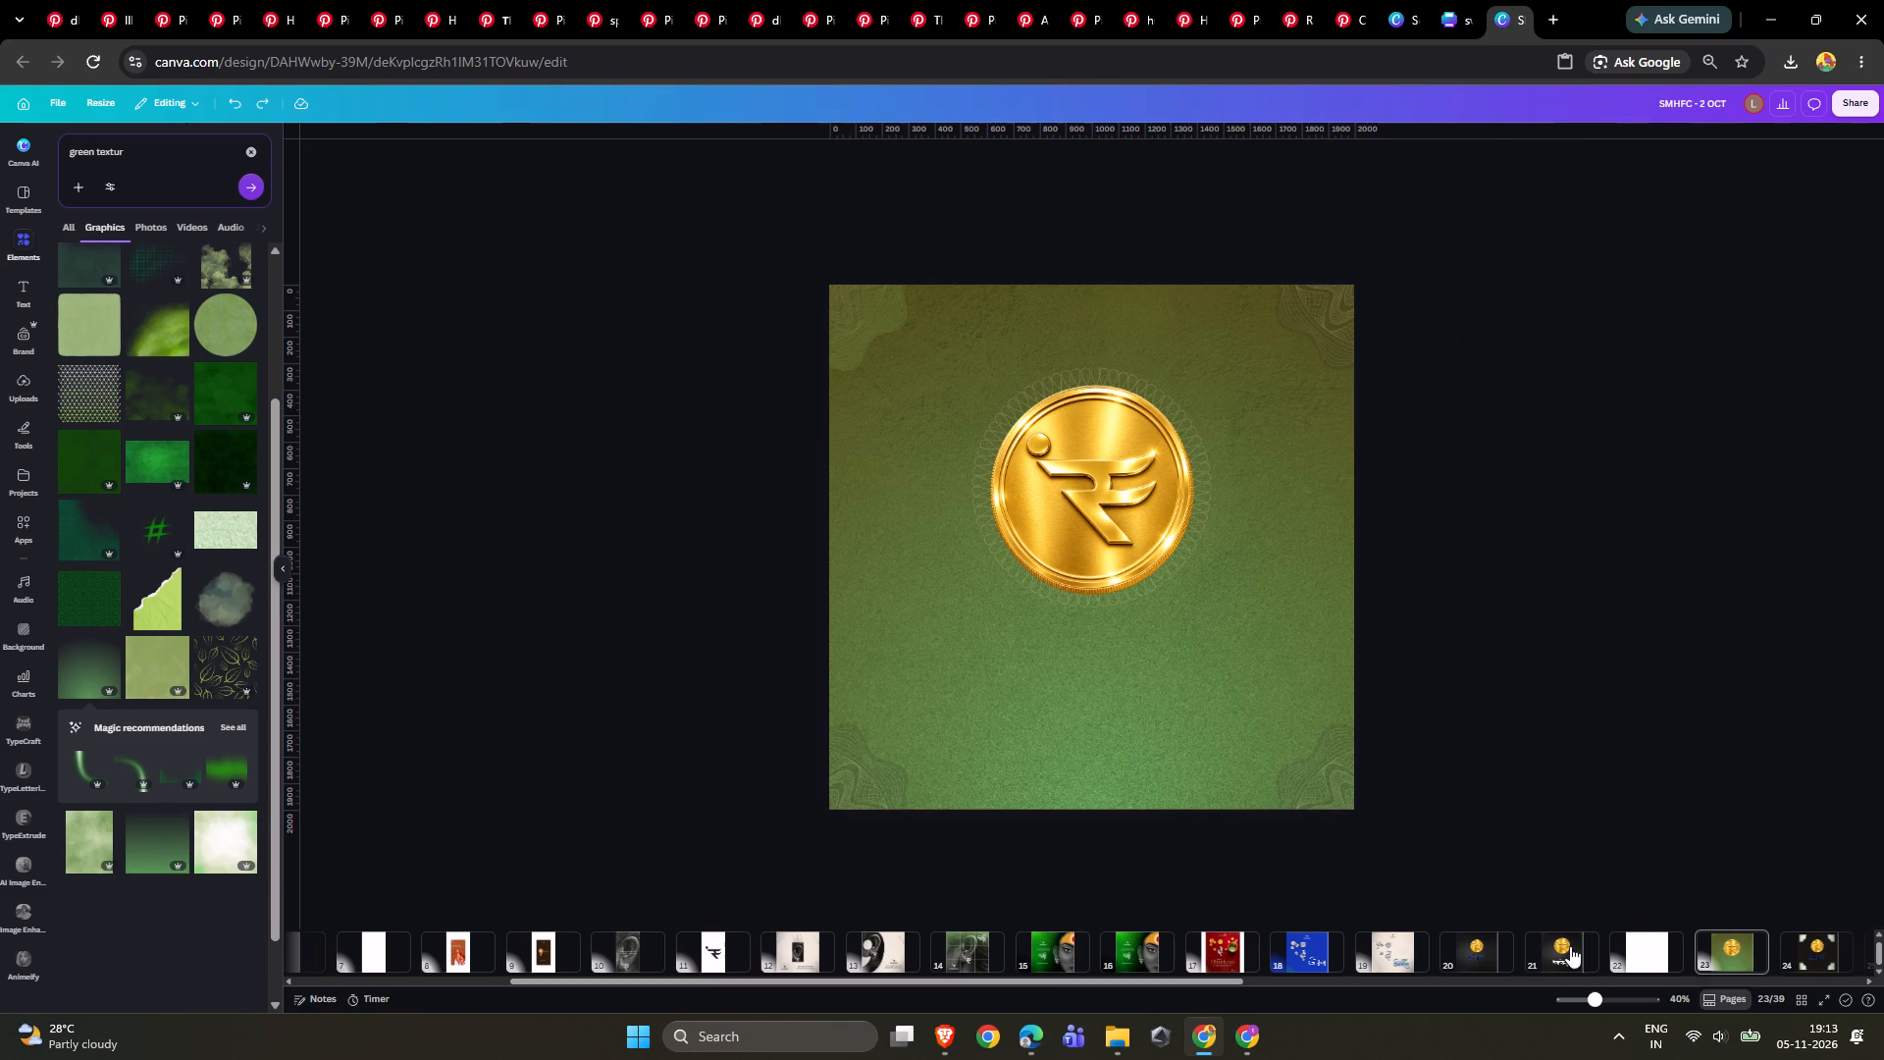
Copy the white धनतेरस lettering from page 21 to page 23, scale it down slightly and centre it below the coin.
left_click(1553, 966)
left_click(1172, 697)
key("ctrl+c")
left_click(1749, 945)
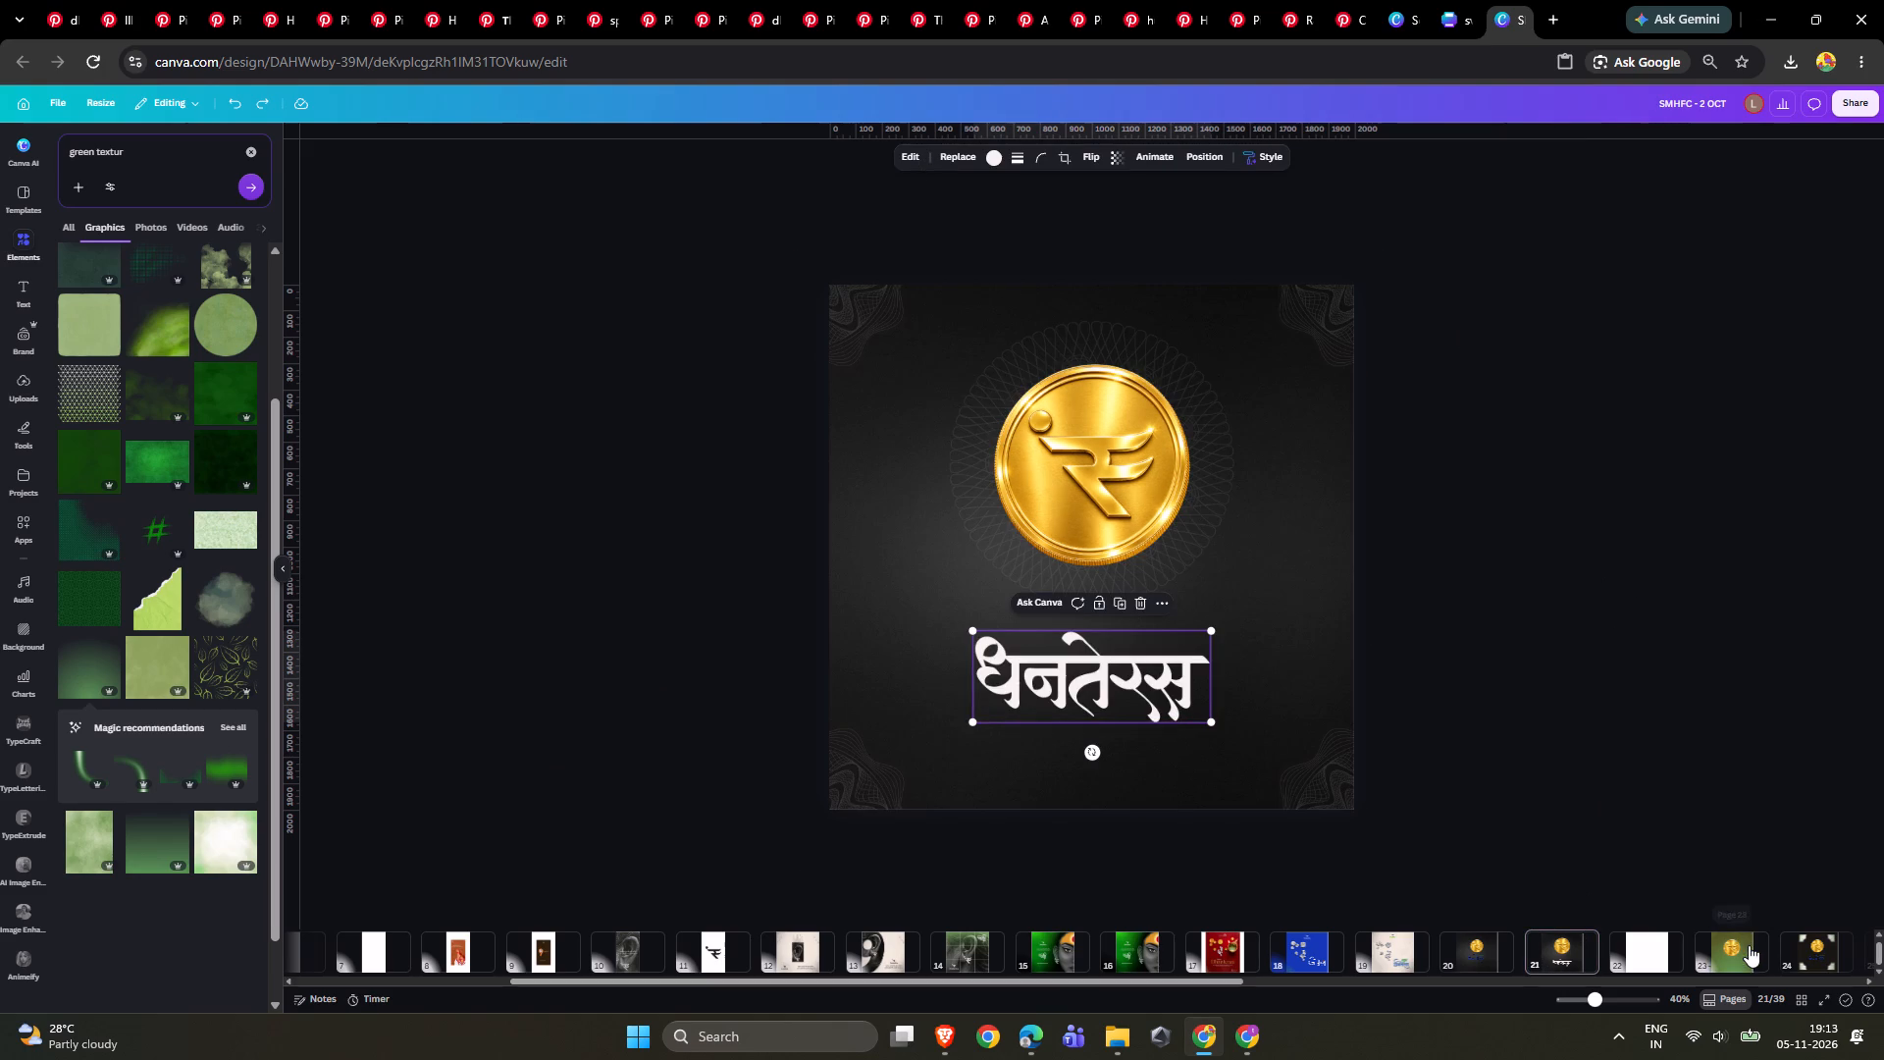
key("ctrl+v")
left_click_drag(1211, 725, 1186, 710)
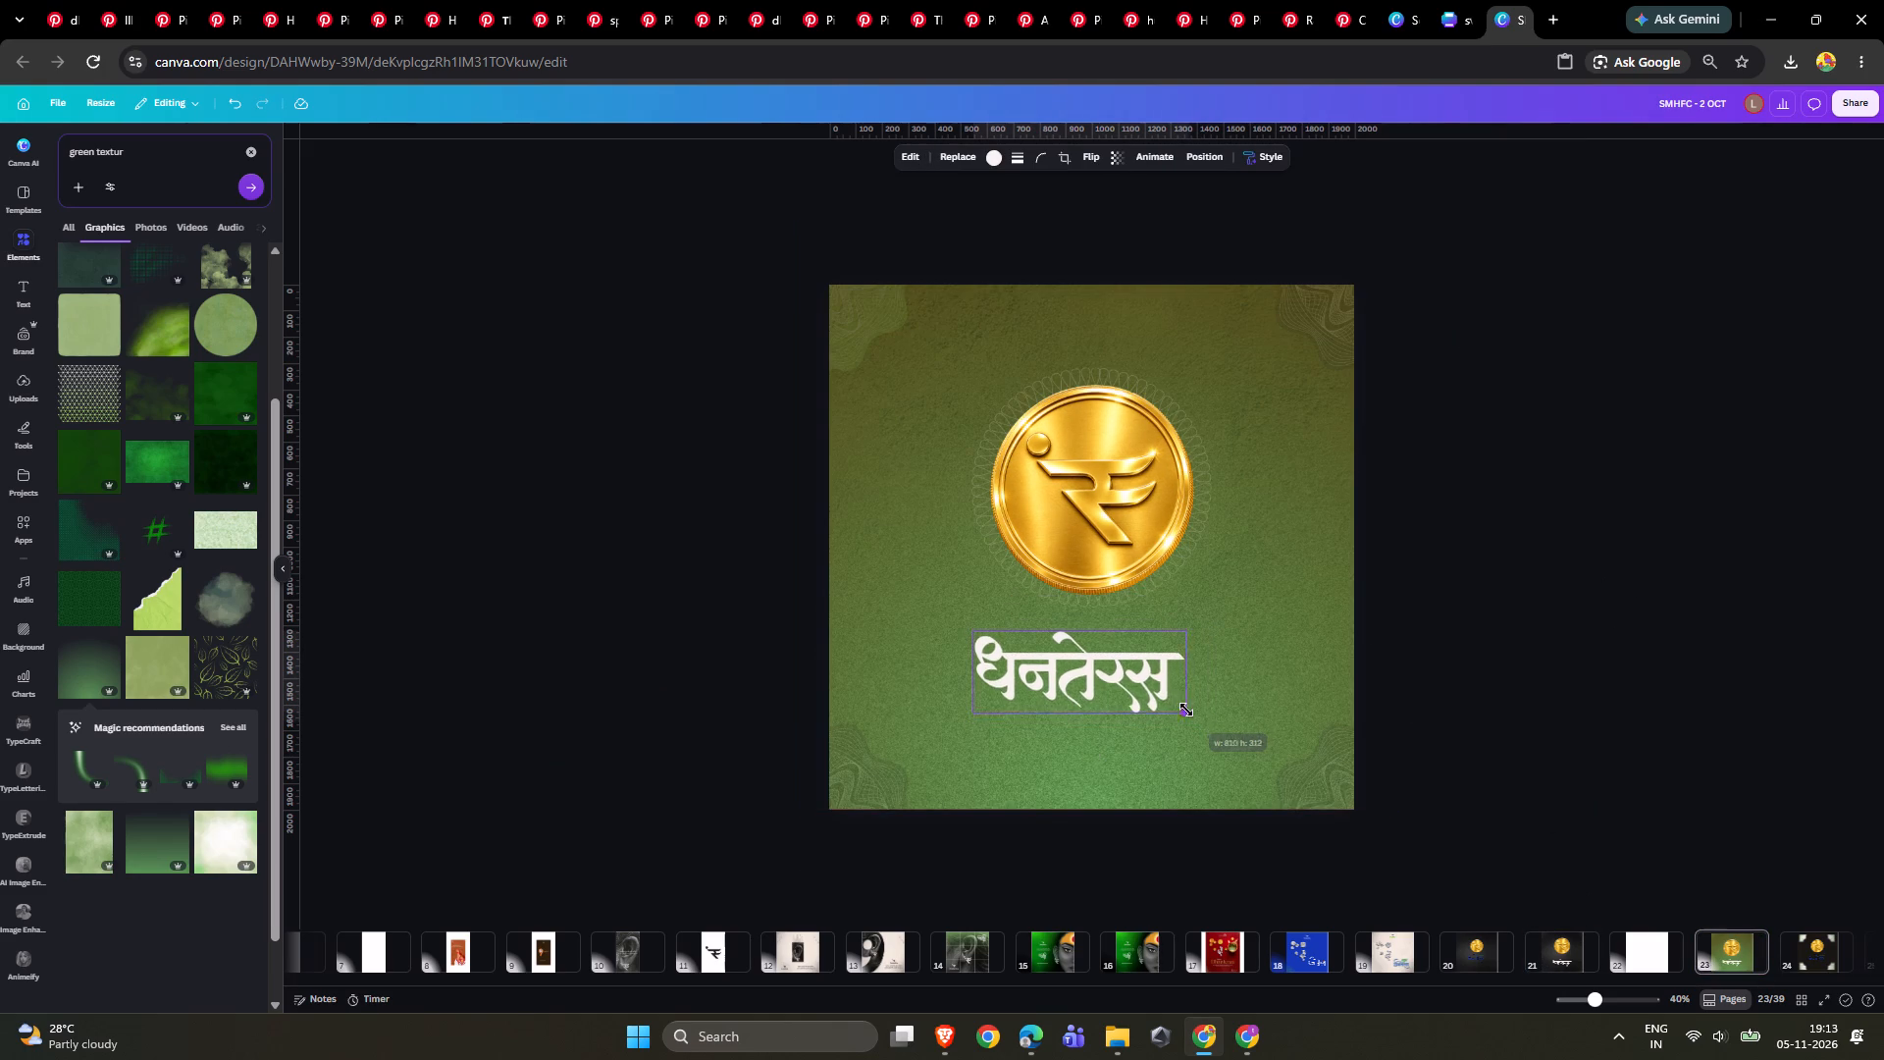
left_click_drag(1186, 710, 1189, 710)
left_click_drag(1131, 687, 1143, 687)
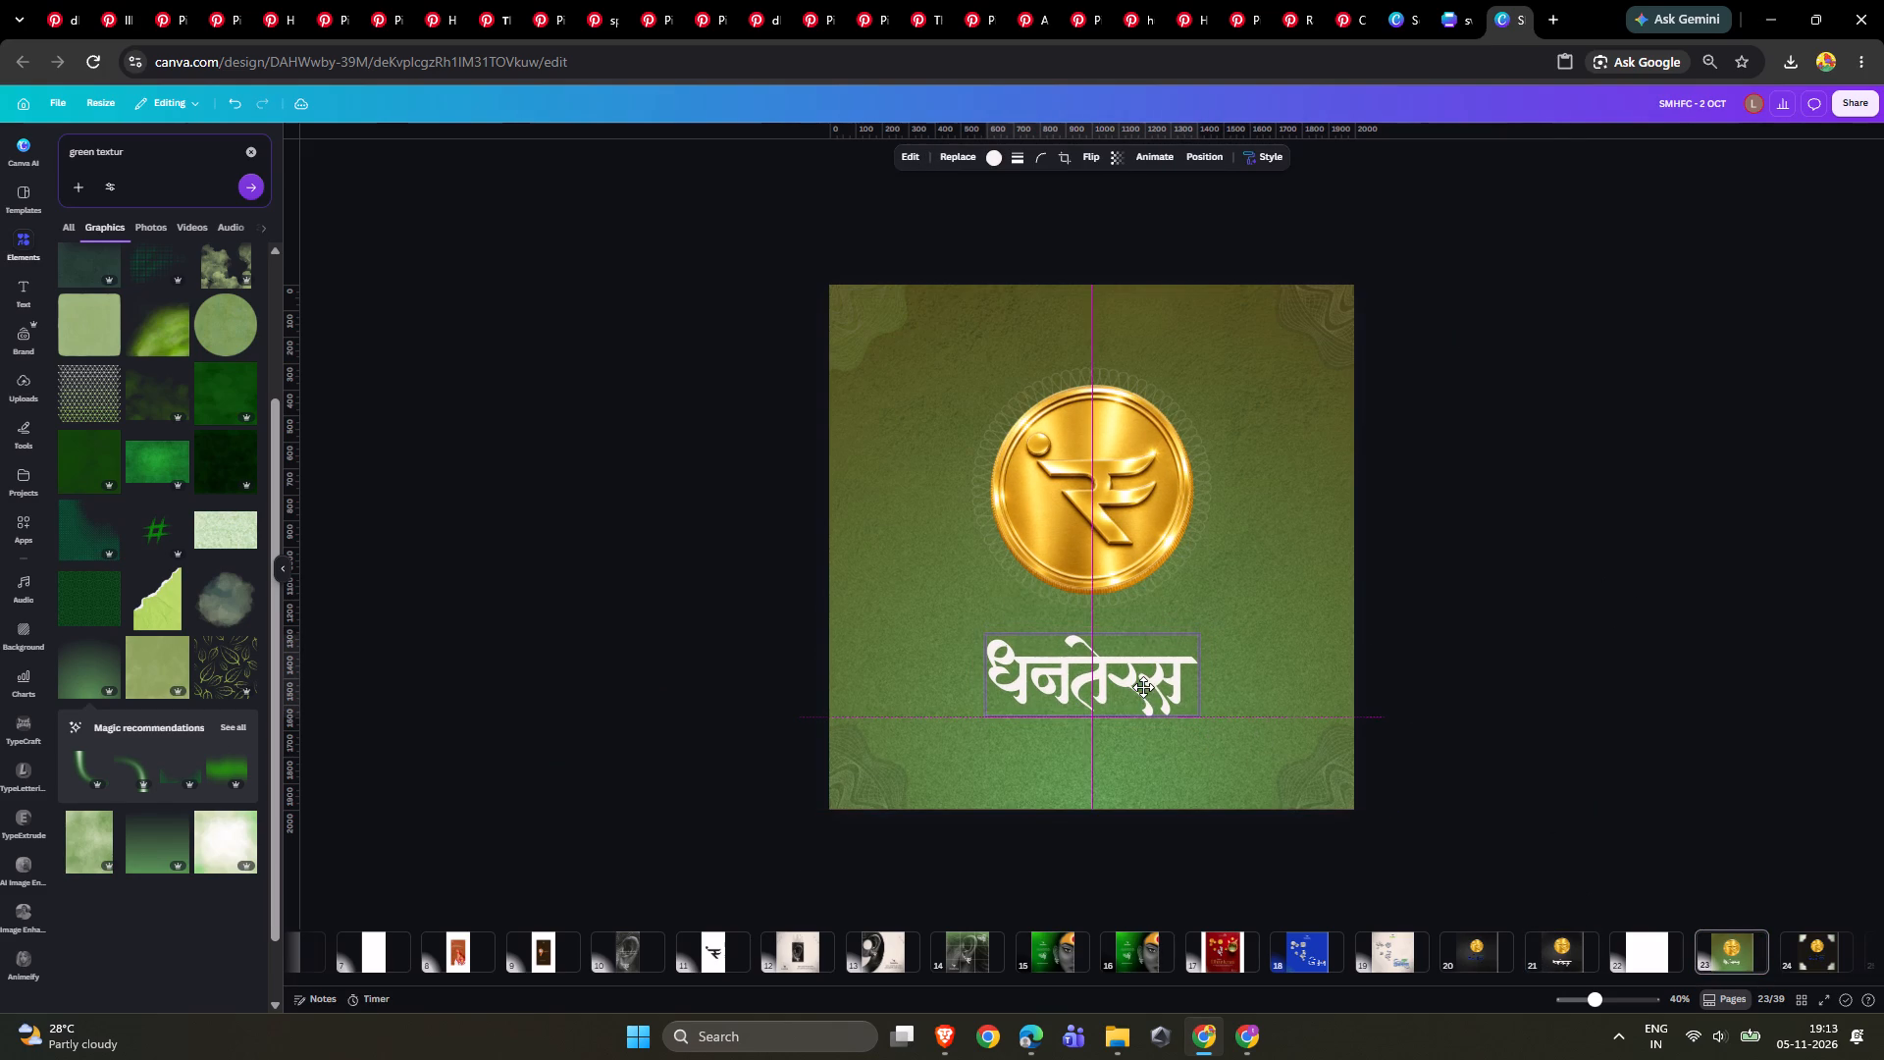
left_click(1712, 570)
Move the green Dhanteras page ahead of the blank page so it directly follows page 21.
left_click_drag(1734, 960, 1611, 960)
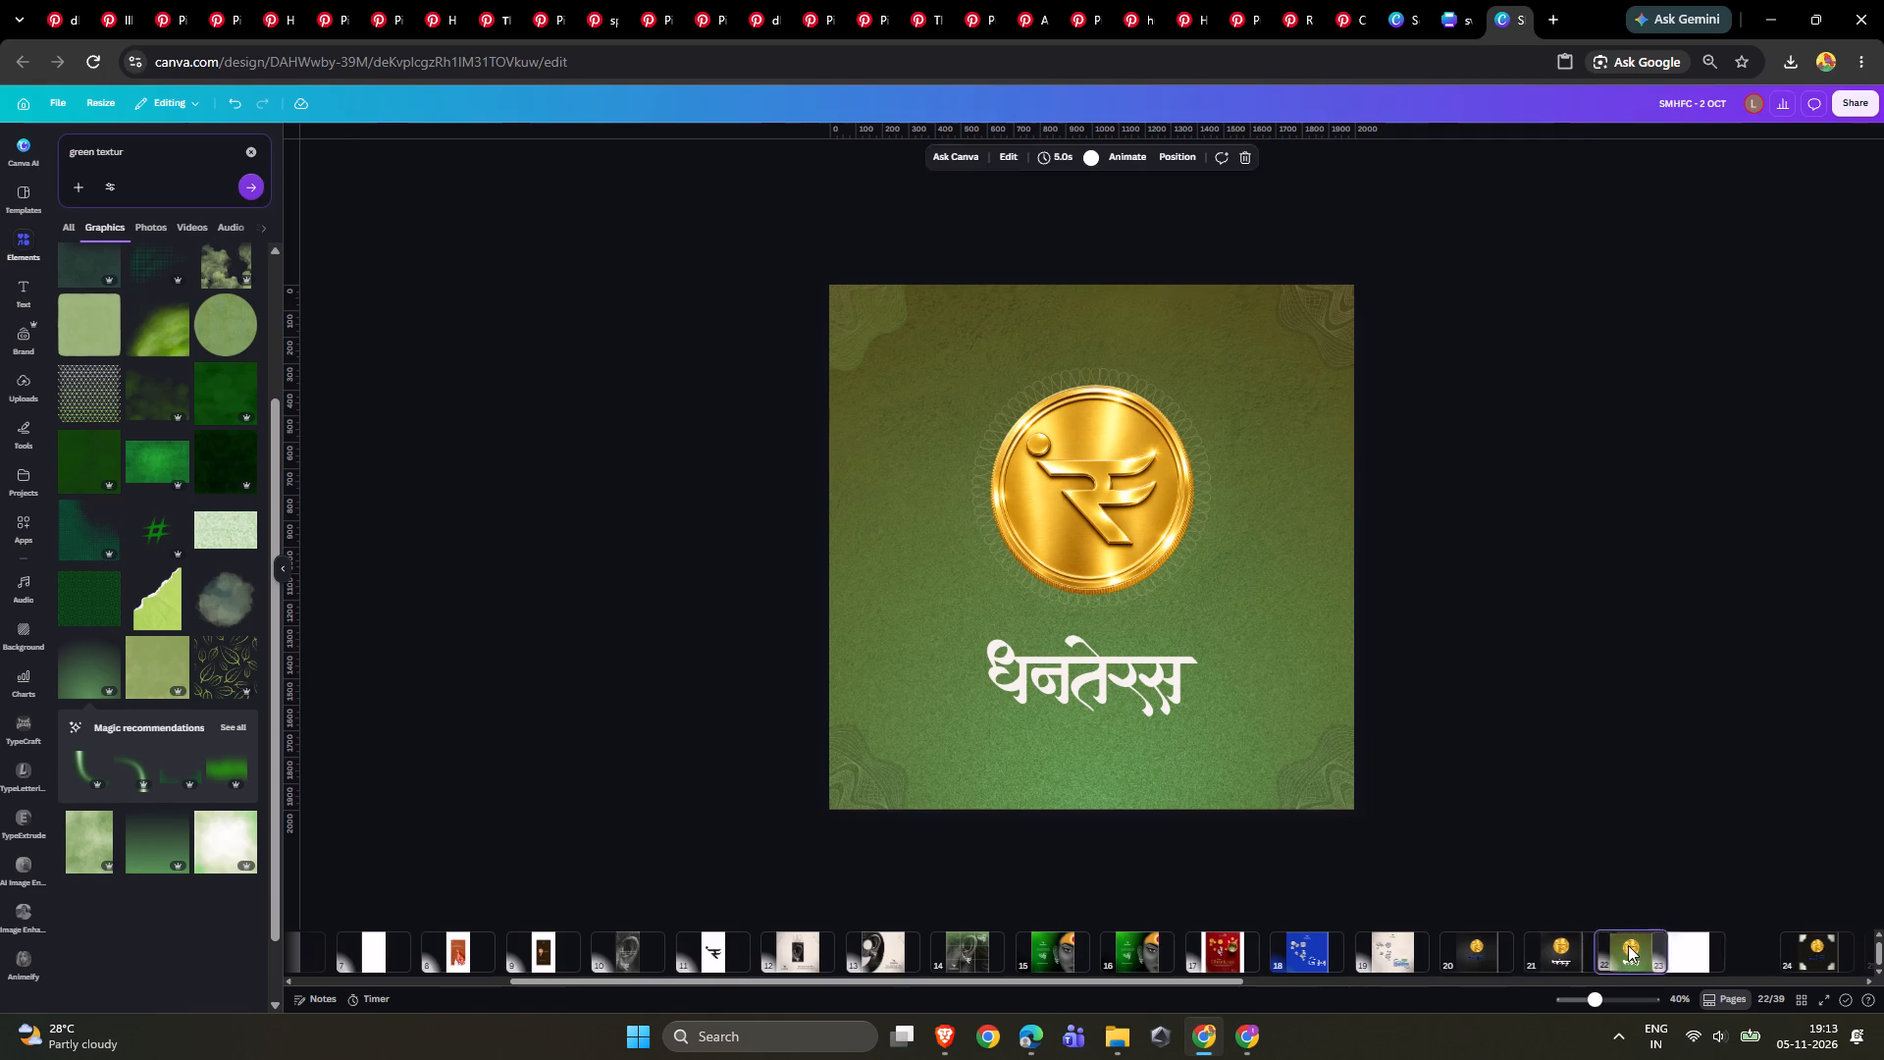
Compare the green Dhanteras design on page 22 with the black version on page 21, including in full screen.
left_click(1566, 949)
left_click(1648, 947)
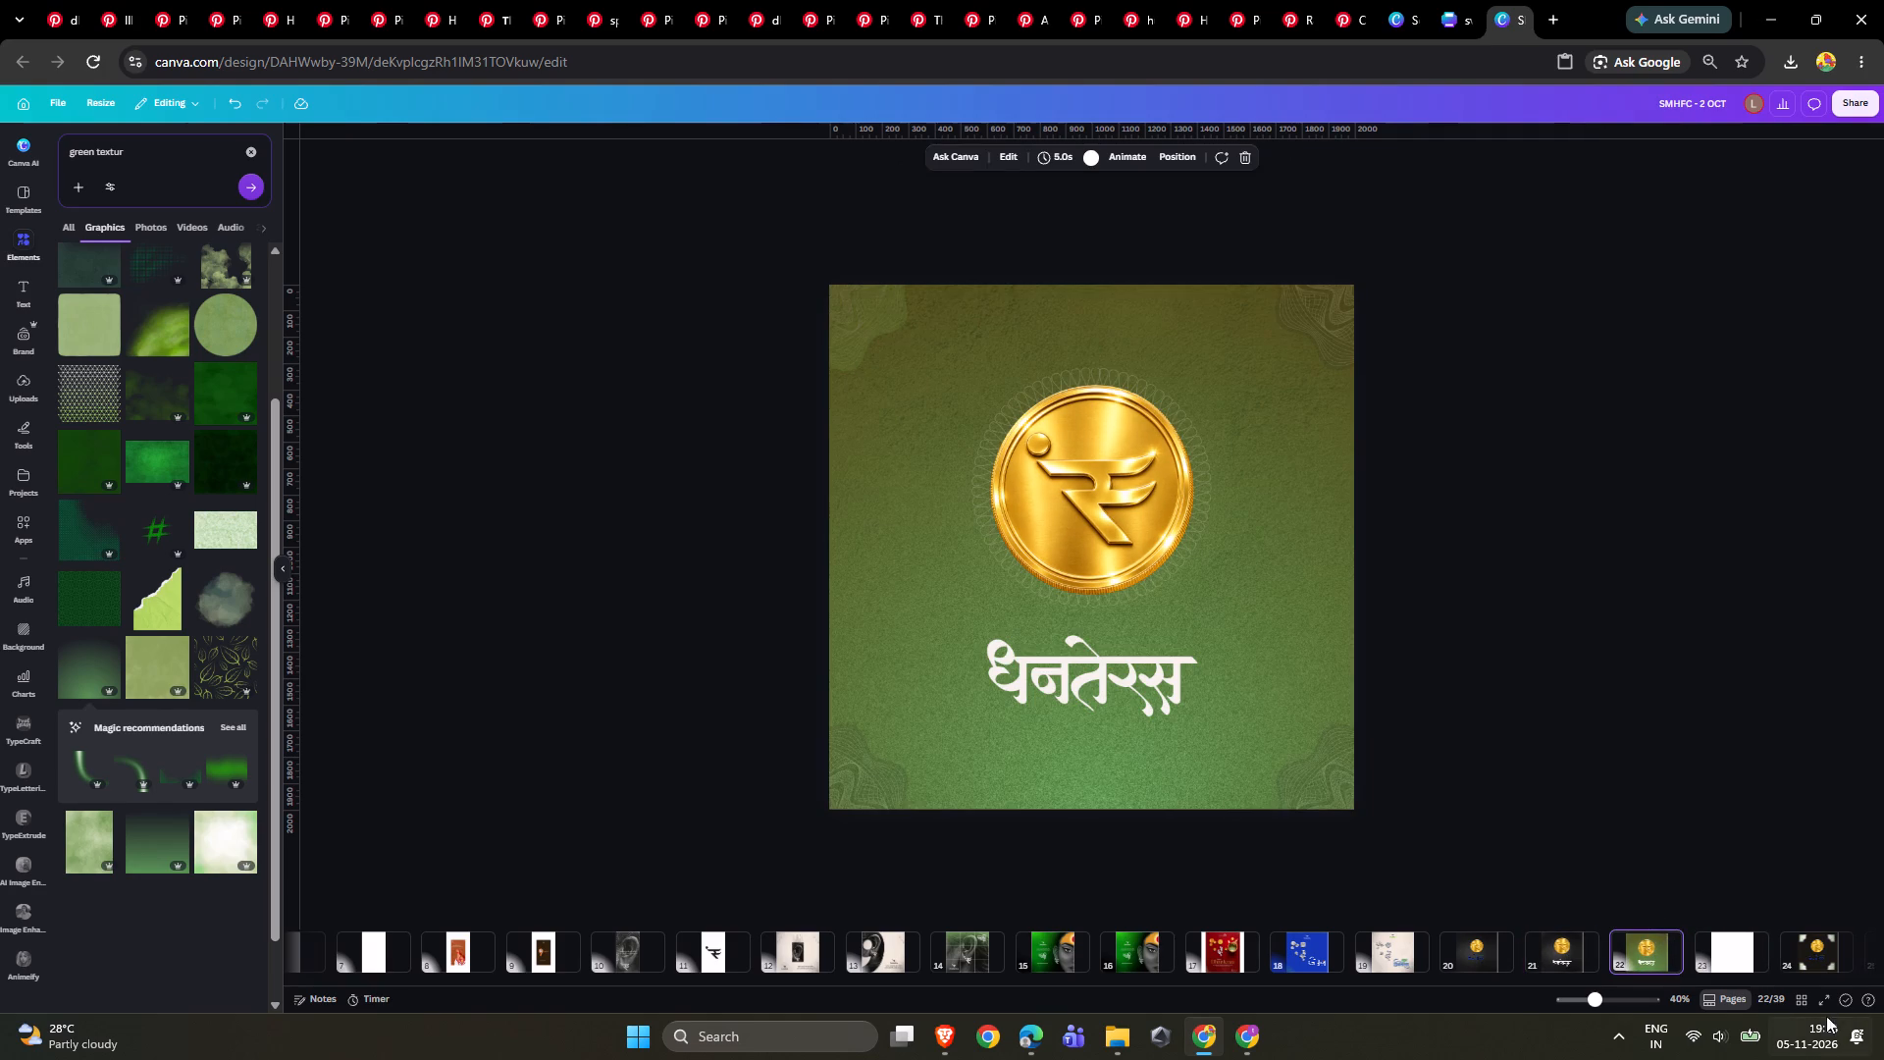
left_click(1827, 993)
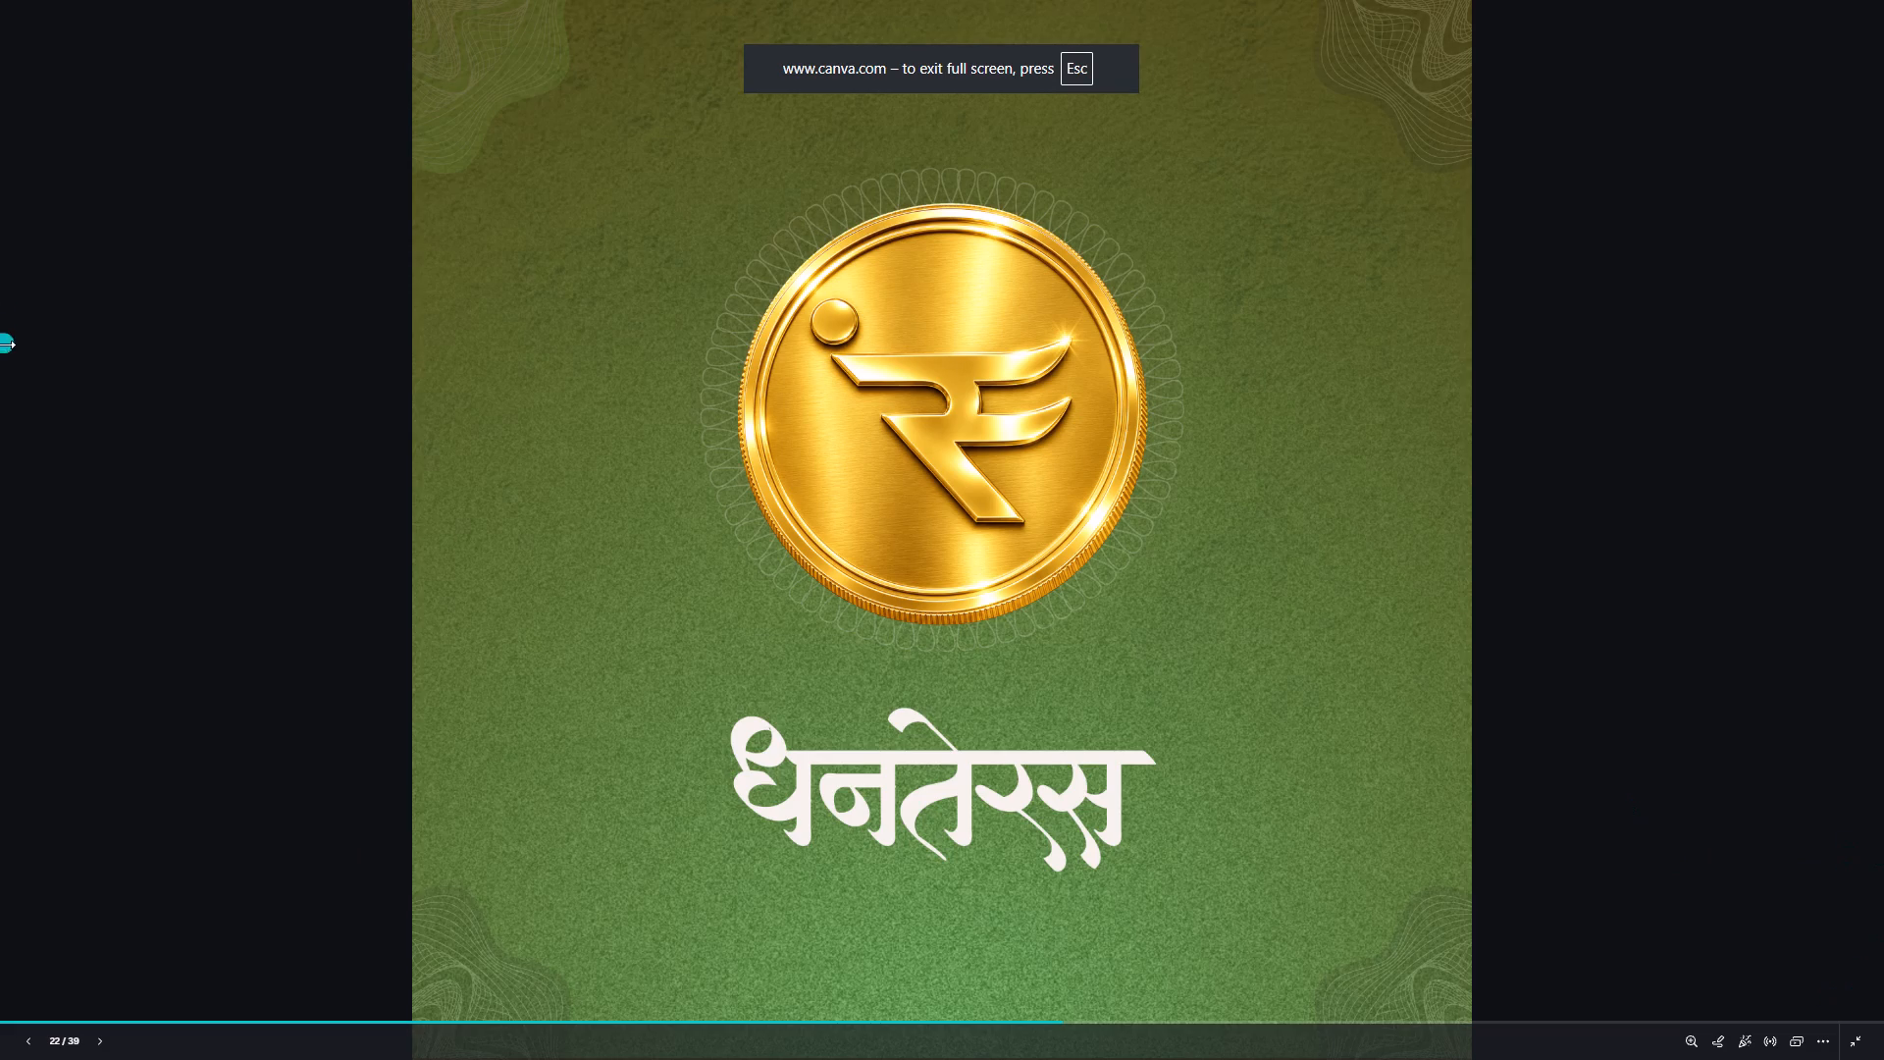
left_click(7, 395)
left_click(1883, 496)
left_click(0, 503)
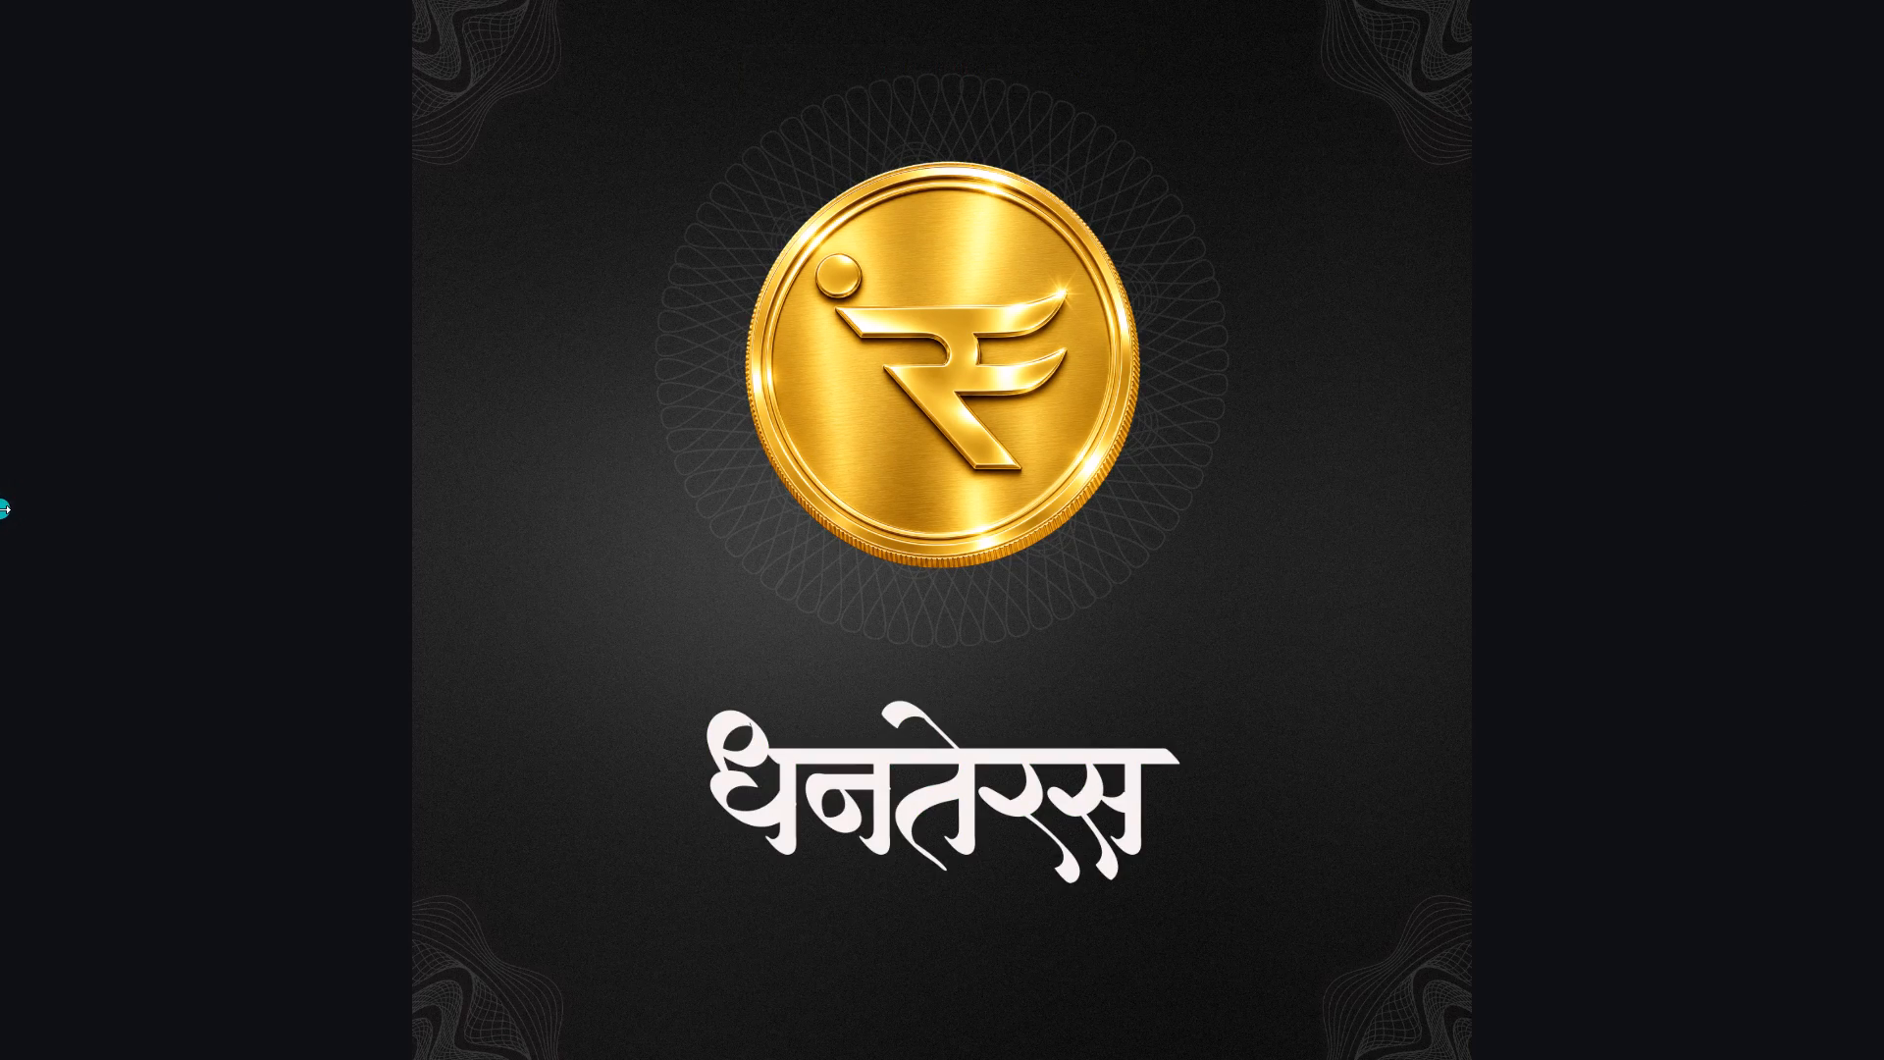
left_click(1880, 594)
key("Escape")
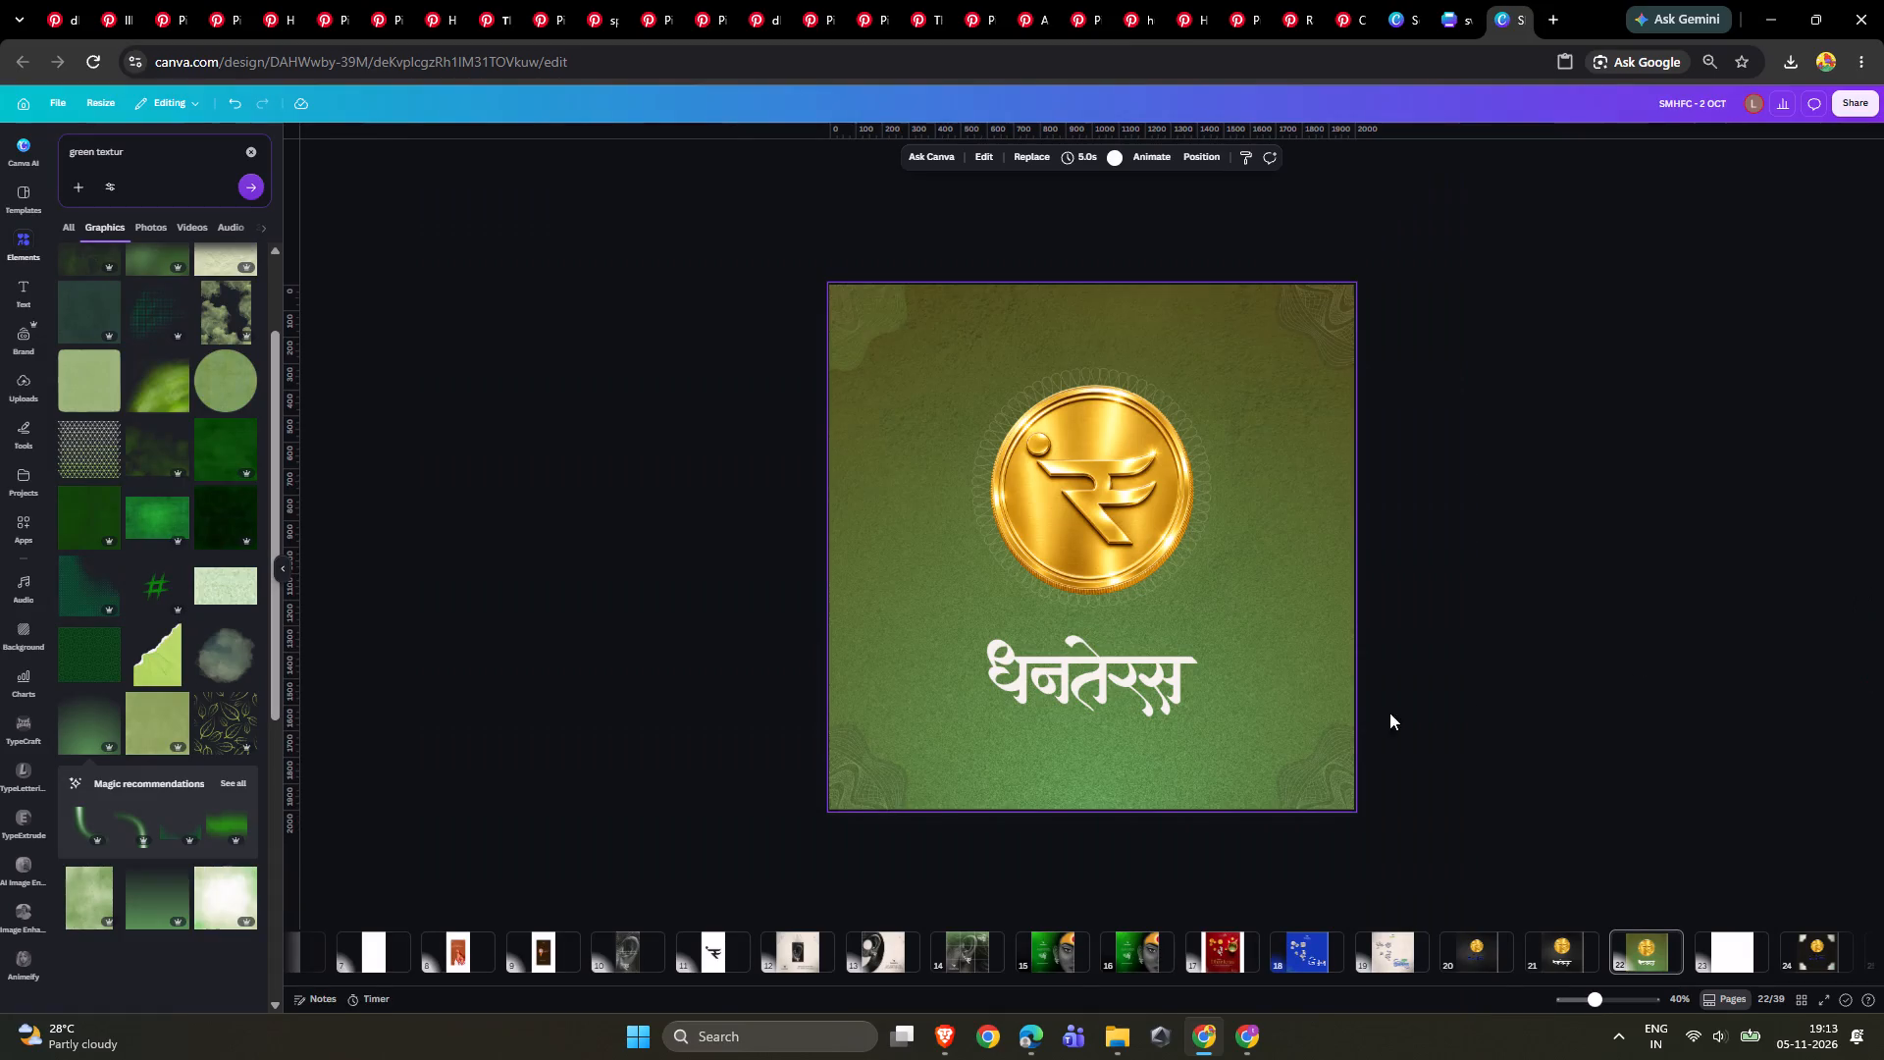
left_click(1543, 939)
left_click(1641, 938)
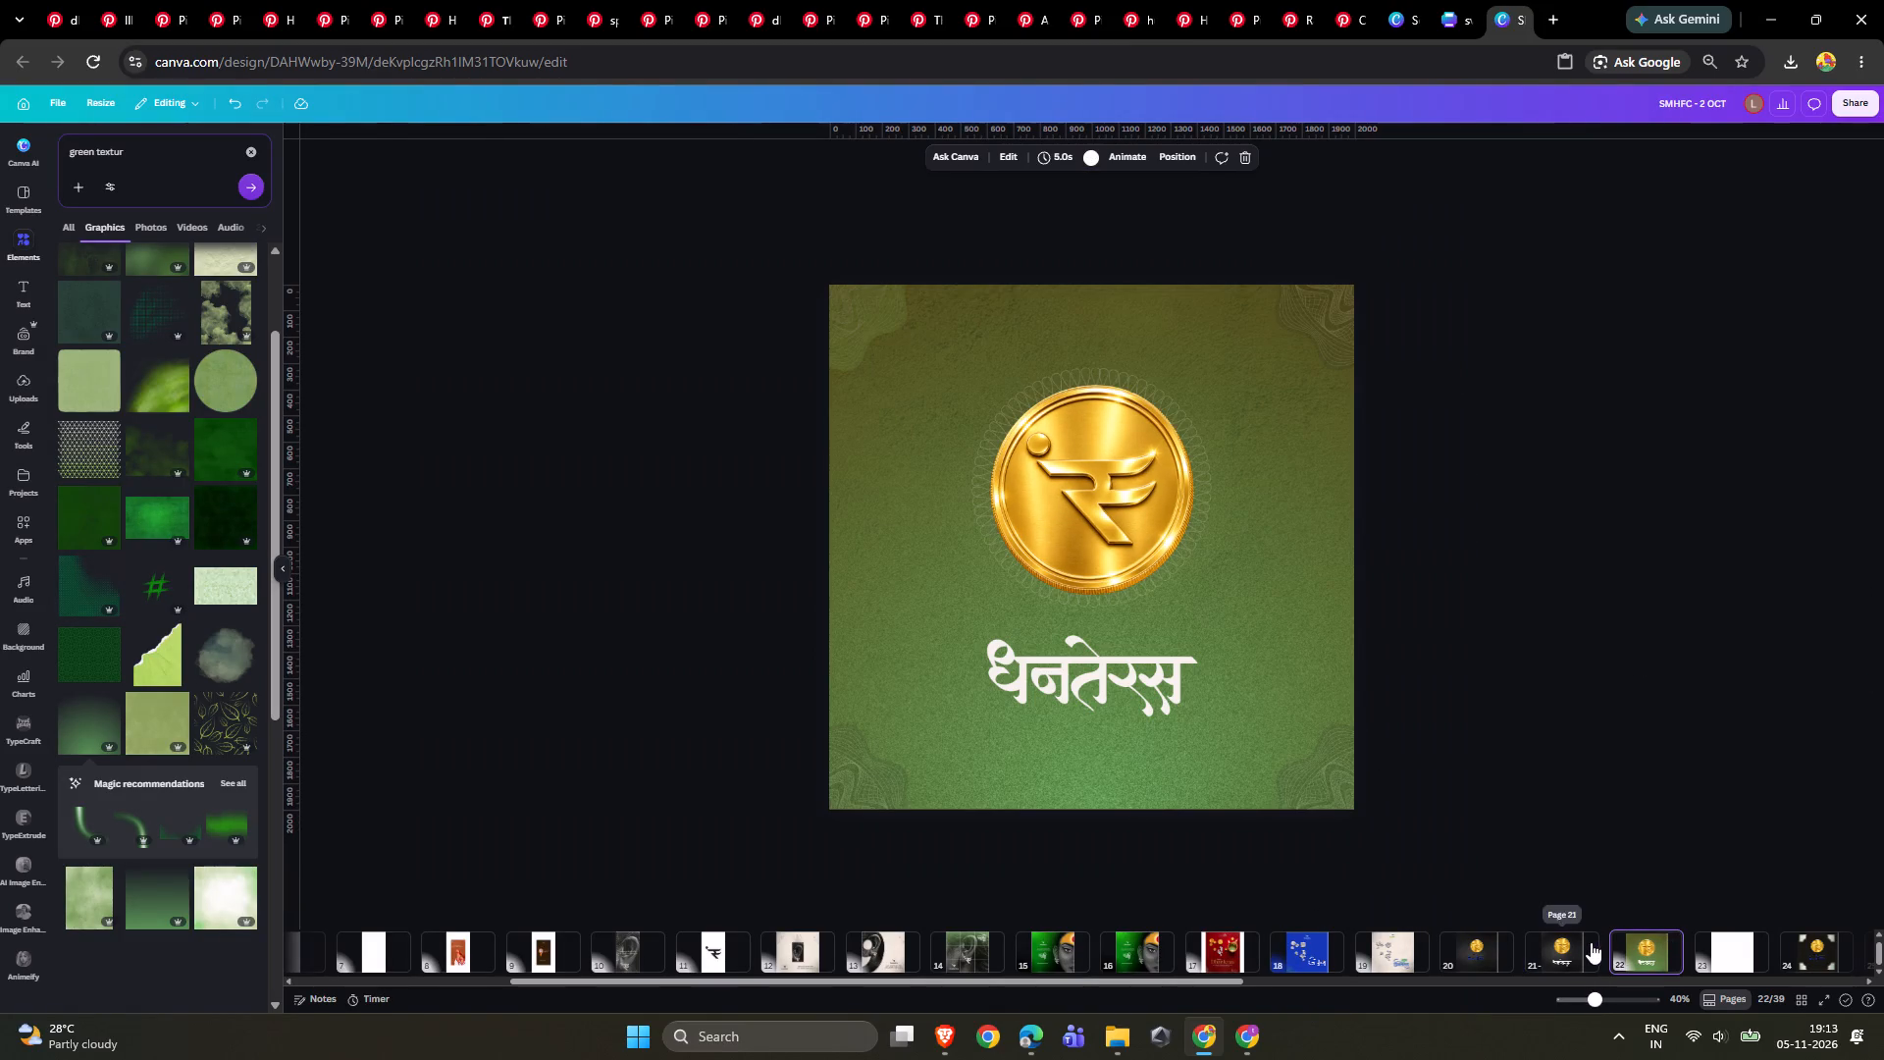
left_click(1577, 948)
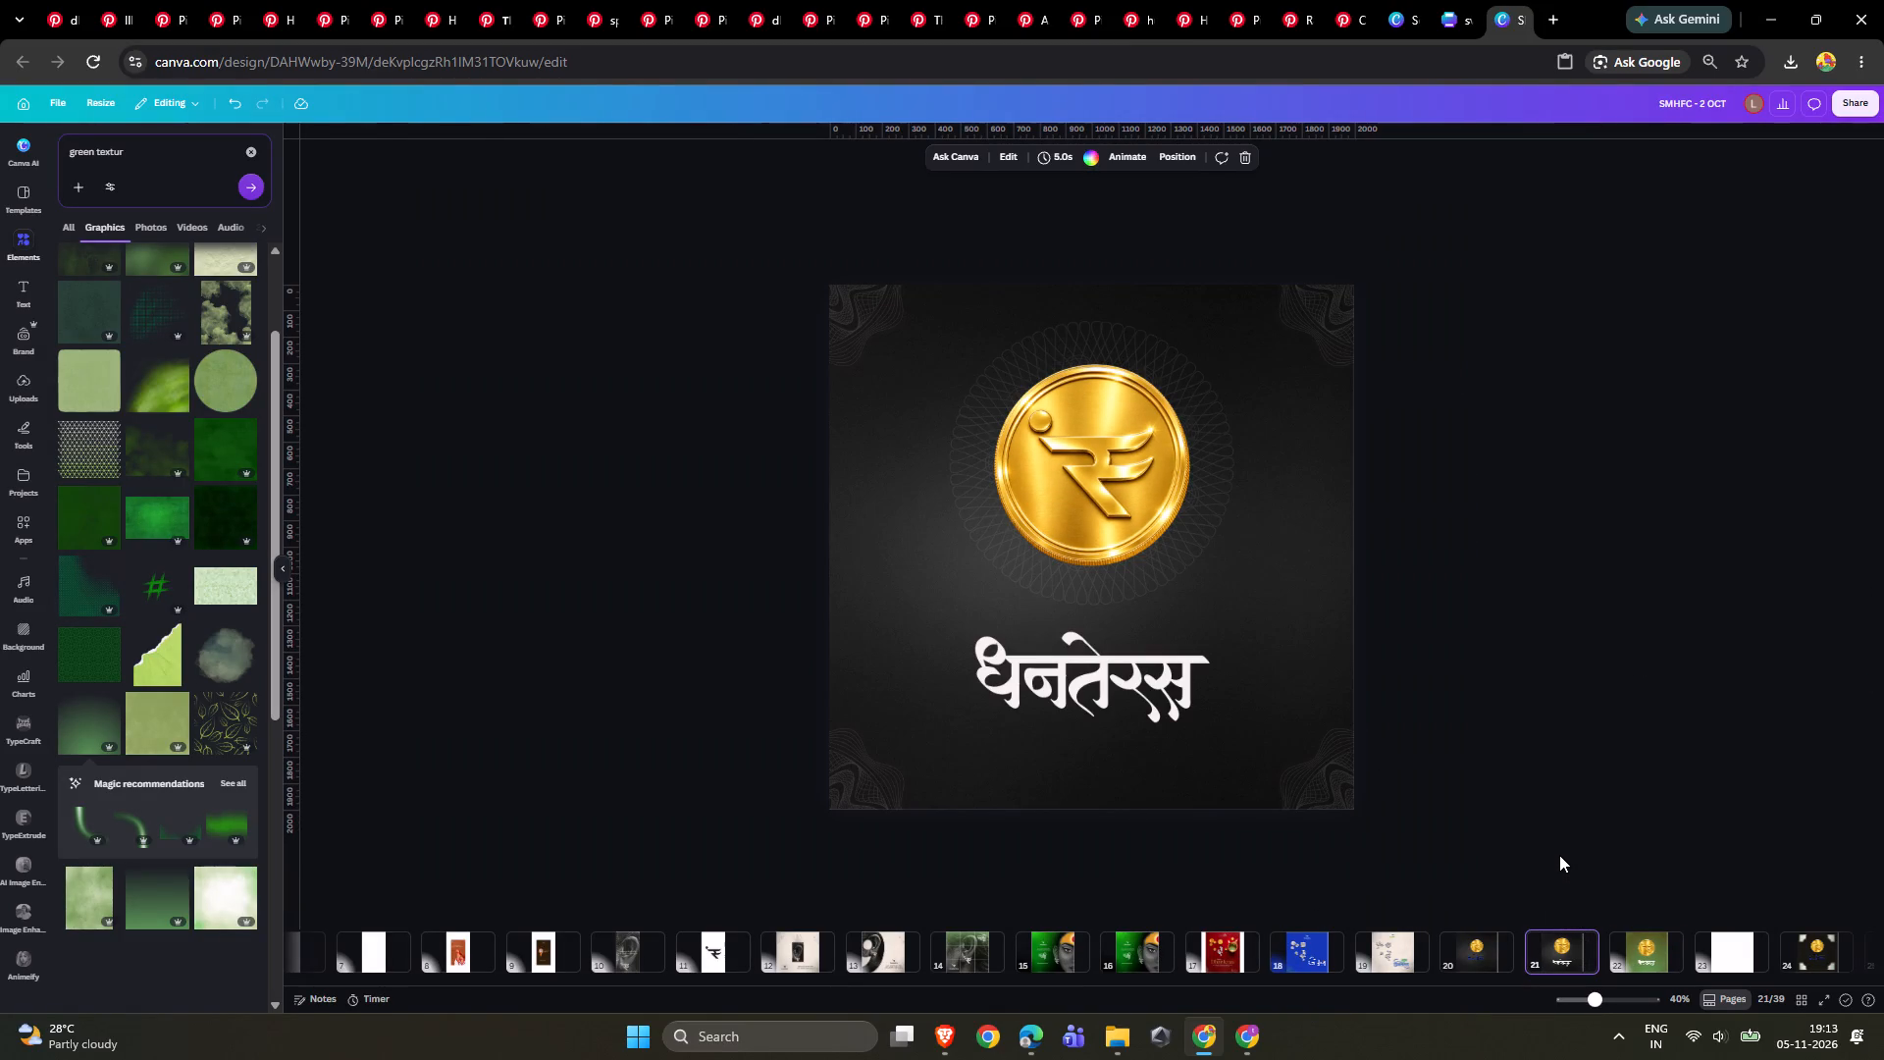
left_click(1656, 961)
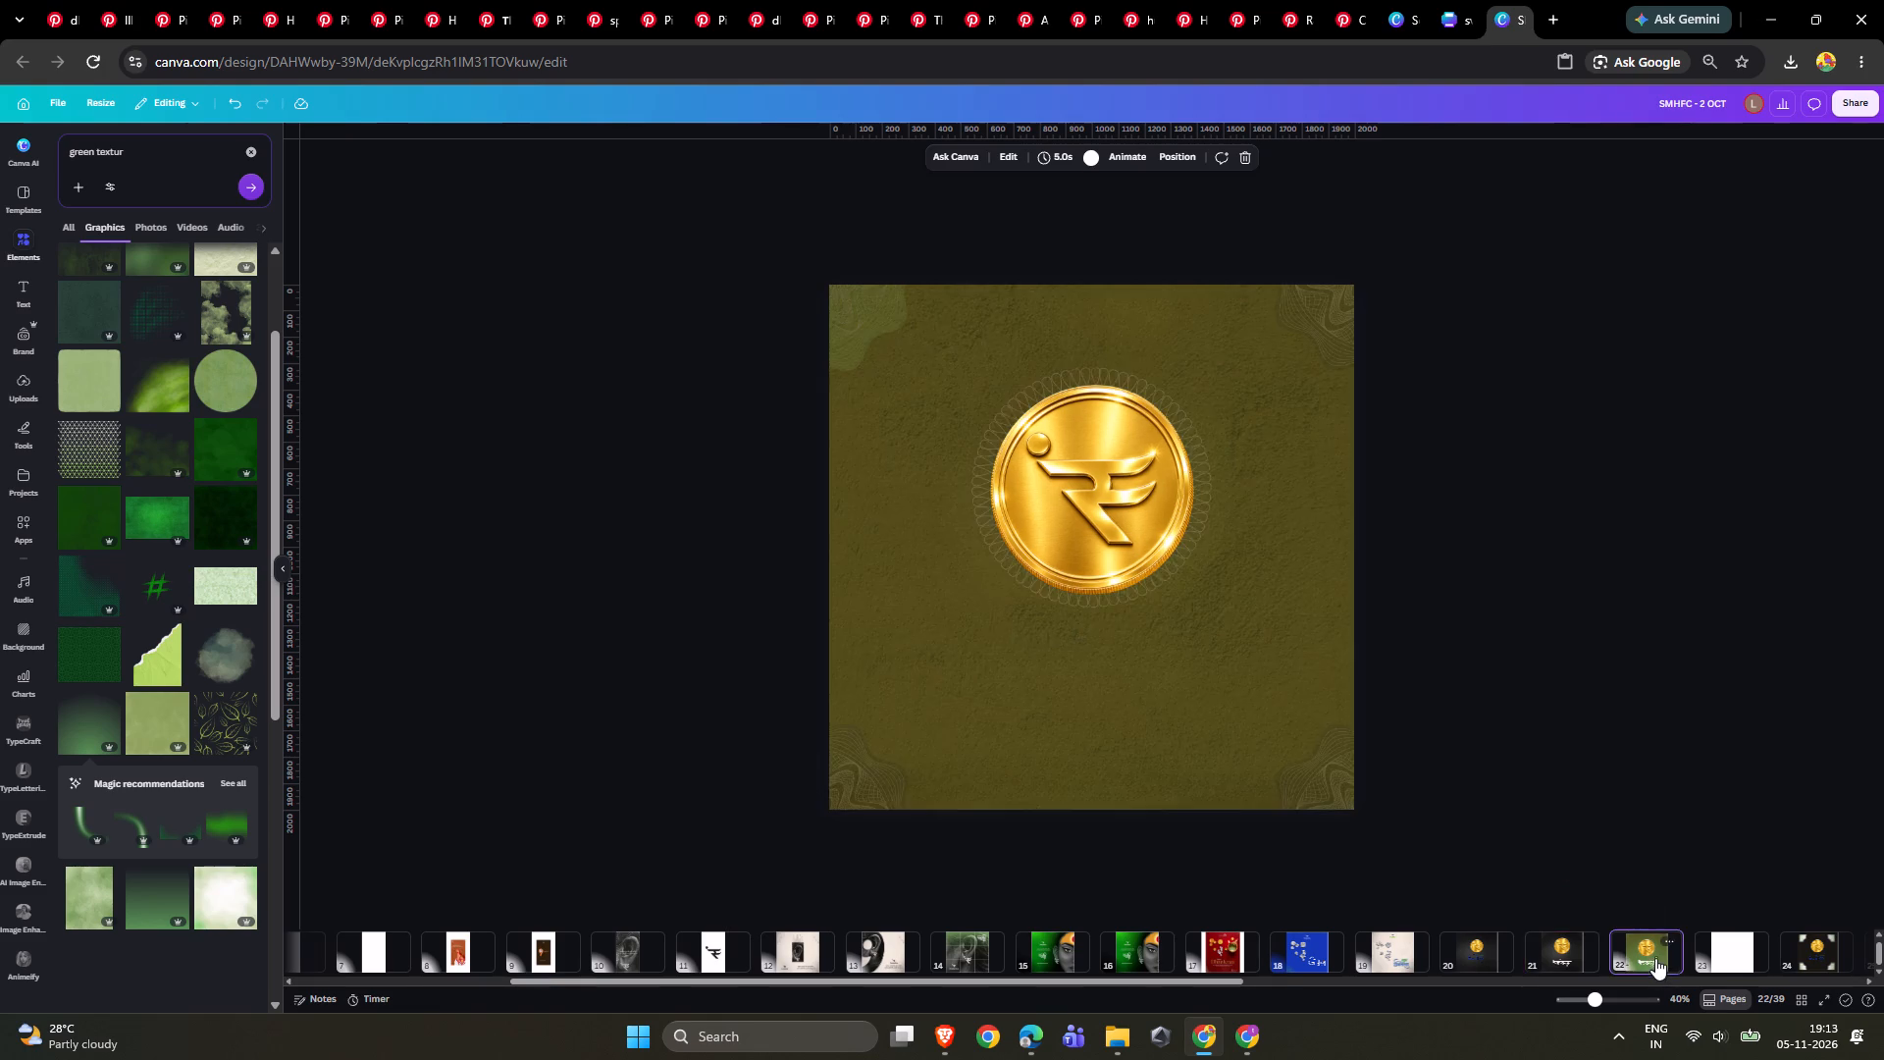
Set the transparency of the white धनतेरस lettering on green page 22 to 100.
scroll(1650, 957, "down", 1)
left_click(1724, 954)
left_click(1524, 946)
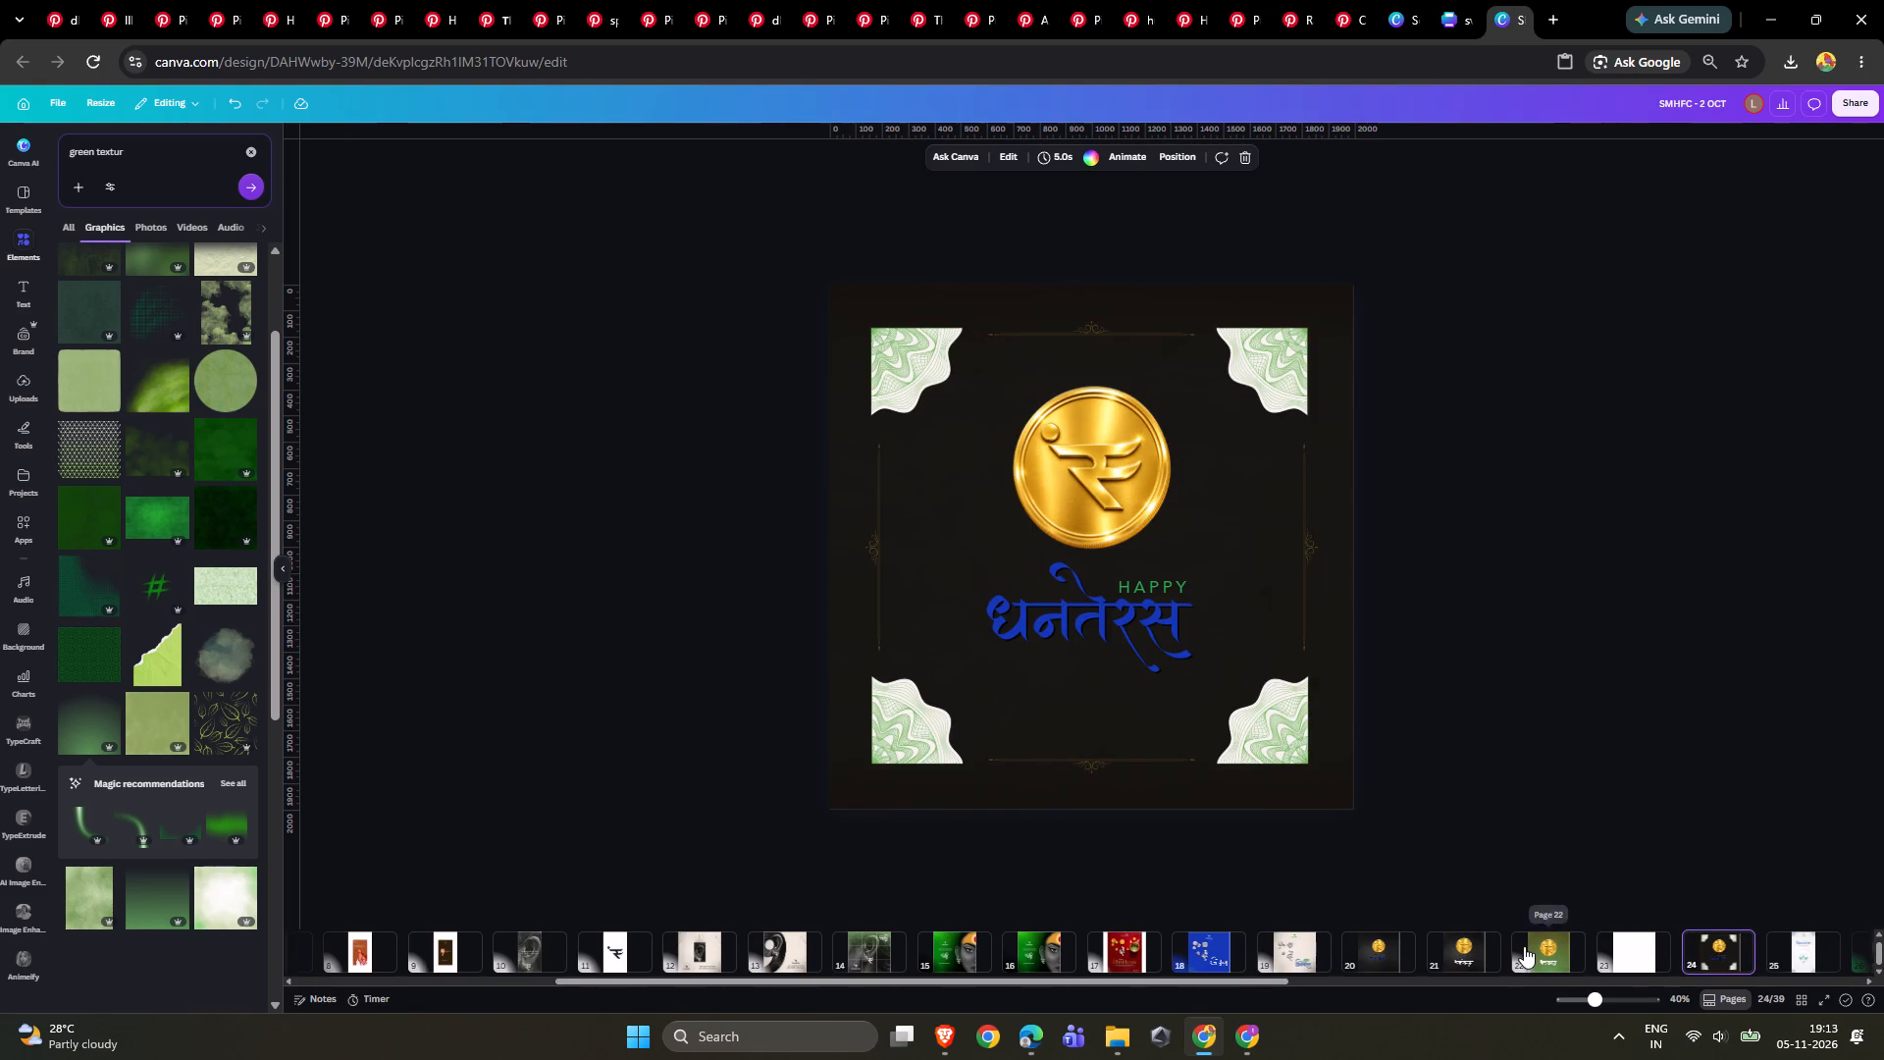
left_click(1454, 947)
left_click(1519, 947)
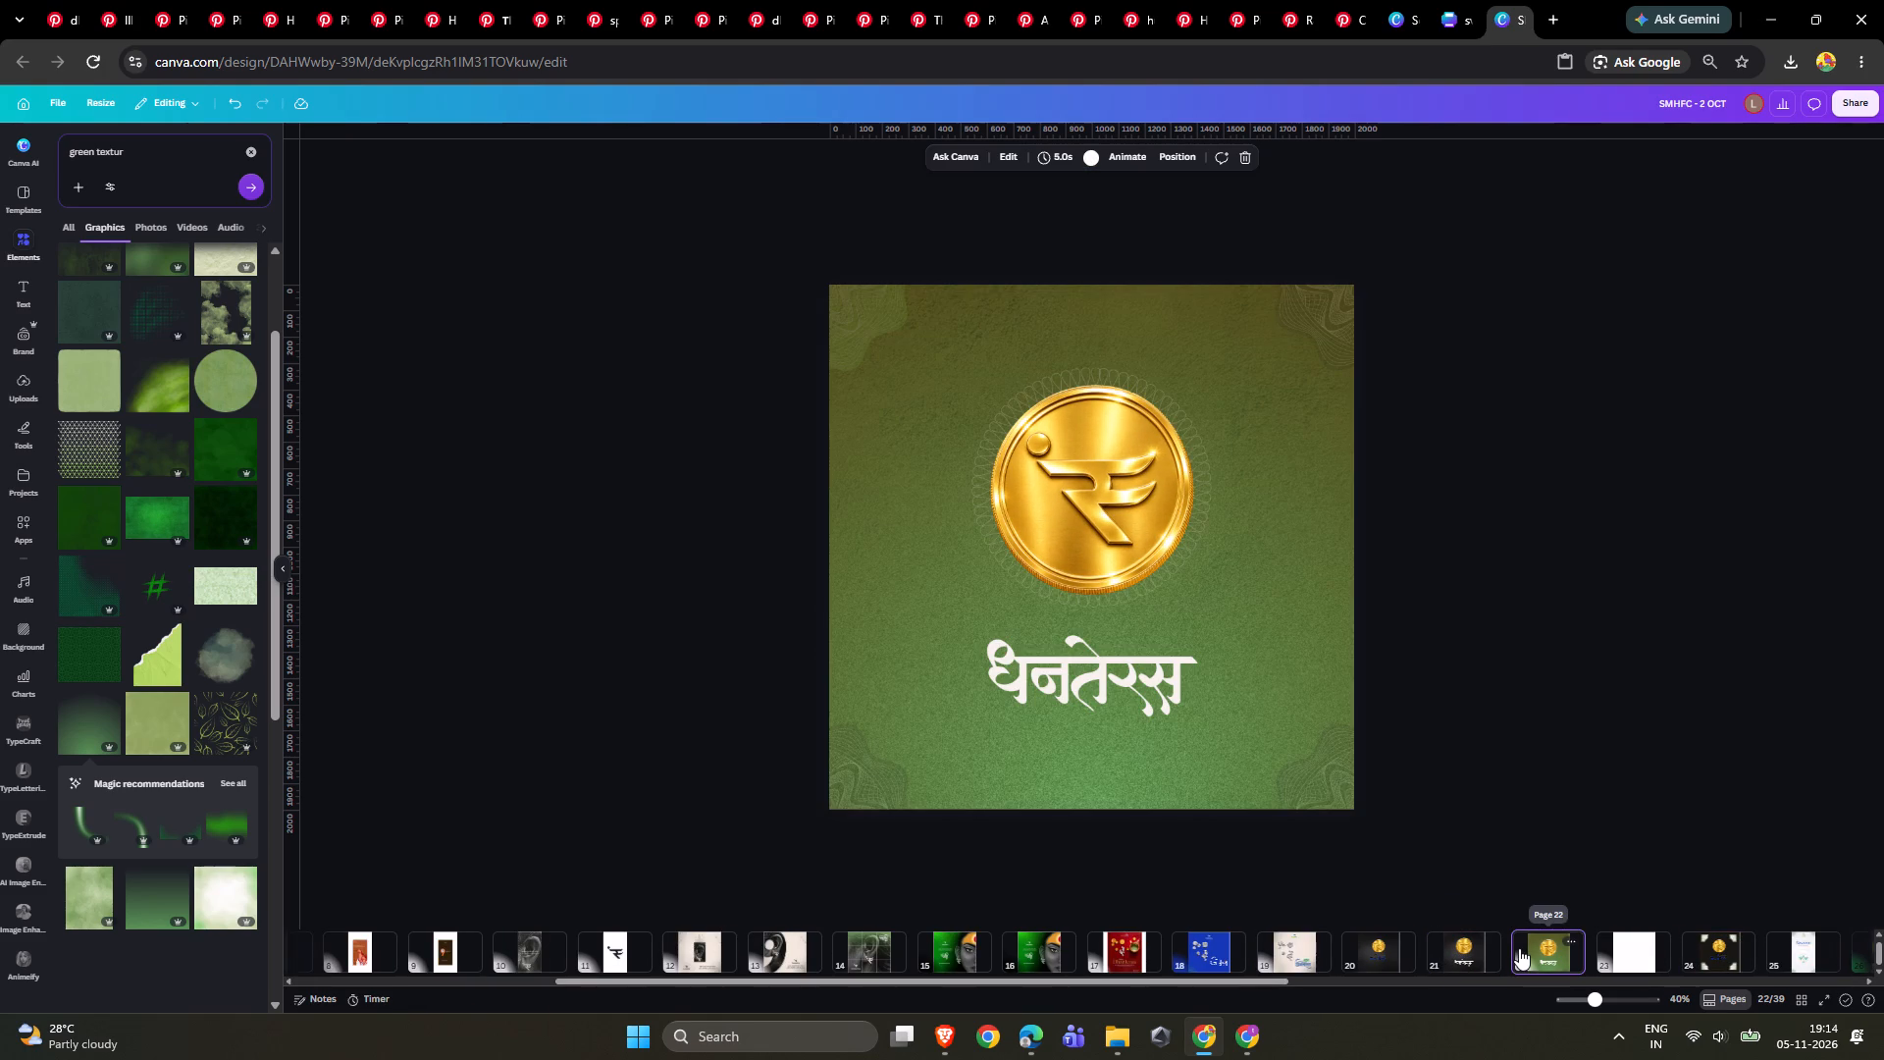
left_click(1078, 669)
left_click(1114, 157)
left_click_drag(1110, 207, 1278, 207)
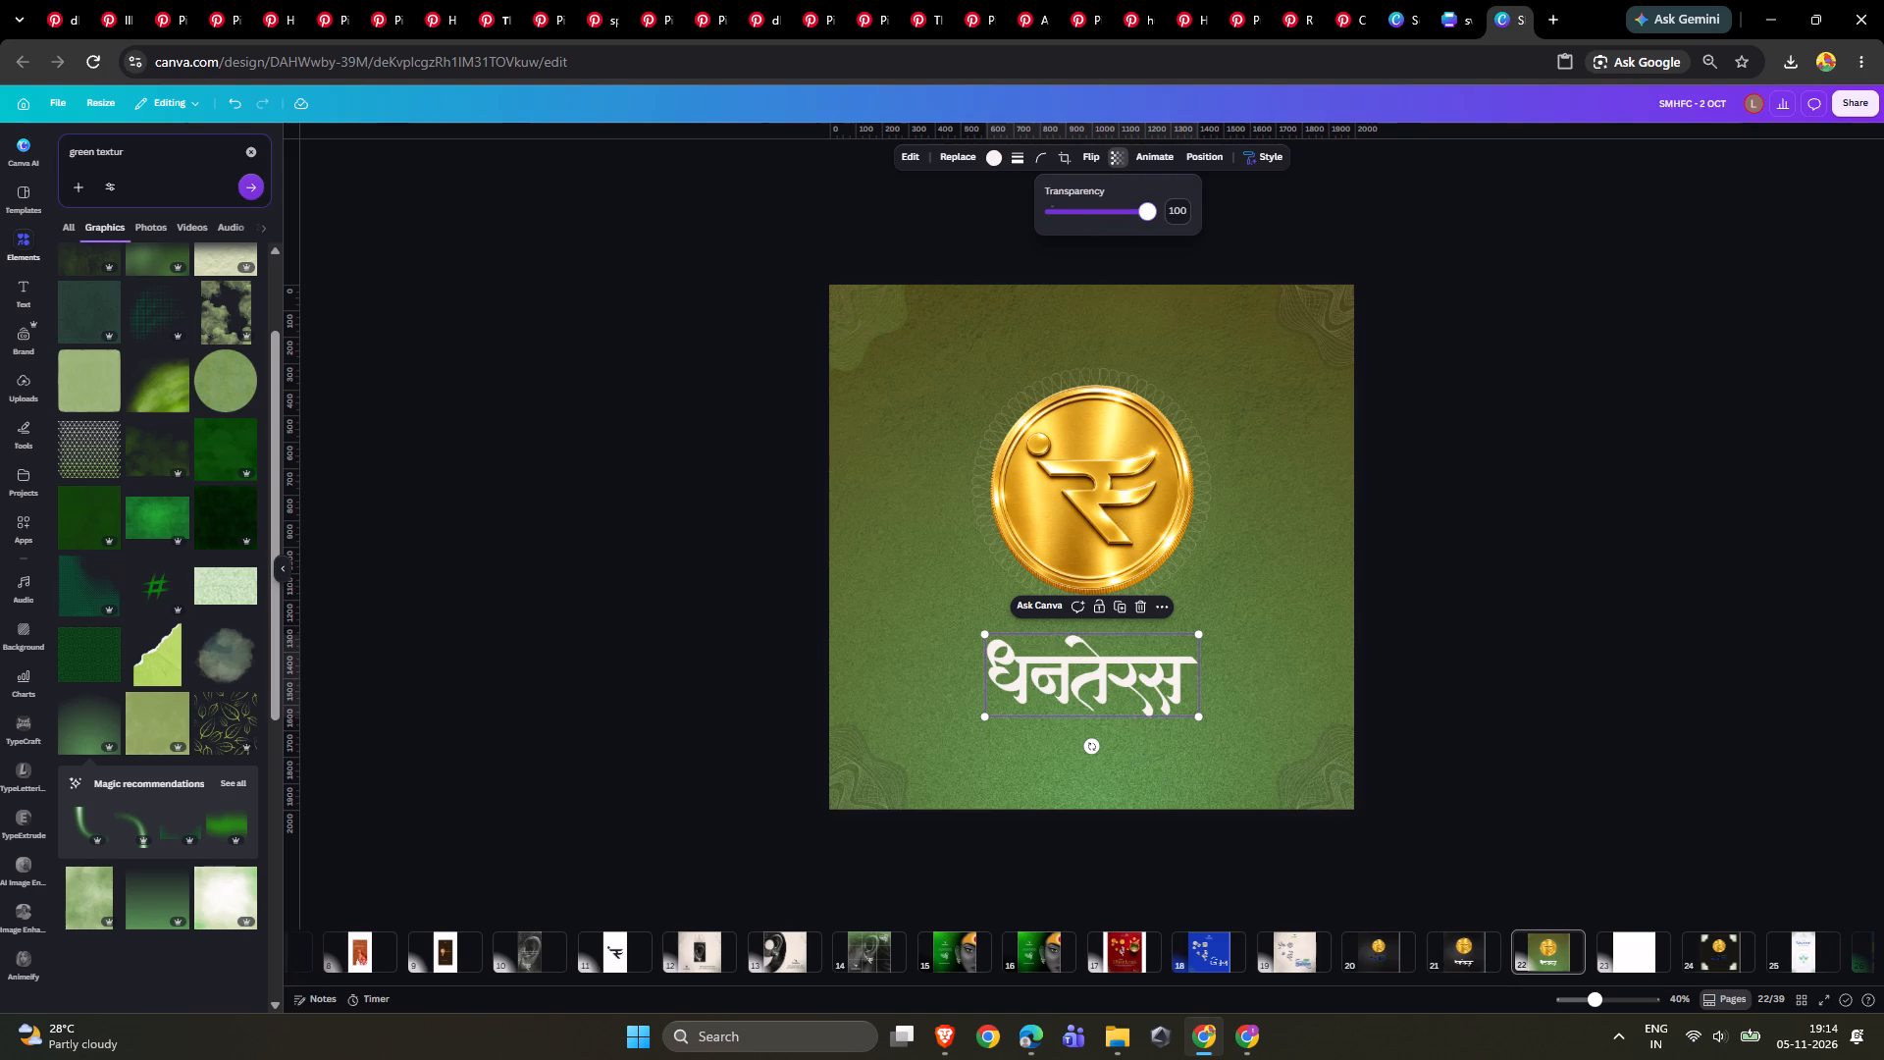
left_click_drag(1278, 207, 1455, 210)
double_click(1646, 366)
left_click(1625, 952)
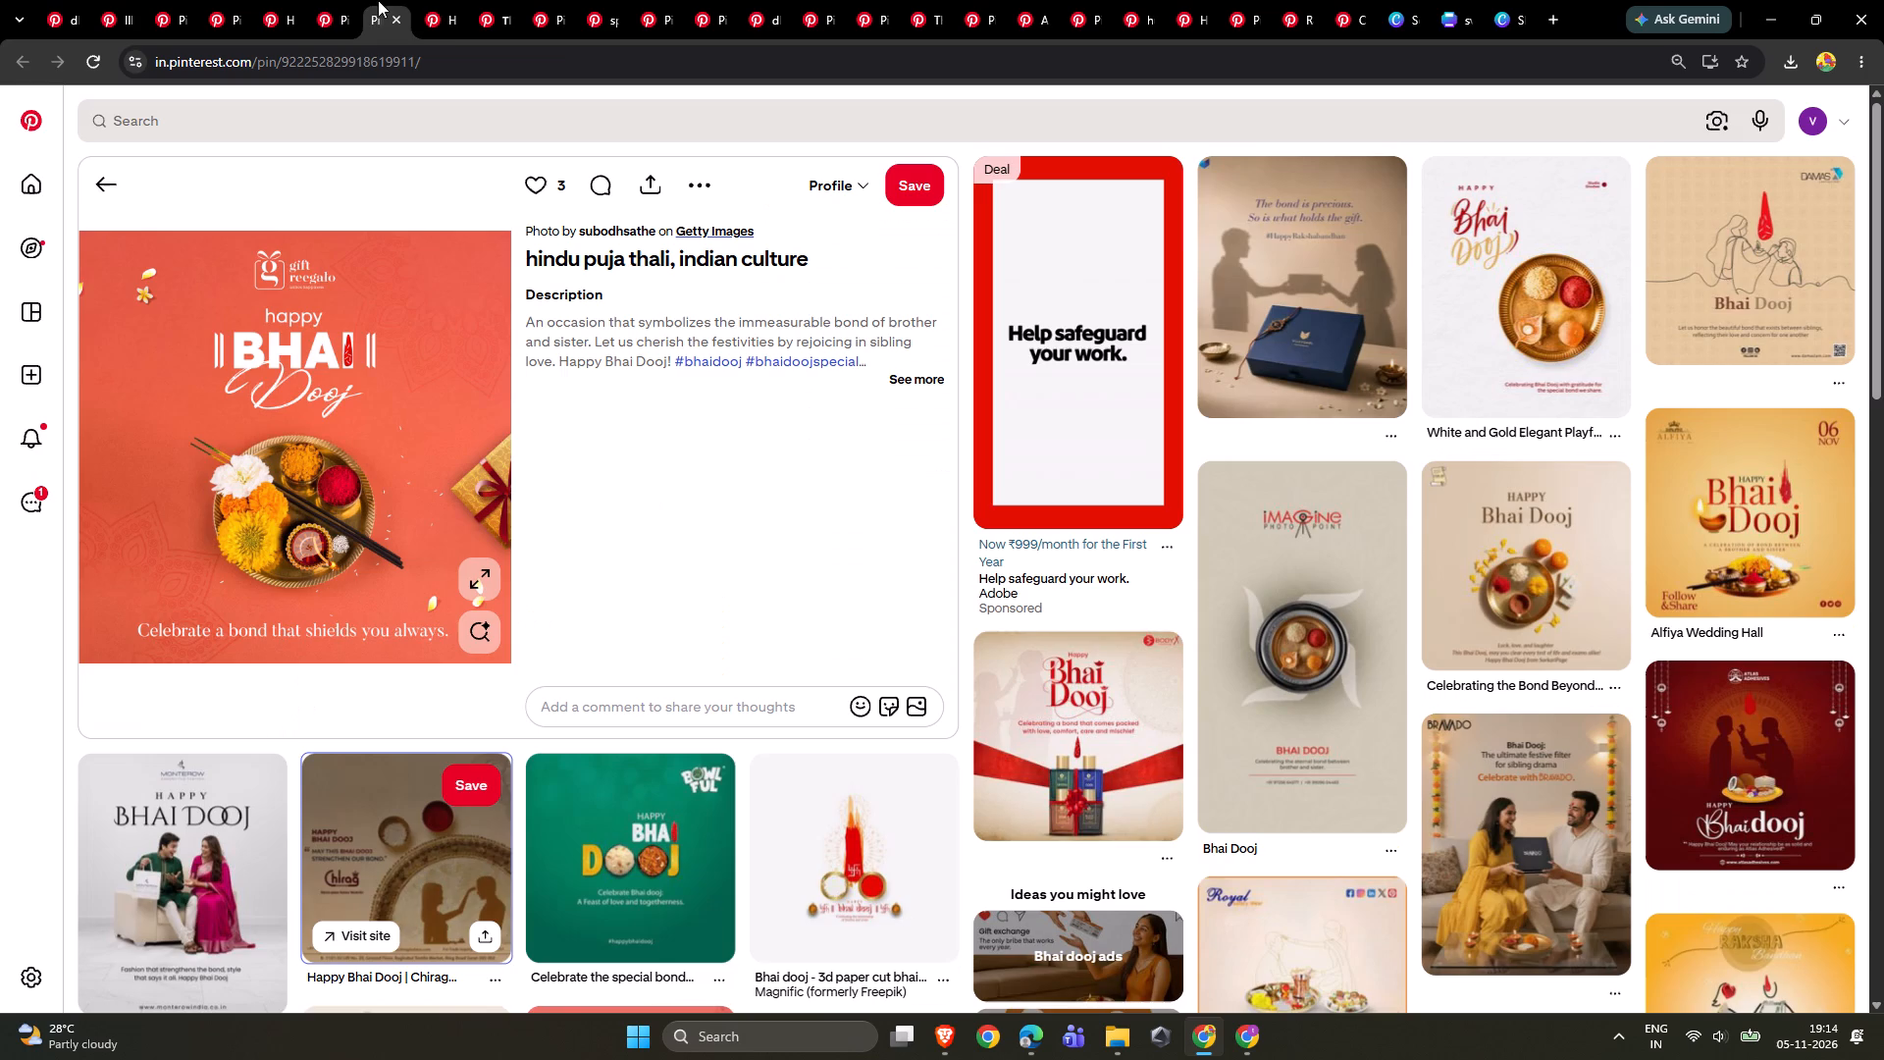
left_click(453, 0)
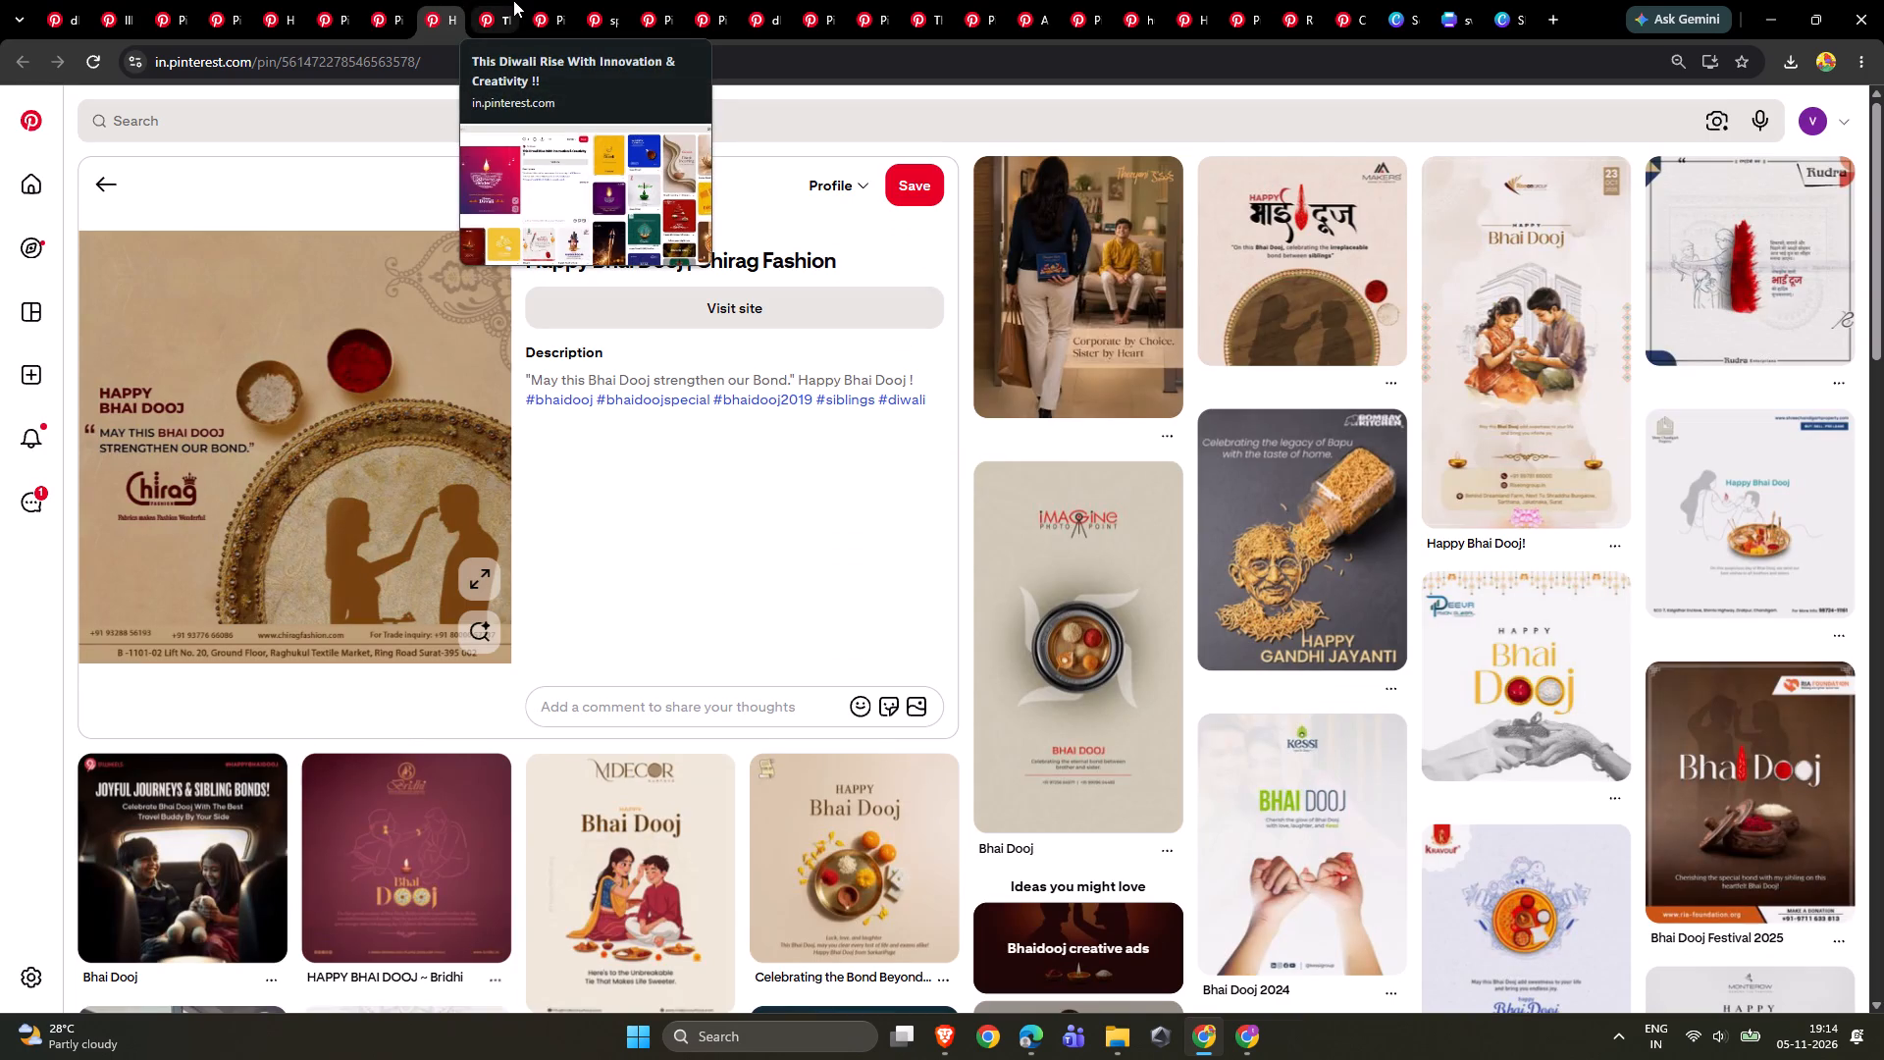
left_click(513, 0)
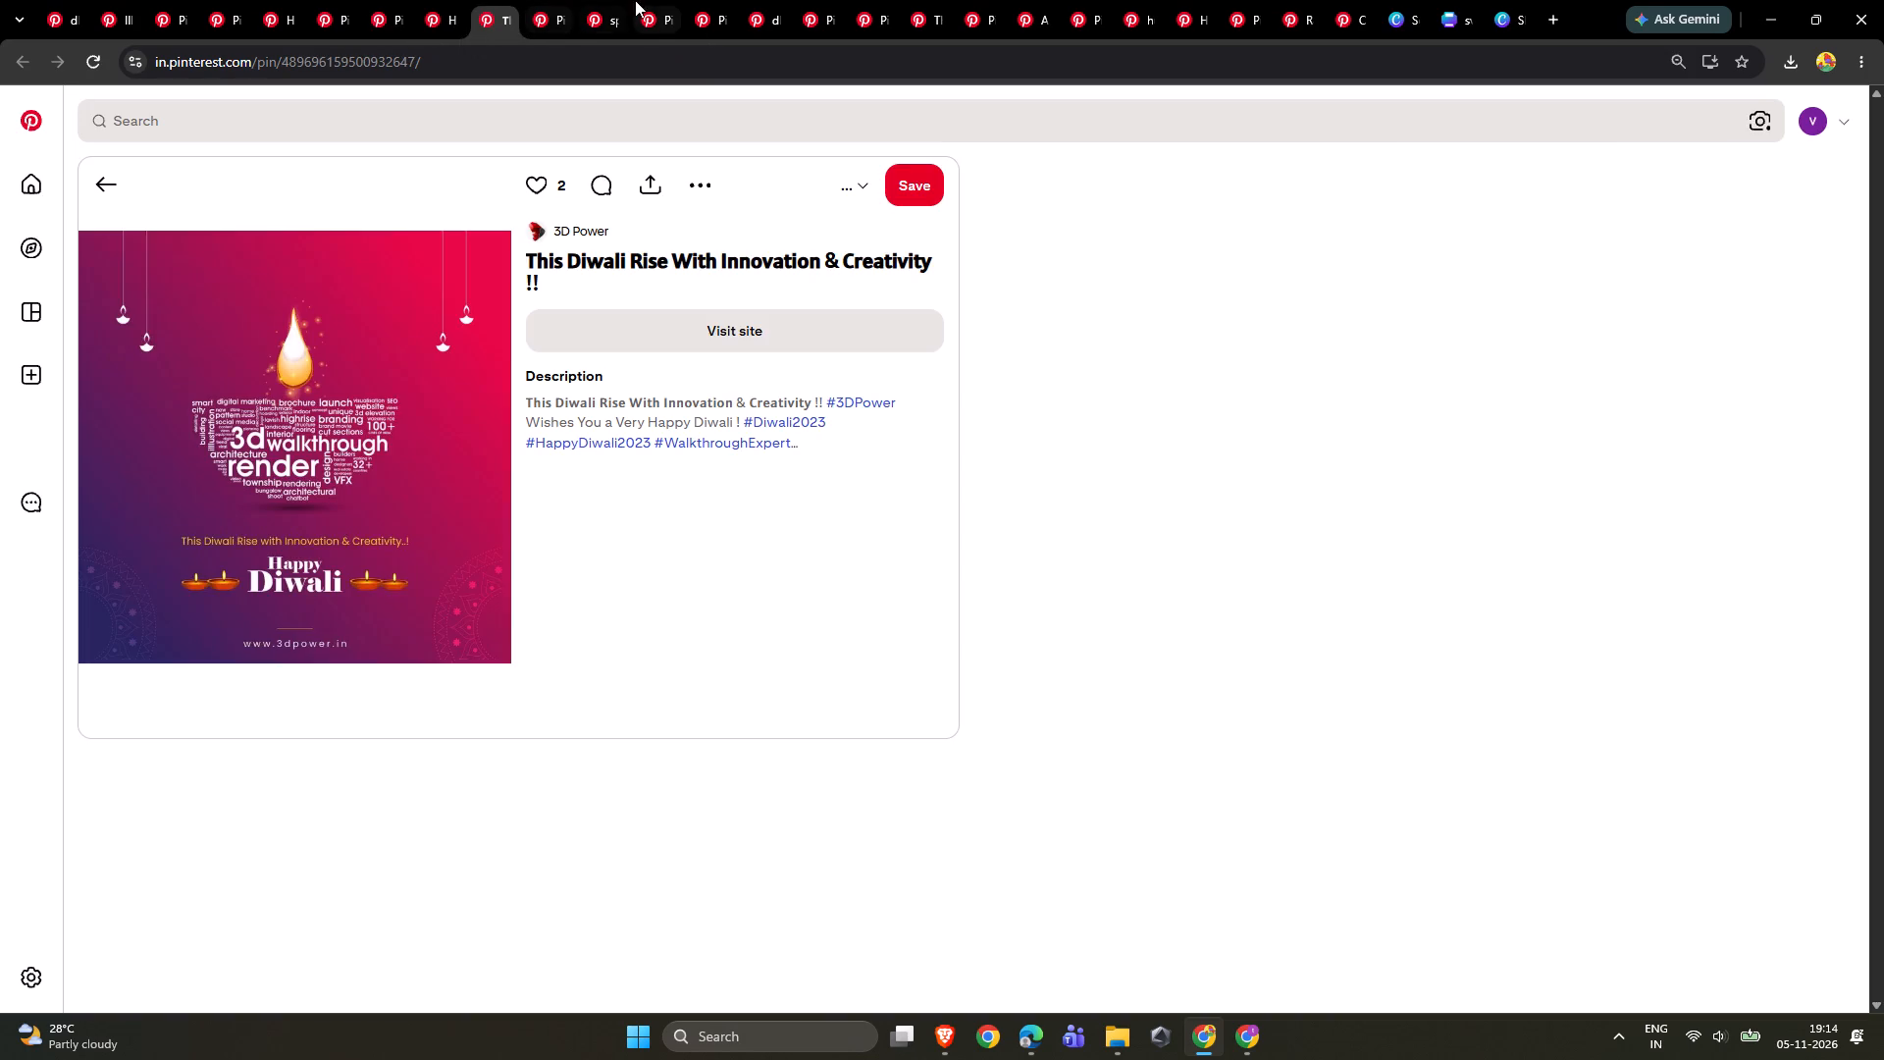
left_click(556, 0)
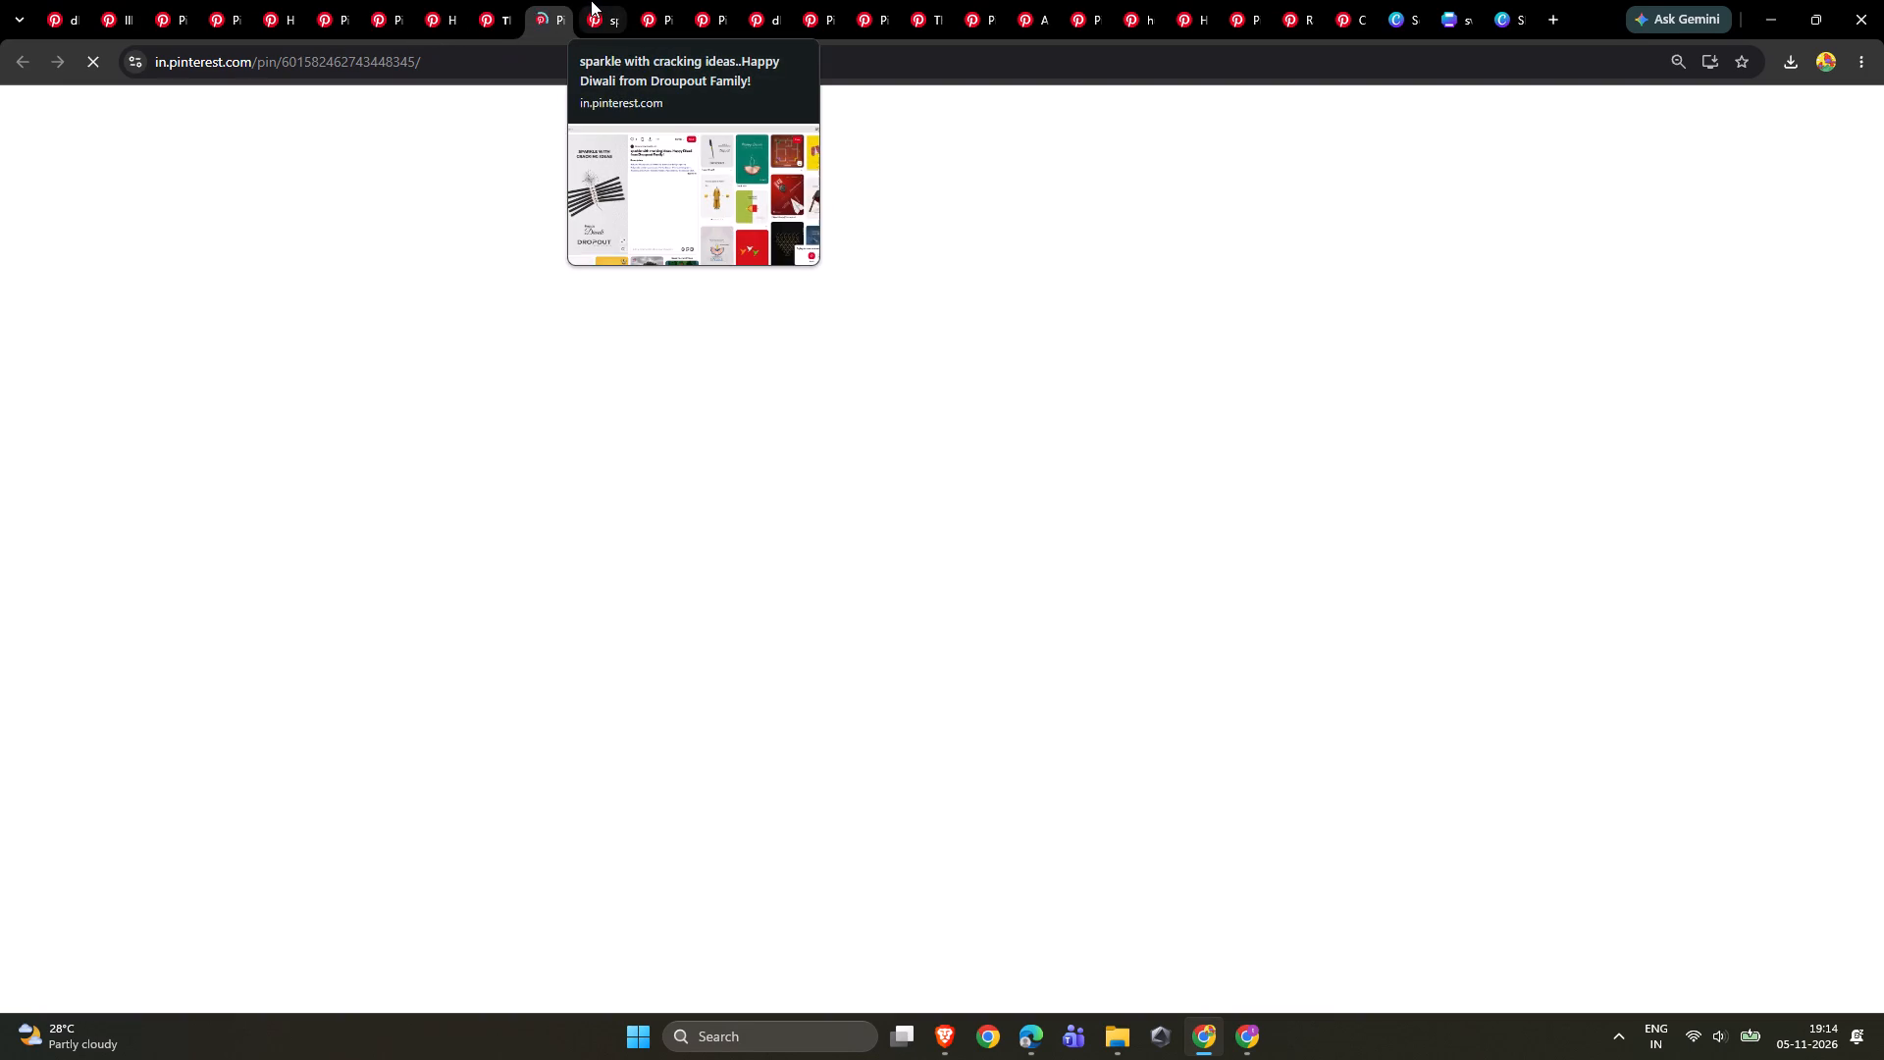
left_click(592, 0)
left_click(648, 0)
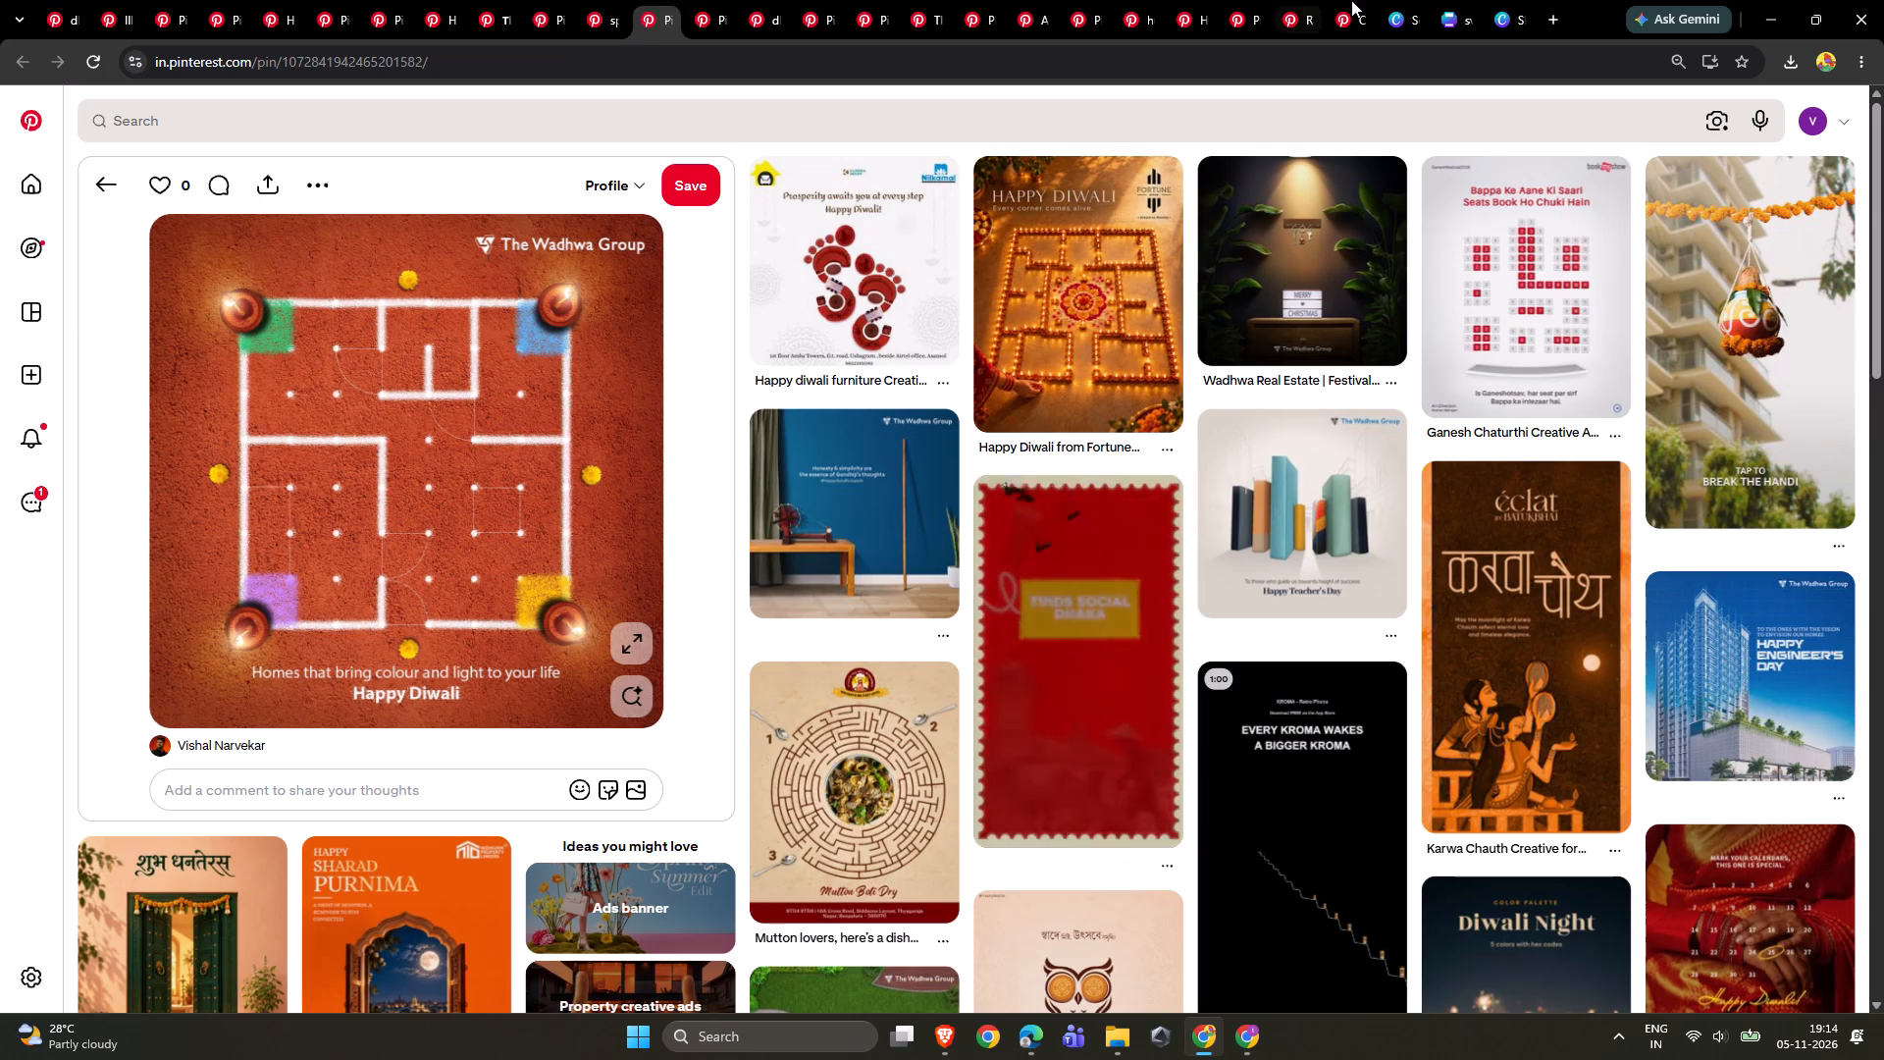
left_click(1345, 0)
left_click(1301, 0)
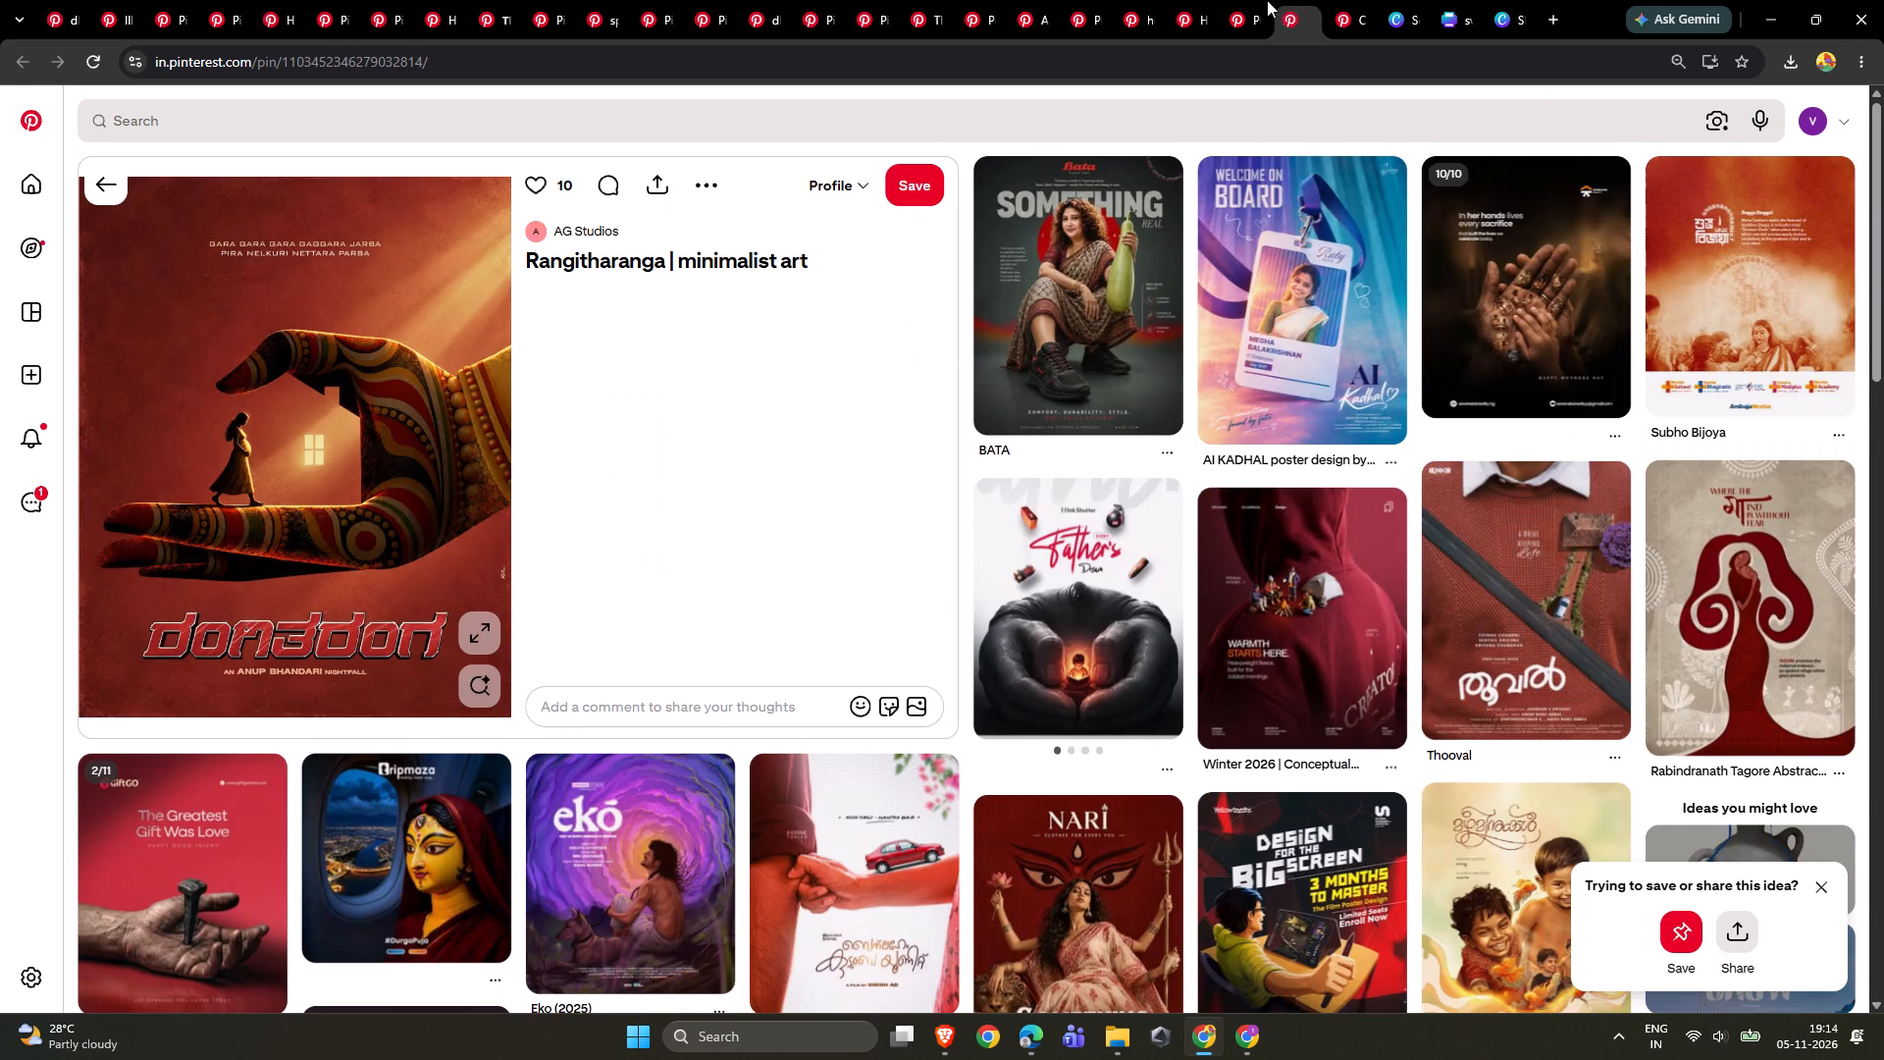
left_click(1250, 1)
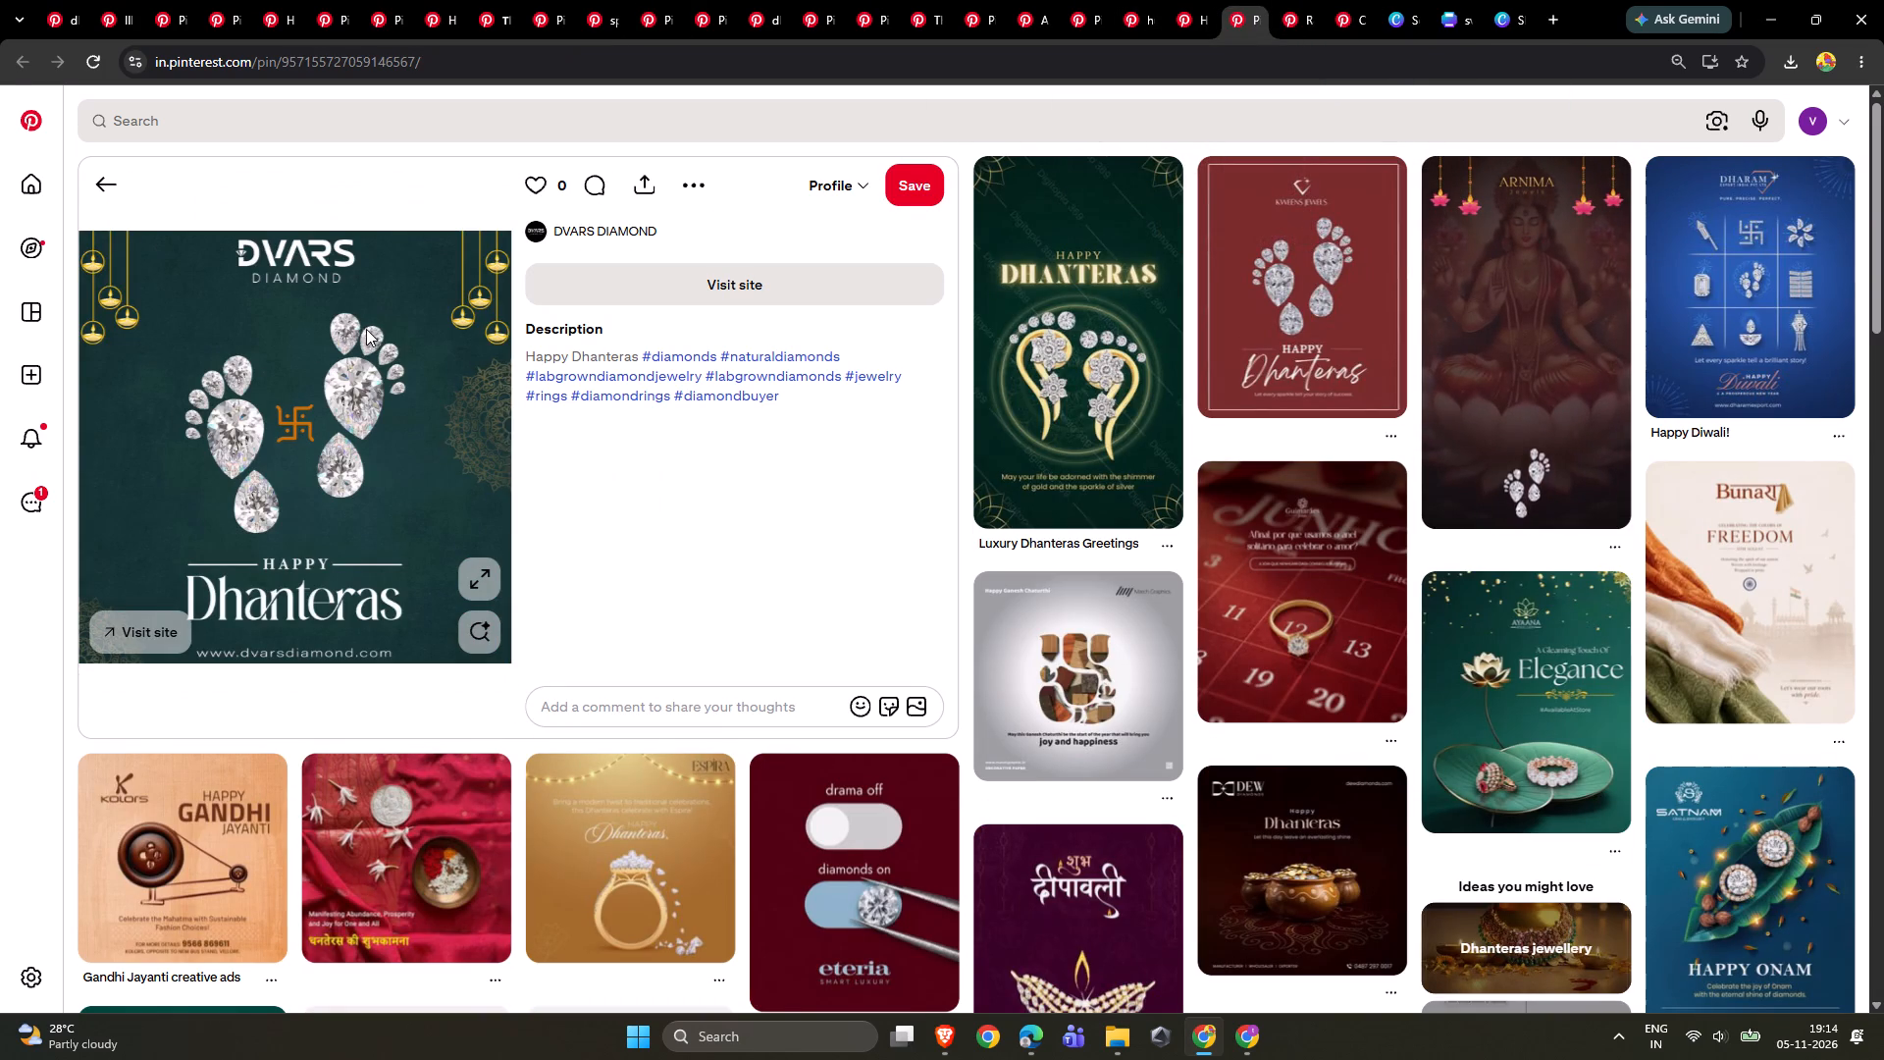
Copy the green DVARS Diamond Happy Dhanteras image with the diamond footprints from its Pinterest pin.
right_click(334, 318)
left_click(399, 403)
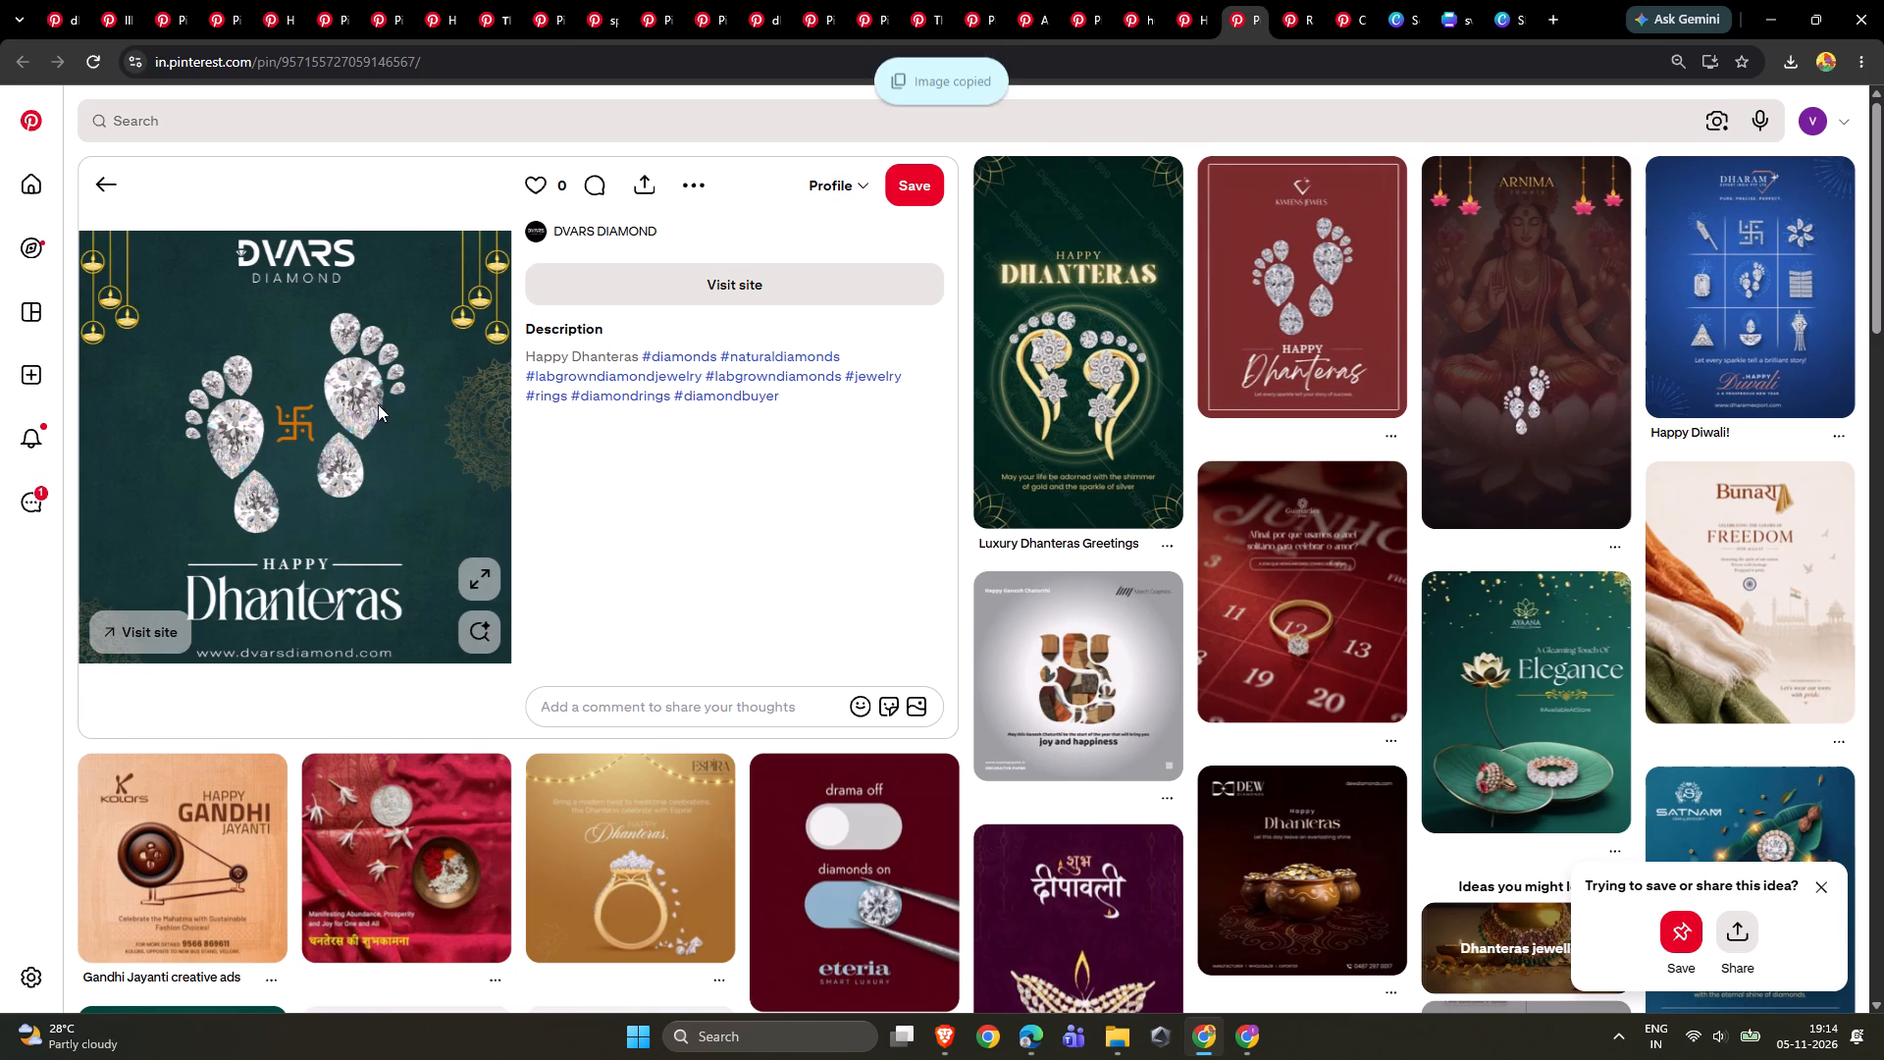
key("alt+Tab")
key("alt+Tab")
key("alt+Tab")
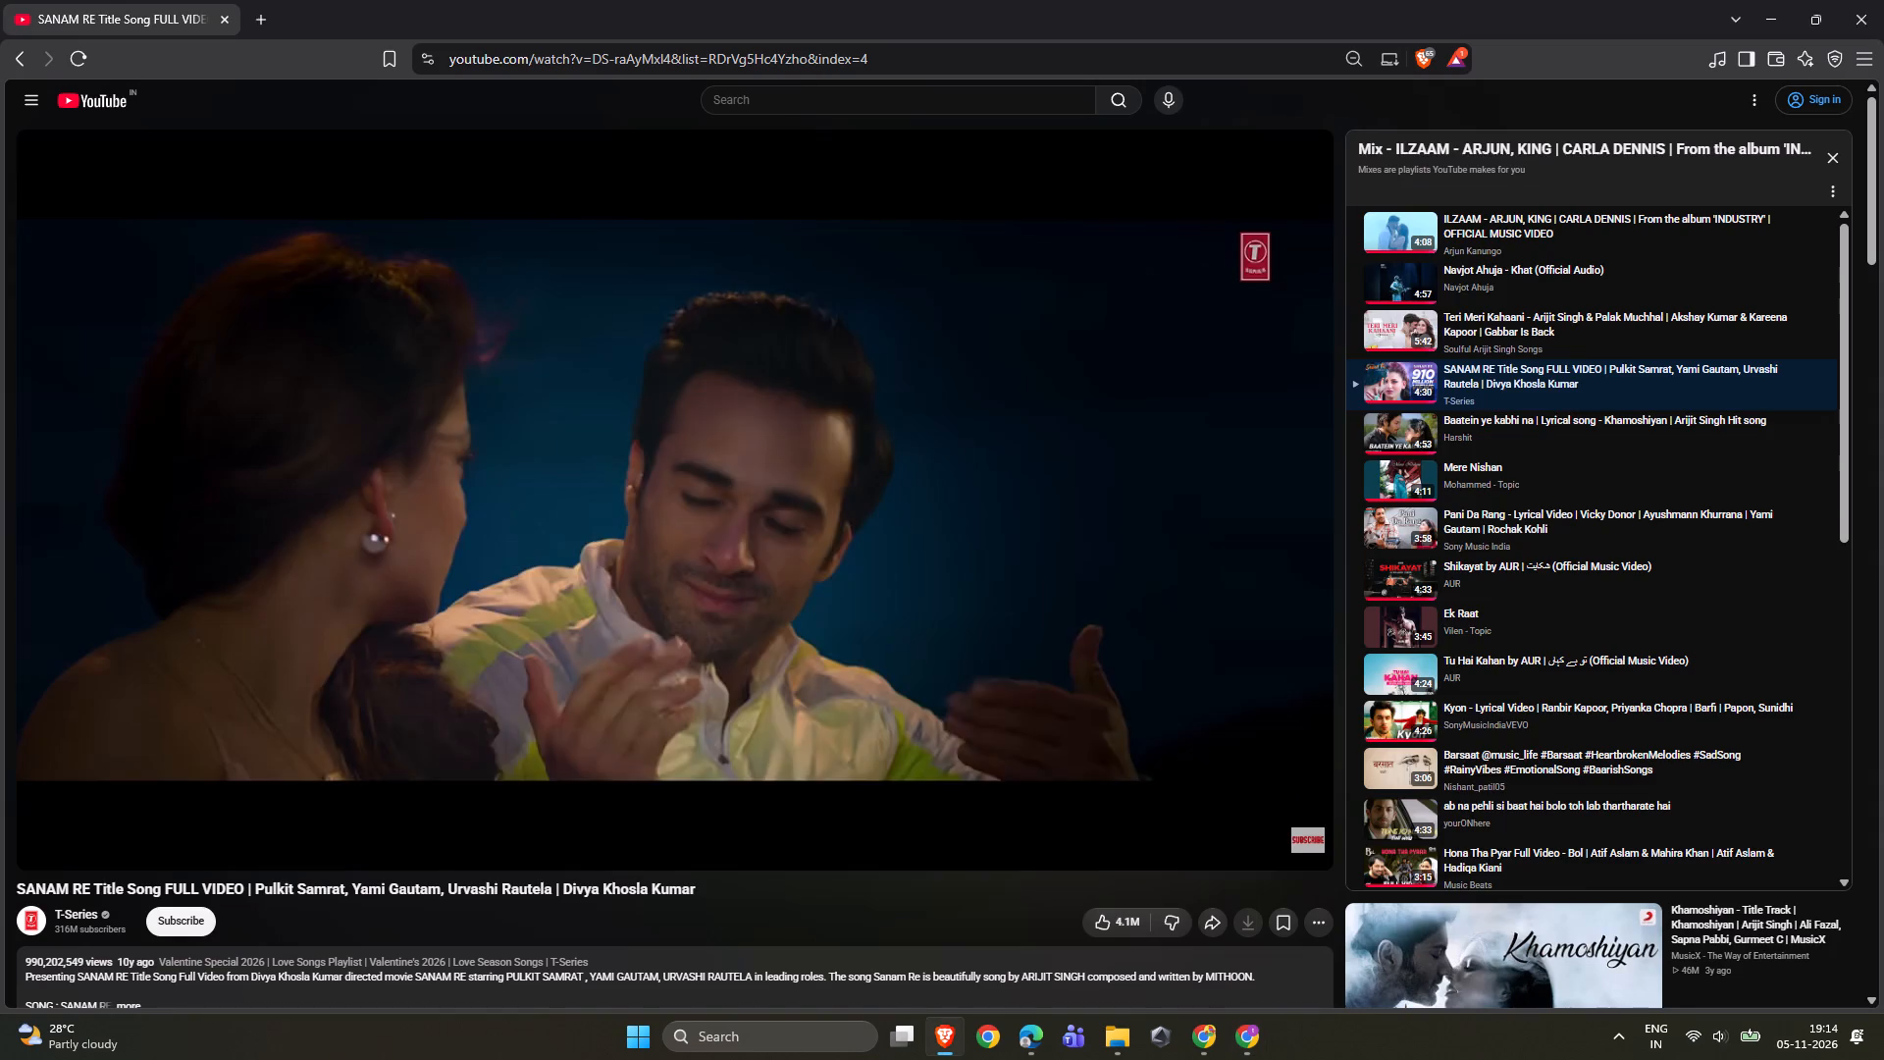
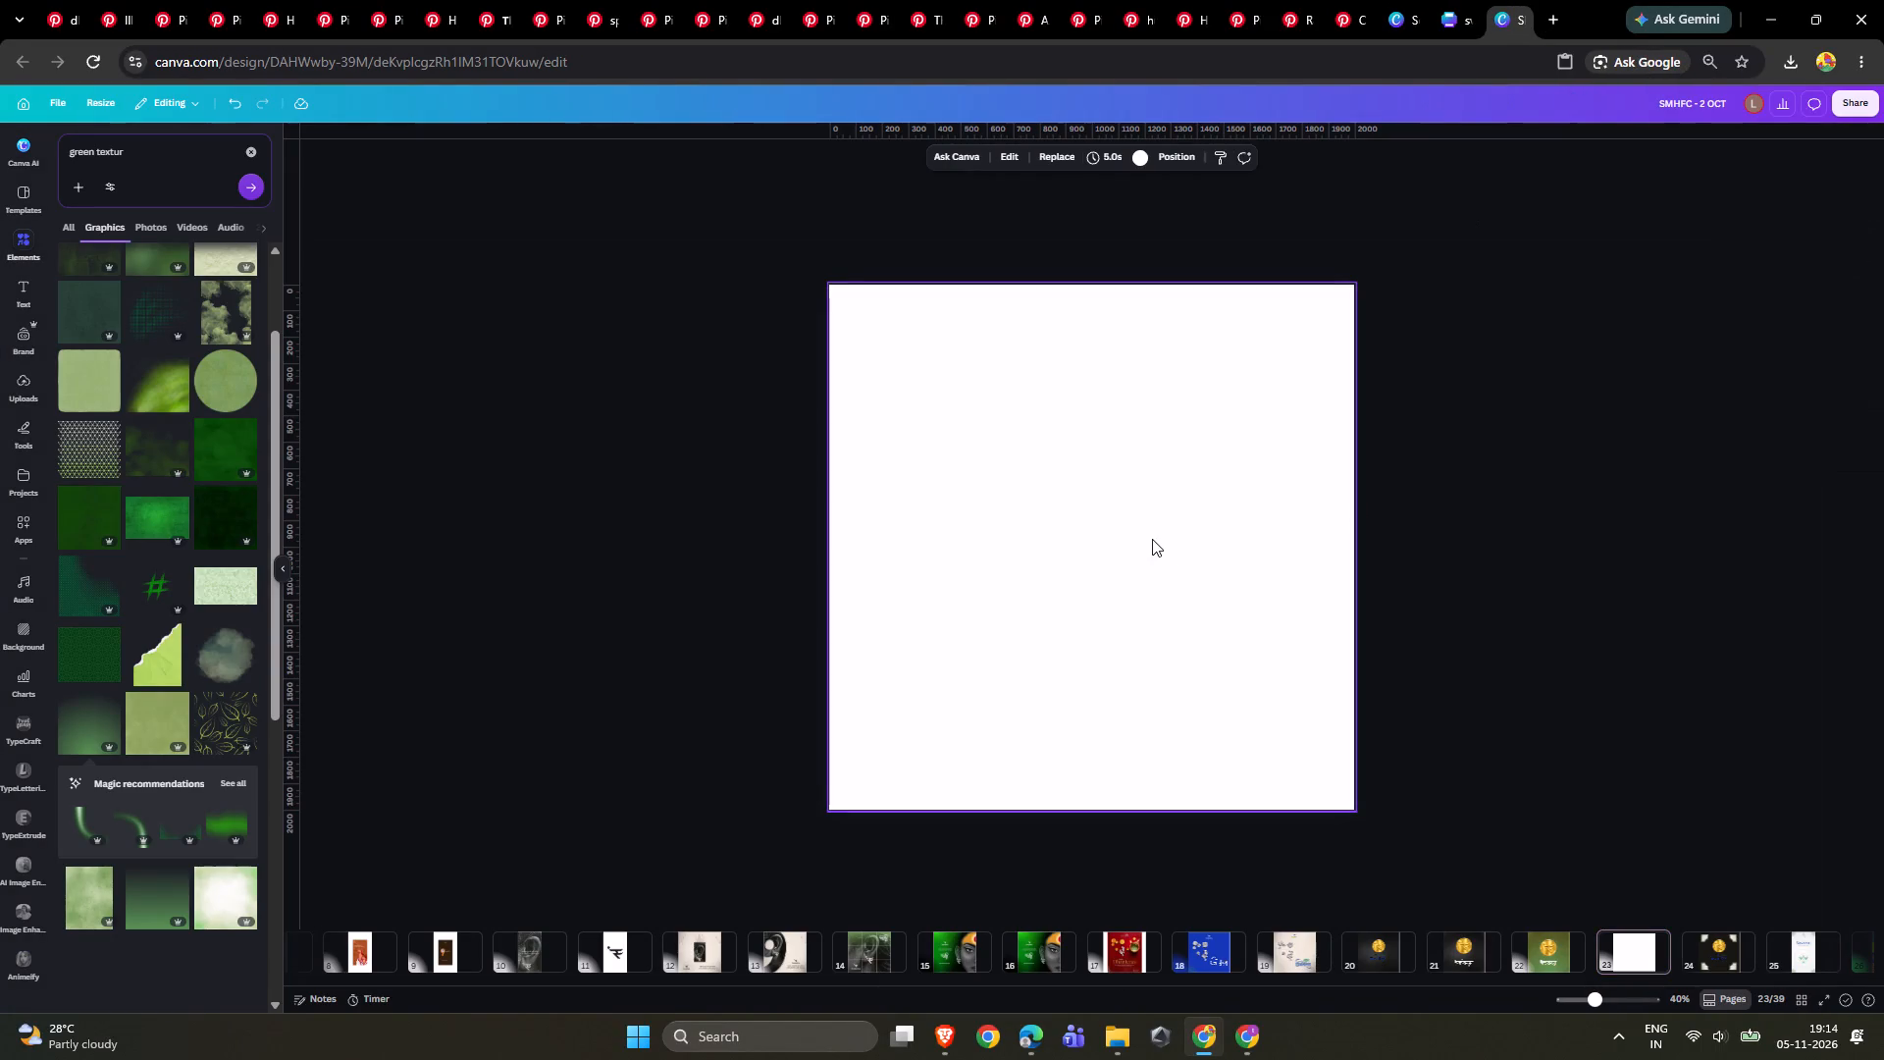
Move the black Dhanteras coin page after the green coin page, directly before the DVARS Diamond footprint reference page.
left_click(1567, 475)
scroll(1180, 560, "up", 4, "ctrl")
scroll(1180, 548, "down", 3, "ctrl")
double_click(1453, 498)
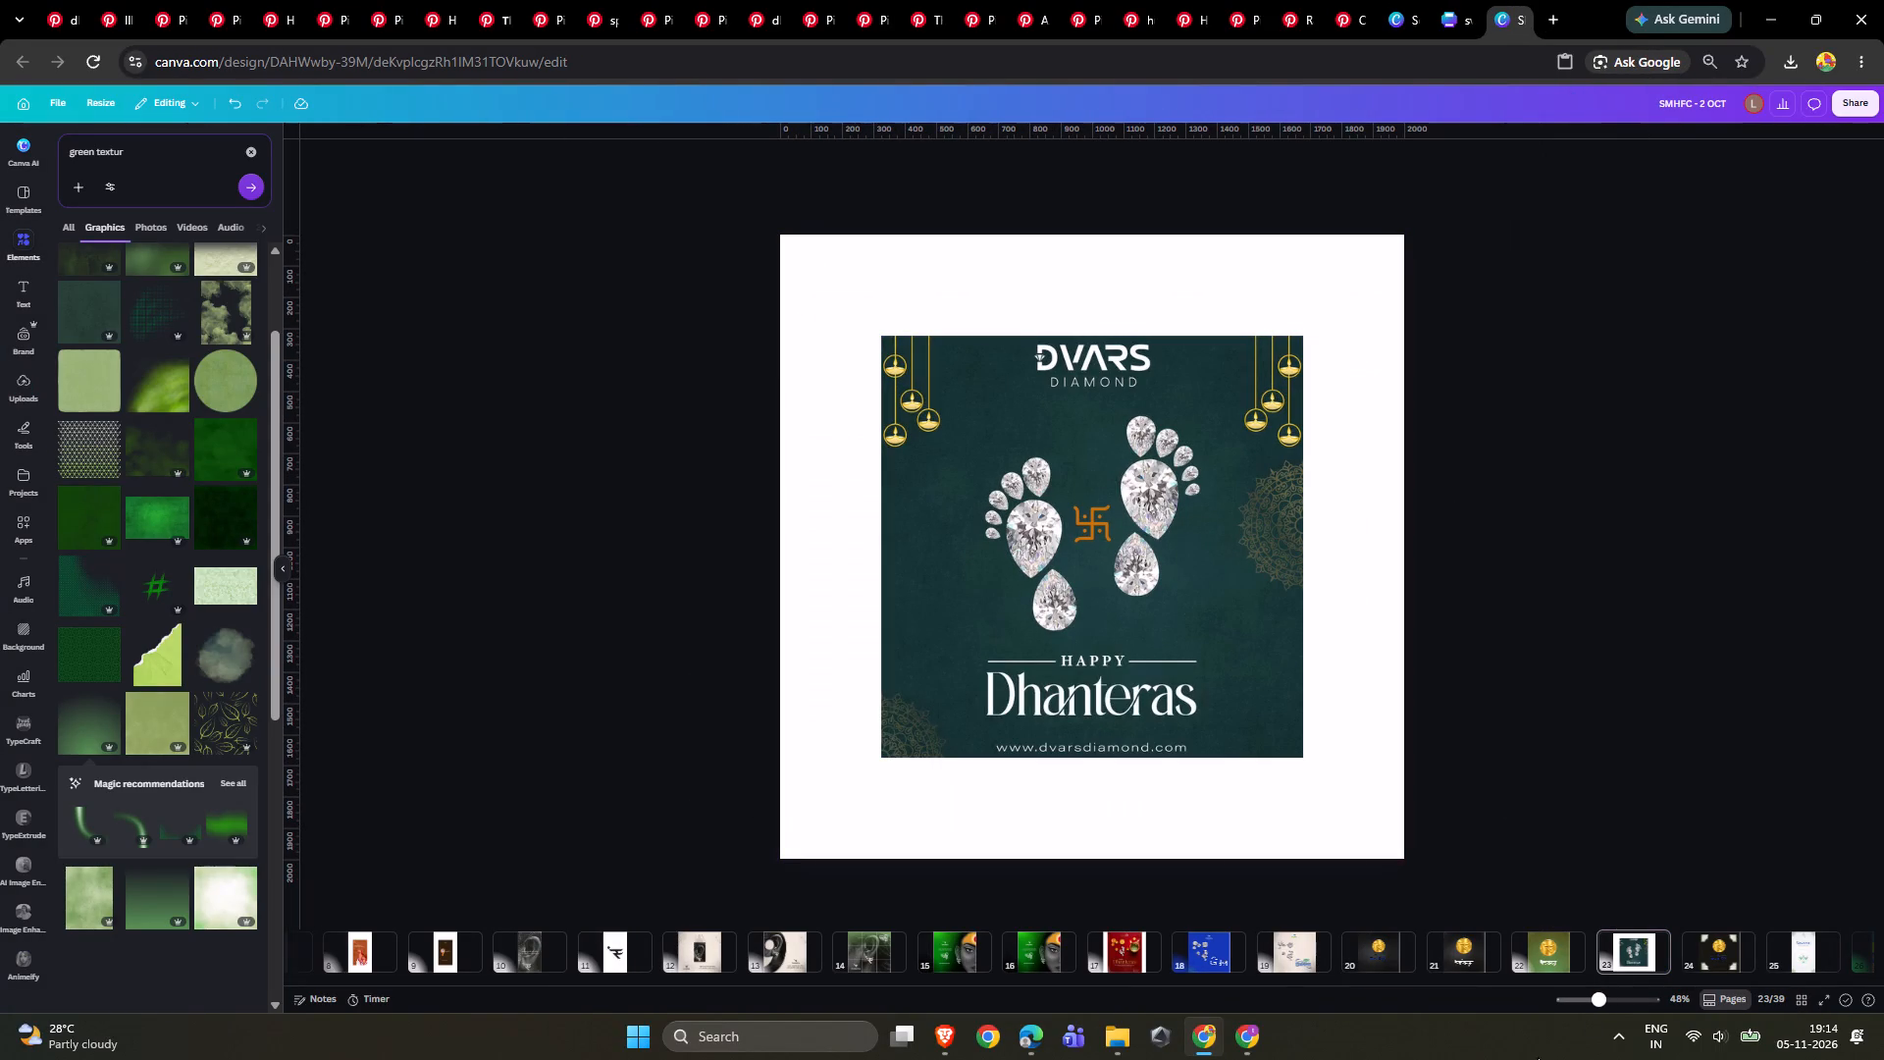
left_click(1568, 961)
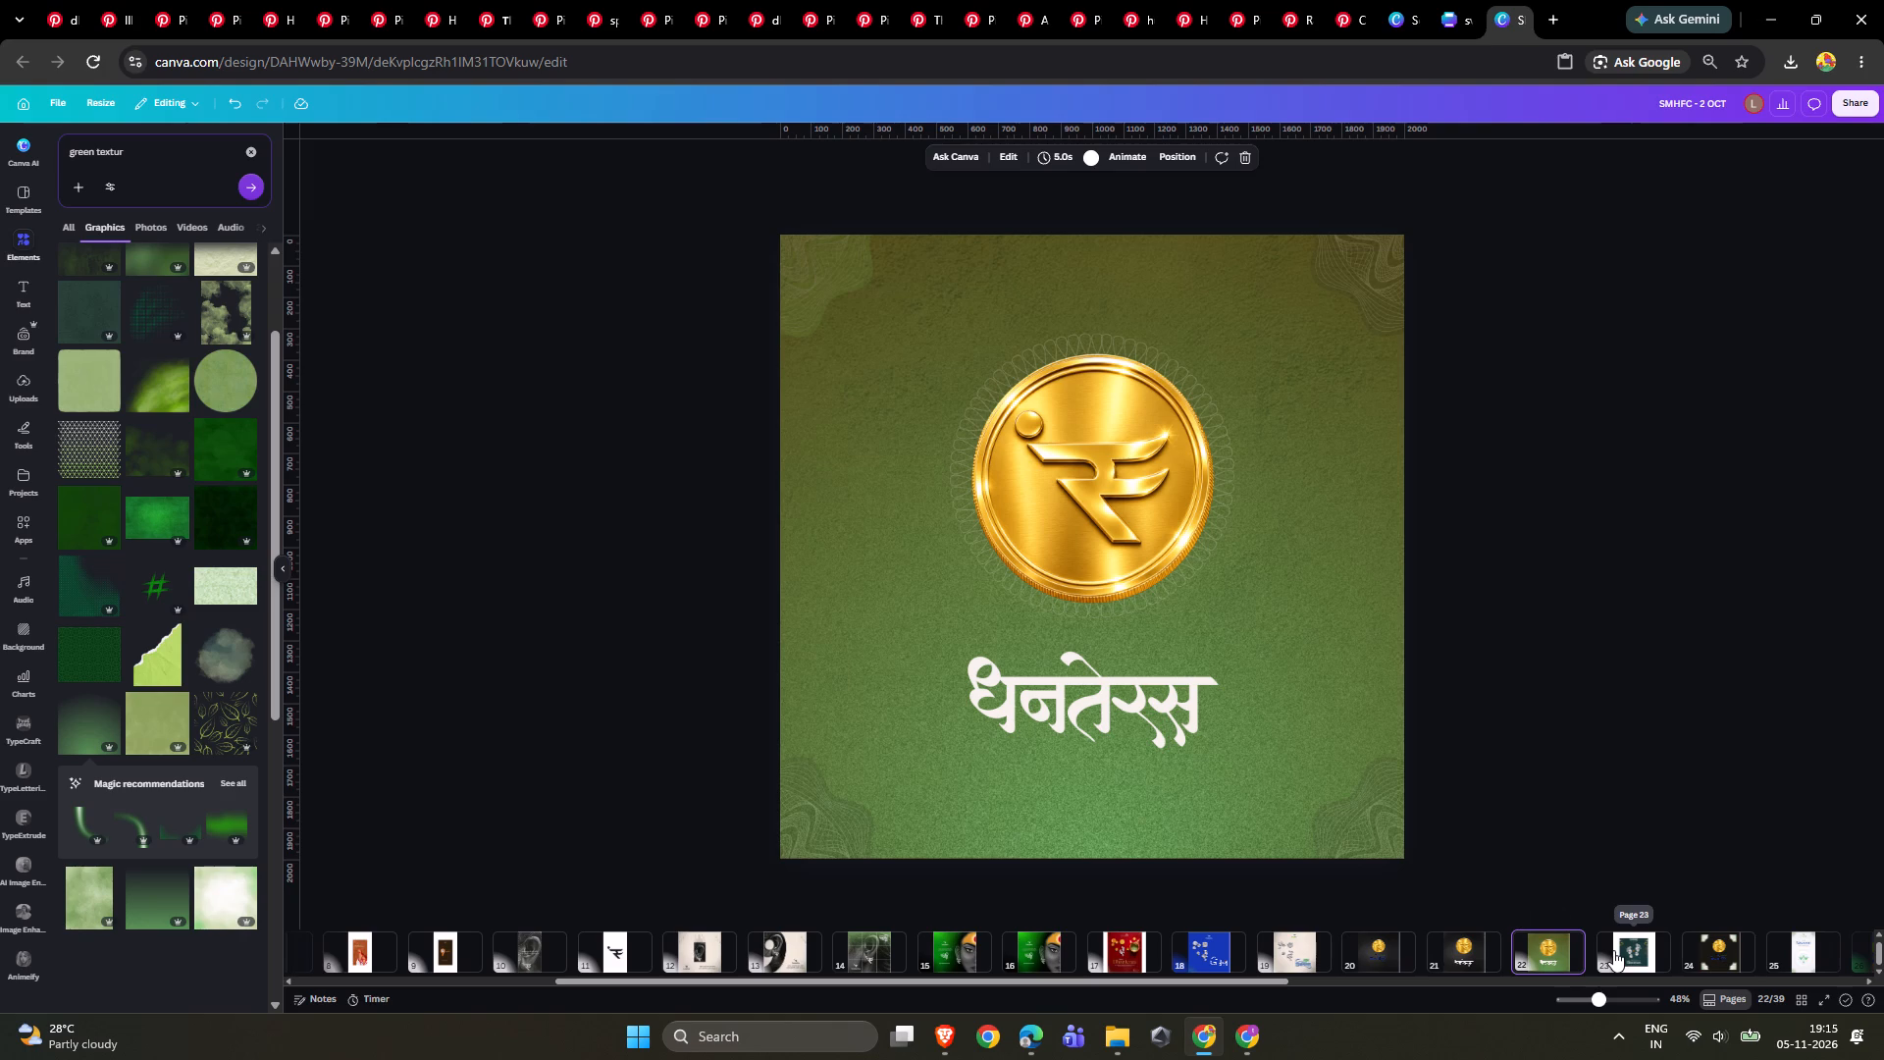
left_click(1480, 941)
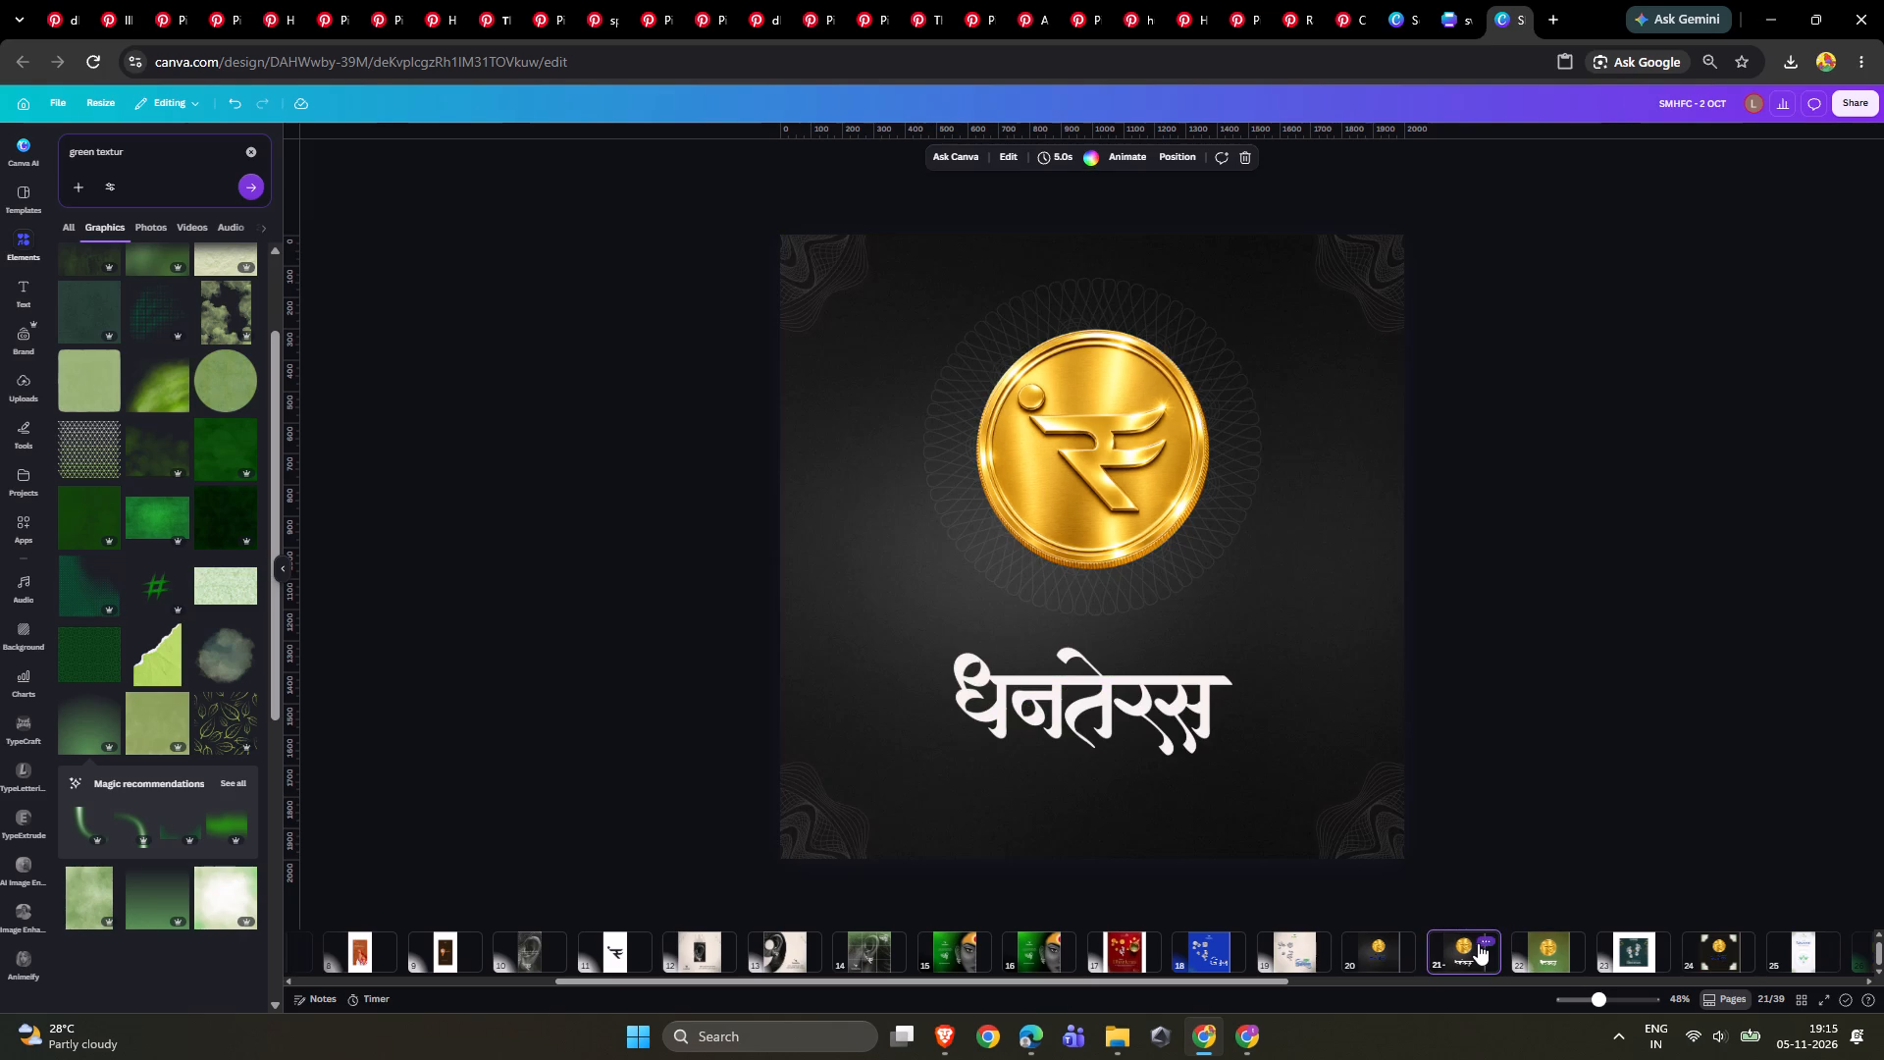
left_click_drag(1458, 951, 1584, 941)
Delete the gold rupee coin from the black Dhanteras page.
left_click(1618, 940)
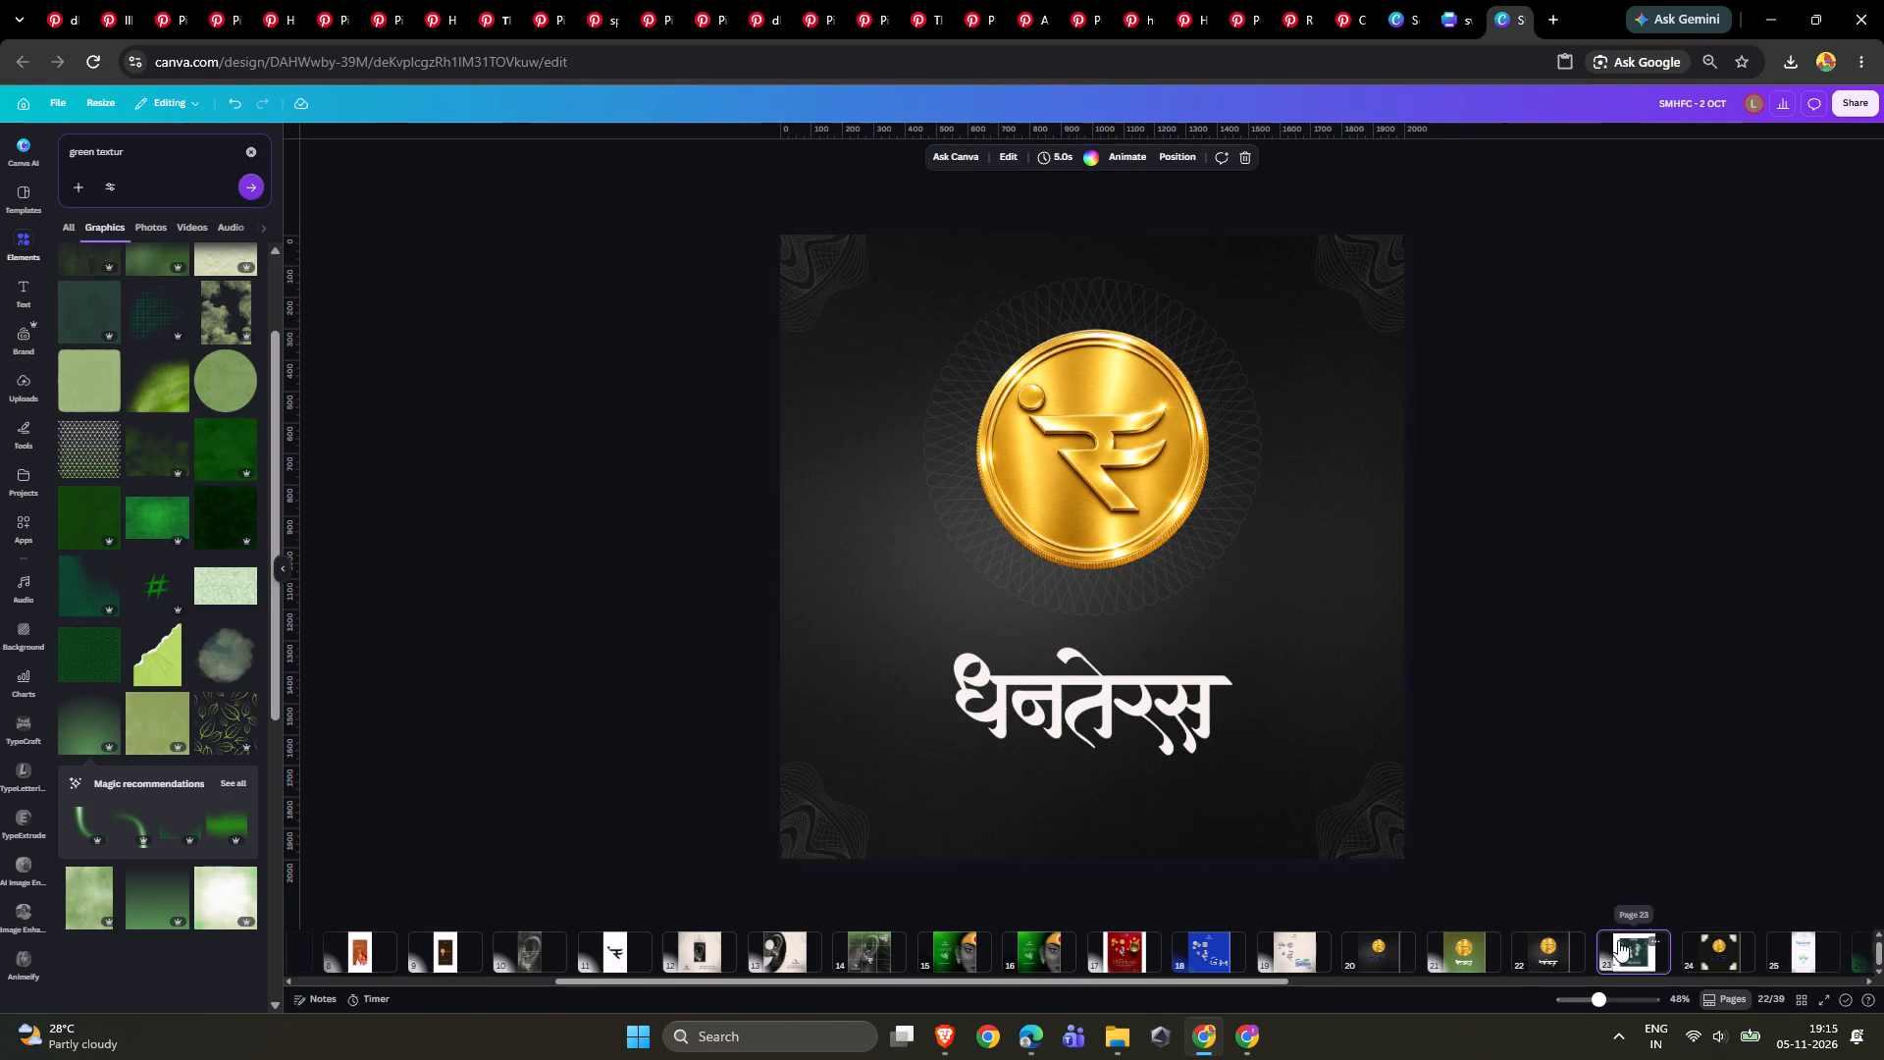
left_click(1578, 945)
left_click(1086, 494)
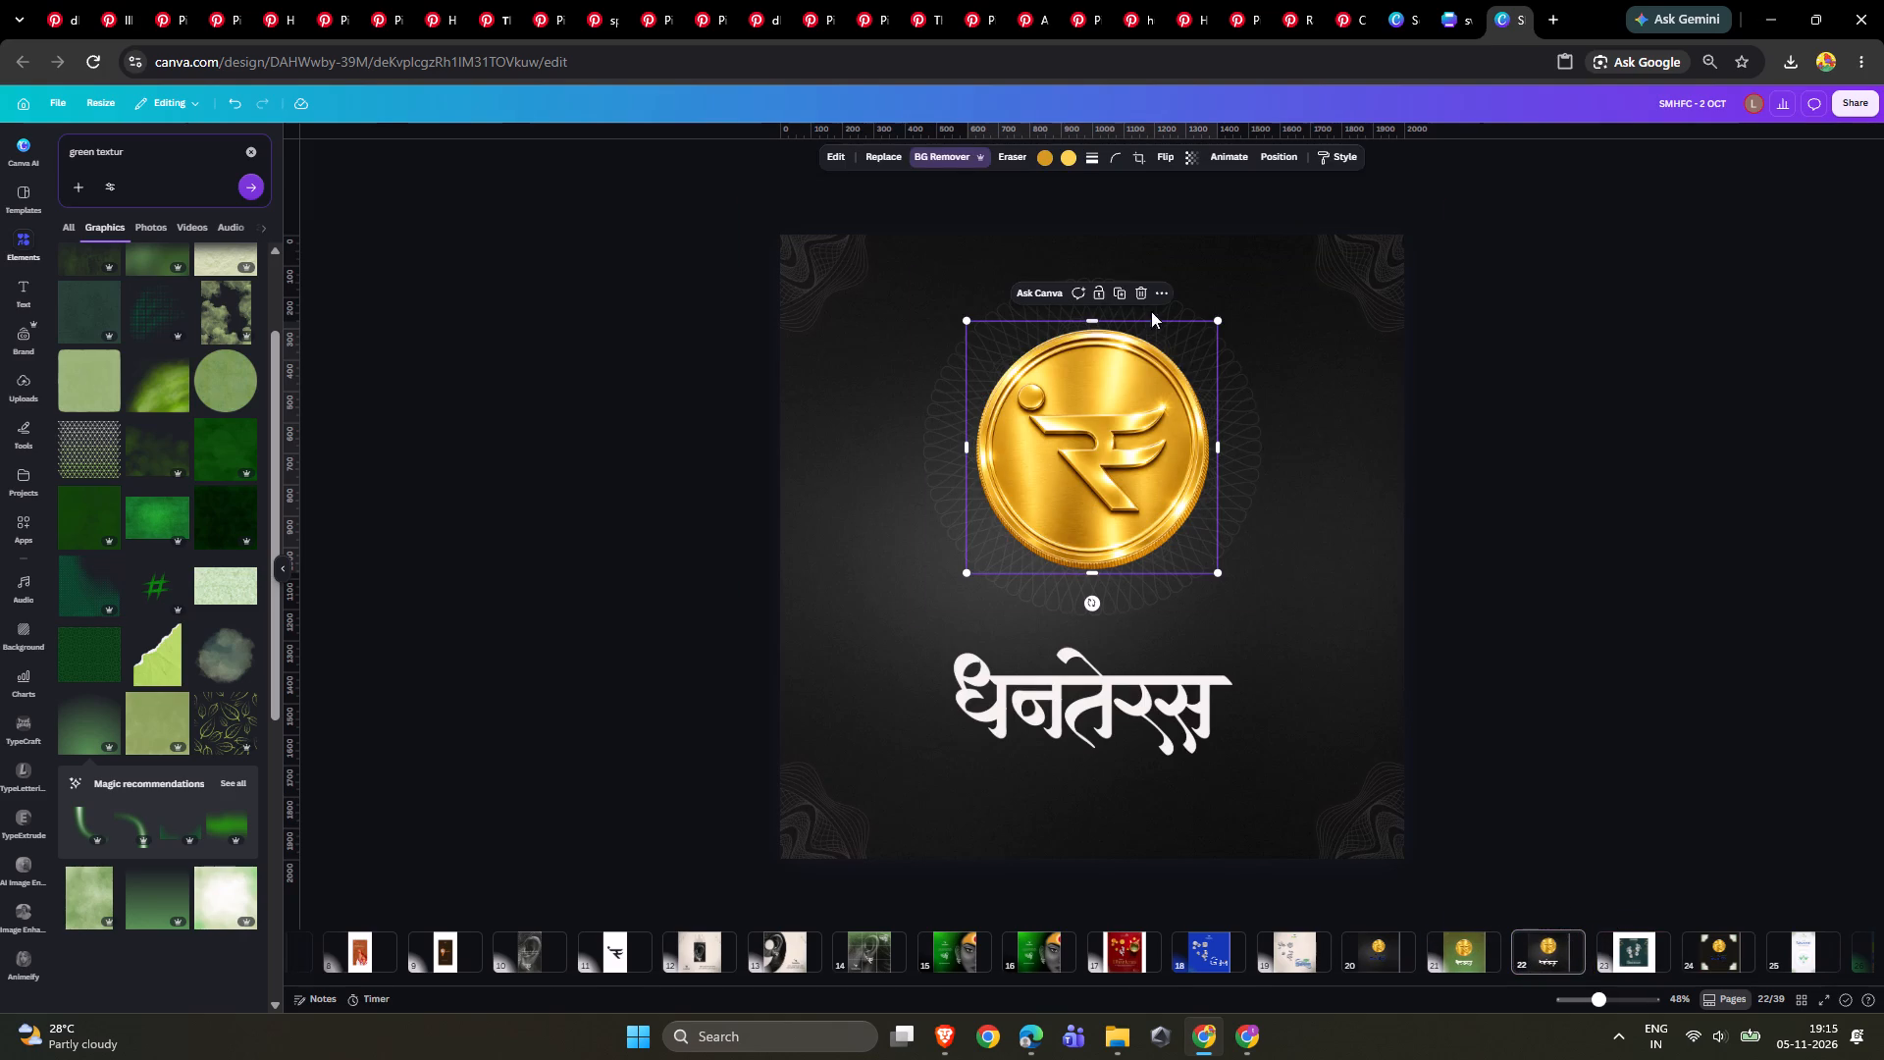
left_click(1142, 288)
Fade the circular line pattern on the black Dhanteras page to a transparency setting of only a few percent.
left_click(1111, 385)
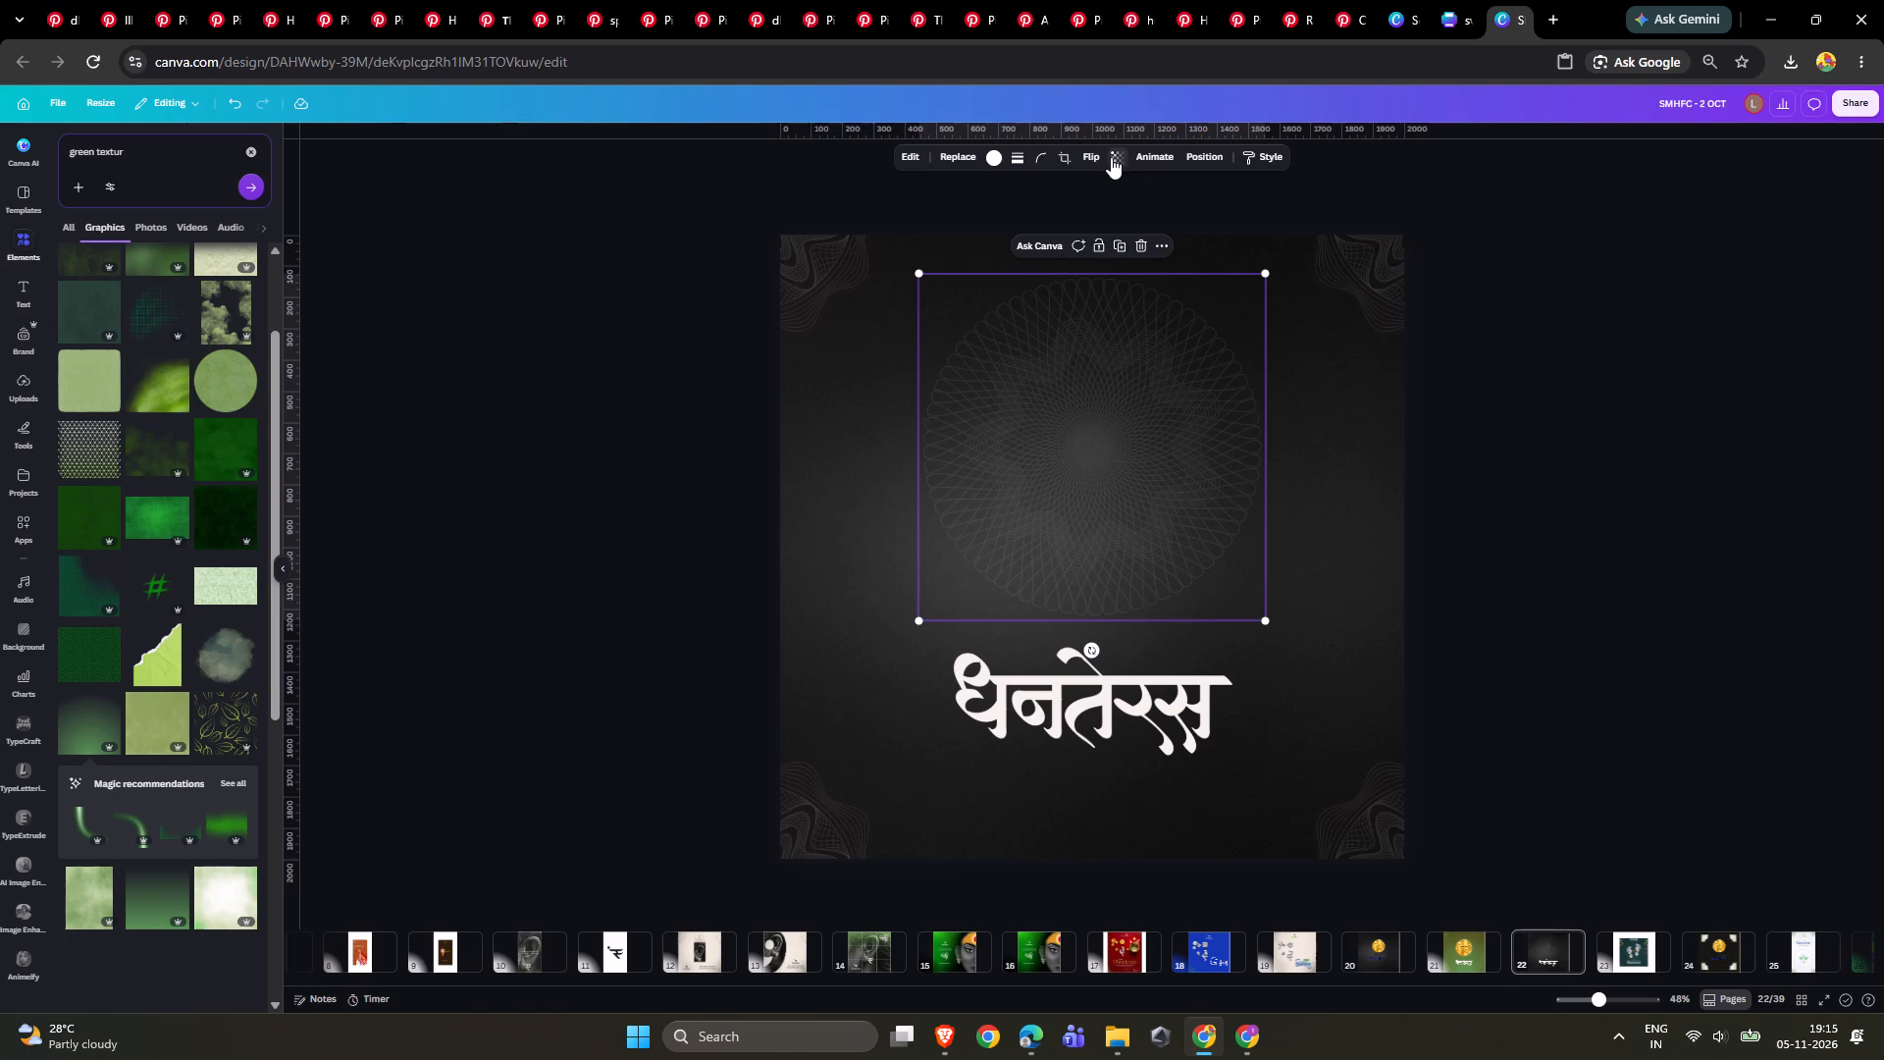
left_click(1111, 157)
left_click_drag(1068, 210, 1054, 215)
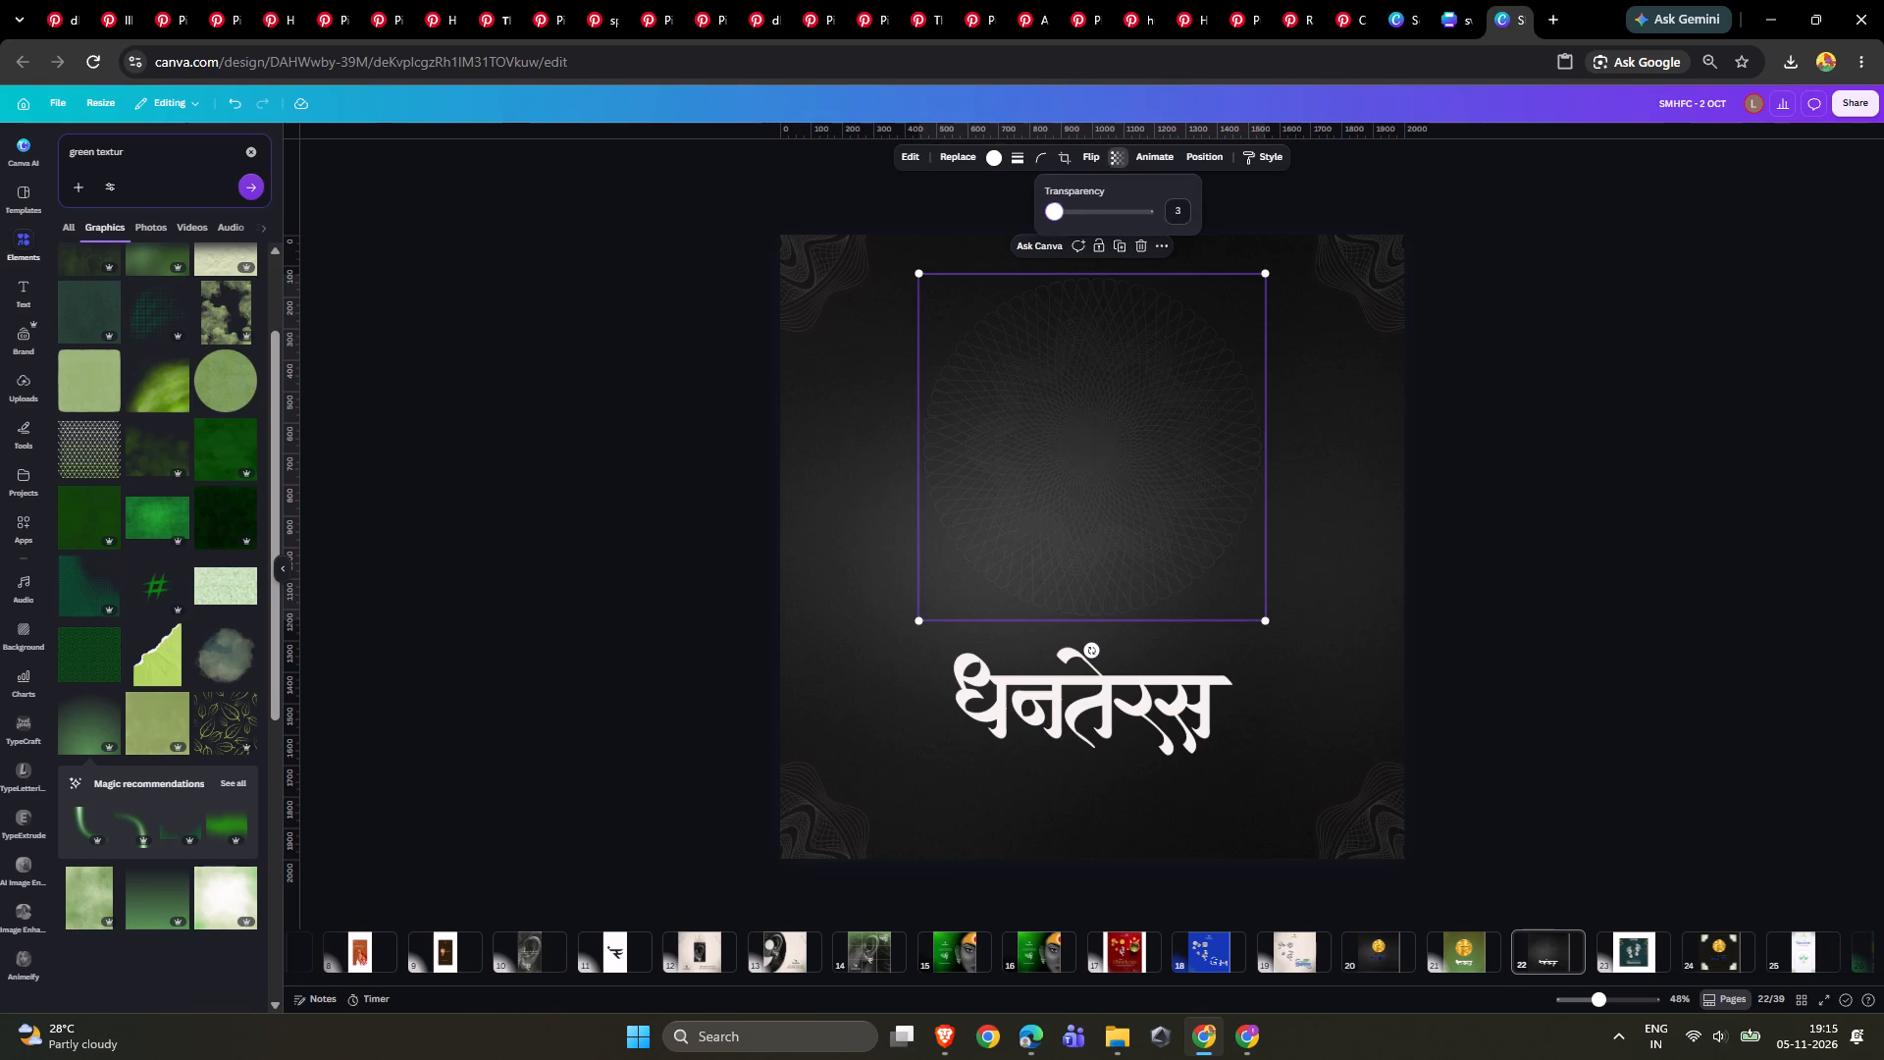
left_click_drag(1054, 215, 1056, 216)
left_click(1553, 427)
View the DVARS Diamond Dhanteras page with the diamond footprints as a reference.
left_click(1655, 952)
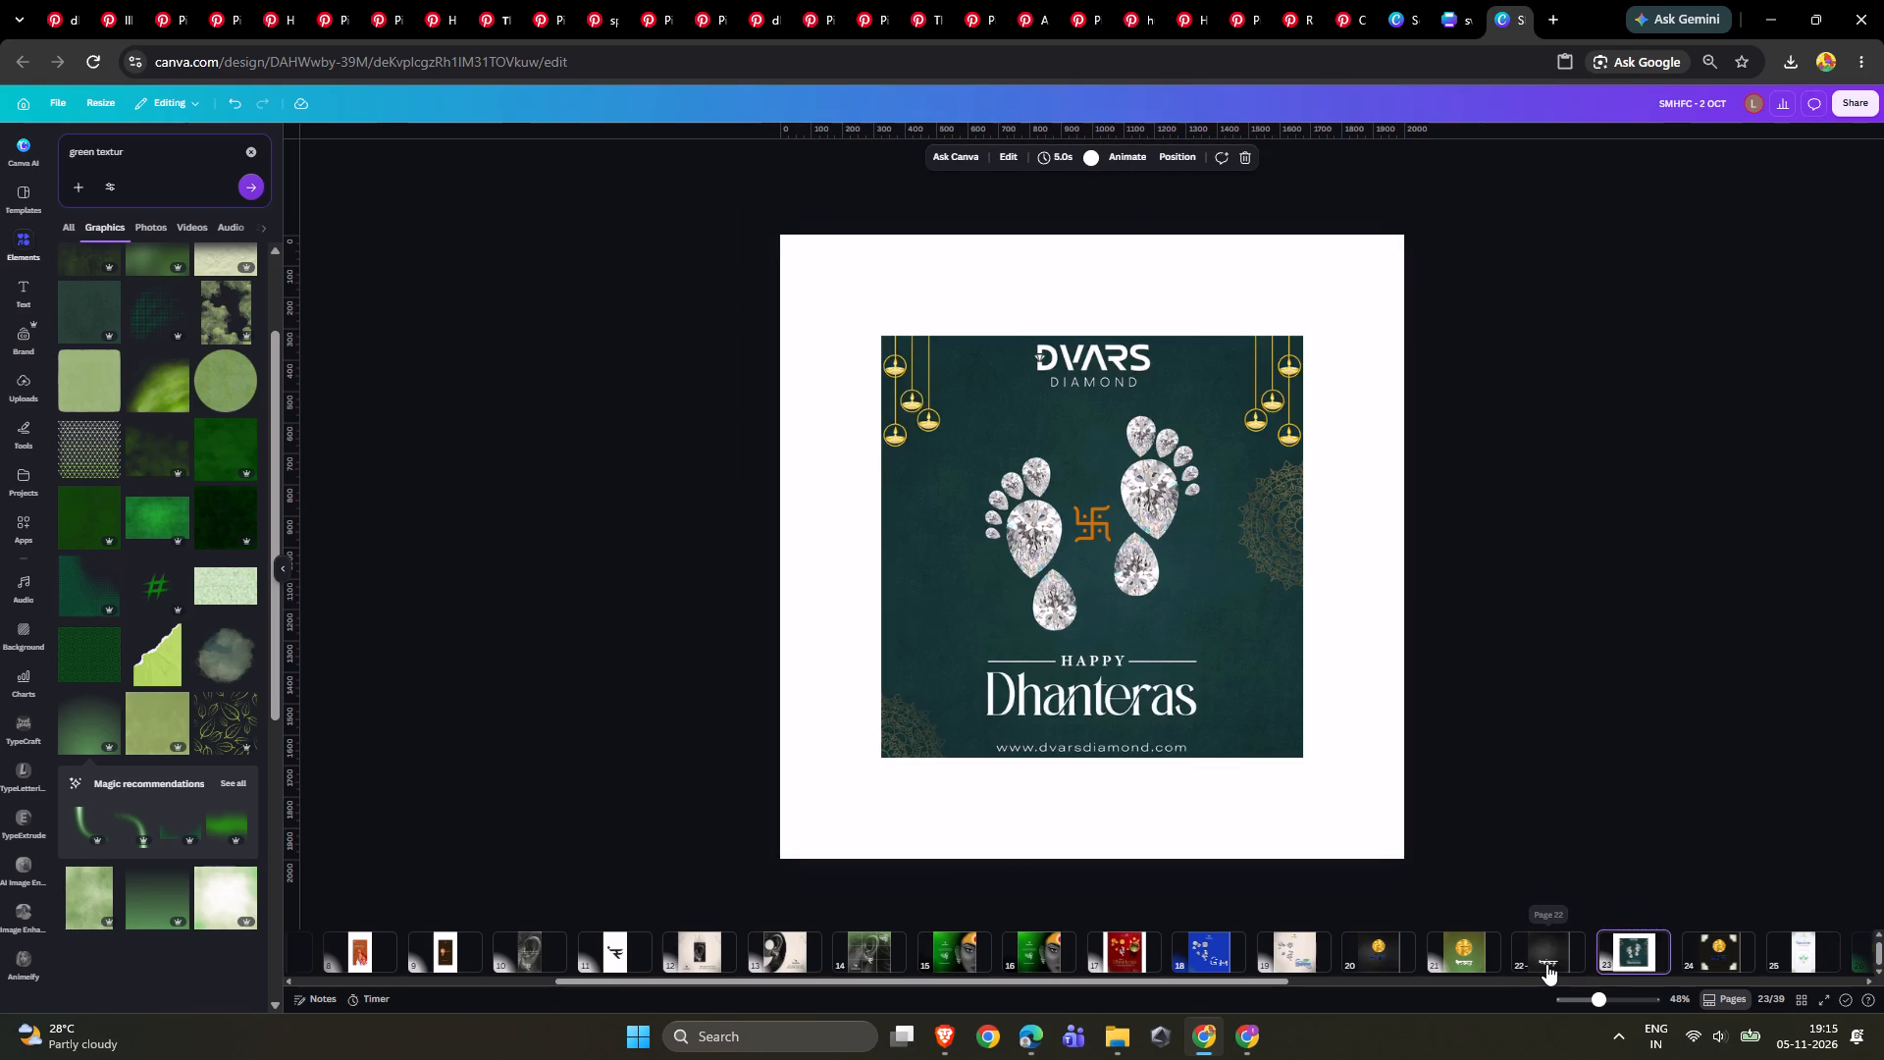
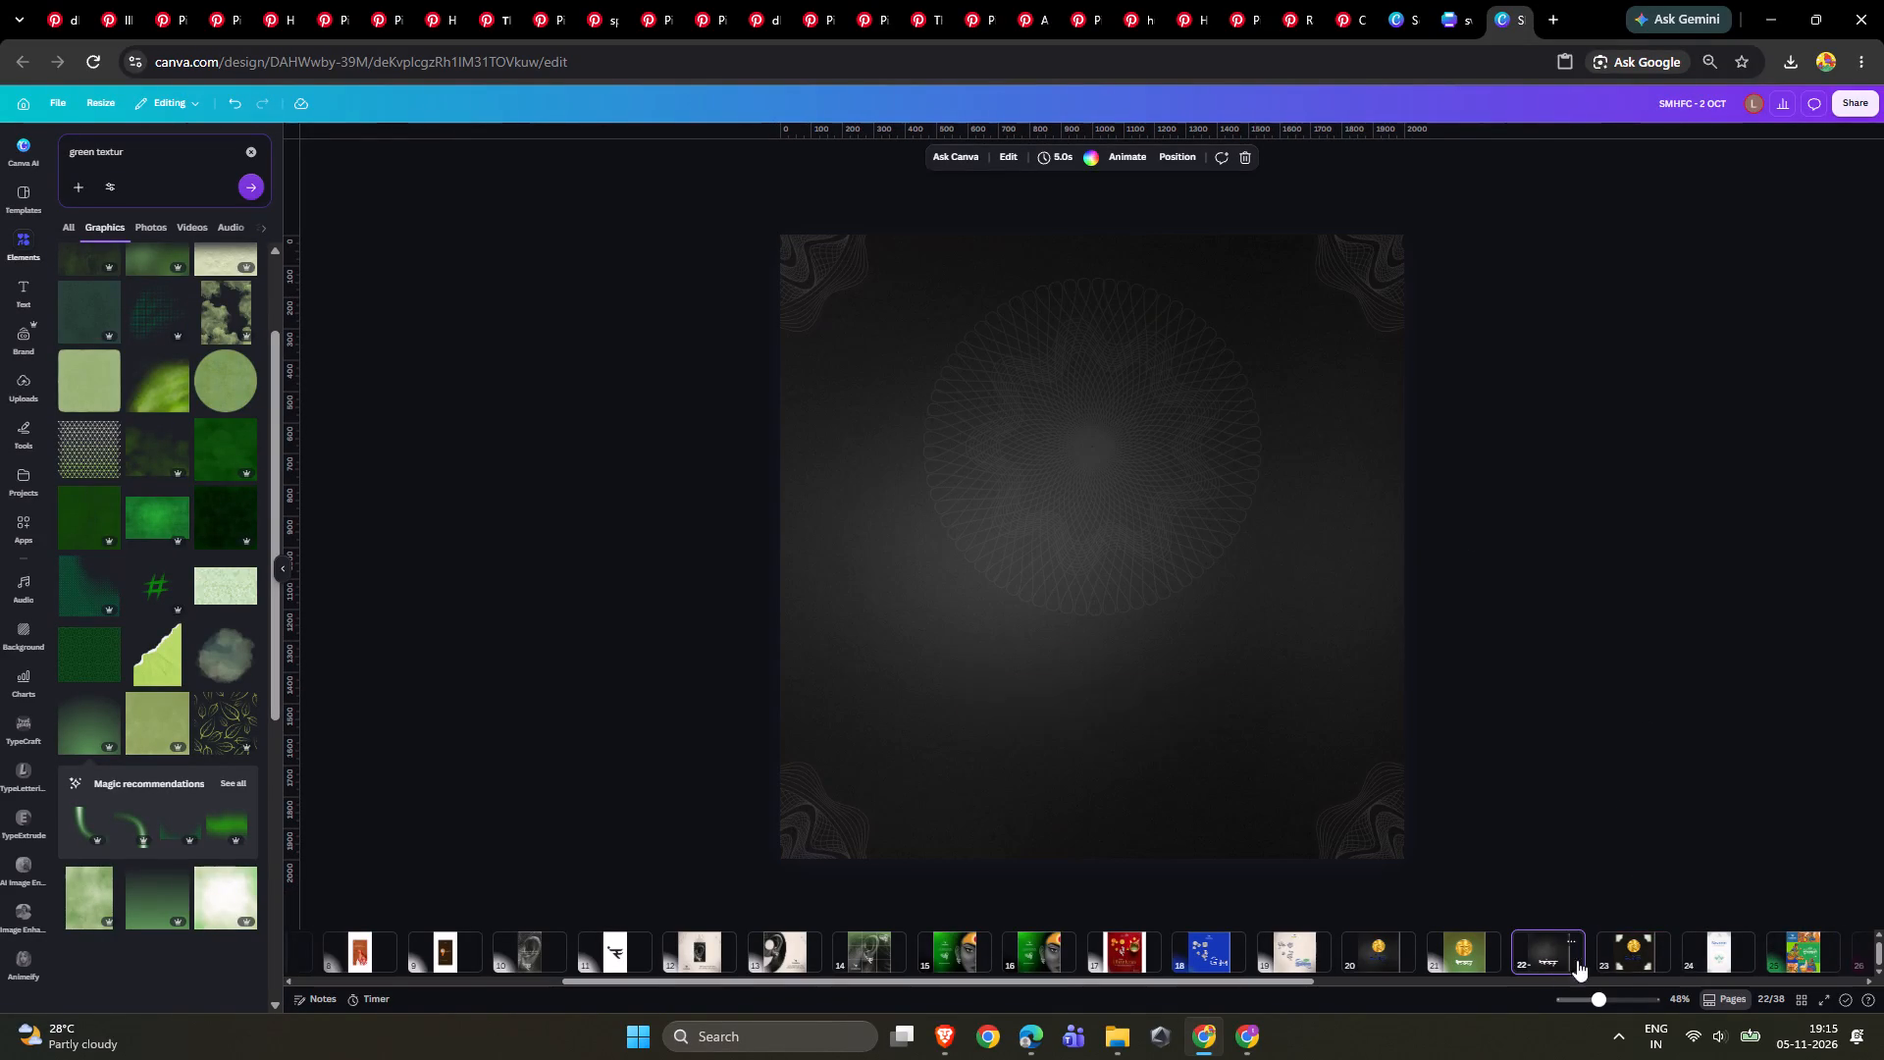
Undo the removal of the diamond footprint reference page that follows the black Dhanteras page.
key("ctrl+z")
key("ctrl+z")
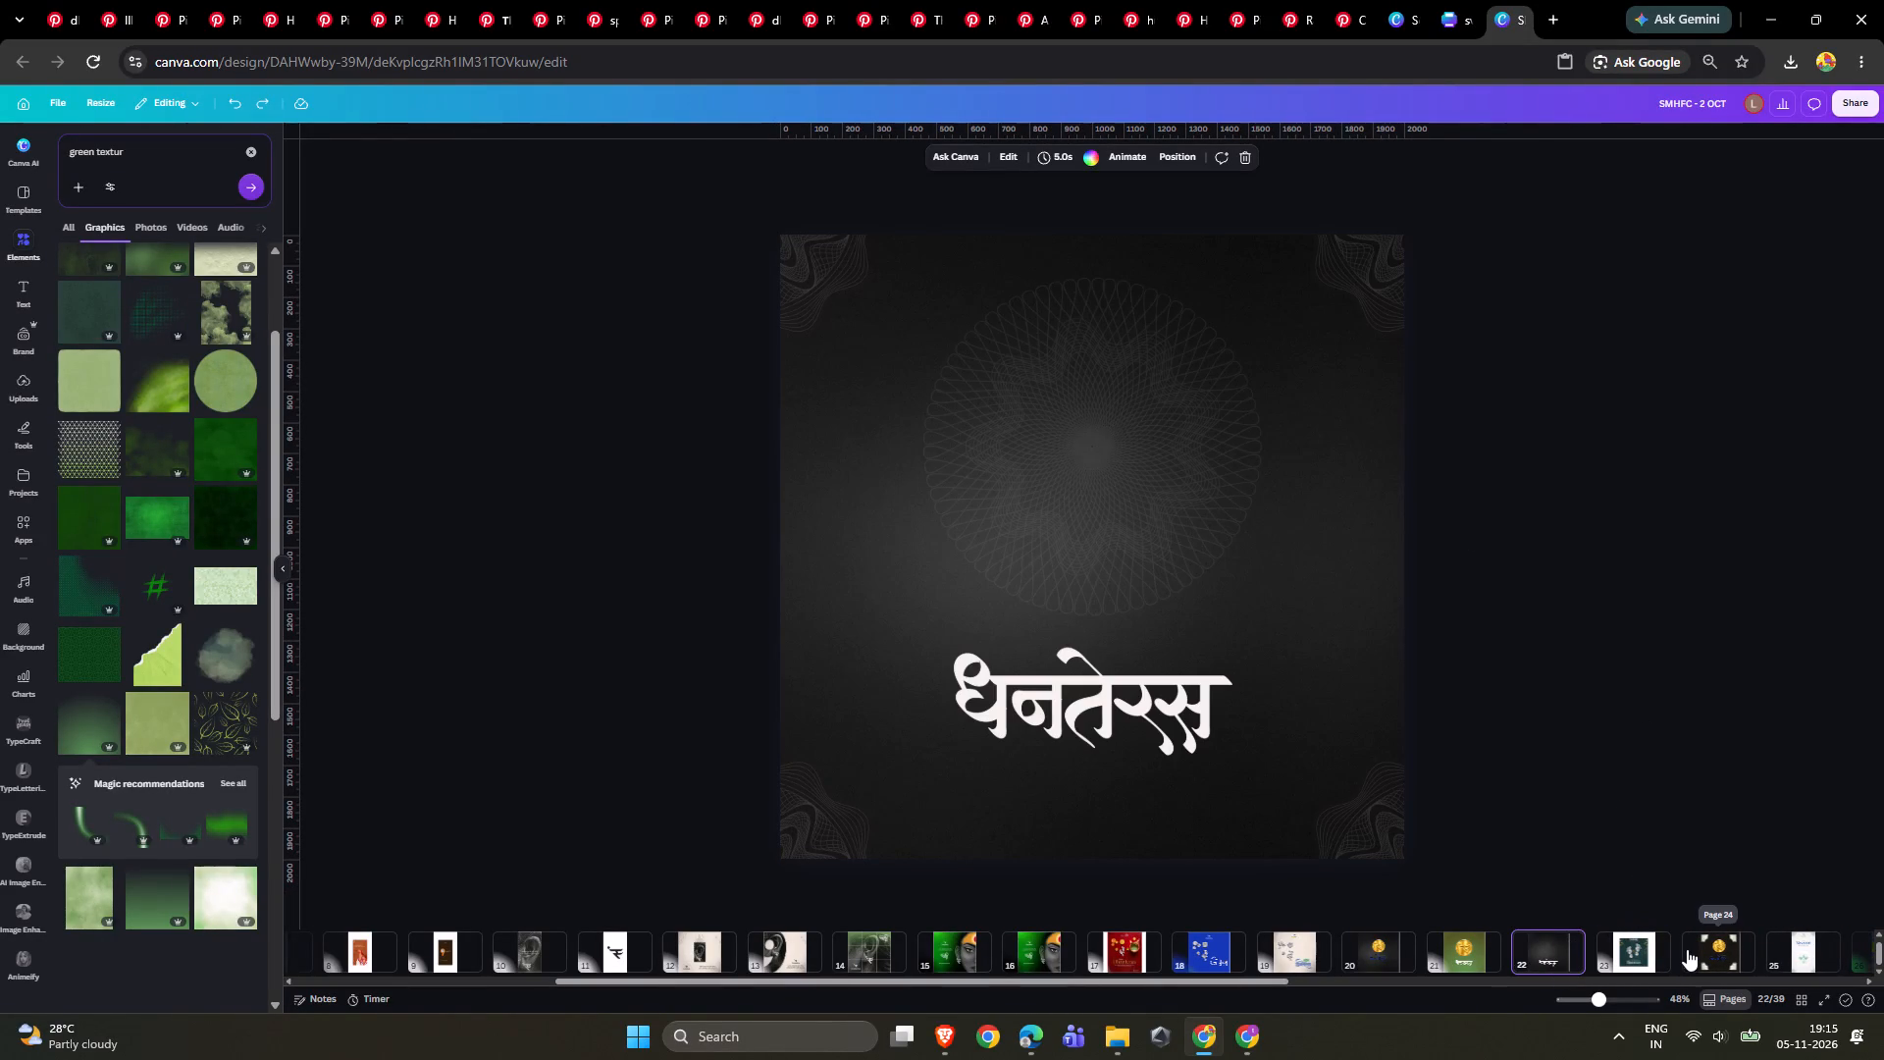
Review the neighbouring framed-coin, footprint and green coin Dhanteras pages, then return to the black Dhanteras page.
left_click(1721, 948)
left_click(1635, 963)
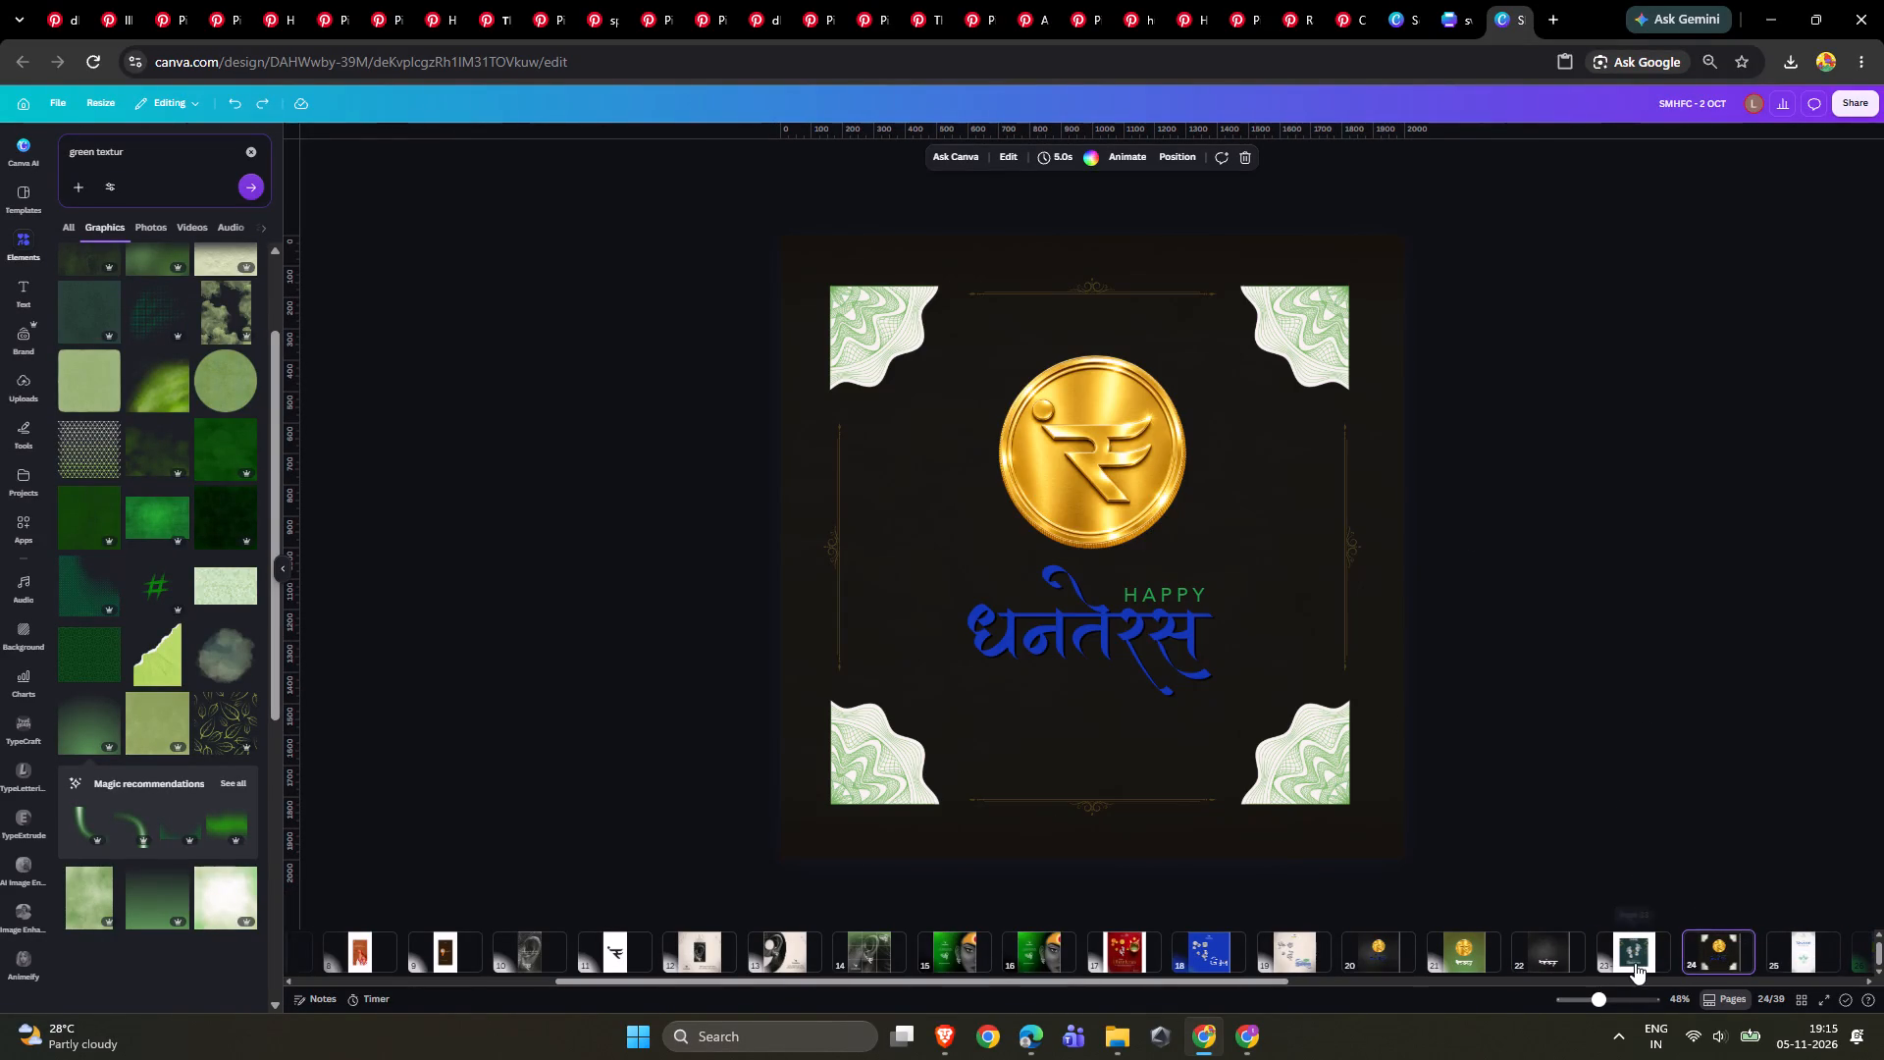
left_click(1555, 955)
left_click(1468, 953)
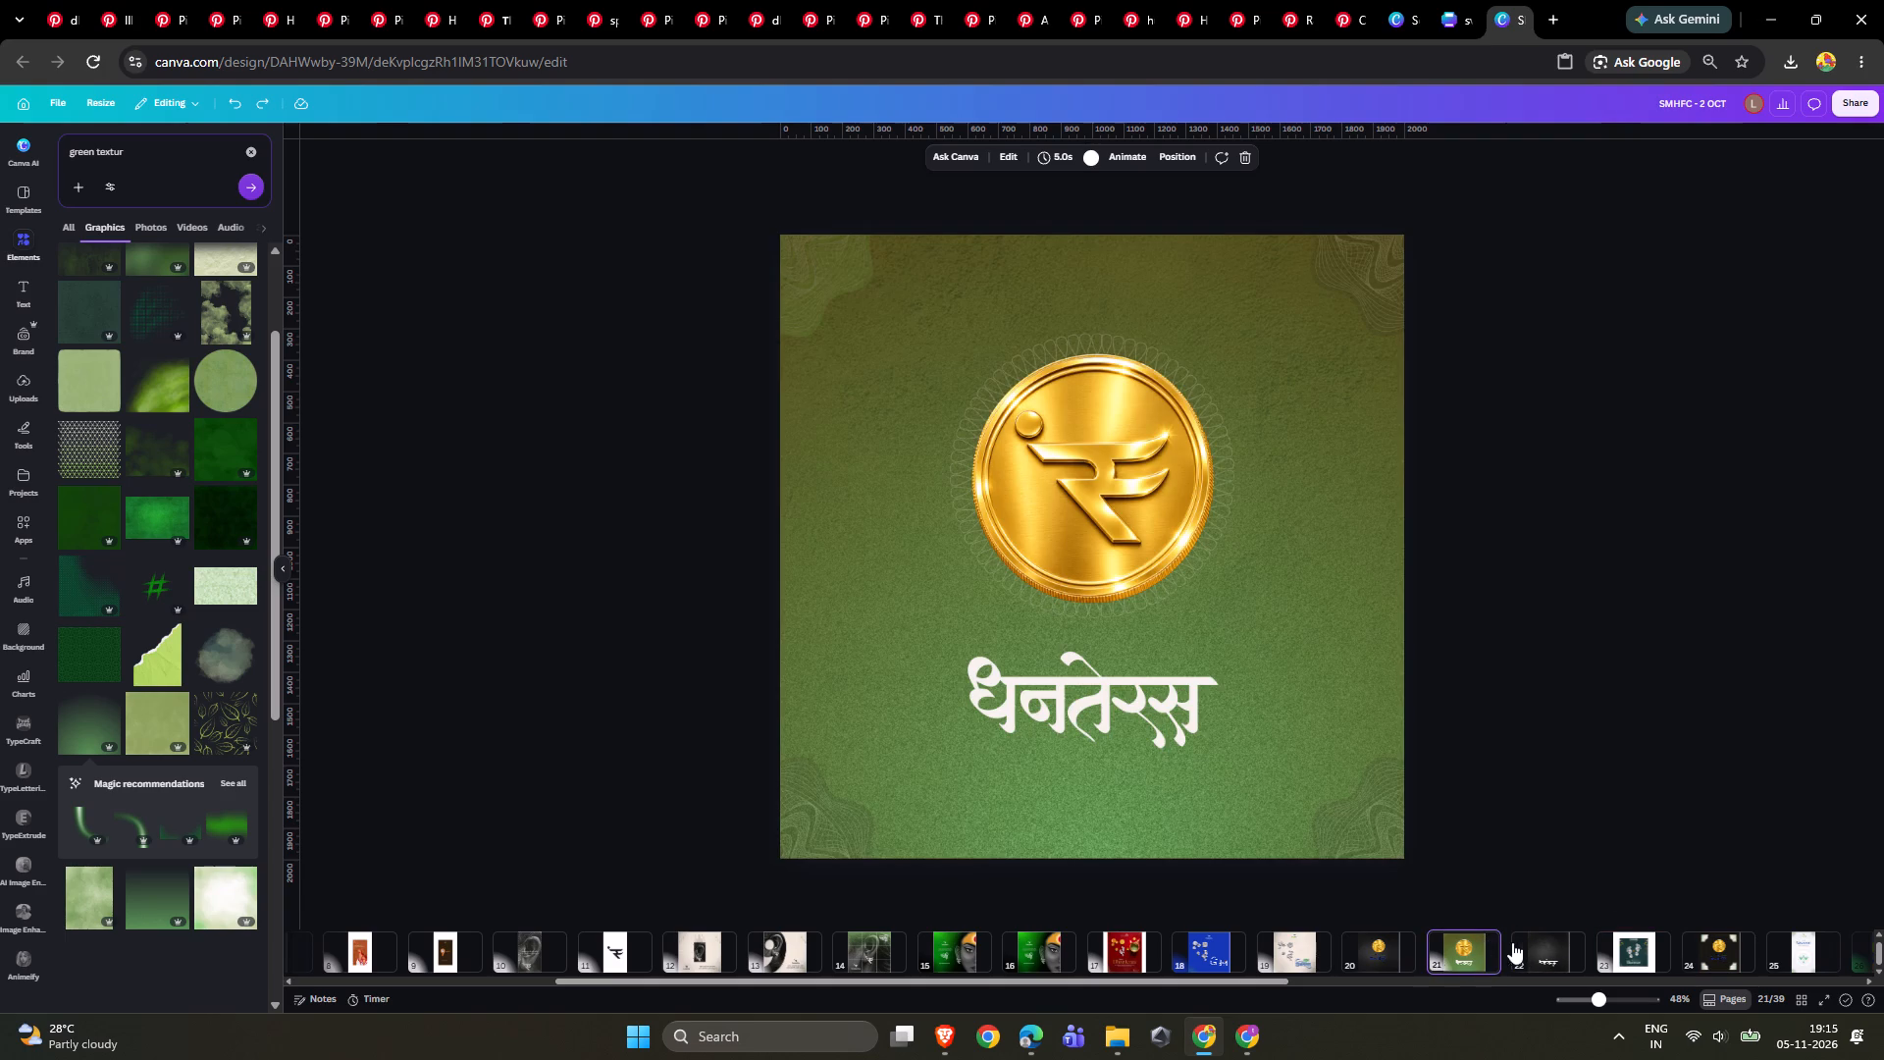
left_click(257, 99)
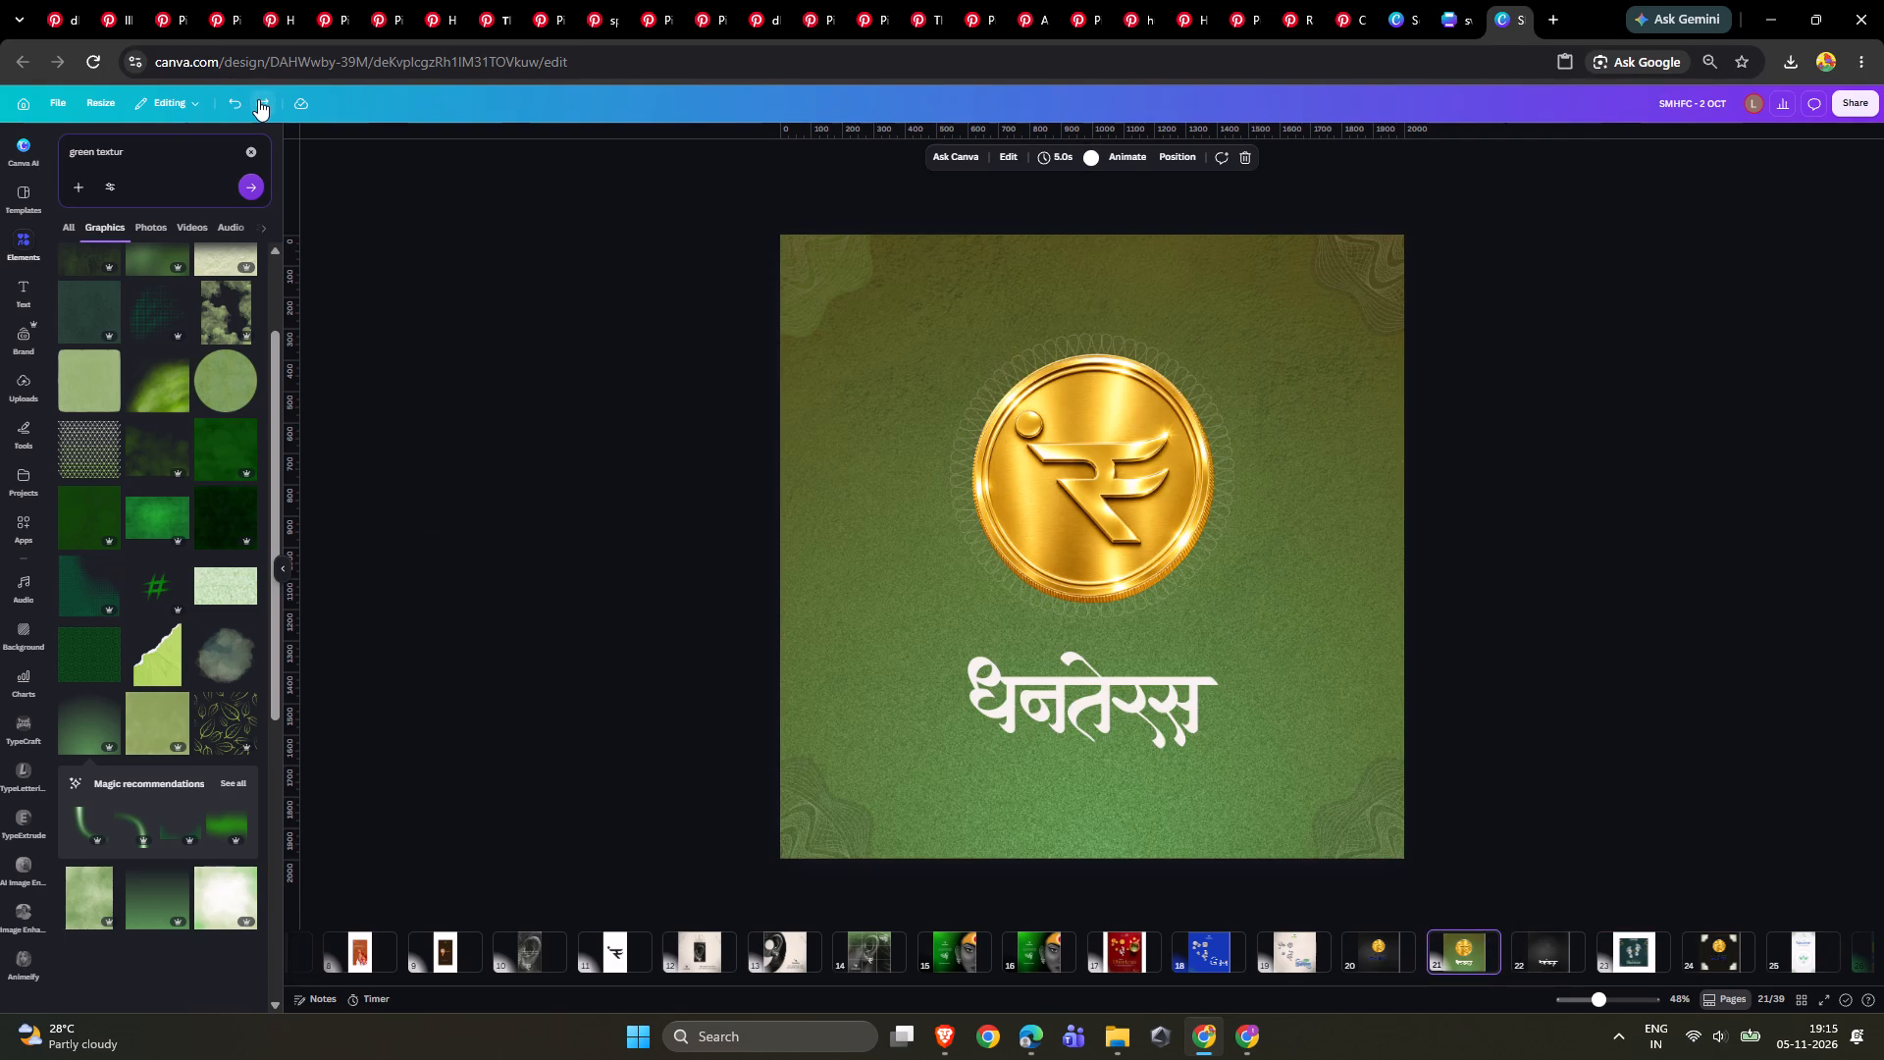
left_click(1531, 956)
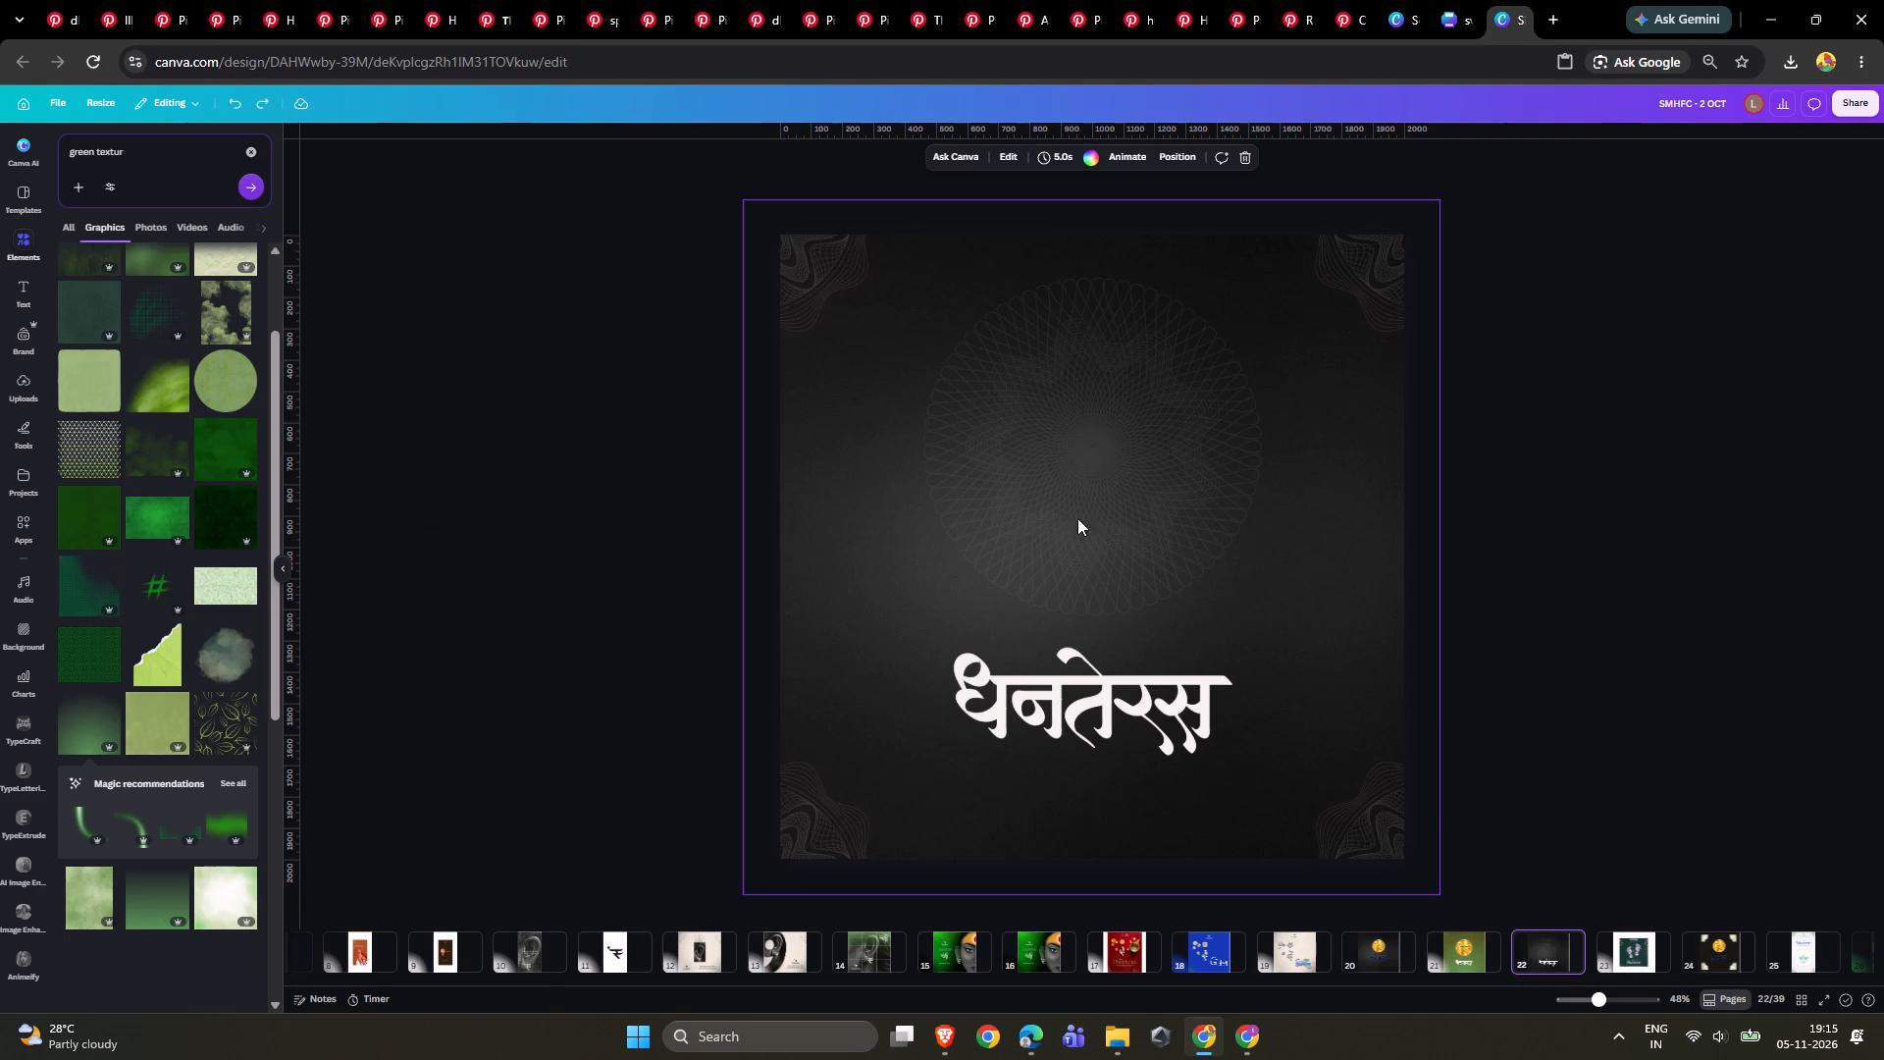
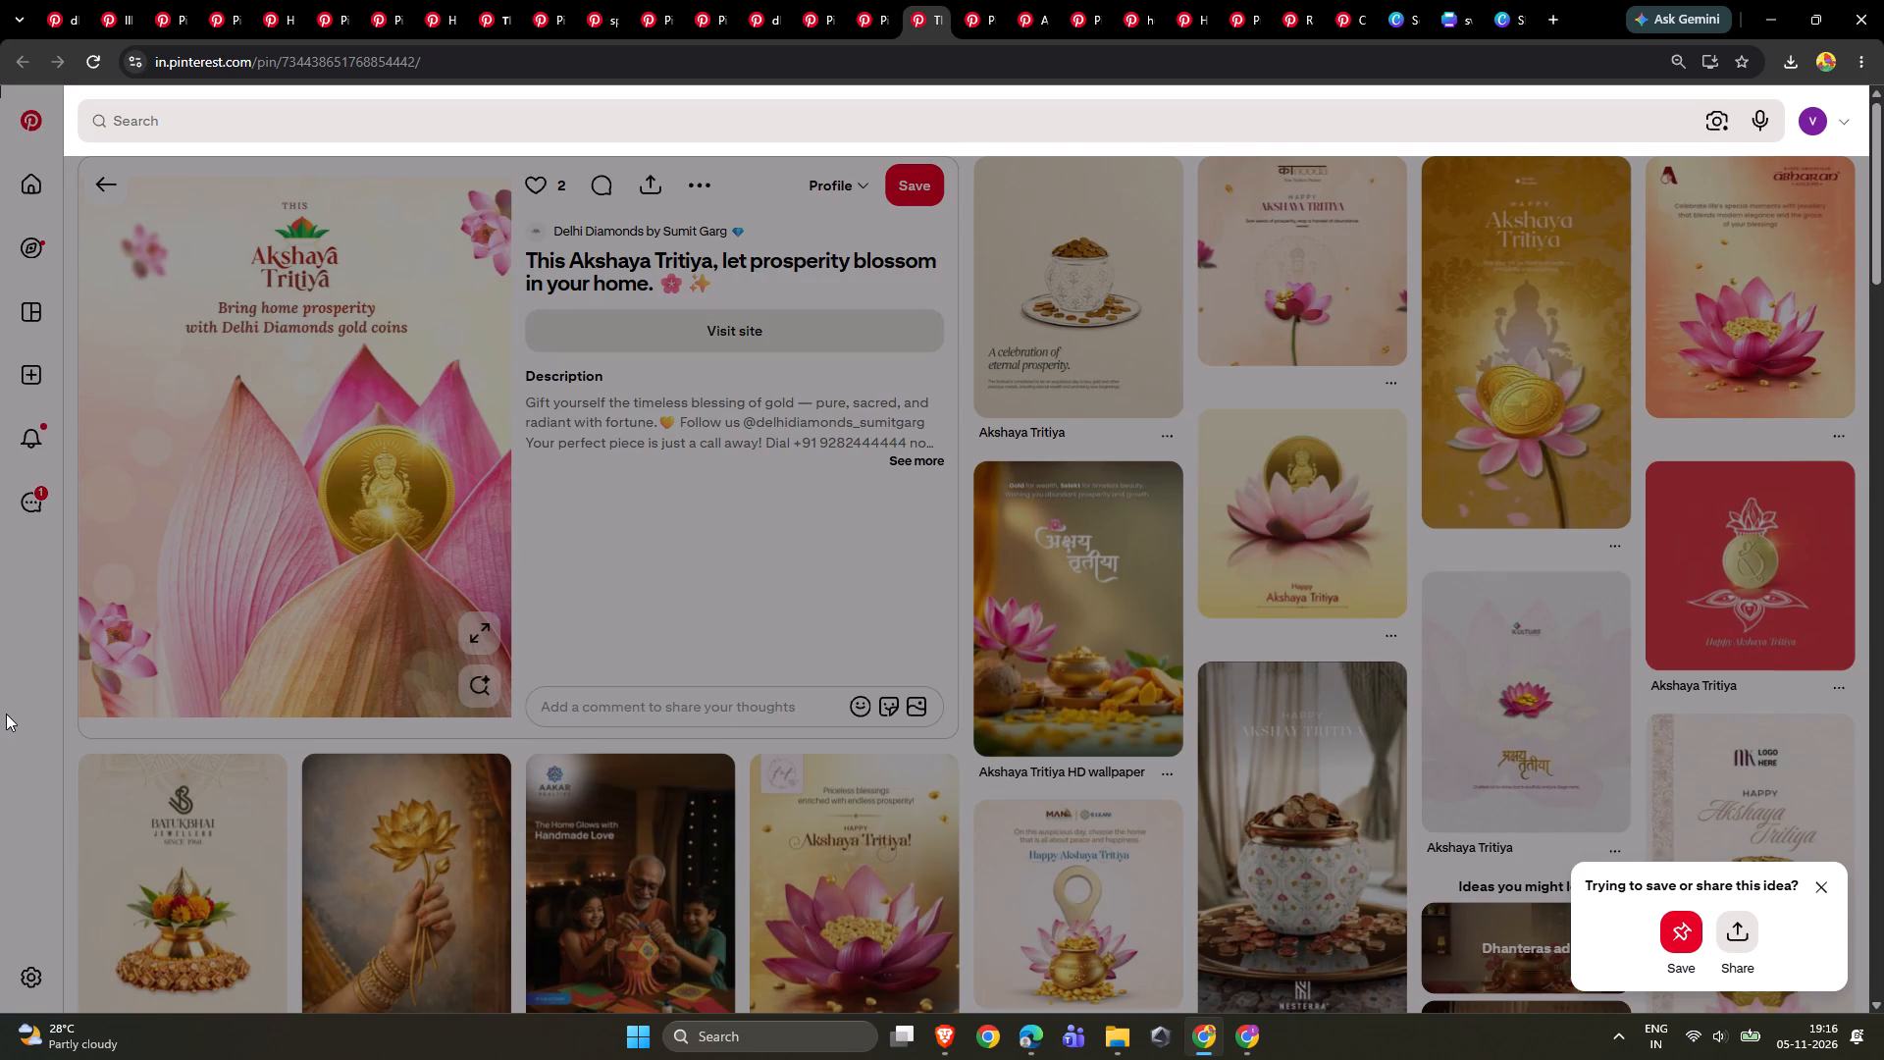
scroll(258, 636, "down", 8)
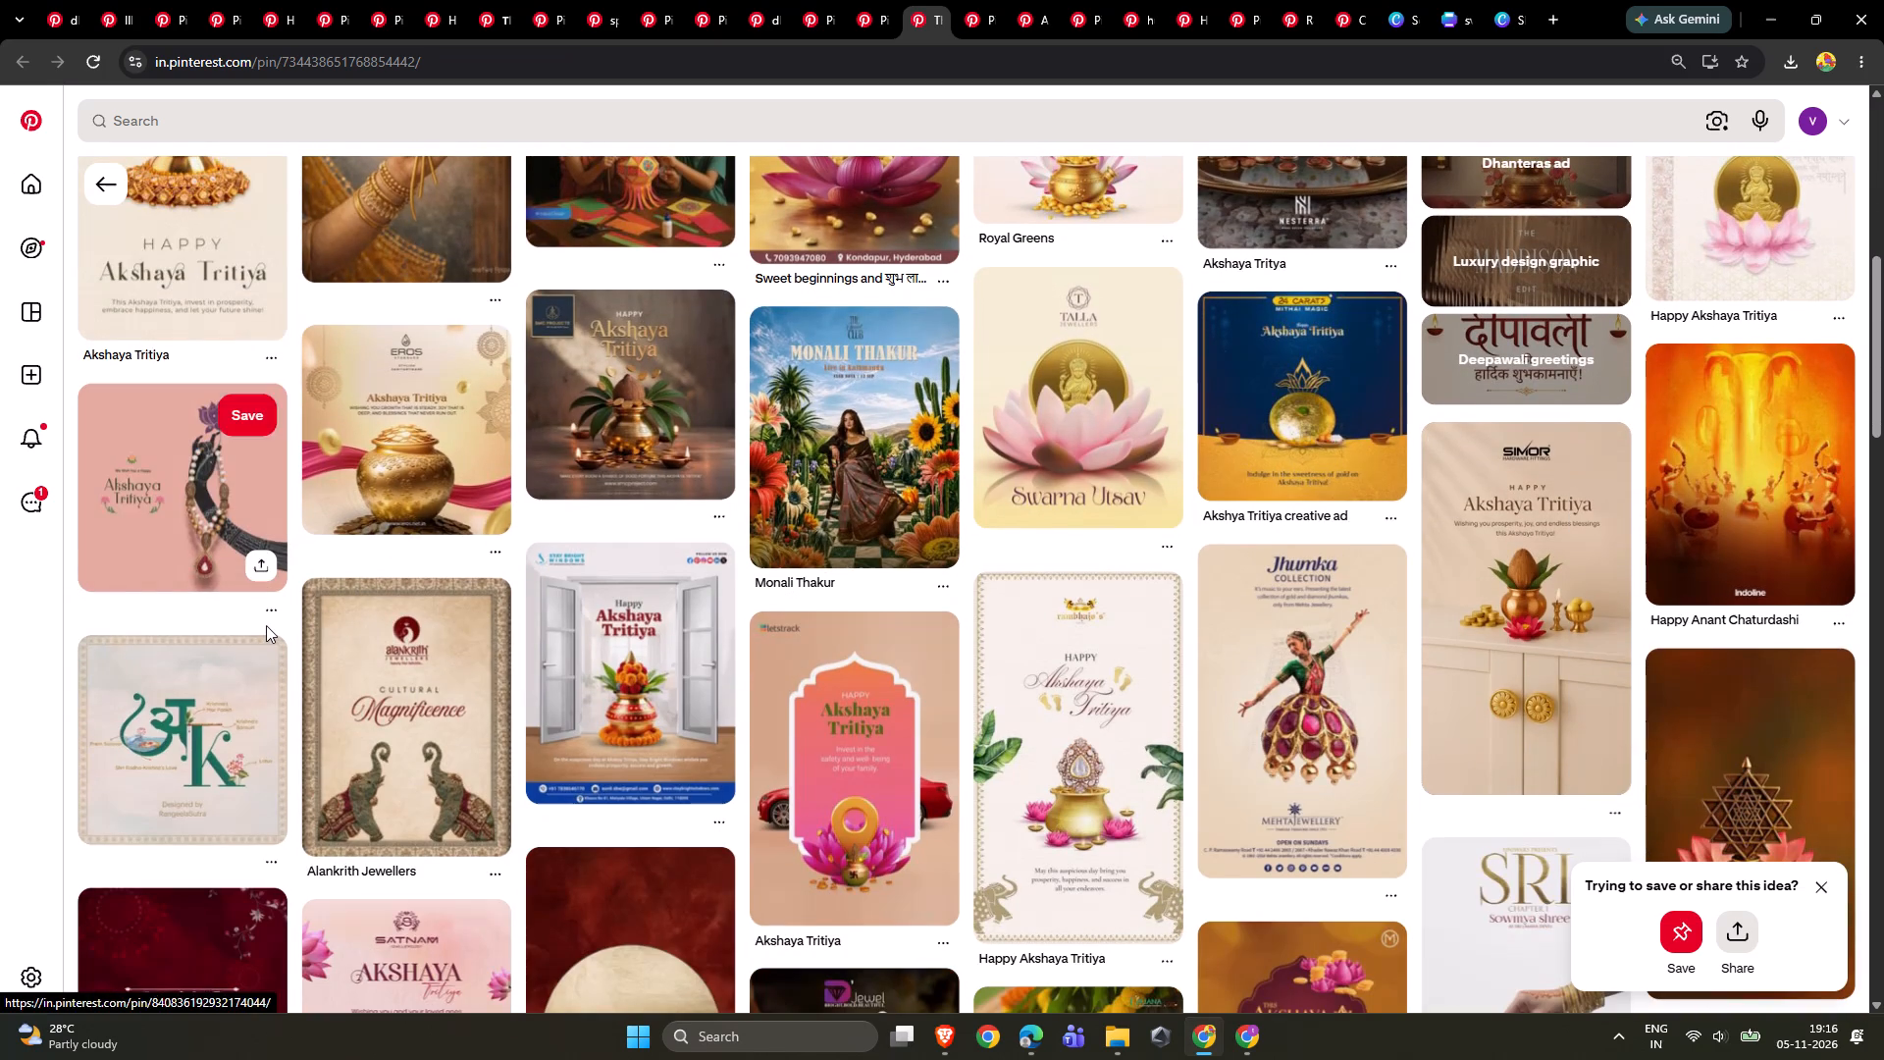
scroll(266, 623, "down", 6)
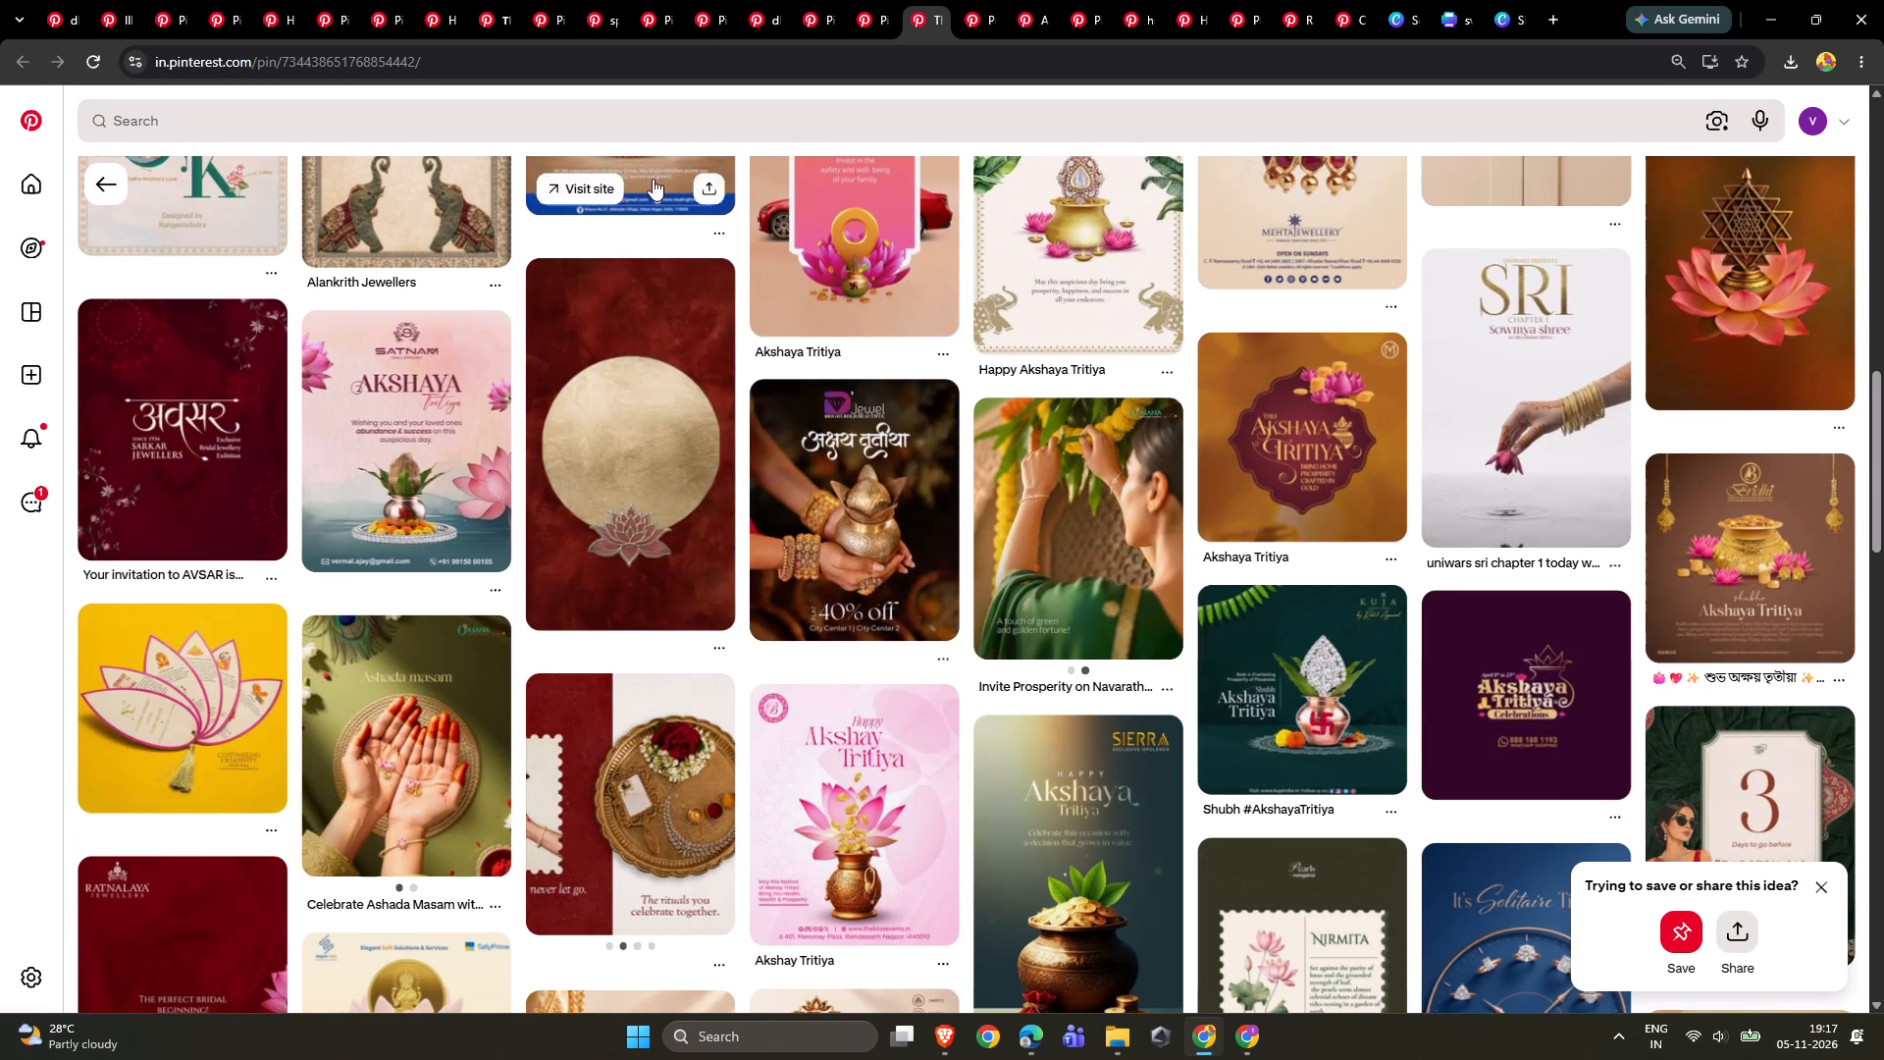
Search Pinterest for "dhanteras" and look through the resulting pins for design references.
left_click(670, 127)
type("dhanteras")
key("space")
key("Return")
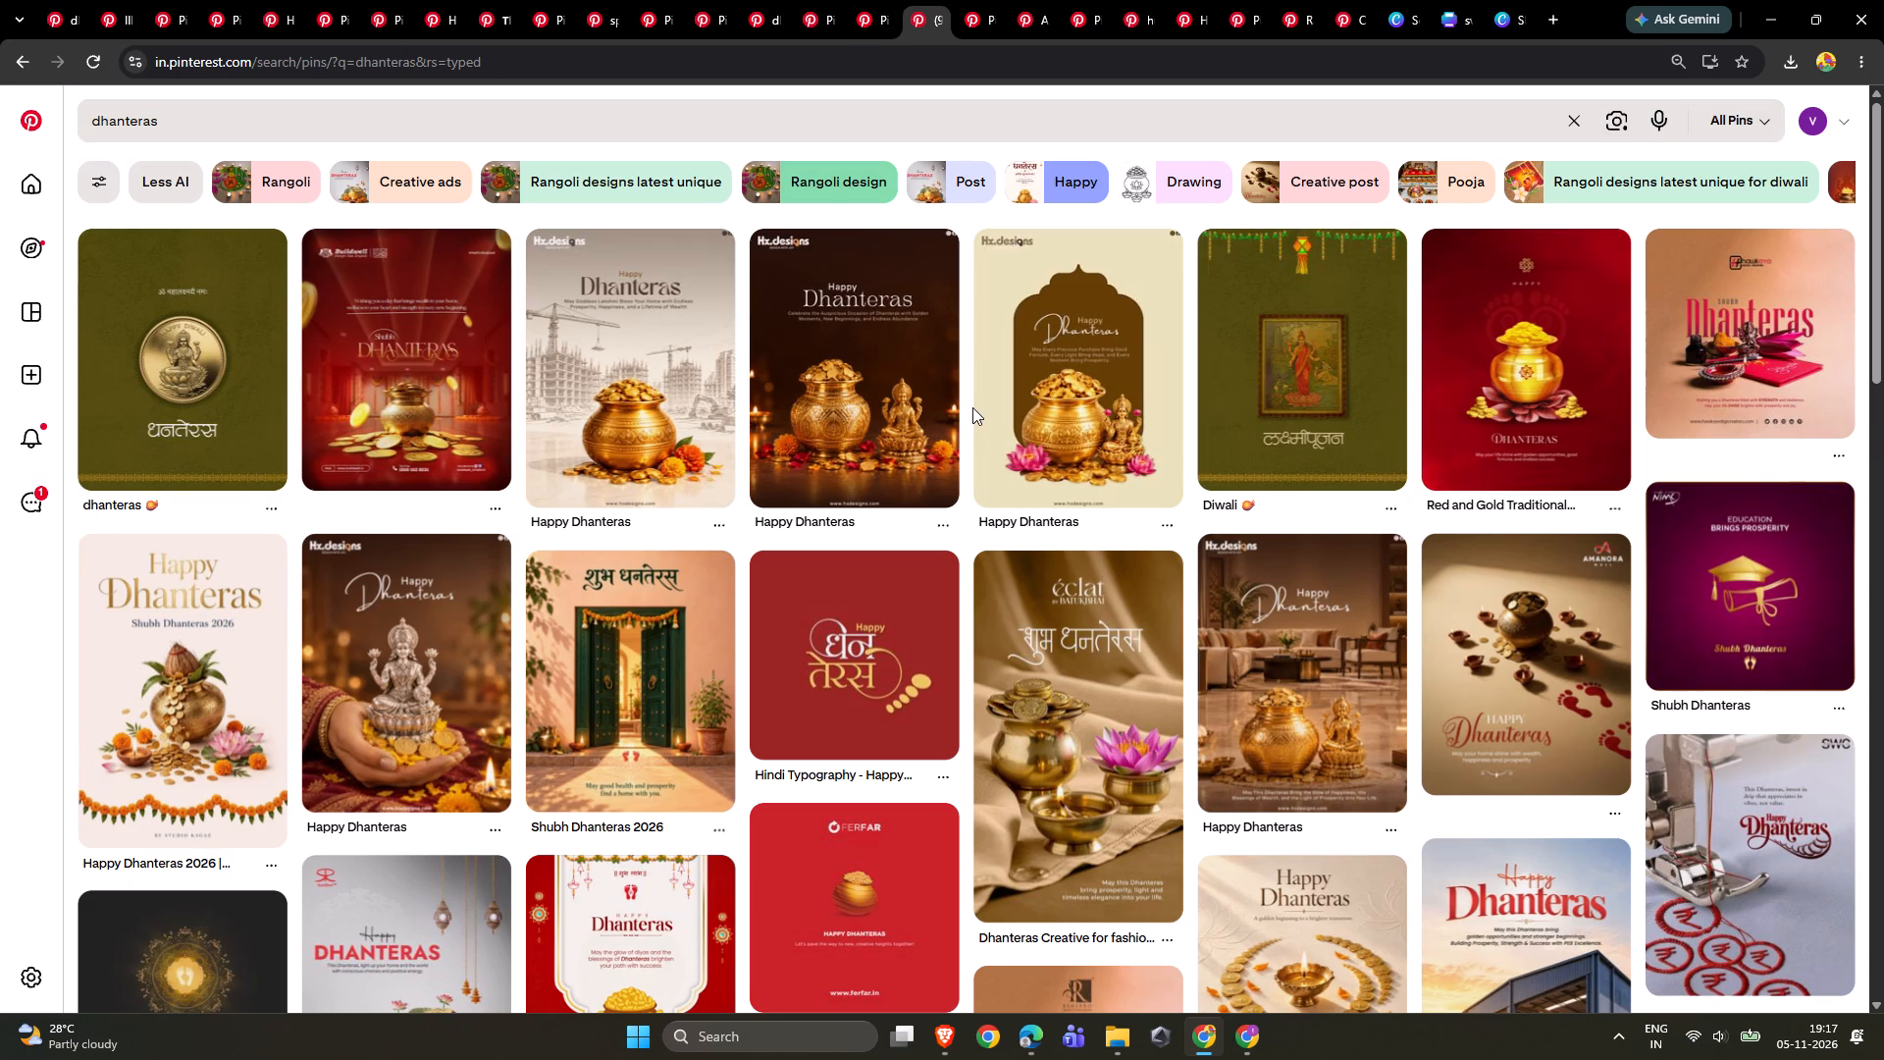
scroll(973, 404, "down", 1)
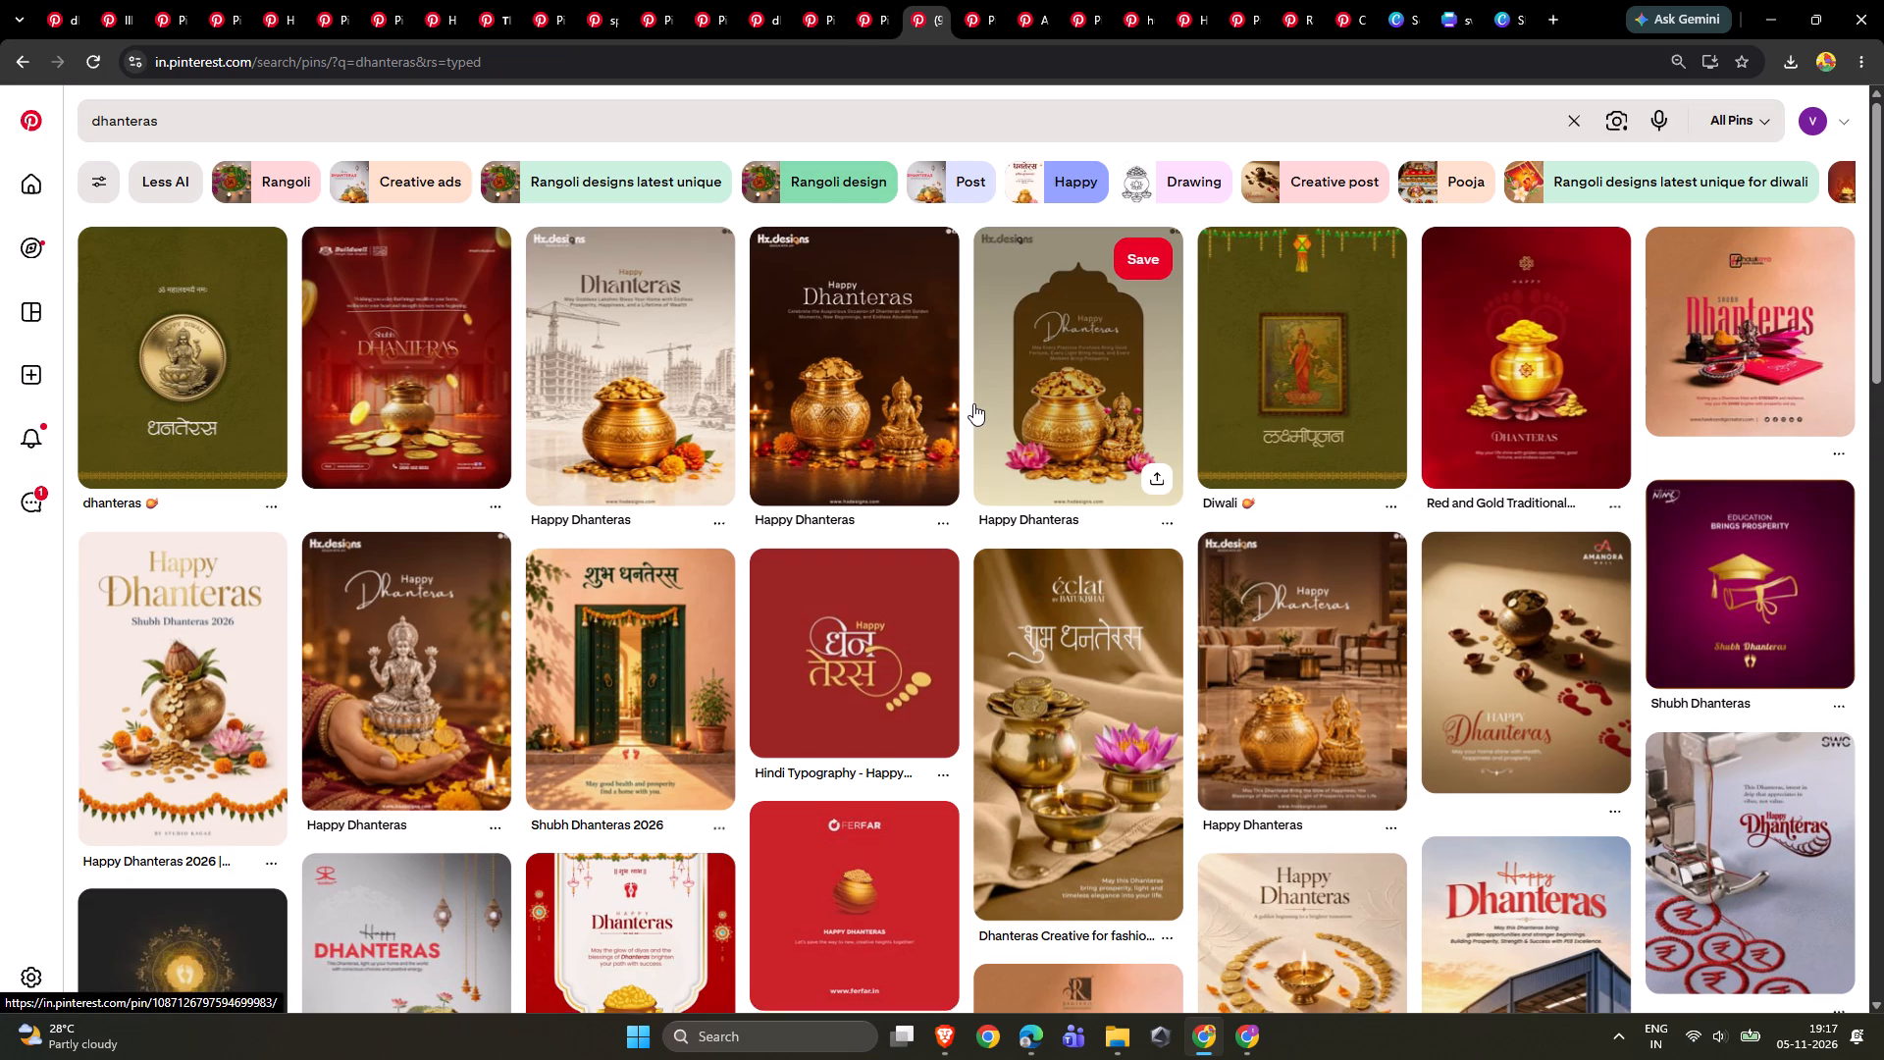
scroll(973, 403, "down", 2)
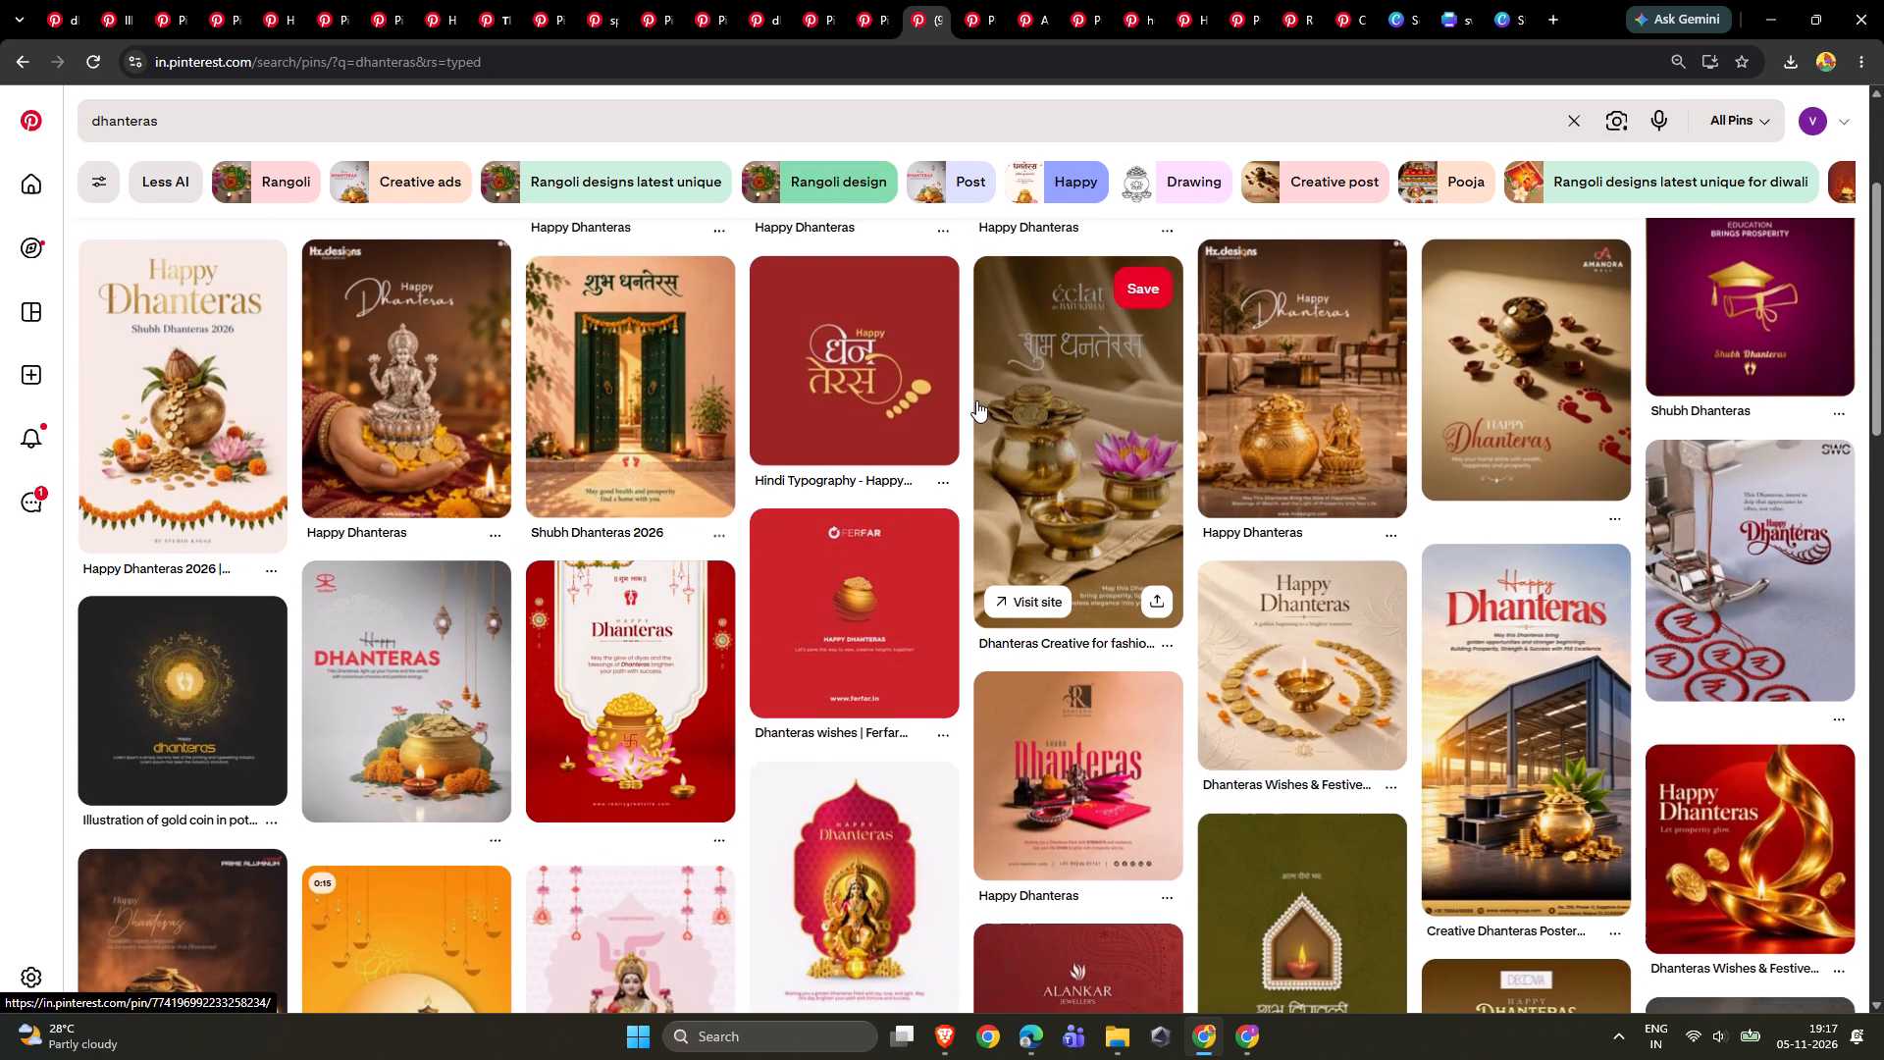
scroll(976, 400, "down", 6)
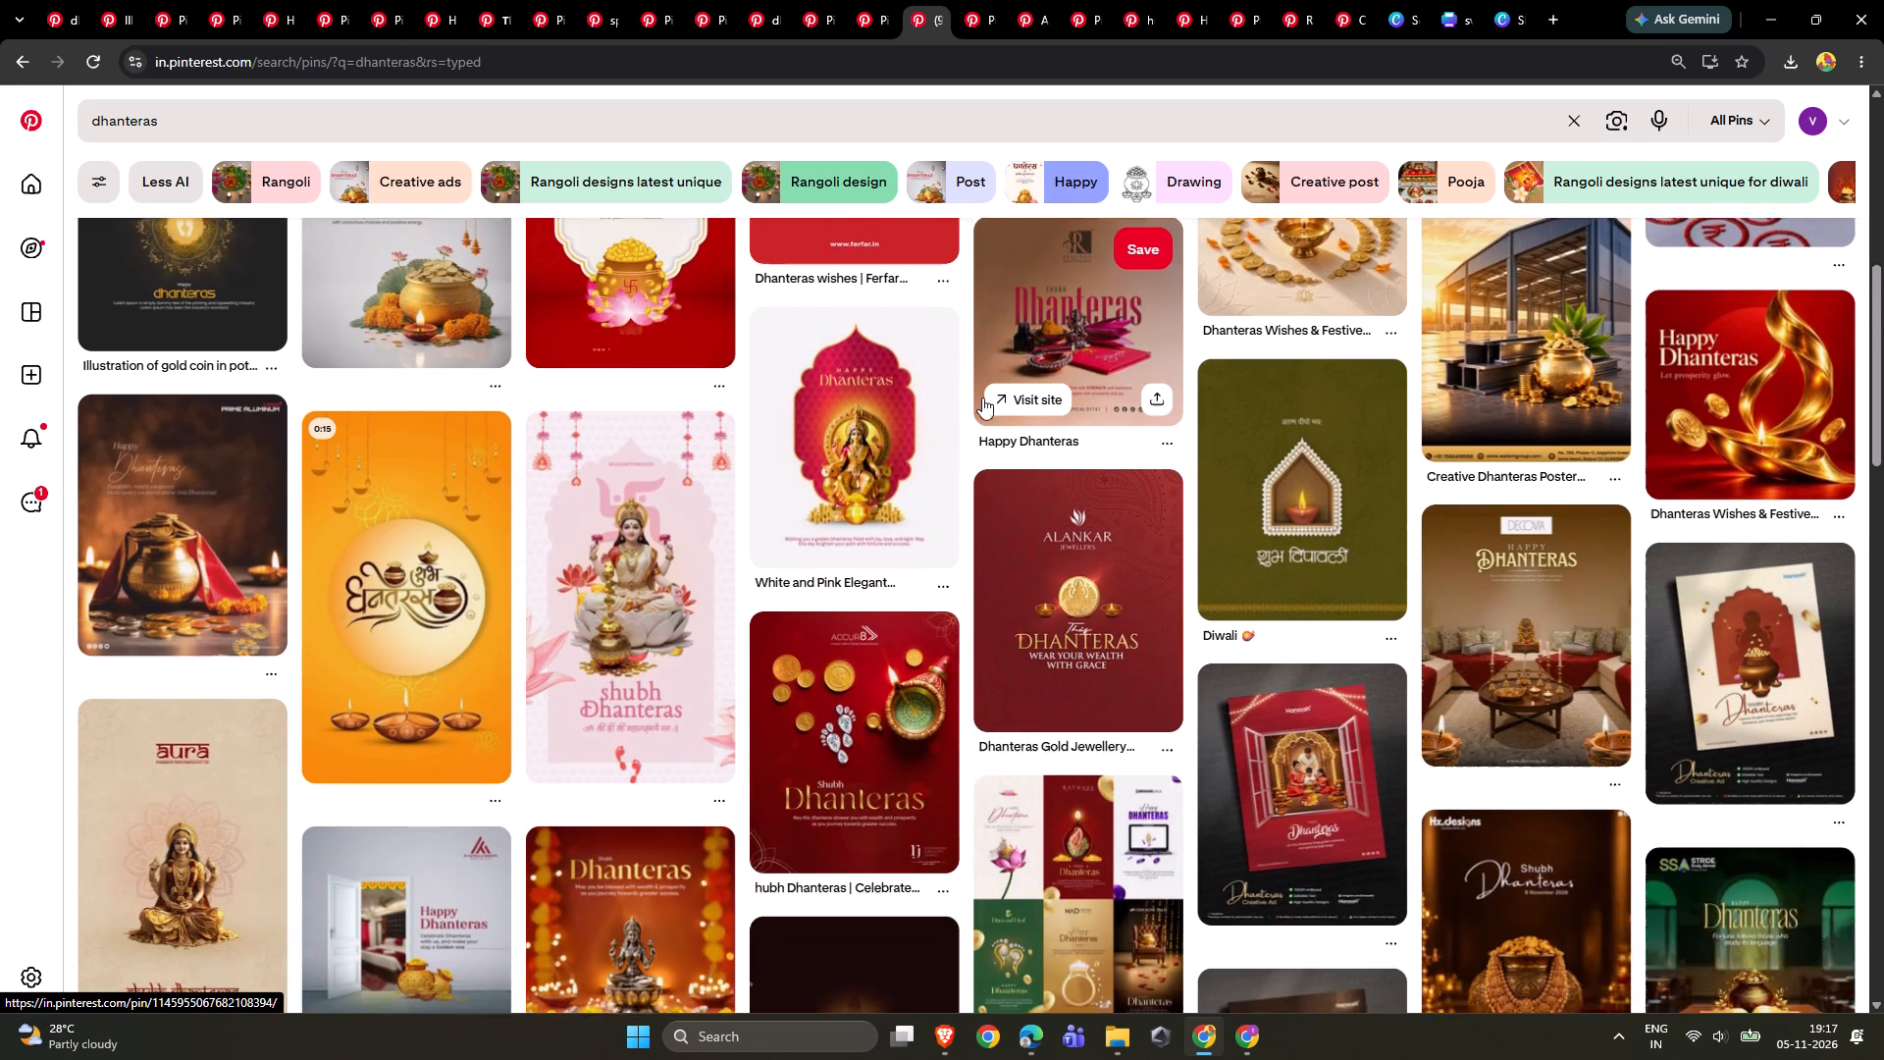
scroll(982, 397, "down", 1)
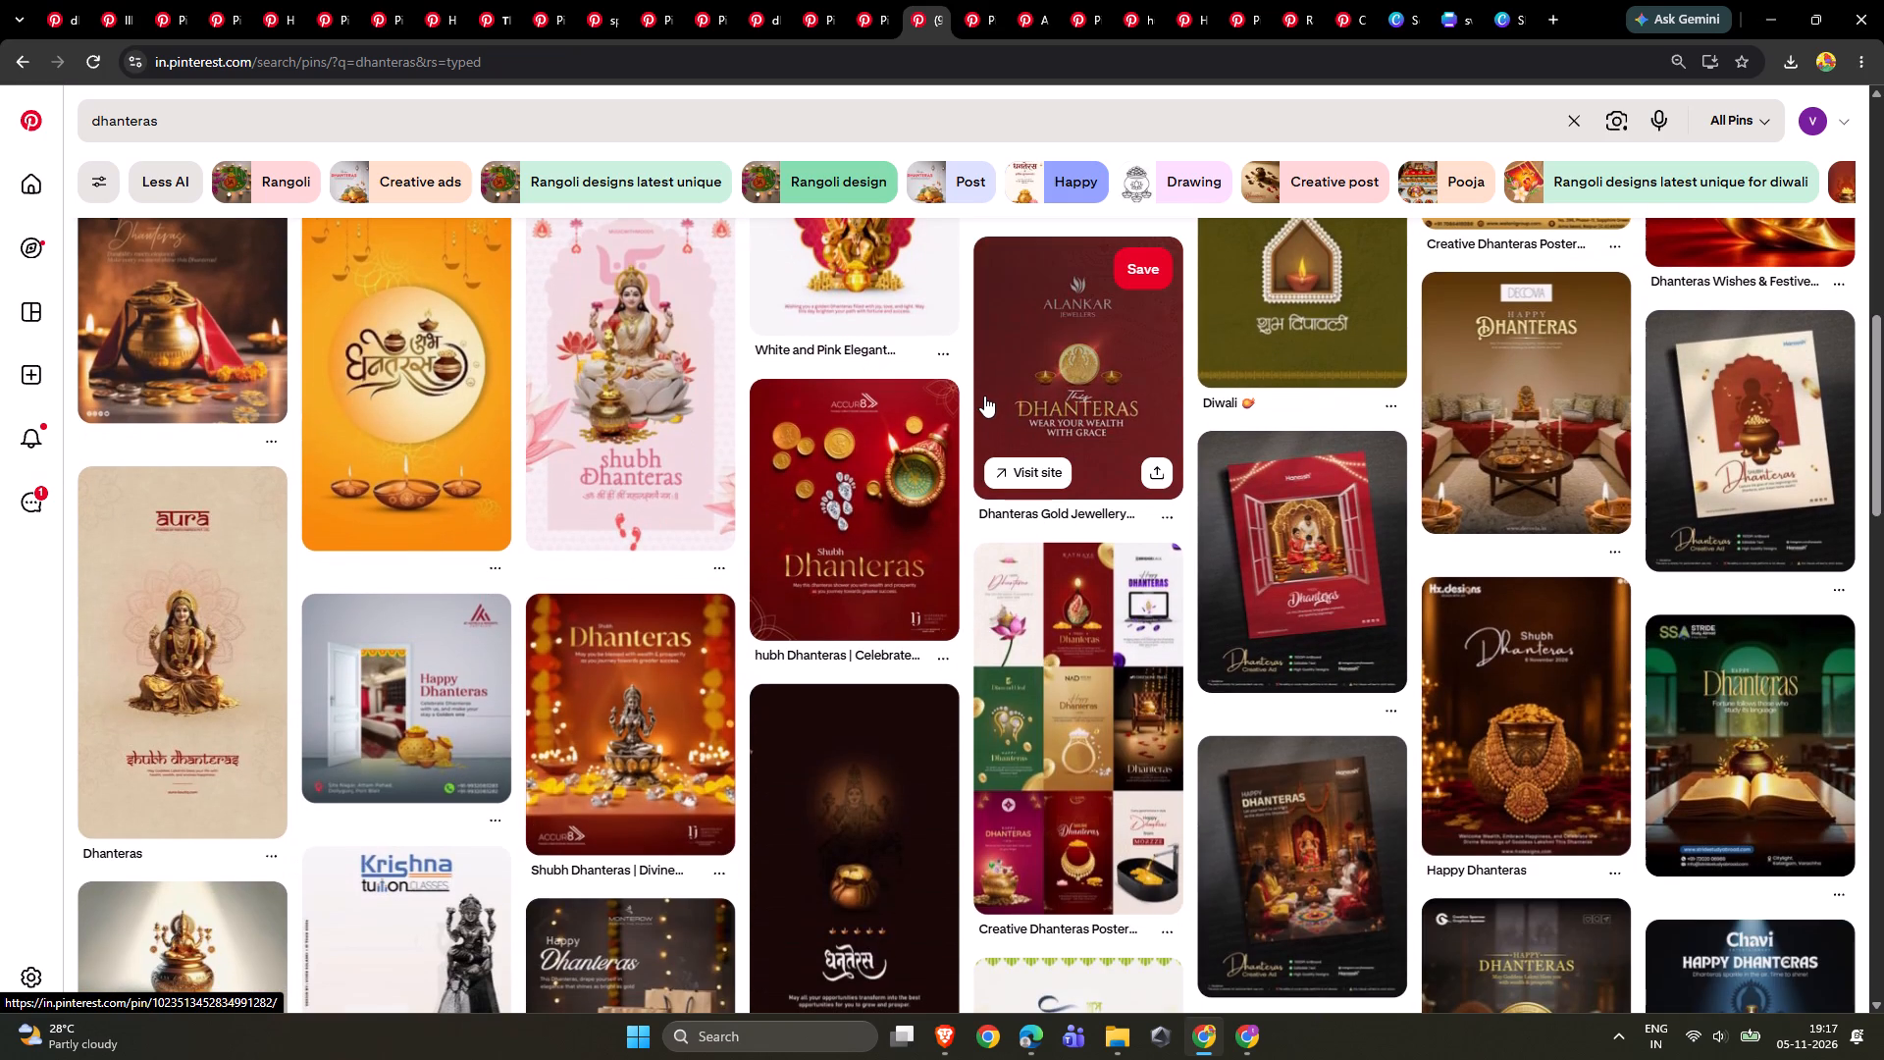
scroll(985, 395, "down", 2)
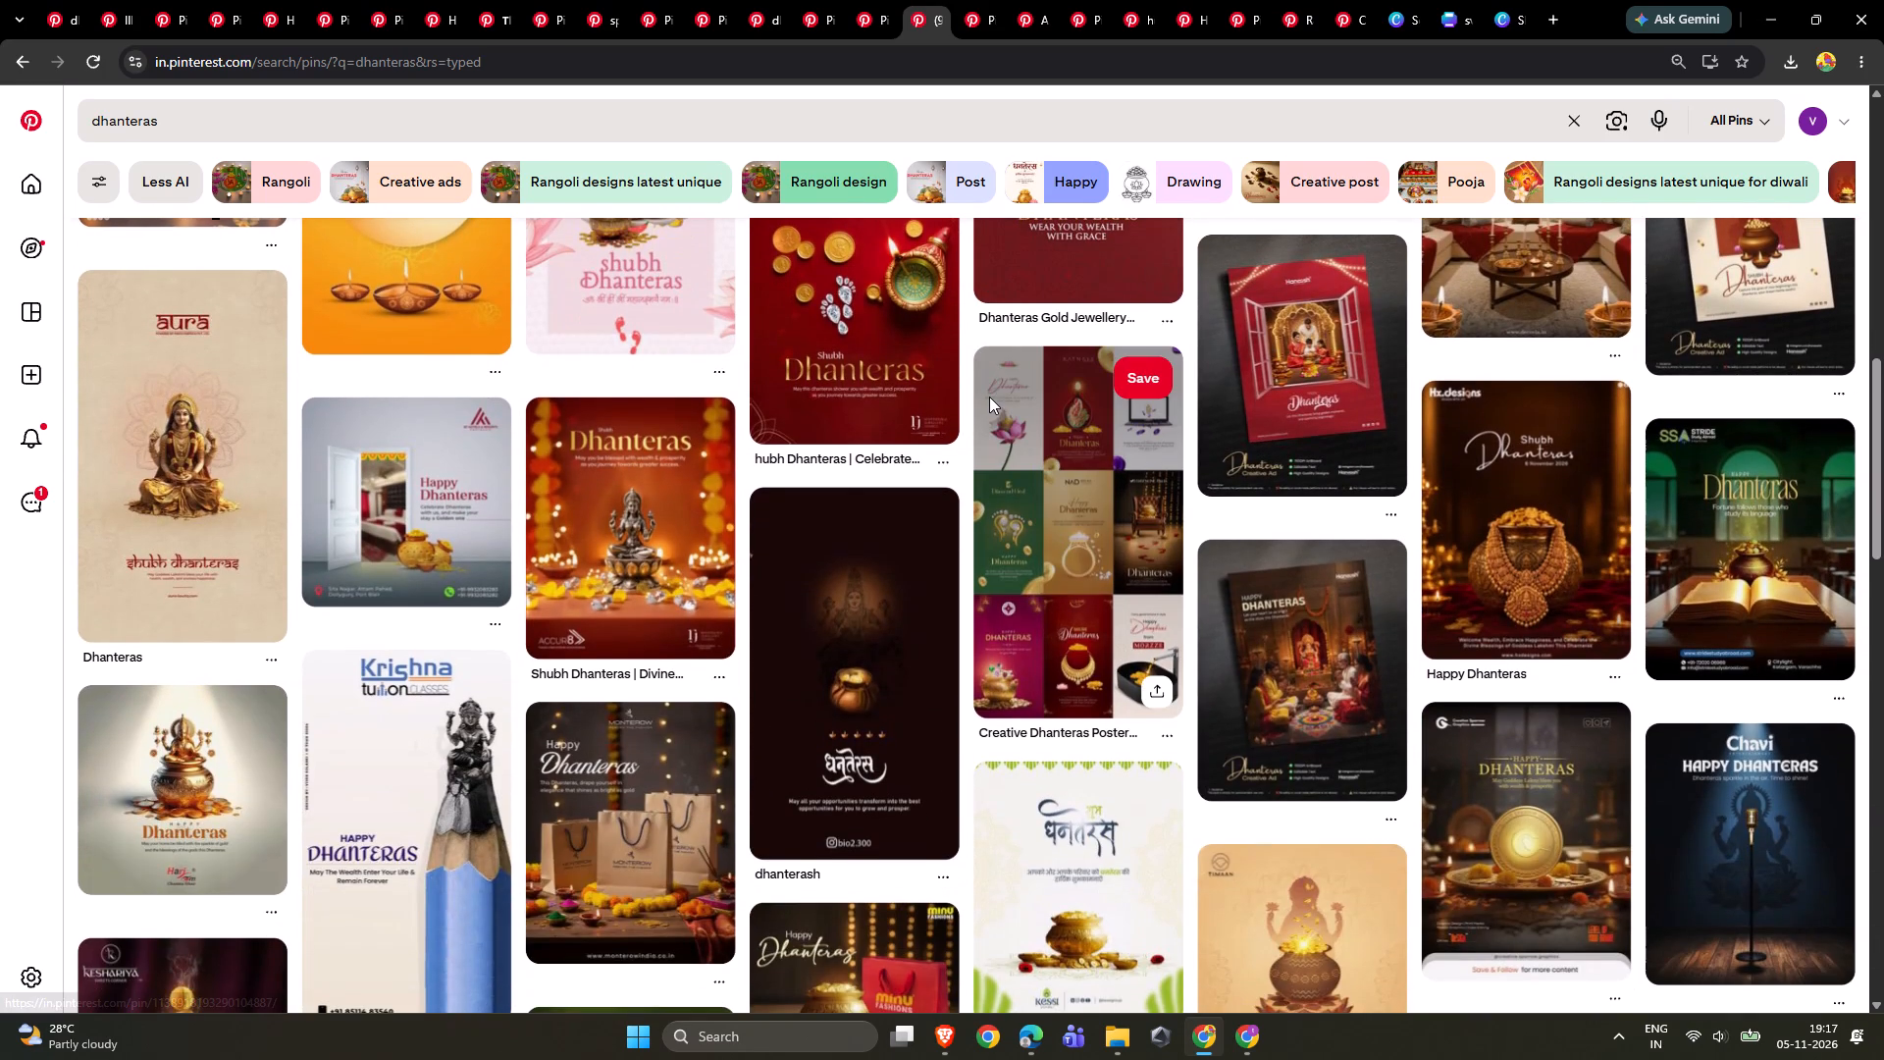
scroll(989, 397, "down", 2)
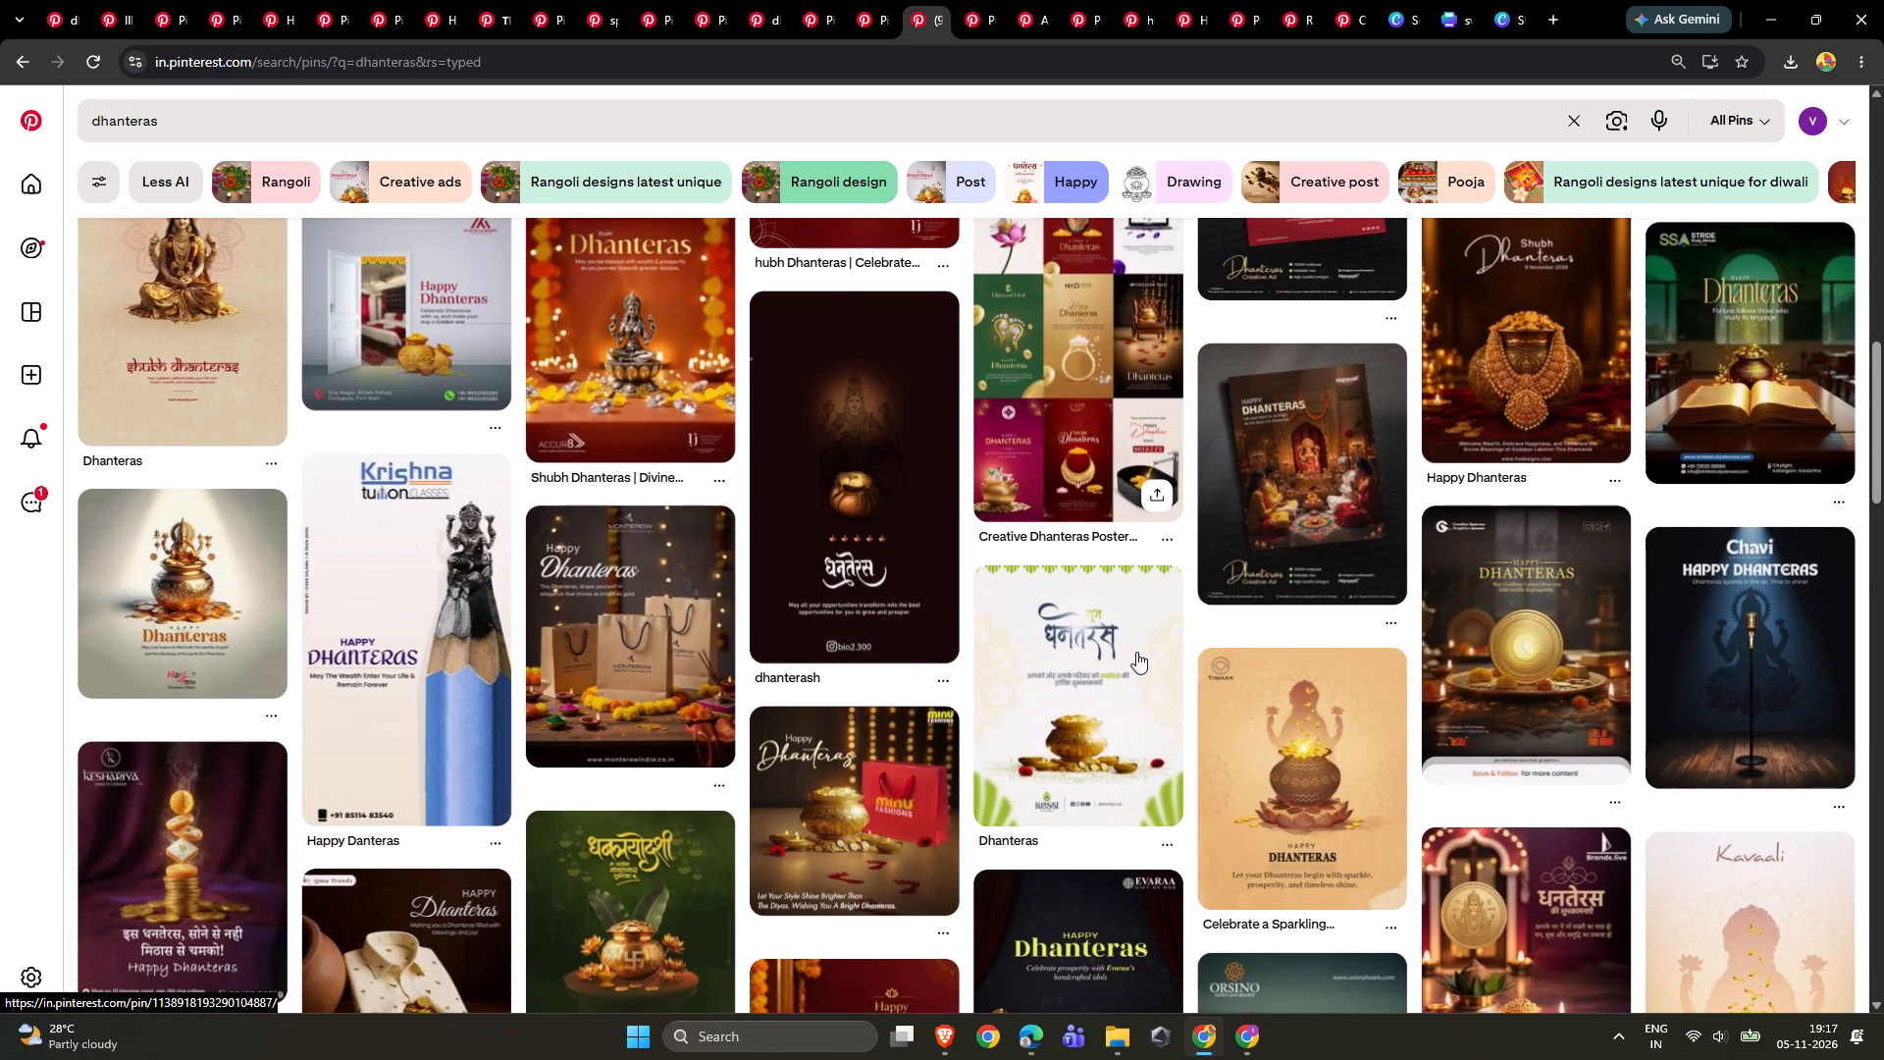
Open the white Kessi Dhanteras pin, browse its related pins, and open the beige Lakshmi on lotus "शुभ धनतेरस" pin.
left_click(1098, 662)
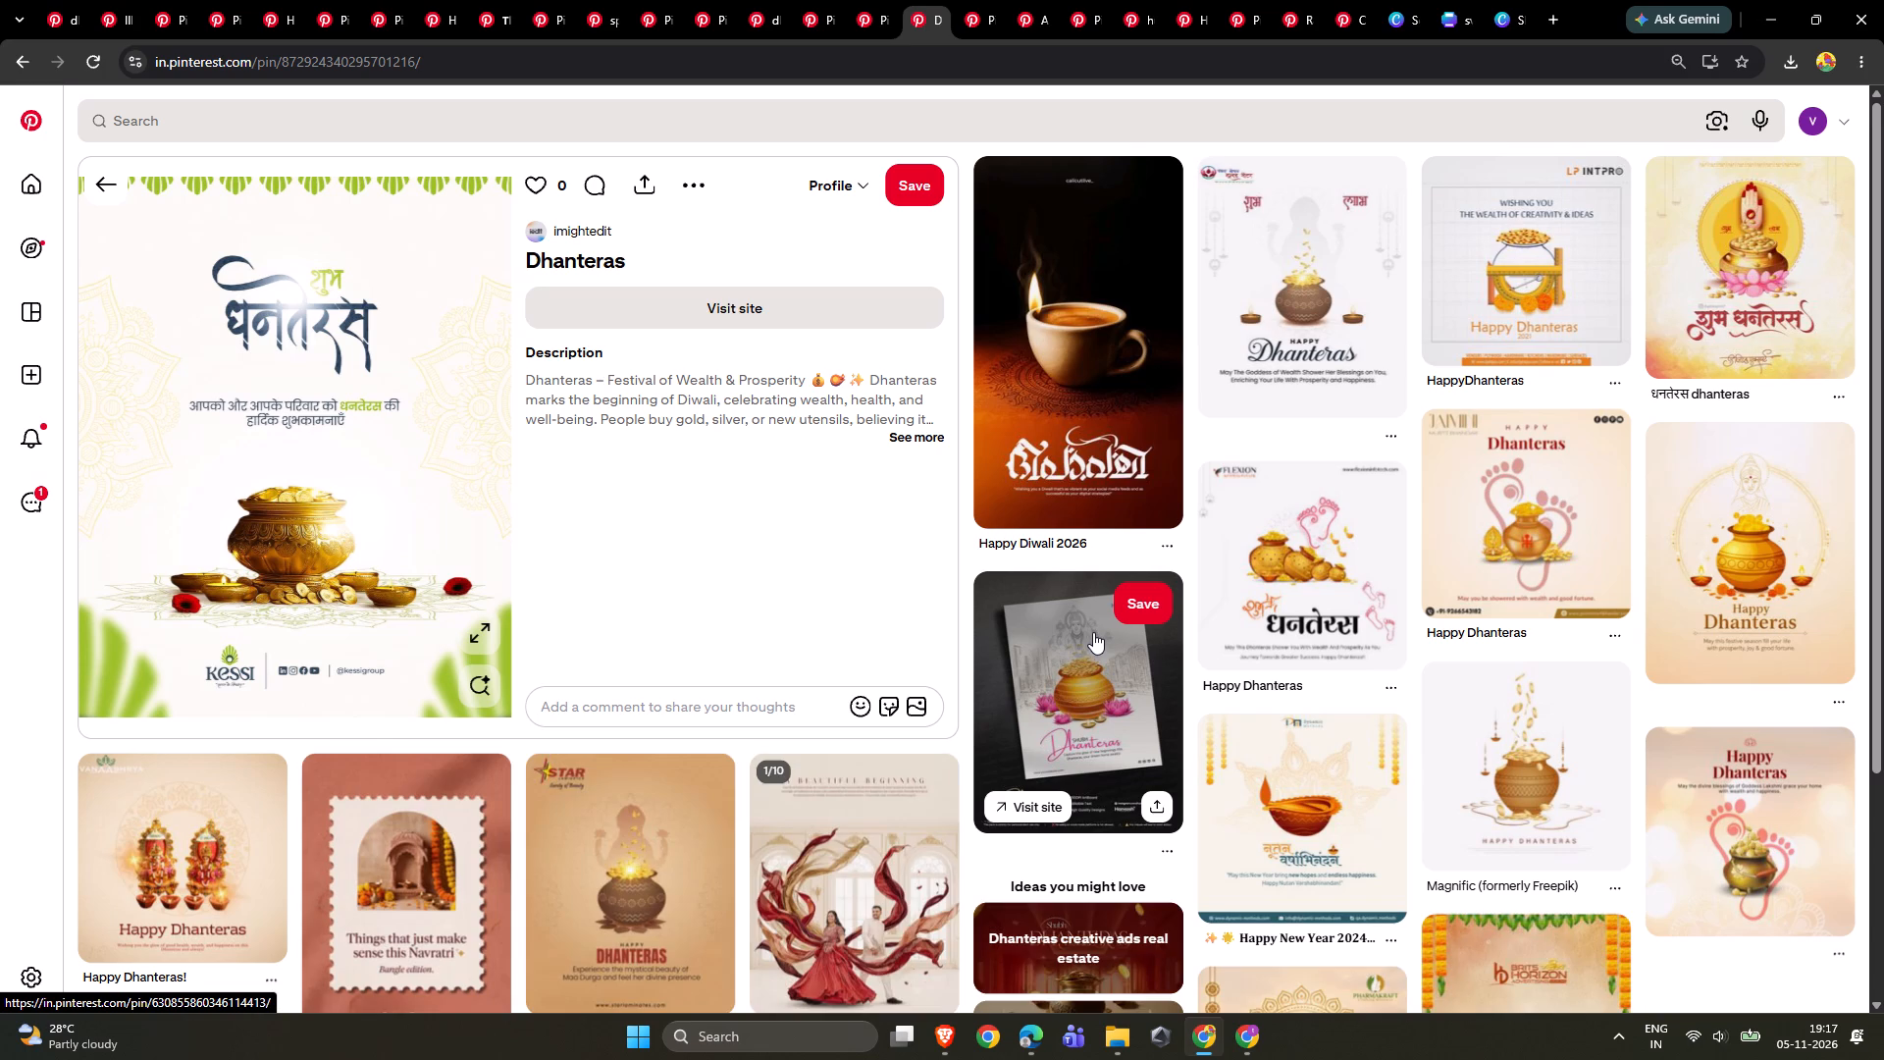
scroll(1095, 626, "down", 5)
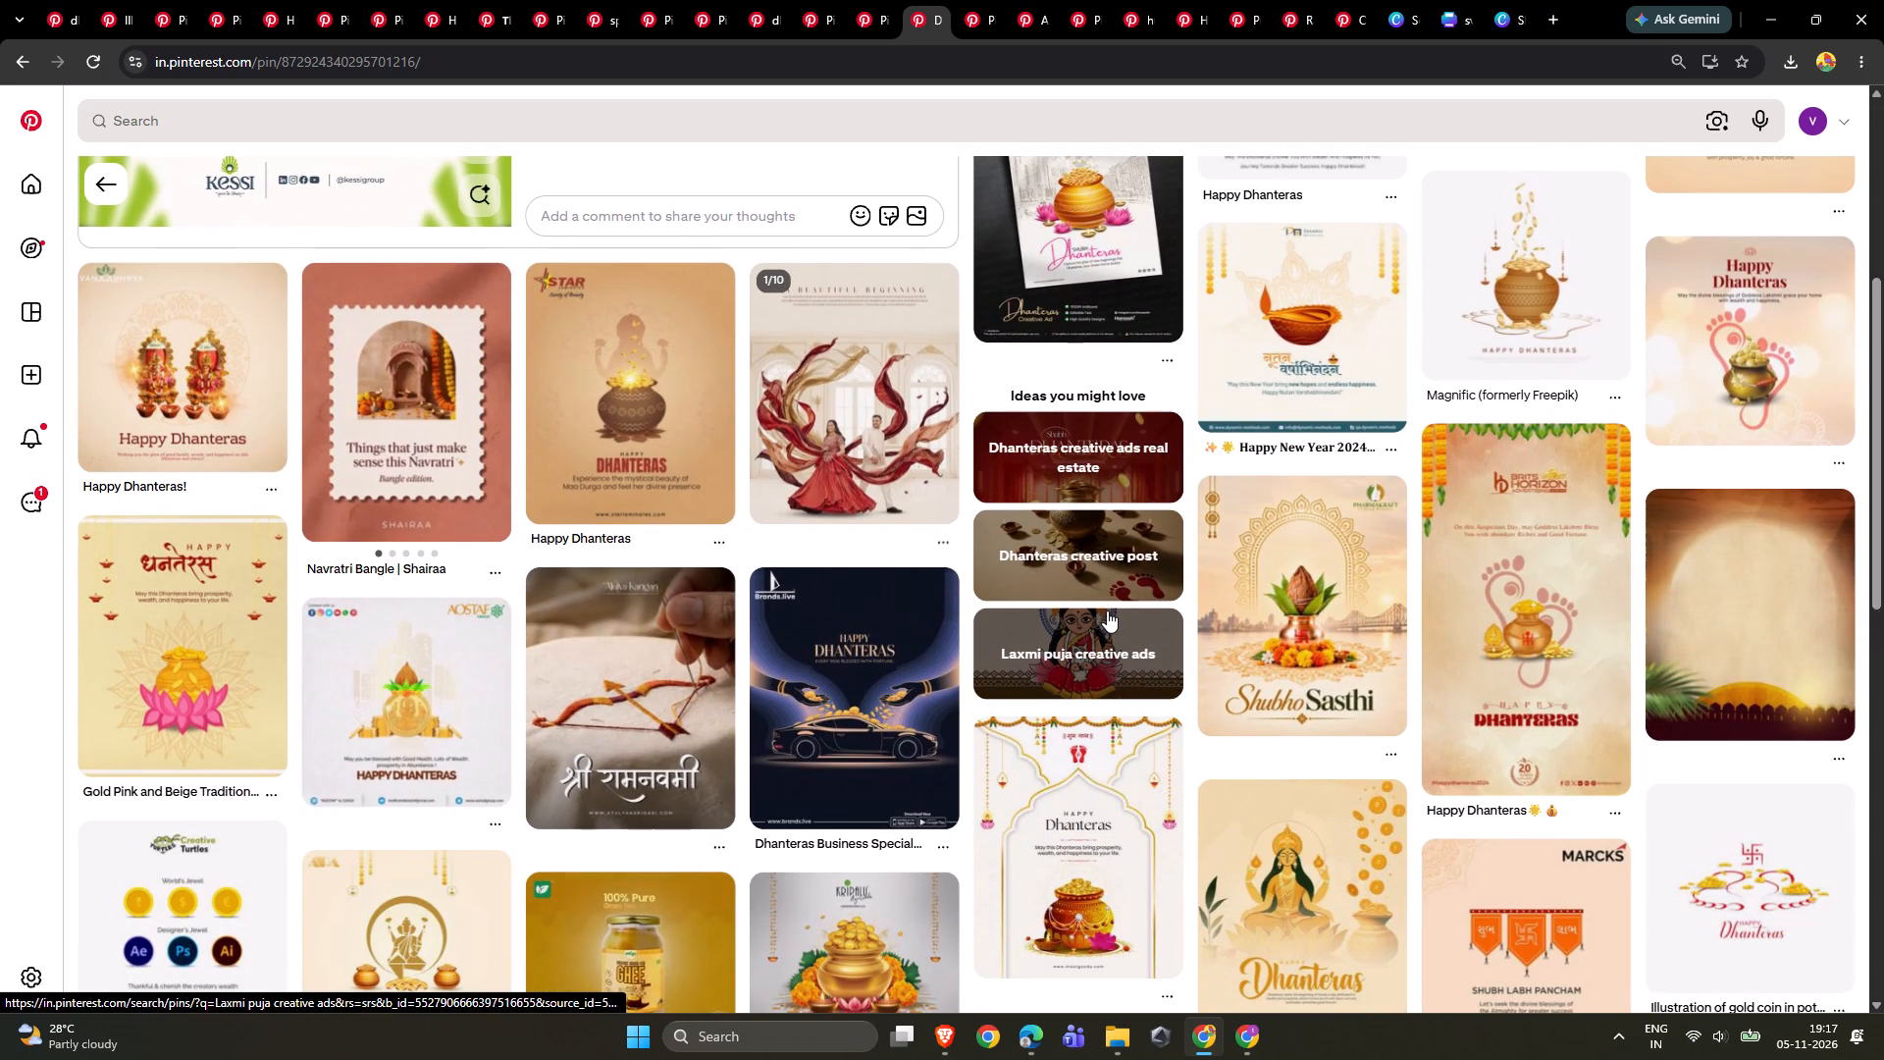
scroll(1107, 610, "down", 5)
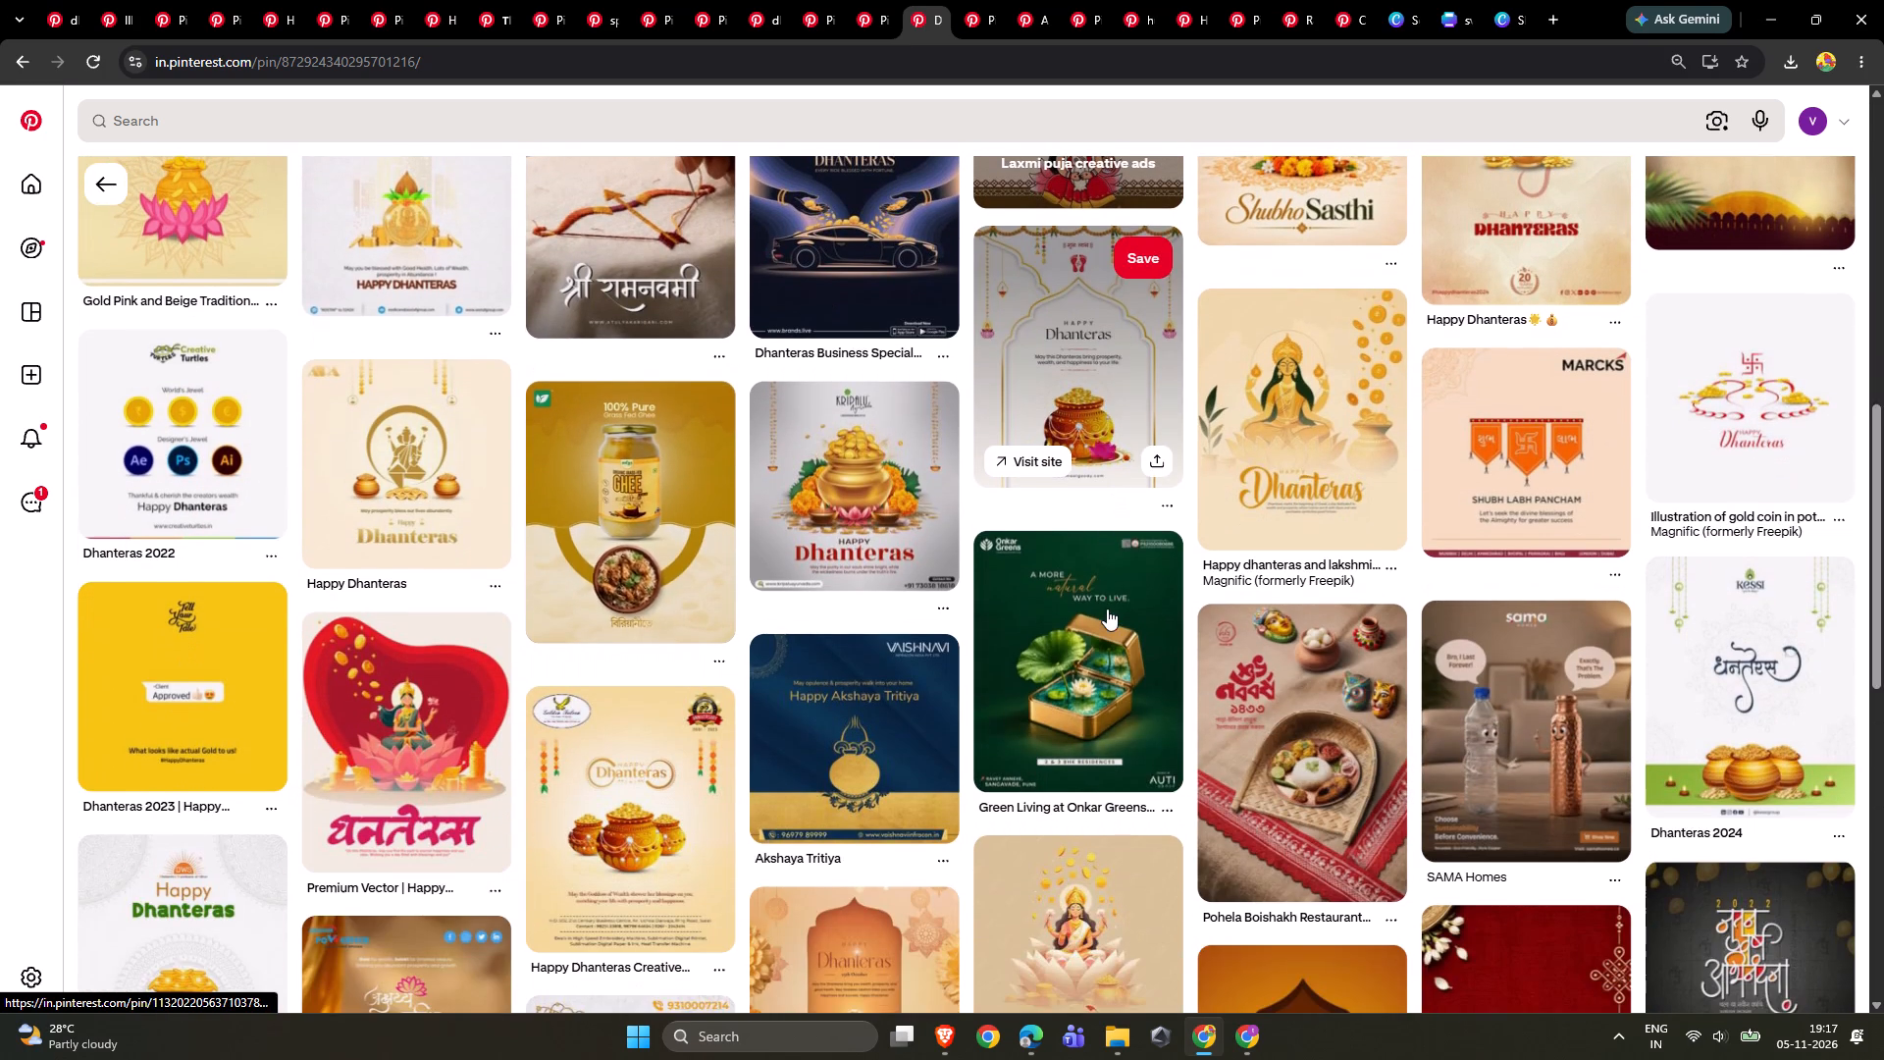
scroll(1107, 606, "down", 1)
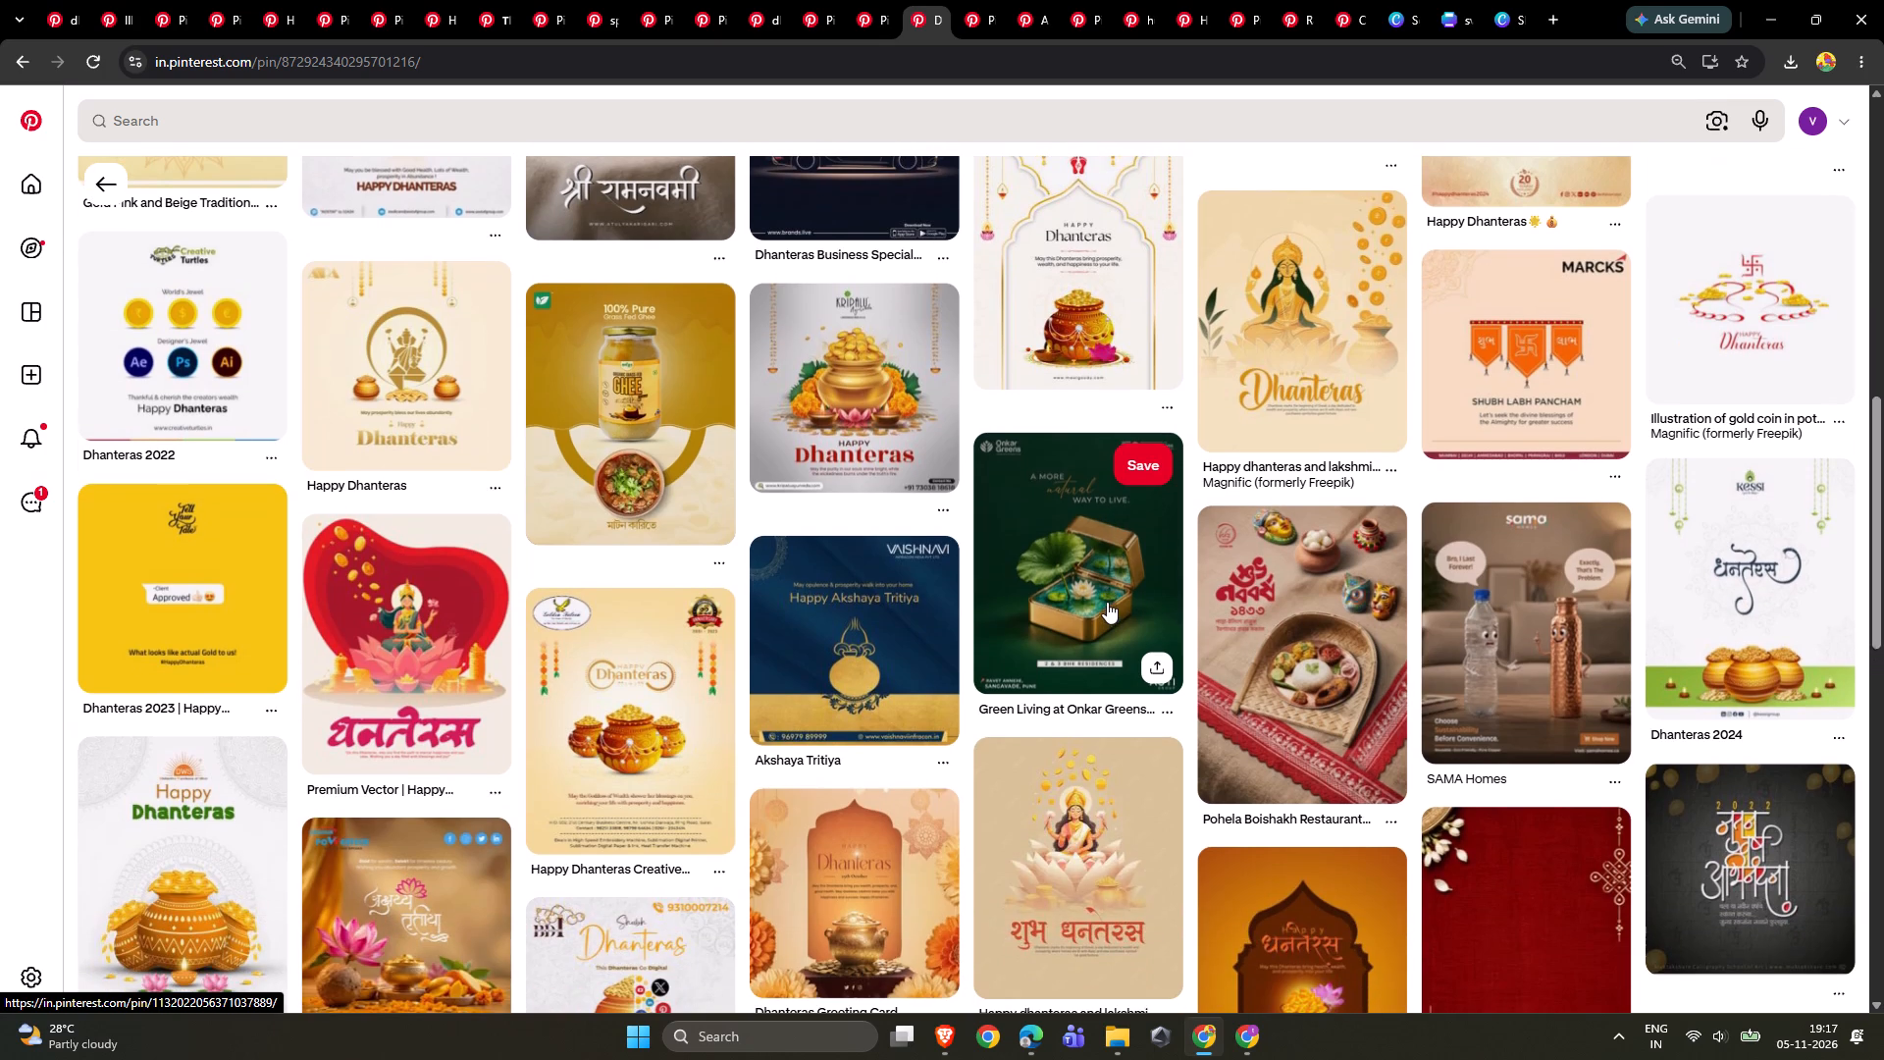
scroll(1107, 602, "down", 1)
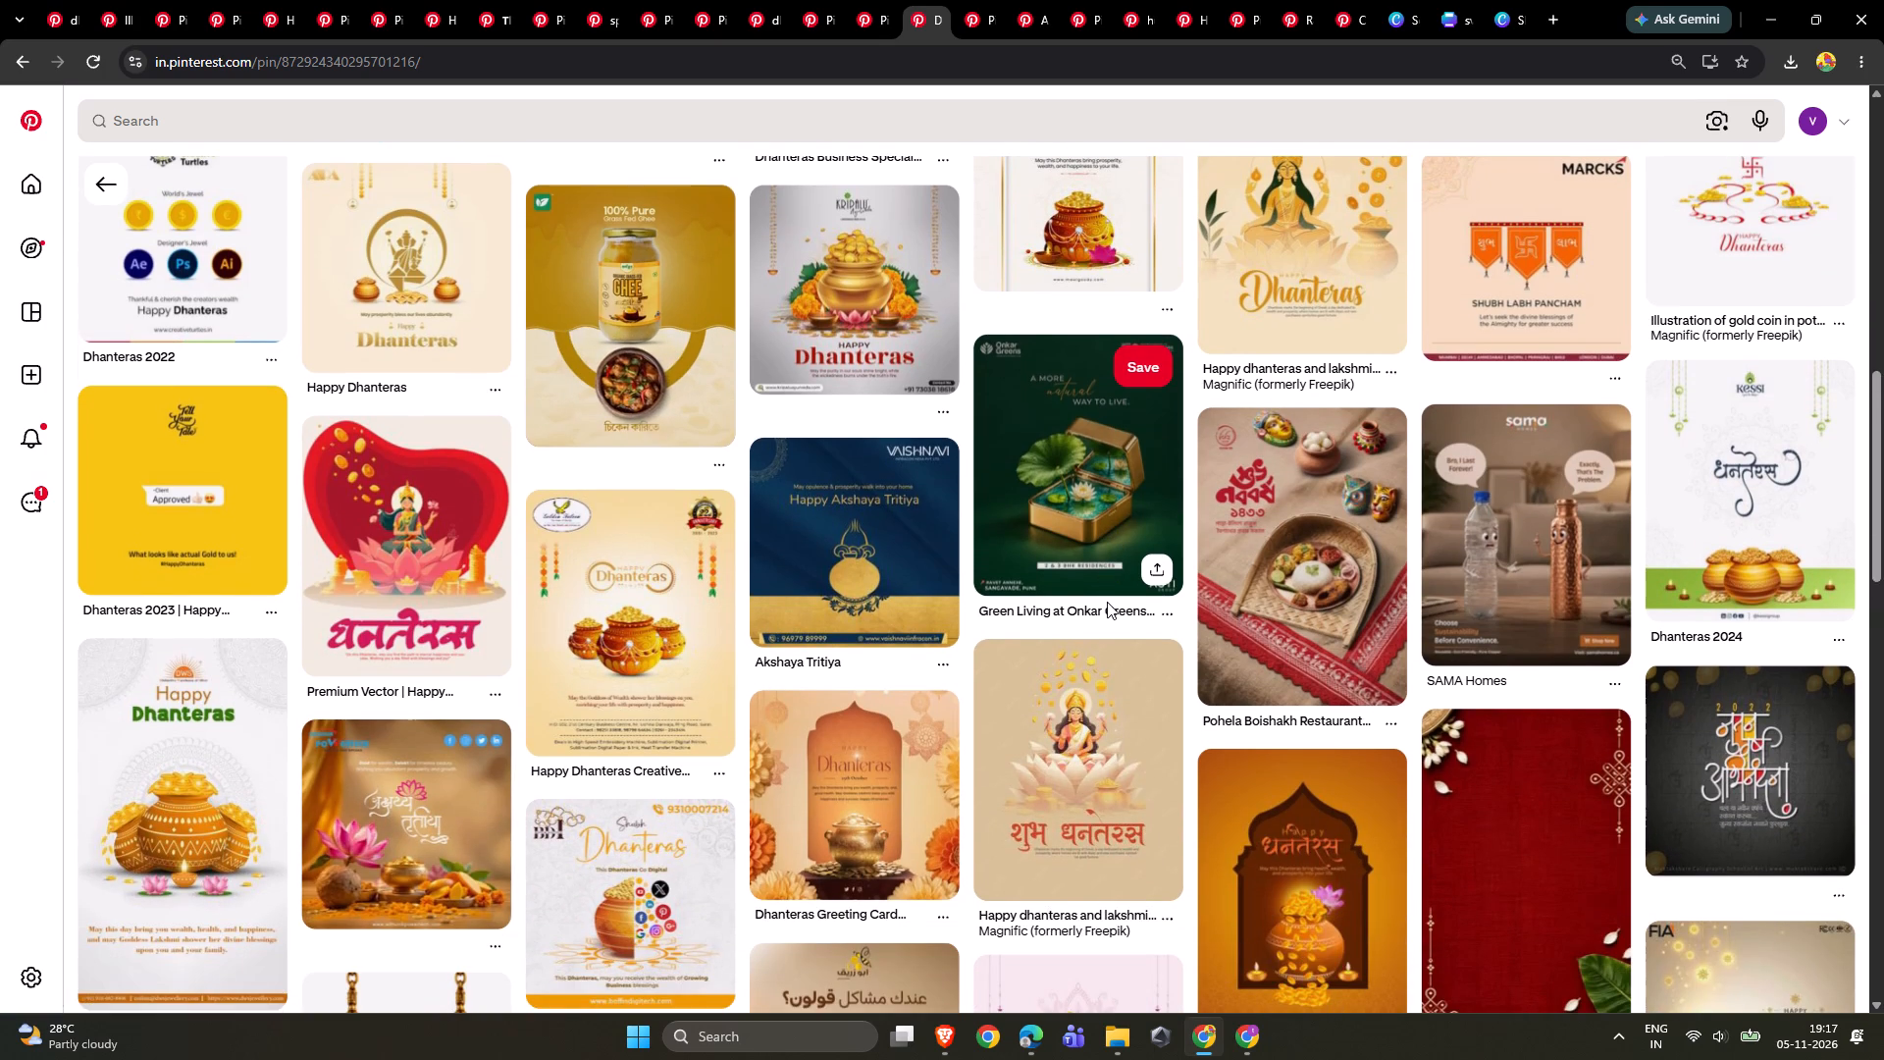
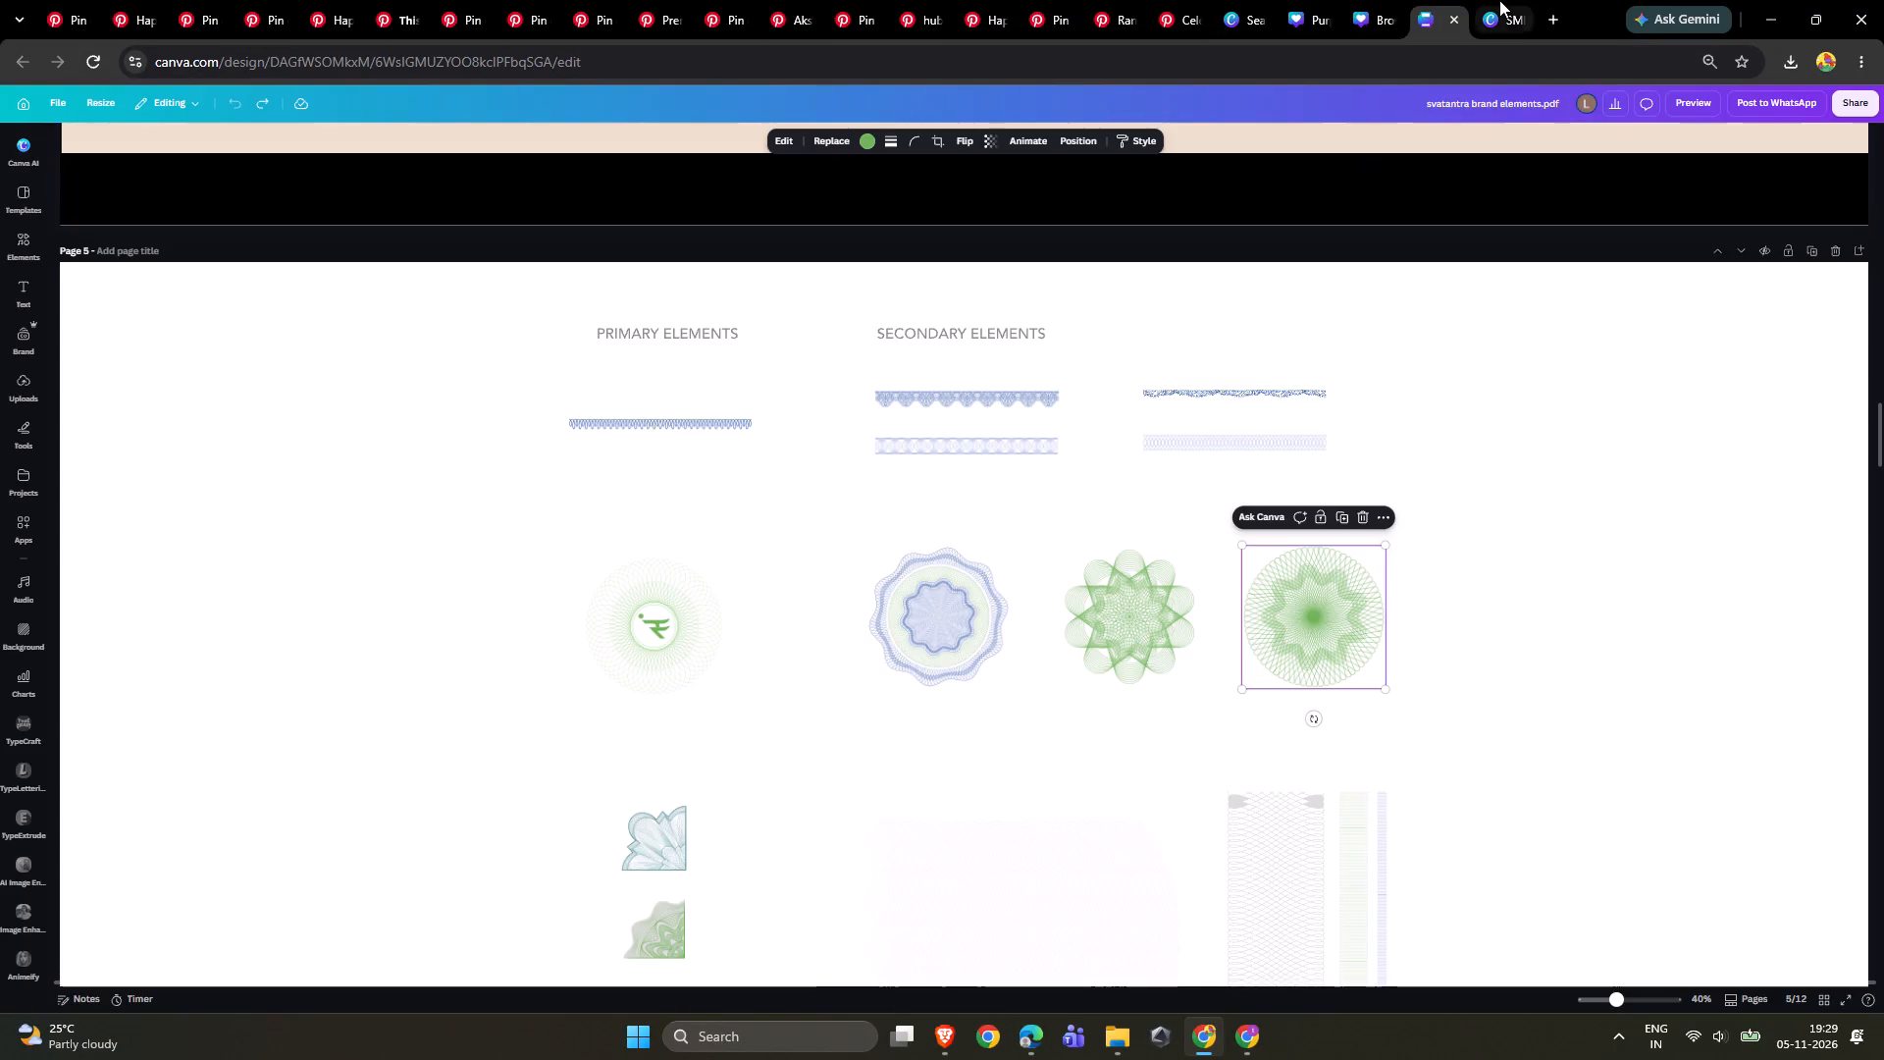
Switch to the SMHFC - 2 OCT design and add a blank page right after page 21, the green gold-coin page.
left_click(1499, 0)
left_click(1470, 943)
left_click(1489, 939)
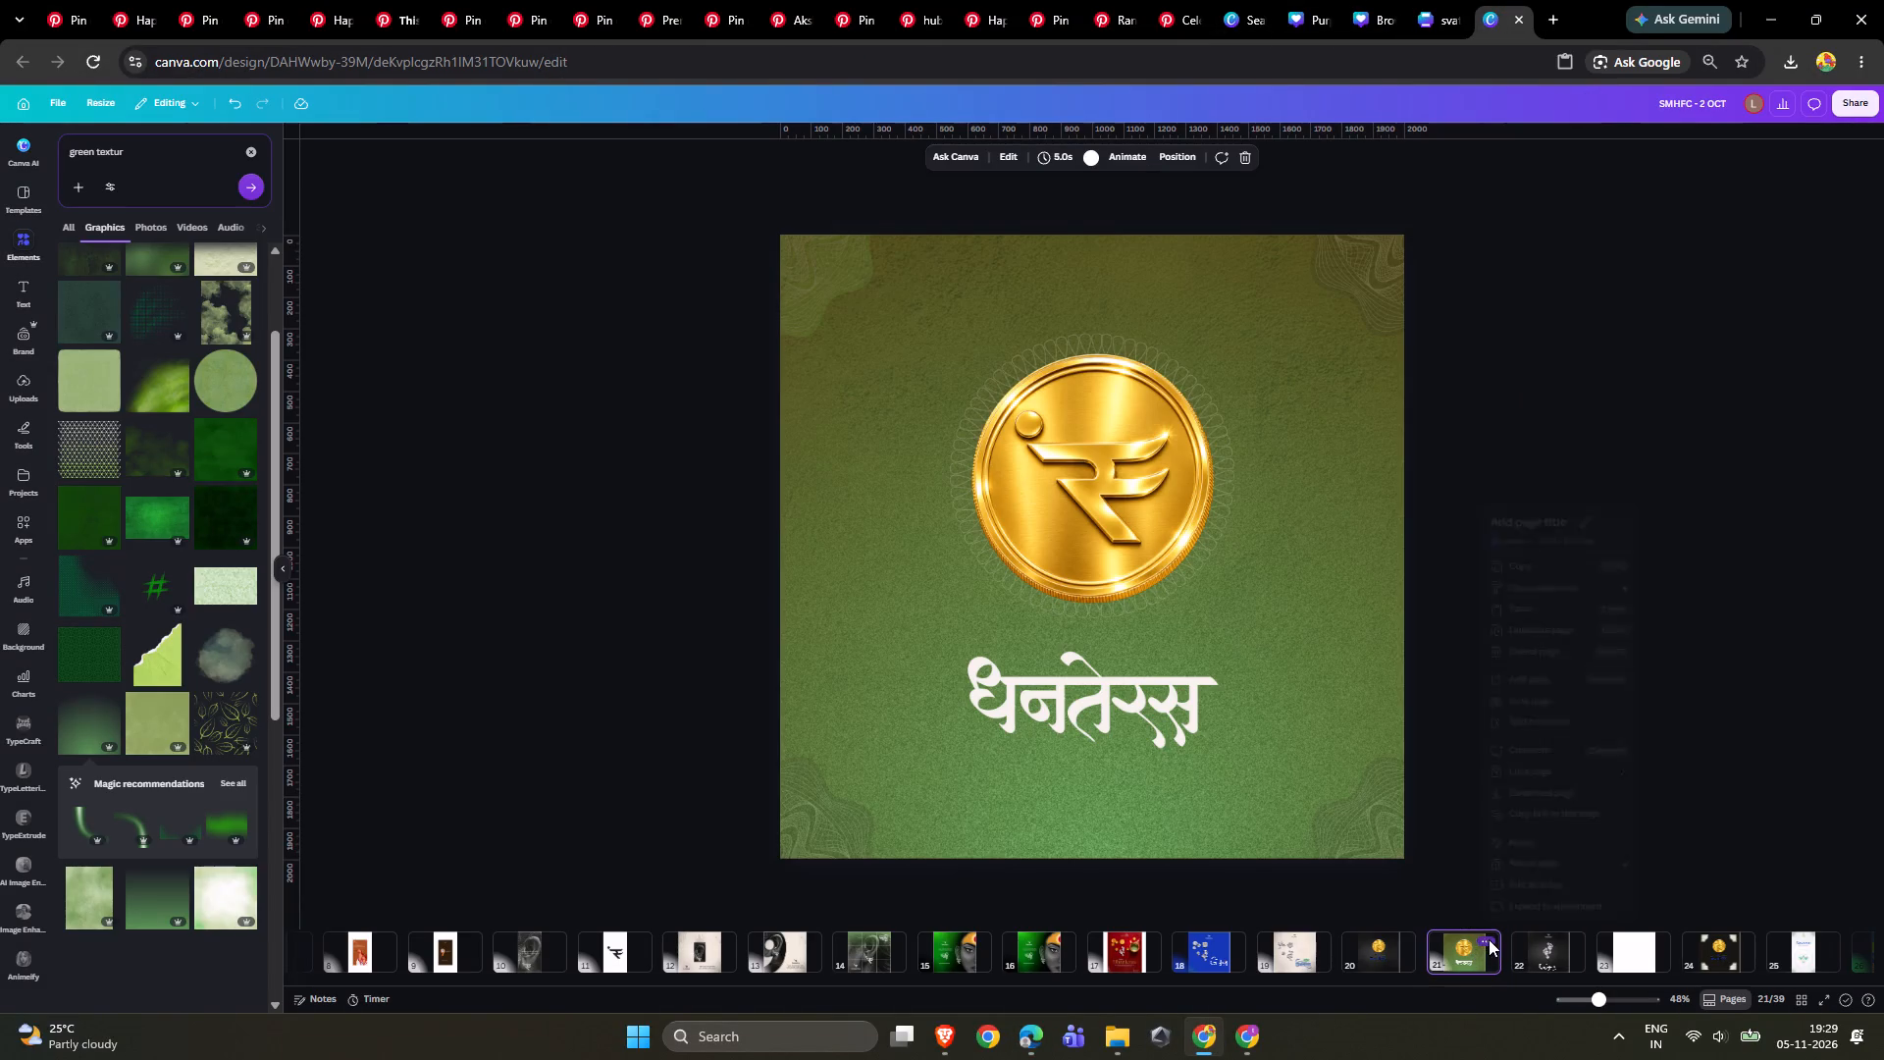
left_click(1549, 685)
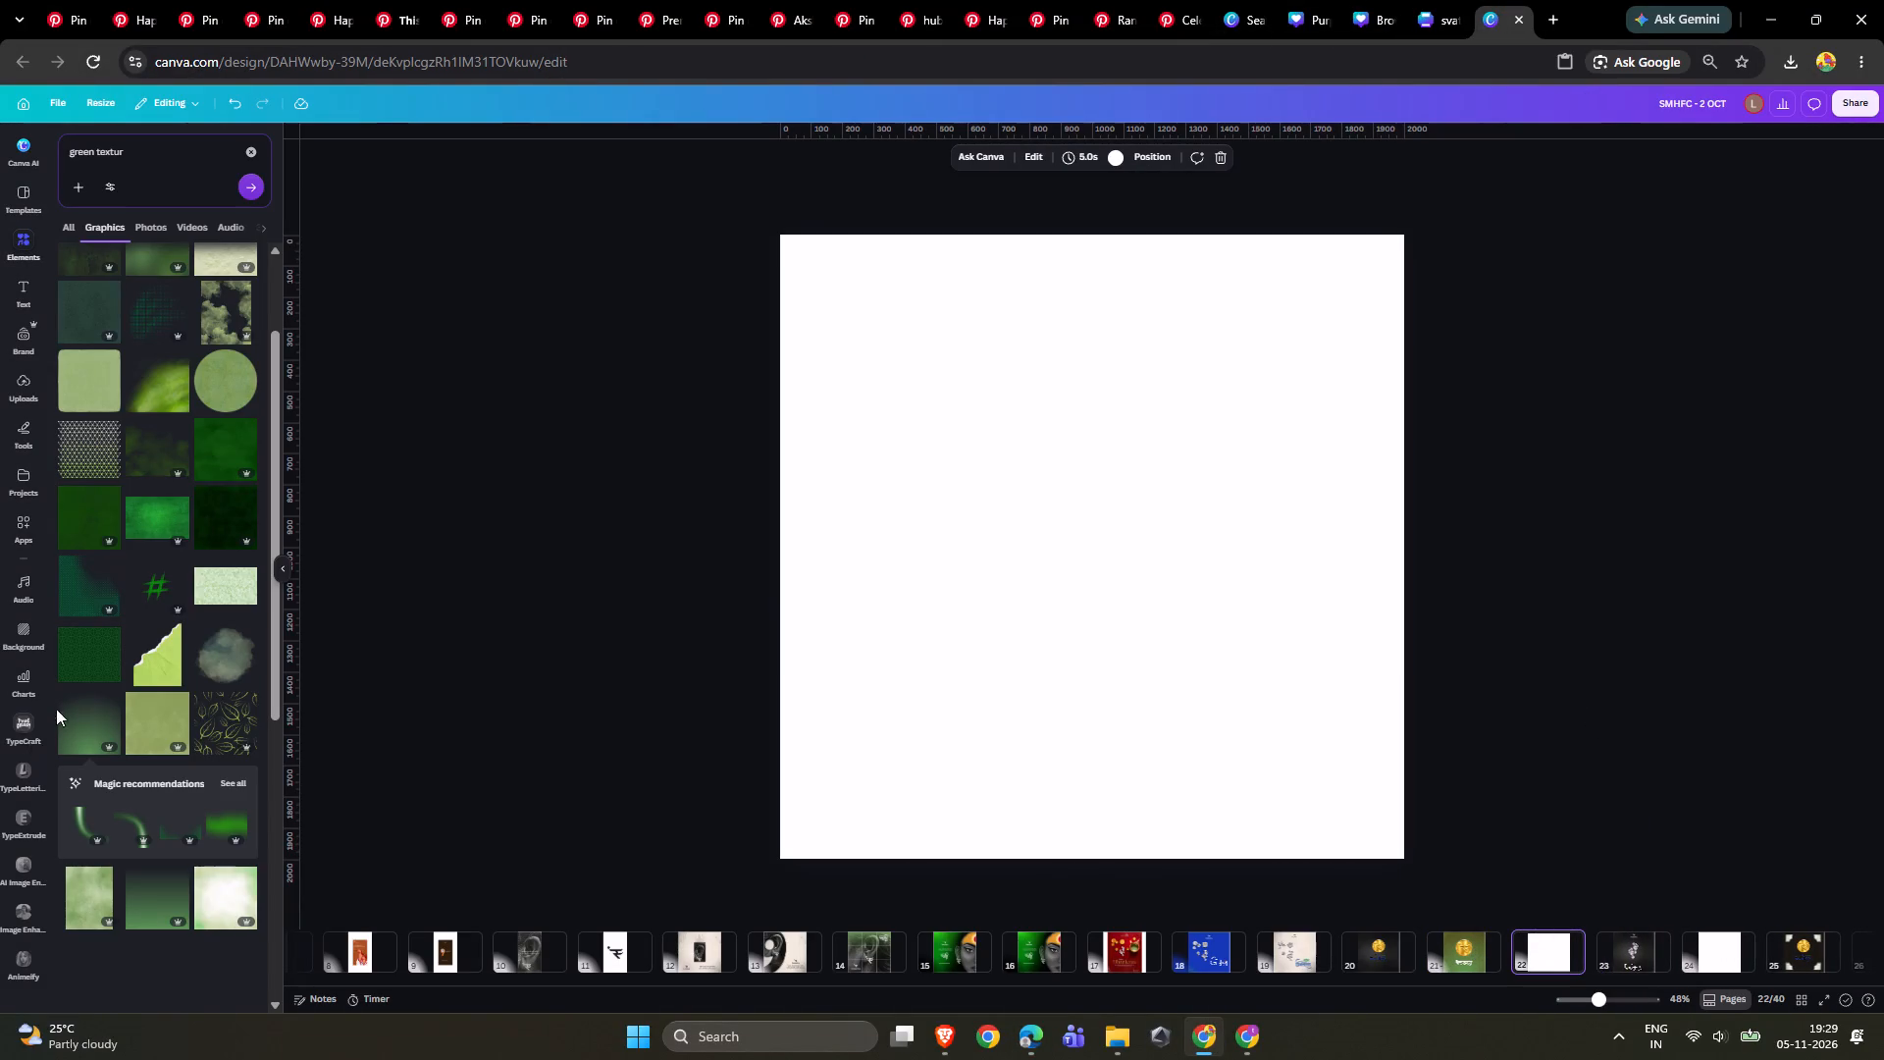
Insert the light-green textured square graphic on the blank page and set it as the page background.
left_click(85, 397)
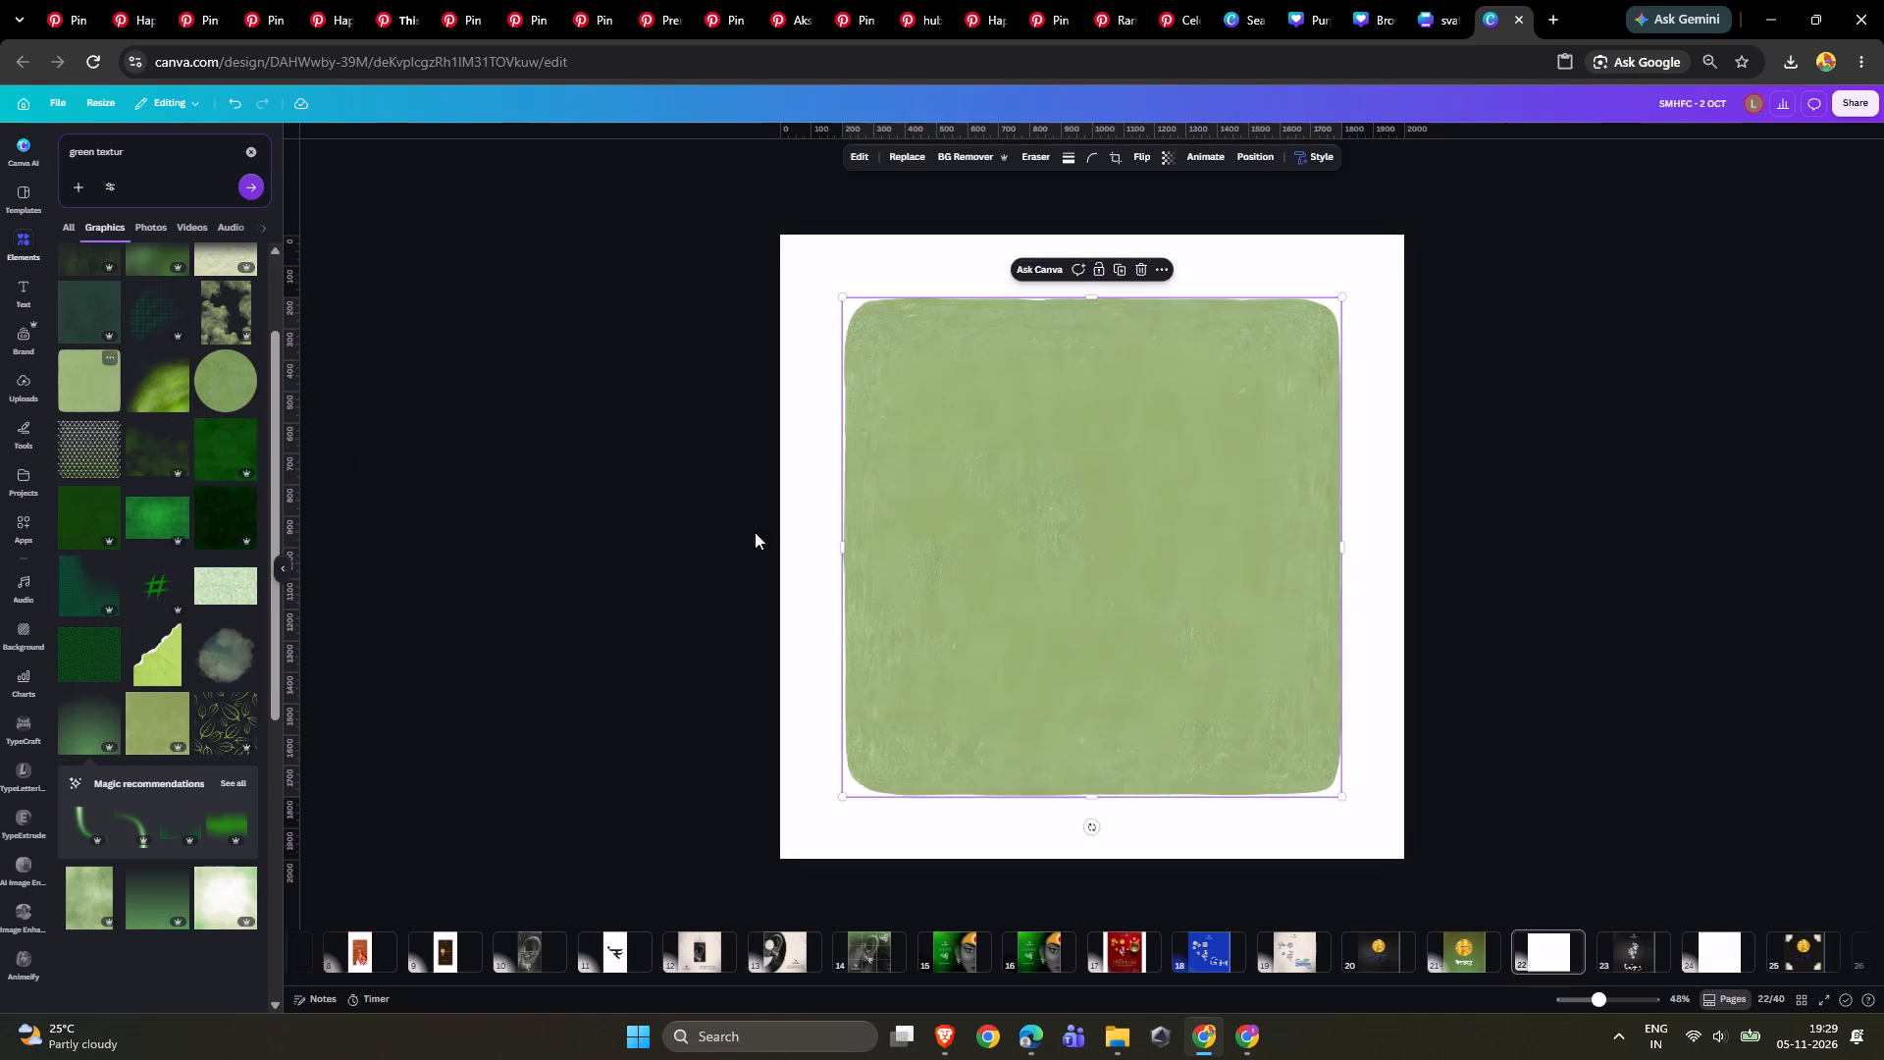
left_click_drag(1088, 623, 1015, 583)
right_click(1015, 582)
left_click(1115, 898)
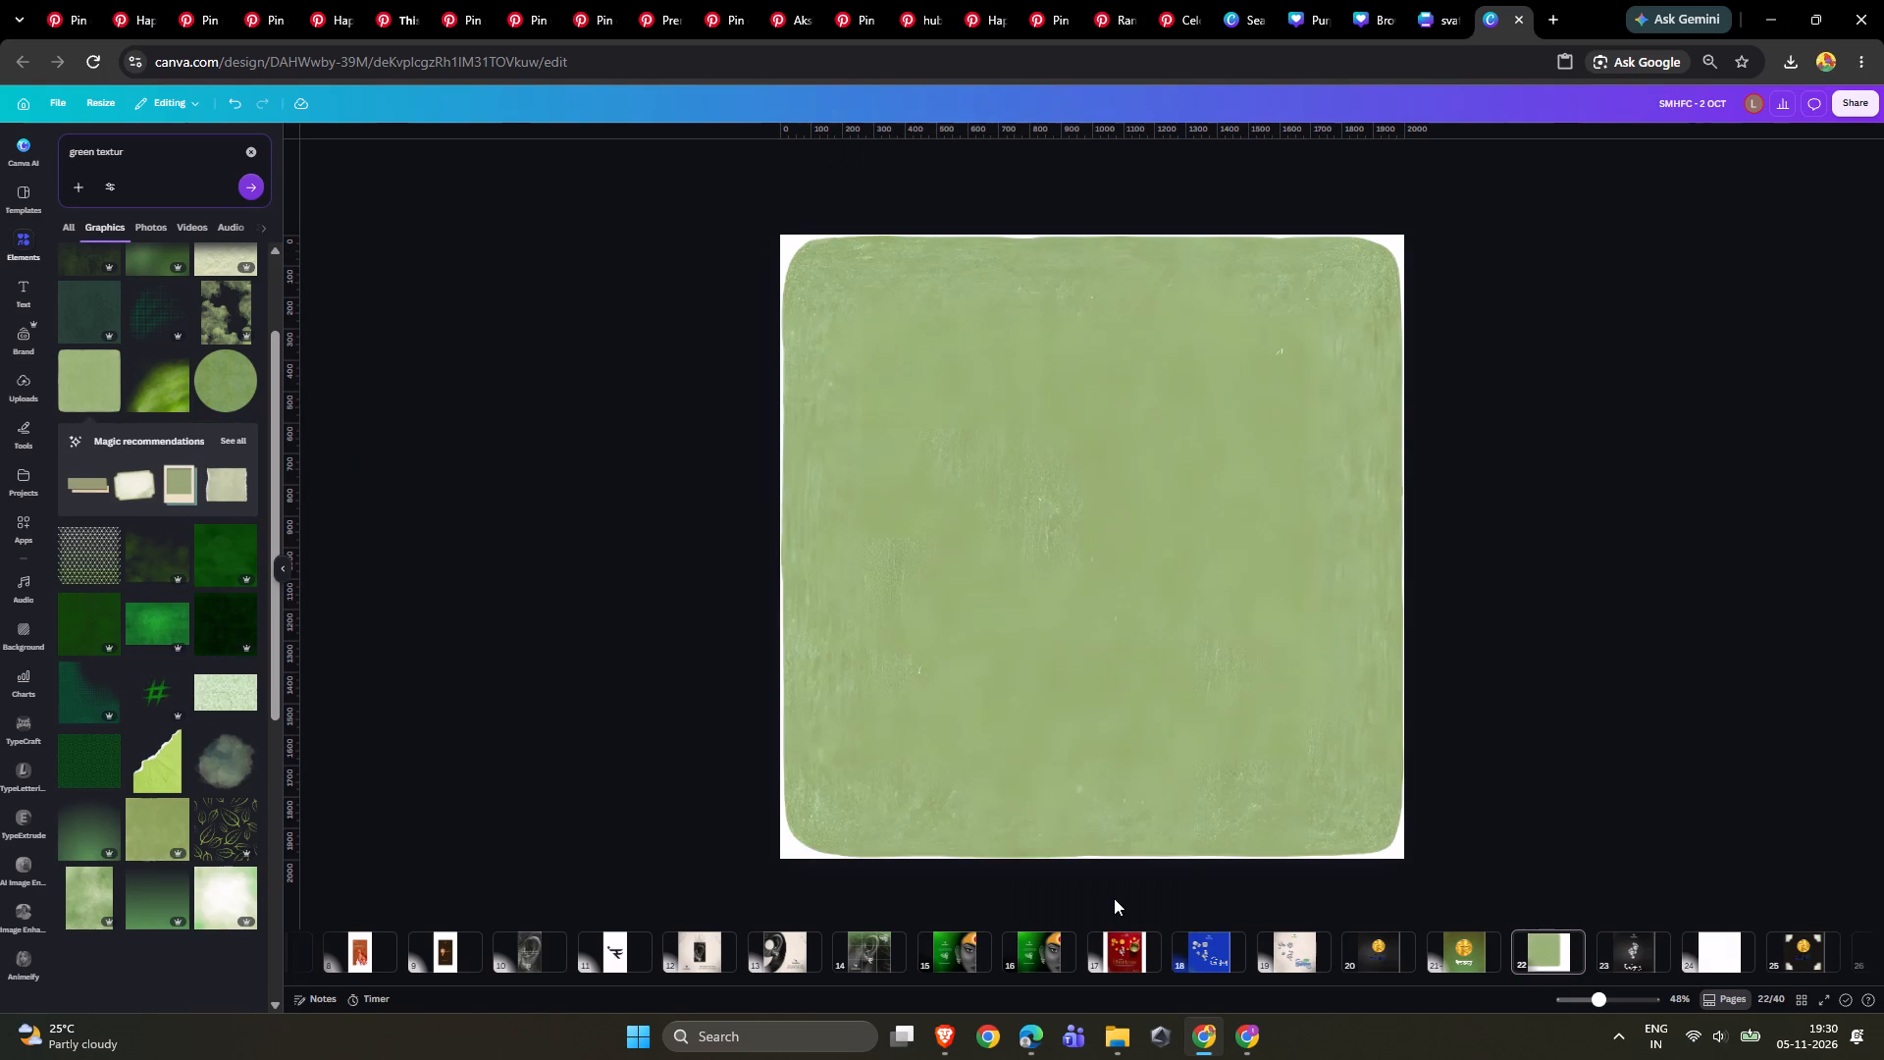
Paste the Laxmi illustration onto the green page, scale it to about 1,130 wide and centre it horizontally in the upper area.
key("ctrl+v")
left_click_drag(1134, 670, 1134, 630)
left_click_drag(1294, 717, 1227, 663)
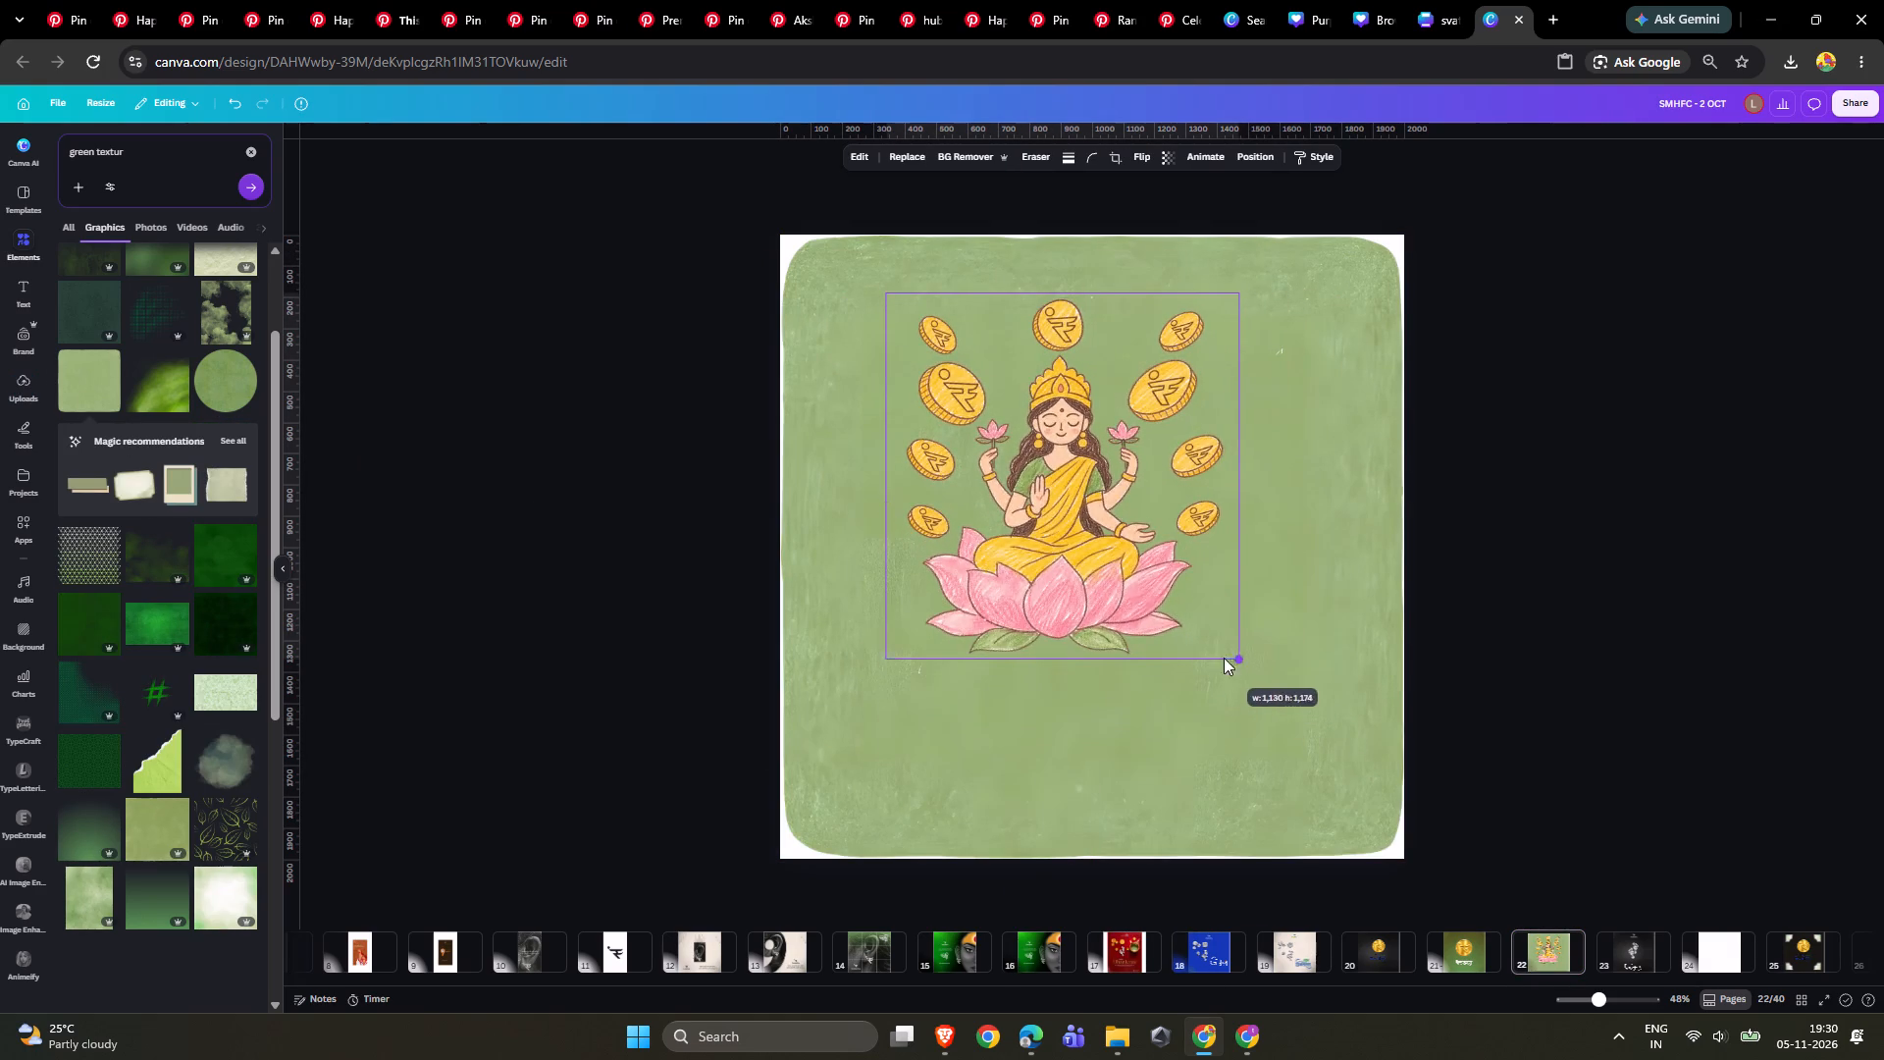
left_click_drag(1140, 583, 1169, 602)
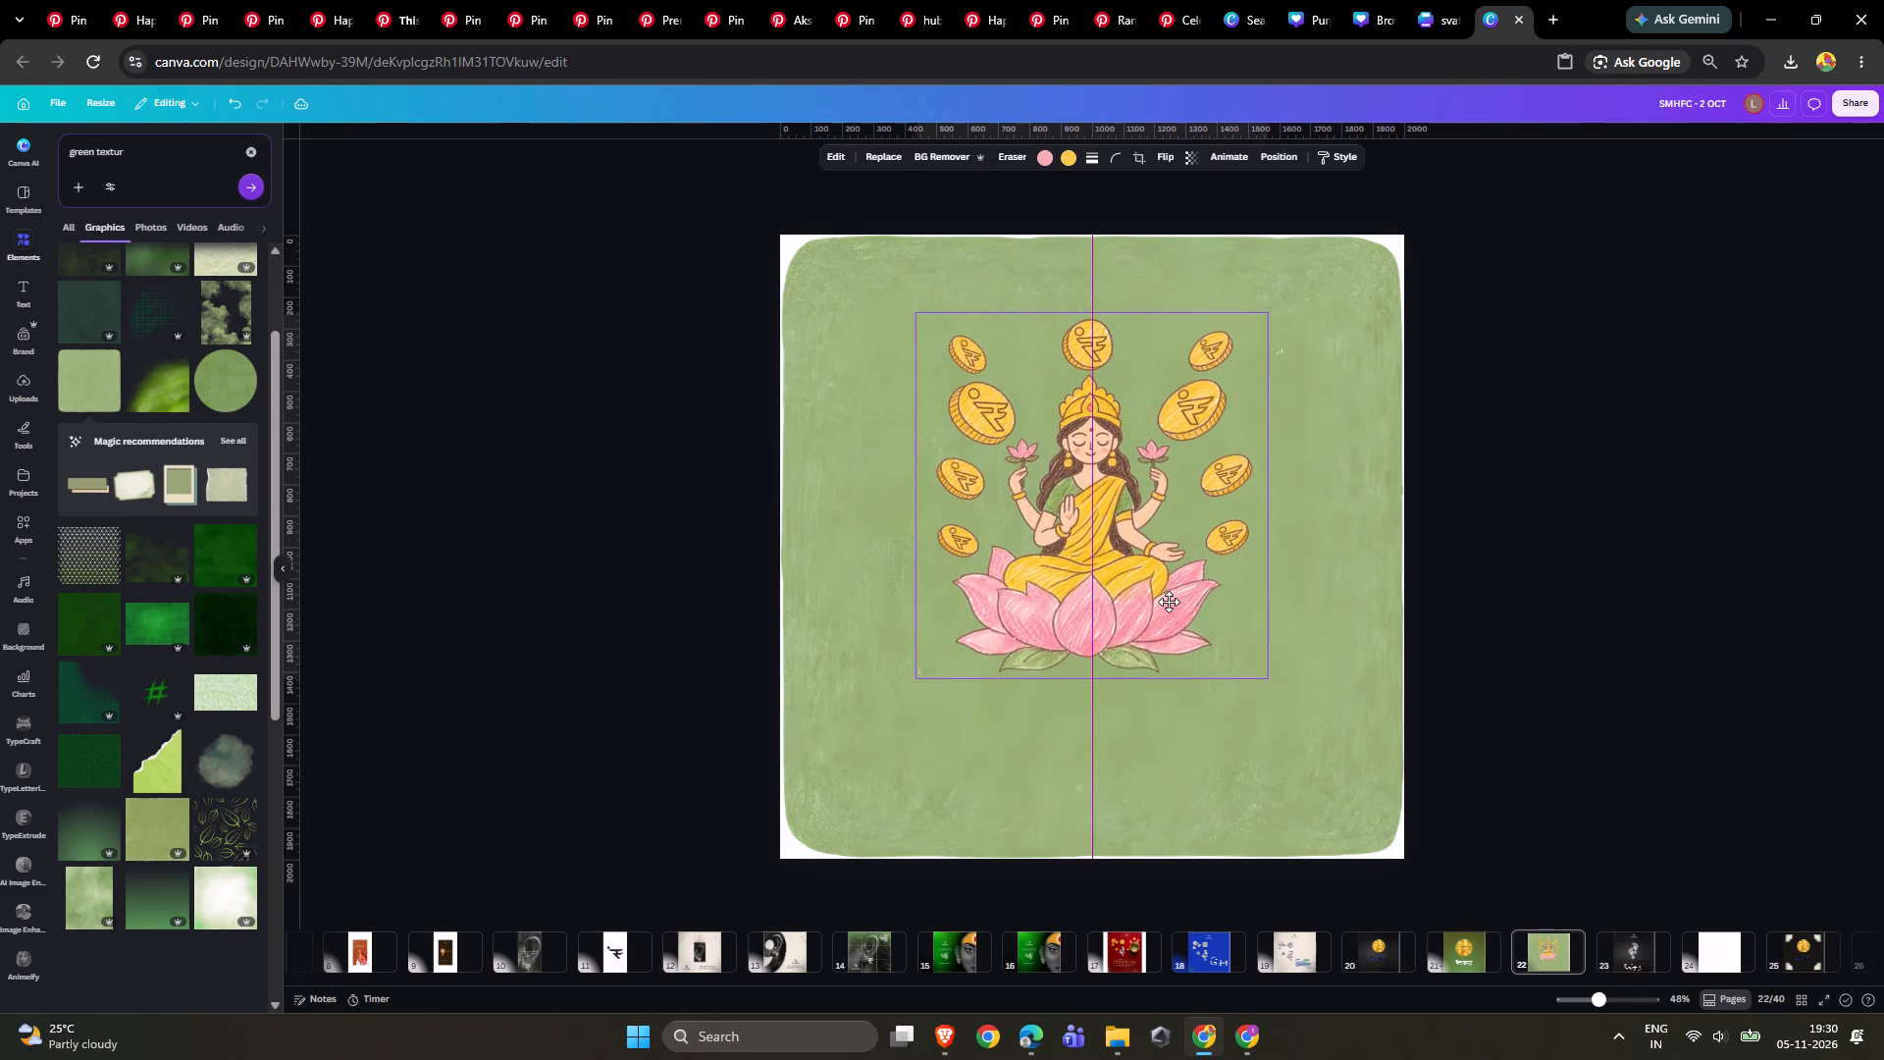
left_click_drag(1169, 602, 1168, 598)
double_click(1768, 609)
left_click(1440, 946)
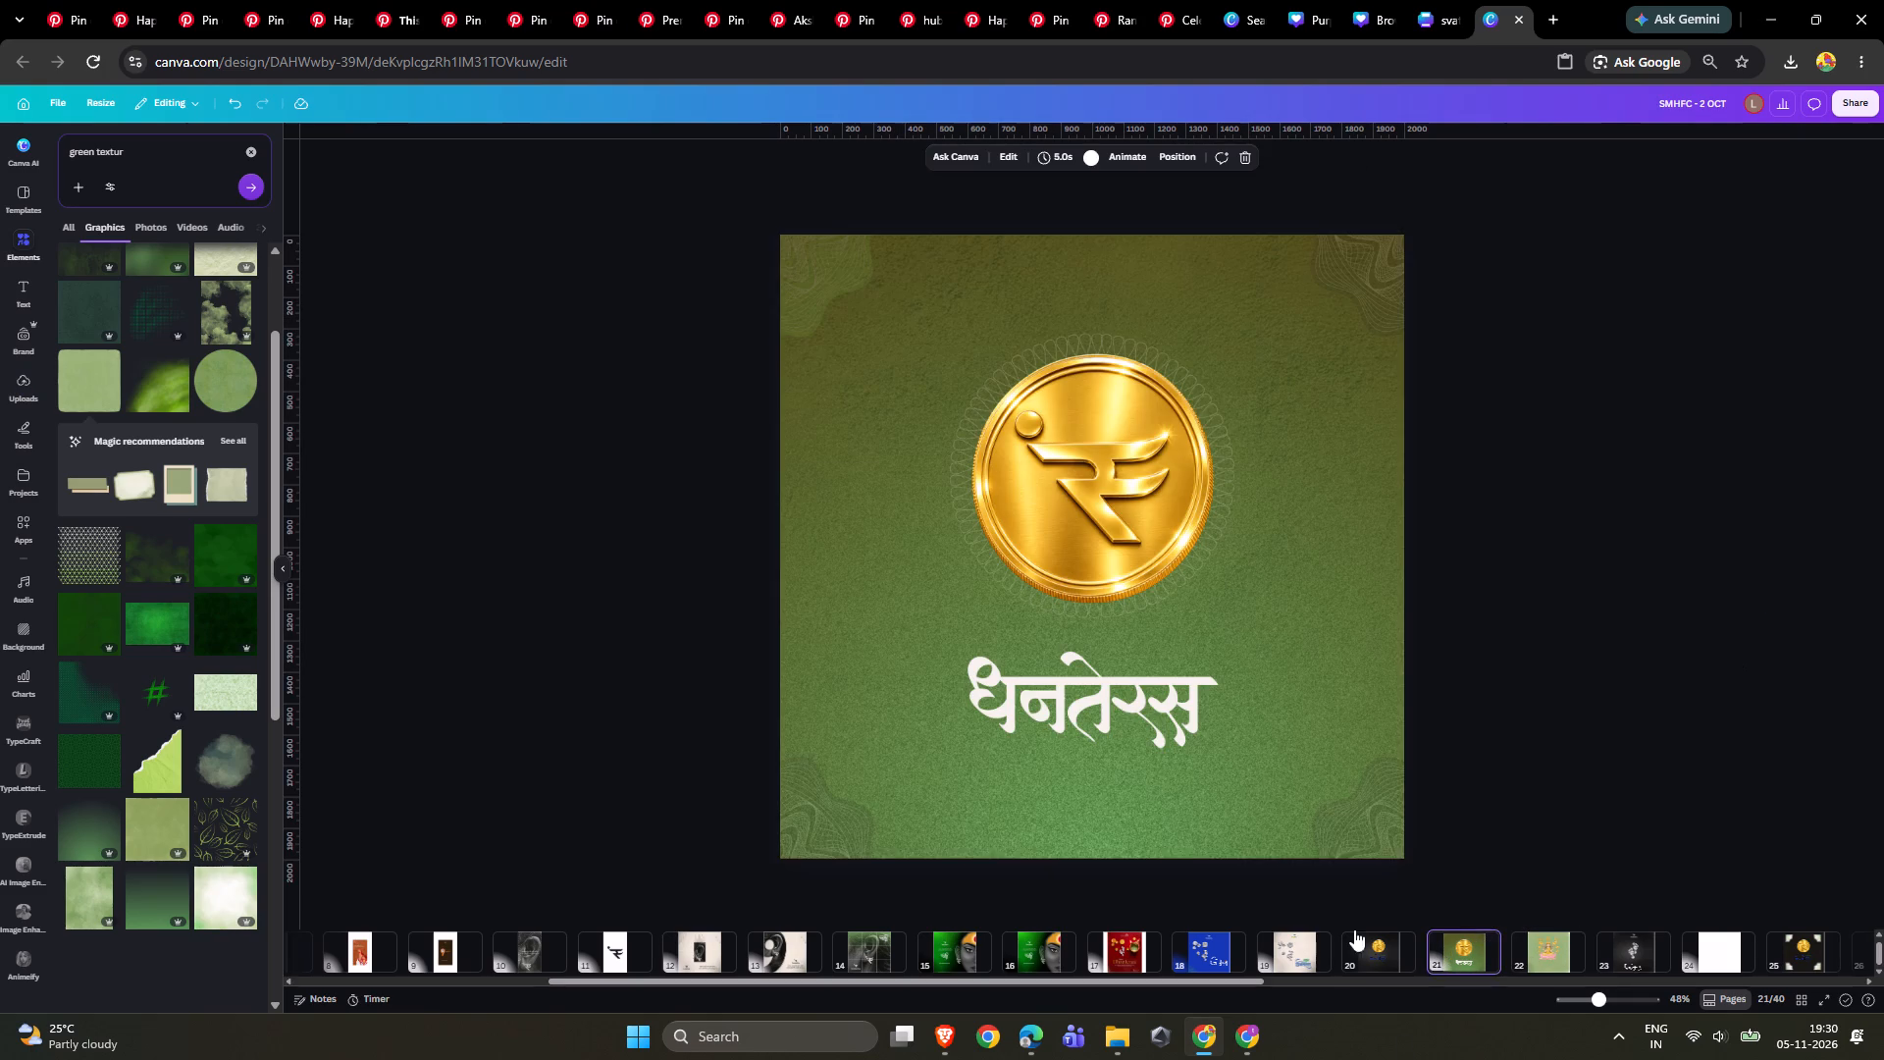
left_click(1556, 947)
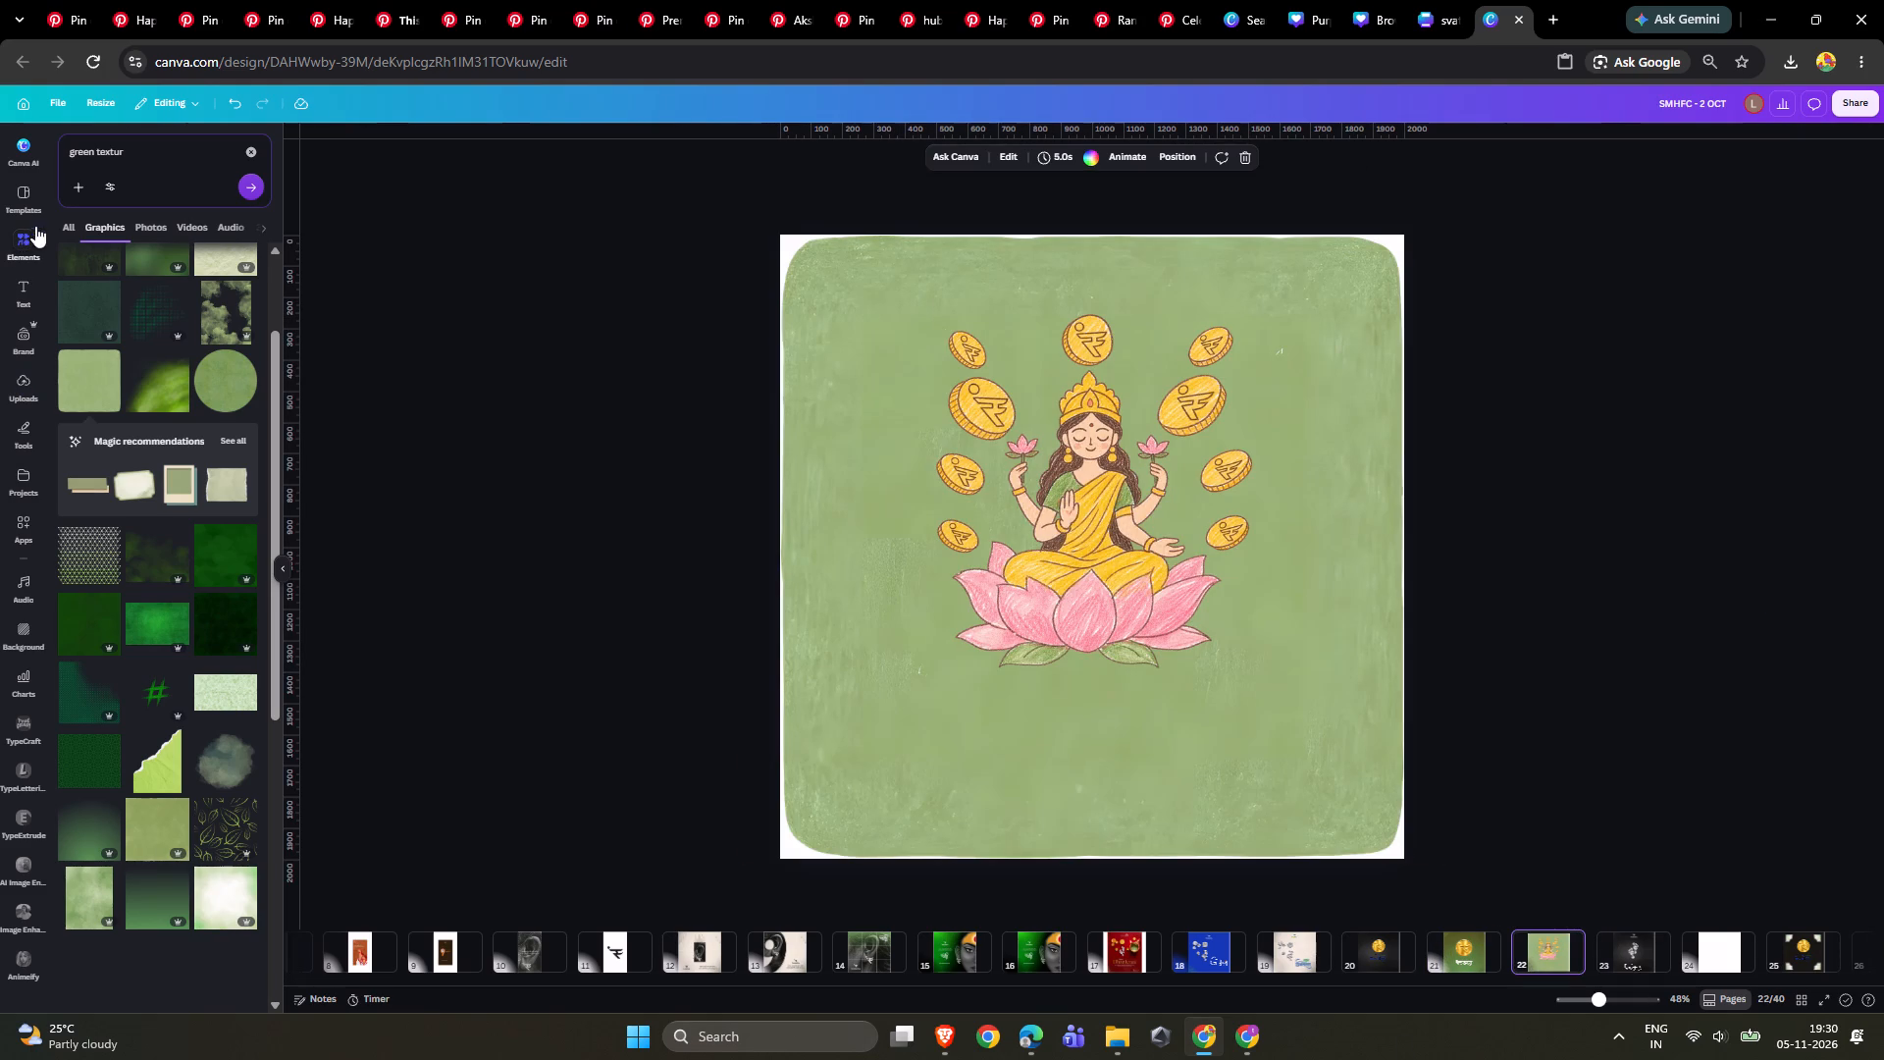
left_click(1172, 526)
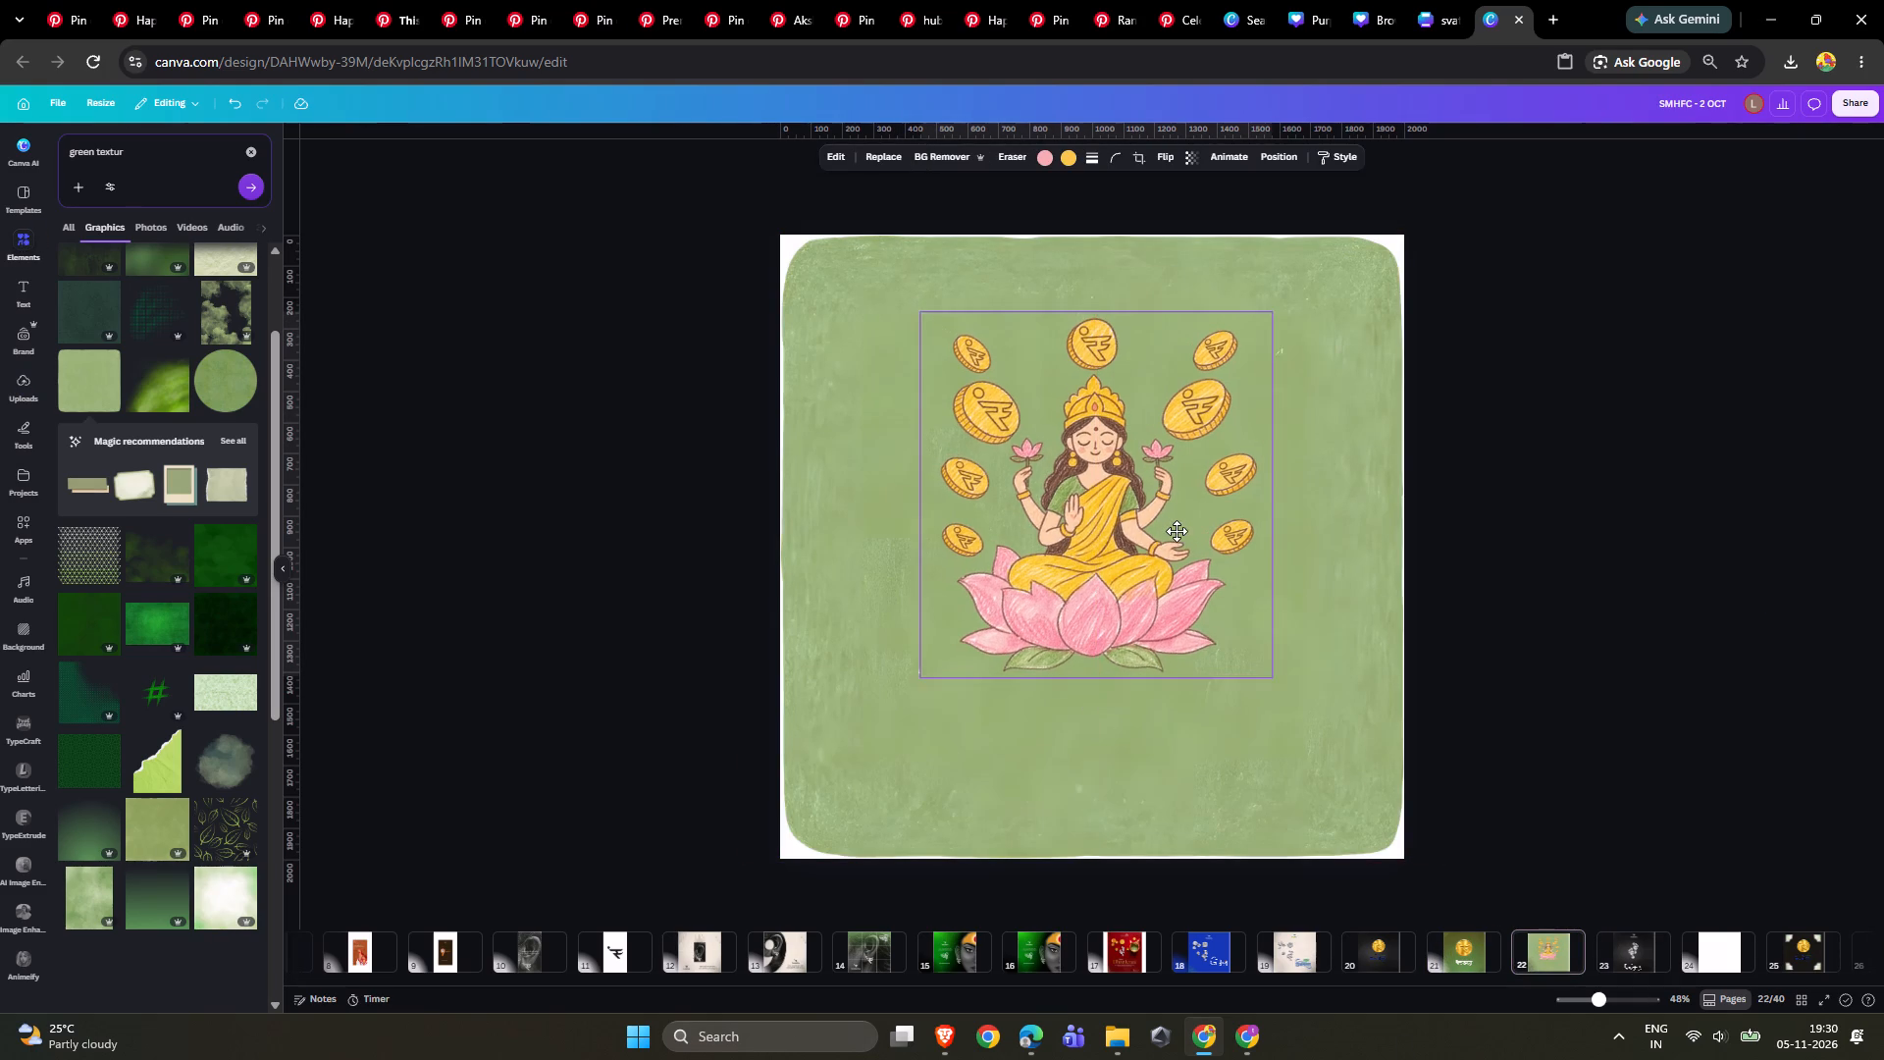
left_click(1790, 564)
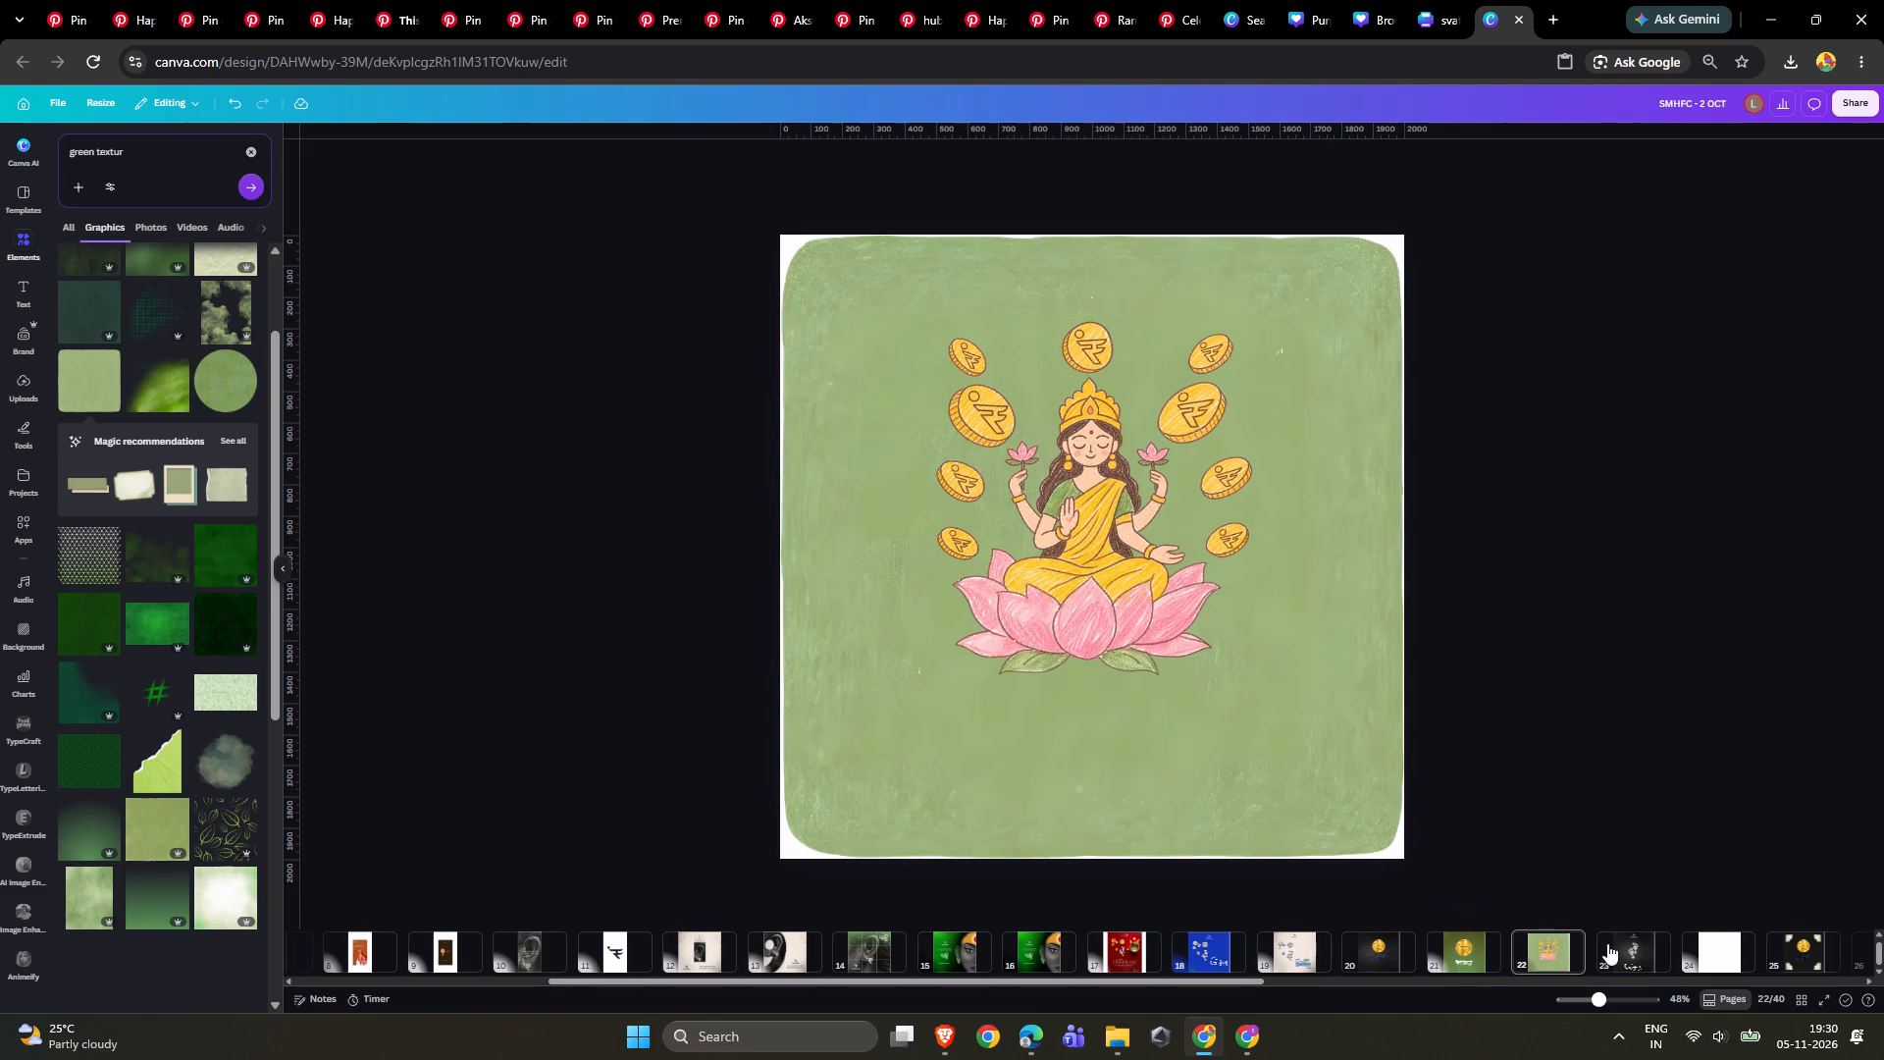
Copy the white Svatantra logo from the black footprints page onto the green Laxmi page.
left_click(1622, 943)
left_click(1124, 299)
key("ctrl+c")
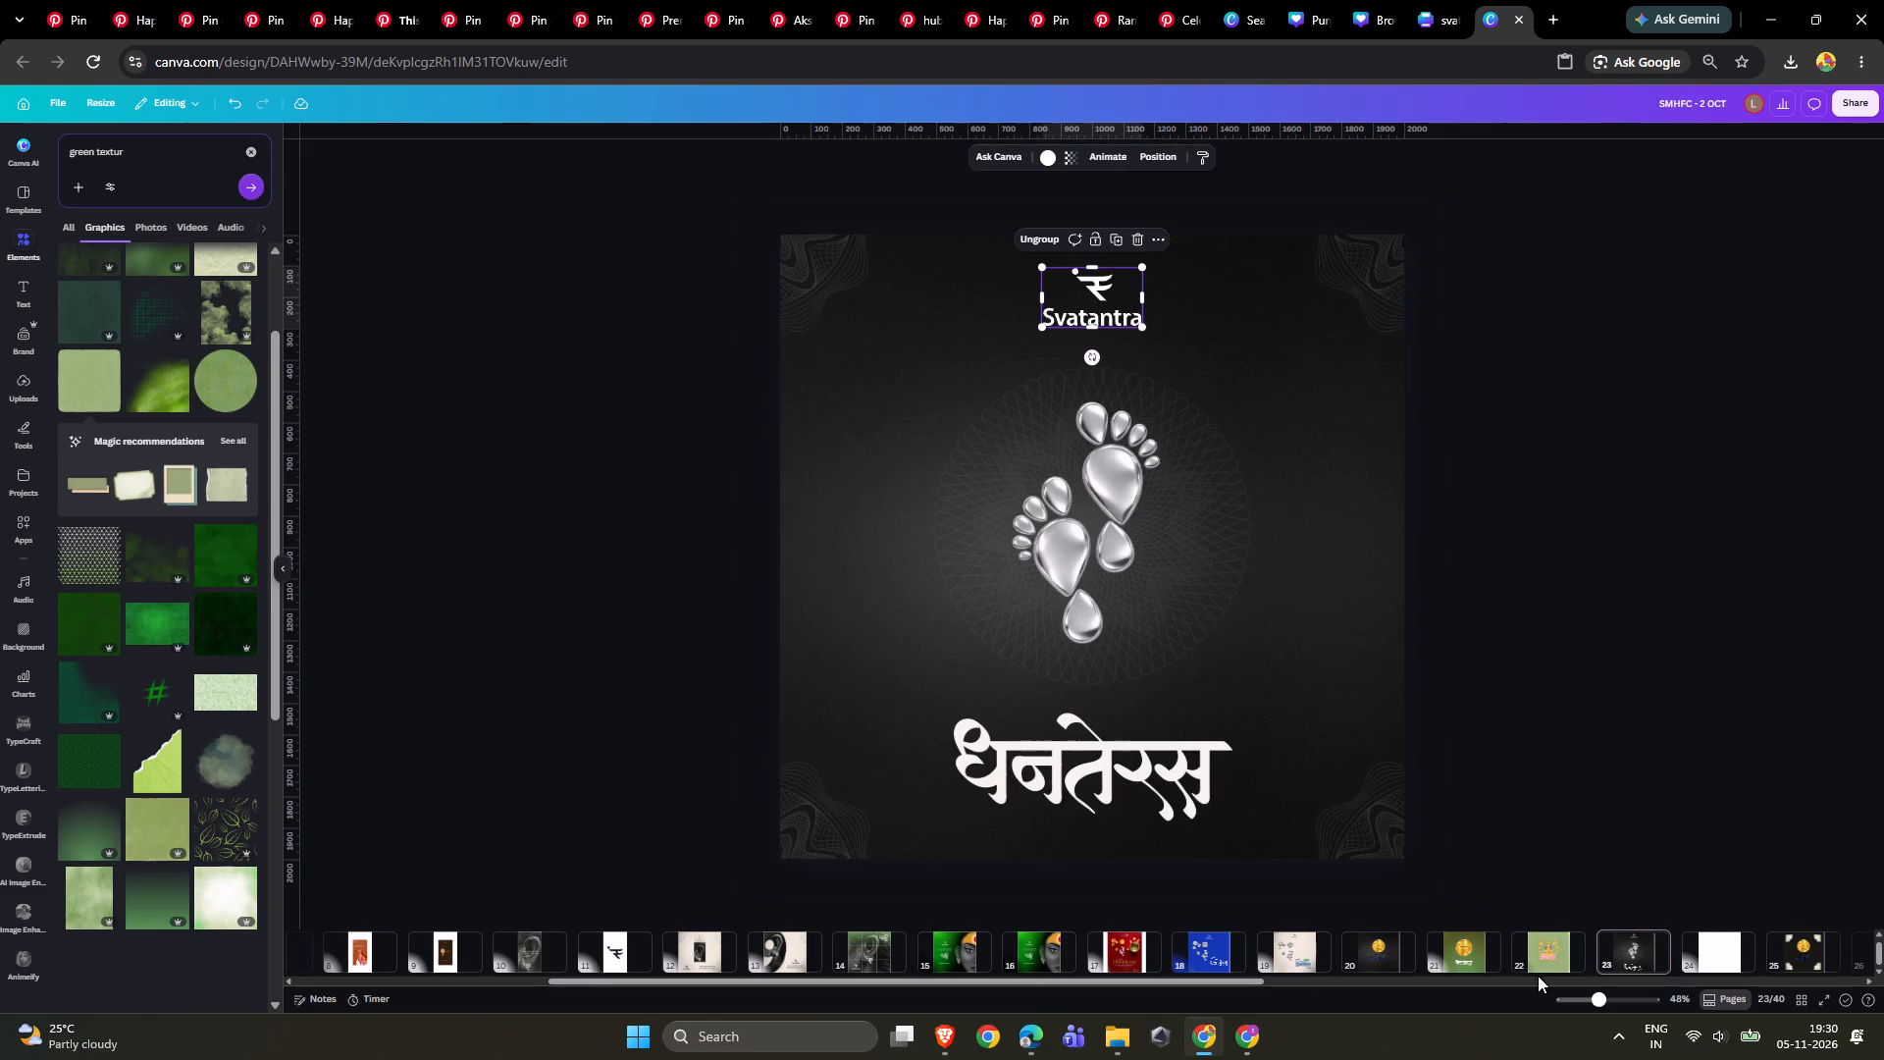
left_click(1543, 945)
key("ctrl+v")
Move the Laxmi illustration down below the Svatantra logo, shrink it slightly and centre it on the page.
left_click_drag(1205, 515, 1207, 549)
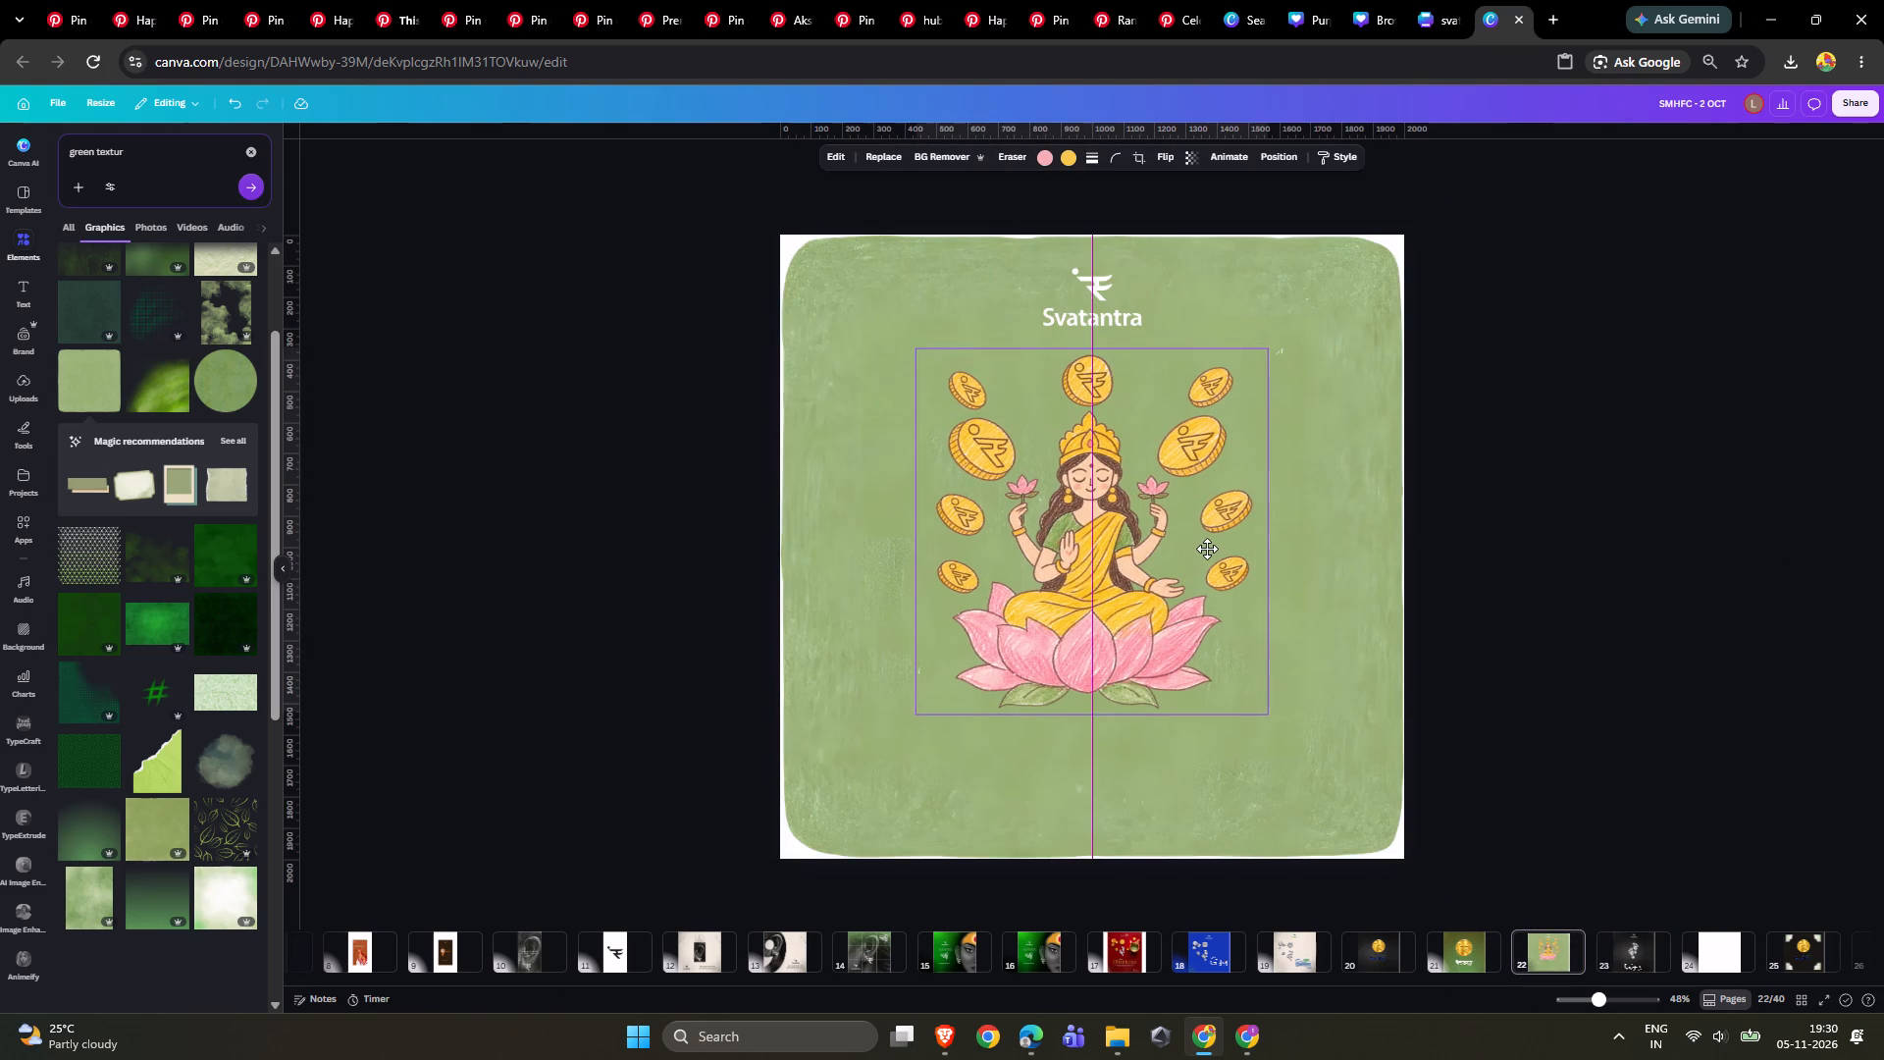
left_click_drag(1207, 549, 1207, 547)
left_click_drag(1268, 713, 1244, 696)
left_click_drag(1143, 604, 1154, 603)
left_click(1573, 579)
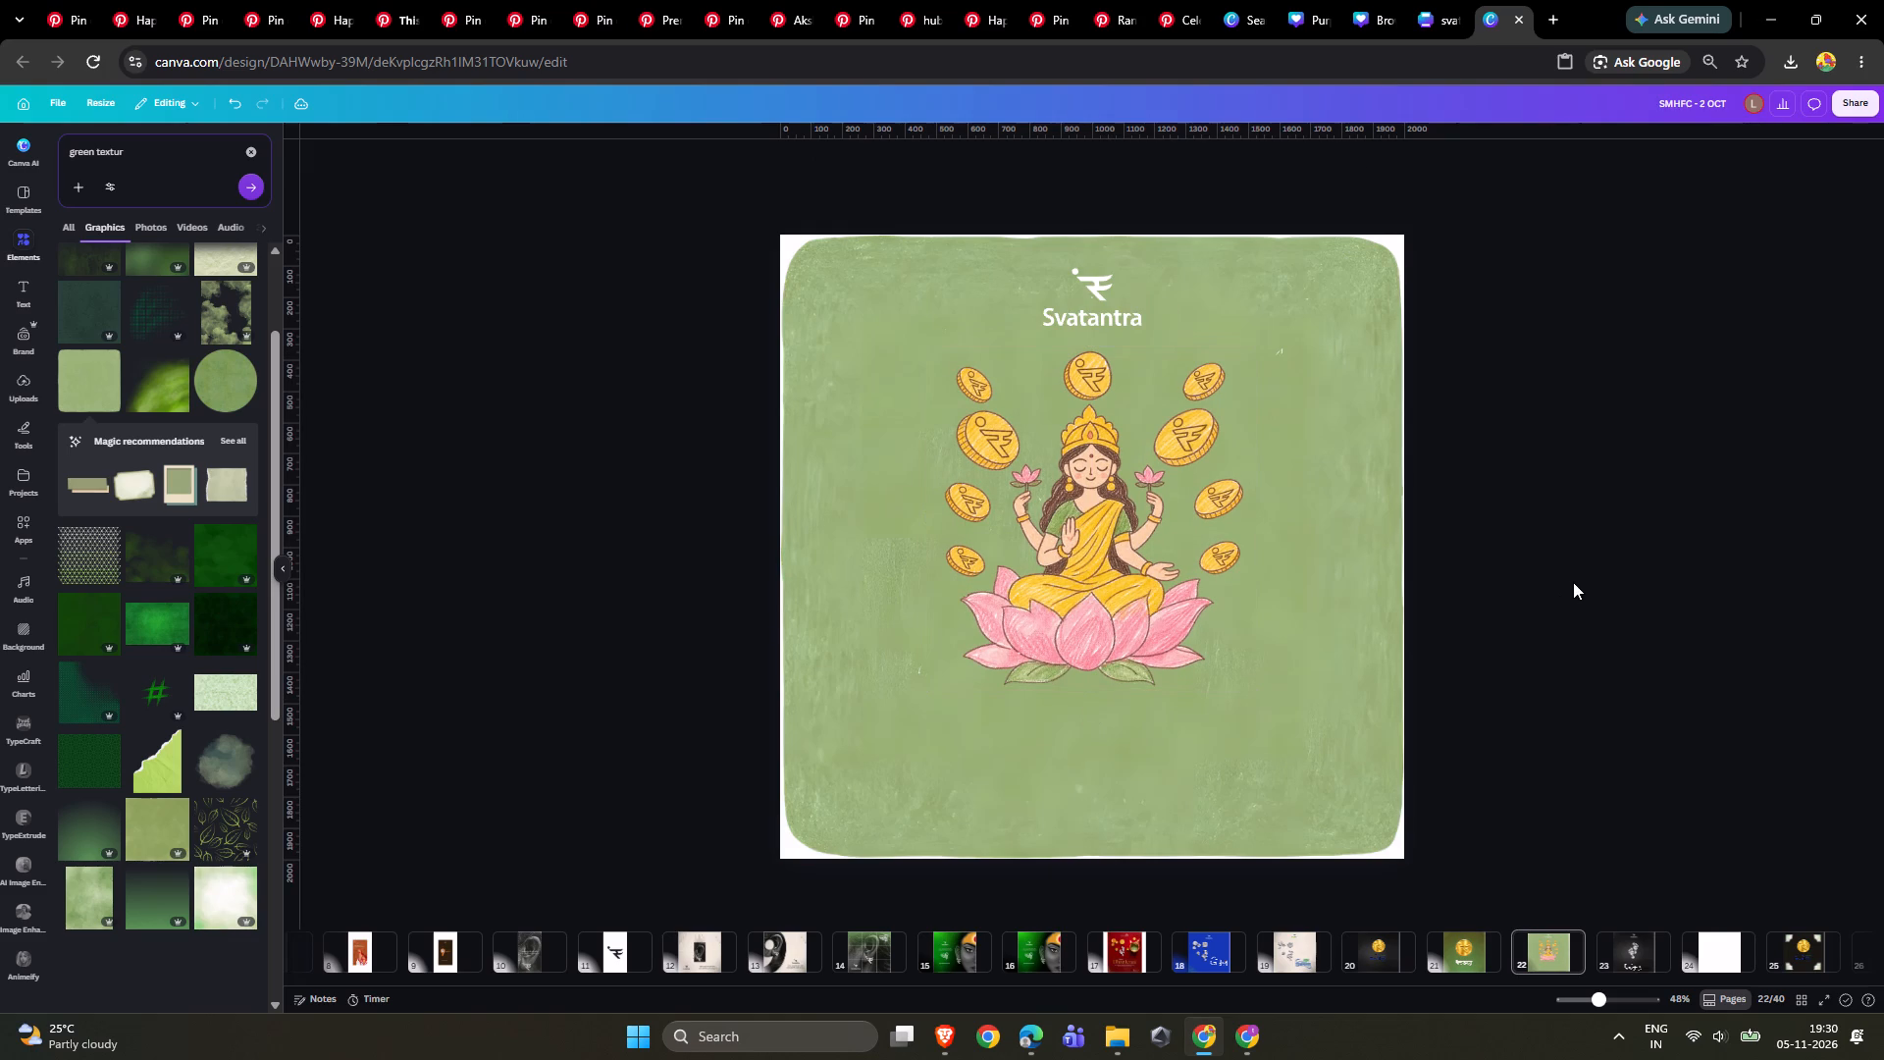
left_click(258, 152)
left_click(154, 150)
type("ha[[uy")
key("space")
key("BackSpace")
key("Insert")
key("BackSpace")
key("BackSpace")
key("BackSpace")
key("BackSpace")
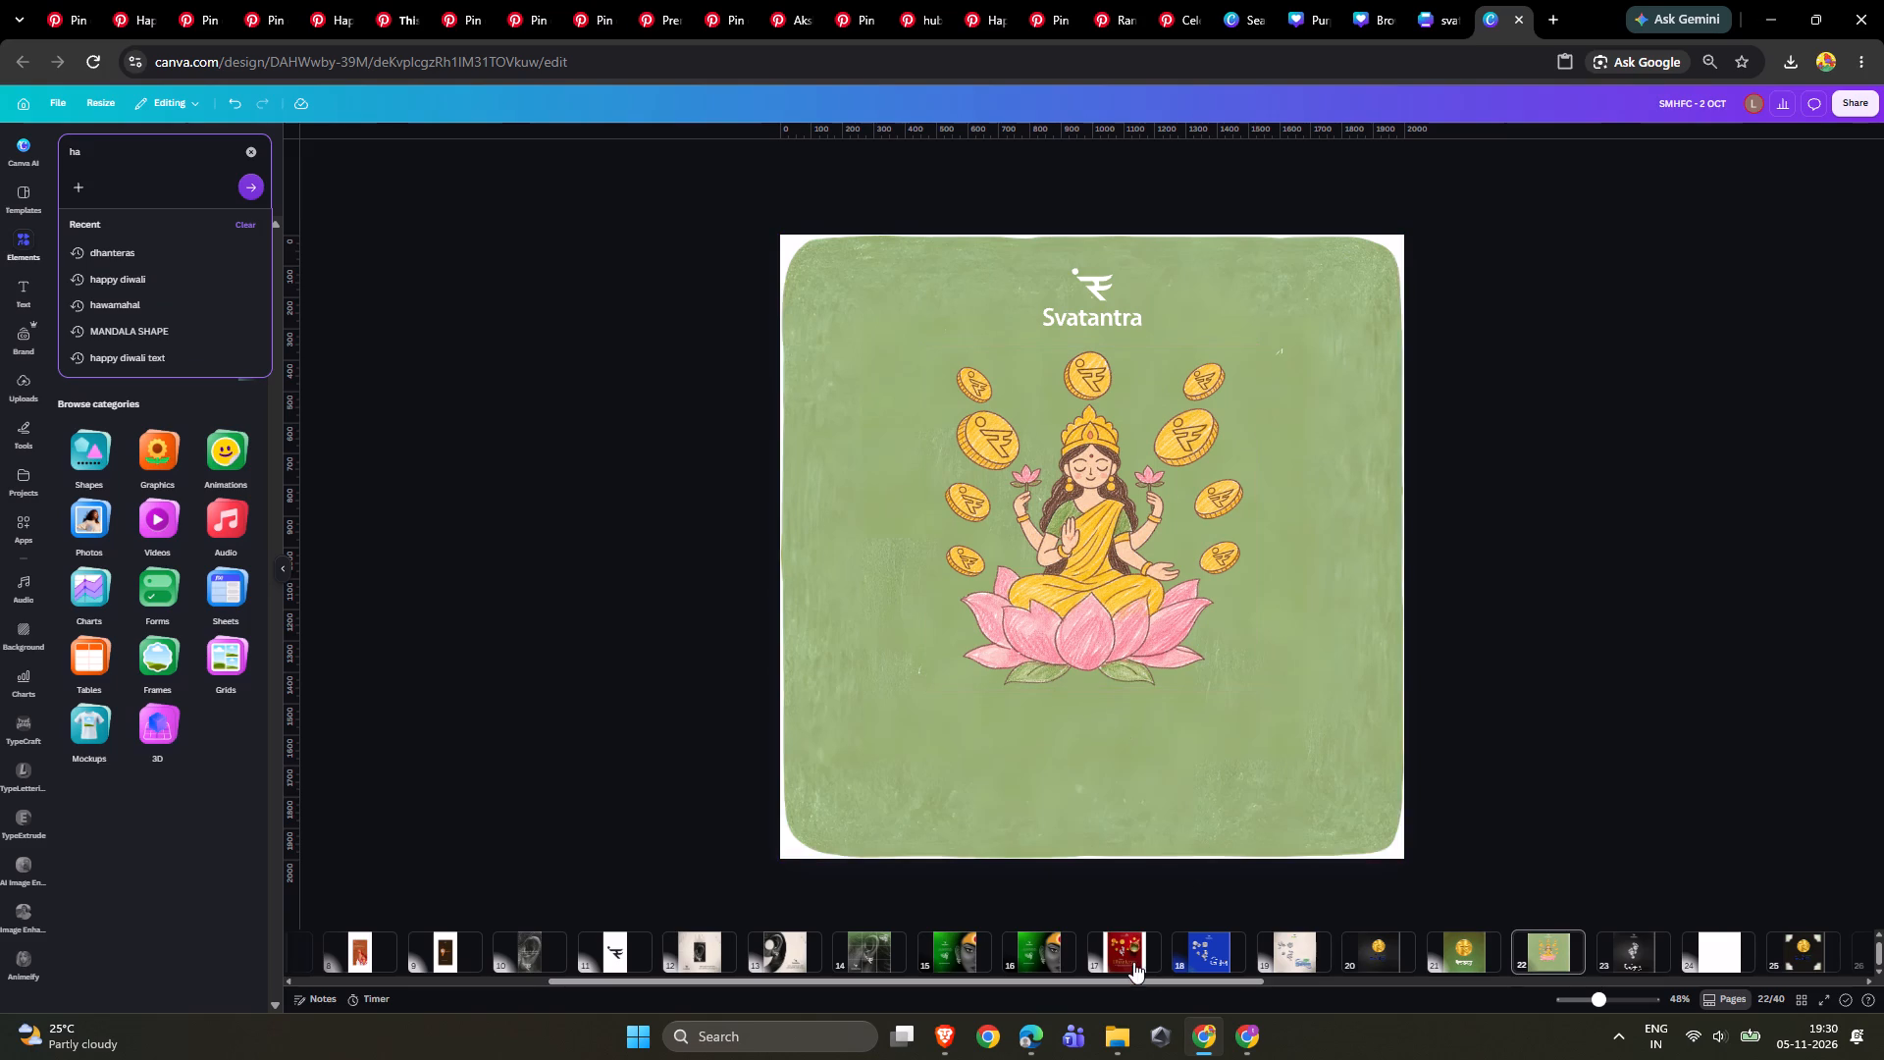
Copy the Happy Navratri lettering from green page 16 and place it centred beneath the Laxmi illustration on page 22.
left_click(1212, 950)
left_click(1061, 958)
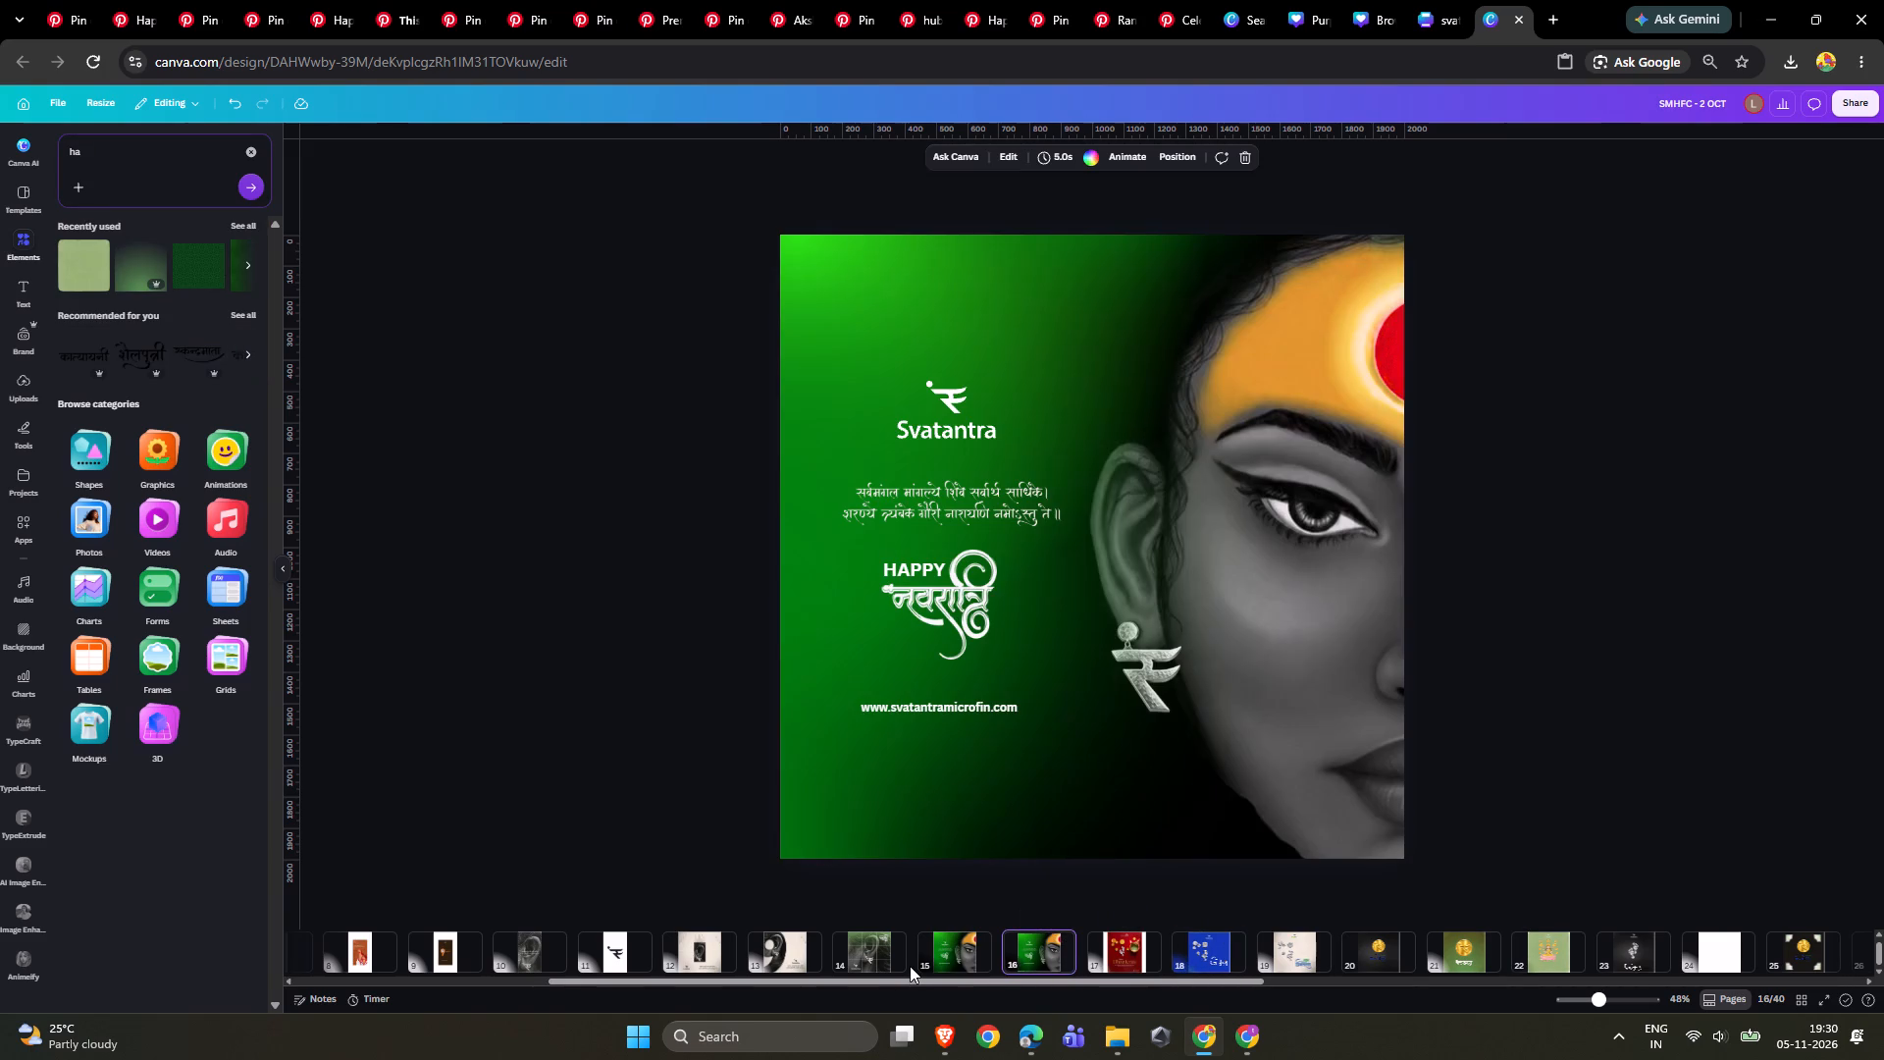
left_click_drag(919, 589, 958, 588)
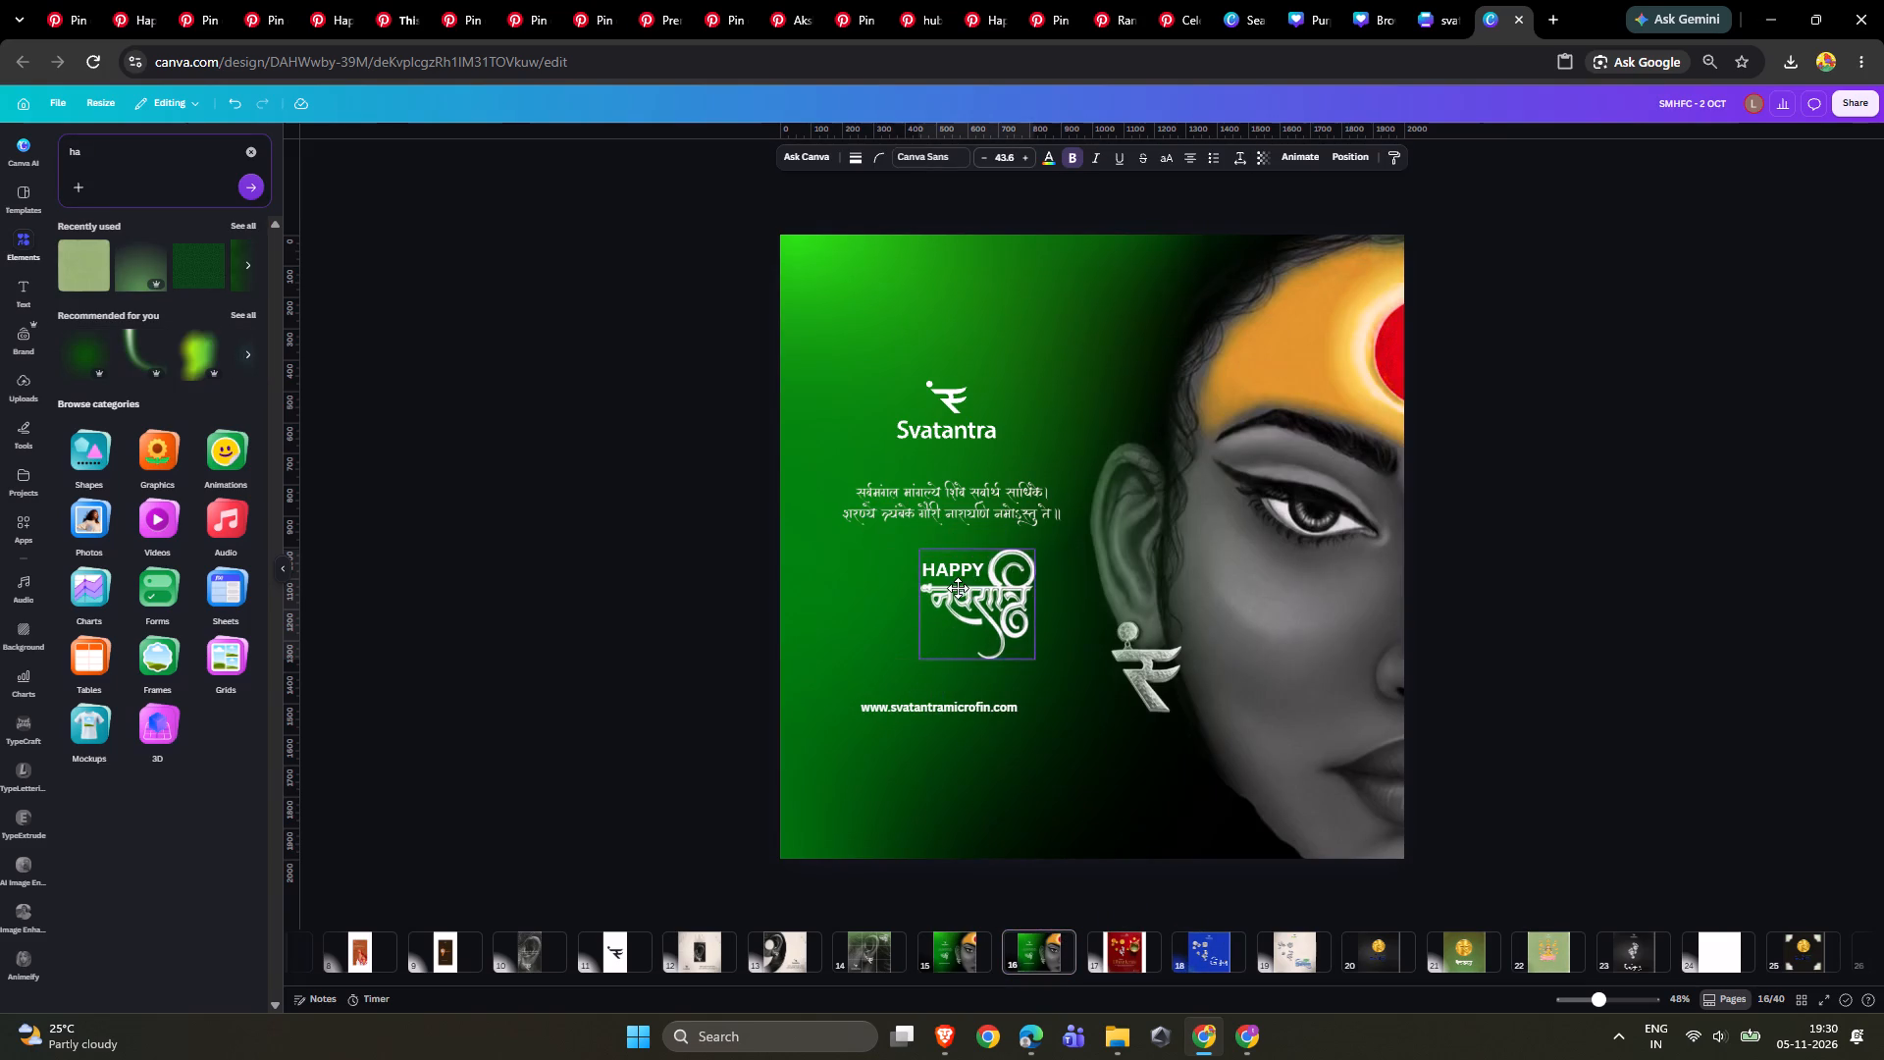
key("ctrl+z")
key("ctrl+c")
left_click(1549, 945)
key("ctrl+v")
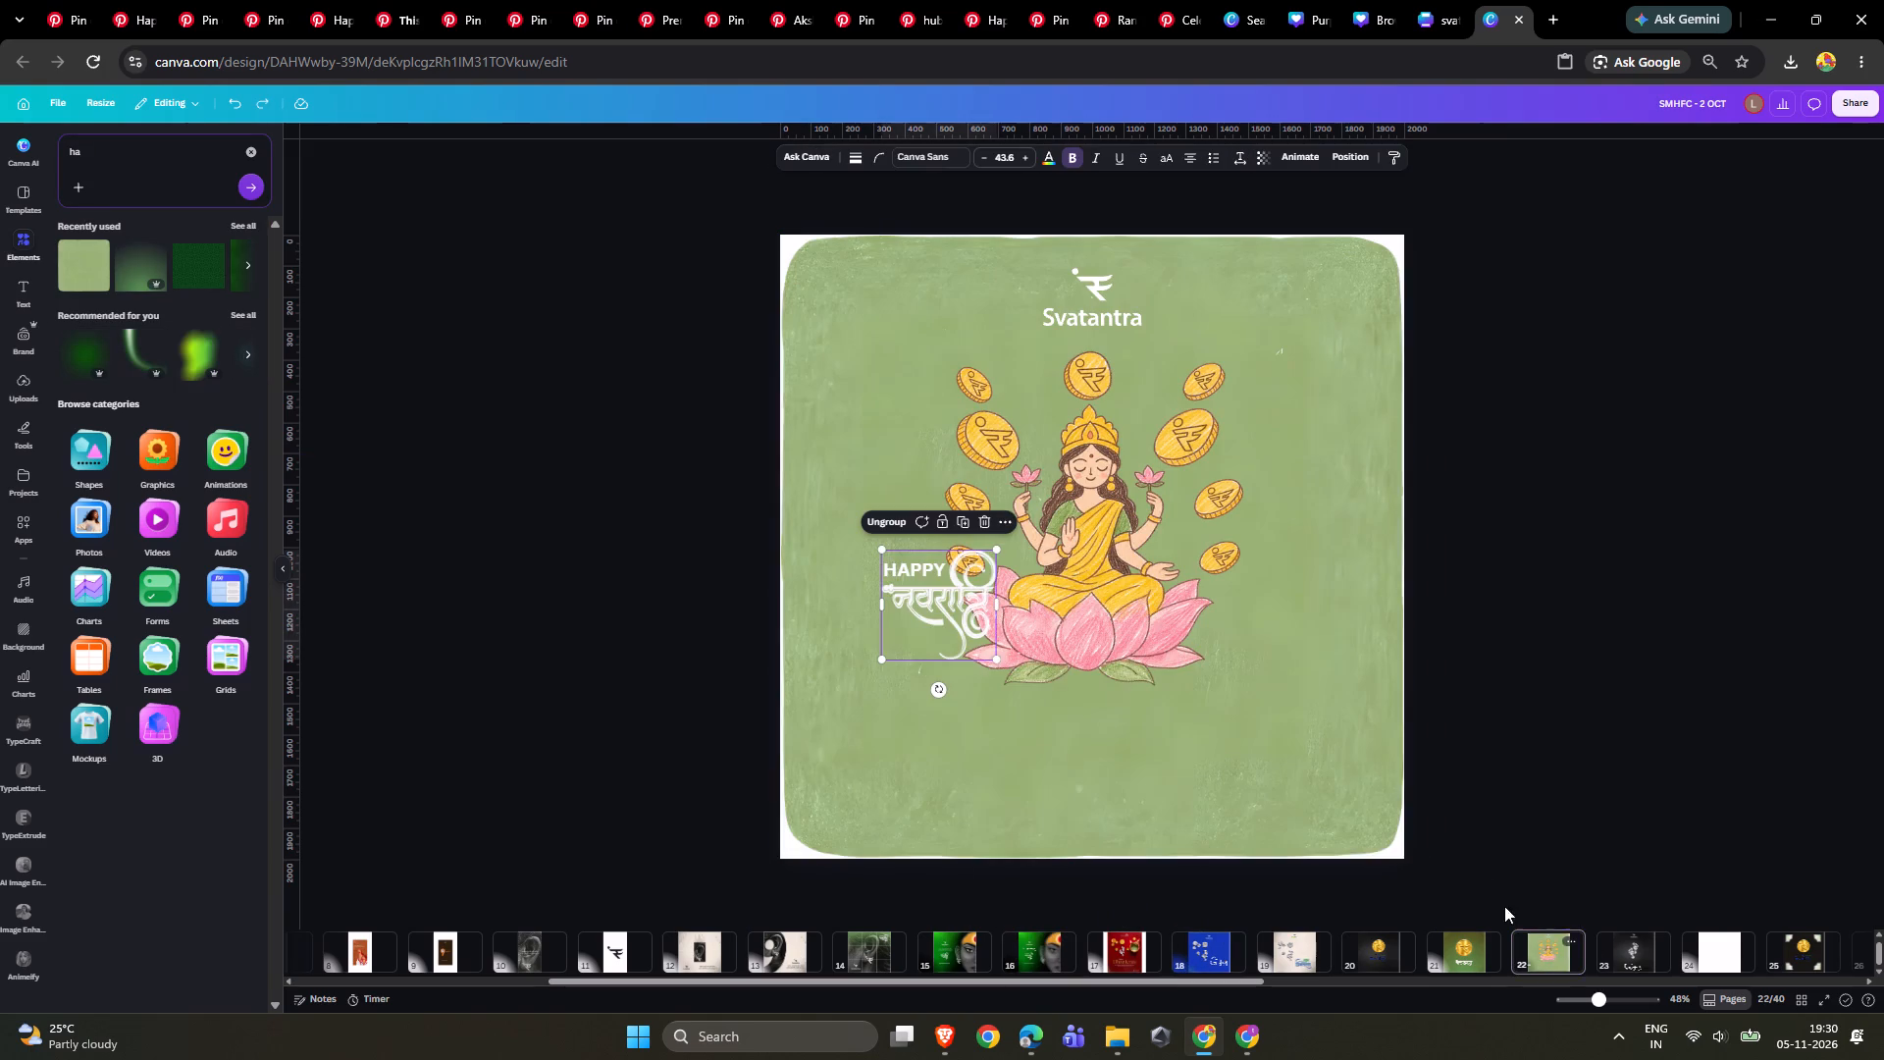
left_click_drag(940, 600, 1094, 757)
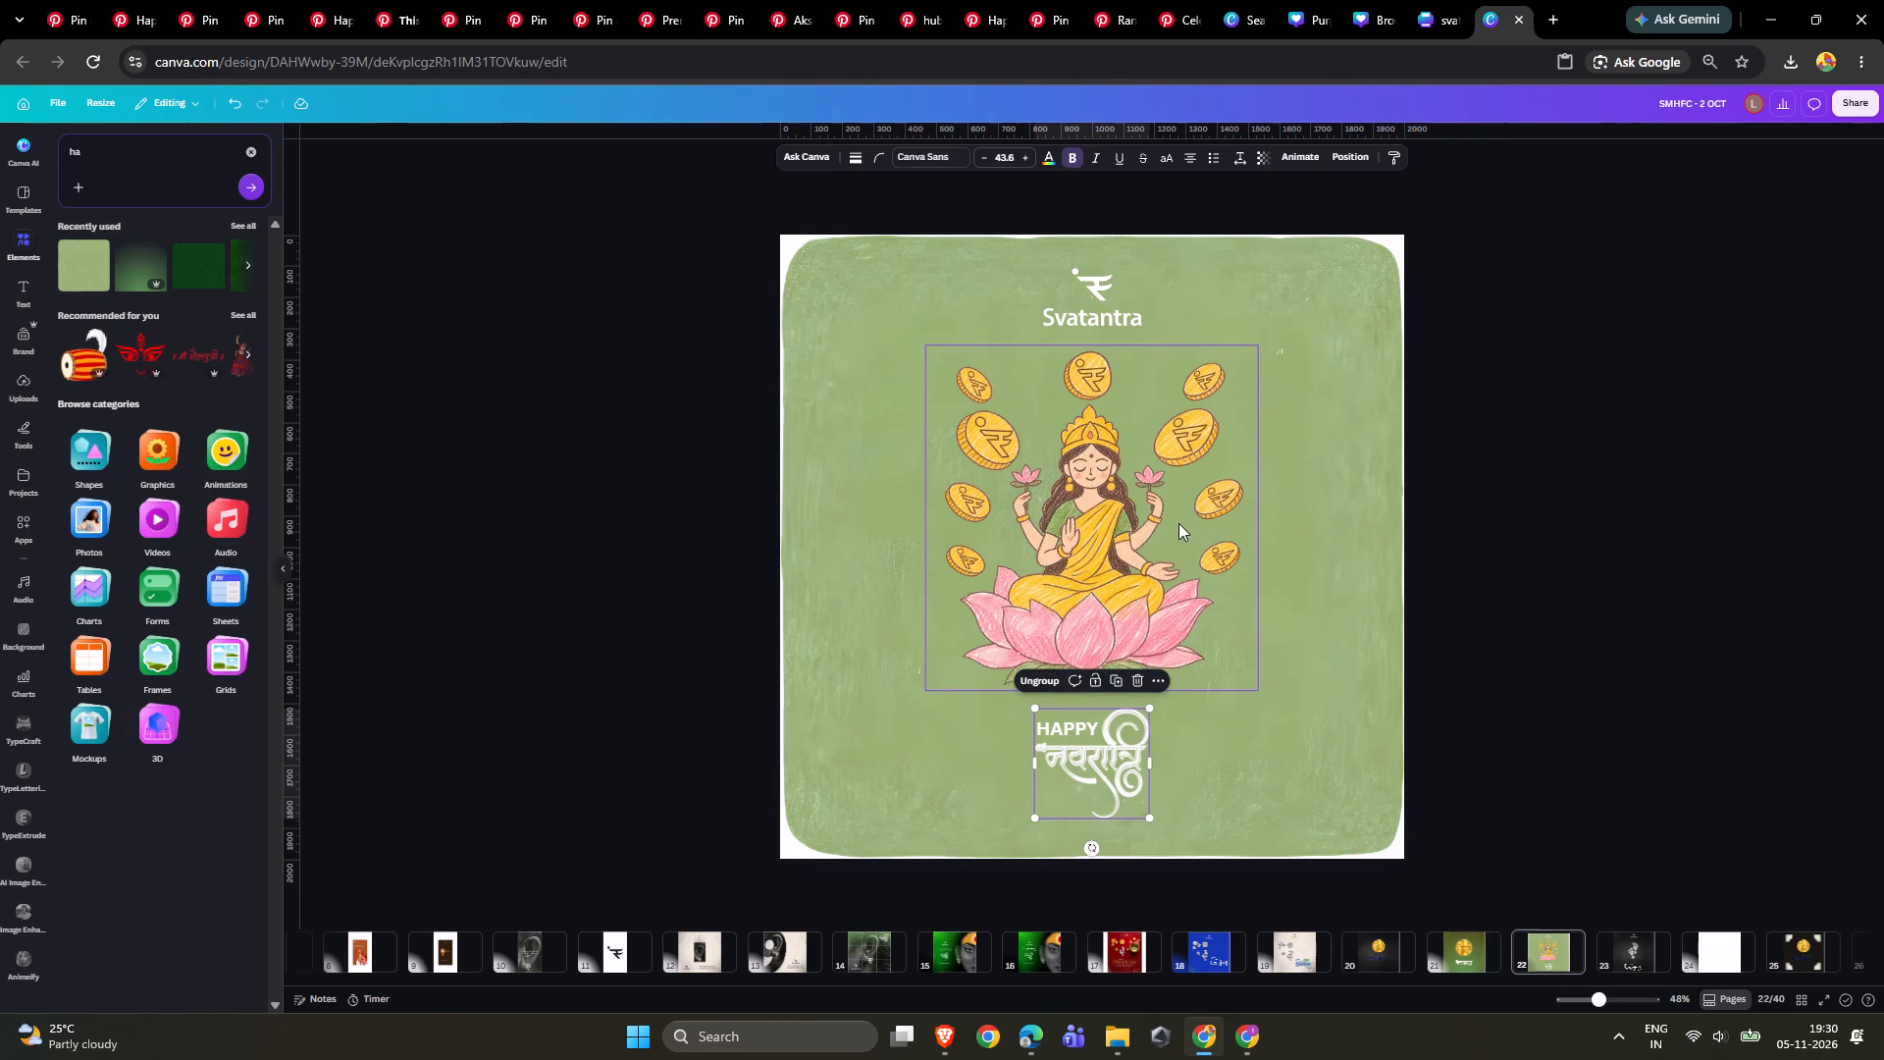
Enlarge the Happy Navratri lettering to font size 57 and centre it horizontally below the illustration.
left_click(1179, 512)
left_click(1142, 782)
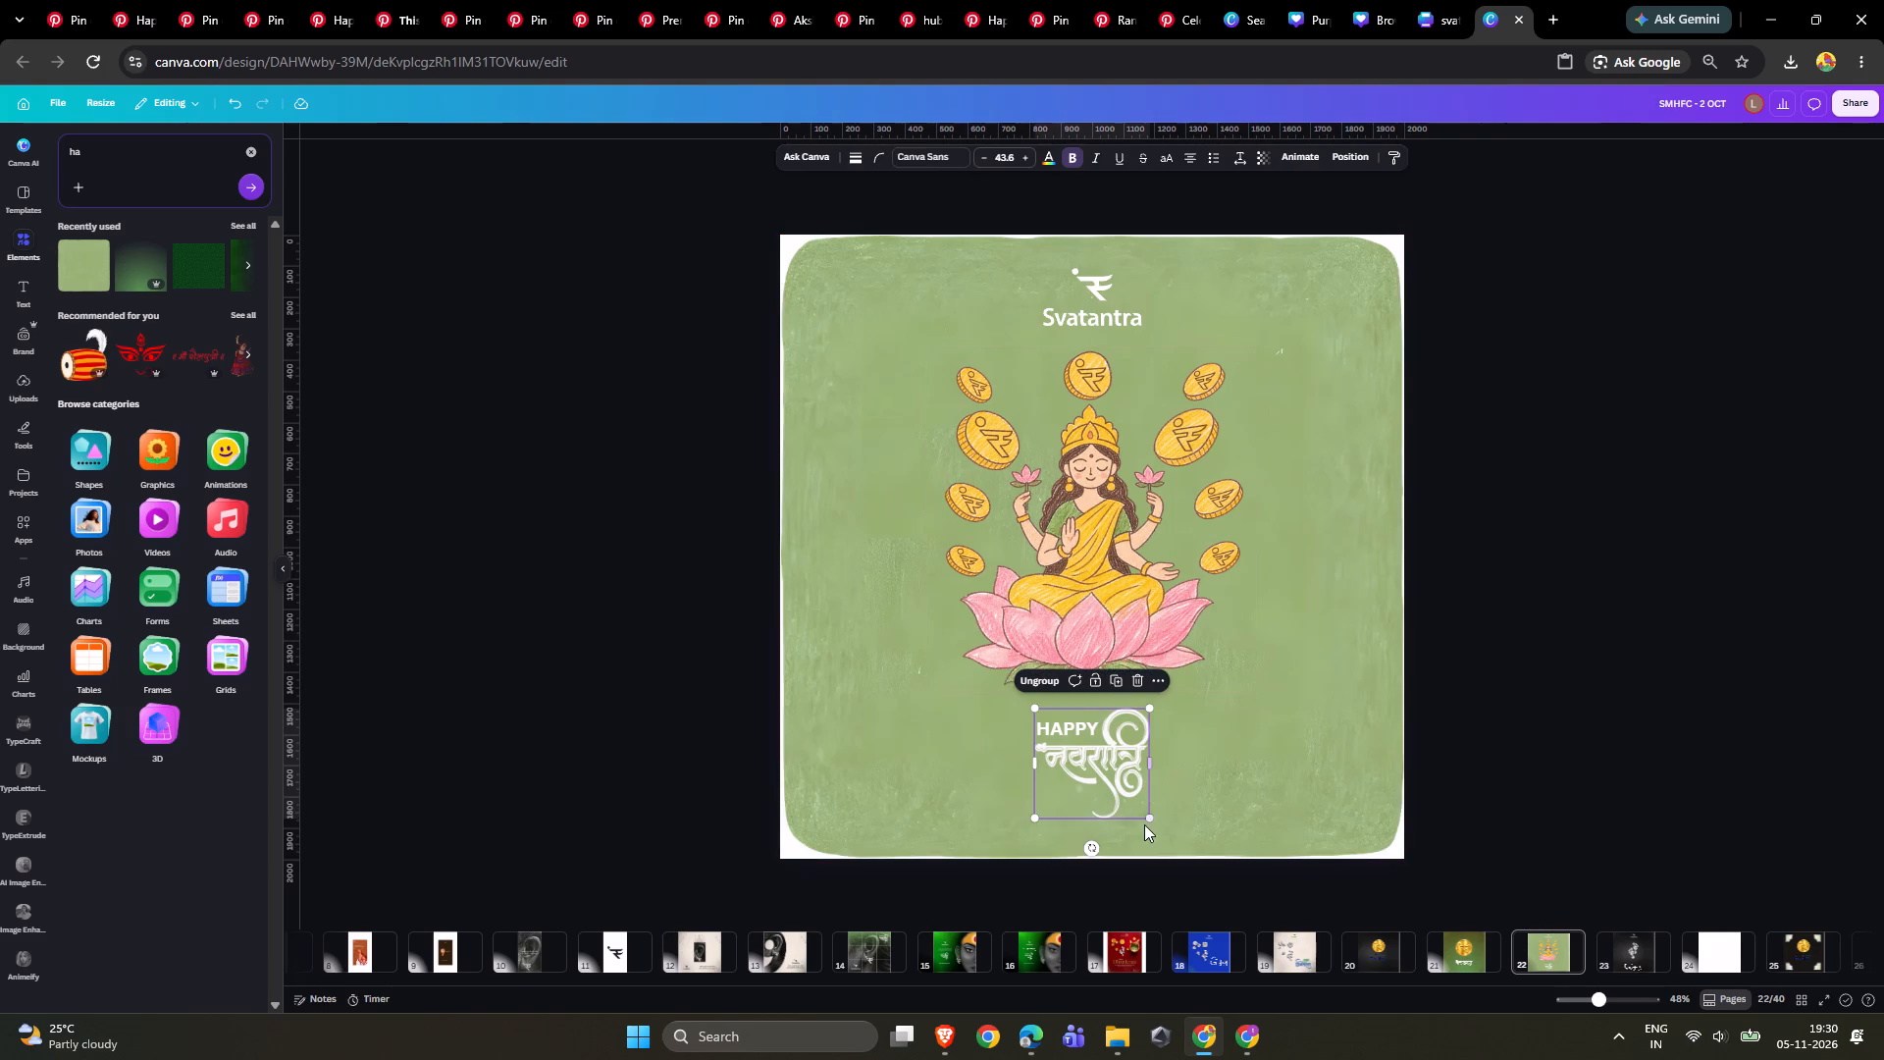
left_click_drag(1150, 820, 1187, 851)
left_click_drag(1144, 805, 1126, 791)
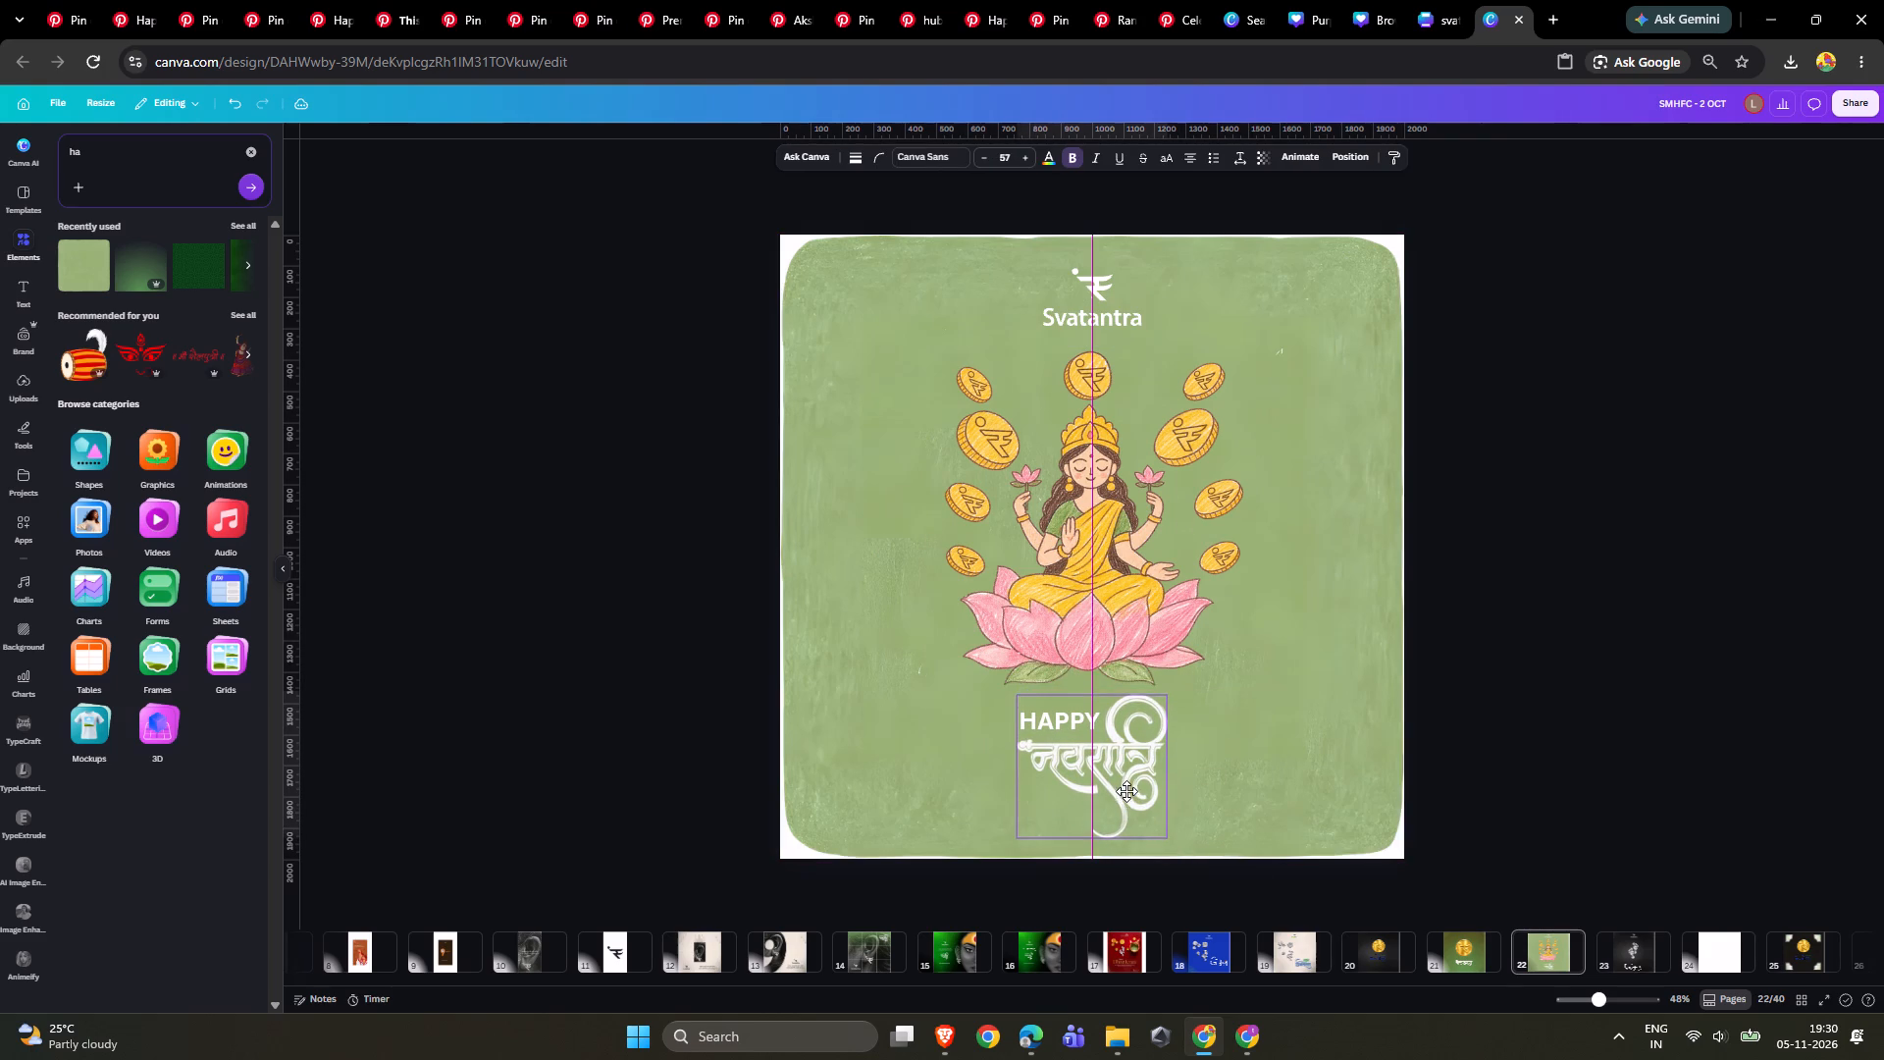
left_click_drag(1126, 791, 1127, 792)
Shrink the Laxmi illustration slightly and centre it between the Svatantra logo and the lettering.
left_click(1185, 566)
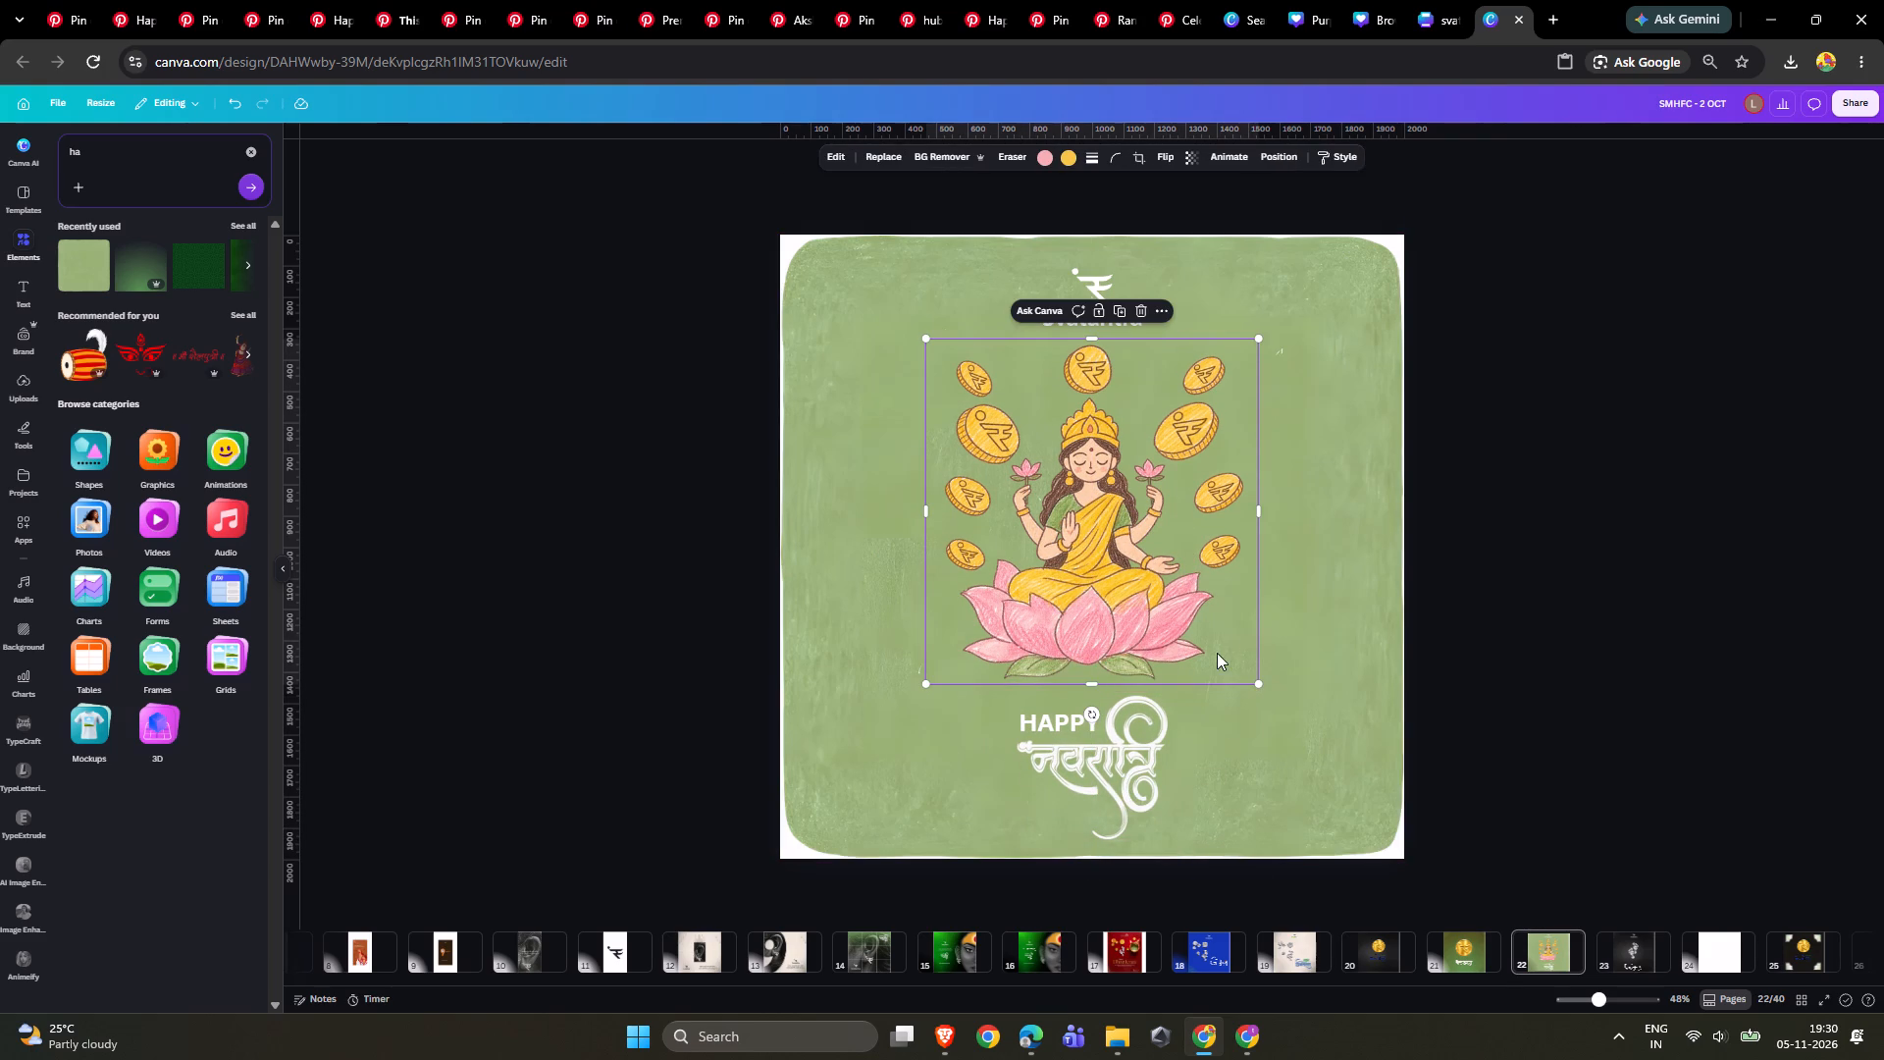
left_click_drag(1256, 681, 1237, 664)
left_click_drag(1148, 604, 1156, 608)
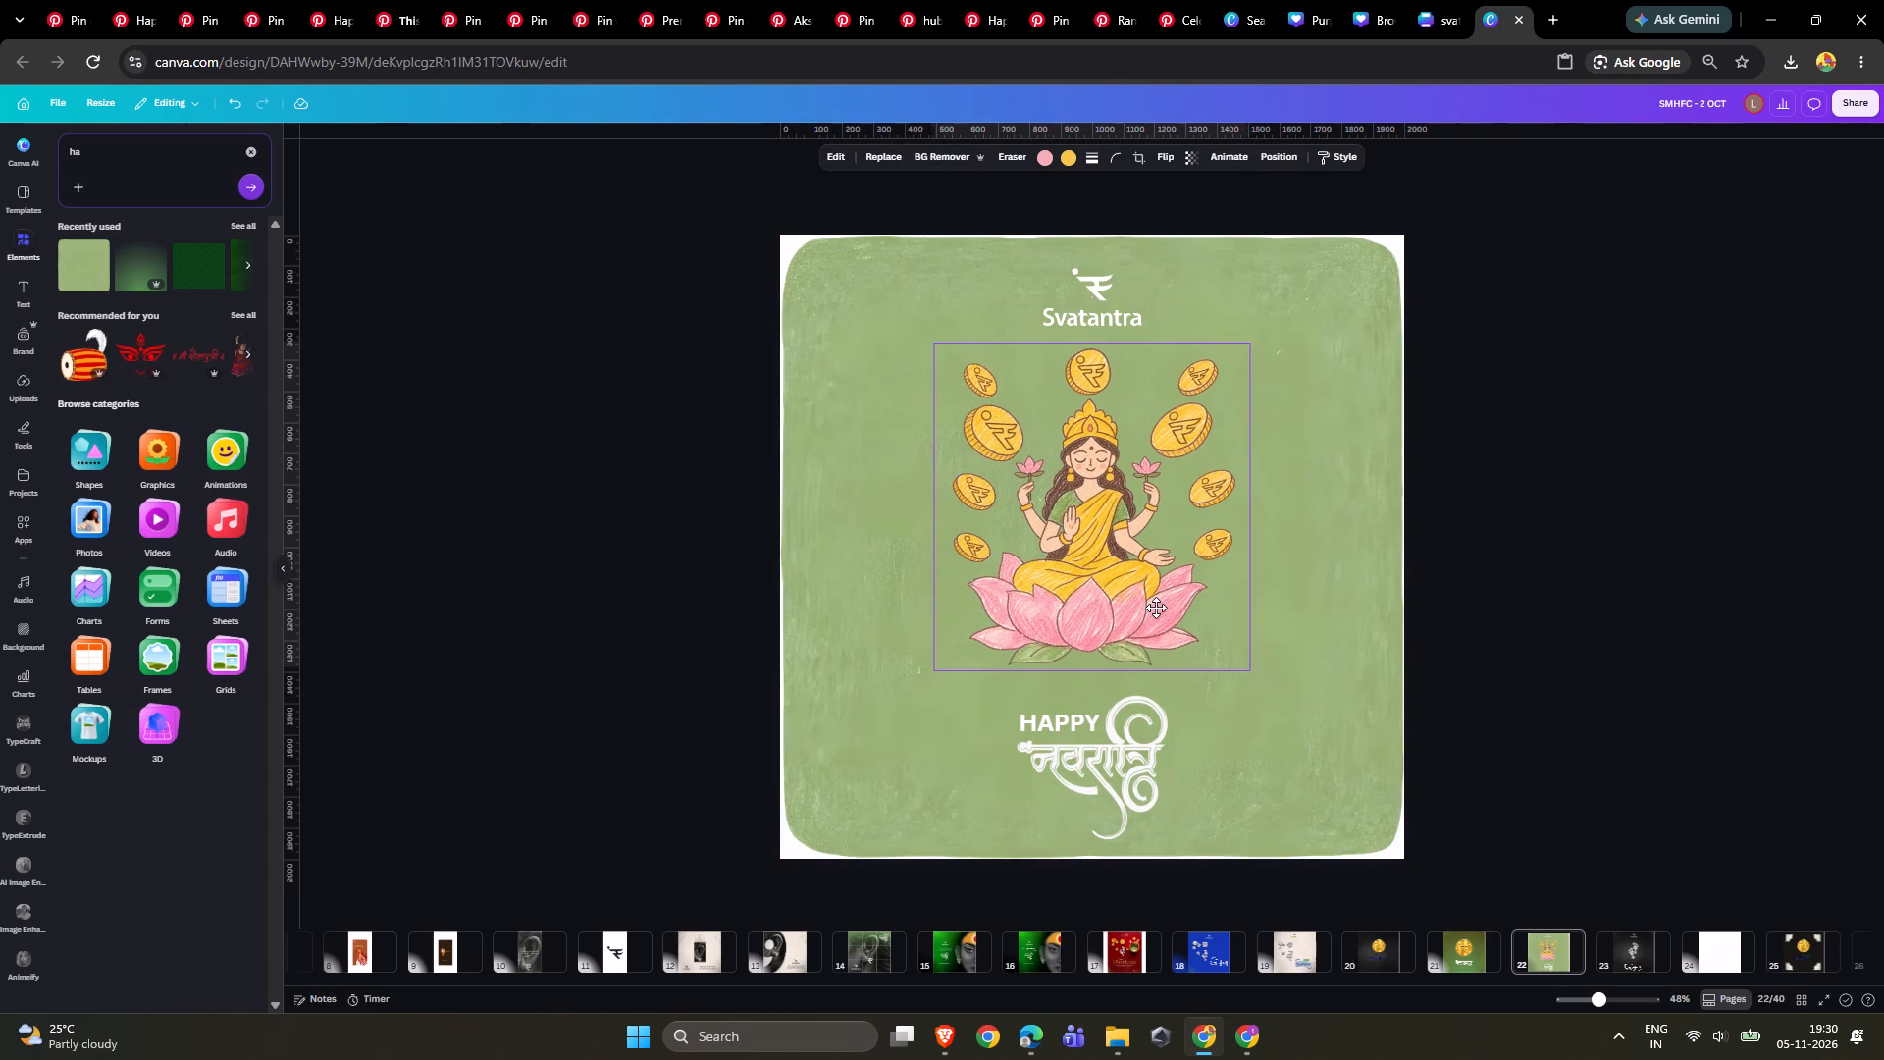
left_click_drag(1156, 608, 1161, 609)
left_click(1473, 656)
Nudge the lettering up, ungroup it and delete the Navratri word, keeping only the HAPPY text.
left_click(1125, 774)
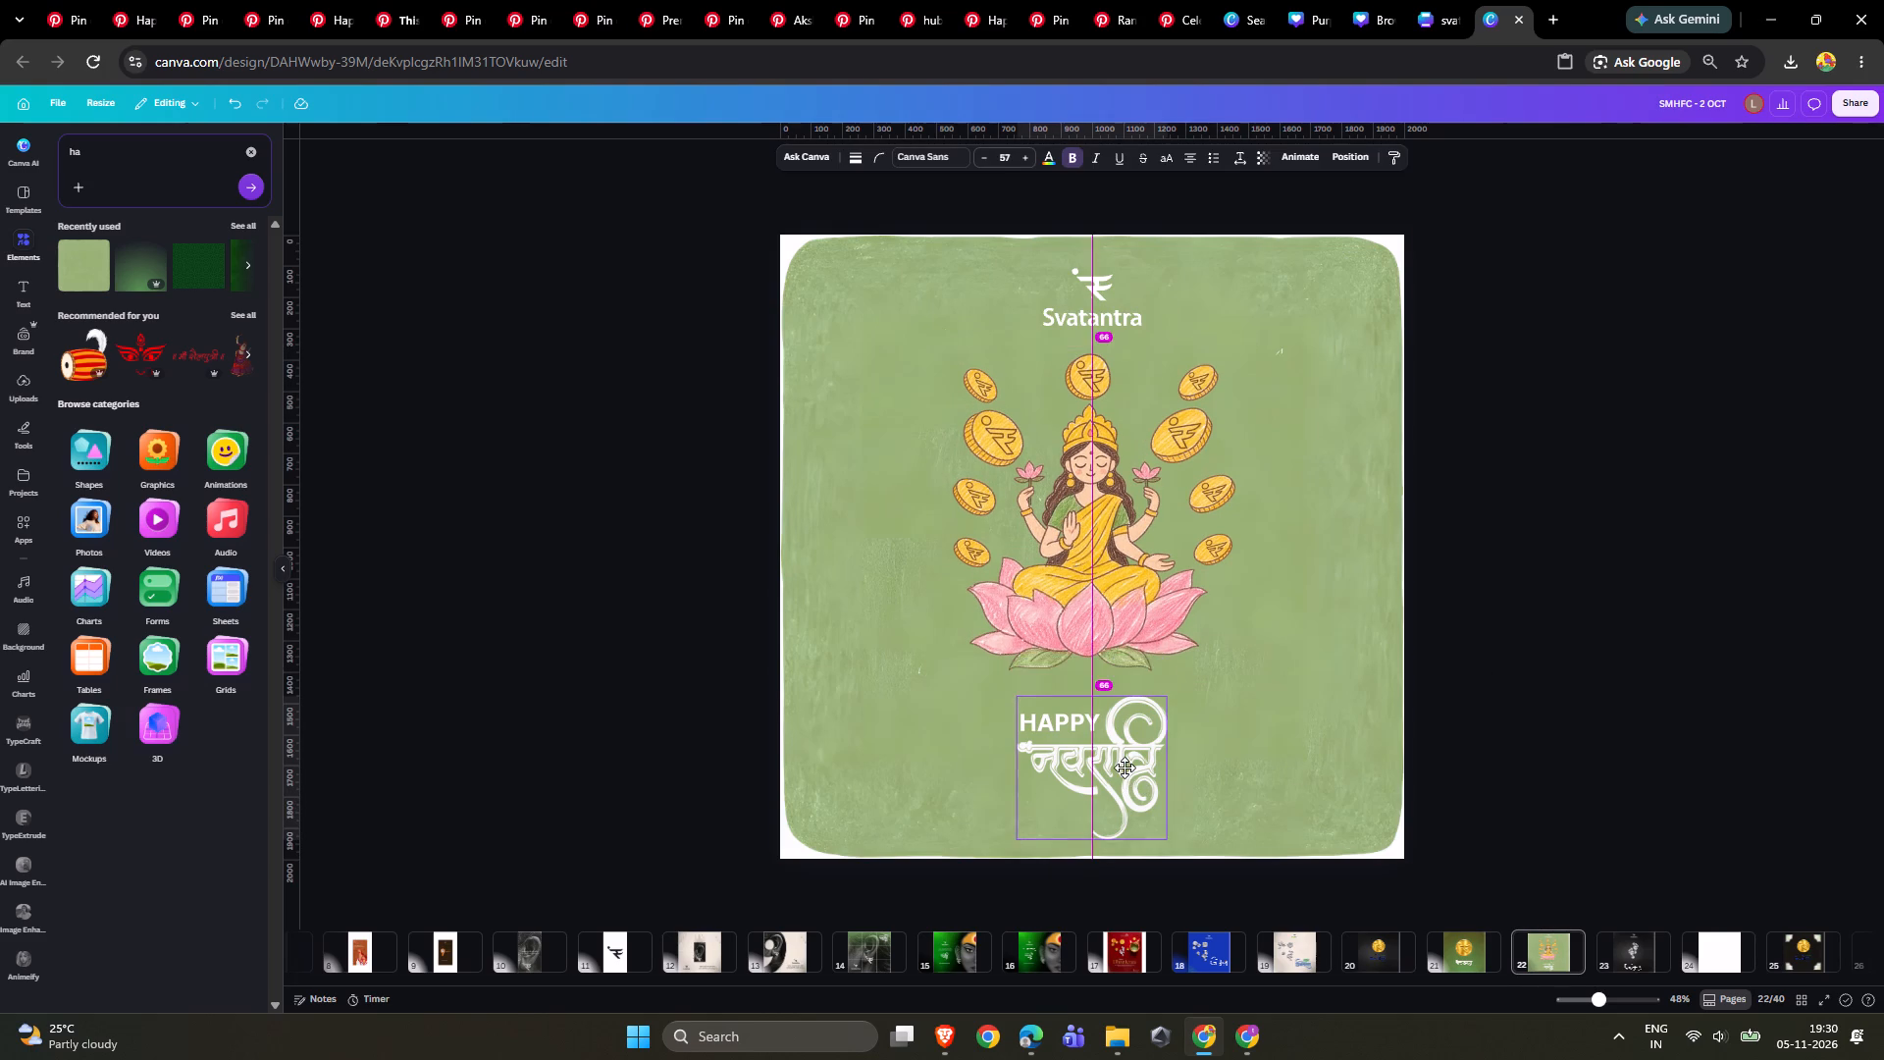
left_click(1054, 663)
left_click_drag(1566, 753, 1548, 753)
left_click(1140, 756)
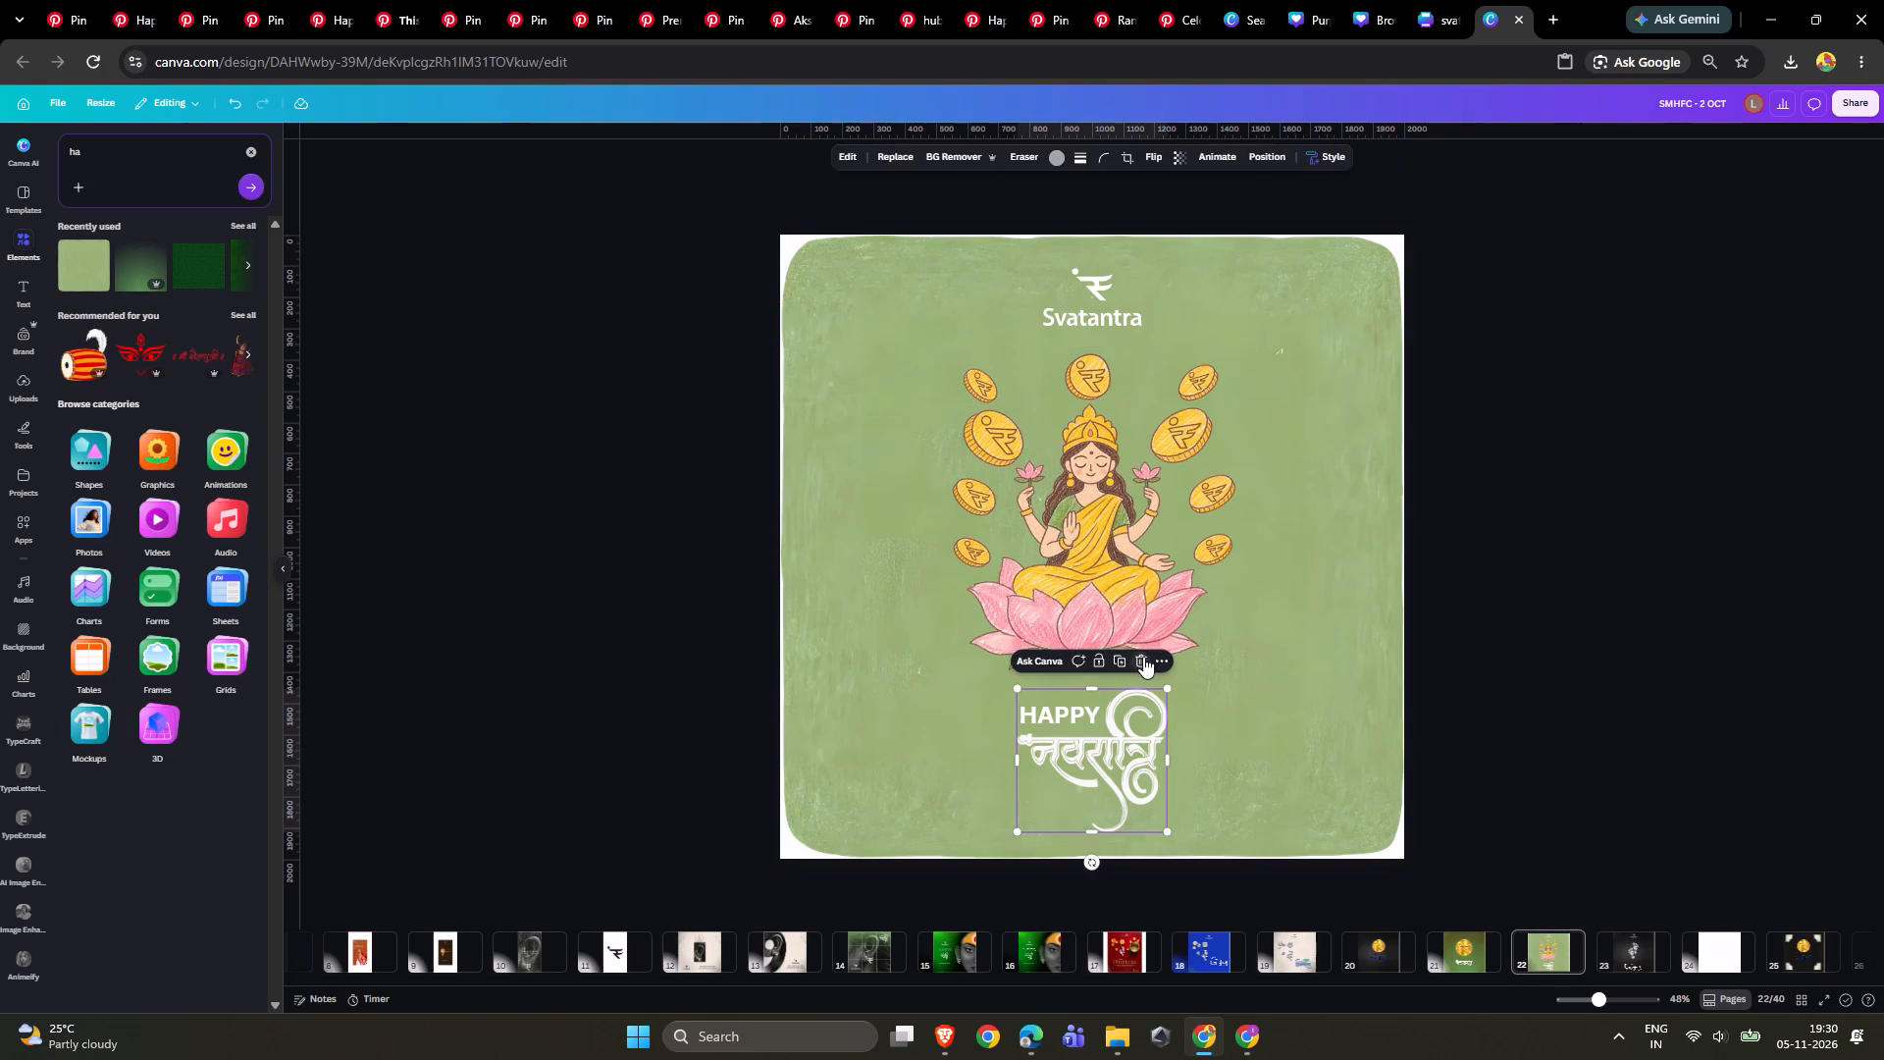
left_click(1143, 657)
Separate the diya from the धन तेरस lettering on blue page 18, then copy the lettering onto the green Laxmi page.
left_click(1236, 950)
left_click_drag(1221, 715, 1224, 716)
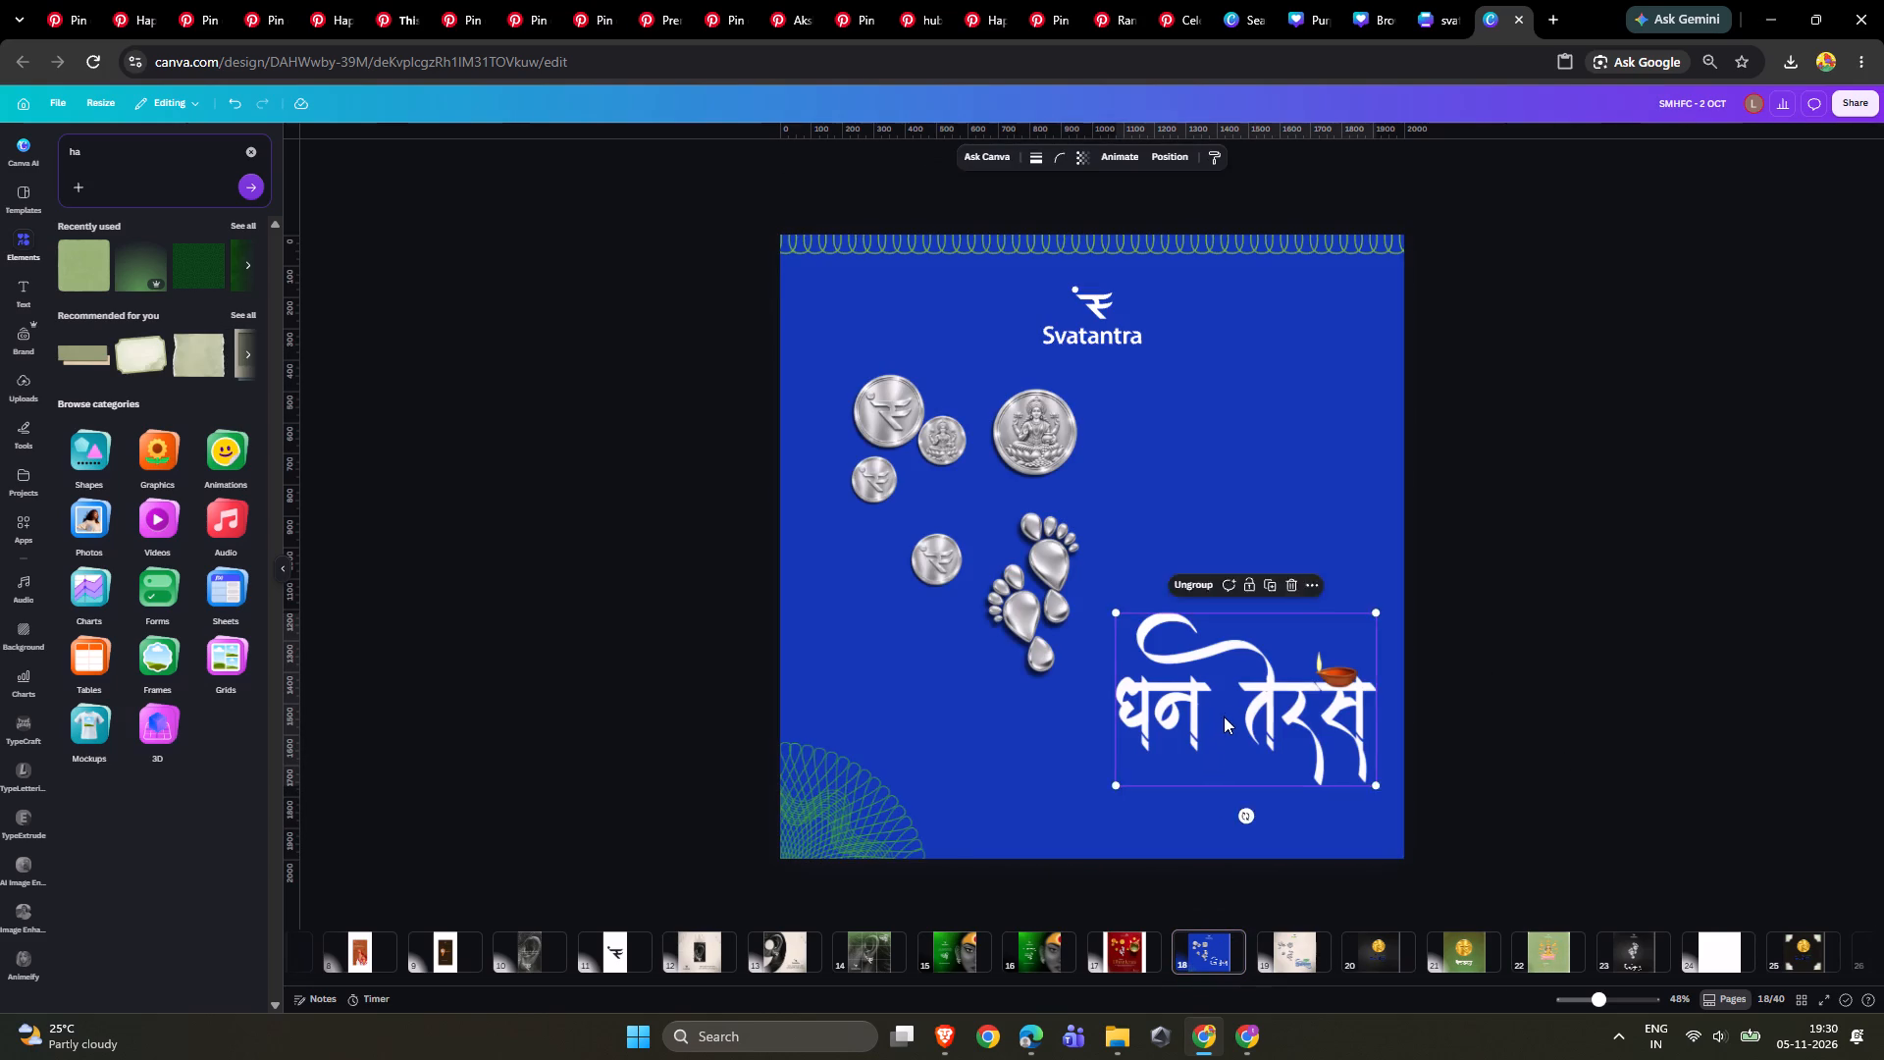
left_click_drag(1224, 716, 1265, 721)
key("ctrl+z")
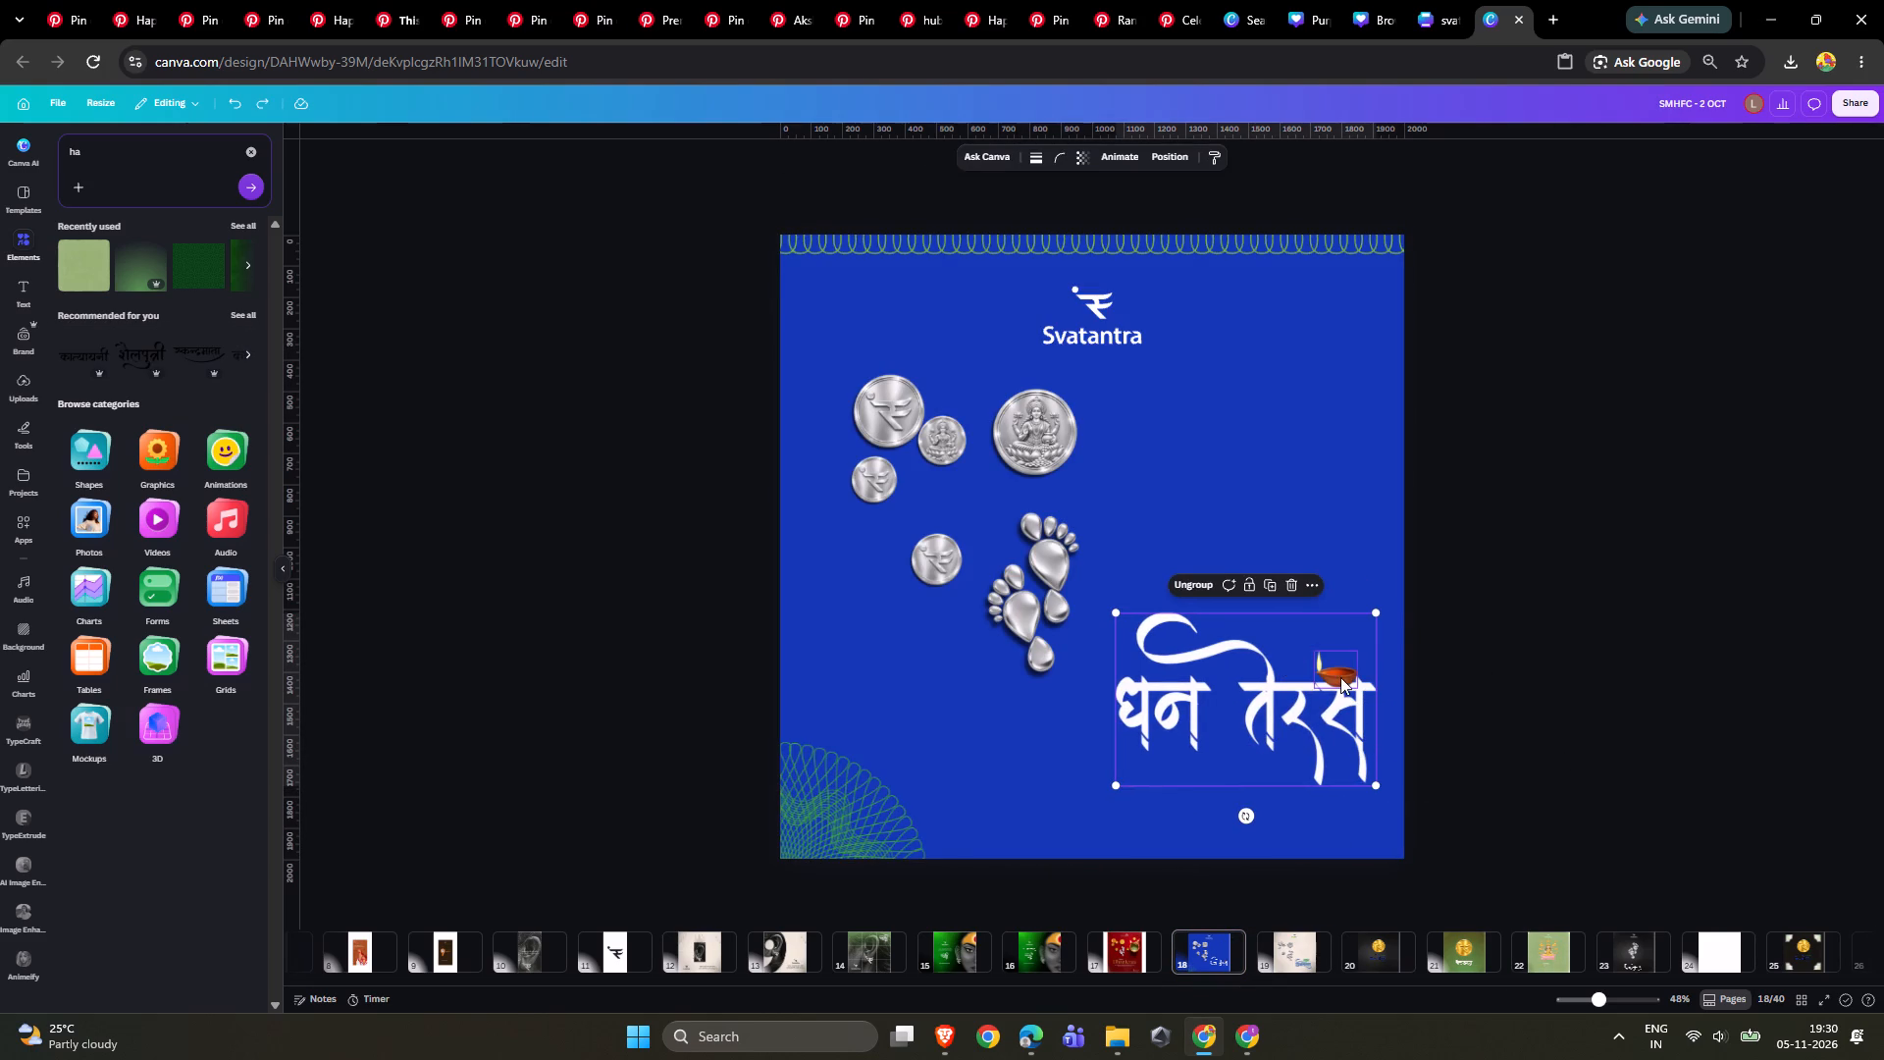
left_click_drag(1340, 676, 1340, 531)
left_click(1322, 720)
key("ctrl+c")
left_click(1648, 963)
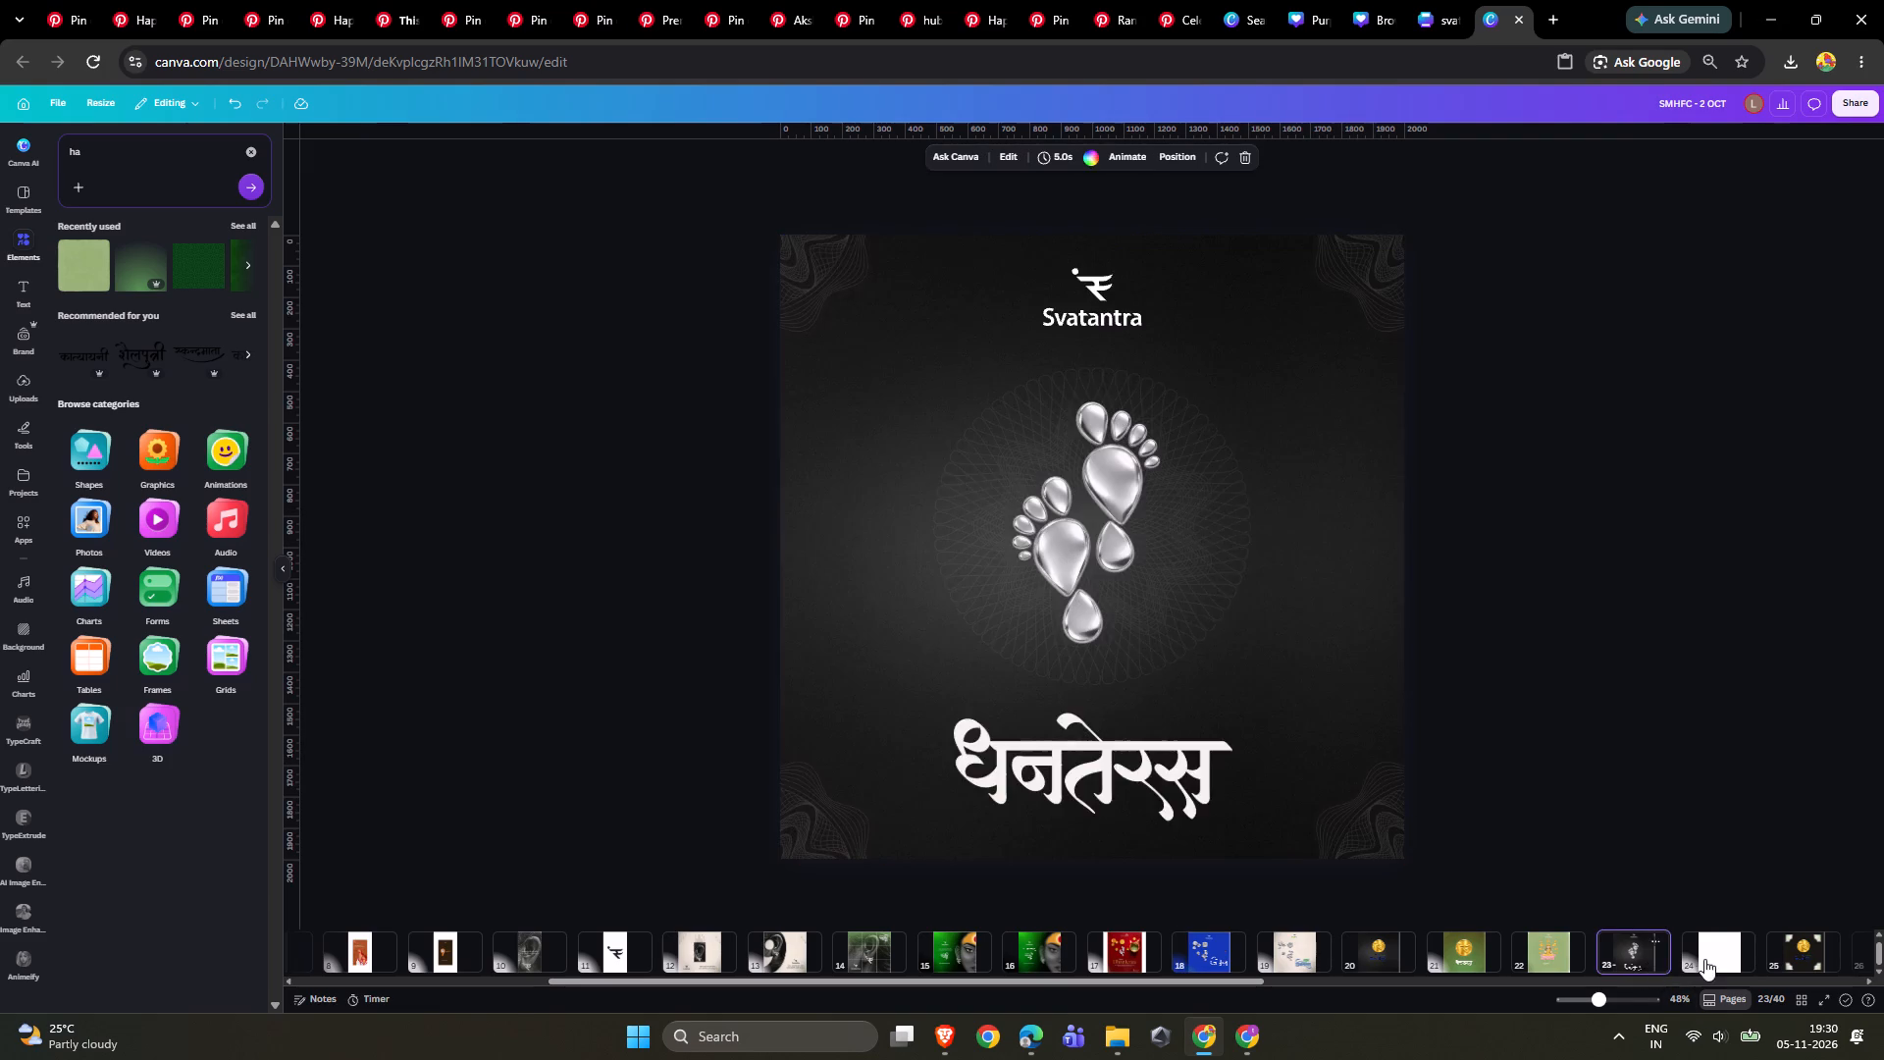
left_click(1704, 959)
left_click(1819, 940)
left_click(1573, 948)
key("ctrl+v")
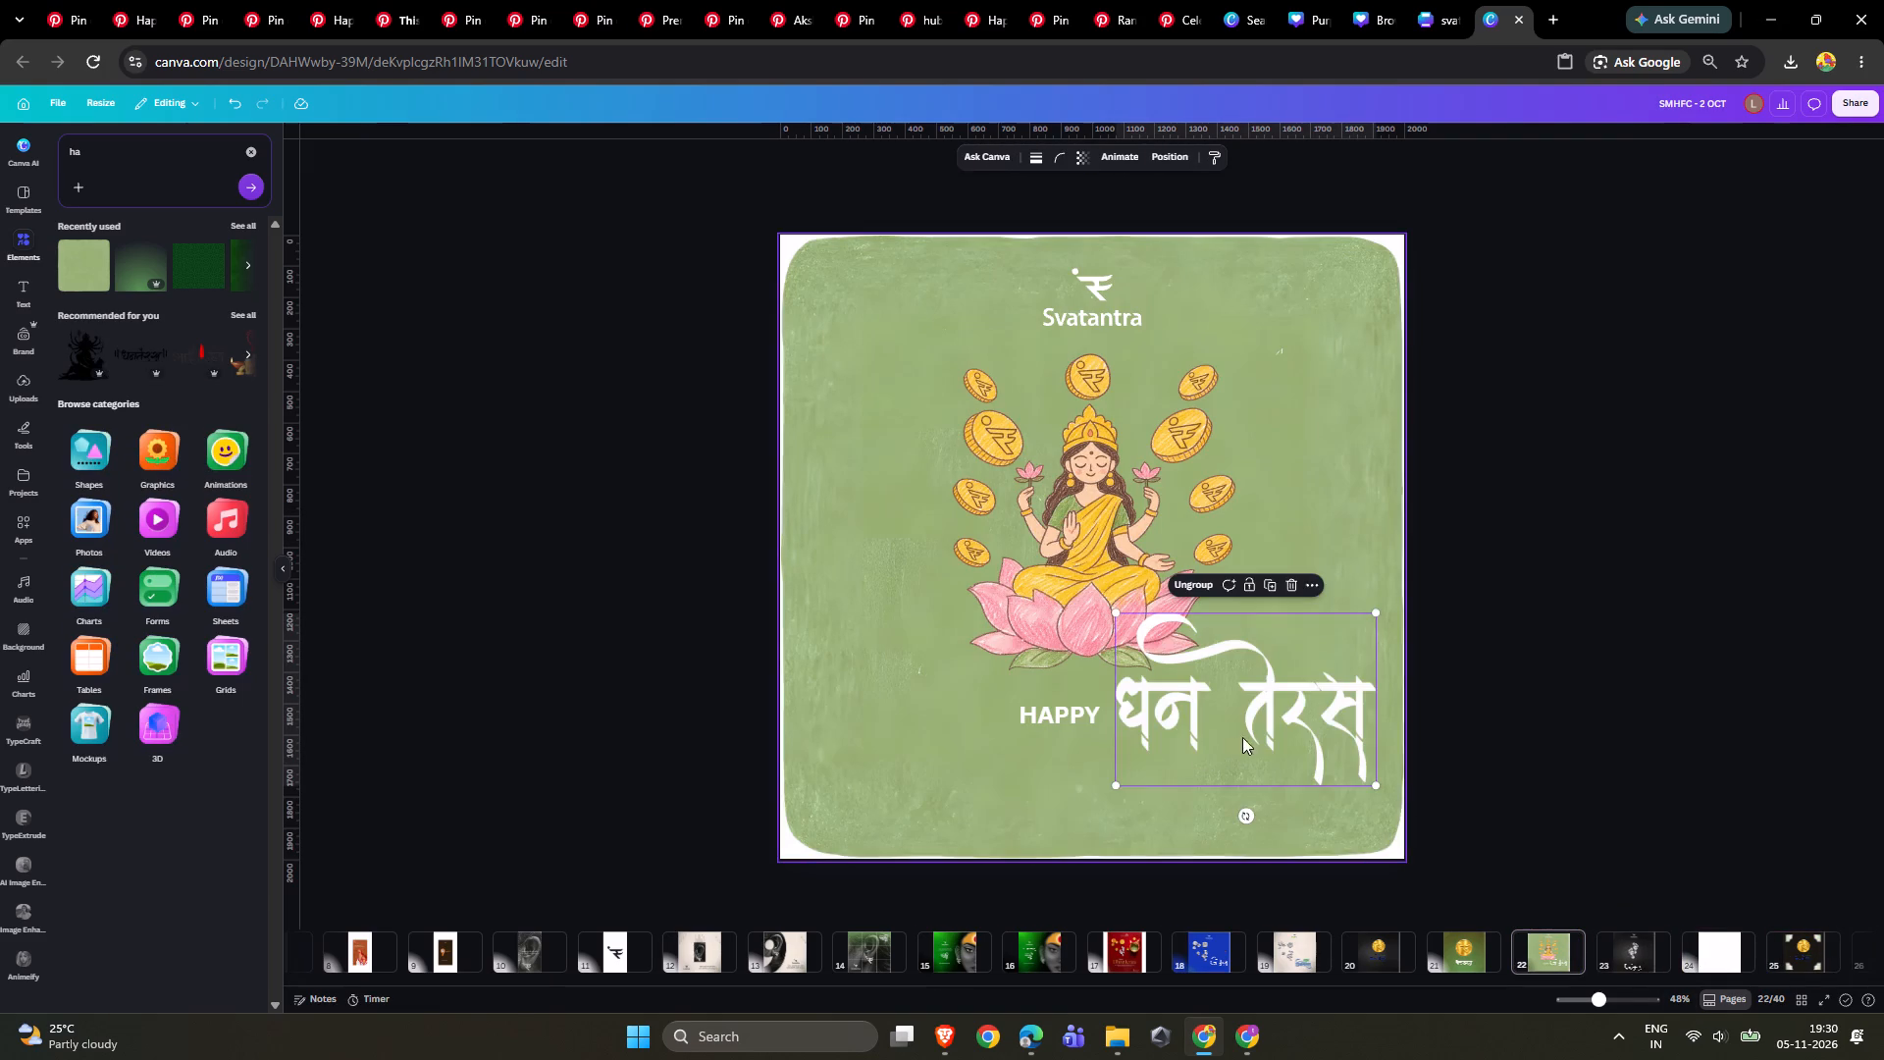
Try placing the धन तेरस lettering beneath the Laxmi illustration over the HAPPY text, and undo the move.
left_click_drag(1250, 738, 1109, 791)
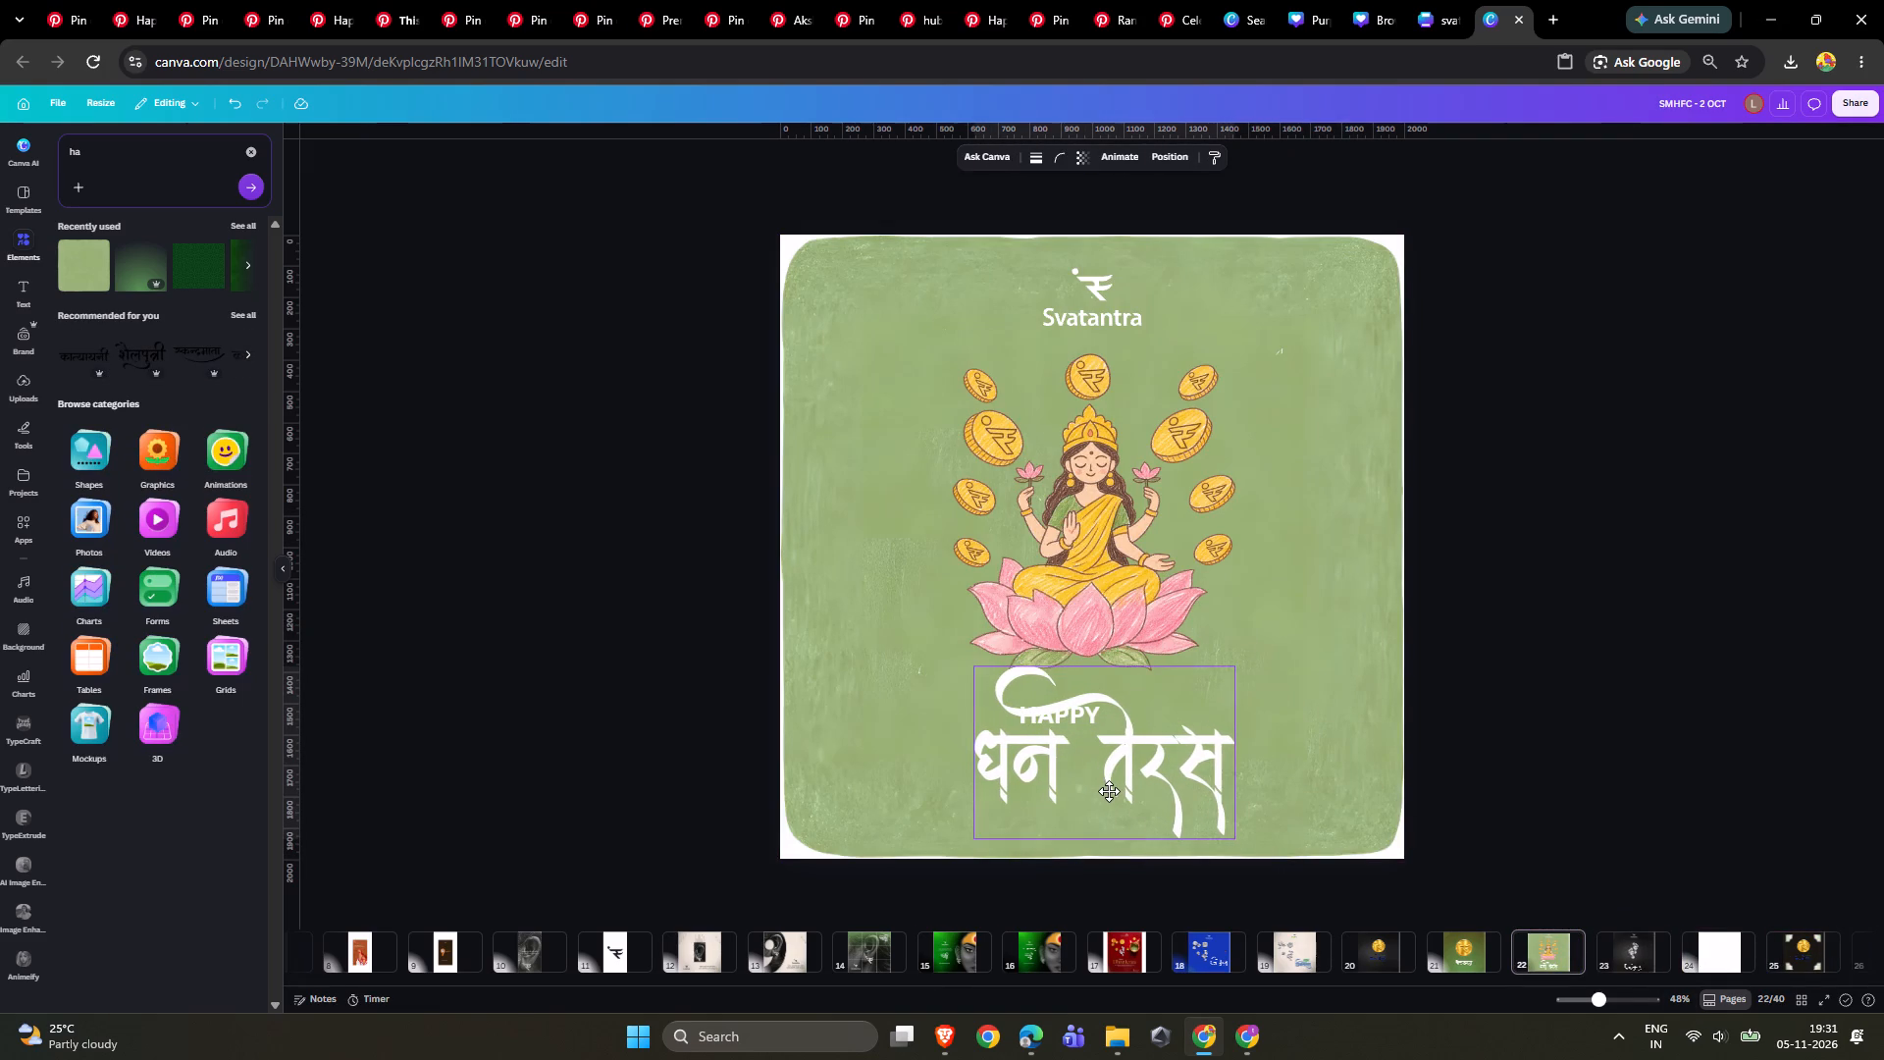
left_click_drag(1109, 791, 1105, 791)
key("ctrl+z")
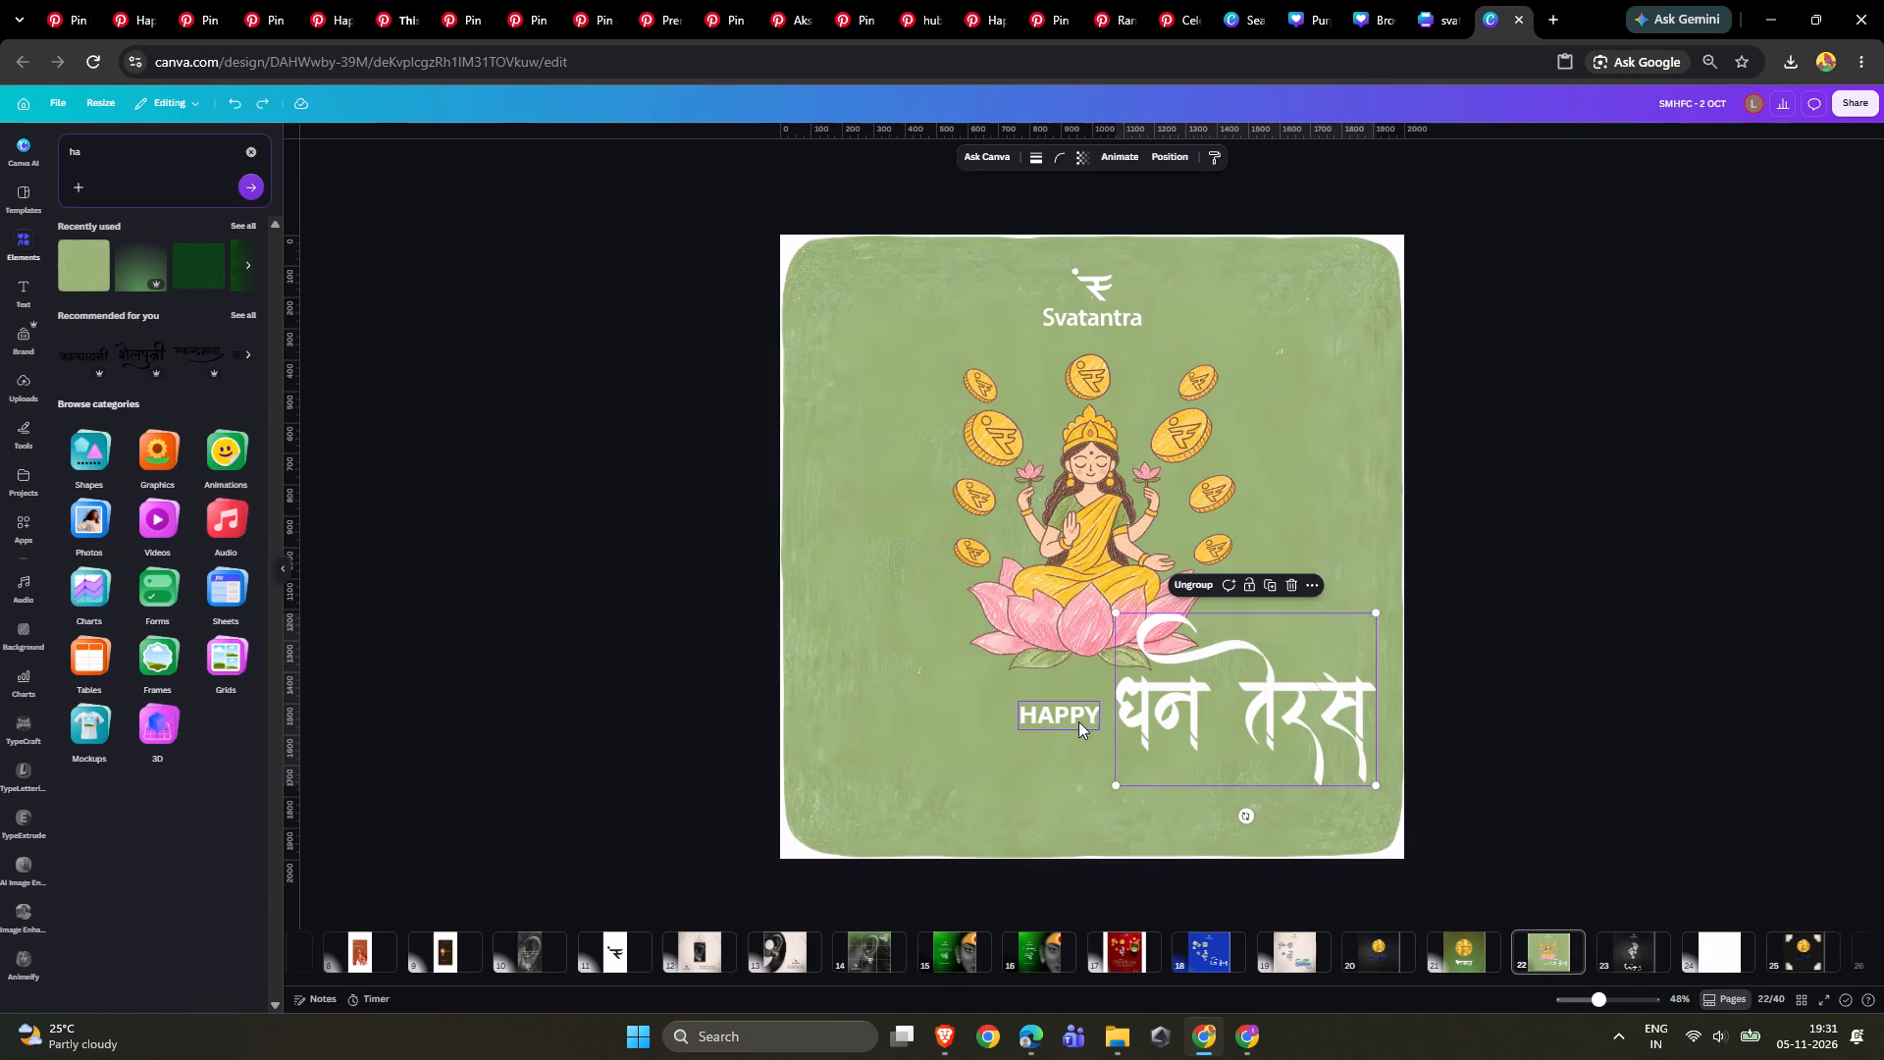
Move the HAPPY text out of the way, up beside the Laxmi illustration's lower coins.
left_click_drag(1075, 716, 1278, 529)
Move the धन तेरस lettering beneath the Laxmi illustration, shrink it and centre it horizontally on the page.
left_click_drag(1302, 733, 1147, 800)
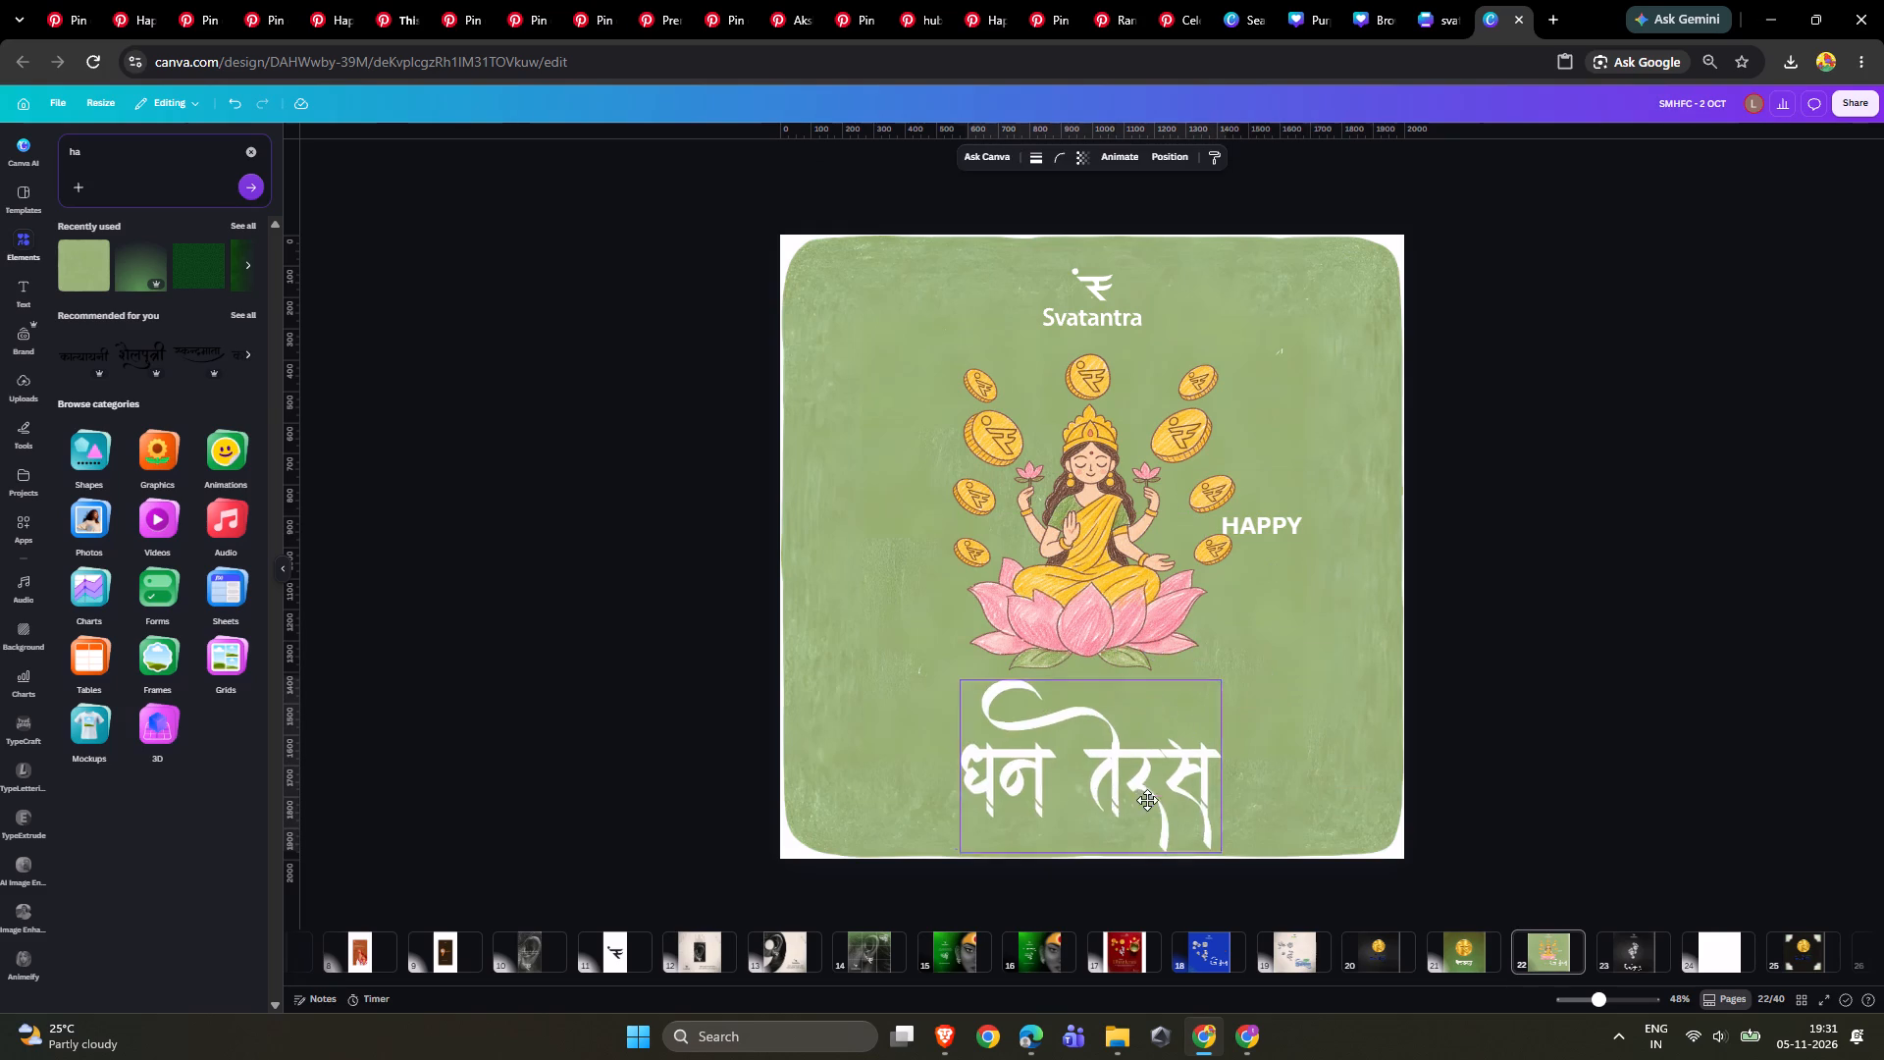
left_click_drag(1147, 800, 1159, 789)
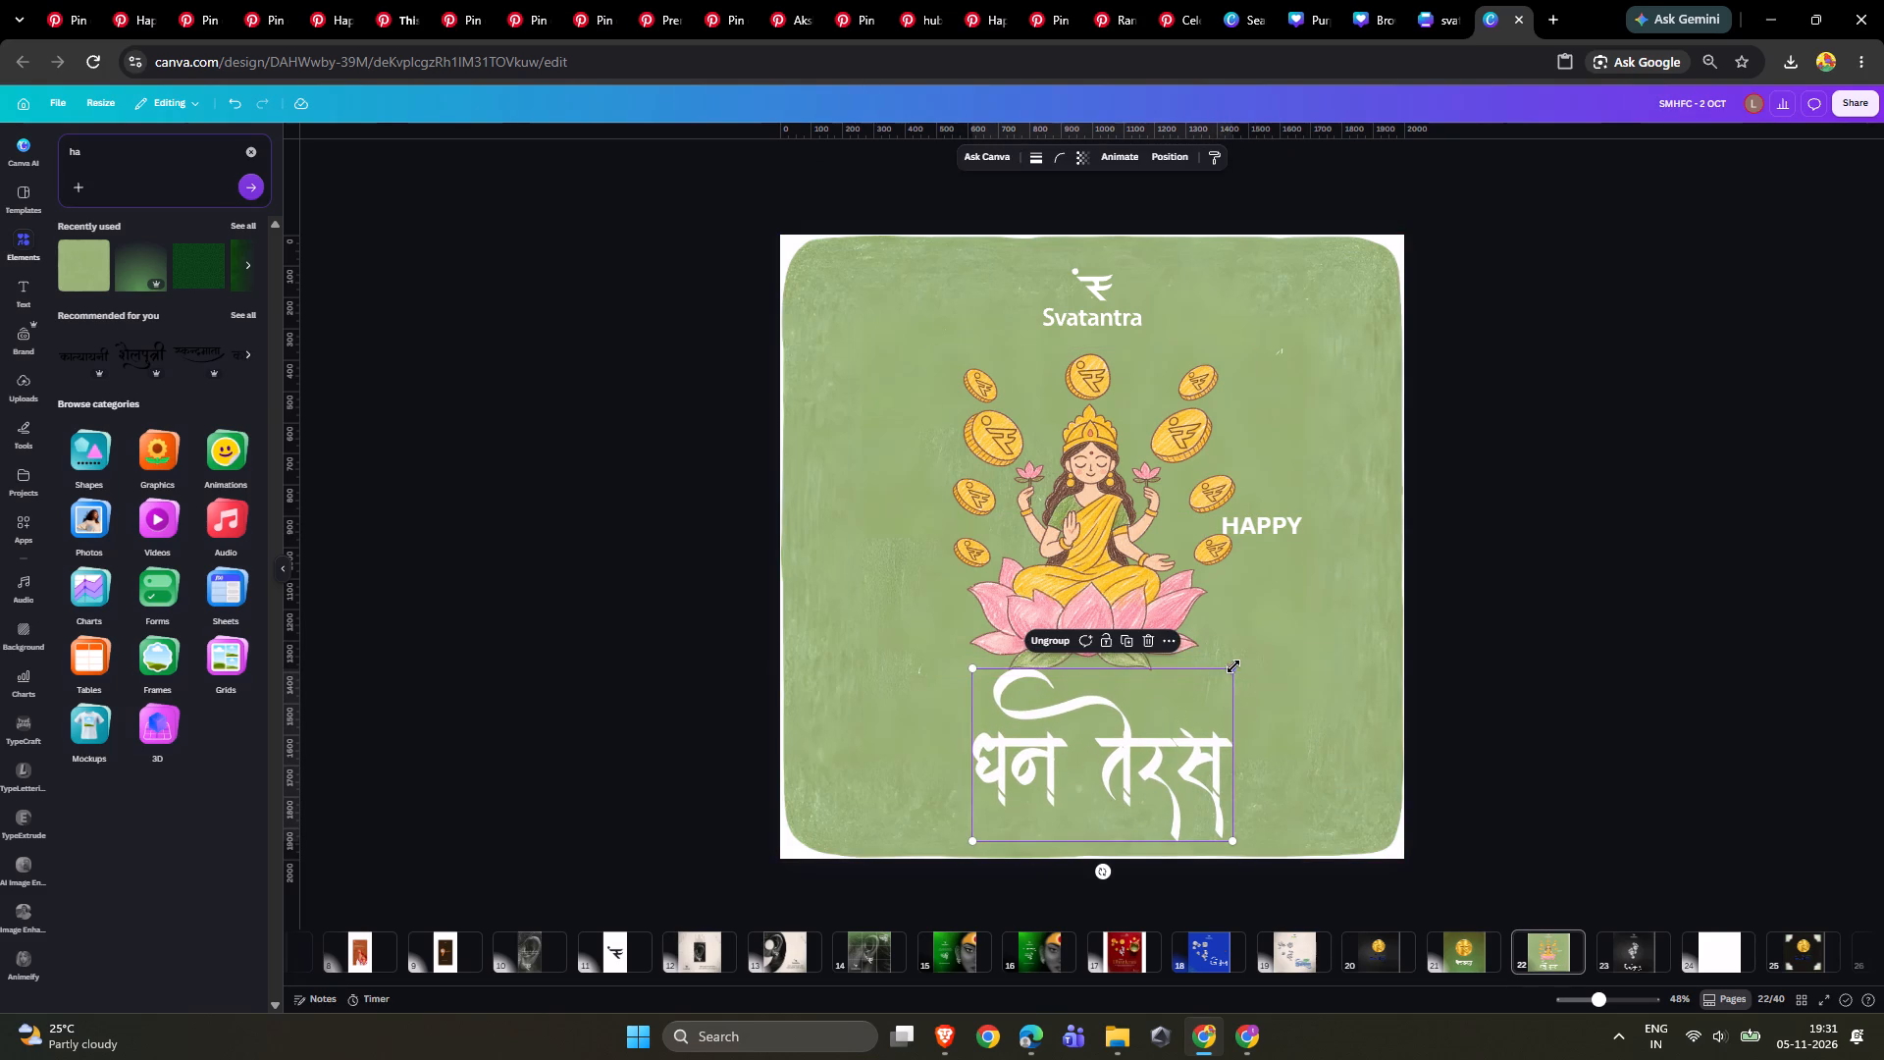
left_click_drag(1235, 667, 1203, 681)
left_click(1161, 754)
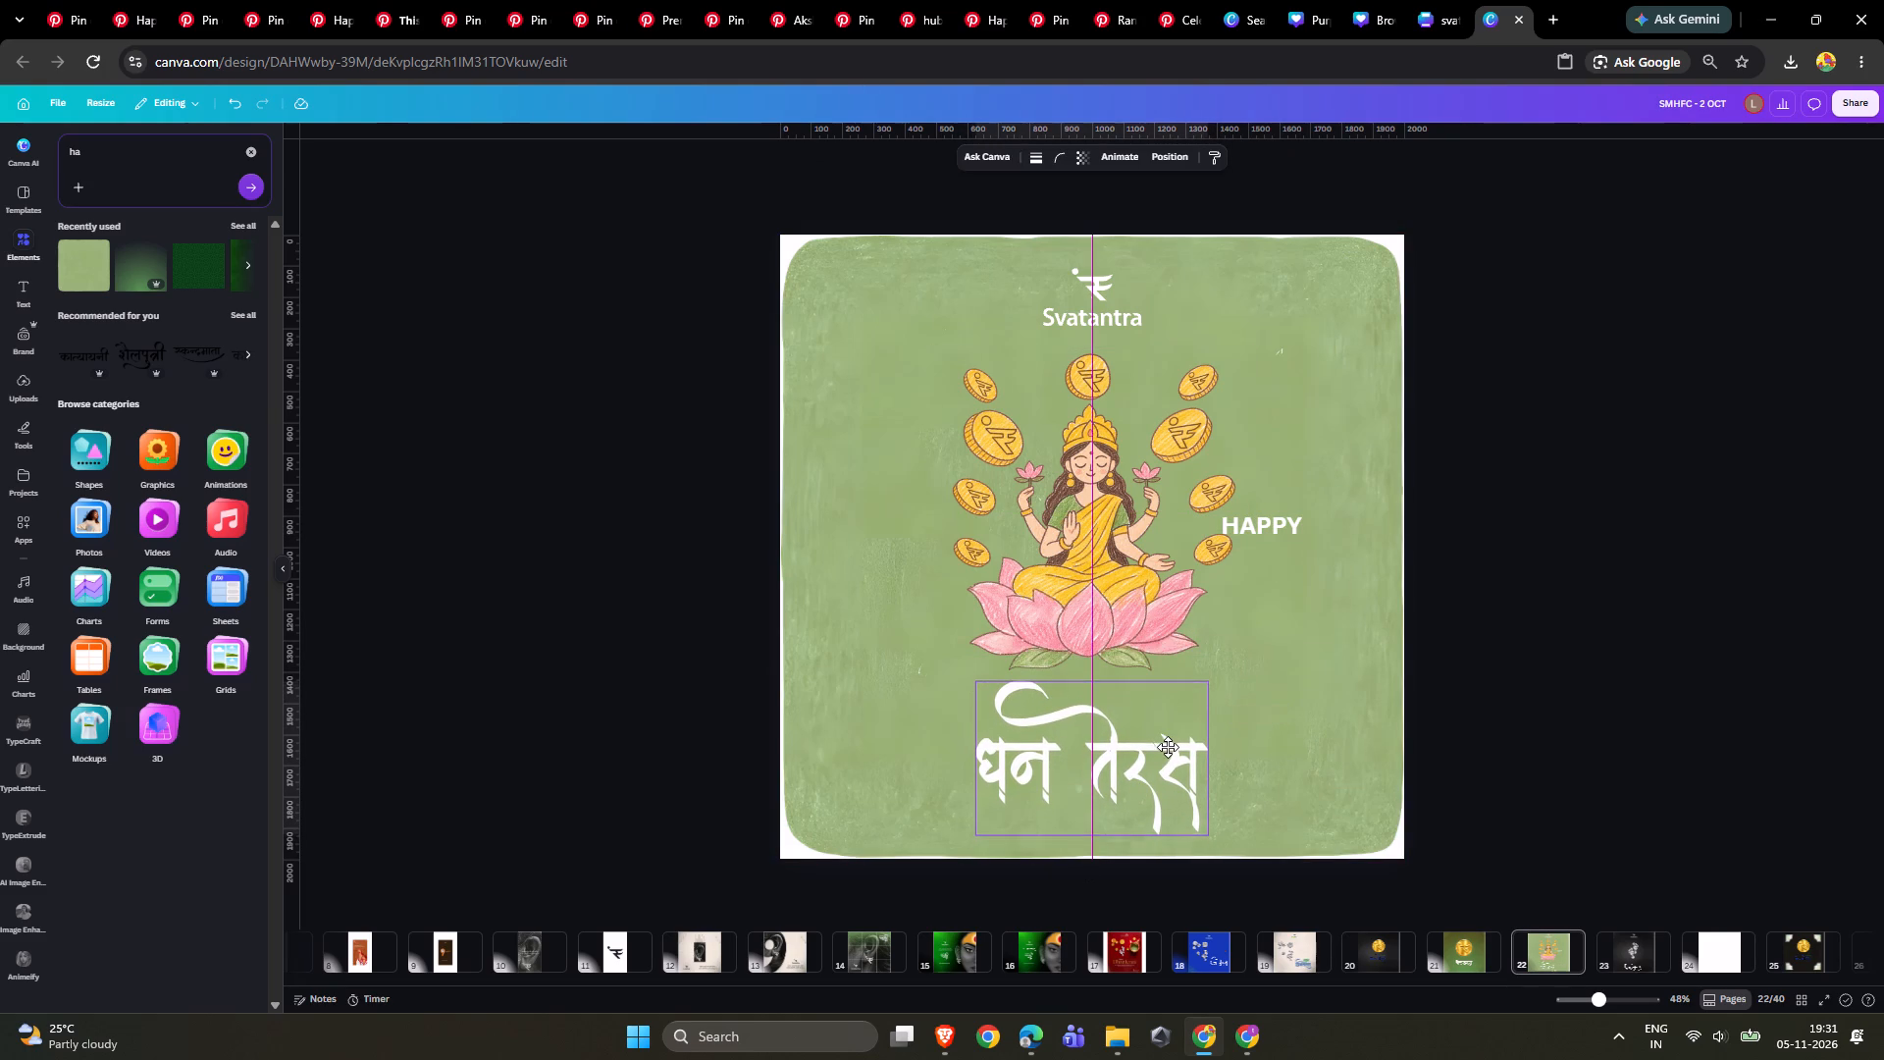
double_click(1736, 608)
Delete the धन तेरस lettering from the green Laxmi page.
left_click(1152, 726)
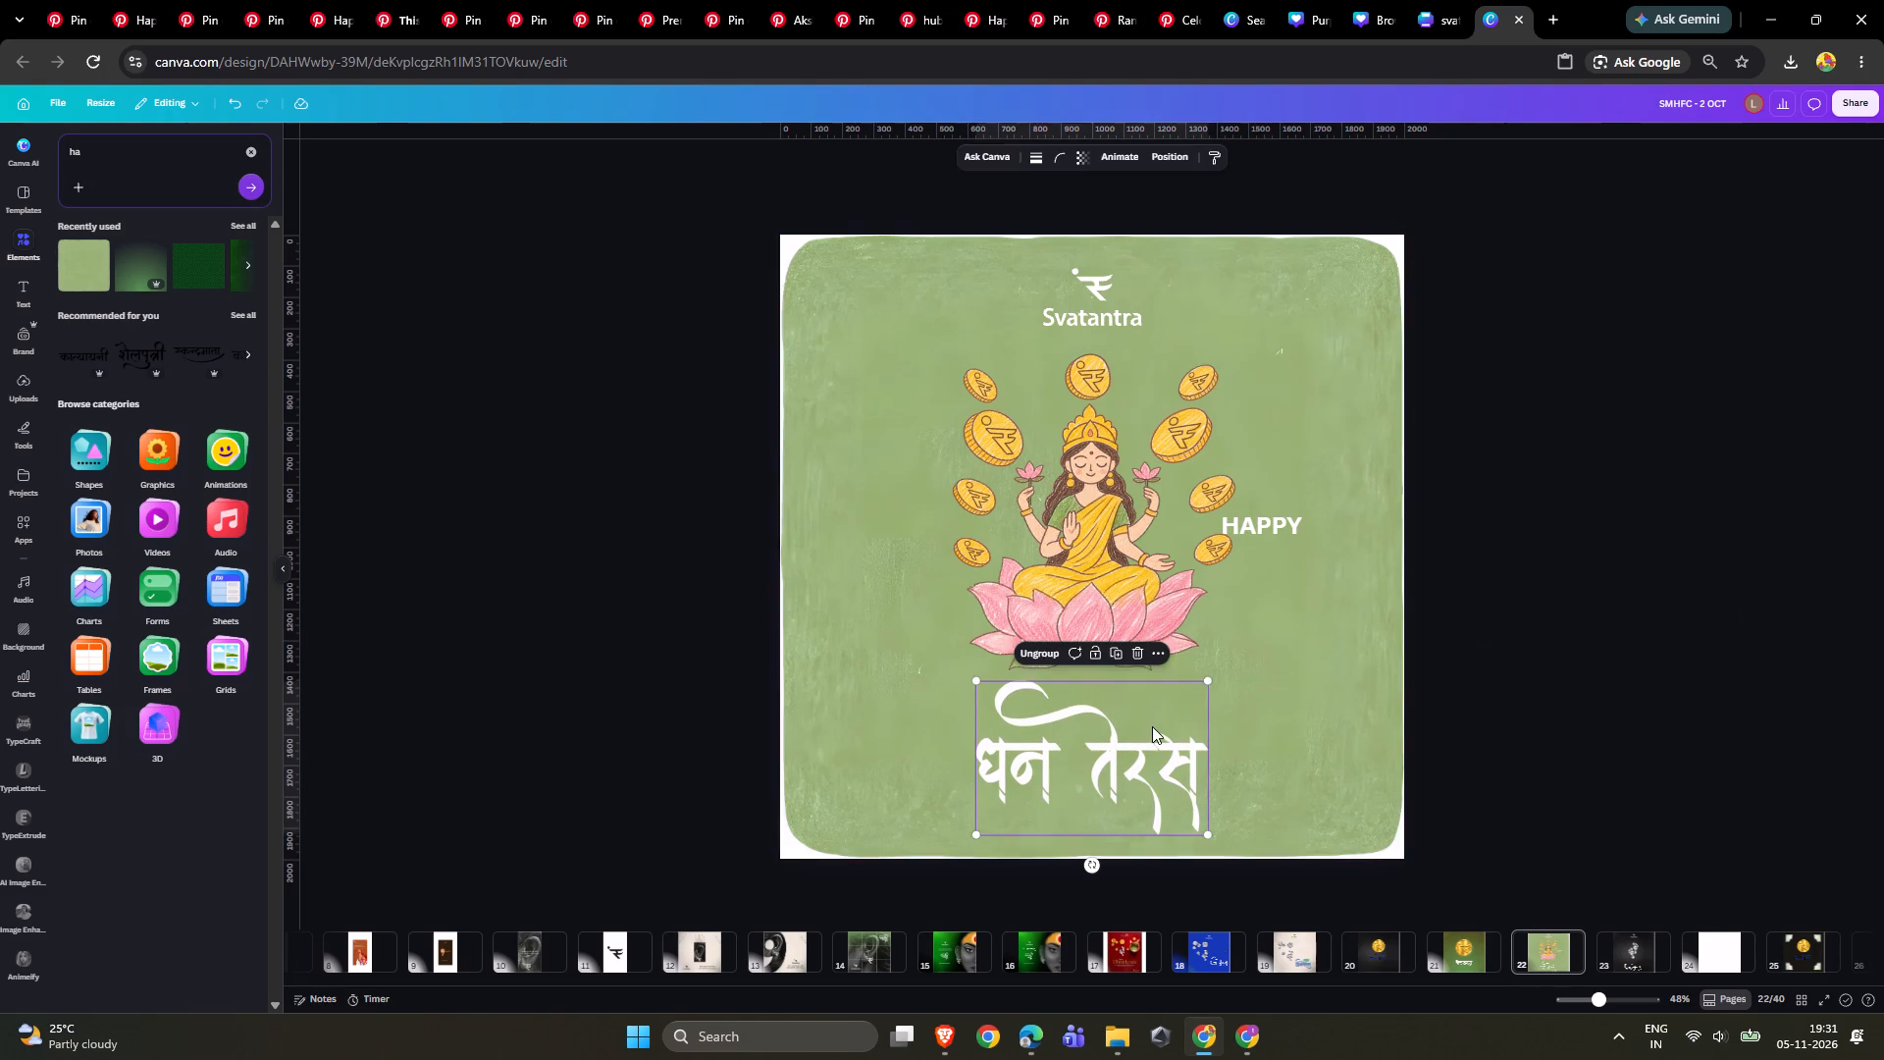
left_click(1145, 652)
Copy the धनतेरस lettering from the gold coin page onto the green Laxmi page and place it centred beneath the illustration.
left_click(1479, 942)
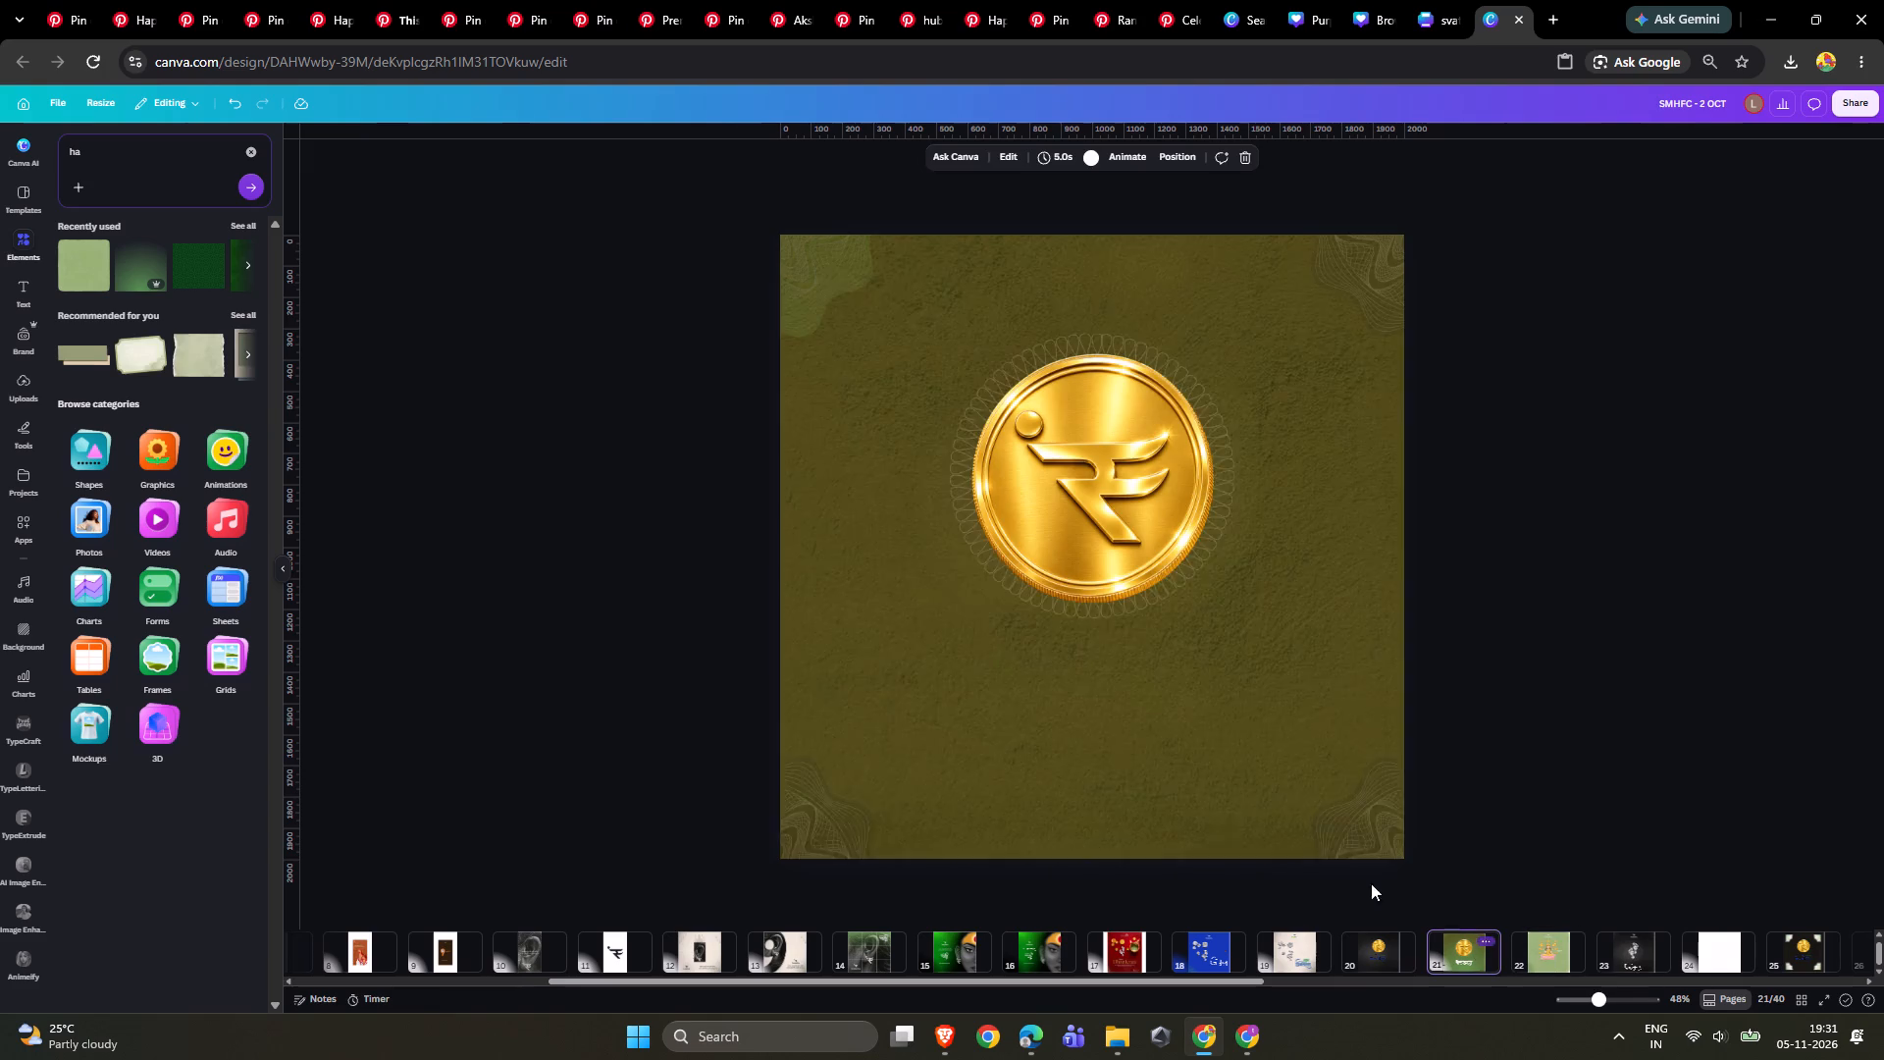
left_click(1102, 710)
key("ctrl+c")
left_click(1544, 956)
key("ctrl+v")
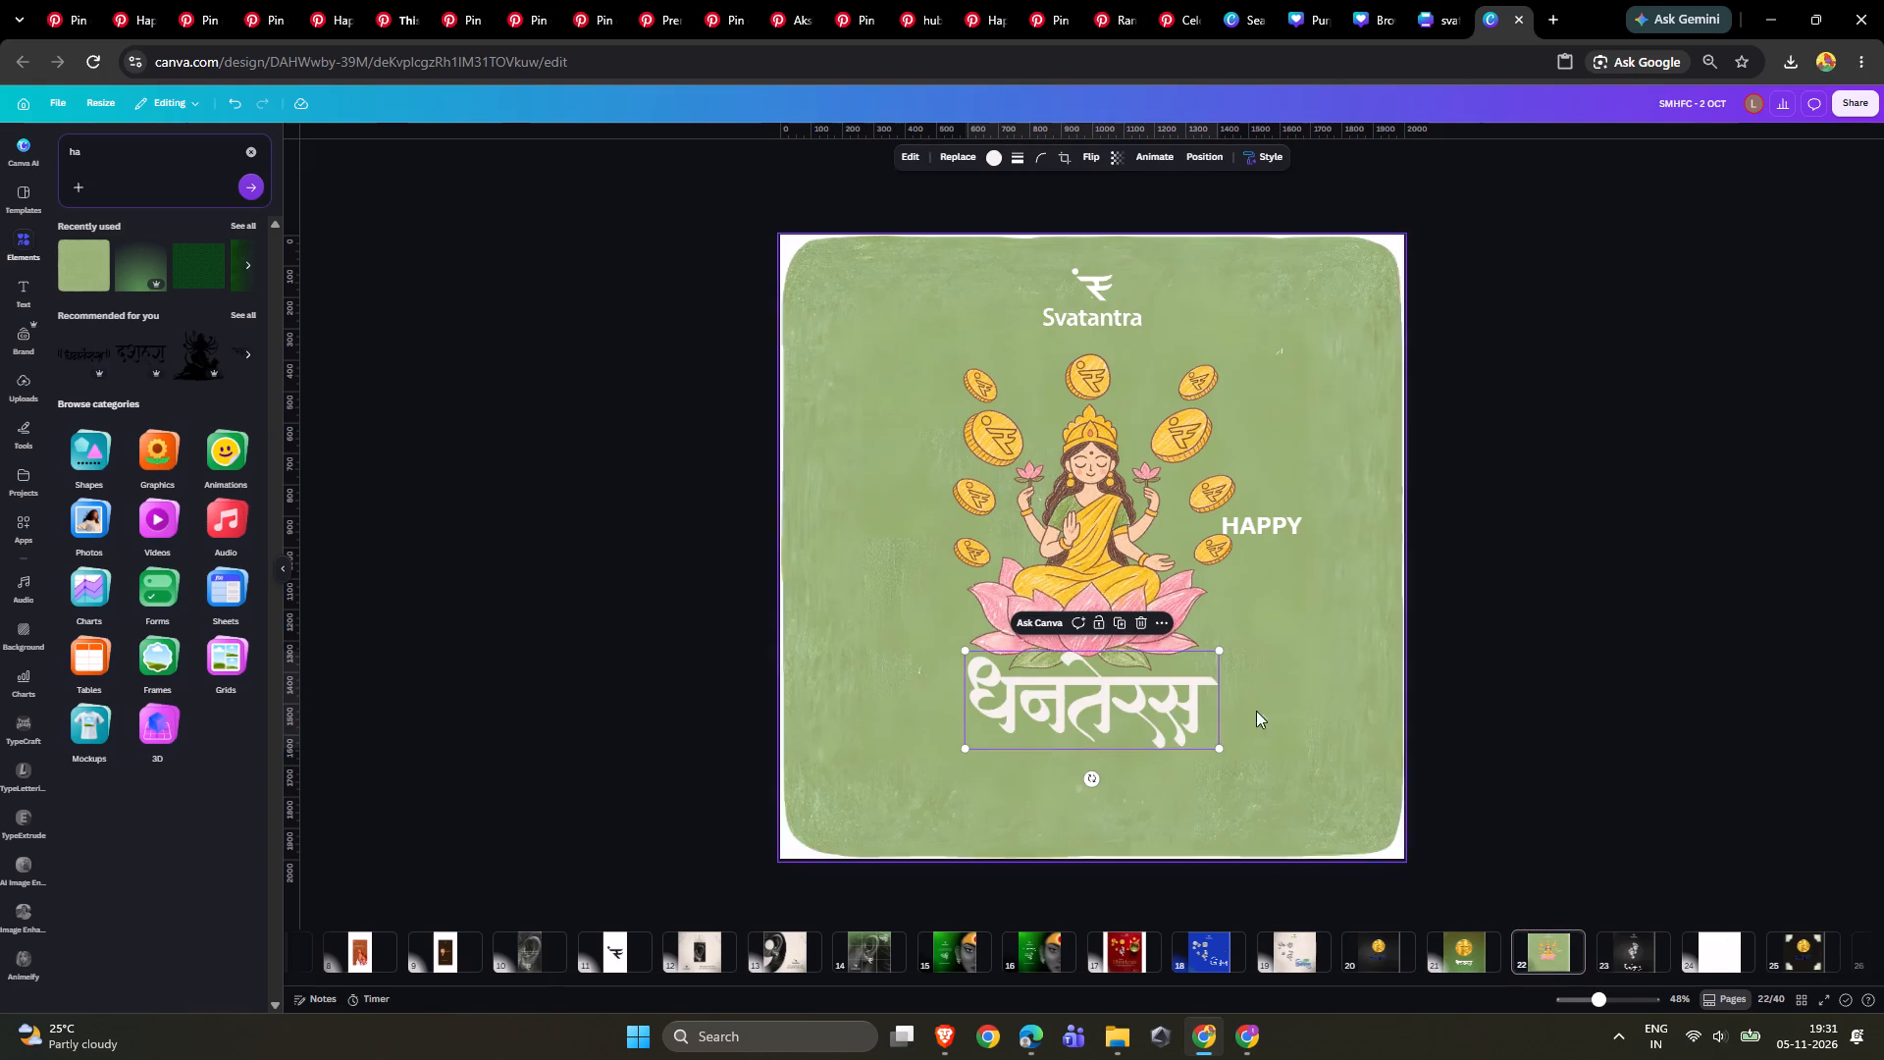
left_click_drag(1102, 693, 1102, 749)
left_click(1739, 574)
Move the Laxmi illustration slightly down so it sits centred with equal gaps to the Svatantra logo and the lettering.
left_click(1129, 470)
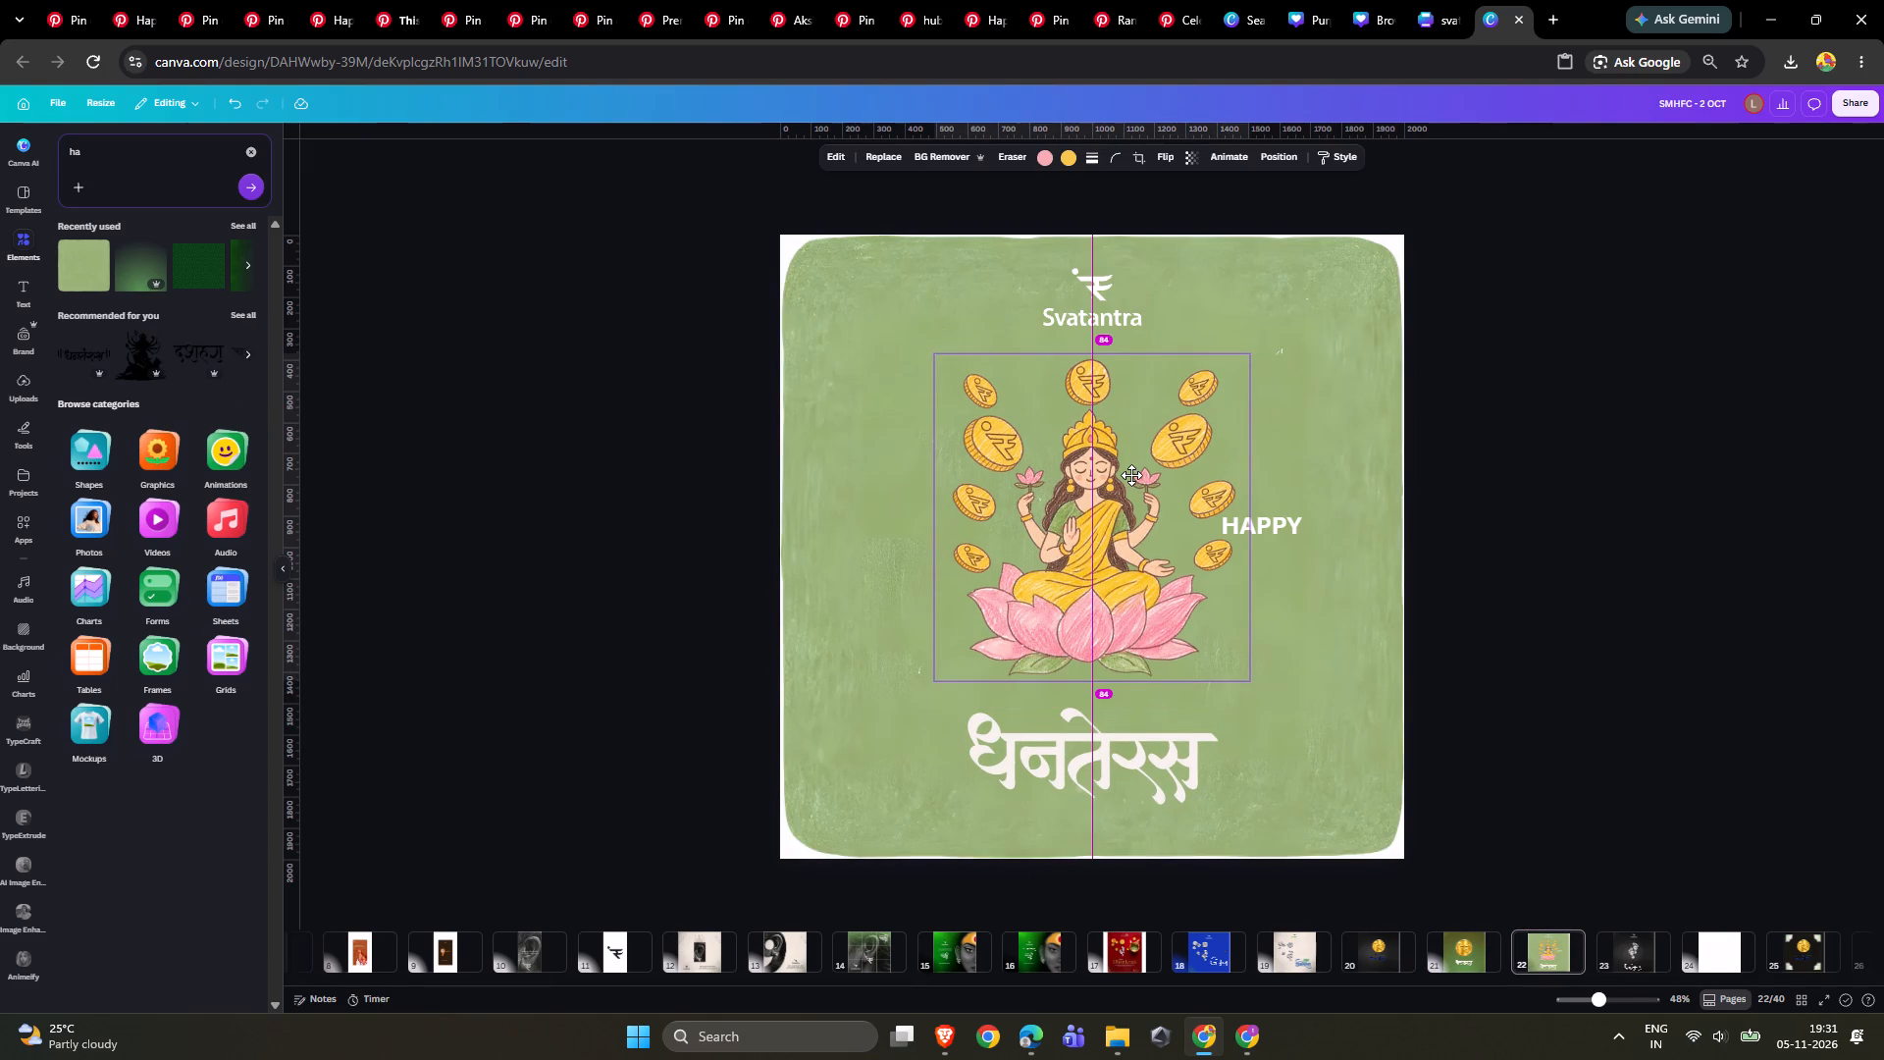
left_click_drag(1644, 475, 1615, 478)
Move the HAPPY text just above the right half of the धनतेरस lettering.
left_click_drag(1256, 519, 1146, 707)
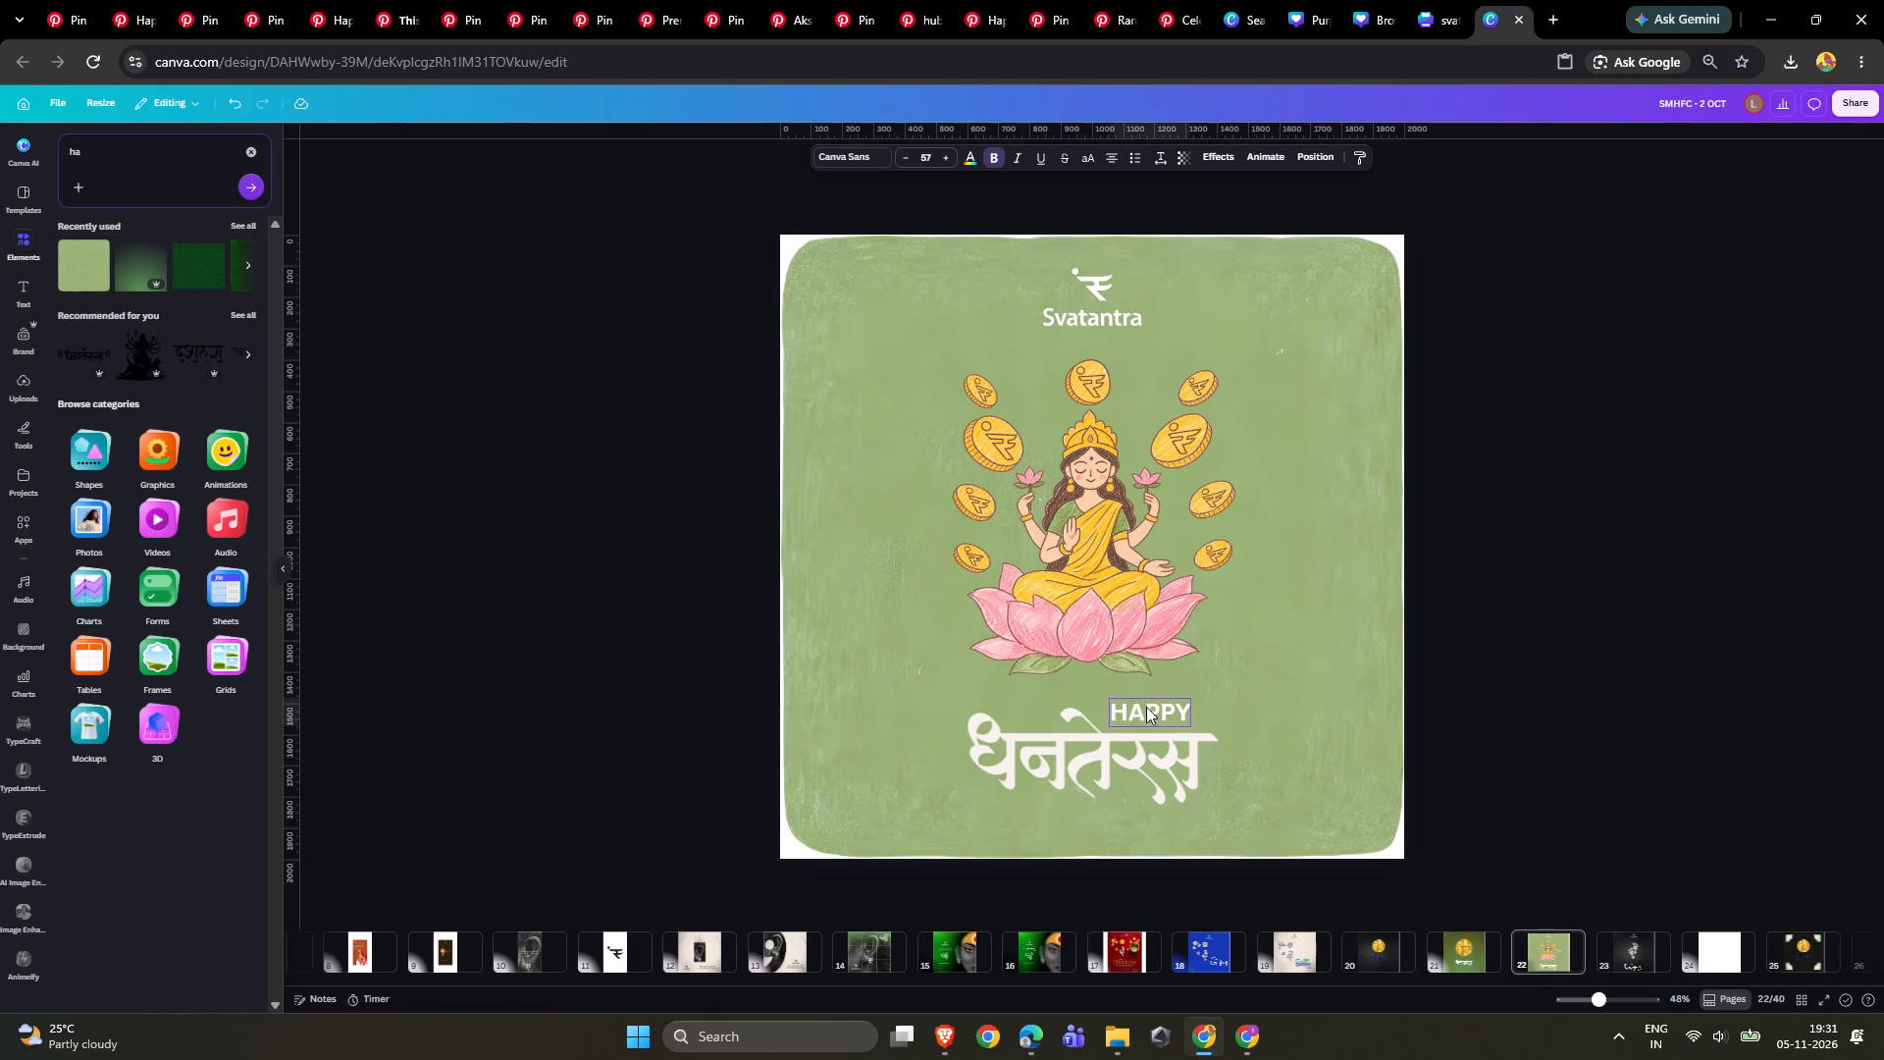
left_click_drag(1146, 707, 1149, 708)
double_click(1765, 594)
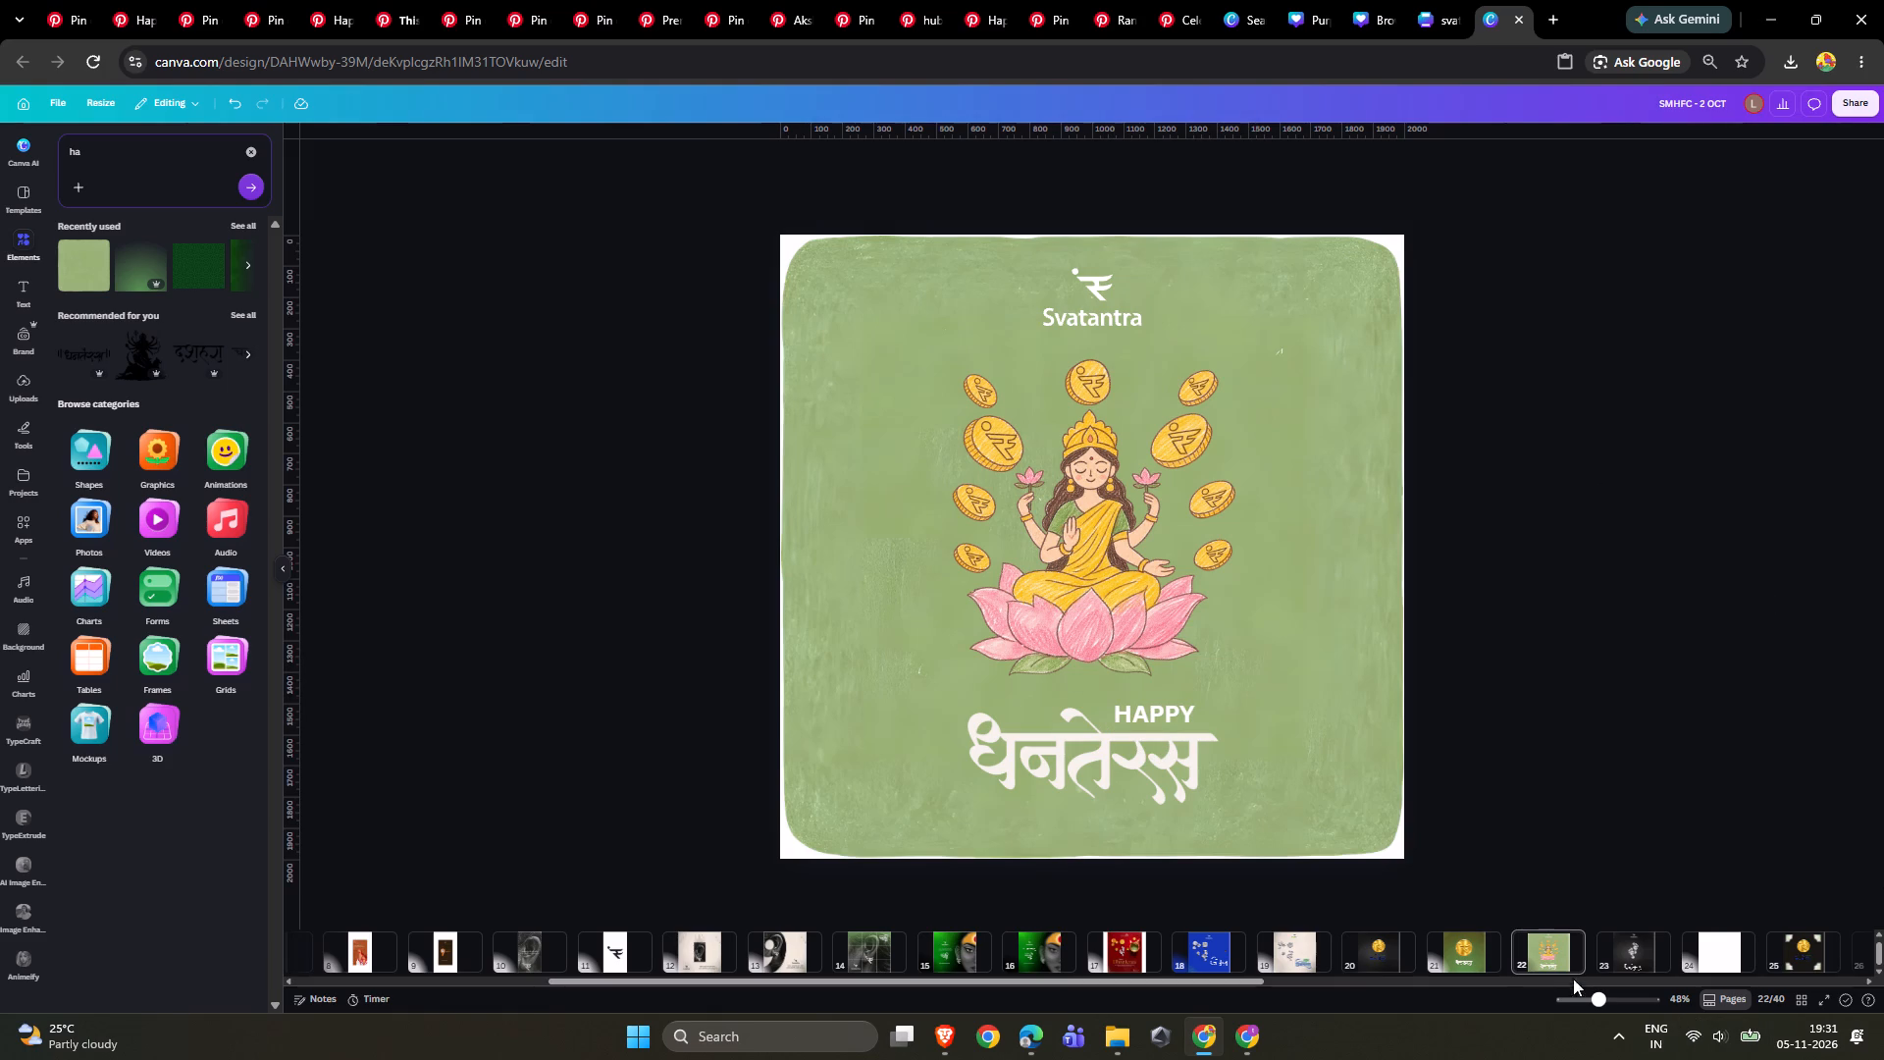
Download only page 23, the black page with the silver footprints, as a PNG.
left_click(1377, 957)
left_click(1473, 954)
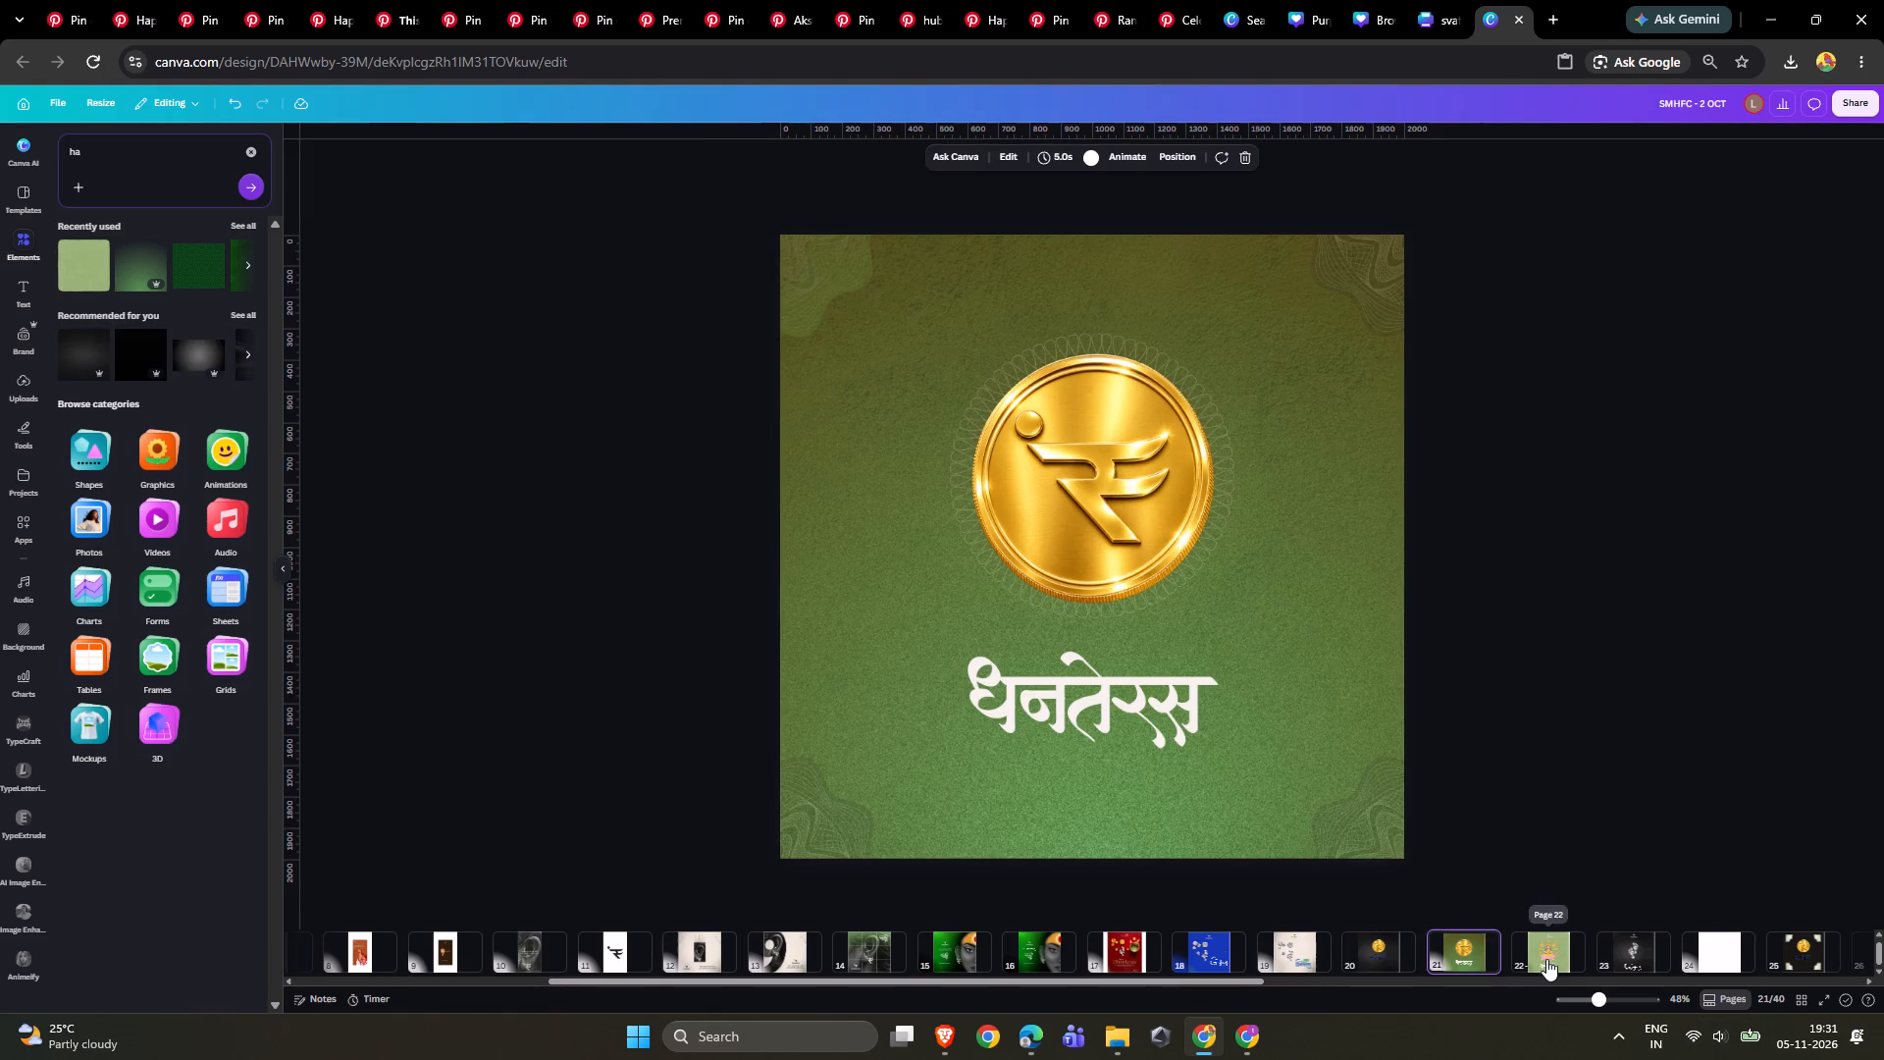
left_click(1546, 959)
left_click(1650, 954)
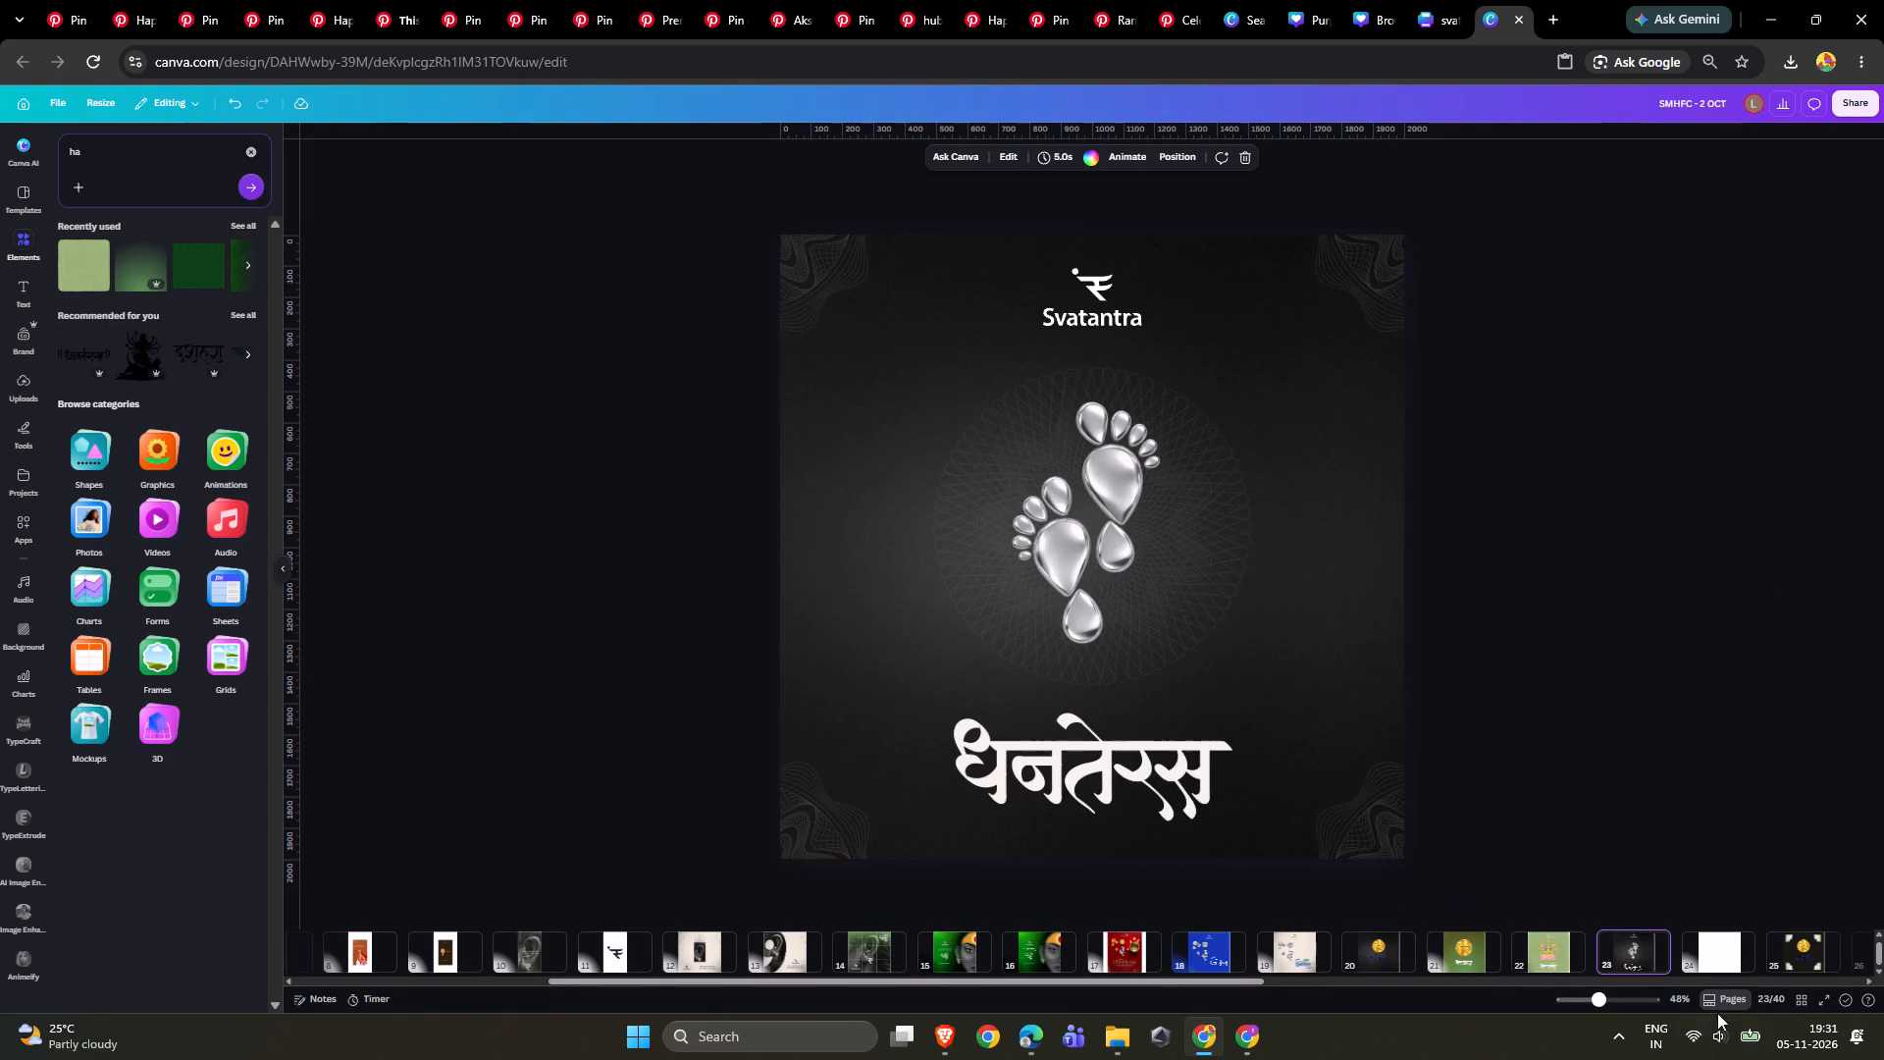
left_click(1862, 109)
left_click(1636, 430)
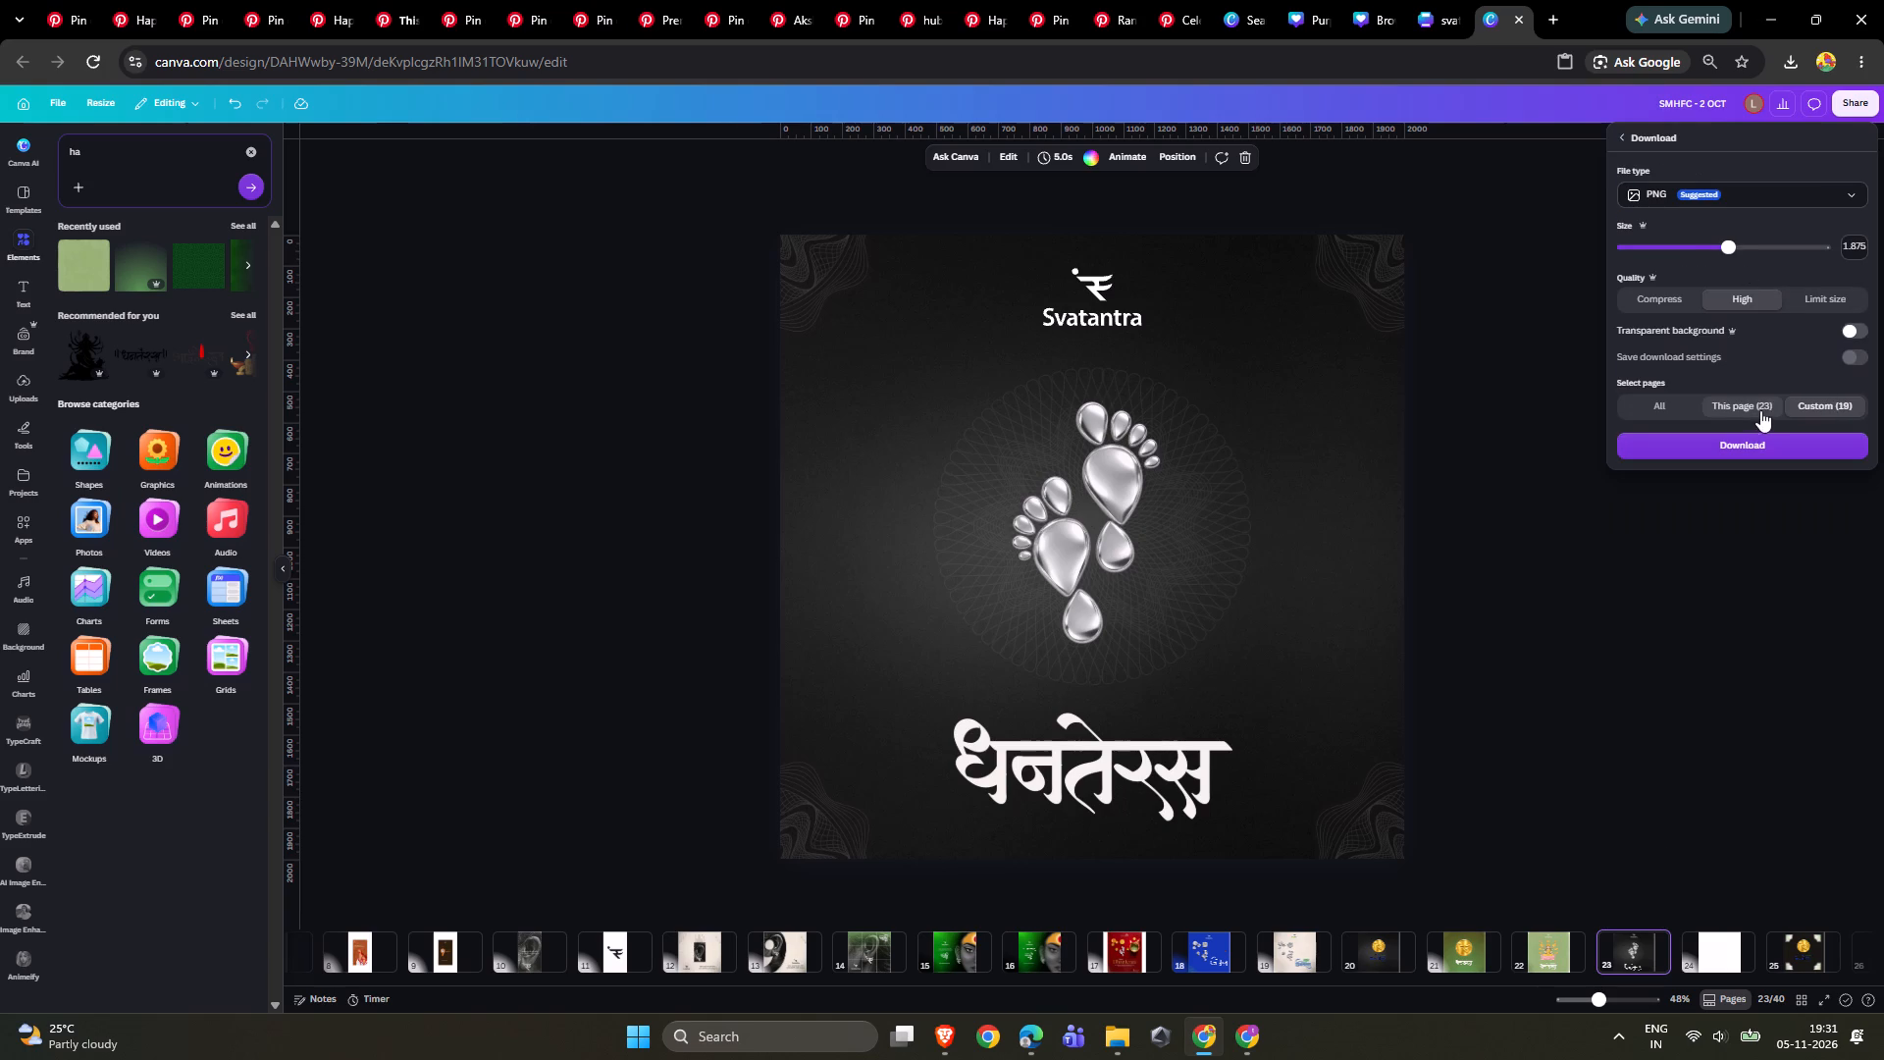
left_click(1760, 401)
left_click(1745, 450)
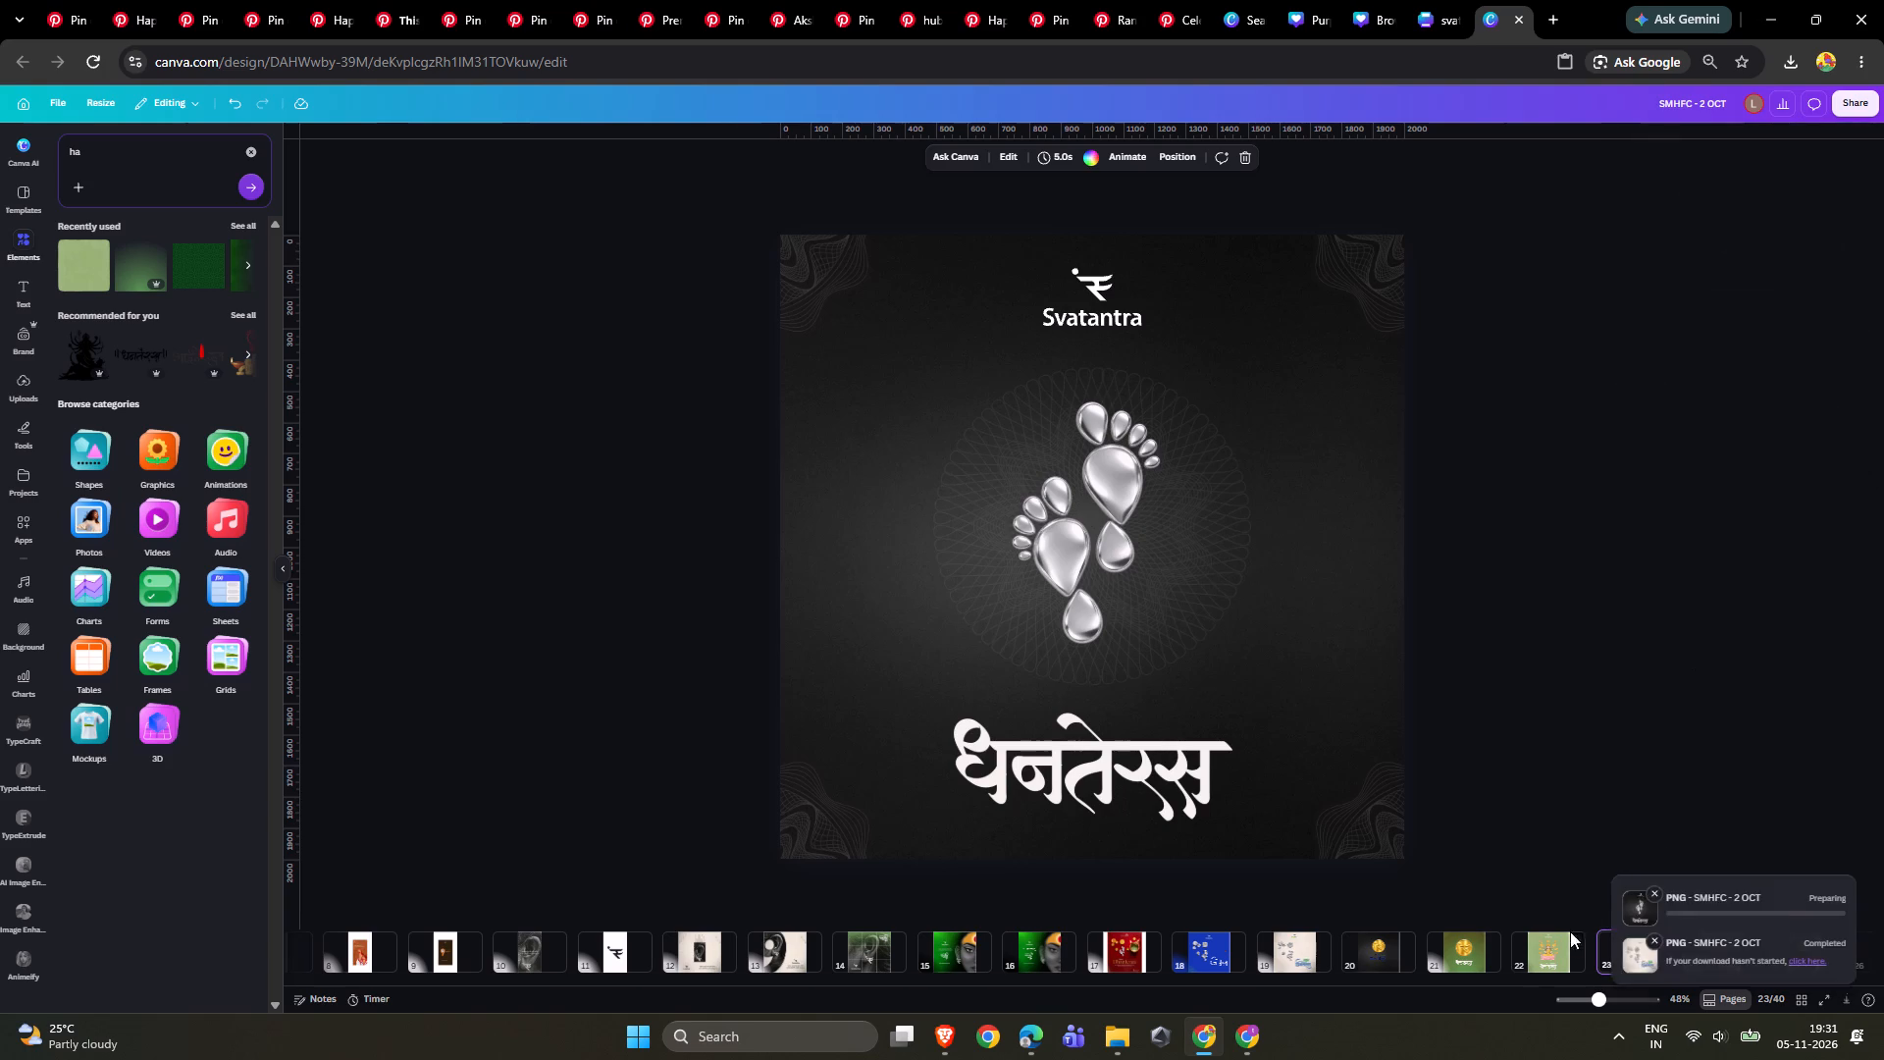
Download only page 22, the green Laxmi page, as a PNG.
left_click(1562, 939)
left_click(1858, 106)
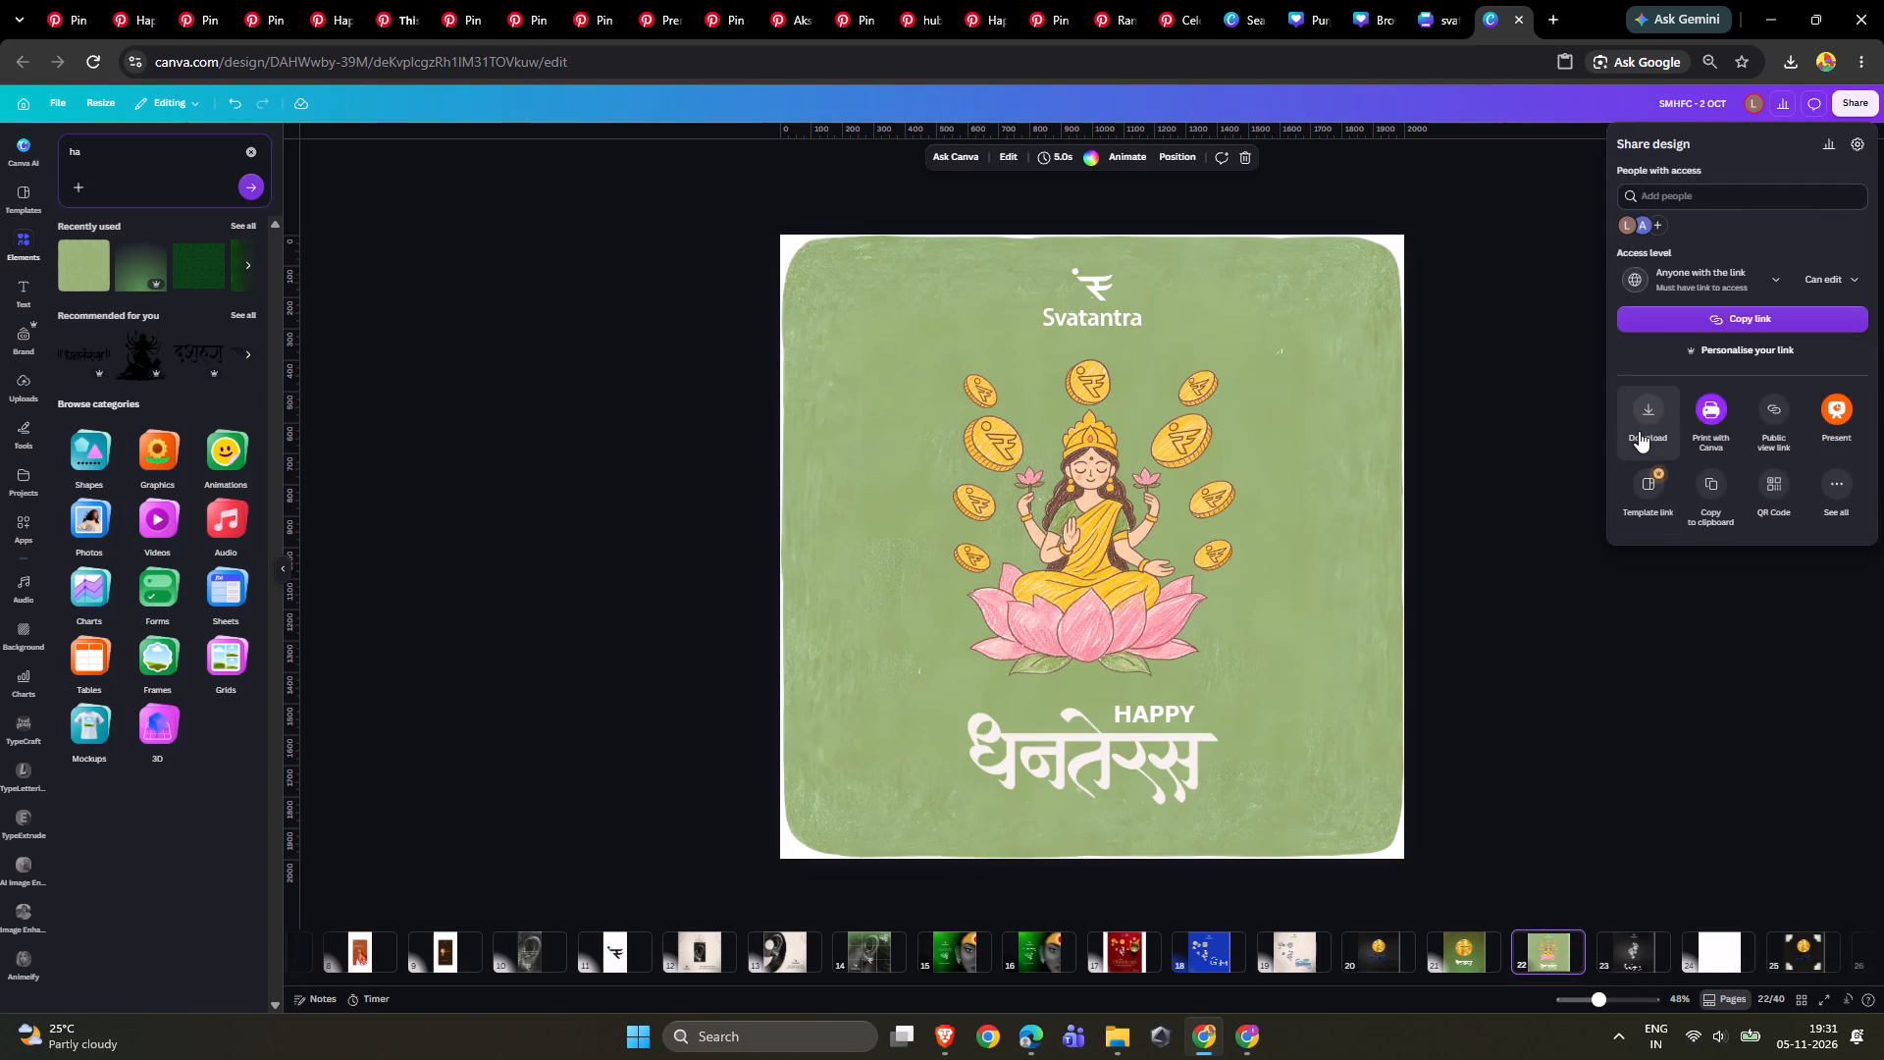
left_click(1639, 431)
left_click(1749, 413)
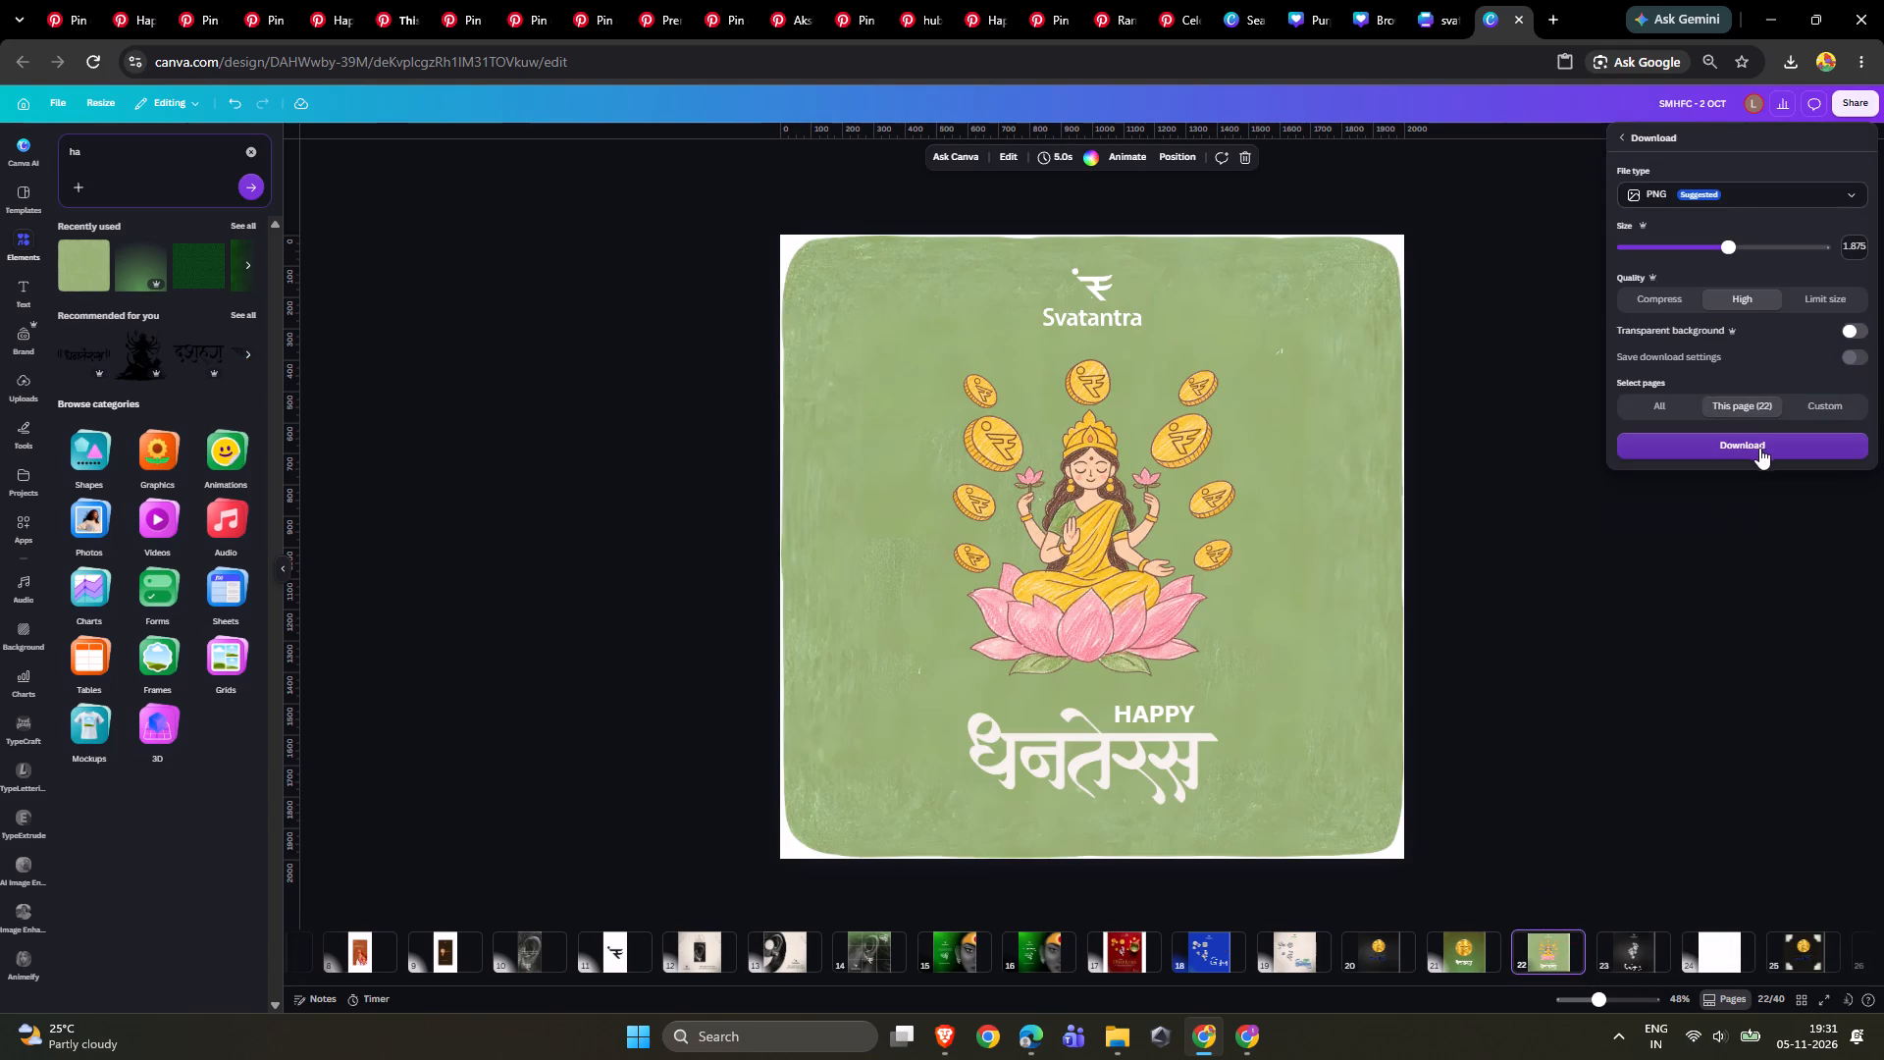
left_click(1759, 448)
Download only page 21, the green page with the gold rupee coin, as a PNG.
left_click(1486, 980)
scroll(1587, 957, "down", 5)
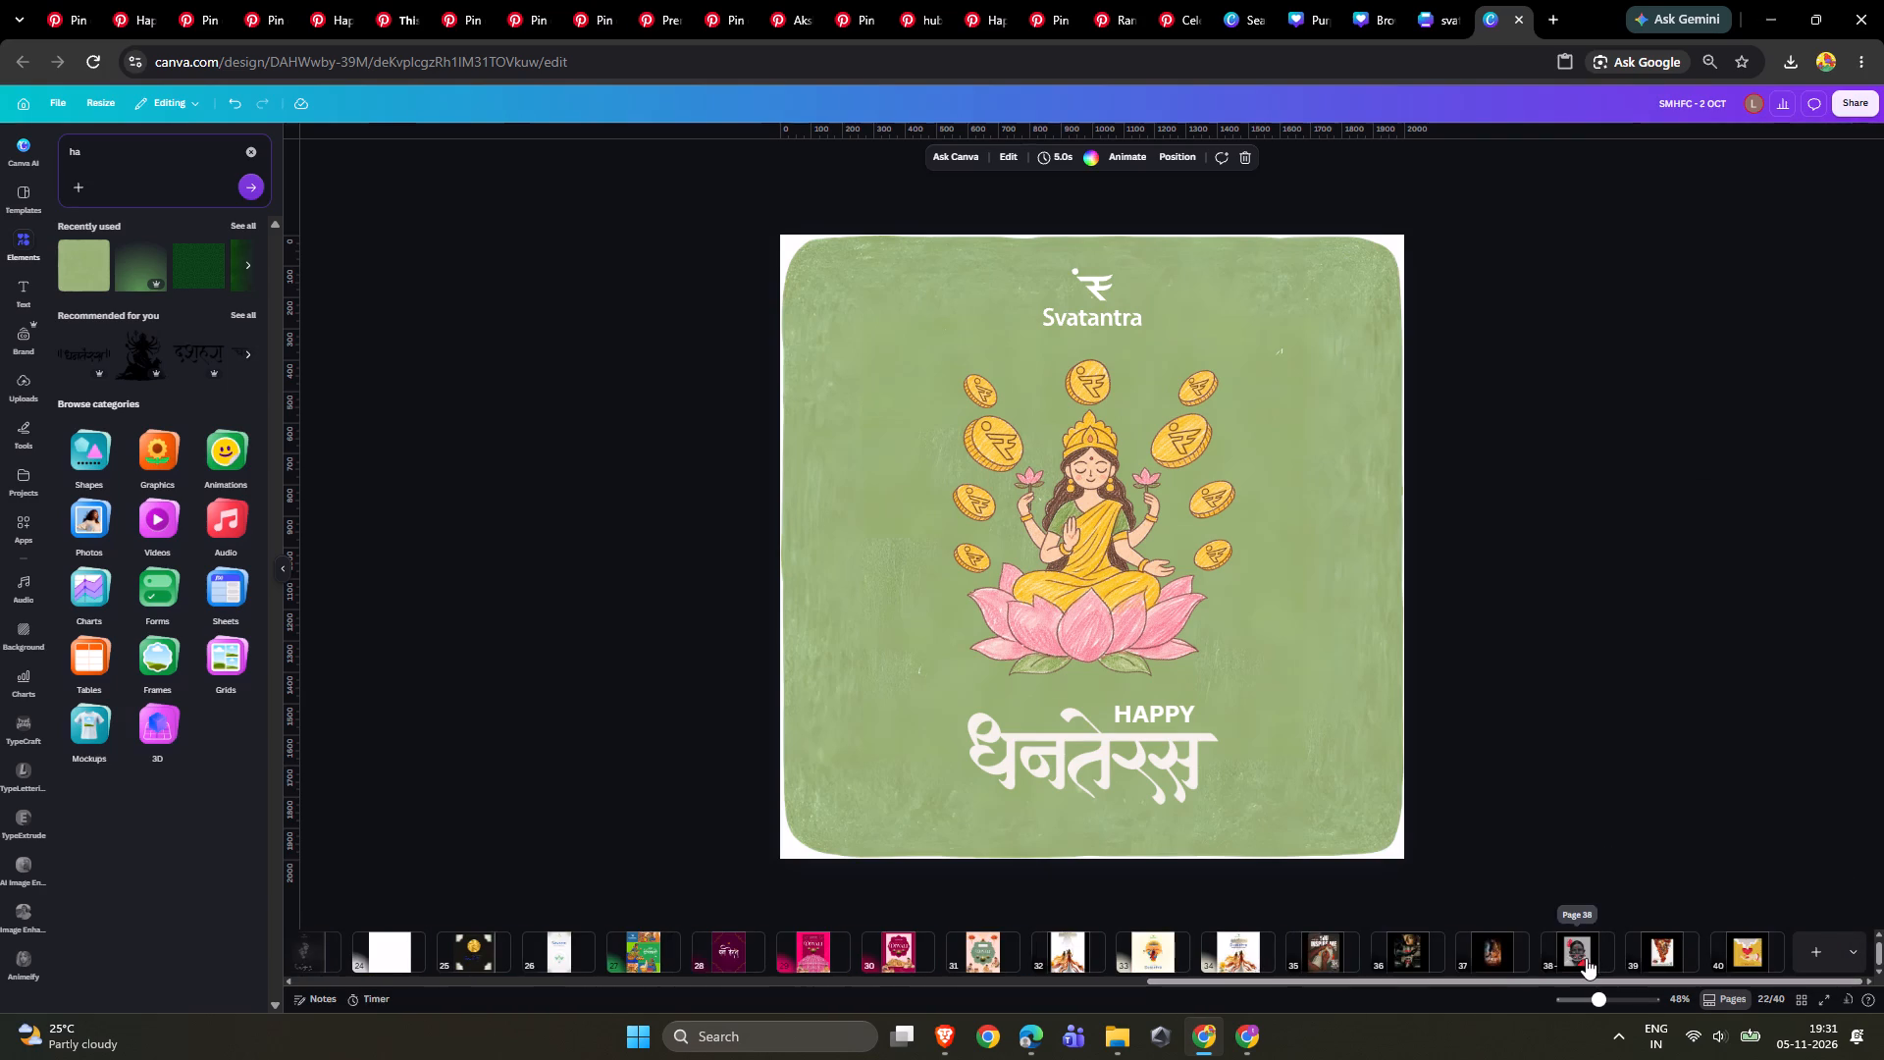
scroll(1586, 958, "down", 3)
scroll(798, 949, "up", 7)
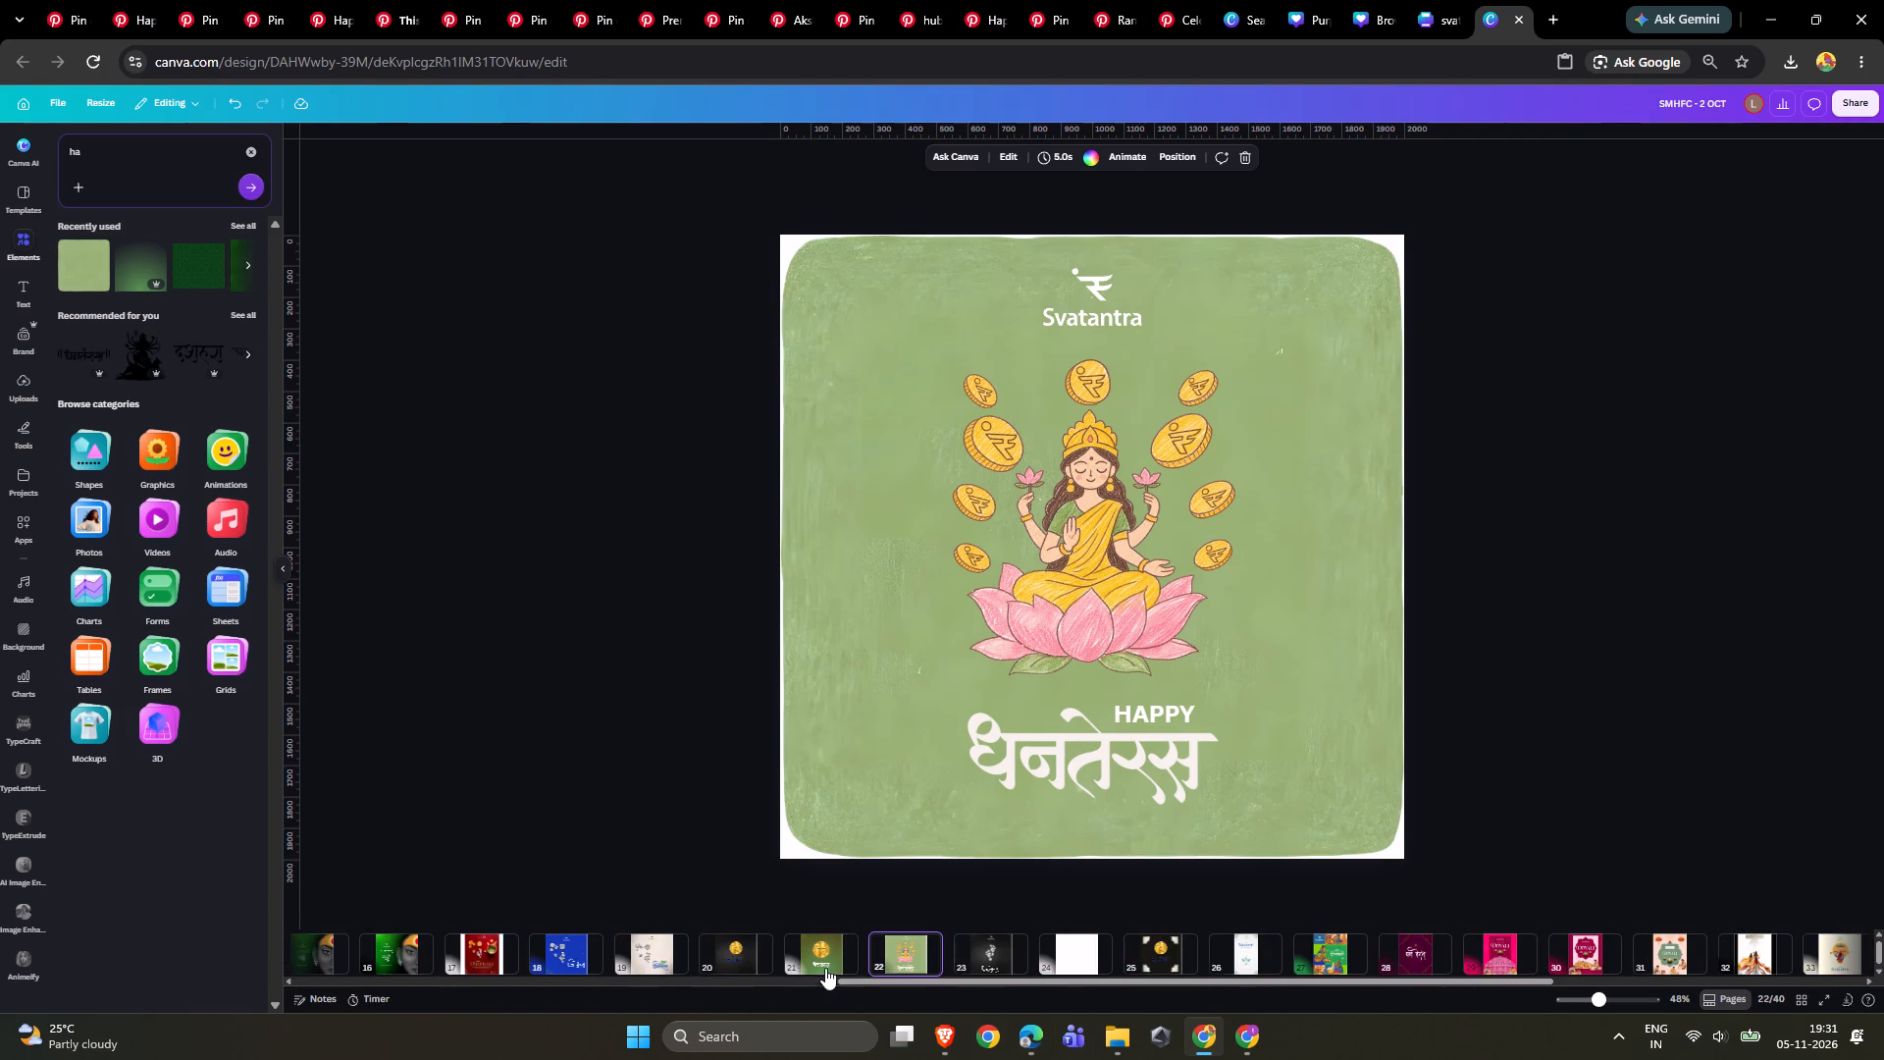
left_click(819, 971)
left_click(1848, 100)
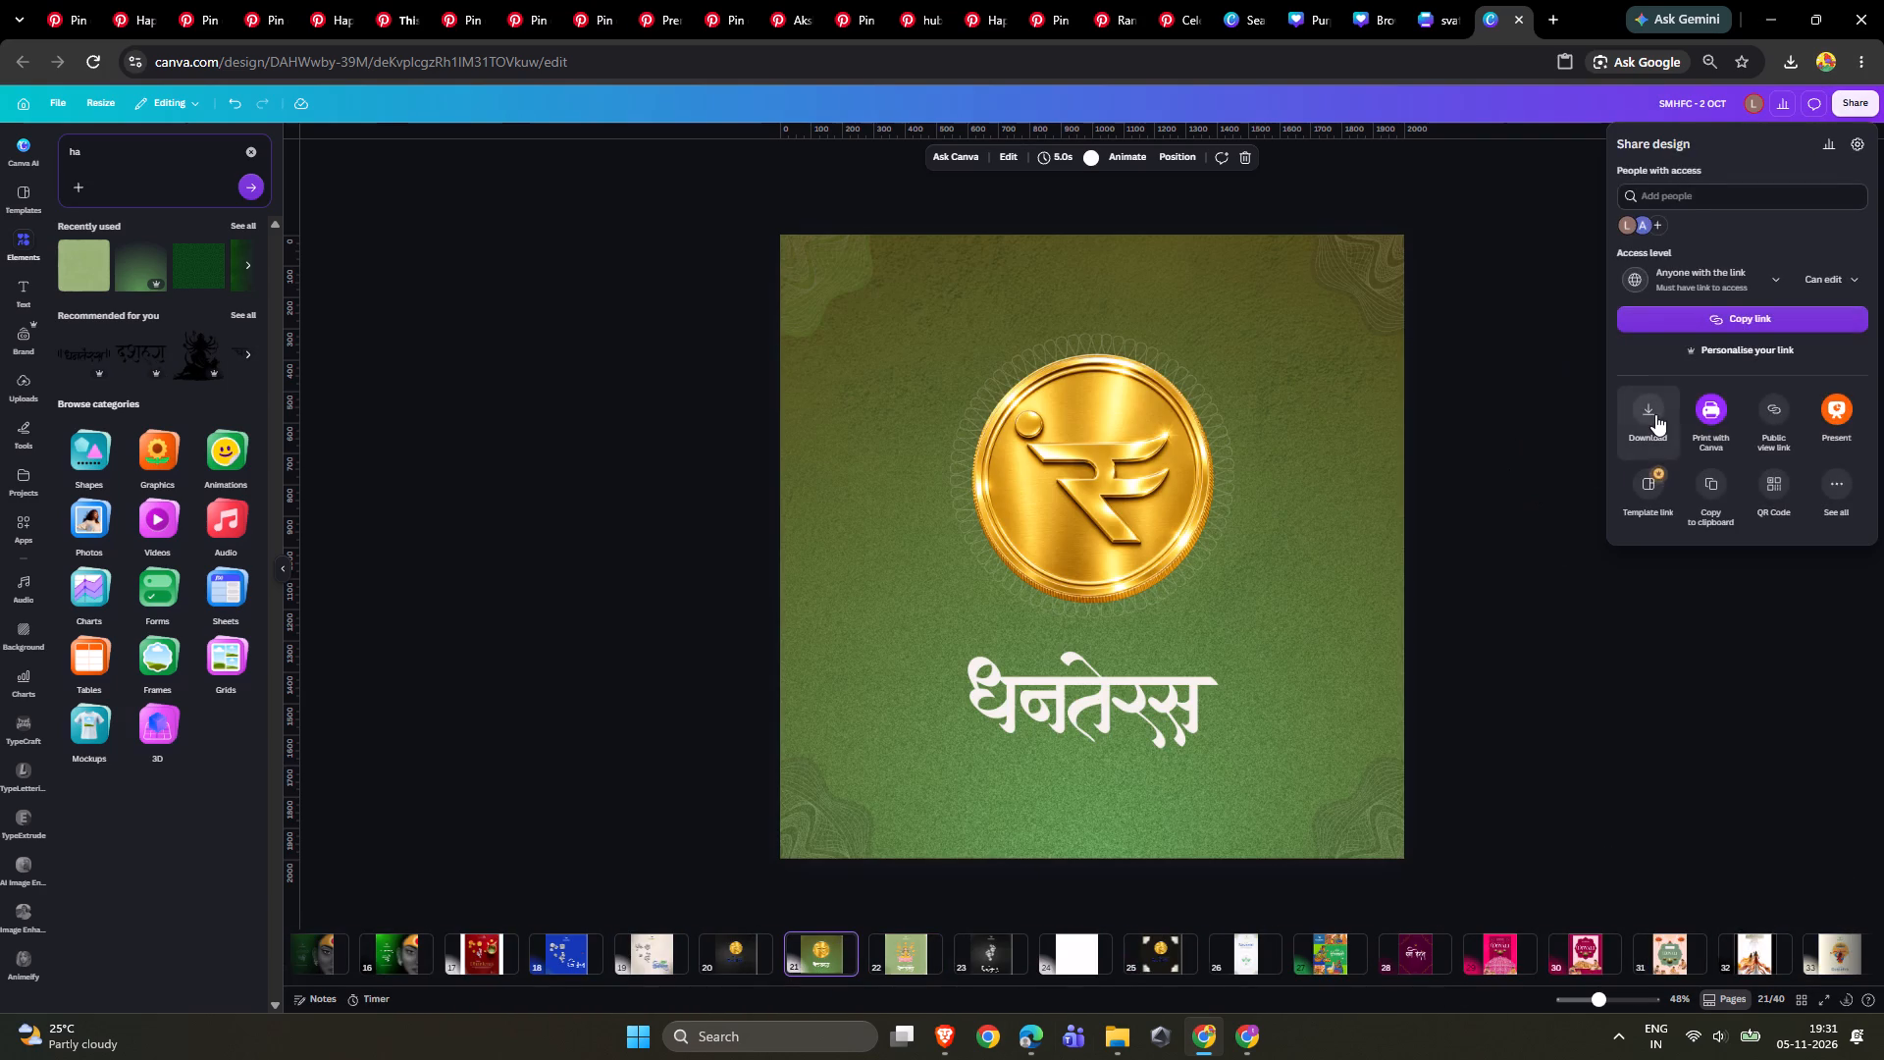
left_click(1655, 414)
left_click(1752, 412)
left_click(1742, 453)
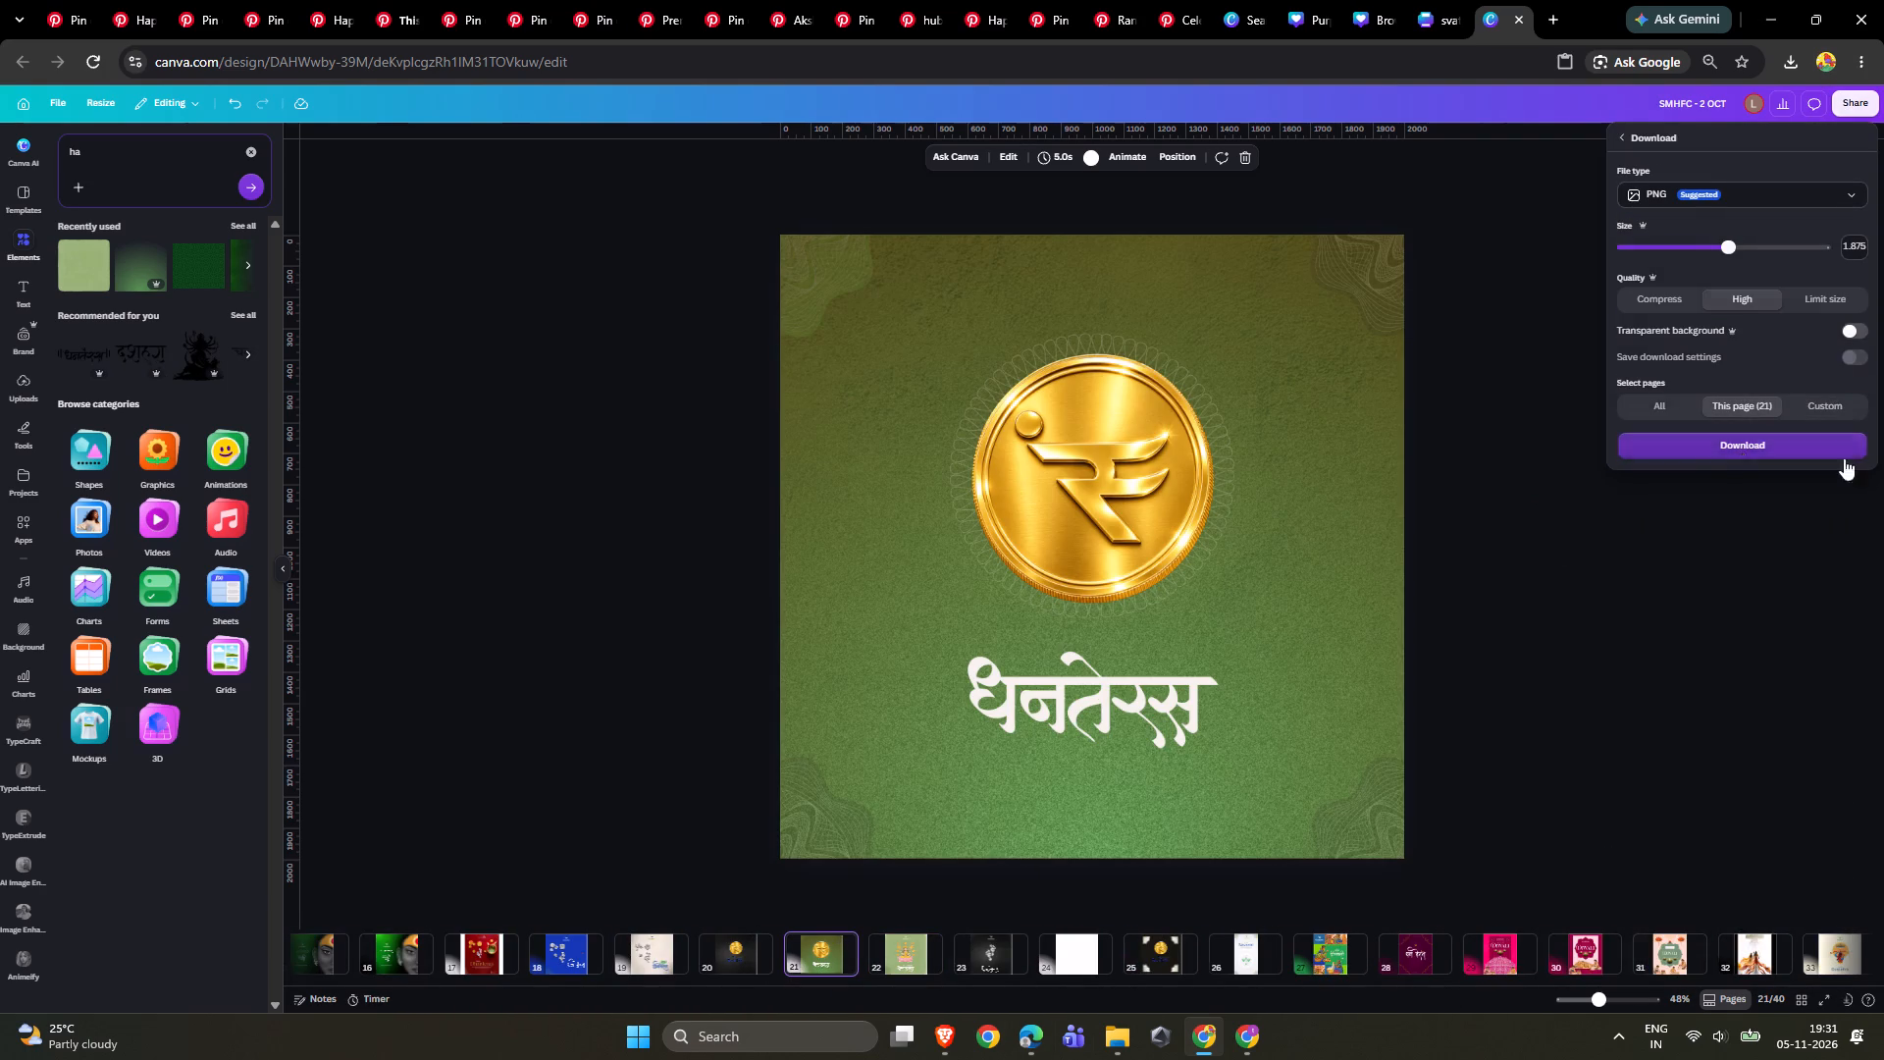
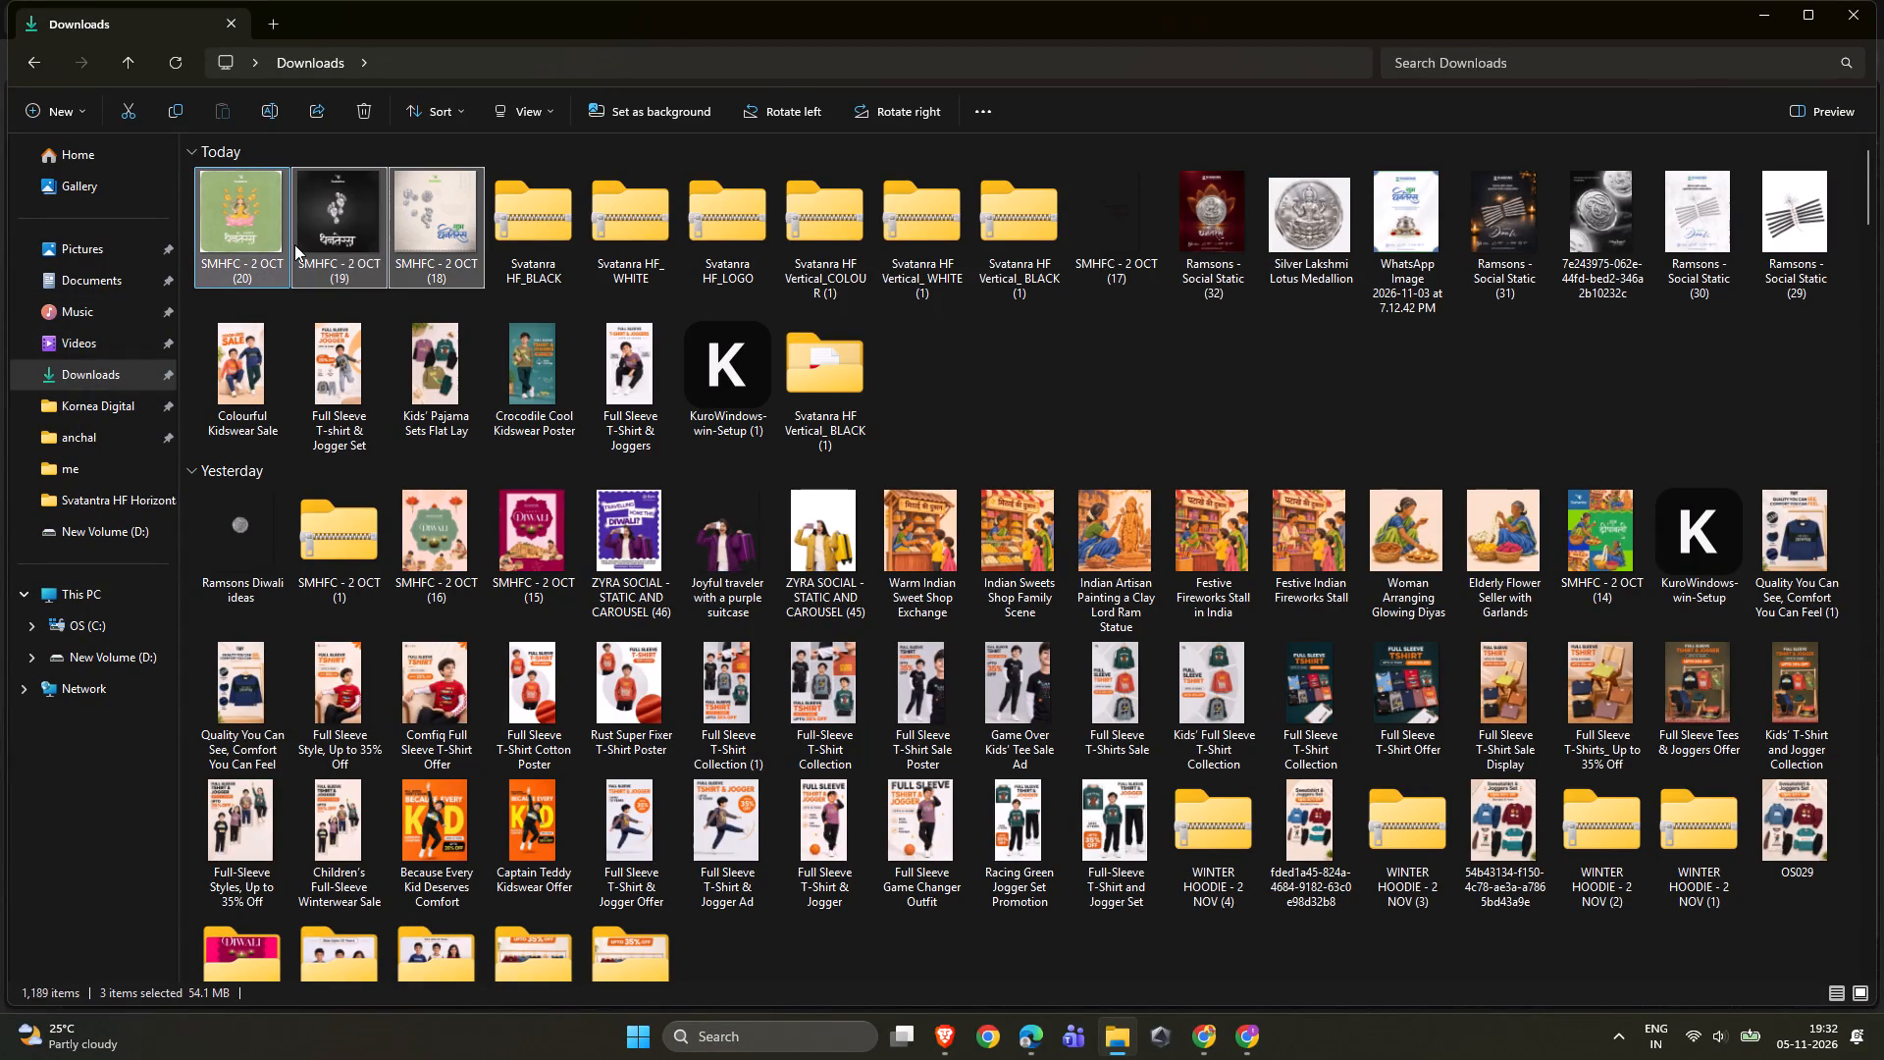
Reload the Downloads folder in File Explorer to check for the exported PNG of the green rupee coin page.
left_click(83, 382)
left_click(86, 375)
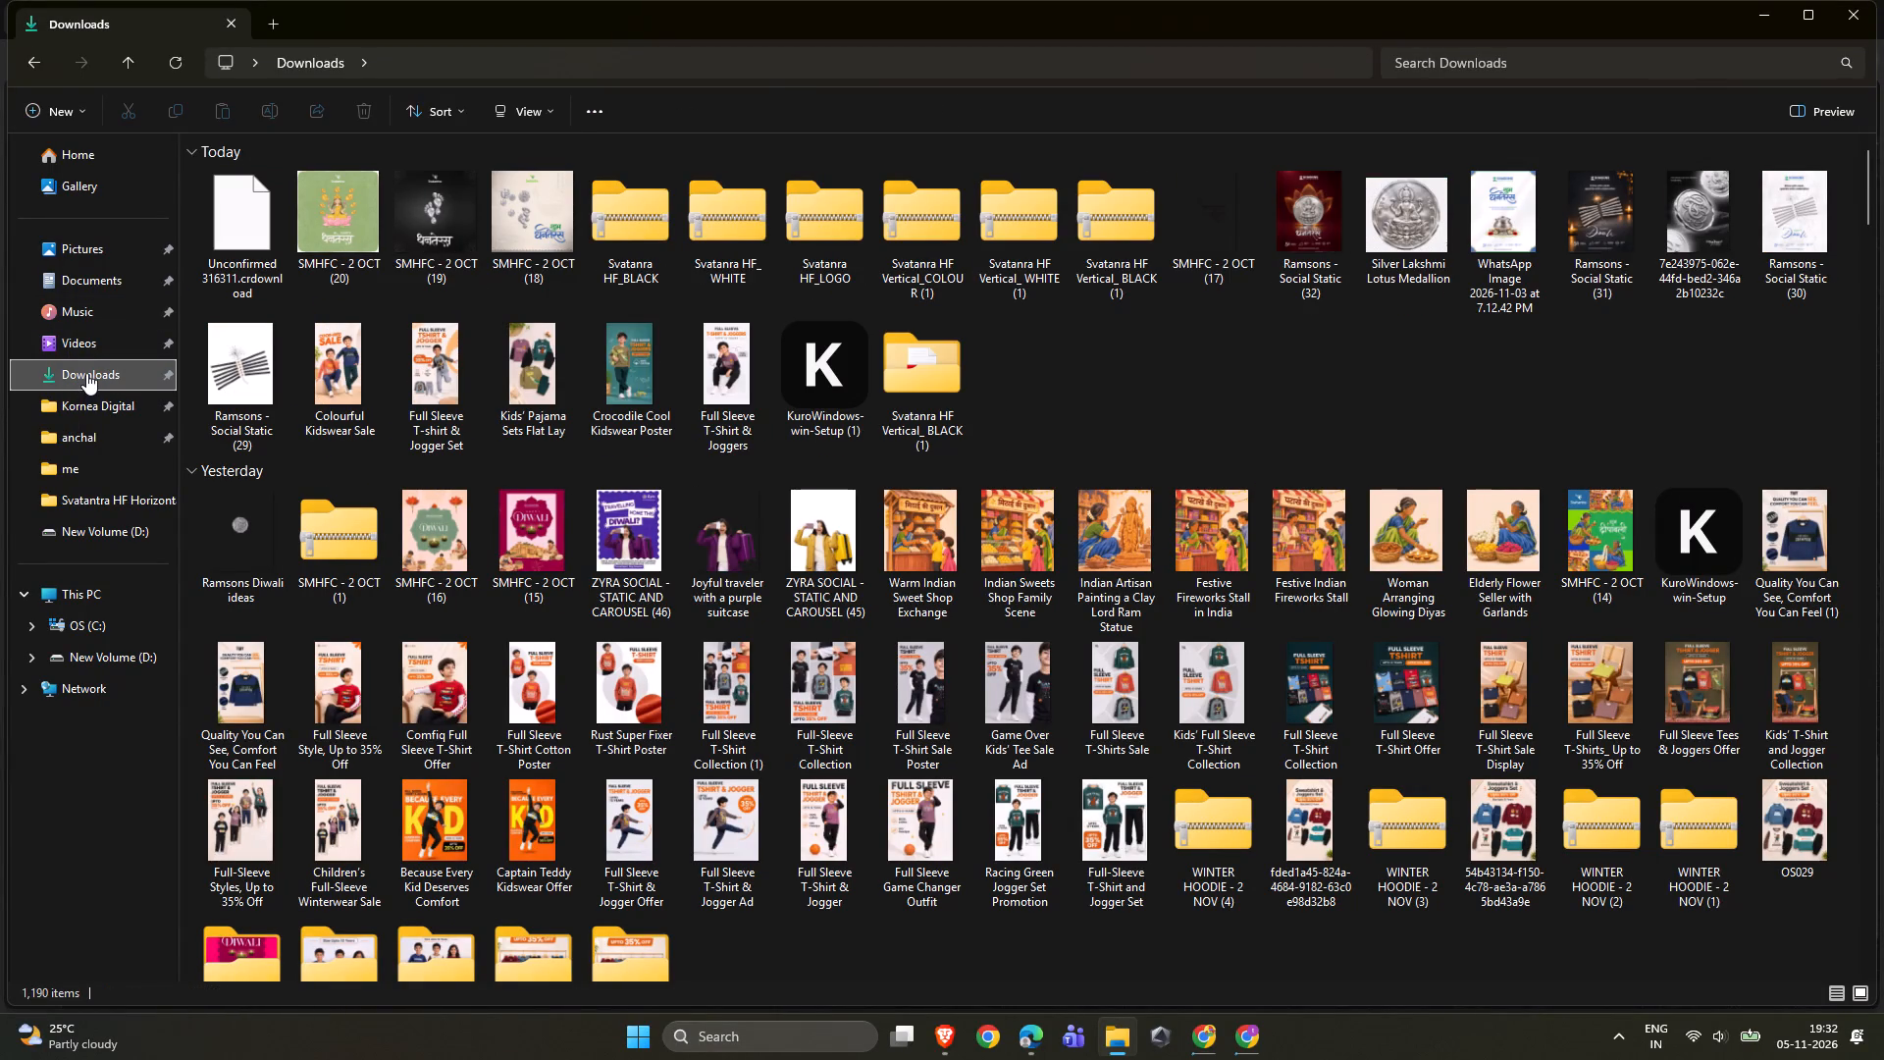
left_click(86, 373)
left_click(90, 395)
left_click(91, 373)
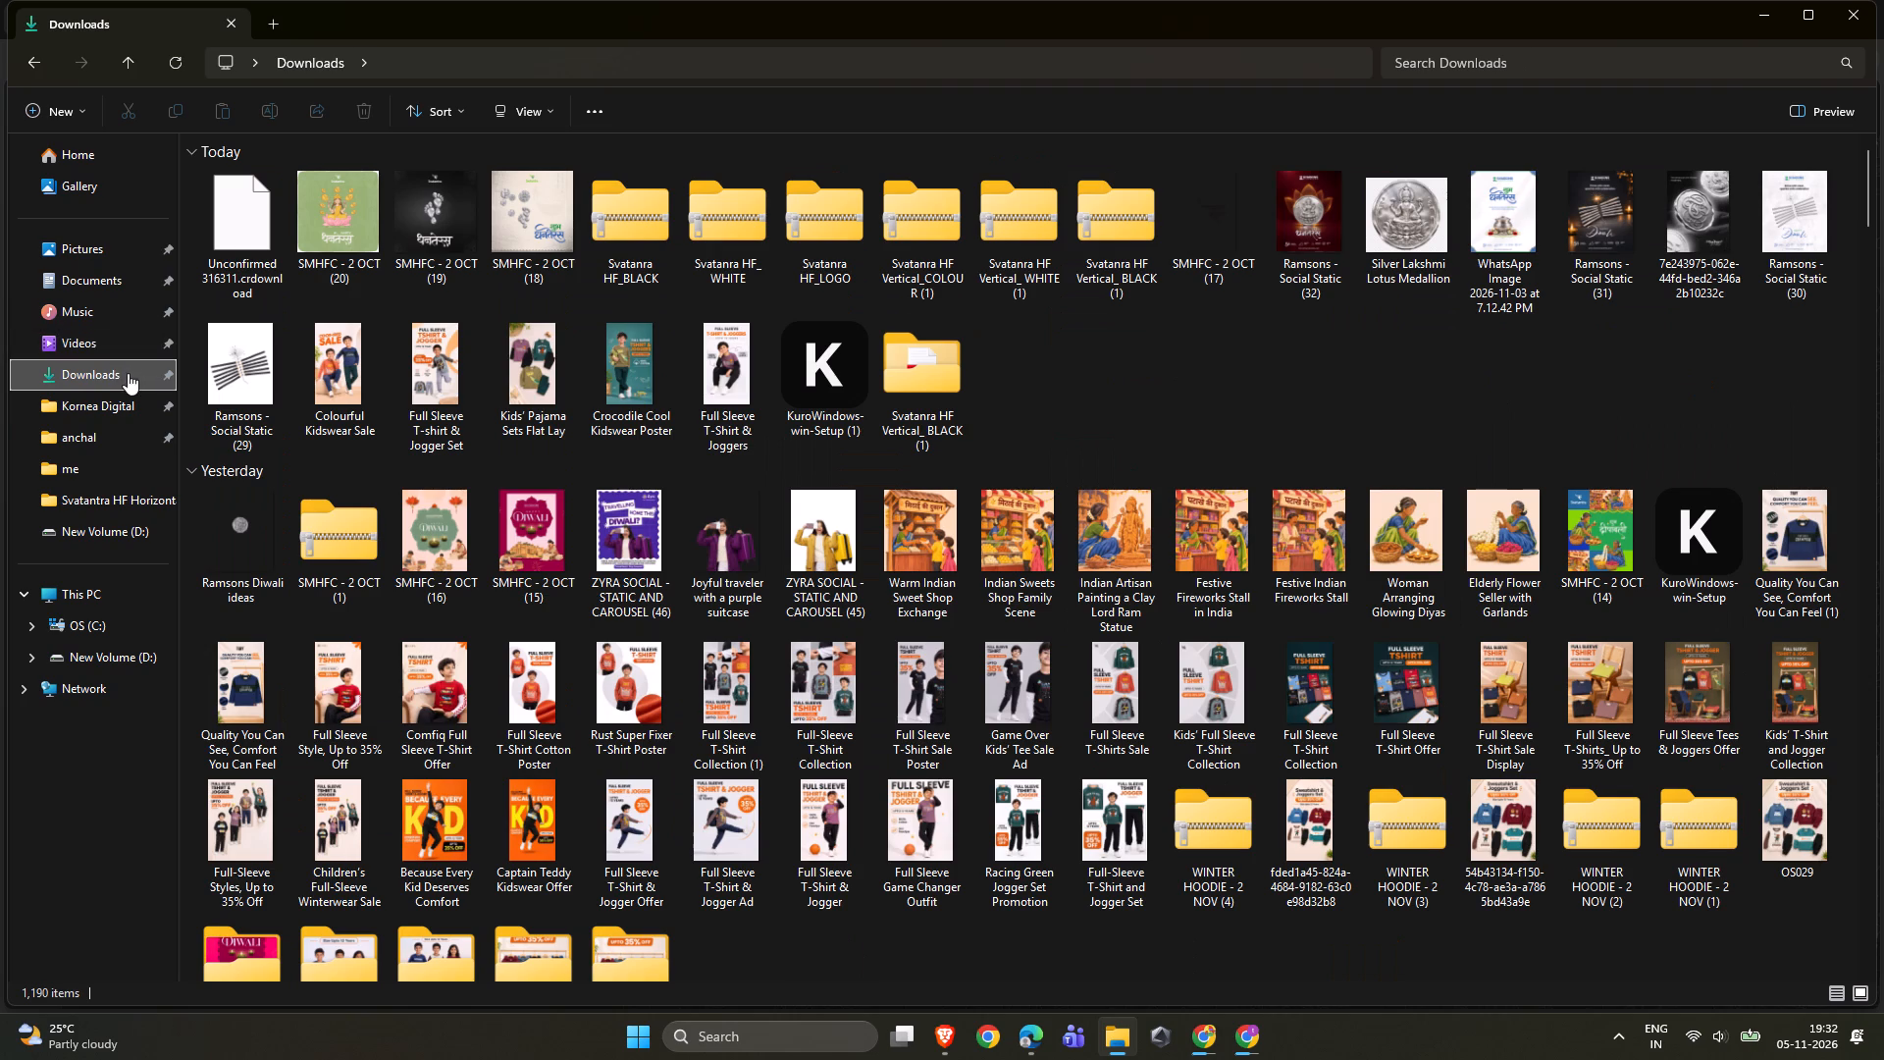
left_click(125, 379)
left_click(123, 368)
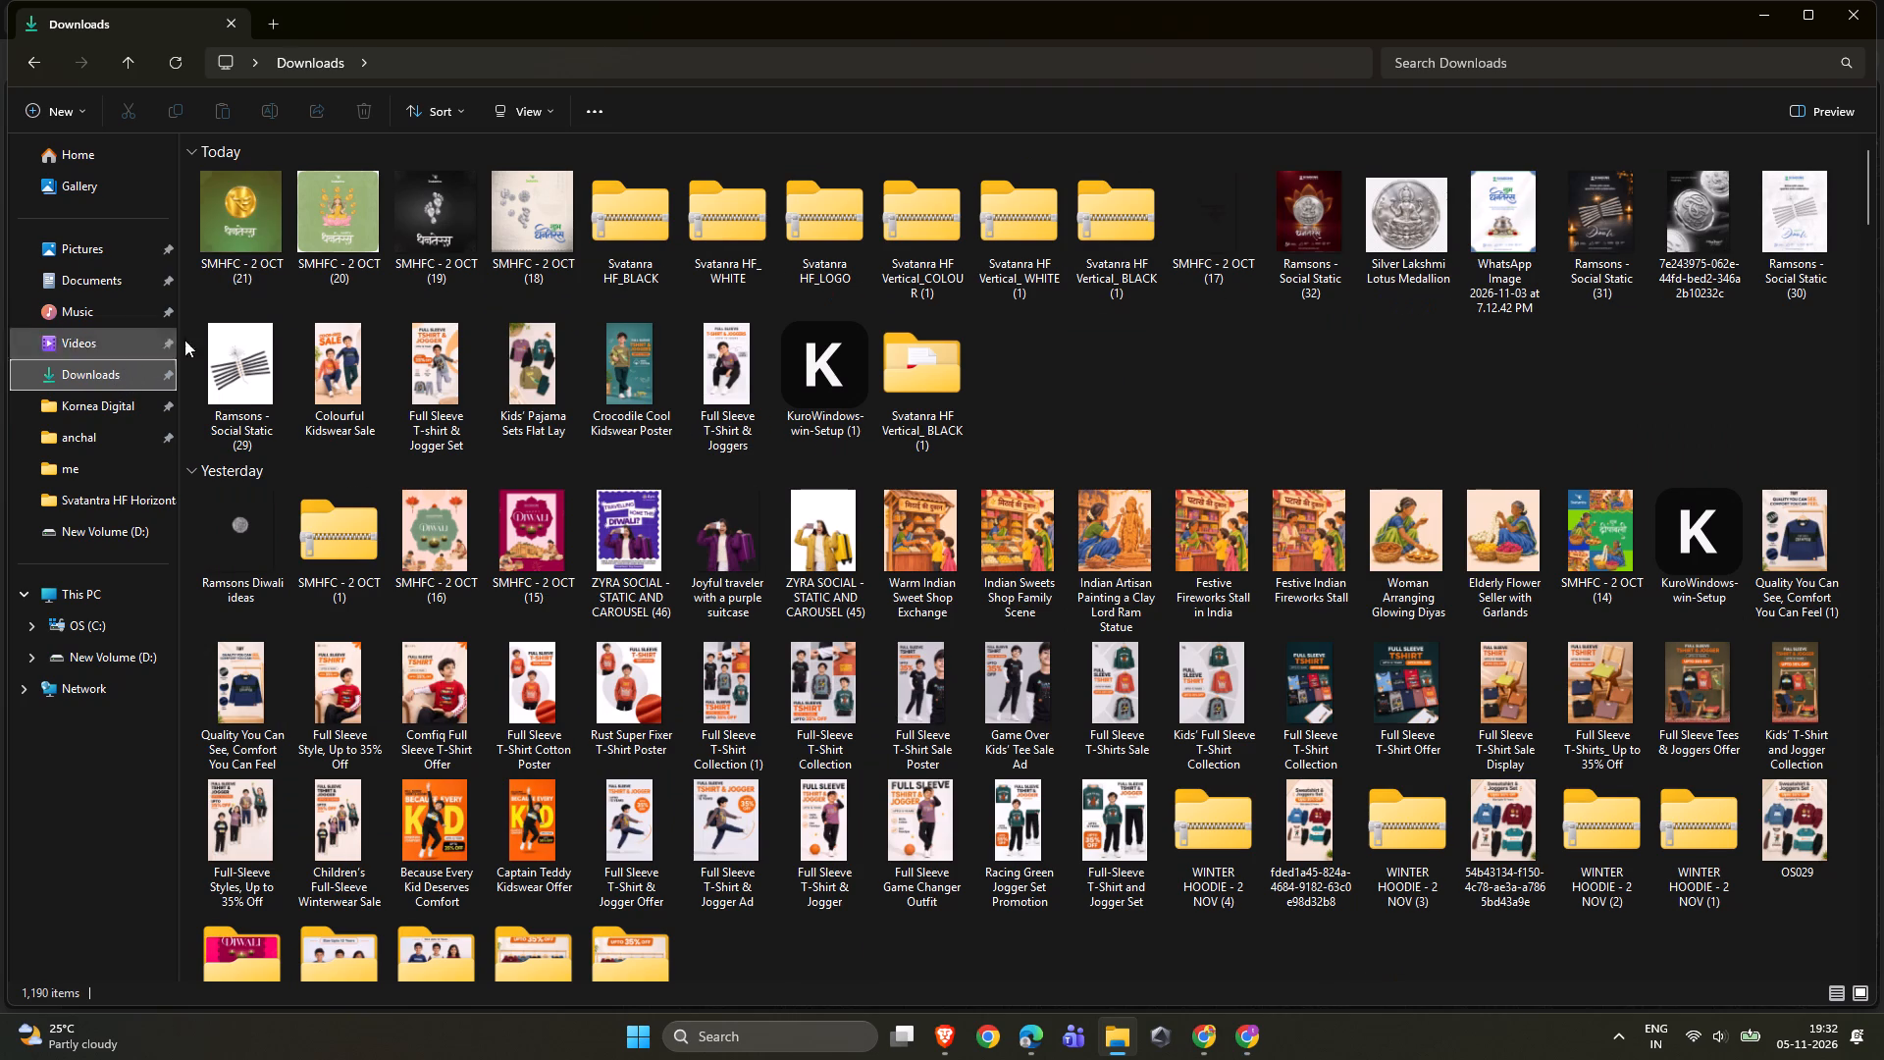
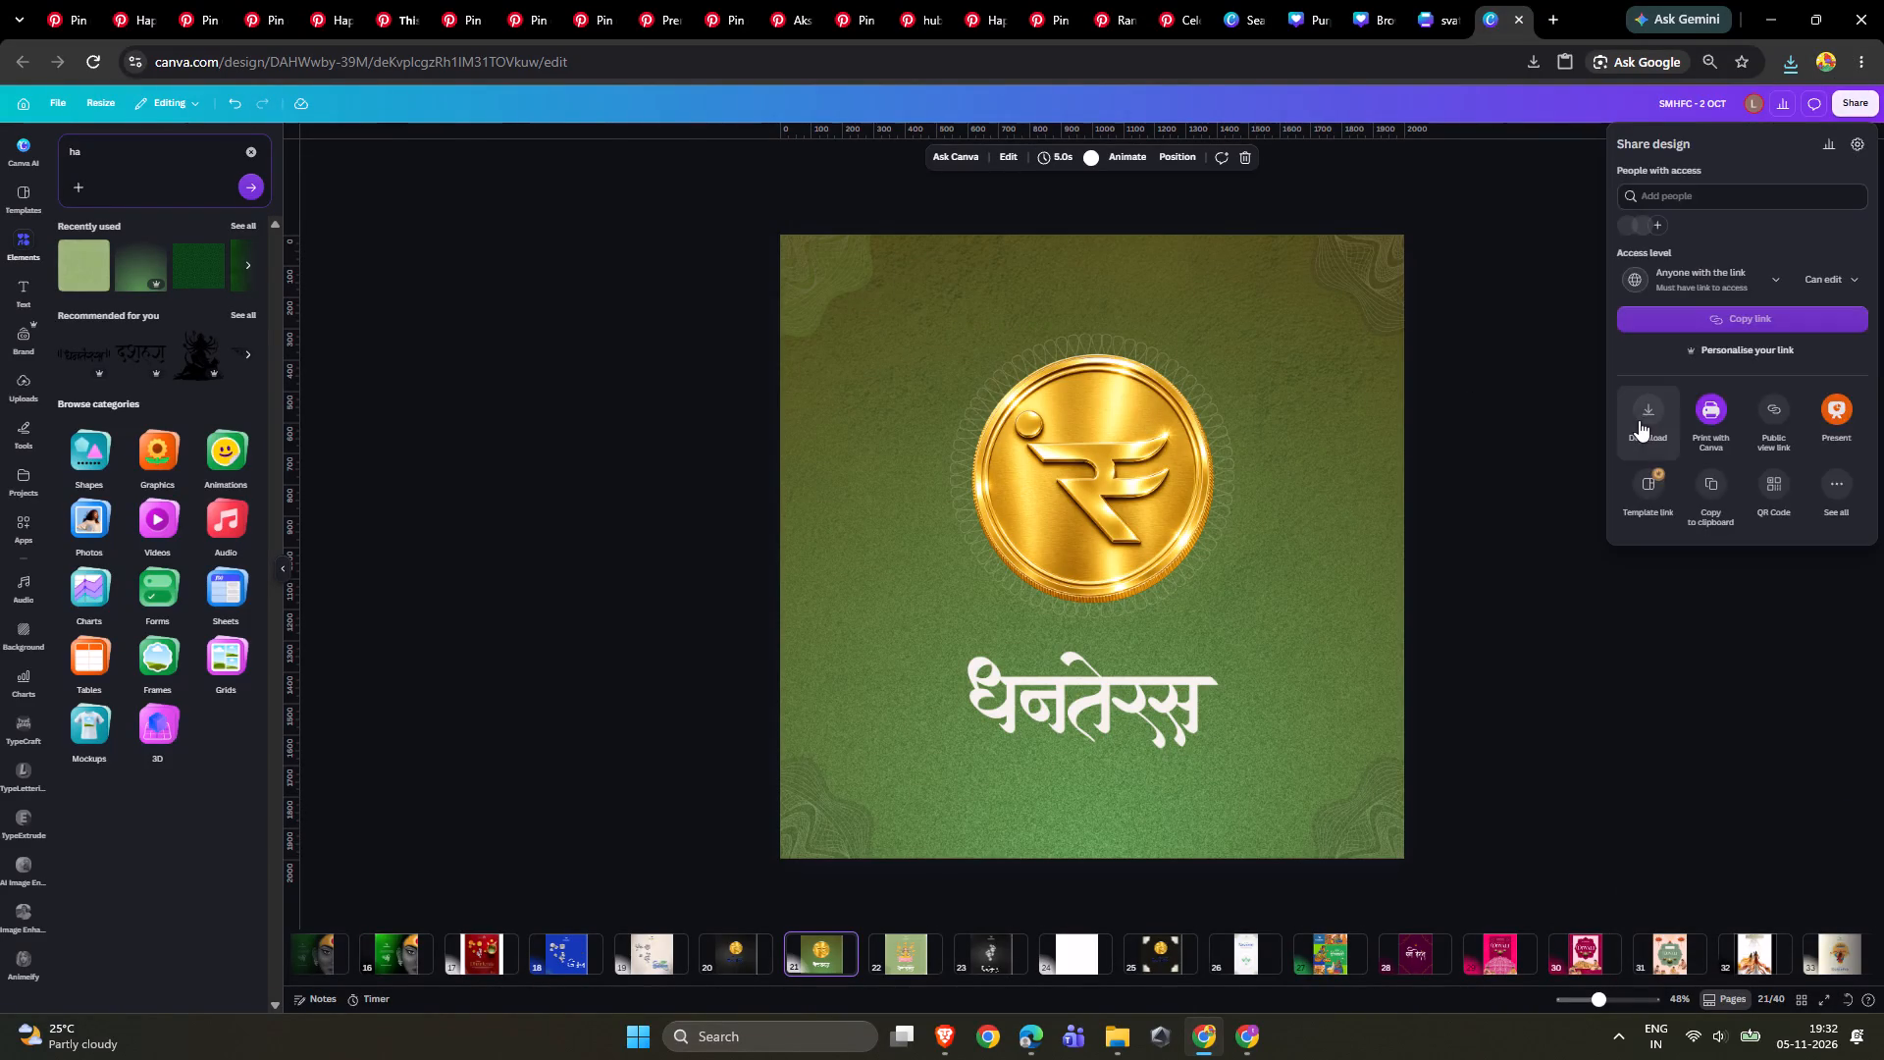
Export only page 21, the green rupee coin design, as a high-quality PNG at size 1.875, repeating the download request several times.
left_click(1640, 418)
left_click(1730, 435)
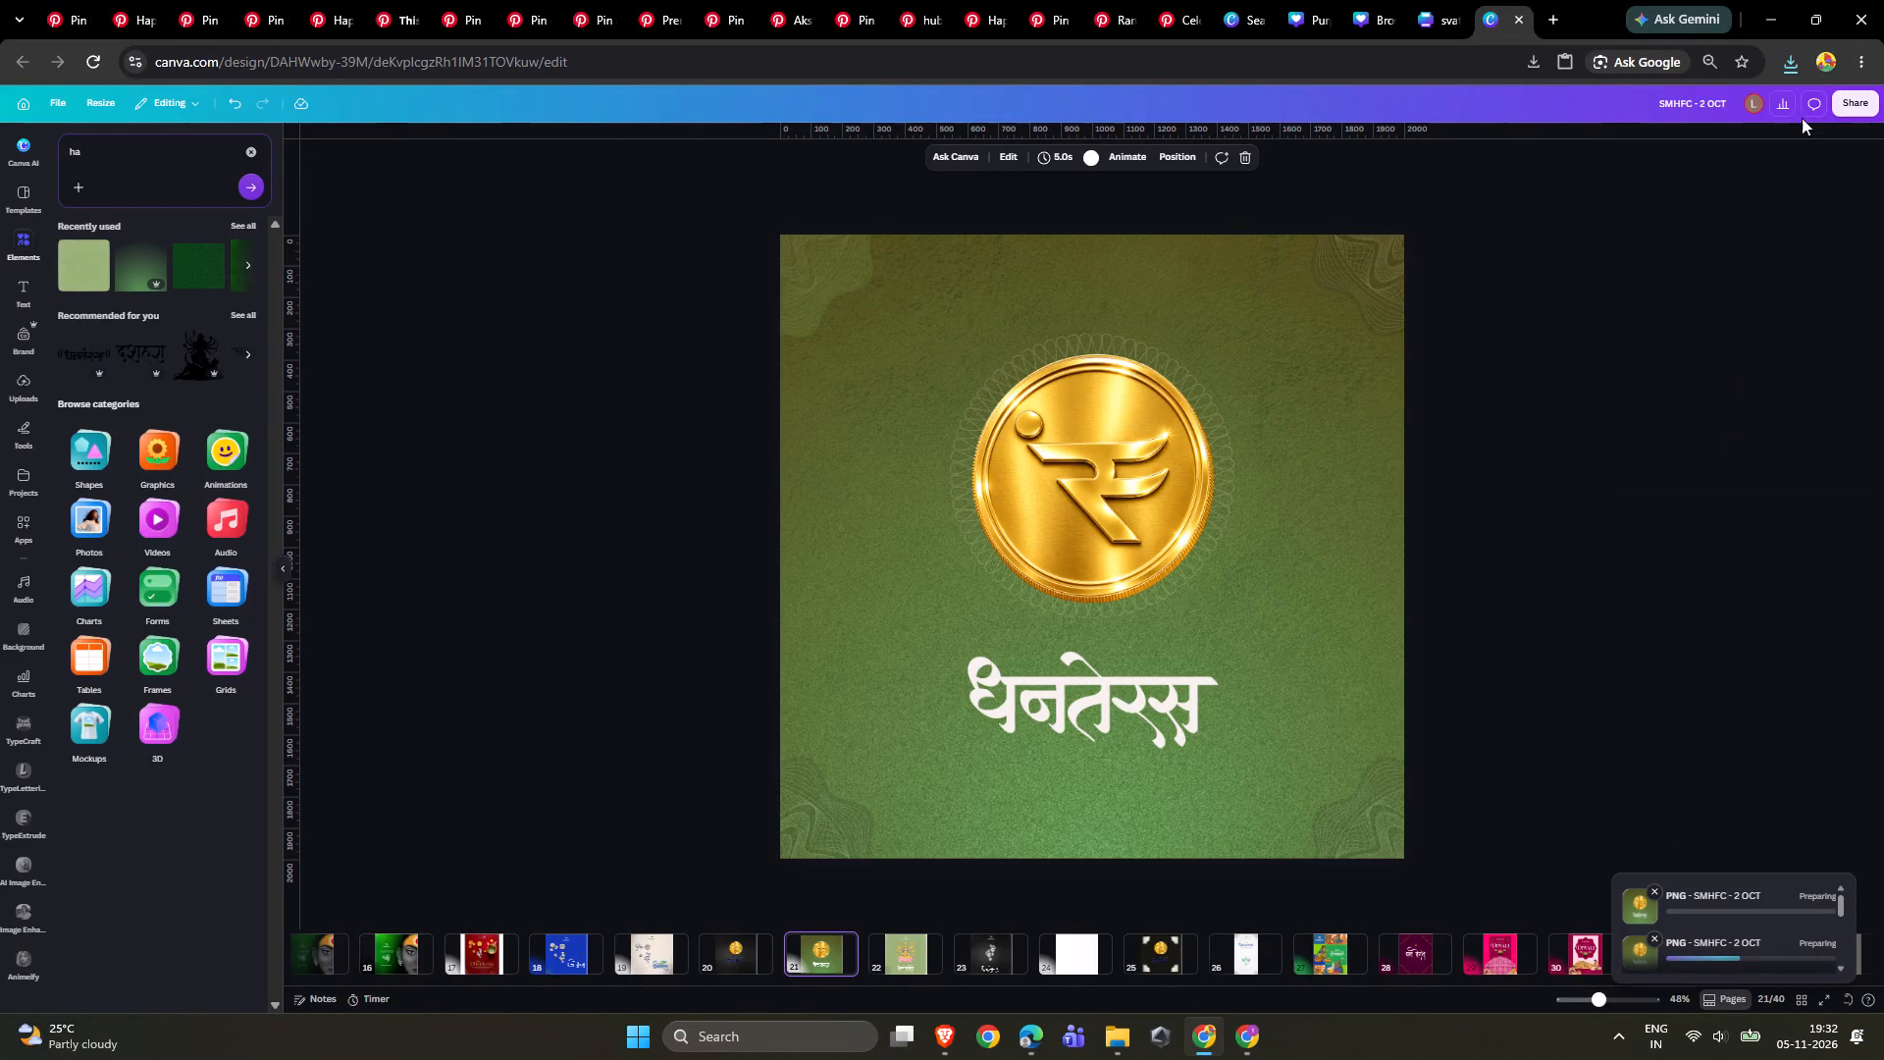
left_click(1851, 96)
left_click(1643, 444)
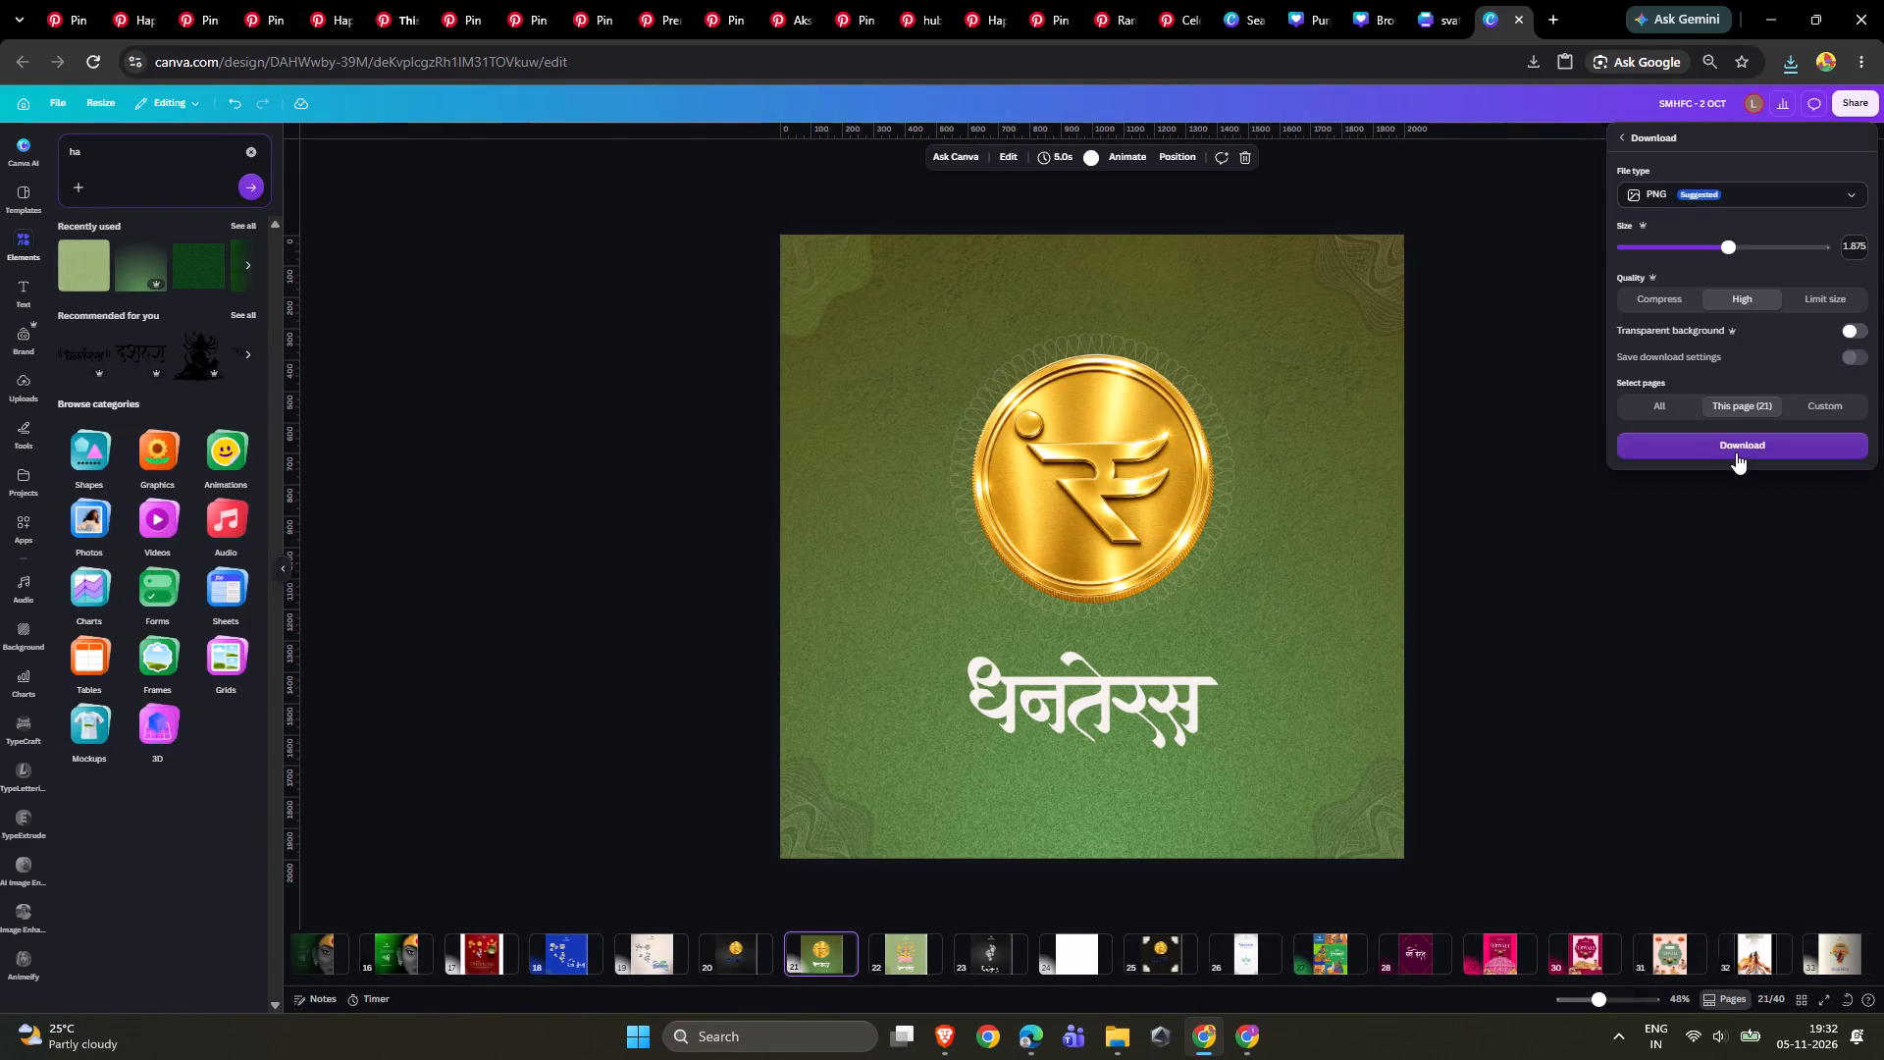
left_click(1737, 453)
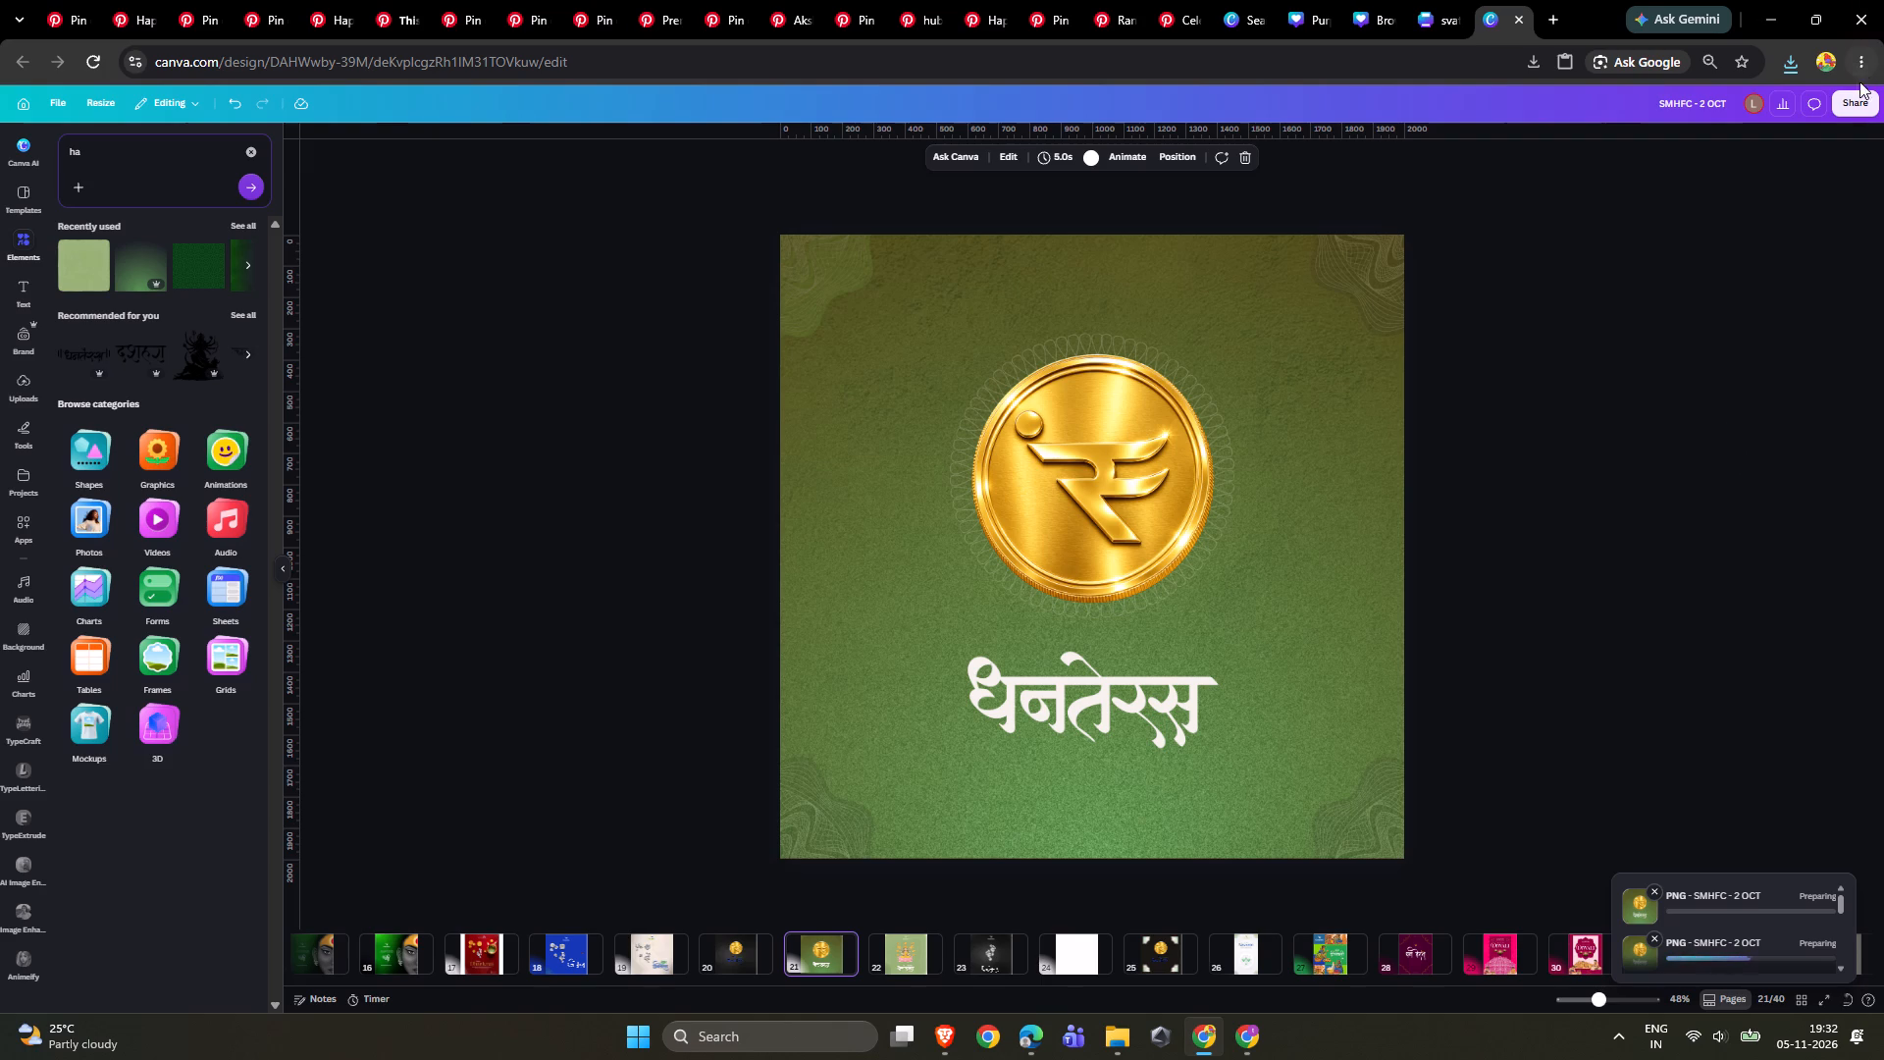
left_click(1848, 109)
left_click(1654, 419)
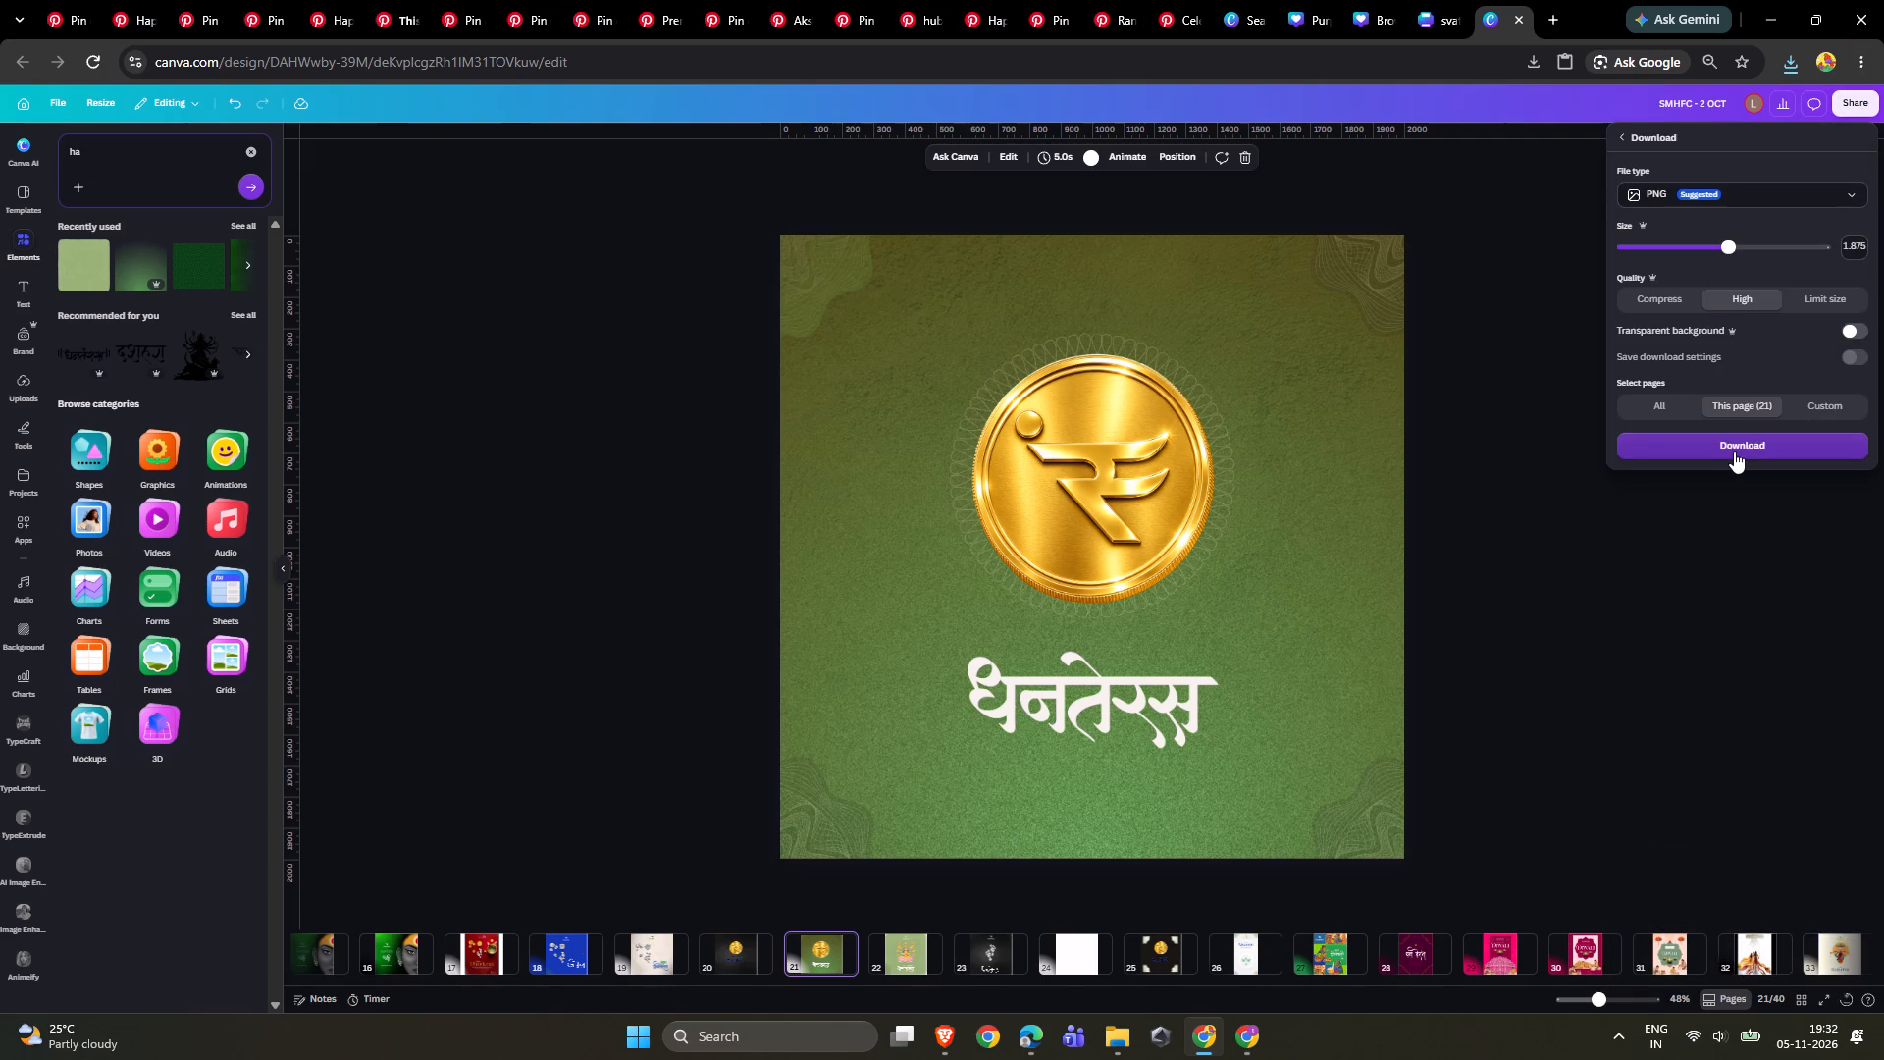
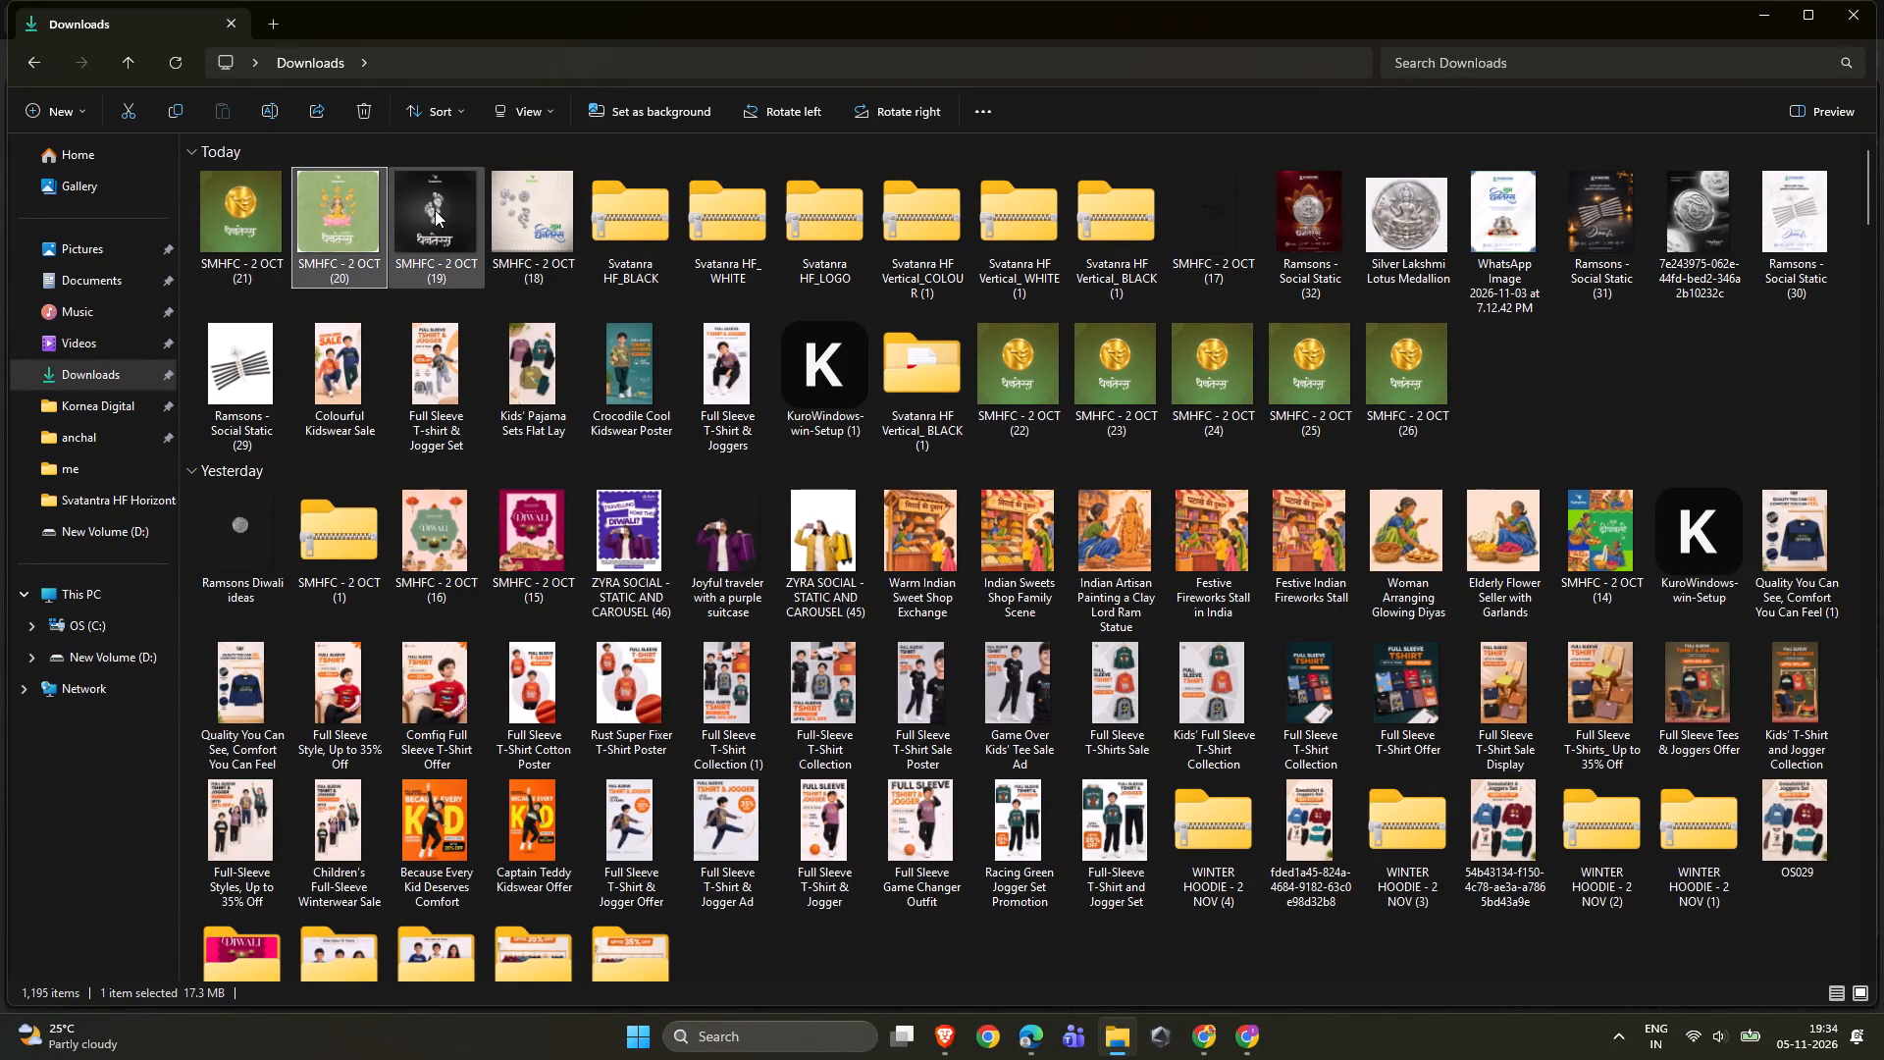
Check the exported SMHFC - 2 OCT images in the Downloads folder by selecting files (19), (23) and (24) one after another.
left_click(436, 210)
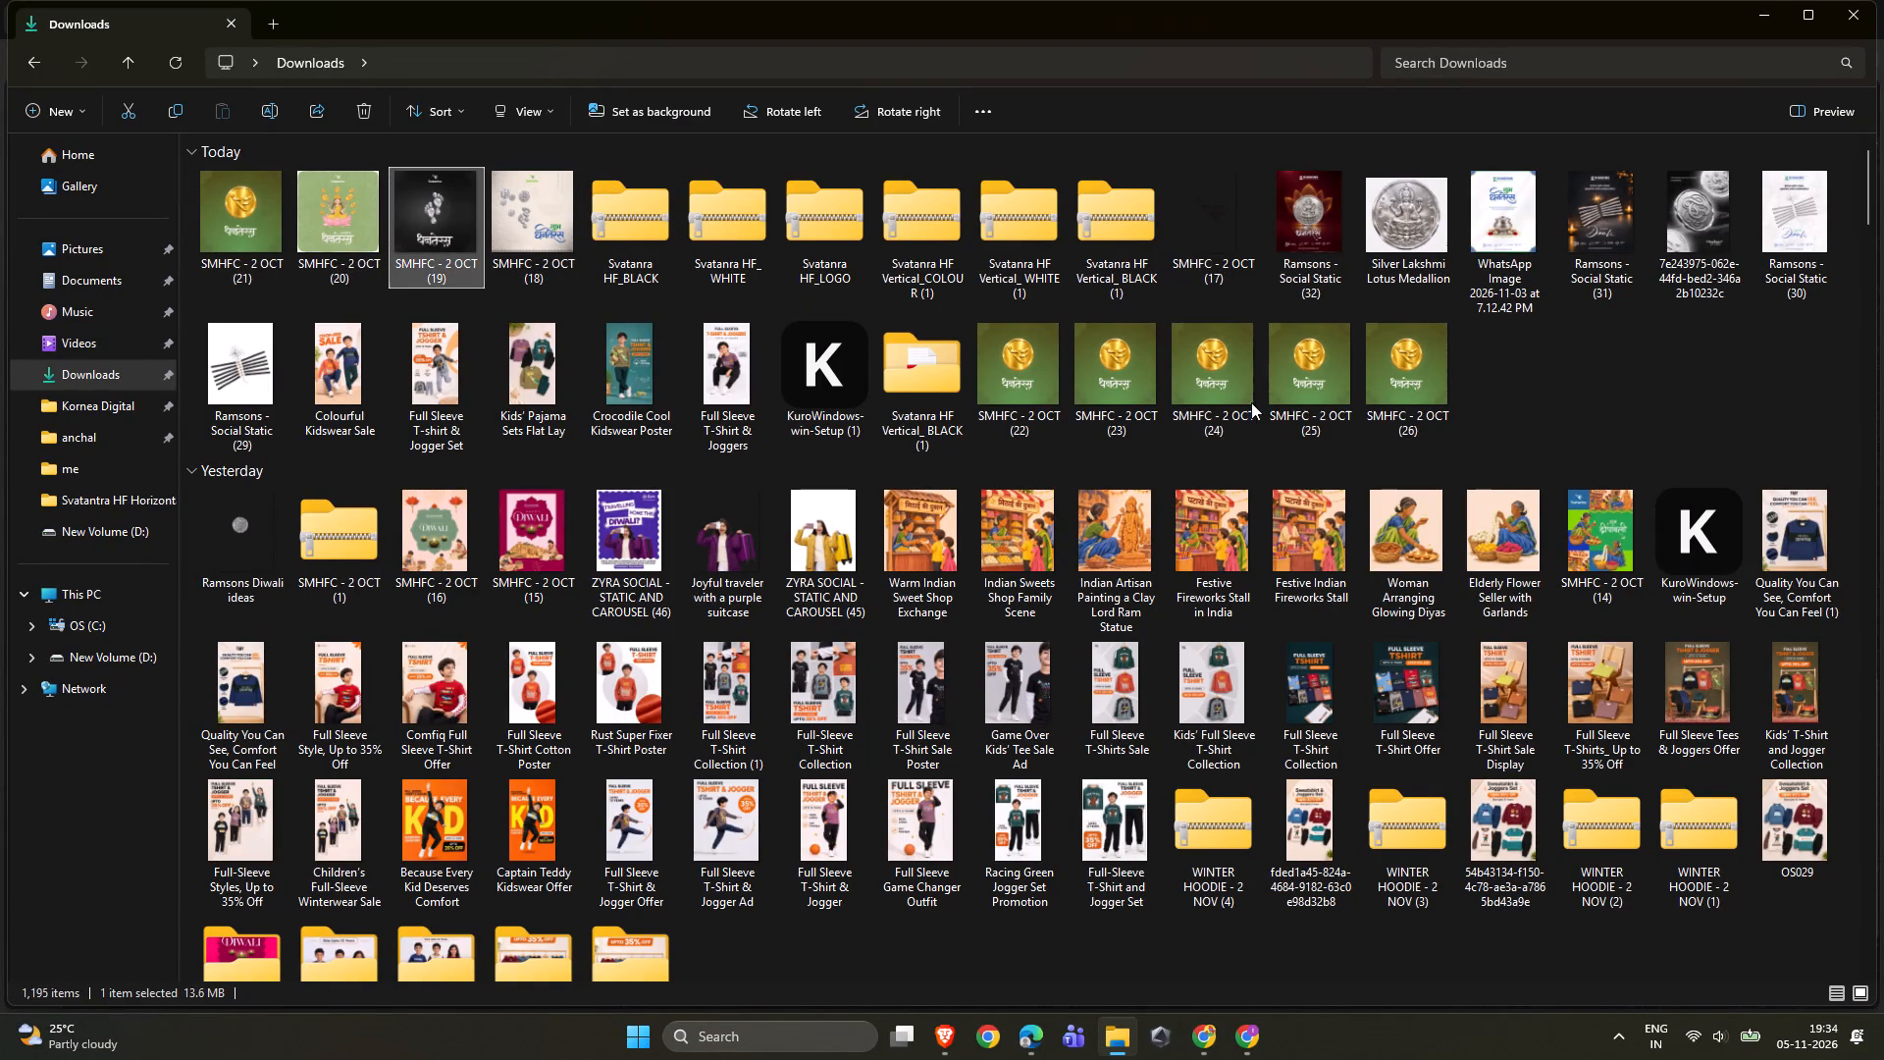
left_click(1117, 373)
left_click(1221, 370)
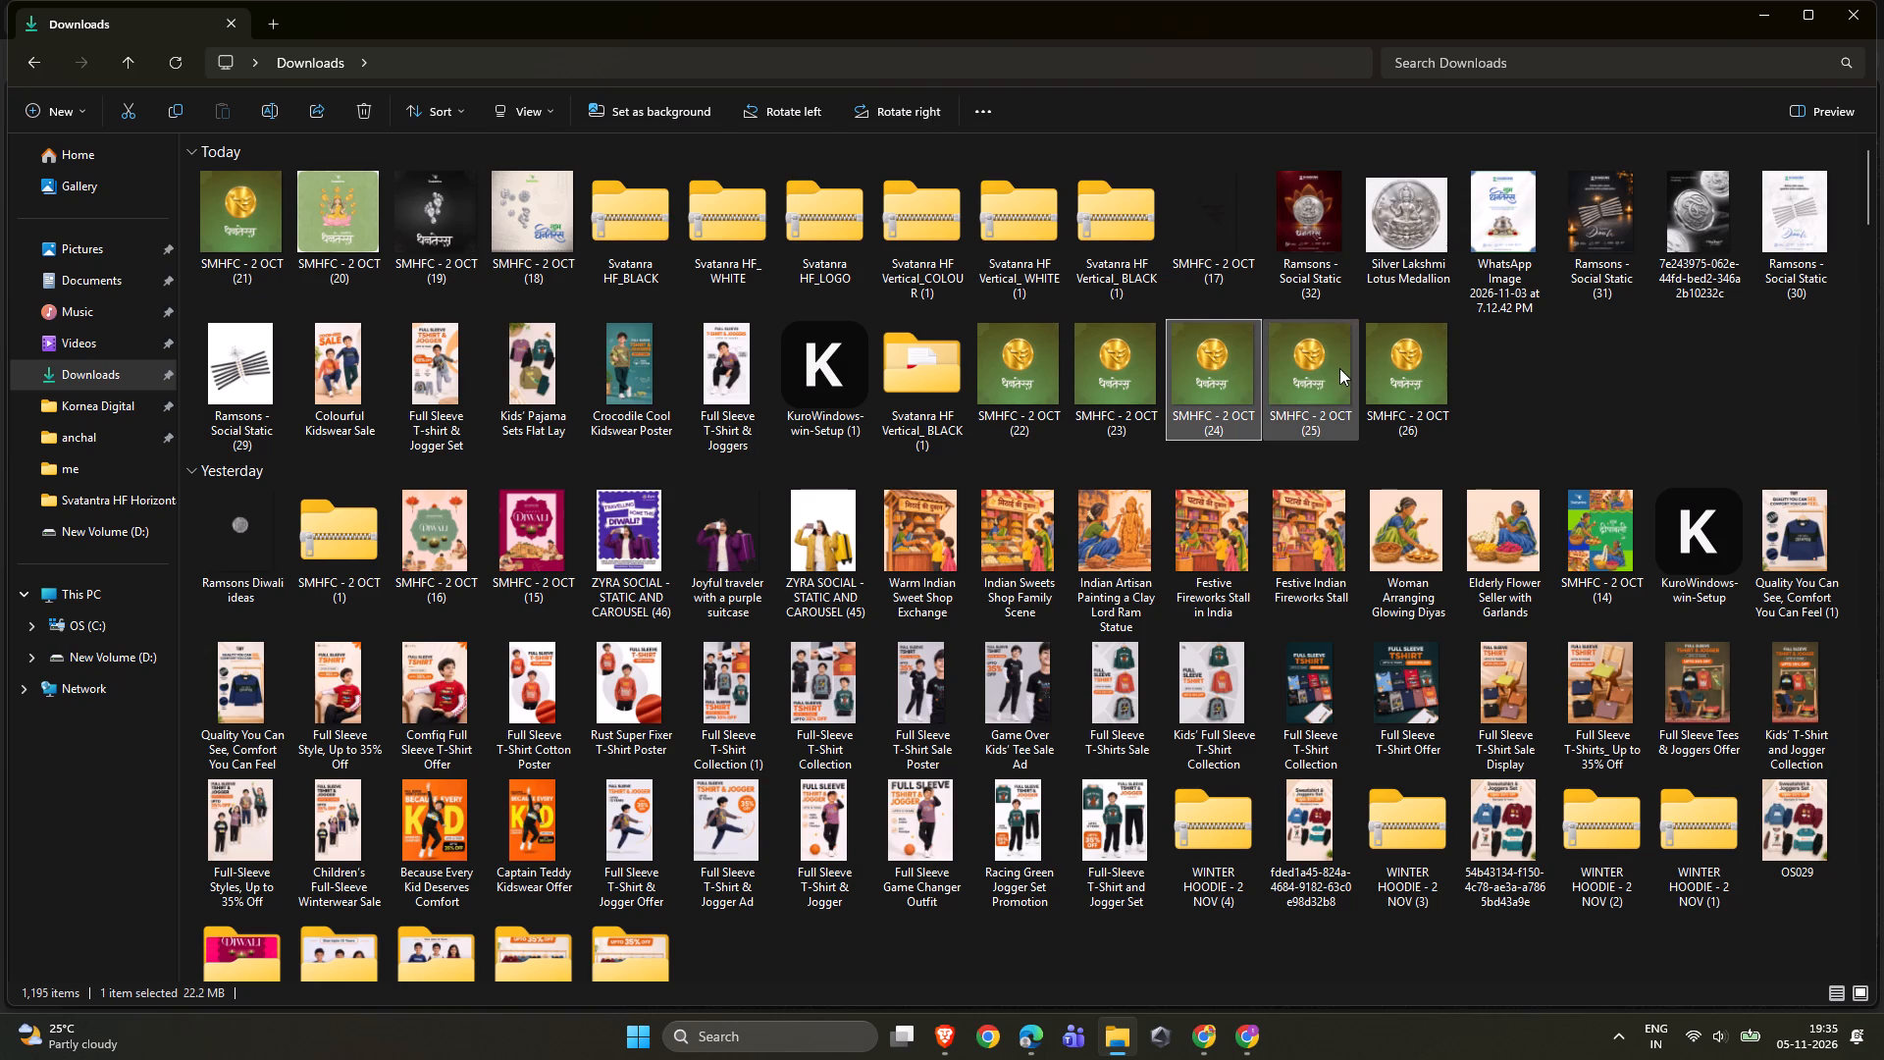
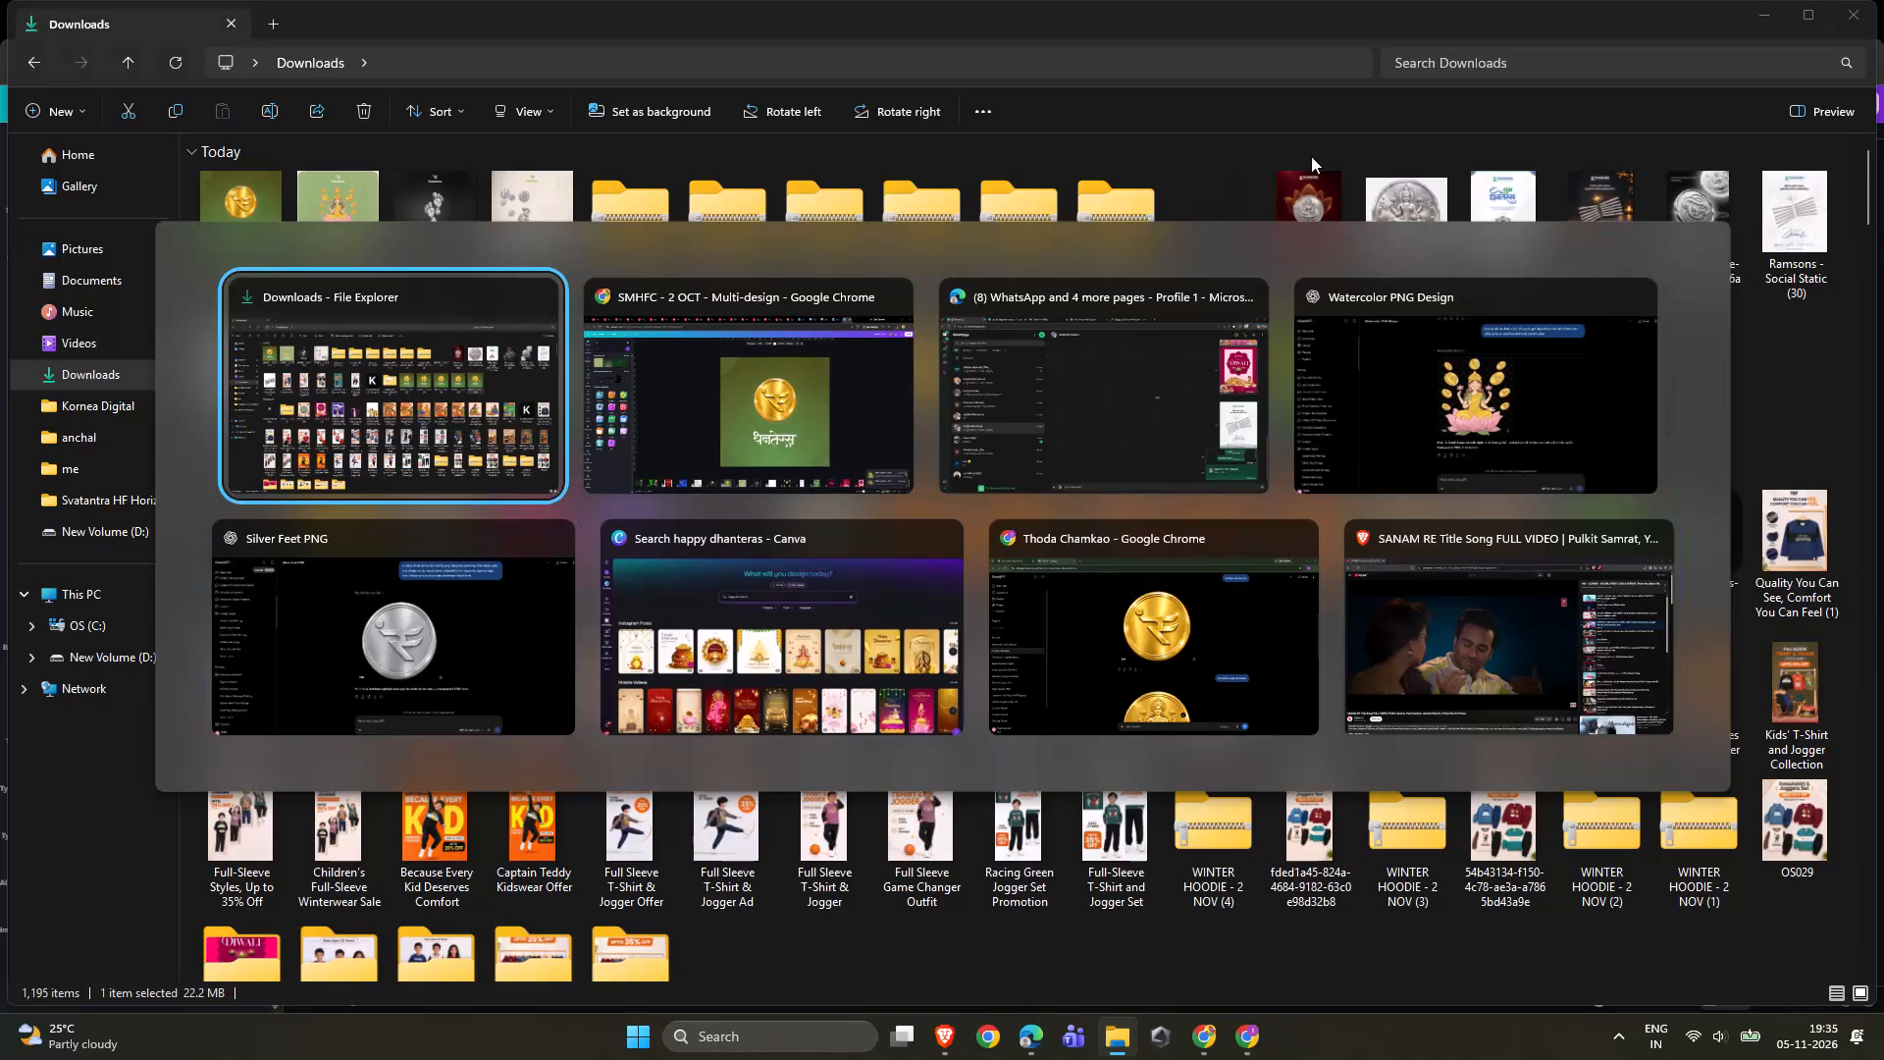
Switch back to the SMHFC - 2 OCT Canva design and export only page 21 as a high-quality PNG at size 1.375.
key("alt+Tab")
left_click(1674, 604)
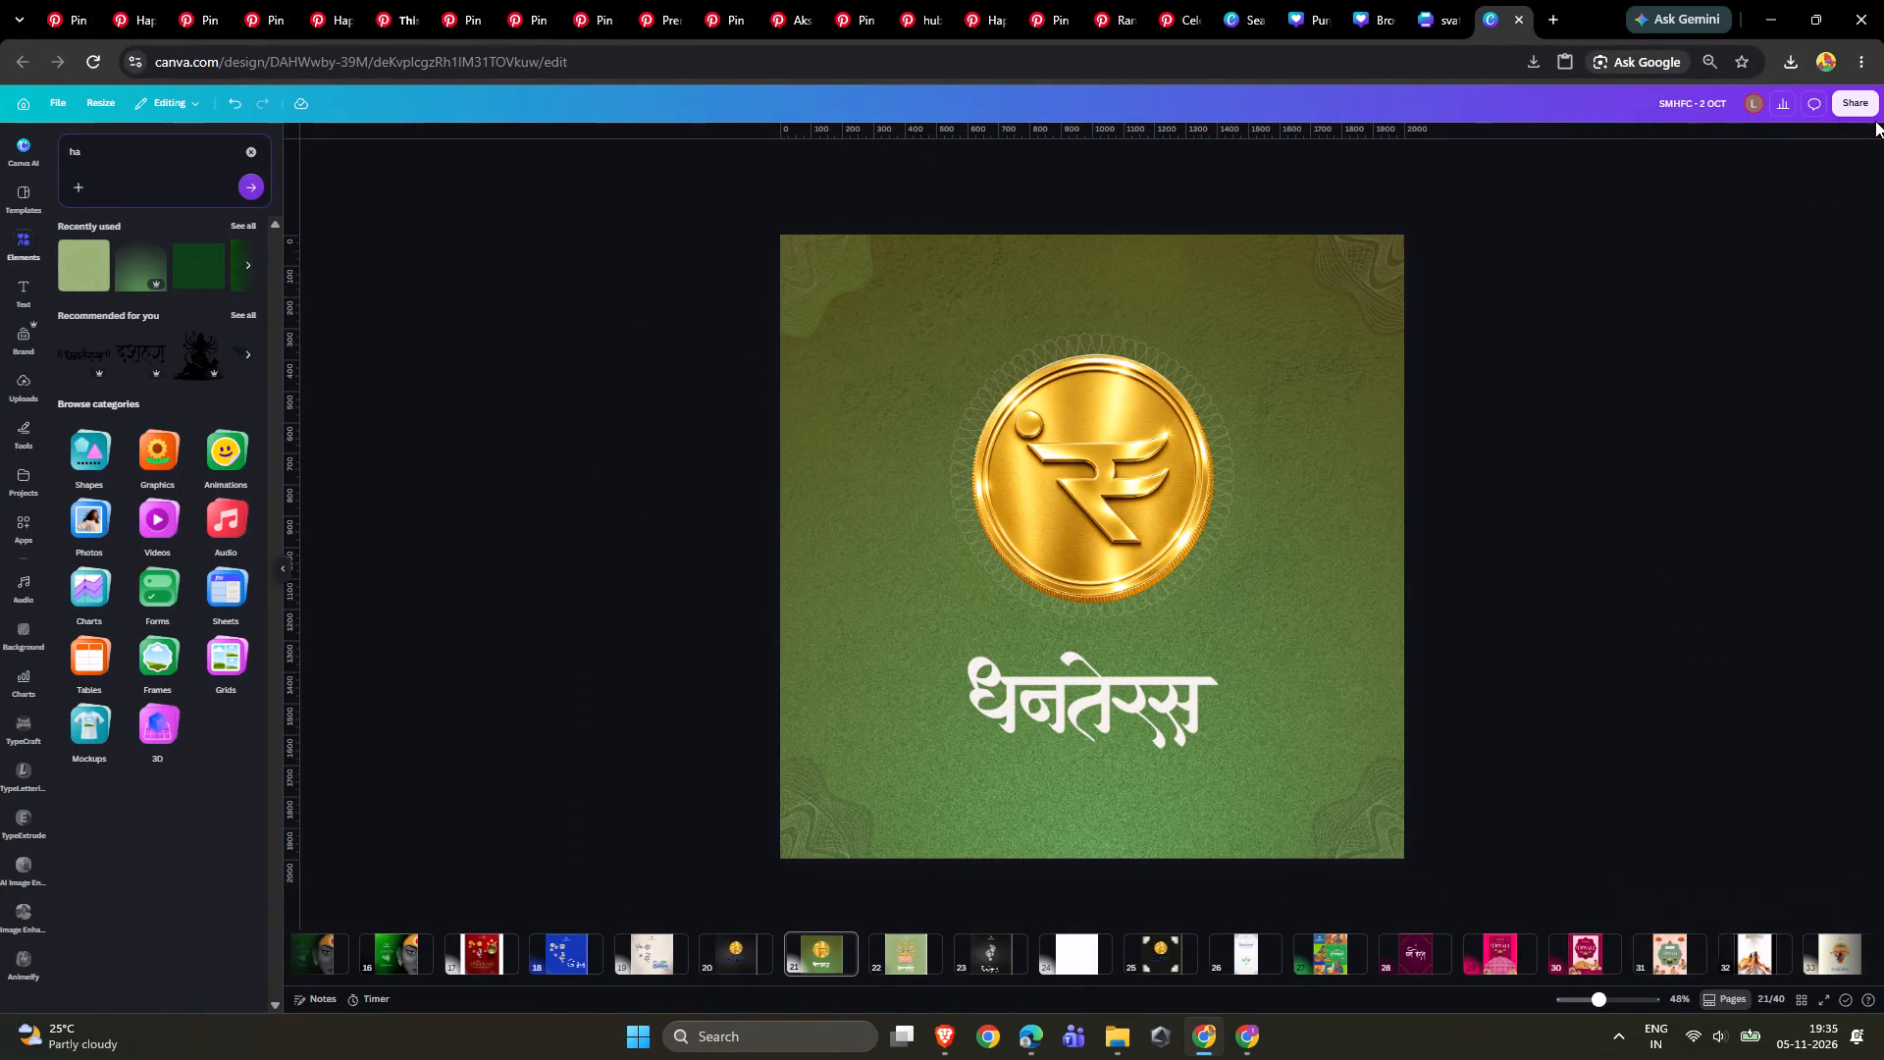
left_click(1866, 114)
left_click(1645, 429)
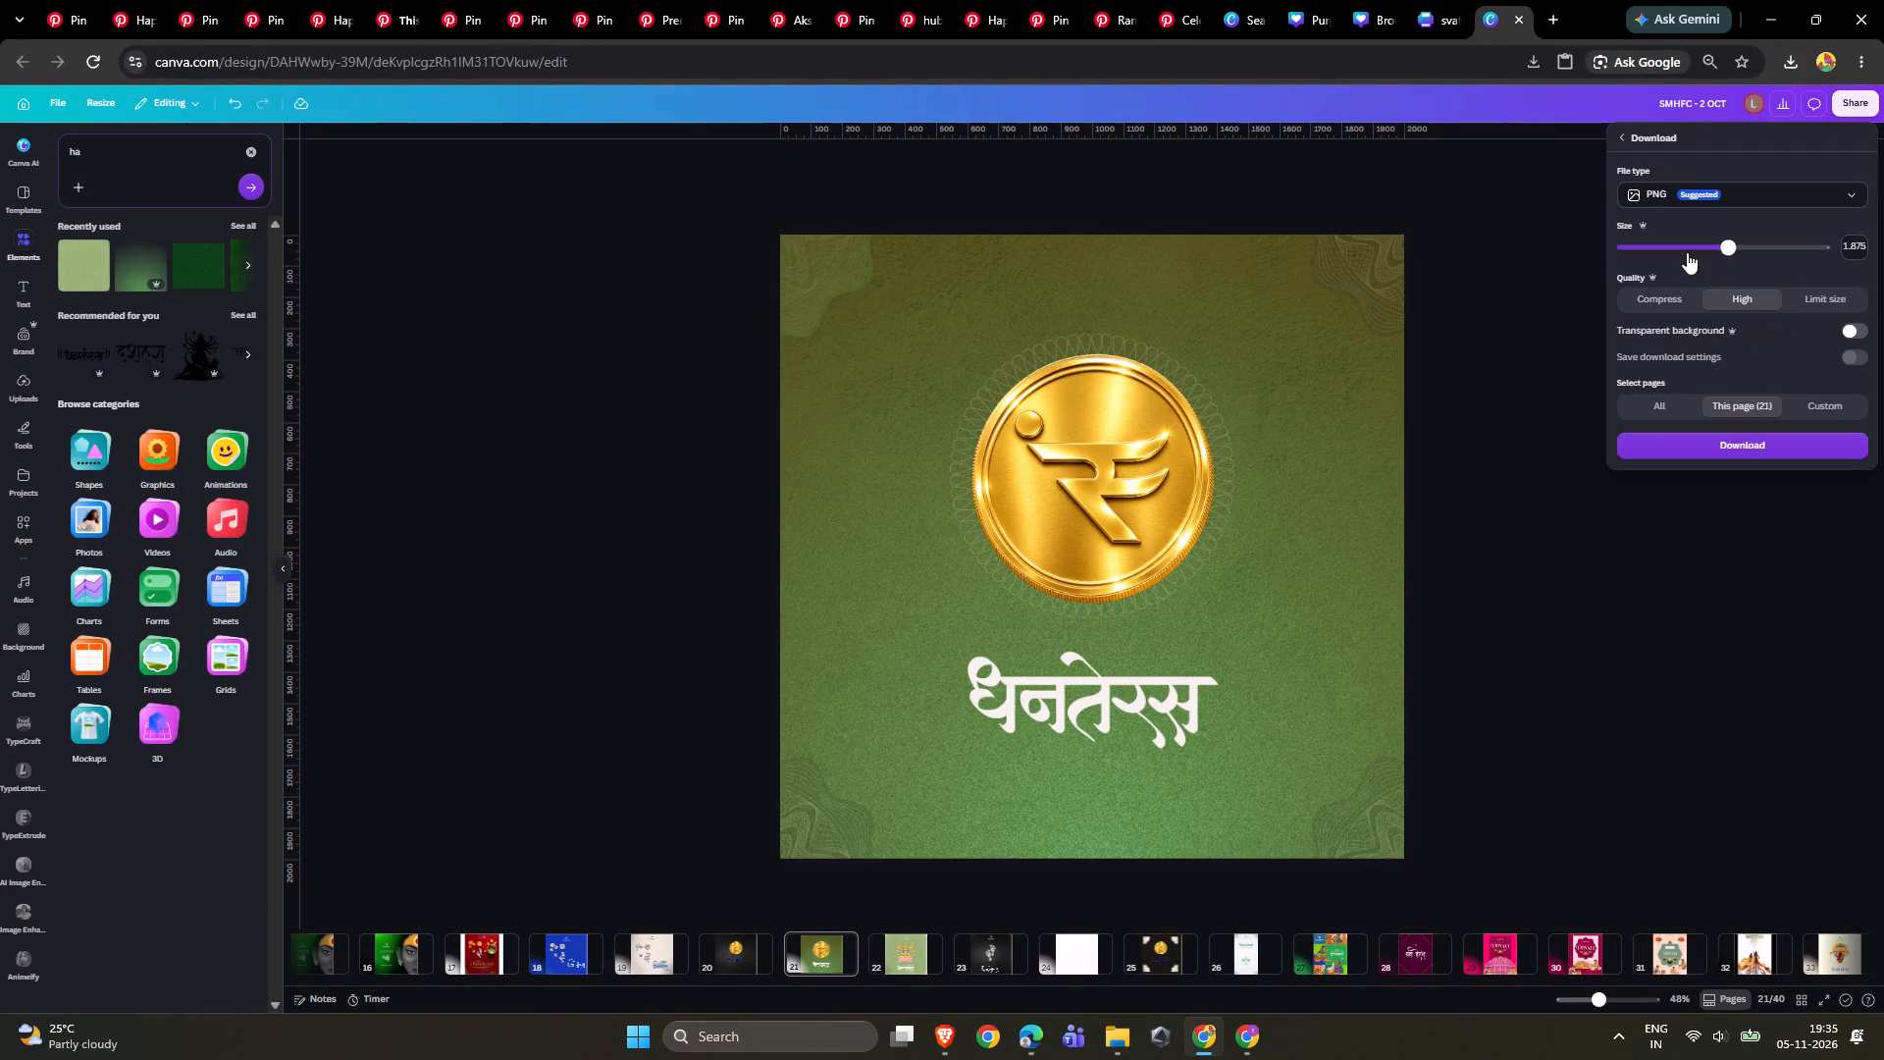
left_click(1687, 252)
left_click(1711, 441)
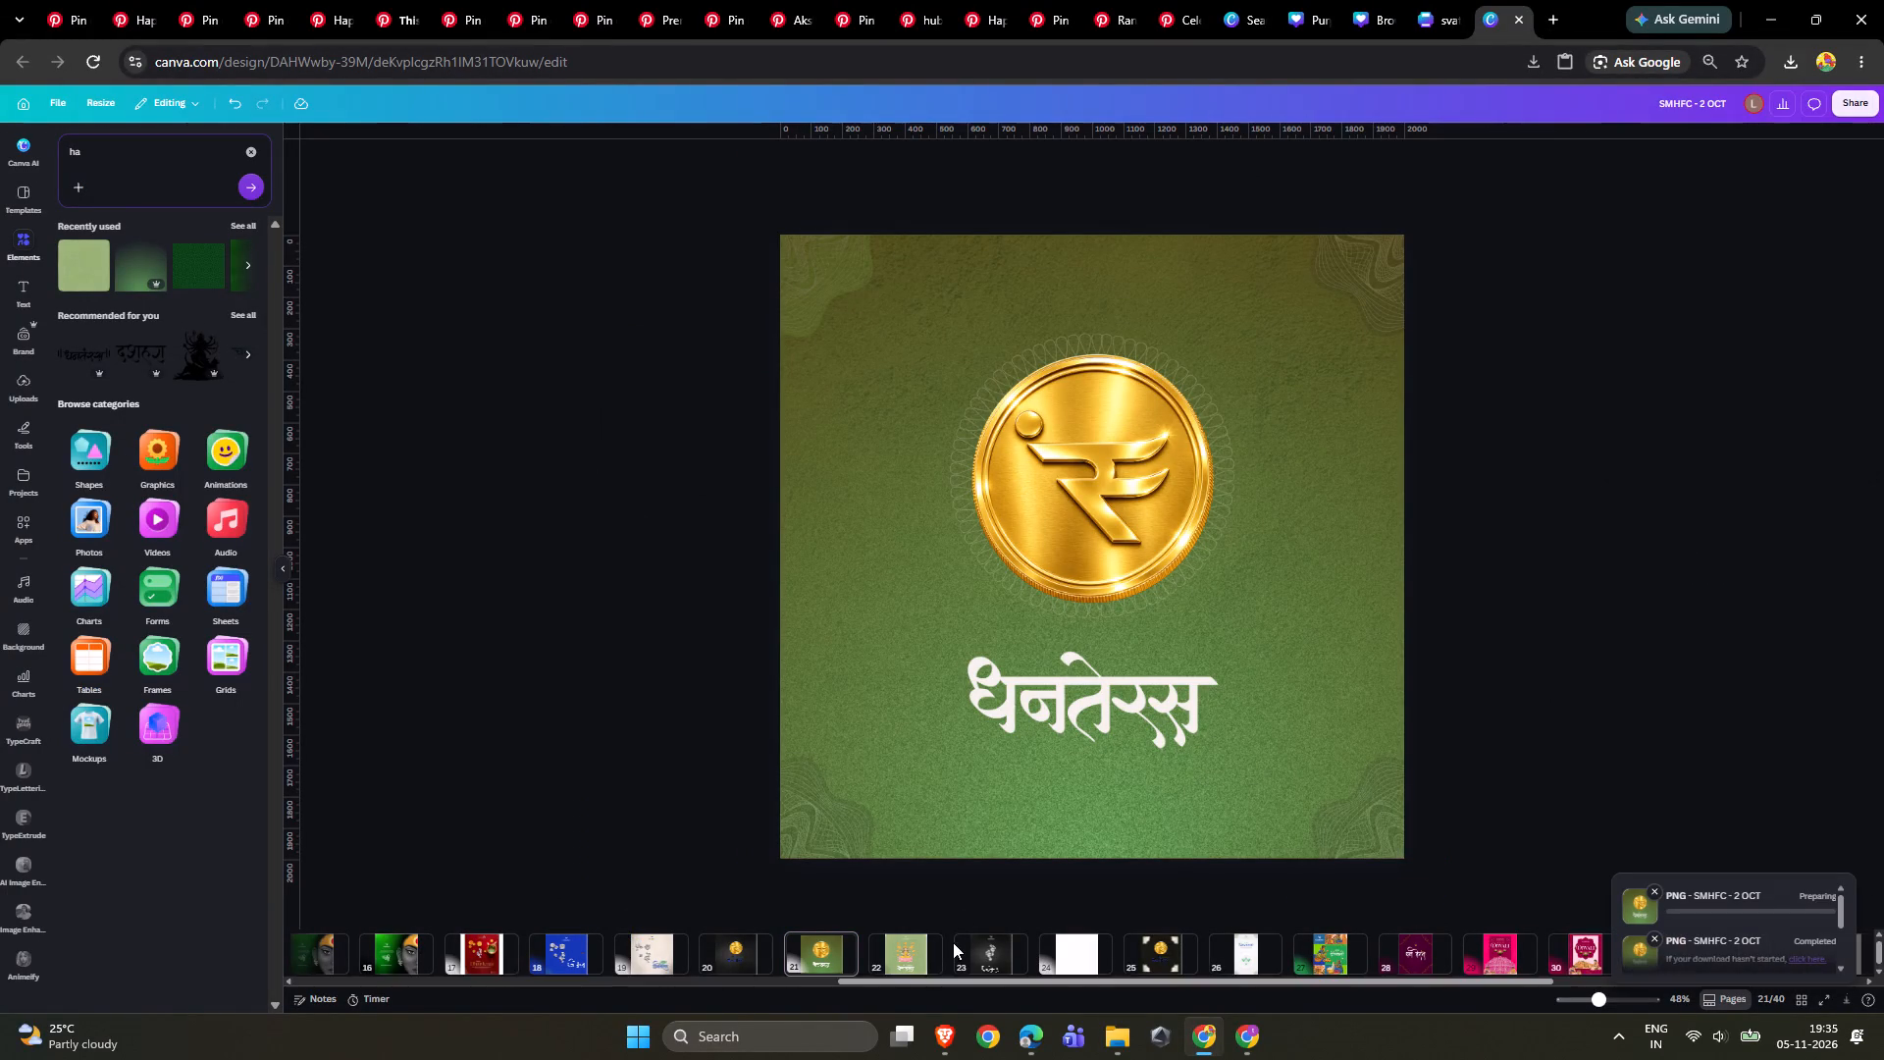
Export only page 23, the black page with the silver Lakshmi feet, as a high-quality PNG at size 1.375.
left_click(1157, 963)
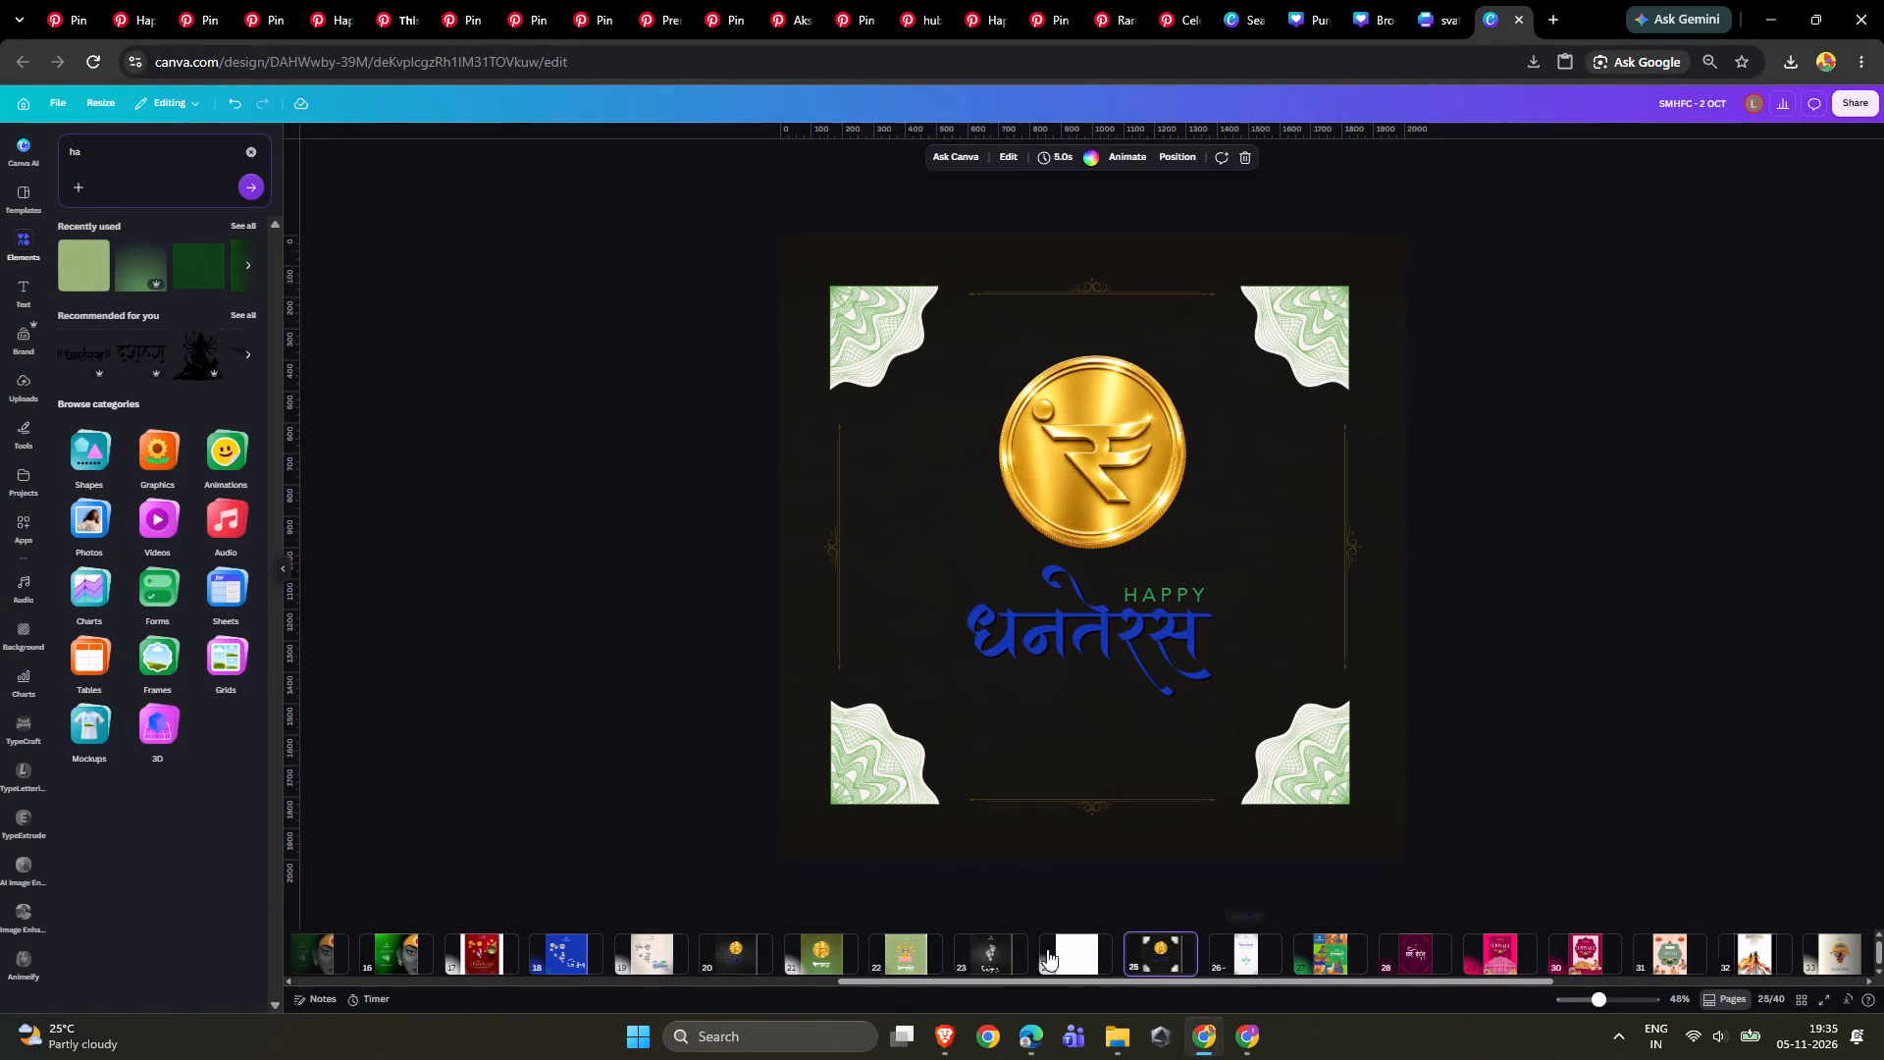
left_click(991, 949)
left_click(1854, 112)
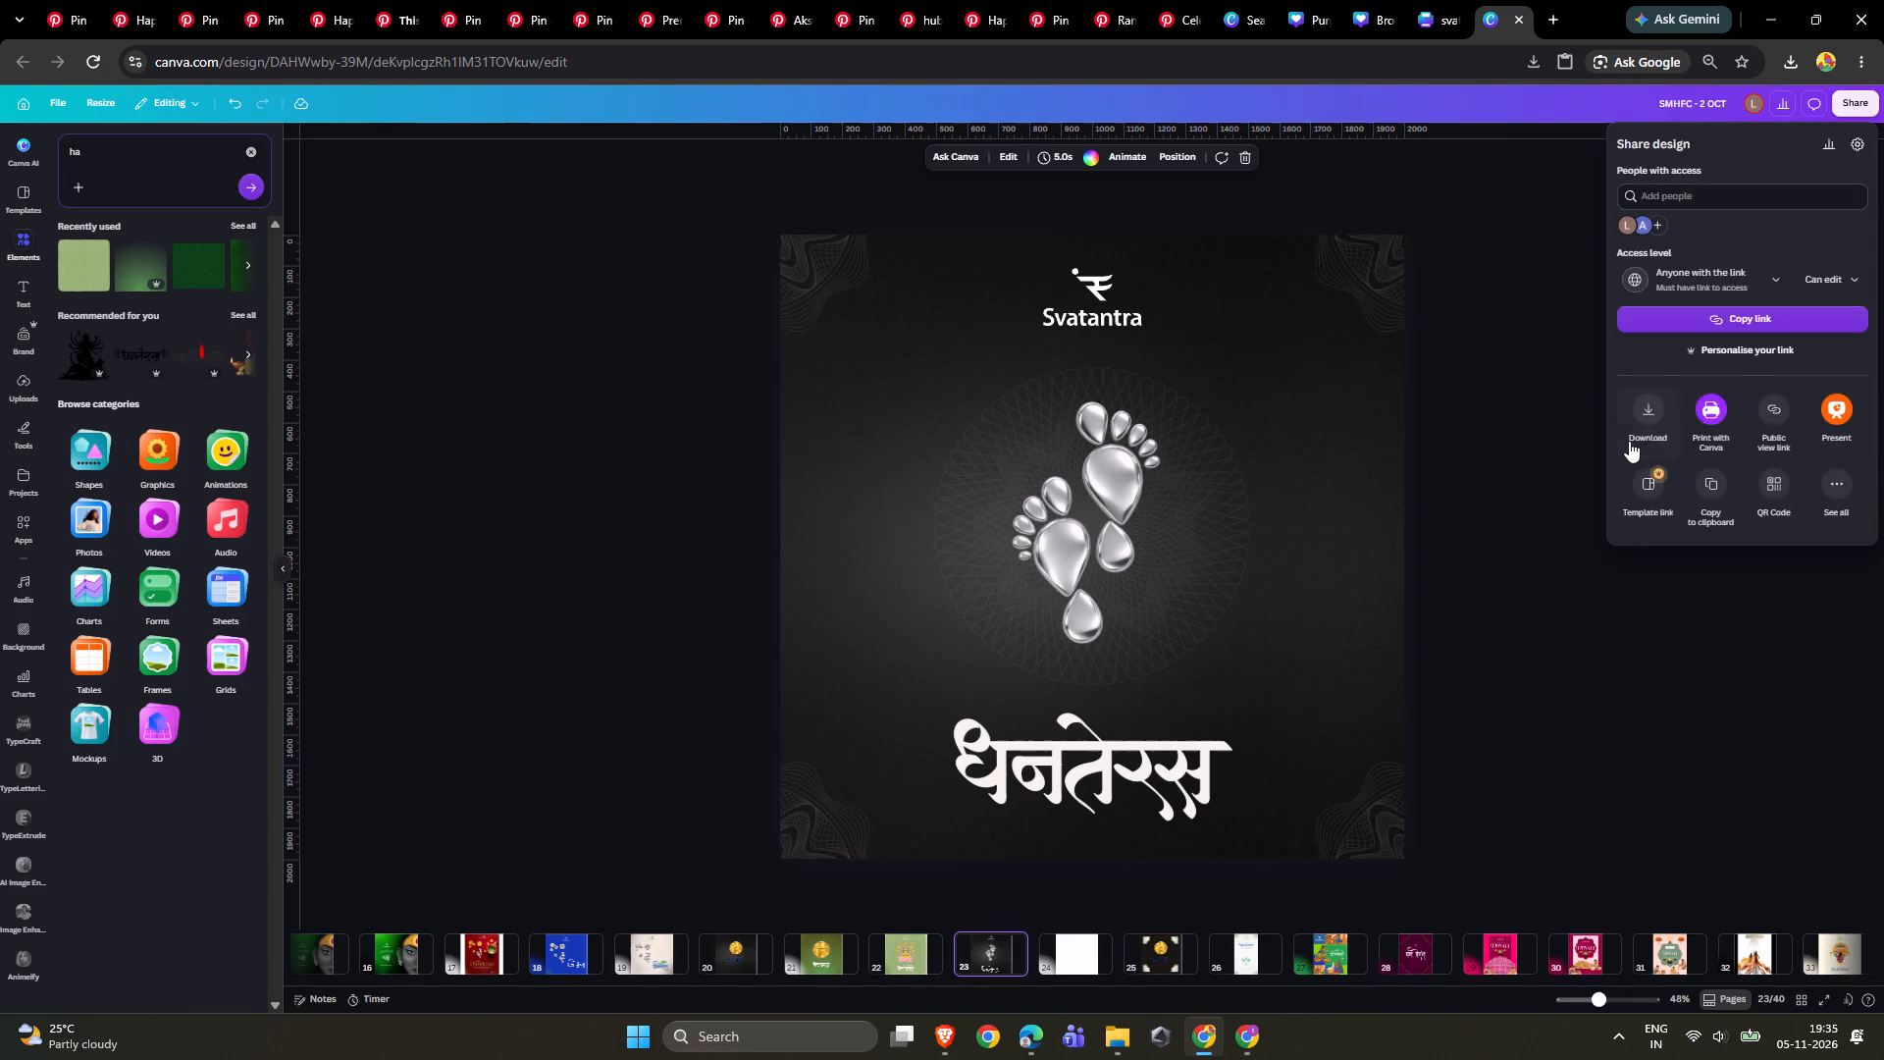
left_click(1630, 430)
left_click(1753, 397)
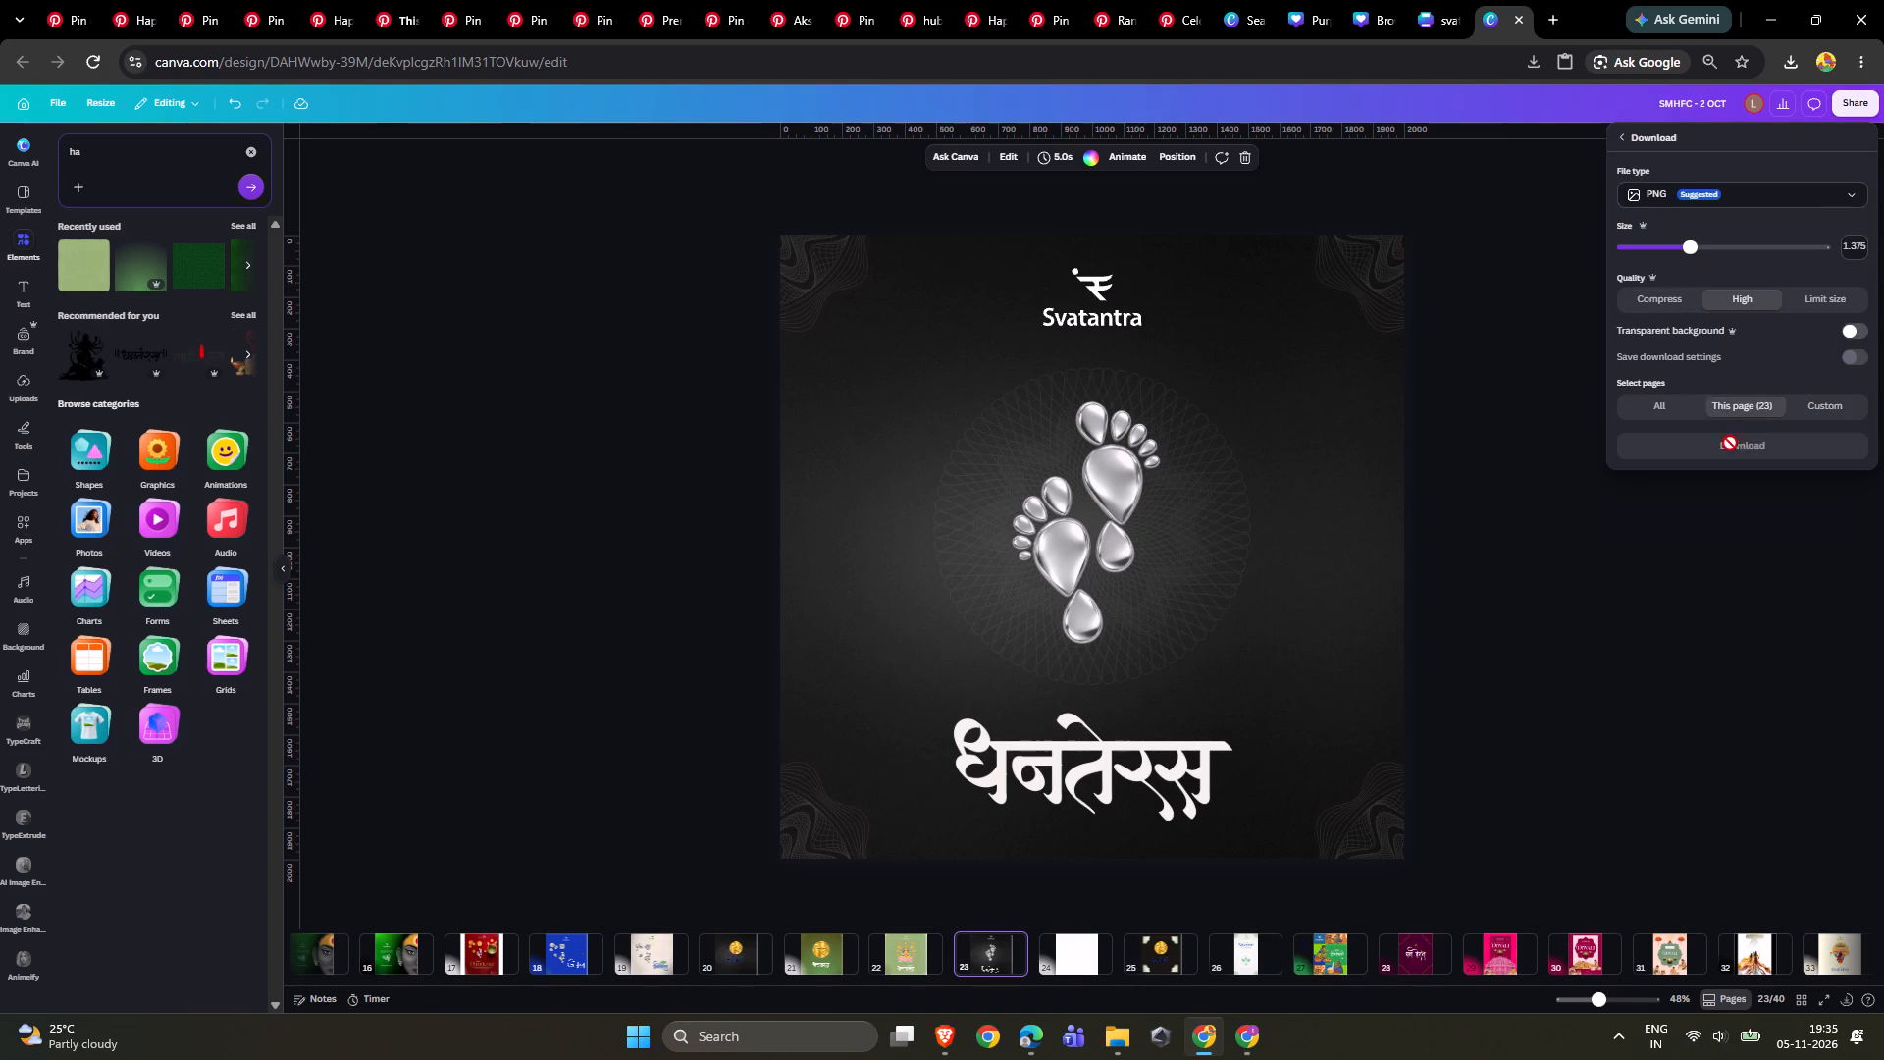
left_click(1730, 446)
Export only page 22, the green page with the illustrated Lakshmi on a lotus, as a high-quality PNG at size 1.375.
left_click(916, 967)
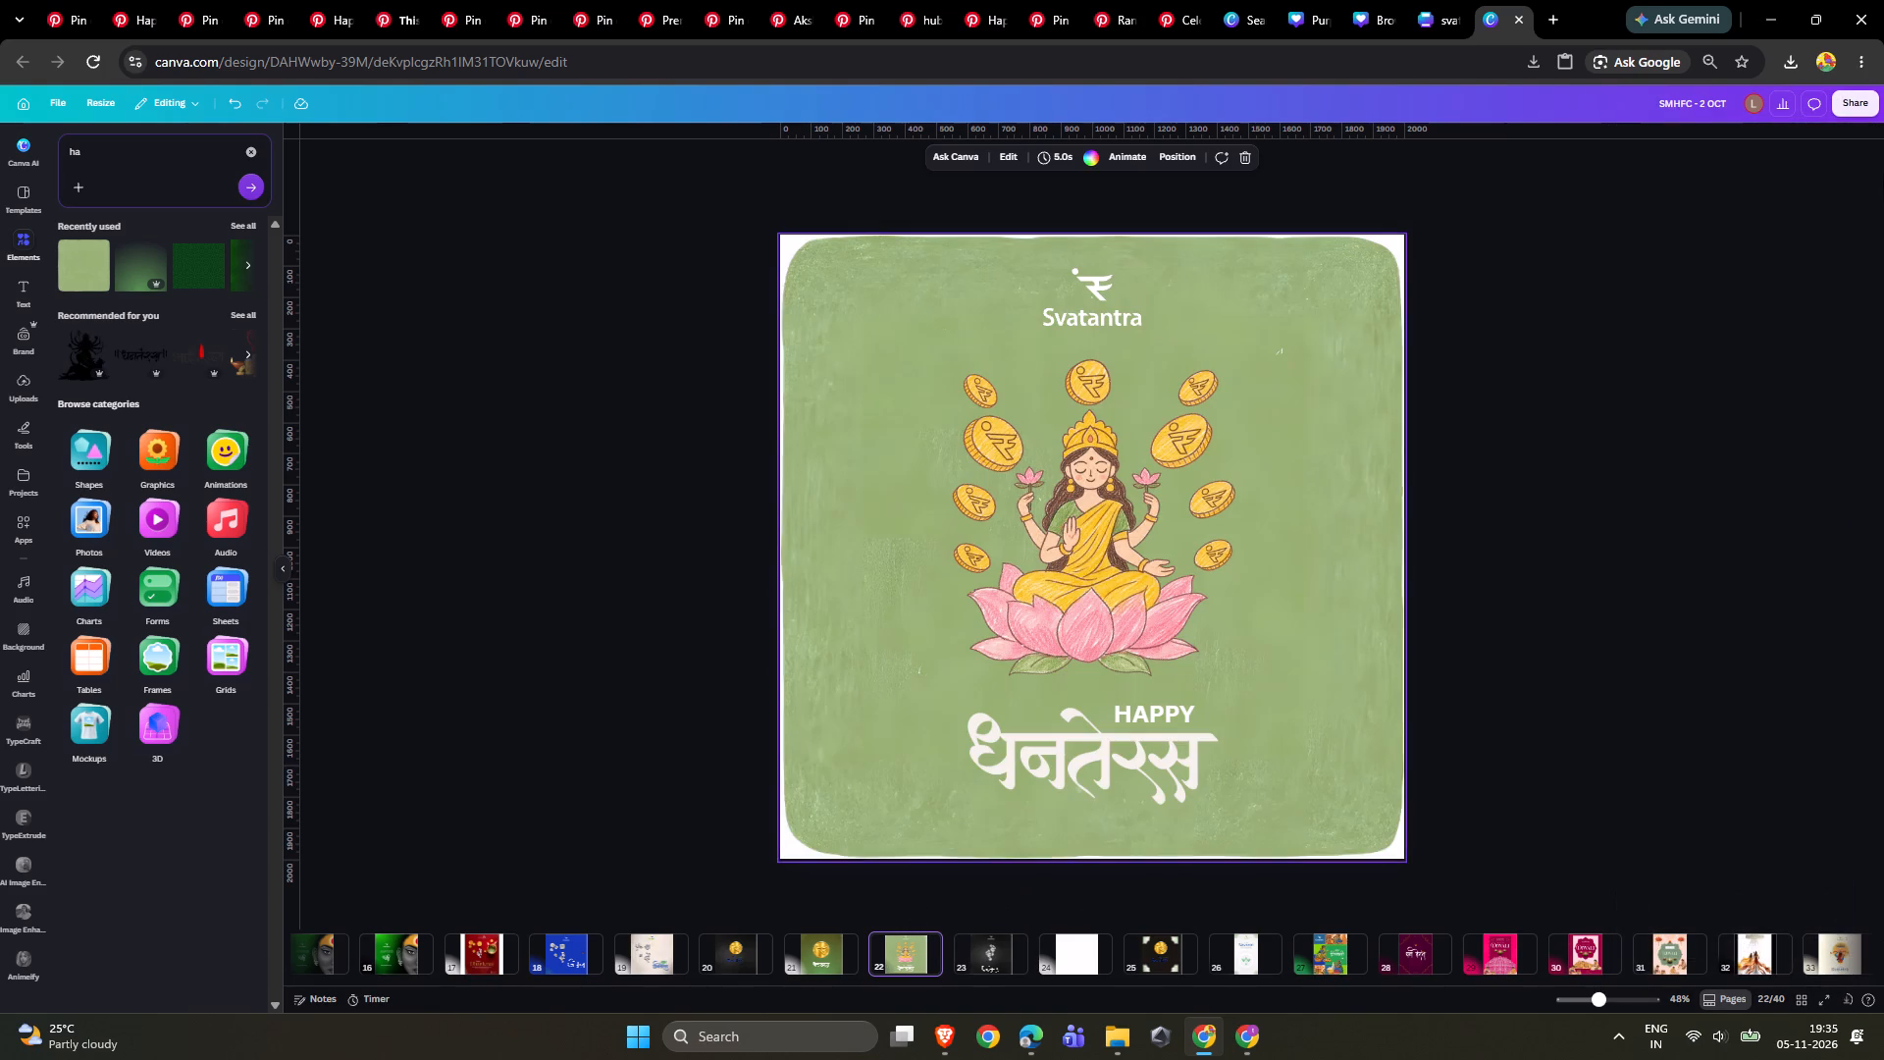
left_click(1869, 104)
left_click(1634, 431)
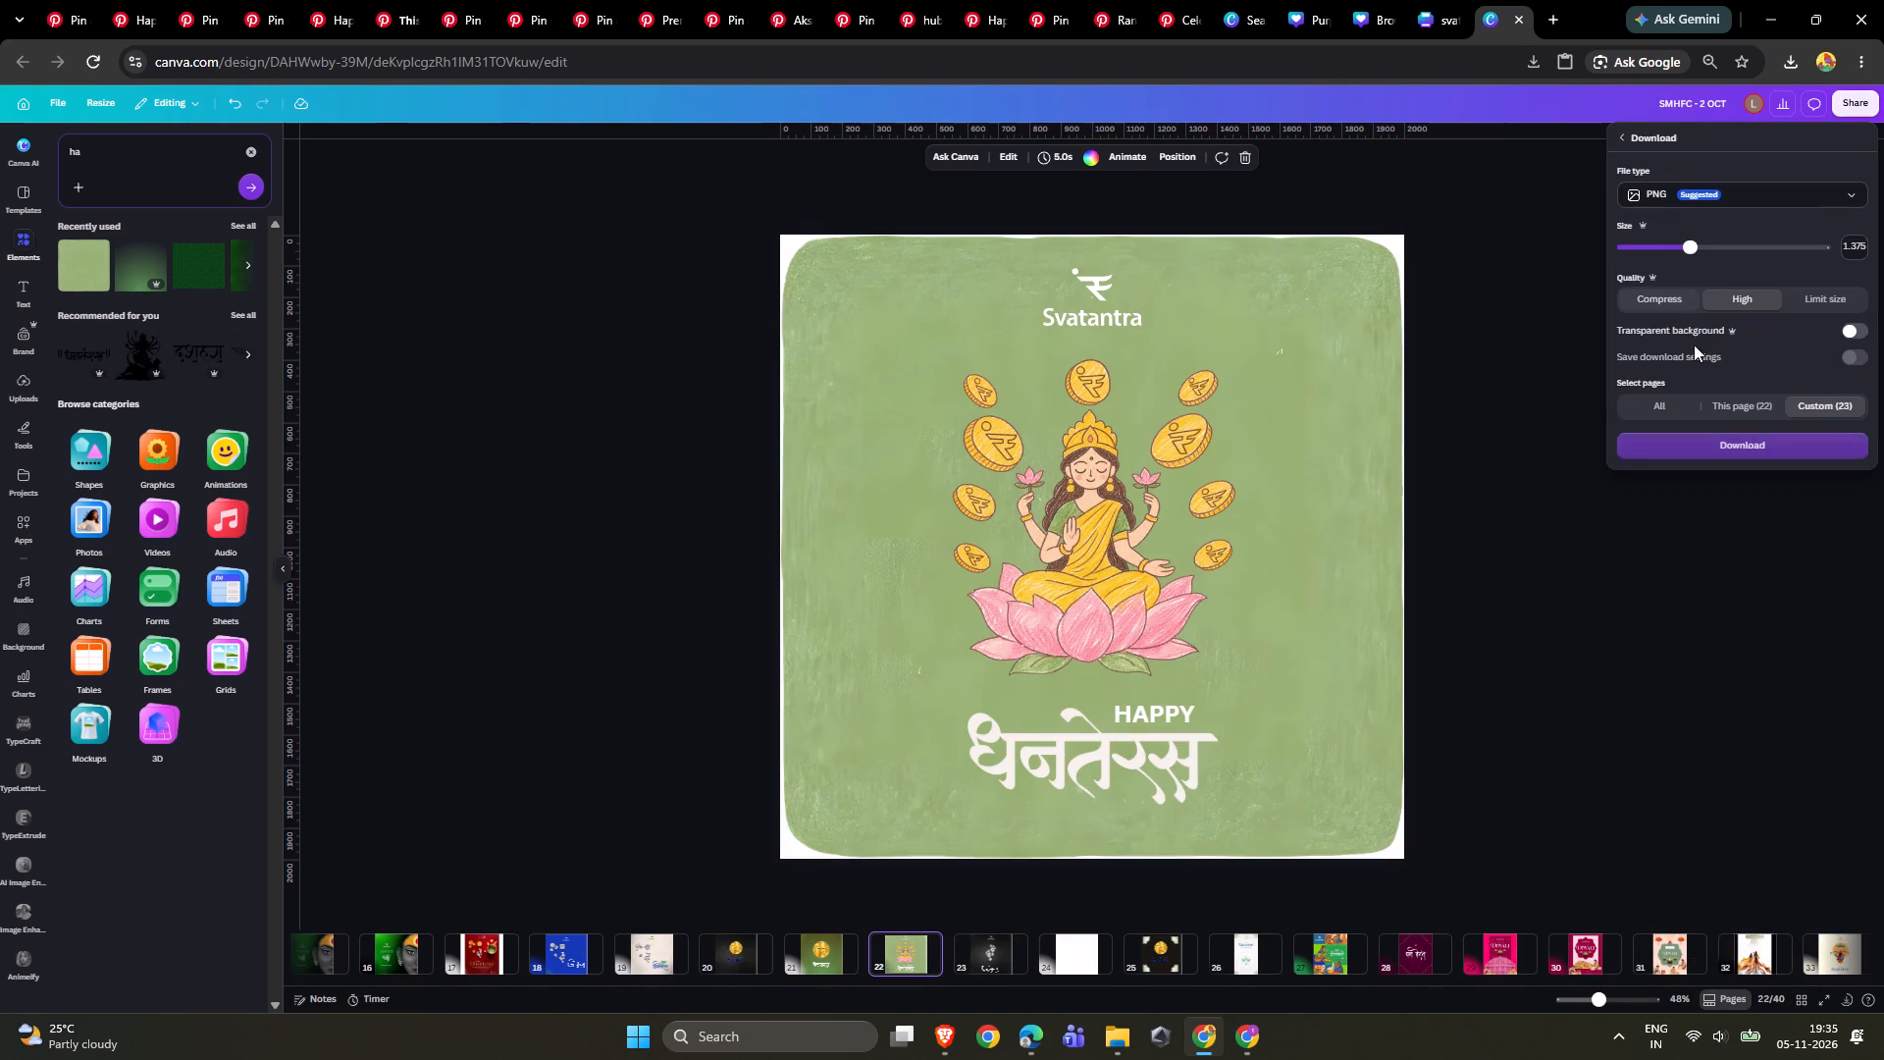
left_click(1716, 402)
left_click(1692, 445)
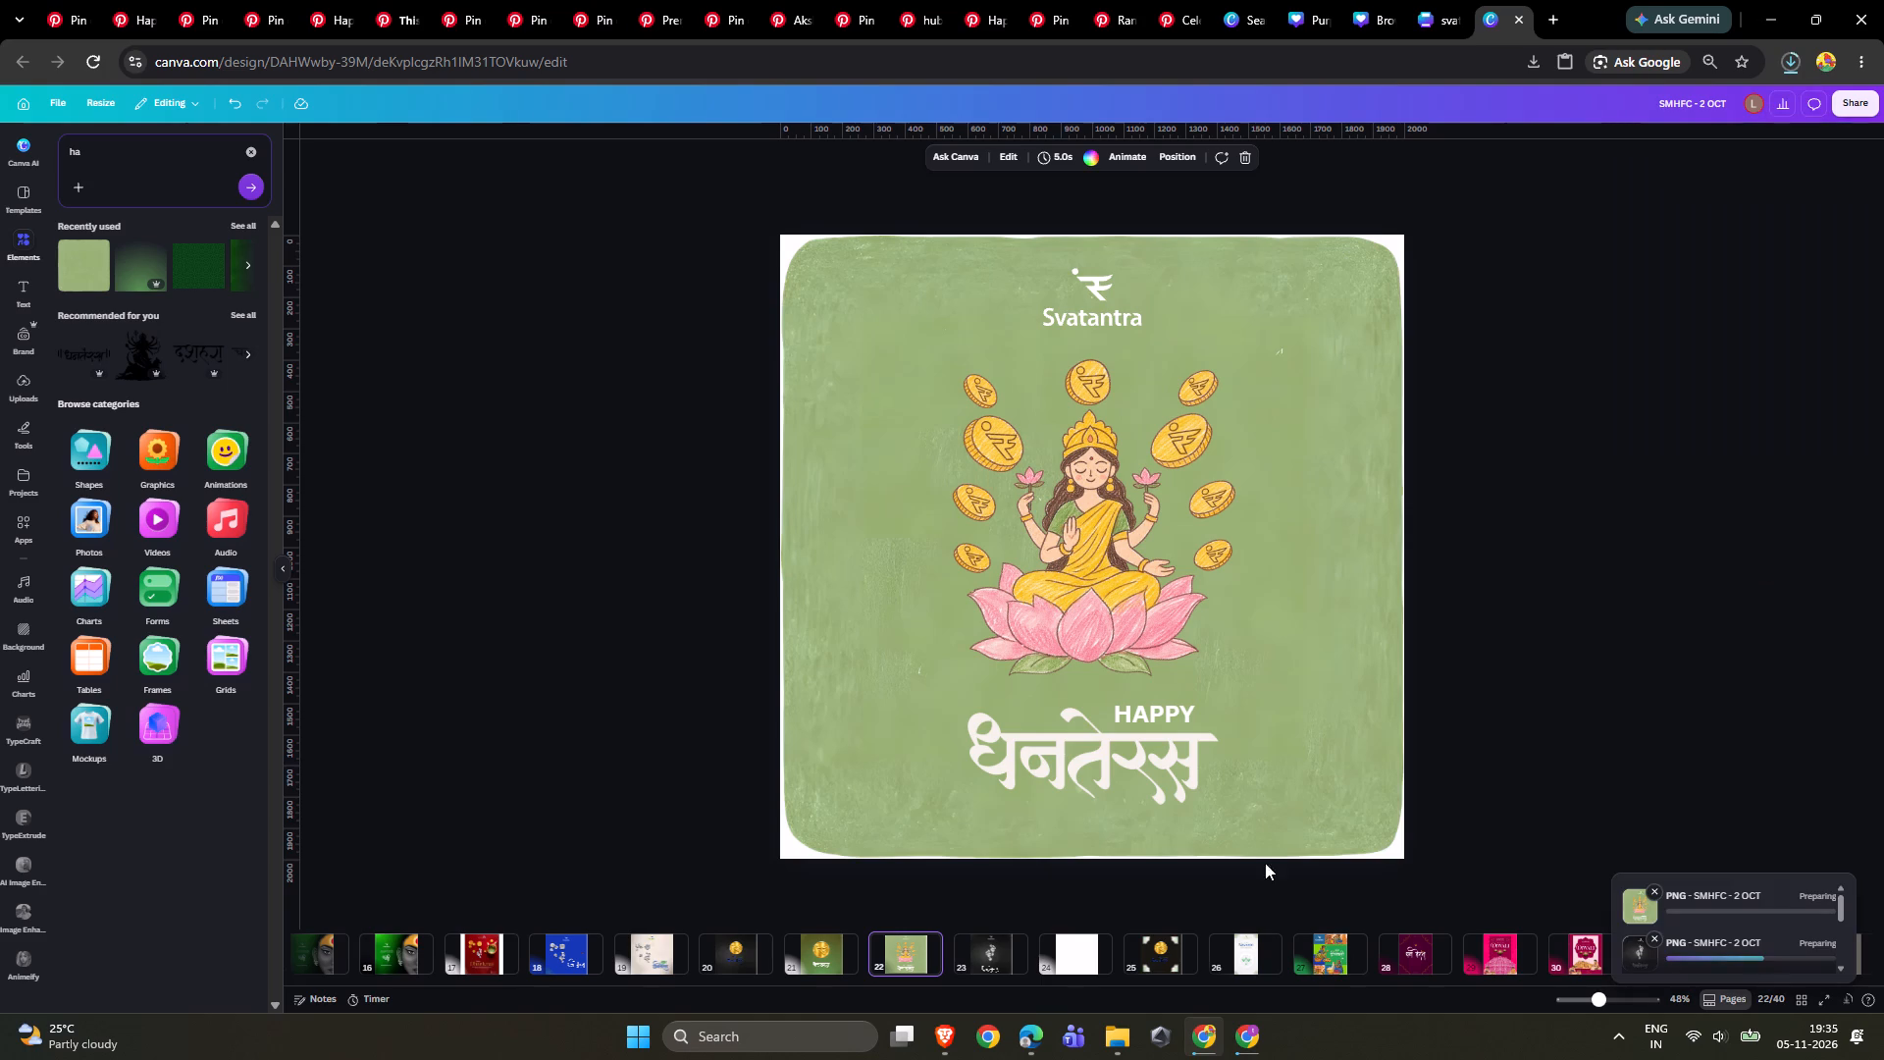